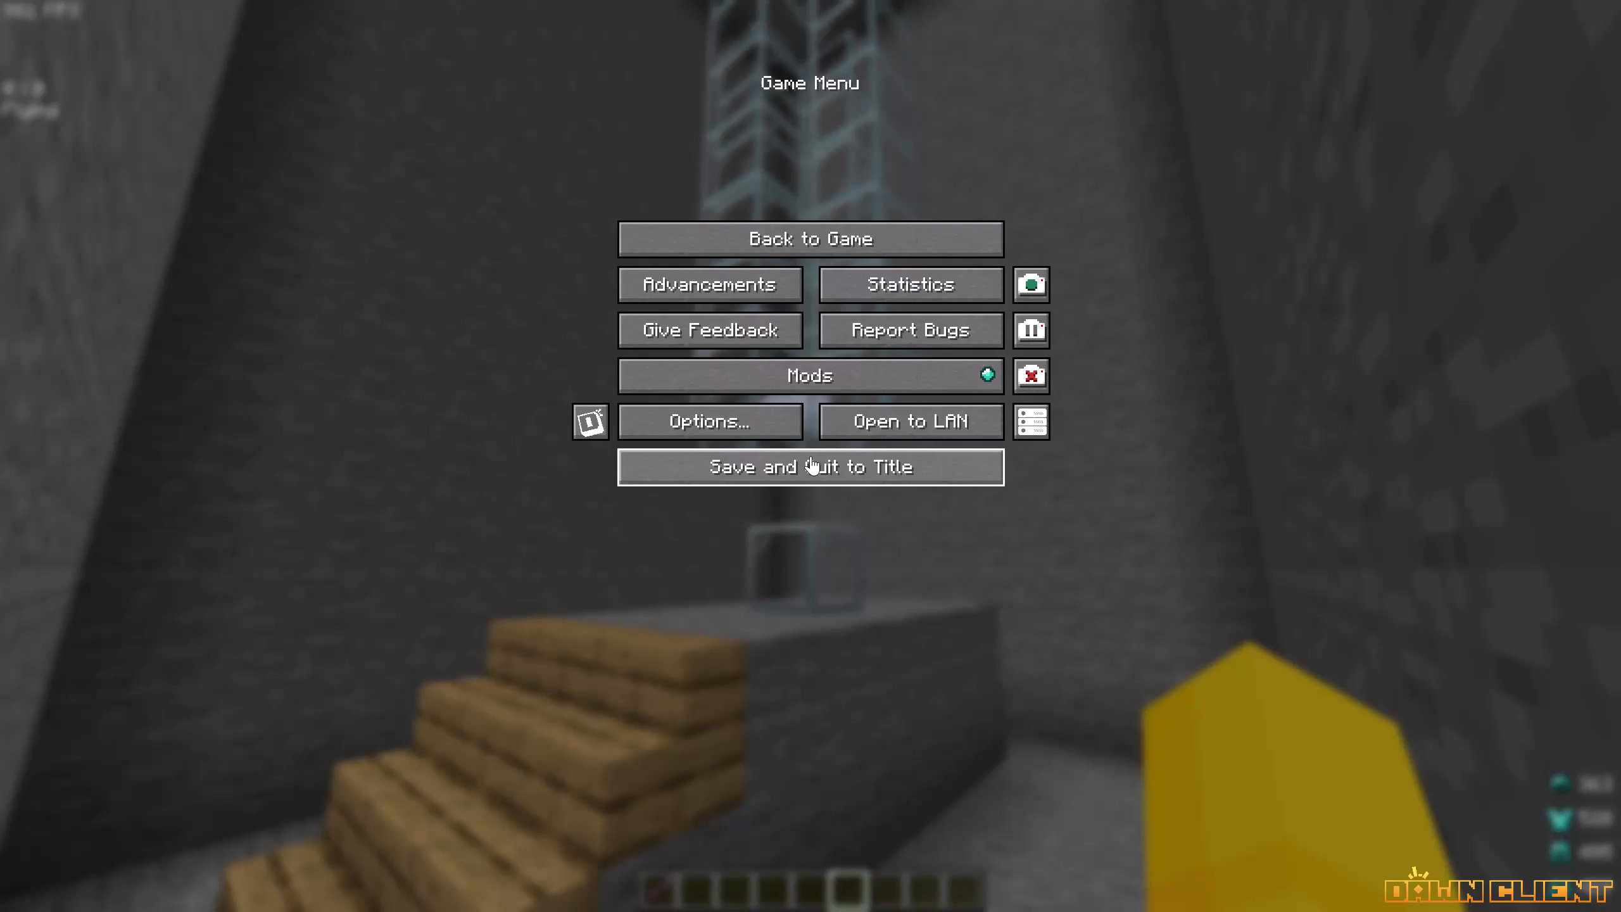
Finish the running Flashback recording and return to the game world.
drag(1032, 279, 810, 456)
click(738, 567)
key(Escape)
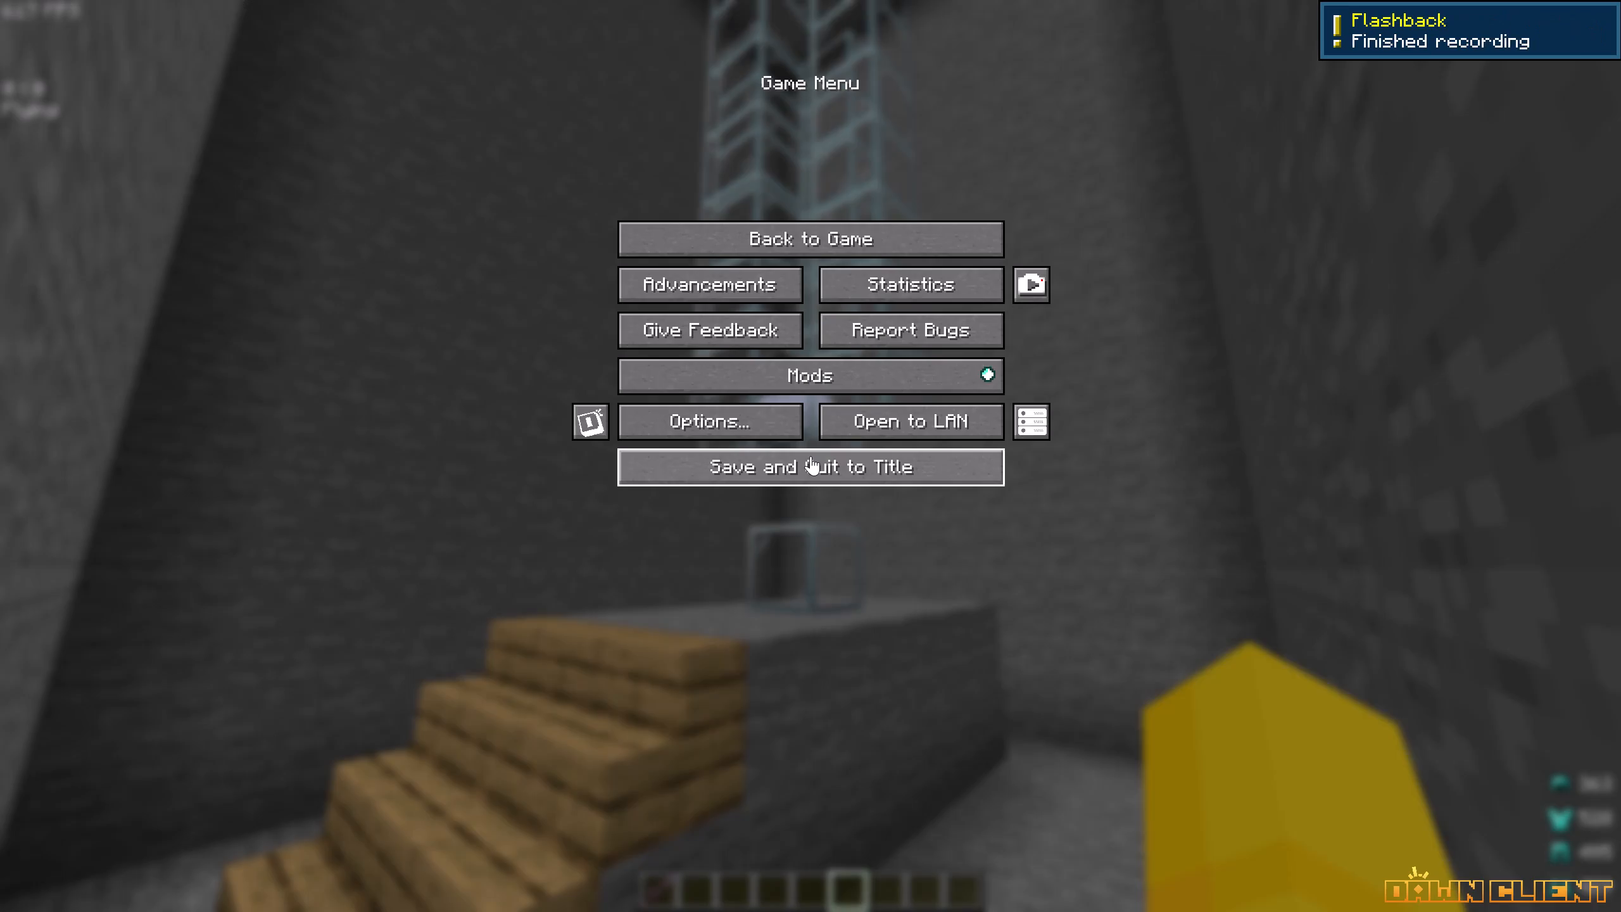
key(Escape)
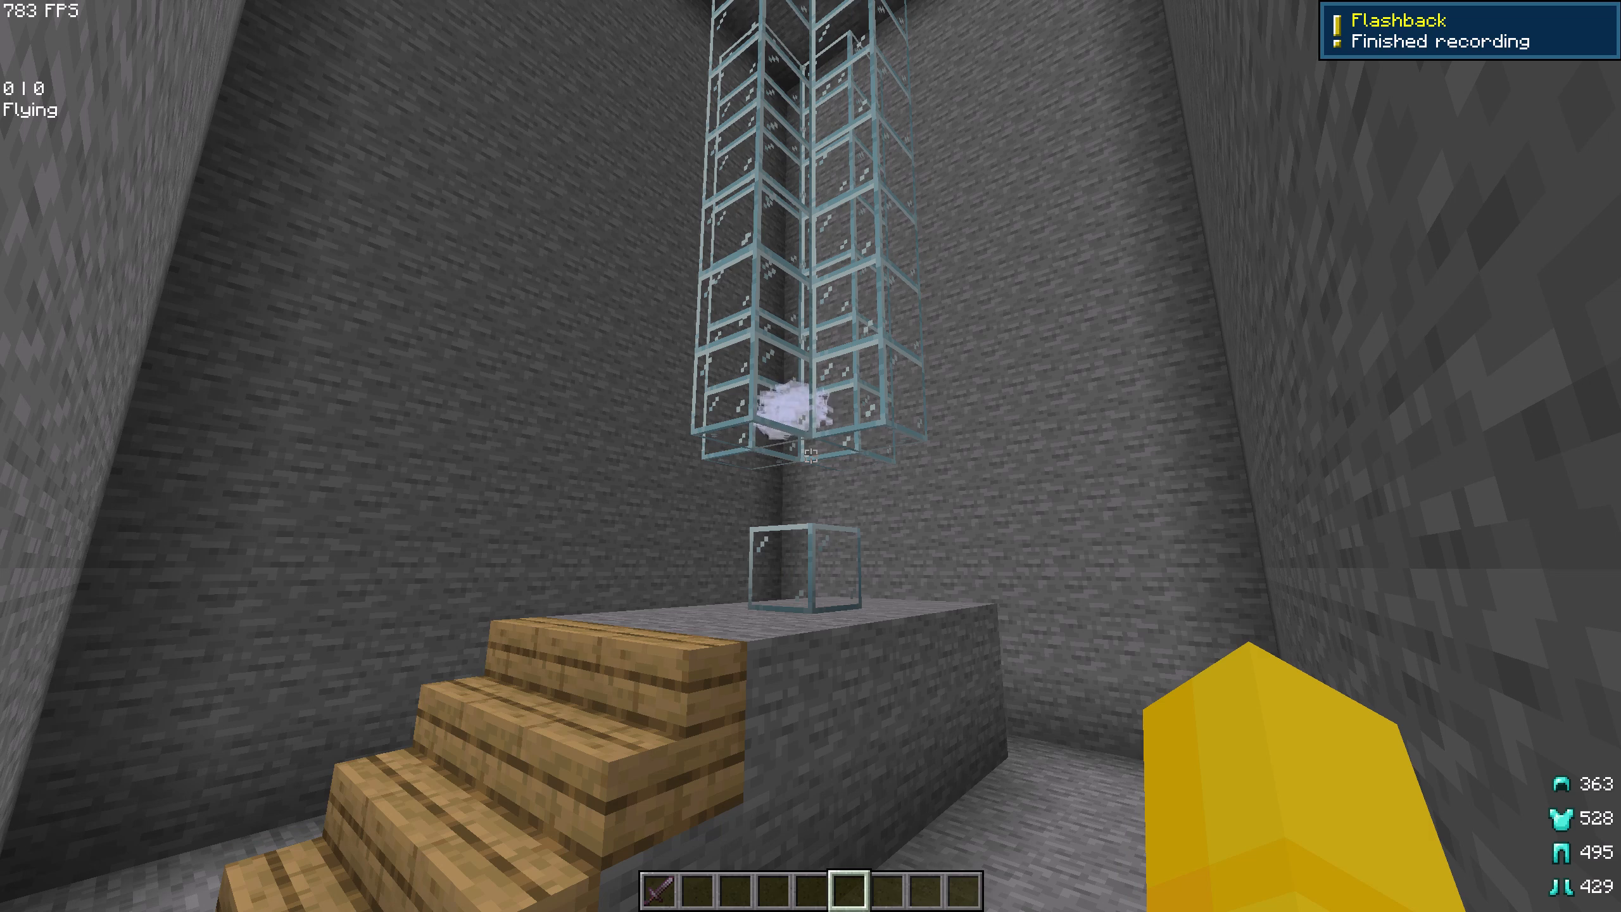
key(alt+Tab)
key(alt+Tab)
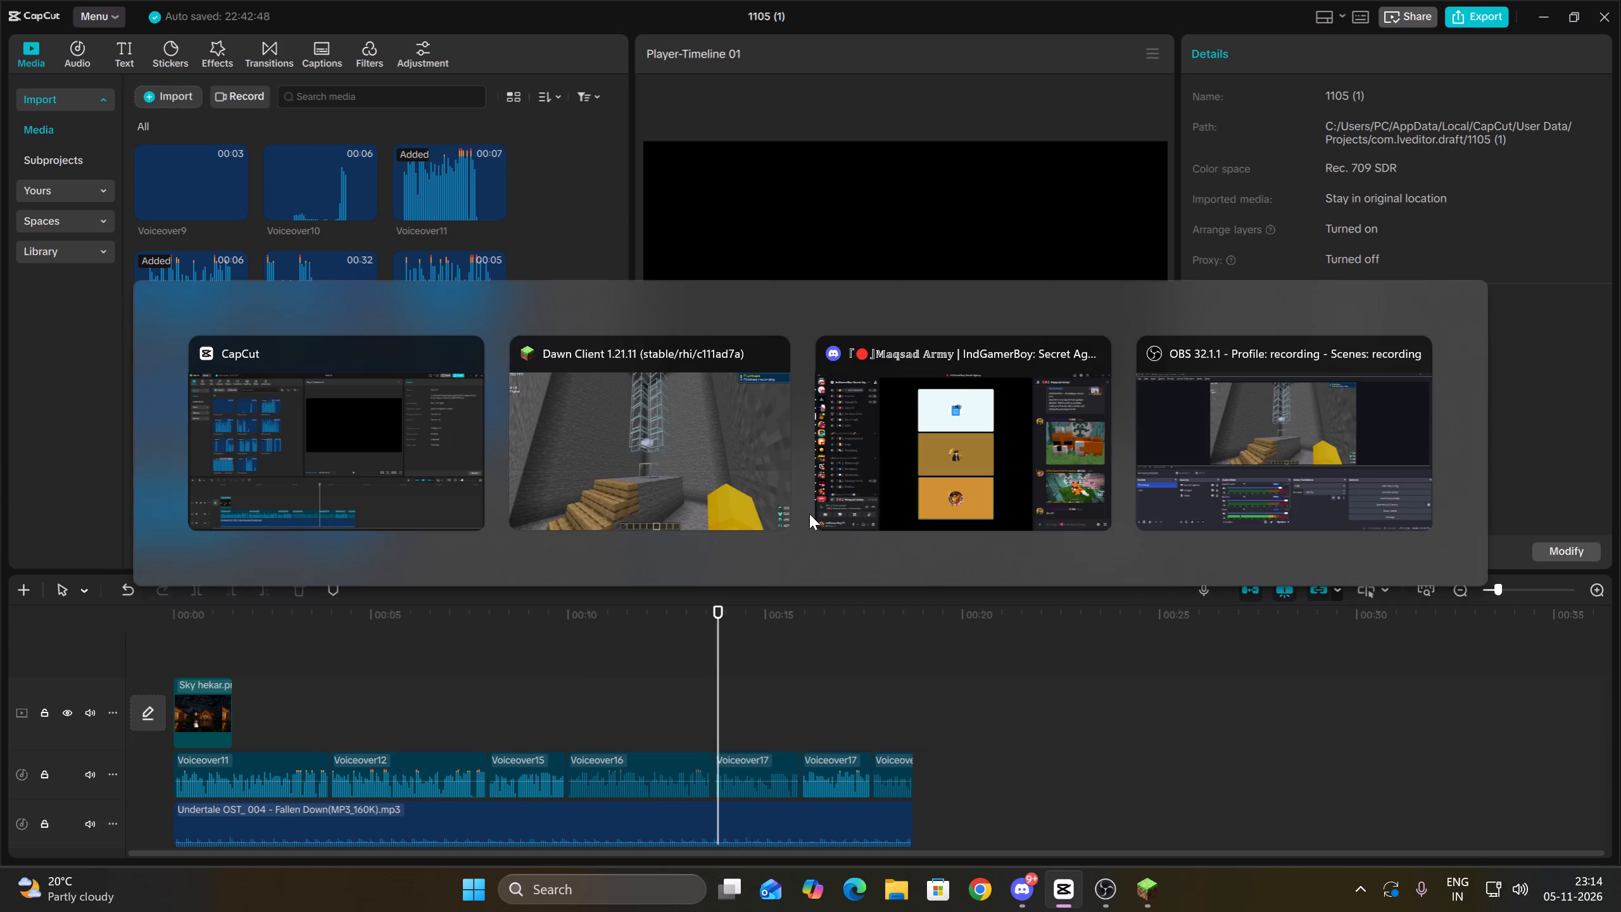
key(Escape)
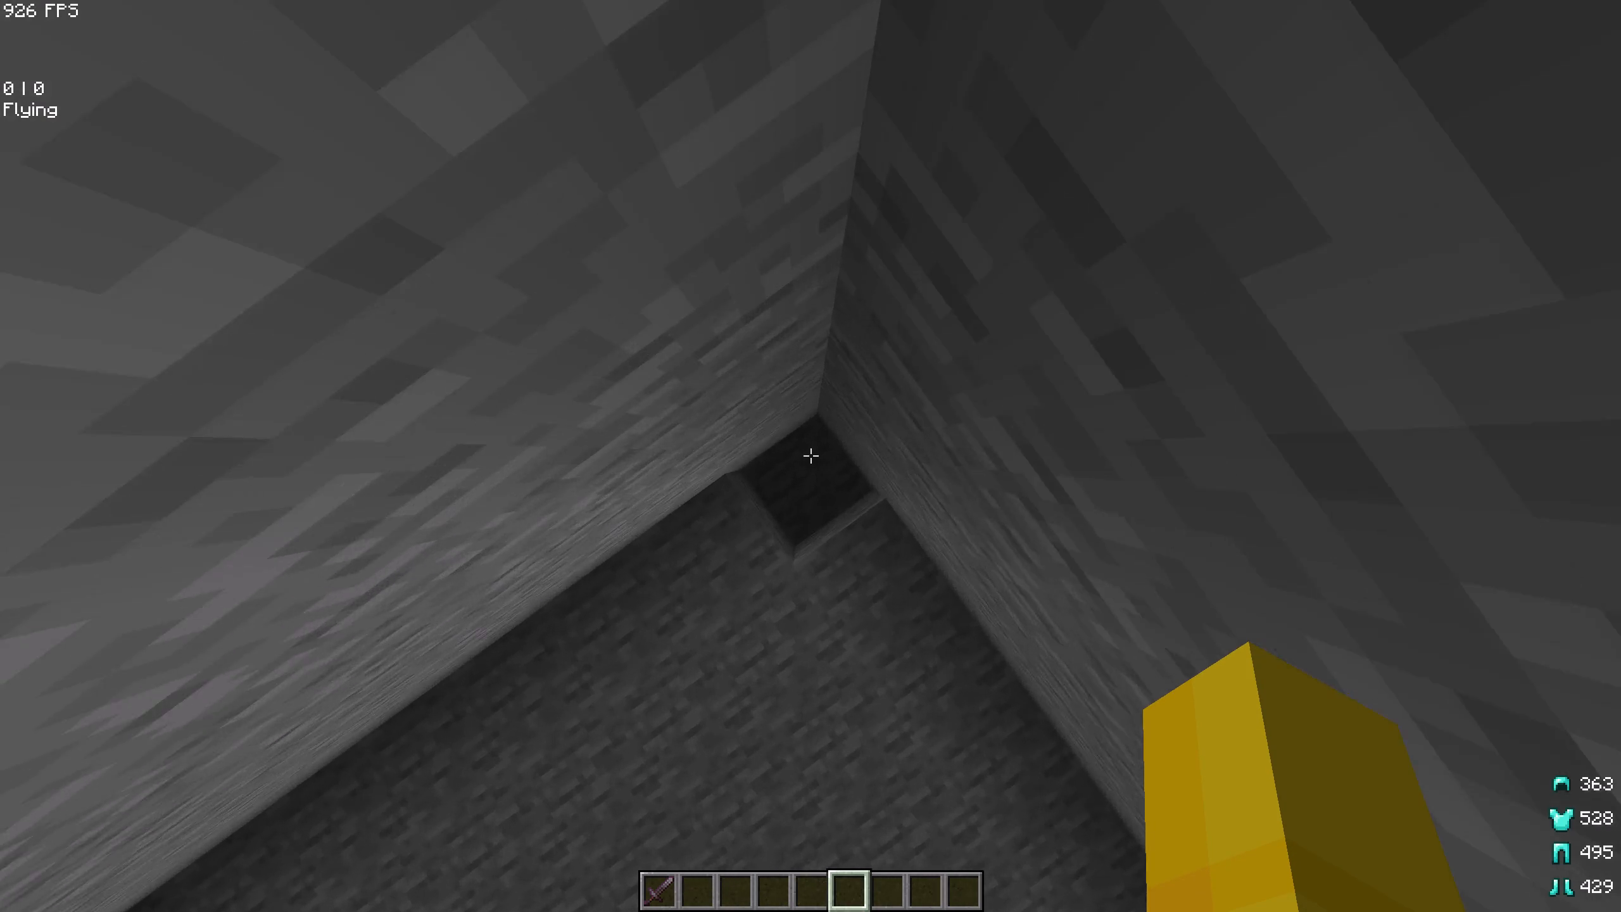
Fly out of the stone chamber to the open grassland and set the world spawn point there.
shift+triple_click(810, 456)
shift+triple_click(810, 456)
shift+triple_click(810, 456)
shift+click(810, 457)
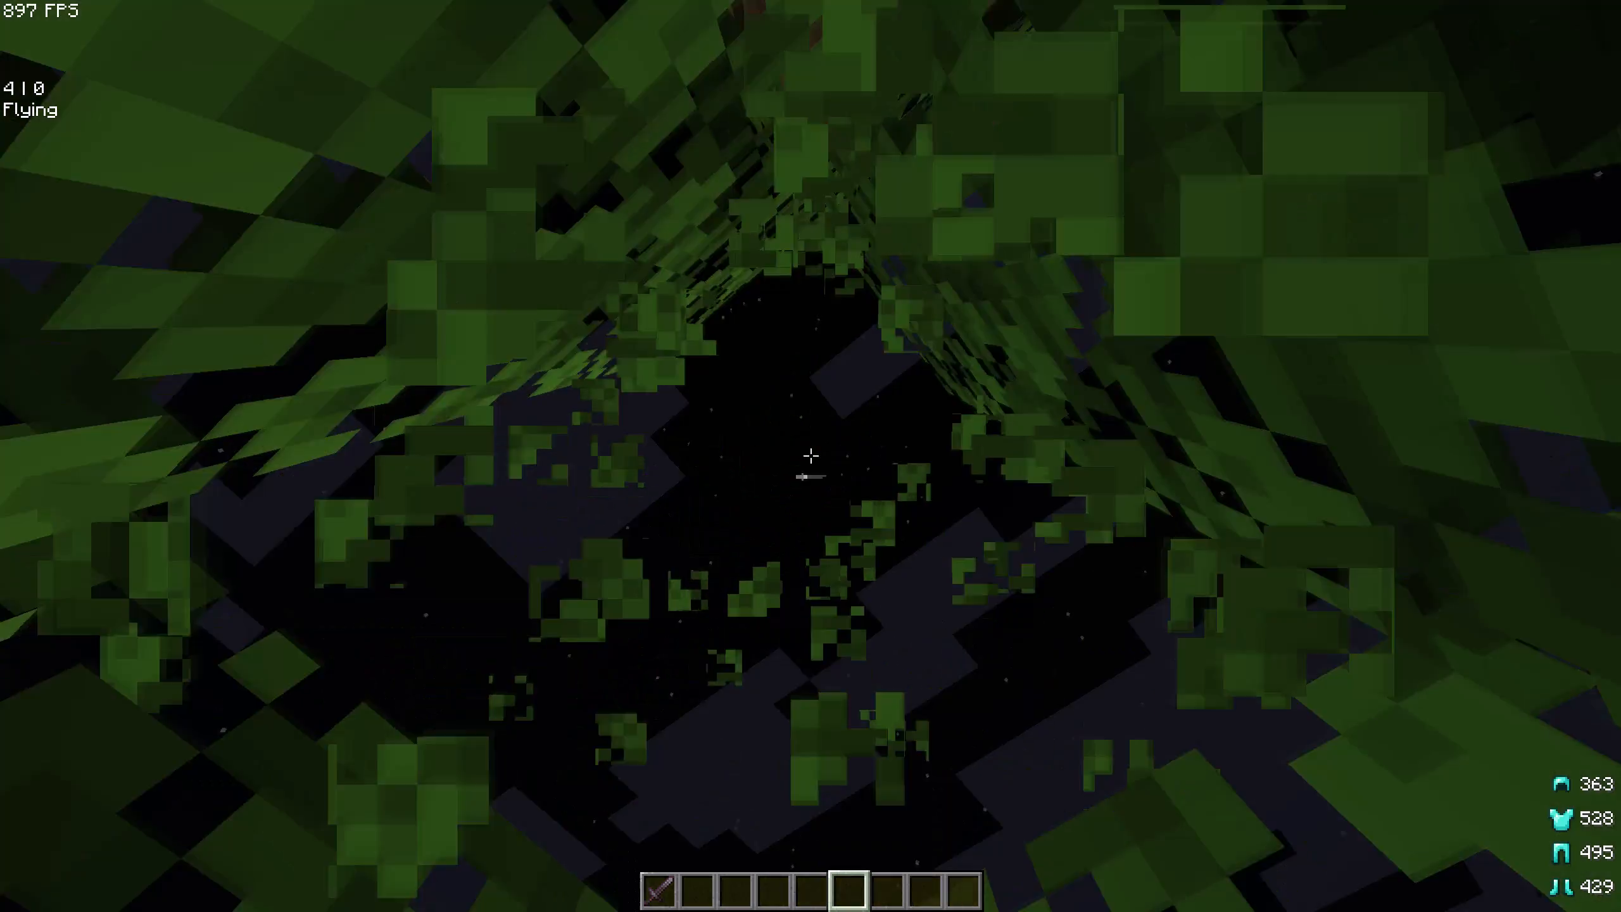
key(shift+Up)
text(//set)
key(Tab)
key(Tab)
key(Return)
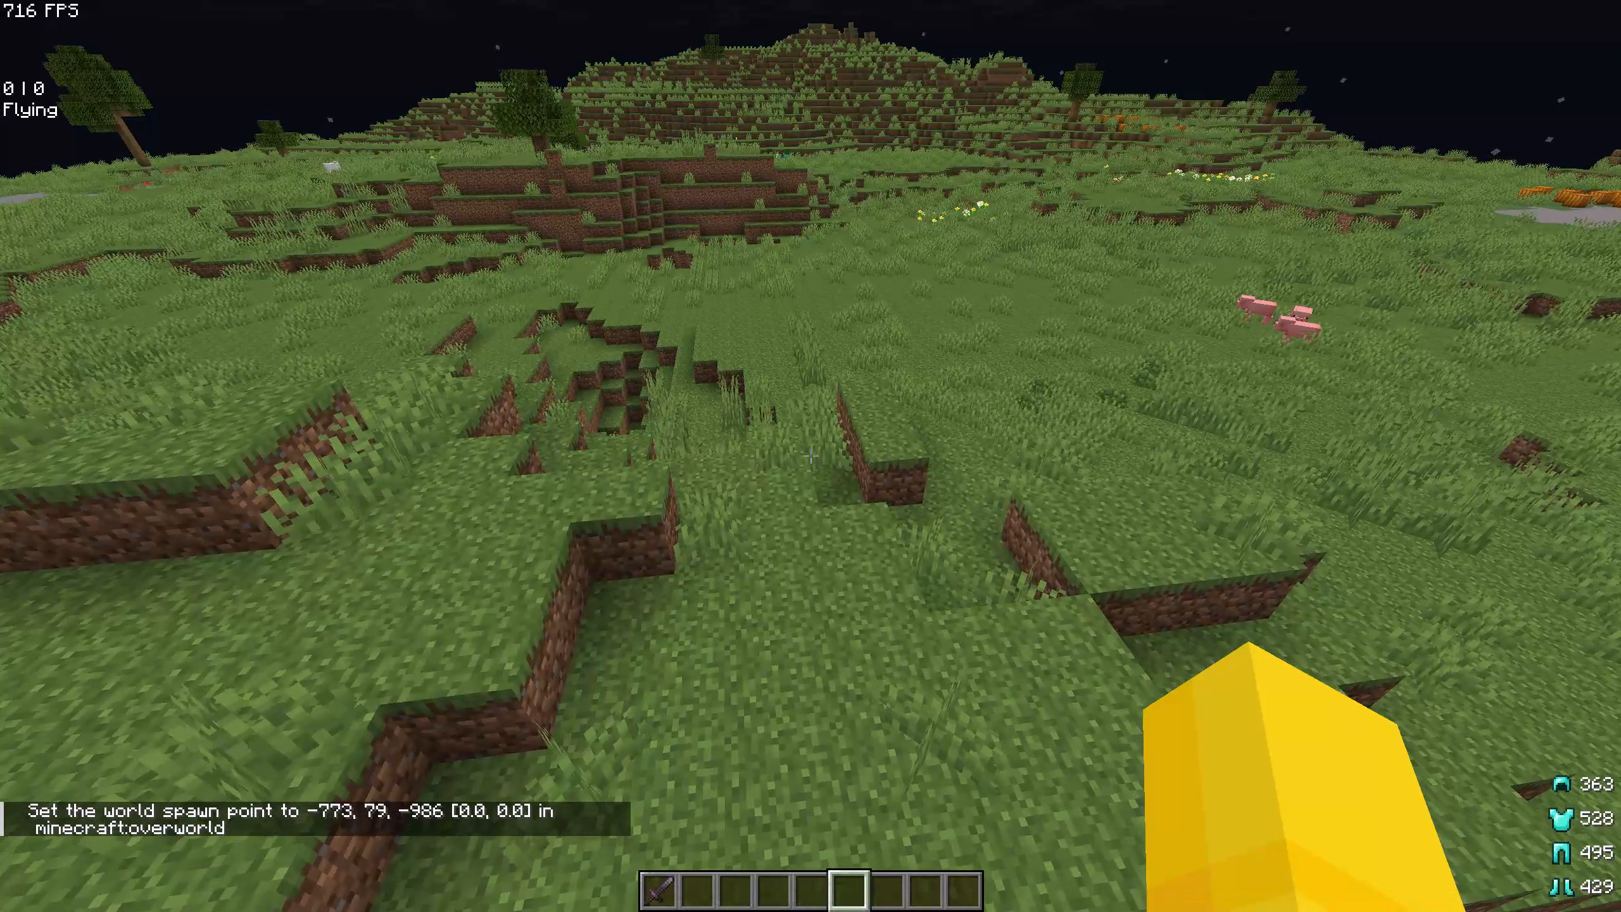
Put dispensers, redstone repeaters and redstone dust into hotbar slots 1, 2 and 3 from the creative item search.
key(Up)
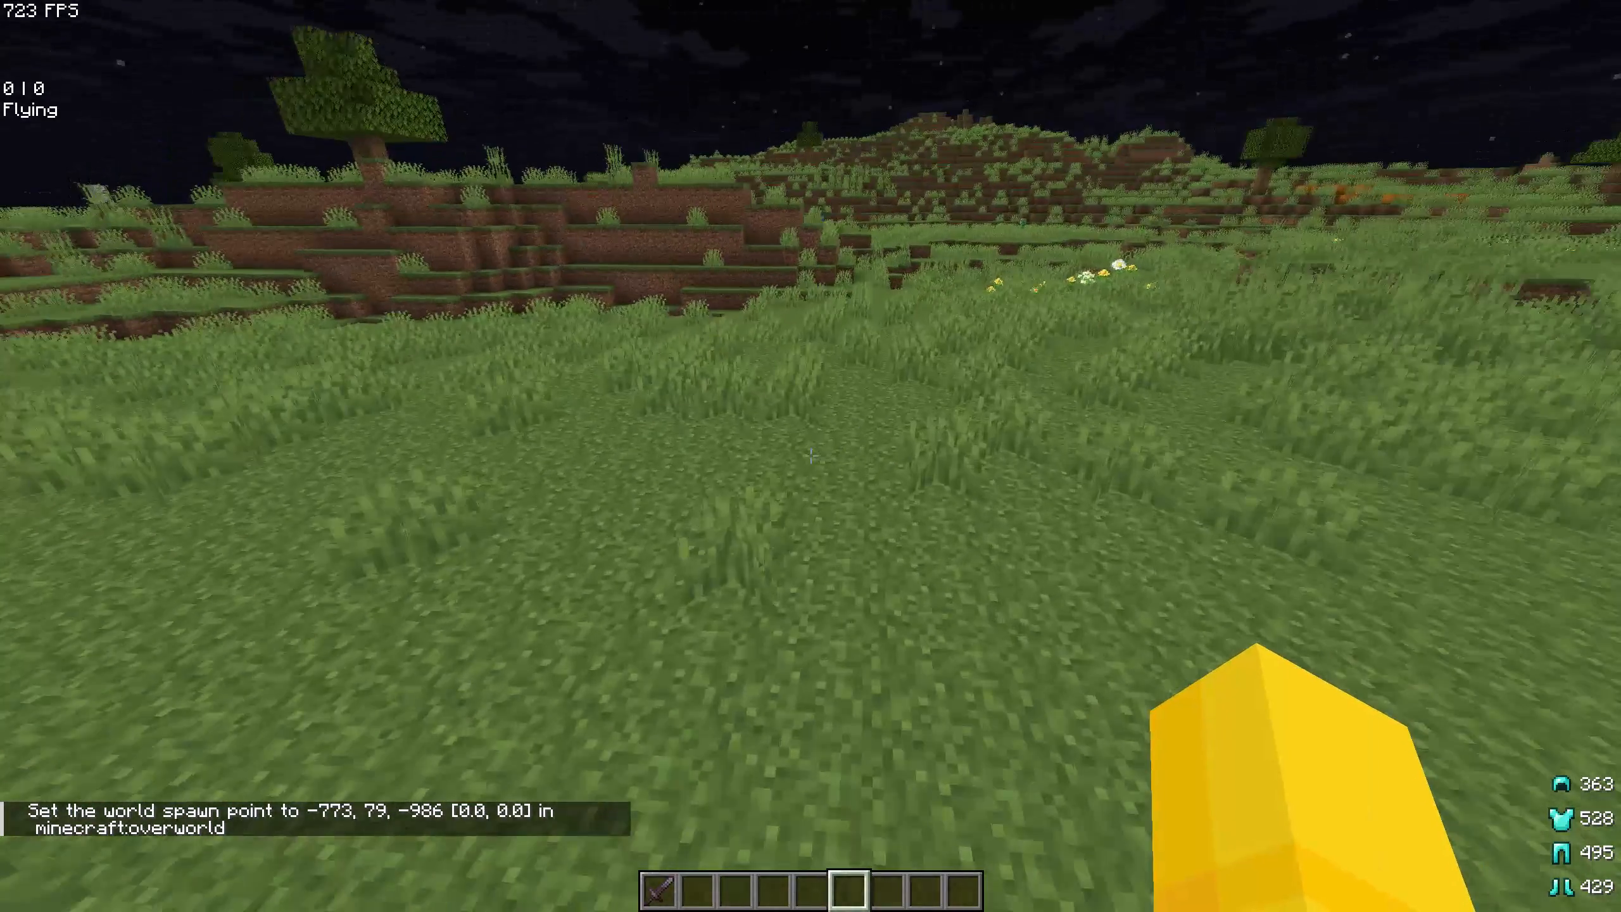
key(Return)
click(973, 311)
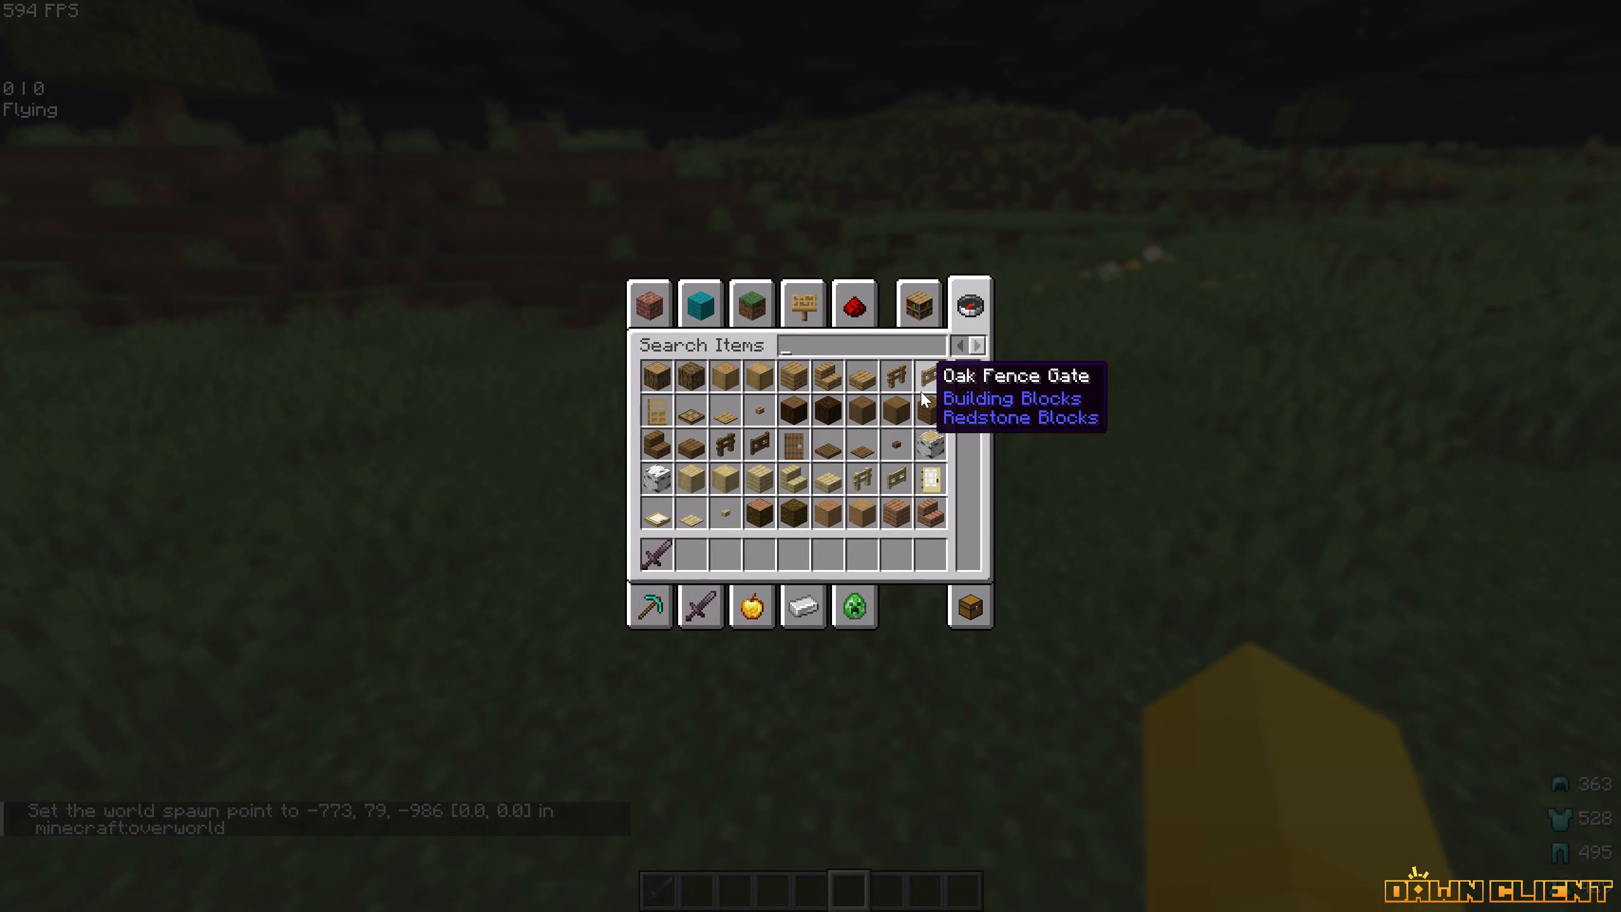
text(dis)
key(1)
key(BackSpace)
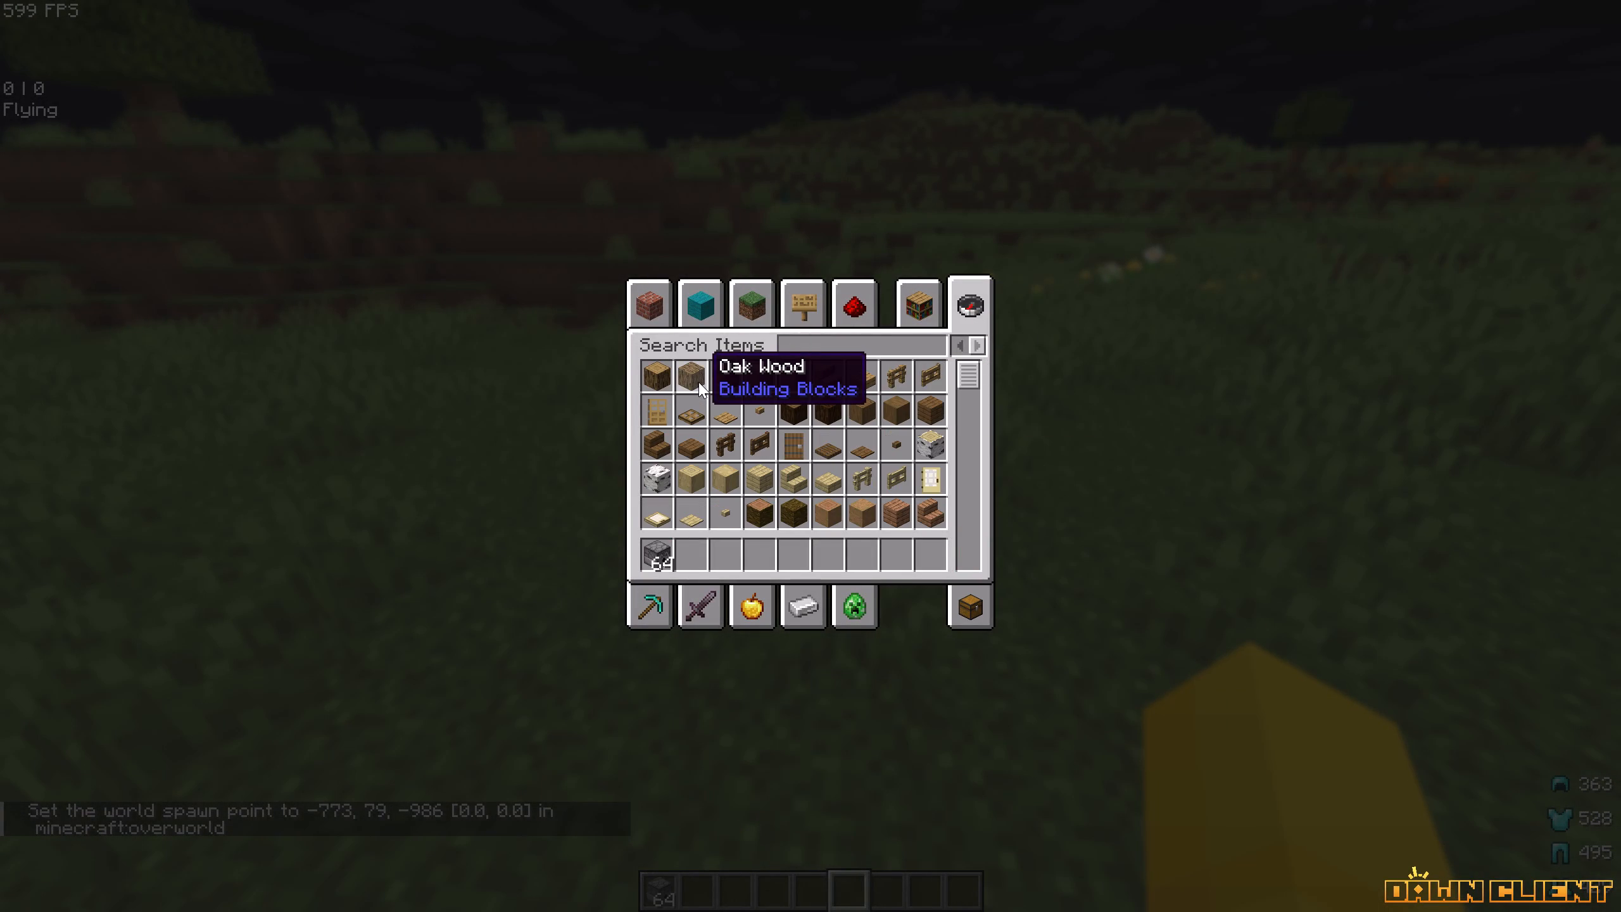
text(re)
key(d)
scroll(843, 460, down, 5)
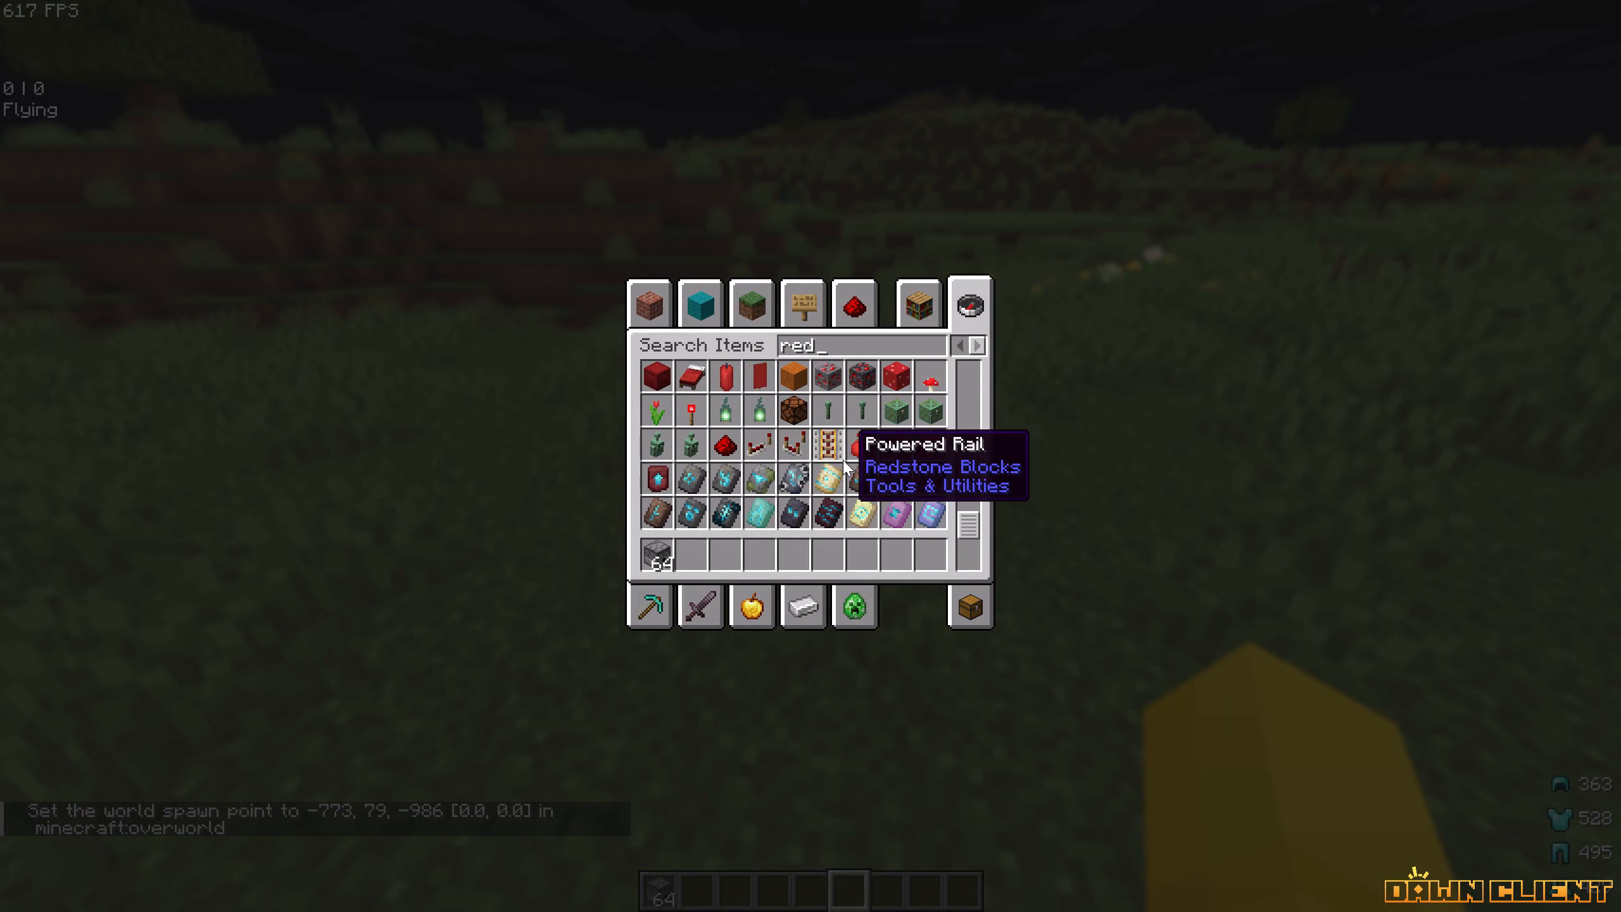
key(2)
key(3)
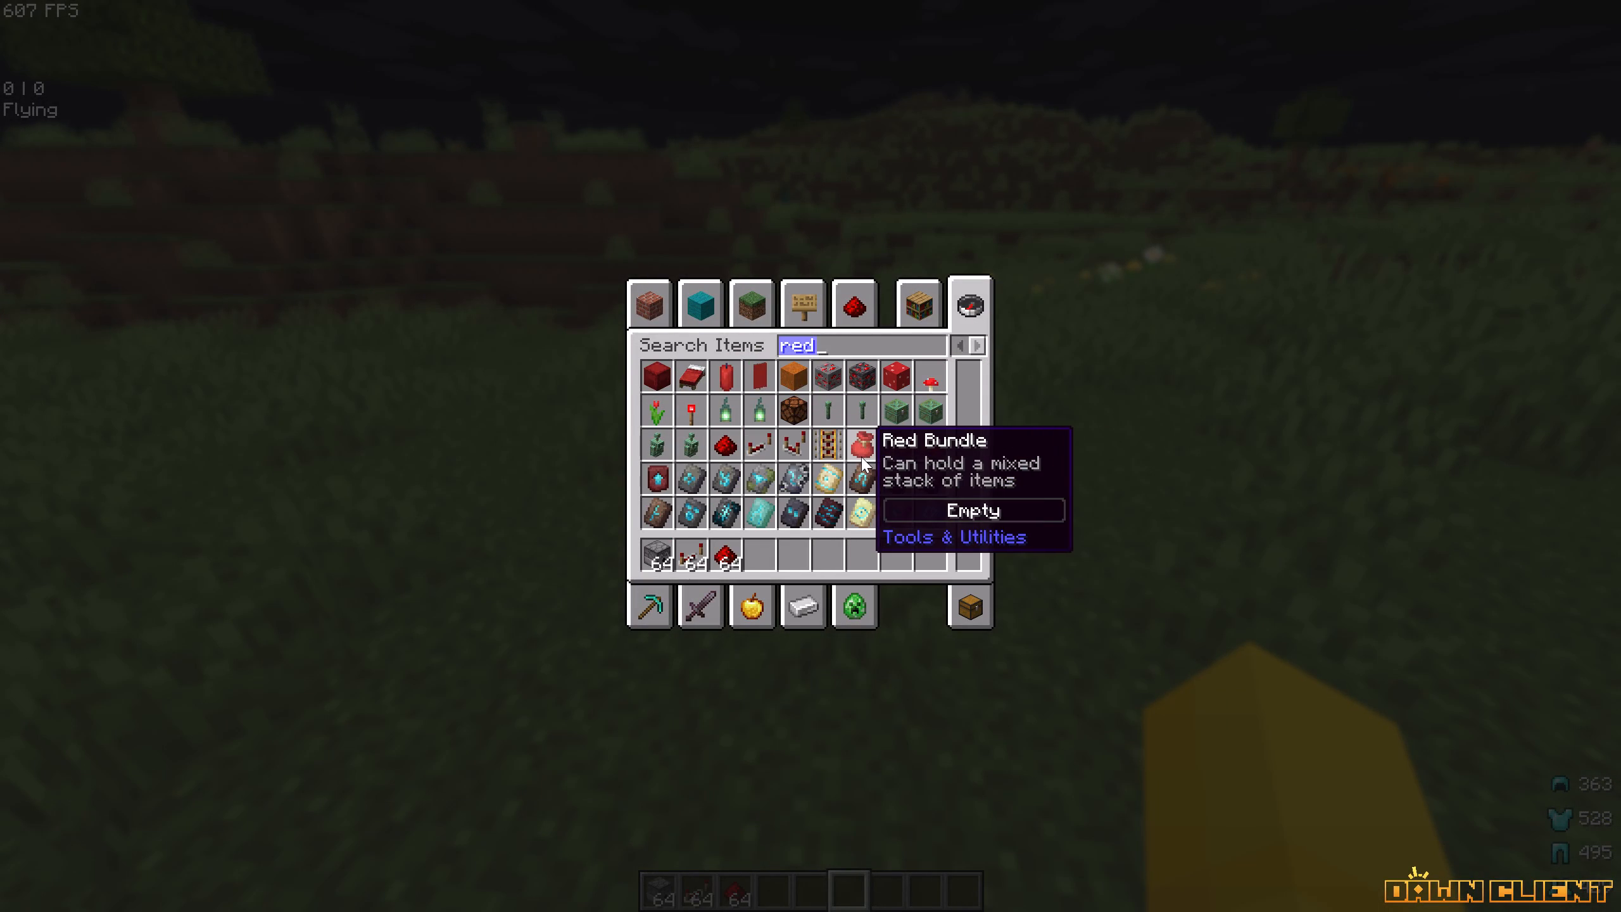
Find cobwebs and pistons in the creative item search and add them to hotbar slots 8 and 9.
key(BackSpace)
text(cob)
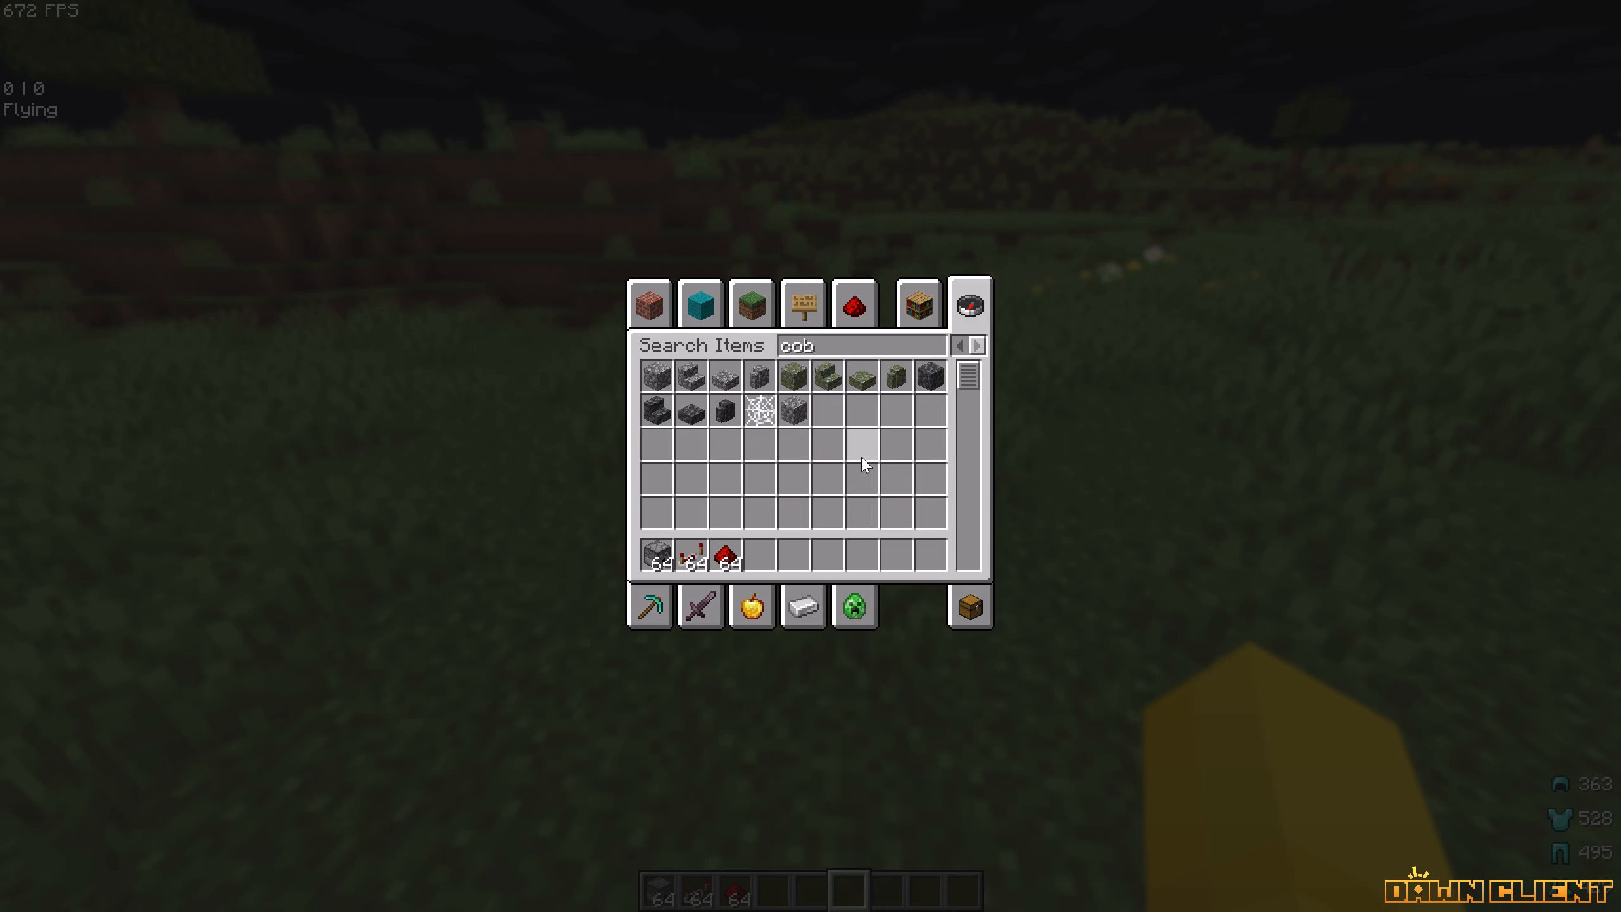
drag(782, 406, 769, 415)
click(769, 415)
key(BackSpace)
text(pis)
click(752, 377)
key(Escape)
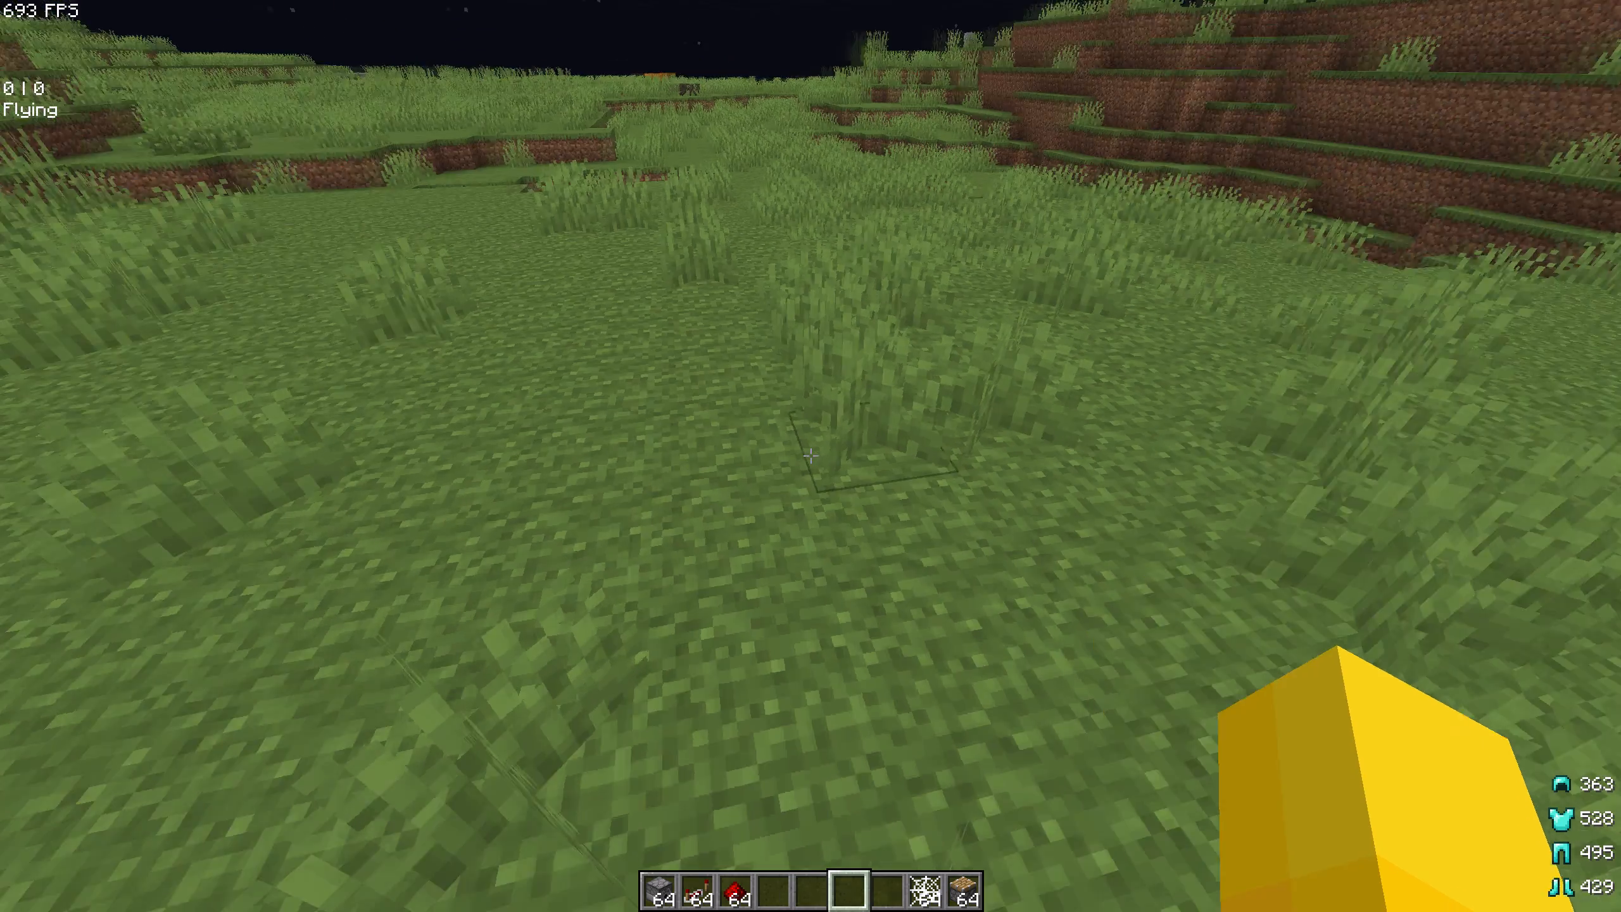
Add oak planks from the creative inventory to hotbar slot 4.
key(Up)
key(1)
ctrl+click(810, 456)
key(Return)
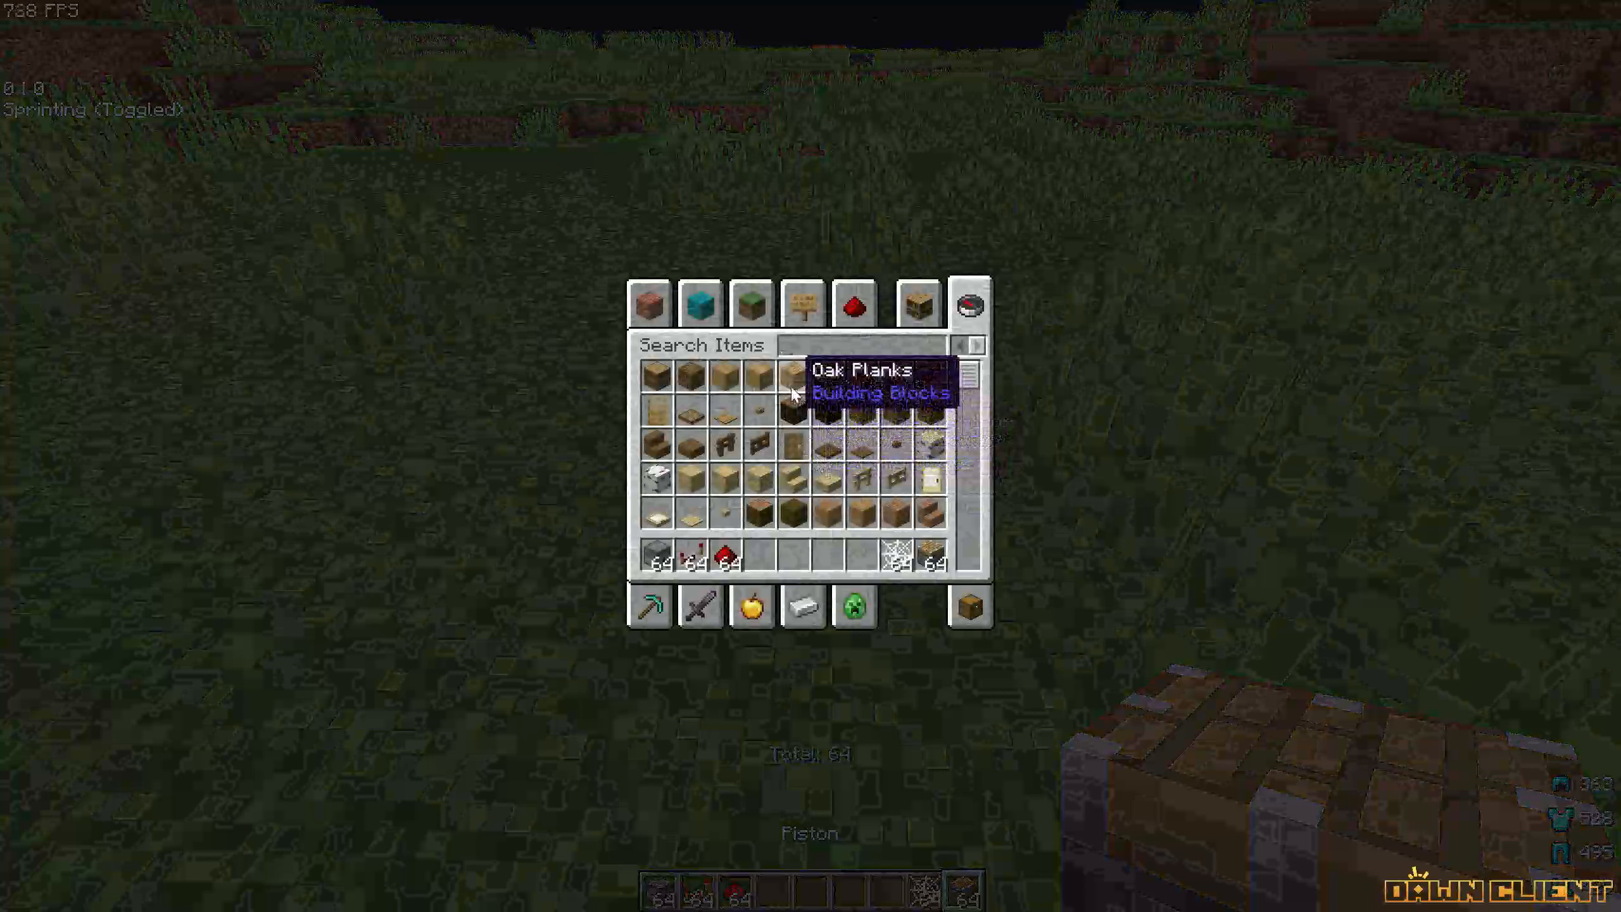
drag(791, 386, 791, 404)
click(764, 549)
key(Escape)
Place an oak planks block on the grass, a dispenser on top of it, and a cobweb at the dispenser's mouth.
key(Up)
key(4)
right_click(810, 456)
key(1)
right_click(810, 455)
key(Down)
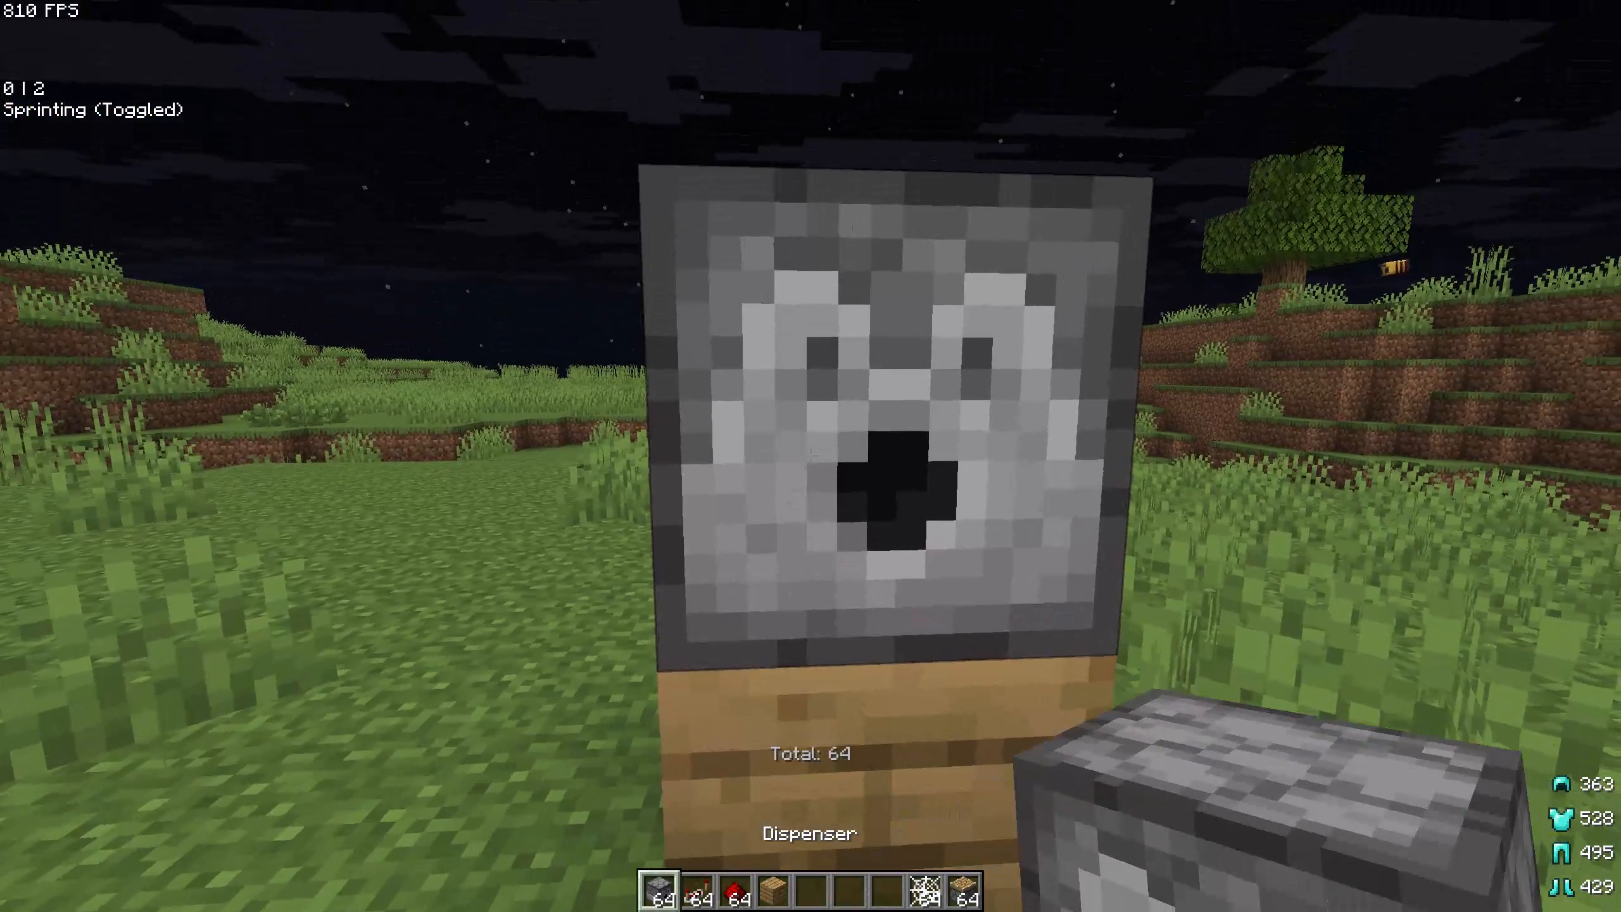
scroll(810, 456, down, 4)
click(810, 456)
ctrl+right_click(810, 456)
key(Left)
scroll(810, 456, up, 5)
key(Right)
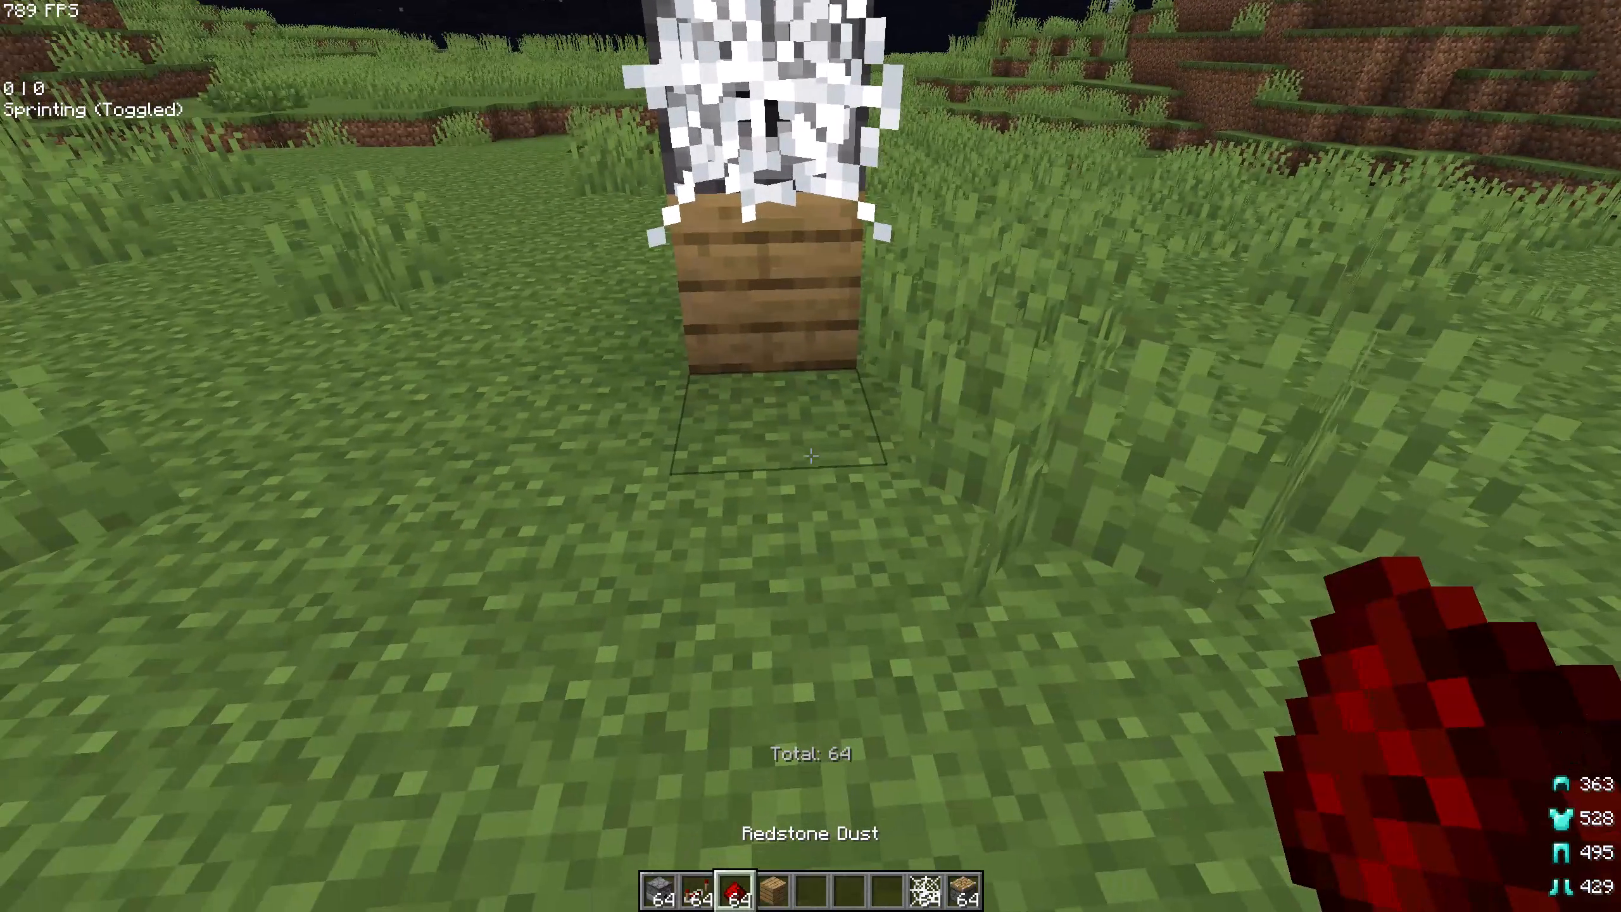
Place a redstone repeater under the cobweb, leading away from the oak planks block, and lengthen its delay.
key(2)
key(Up)
key(Left)
key(Down)
right_click(810, 456)
key(Up)
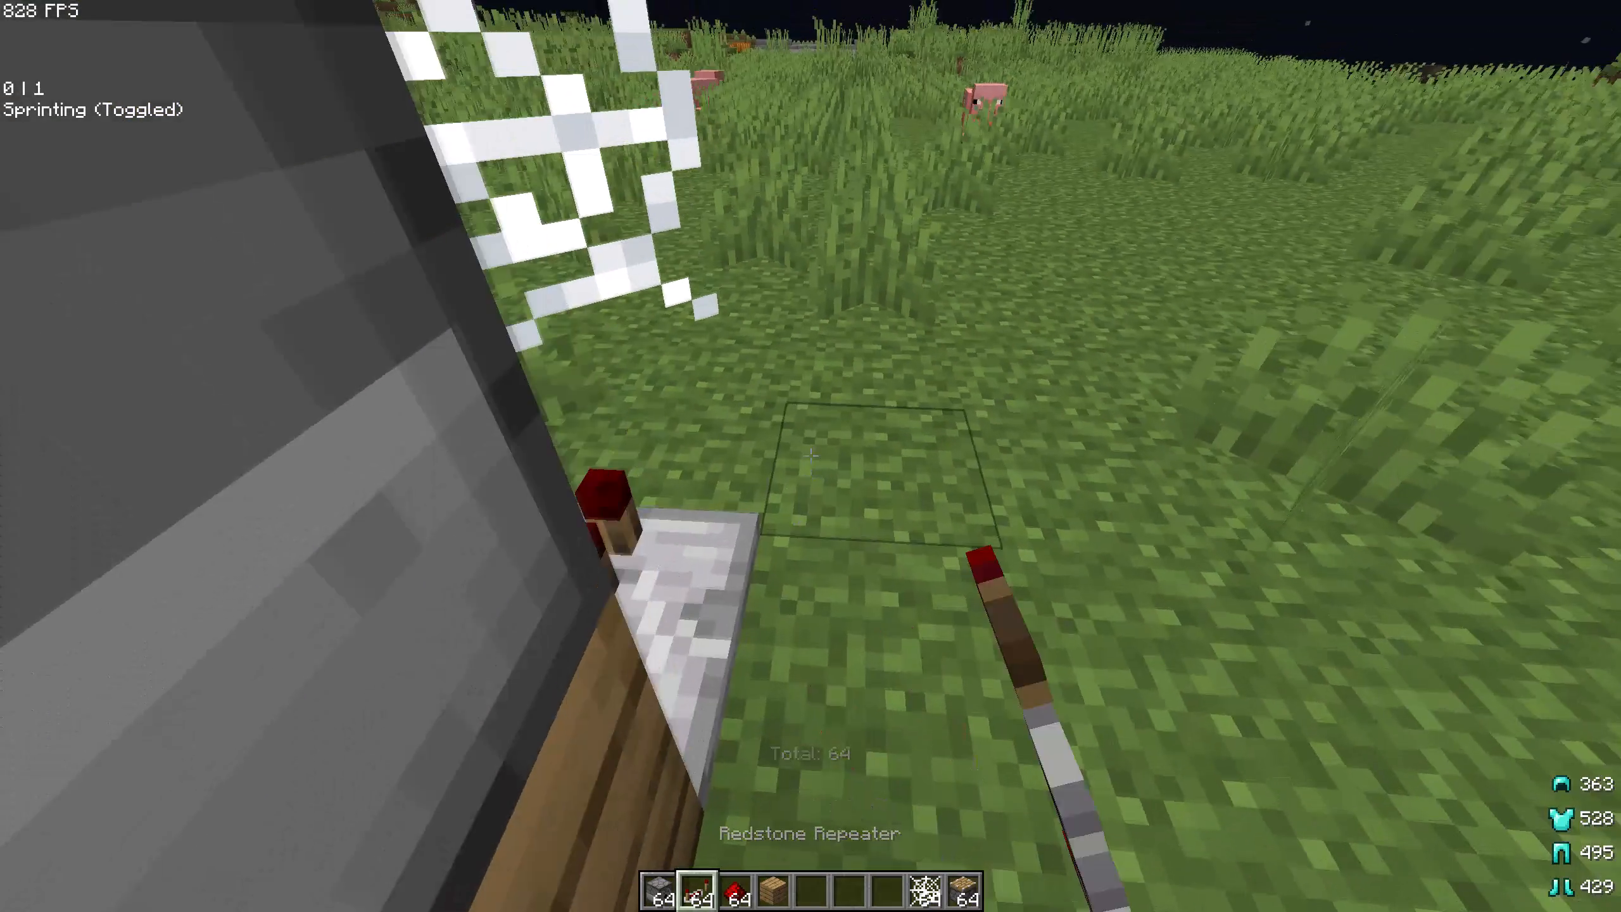
key(2)
right_click(810, 456)
Lay a straight line of redstone dust outward from the repeater, clearing tall grass along the way.
key(3)
right_click(810, 456)
key(Up)
key(Right)
key(Right)
key(Right)
key(Right)
key(Right)
key(Right)
right_click(810, 456)
right_click(810, 456)
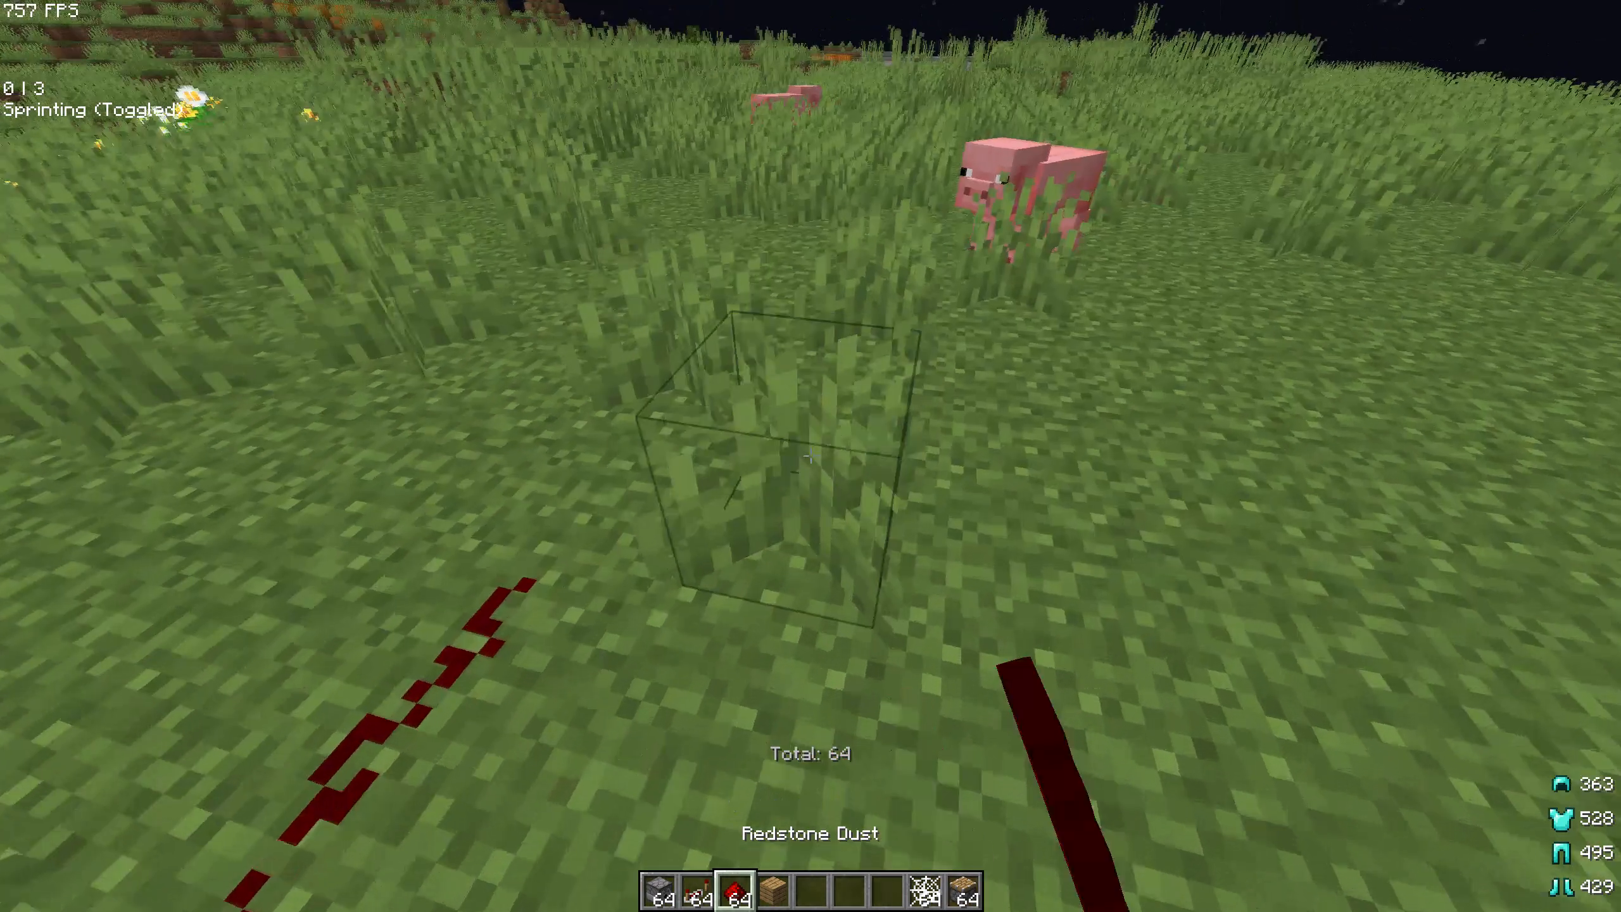
click(810, 456)
key(Up)
click(810, 456)
key(Right)
right_click(809, 457)
right_click(810, 456)
key(Right)
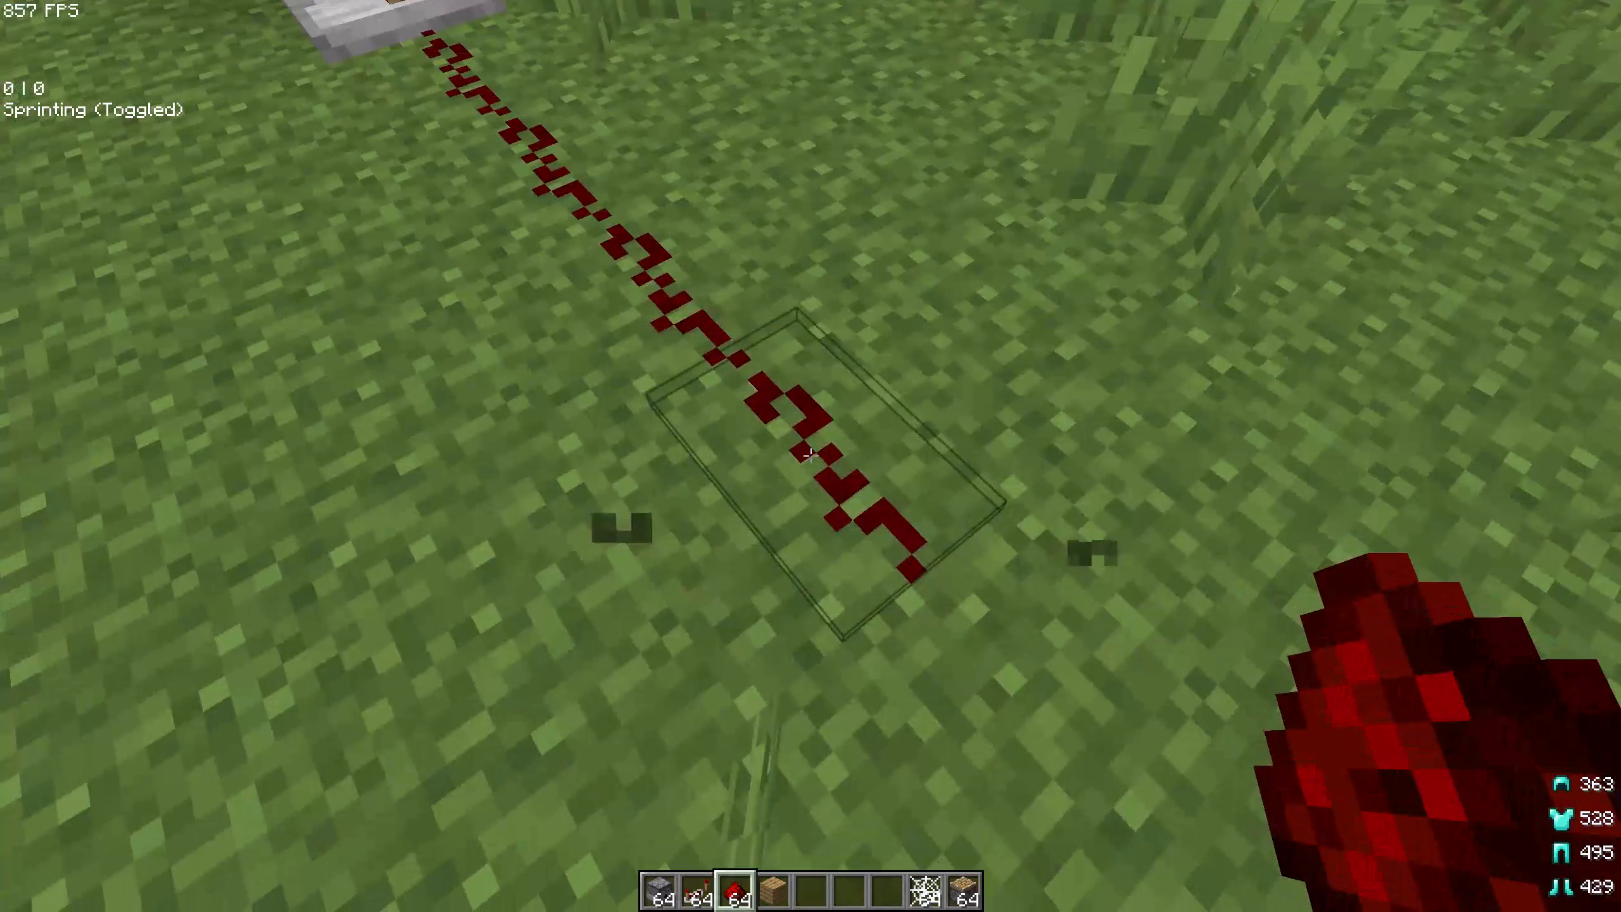
click(810, 456)
Clear the tall grass around the far end of the redstone dust line.
key(Right)
scroll(810, 456, down, 2)
scroll(810, 456, up, 1)
key(Left)
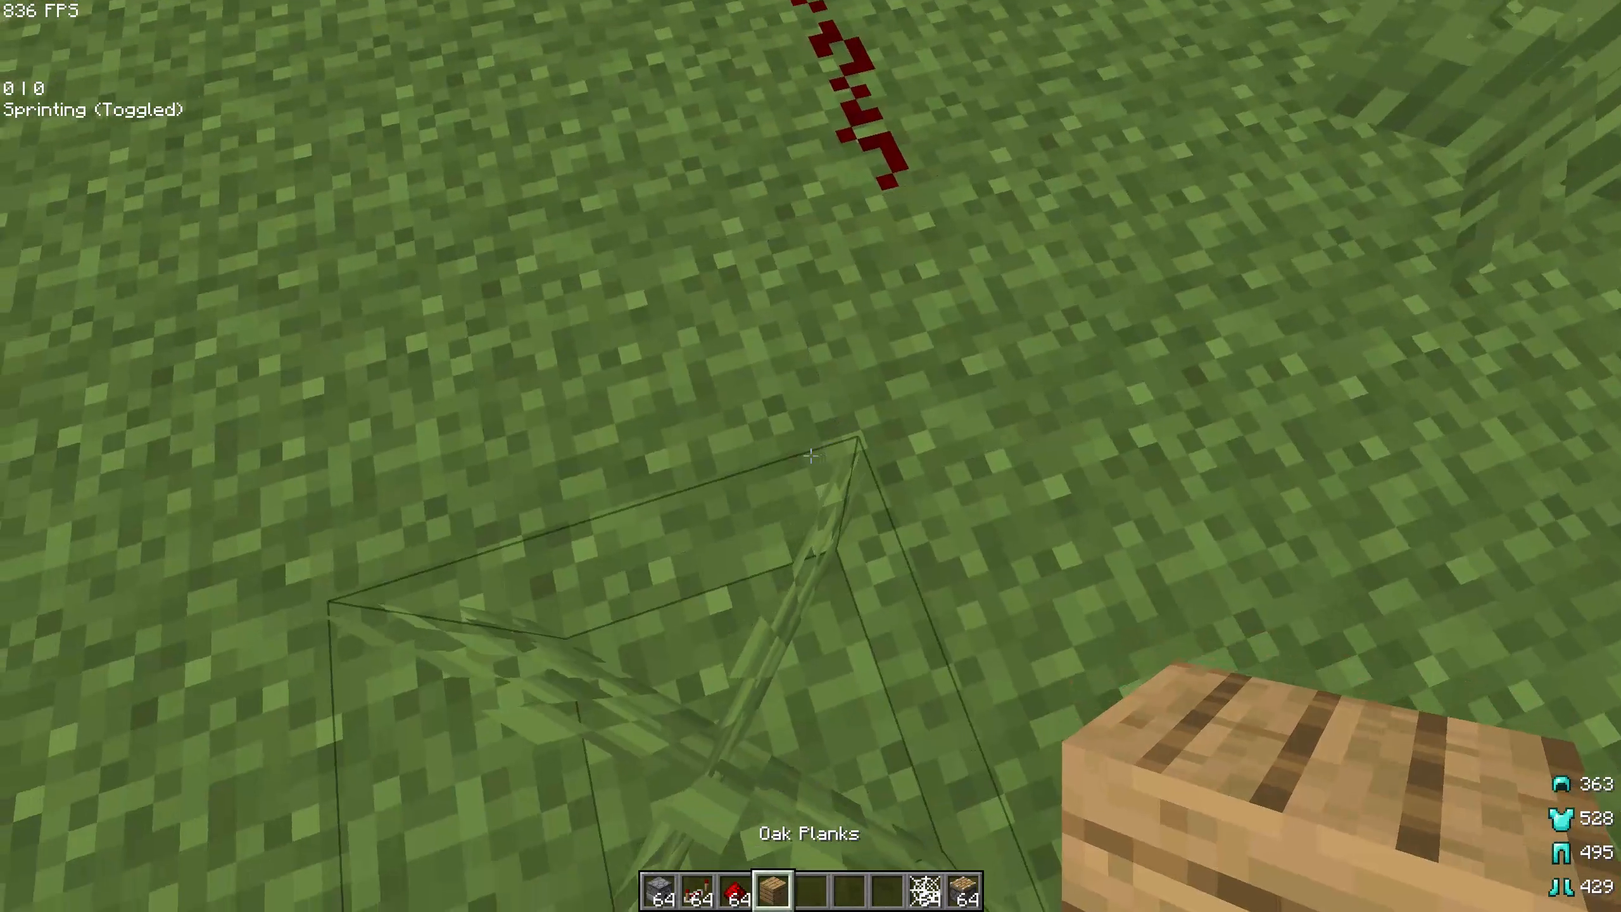
click(810, 457)
key(Down)
key(Up)
click(810, 456)
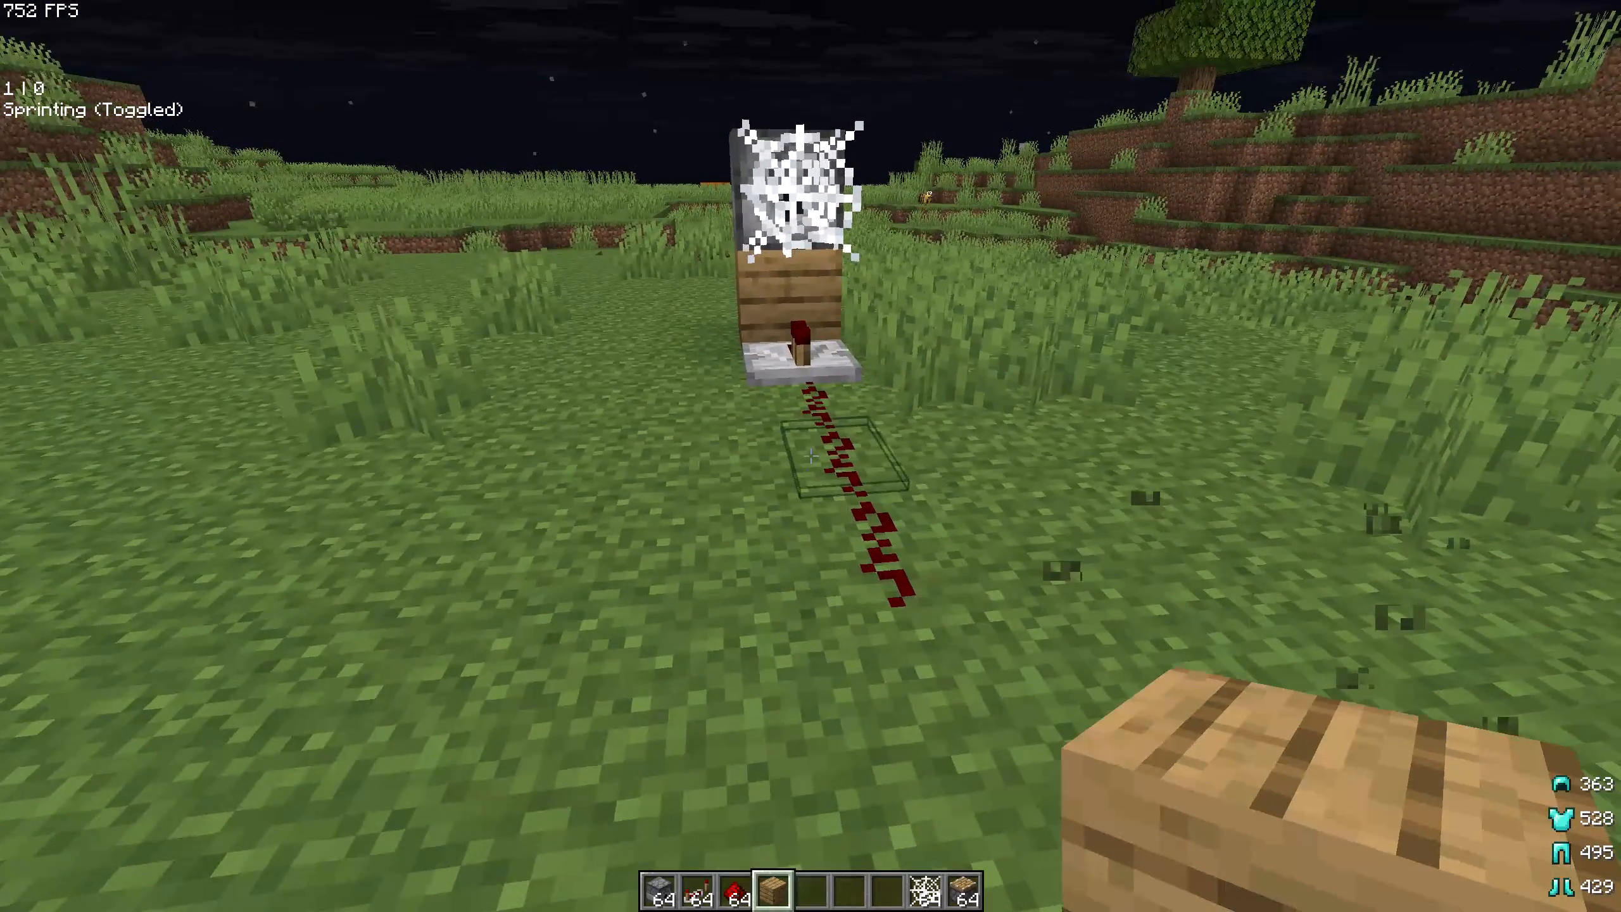
Place an oak planks block at the far end of the dust line and a piston on top facing the dispenser.
key(Up)
scroll(812, 457, down, 3)
key(Down)
scroll(810, 457, down, 1)
key(Left)
key(Up)
key(Up)
key(Up)
key(Up)
key(Up)
key(Up)
key(Up)
key(Up)
scroll(810, 457, down, 6)
right_click(810, 456)
right_click(810, 456)
key(Right)
key(Up)
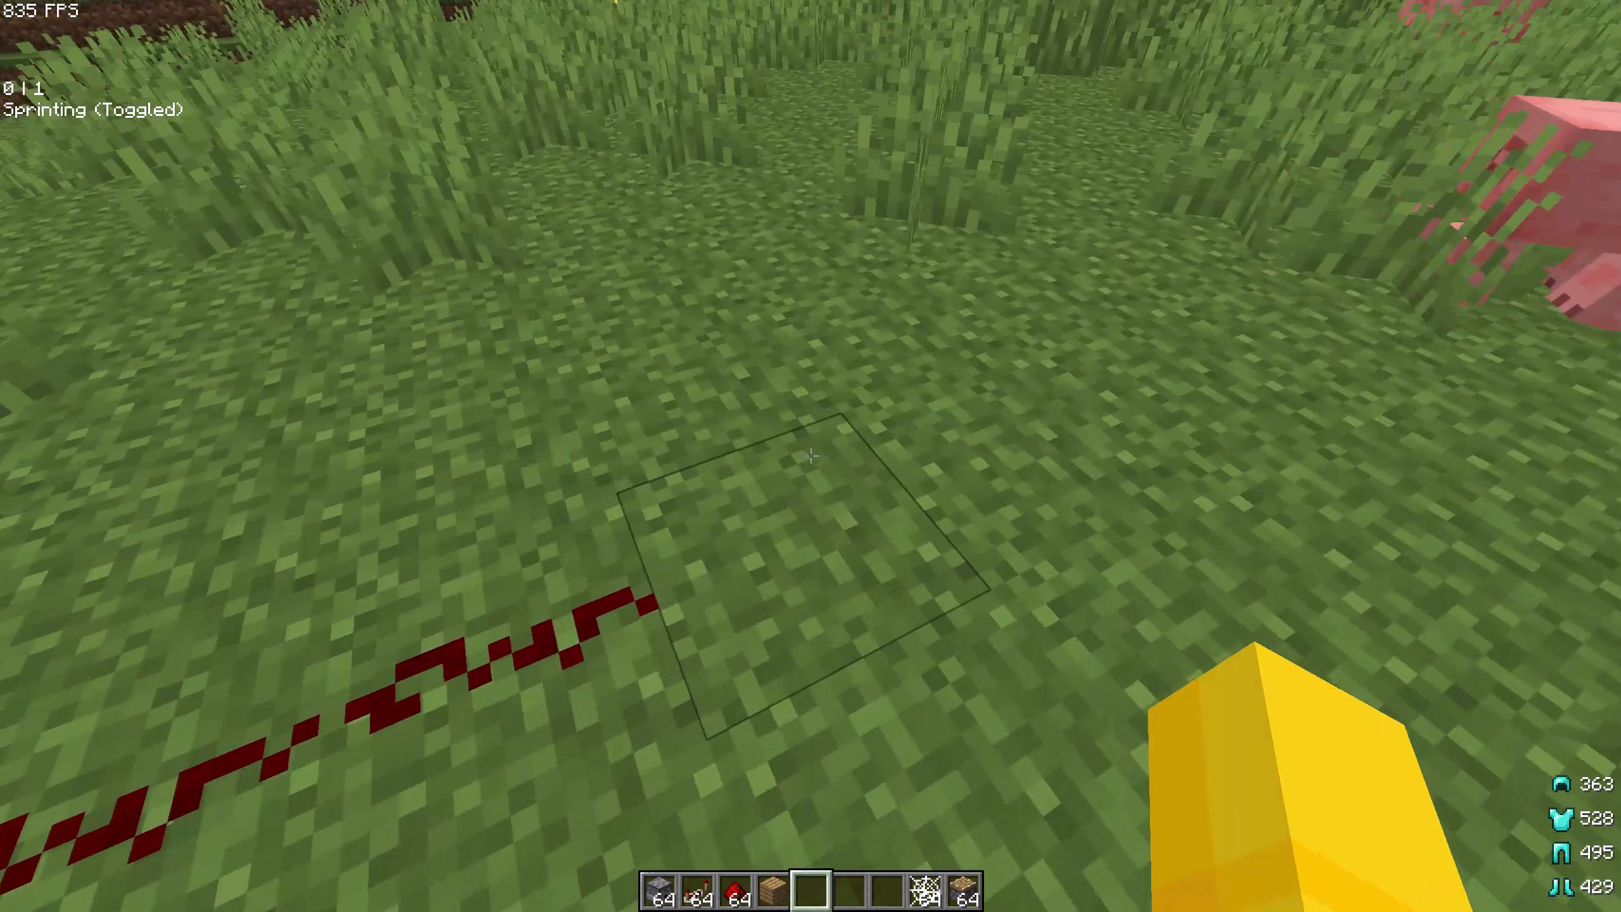
scroll(810, 456, up, 1)
right_click(810, 456)
key(Left)
click(810, 456)
right_click(811, 456)
key(Right)
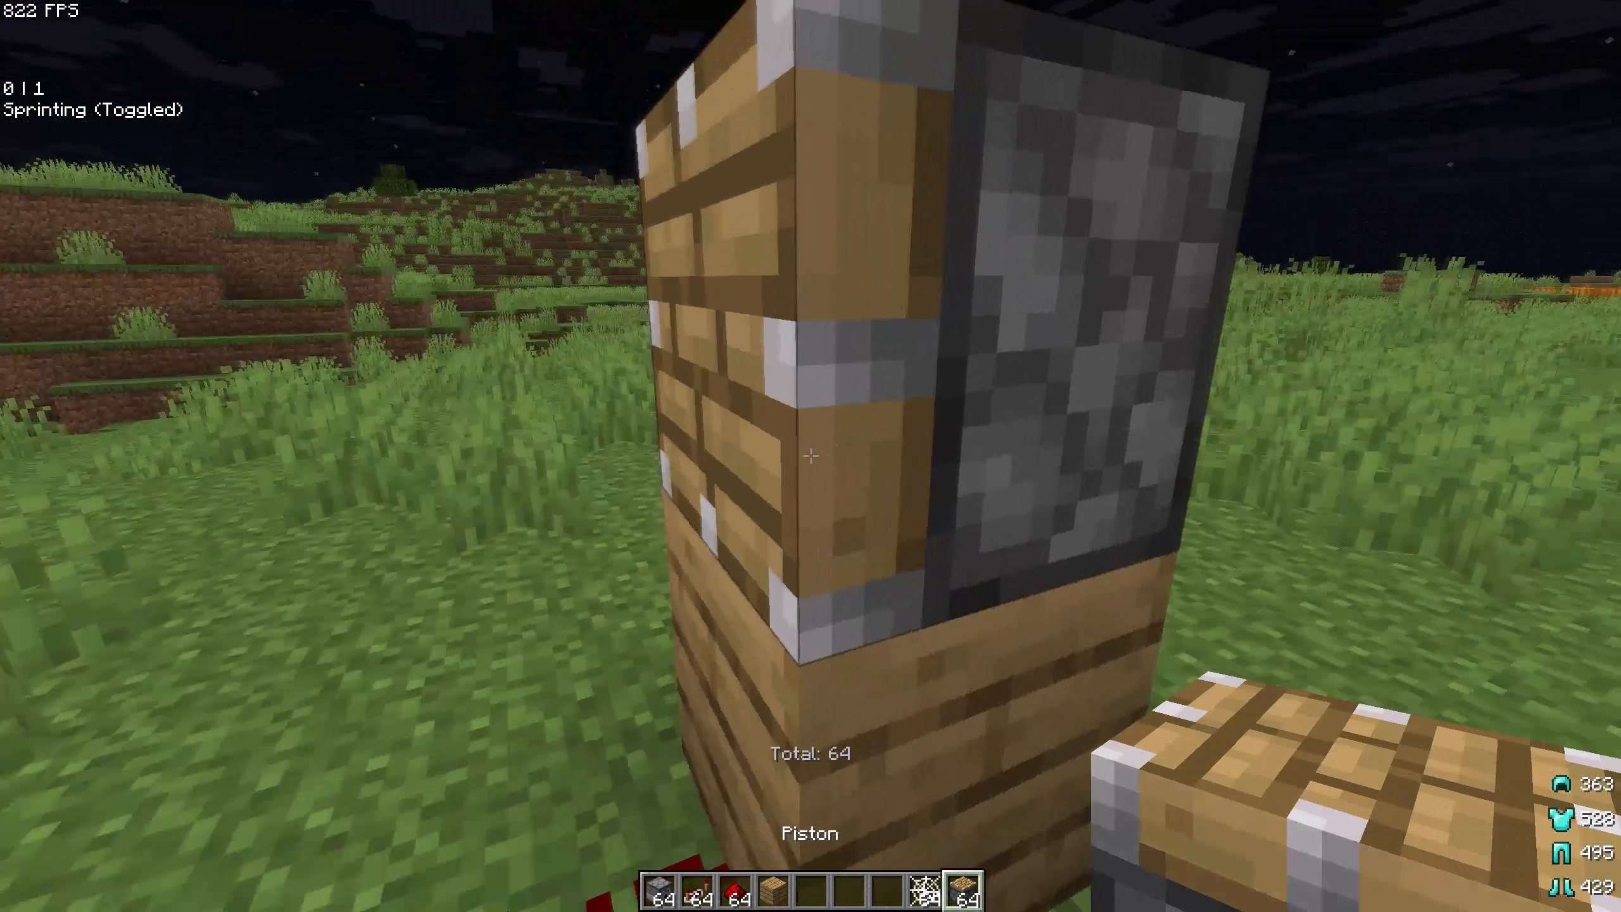
Put oak buttons in hotbar slot 8 and attach one to the side of the planks block under the dispenser.
key(Down)
scroll(810, 456, up, 3)
key(Up)
key(Left)
scroll(811, 456, up, 4)
scroll(811, 456, down, 4)
key(Return)
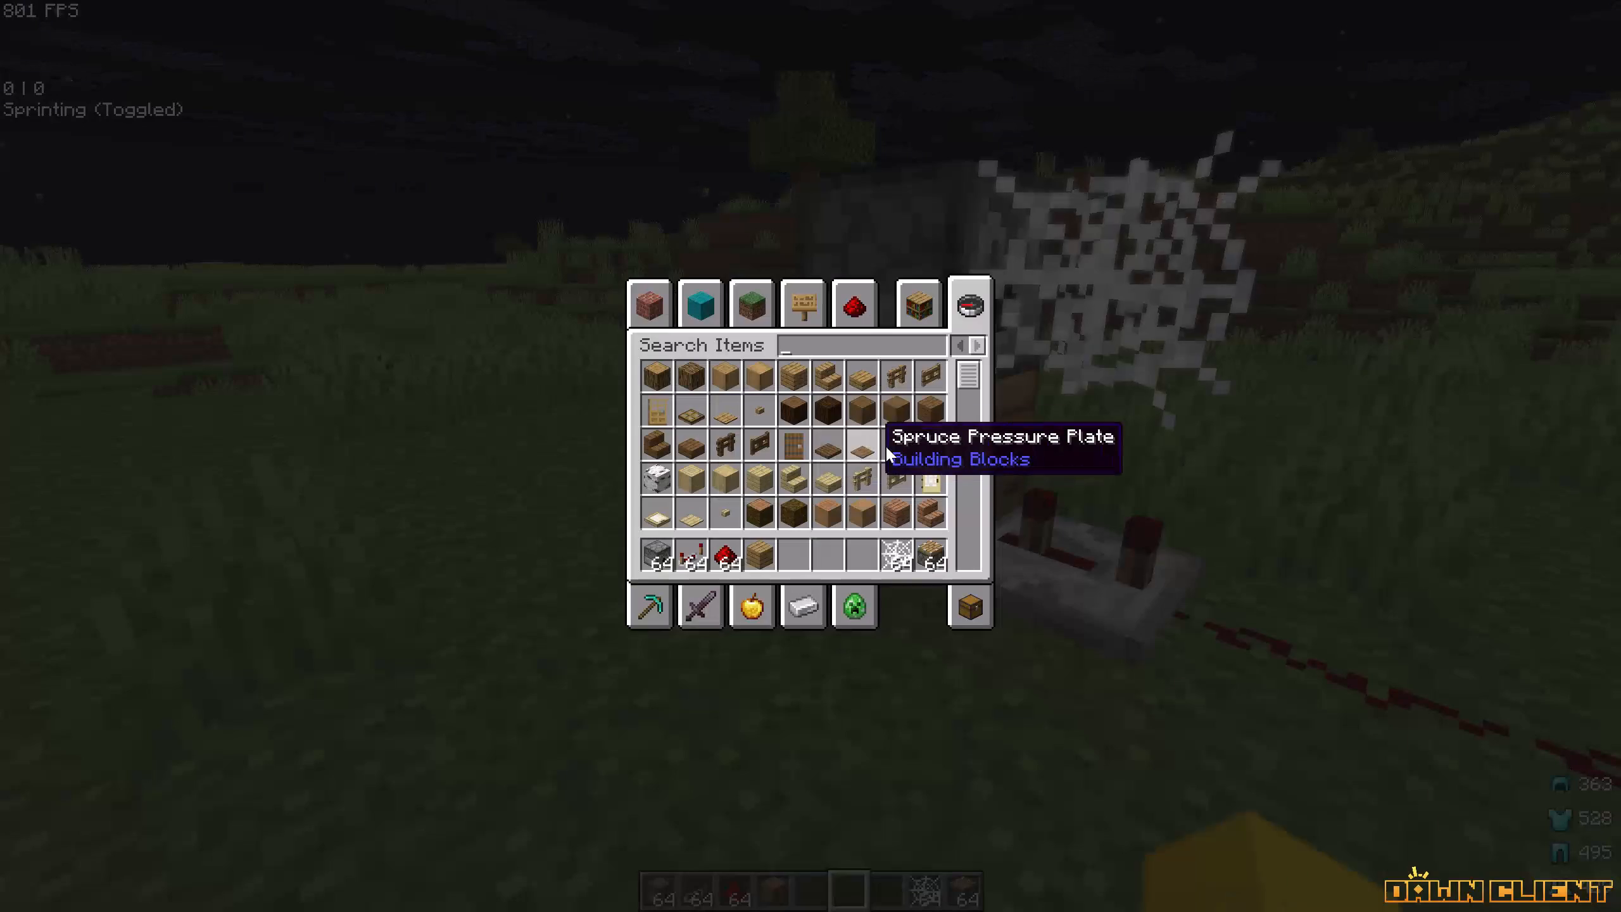
click(763, 412)
key(Escape)
click(810, 456)
right_click(810, 456)
right_click(810, 456)
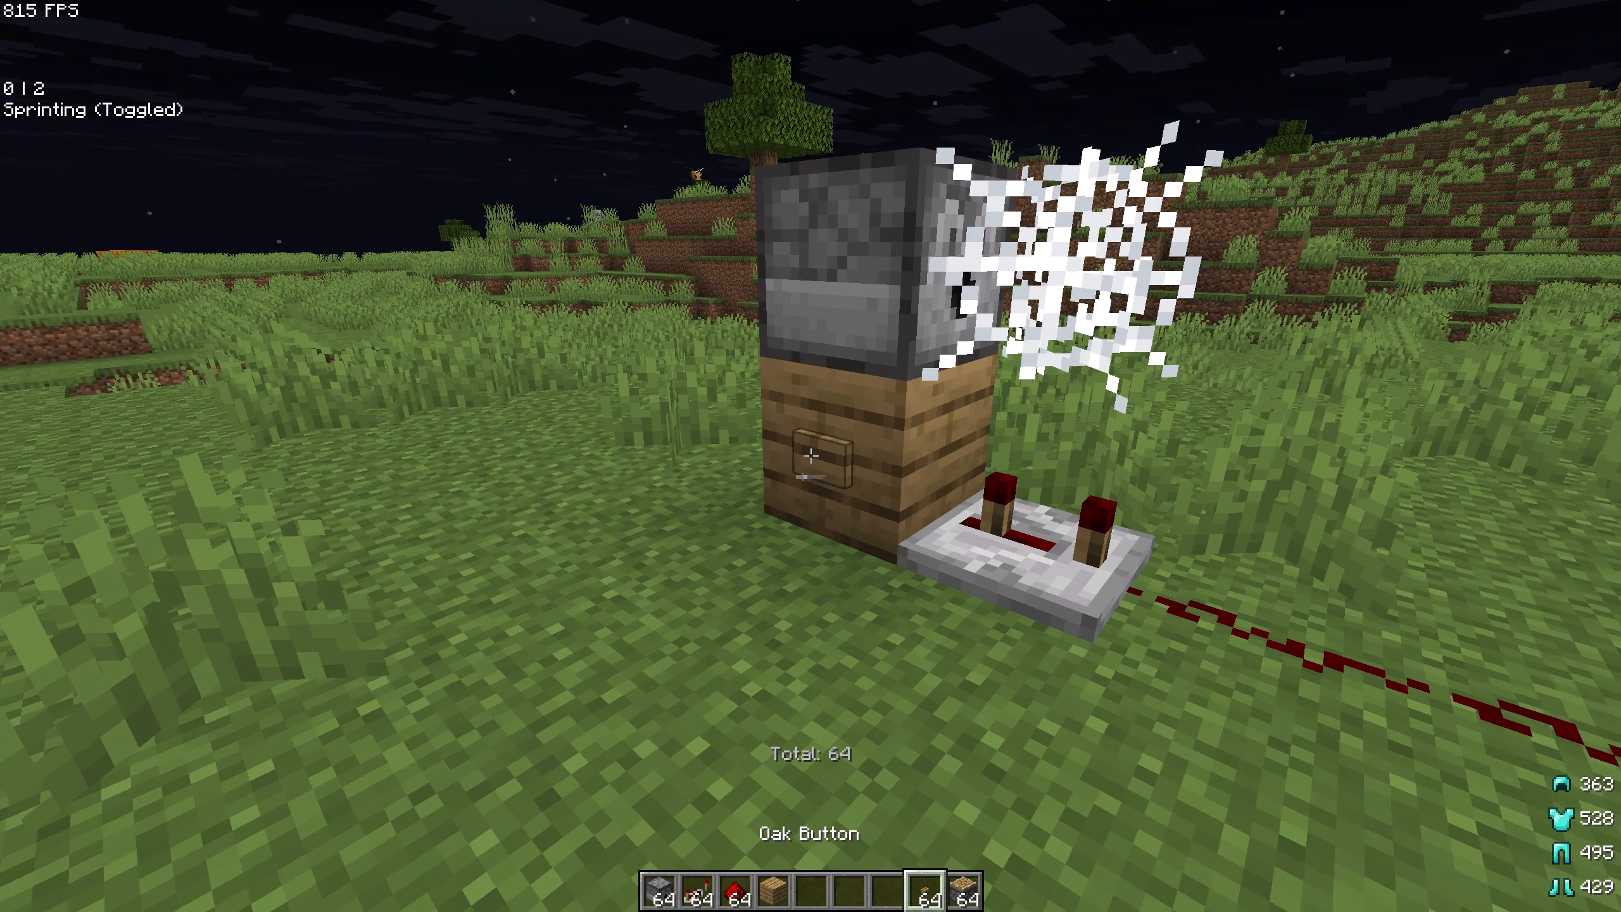
Search the creative items for "wind" and put two stacks of 64 wind charges in hotbar slots 5 and 6.
key(Return)
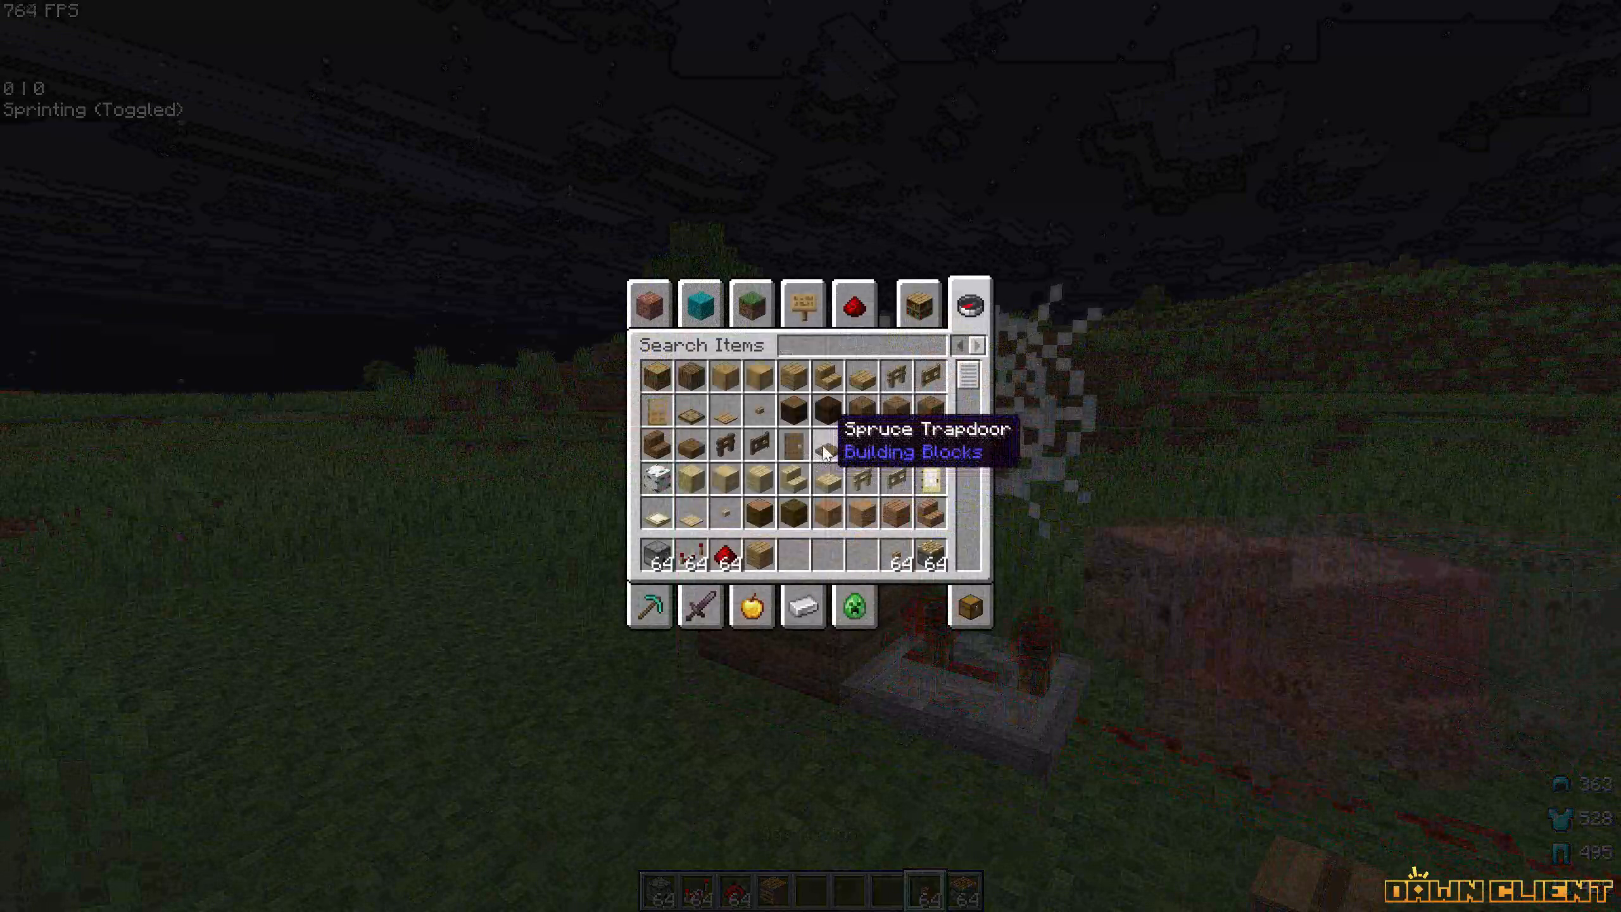
text(wind)
scroll(823, 445, up, 1)
shift+click(658, 381)
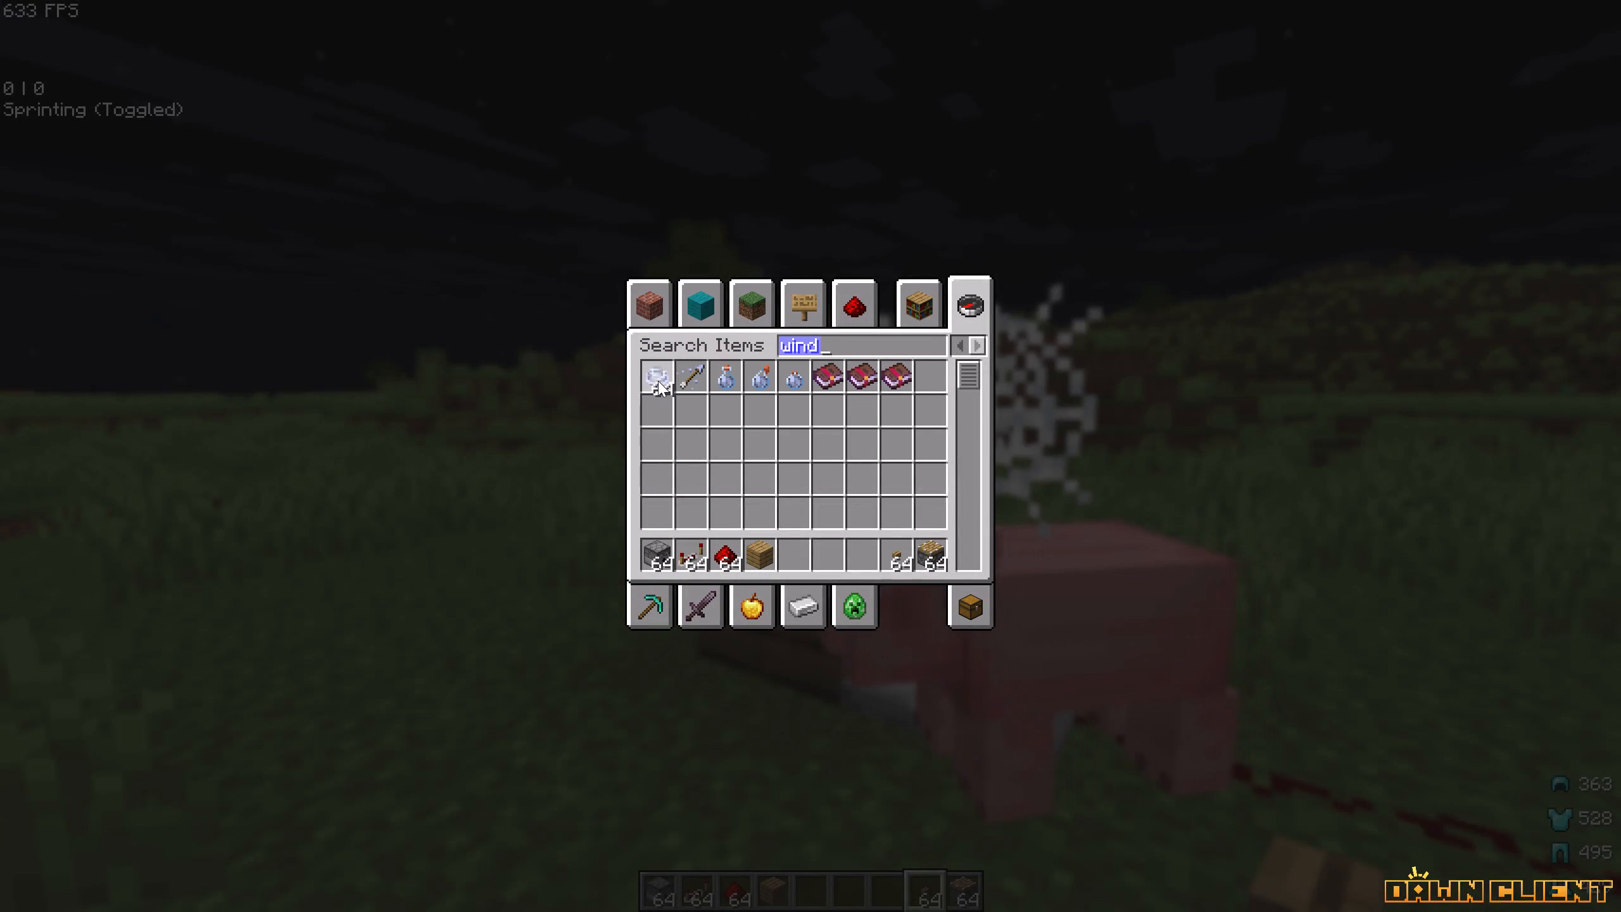
shift+click(794, 550)
shift+drag(660, 364, 665, 376)
shift+click(823, 550)
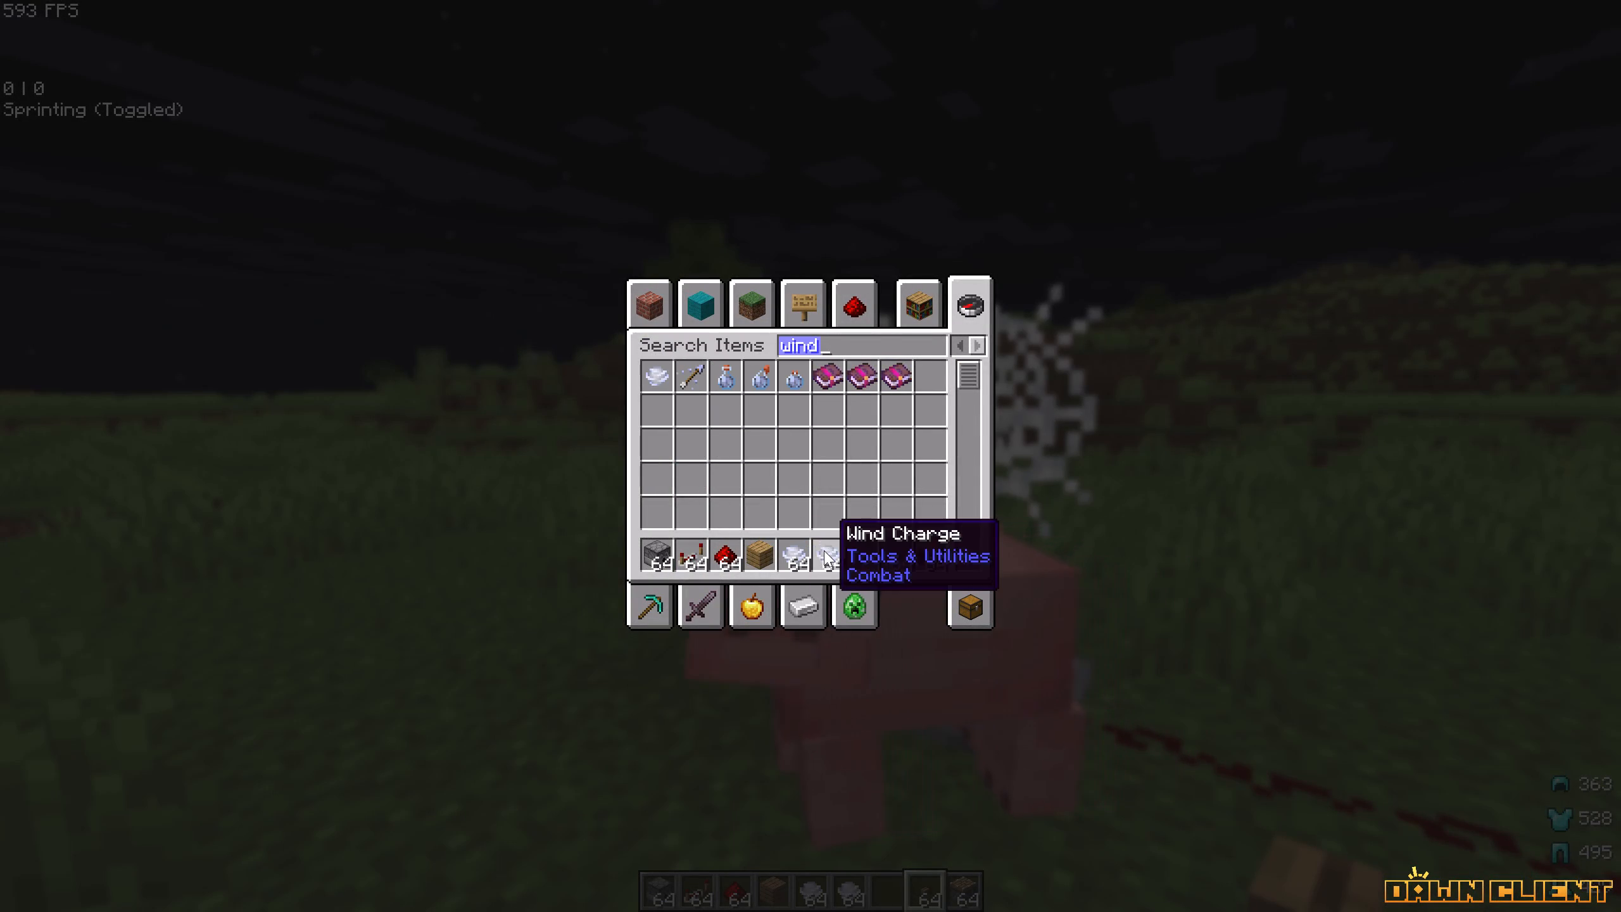
Load both stacks of wind charges into the dispenser.
key(Escape)
right_click(810, 456)
shift+drag(844, 557, 833, 565)
shift+drag(833, 565, 820, 573)
shift+drag(817, 576, 824, 583)
shift+drag(831, 584, 848, 584)
key(Return)
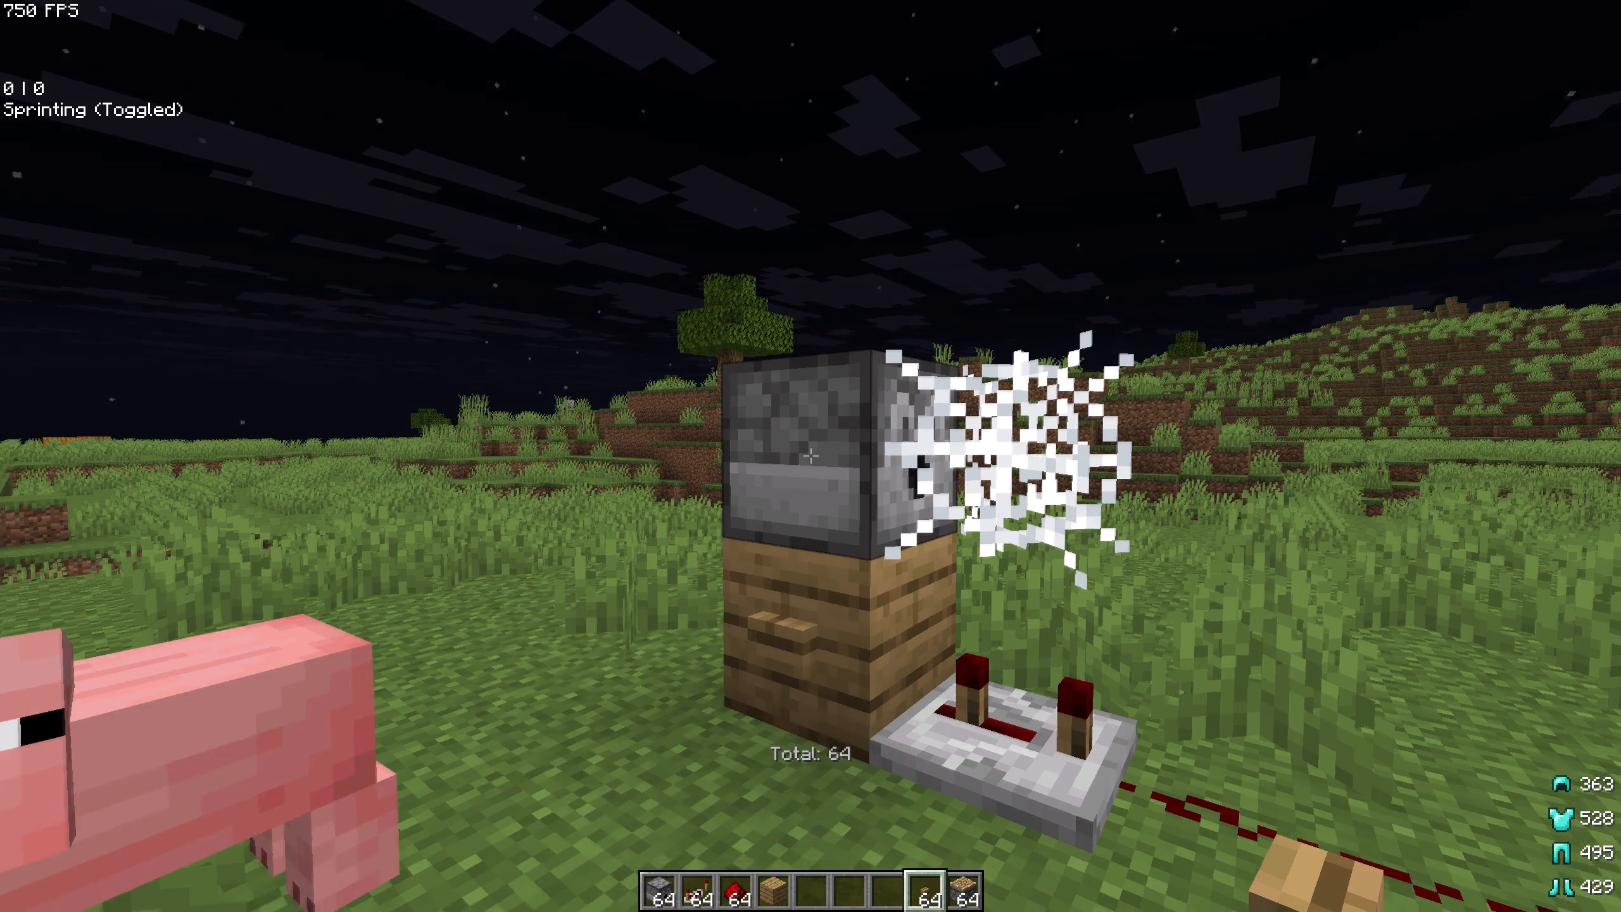
Activate the oak button to test the dispenser and piston with a wind charge.
right_click(810, 456)
right_click(810, 456)
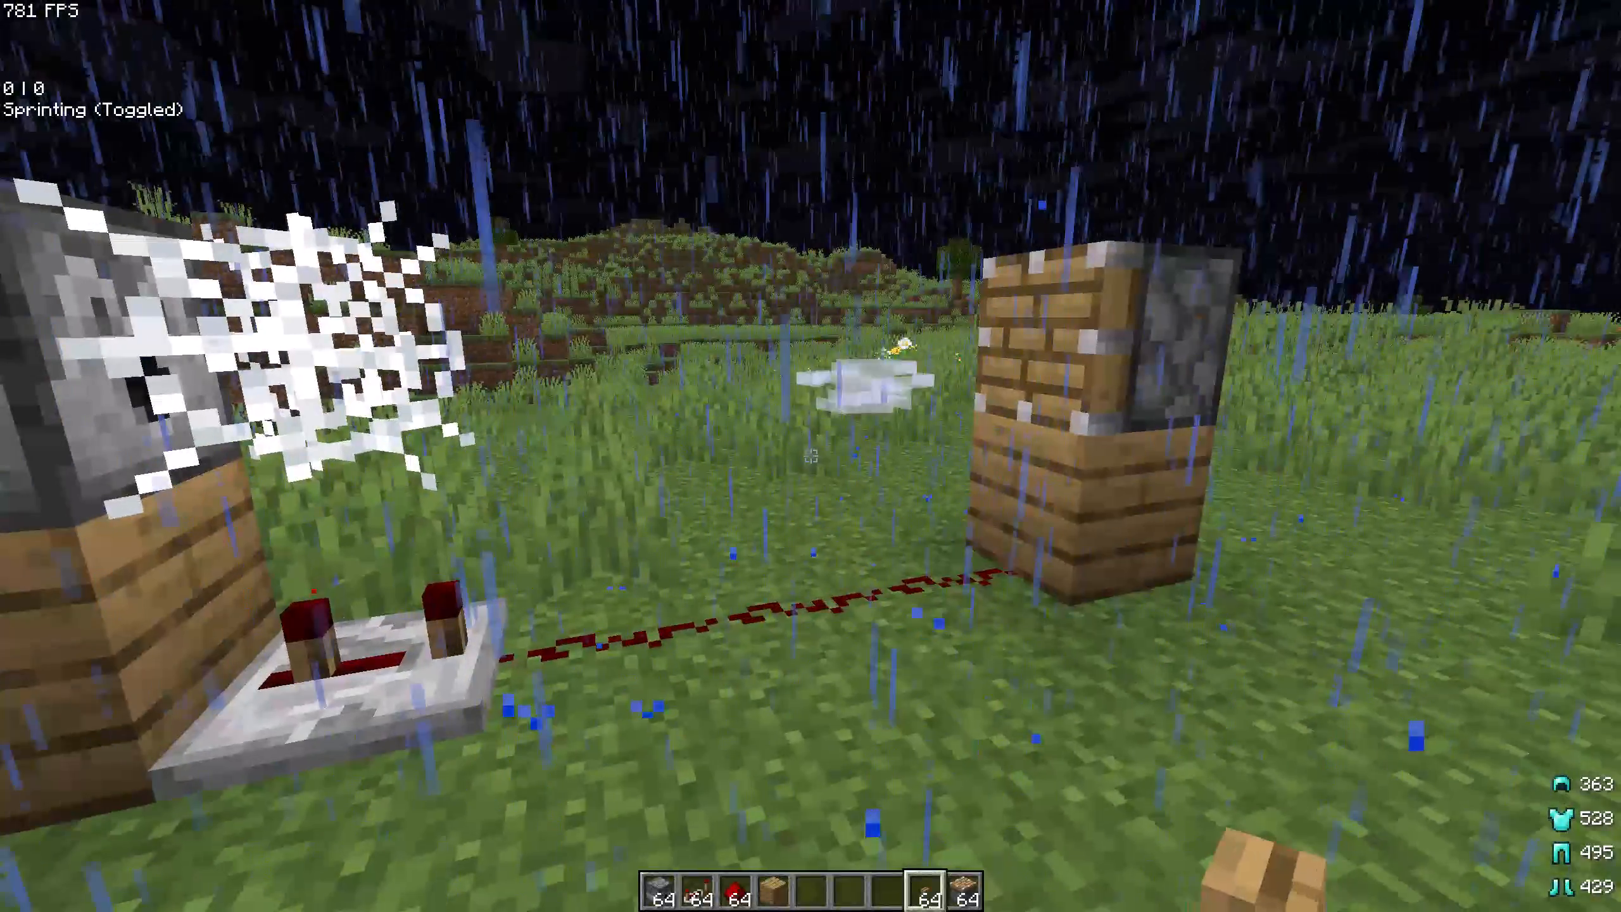
right_click(810, 456)
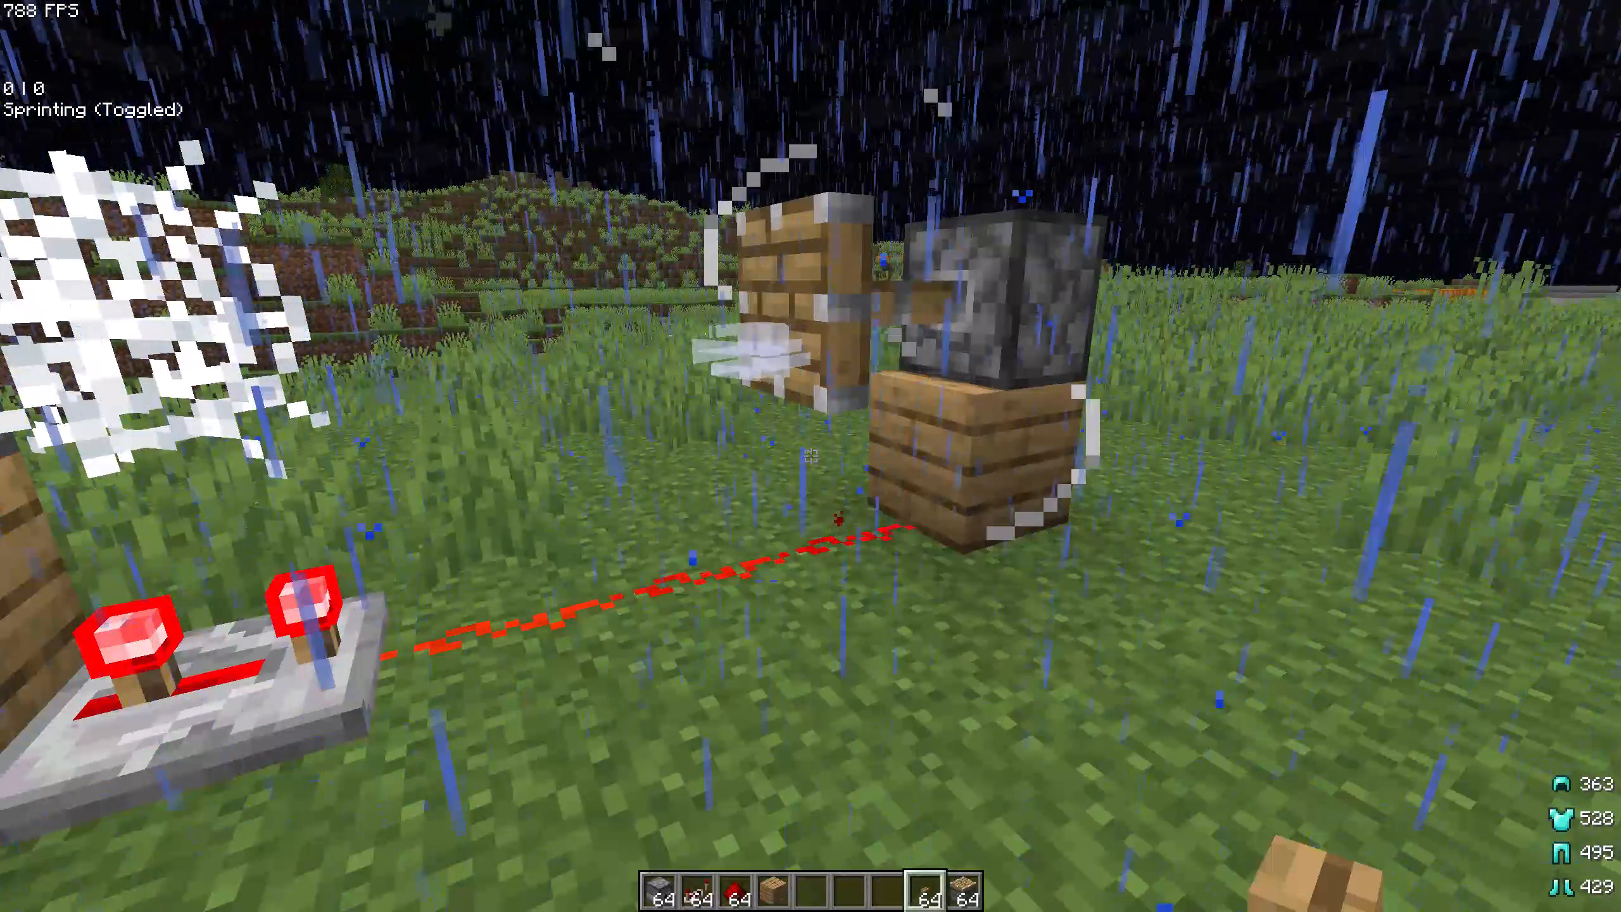
Set the weather to clear with the weather command.
text(//wea)
key(Tab)
key(space)
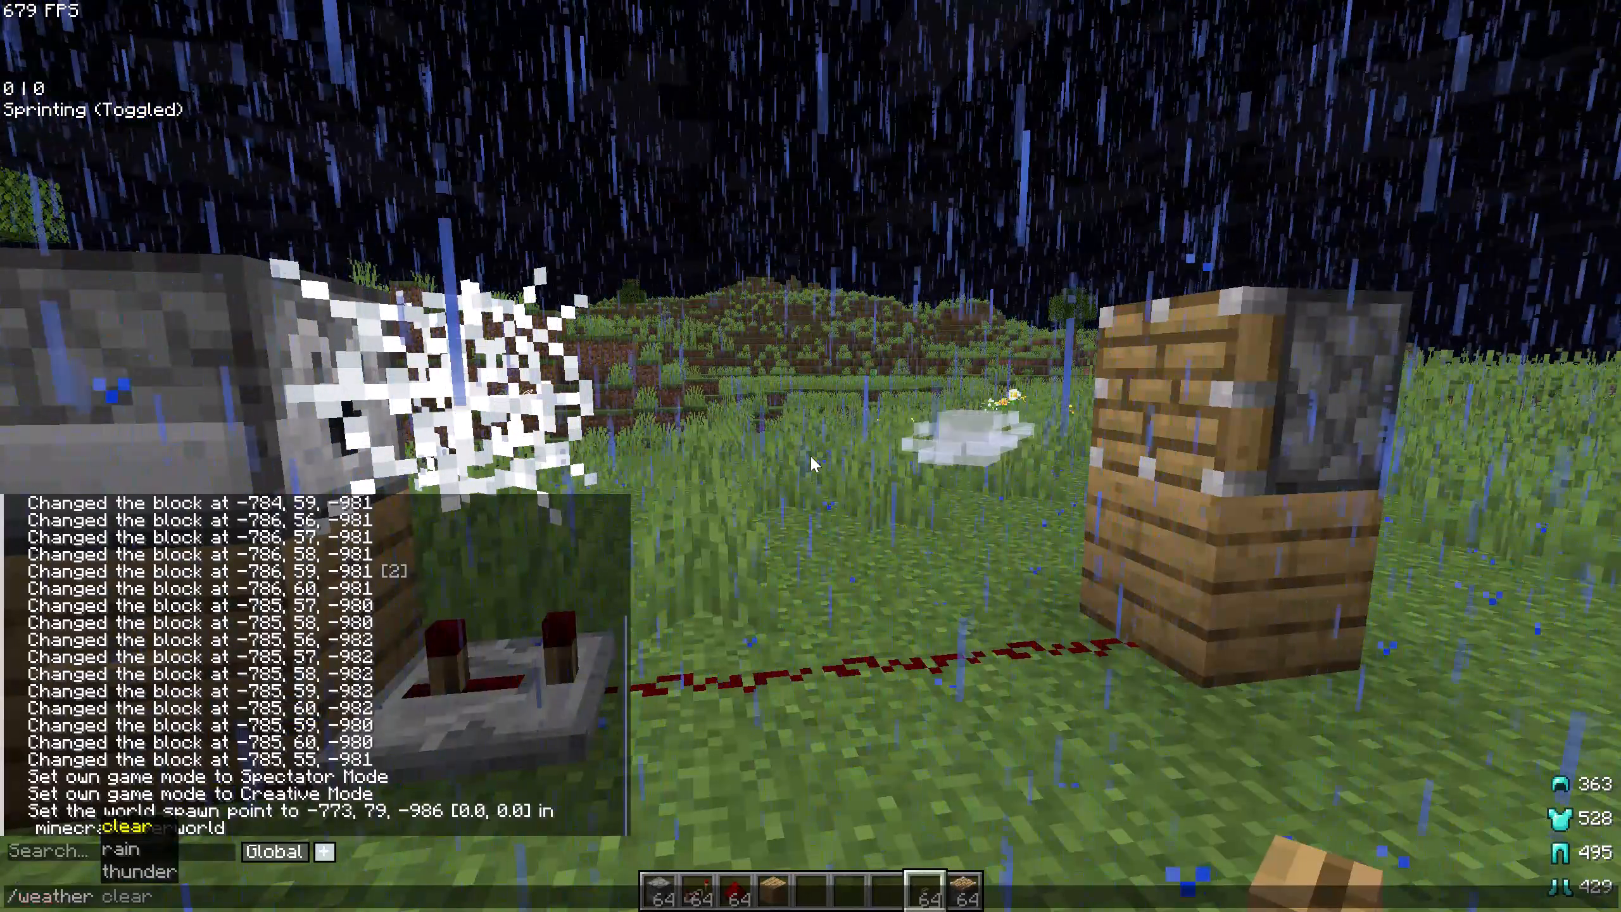
key(Tab)
key(Return)
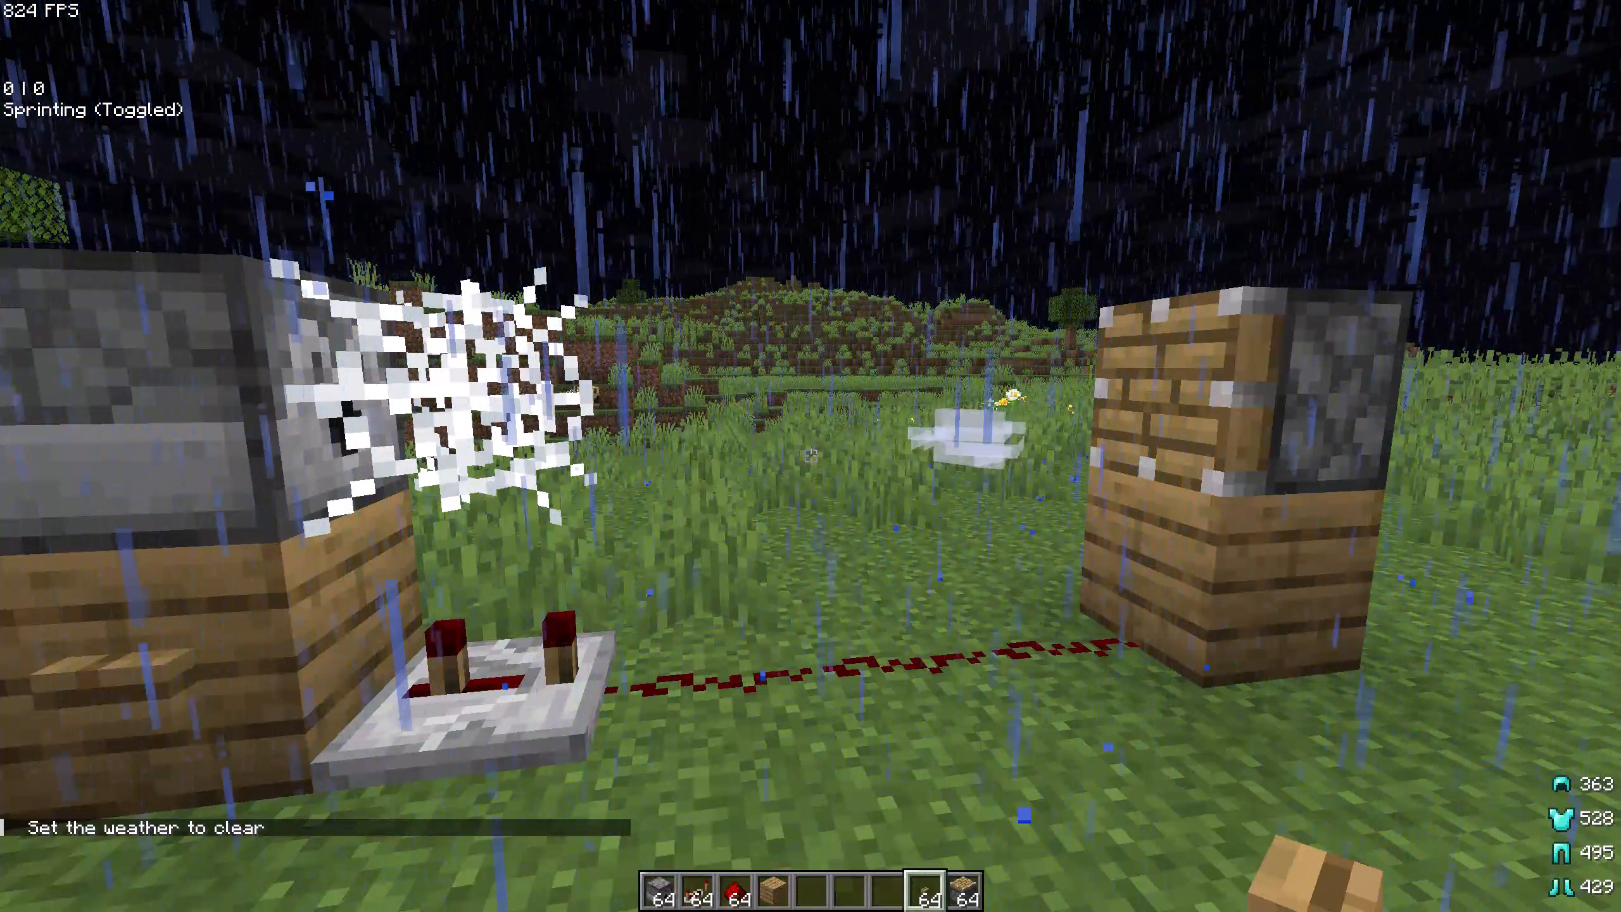
Set the world time to day with the time command.
text(//time s)
key(Tab)
key(space)
text(d)
key(Tab)
key(Return)
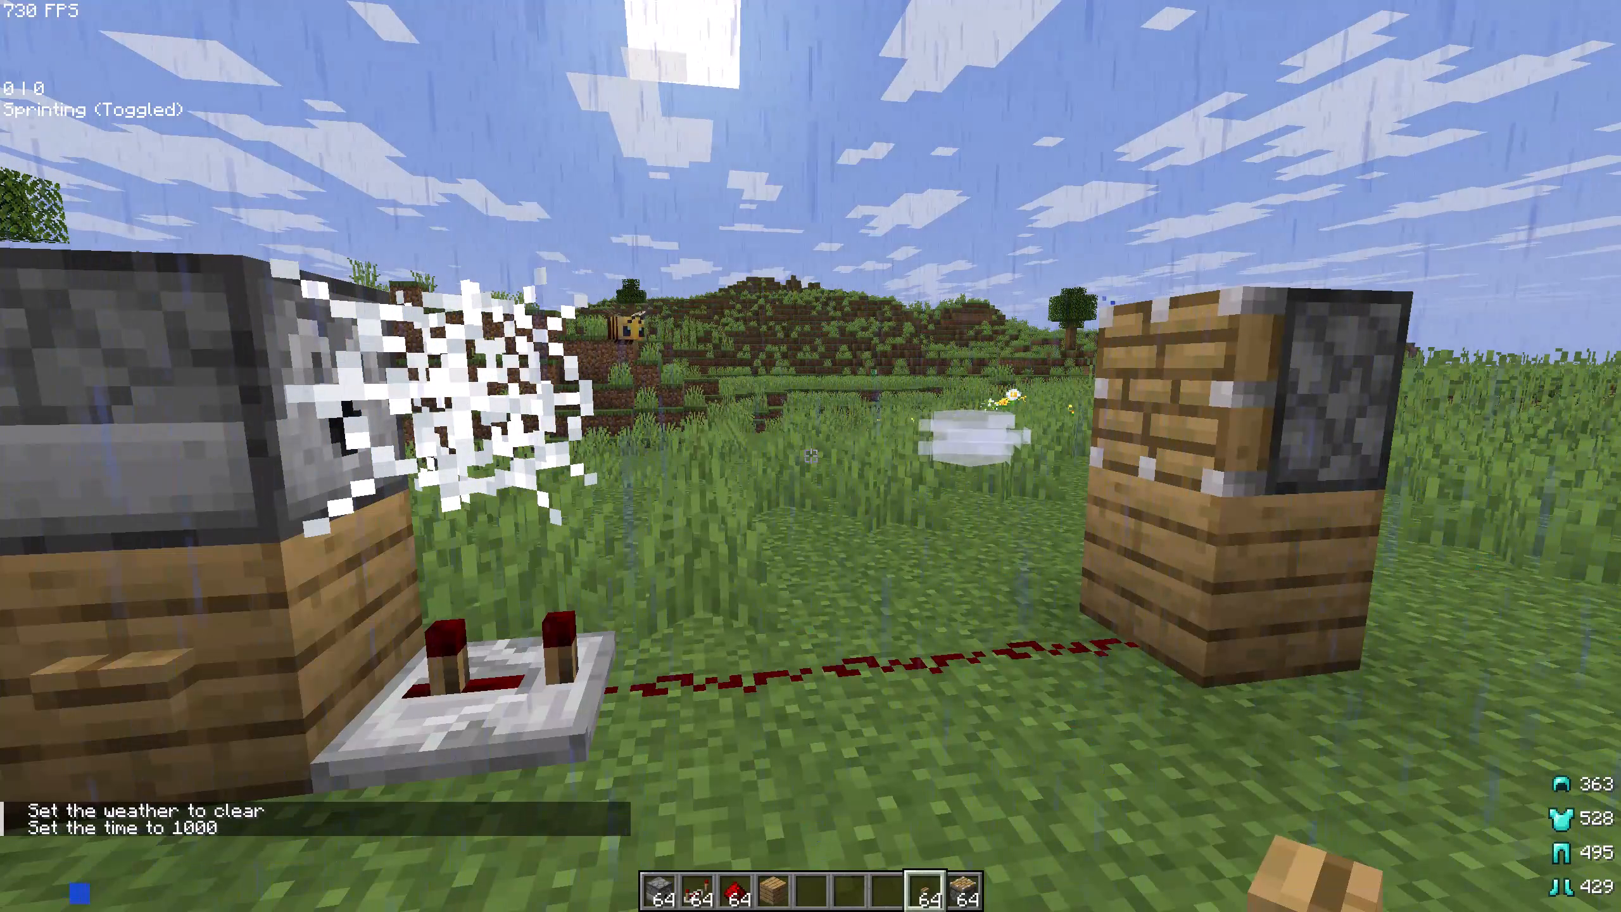
Switch to the empty sixth hotbar slot.
scroll(810, 456, down, 7)
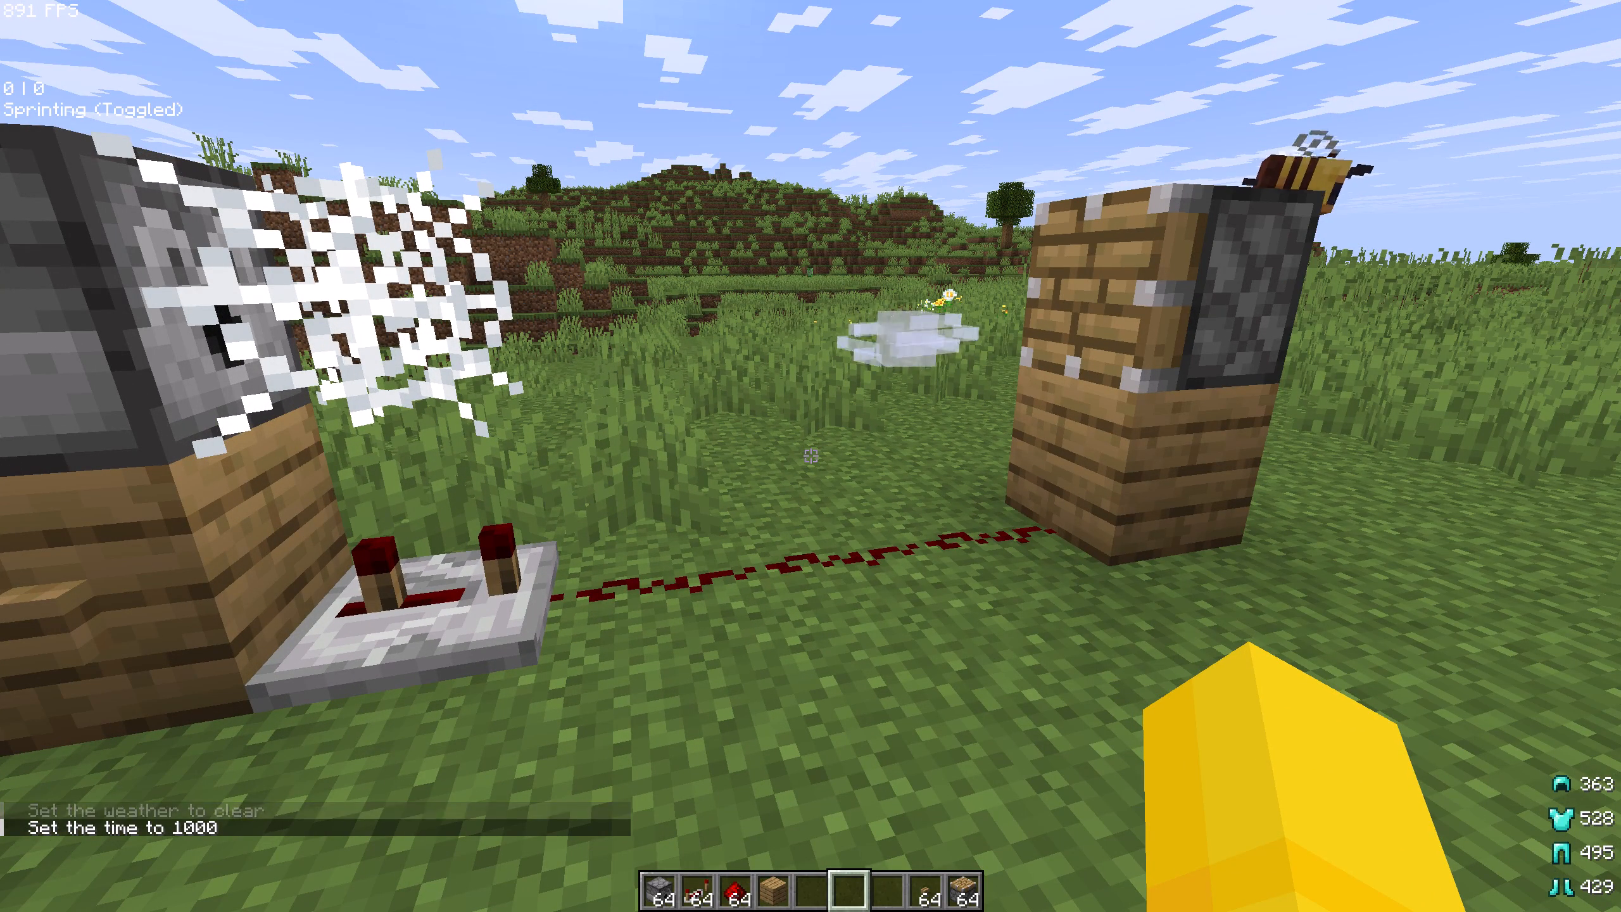
Show the entity hitboxes to inspect the wind charge near the piston, and hide them again.
key(F3)
key(b)
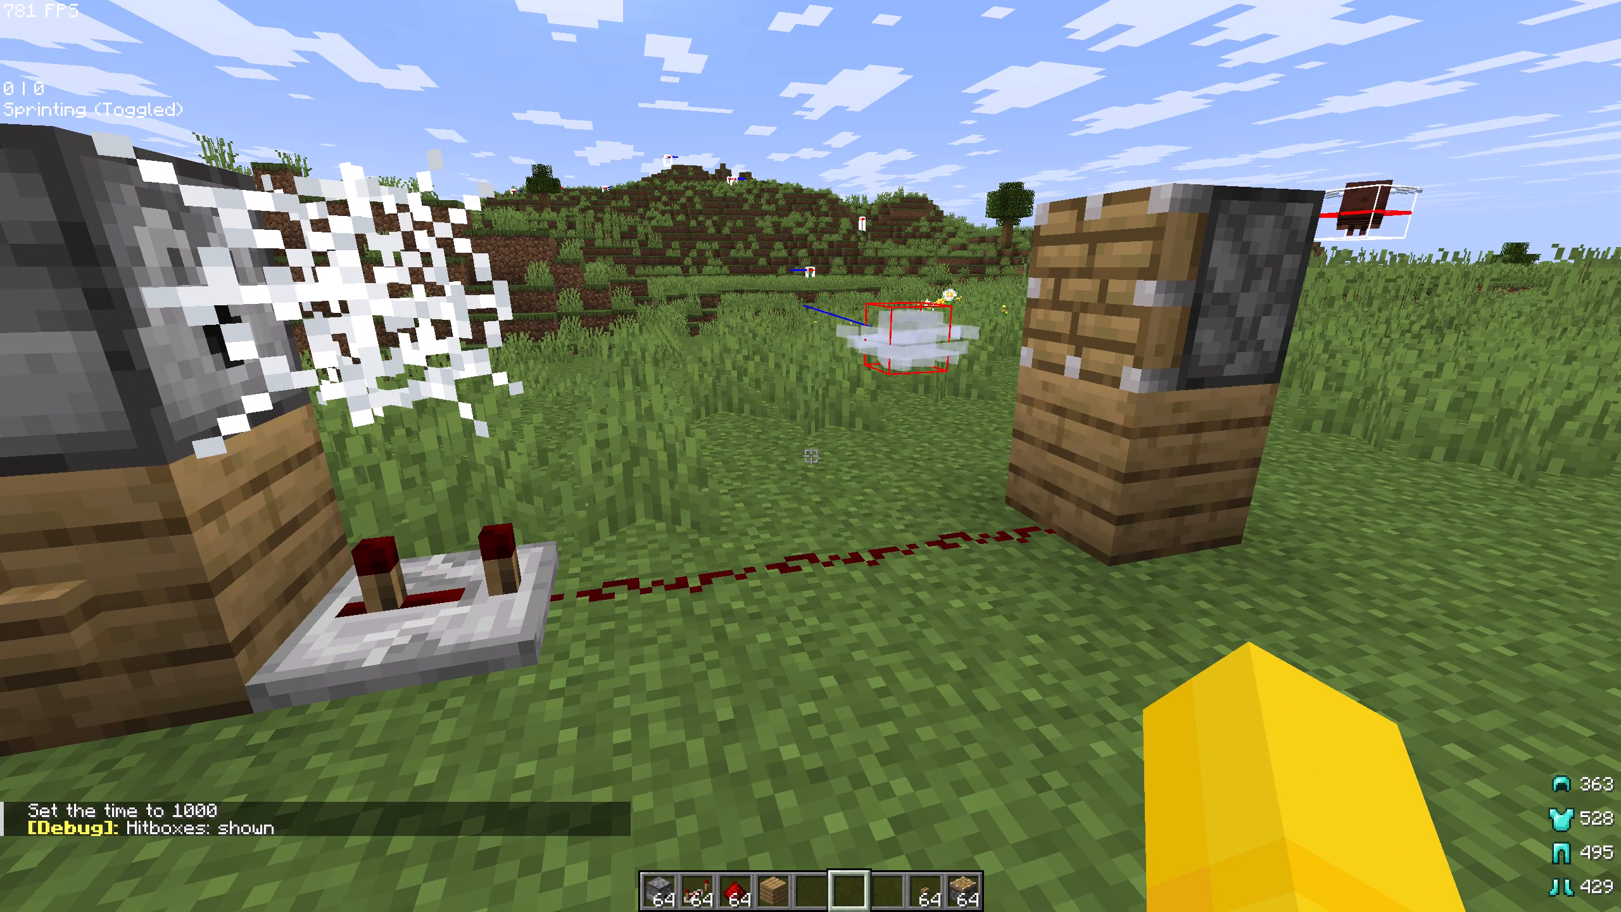
key(F3)
key(b)
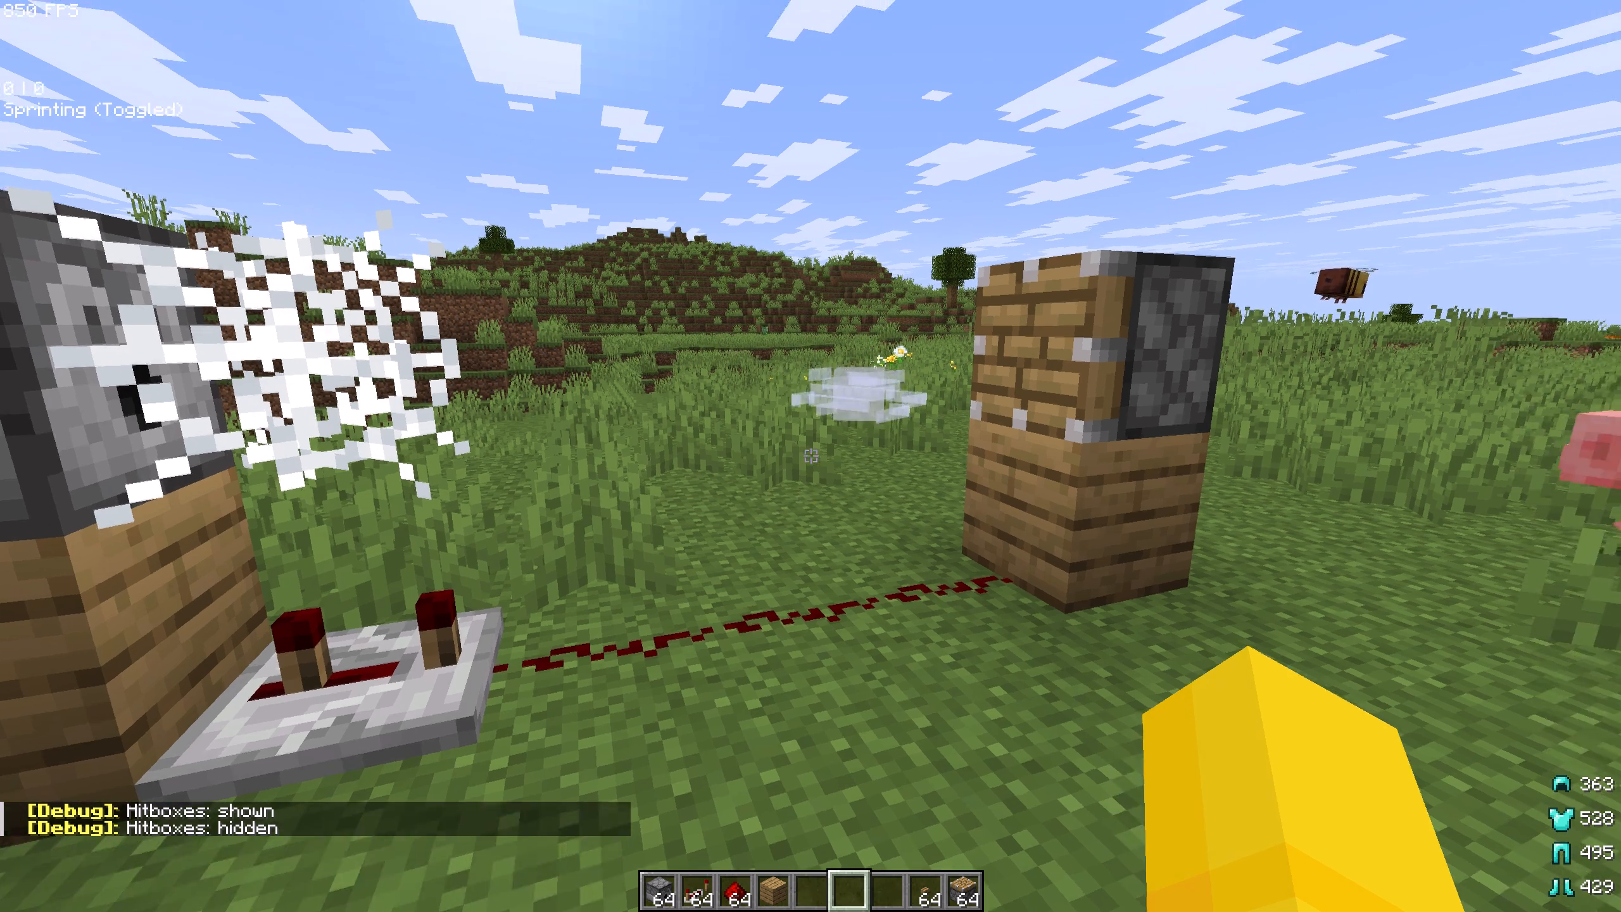
Break the dispenser, its oak plank base, the cobweb, the repeater and the nearest piece of redstone dust.
key(Left)
triple_click(810, 456)
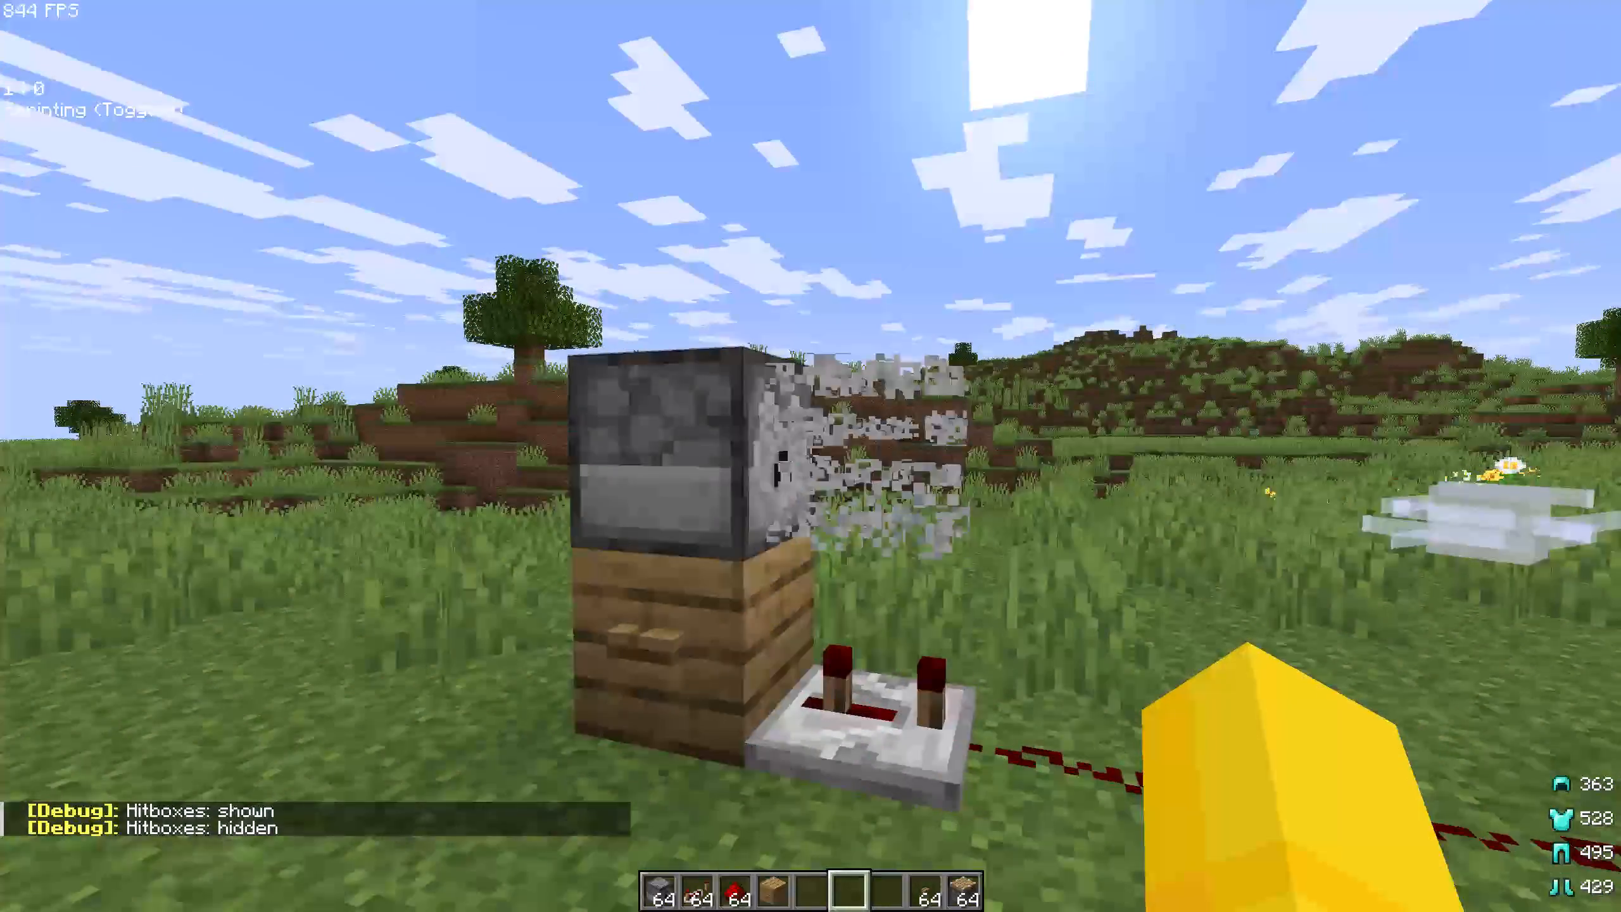
key(Up)
click(810, 457)
key(Up)
key(Right)
key(Right)
key(Right)
key(Right)
key(Right)
key(Right)
key(Right)
key(Right)
key(Right)
key(Right)
double_click(809, 456)
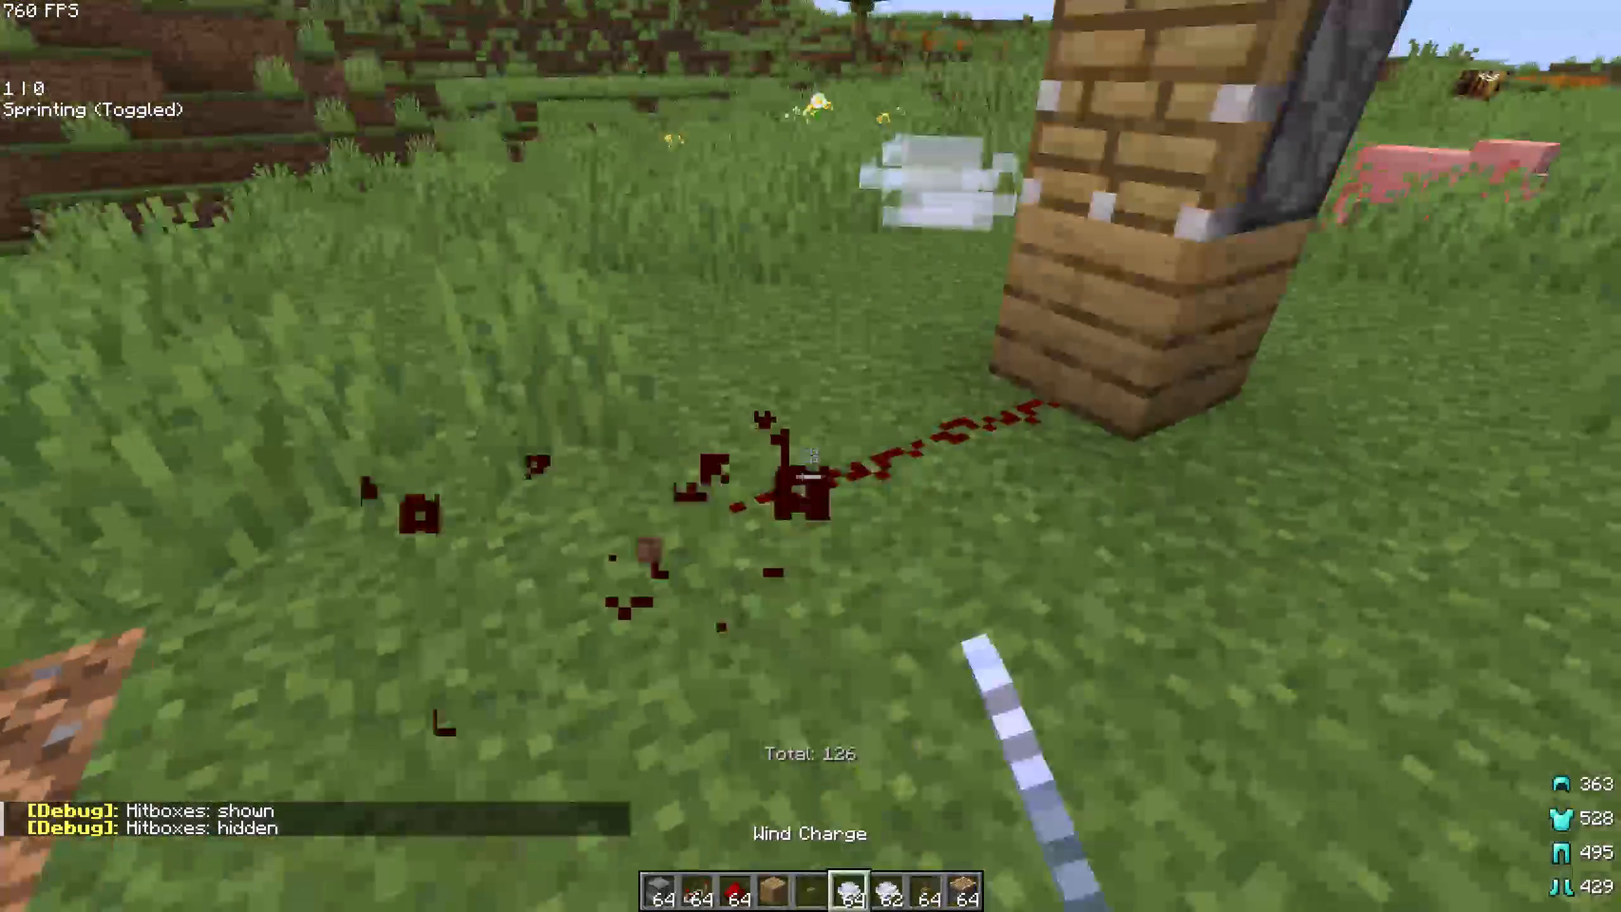
Place an oak planks block on the bare dirt patch and set a dispenser on top facing the piston.
scroll(809, 456, up, 3)
key(Up)
scroll(810, 456, down, 1)
key(Right)
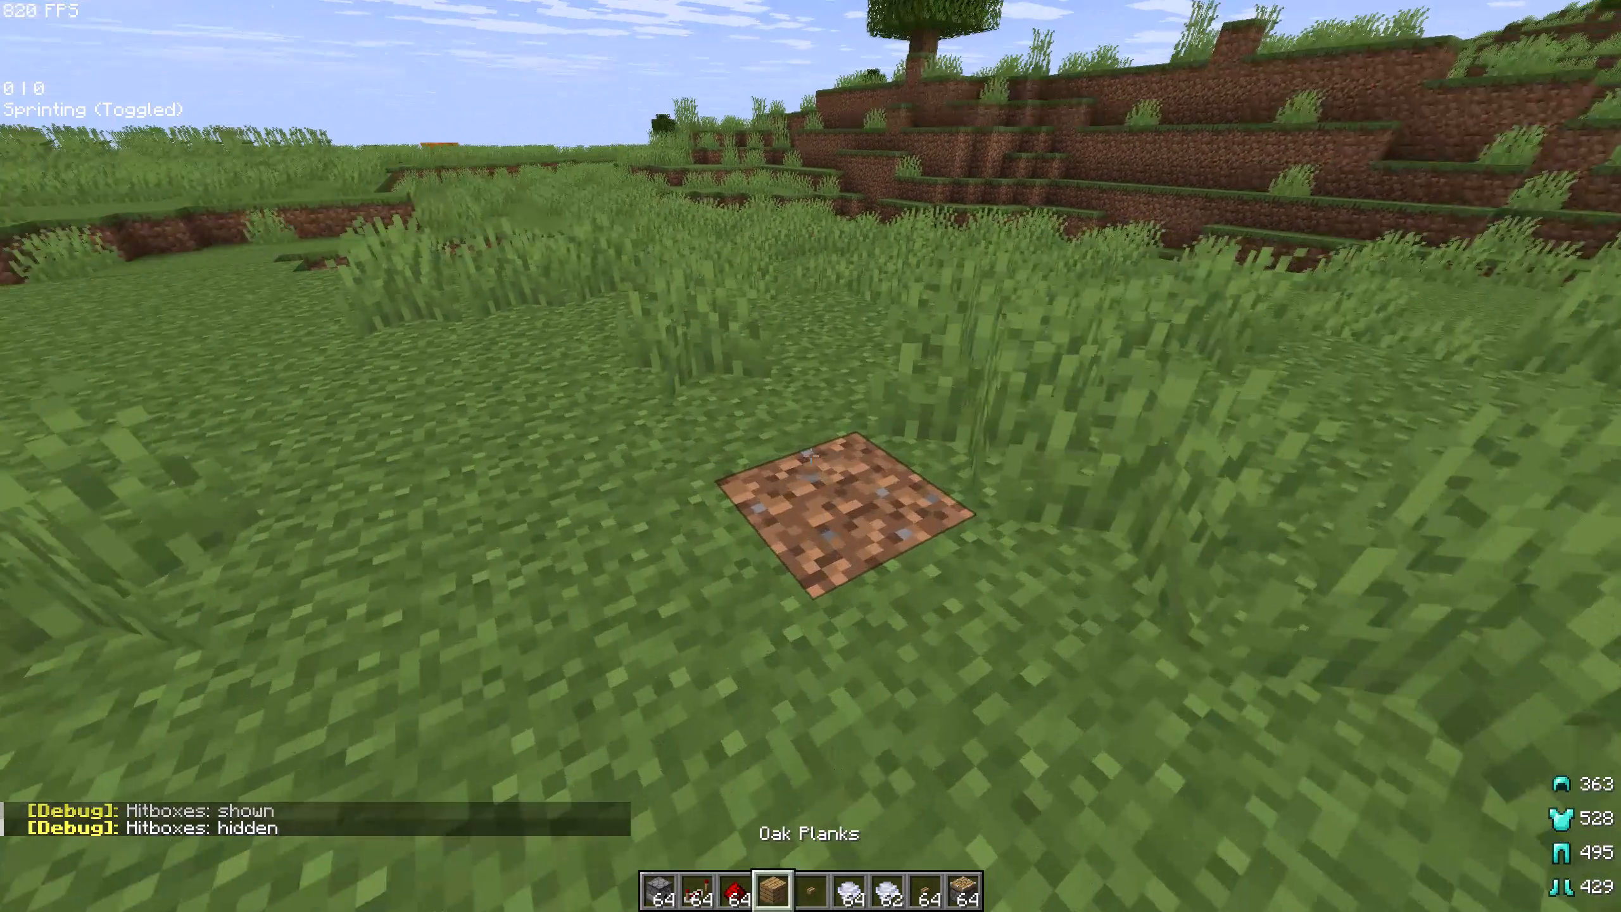
right_click(810, 456)
key(1)
right_click(810, 456)
Attach an oak button to the side of the planks block under the dispenser.
scroll(810, 456, down, 3)
key(Down)
key(Left)
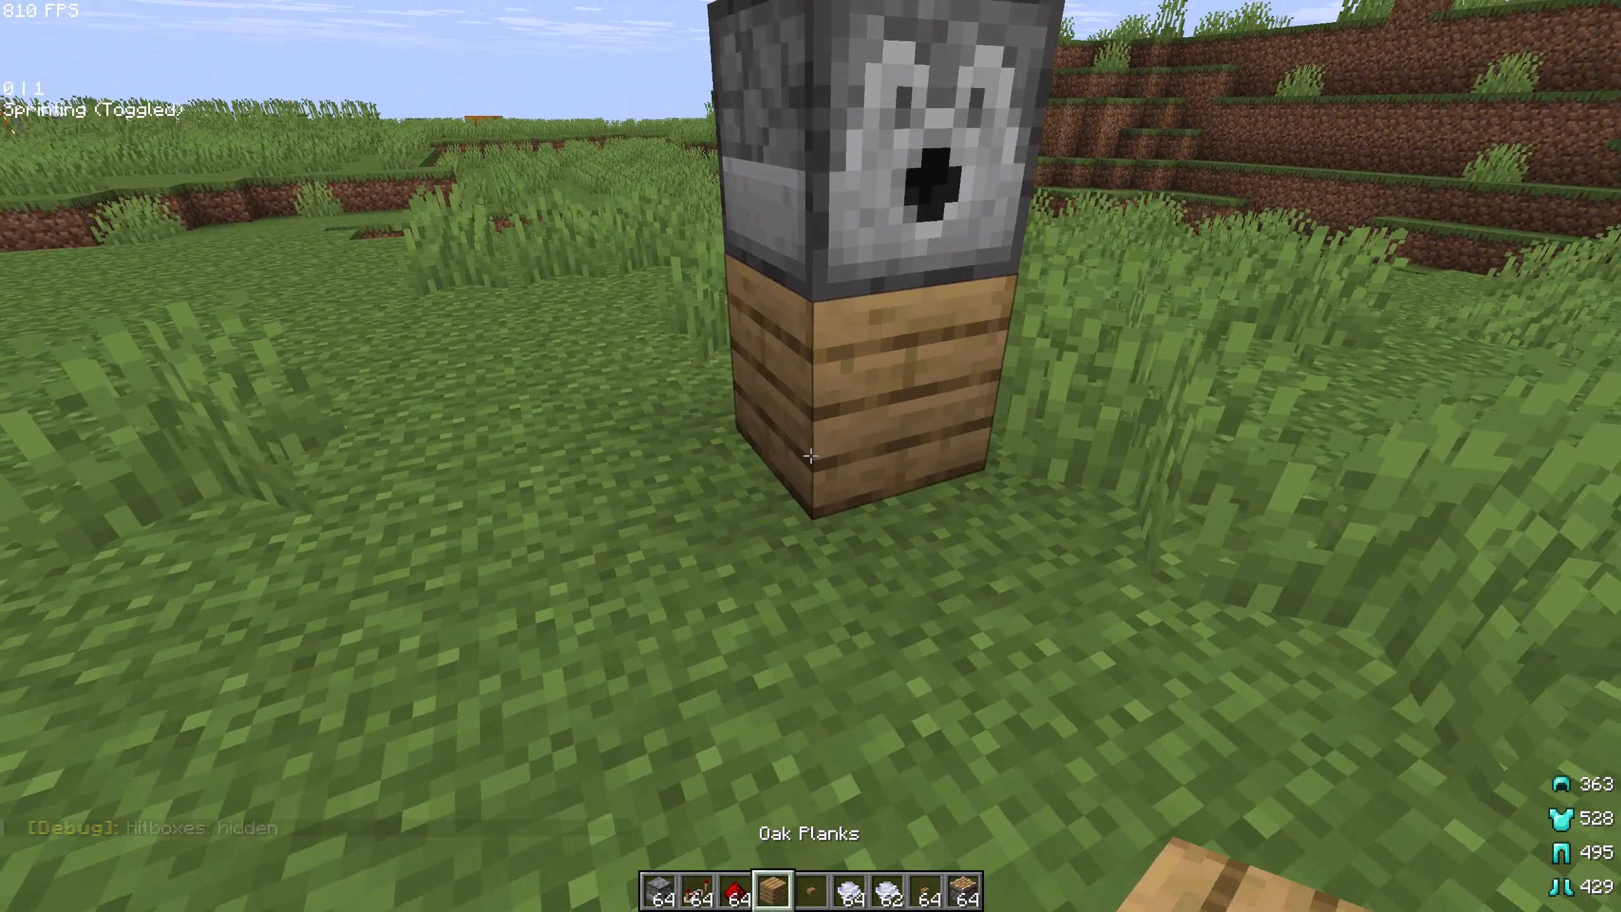
scroll(810, 456, up, 2)
scroll(810, 456, down, 3)
key(Left)
right_click(810, 456)
Place a redstone repeater against the planks block, pointing toward the piston, and adjust its delay.
key(Right)
key(2)
key(Up)
key(Left)
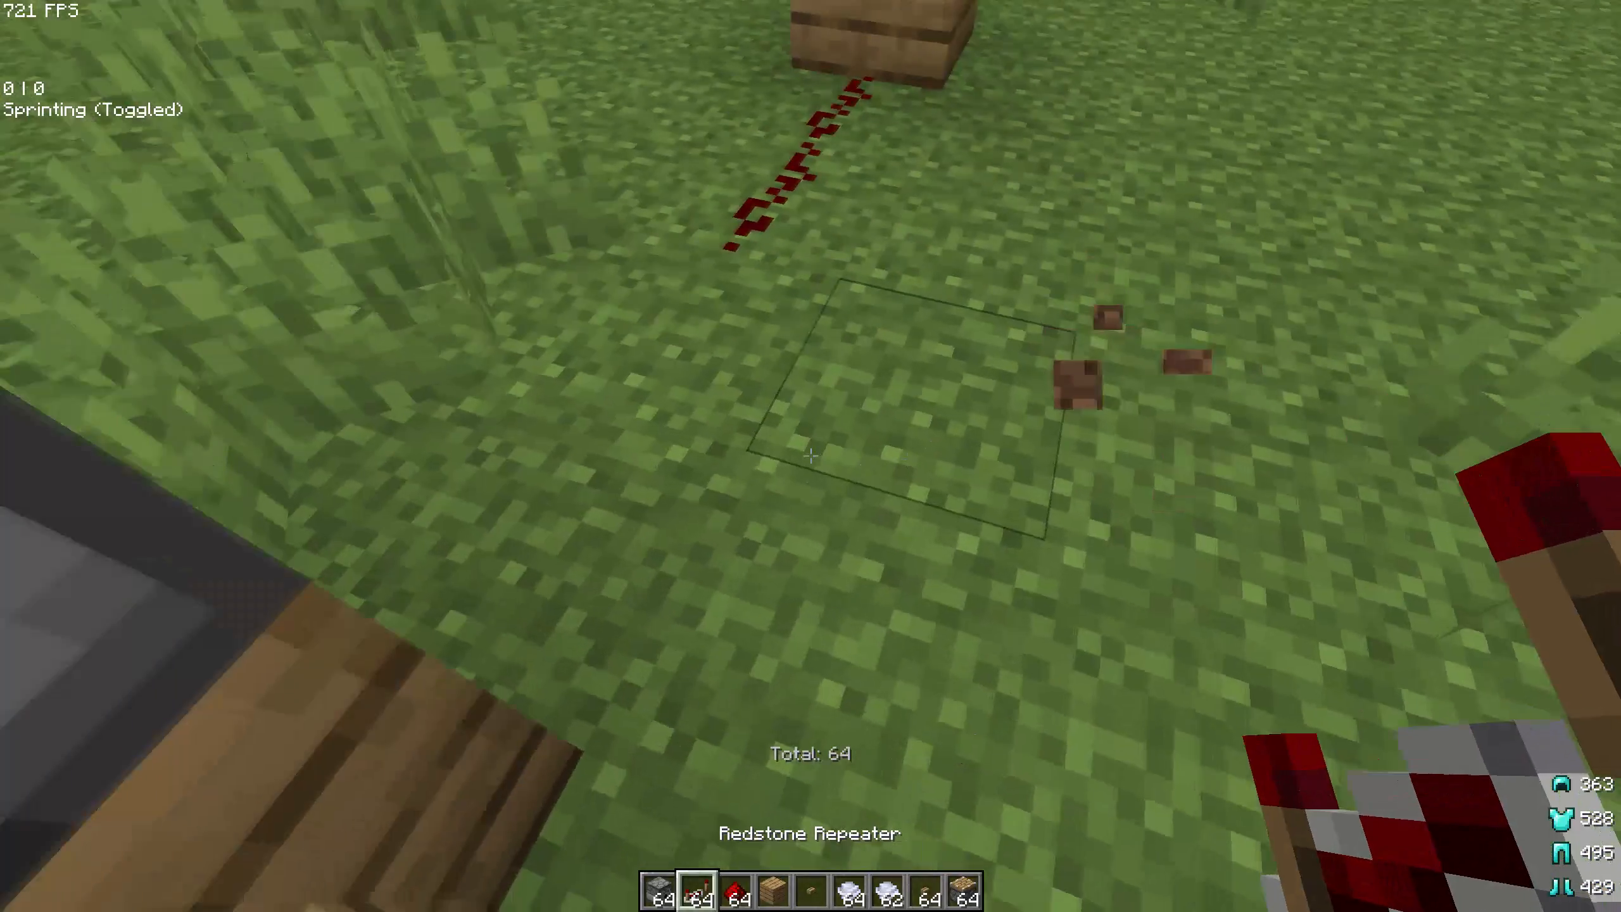
key(Down)
right_click(810, 456)
right_click(810, 456)
key(Up)
key(Right)
right_click(809, 456)
key(Right)
scroll(810, 456, down, 2)
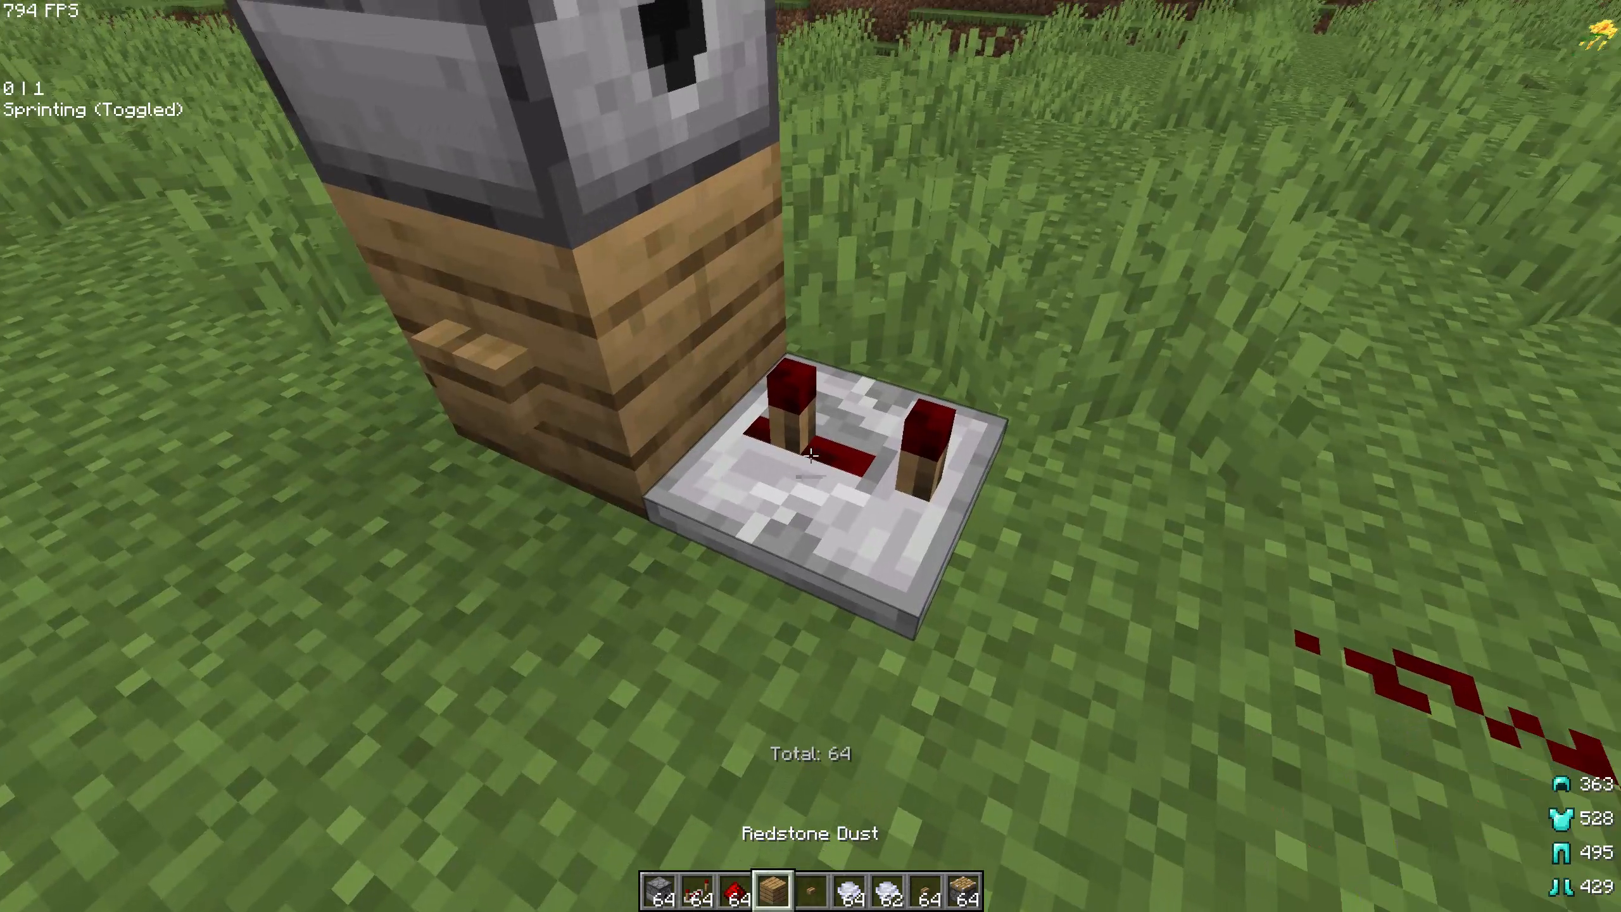
scroll(811, 456, down, 2)
key(Left)
scroll(810, 456, up, 1)
right_click(810, 456)
key(Left)
right_click(810, 456)
right_click(810, 456)
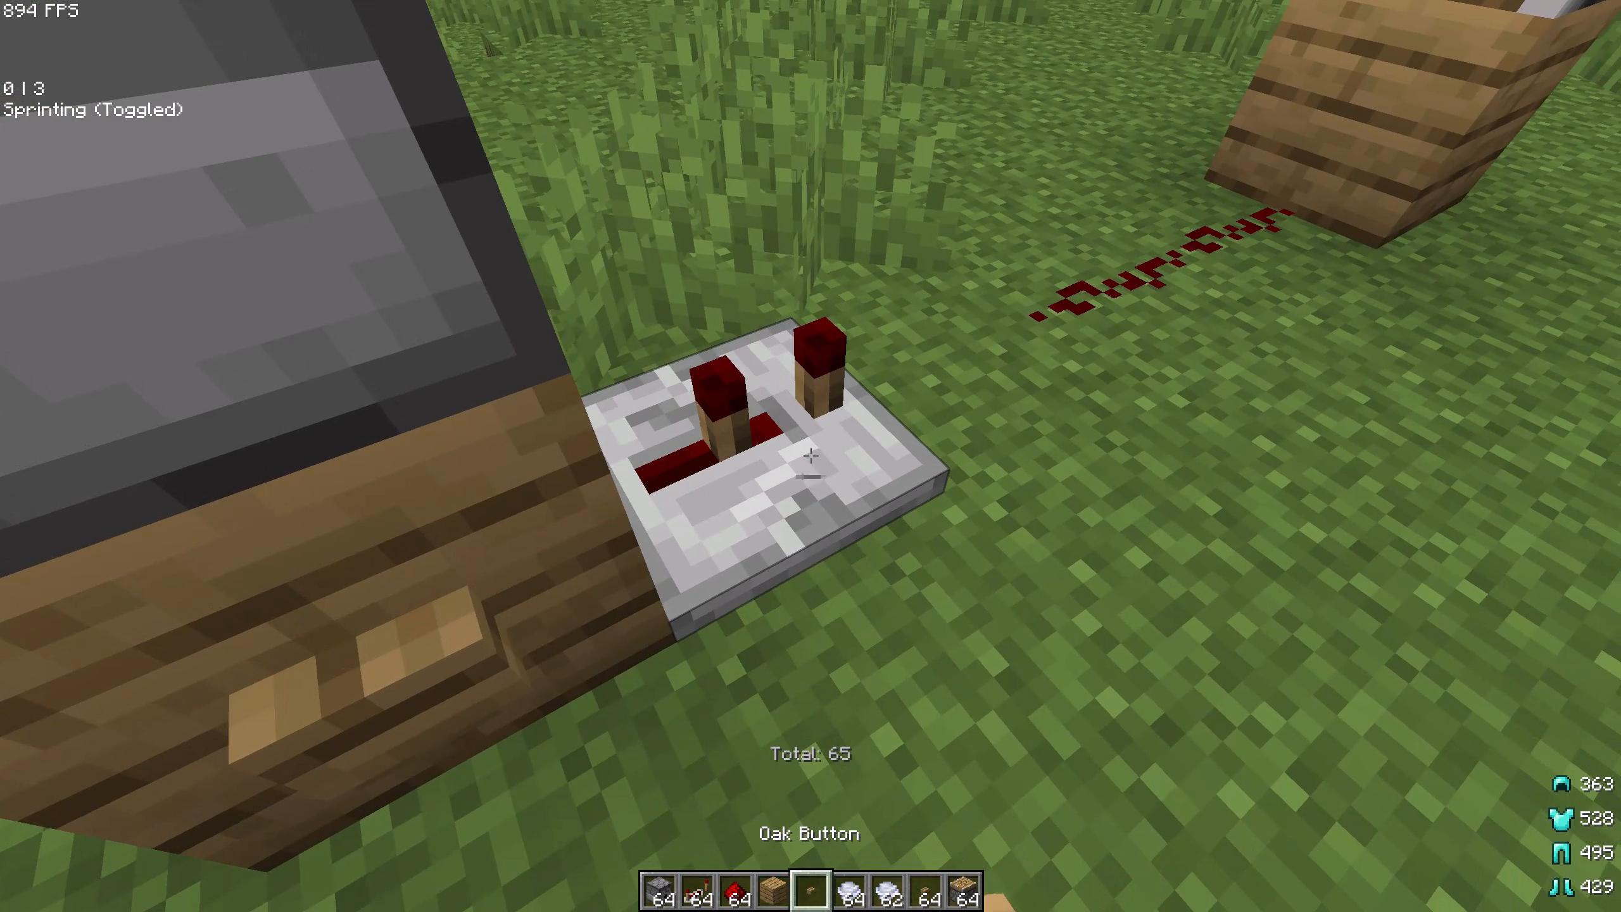
Place redstone dust to connect the repeater to the existing line leading to the piston.
key(Right)
scroll(810, 455, down, 1)
scroll(810, 456, up, 3)
right_click(810, 456)
Load the stack of 64 wind charges into the dispenser.
scroll(810, 456, down, 5)
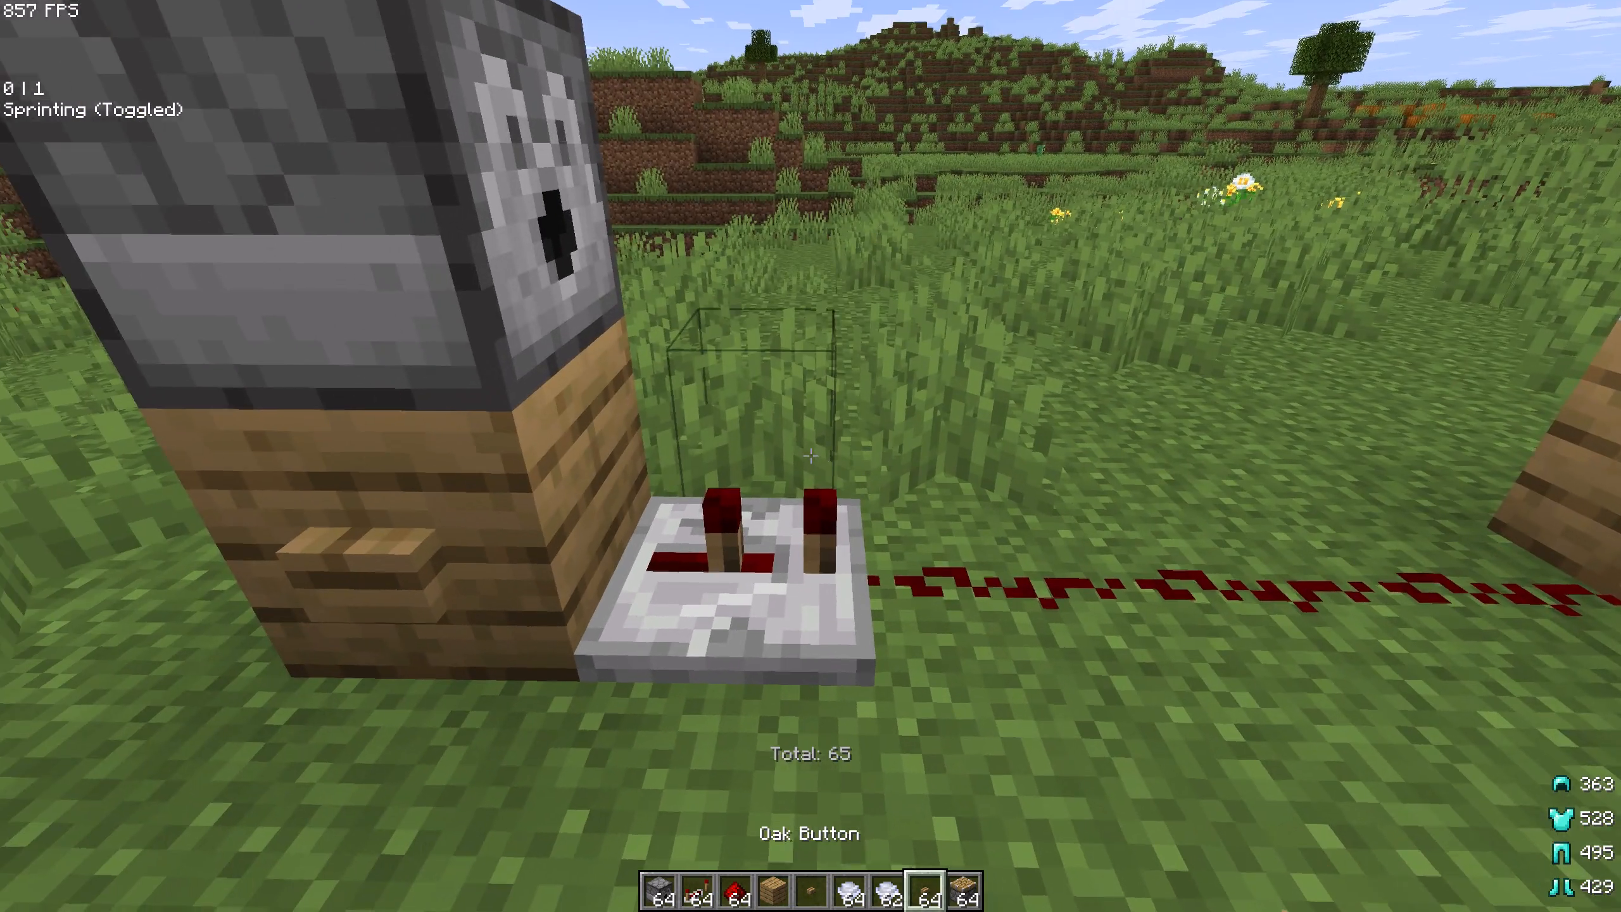
key(Down)
right_click(810, 456)
shift+click(836, 575)
key(Return)
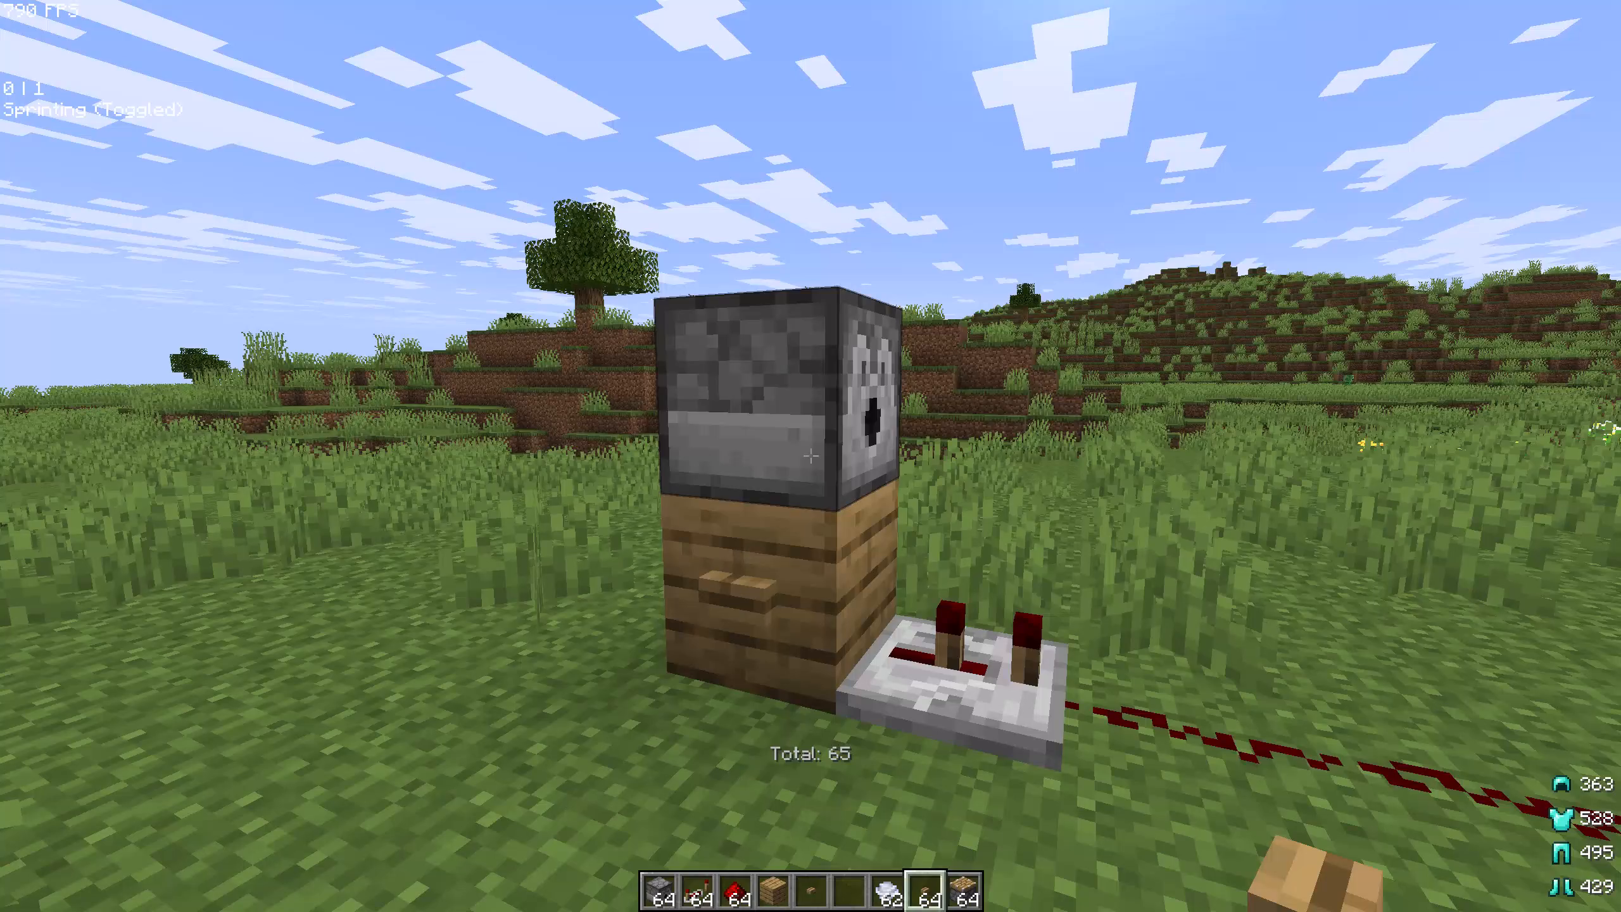
Activate the oak button several times to test the dispenser and piston without a cobweb.
right_click(810, 456)
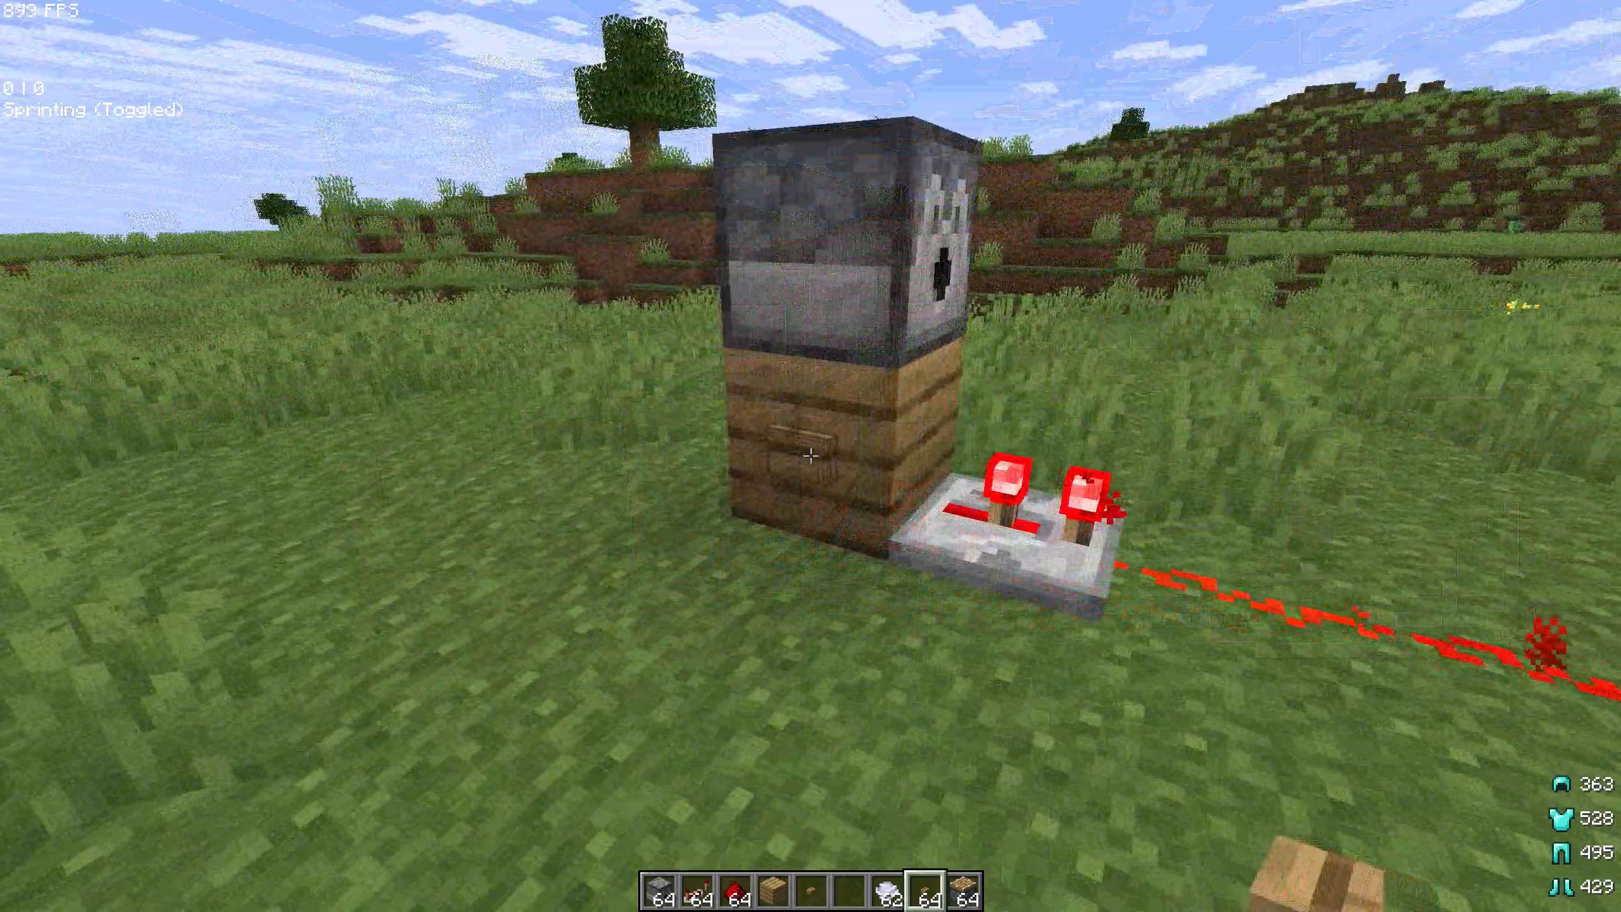
right_click(810, 456)
right_click(810, 456)
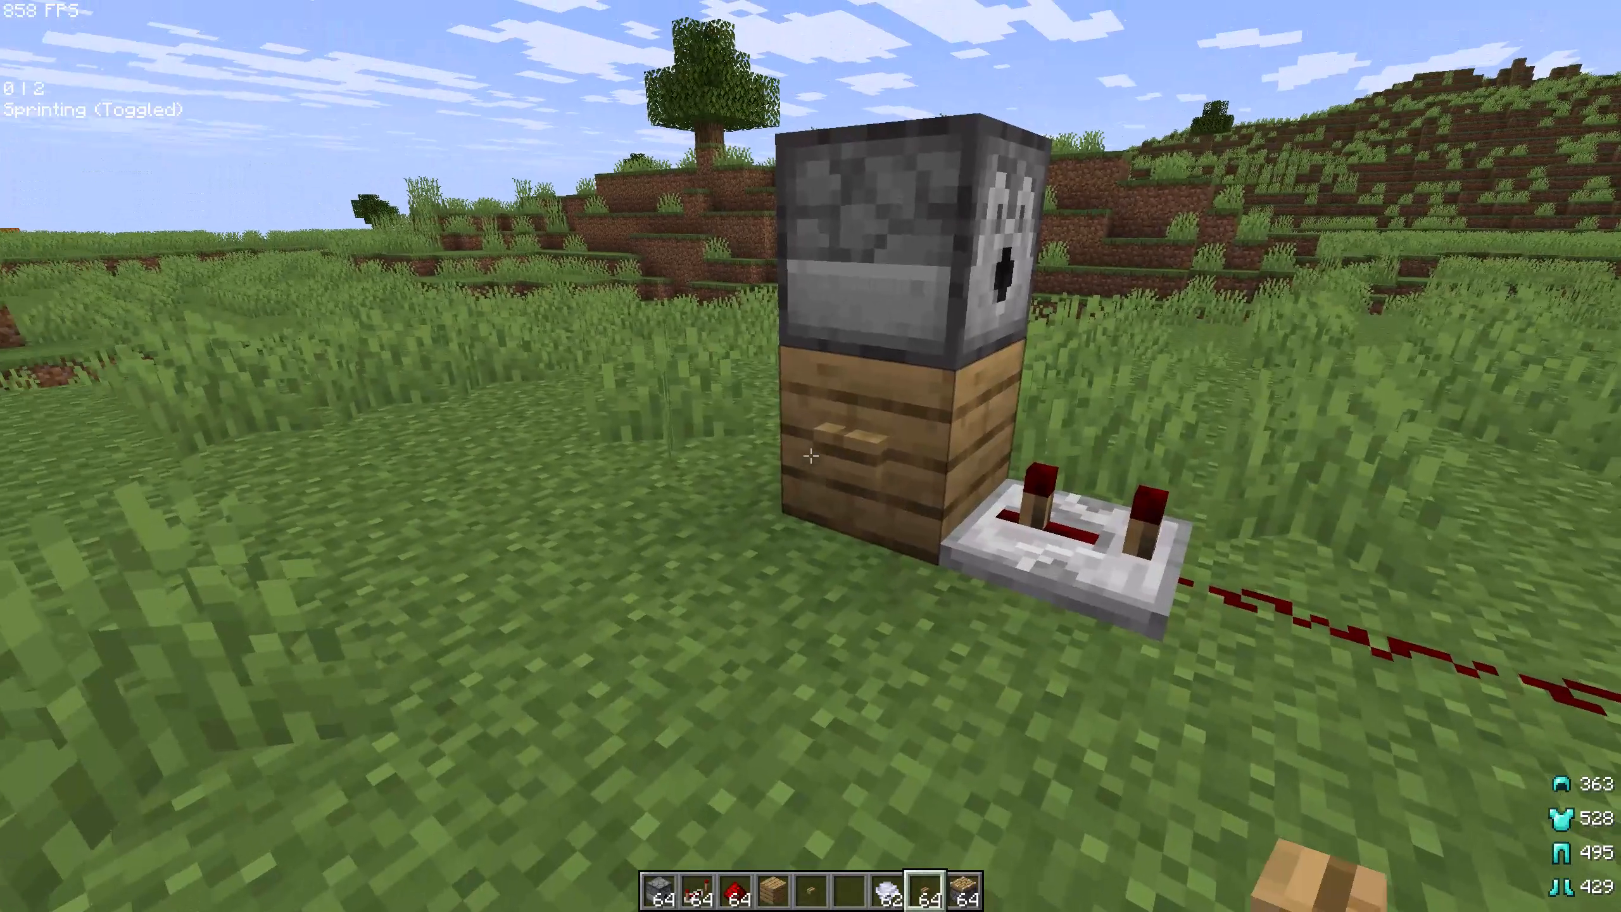
right_click(810, 456)
key(Left)
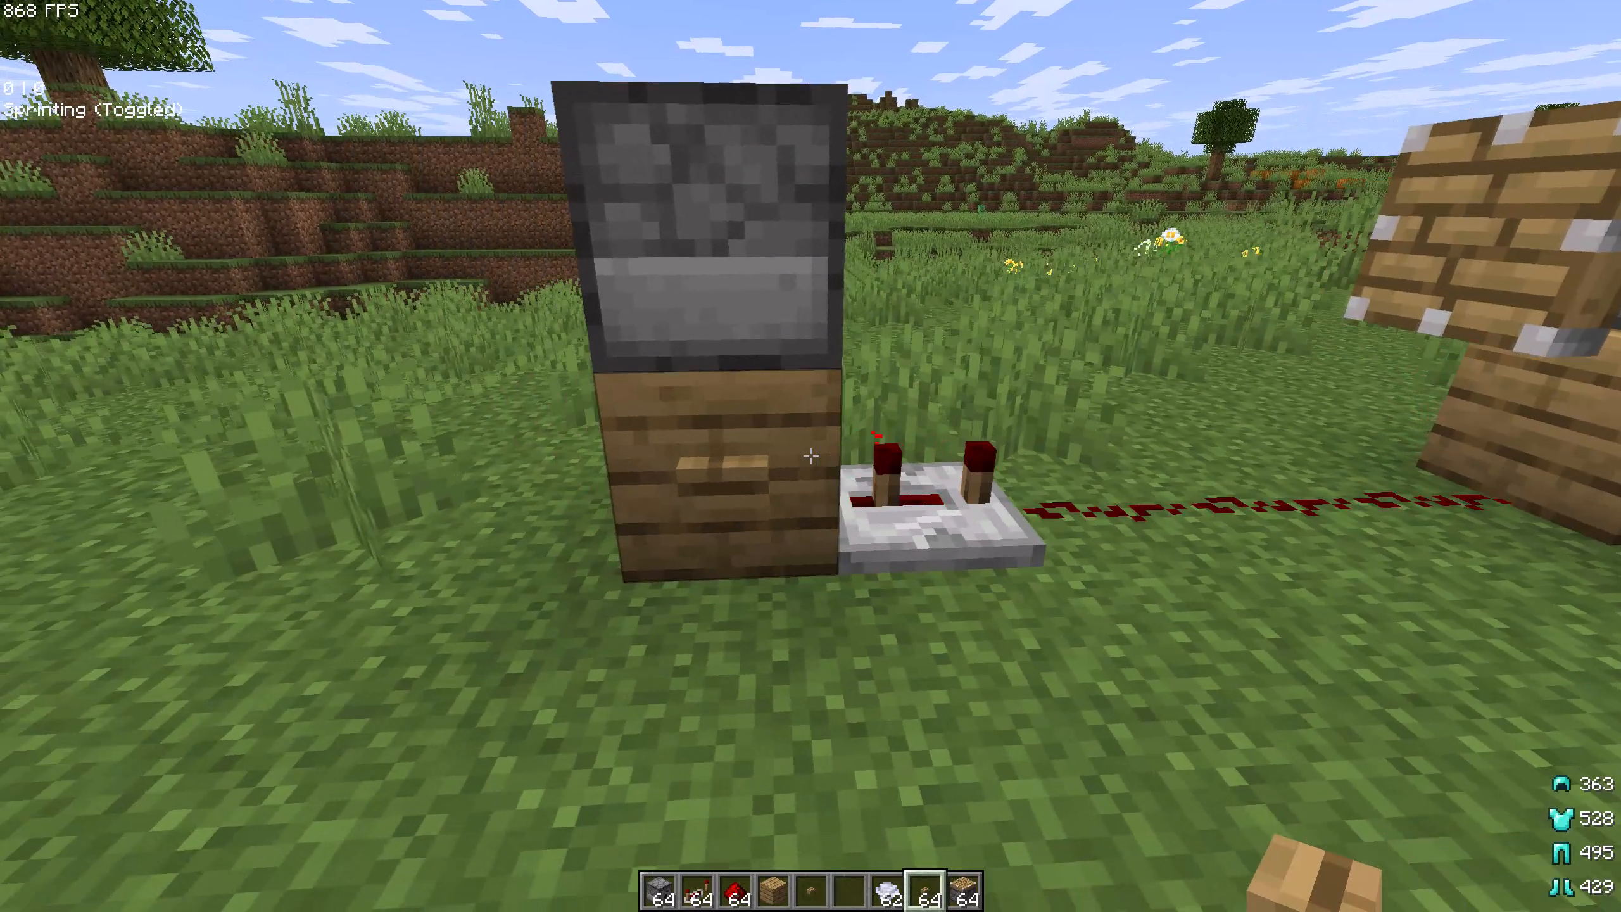
right_click(810, 456)
Get a cobweb by searching the creative items for "cob" and place it in front of the dispenser.
key(Up)
scroll(810, 456, down, 3)
scroll(810, 456, up, 4)
scroll(810, 456, down, 4)
key(Return)
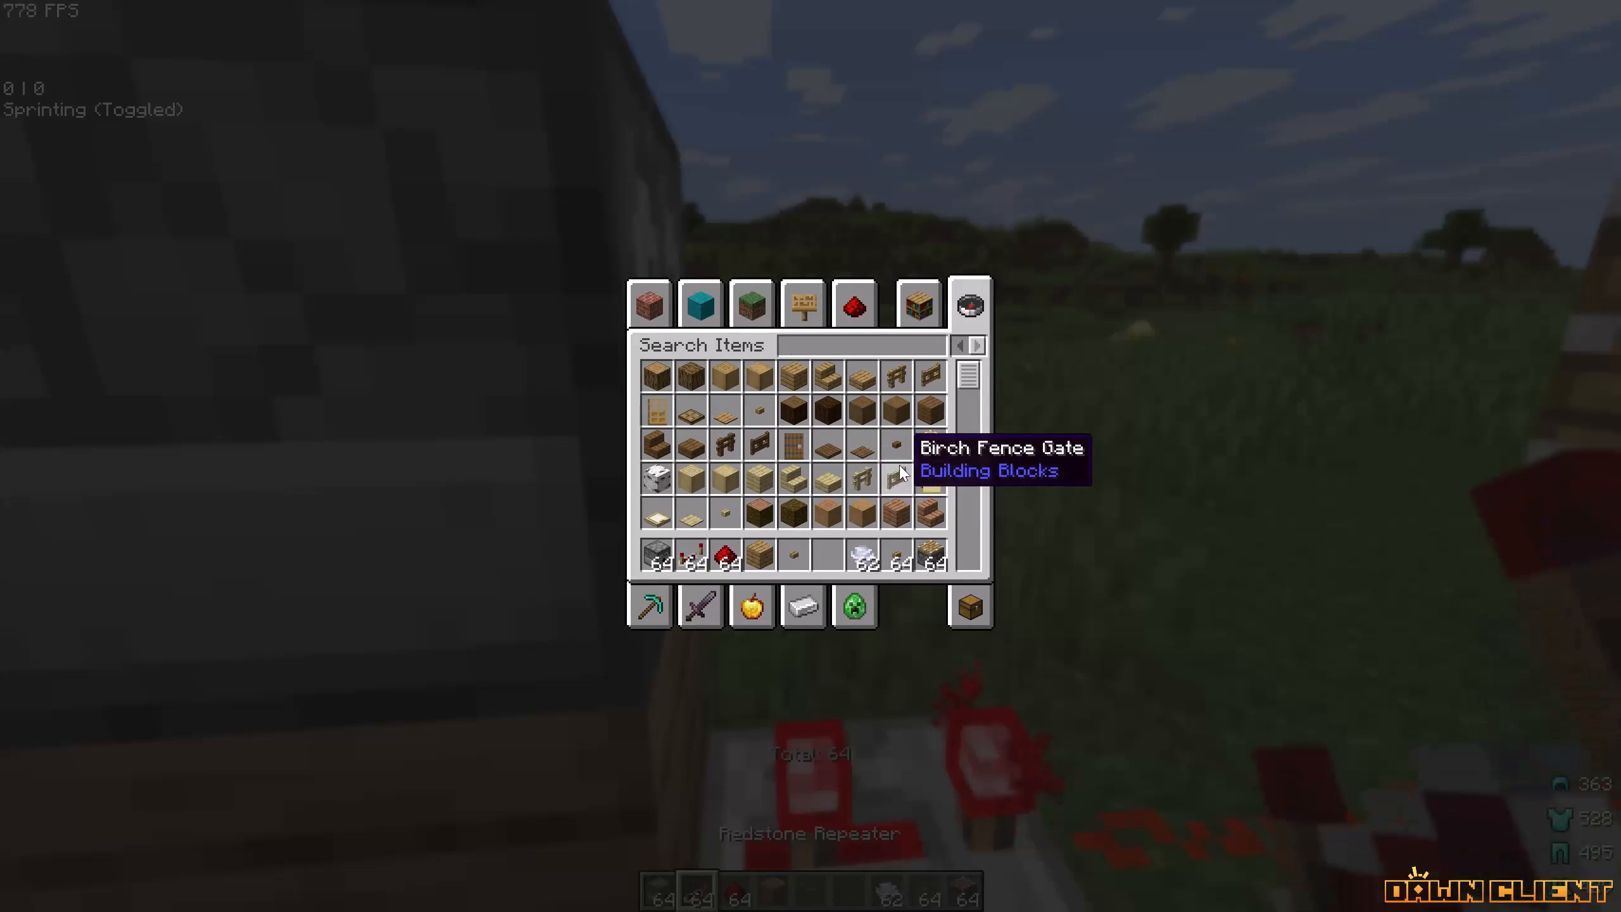
drag(971, 611, 970, 604)
drag(987, 310, 981, 310)
text(cob)
click(748, 412)
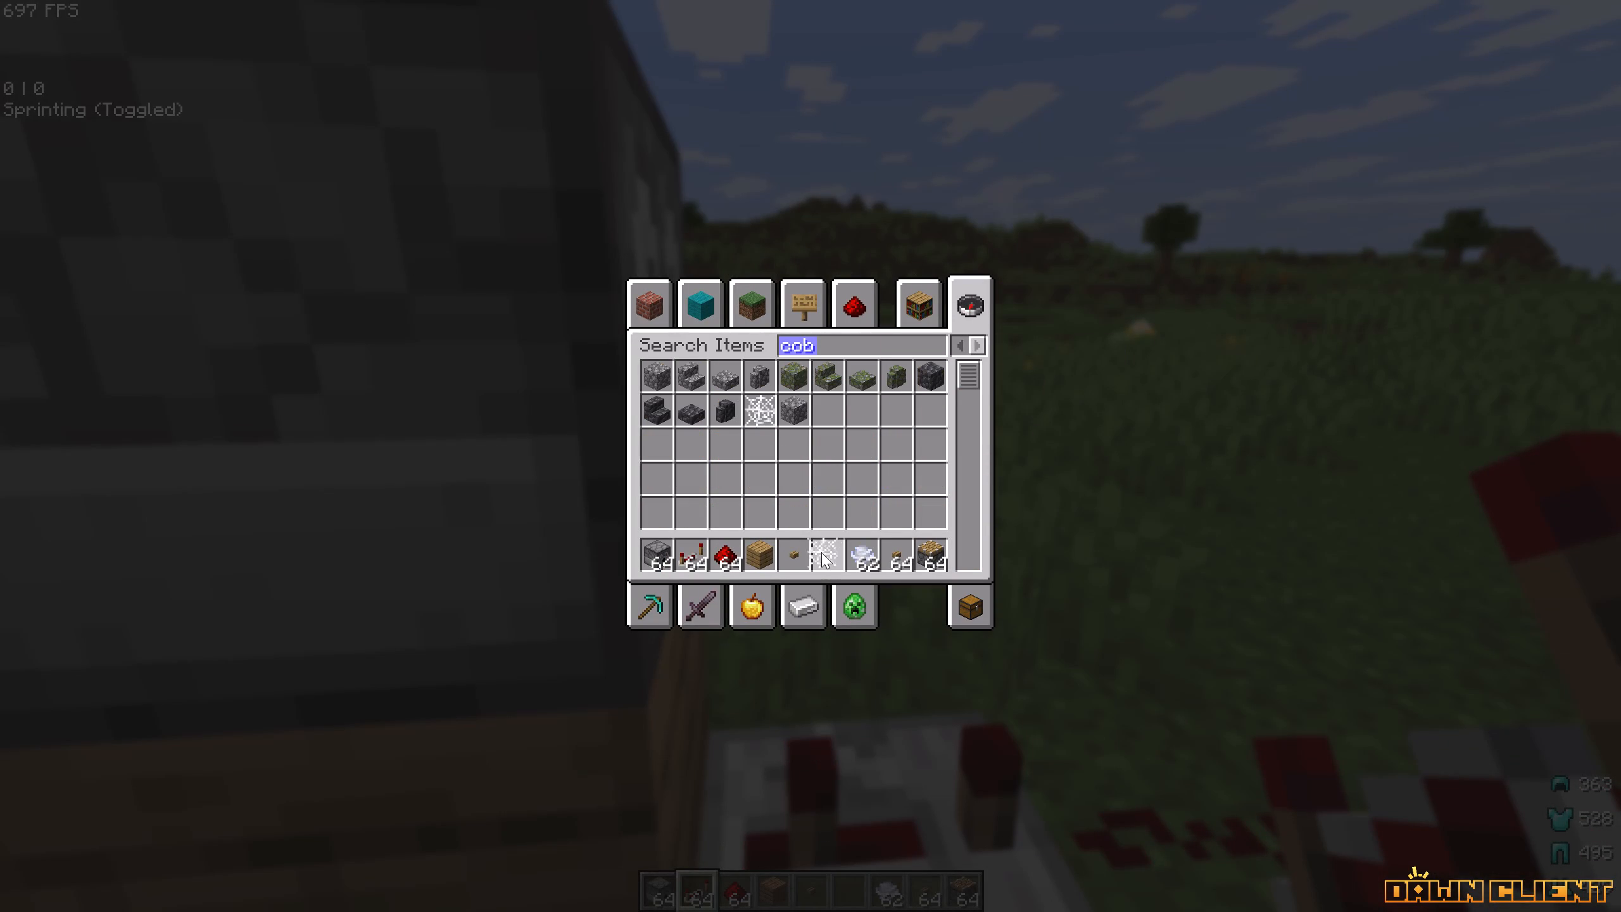
click(821, 552)
key(Escape)
scroll(810, 456, down, 4)
ctrl+right_click(810, 456)
Clear the hotbar by moving all of its items into the survival inventory.
key(Return)
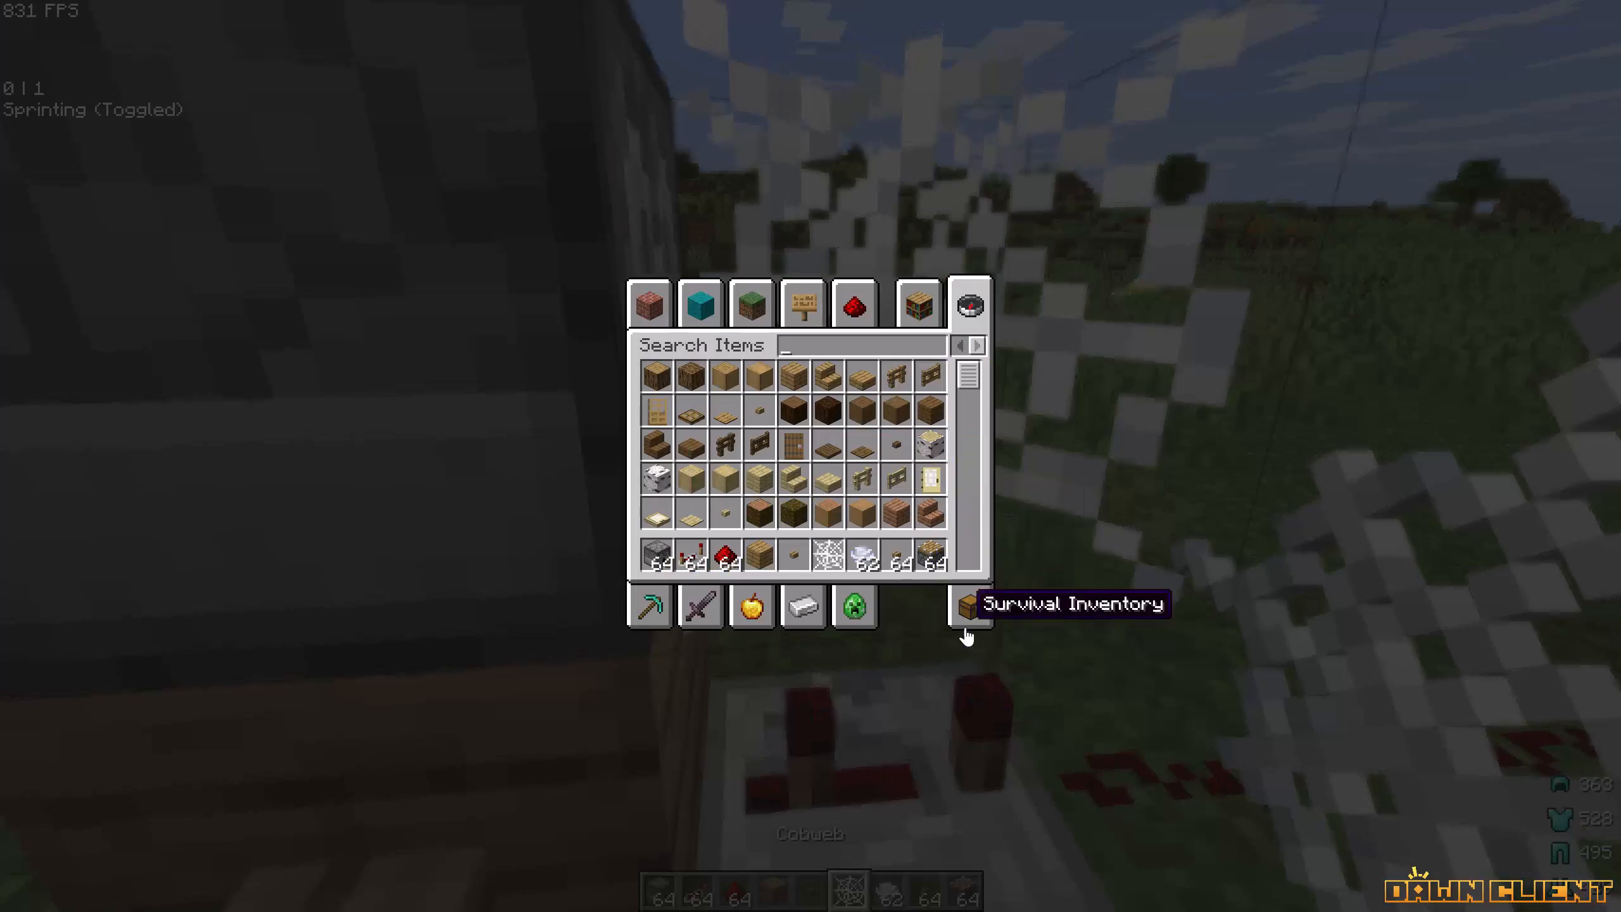
click(973, 631)
shift+drag(948, 573, 931, 569)
shift+click(923, 566)
shift+drag(911, 558, 890, 555)
shift+drag(882, 551, 872, 548)
shift+drag(866, 548, 852, 548)
shift+drag(839, 548, 821, 548)
shift+drag(812, 549, 786, 550)
shift+drag(759, 555, 751, 555)
shift+drag(728, 559, 712, 559)
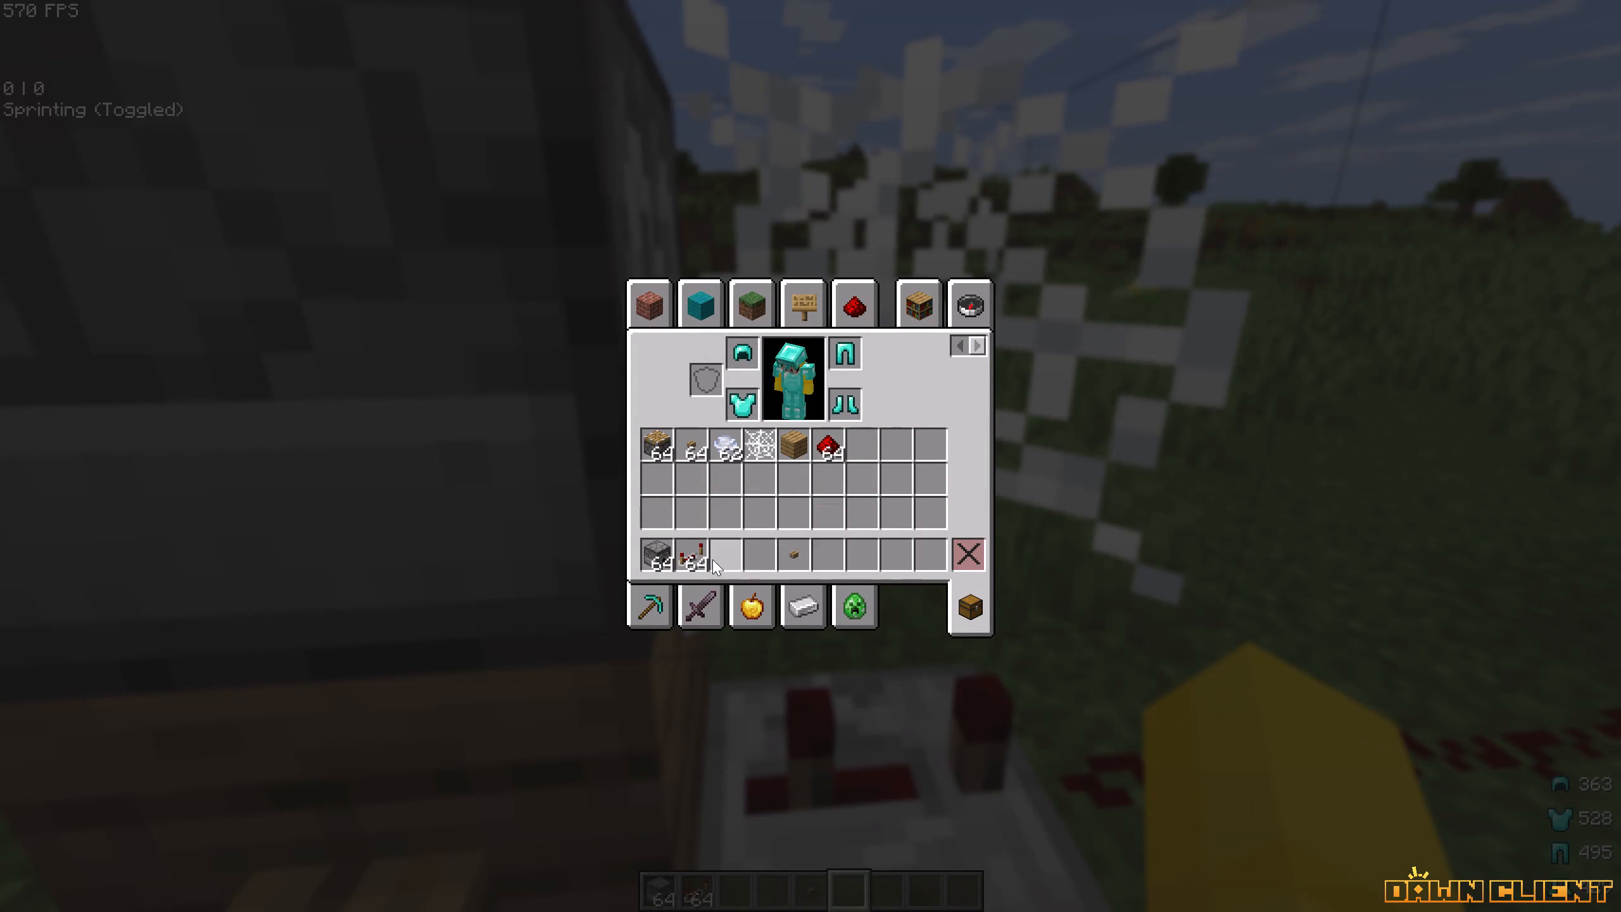
shift+drag(712, 559, 706, 559)
shift+drag(692, 559, 676, 559)
shift+click(672, 559)
shift+drag(786, 567, 798, 561)
key(Return)
Activate the oak button to fire a wind charge through the cobweb toward the piston.
key(Down)
right_click(810, 456)
key(Left)
key(Down)
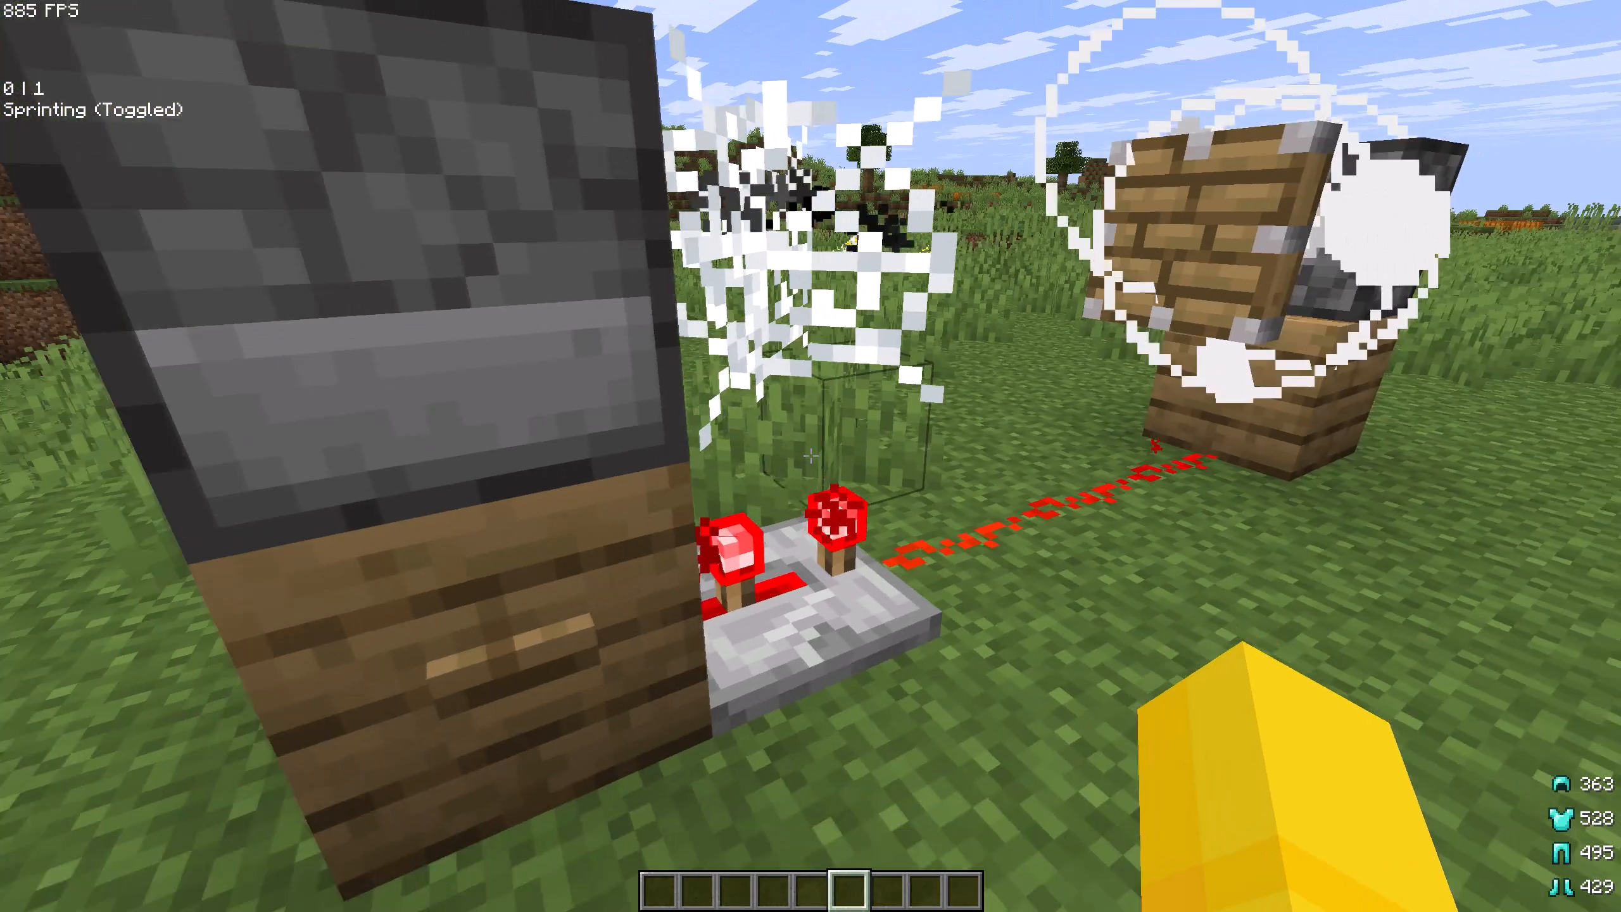
right_click(810, 456)
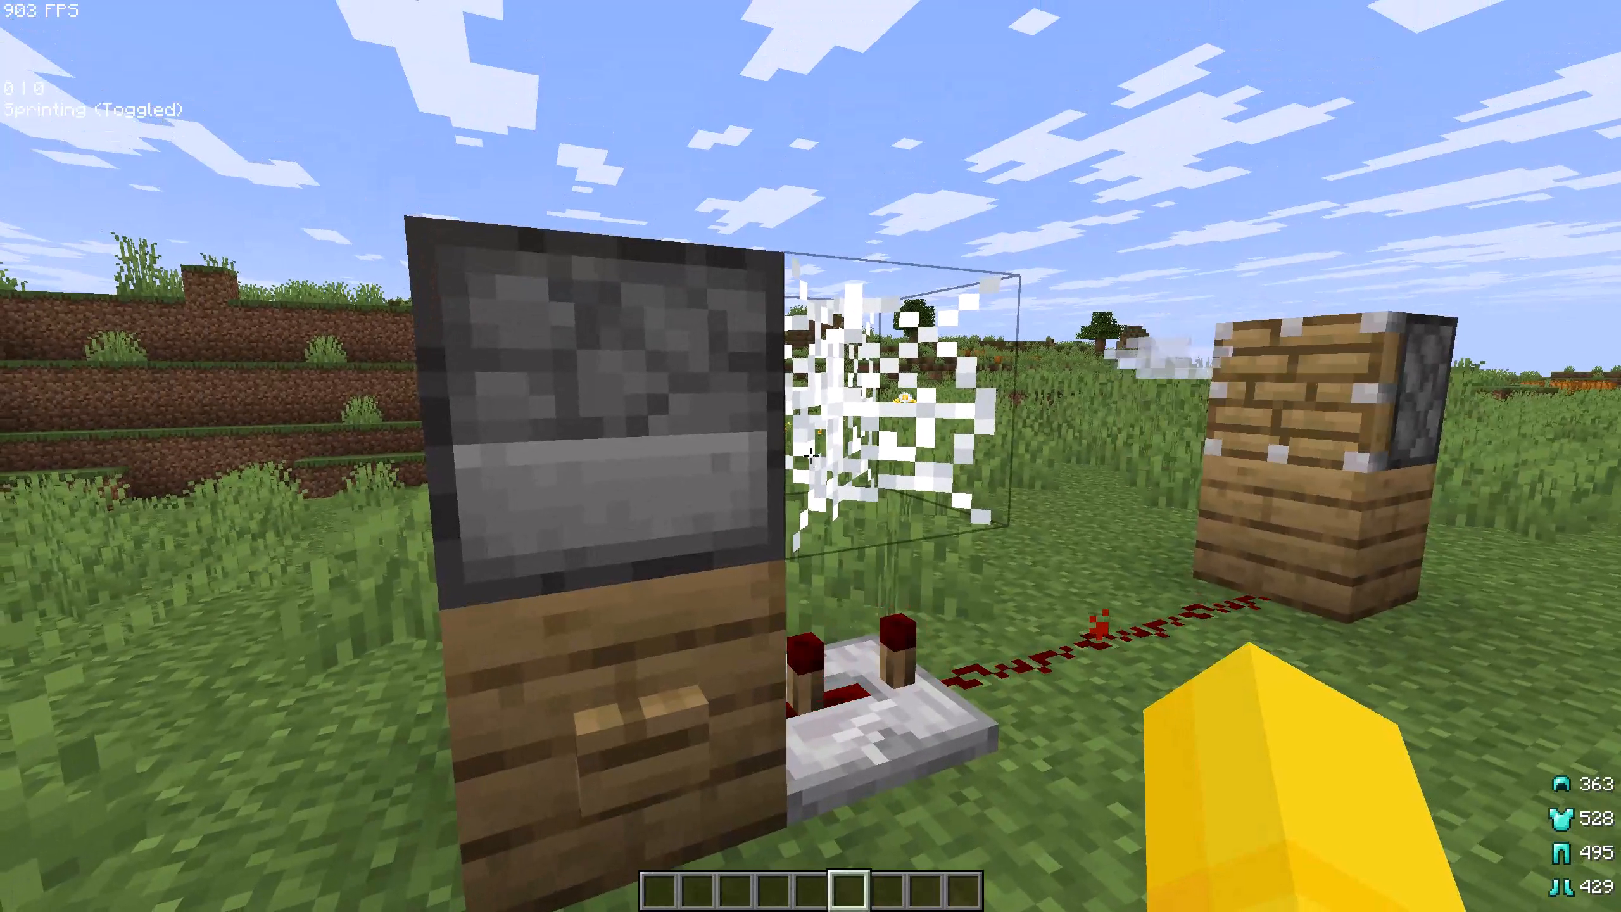
Break the dispenser, its oak plank base, the cobweb and the repeater.
ctrl+double_click(810, 456)
ctrl+click(810, 456)
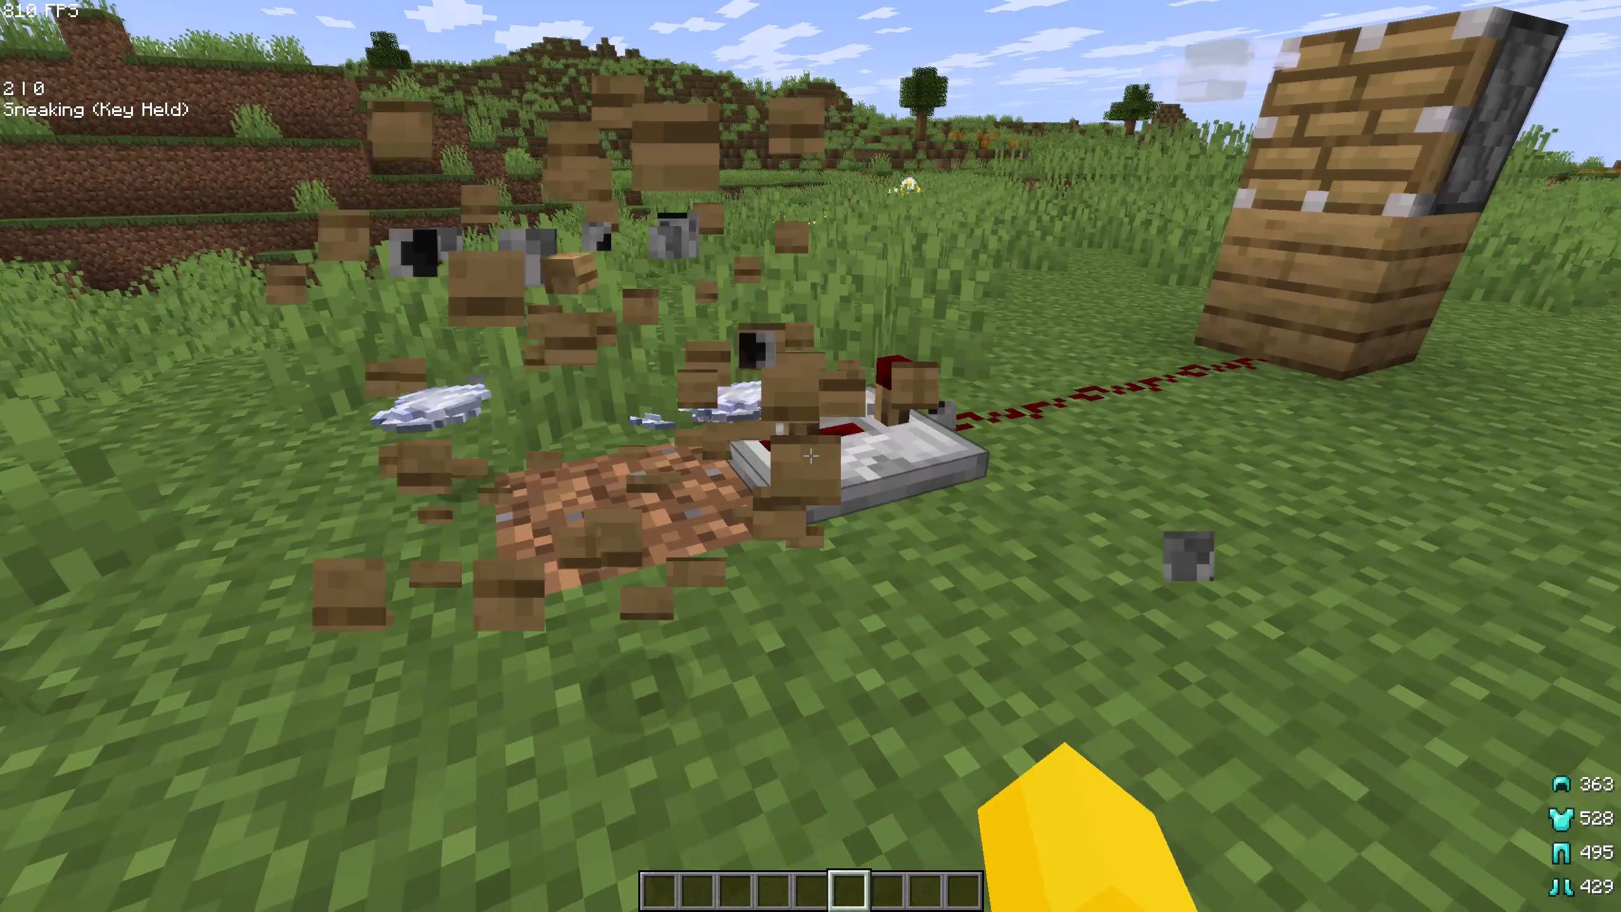
ctrl+click(810, 456)
key(ctrl+Up)
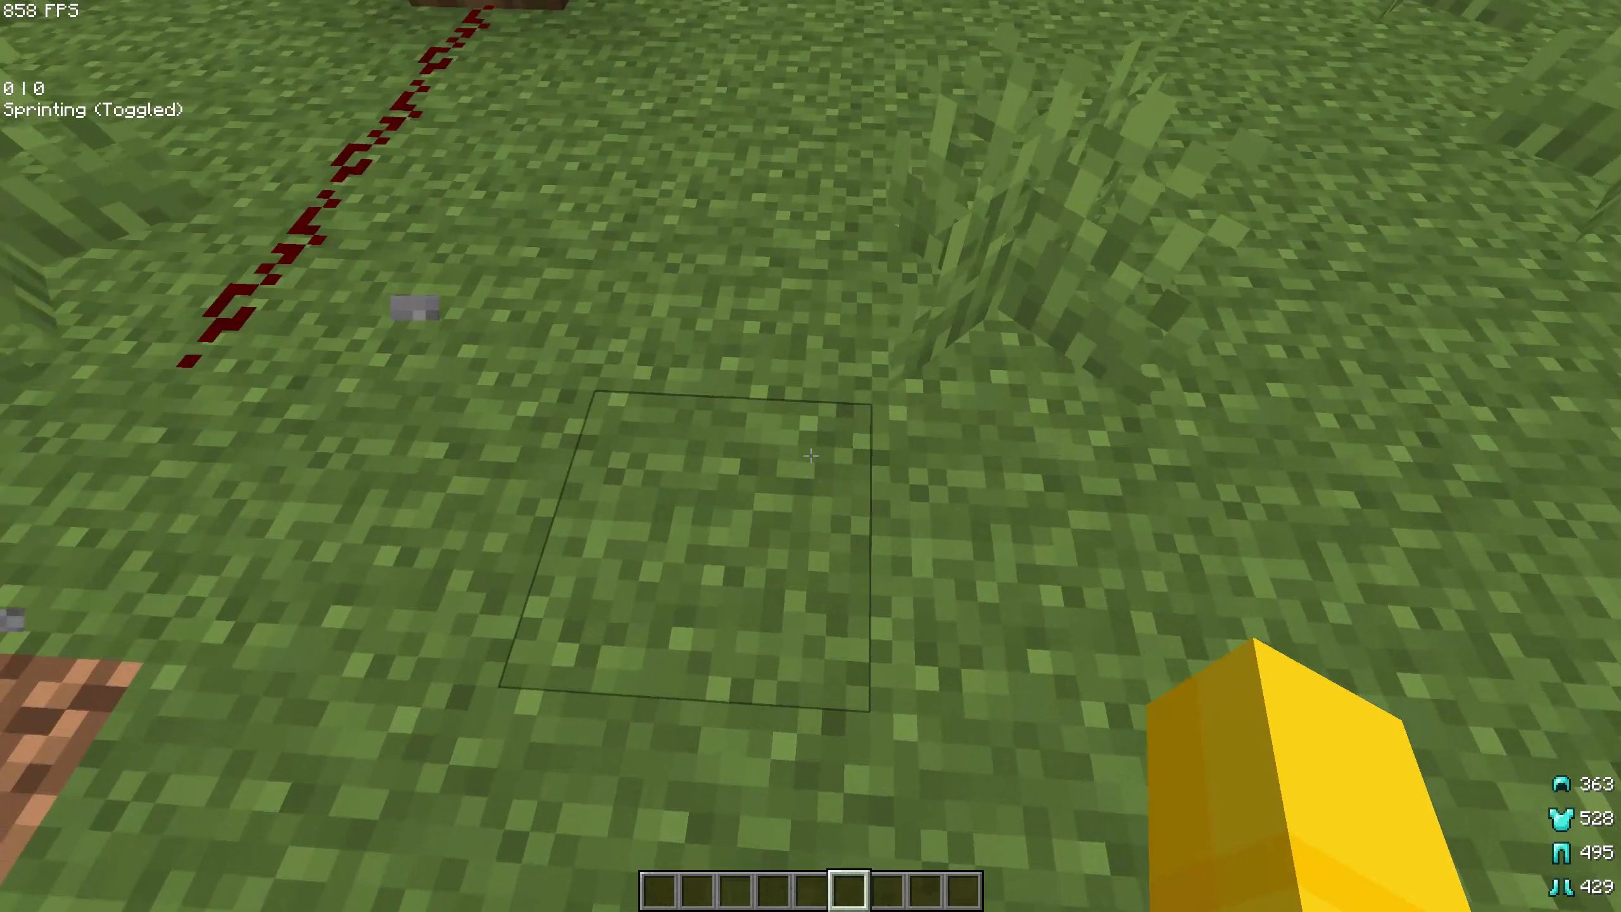
Take a grass block in hand and dig a hole into the ground beside the redstone line.
key(q)
double_click(810, 456)
key(Up)
key(Up)
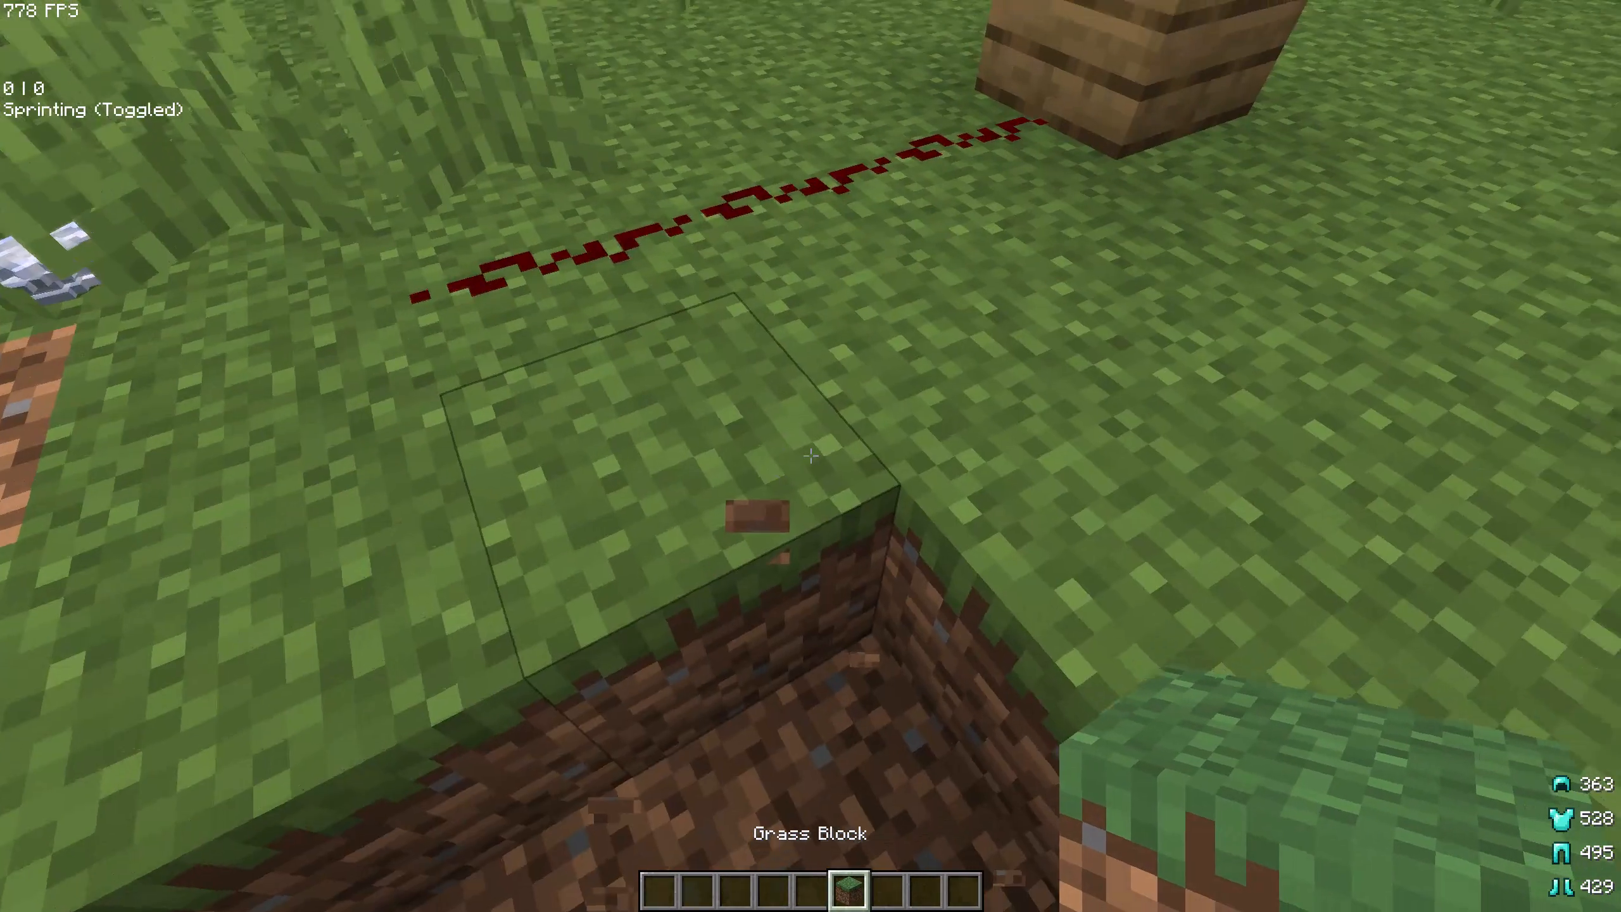
ctrl+click(810, 456)
ctrl+click(810, 456)
key(Up)
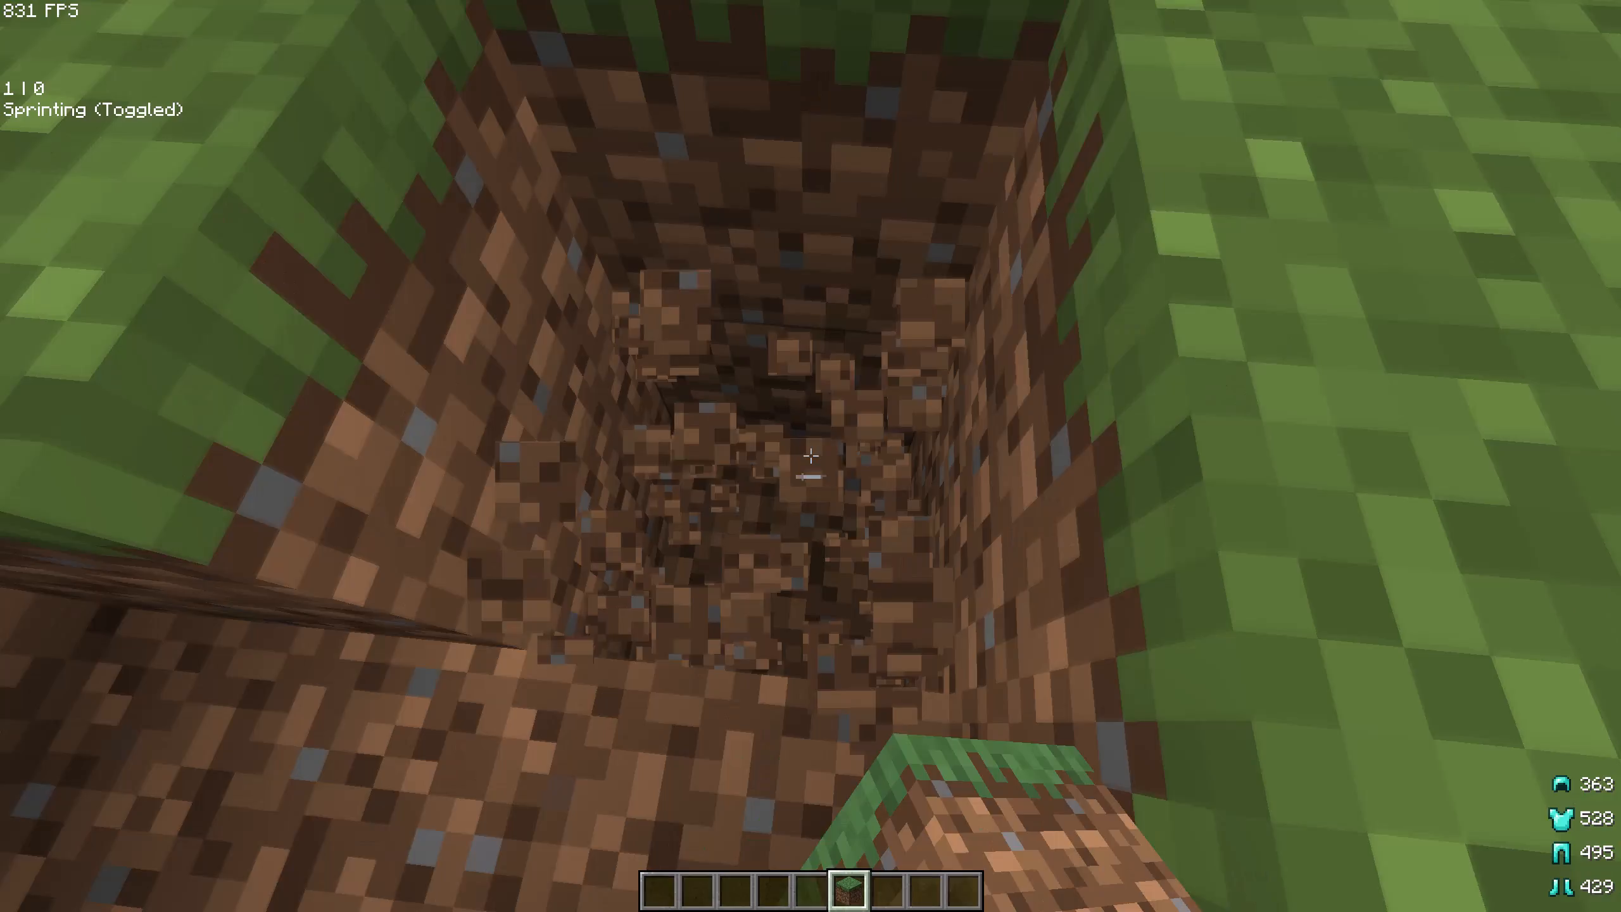
ctrl+click(810, 457)
ctrl+double_click(810, 456)
Dig a trench from the hole along the path under the redstone line toward the piston.
key(ctrl+Left)
key(ctrl+Left)
key(ctrl+Left)
key(ctrl+Left)
key(ctrl+Left)
key(ctrl+Left)
key(ctrl+Left)
key(ctrl+Left)
key(ctrl+Left)
key(ctrl+Left)
key(ctrl+Left)
key(ctrl+Left)
key(ctrl+Left)
ctrl+click(810, 456)
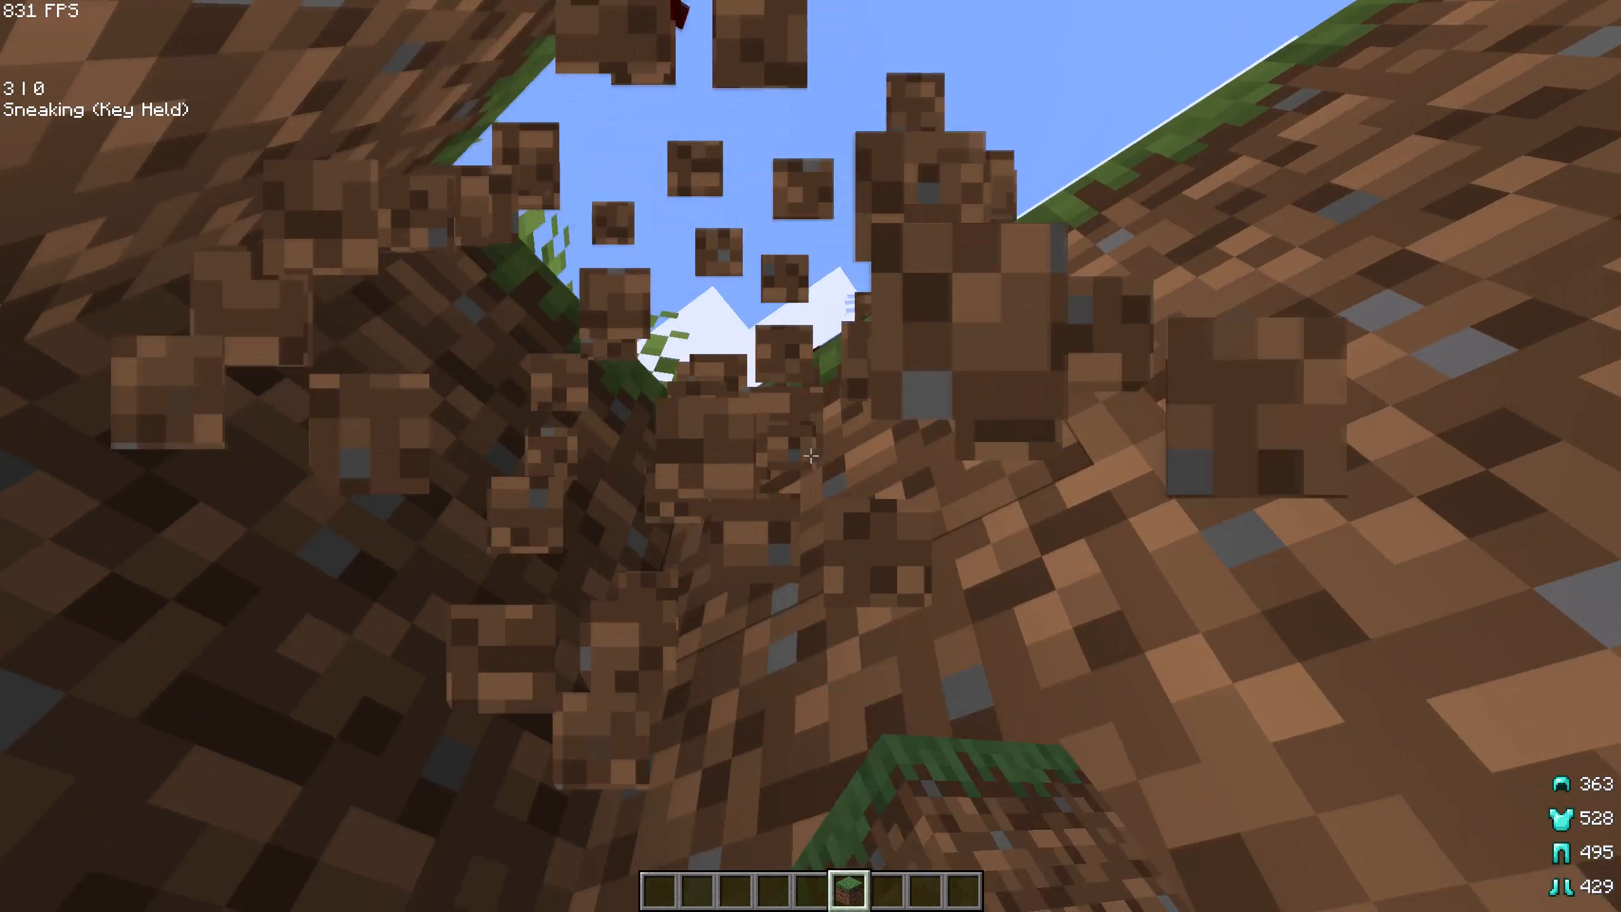
ctrl+click(810, 456)
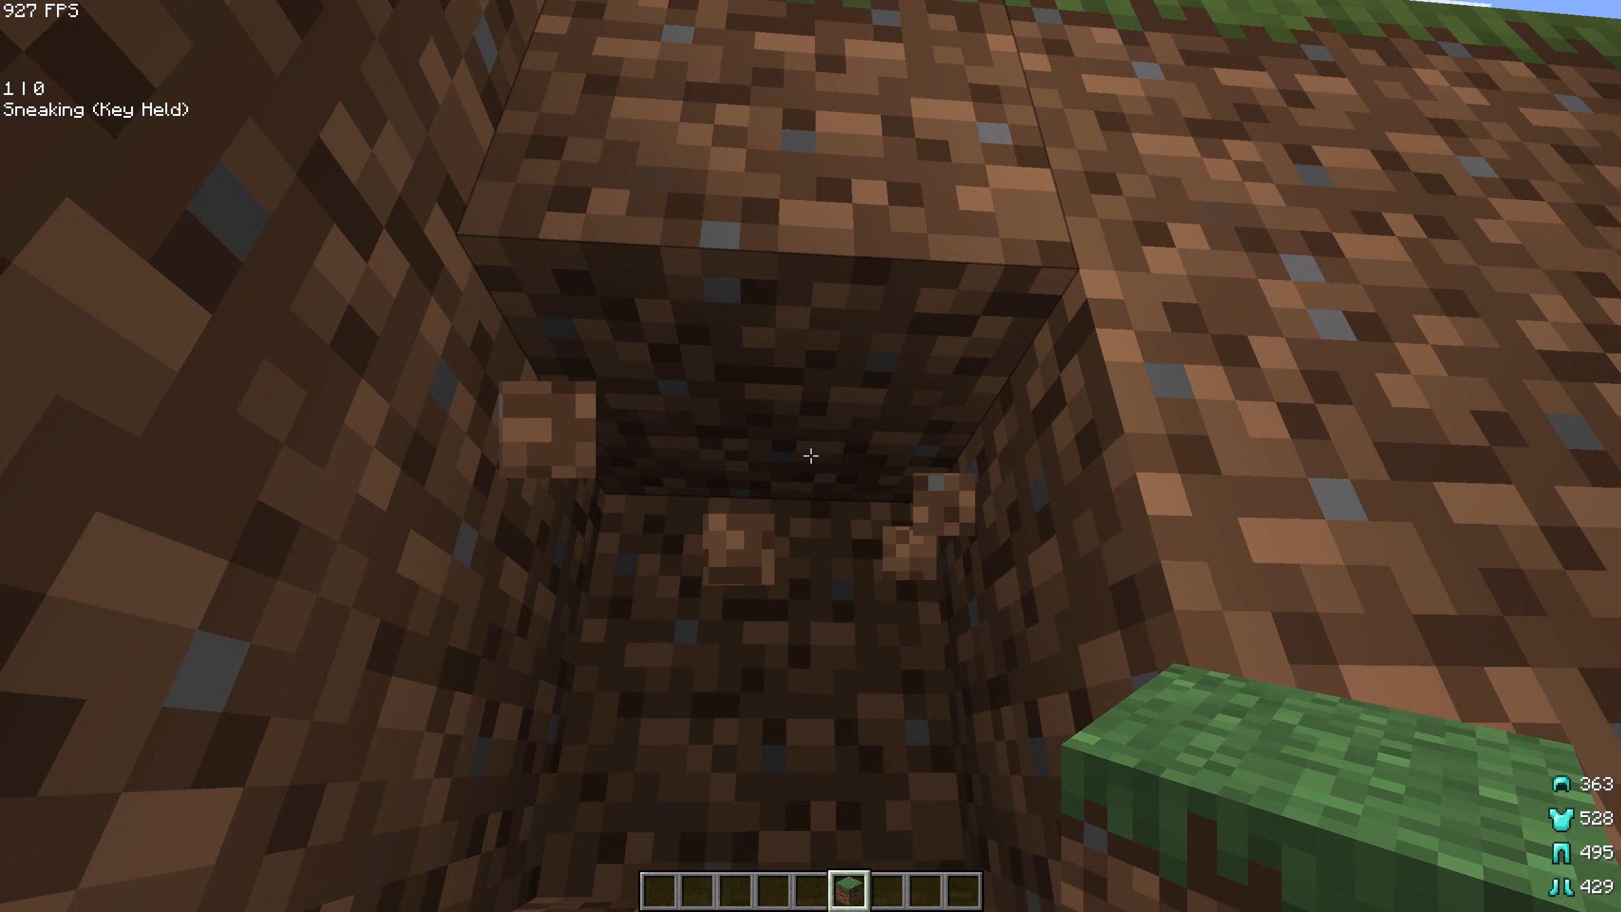
ctrl+click(810, 456)
ctrl+click(810, 456)
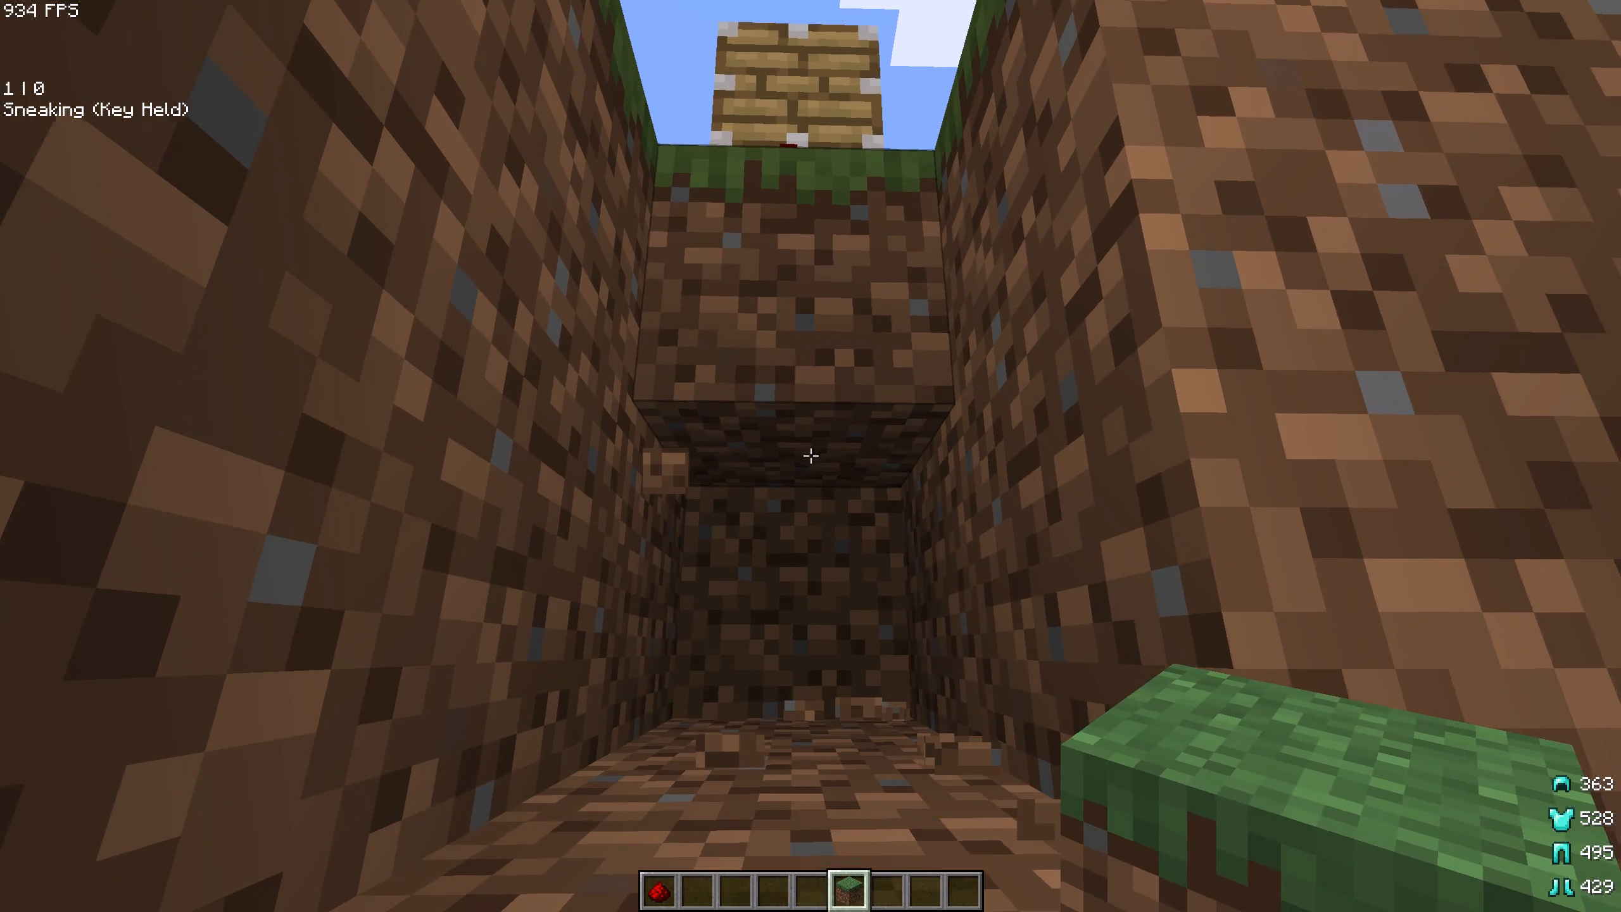
Extend the trench down to the stone beneath the piston and remove the piston's oak plank base.
ctrl+click(810, 456)
ctrl+click(810, 456)
key(ctrl+Up)
ctrl+triple_click(810, 456)
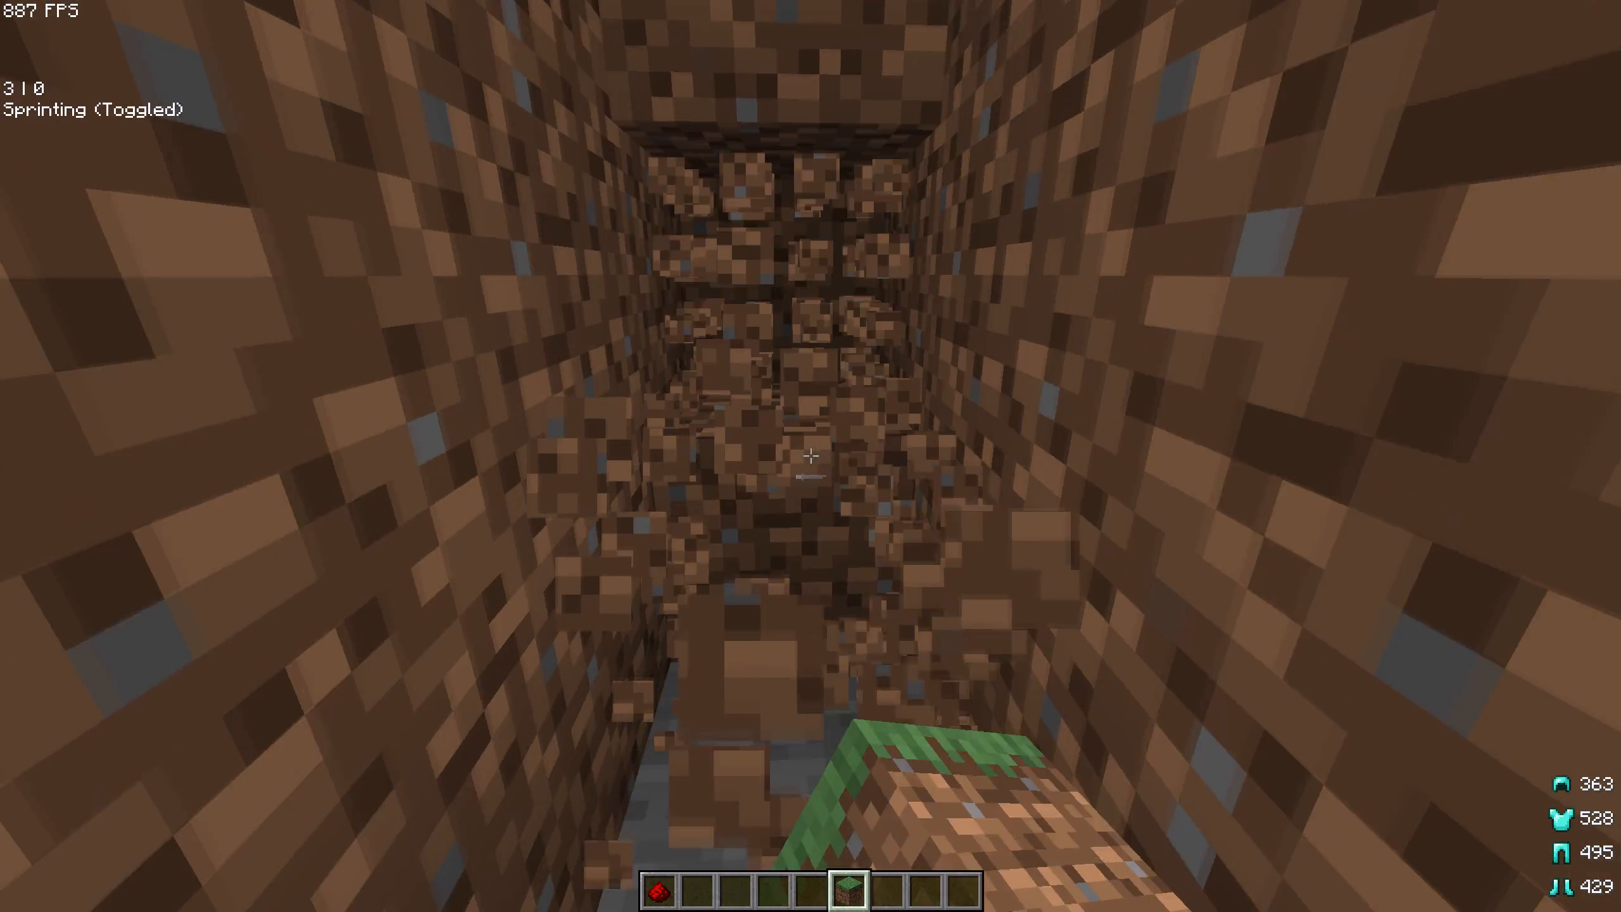
ctrl+click(810, 456)
ctrl+double_click(810, 455)
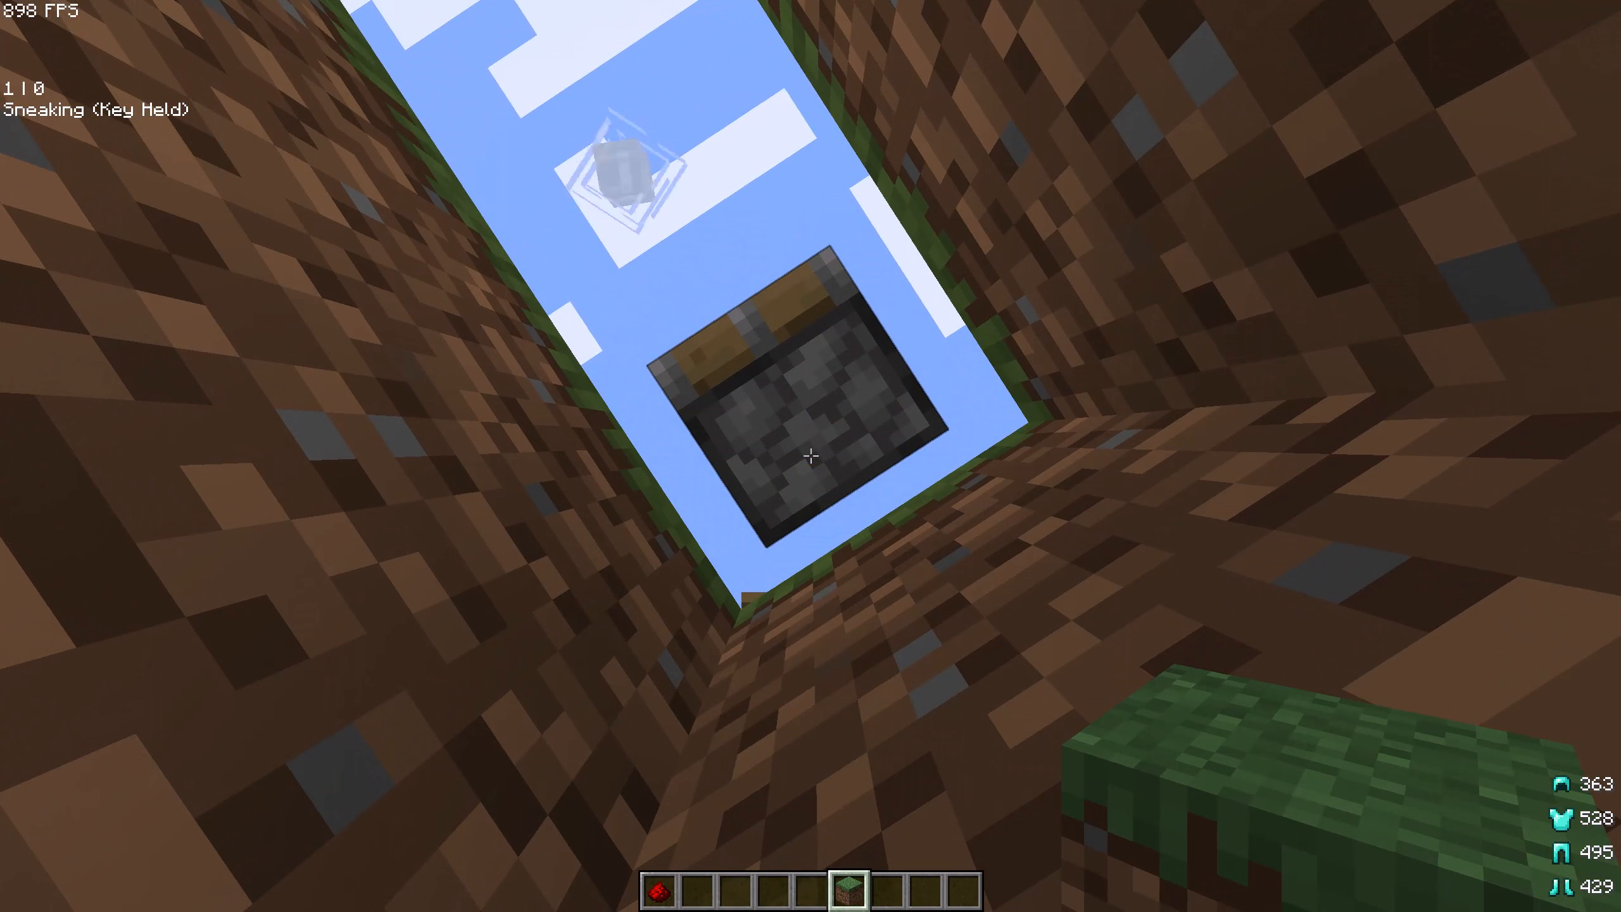
Leave the trench and break the piston hanging above it.
key(Up)
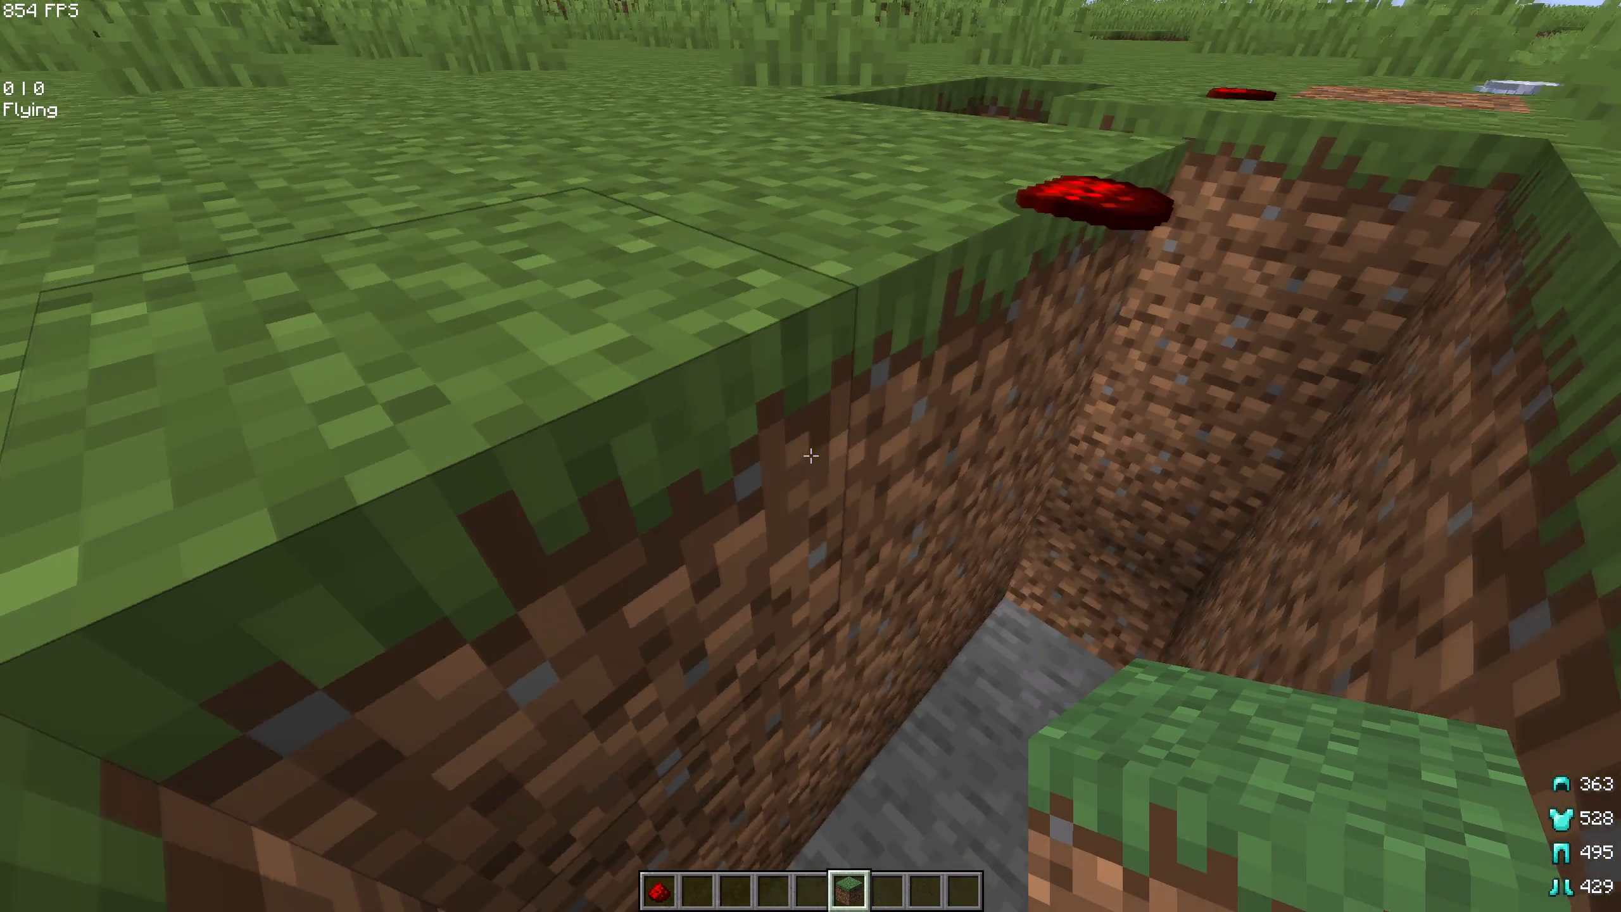
key(ctrl+Left)
key(ctrl+Left)
key(ctrl+Left)
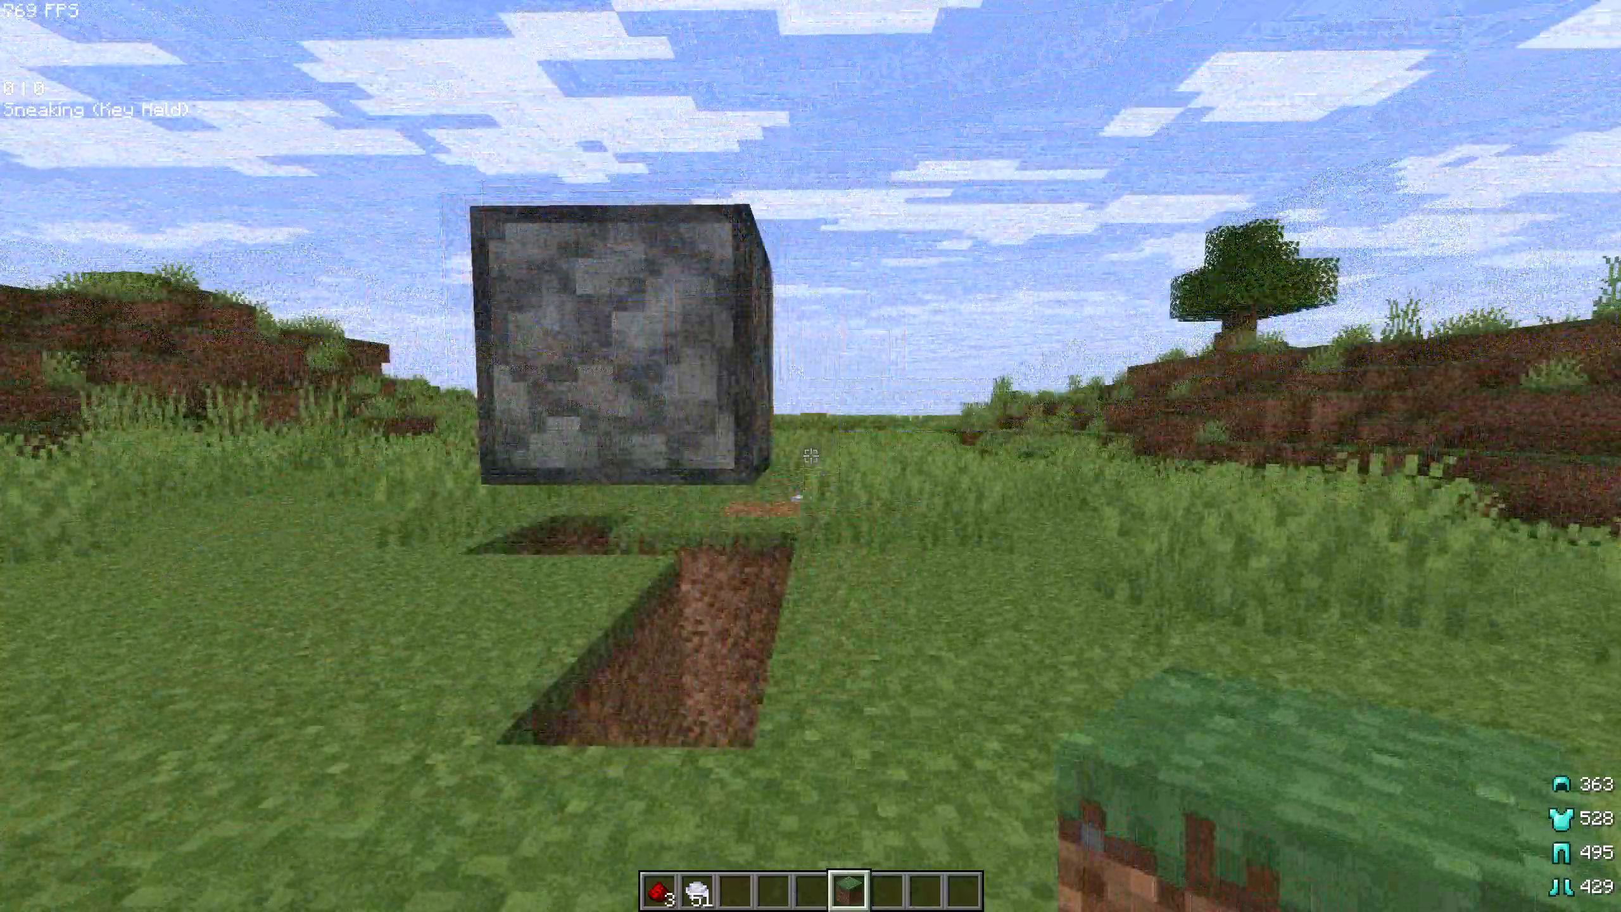
ctrl+click(810, 456)
key(Up)
key(Left)
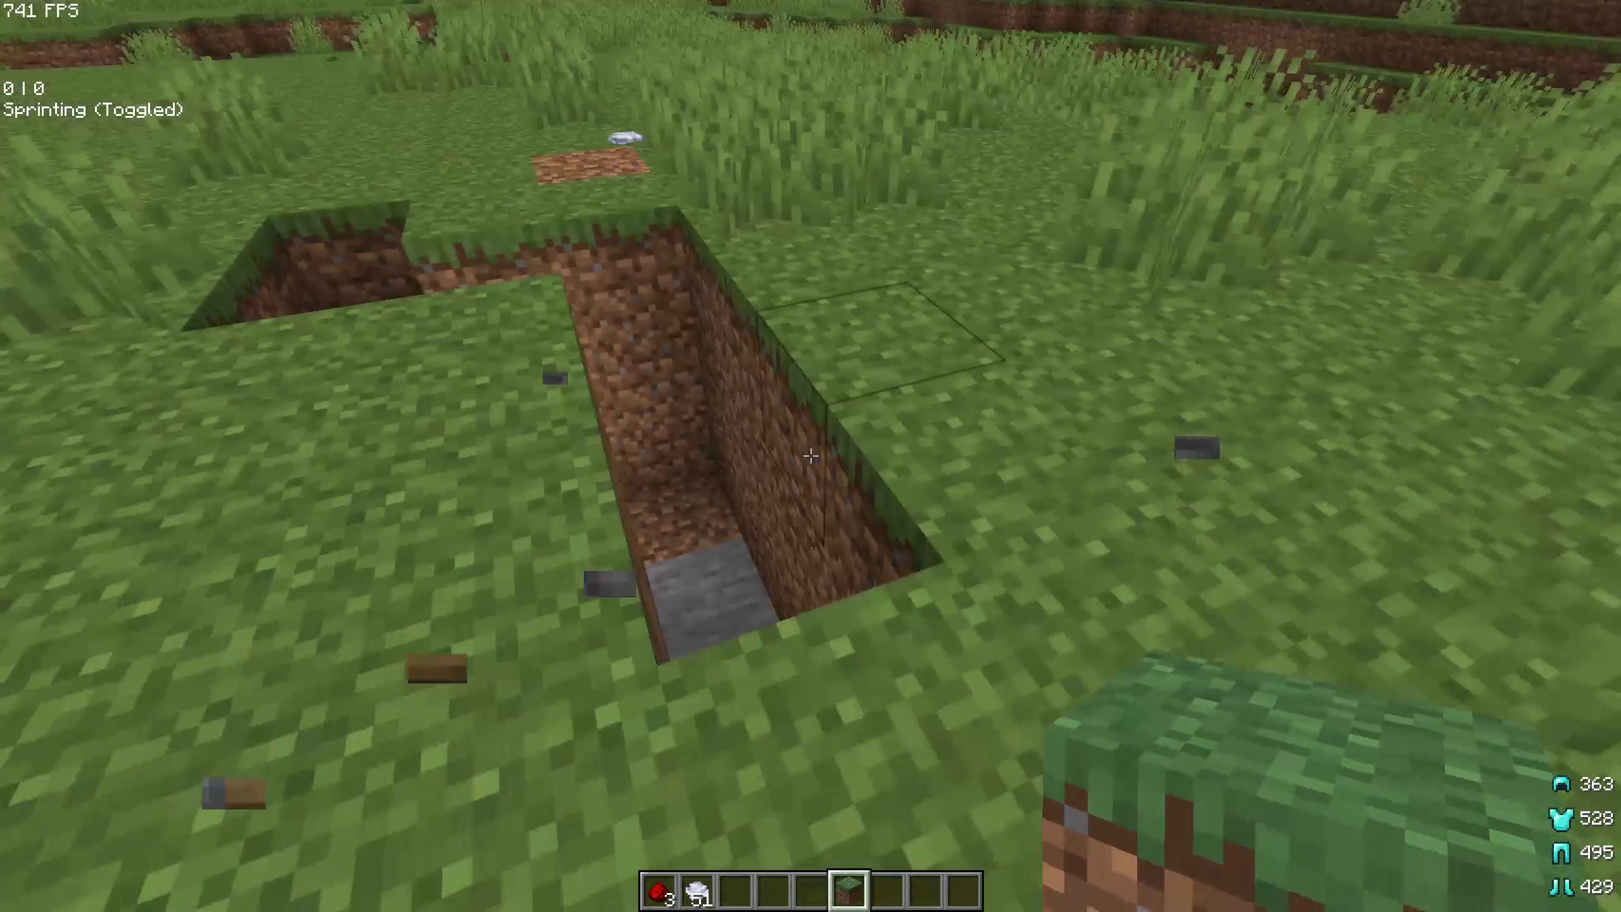
Drop into the trench beneath the wind charge and backfill it with grass blocks while backing along it.
key(Up)
key(ctrl+Down)
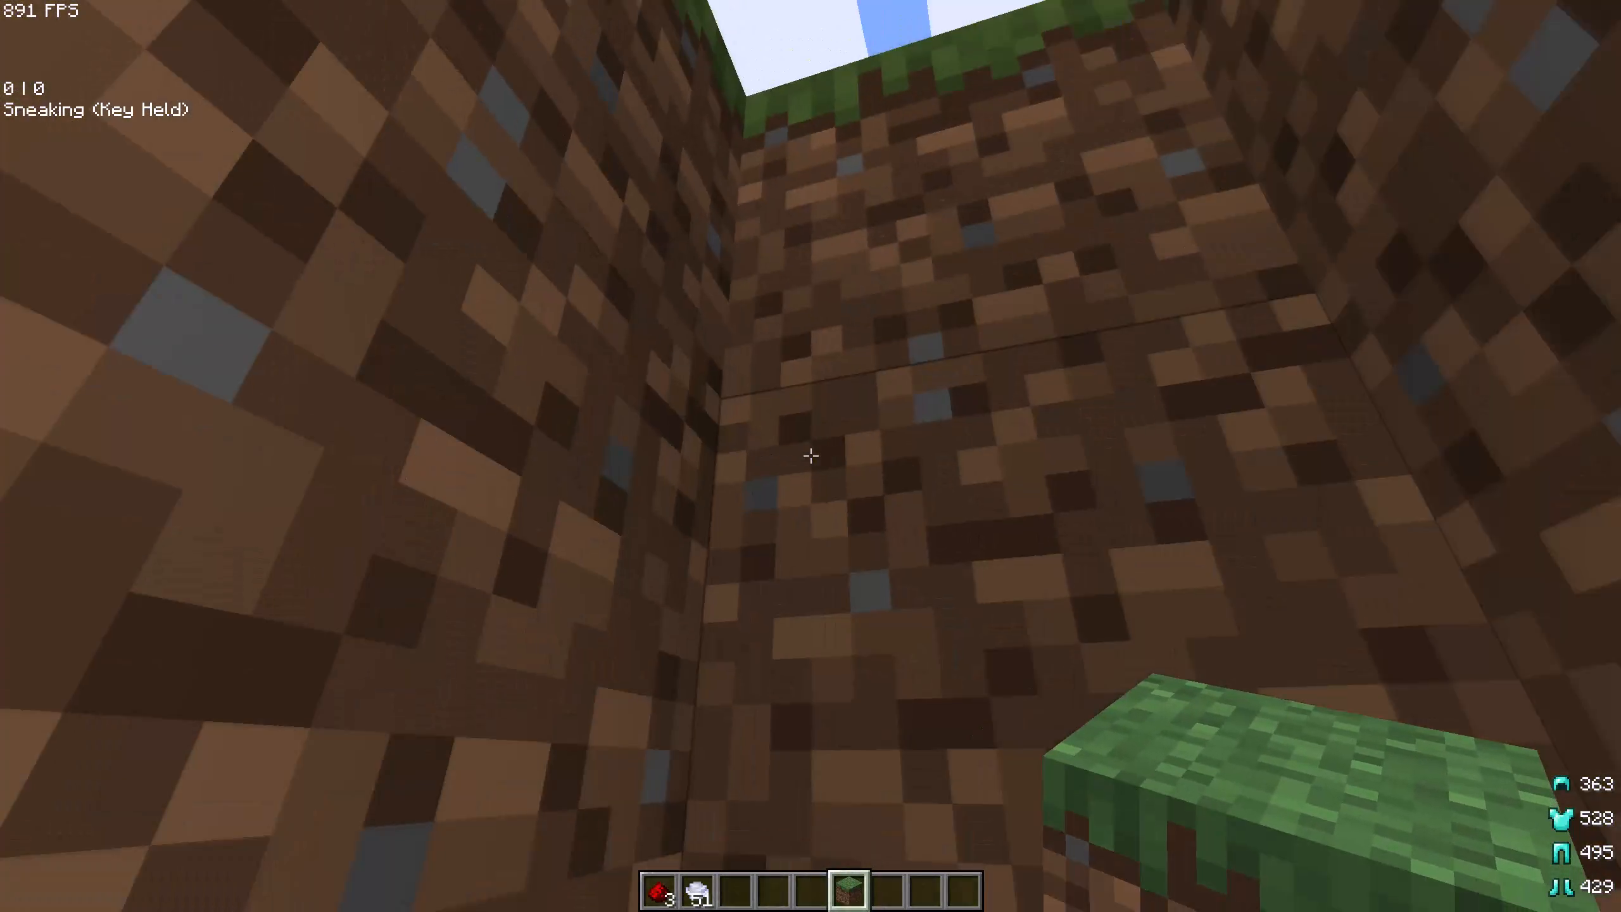
key(ctrl+Left)
ctrl+right_click(810, 456)
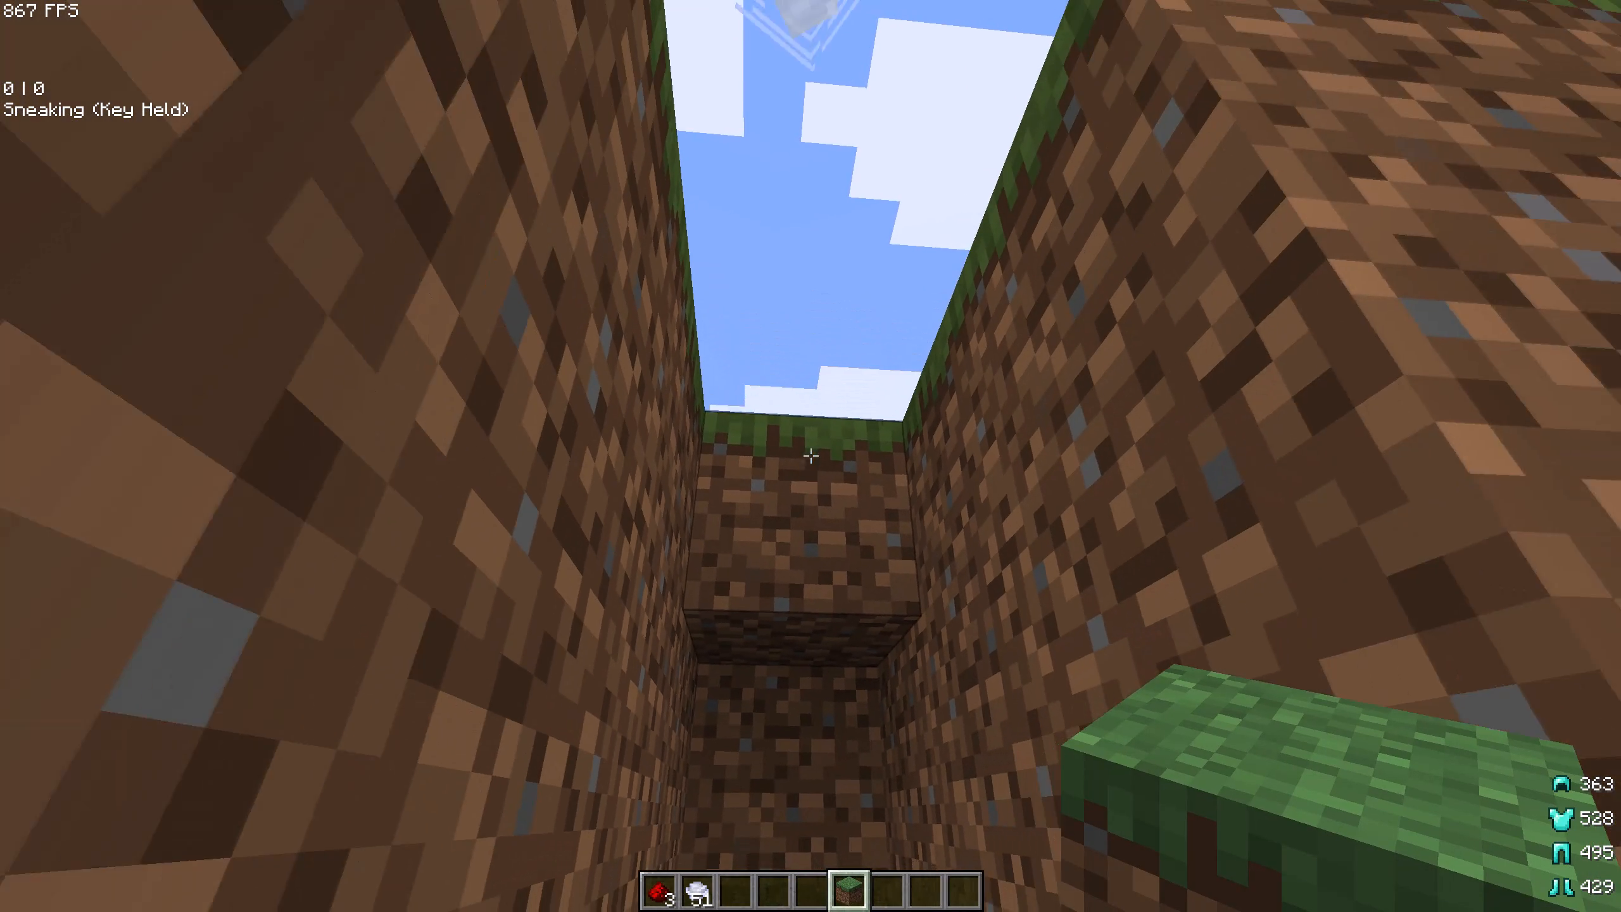
ctrl+right_click(810, 456)
key(ctrl+Right)
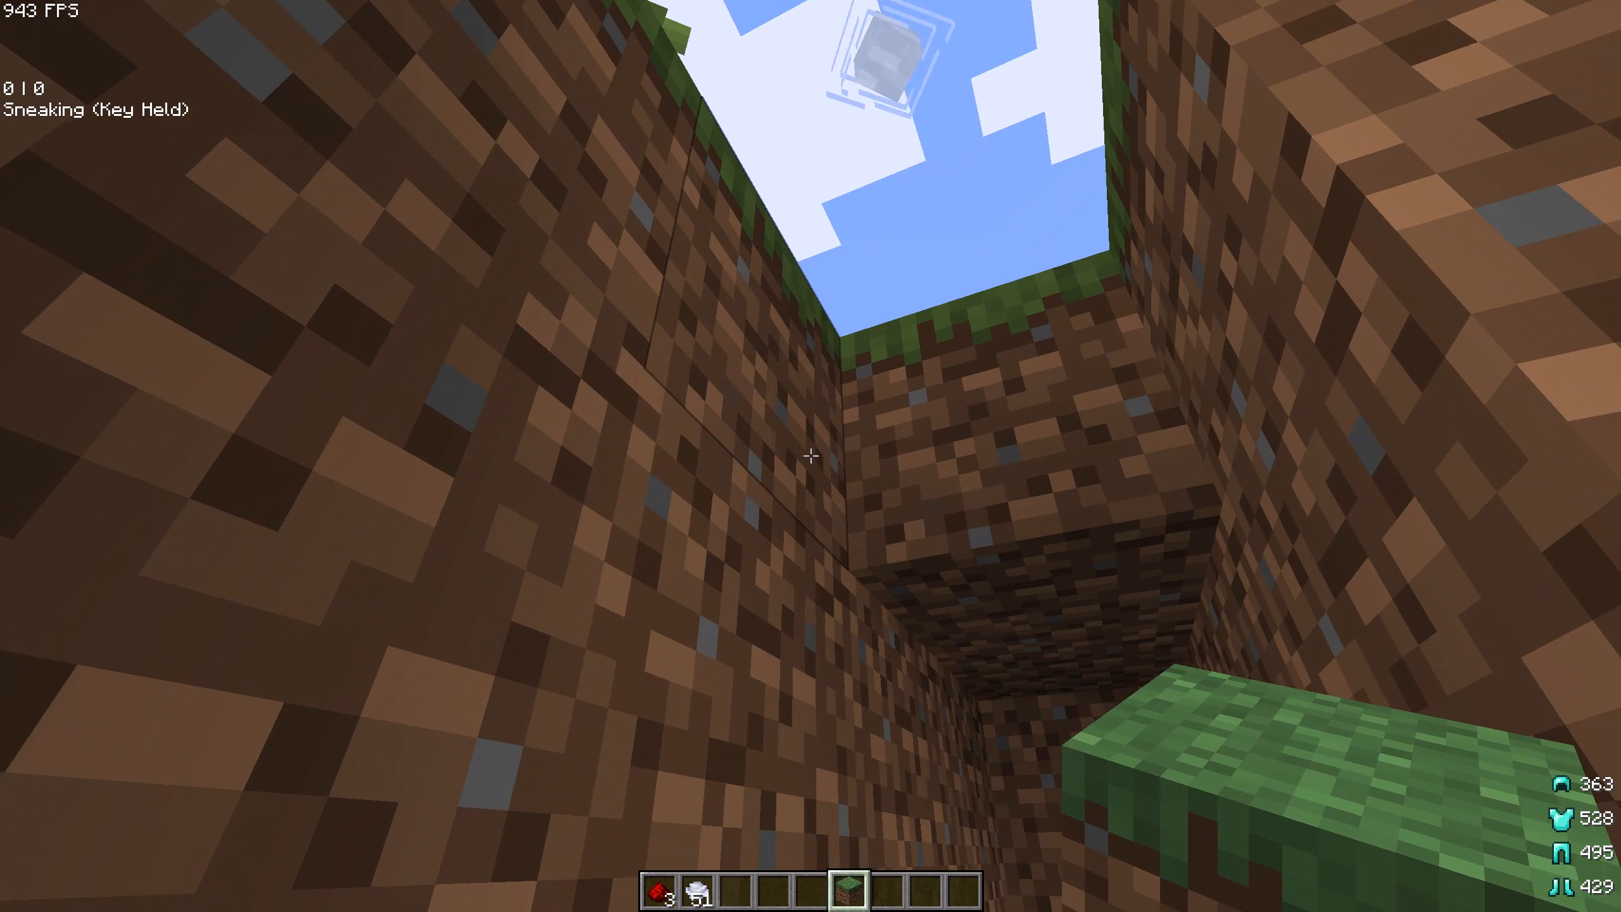
ctrl+right_click(810, 456)
key(ctrl+Down)
key(ctrl+Down)
key(ctrl+Down)
key(ctrl+Down)
key(ctrl+Down)
key(ctrl+Down)
key(ctrl+Down)
key(ctrl+Down)
key(ctrl+Down)
key(ctrl+Down)
key(ctrl+Down)
key(ctrl+Down)
key(ctrl+Down)
key(ctrl+Down)
key(ctrl+Down)
key(ctrl+Down)
key(ctrl+Down)
key(ctrl+Down)
key(ctrl+Down)
key(ctrl+Down)
ctrl+right_click(810, 456)
ctrl+right_click(810, 456)
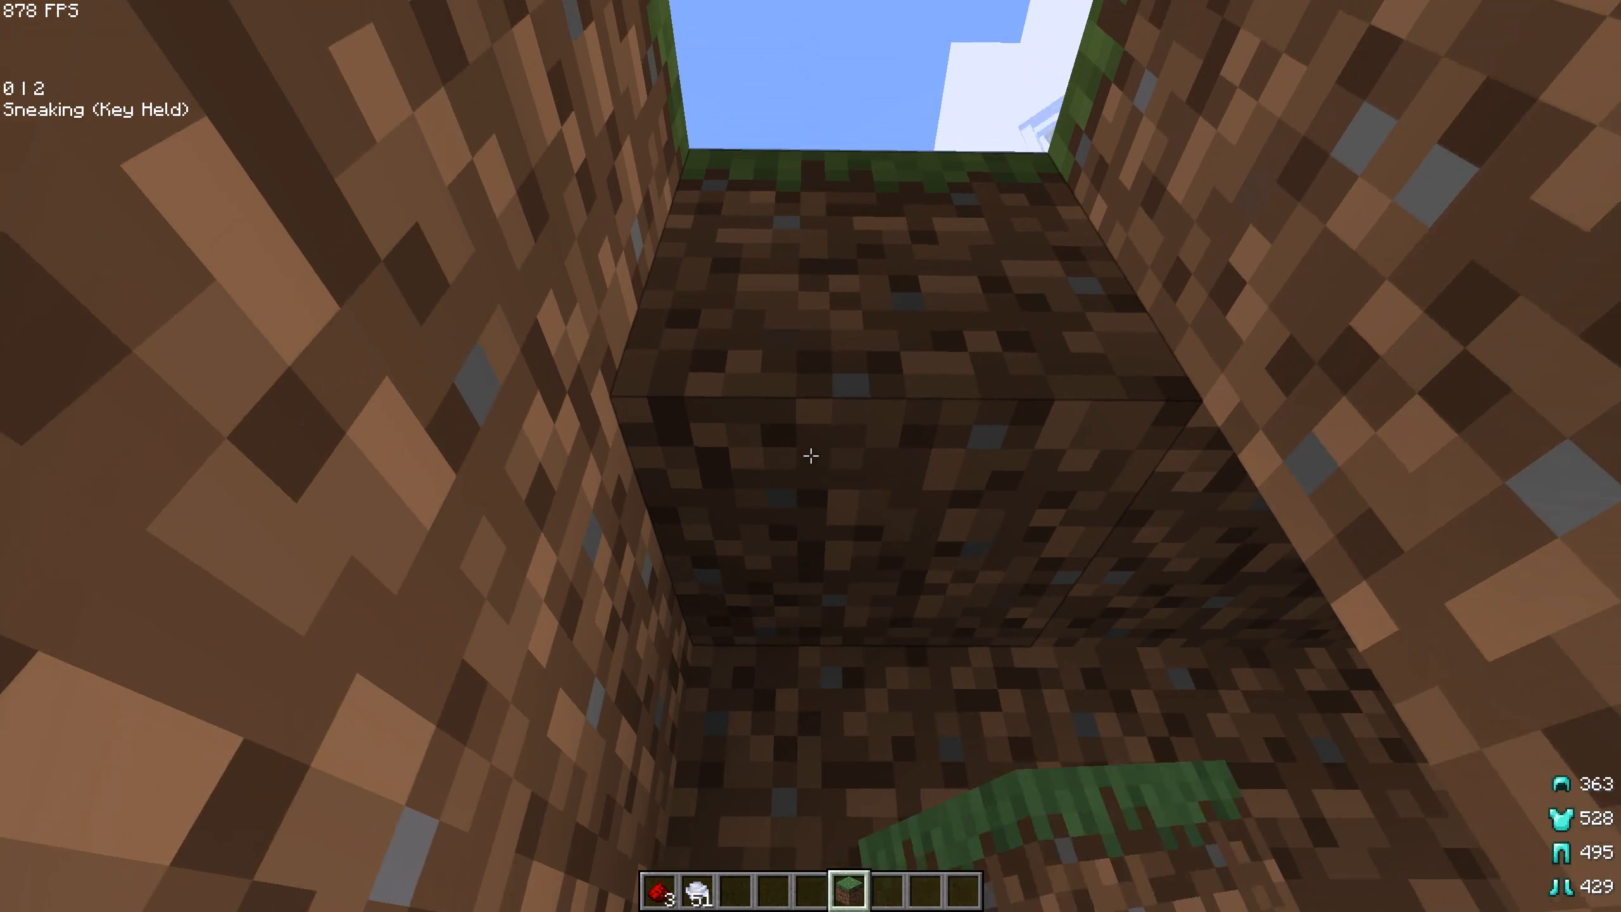
ctrl+right_click(810, 456)
ctrl+right_click(810, 456)
ctrl+right_click(810, 456)
Break a dirt block to get out of the trench and fill the remaining hole up to ground level with grass blocks.
click(810, 456)
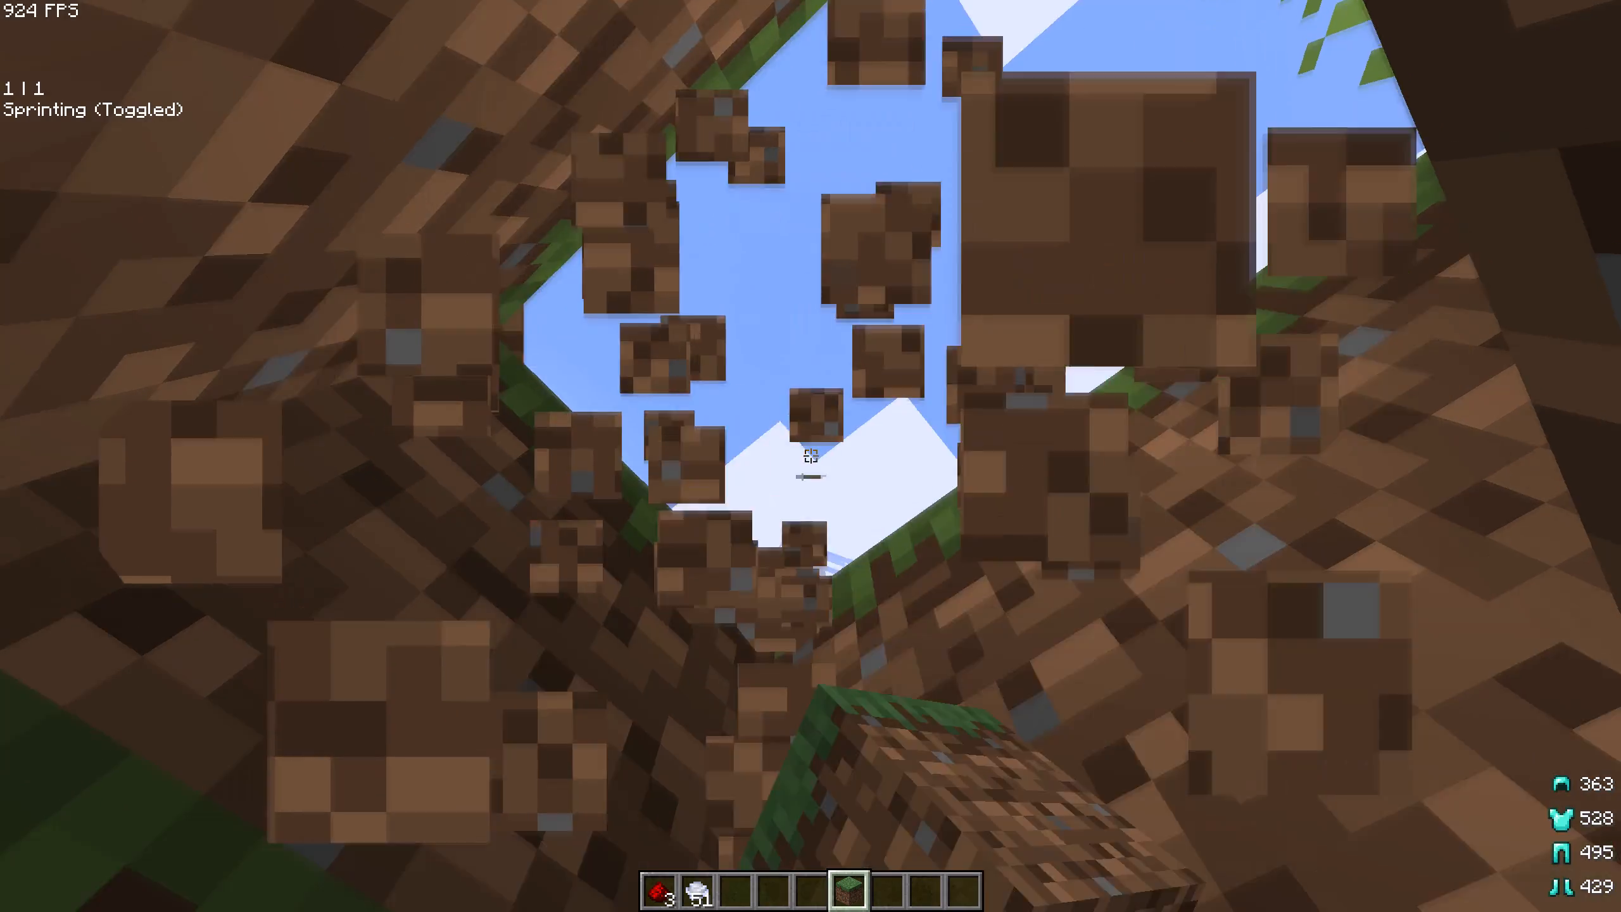
shift+right_click(810, 456)
right_click(810, 456)
right_click(810, 456)
shift+right_click(810, 456)
right_click(811, 456)
right_drag(805, 458, 810, 456)
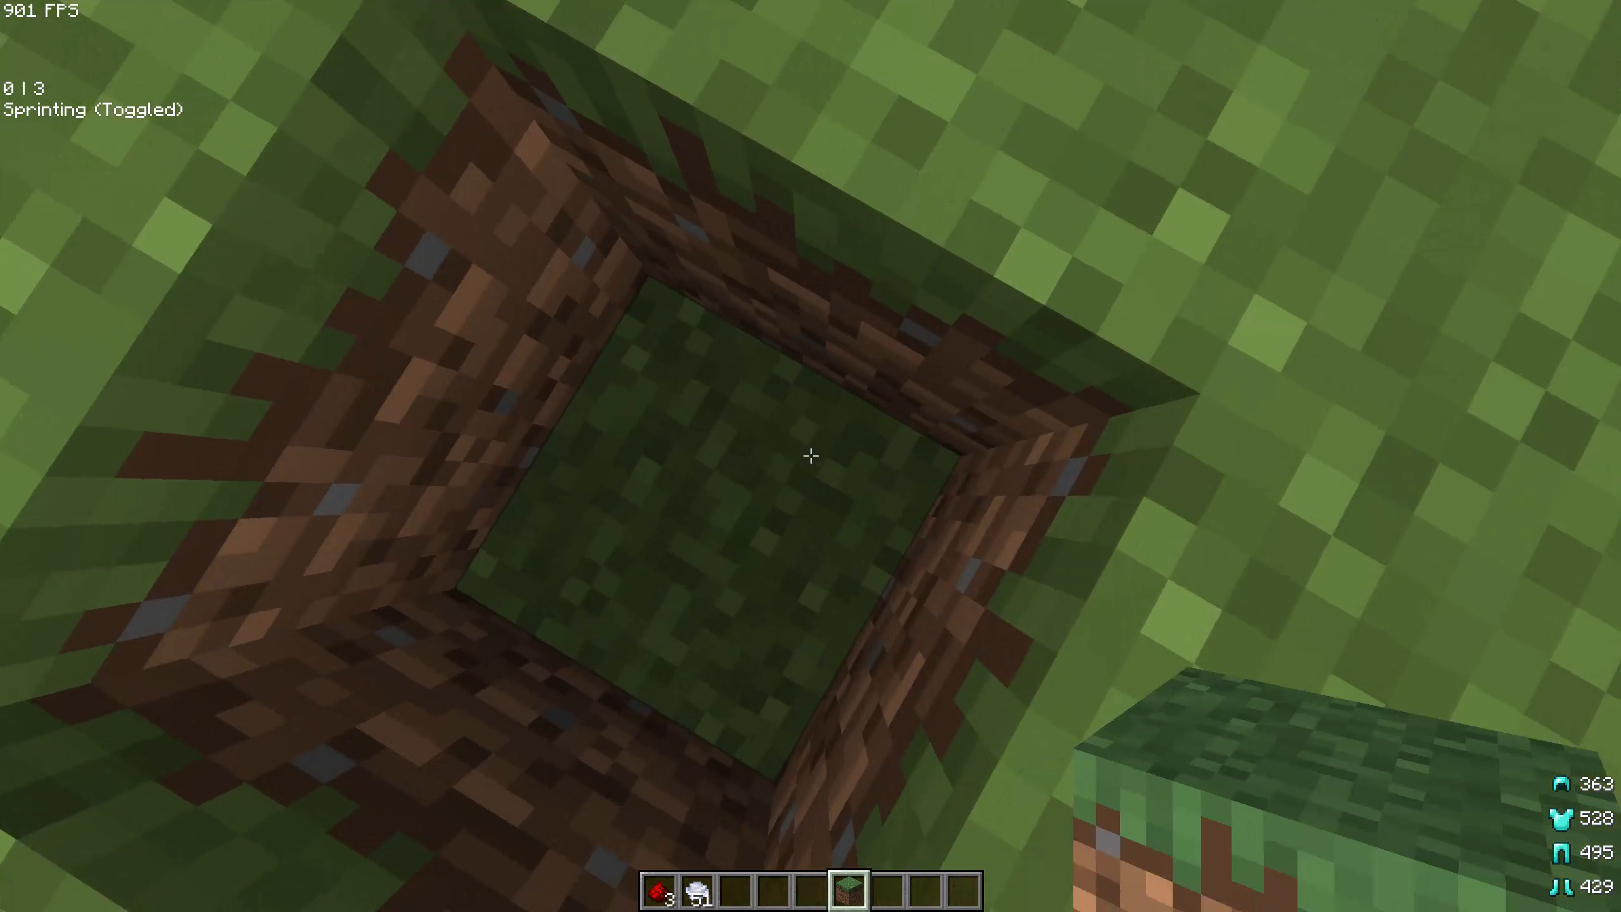
shift+right_click(809, 457)
Back away to face the floating wind charge with an empty hand and start a Flashback recording.
key(Right)
key(Down)
key(Down)
key(Down)
key(Down)
key(Down)
key(Down)
key(Down)
key(Down)
key(Down)
key(Down)
shift+scroll(810, 456, down, 5)
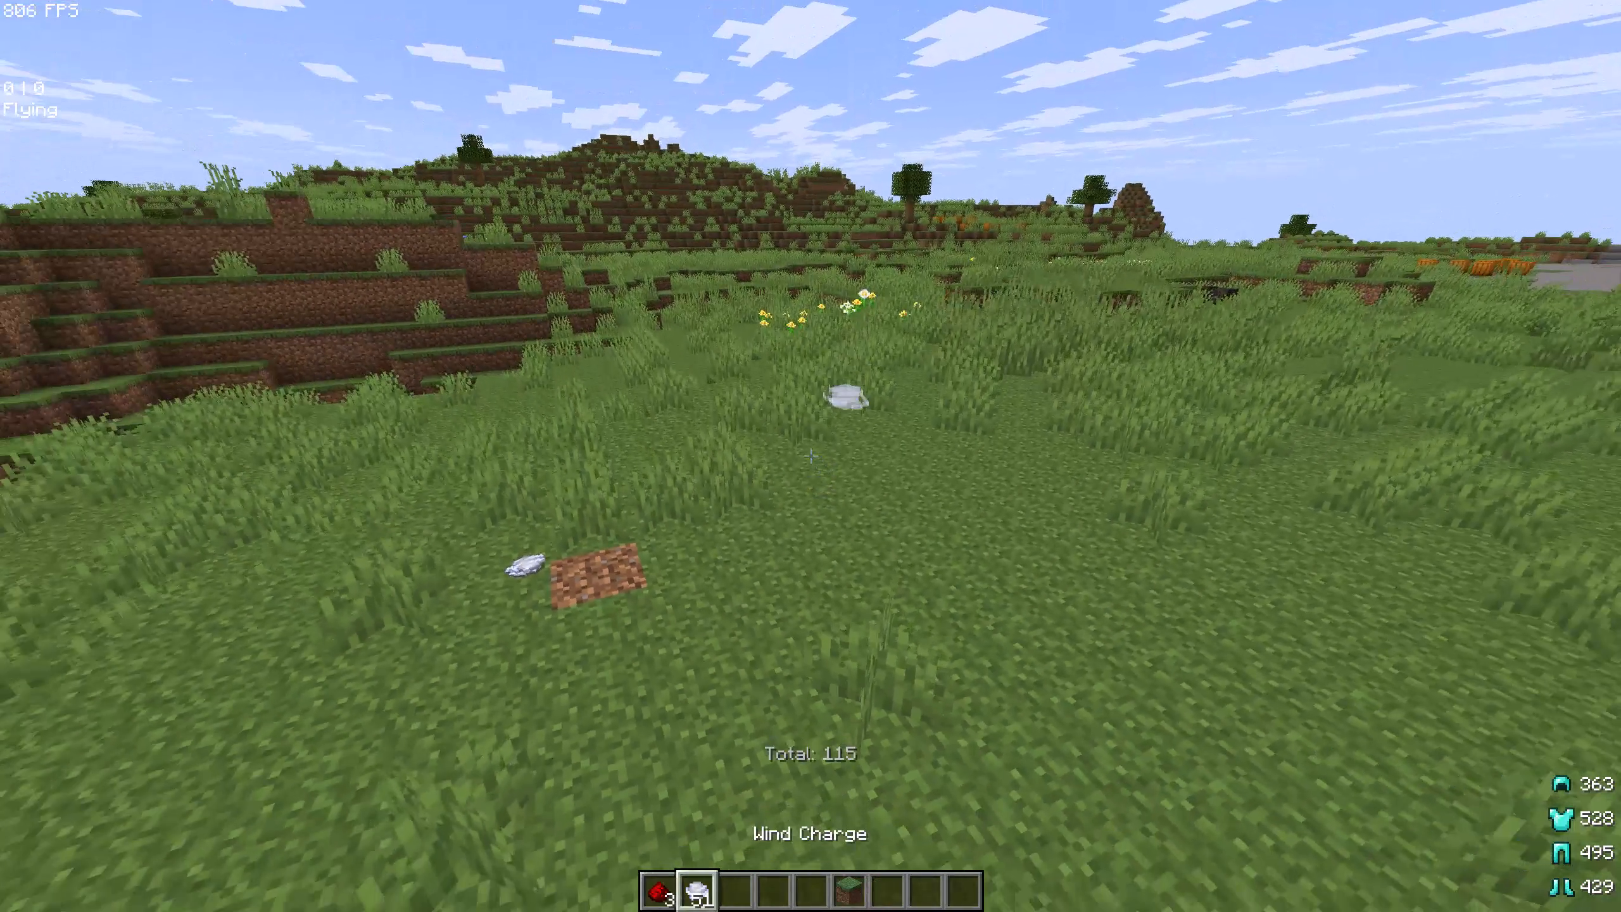
scroll(810, 456, down, 5)
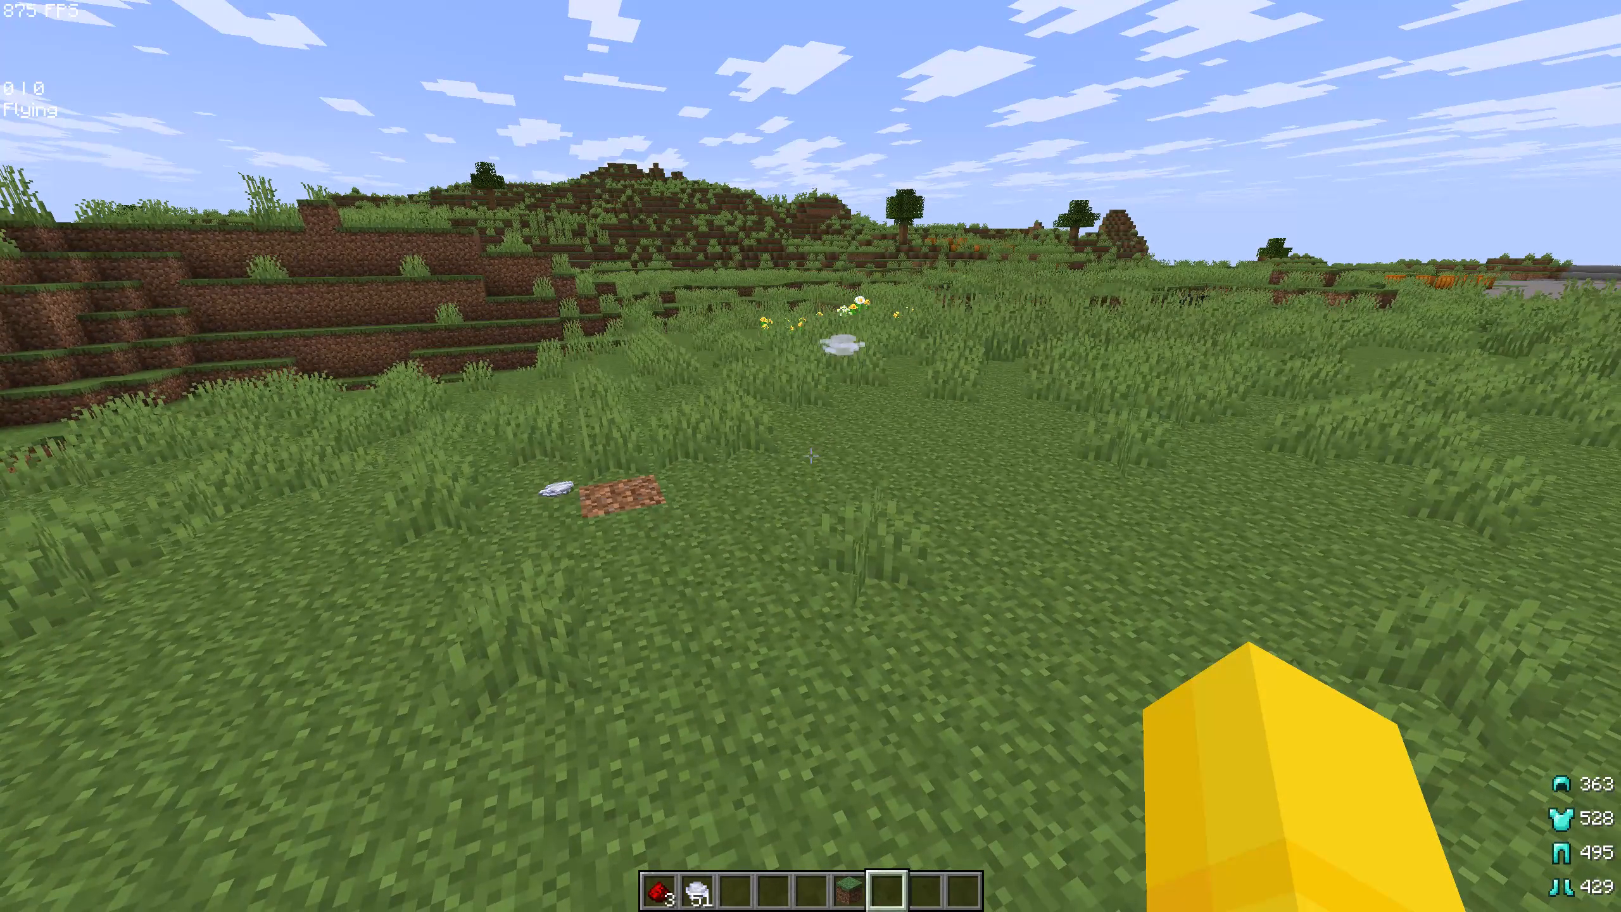
key(Escape)
drag(1029, 285, 810, 456)
Replace the bare dirt patch with a grass block, and back off with an empty hand to view the floating wind charge.
key(Left)
key(Up)
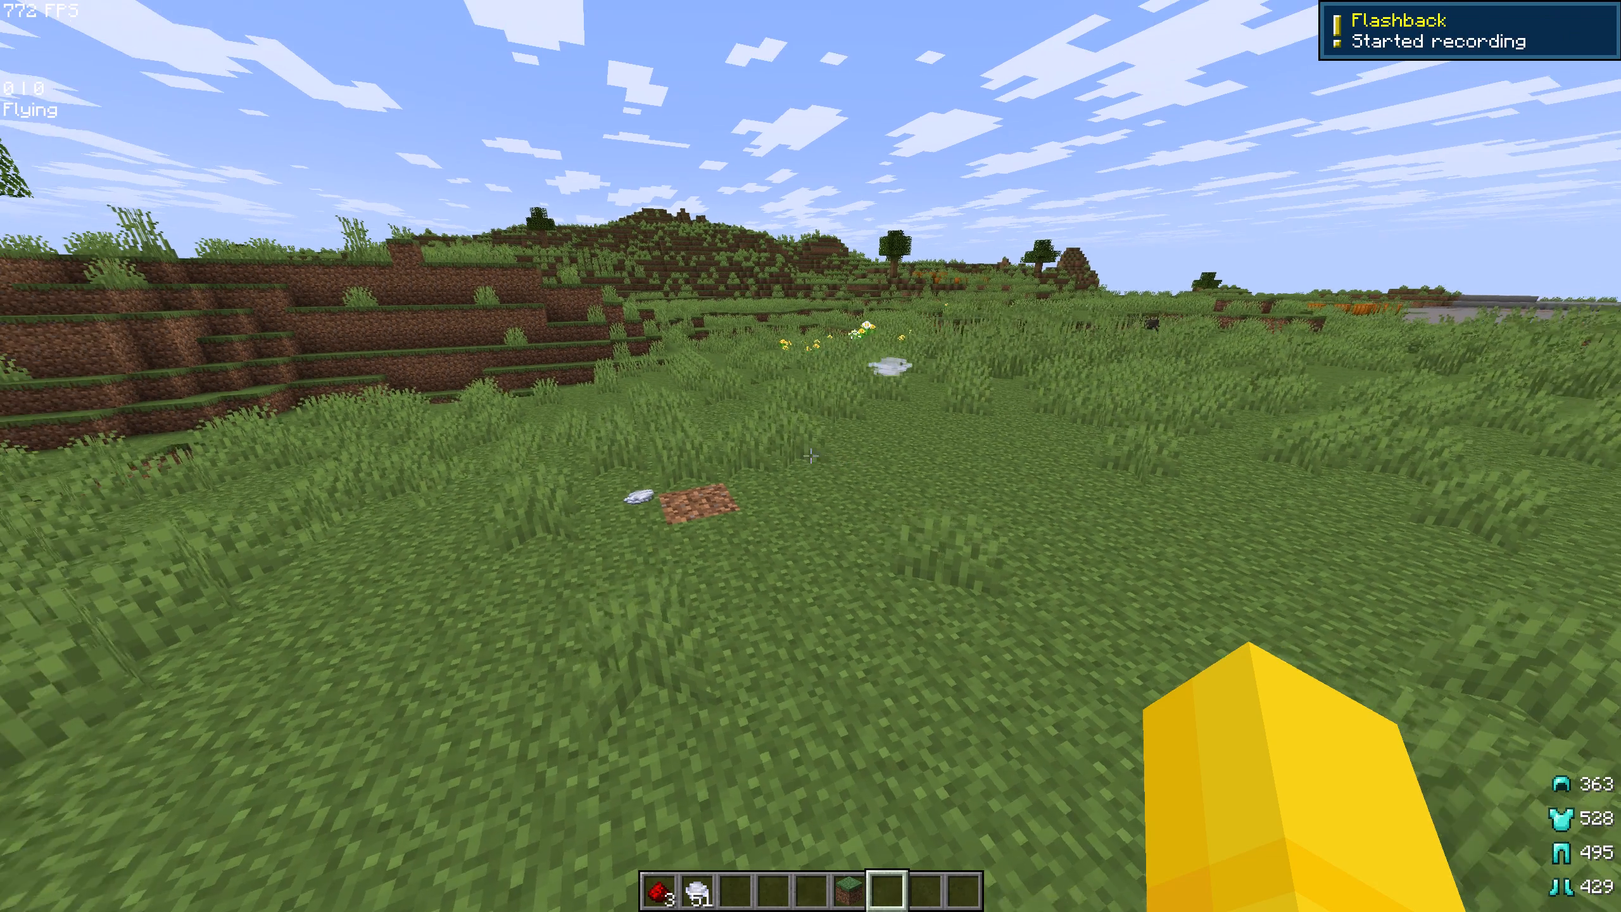
key(Right)
ctrl+right_click(810, 456)
ctrl+scroll(810, 456, up, 1)
key(ctrl+Right)
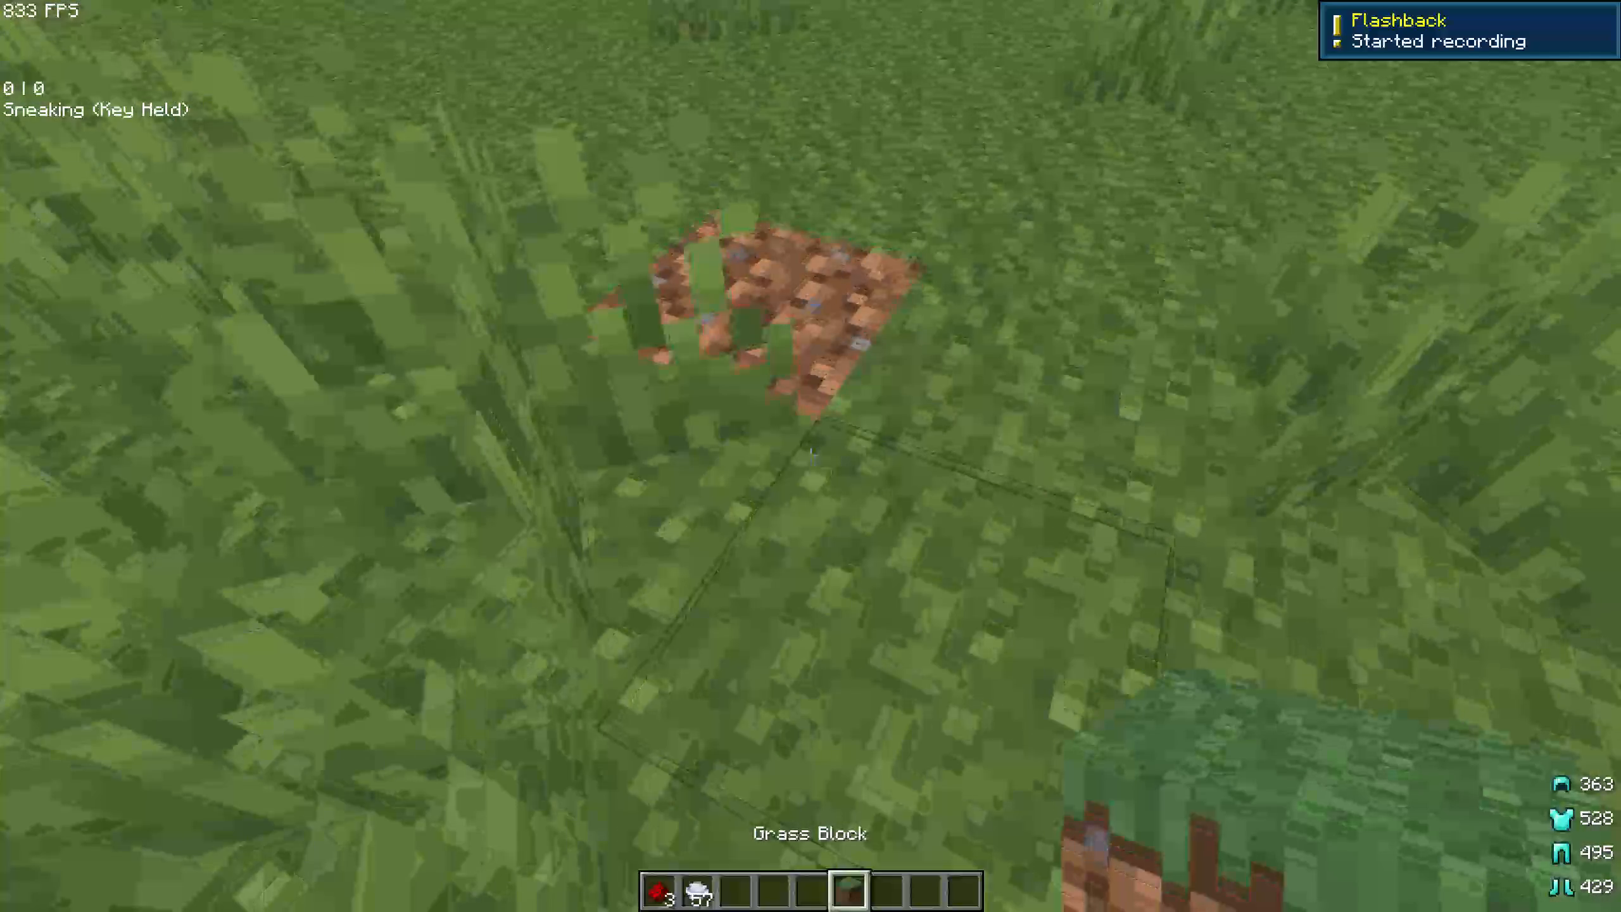
key(ctrl+Up)
key(ctrl+Up)
key(ctrl+Up)
key(ctrl+Up)
key(ctrl+Up)
key(ctrl+Up)
key(ctrl+Up)
key(ctrl+Up)
key(ctrl+Up)
key(ctrl+Up)
key(ctrl+Up)
ctrl+double_click(810, 456)
ctrl+right_click(810, 456)
ctrl+right_click(810, 457)
scroll(810, 456, down, 3)
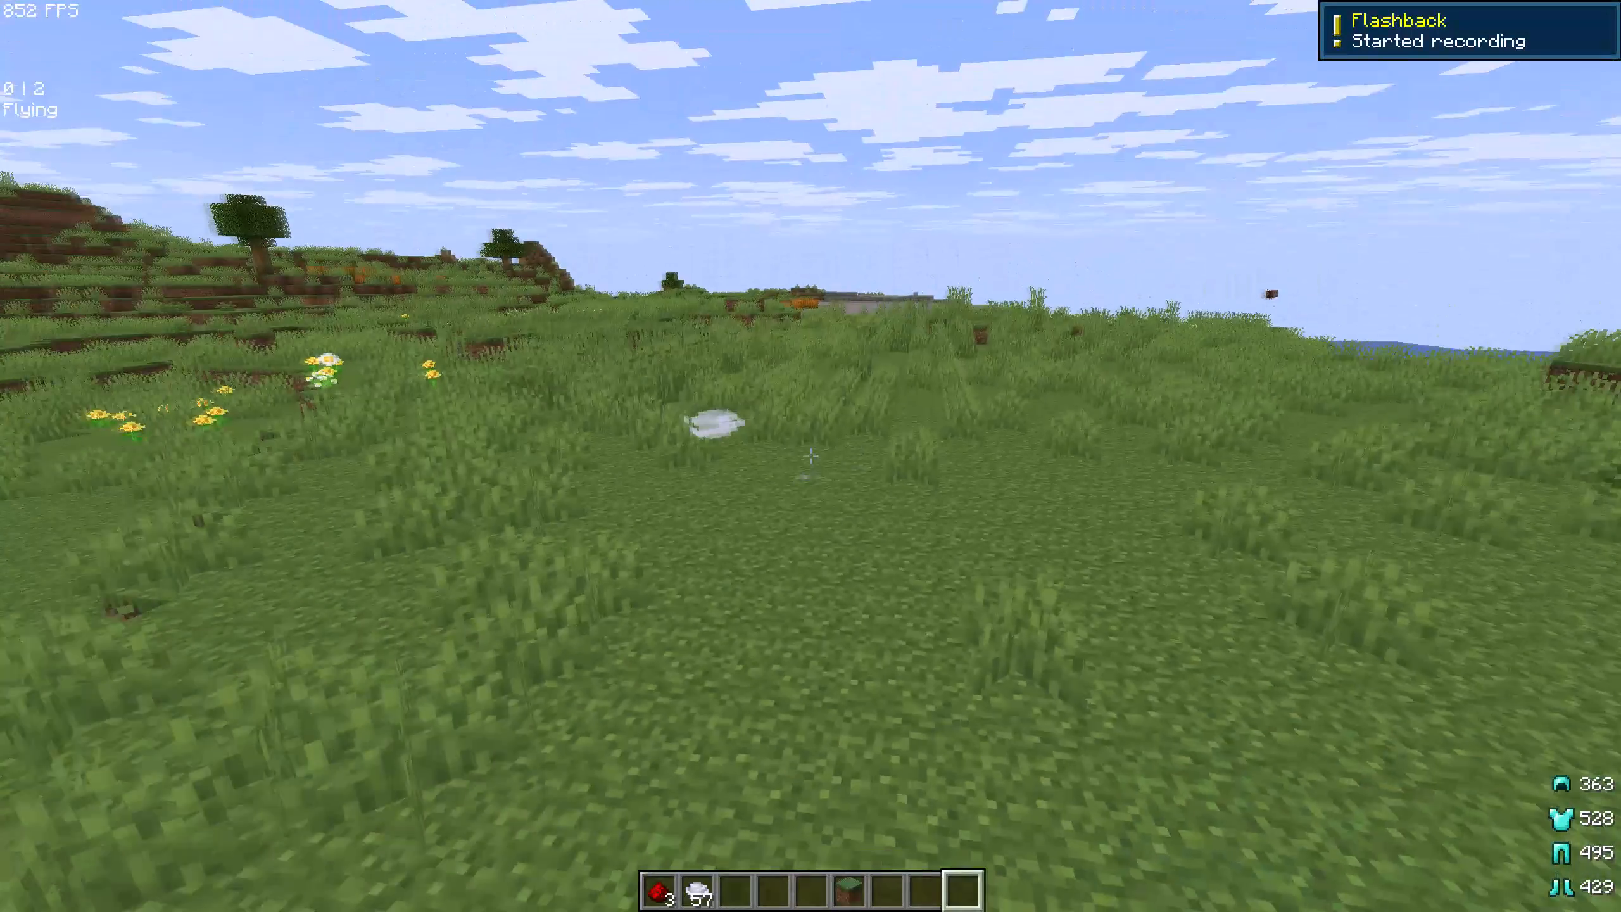
scroll(810, 456, down, 4)
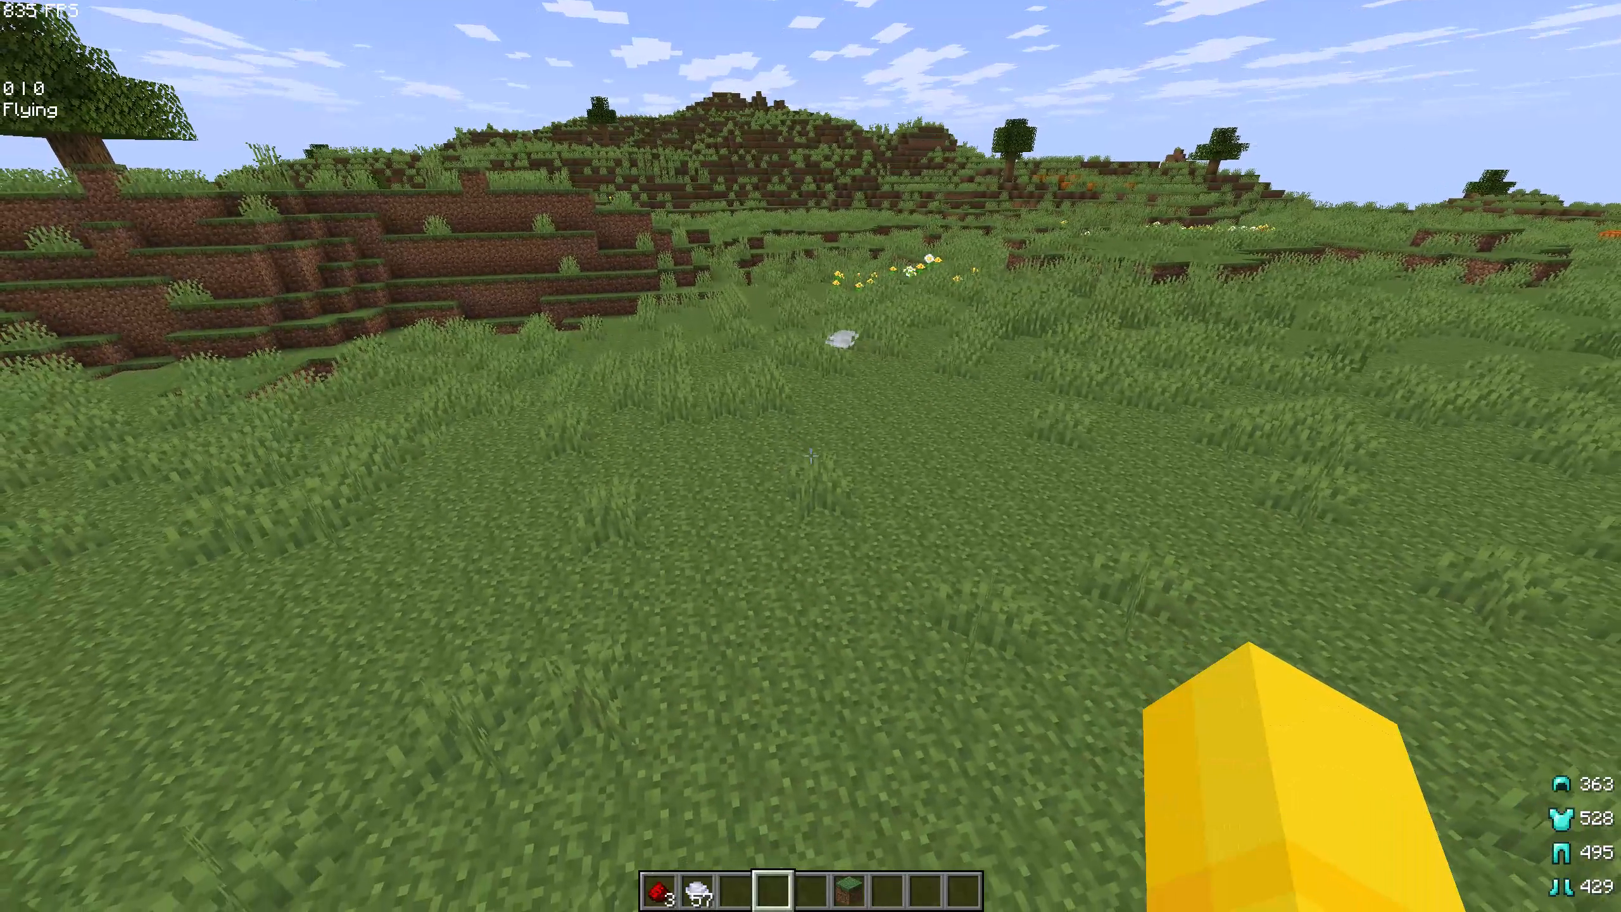
Switch to CapCut to check the voiceover timeline's playback, and return to the game.
key(slash)
key(alt+Tab)
key(space)
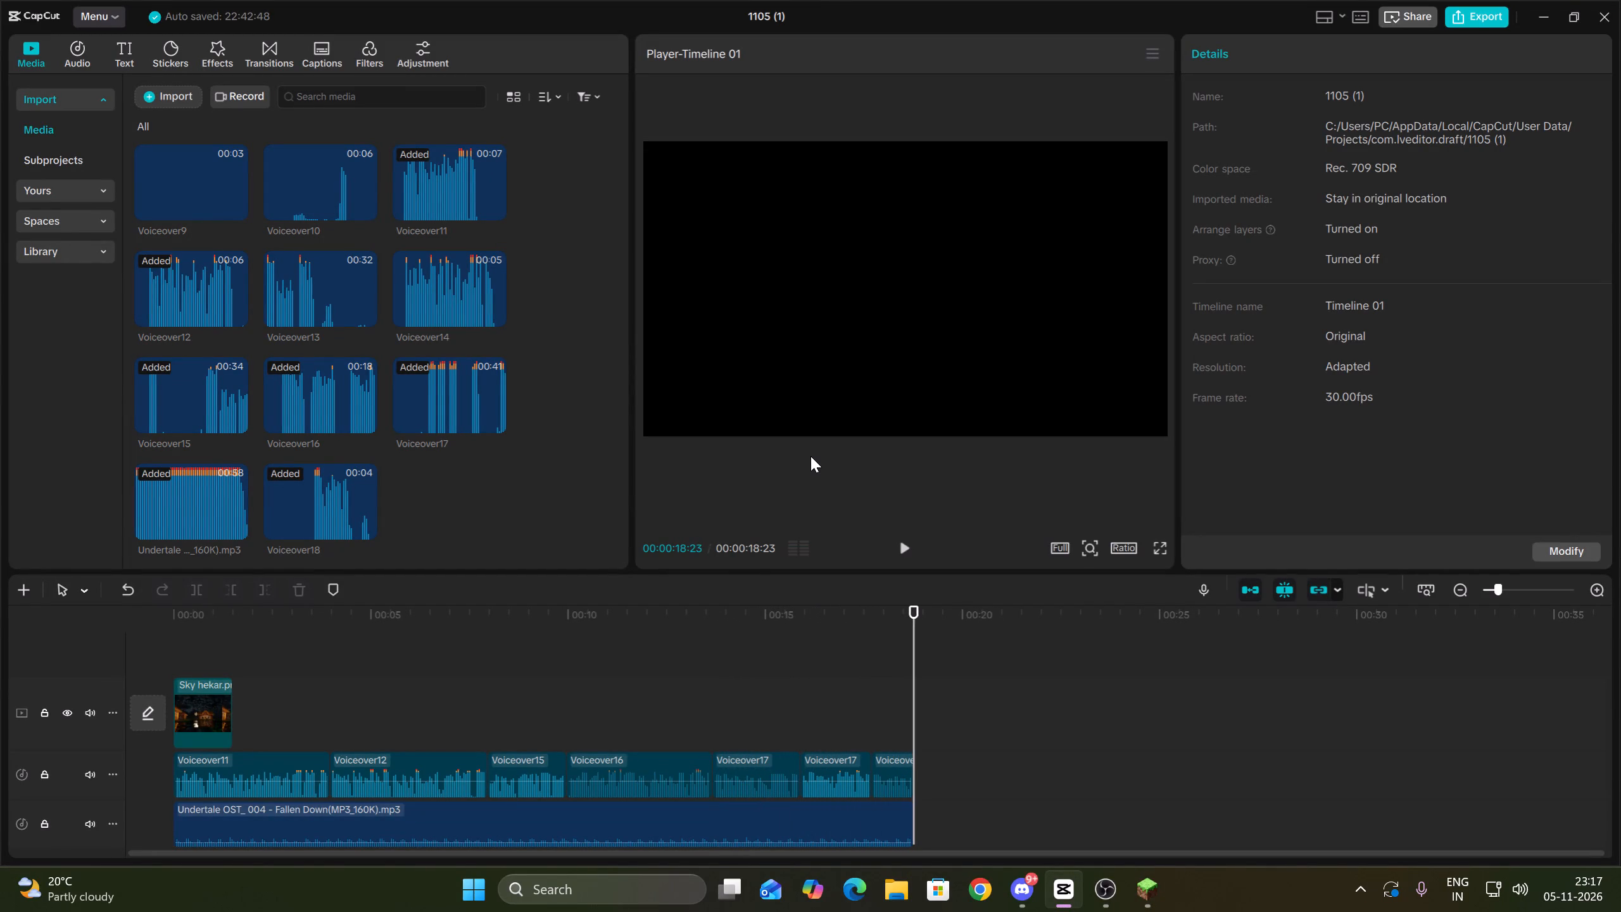
key(alt+Tab)
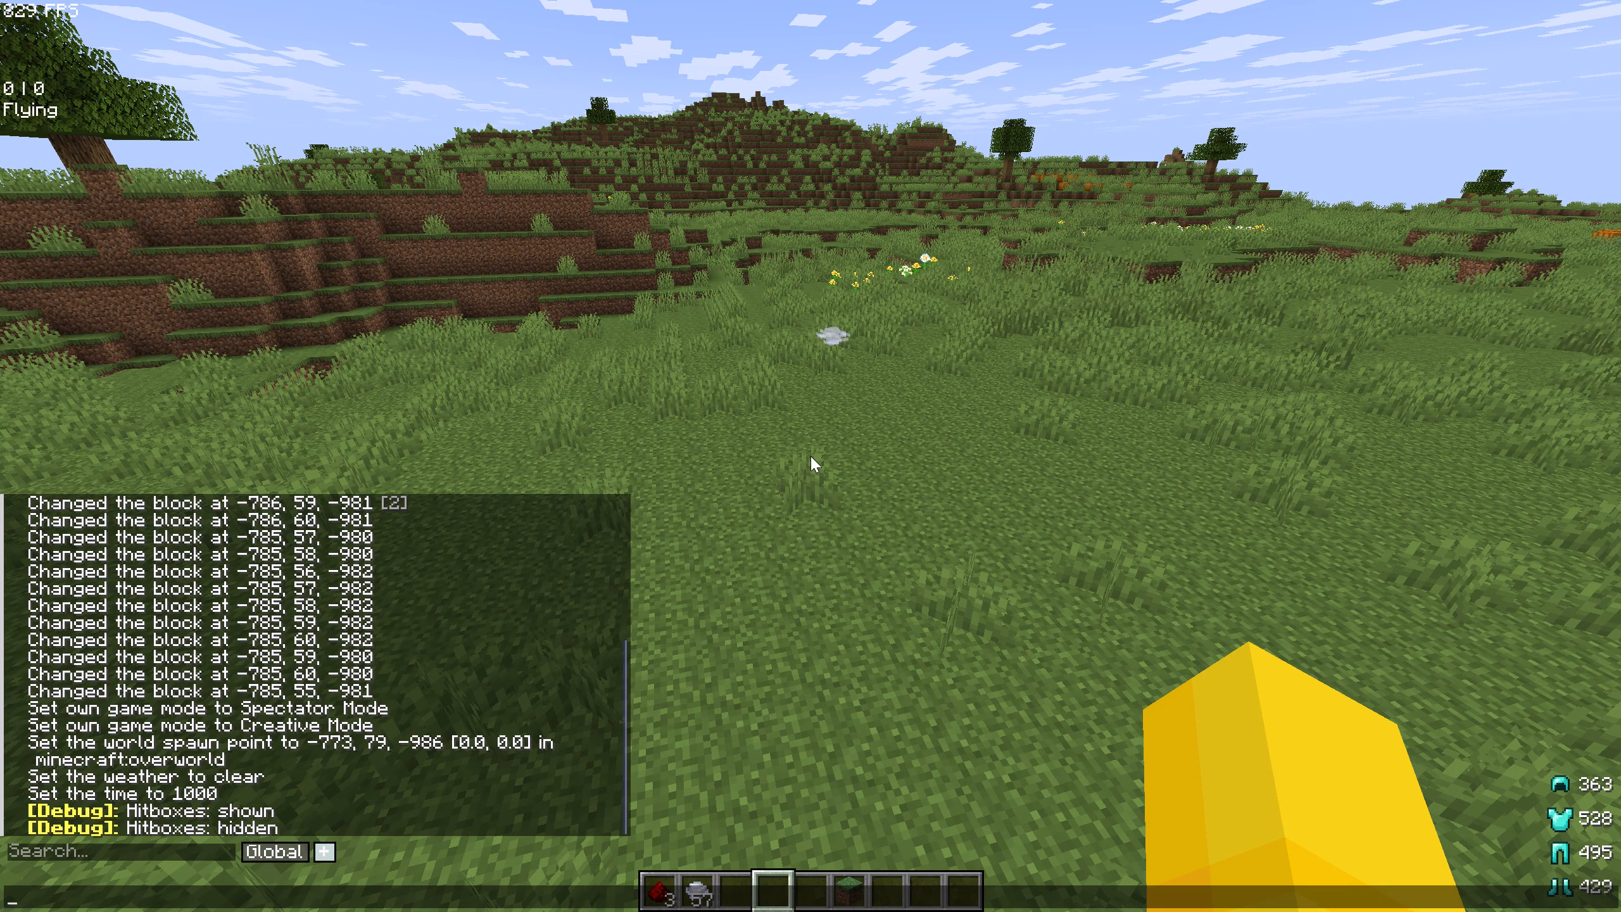
key(Escape)
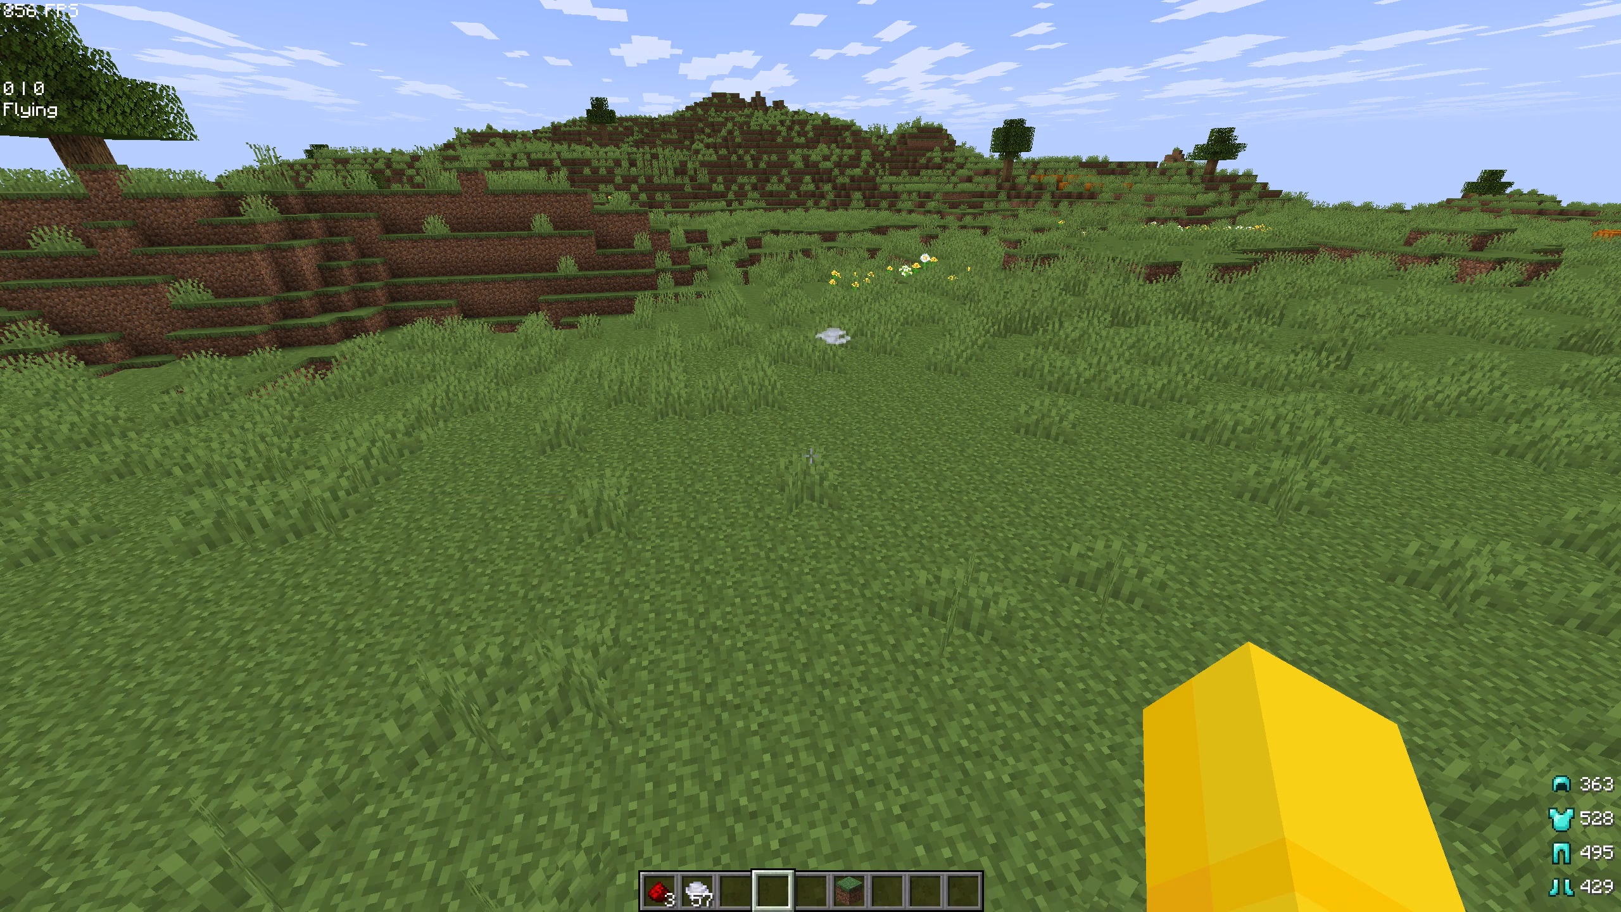
Finish the Flashback recording and save the replay under its default name.
key(Escape)
drag(1029, 281, 810, 456)
click(738, 586)
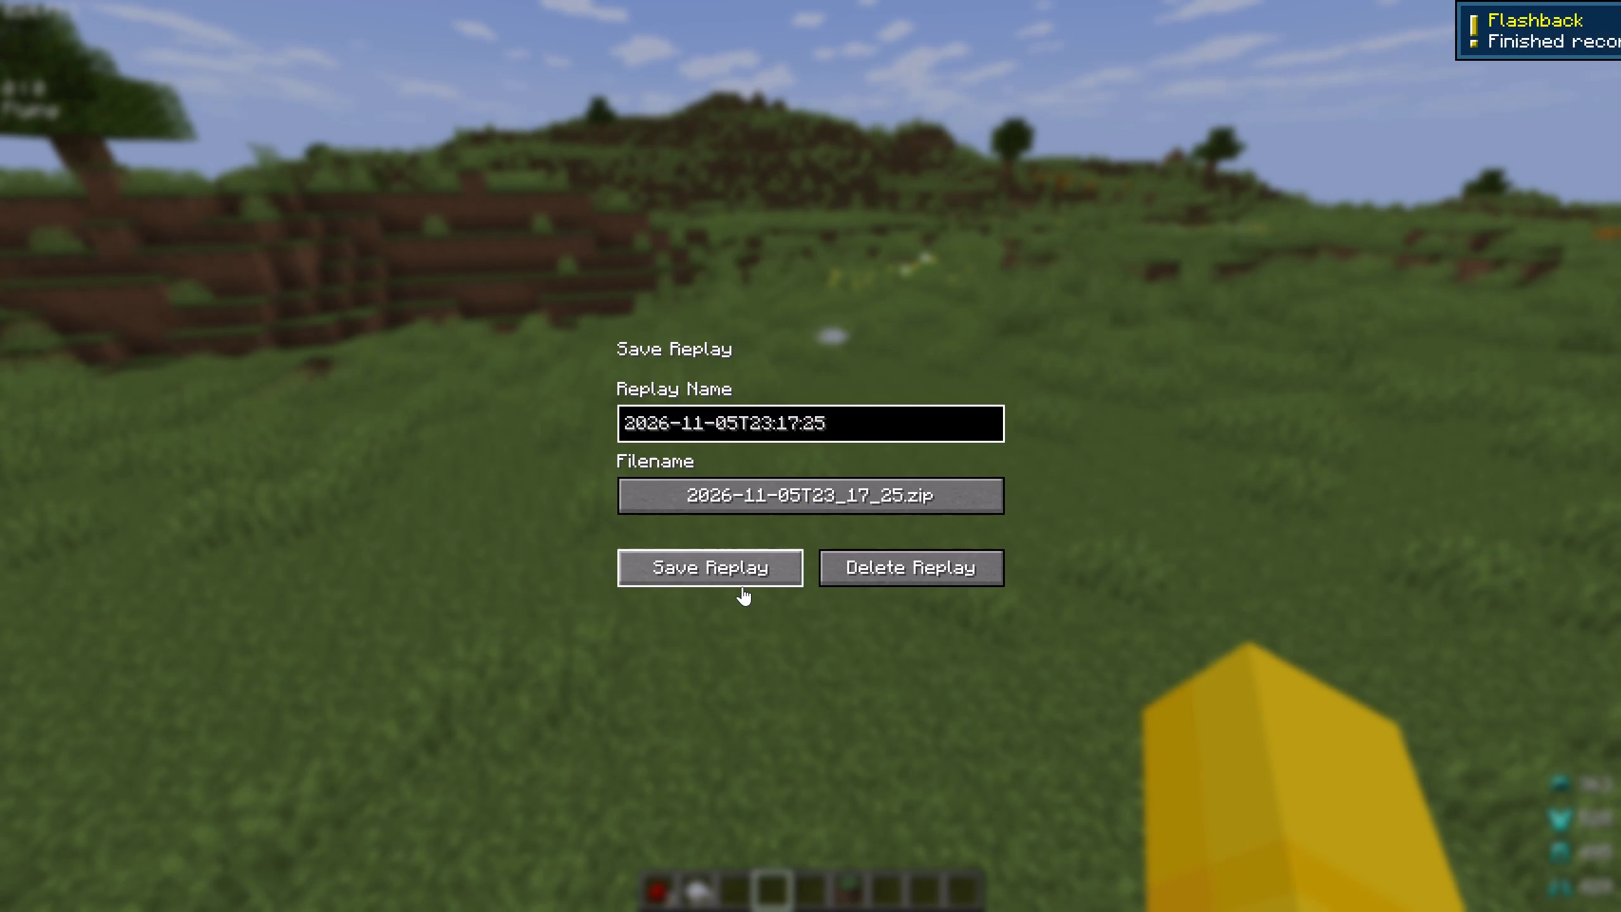
Leave the world and open the newest saved replay, 2026-11-05T23:17:25, from the replay list.
key(Escape)
click(823, 474)
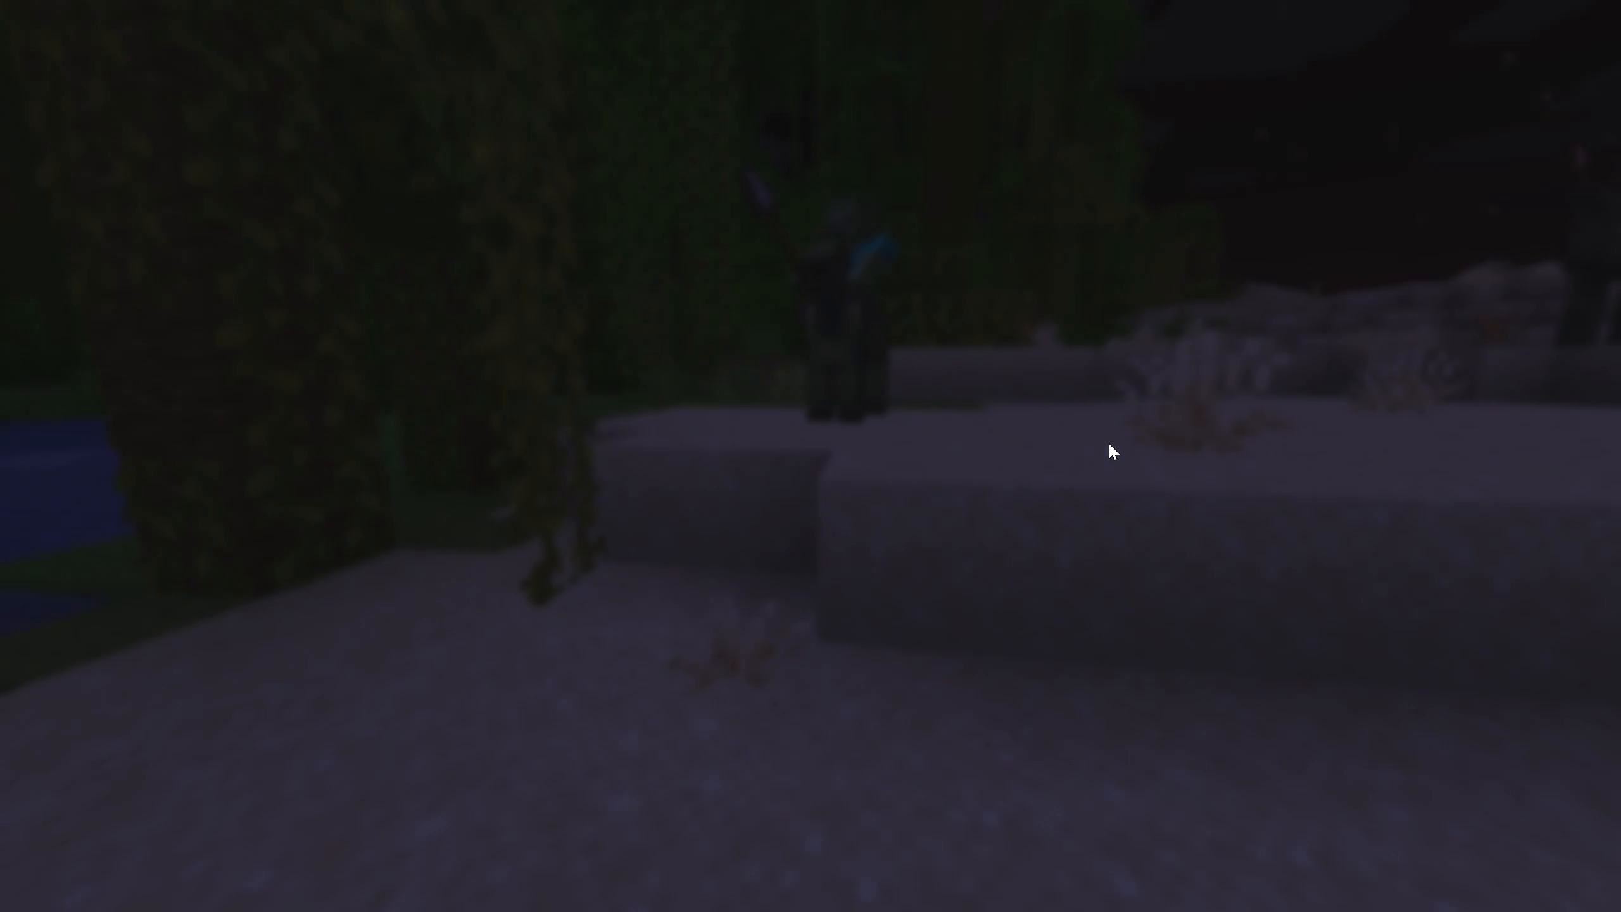
click(1496, 109)
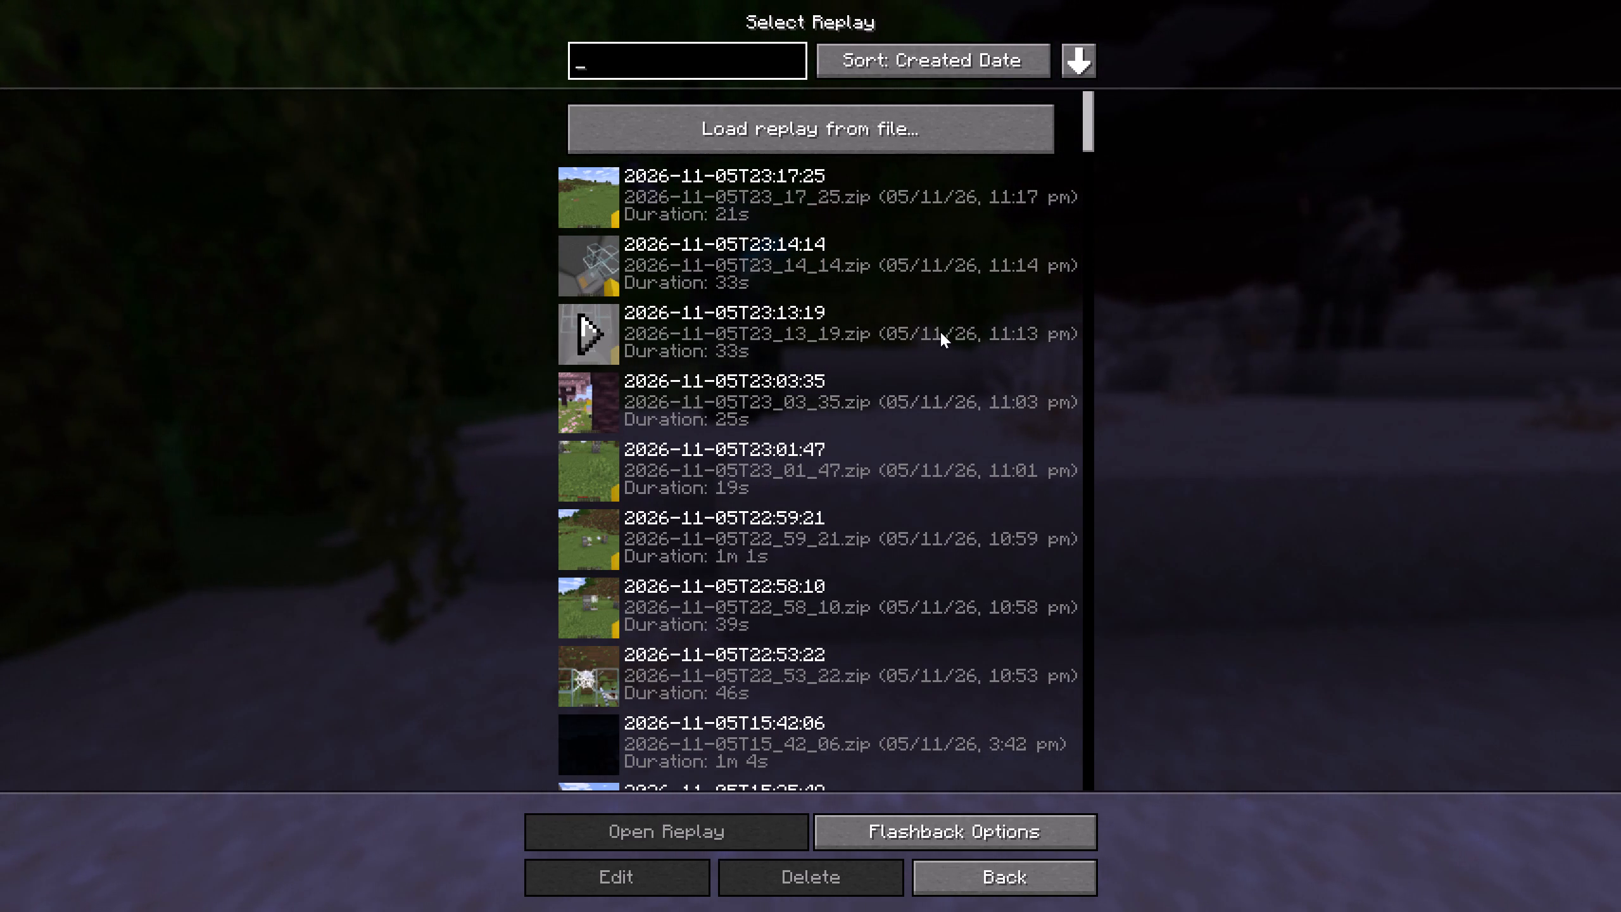
double_click(873, 206)
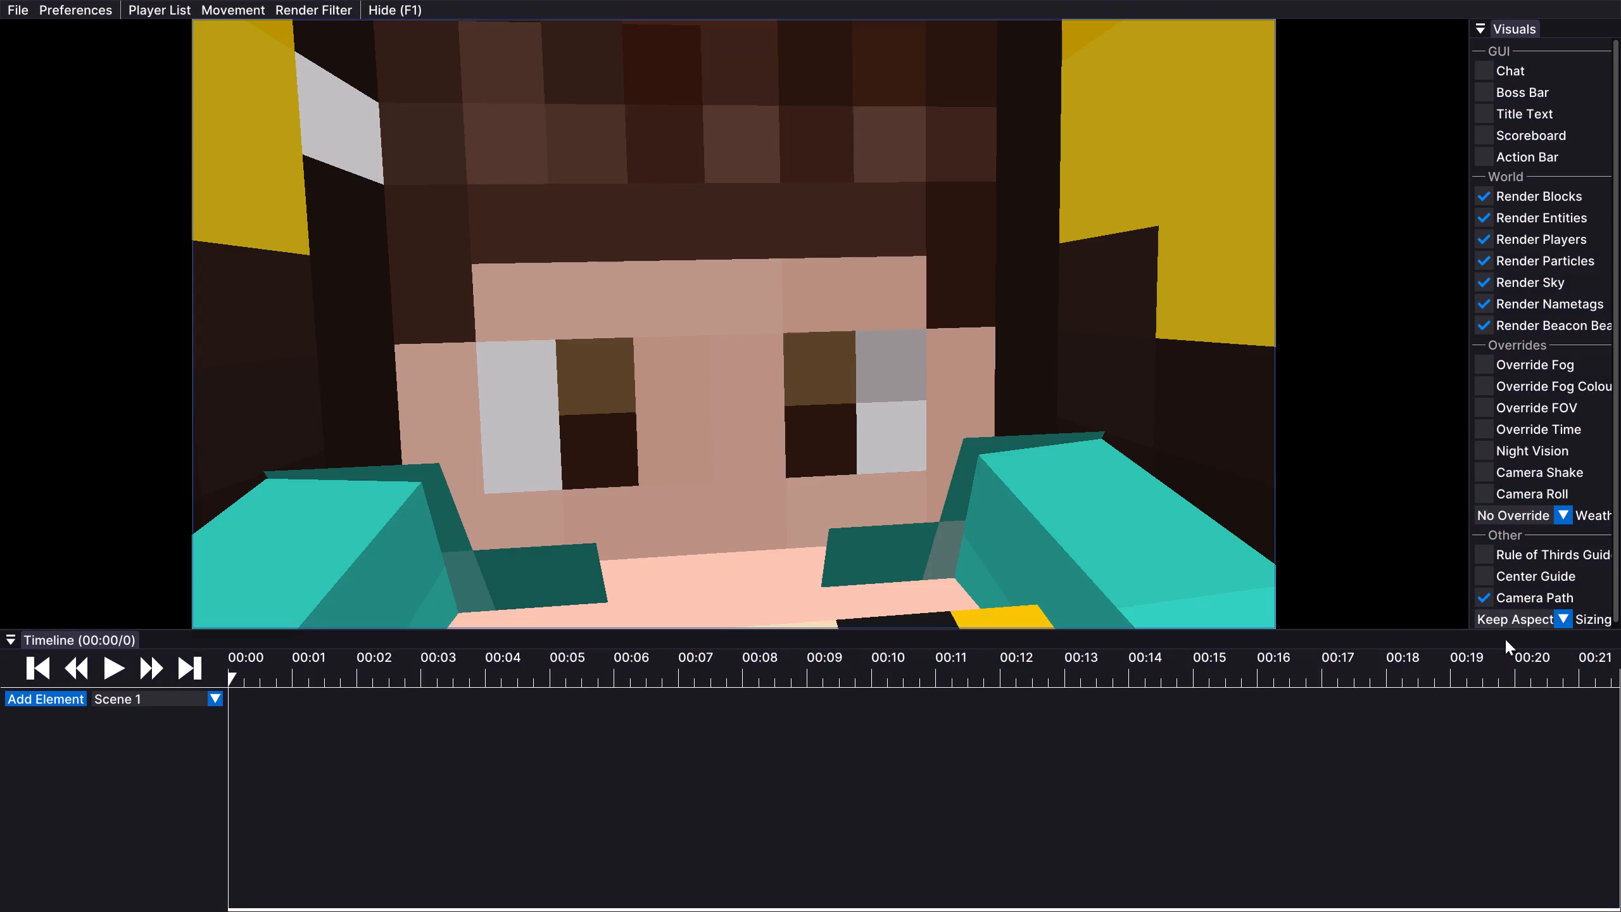
Turn on the Center Guide and Rule of Thirds Guide overlays.
click(1537, 580)
click(1541, 553)
Add a Camera element to the replay timeline.
click(18, 699)
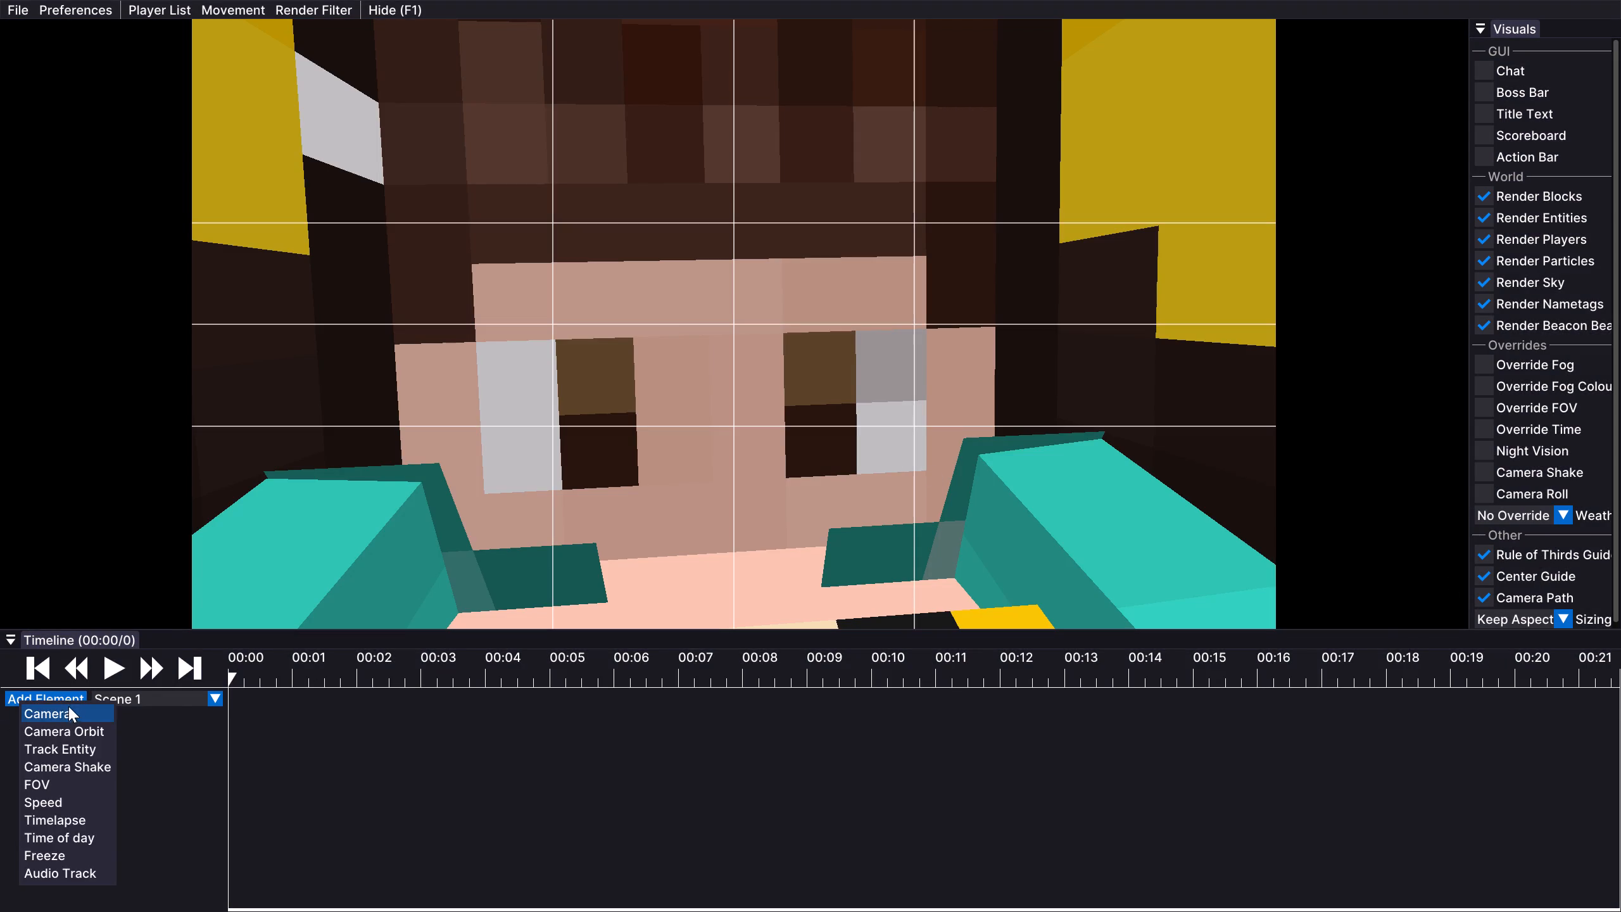
click(65, 710)
Set the playhead to 00:07 (tick 150) and fly the replay camera around and away from the floating wind charge.
key(Up)
drag(933, 434, 810, 457)
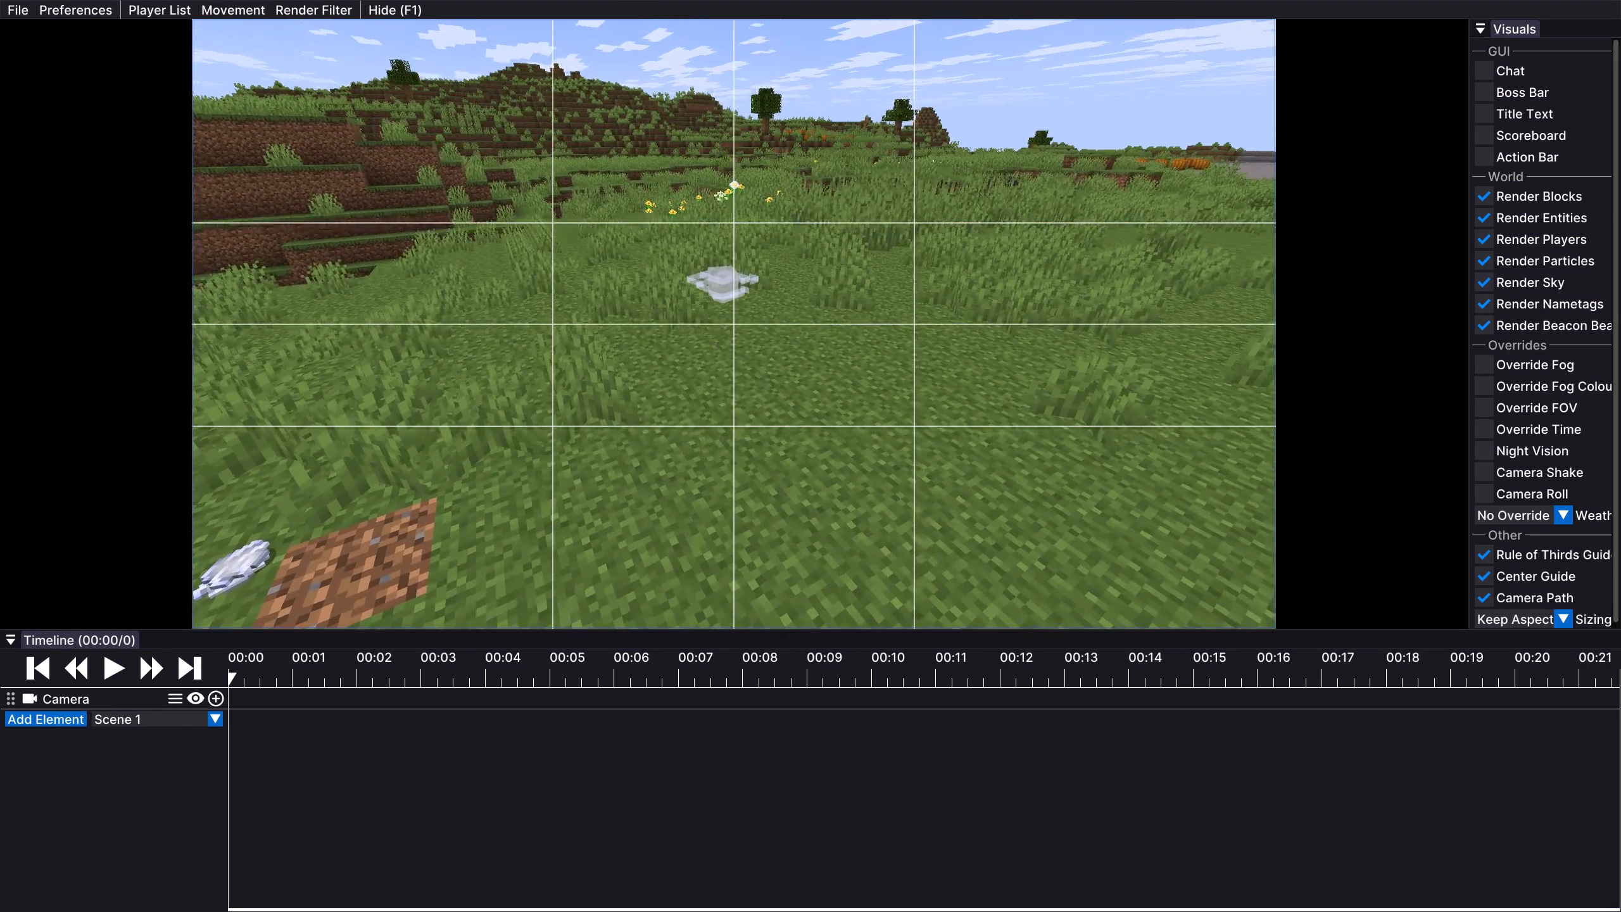
drag(810, 457, 810, 456)
click(313, 677)
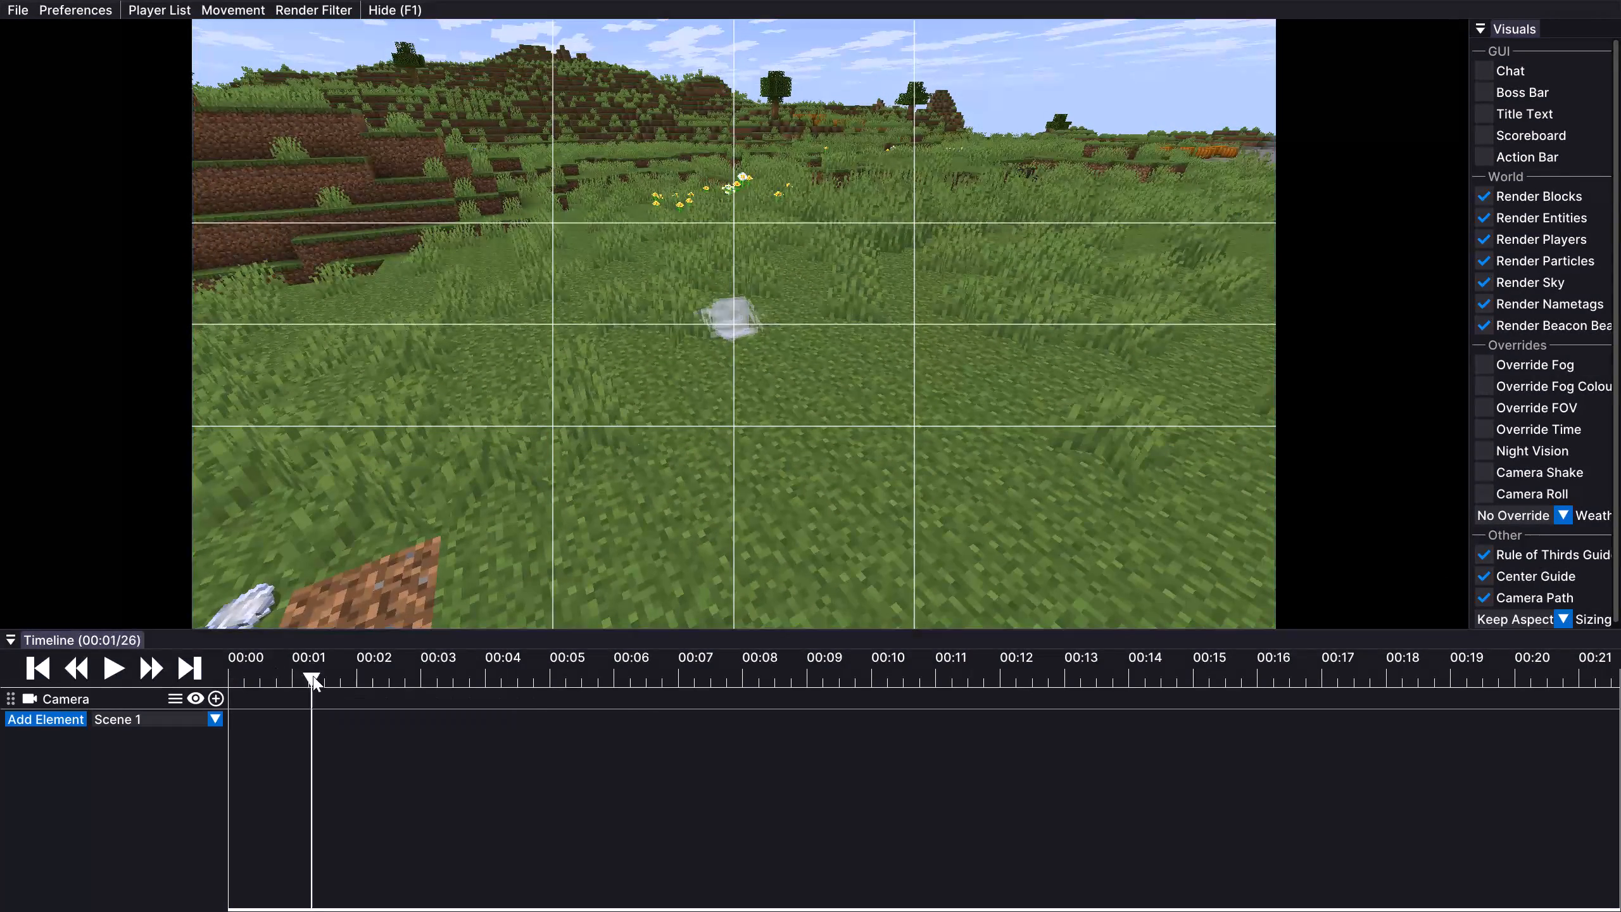
drag(316, 676, 710, 674)
drag(976, 388, 810, 455)
key(Down)
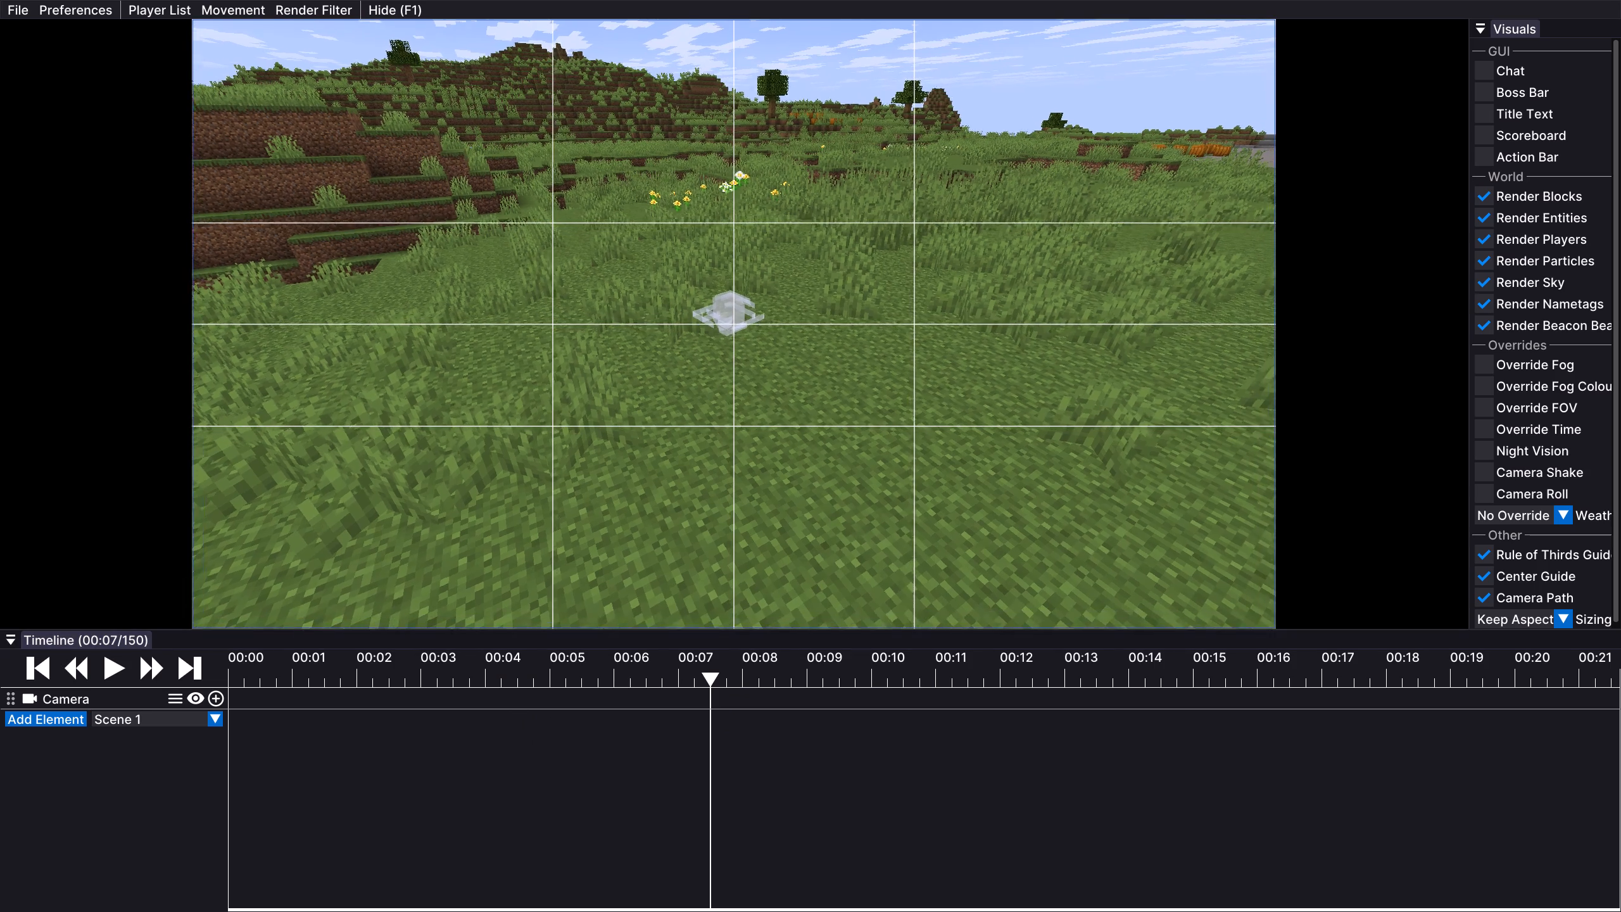
drag(810, 455, 810, 457)
key(Down)
key(Up)
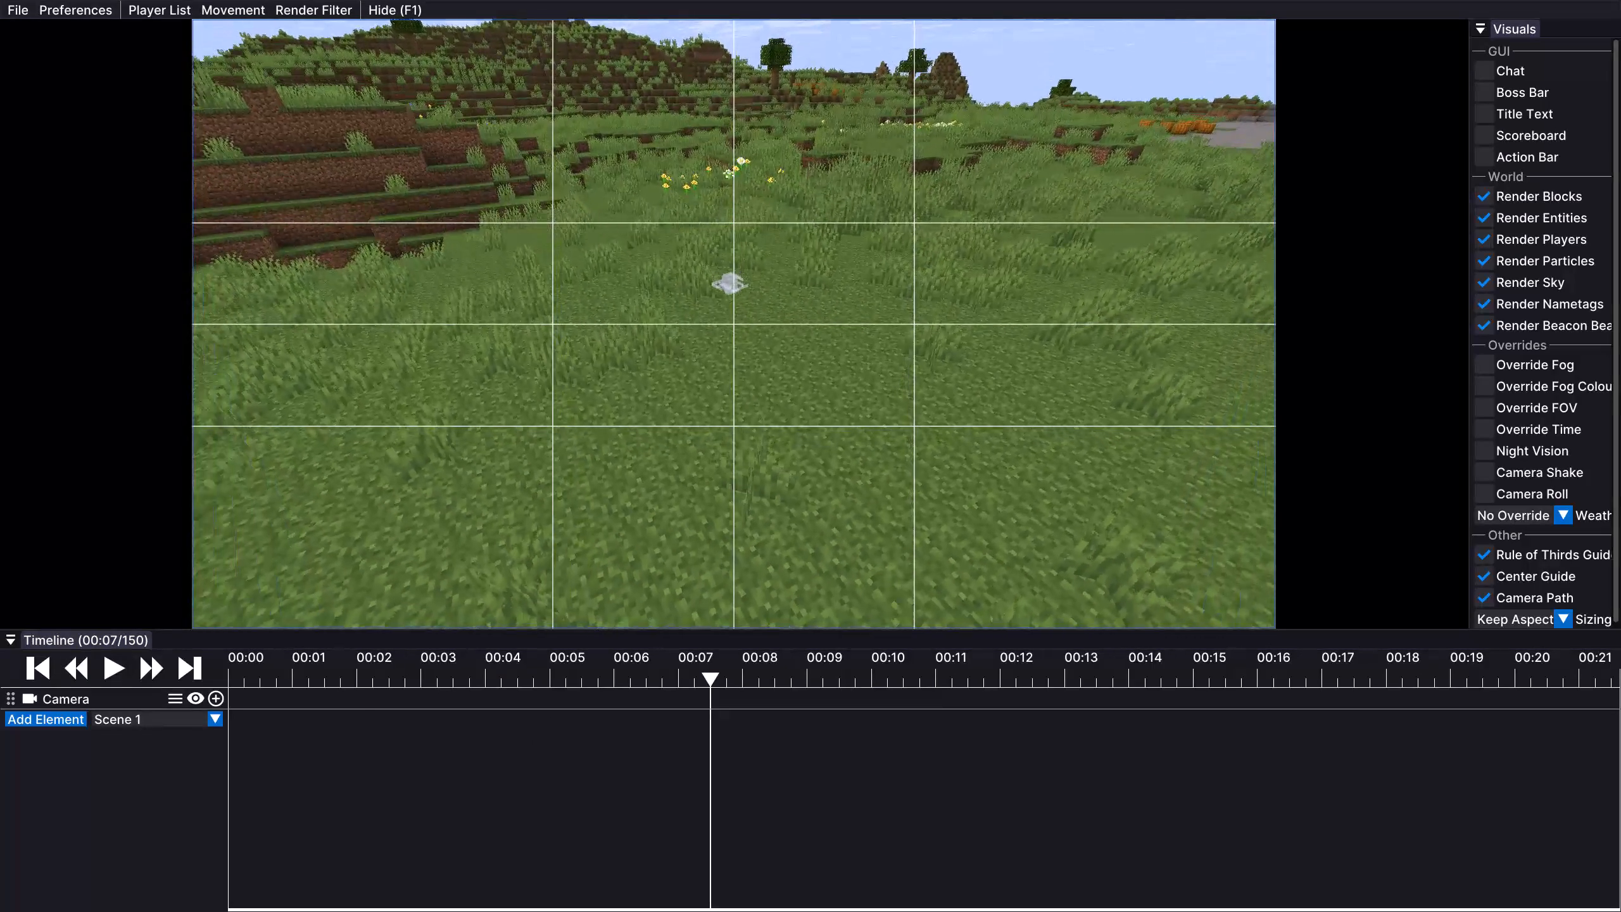
drag(810, 457, 810, 456)
key(Down)
key(Up)
key(Up)
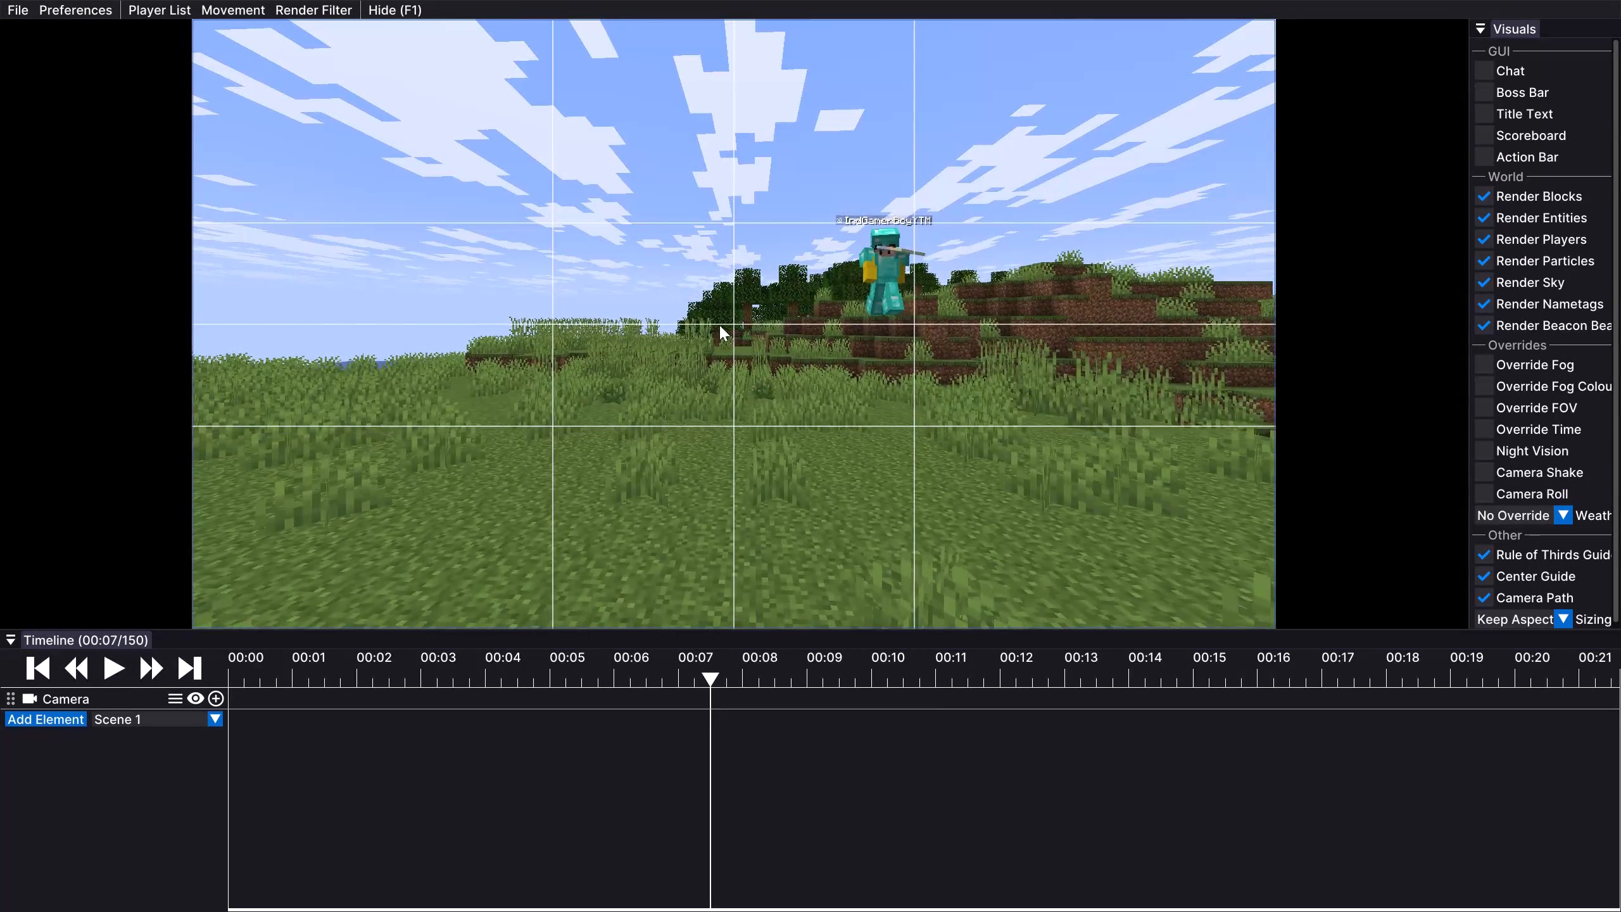
Center the distant wind charge on the guides from a low viewpoint and add a camera keyframe at 00:07.
drag(693, 331, 810, 456)
key(Up)
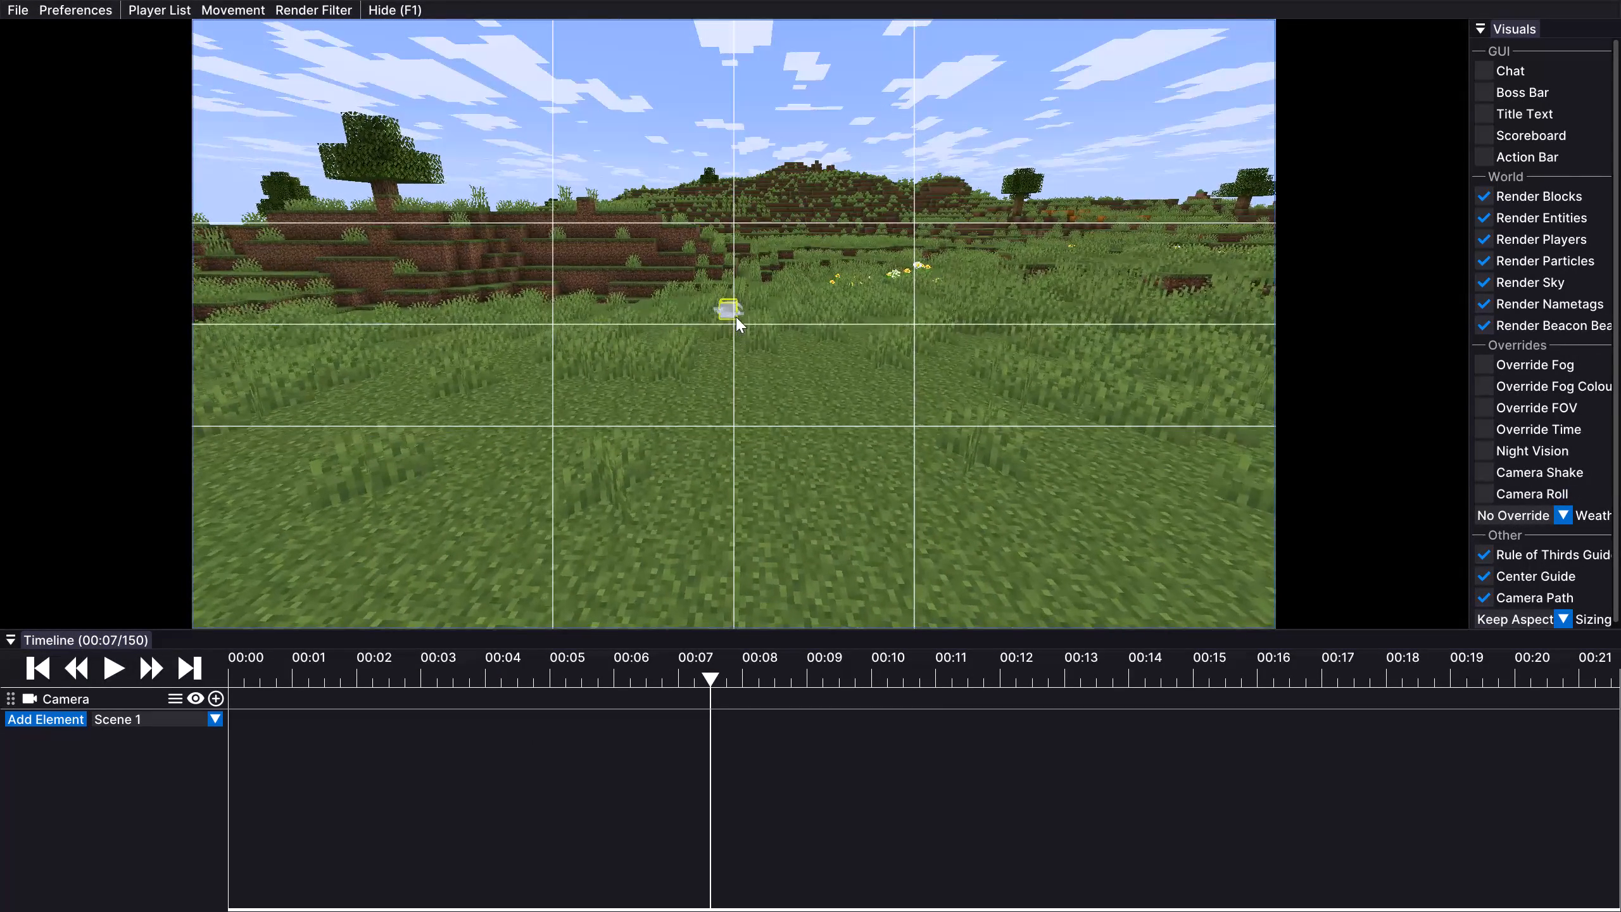
right_click(736, 317)
click(792, 256)
key(Left)
drag(863, 302, 811, 456)
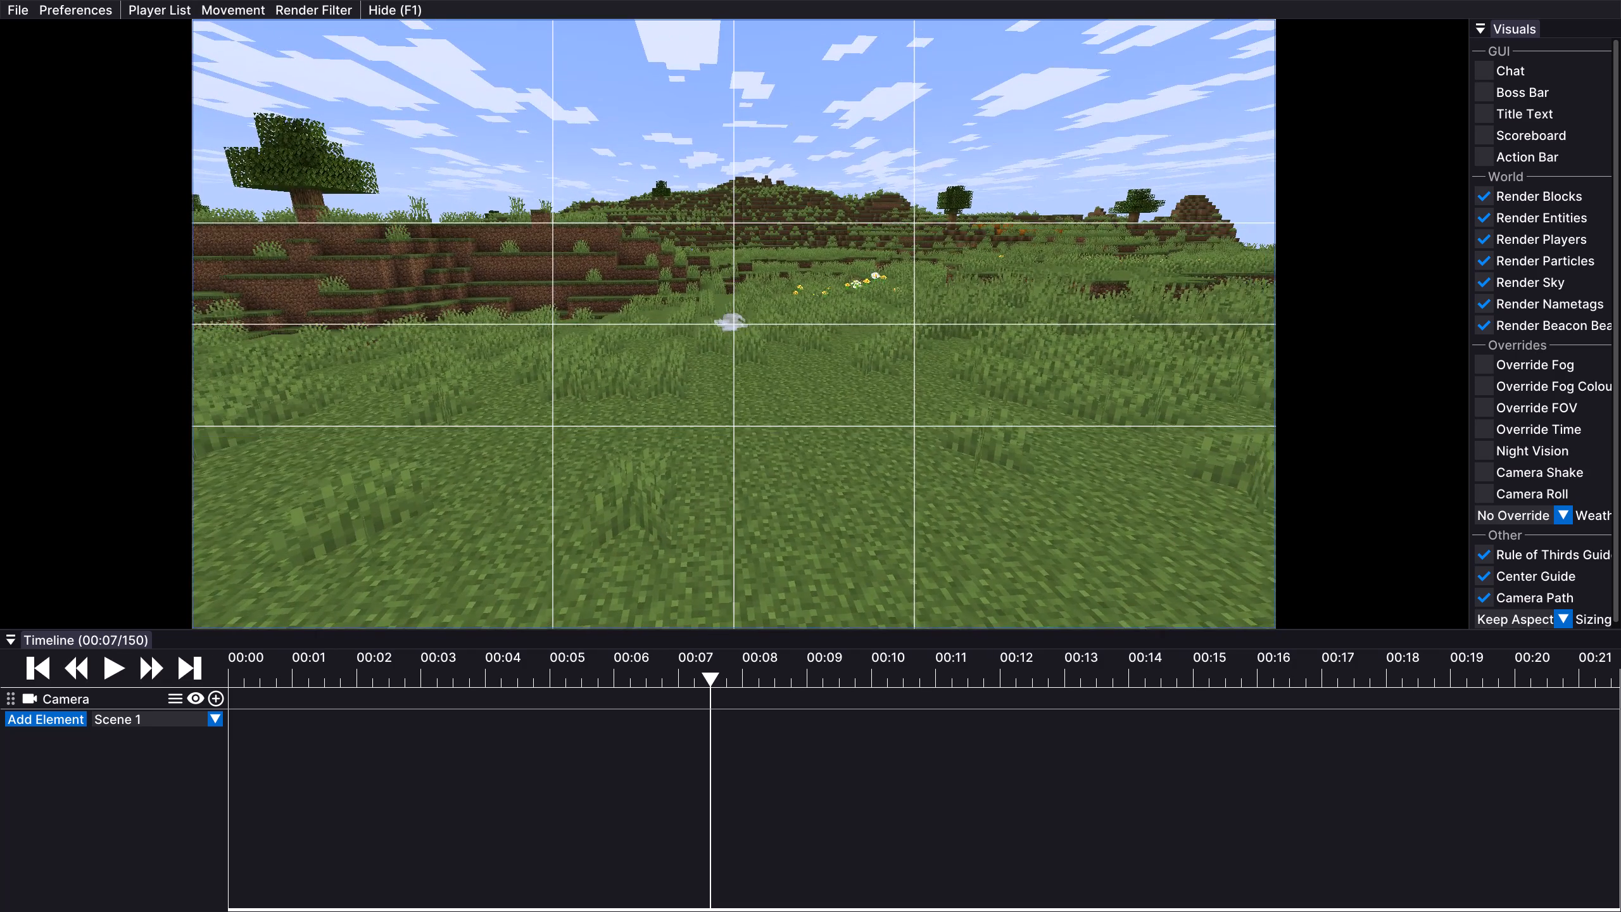
drag(811, 456, 810, 456)
click(218, 697)
Advance the replay to 00:09, add a second camera keyframe with the same framing, and shift it slightly past 00:09.
click(120, 670)
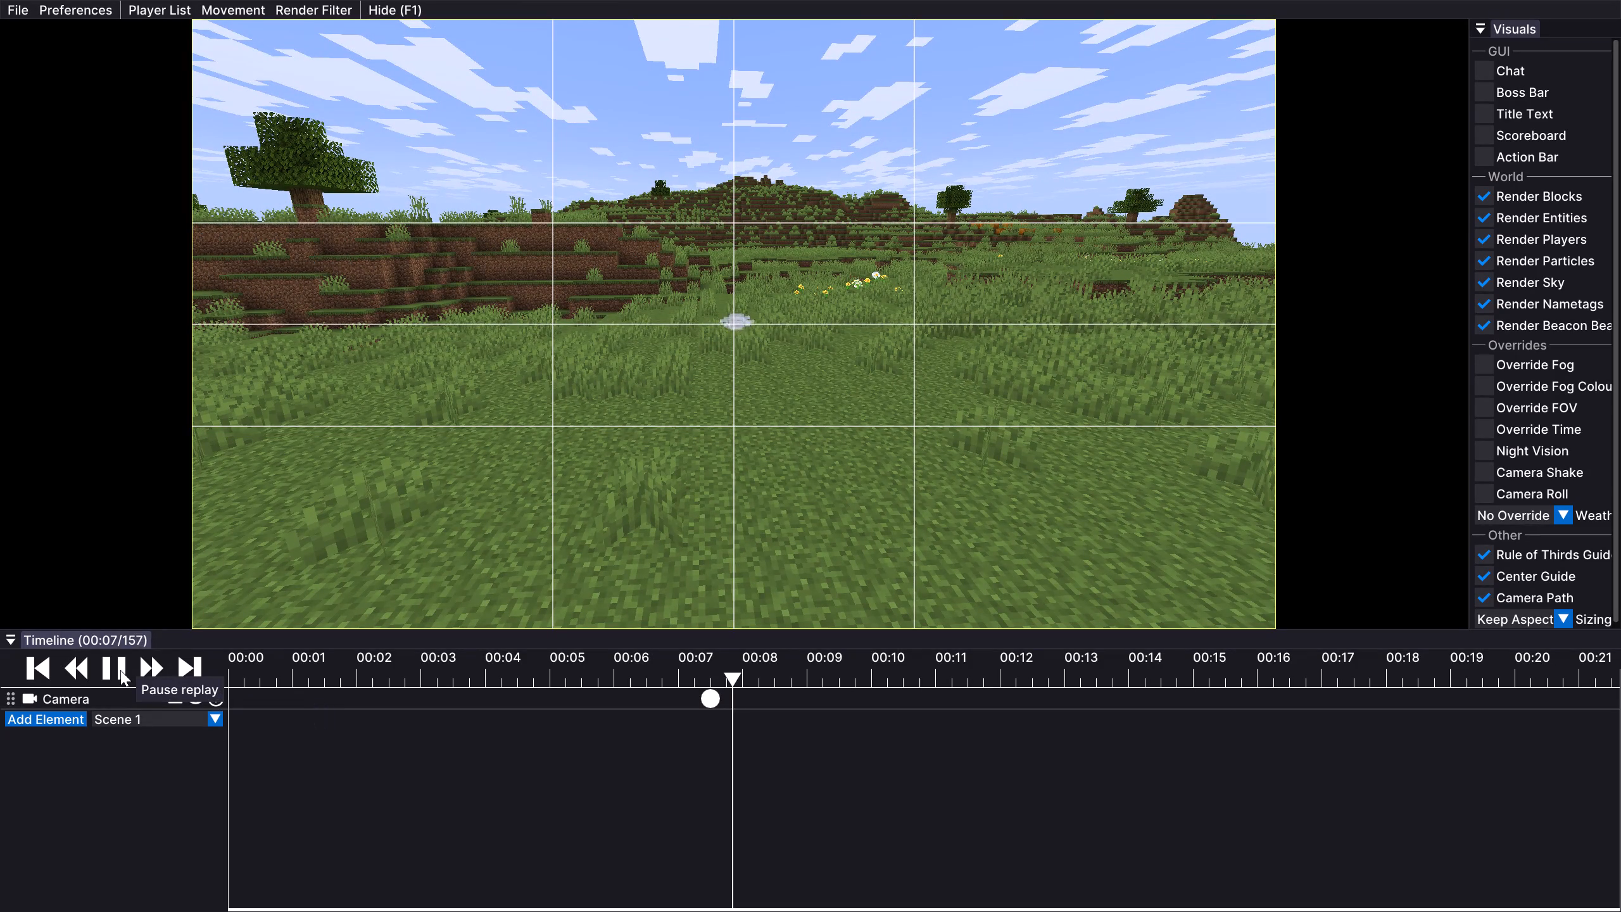
click(120, 670)
click(217, 692)
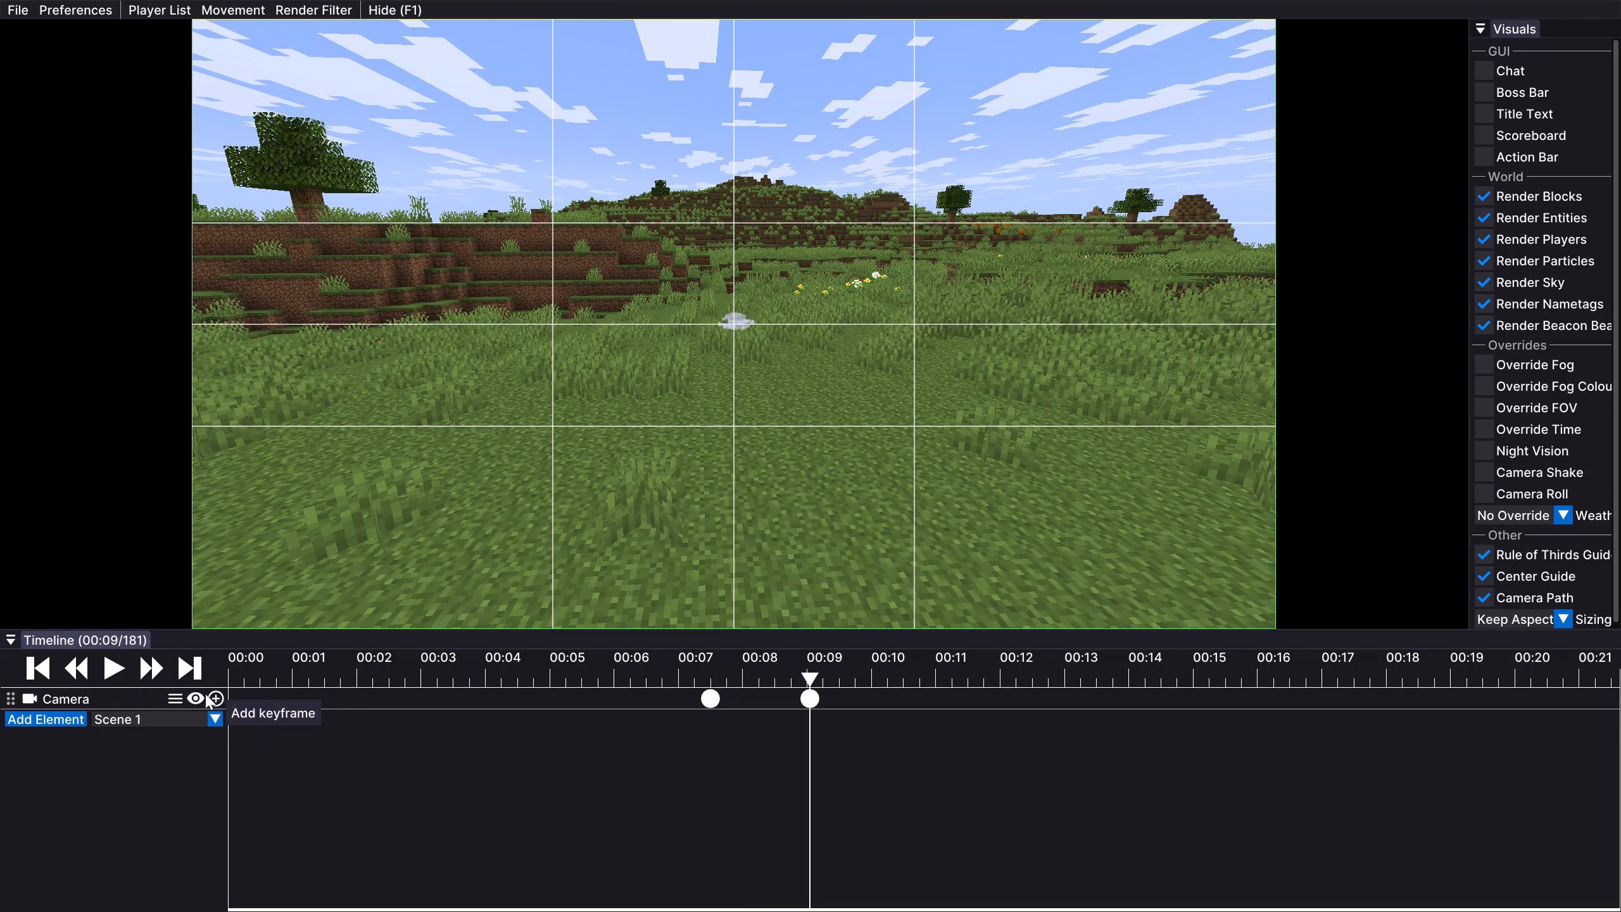
double_click(113, 669)
drag(809, 694, 840, 692)
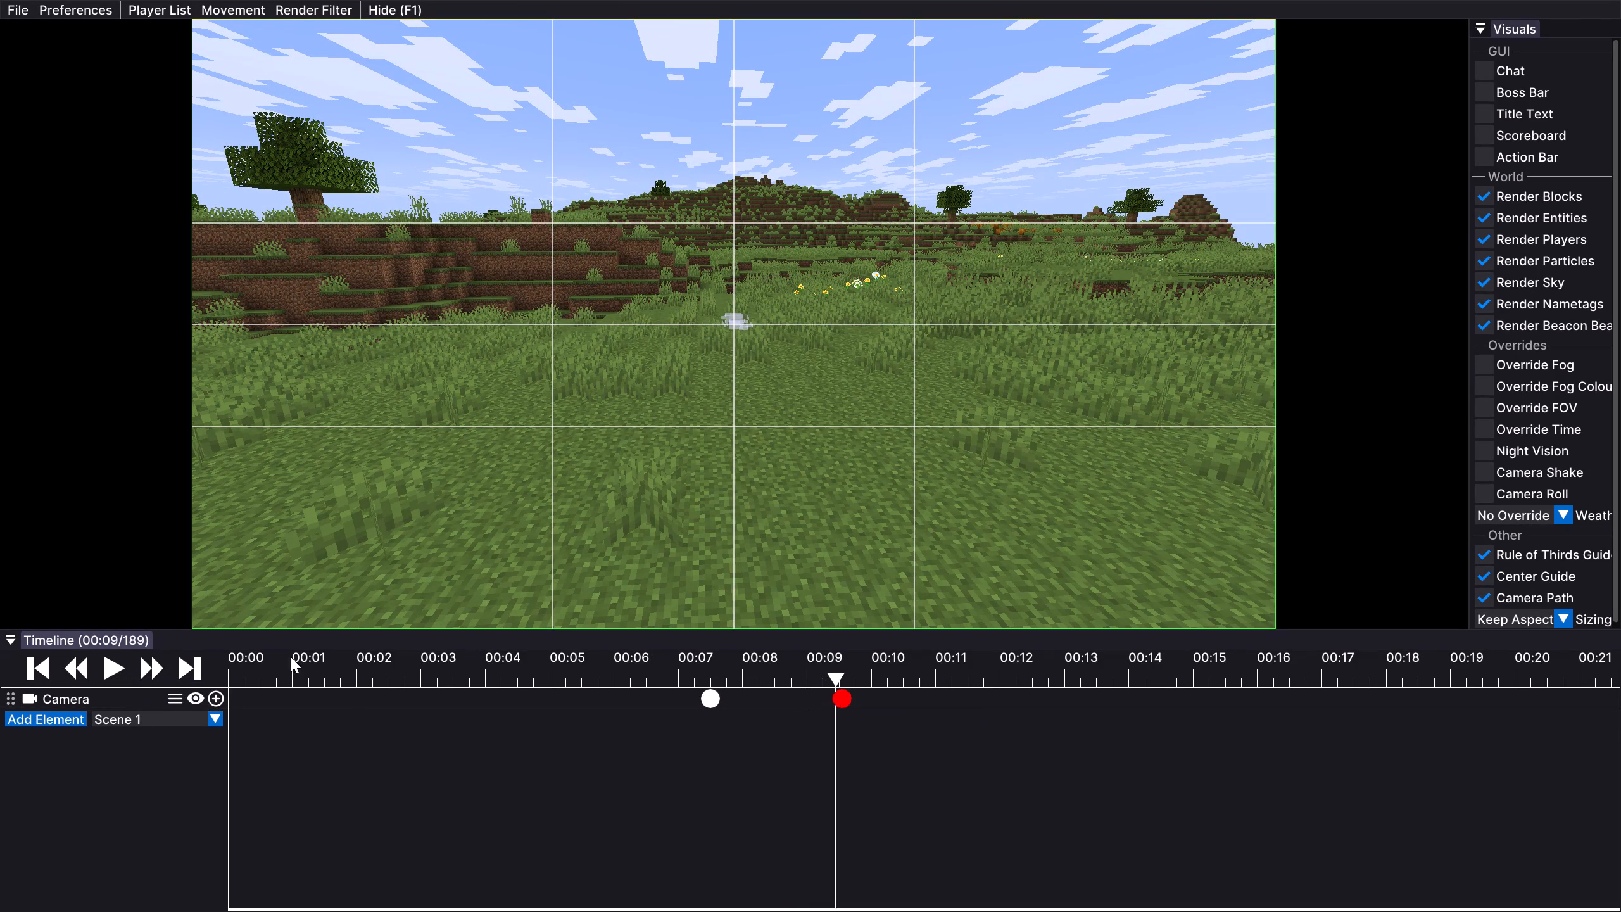
Advance the replay to 00:10 (tick 205), move the camera close to the centered wind charge, and add a third camera keyframe.
click(116, 668)
click(116, 668)
key(Up)
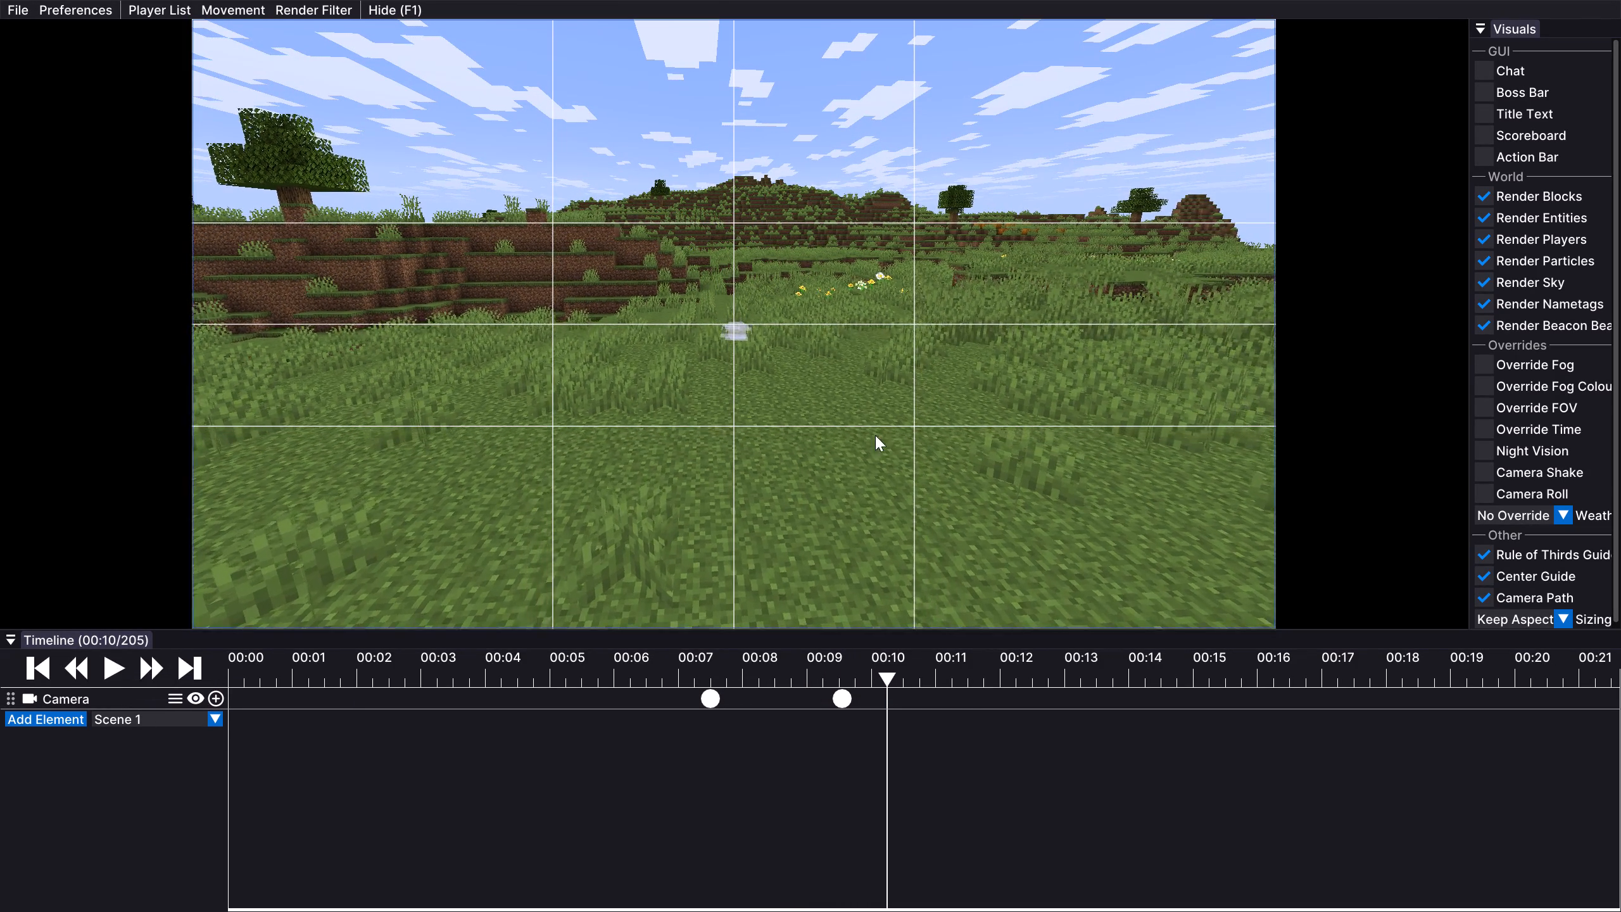
key(Up)
drag(1020, 400, 810, 455)
key(Up)
key(Down)
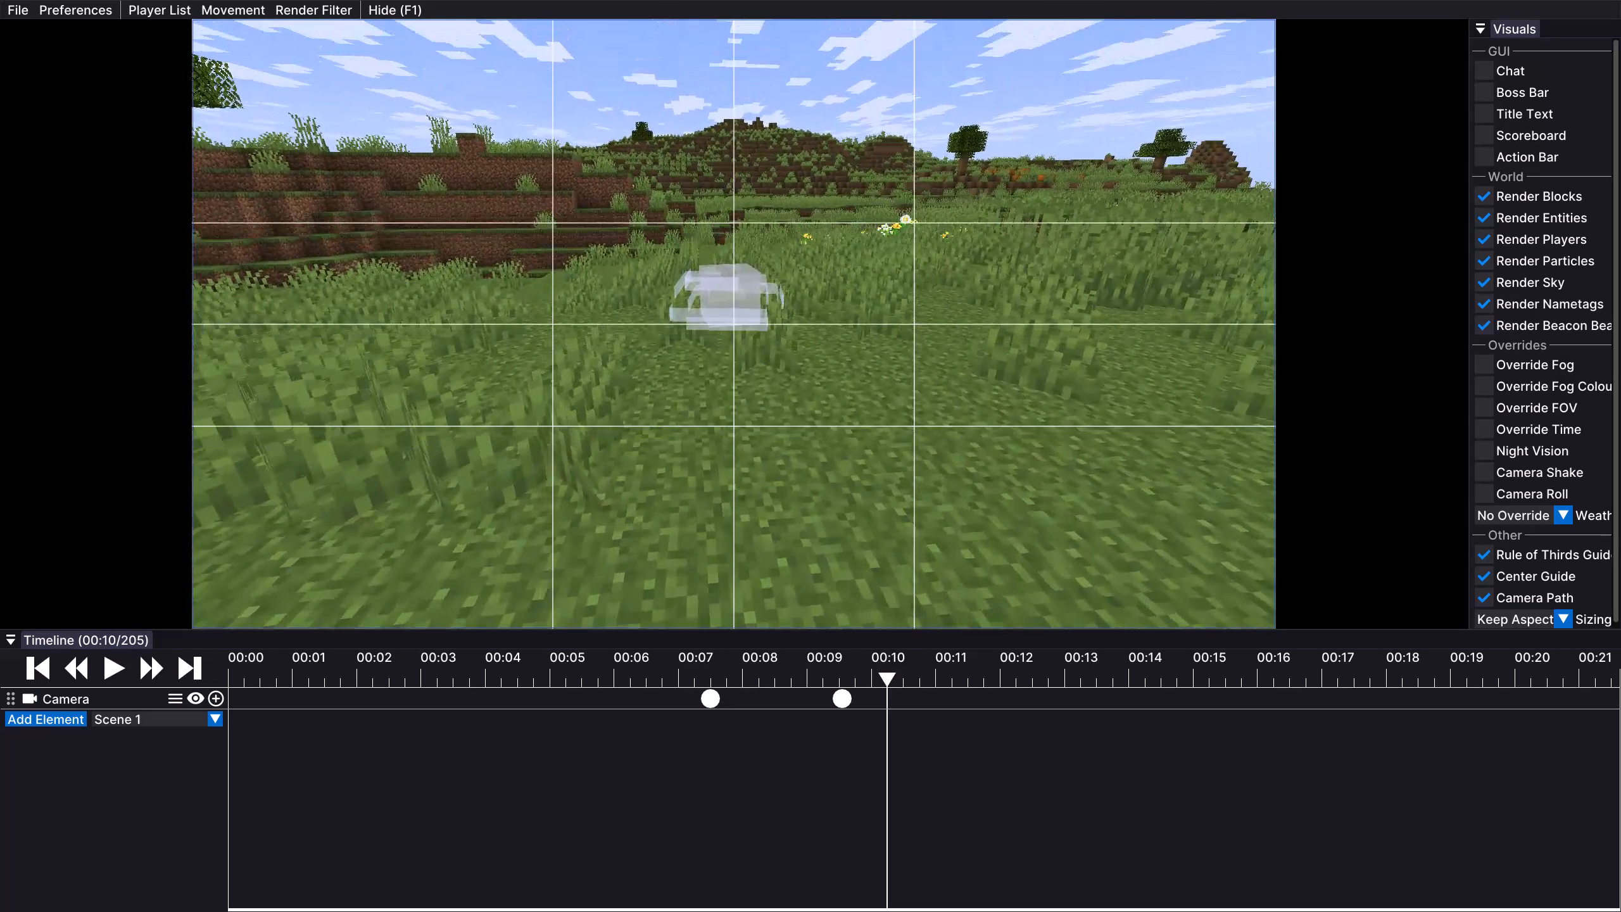
drag(810, 455, 810, 456)
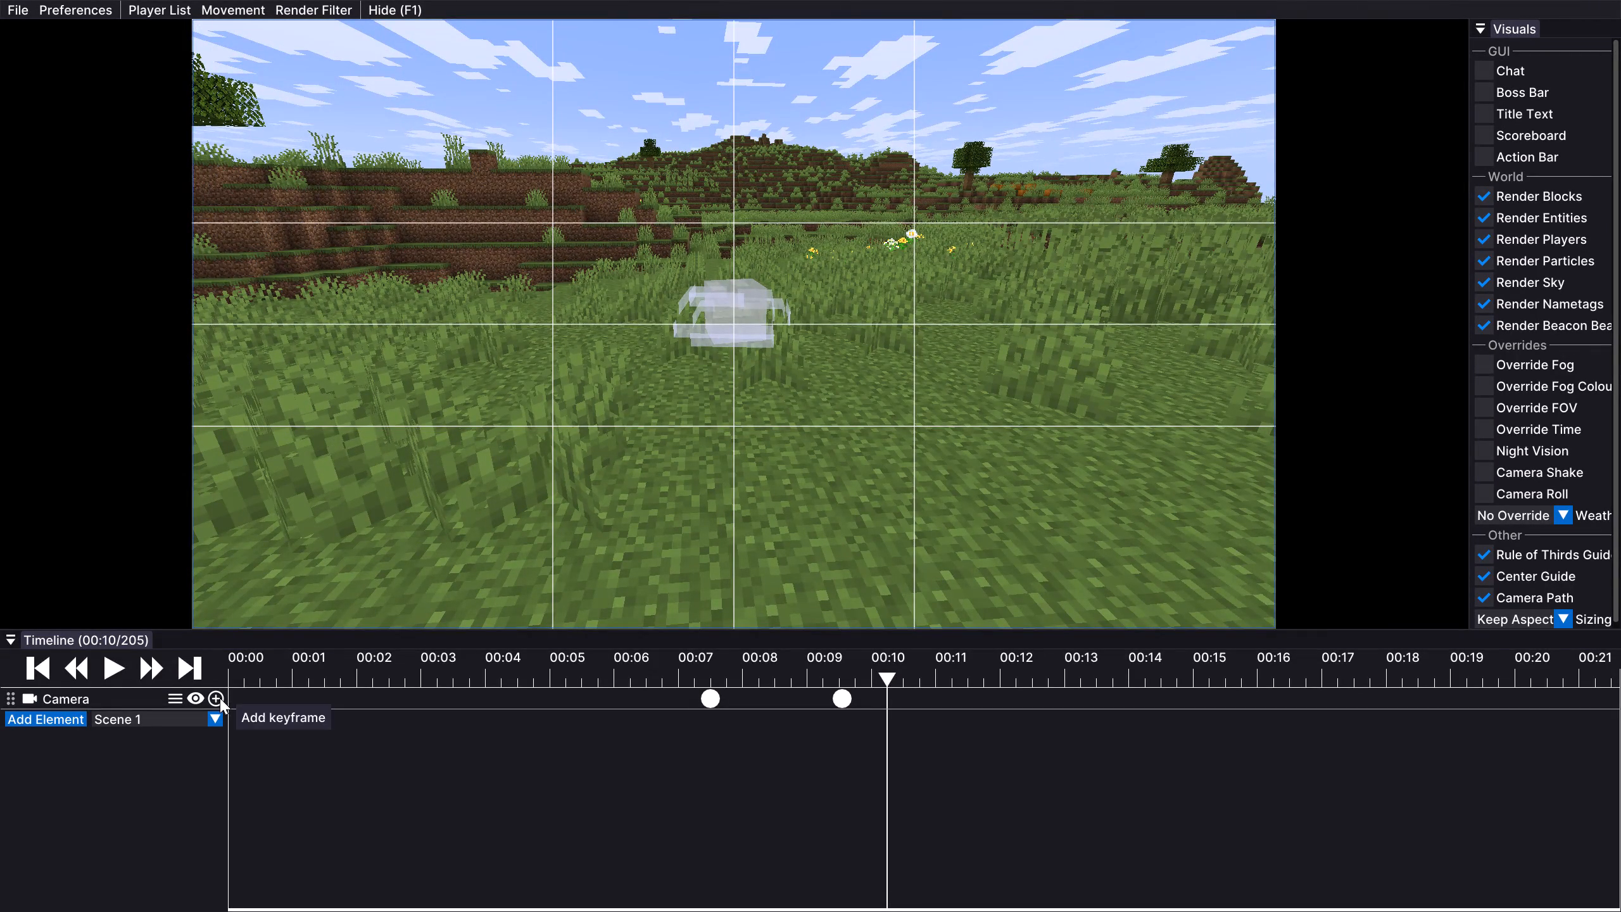
click(220, 698)
Play back the camera's push-in toward the wind charge from around the second keyframe past the third.
click(833, 668)
click(106, 669)
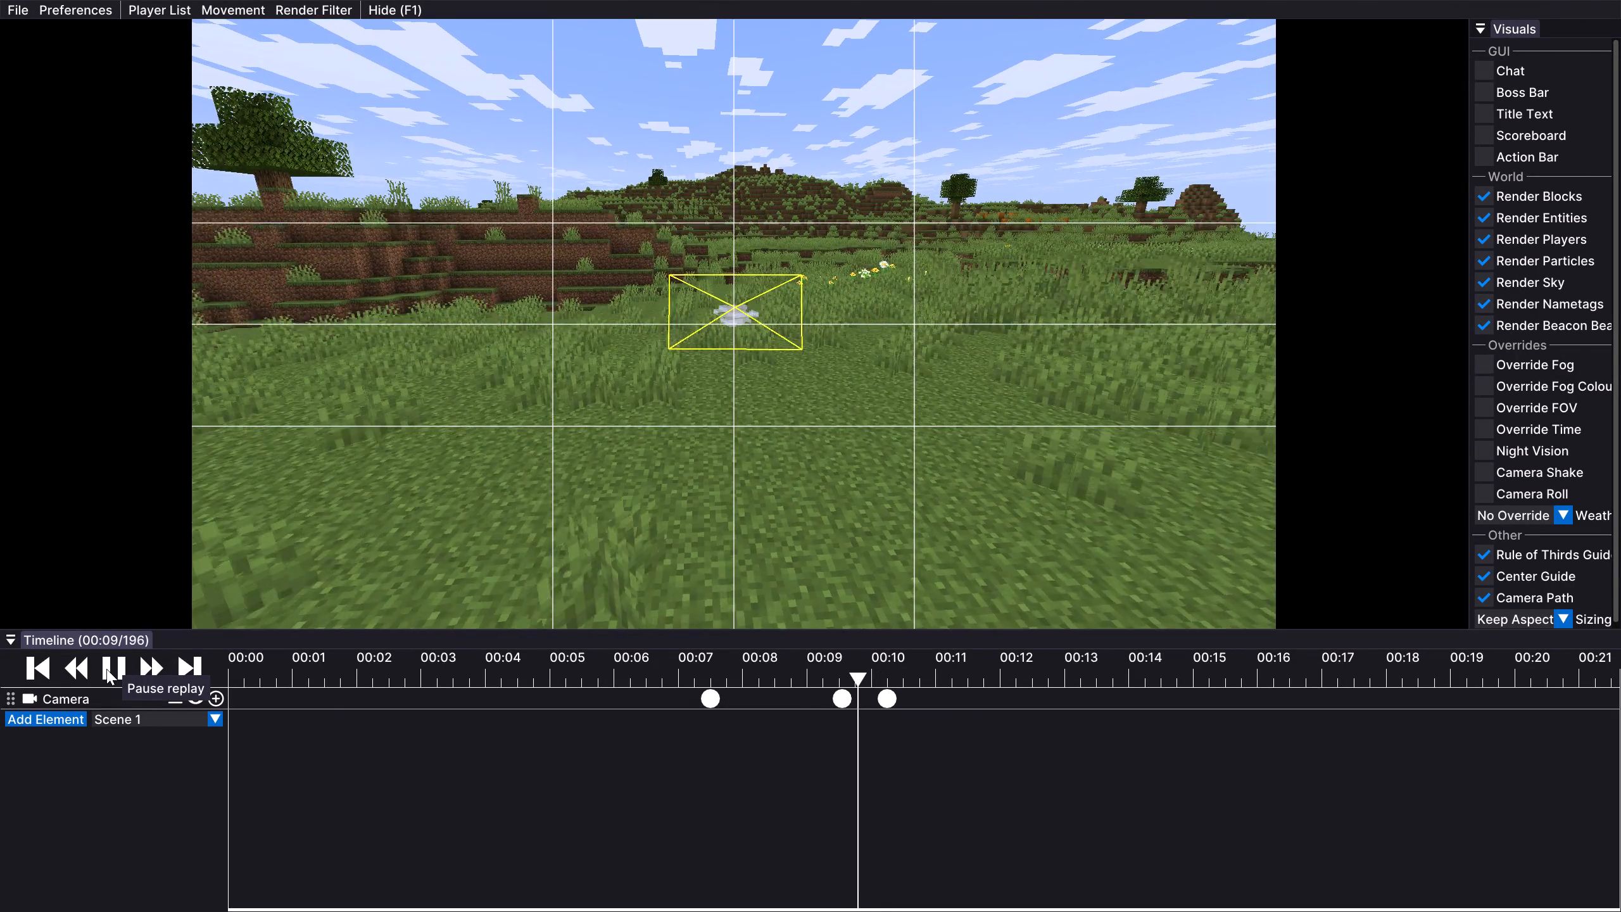
click(106, 669)
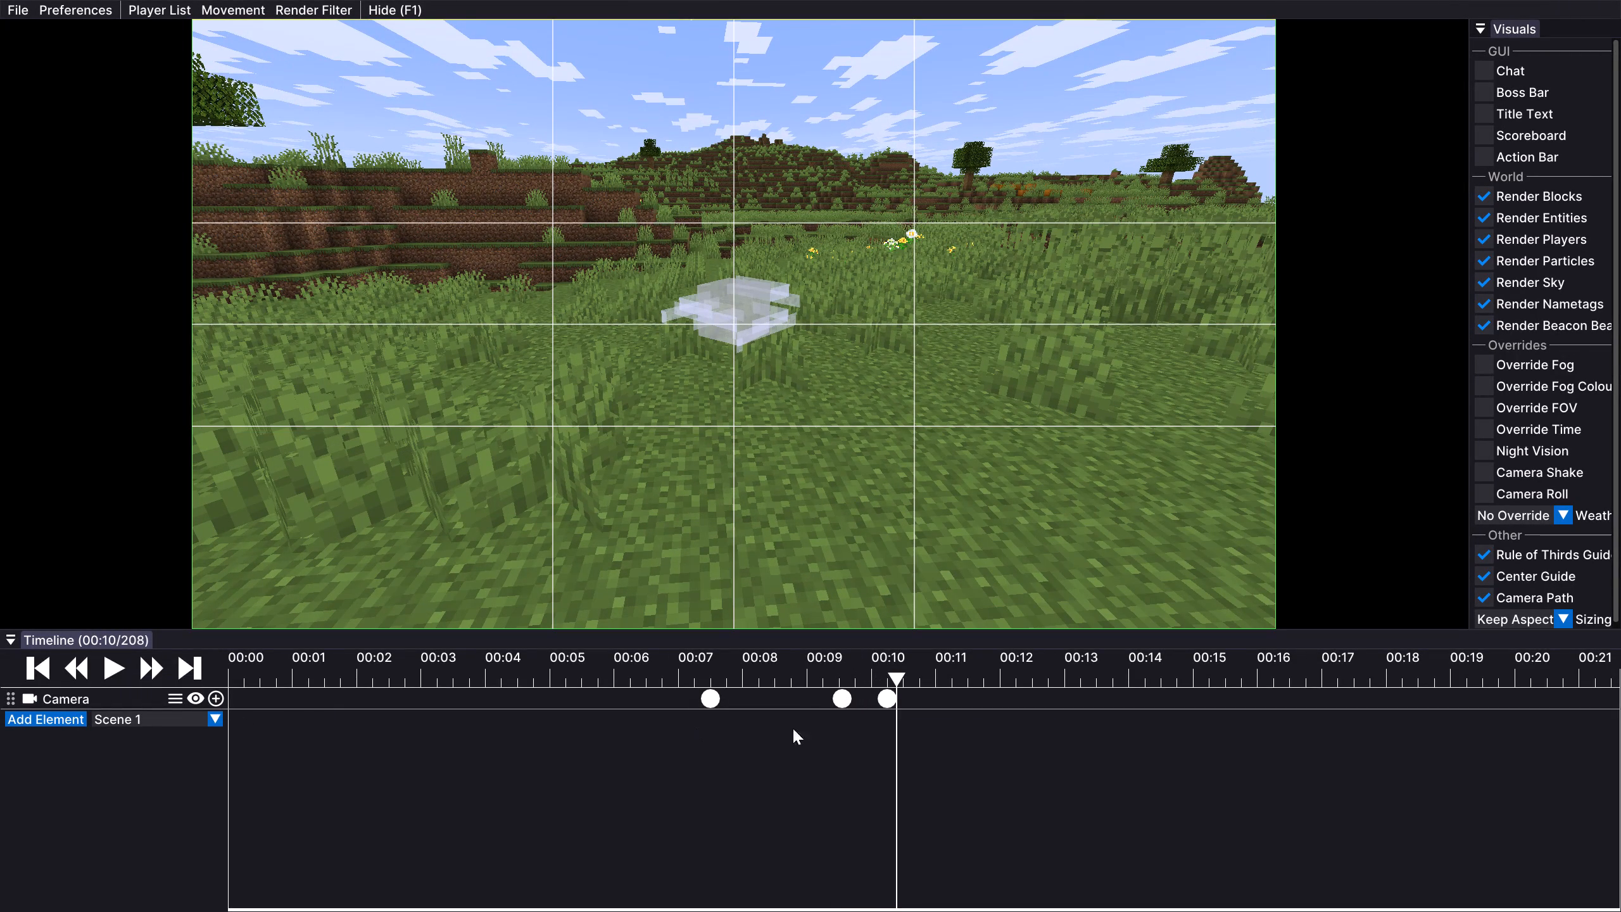
Shift the third camera keyframe slightly later, past 00:10, and play back the push-in from 00:09.
drag(889, 695, 914, 697)
click(831, 662)
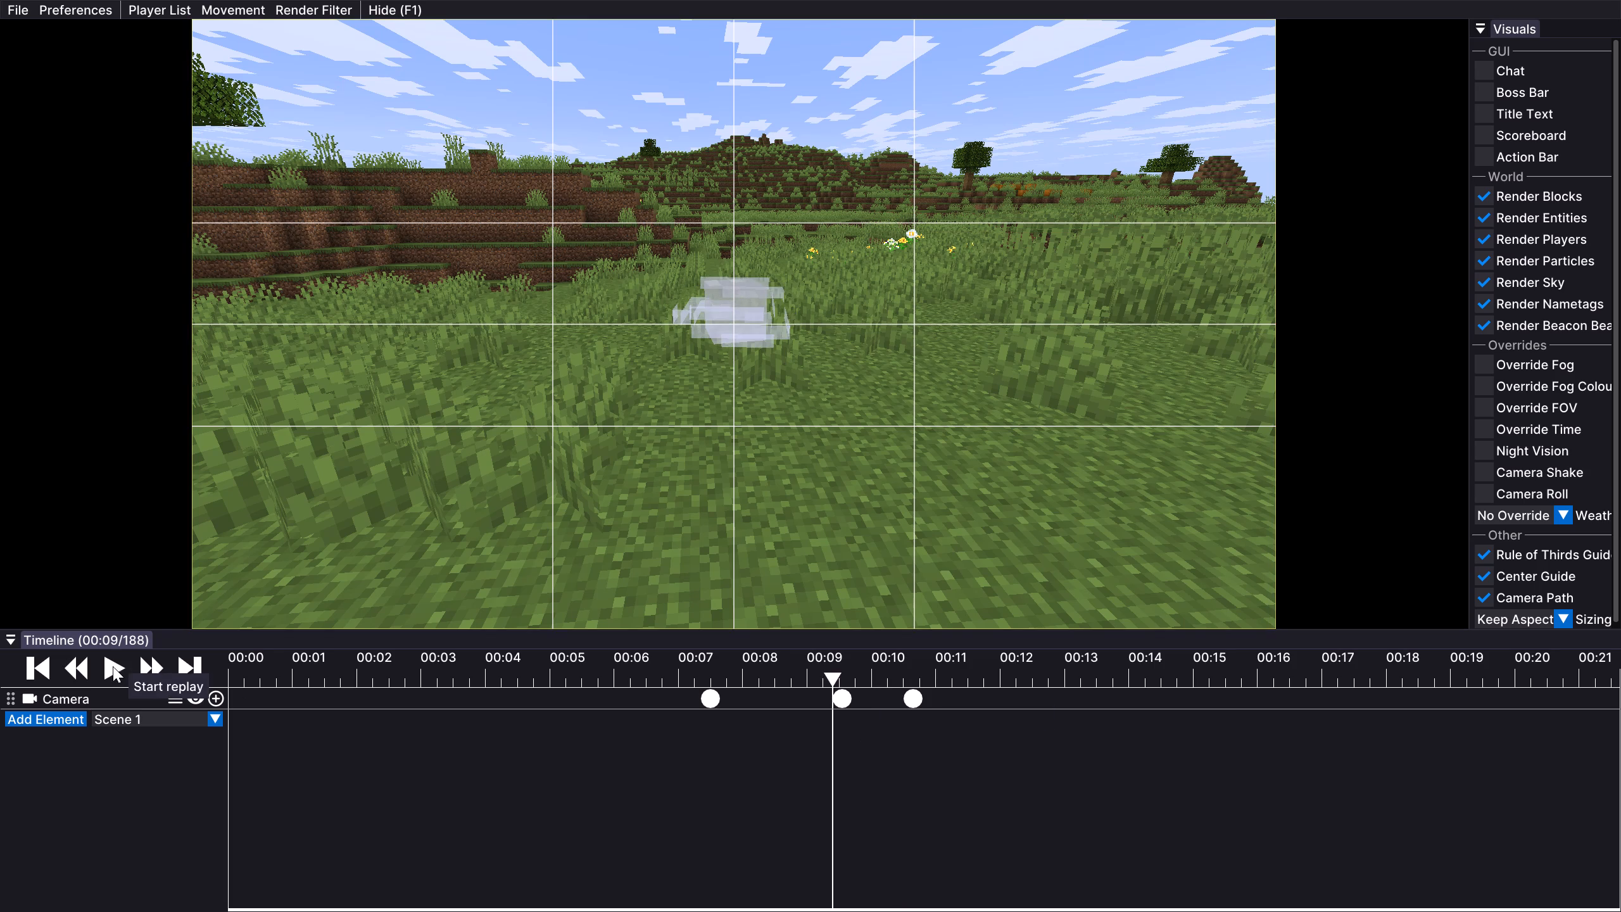
click(115, 665)
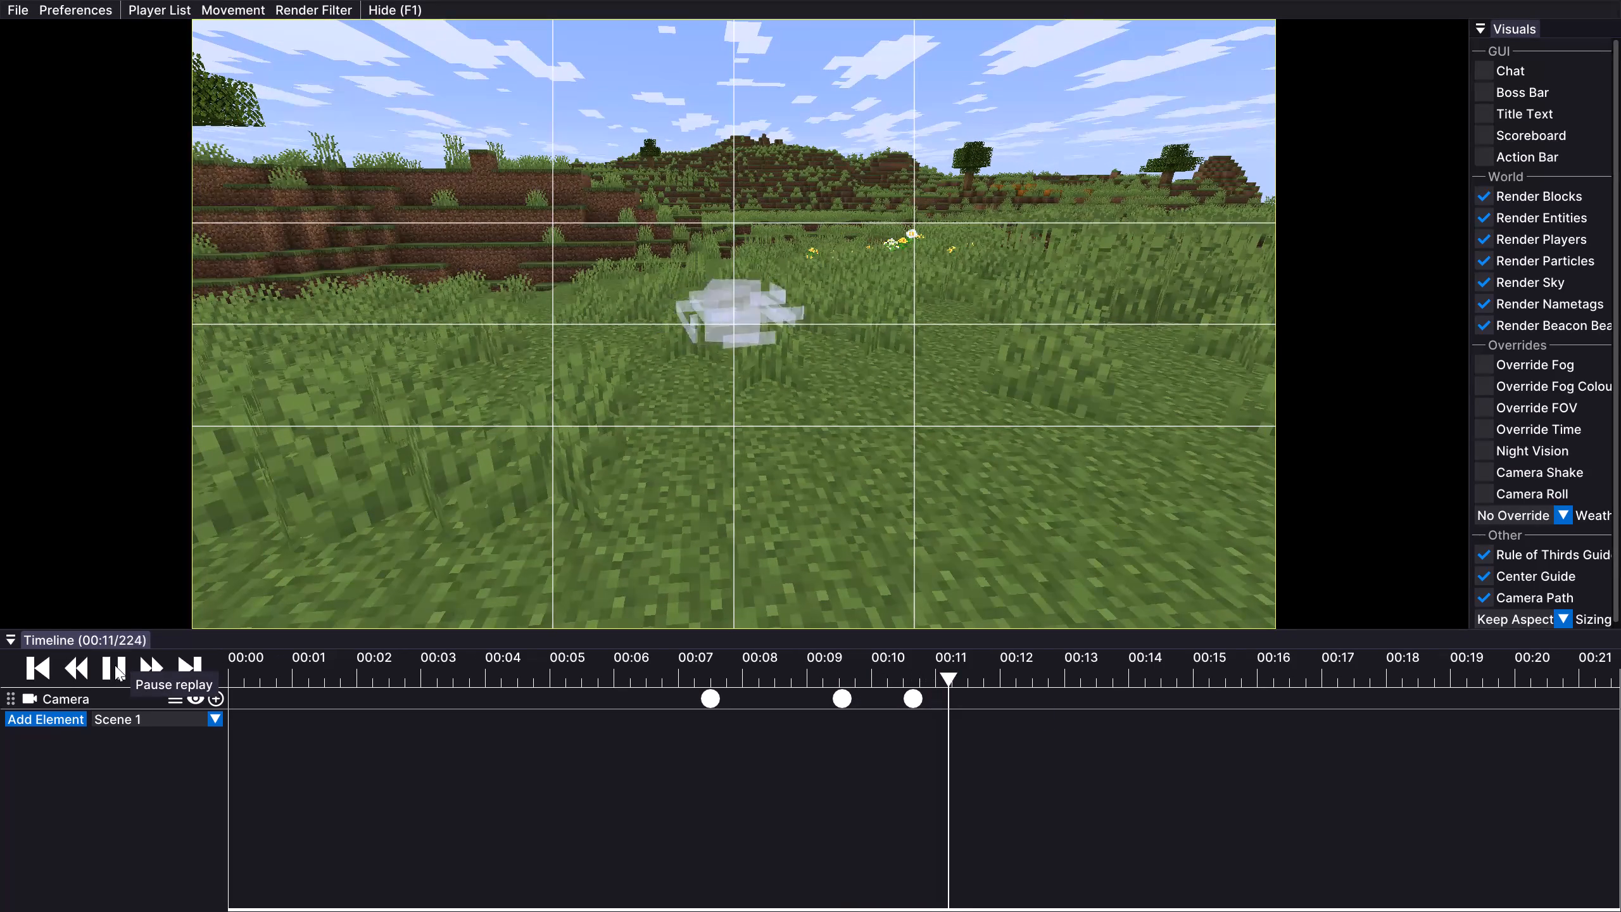
Stop the replay at 00:11 (tick 236), move the camera closer to the wind charge, and add a fourth camera keyframe.
click(115, 665)
key(Up)
key(Down)
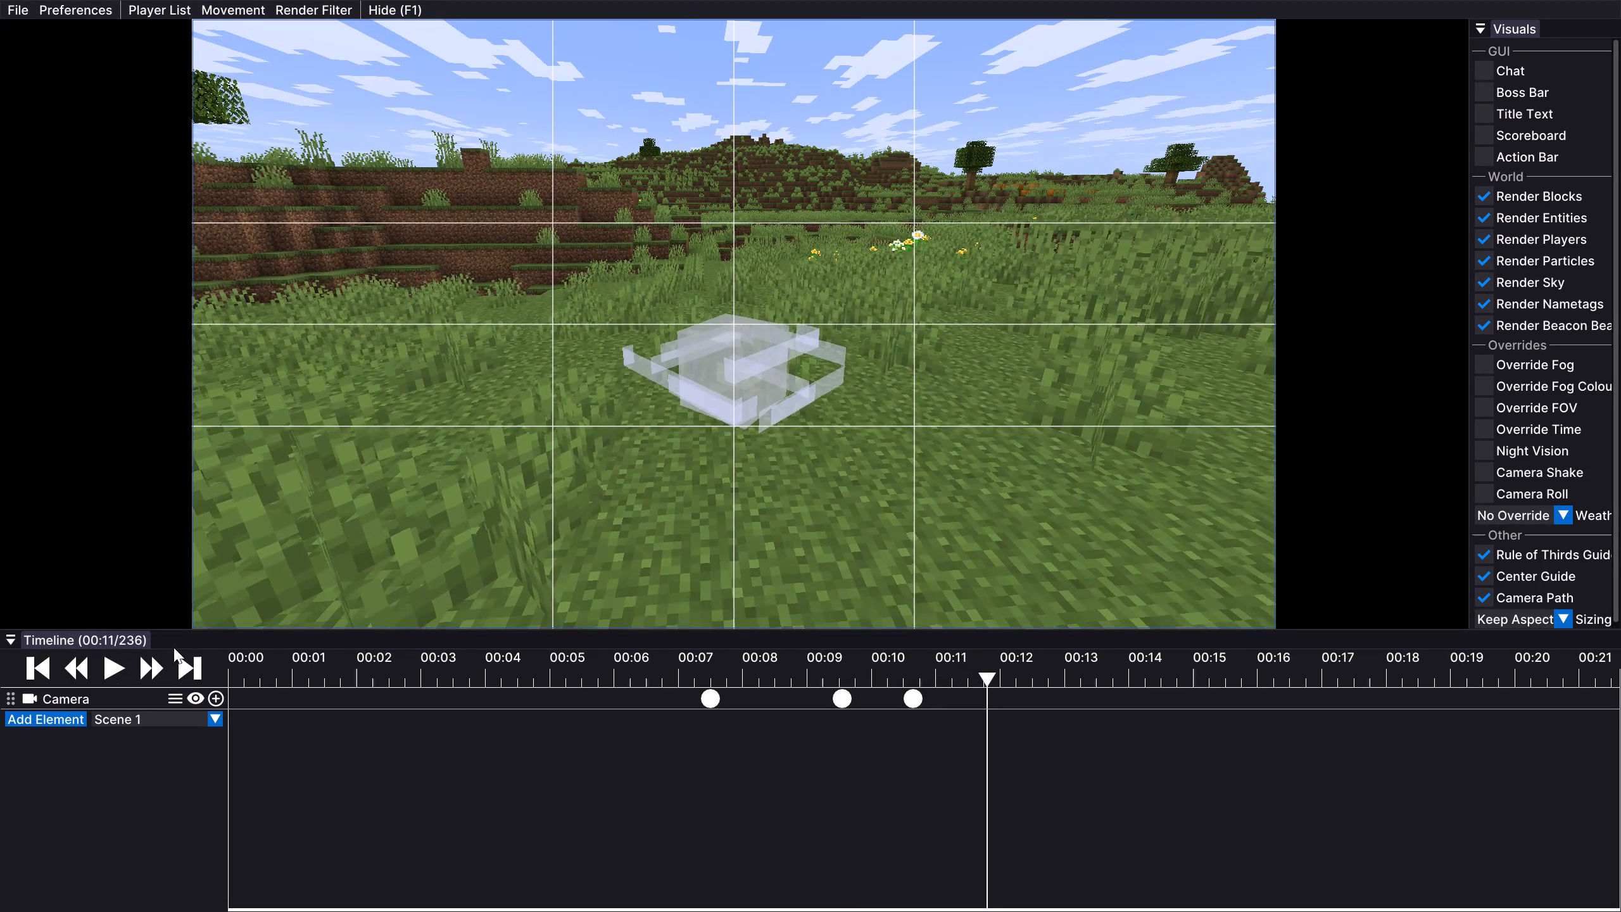
click(217, 697)
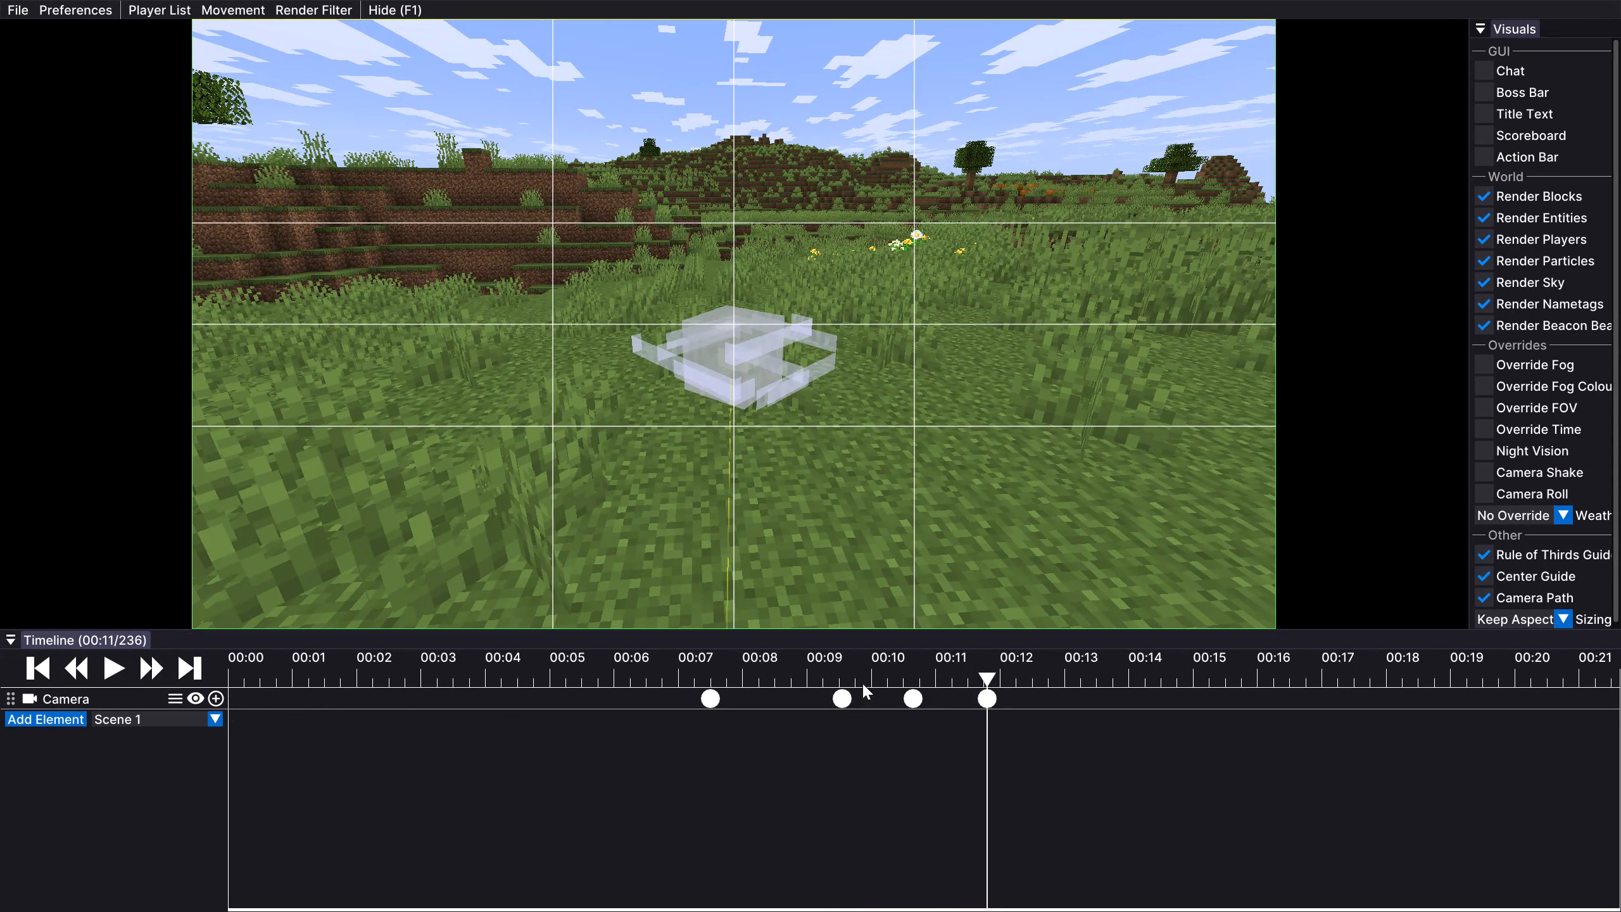
Play back the extended push-in, shift the fourth camera keyframe to 00:12, and play back the ending again.
click(828, 676)
click(117, 663)
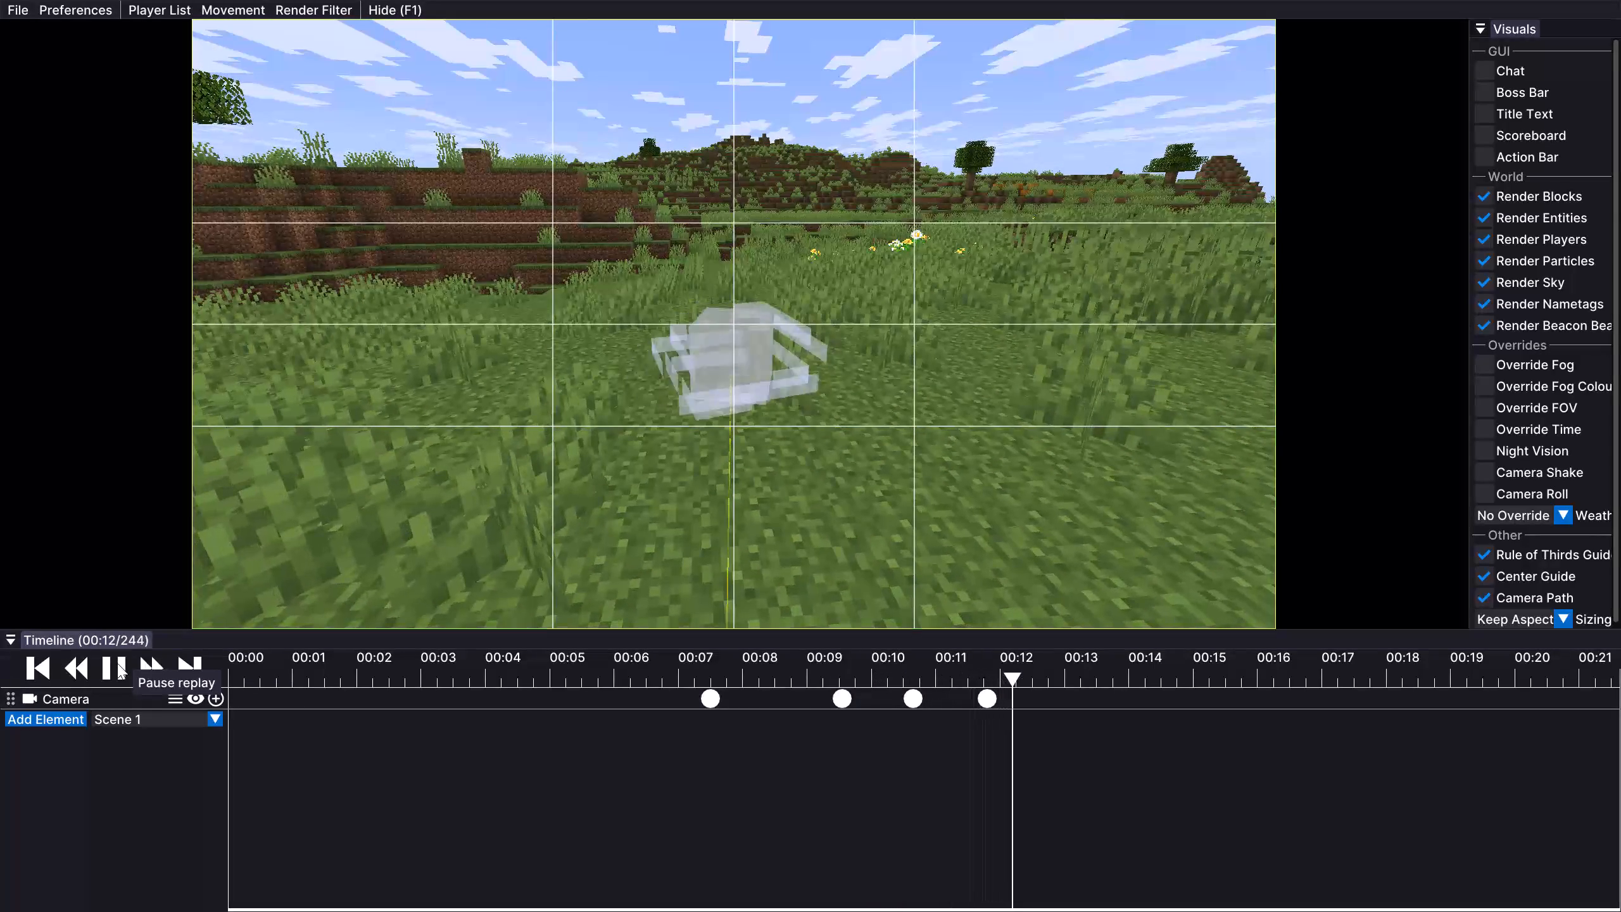
click(117, 663)
drag(987, 699, 1022, 700)
click(905, 656)
click(109, 661)
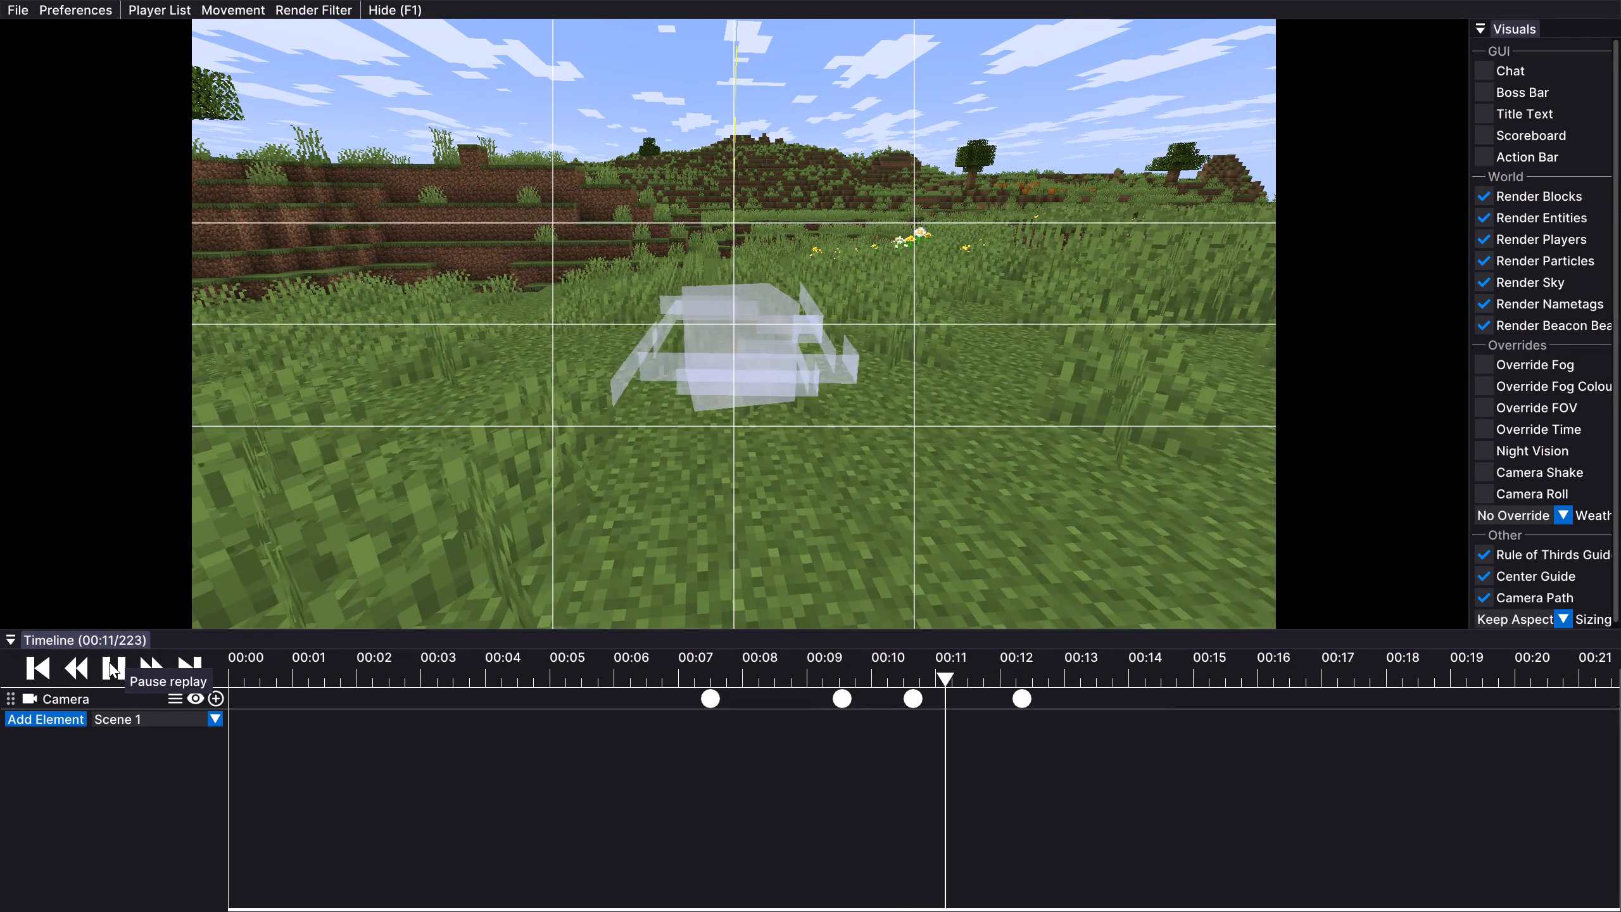
click(109, 662)
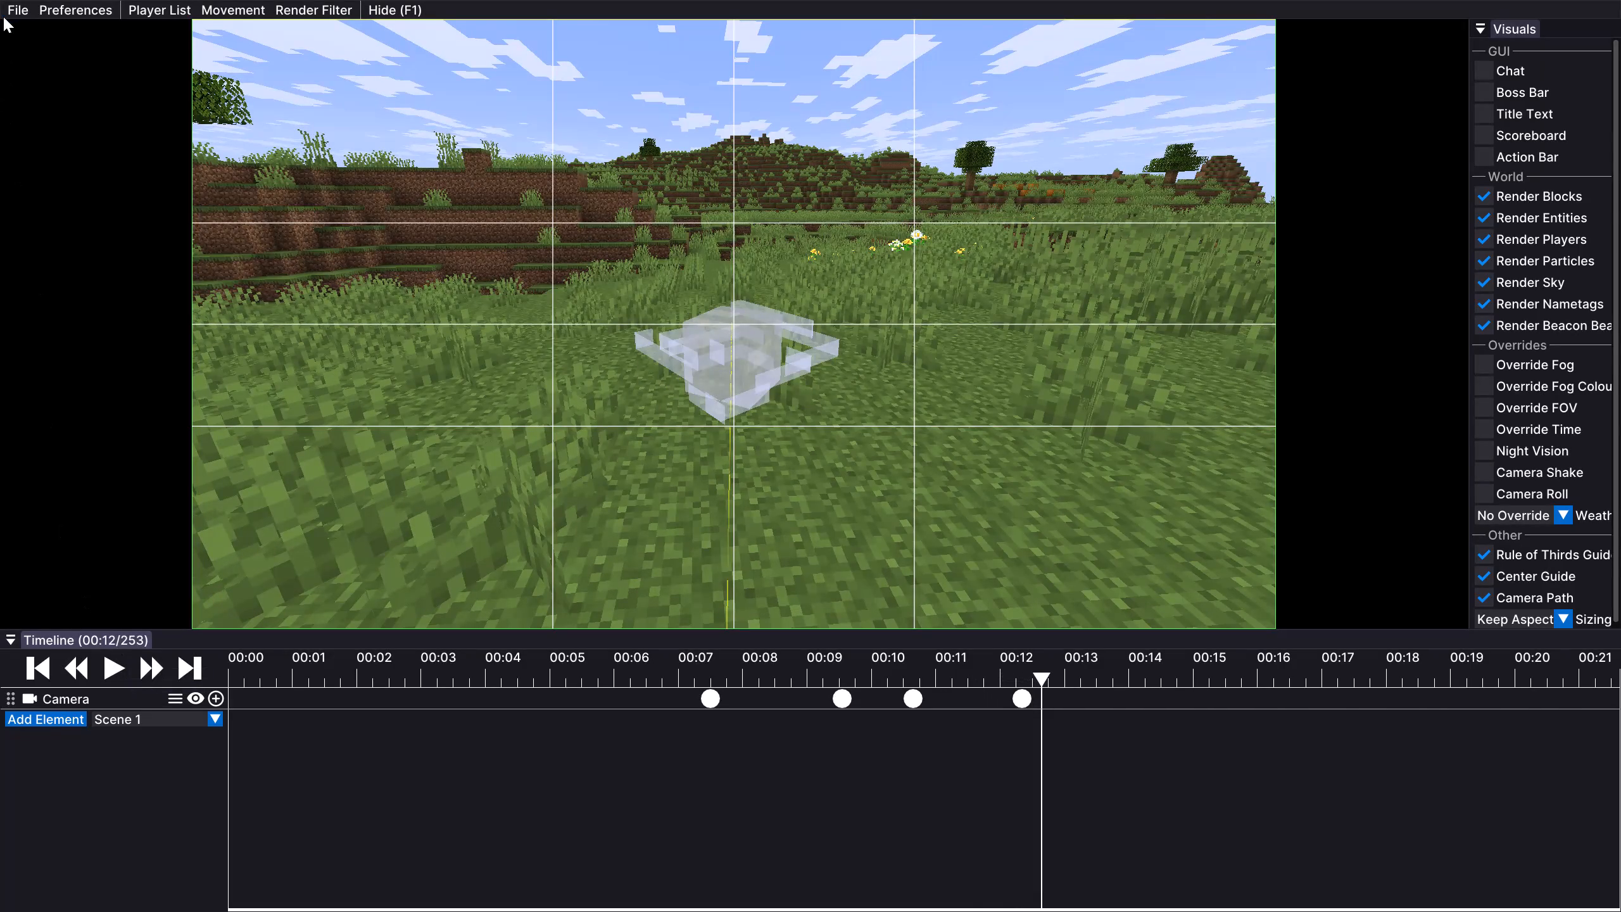
Export the replay as a 1920×1080, 60 fps MP4 video with H264 into the Videos folder, keeping the default file name.
click(13, 9)
click(30, 26)
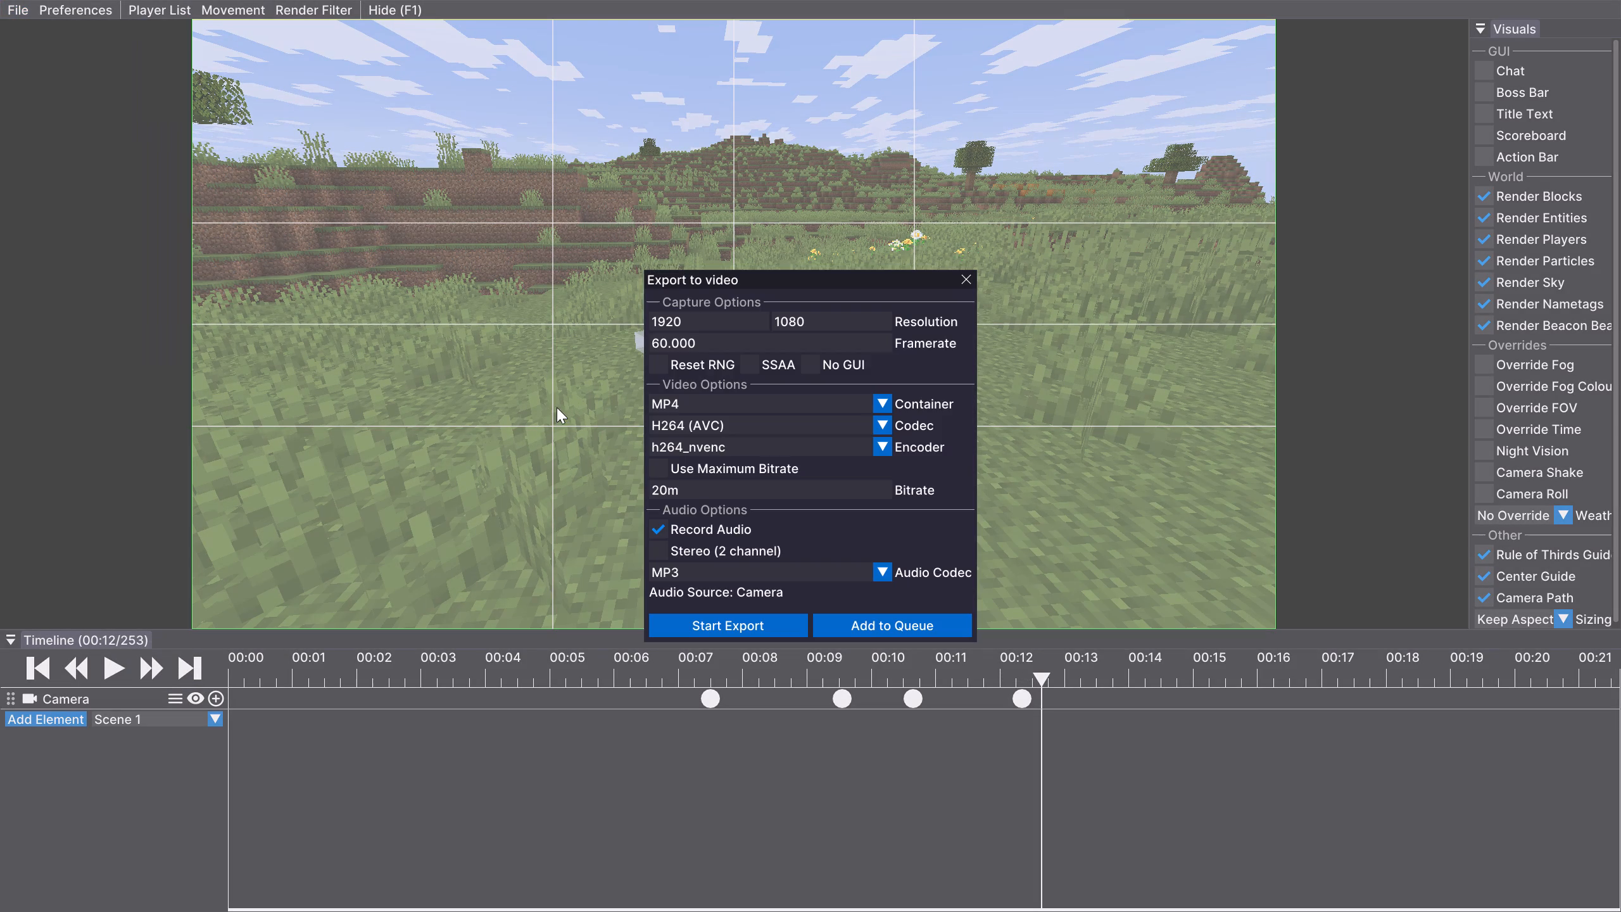
click(762, 610)
click(753, 622)
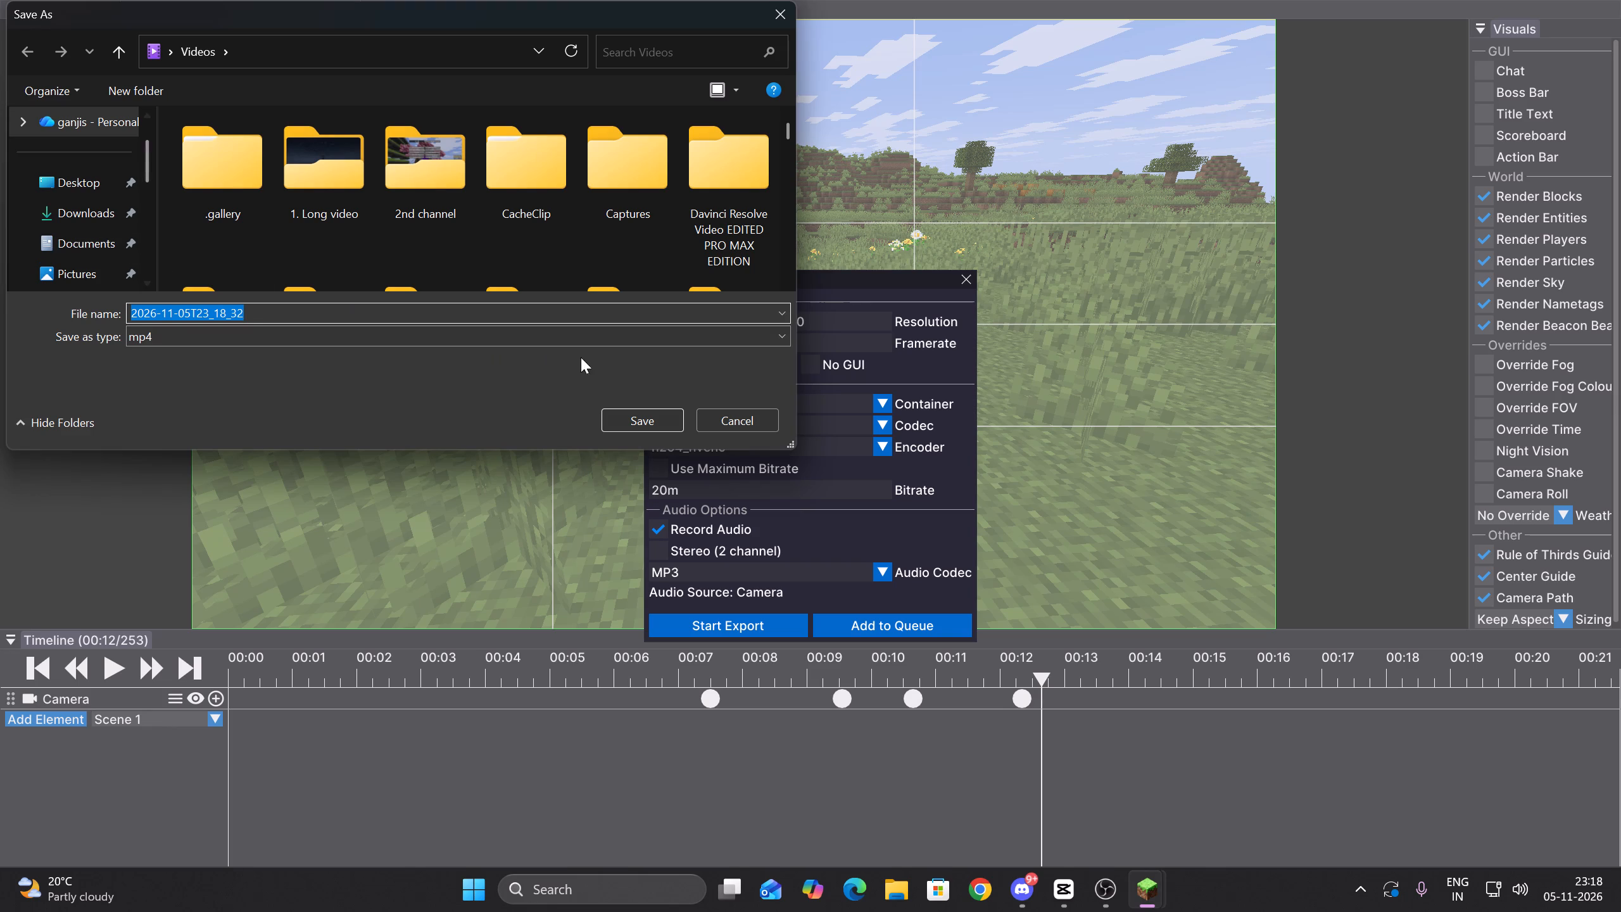
click(636, 411)
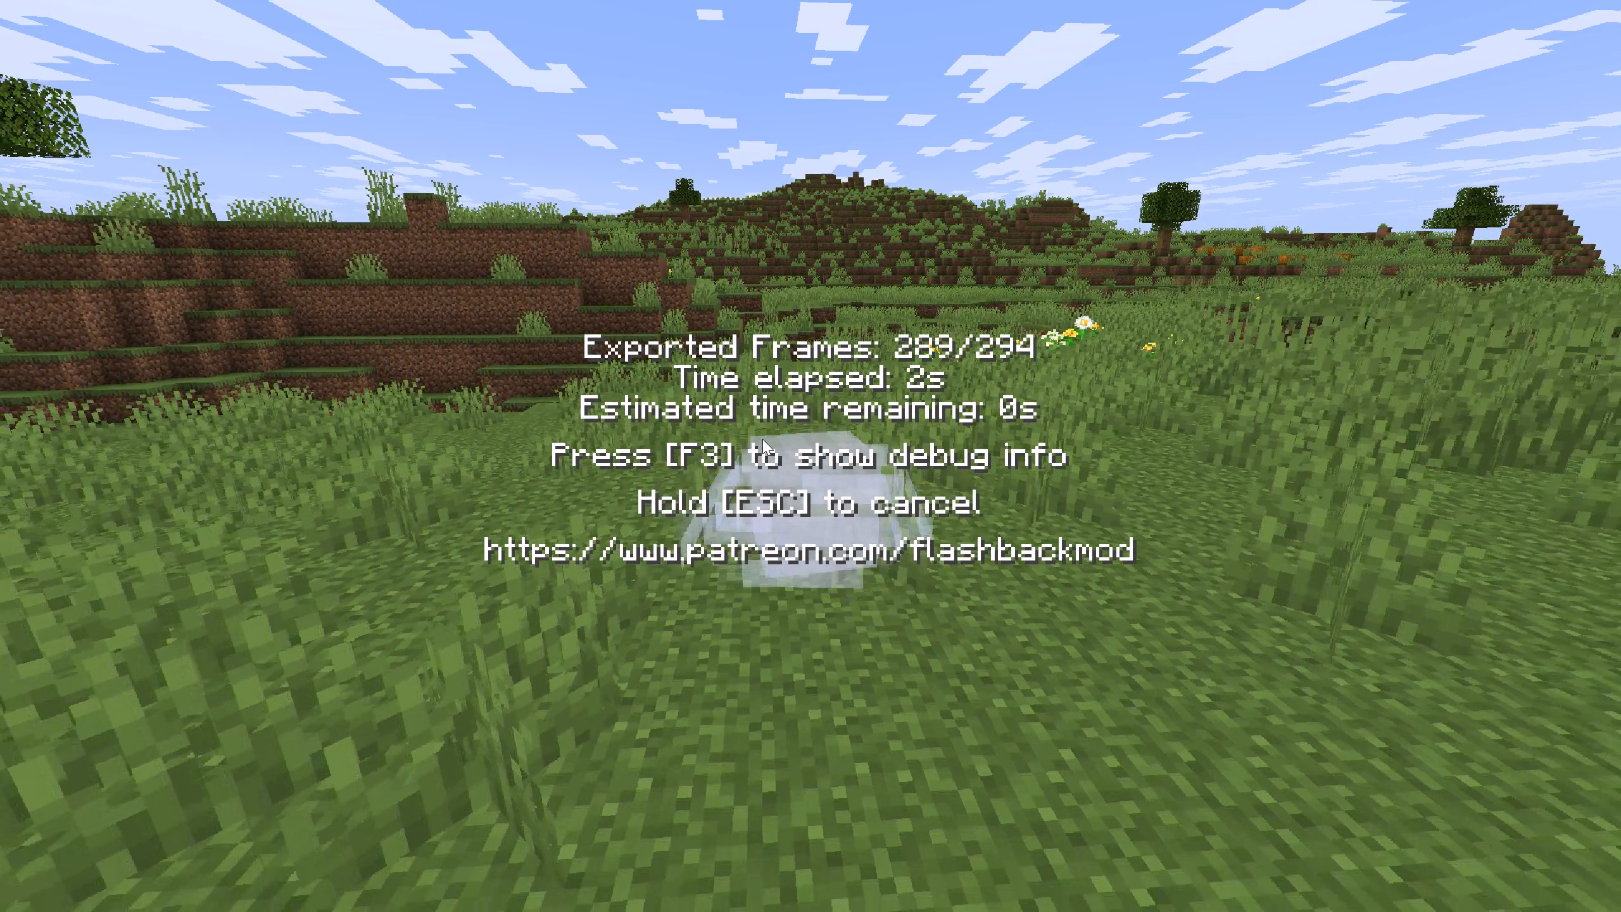
click(946, 390)
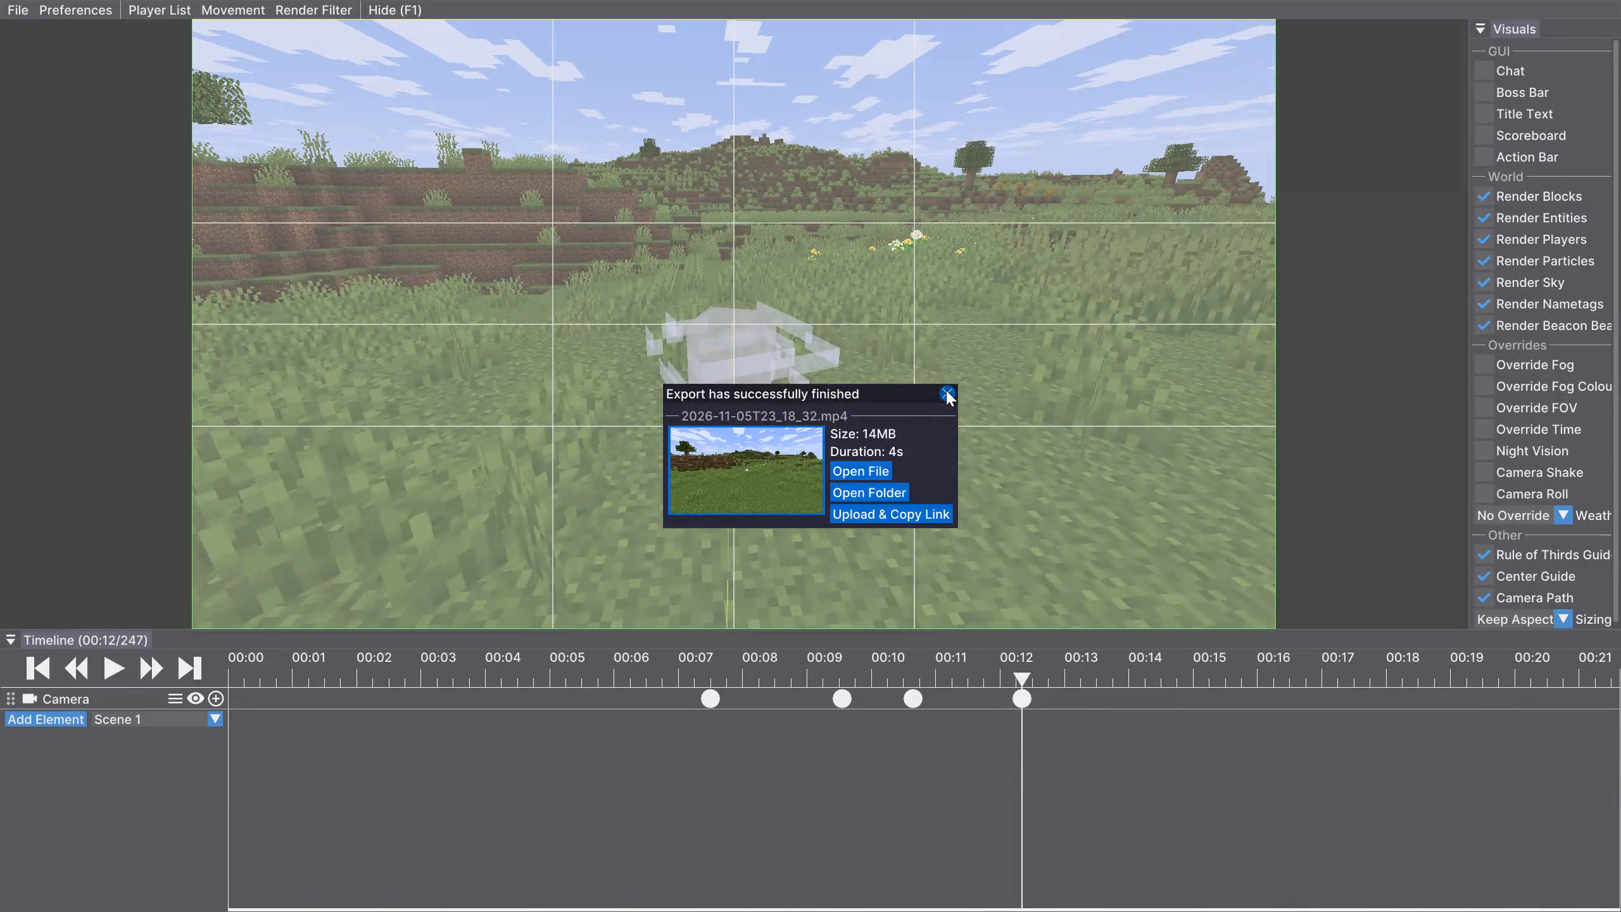
Leave the finished replay and open the 2026-11-05T23:14:14 replay from the replay list.
key(Escape)
click(929, 384)
click(912, 402)
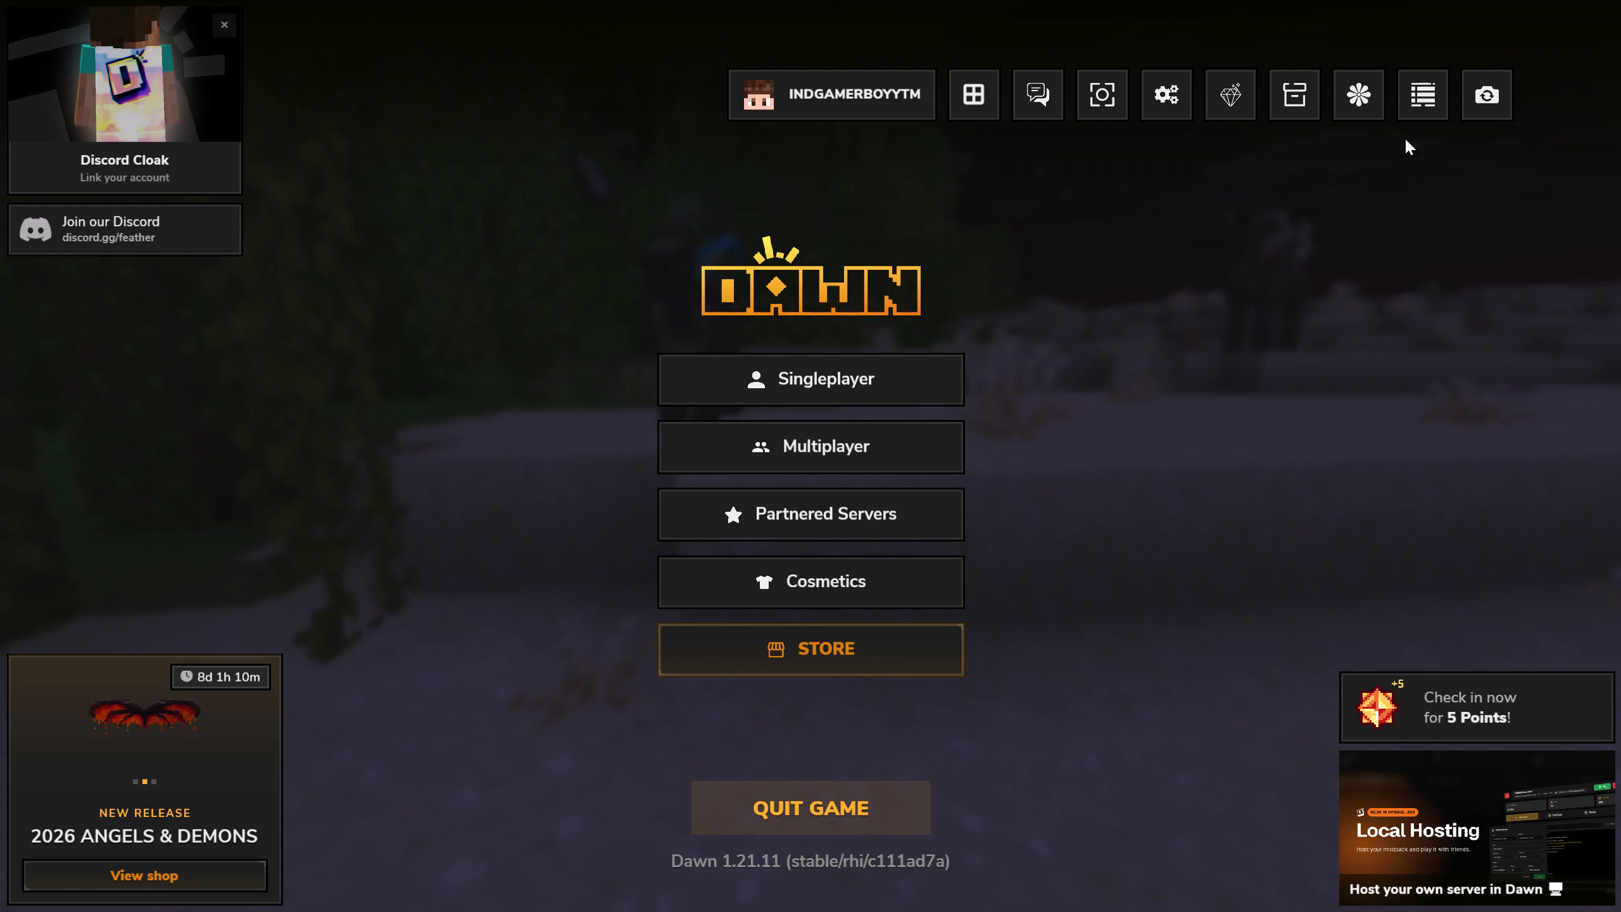
click(1503, 91)
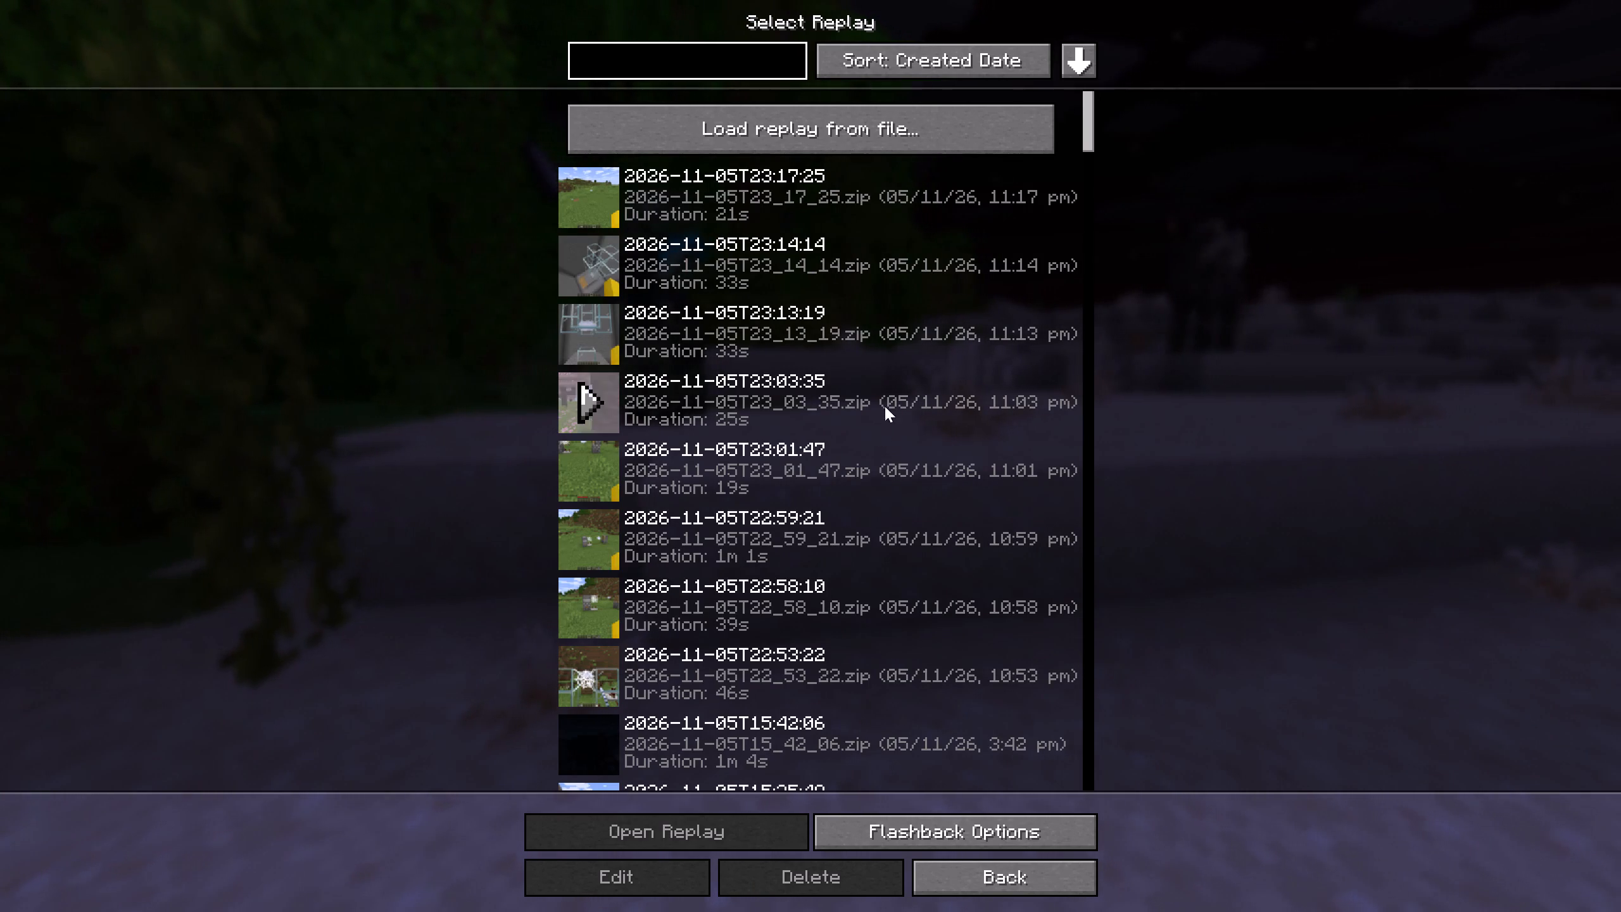
double_click(915, 289)
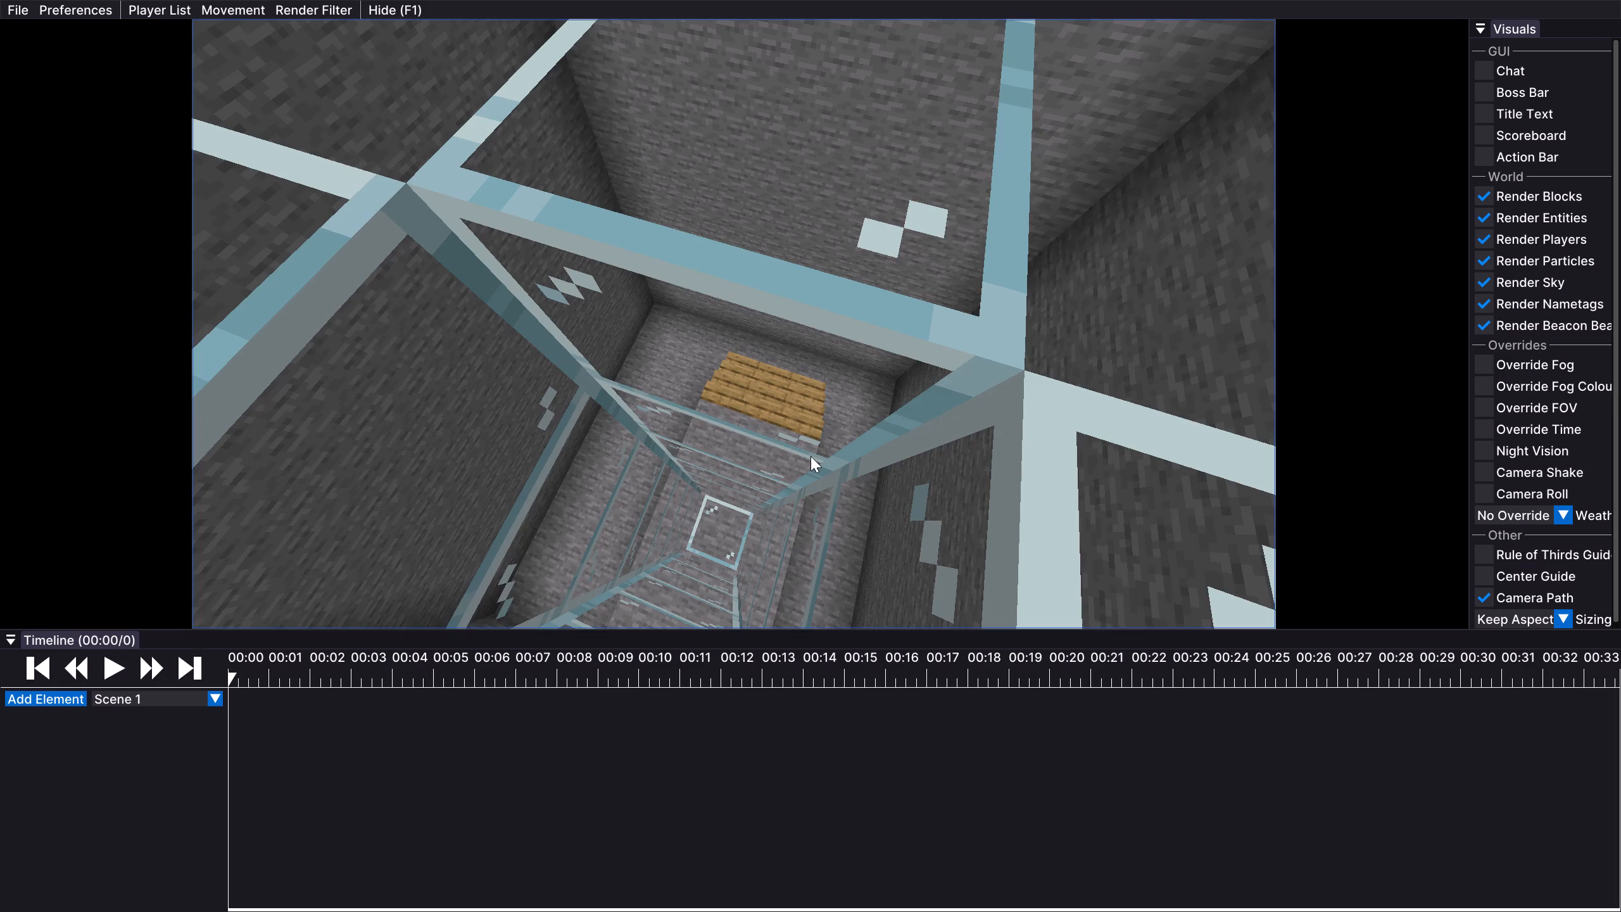
Enable the Rule of Thirds Guide and the Center Guide for this replay.
click(1525, 548)
click(1514, 570)
Position the camera low in the stone chamber, facing the glass tower and wind charge, and add a Camera track.
key(Up)
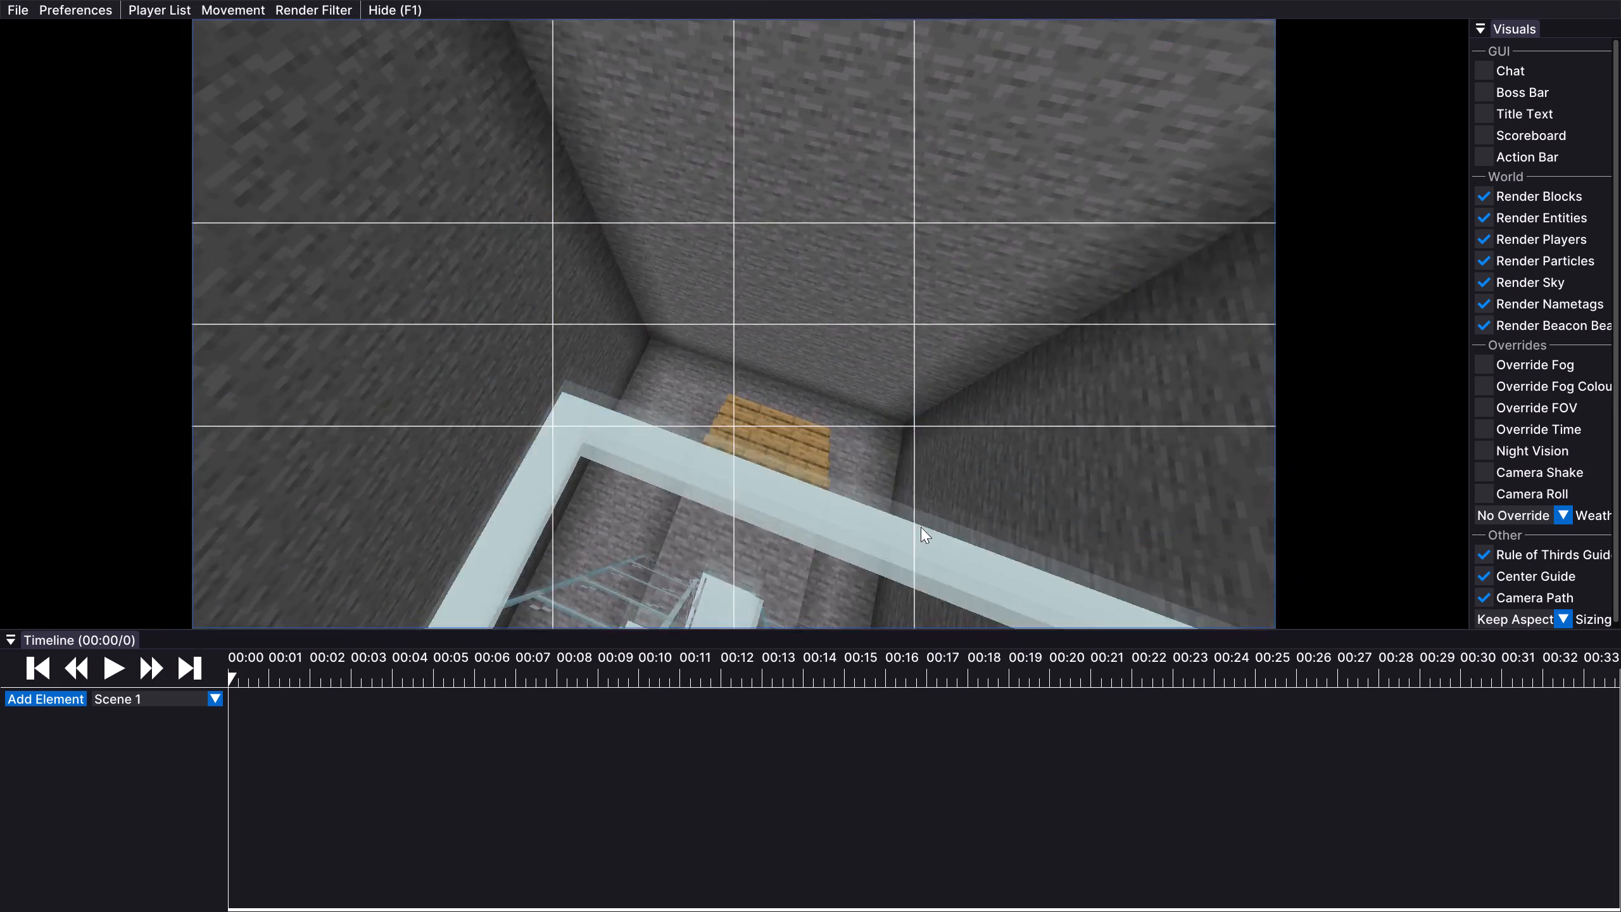
drag(904, 524, 810, 456)
key(ctrl+Left)
key(Right)
key(Right)
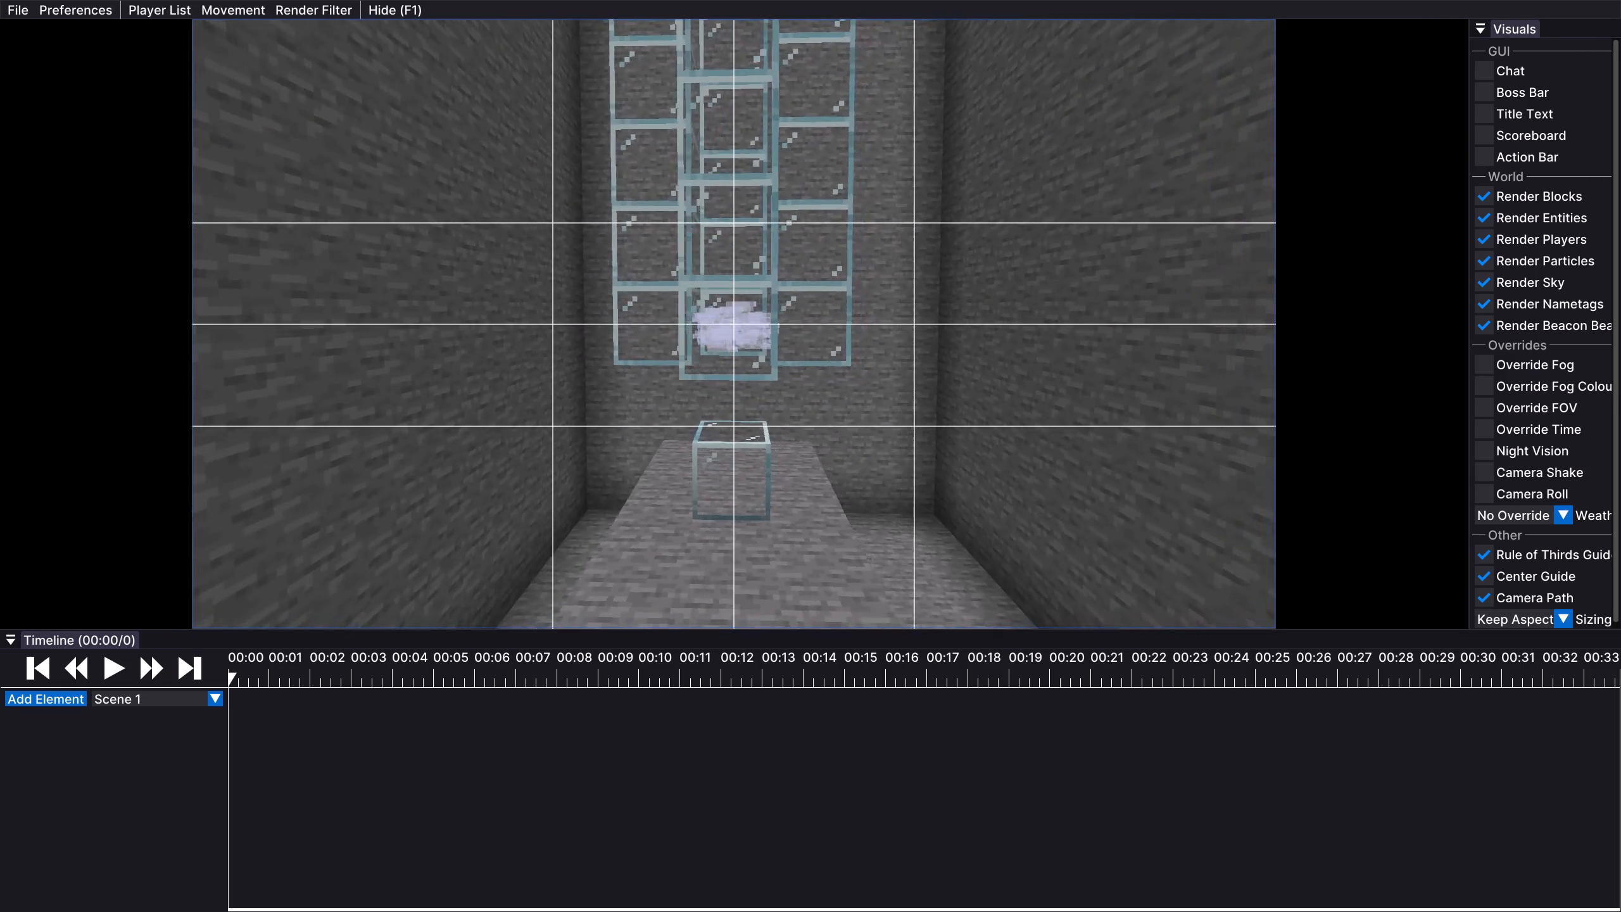
drag(810, 456, 811, 456)
key(ctrl+Left)
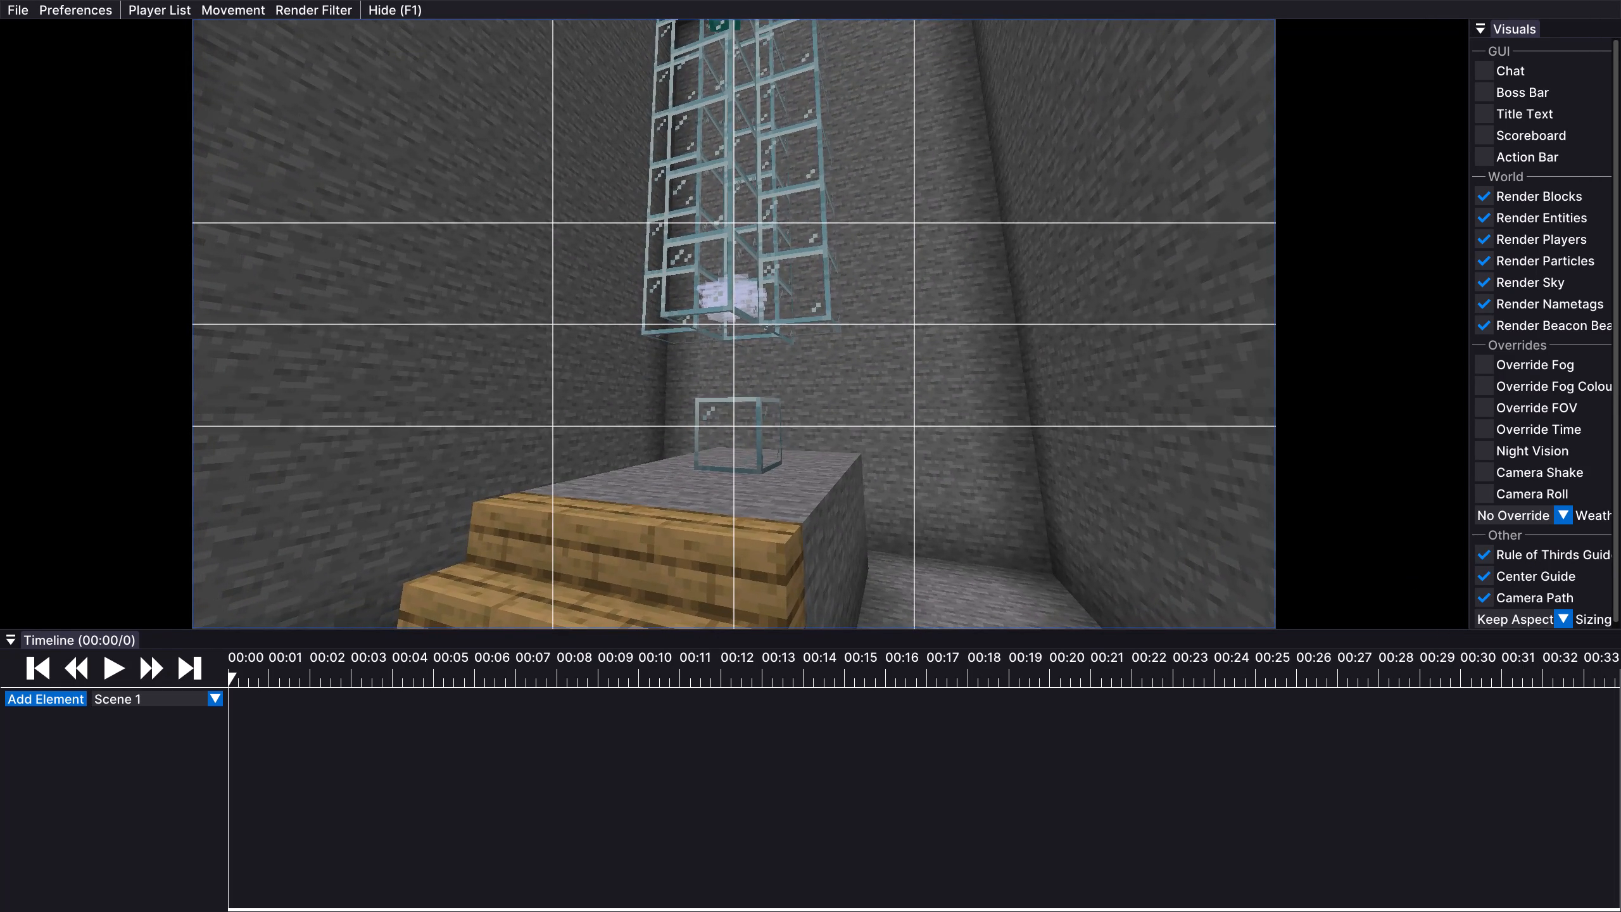
drag(811, 456, 810, 456)
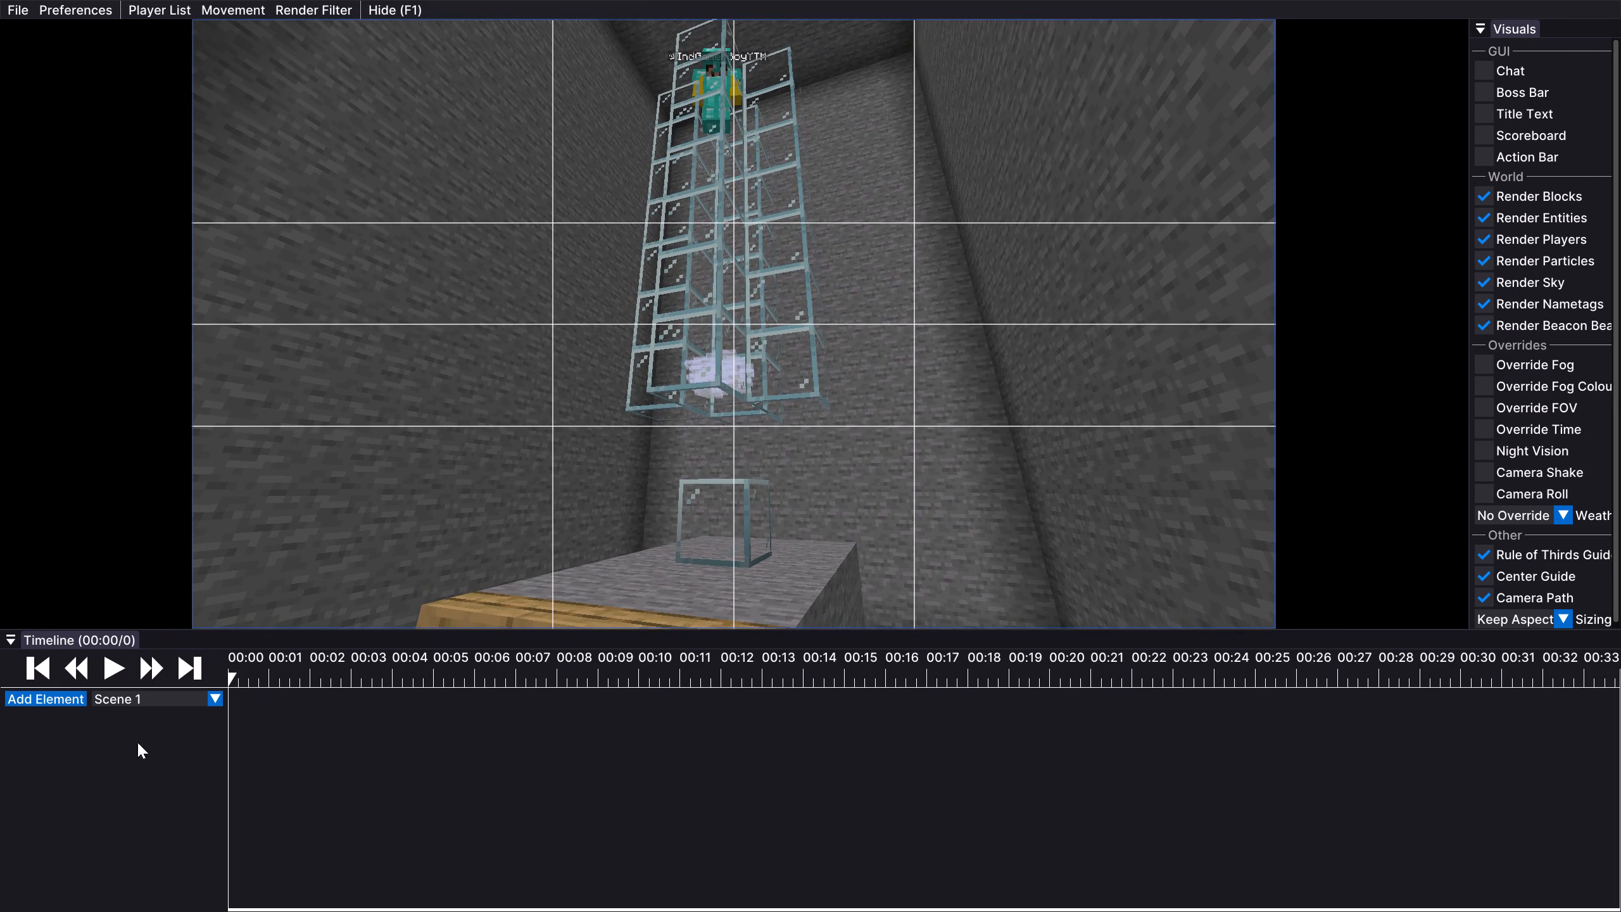
click(68, 702)
click(87, 709)
Set the replay to 00:04 (tick 90), frame the glass tower looking up from below, and add the first camera keyframe.
click(111, 664)
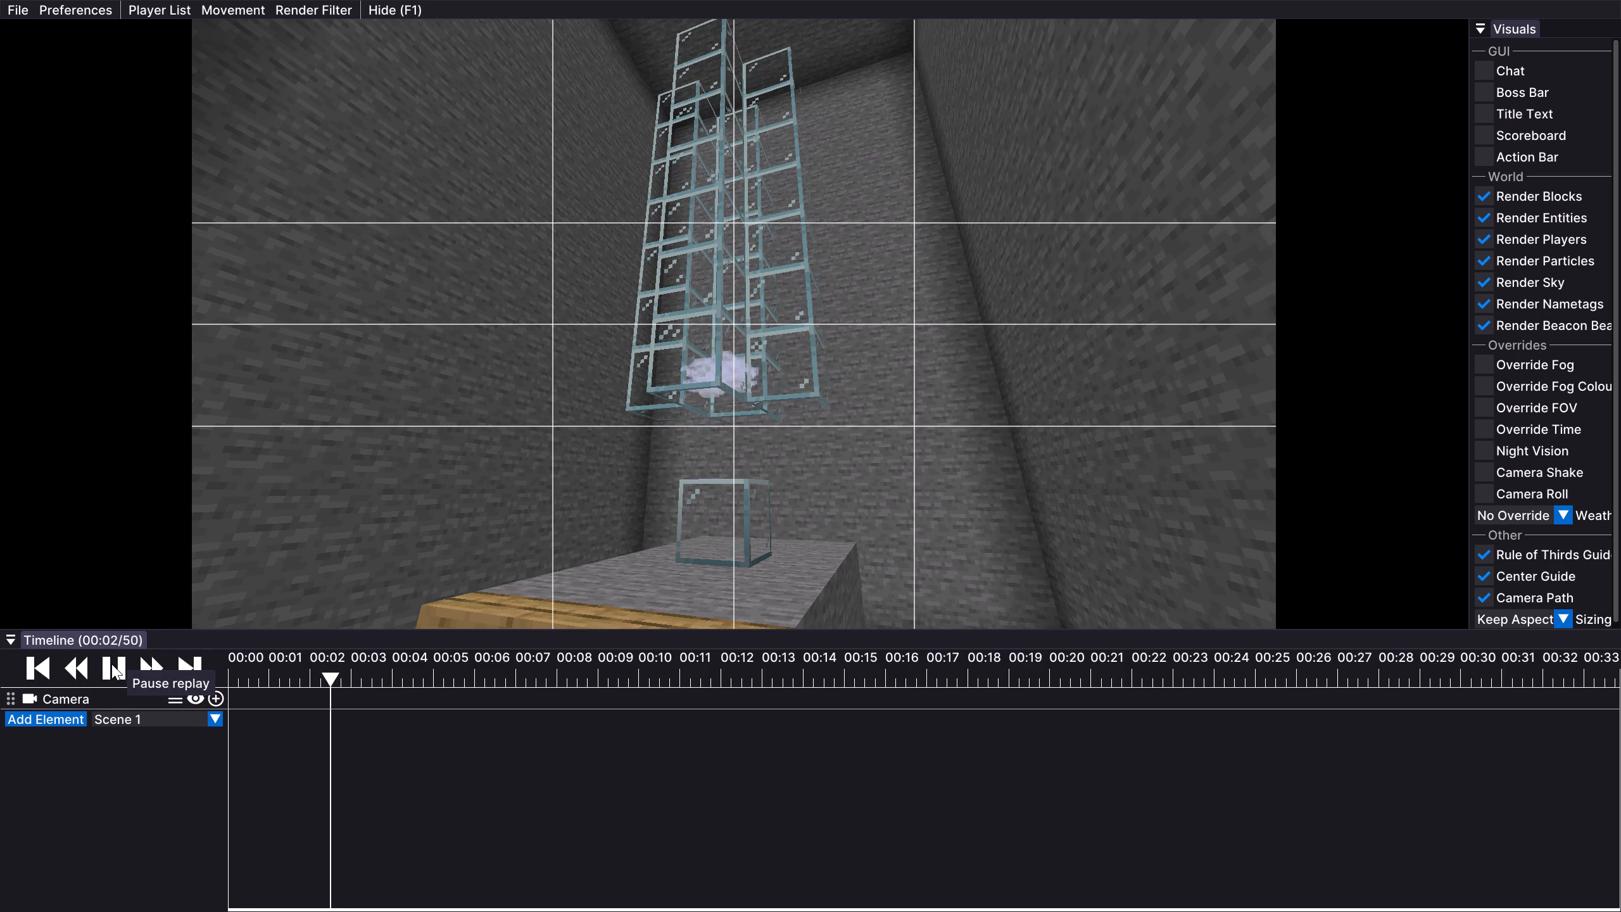
drag(407, 678, 597, 685)
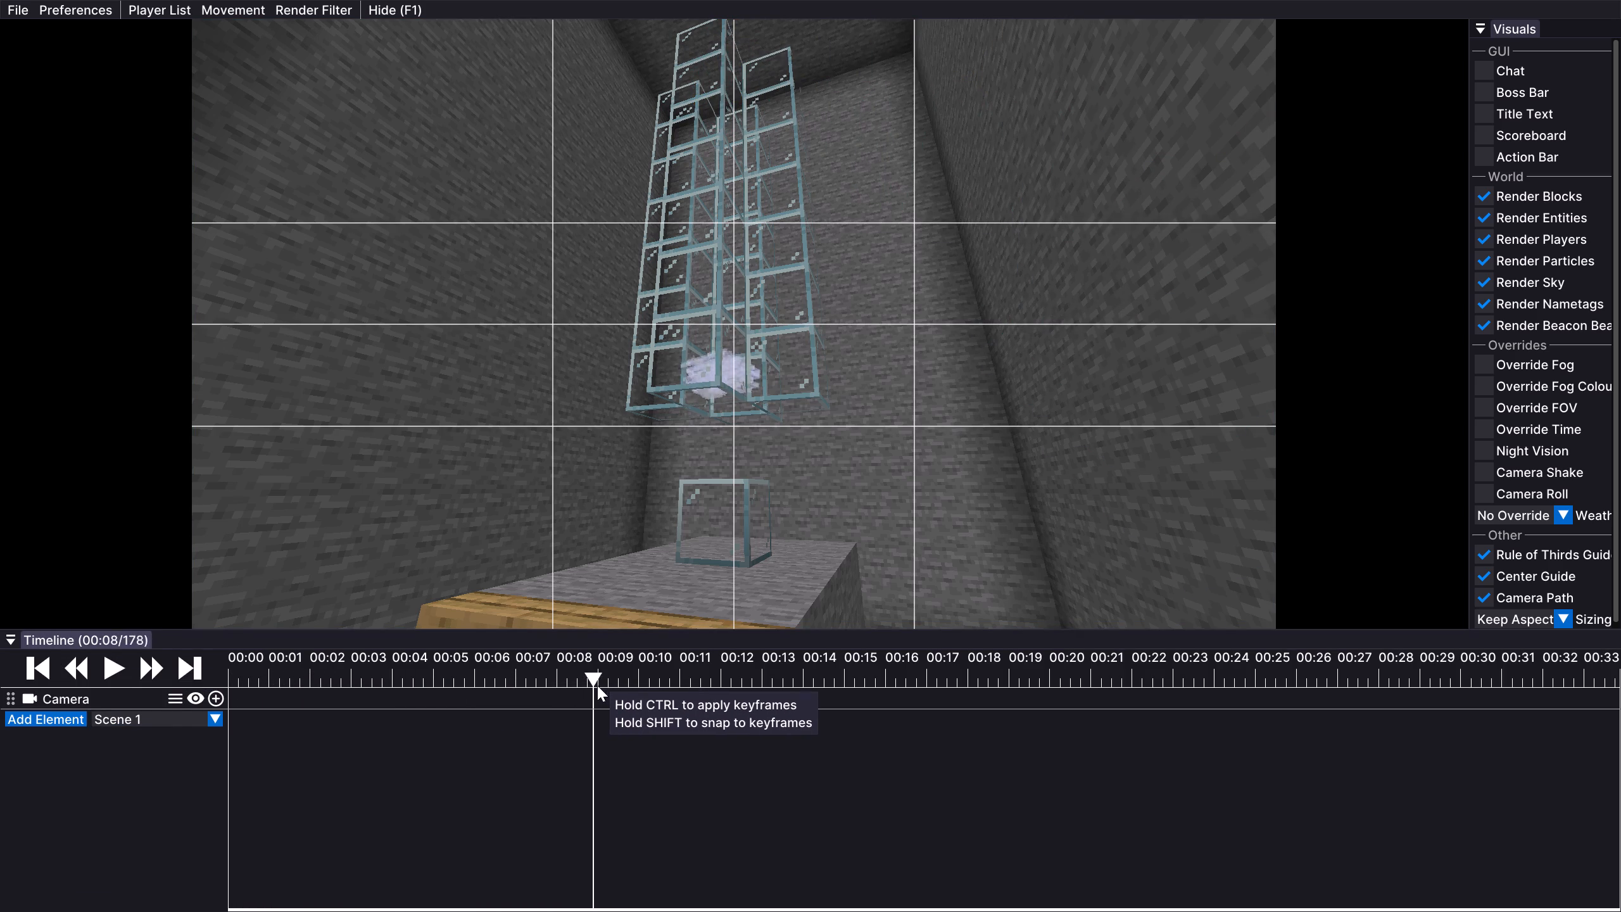
drag(597, 685, 502, 692)
drag(495, 678, 413, 681)
shift+drag(867, 462, 810, 455)
key(Down)
key(Right)
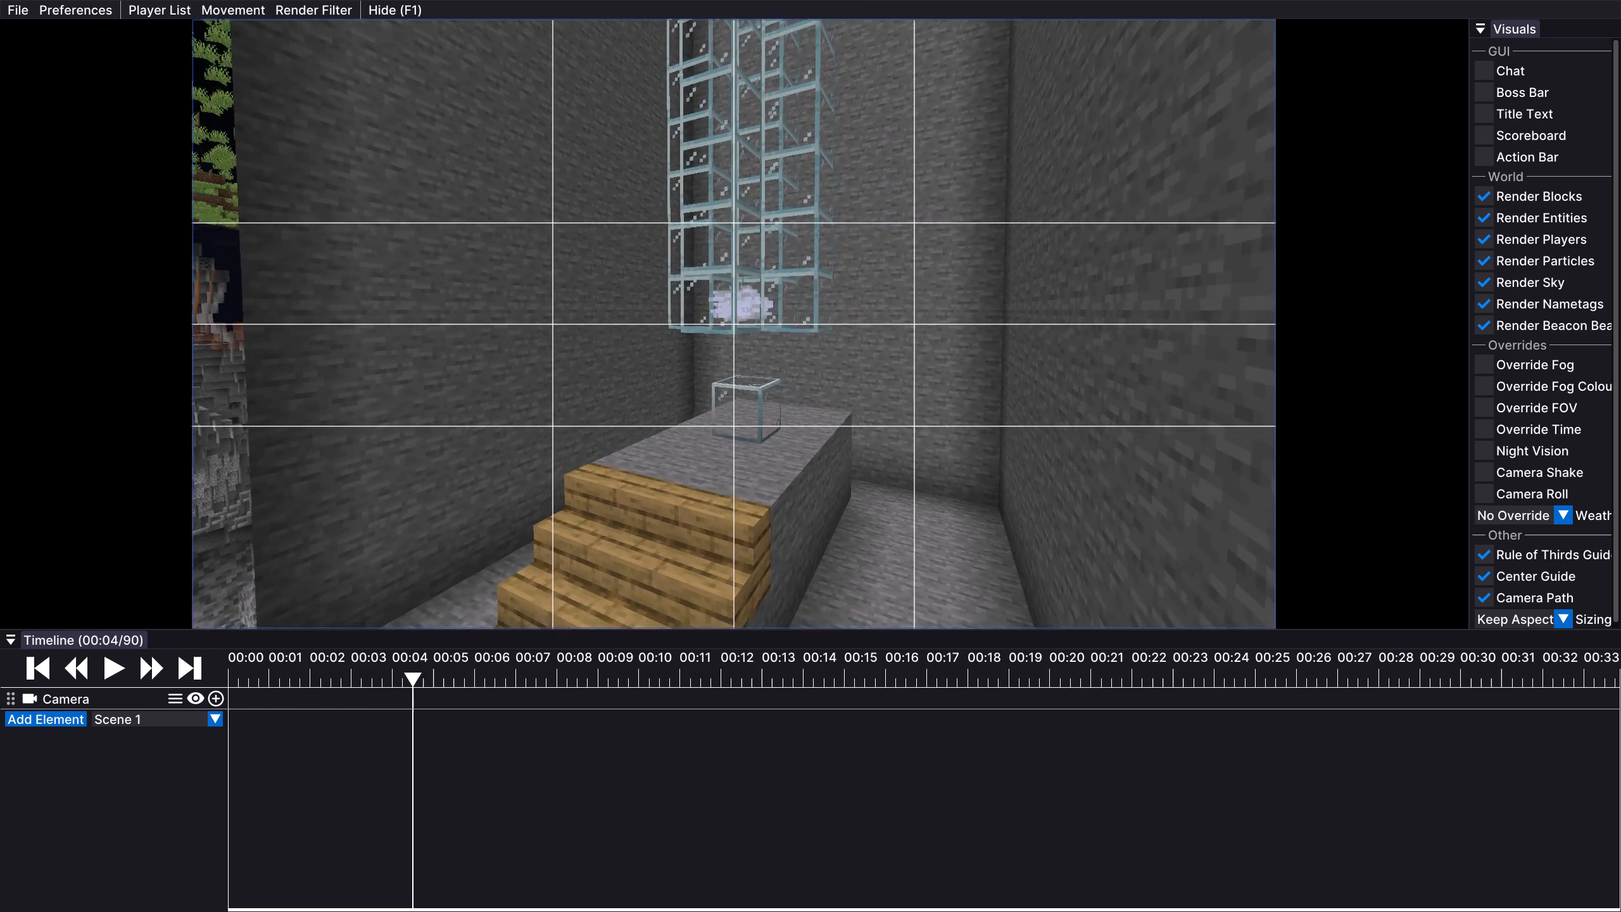
shift+drag(810, 455, 811, 456)
key(Up)
key(Down)
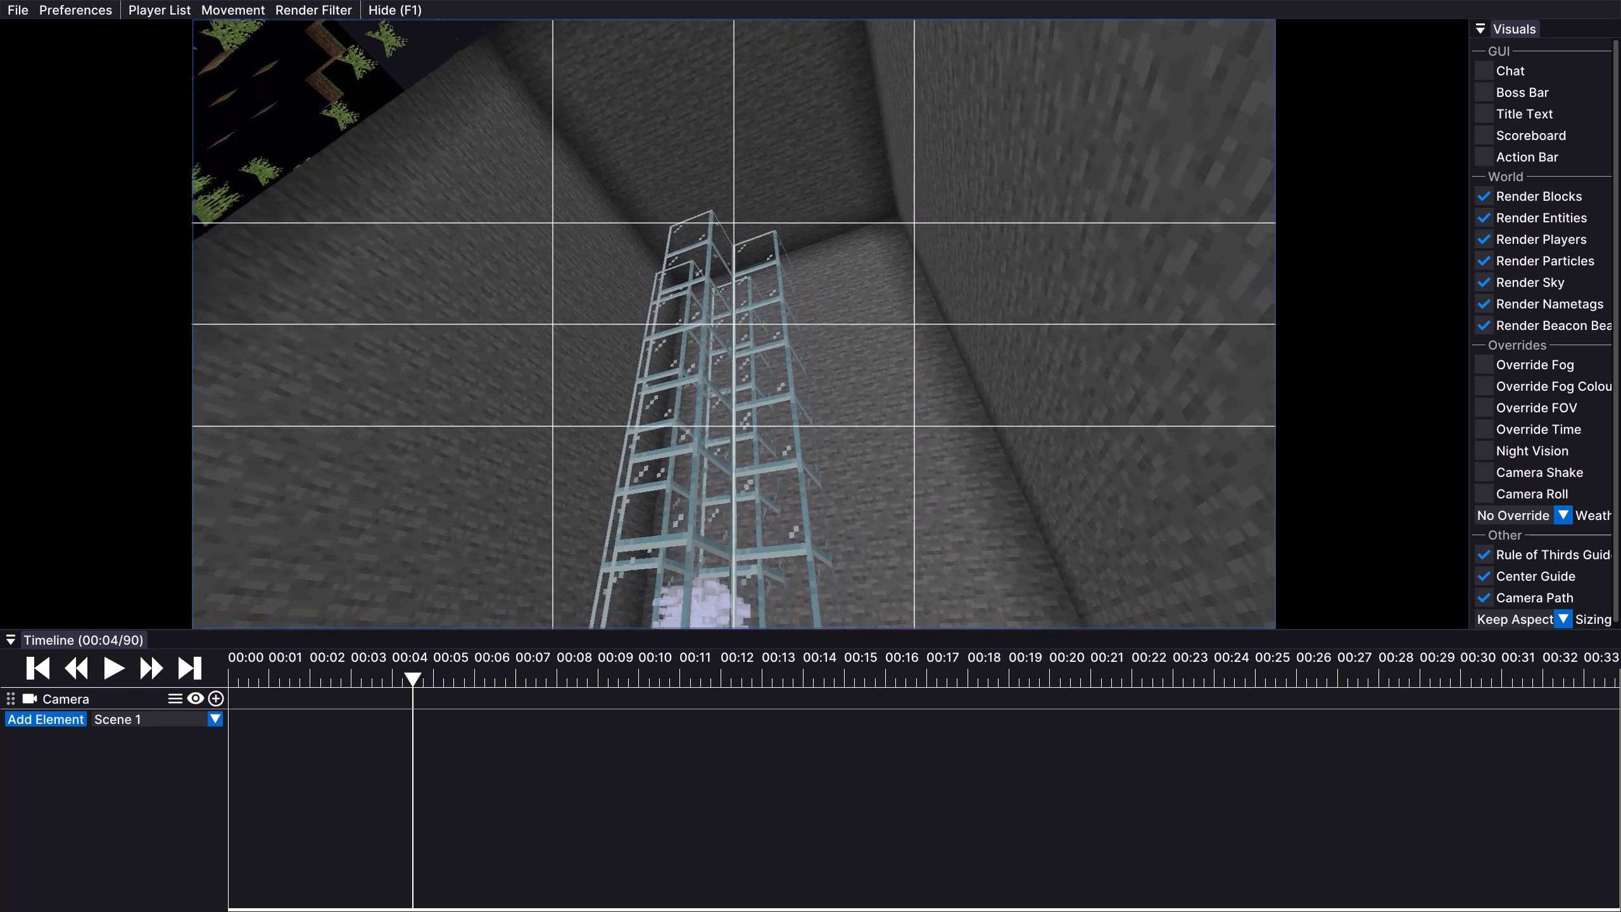
shift+drag(811, 456, 810, 456)
click(211, 696)
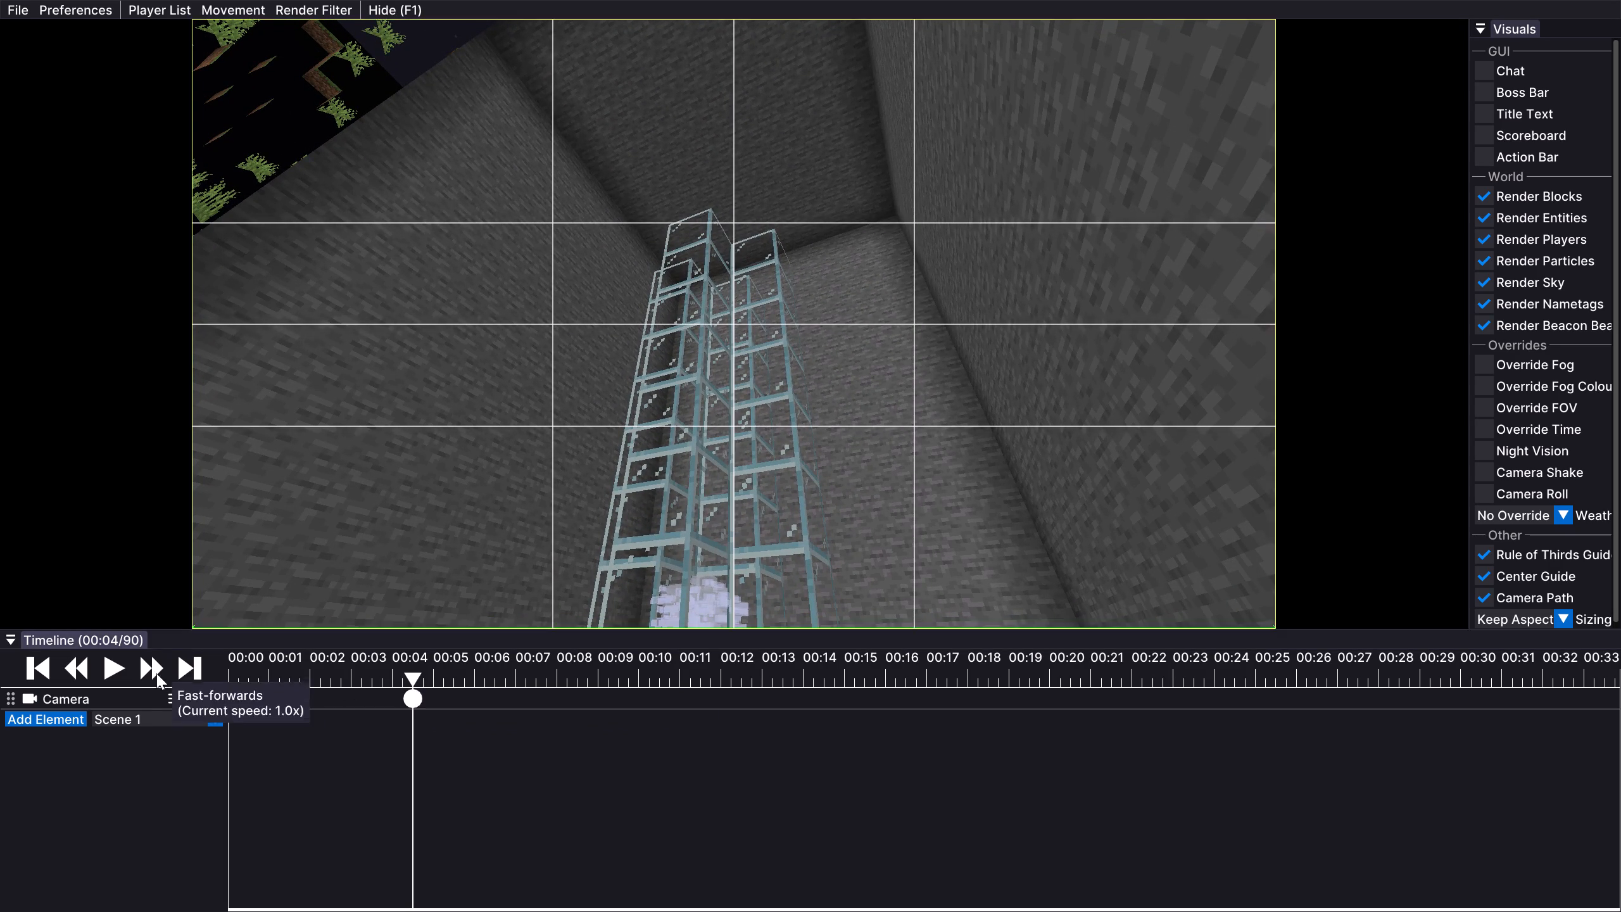
Review the replay from 00:01 to 00:07 (tick 144), add a second camera keyframe with the same framing, and shift it to about 00:08.
click(114, 666)
double_click(114, 666)
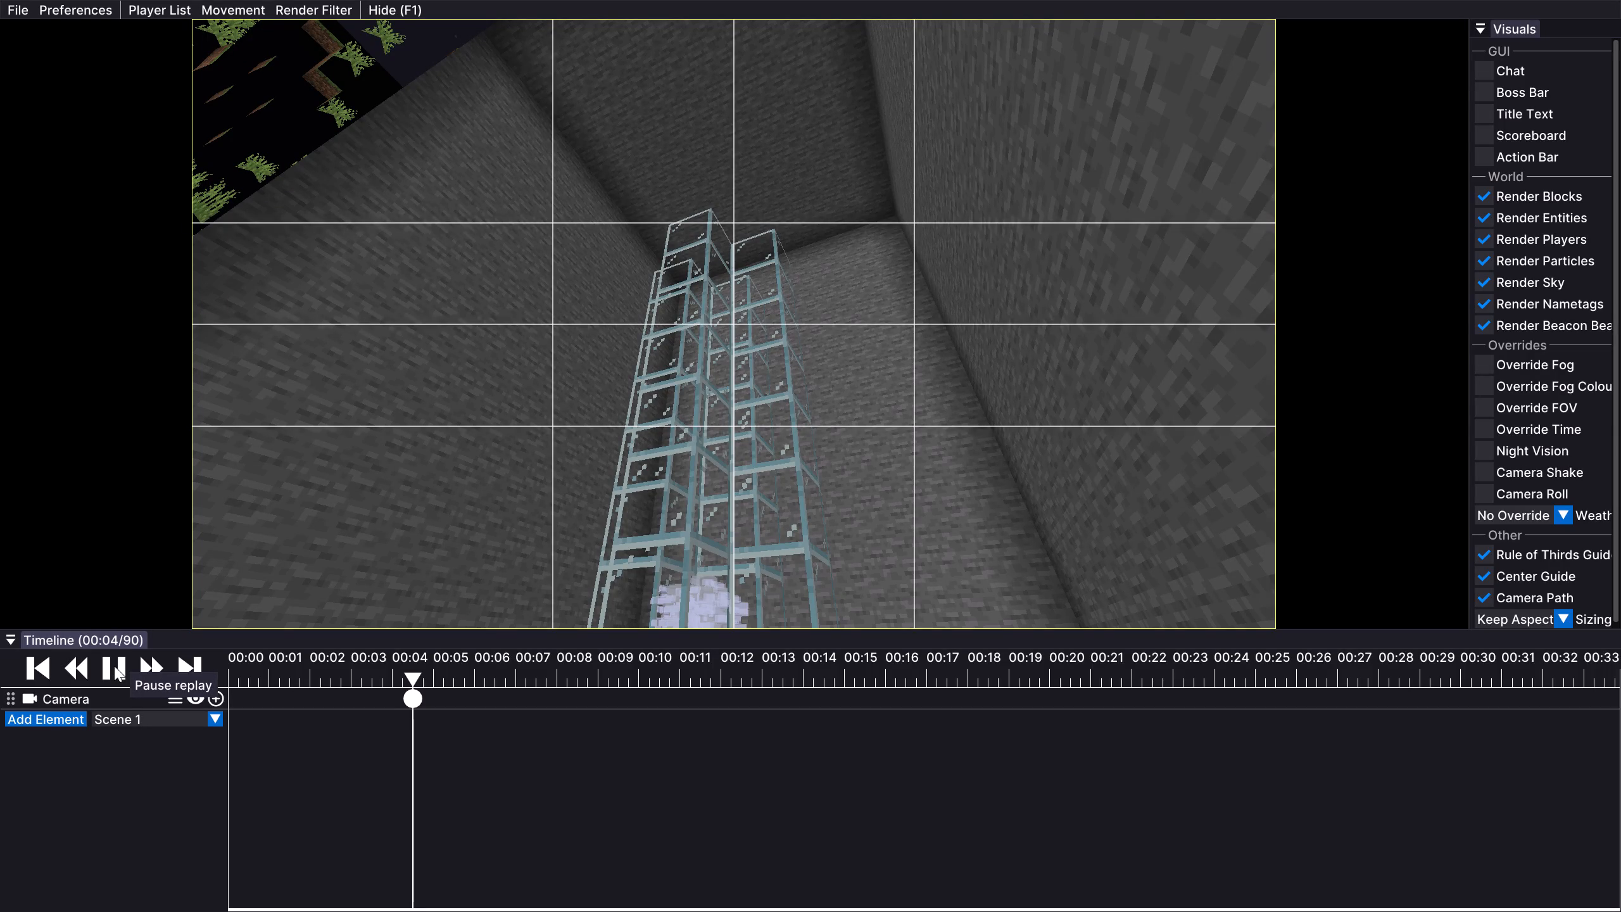
drag(381, 665, 287, 678)
click(130, 668)
click(109, 666)
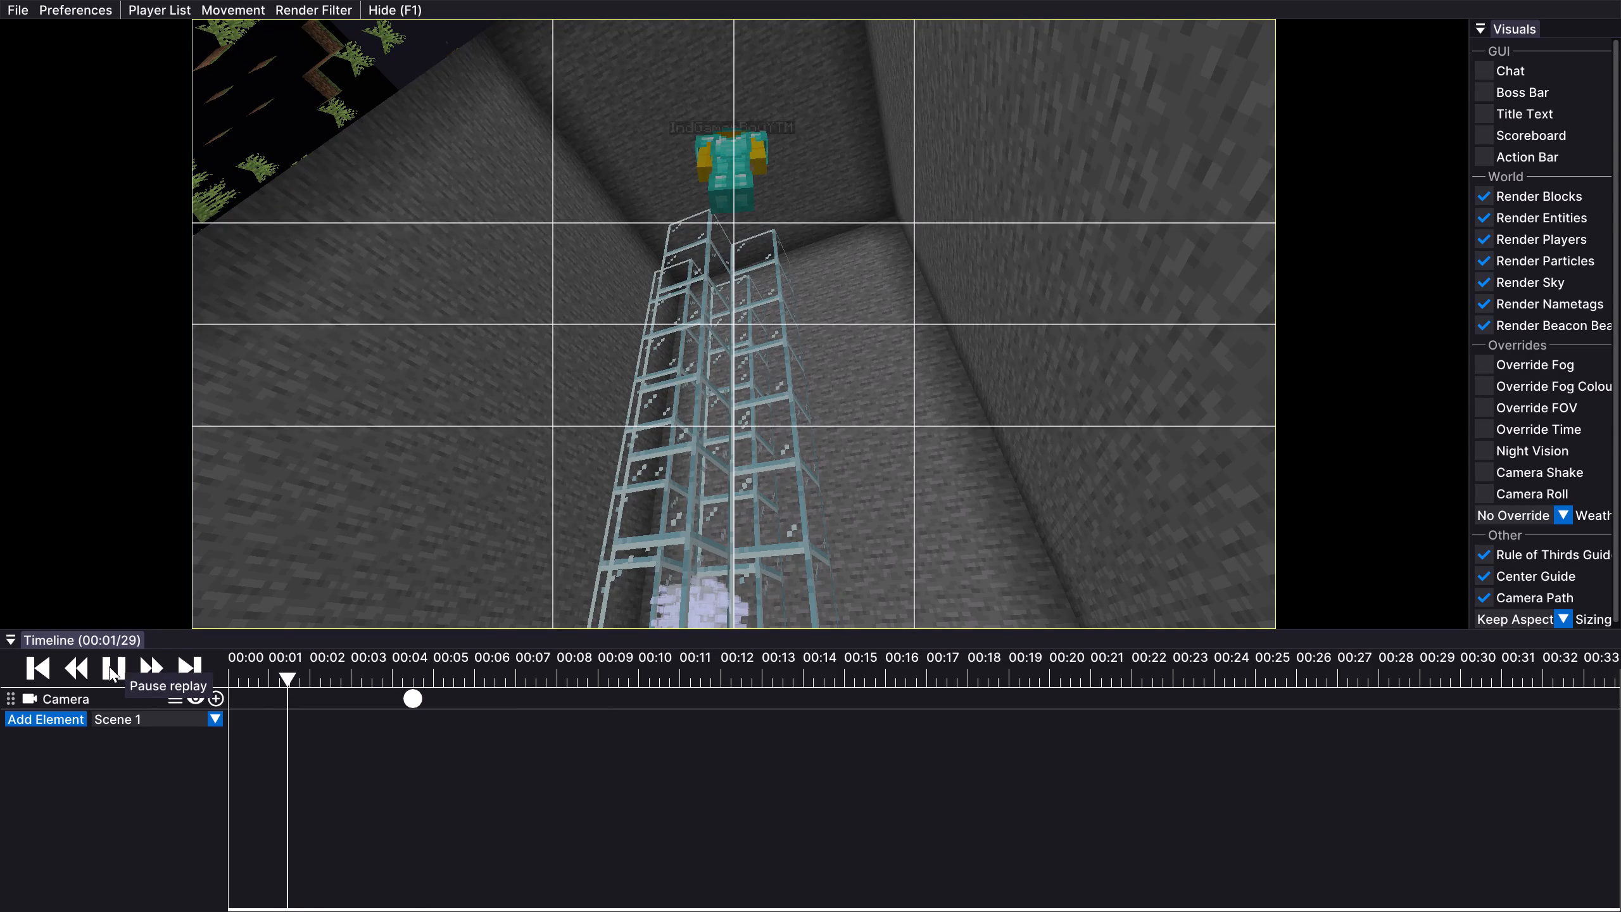
drag(310, 669, 405, 675)
click(111, 669)
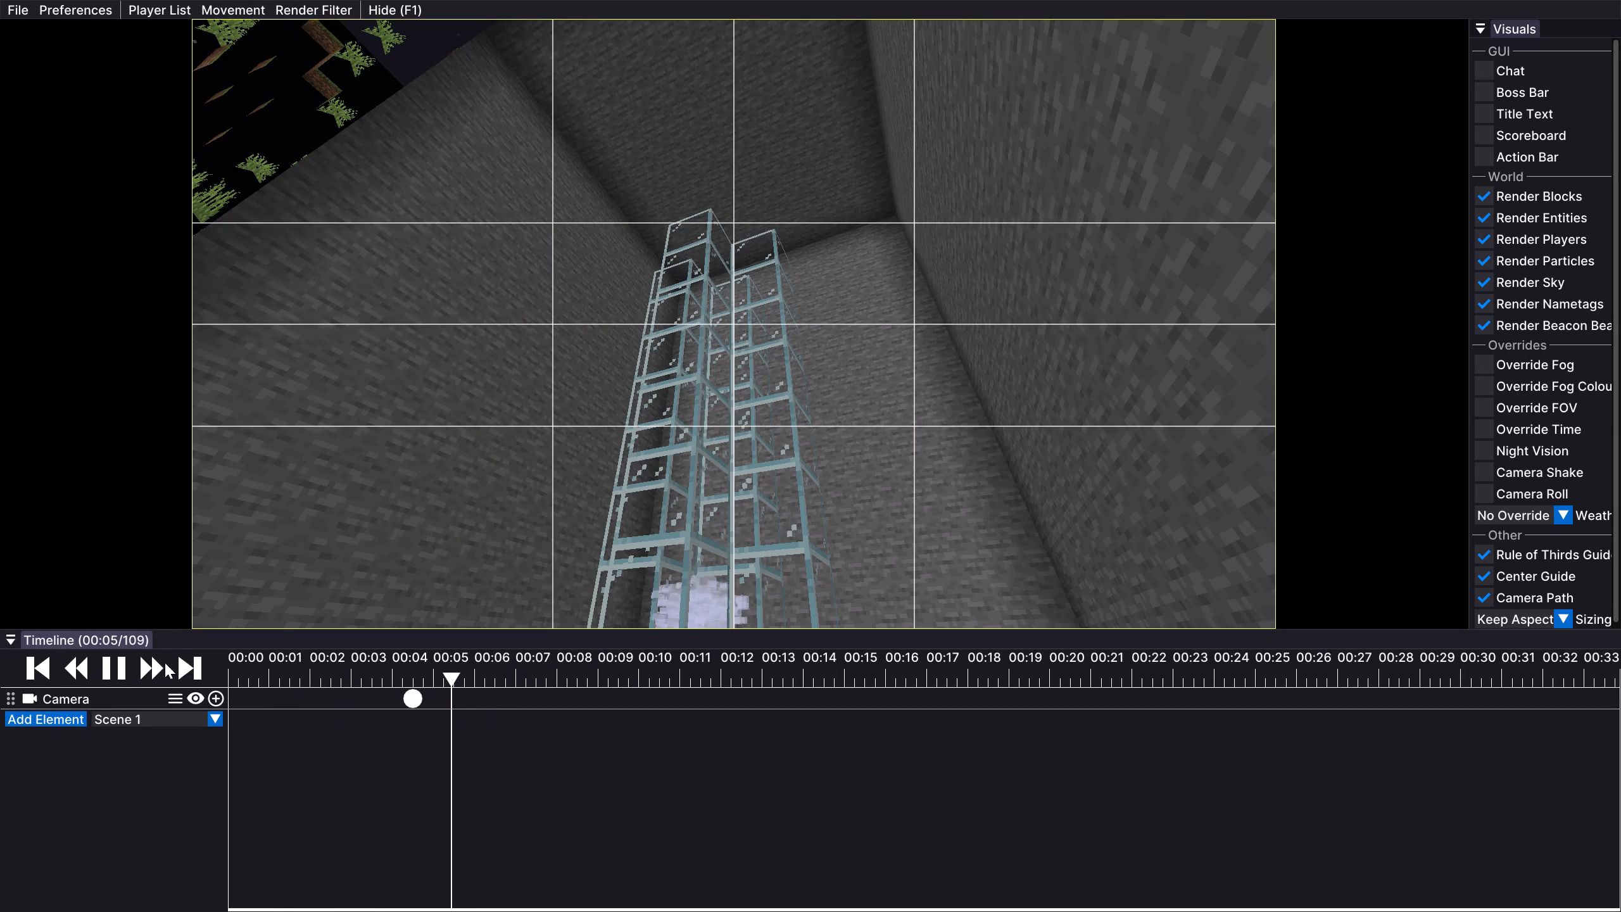
click(119, 660)
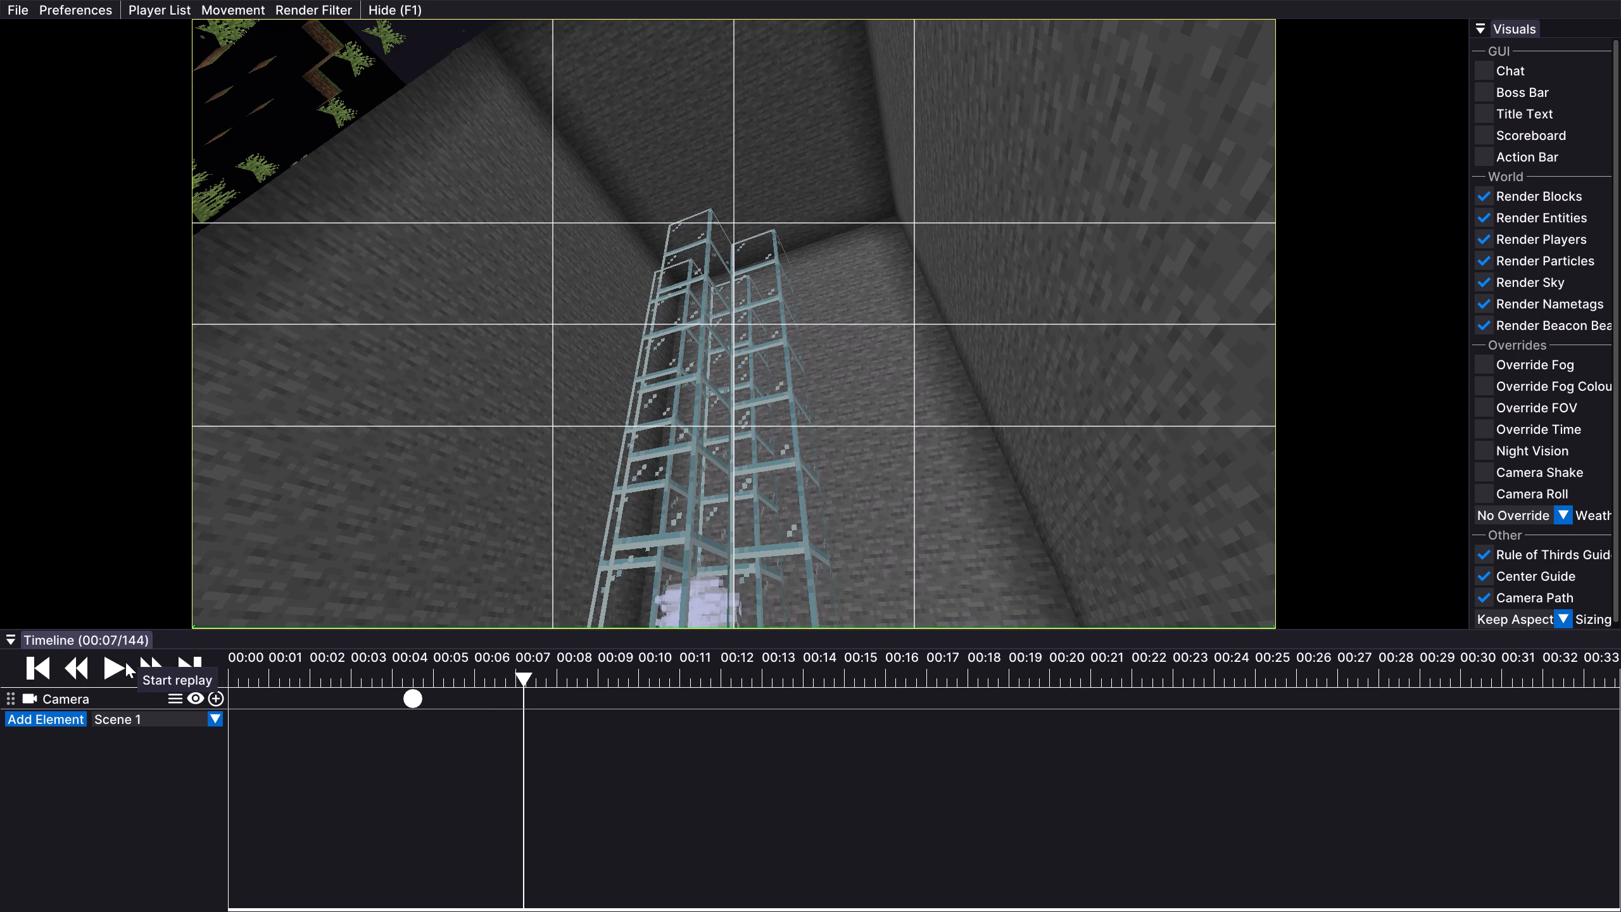
click(218, 700)
drag(515, 701, 548, 700)
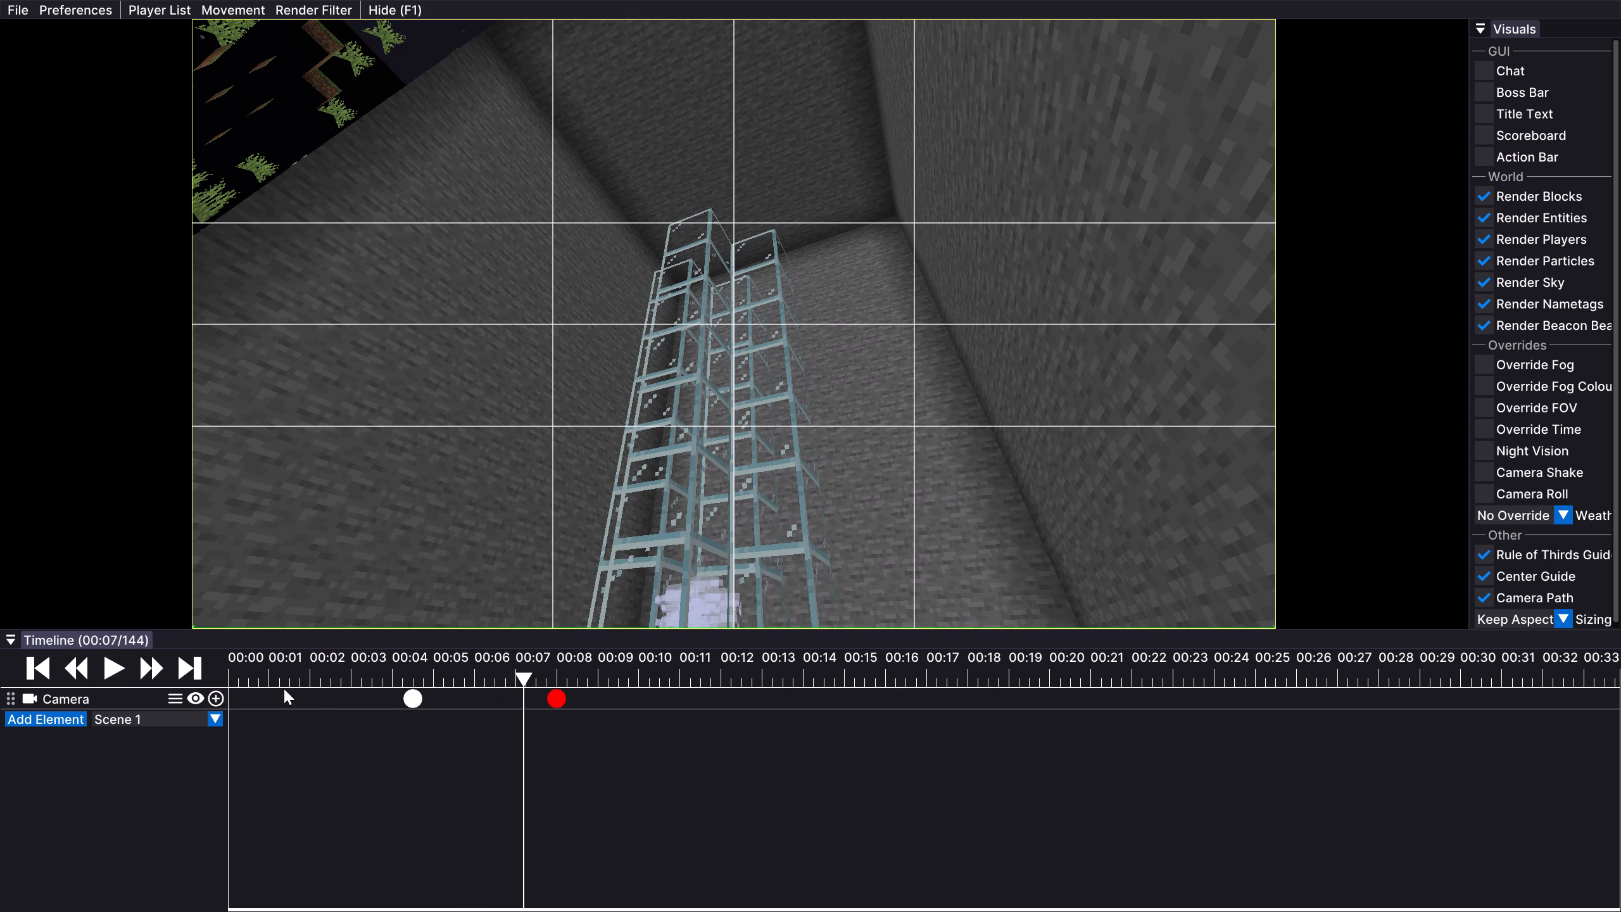
Advance the replay to 00:09 (tick 180), center the wind charge at the tower's base close up, and add a third camera keyframe.
click(124, 671)
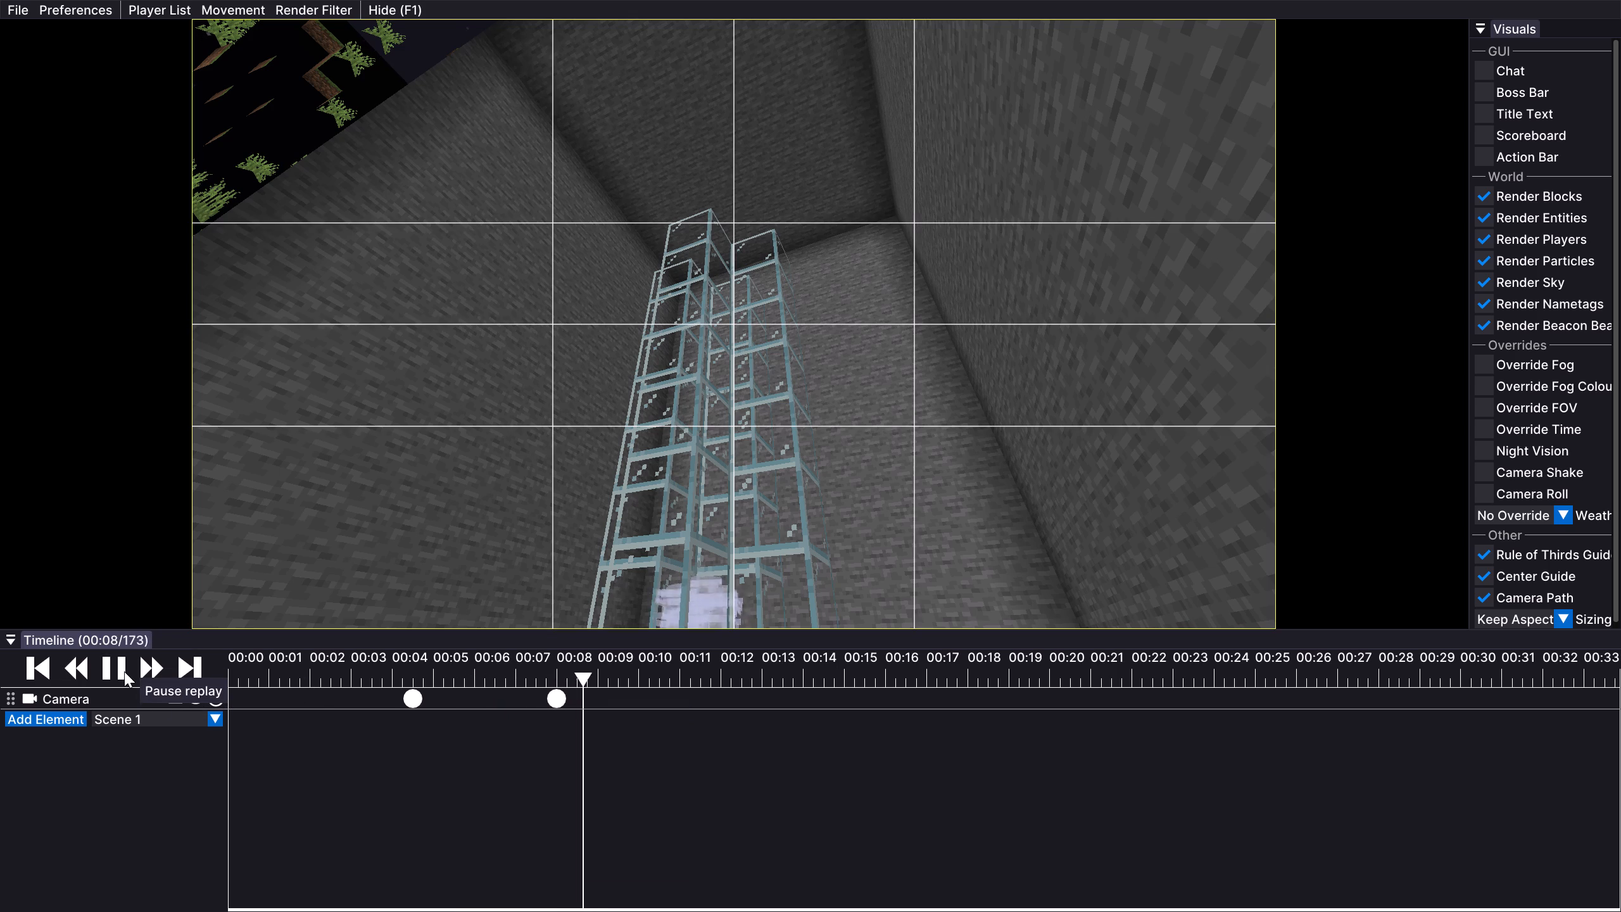
click(124, 671)
drag(897, 309, 811, 456)
key(Up)
key(Left)
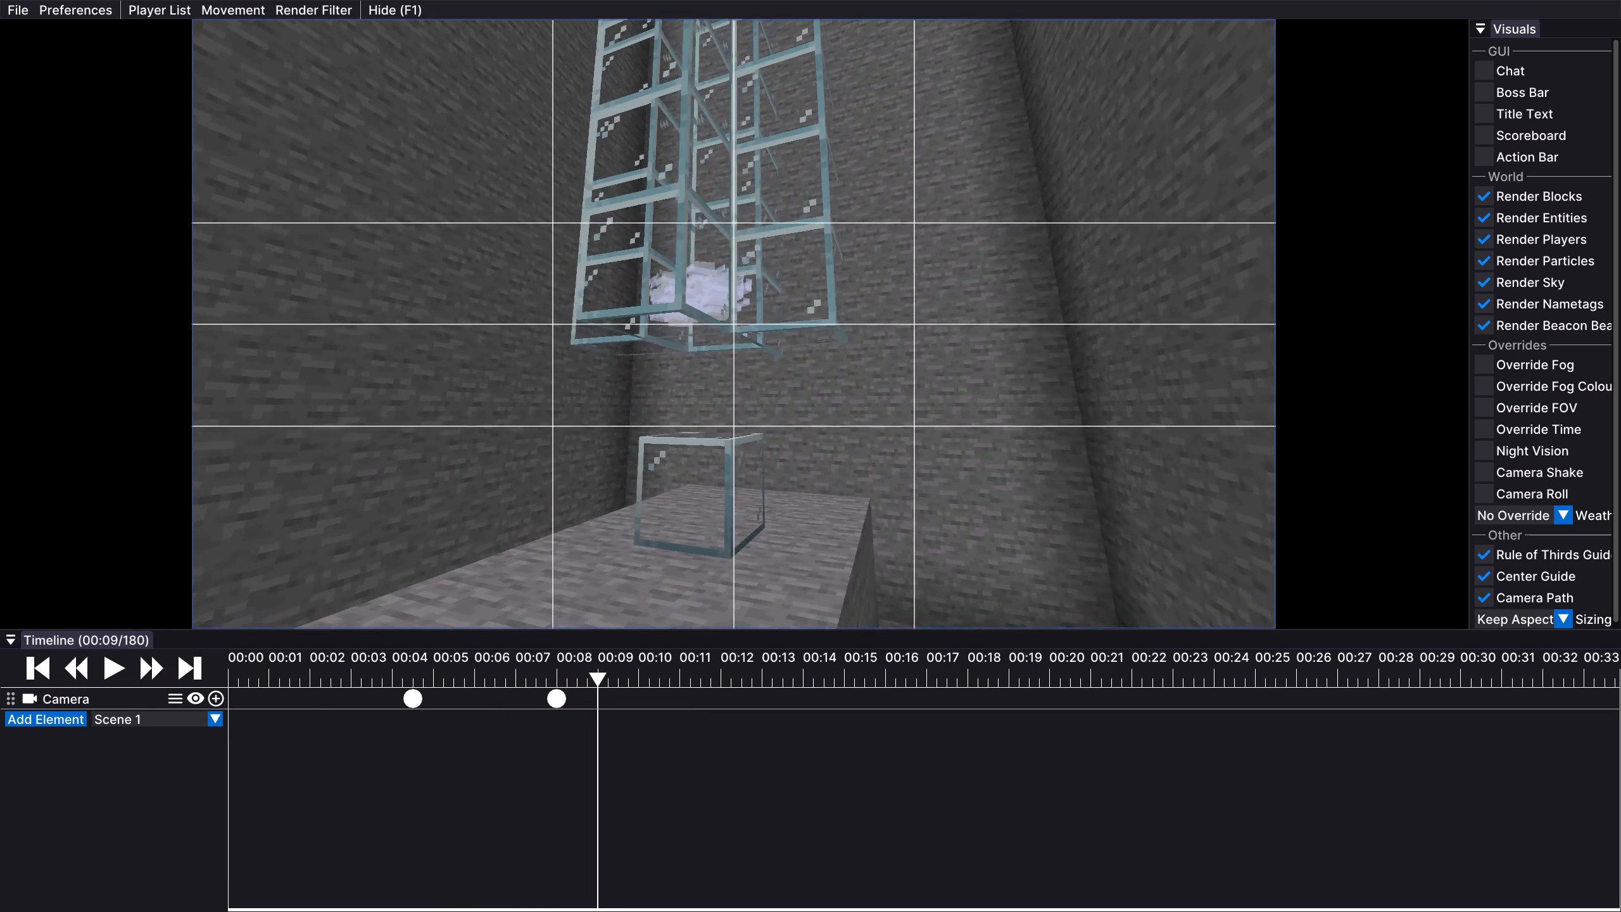
drag(811, 456, 810, 457)
key(Up)
key(Down)
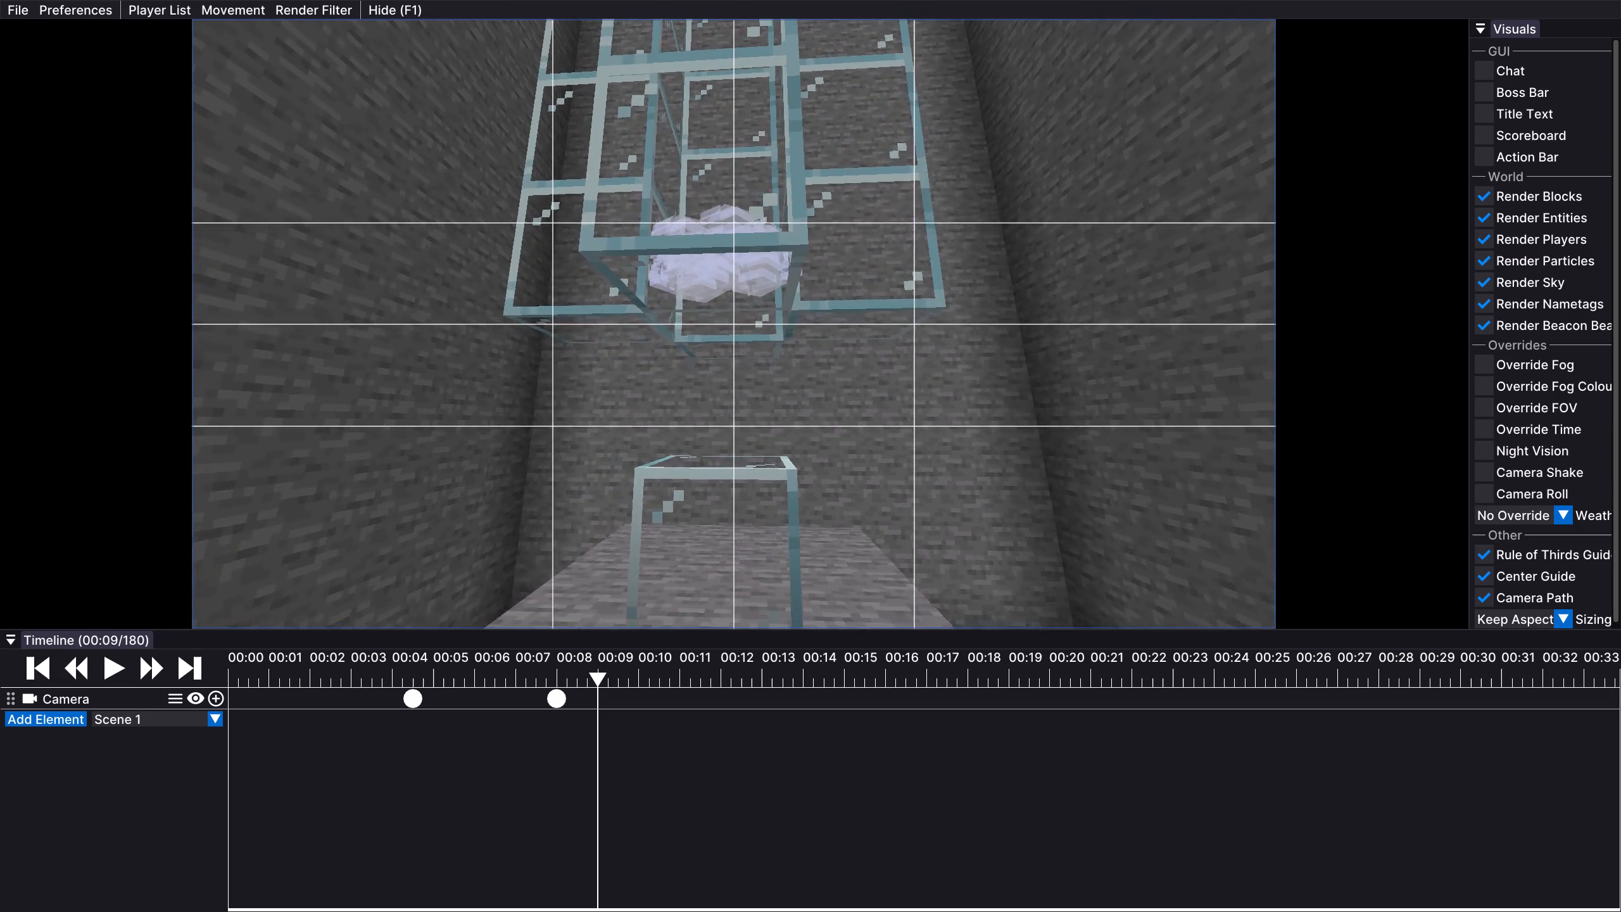
drag(810, 457, 810, 456)
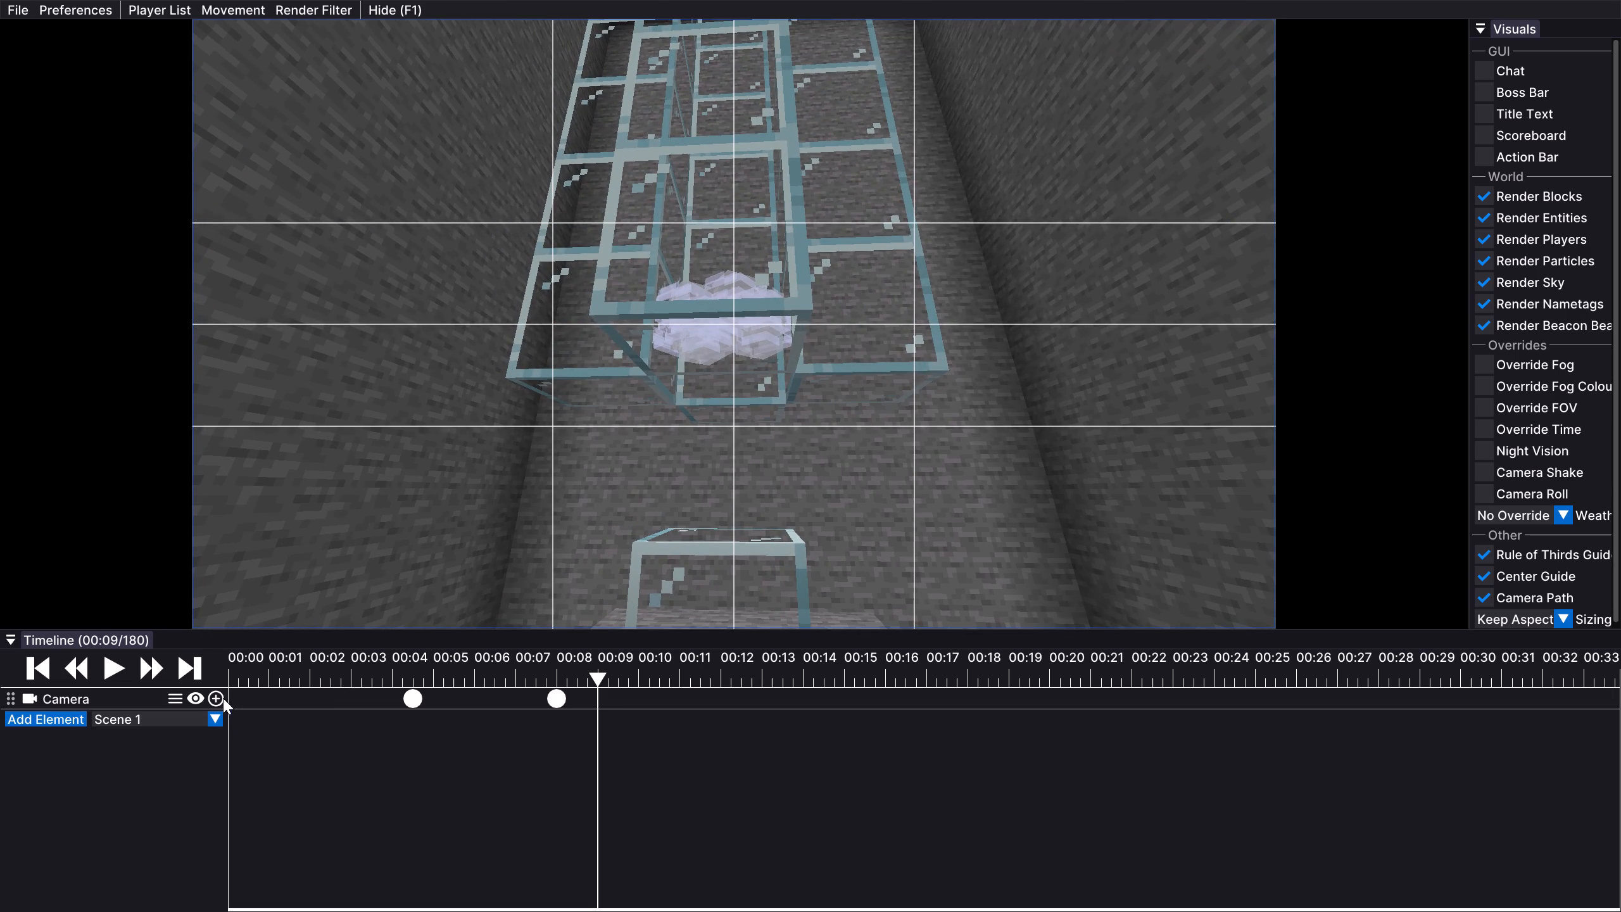
click(223, 698)
click(222, 692)
Preview the camera move from 00:07 and 00:03, and shift the first camera keyframe to between 00:06 and 00:07.
click(557, 674)
drag(557, 674, 549, 673)
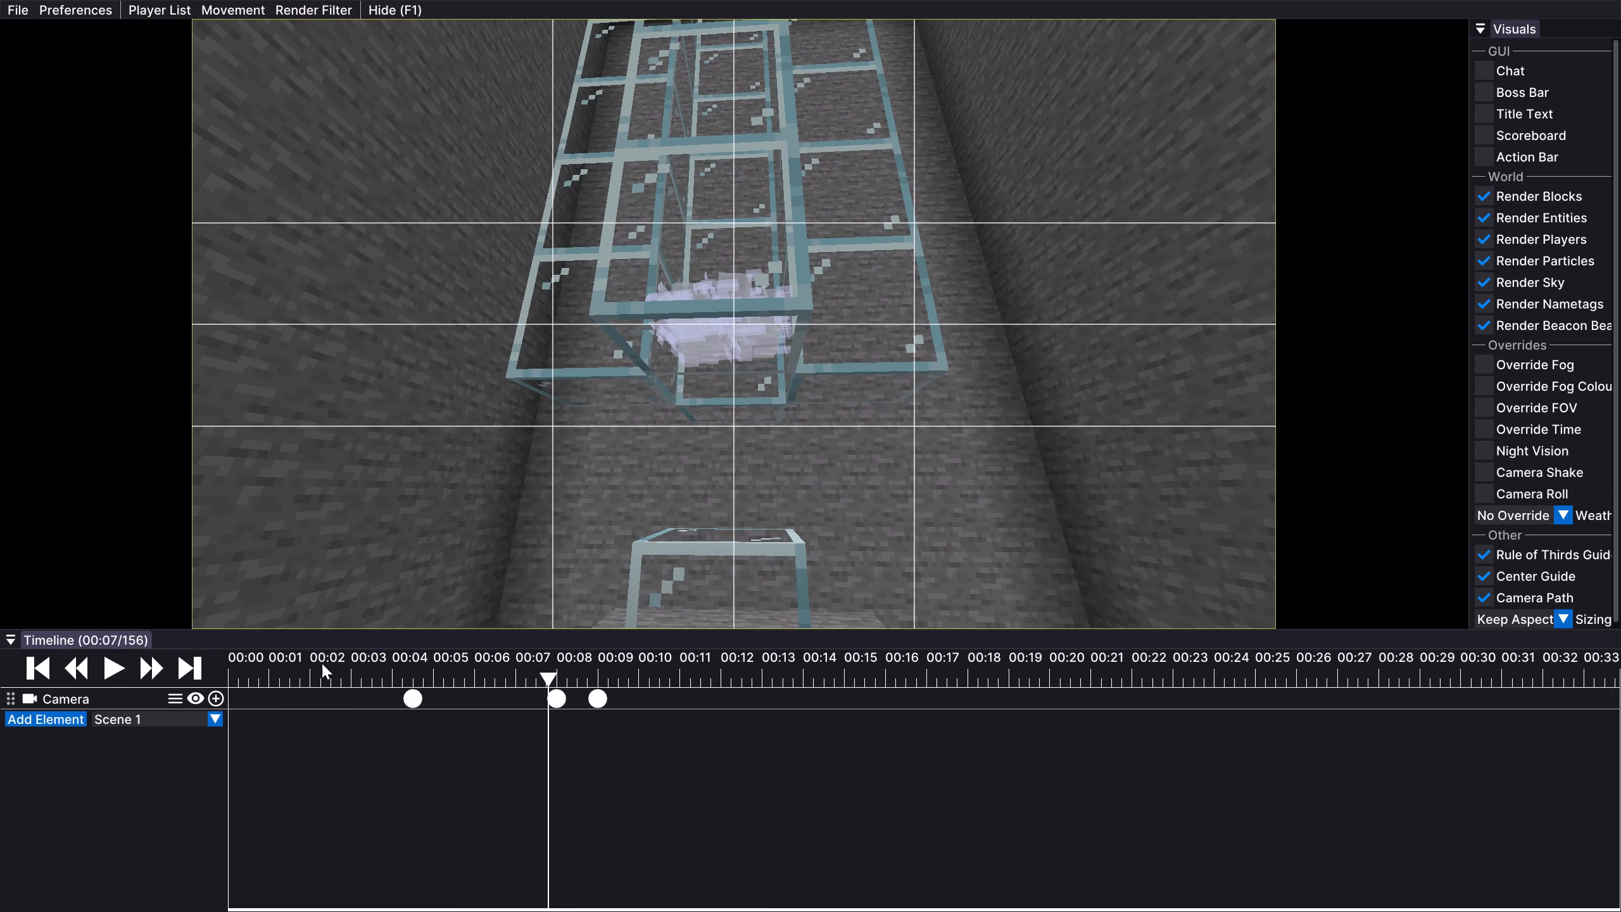
click(115, 667)
click(115, 667)
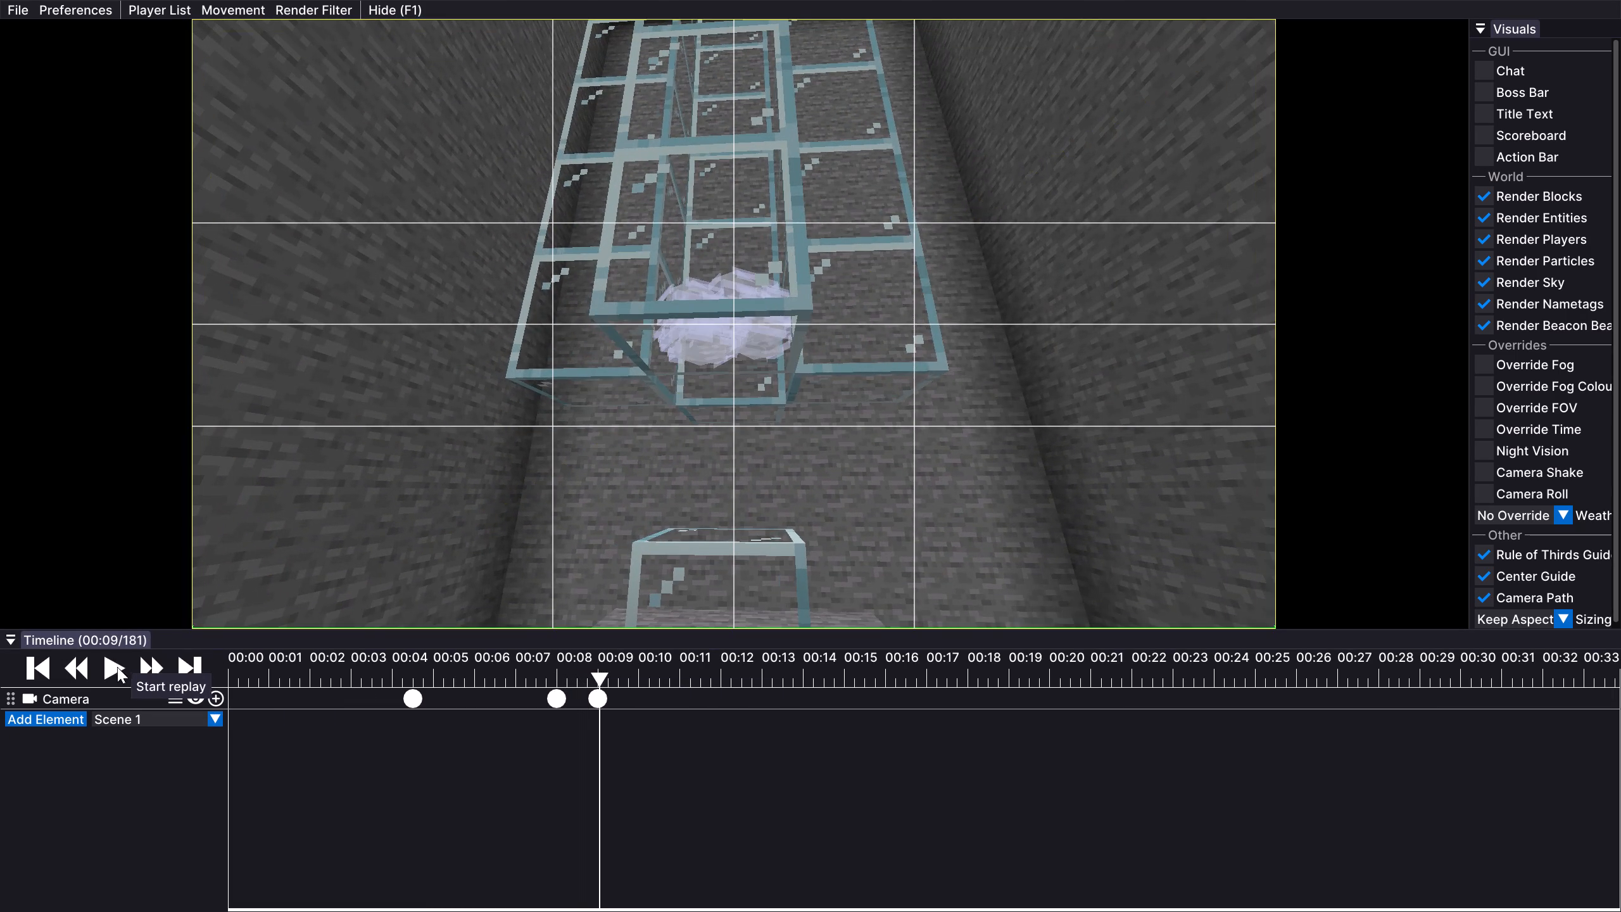
click(383, 654)
click(115, 665)
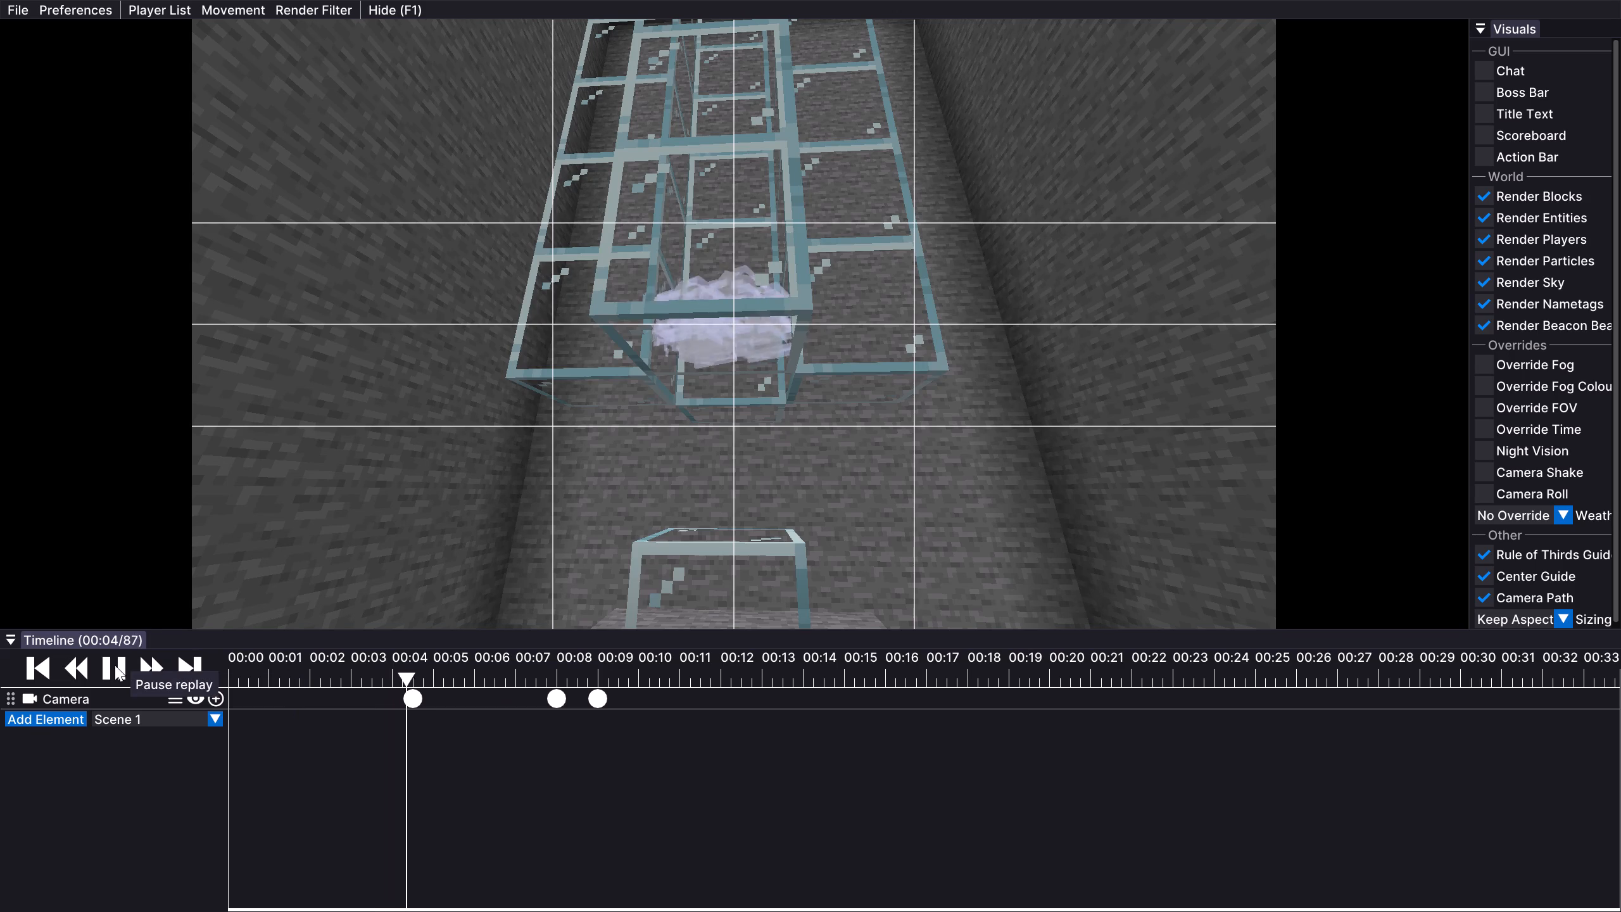
drag(415, 704, 500, 711)
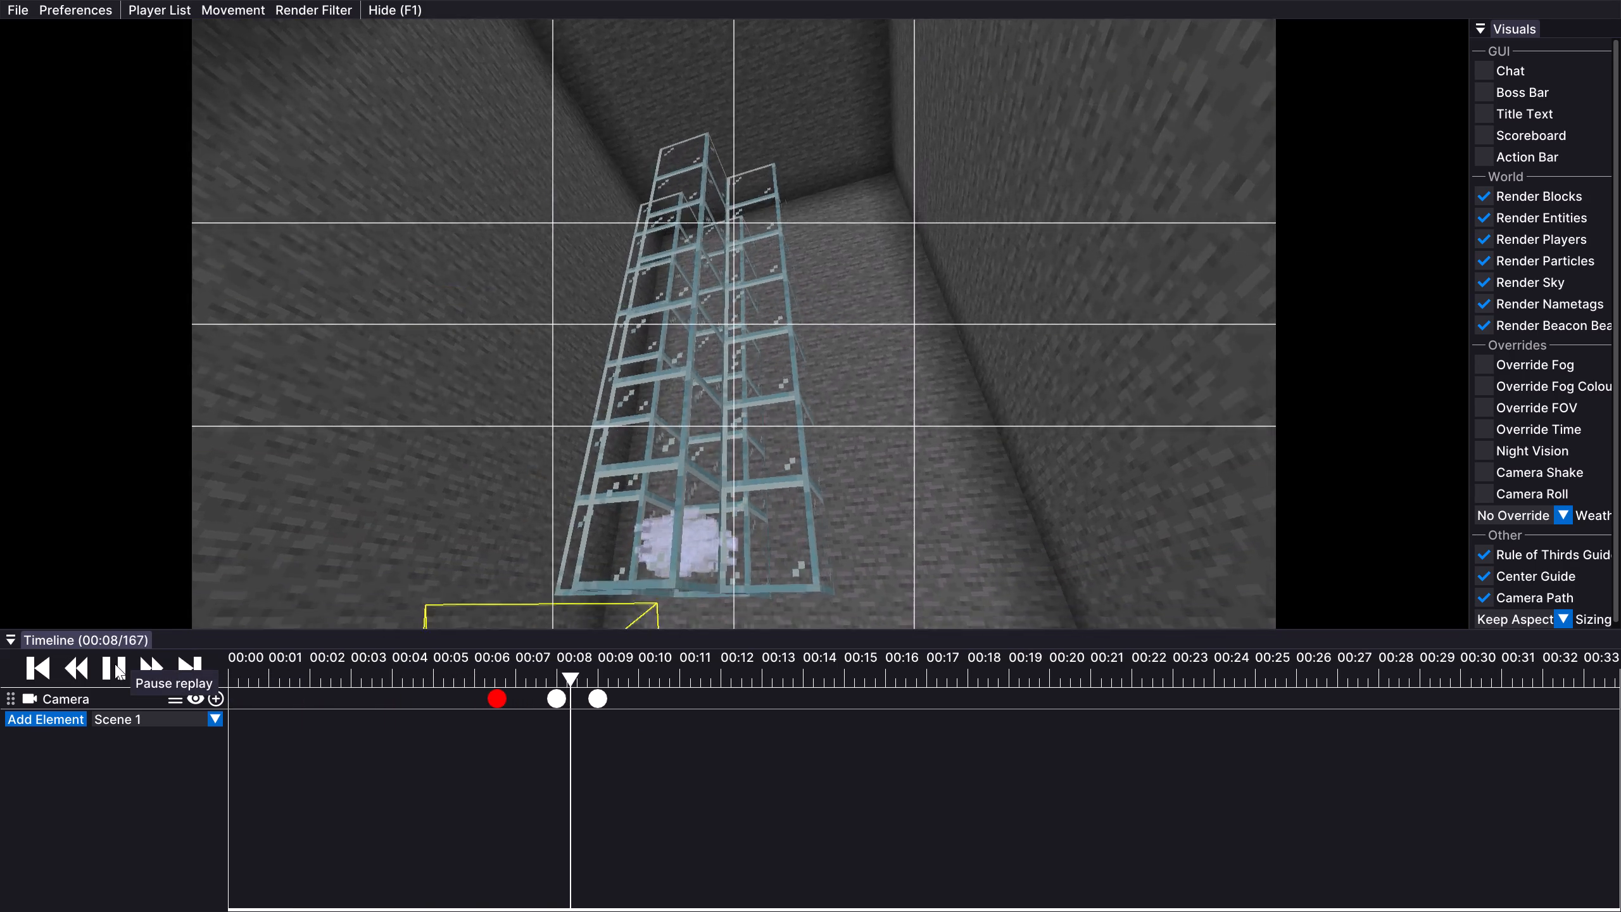
Review the move from 00:07 past 00:09 and delete the third camera keyframe, the close-up one.
click(115, 664)
double_click(115, 664)
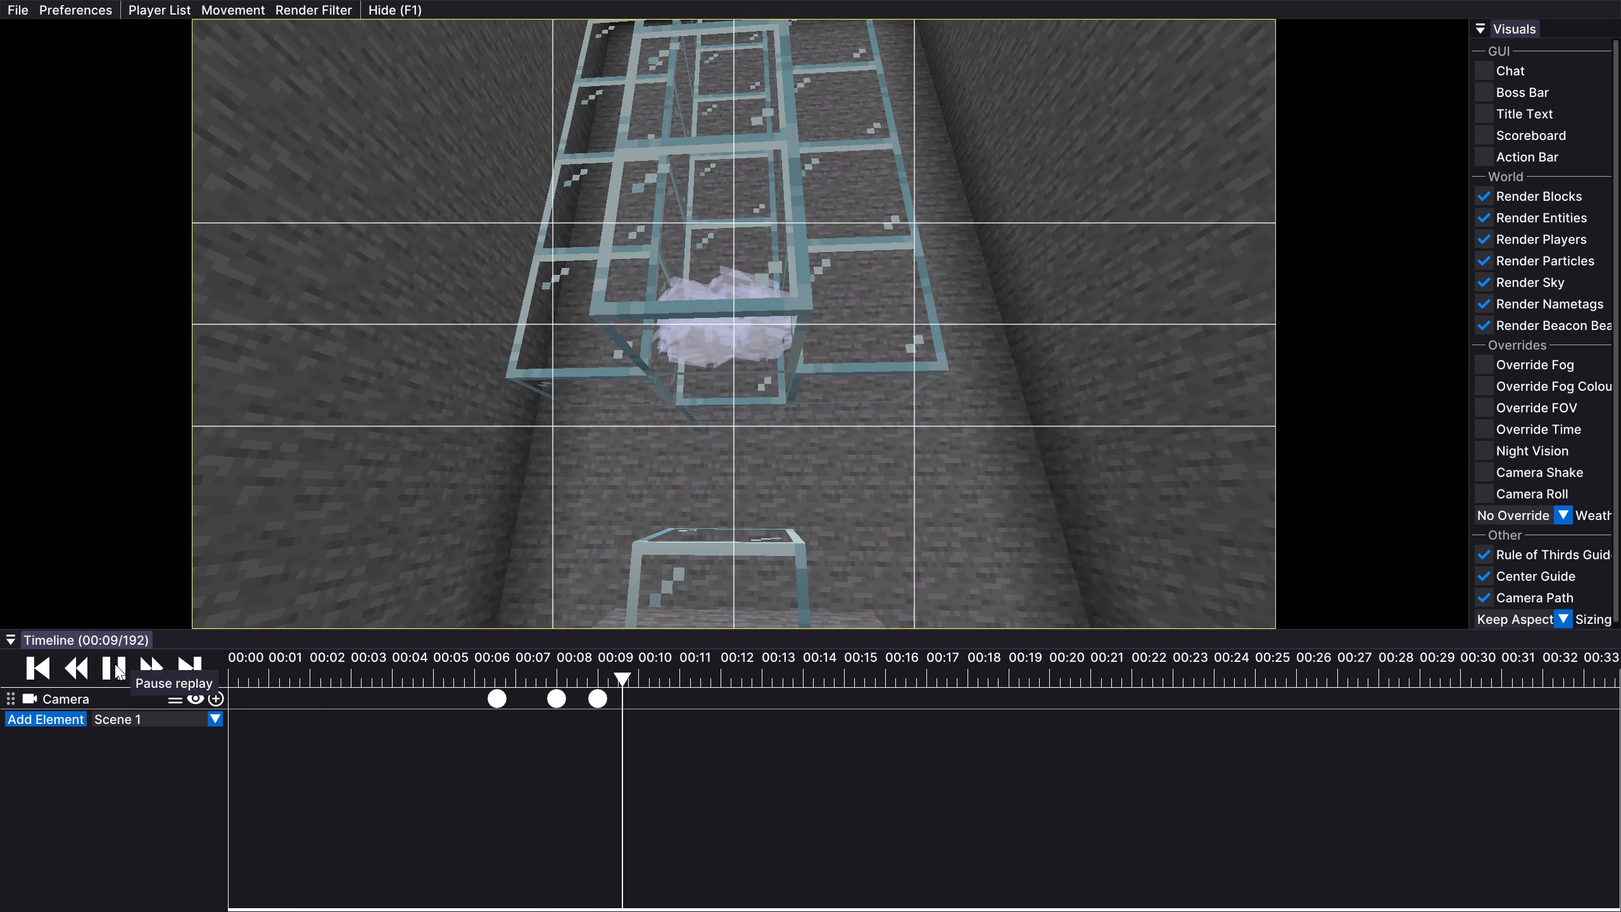
click(562, 671)
drag(562, 671, 545, 671)
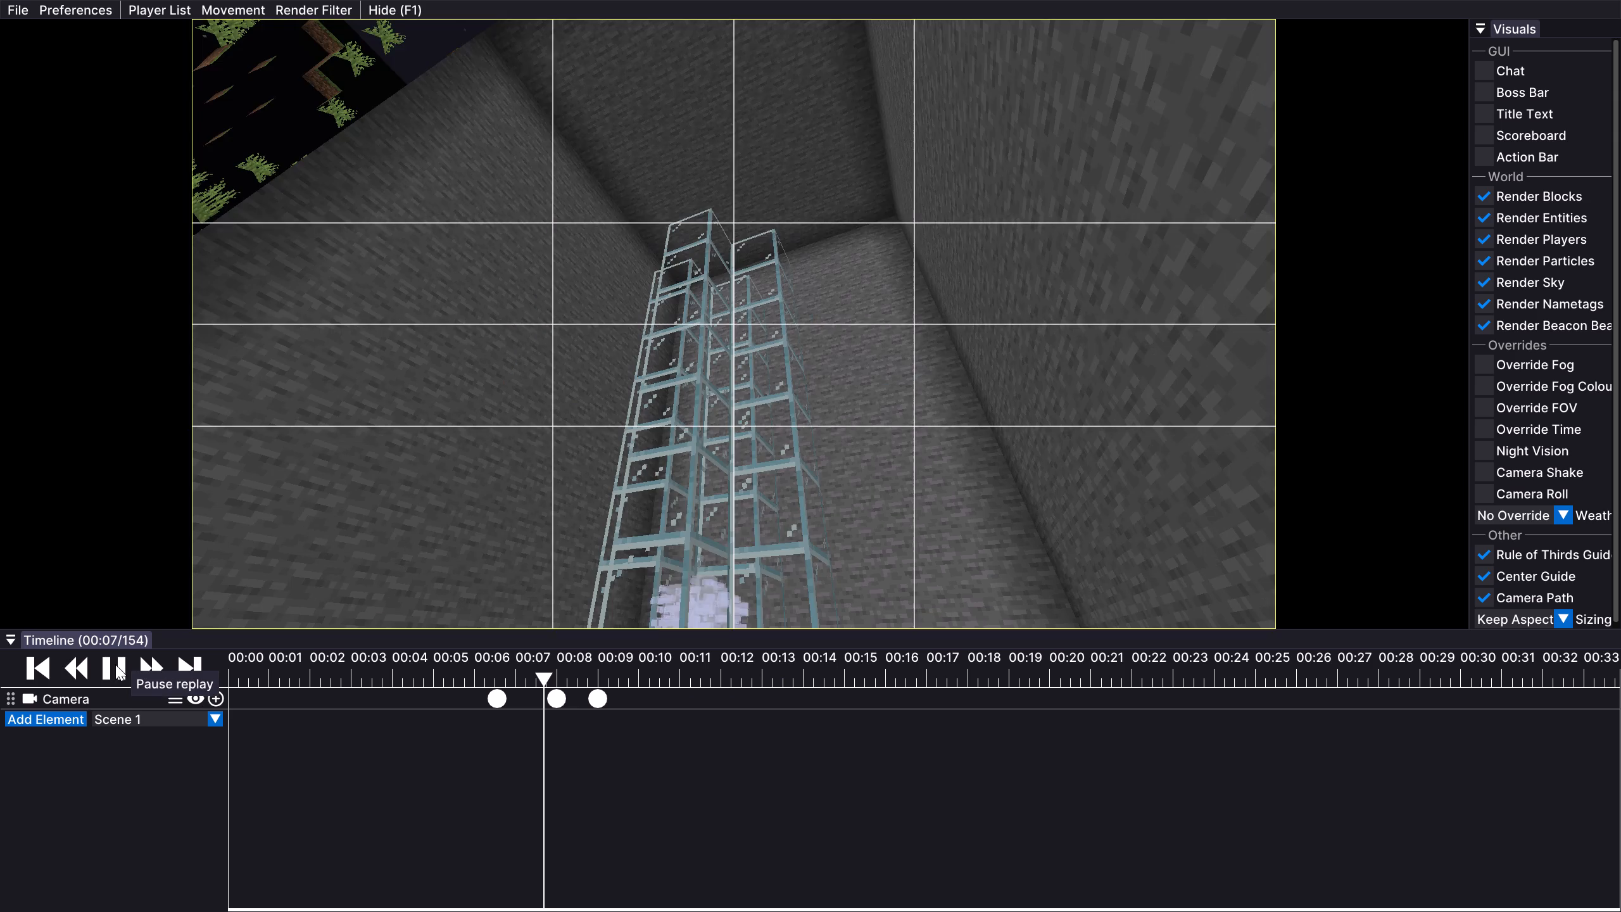
click(115, 664)
click(115, 664)
click(115, 664)
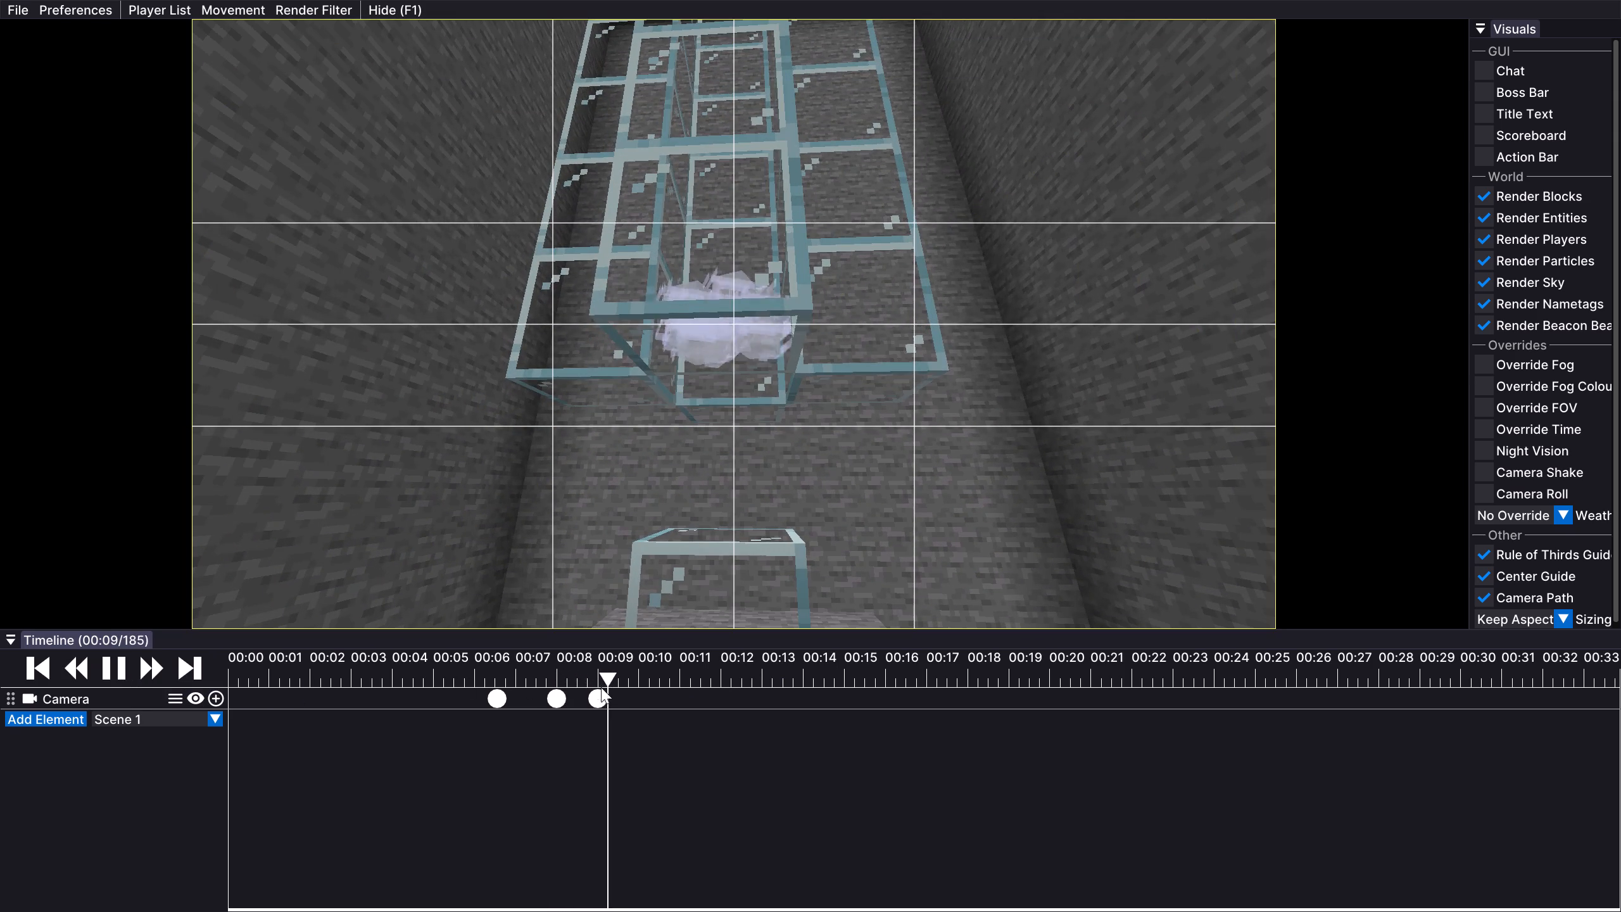
drag(614, 709, 573, 680)
key(Delete)
At 00:08 (tick 175), frame the tower, glass block and wooden stairs from farther back, add a camera keyframe, and shift it to about 00:09.
click(602, 674)
drag(602, 674, 542, 672)
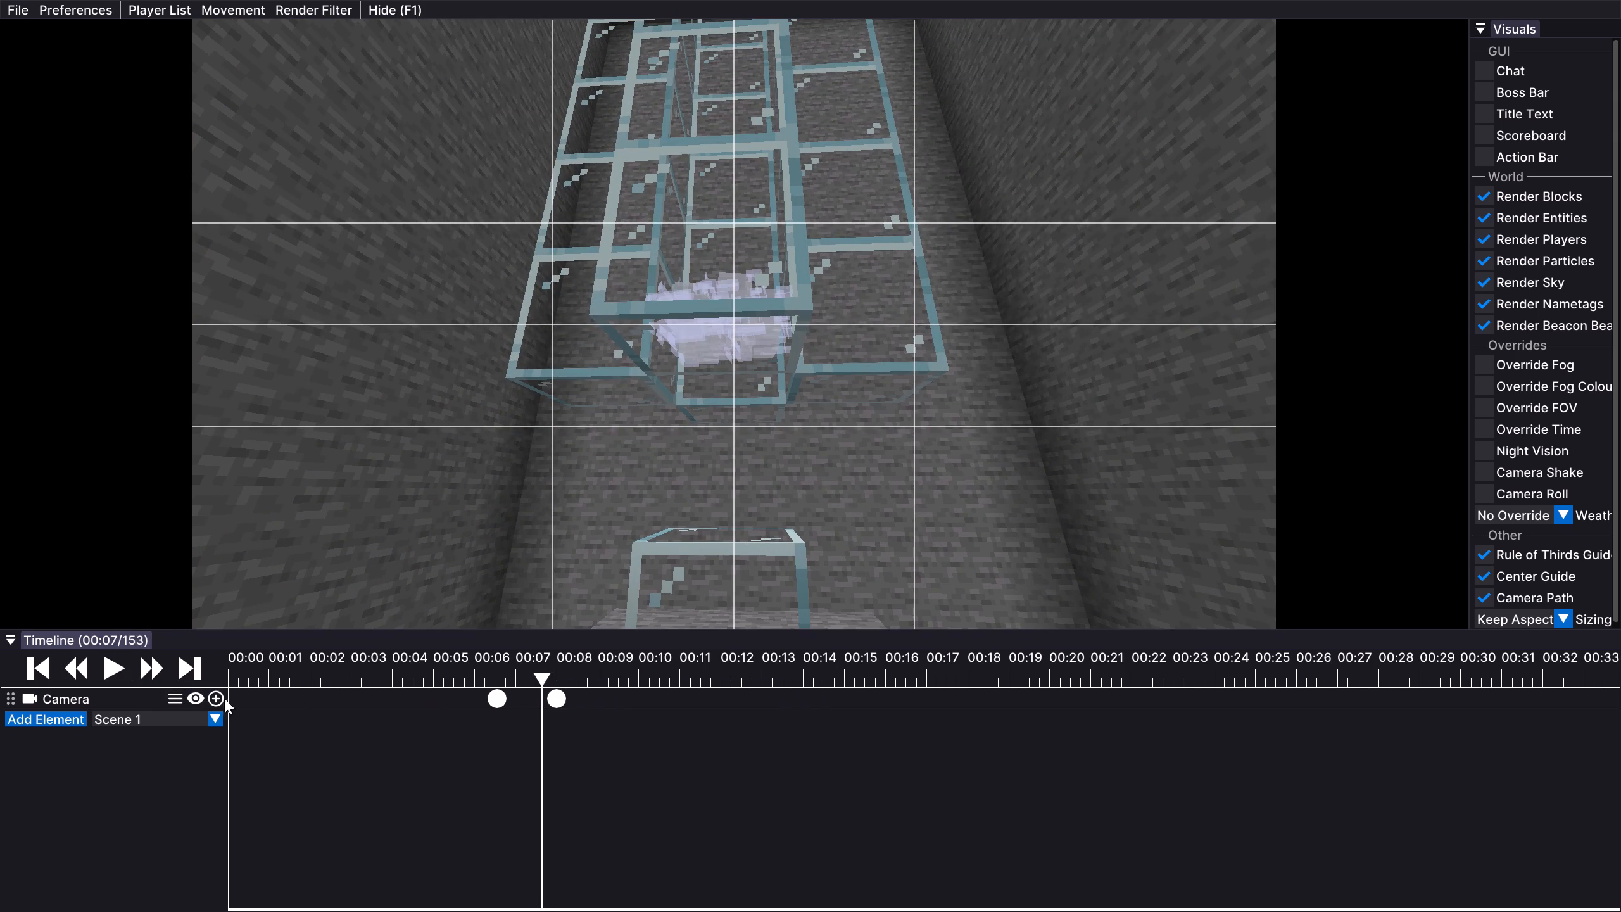
click(118, 662)
triple_click(117, 662)
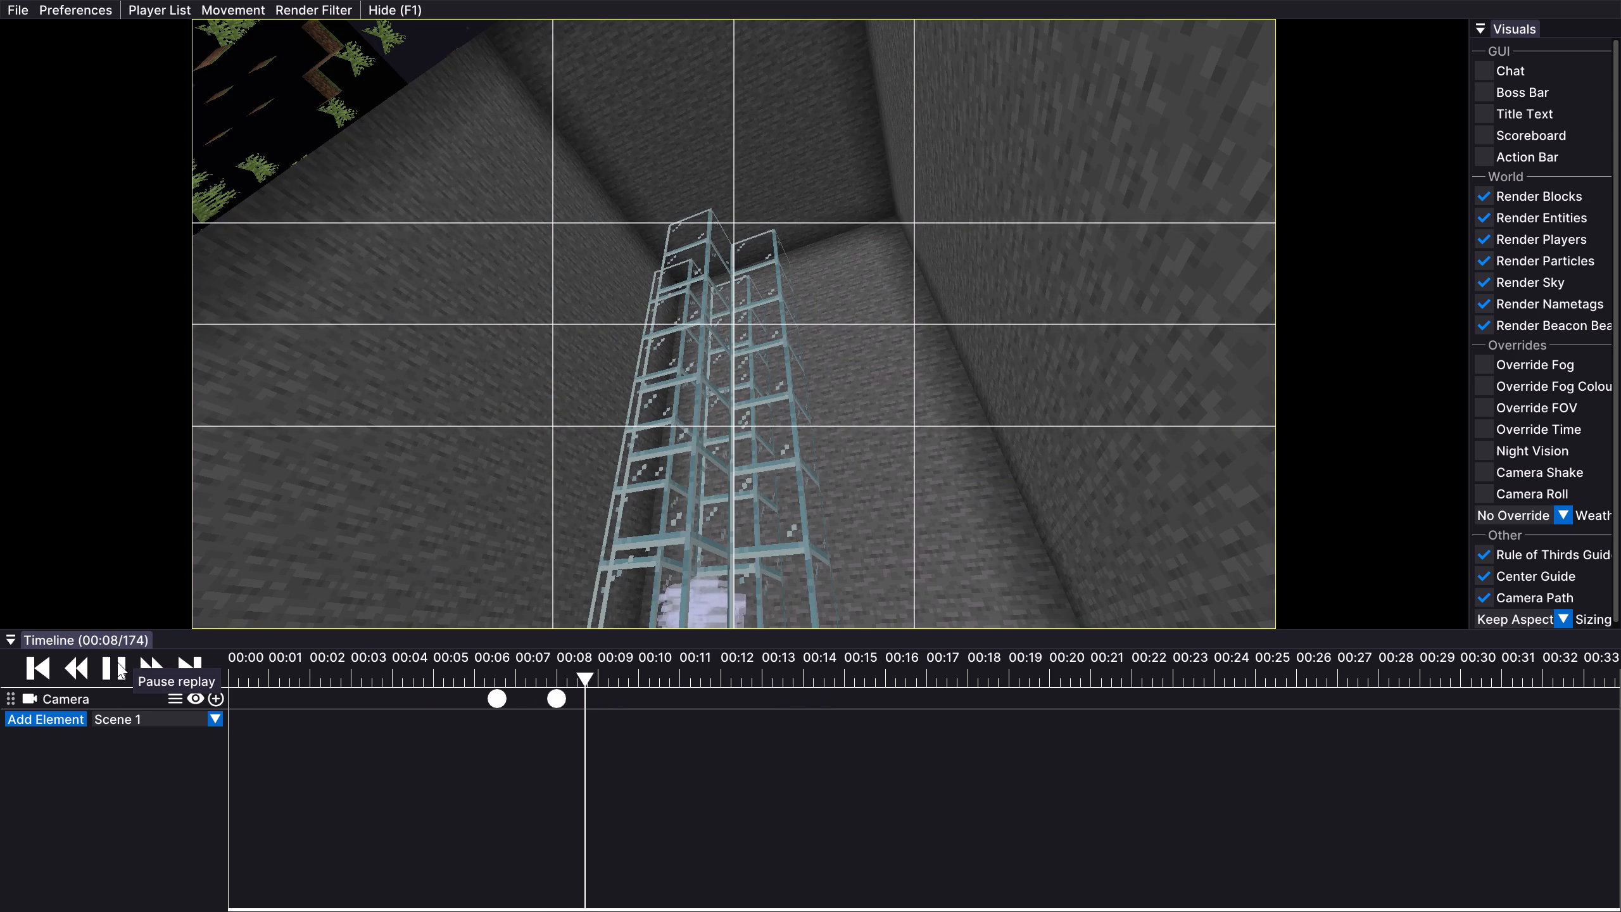
drag(1049, 188, 810, 456)
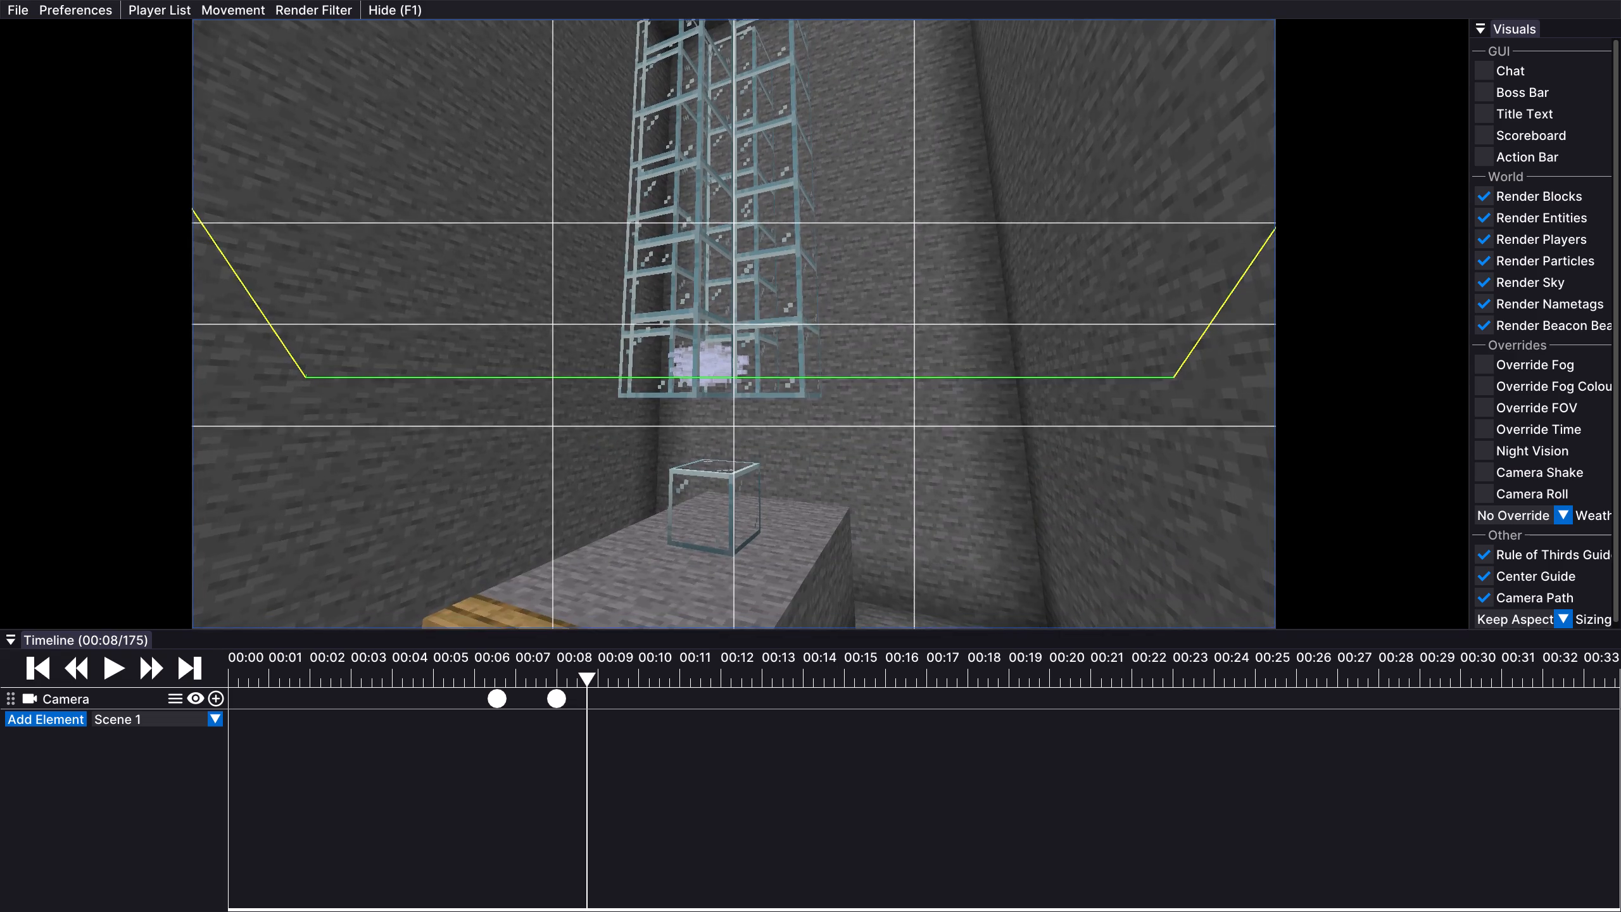
drag(810, 456, 811, 456)
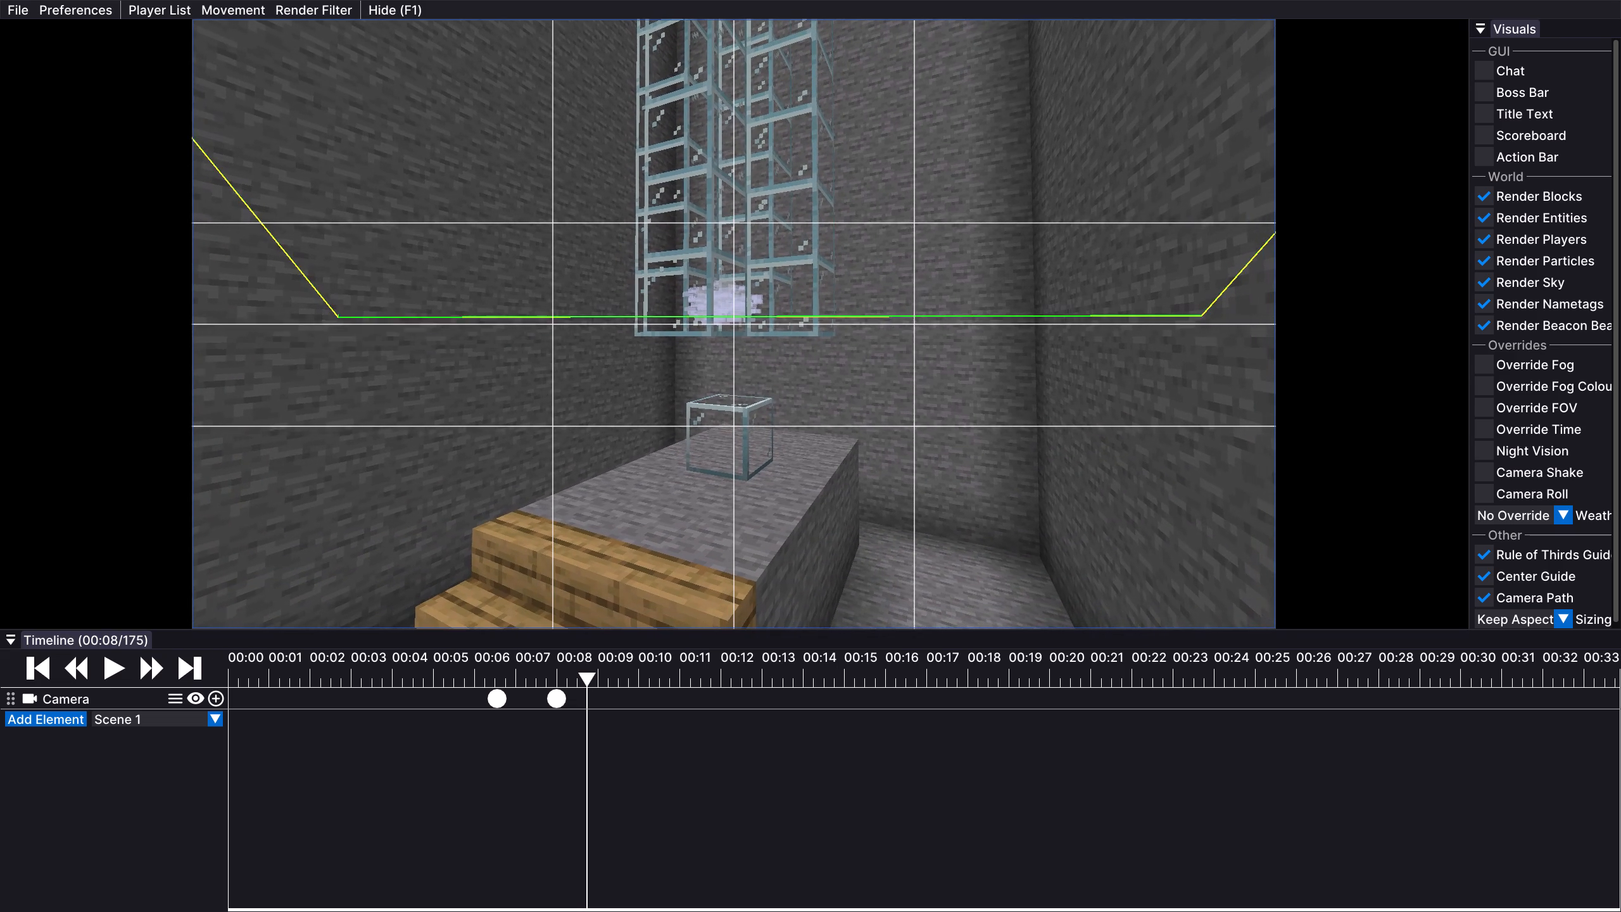
drag(811, 456, 810, 456)
drag(648, 566, 810, 456)
drag(942, 281, 810, 456)
drag(734, 324, 810, 456)
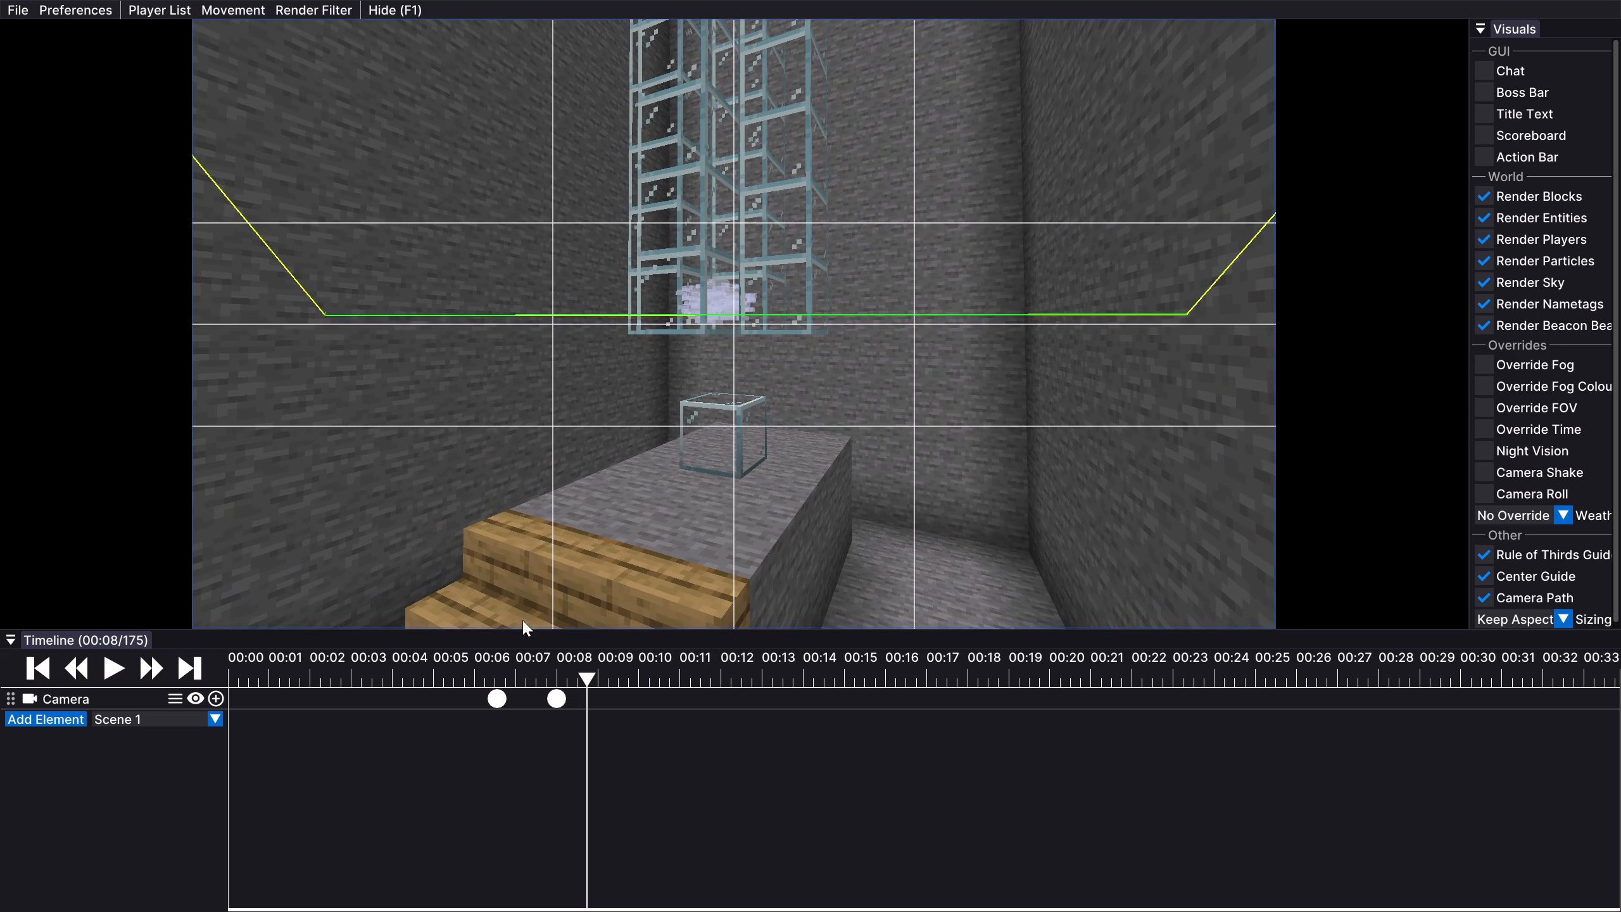
click(222, 698)
drag(588, 697, 615, 699)
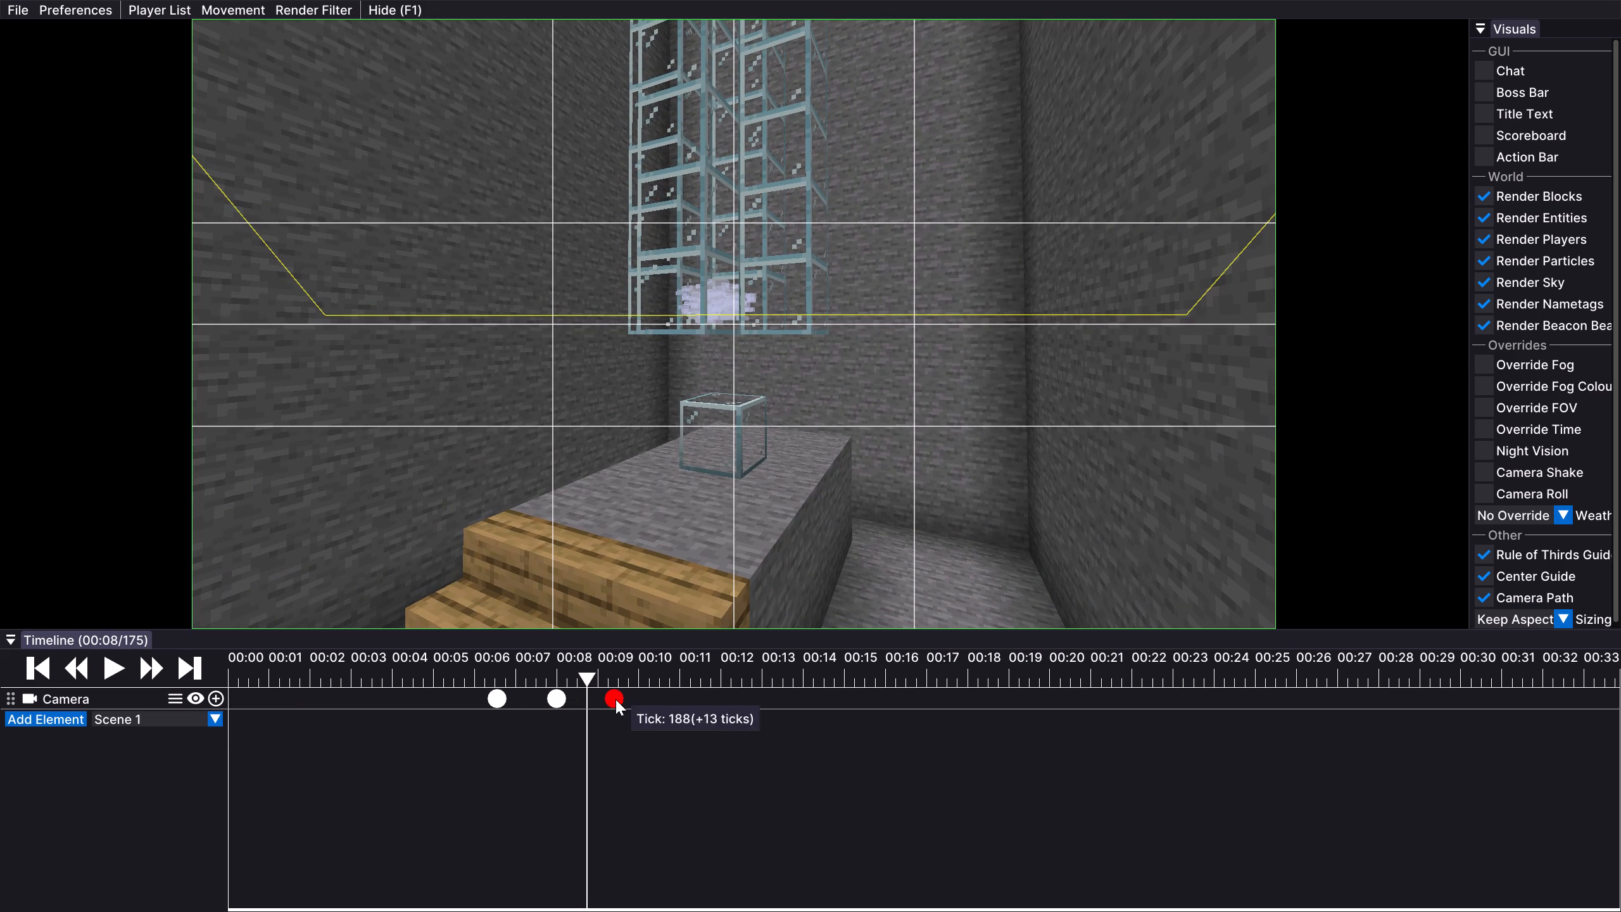
drag(615, 699, 600, 701)
Play the move from 00:07 to 00:10 (tick 202) and add a fourth camera keyframe with the same wide framing.
click(549, 684)
click(112, 667)
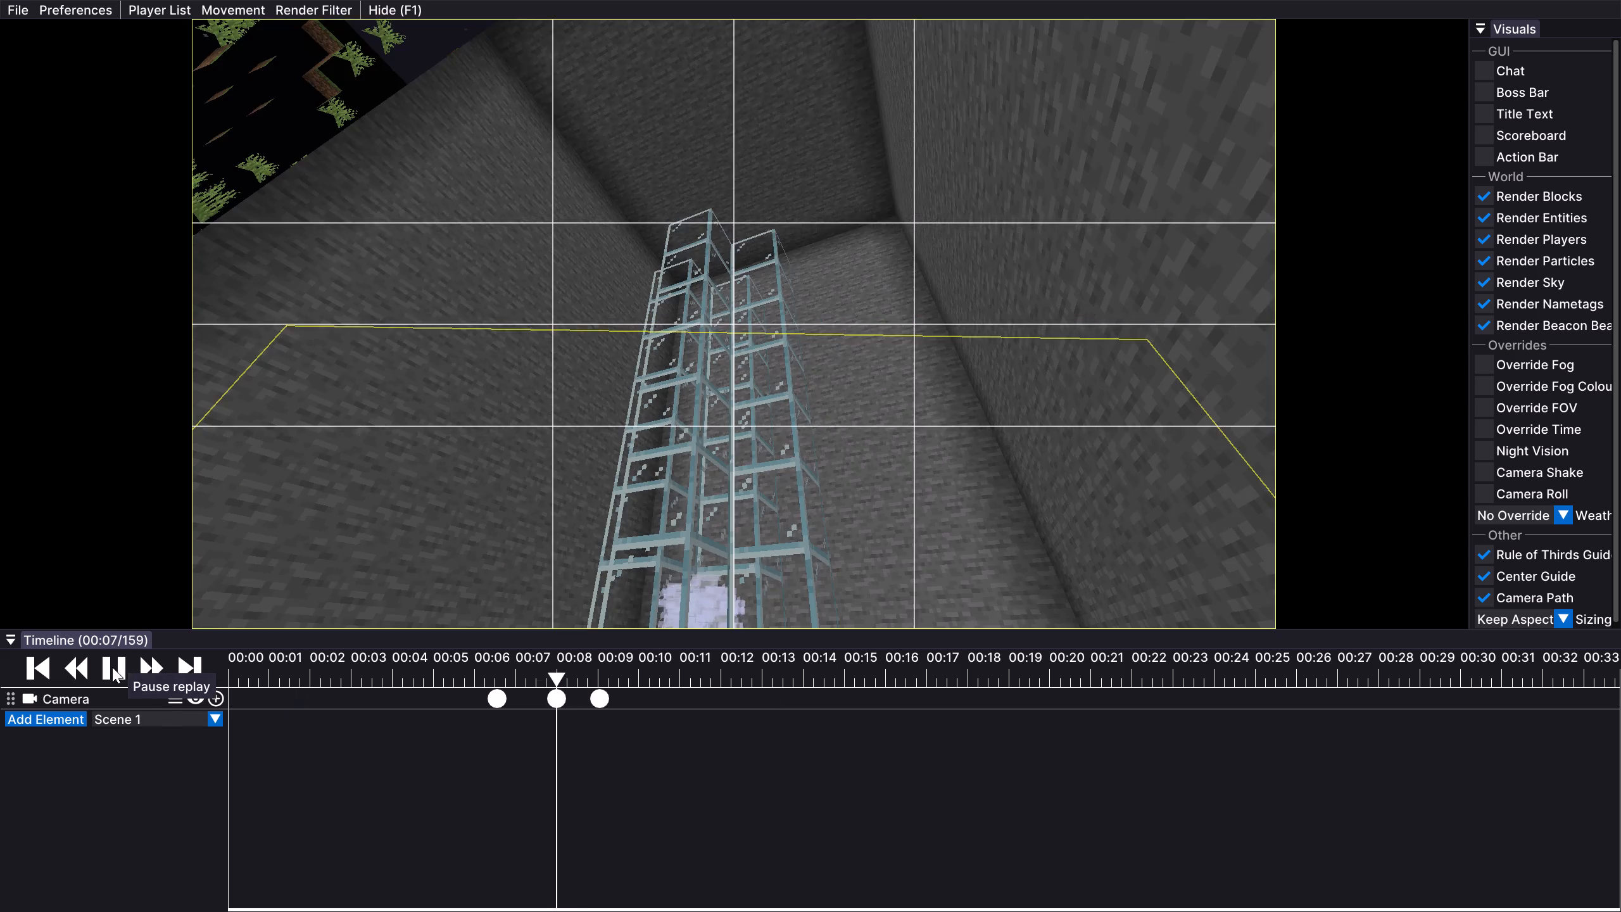
click(112, 666)
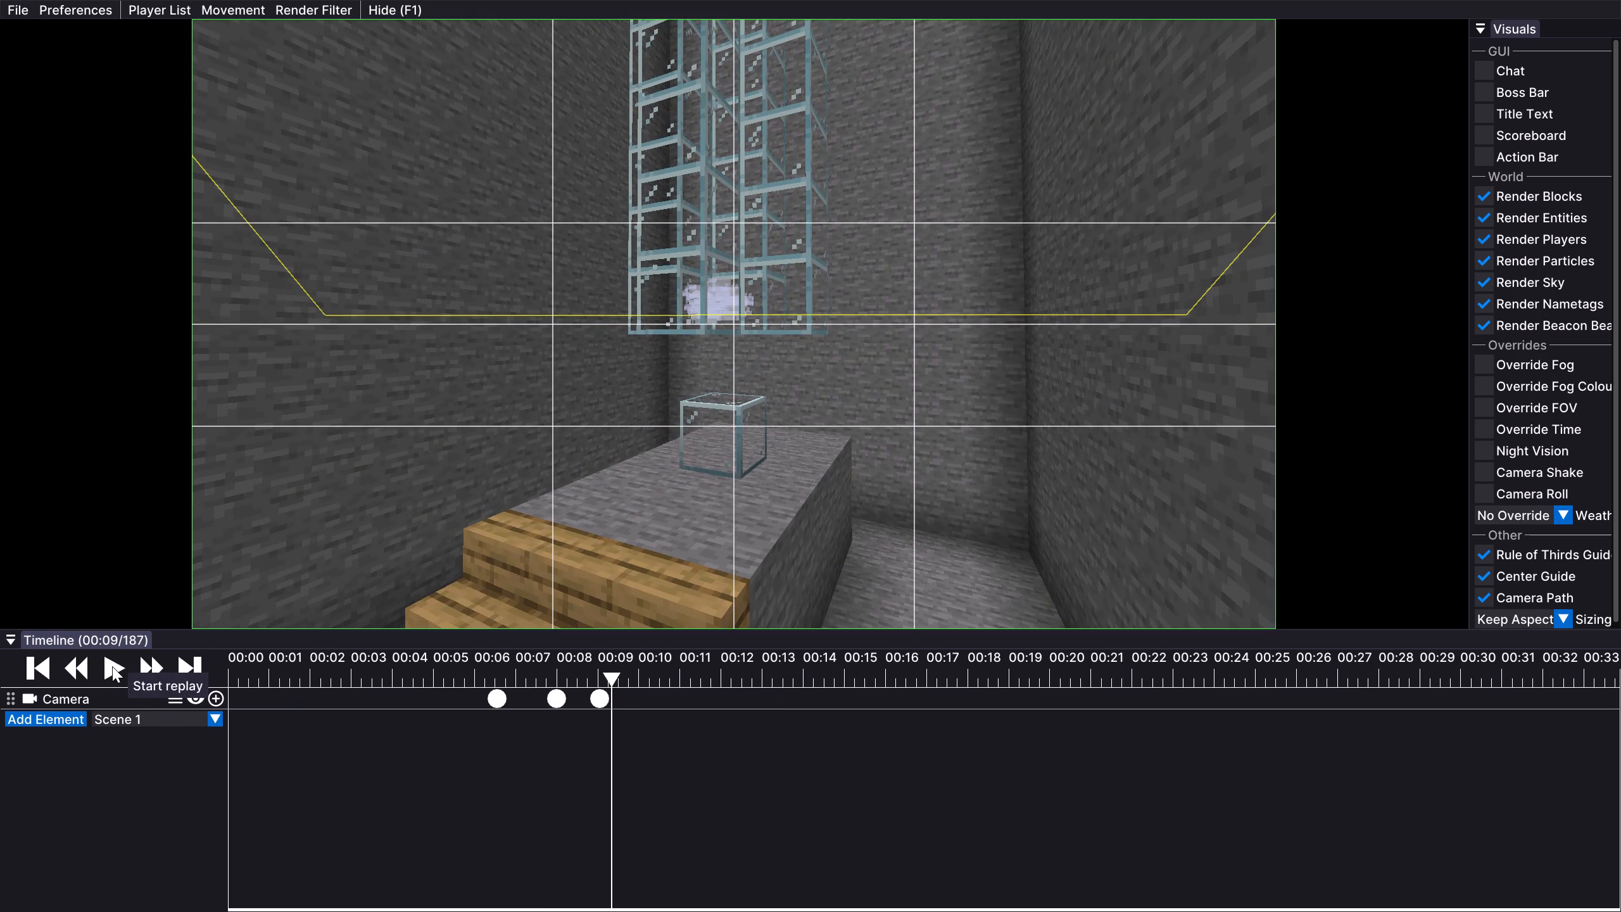
click(112, 666)
click(112, 666)
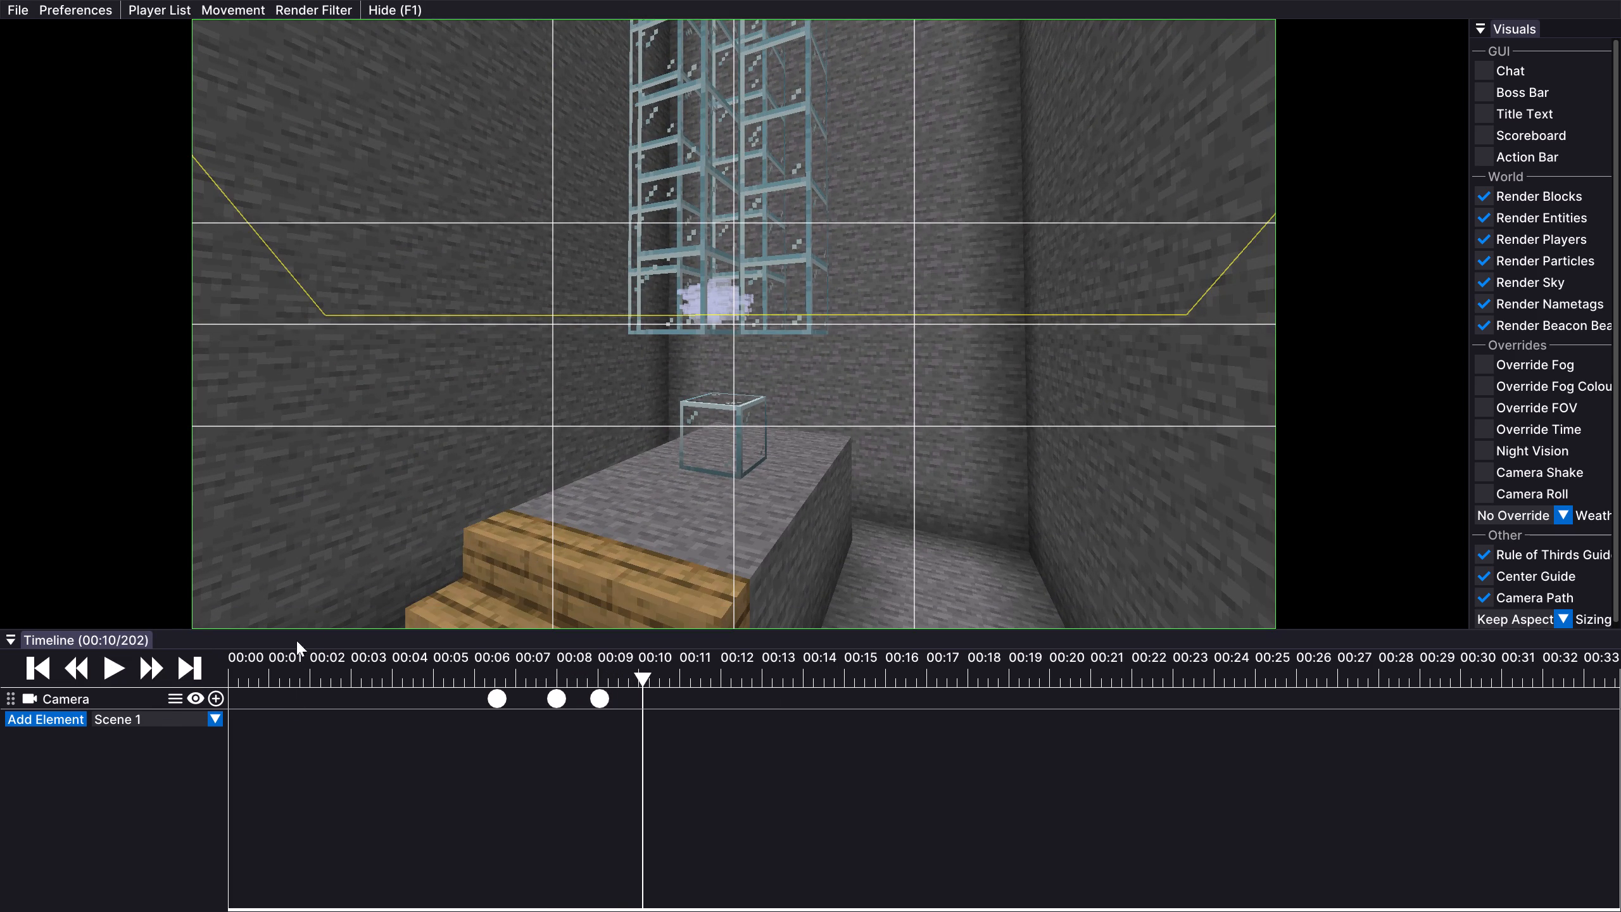
double_click(217, 690)
click(217, 693)
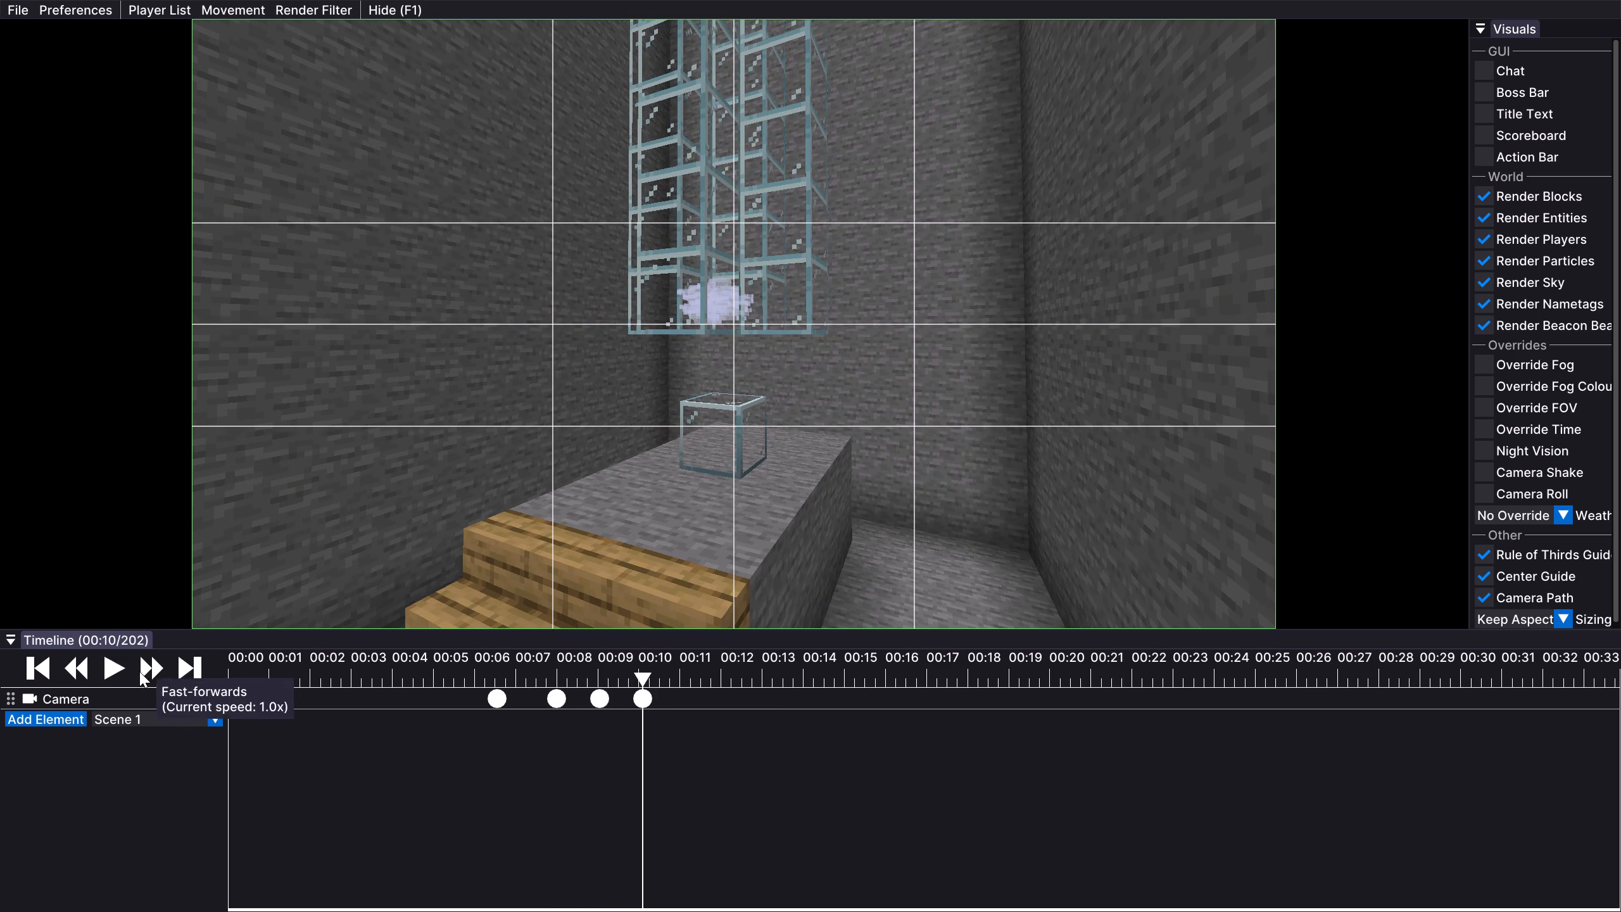
Advance the replay to tick 218, frame the wind charge and glass block closer and corner-on, and add a fifth camera keyframe.
click(125, 670)
click(125, 669)
key(Up)
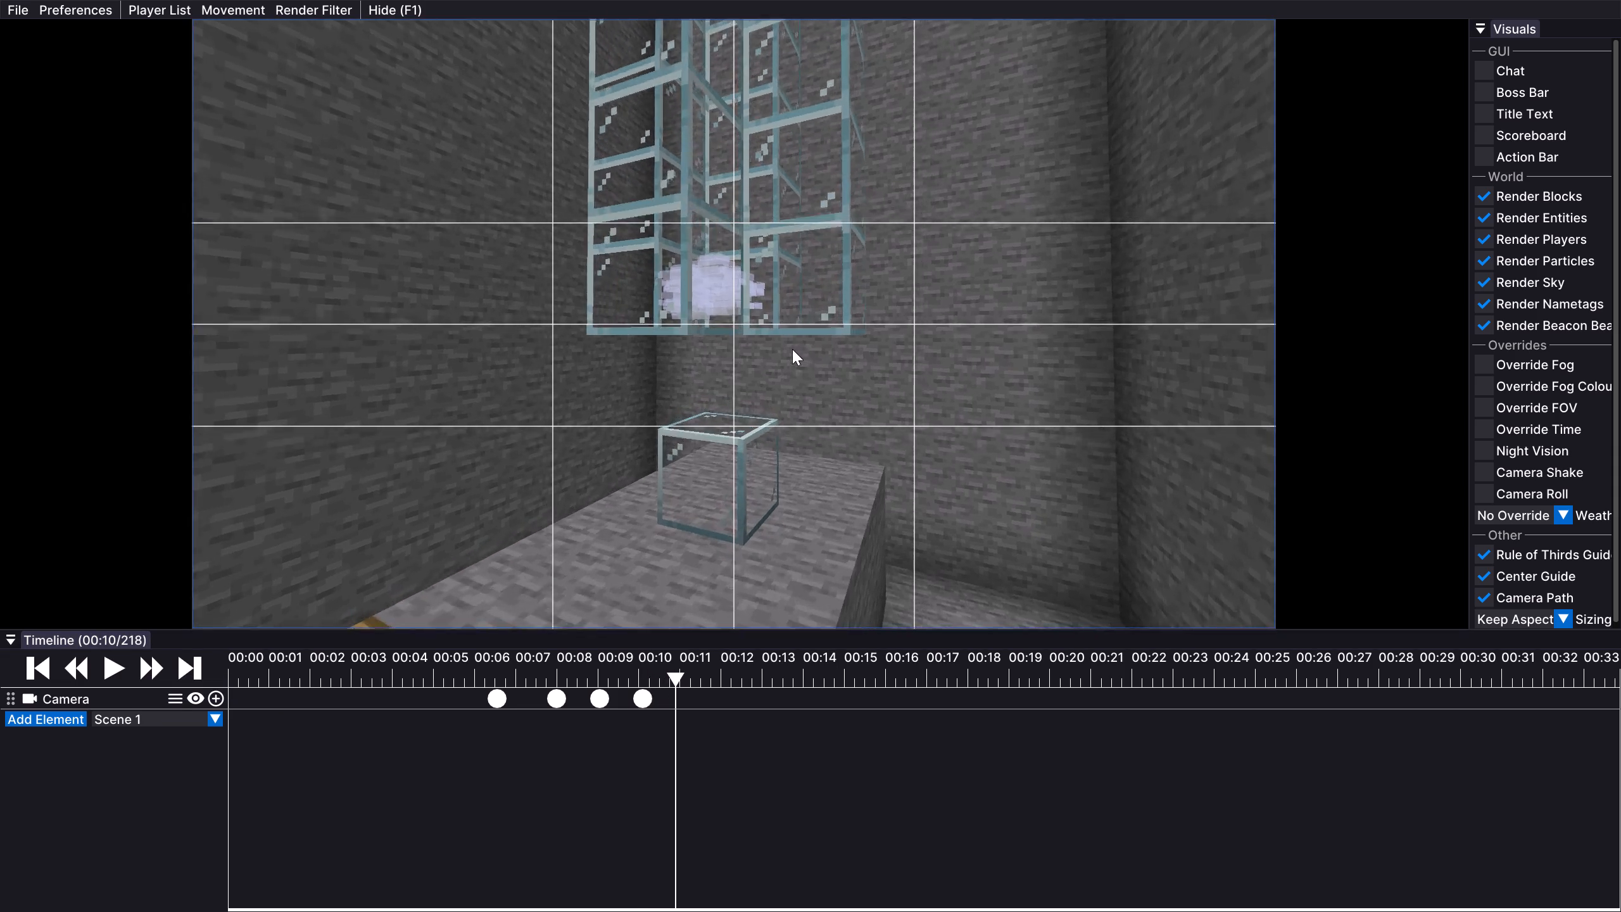
key(Down)
drag(899, 365, 810, 456)
key(Up)
drag(738, 324, 828, 459)
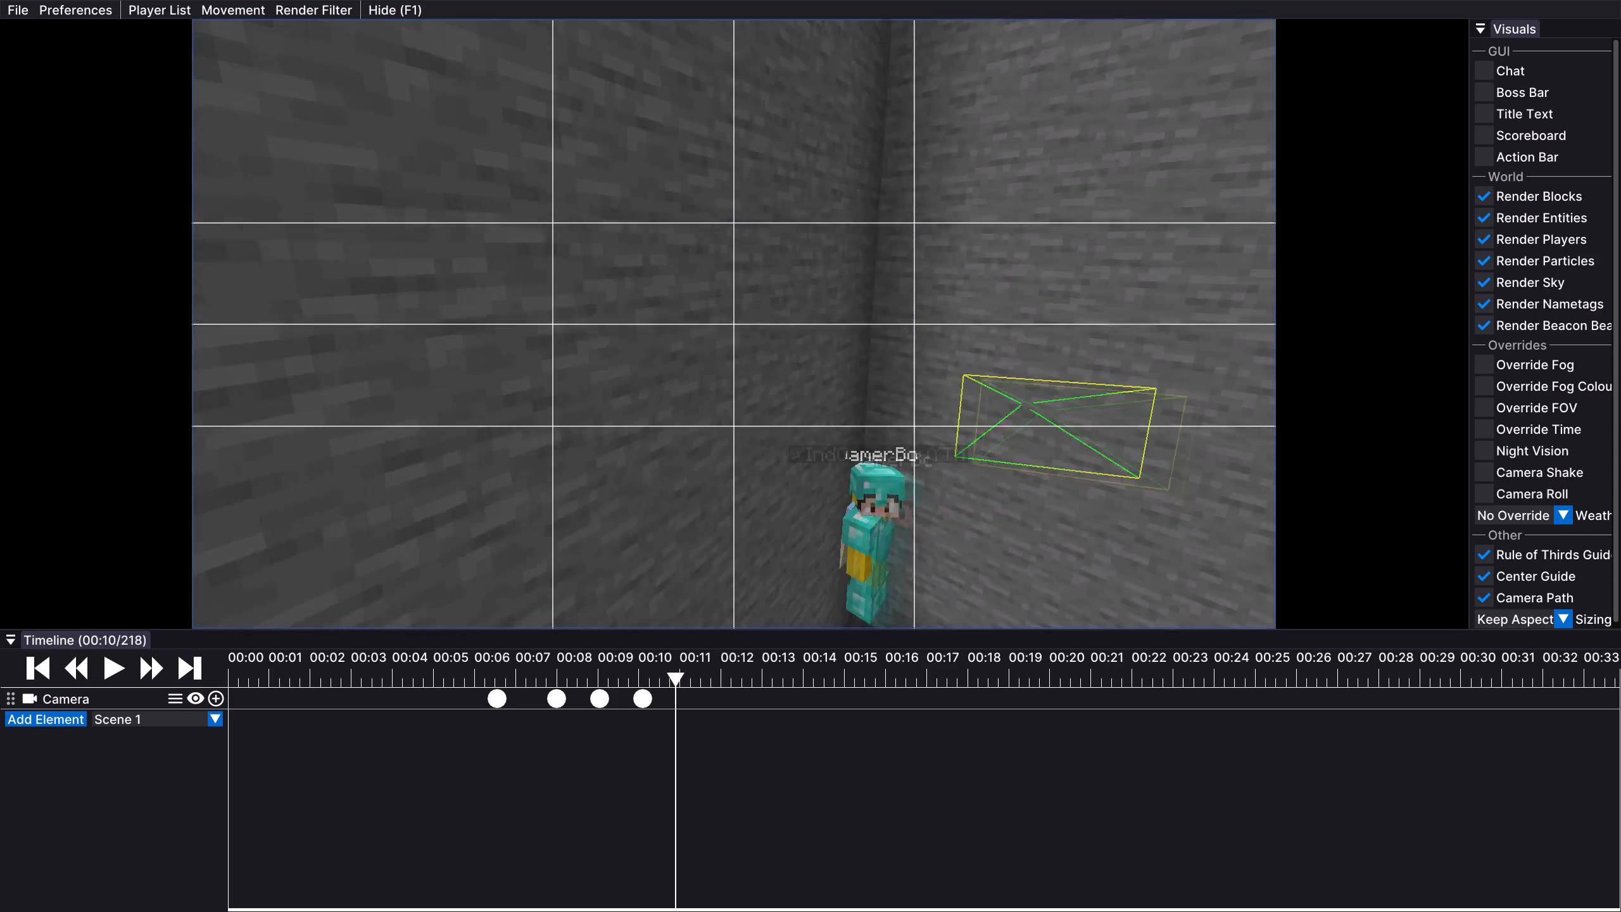
drag(828, 459, 810, 455)
key(Up)
key(Up)
key(Down)
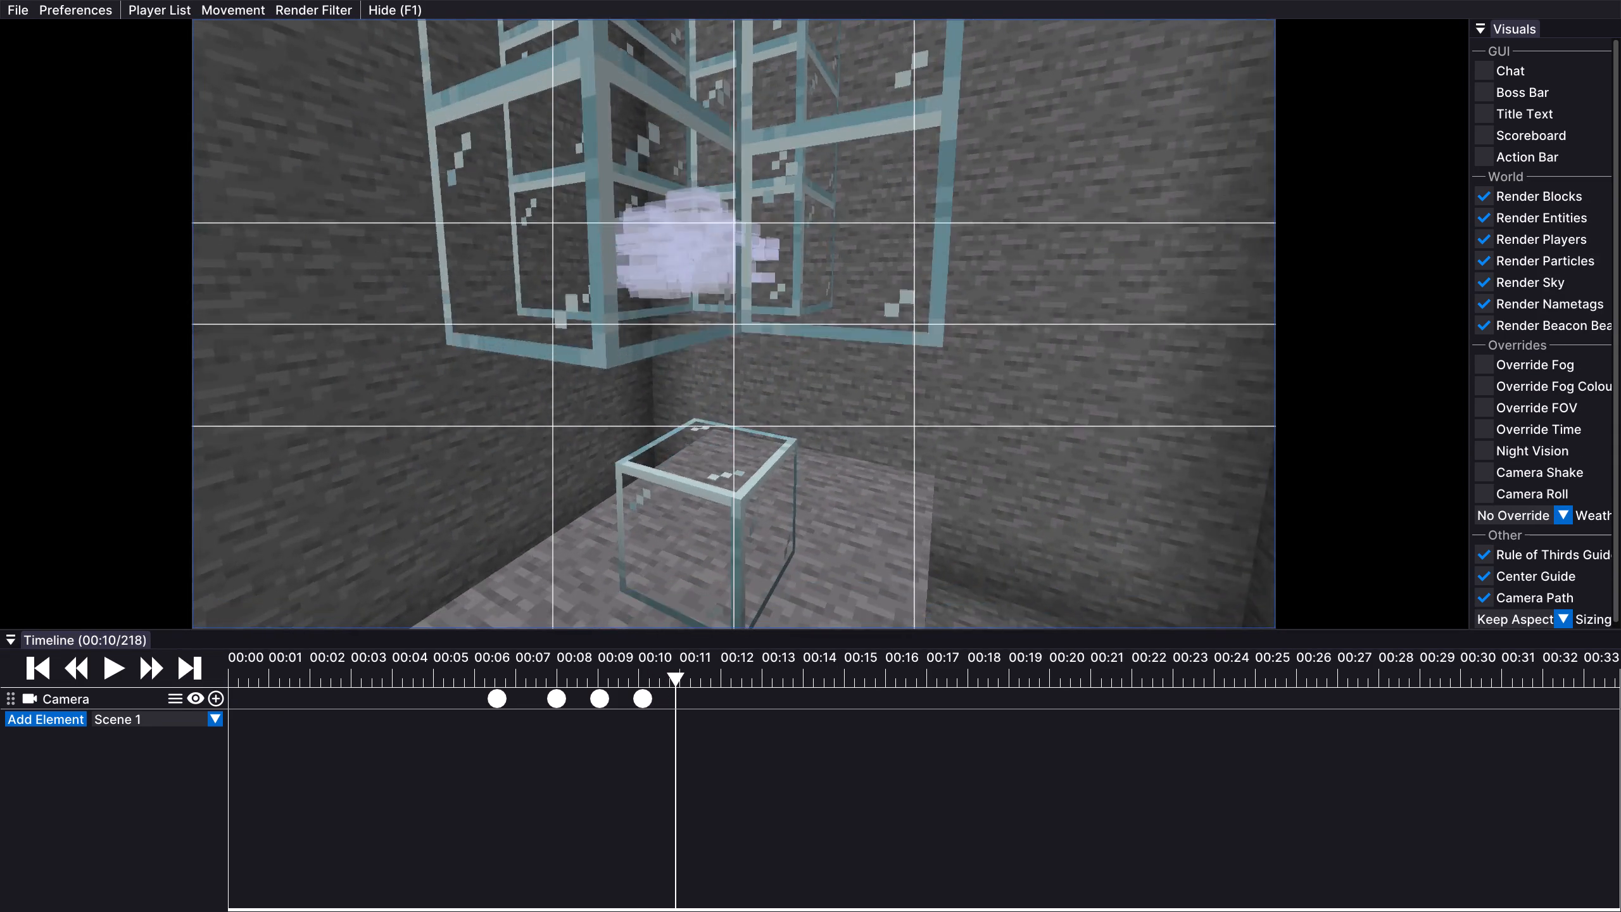
drag(810, 455, 810, 456)
key(Right)
click(221, 697)
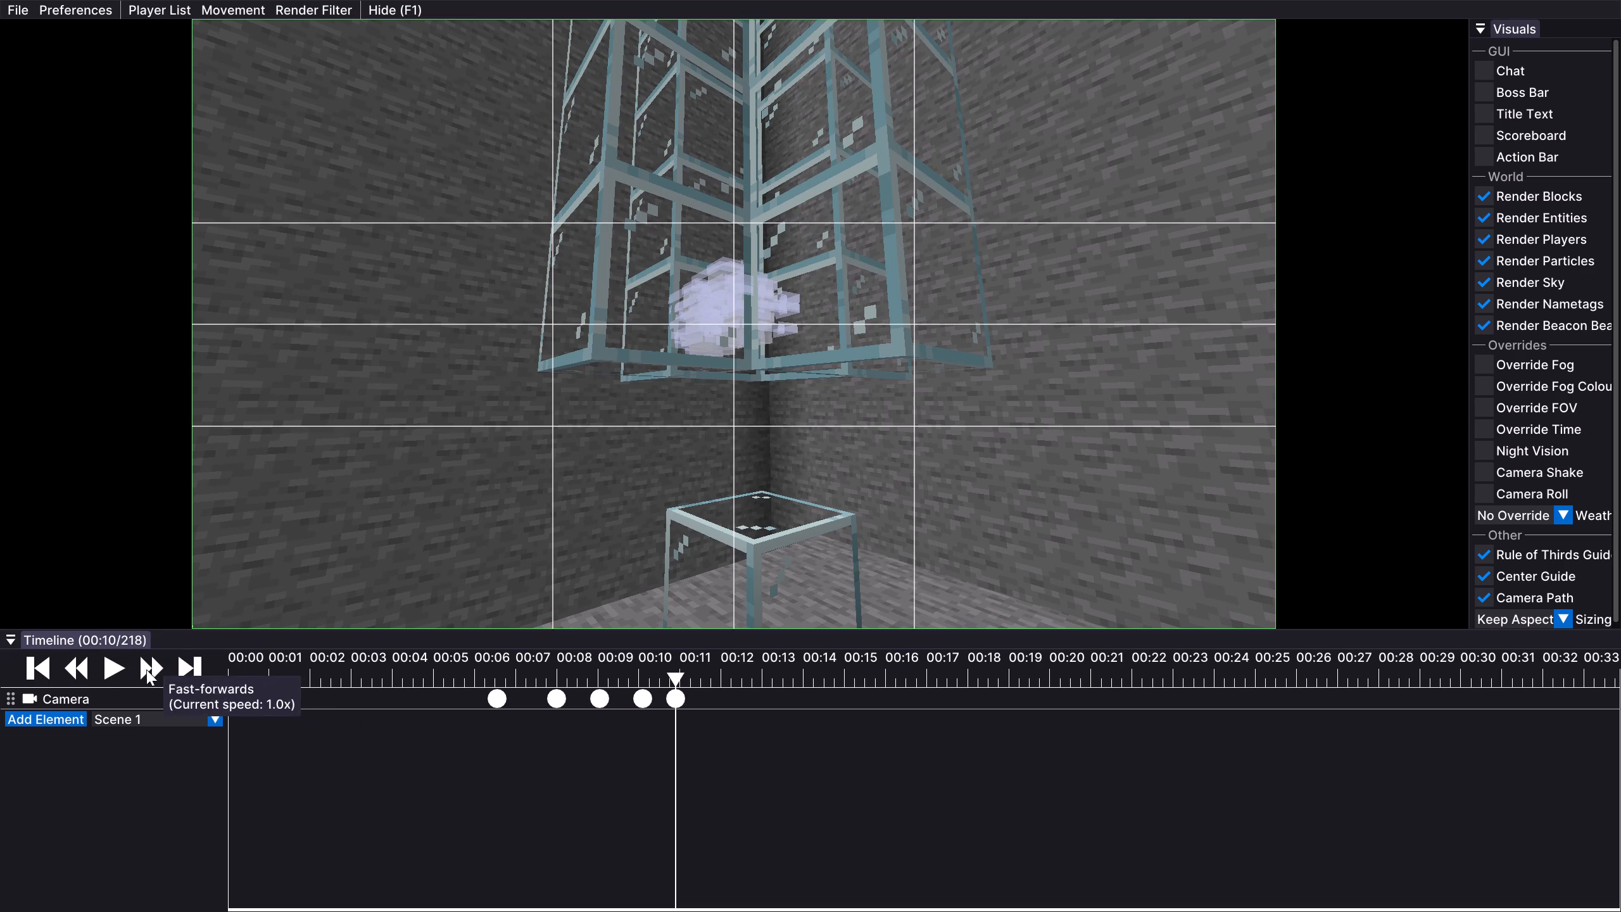
Advance the replay to 00:13 (tick 270) and add a sixth camera keyframe holding the same framing.
click(117, 664)
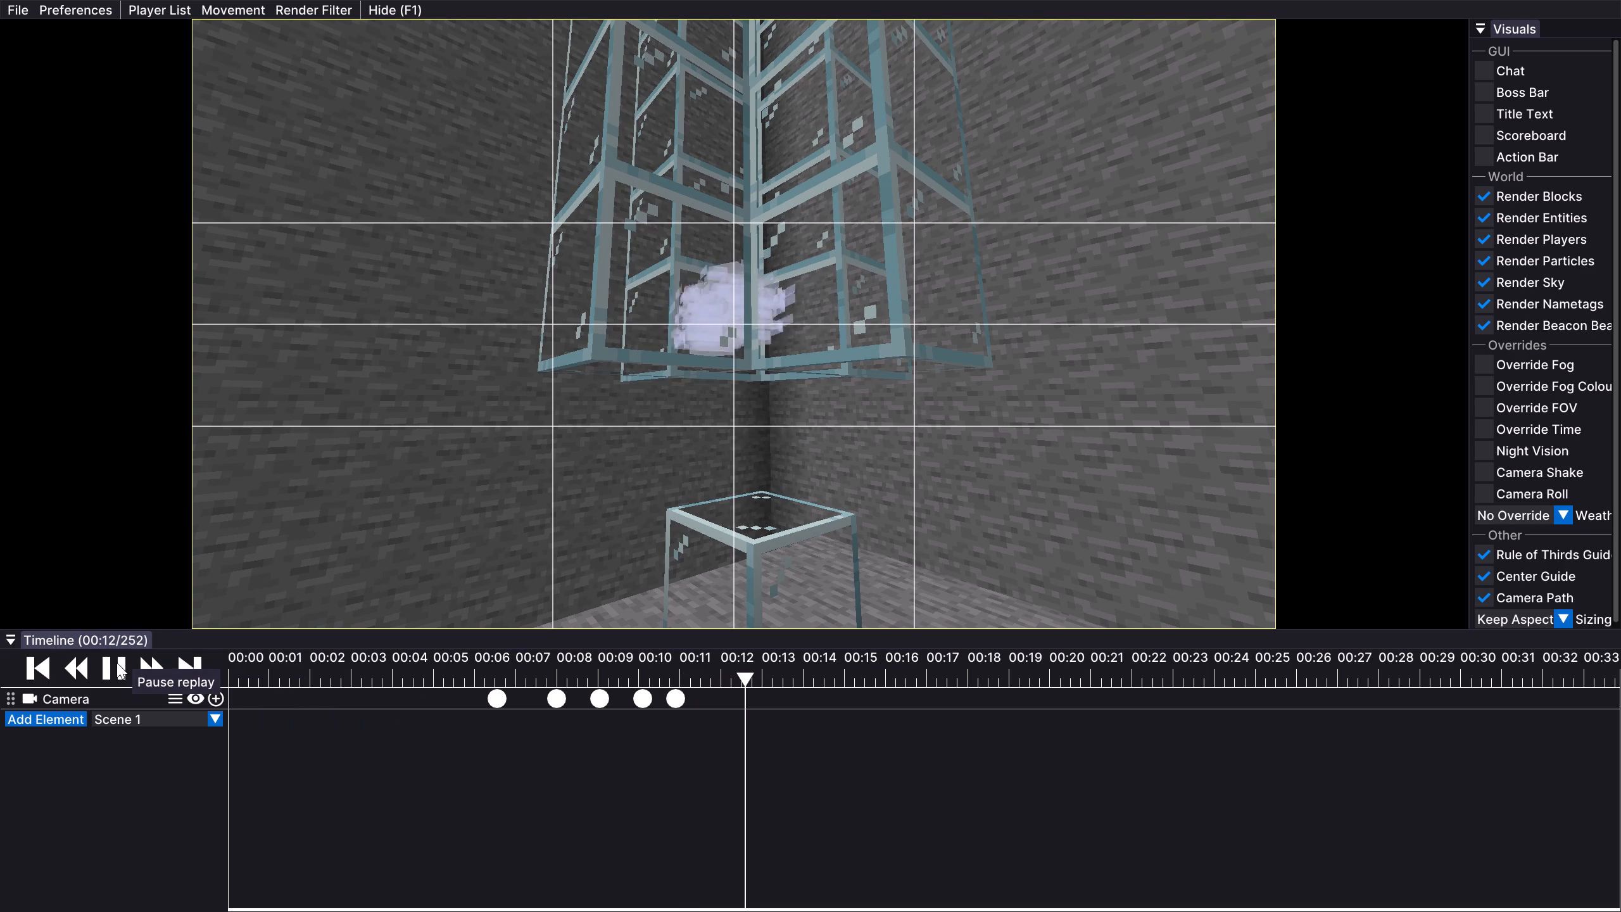
click(117, 662)
click(219, 690)
click(216, 694)
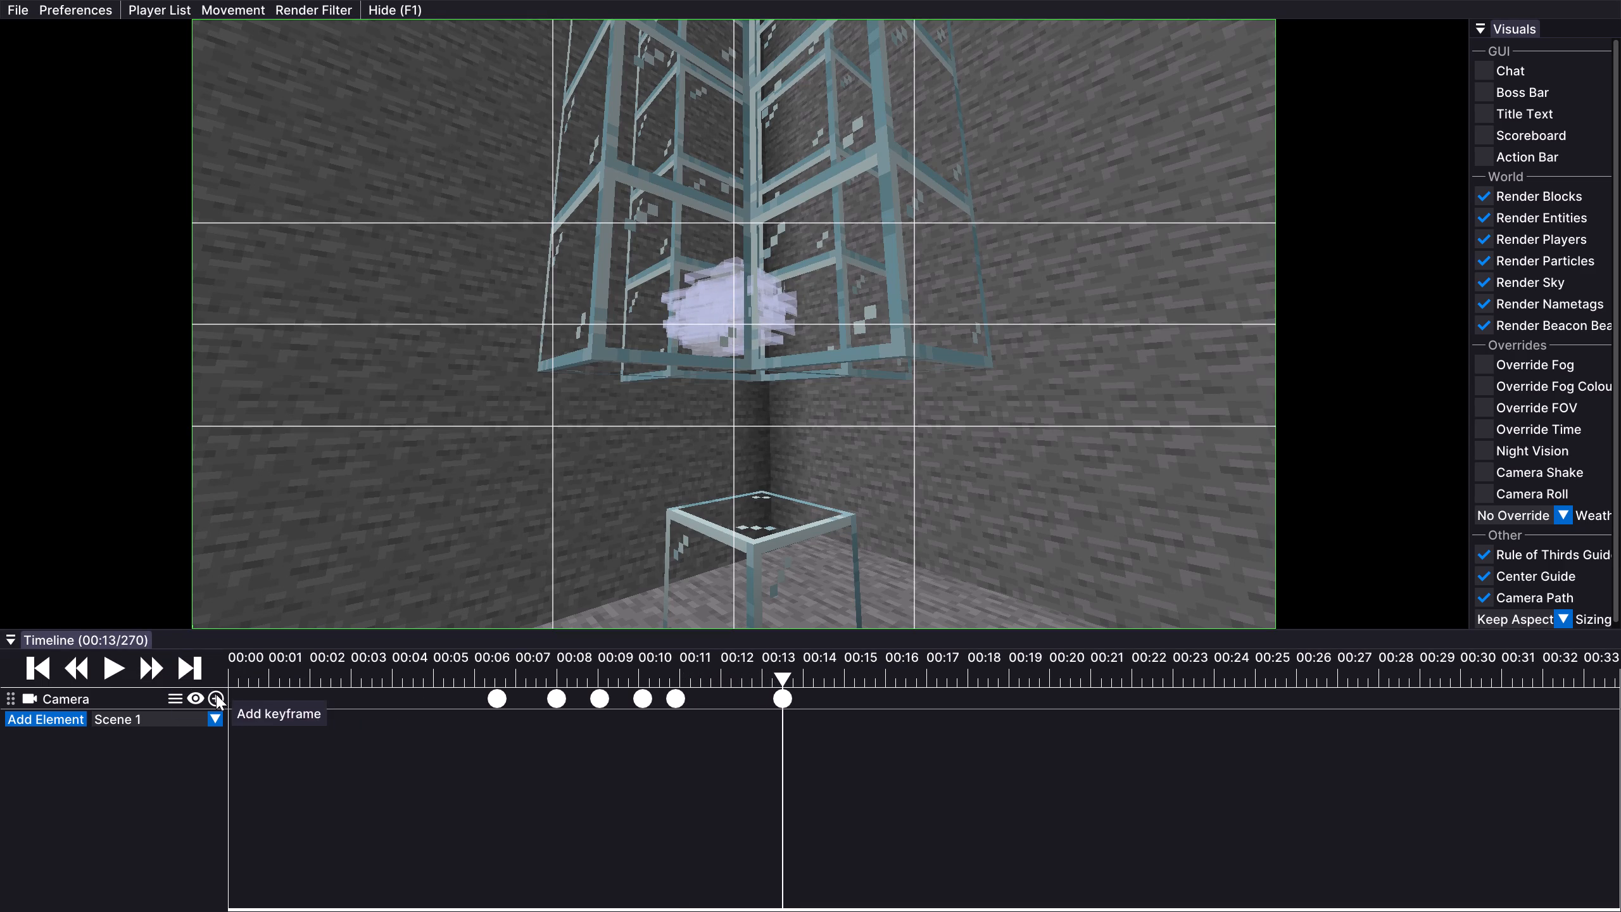
Review the complete camera move from 00:06 to 00:14.
click(481, 659)
click(118, 665)
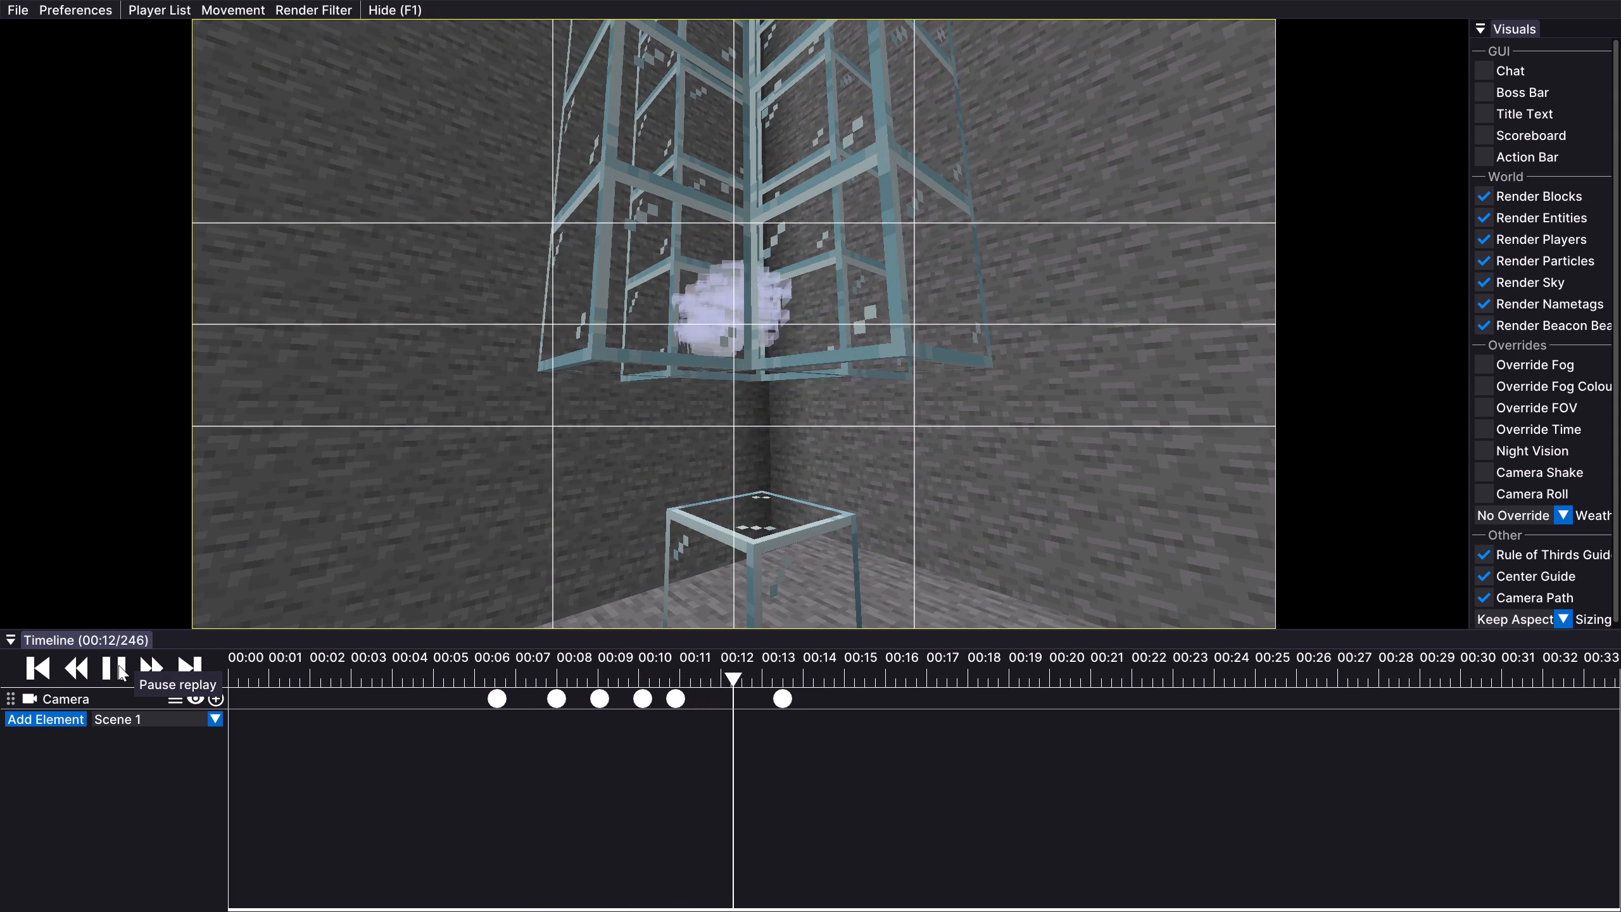
click(118, 665)
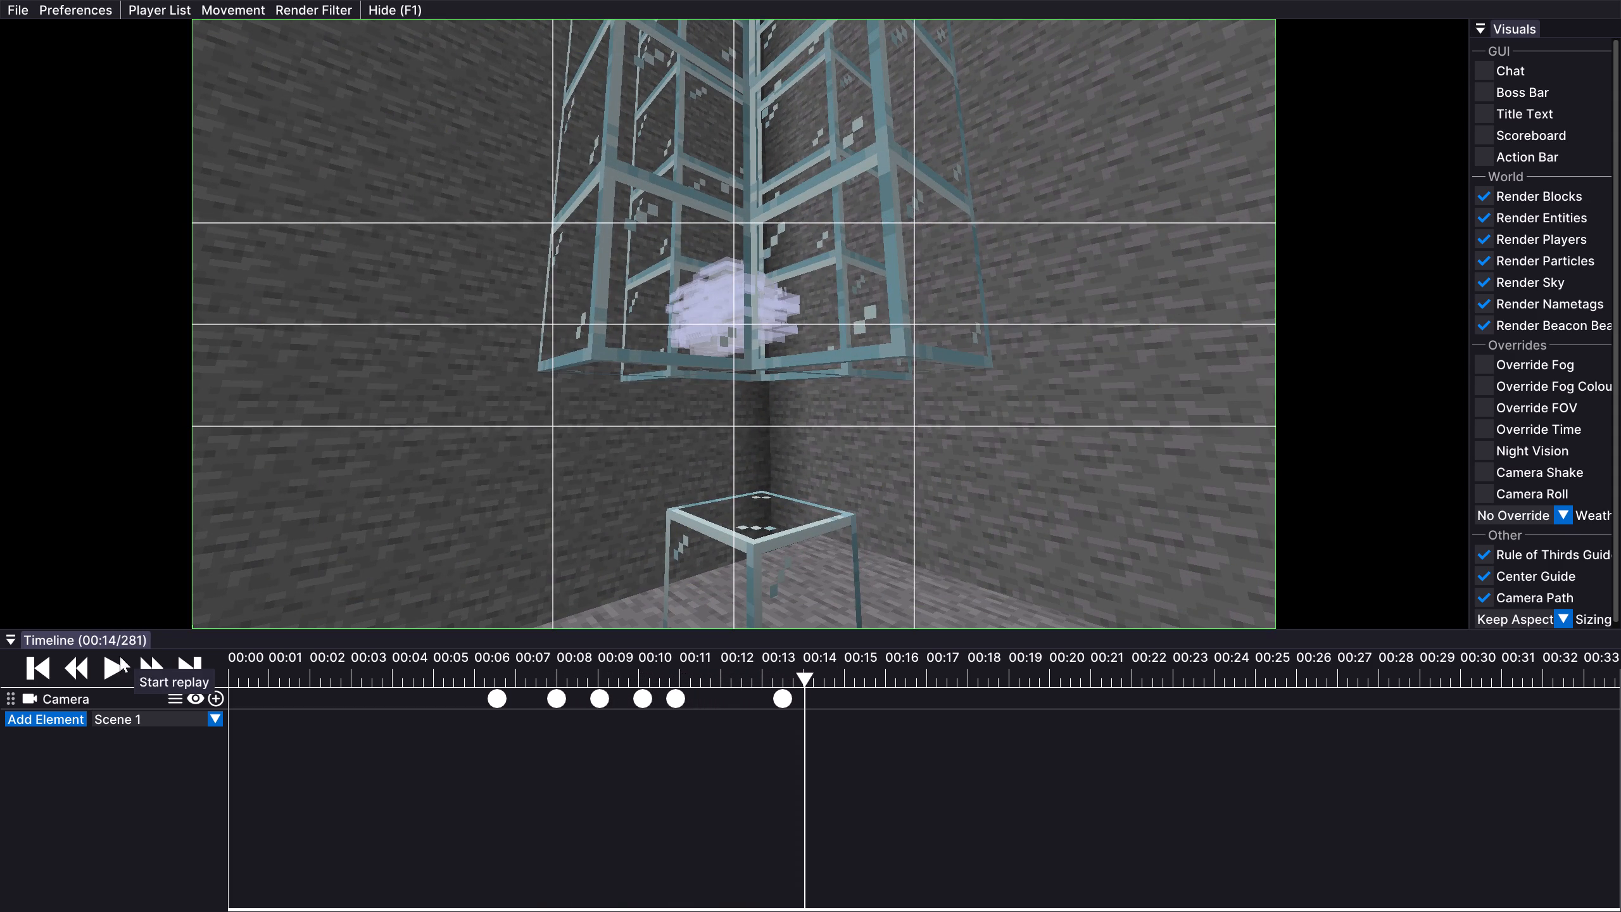
Start exporting the camera move as an MP4 video, as far as choosing where to save it.
click(29, 2)
click(58, 23)
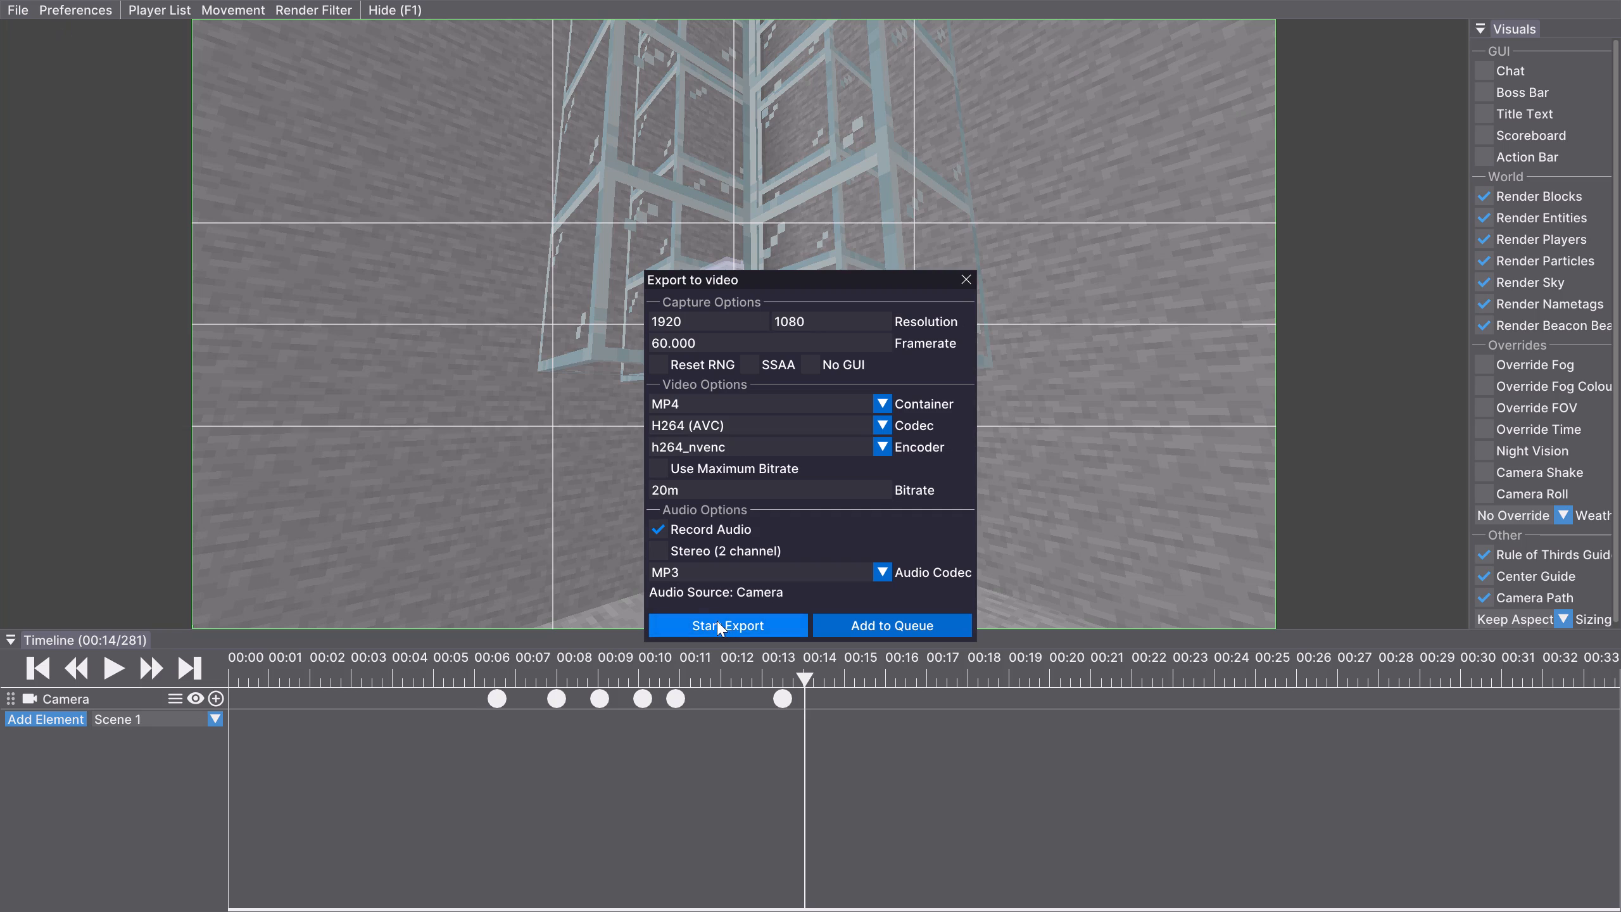
click(722, 626)
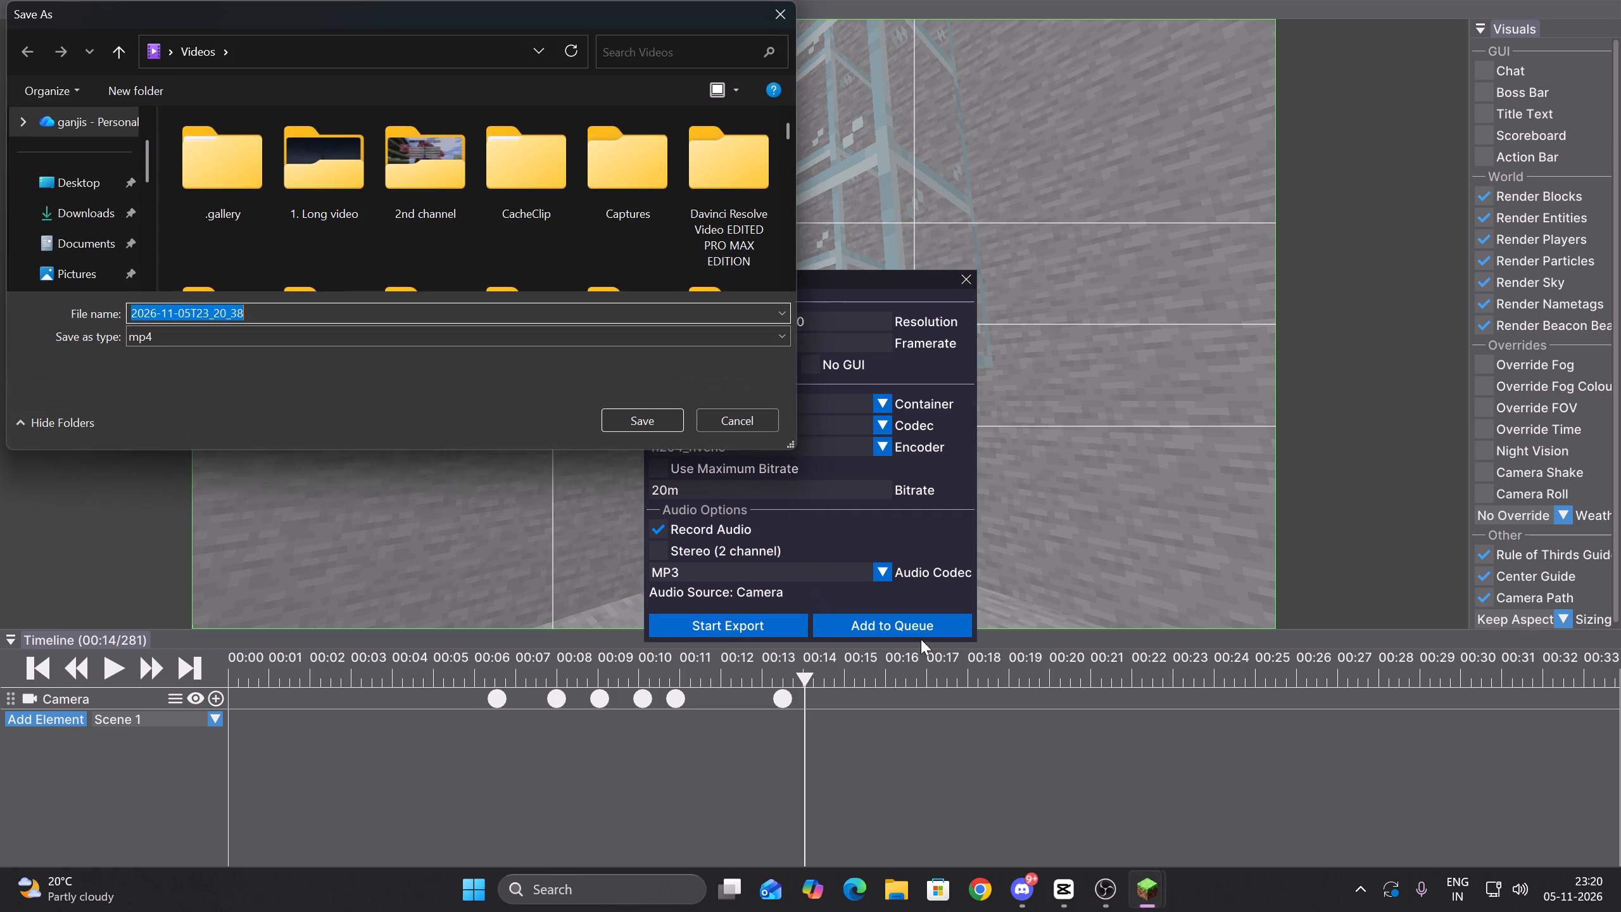
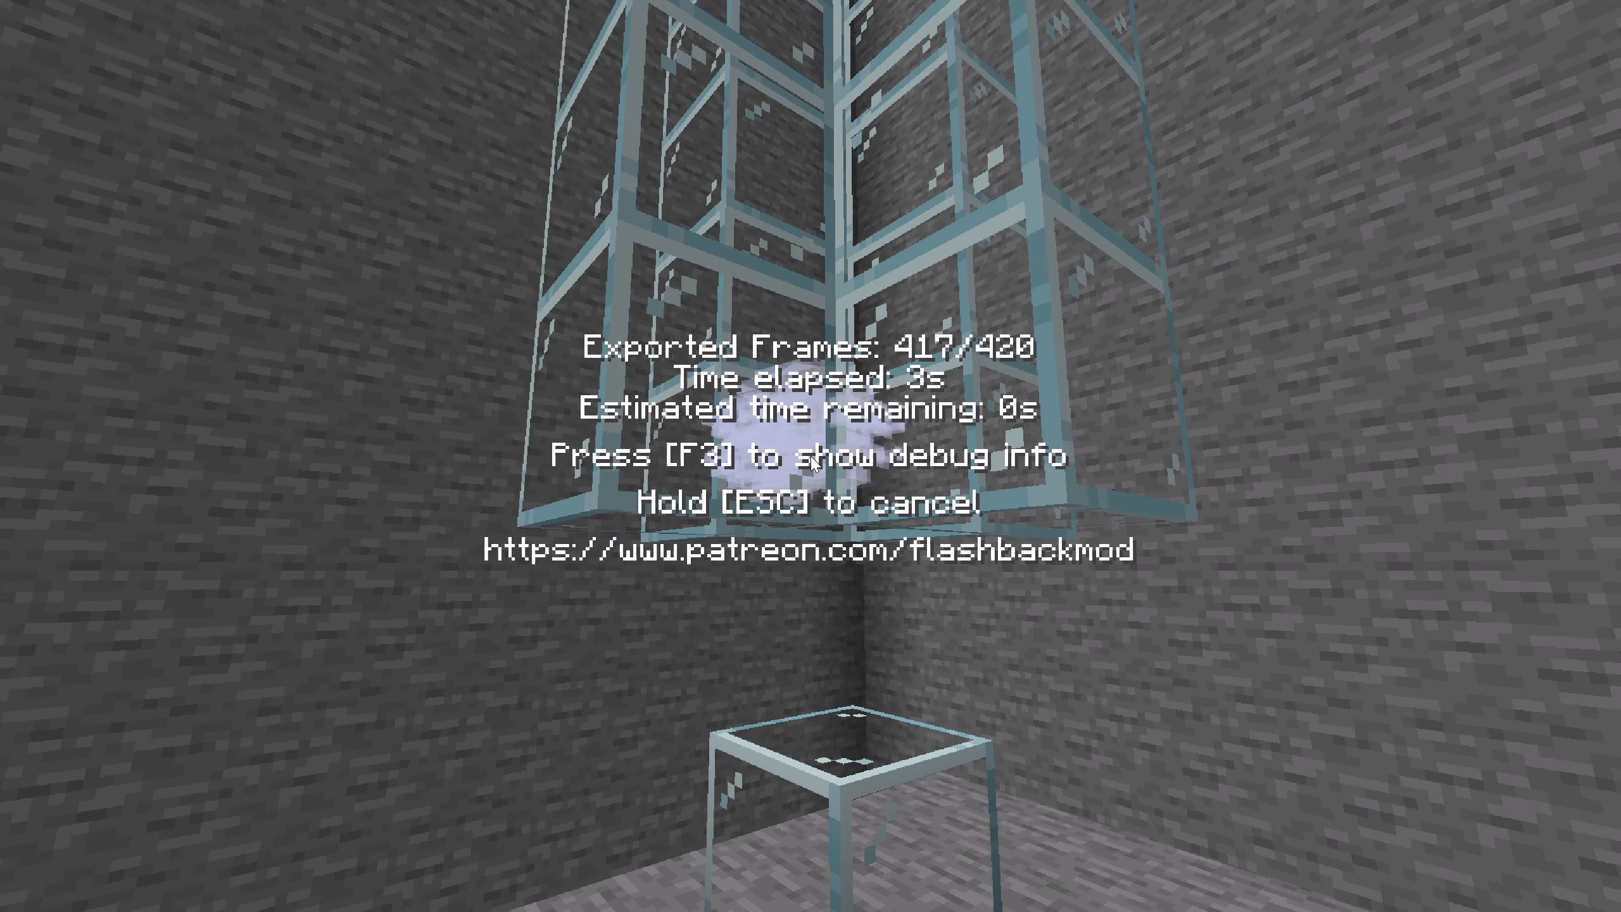
Return the replay to 00:06 (tick 130) and set a wind charge in the glass tower to be hidden during export.
click(946, 390)
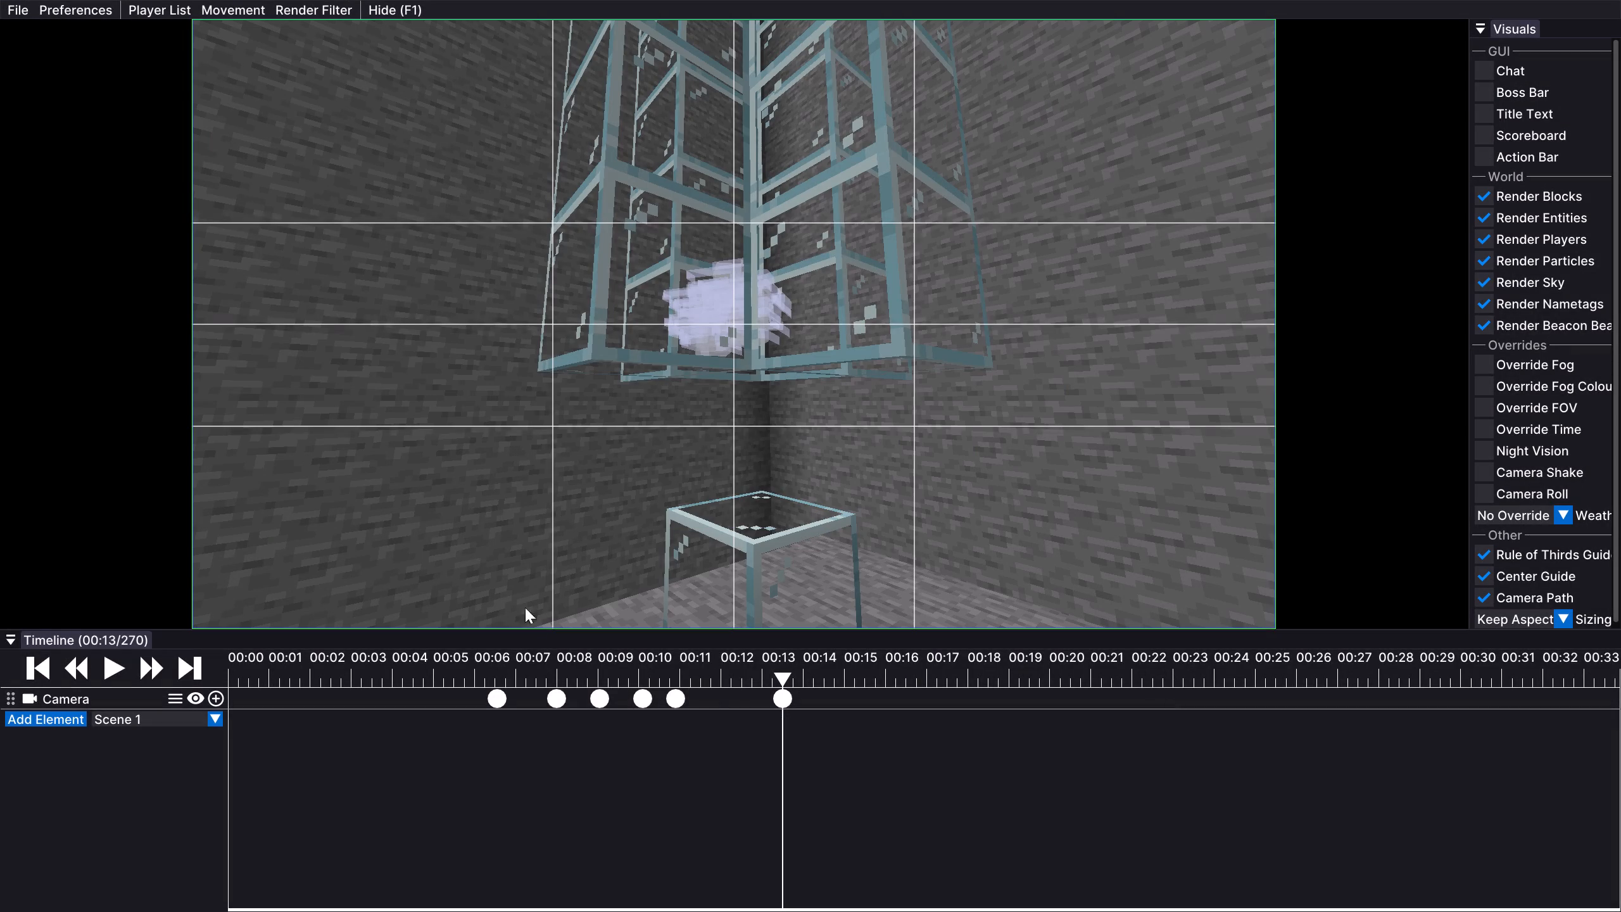
double_click(495, 667)
key(Up)
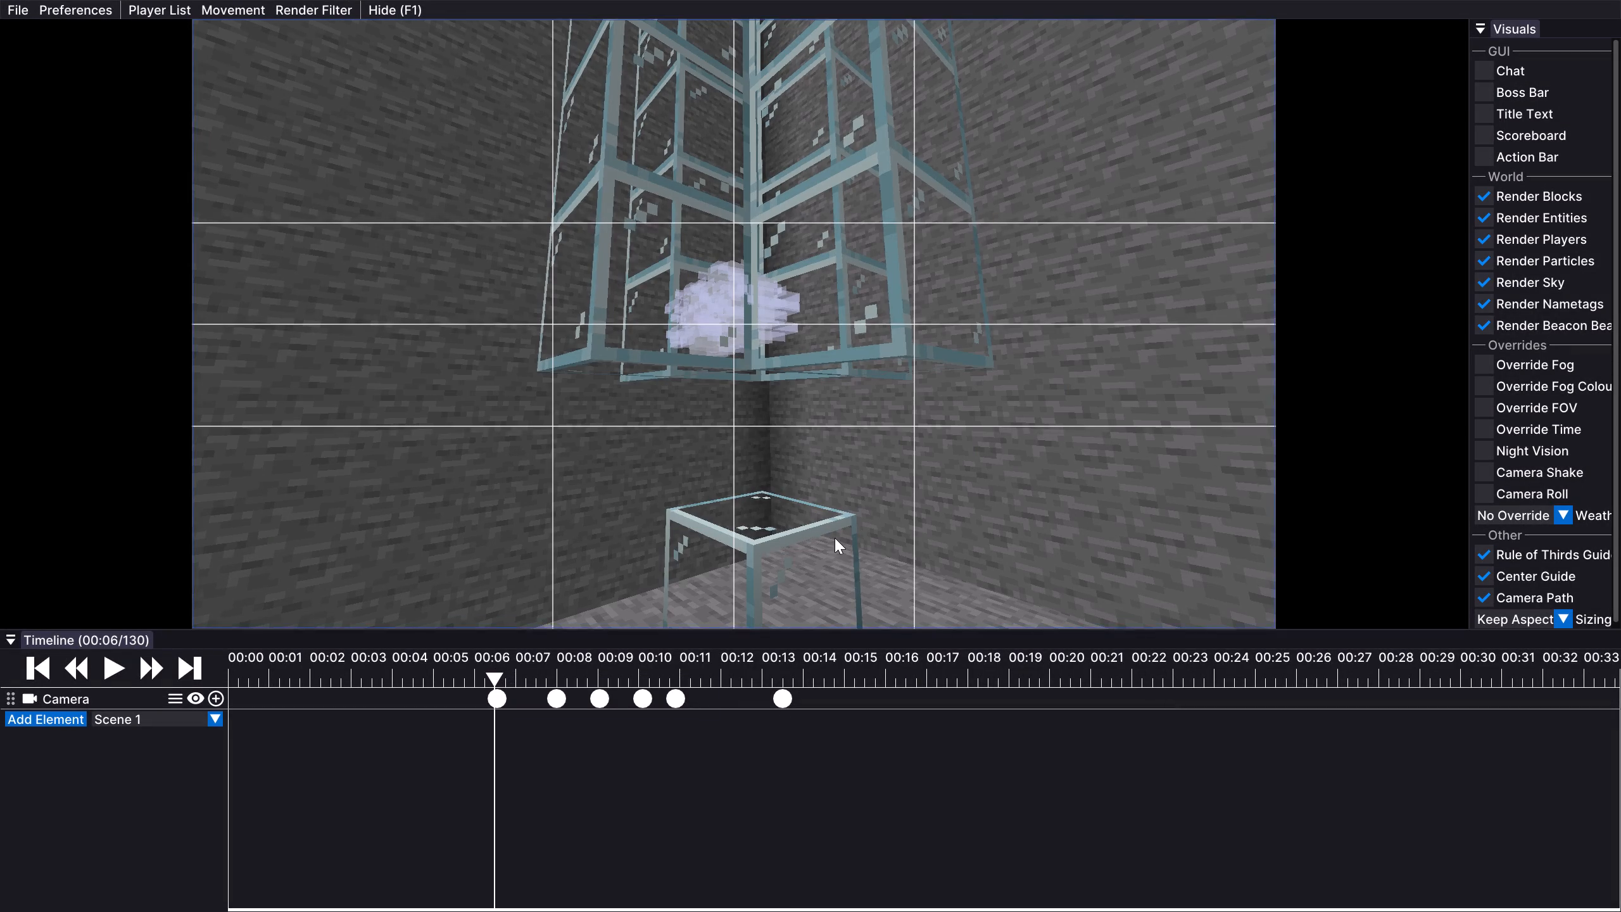
drag(835, 538, 810, 456)
right_click(728, 271)
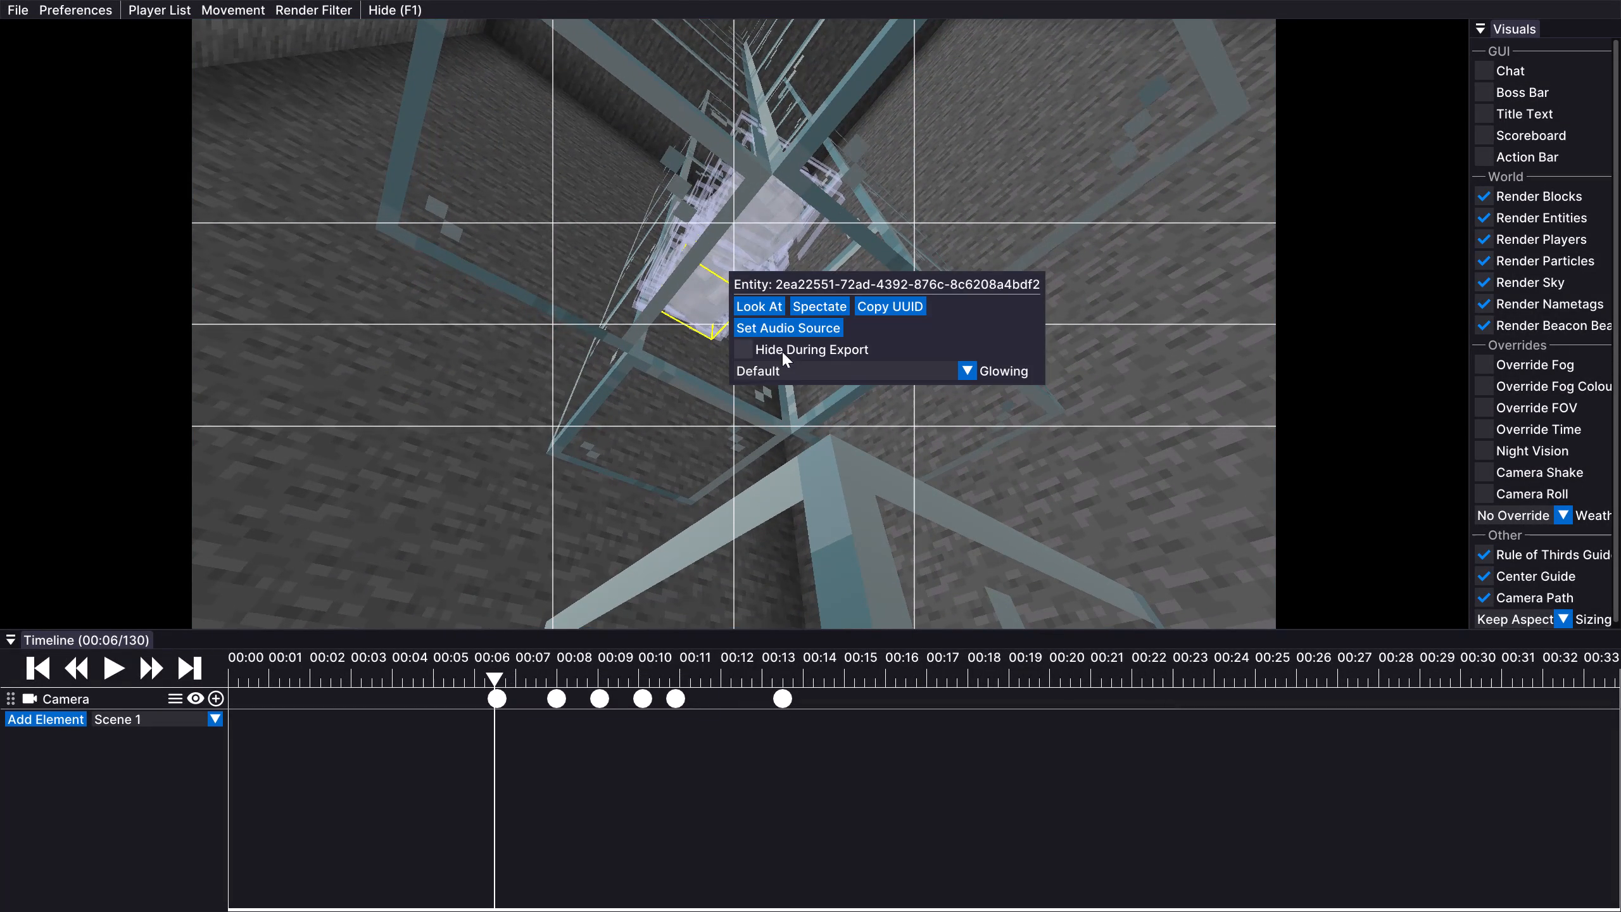
click(775, 348)
click(835, 242)
right_click(726, 285)
click(749, 420)
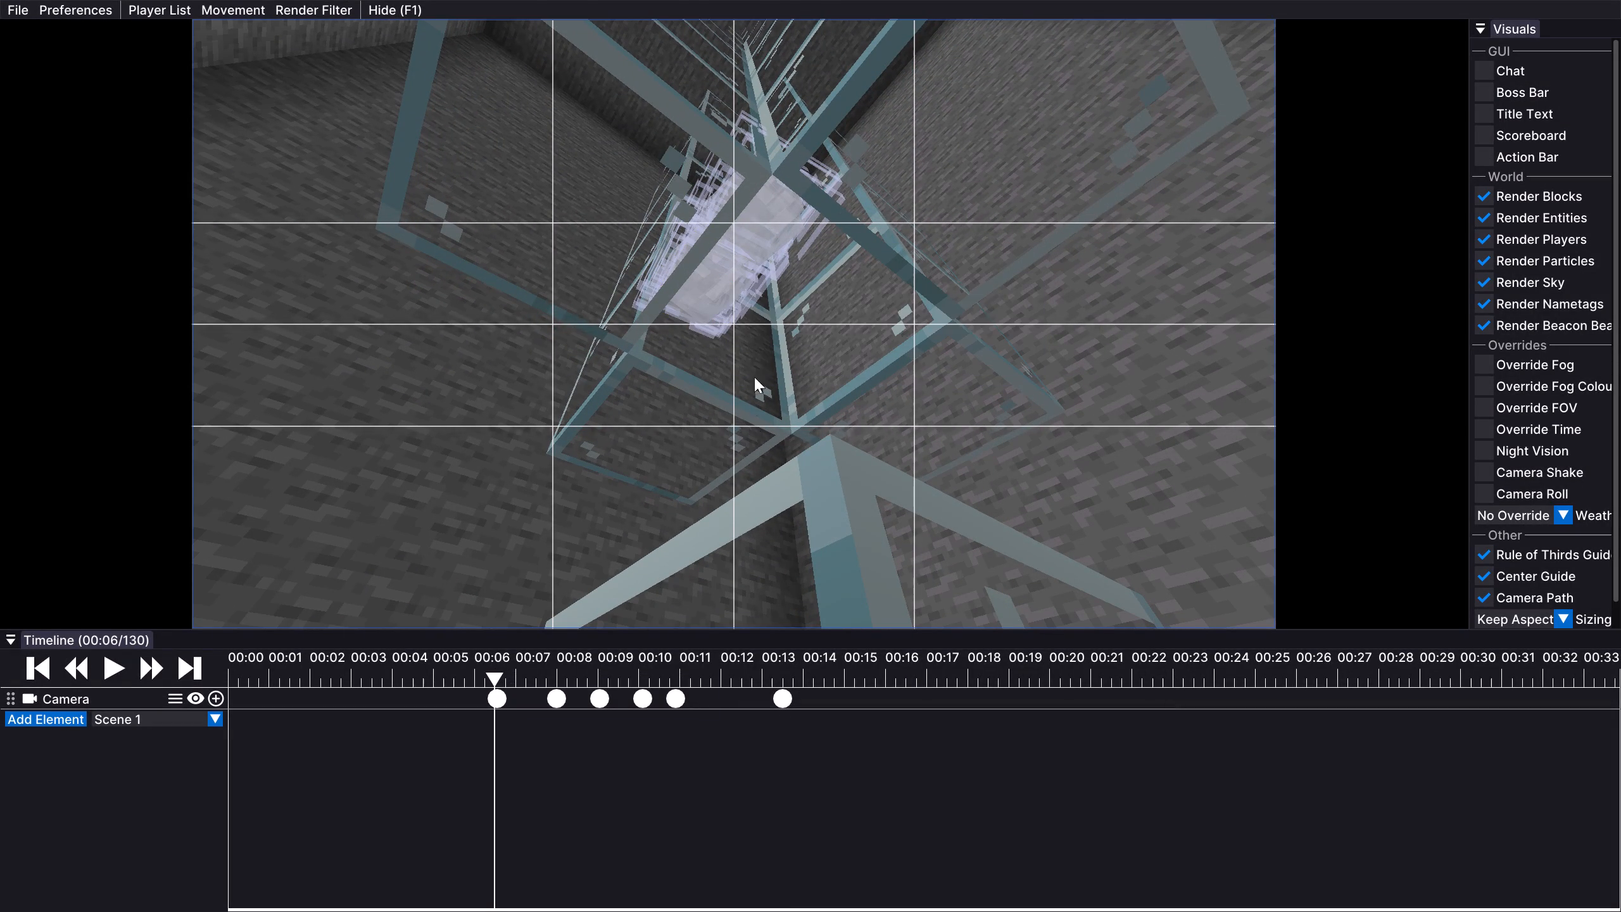
right_click(773, 218)
click(812, 349)
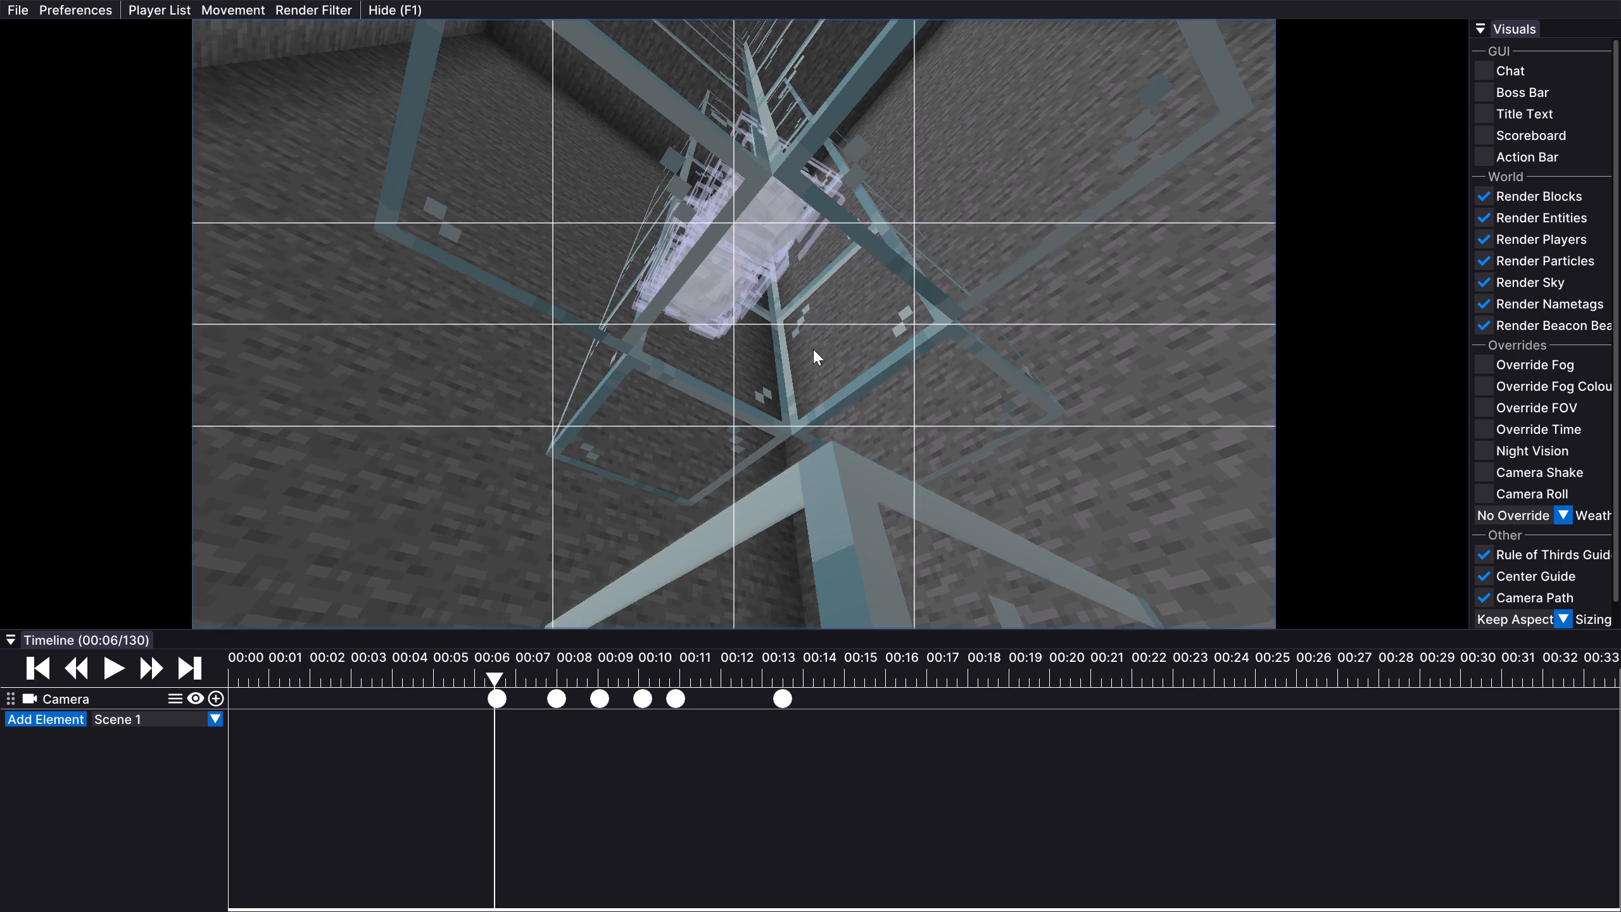
Set another wind charge in the stack, seen from above, to be hidden during export.
key(Up)
drag(945, 408, 810, 457)
key(Down)
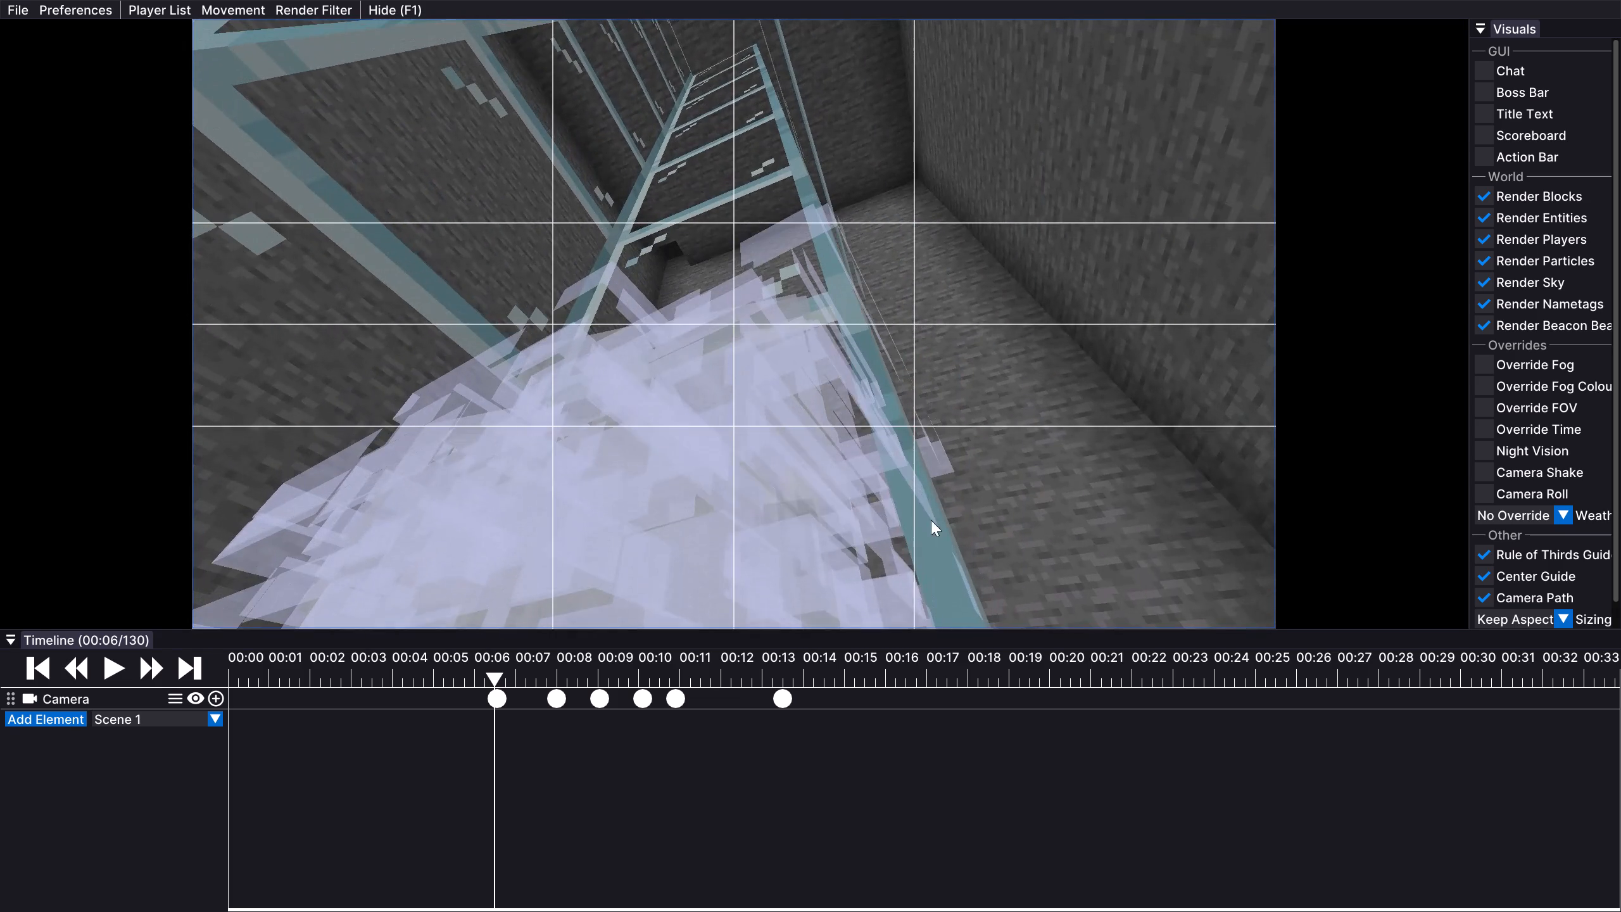
right_click(701, 462)
drag(906, 294, 885, 589)
drag(952, 275, 810, 457)
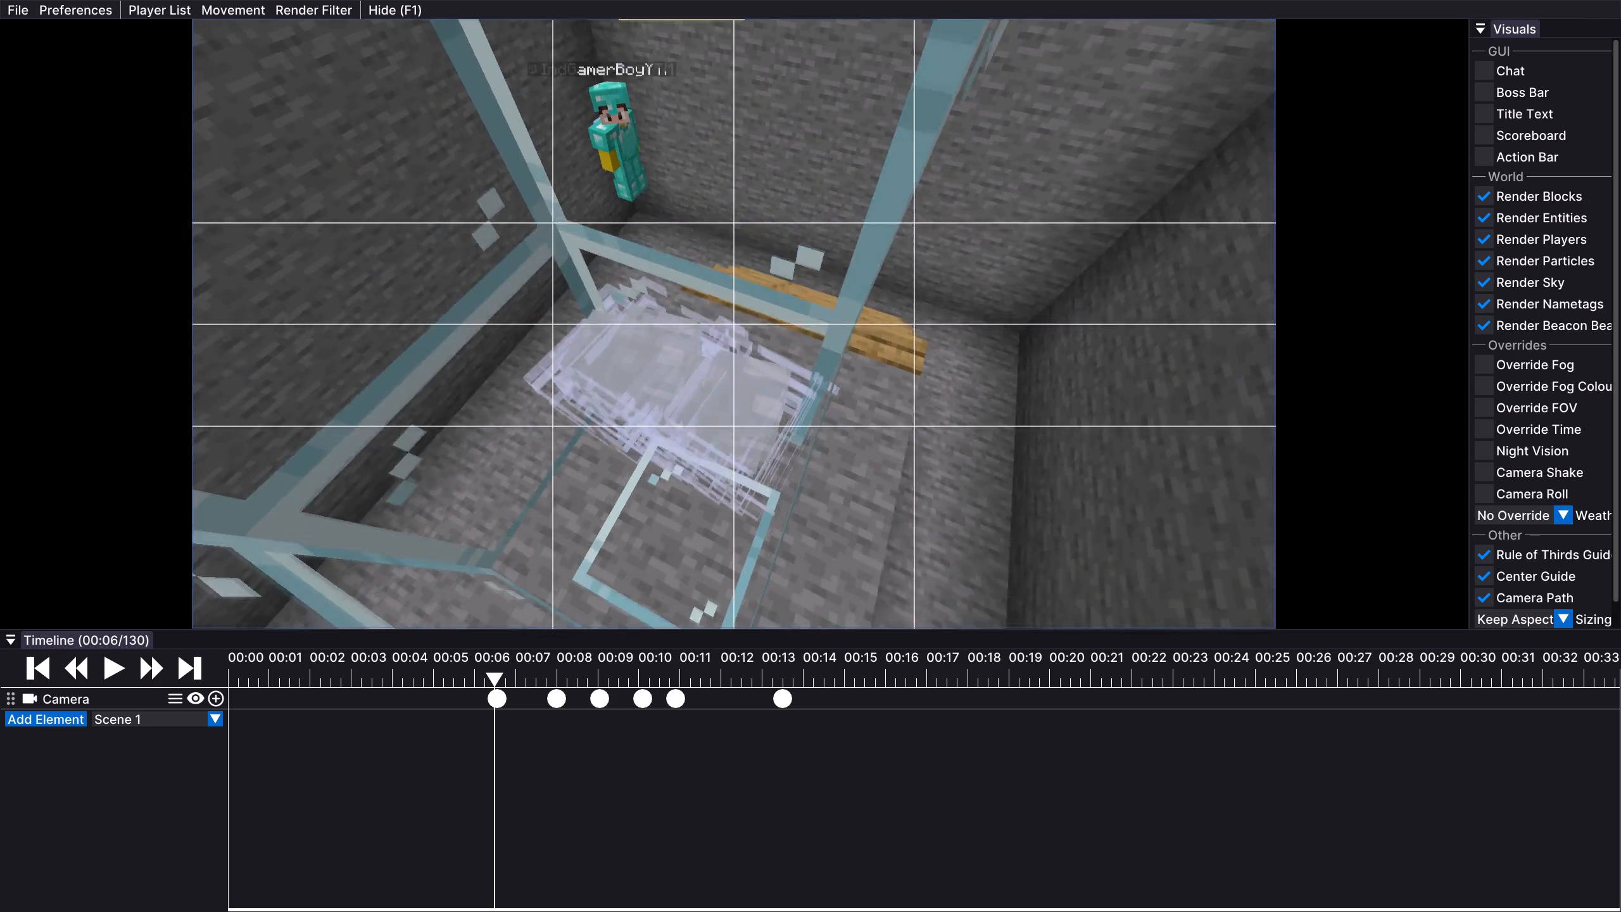
drag(810, 457, 810, 456)
right_click(733, 315)
click(779, 389)
click(833, 168)
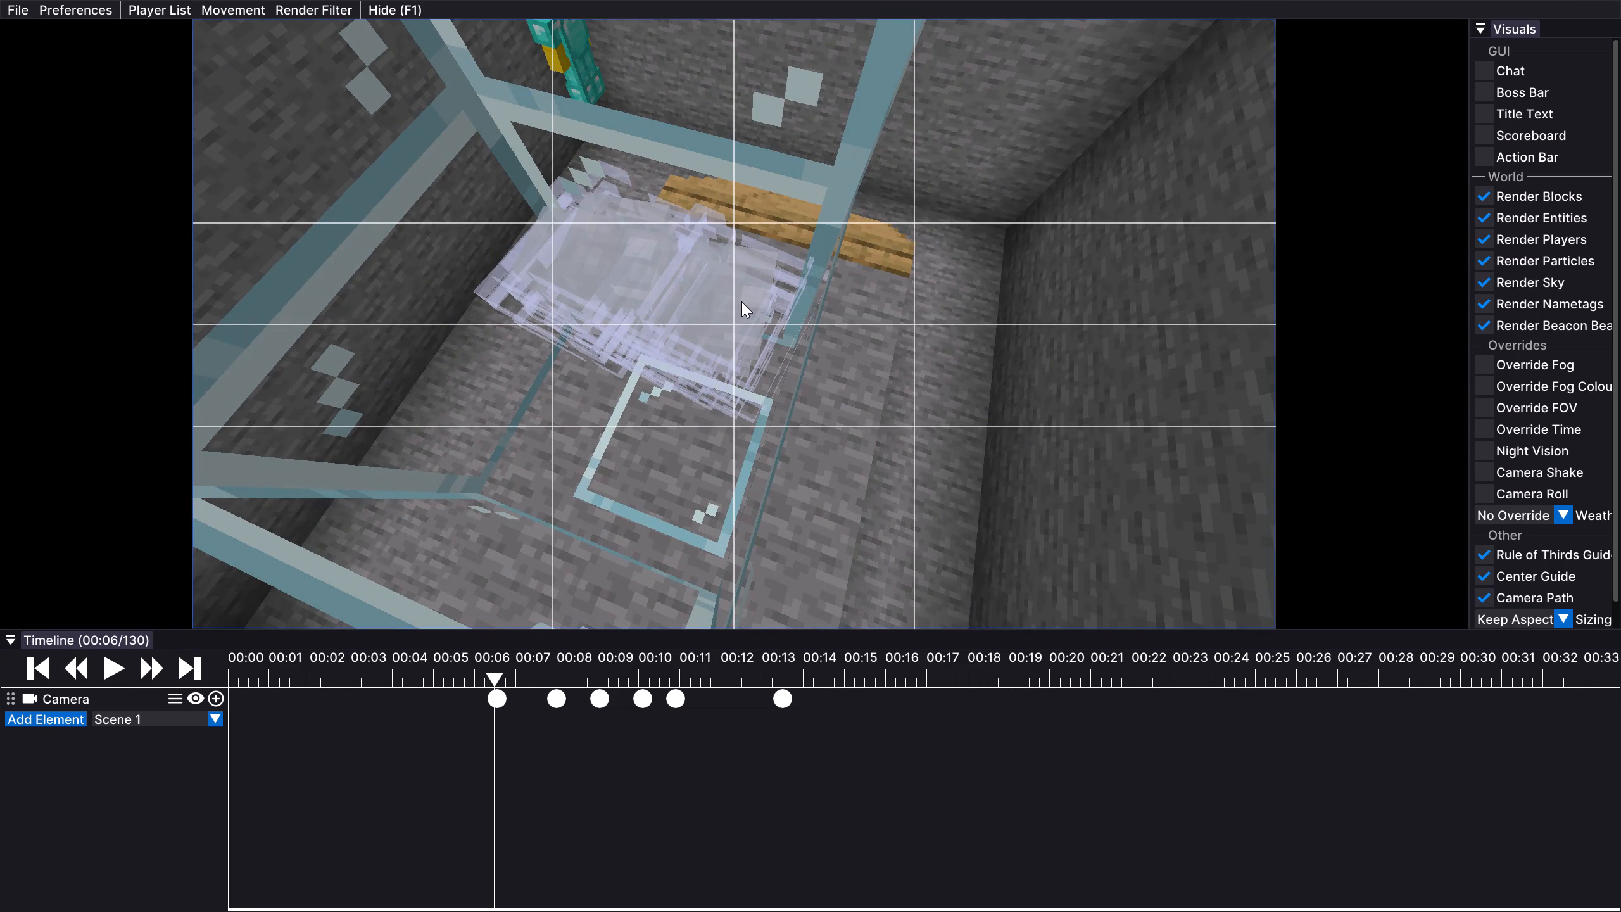
Examine the stacked wind charges from several angles for any not yet set to be hidden during export.
right_click(741, 303)
click(801, 241)
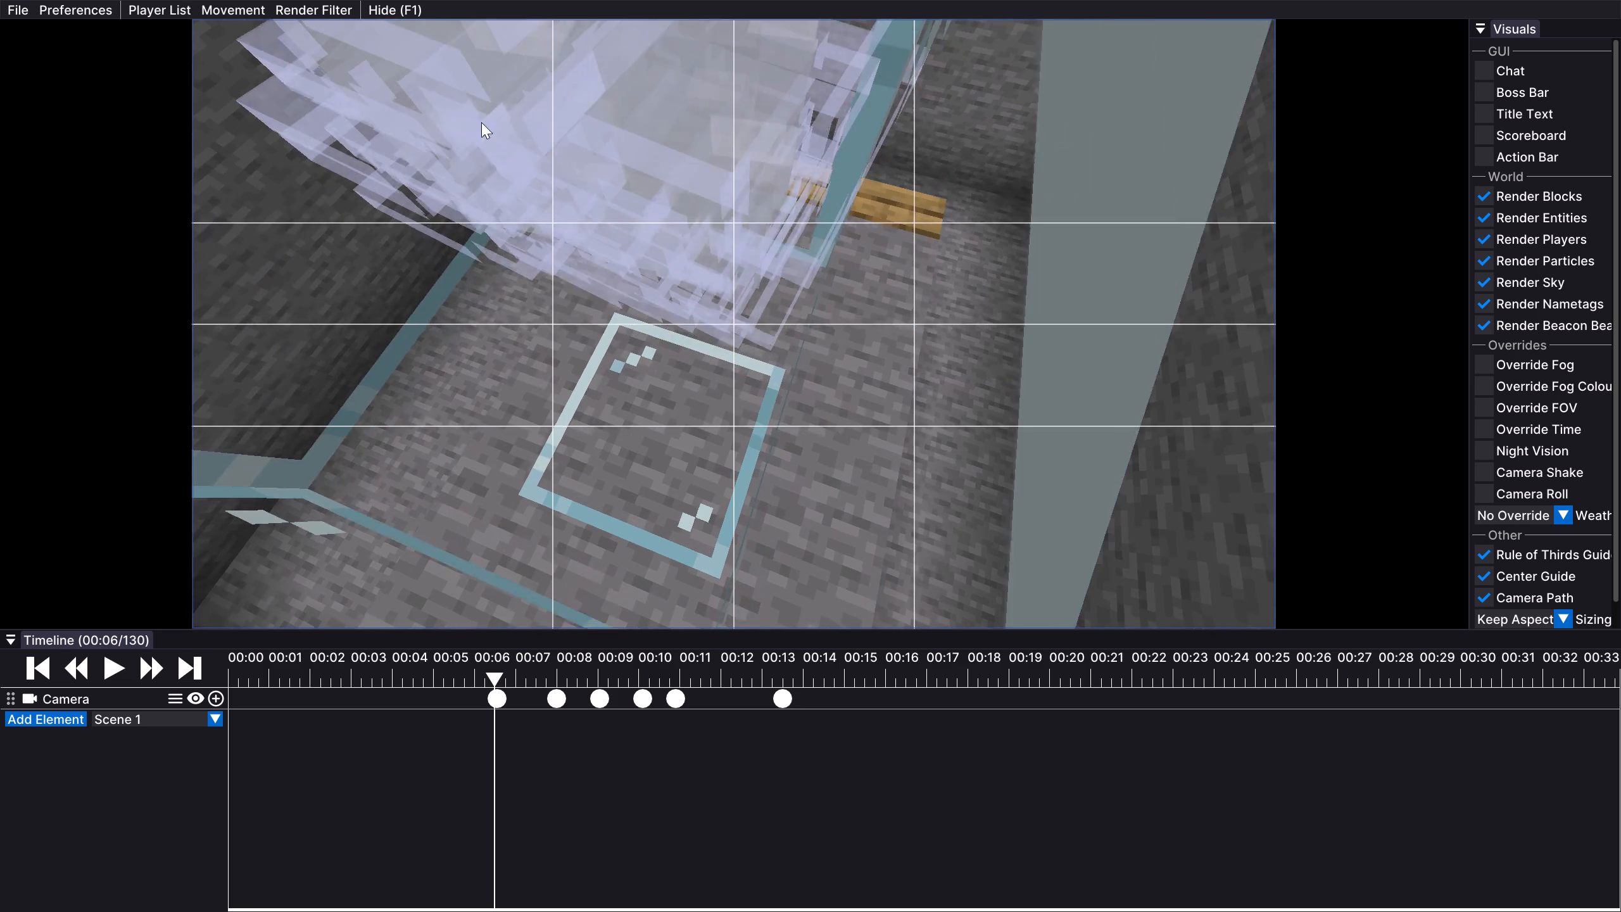
right_click(456, 241)
click(664, 138)
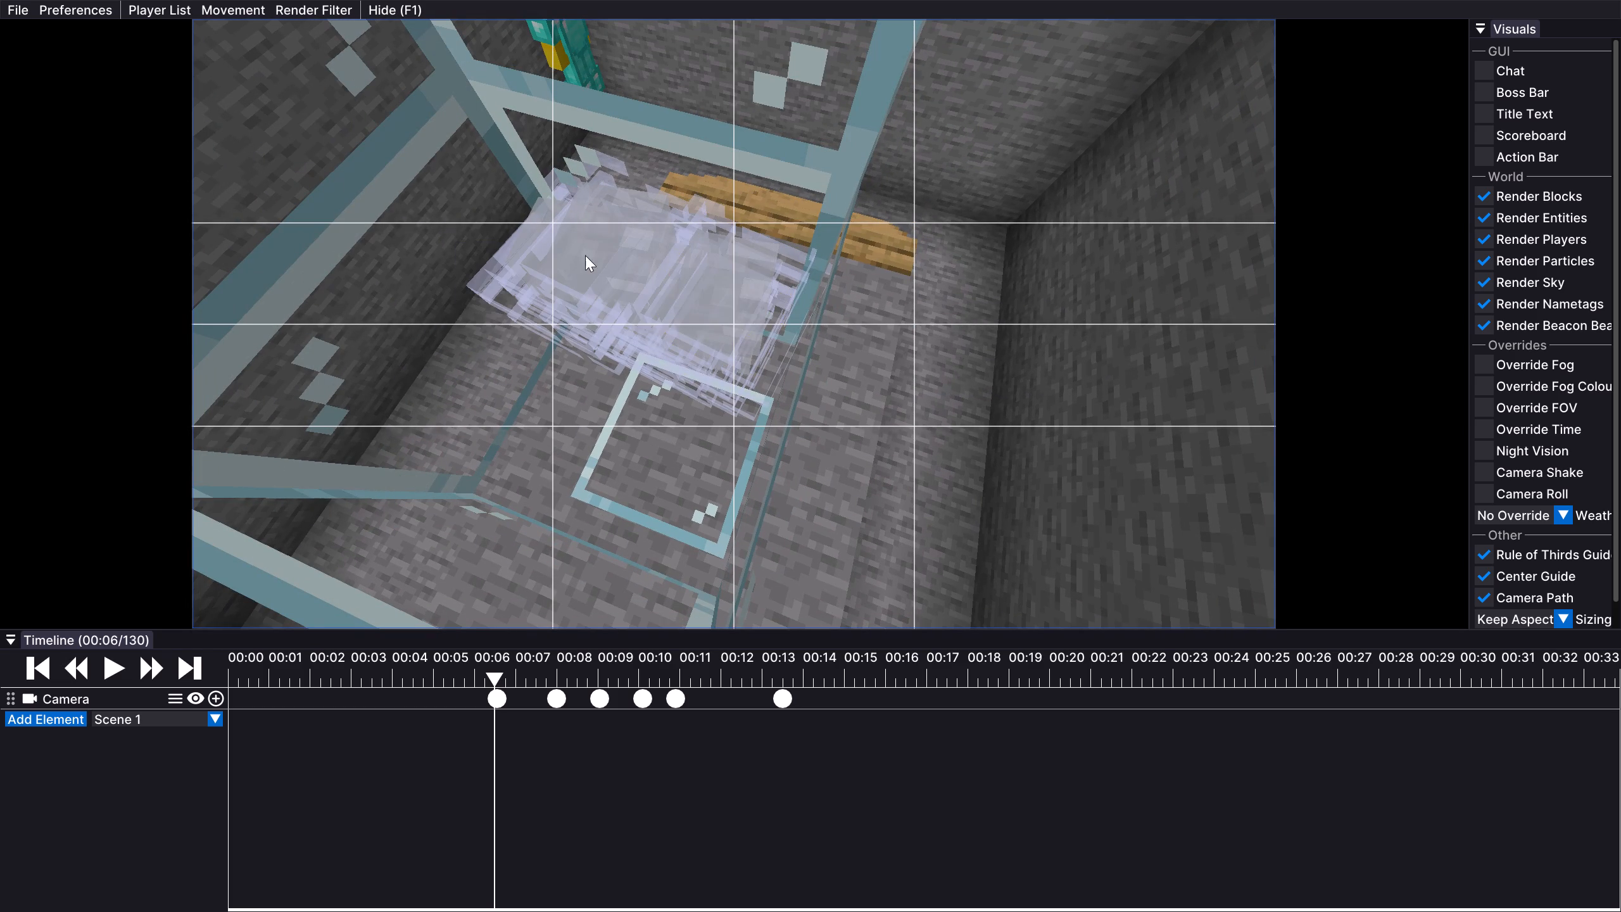
right_click(585, 256)
click(722, 201)
key(Left)
drag(846, 208, 810, 456)
key(Right)
right_click(745, 316)
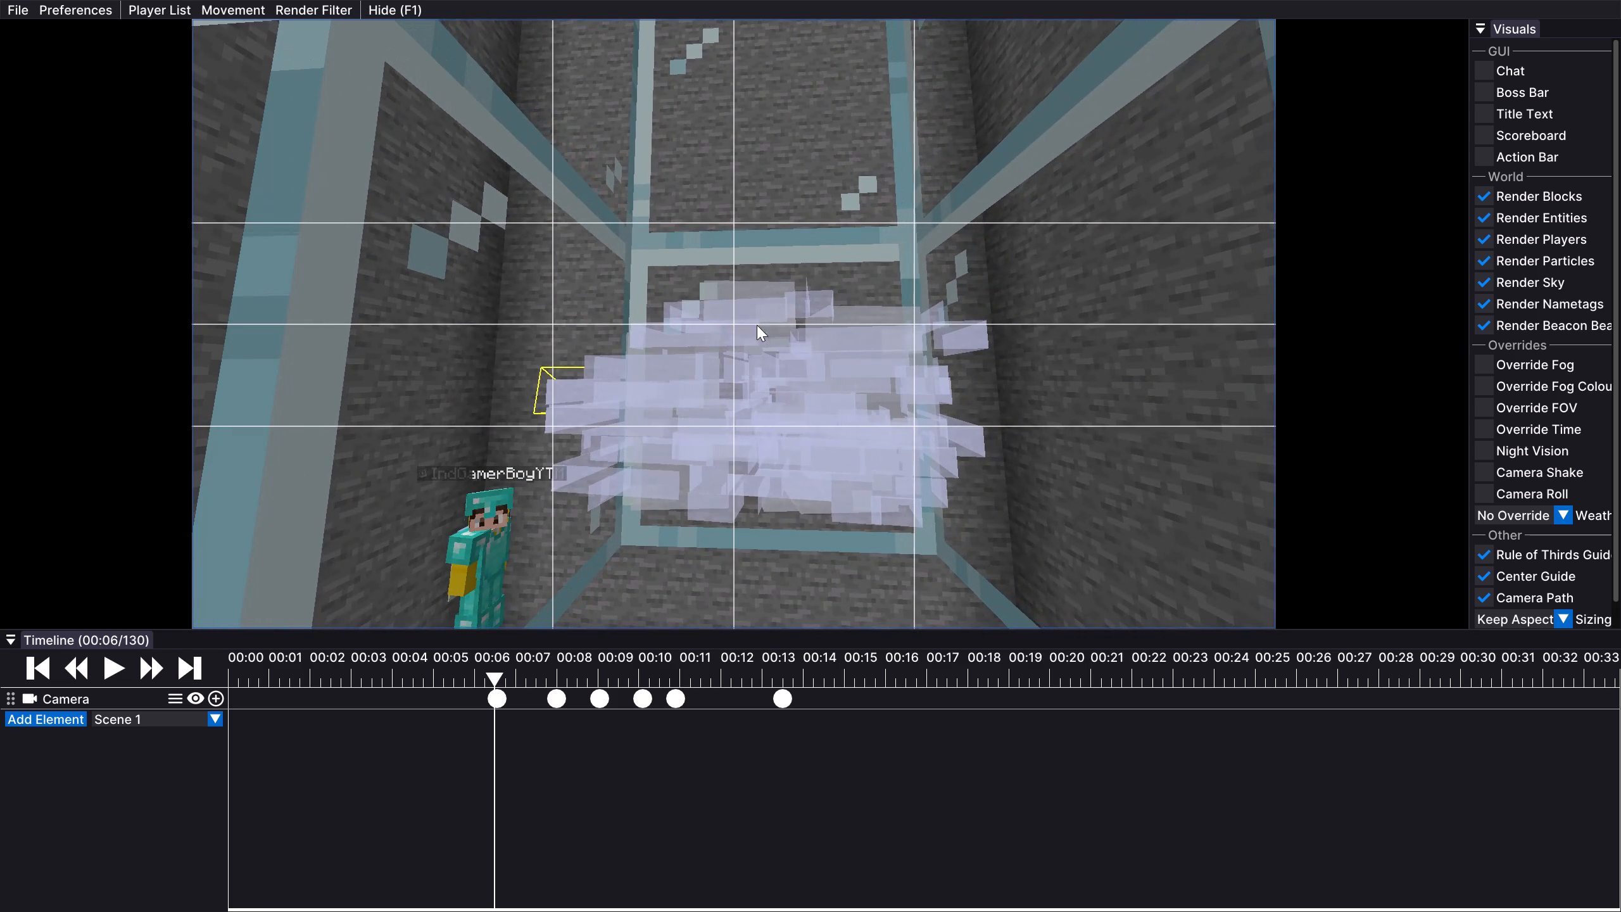
right_click(765, 302)
key(Up)
right_click(730, 367)
key(Down)
right_click(703, 397)
right_click(618, 419)
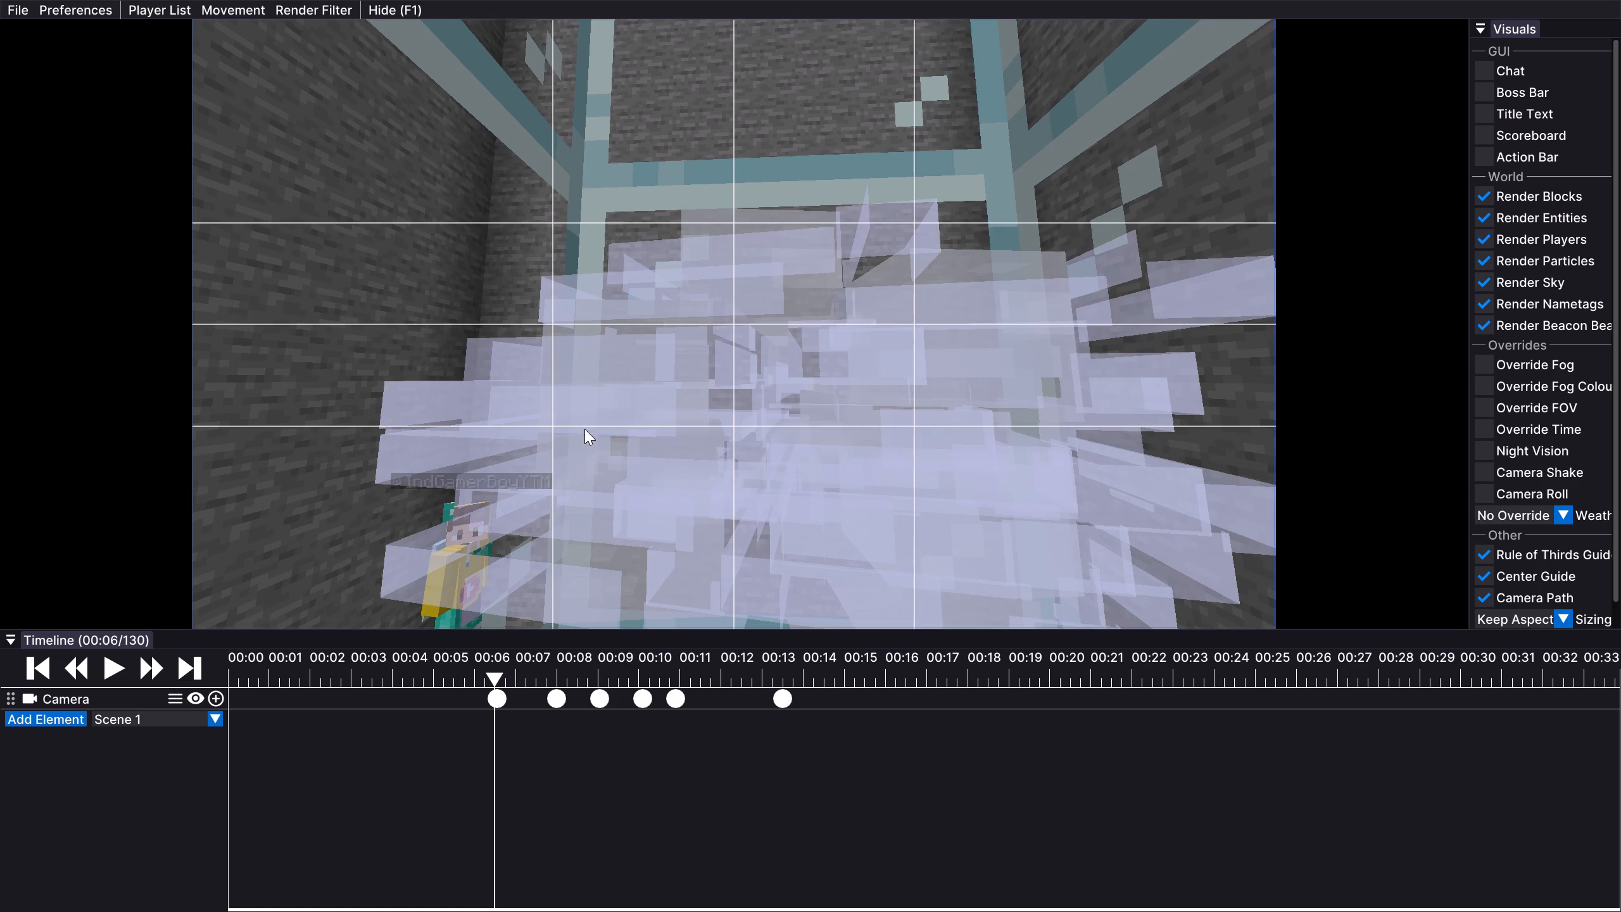
right_click(581, 432)
right_click(642, 364)
right_click(662, 277)
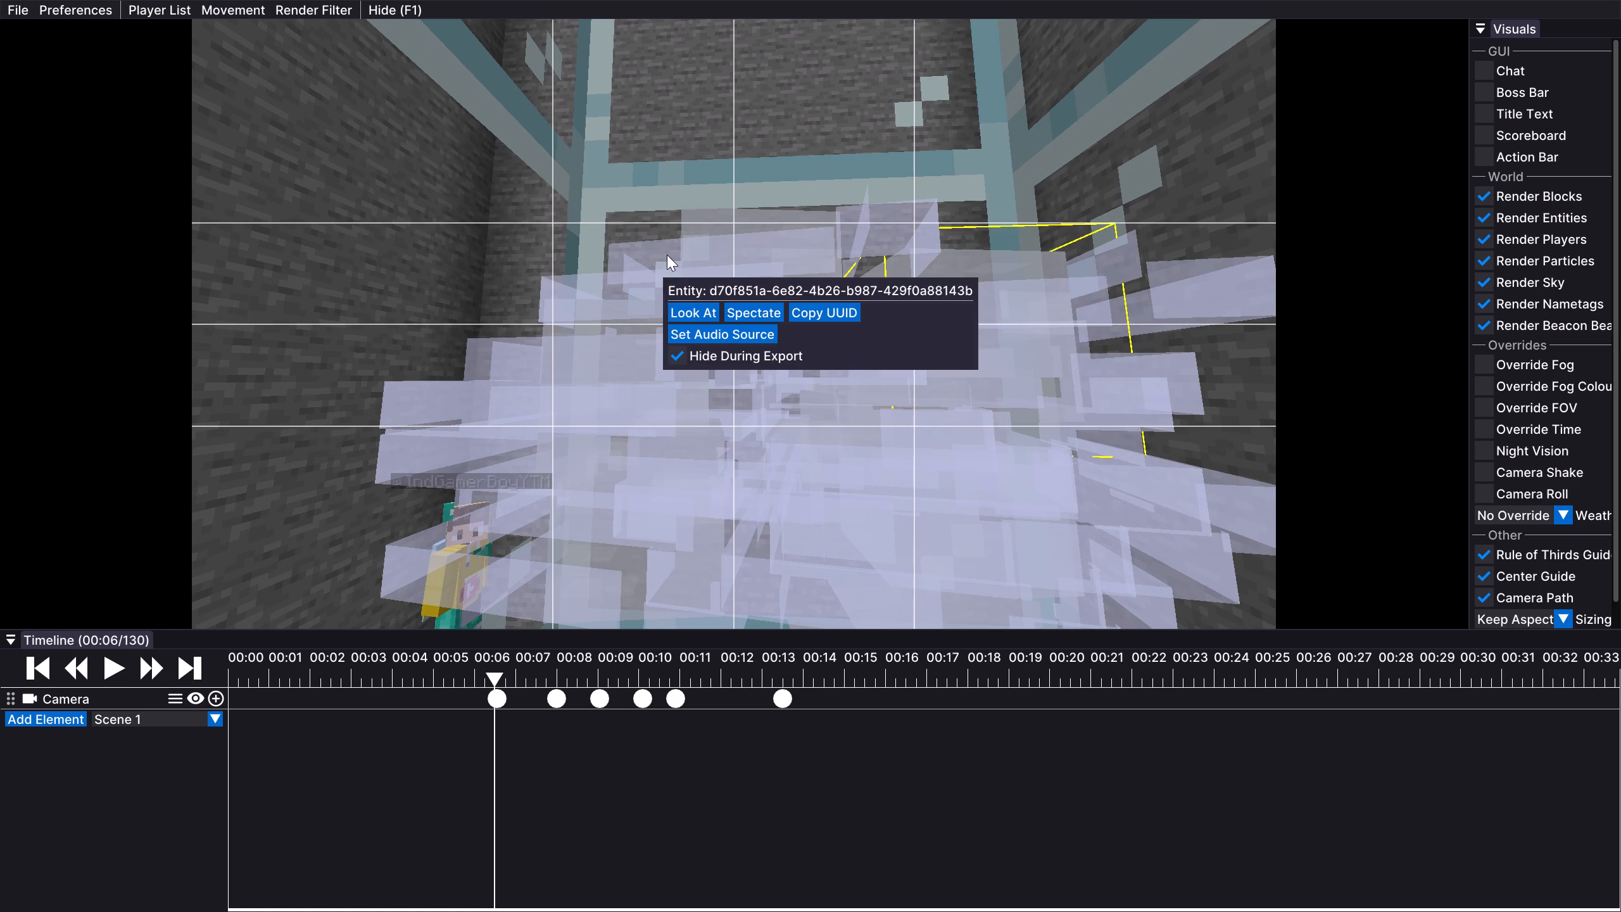
right_click(667, 255)
right_click(660, 253)
click(671, 198)
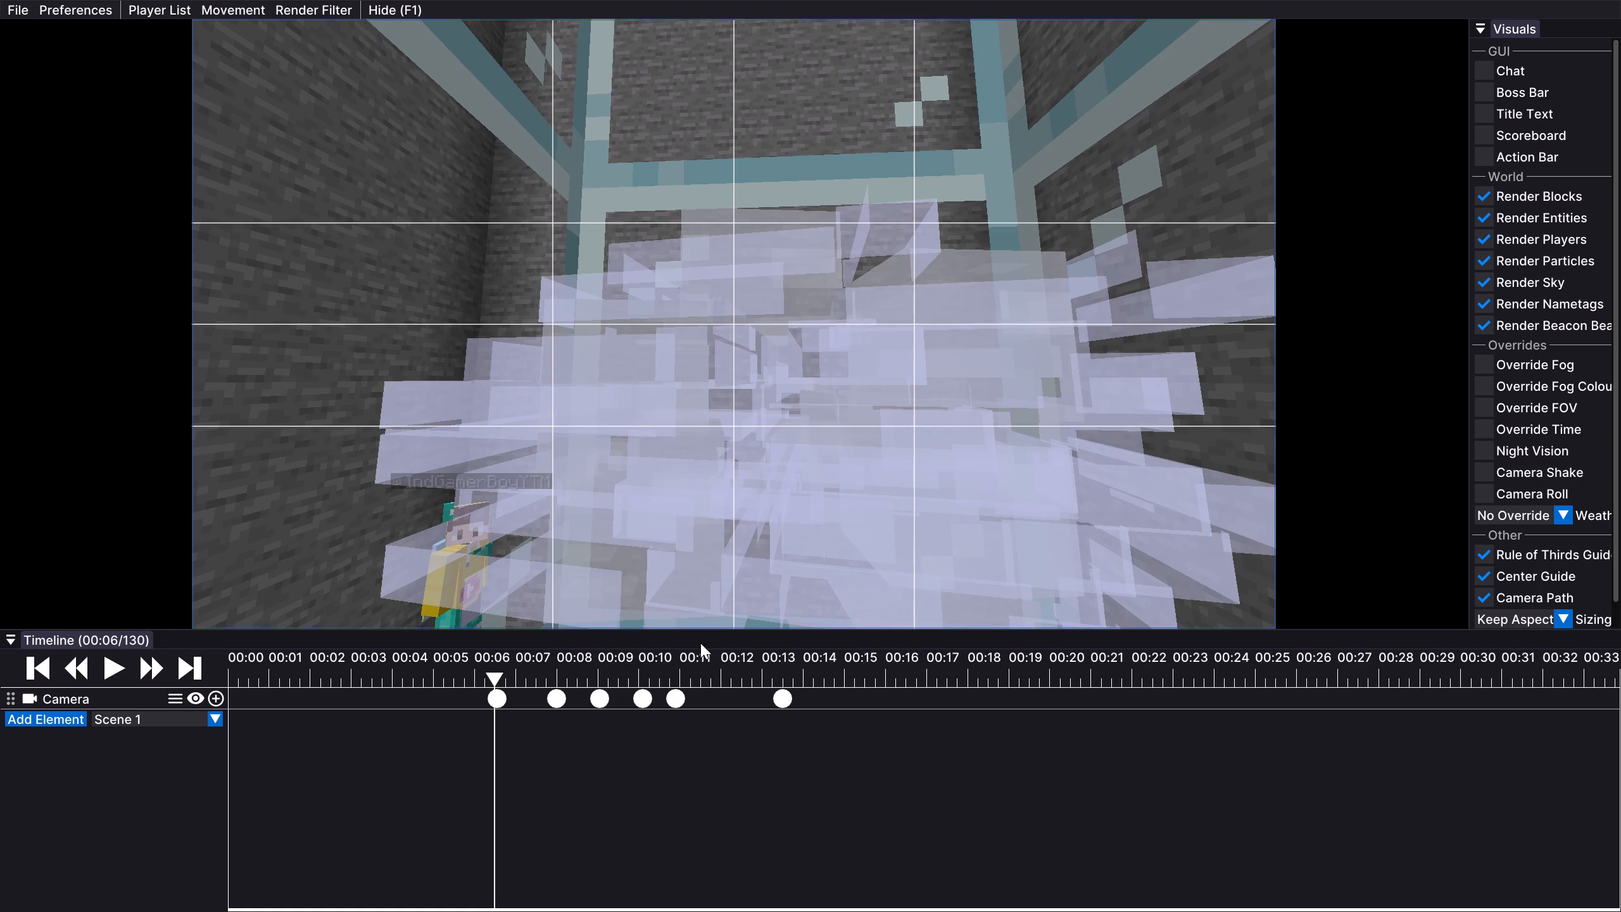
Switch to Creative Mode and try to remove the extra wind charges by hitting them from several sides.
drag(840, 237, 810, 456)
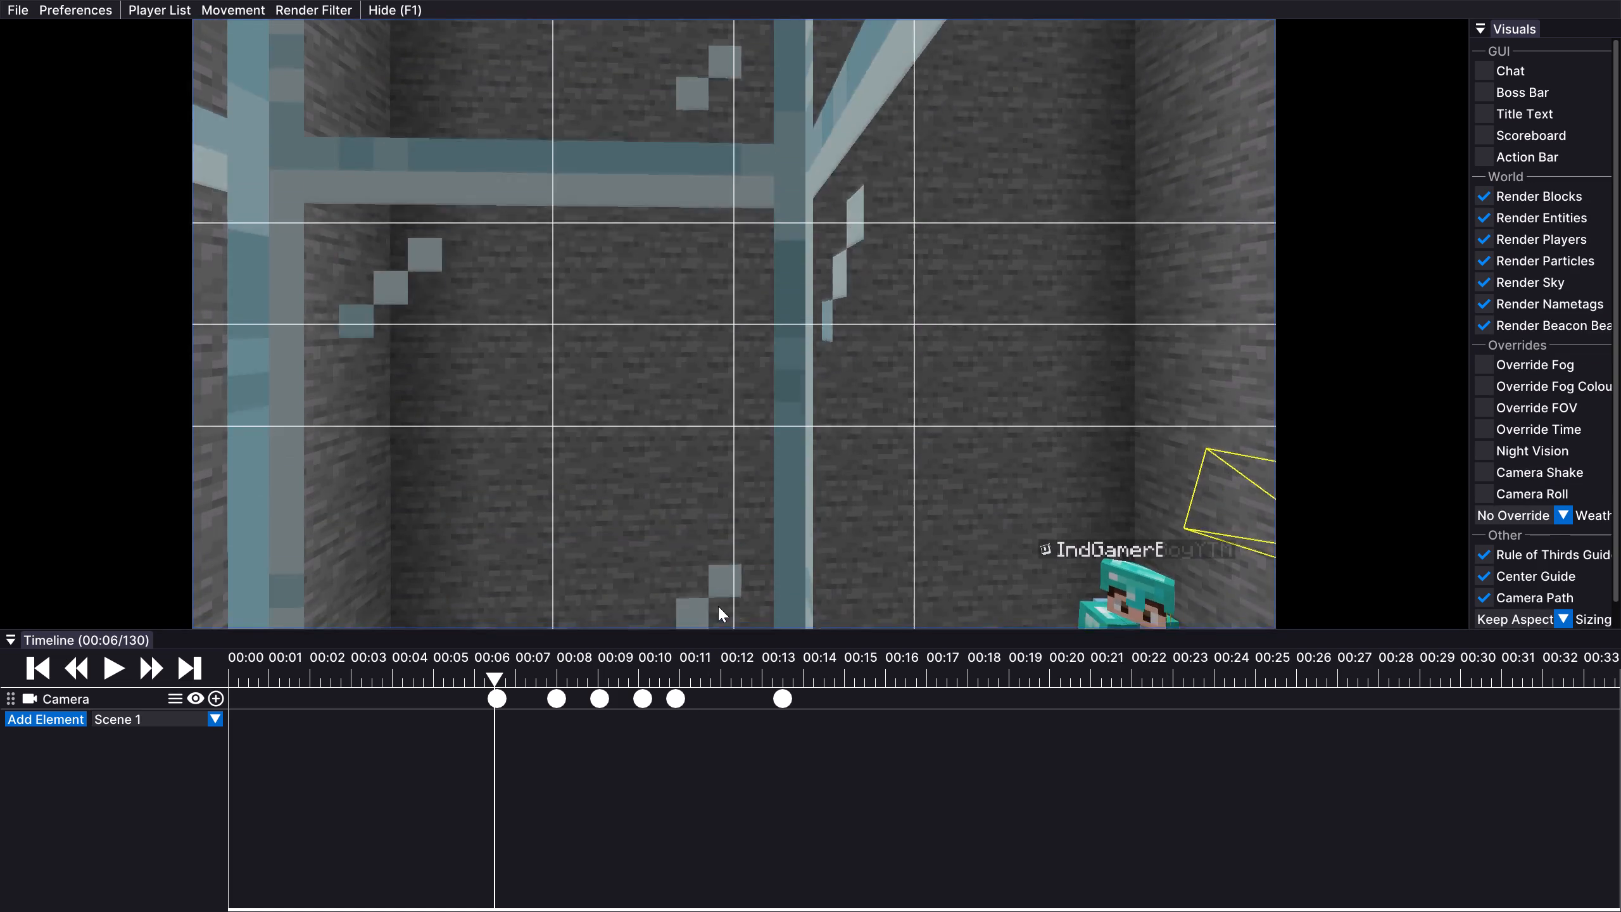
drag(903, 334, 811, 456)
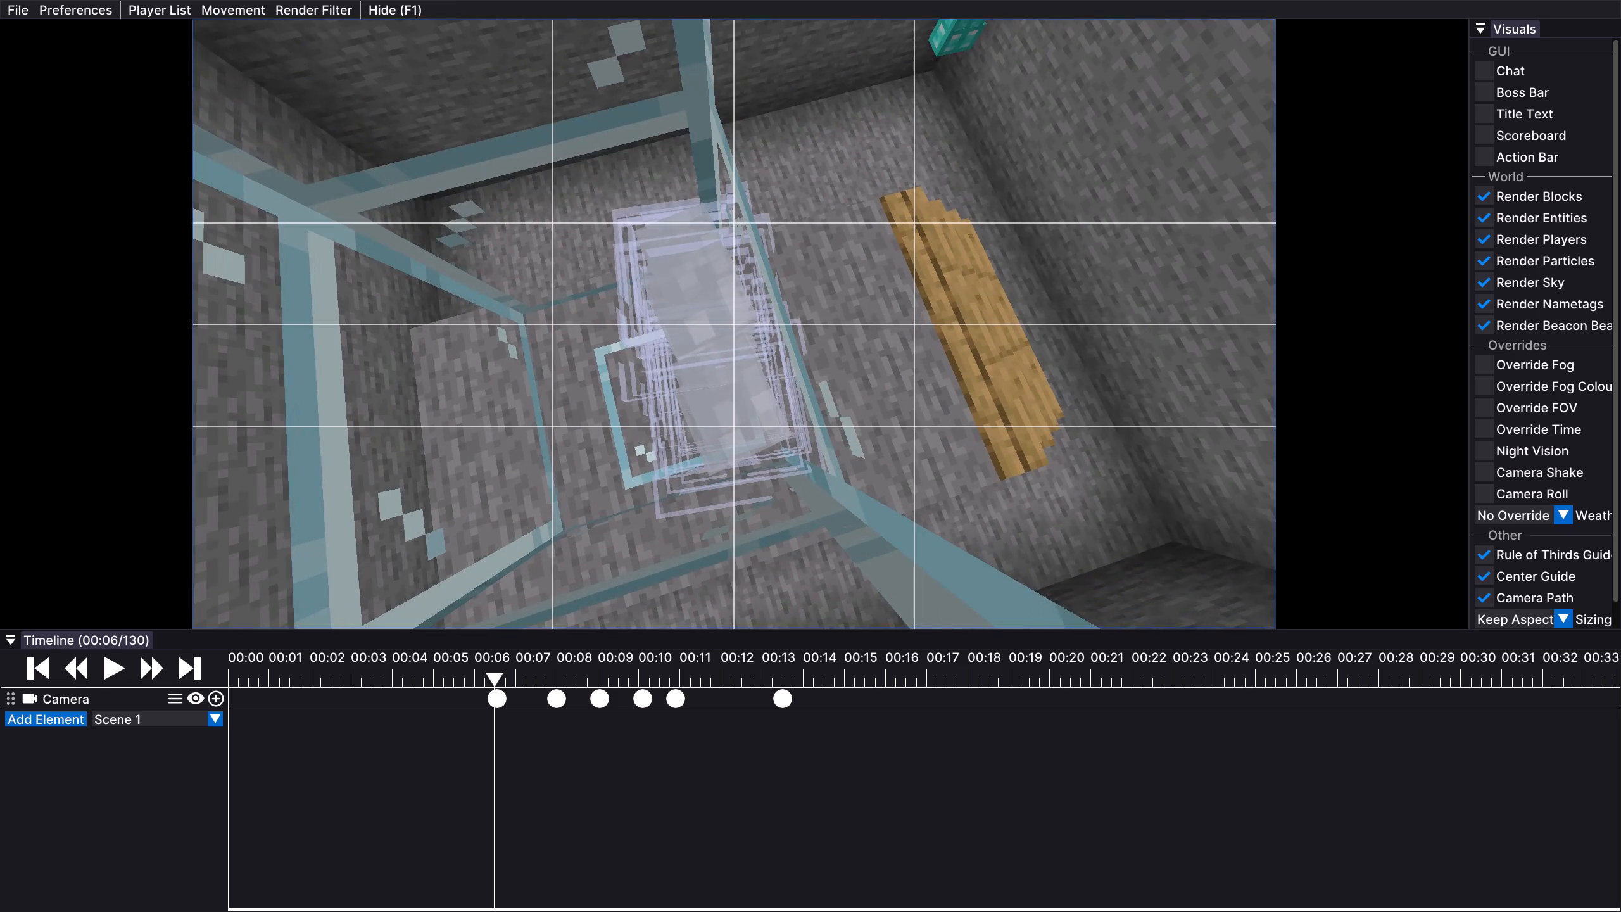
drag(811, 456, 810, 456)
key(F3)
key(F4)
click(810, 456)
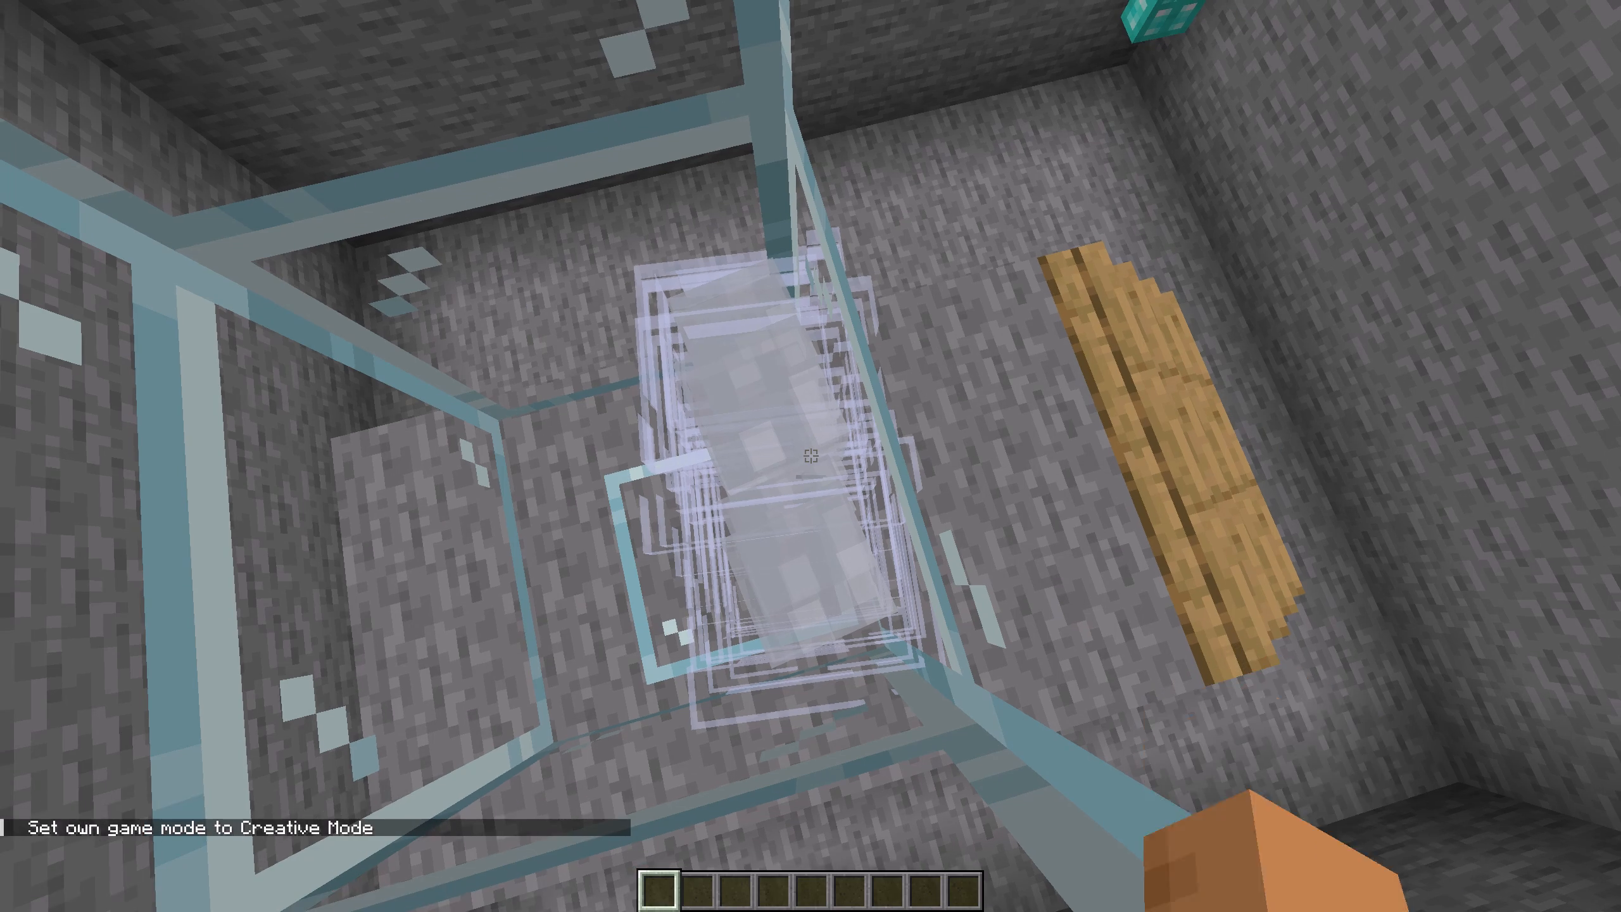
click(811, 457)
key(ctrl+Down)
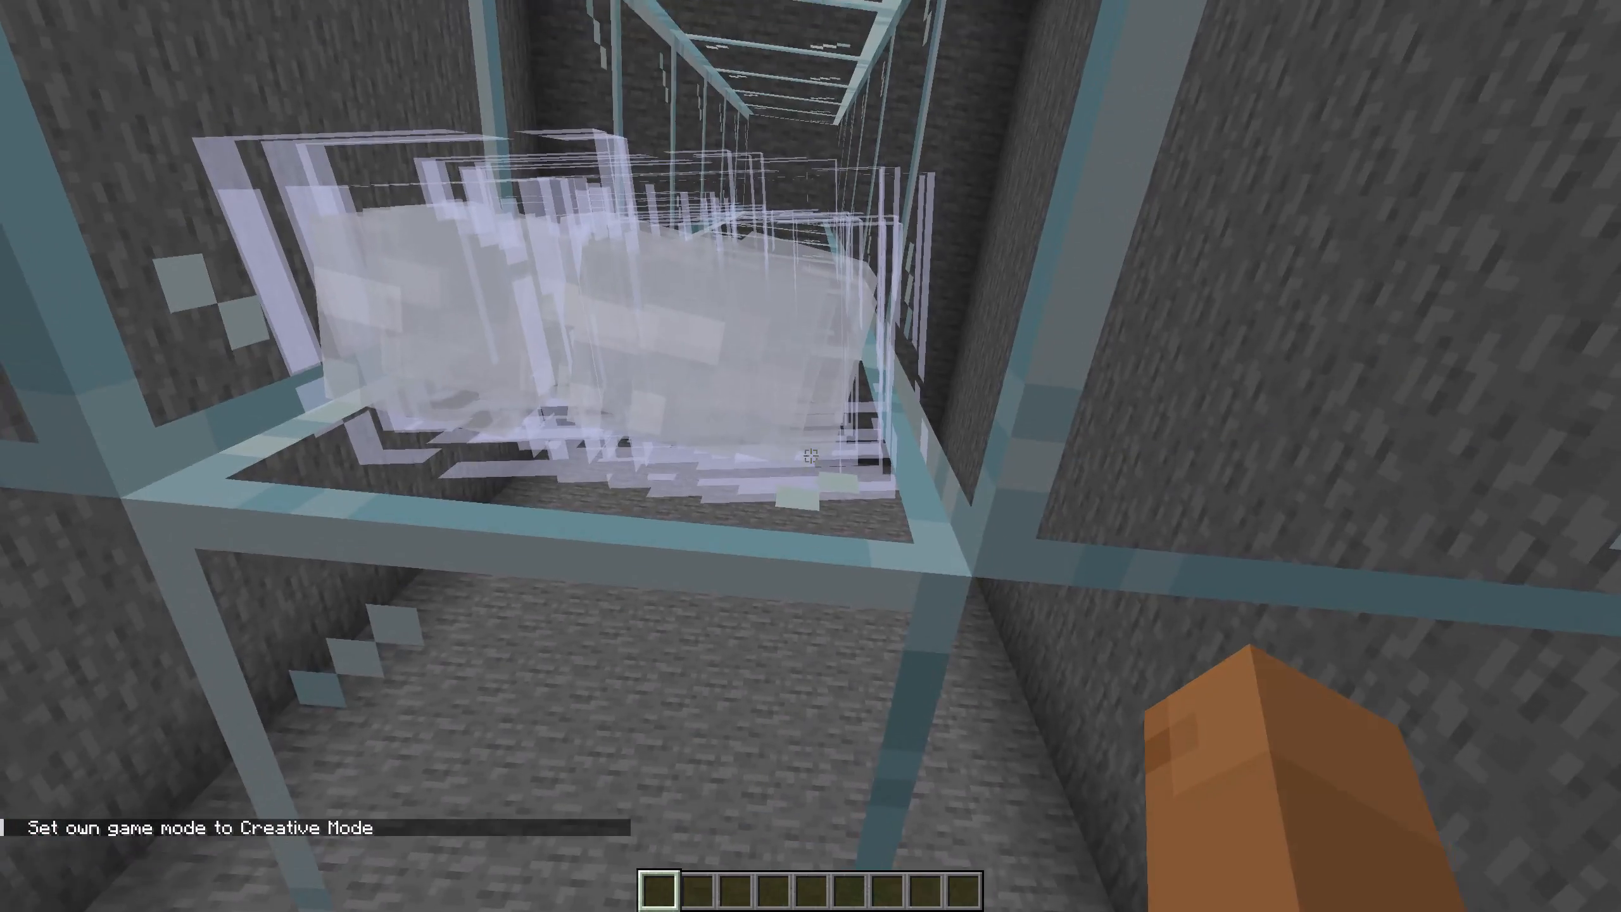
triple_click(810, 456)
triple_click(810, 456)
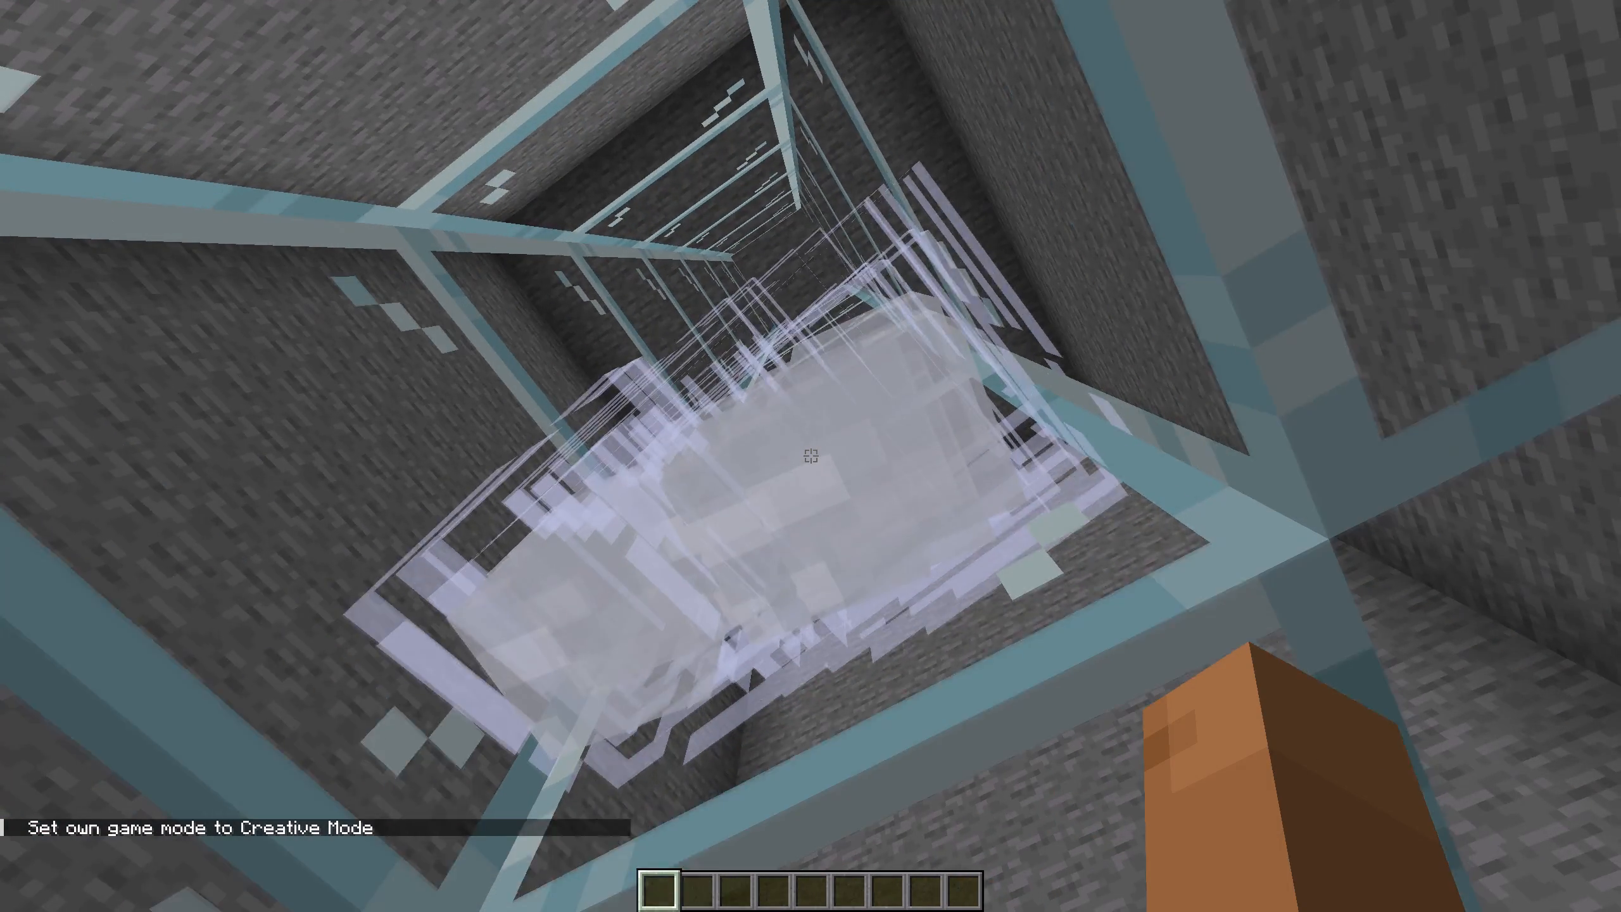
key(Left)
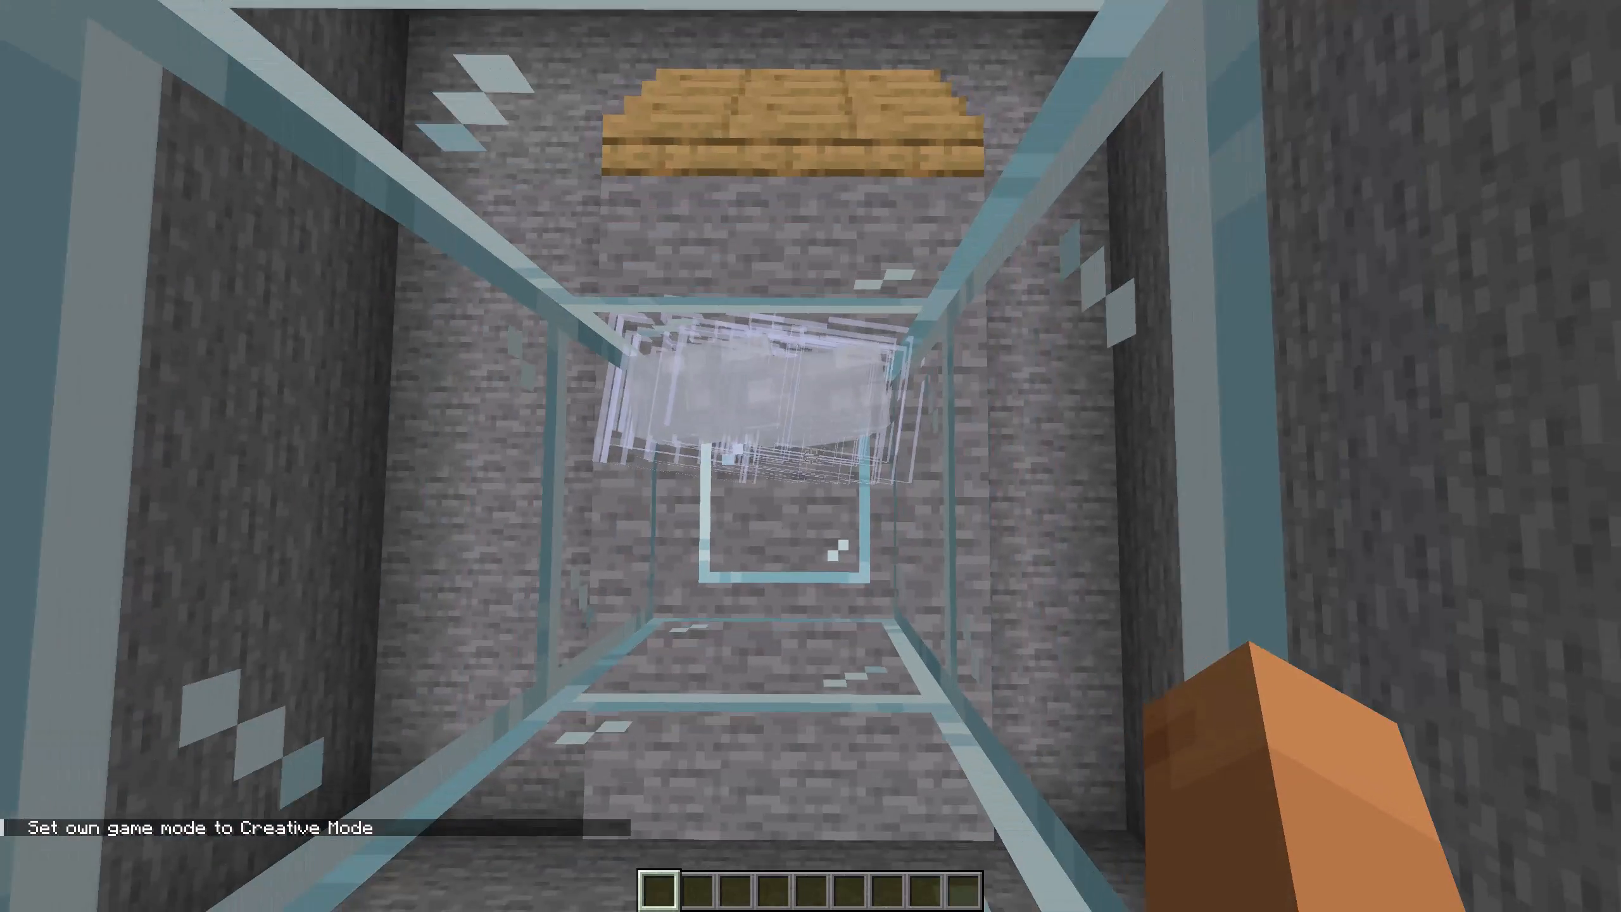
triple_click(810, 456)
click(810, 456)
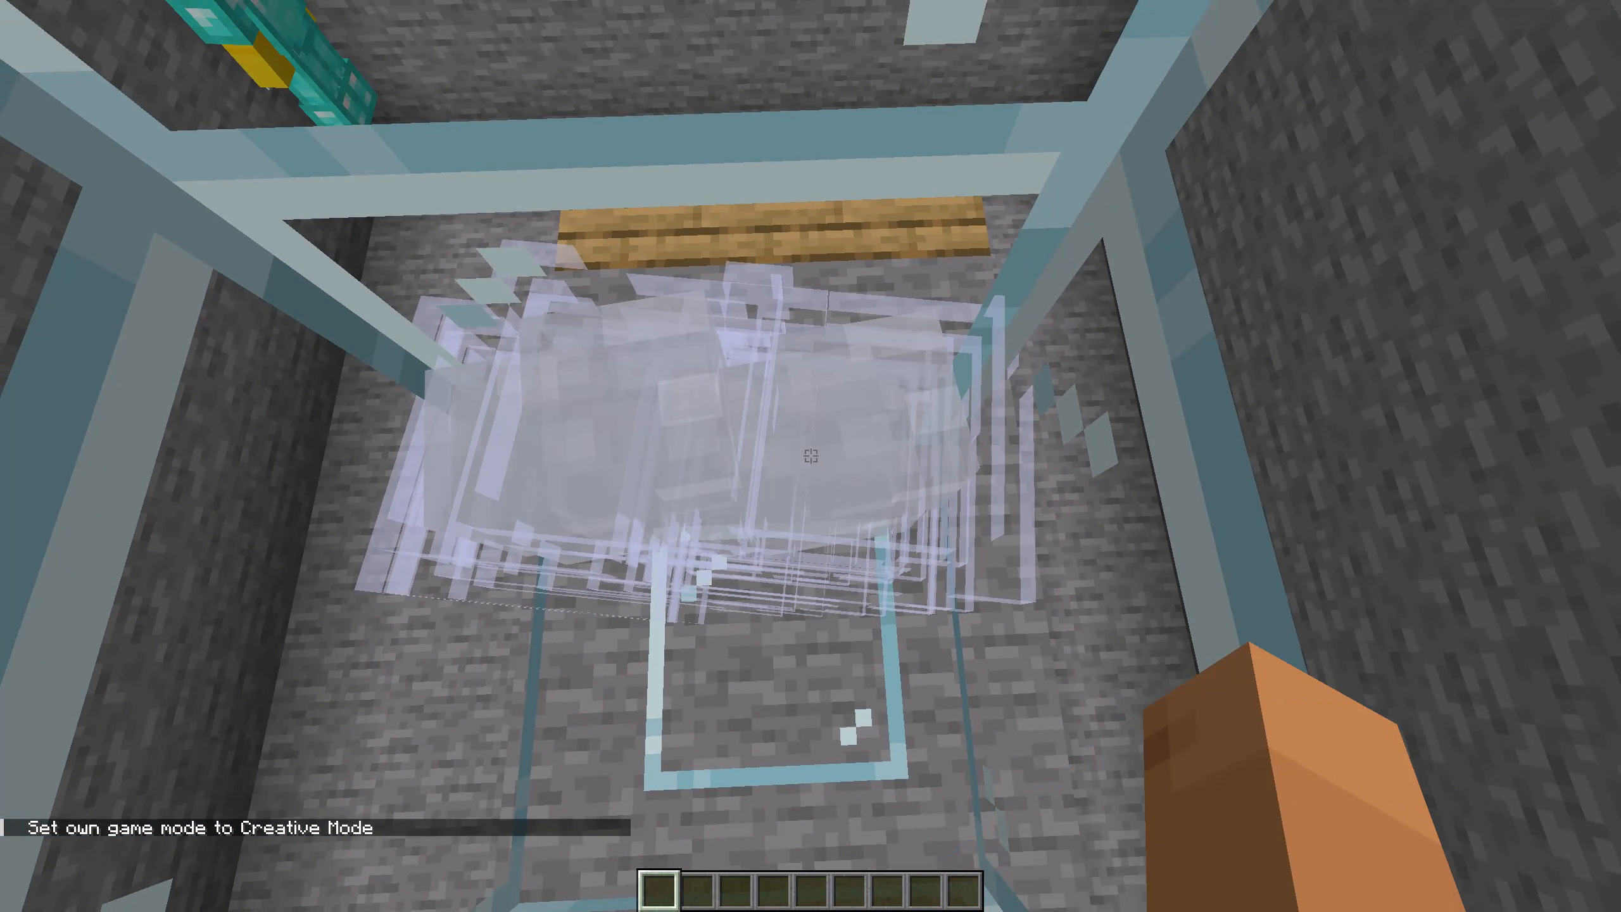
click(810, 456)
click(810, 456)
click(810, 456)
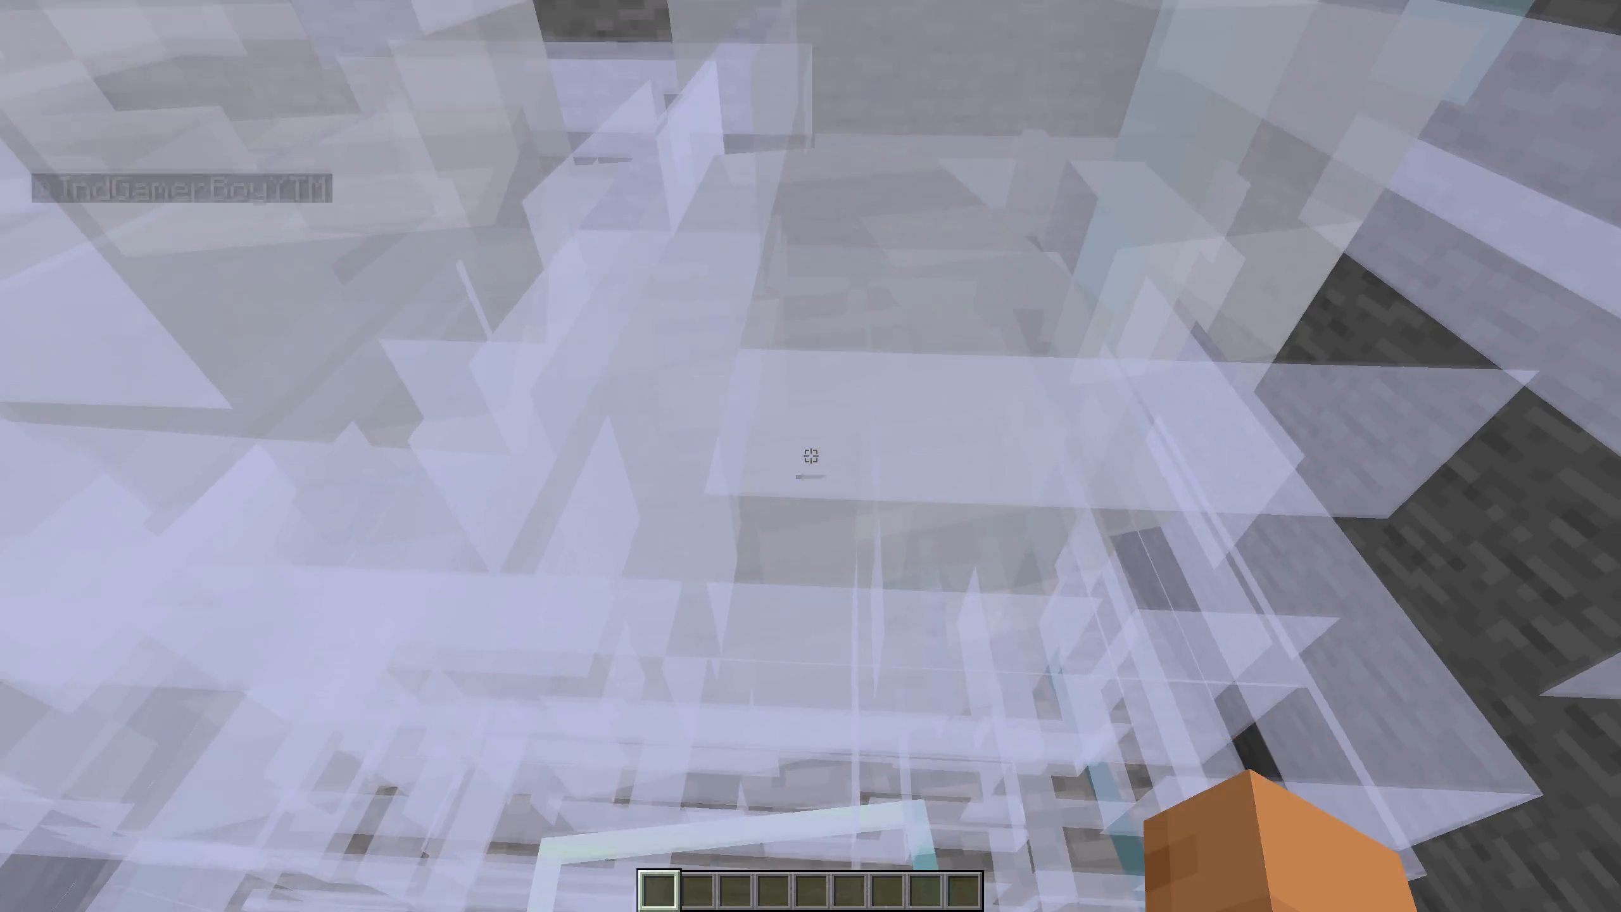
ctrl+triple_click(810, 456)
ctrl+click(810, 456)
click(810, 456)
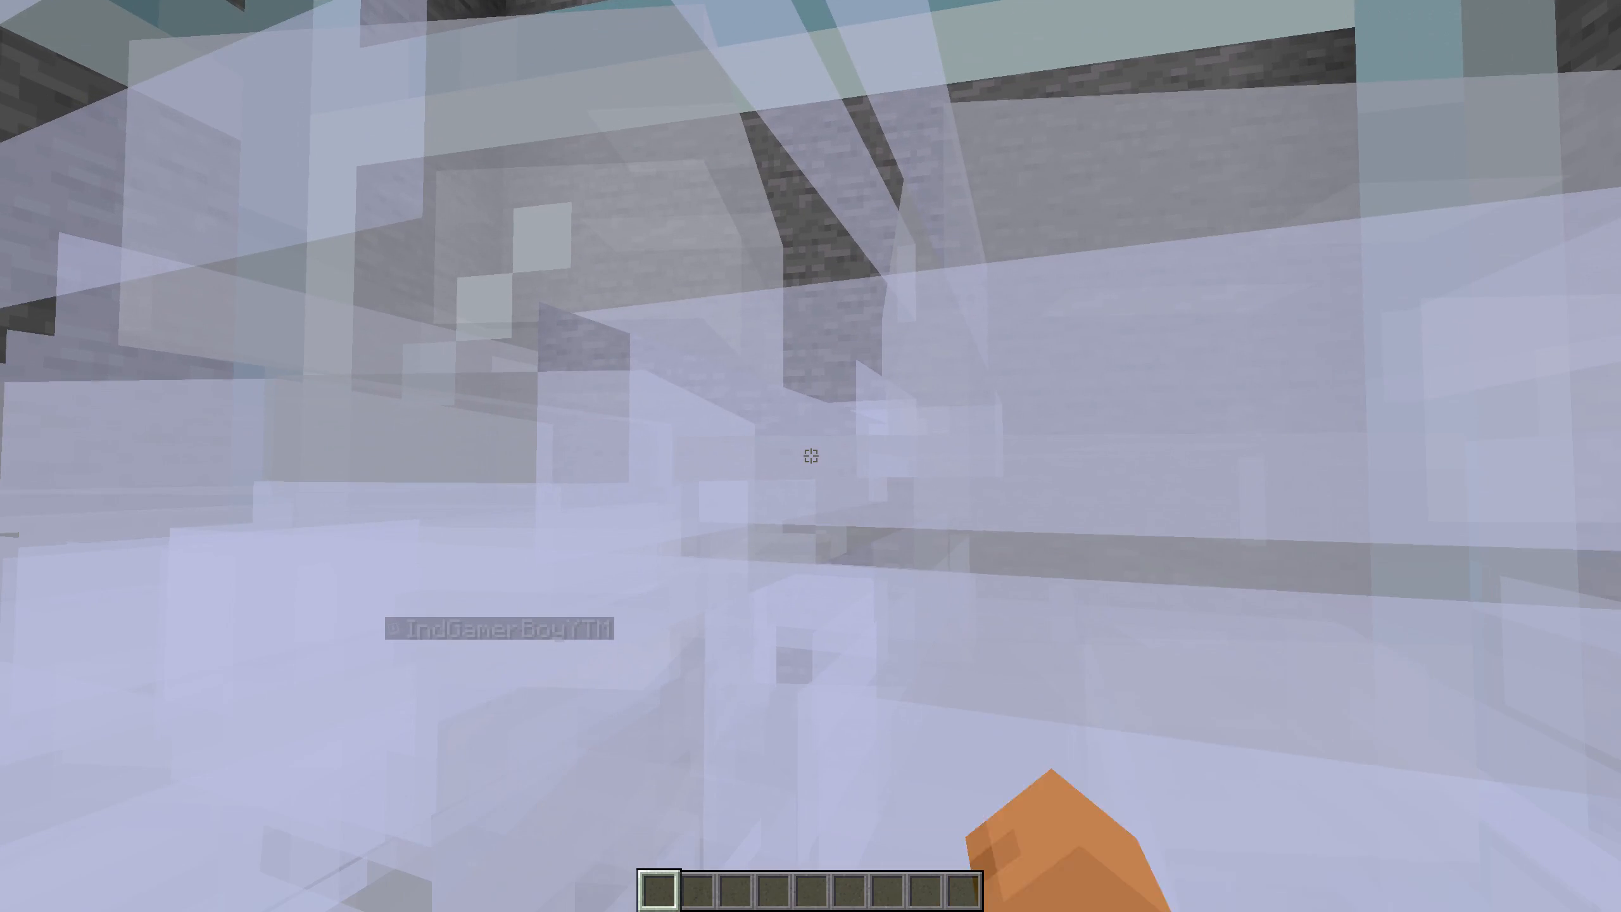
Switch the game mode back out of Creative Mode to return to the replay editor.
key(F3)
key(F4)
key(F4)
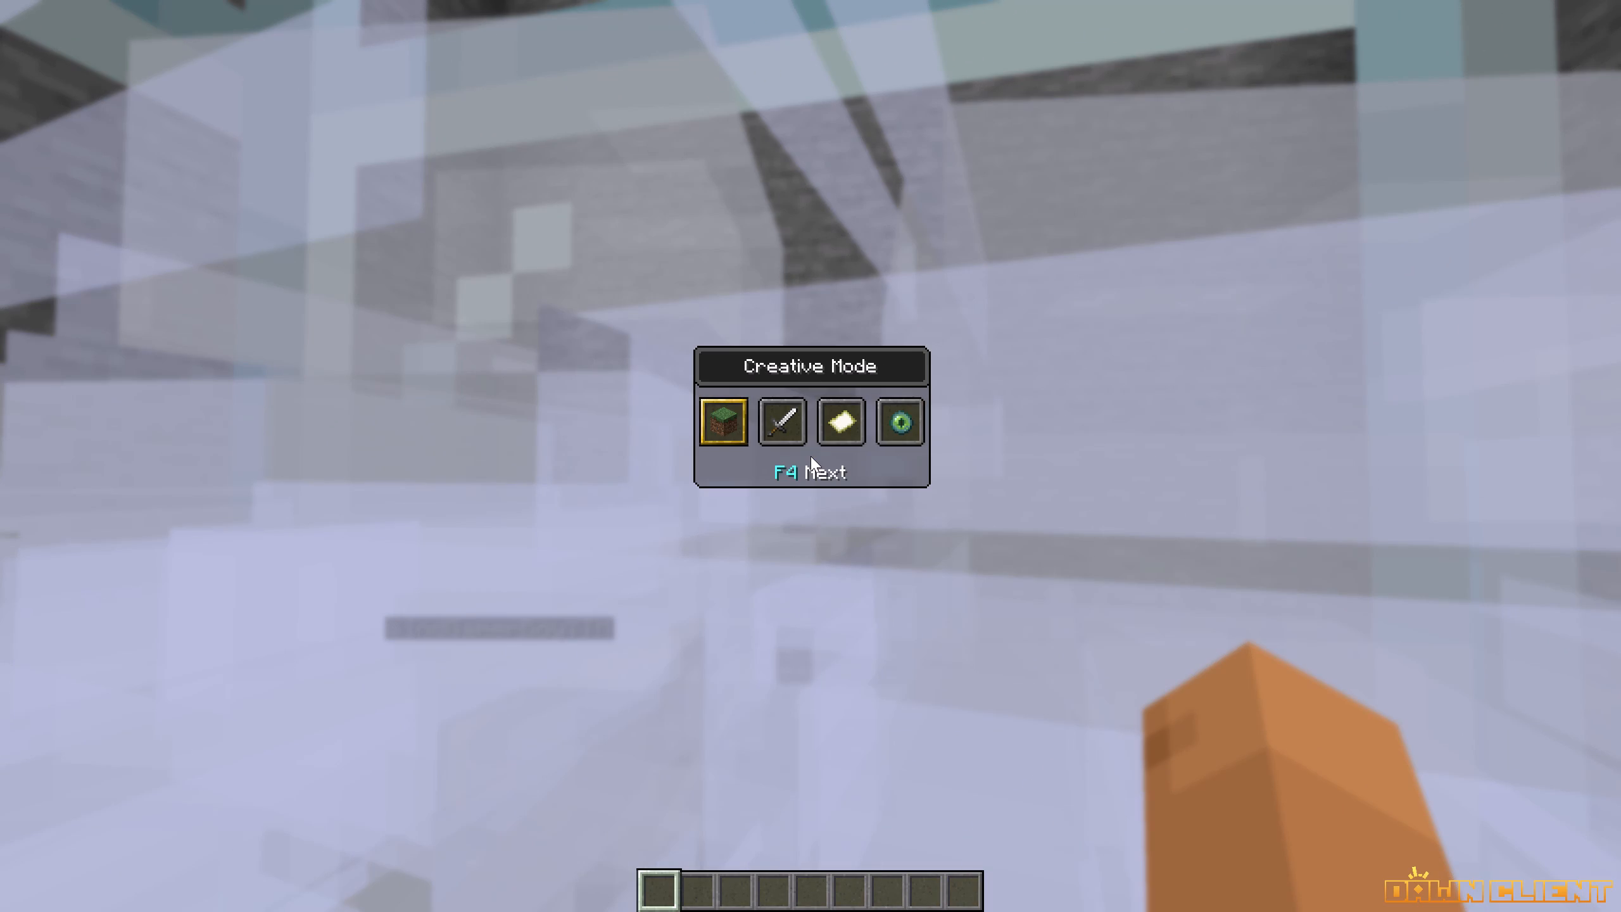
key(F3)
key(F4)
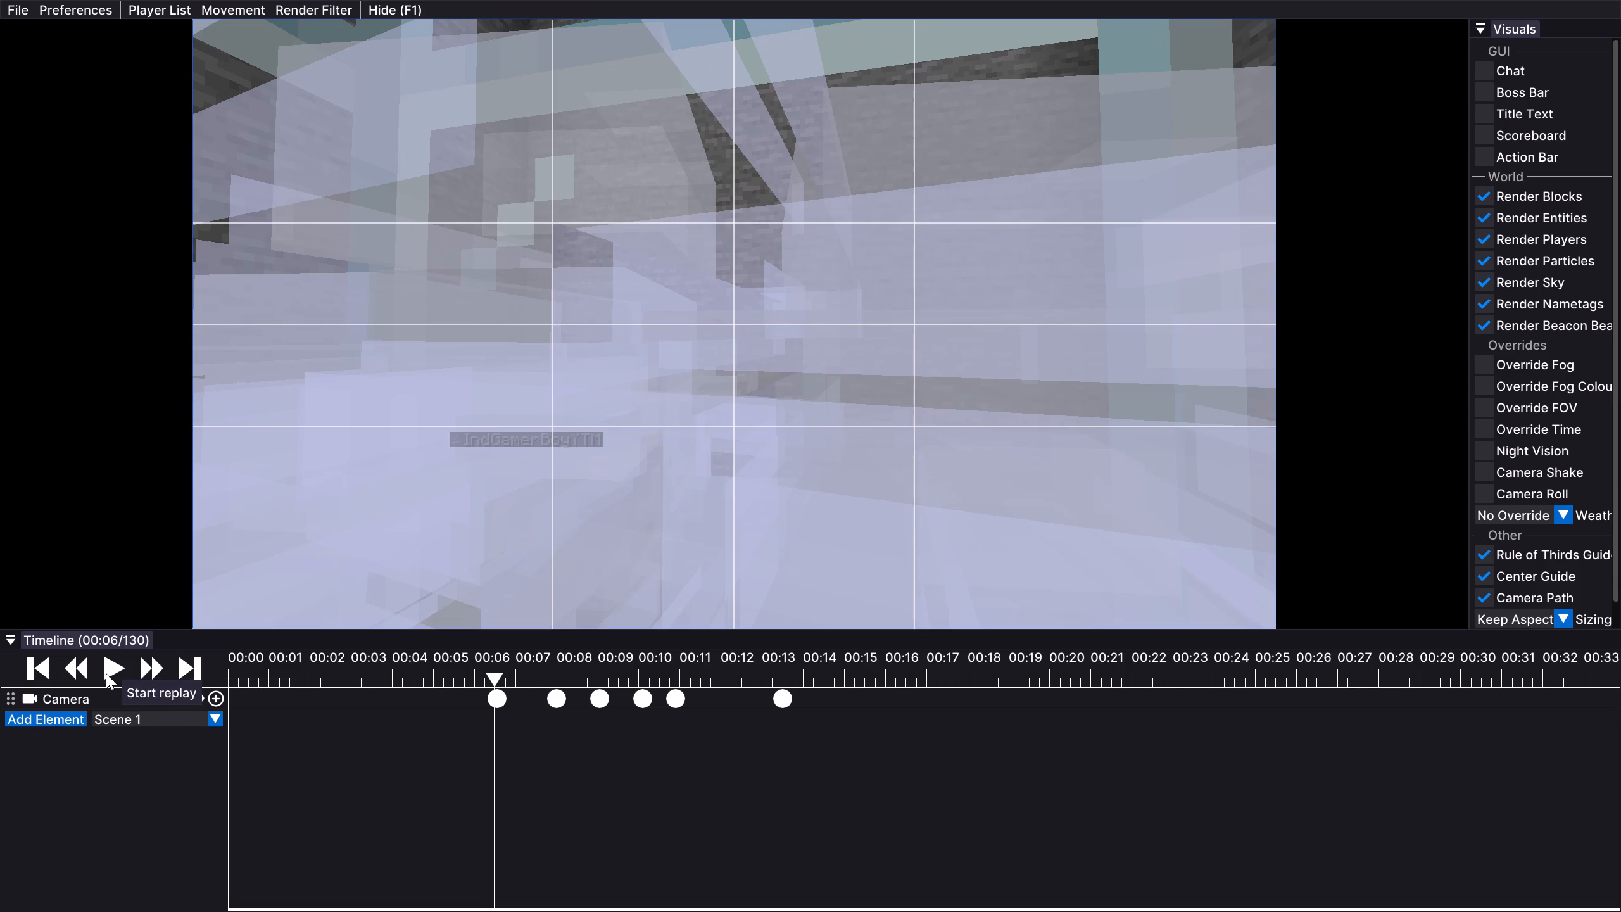
Advance the replay to 00:07 (tick 147) and toggle Hide During Export for a wind charge from inside the stack.
click(106, 673)
click(107, 673)
drag(963, 313, 810, 456)
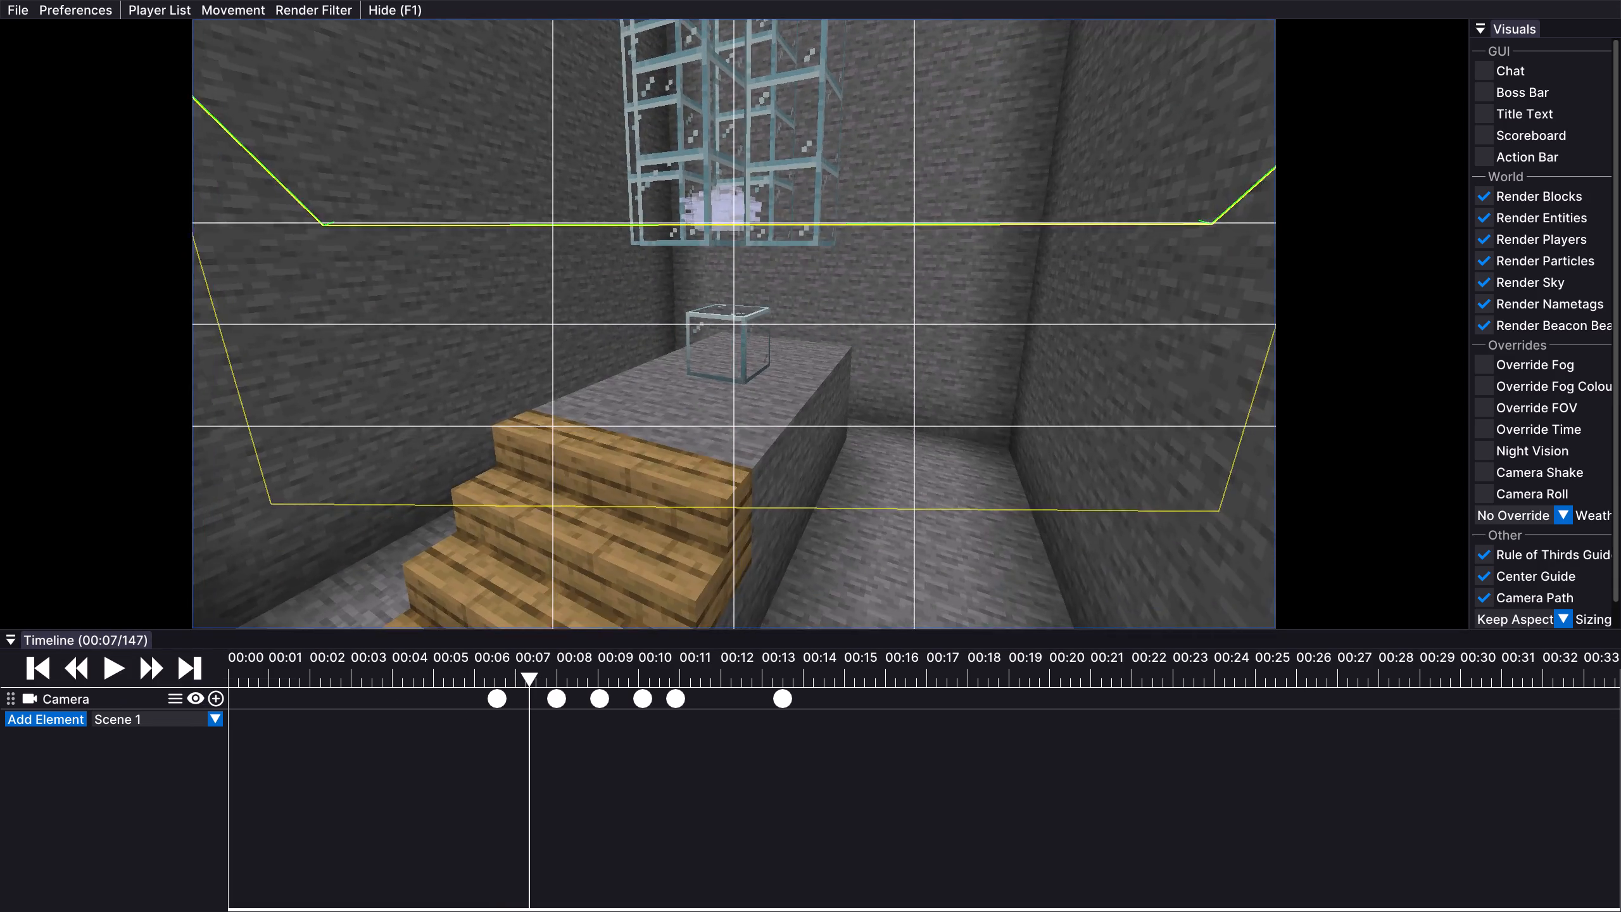
drag(810, 456, 804, 456)
key(Up)
key(Up)
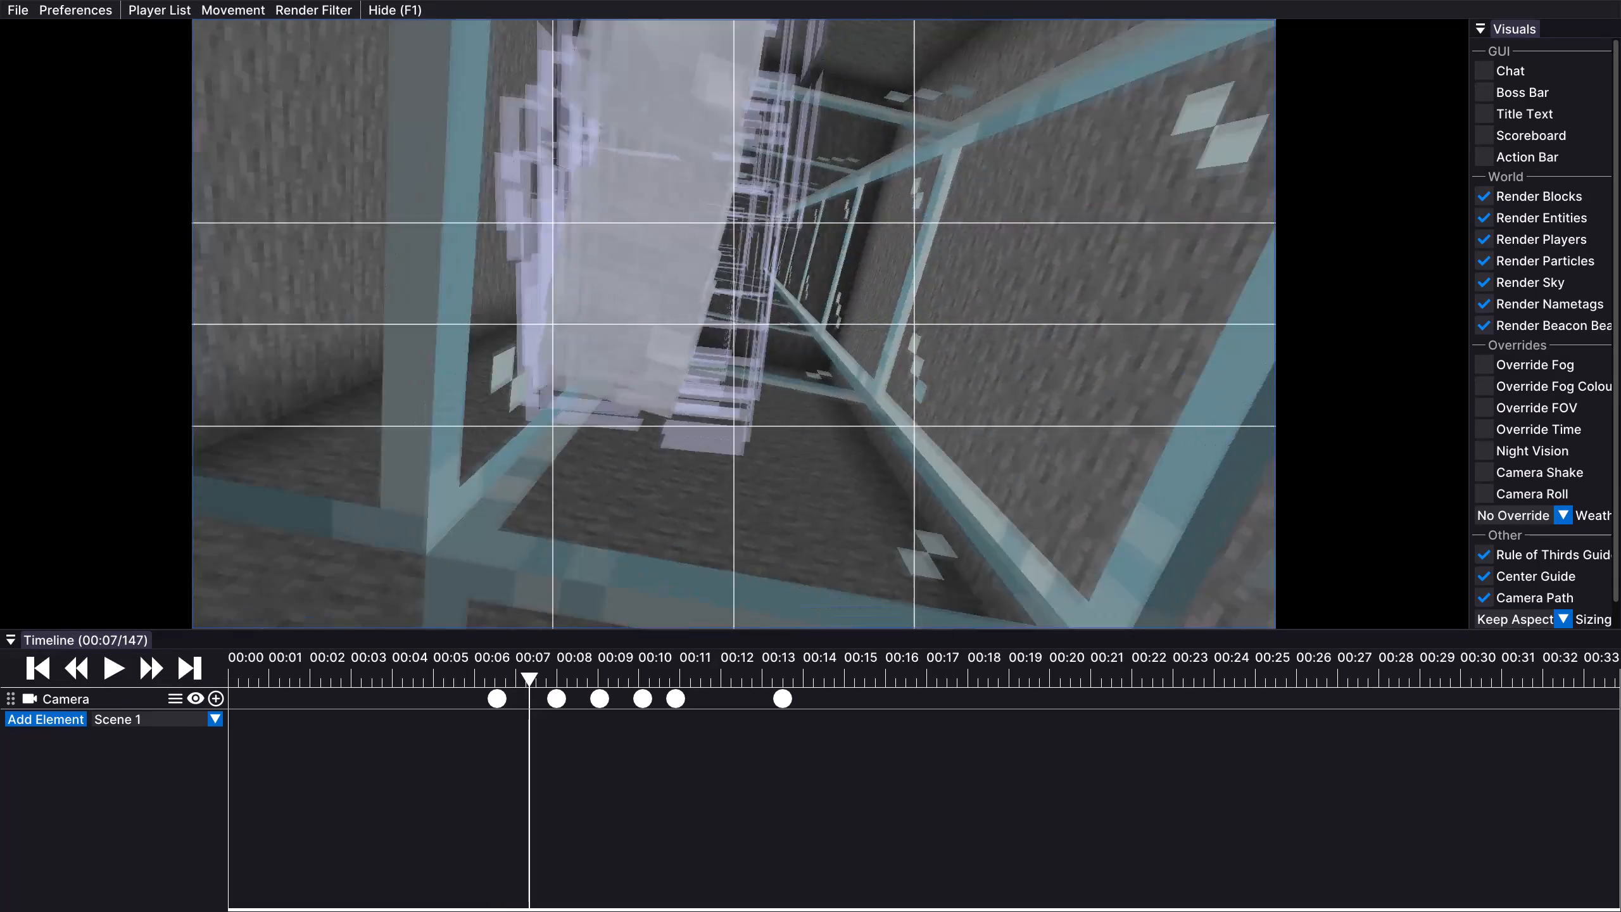
drag(804, 456, 810, 456)
drag(734, 324, 810, 456)
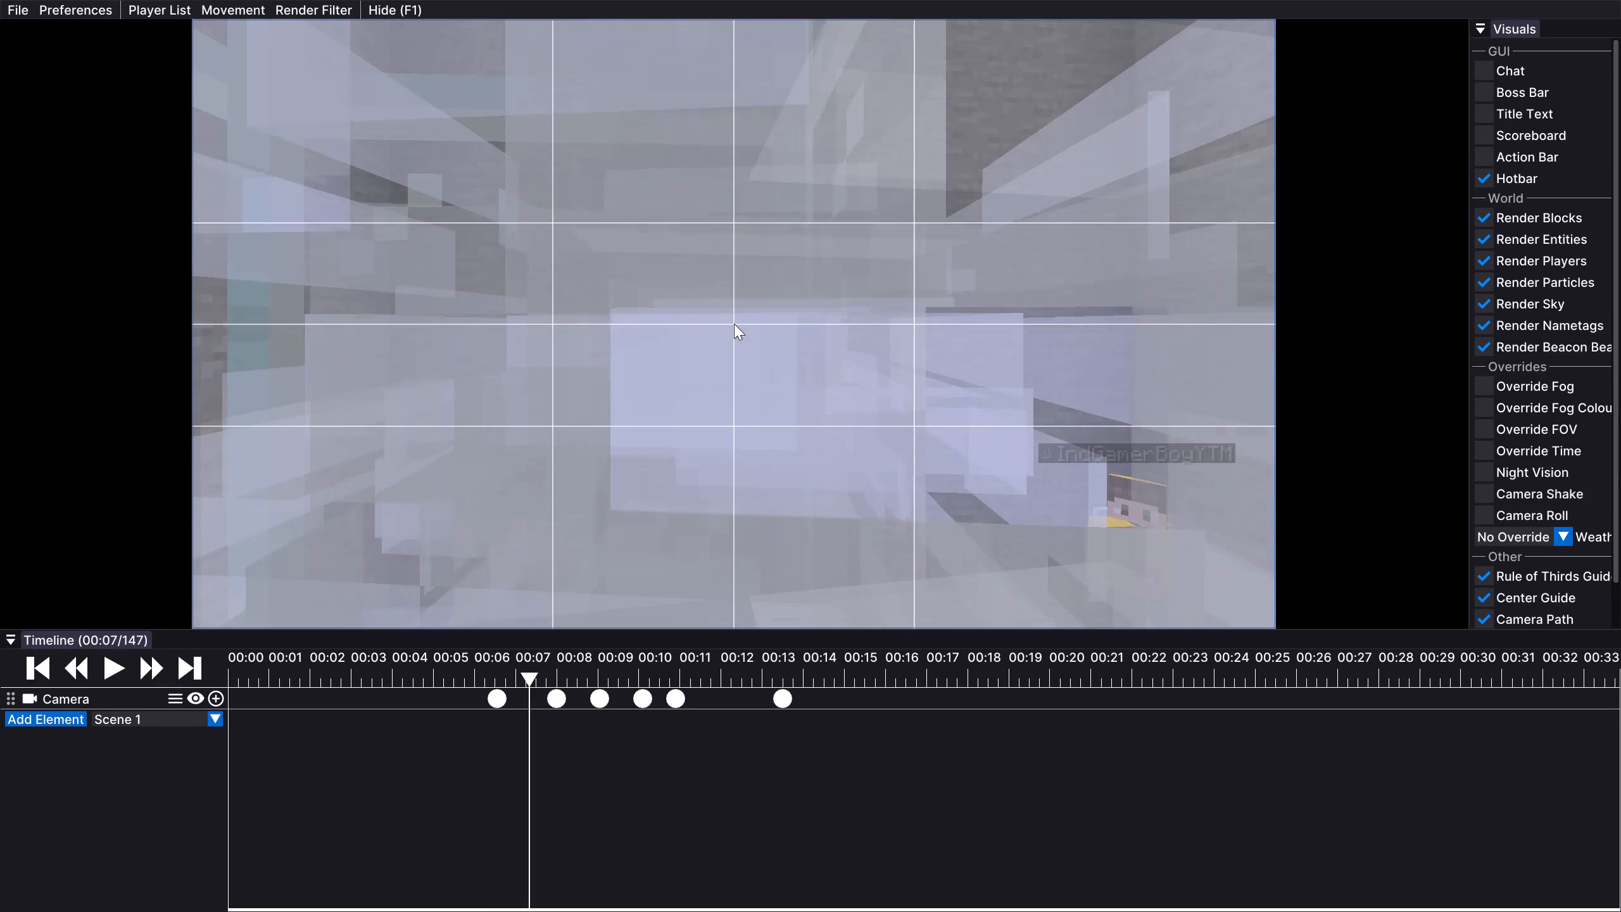
right_click(734, 324)
click(771, 396)
Check the entity options across the wind charge stack from inside for charges not yet set to Hide During Export.
right_click(761, 276)
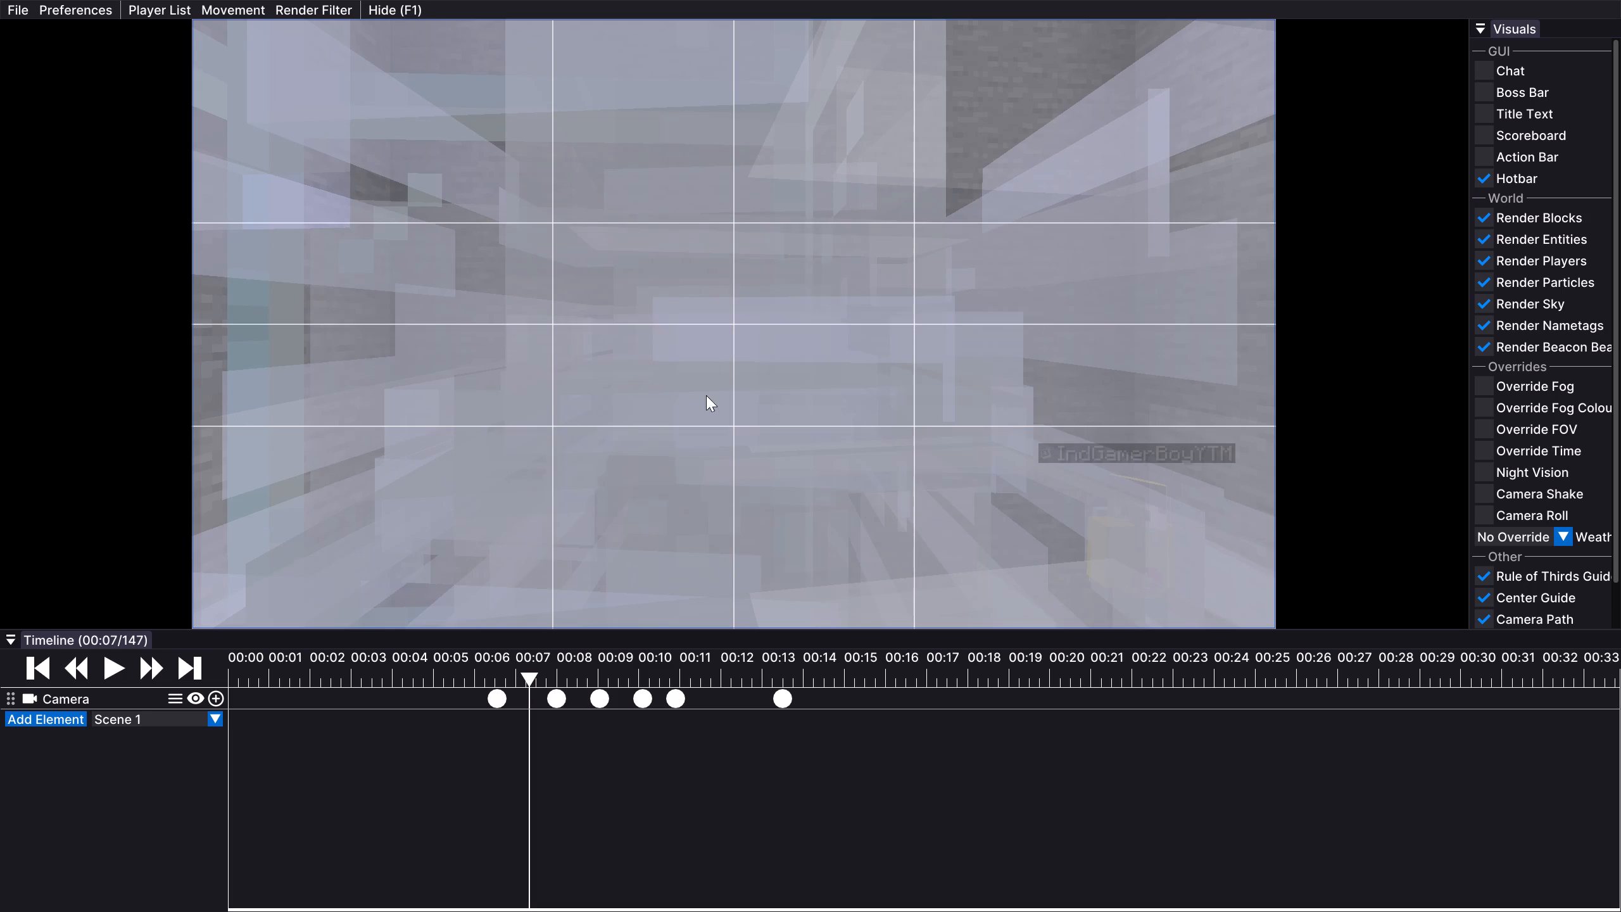
right_click(706, 395)
click(735, 338)
right_click(499, 293)
right_click(519, 192)
right_click(375, 146)
right_click(500, 111)
right_click(744, 113)
right_click(810, 55)
Inspect the overlapping wind charges from other viewpoints inside the stack for any still missing Hide During Export.
drag(804, 56, 810, 456)
right_click(778, 410)
click(826, 368)
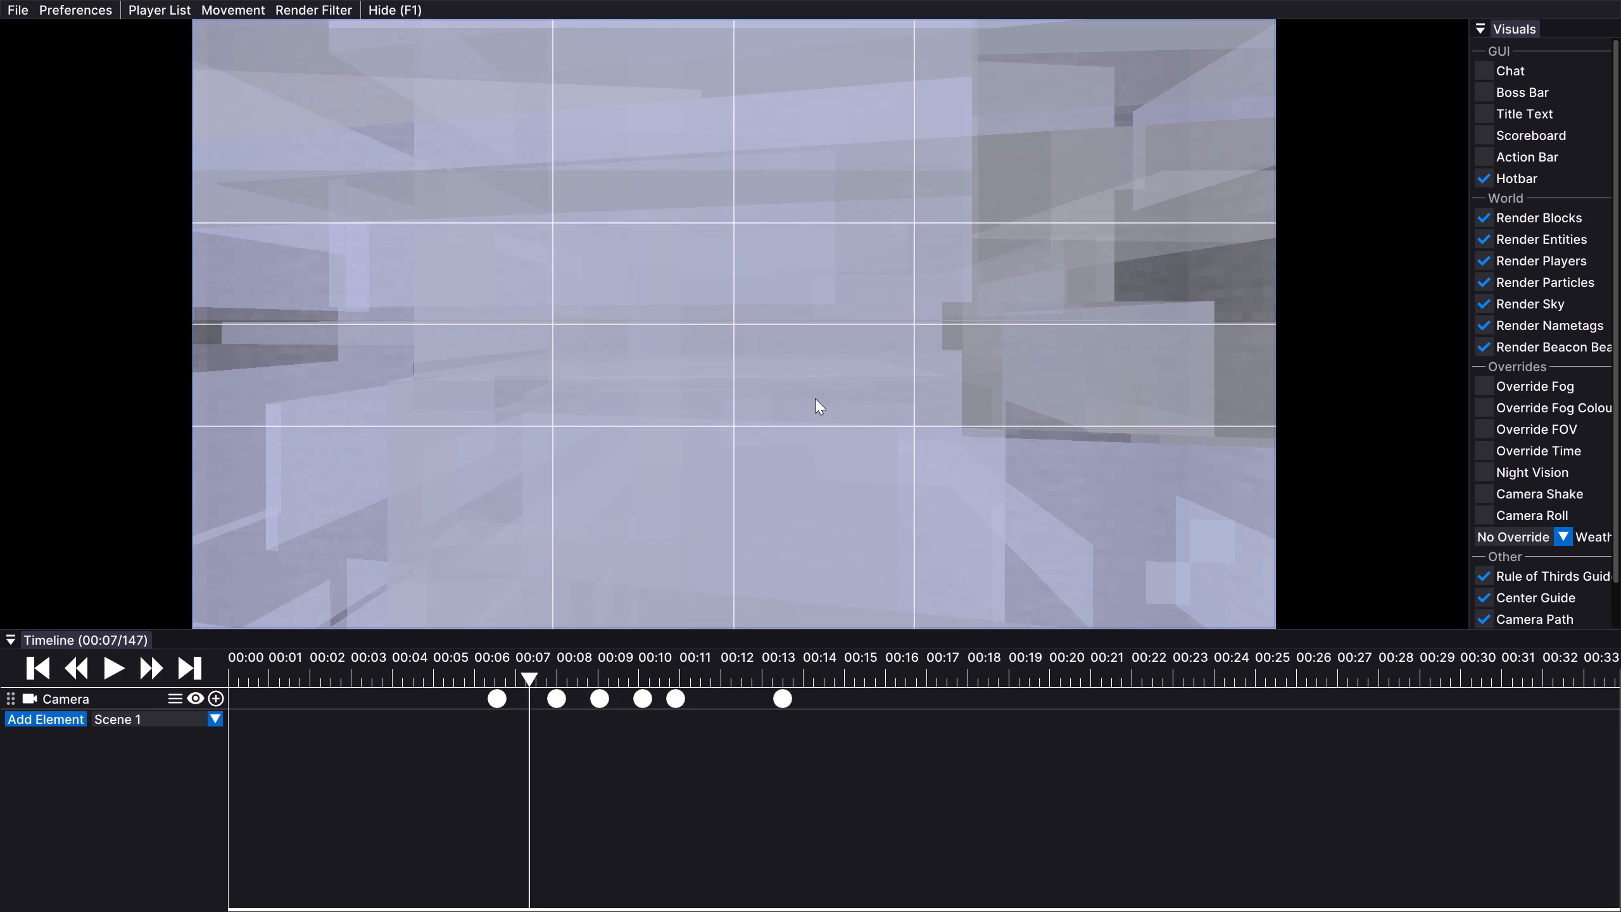
drag(794, 397, 810, 456)
right_click(744, 383)
click(800, 328)
drag(767, 310, 810, 456)
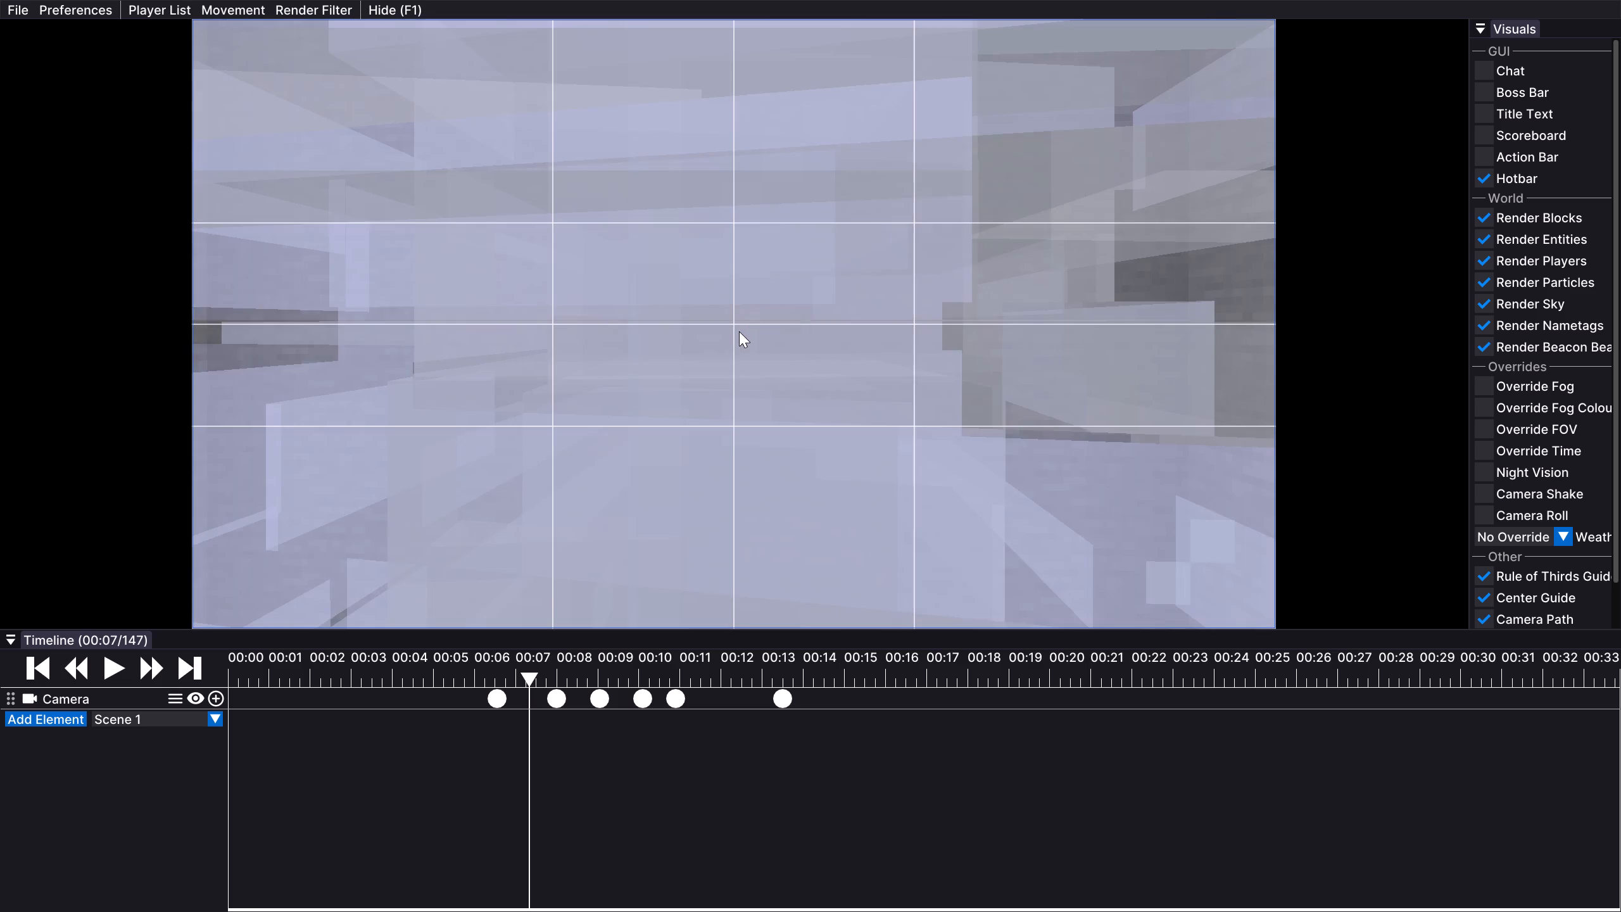
drag(739, 331, 810, 456)
drag(734, 324, 810, 456)
right_click(734, 324)
click(781, 305)
drag(778, 274, 810, 456)
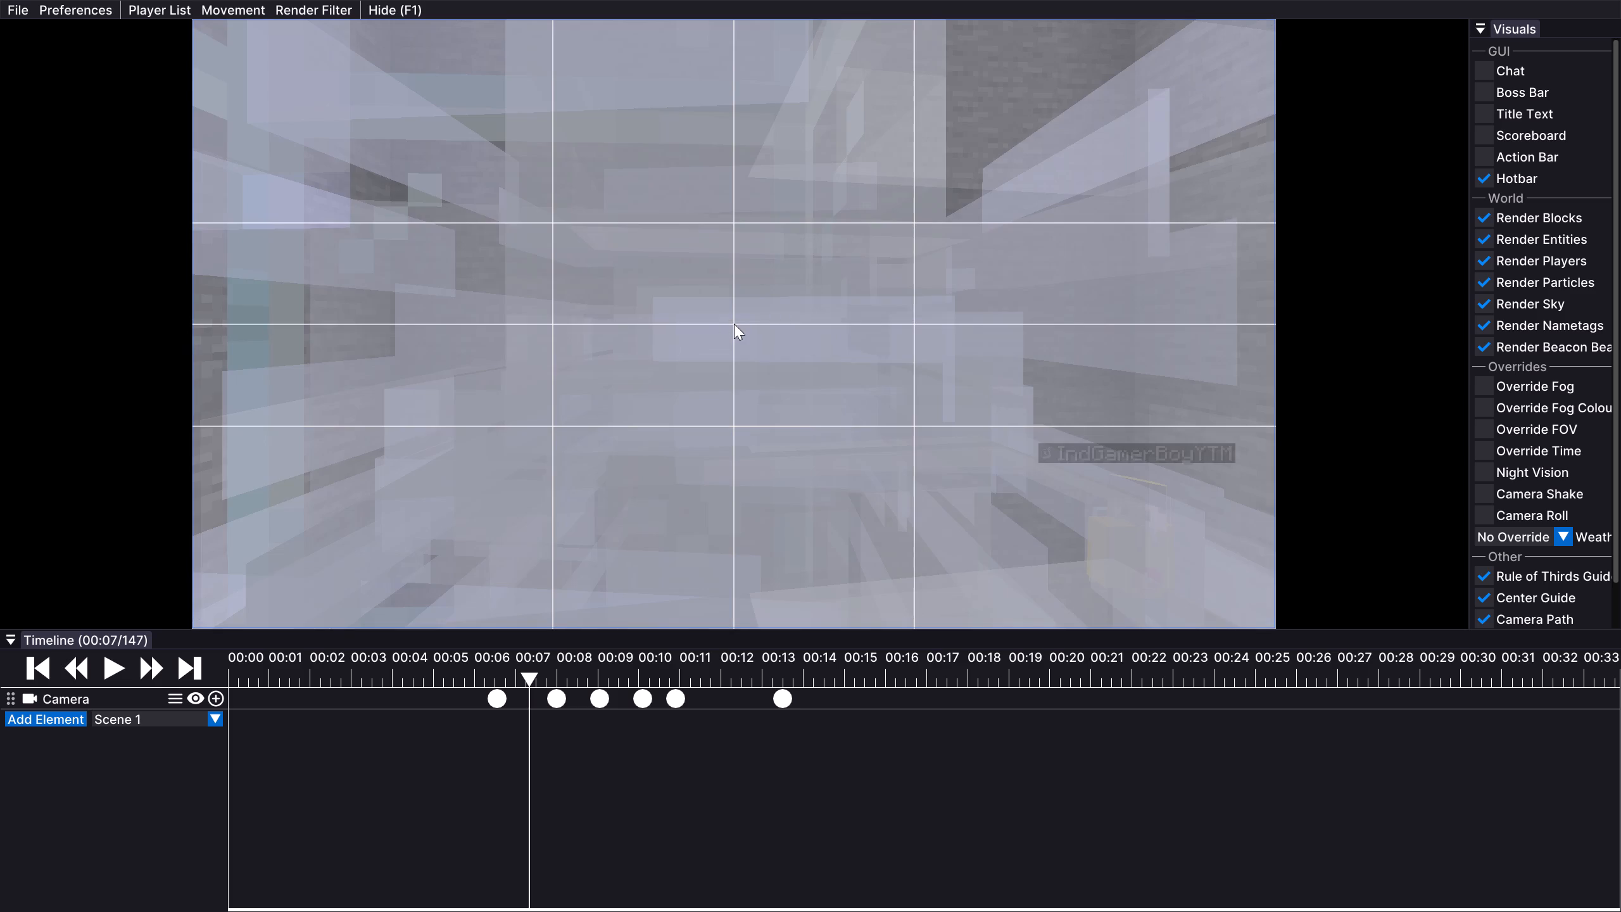
right_click(734, 319)
click(767, 286)
drag(765, 314, 810, 455)
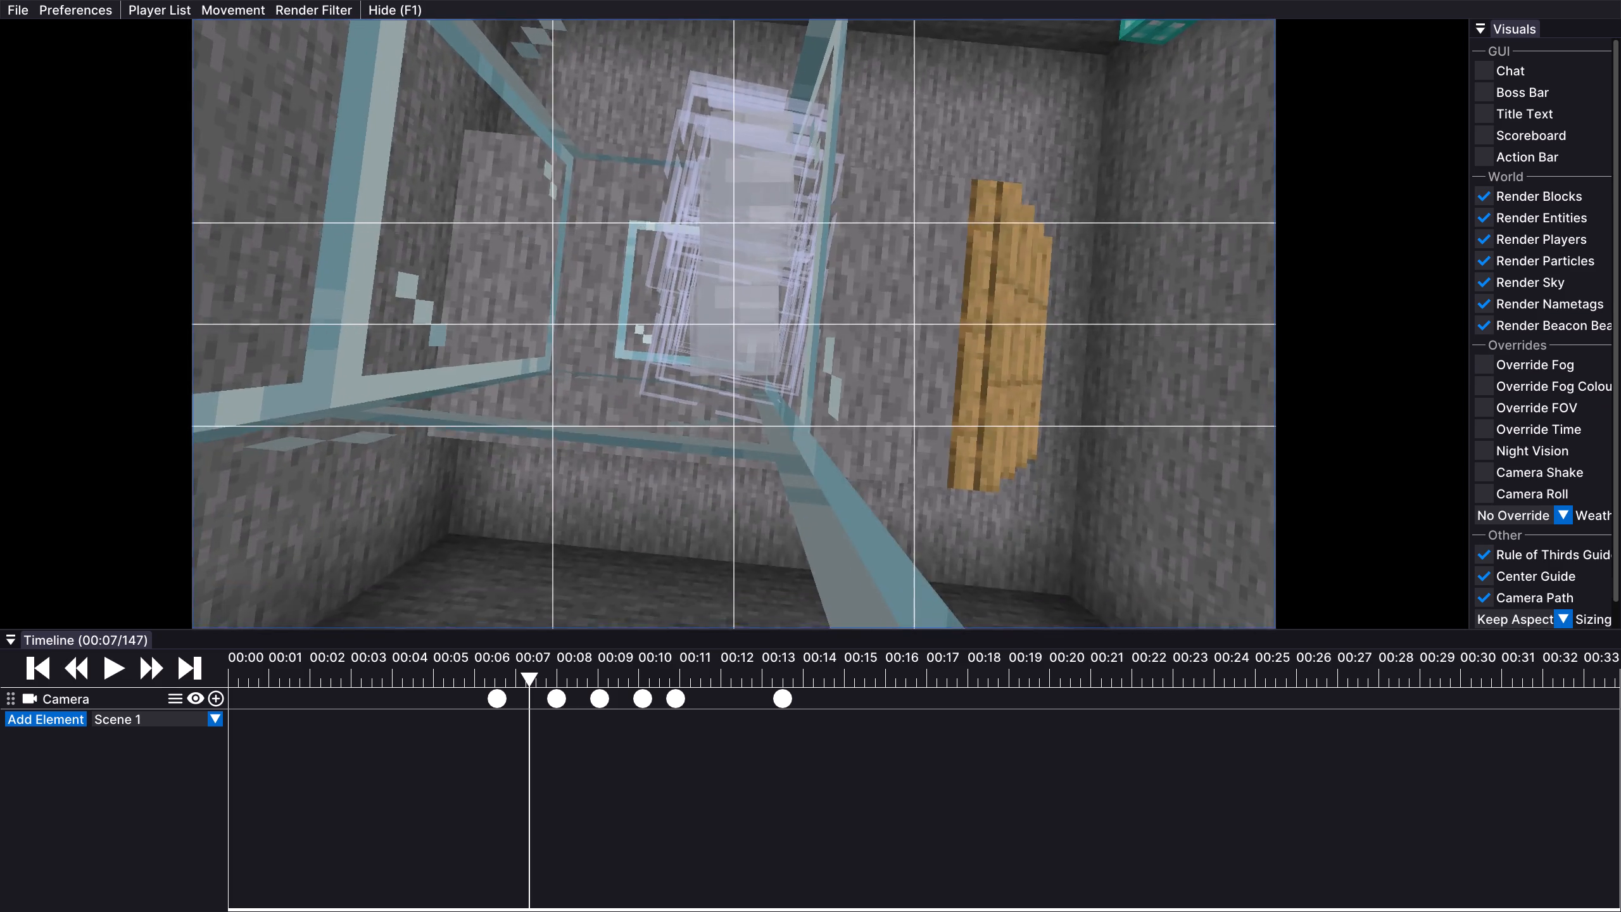
View the wind charge stack from above and in front, and check its entity options for Hide During Export.
drag(810, 455, 811, 455)
key(Left)
key(Right)
key(Up)
key(Down)
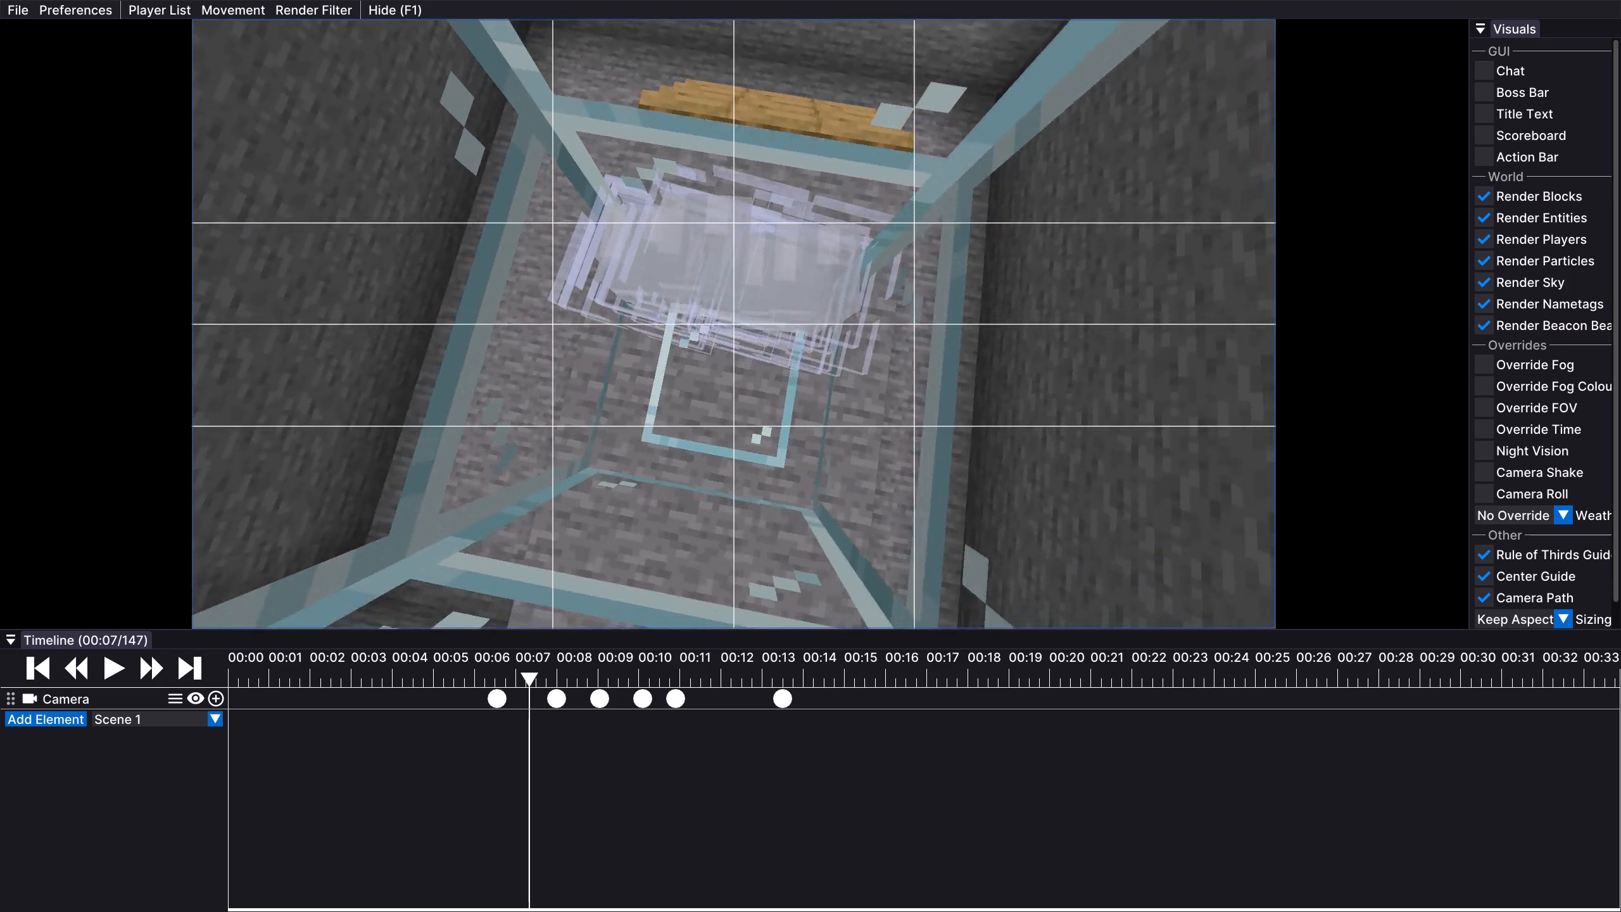
drag(811, 455, 810, 456)
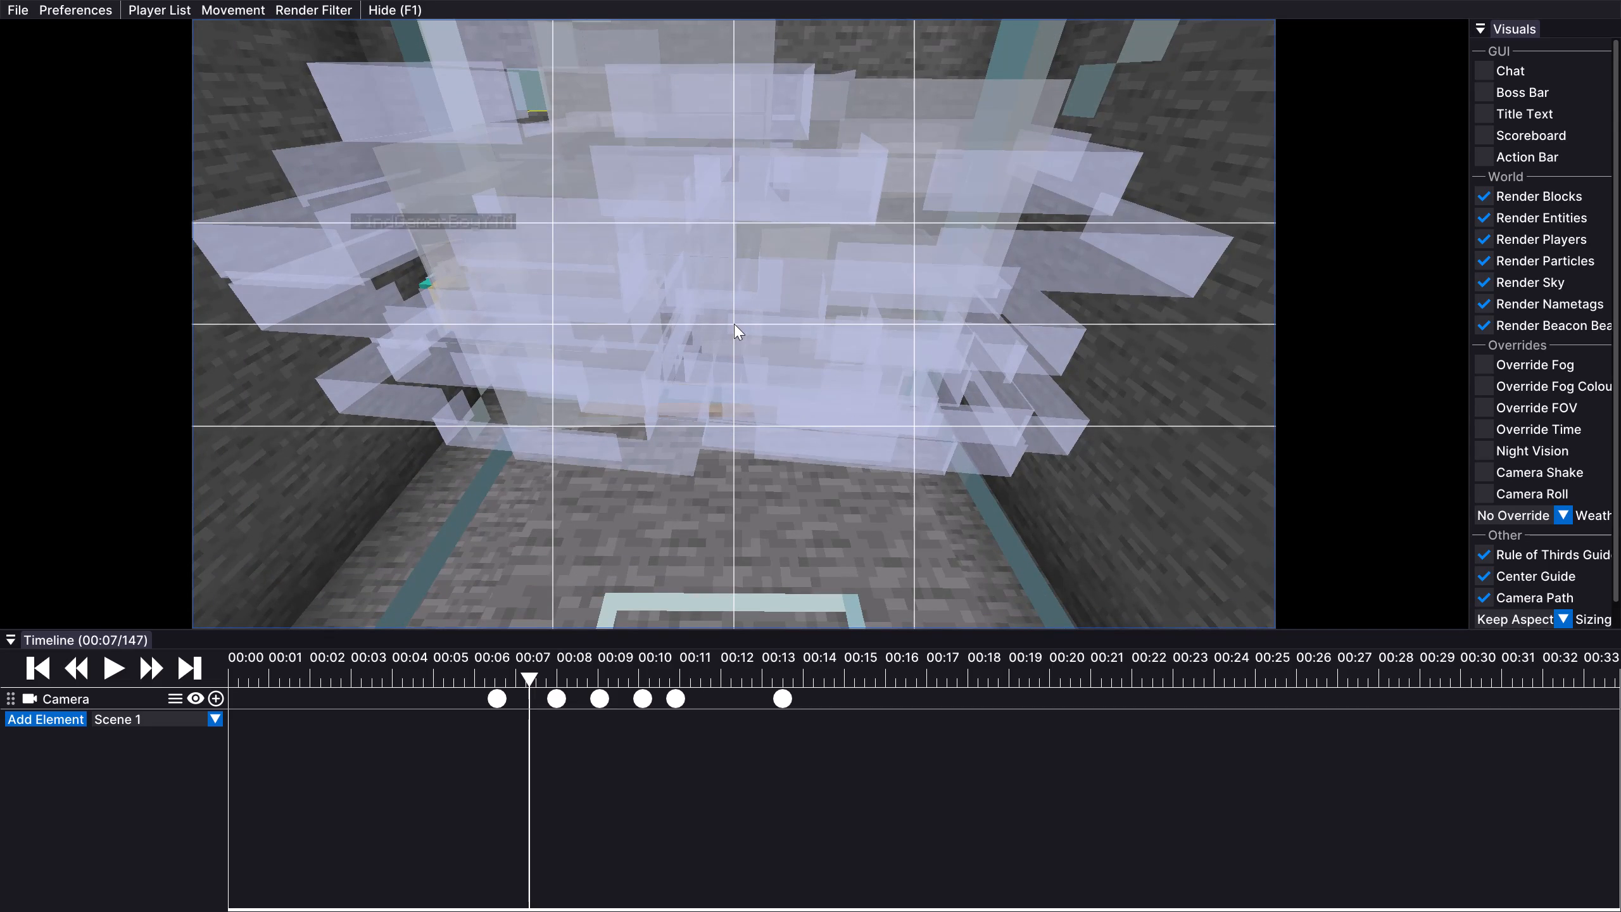
right_click(740, 329)
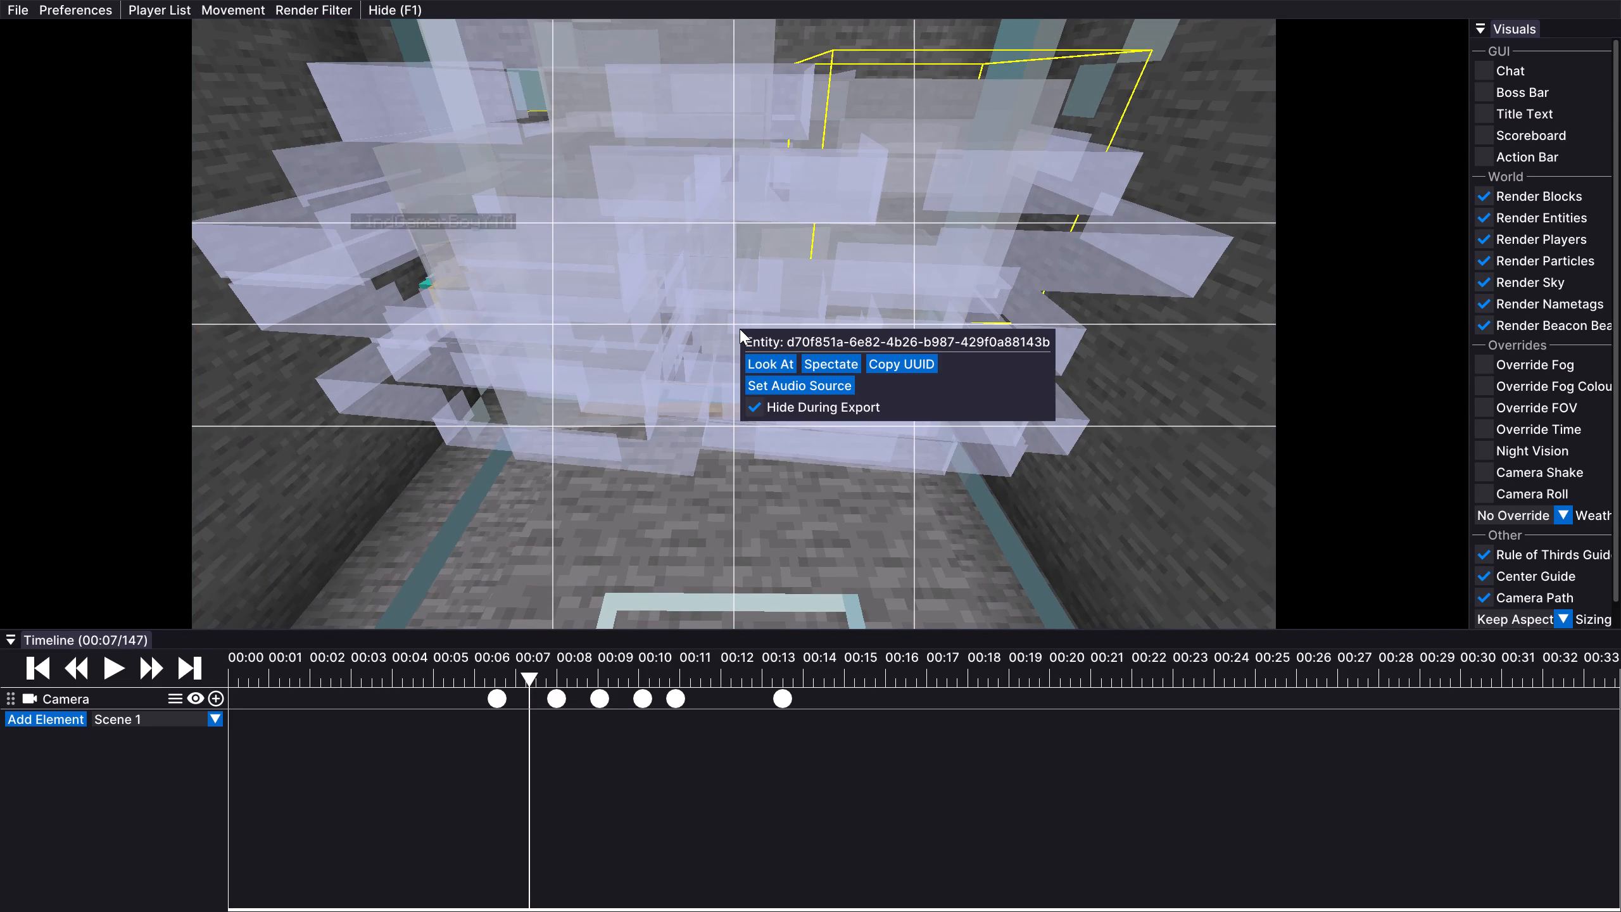
click(808, 331)
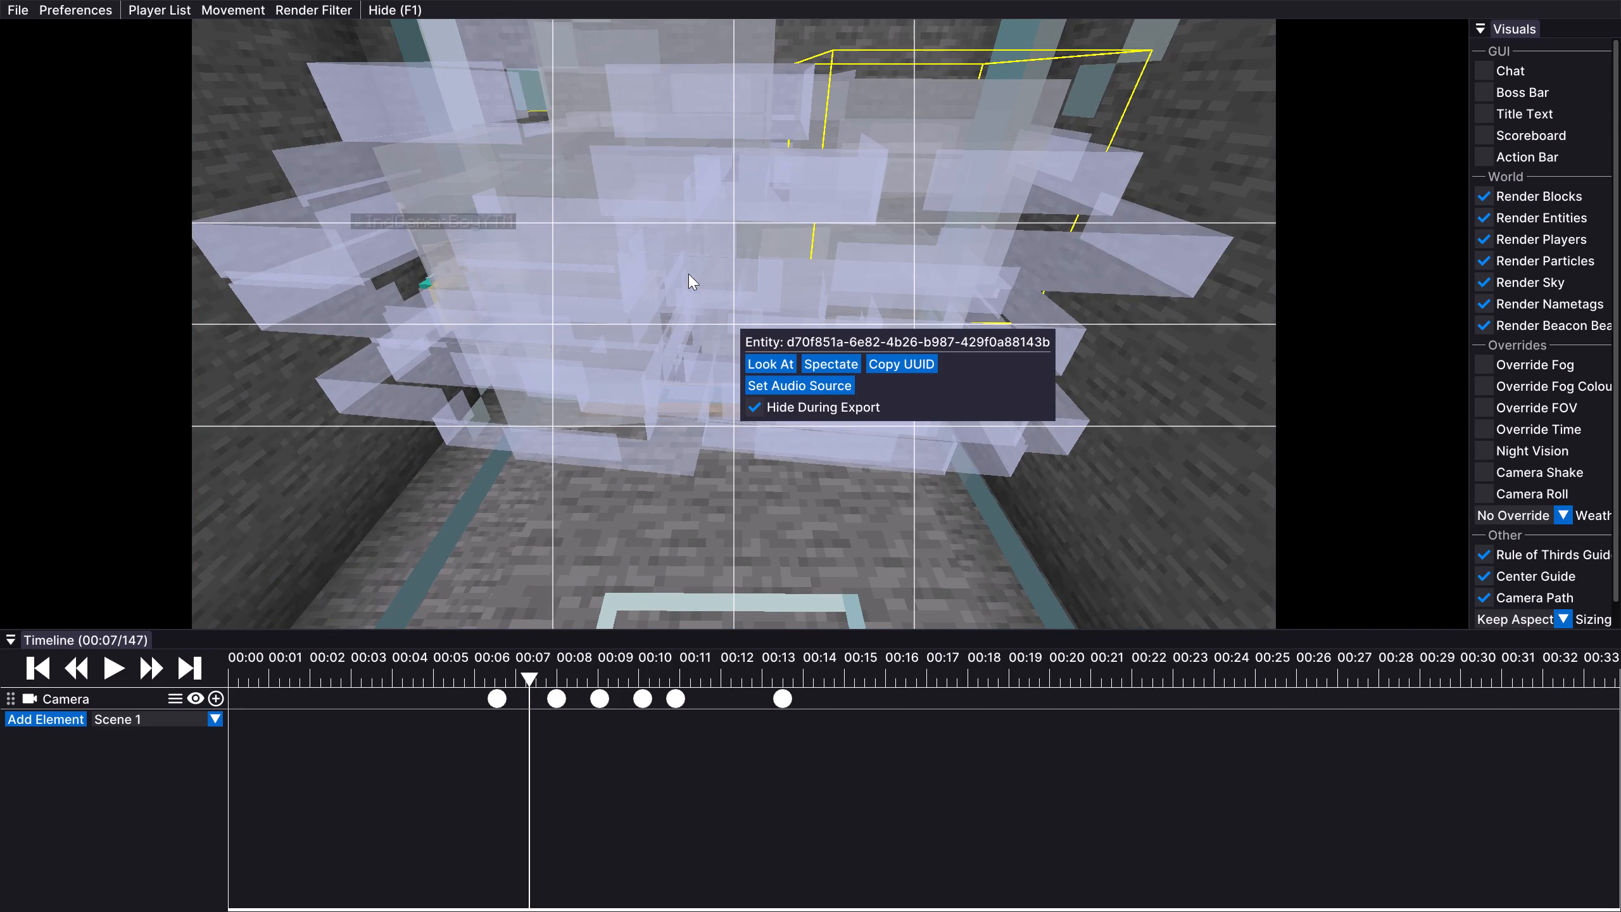
right_click(680, 269)
right_click(540, 242)
right_click(526, 164)
right_click(528, 68)
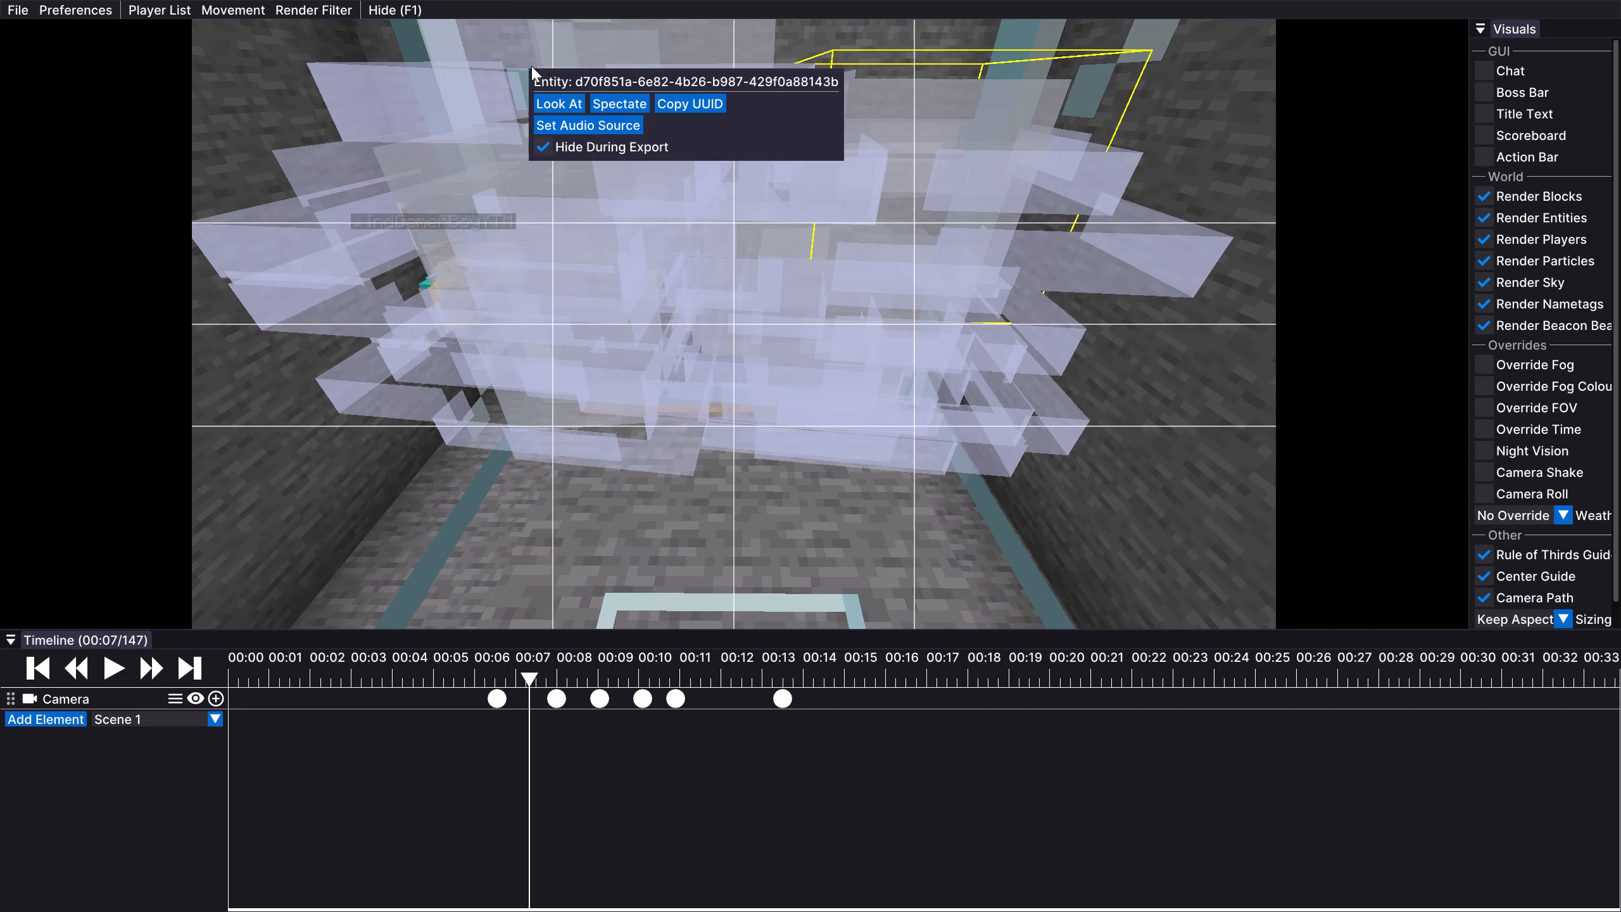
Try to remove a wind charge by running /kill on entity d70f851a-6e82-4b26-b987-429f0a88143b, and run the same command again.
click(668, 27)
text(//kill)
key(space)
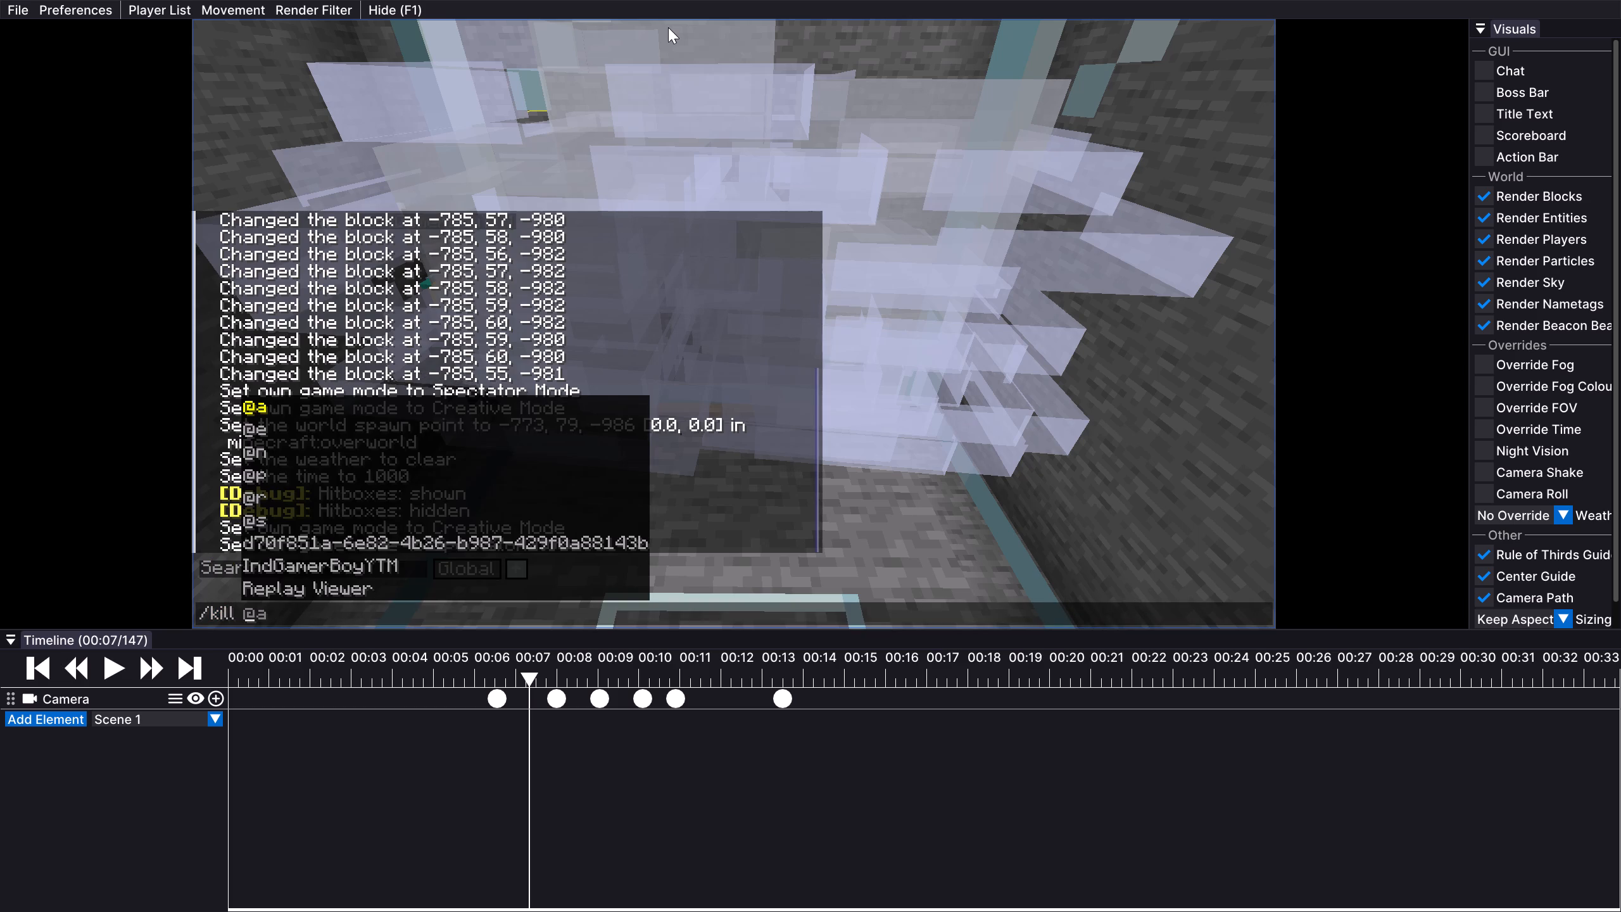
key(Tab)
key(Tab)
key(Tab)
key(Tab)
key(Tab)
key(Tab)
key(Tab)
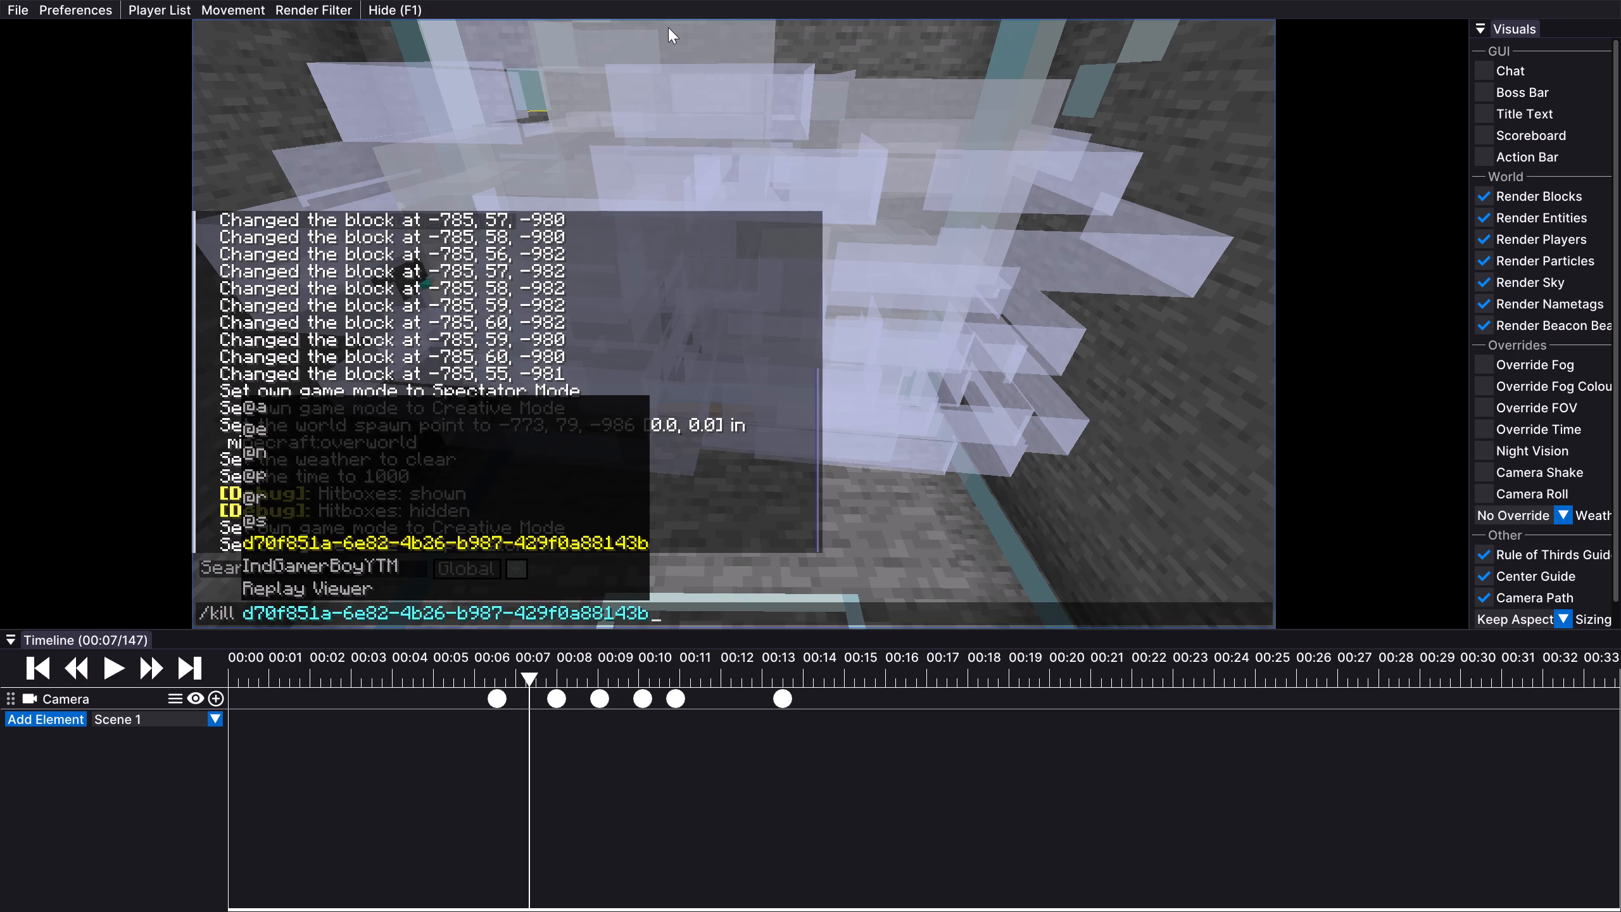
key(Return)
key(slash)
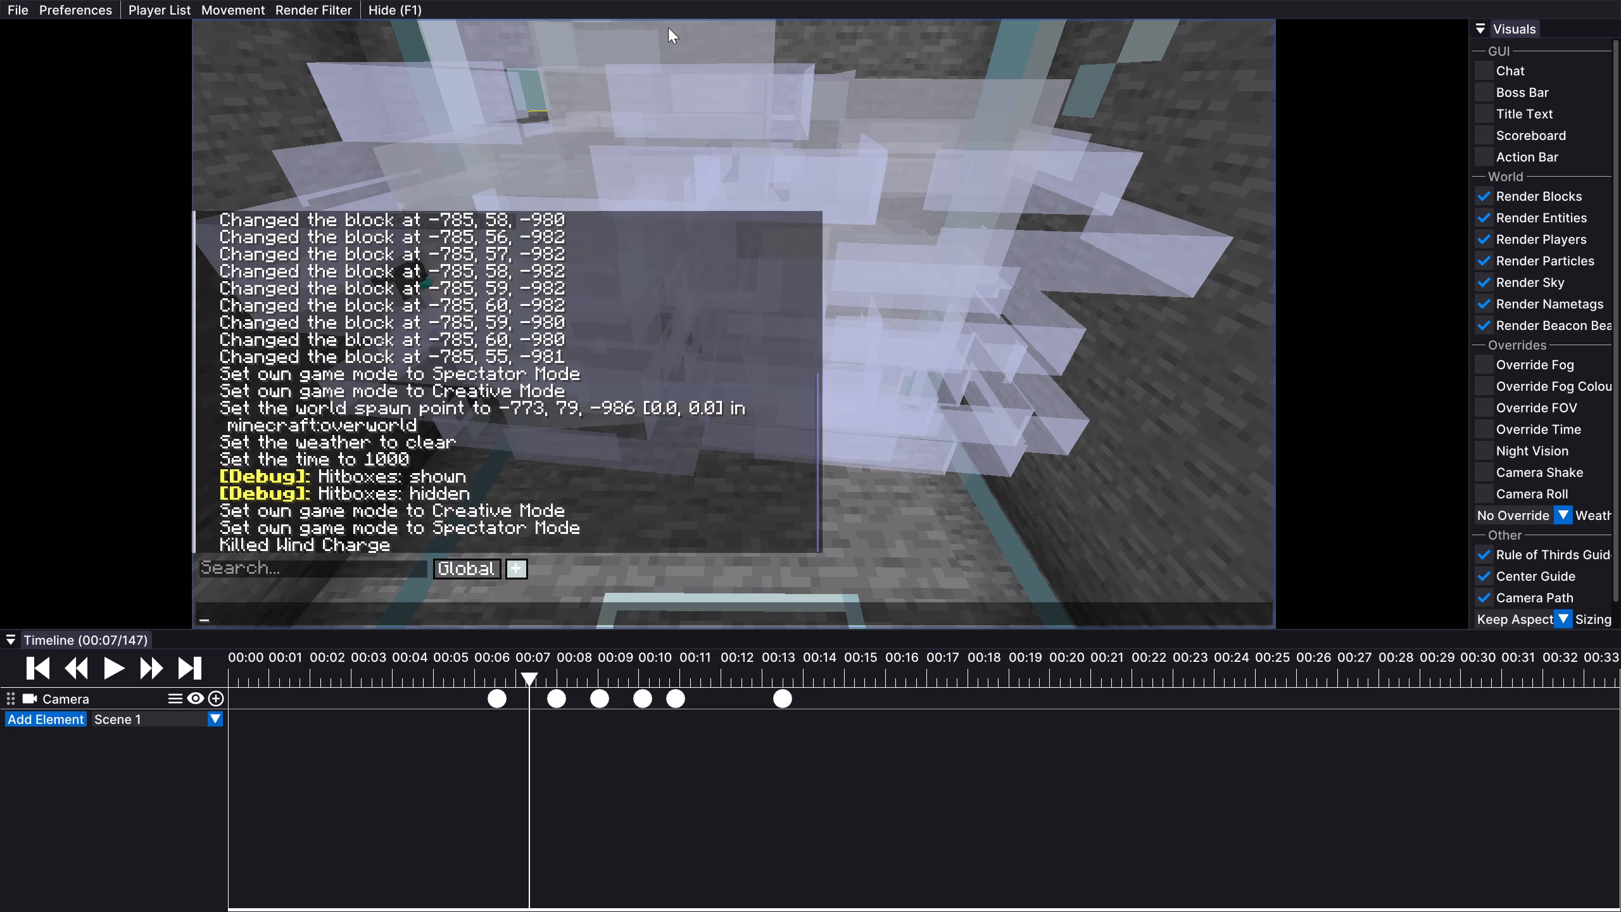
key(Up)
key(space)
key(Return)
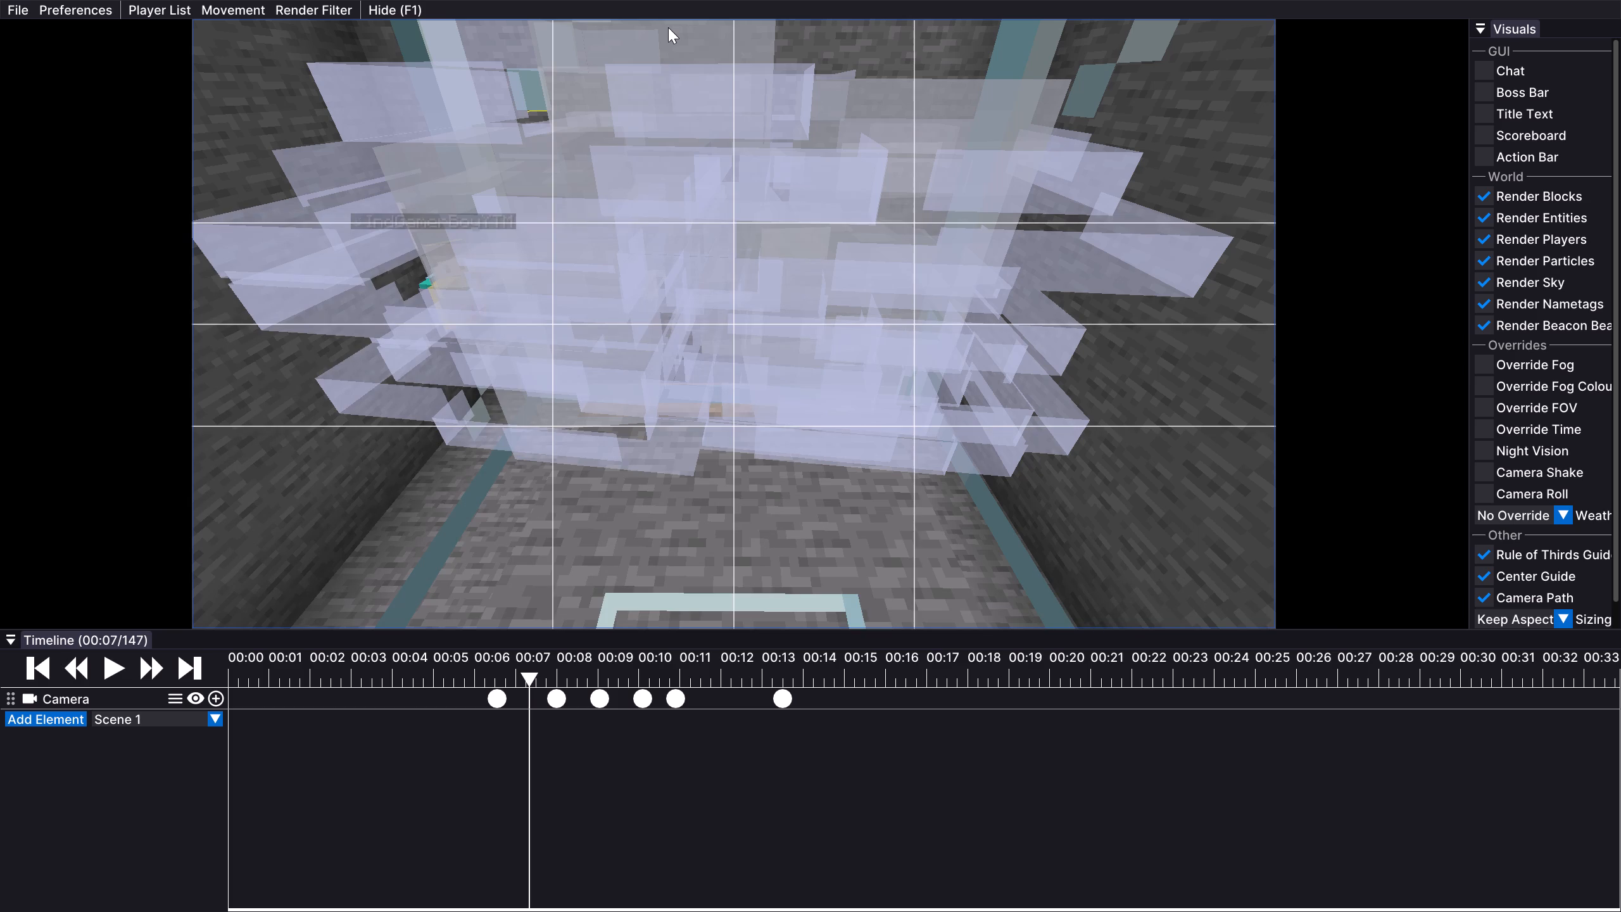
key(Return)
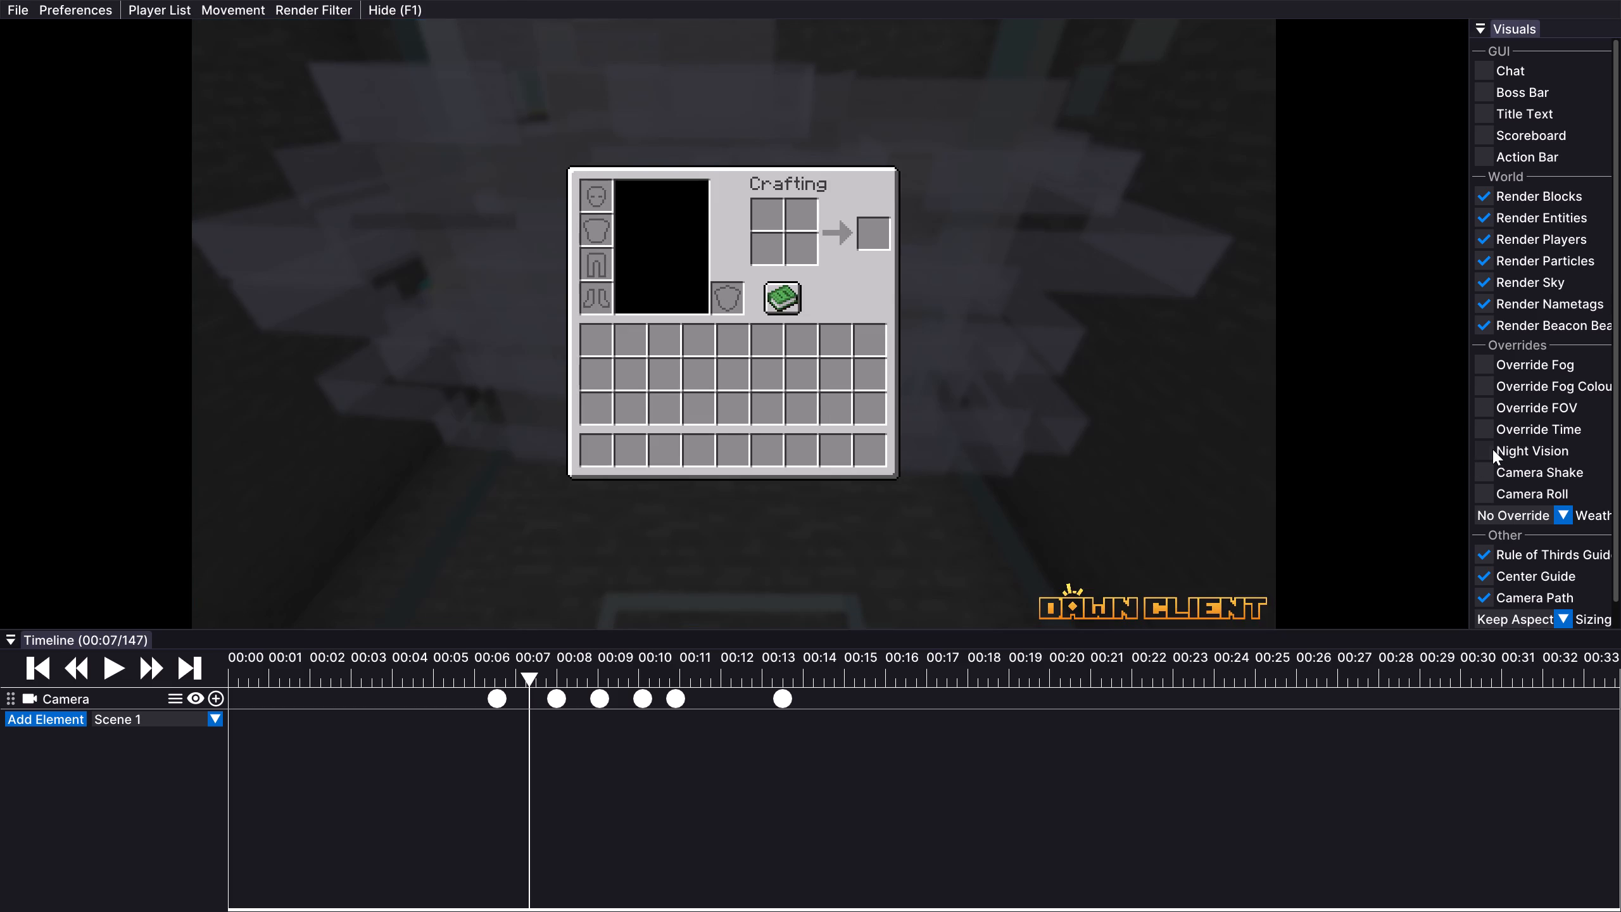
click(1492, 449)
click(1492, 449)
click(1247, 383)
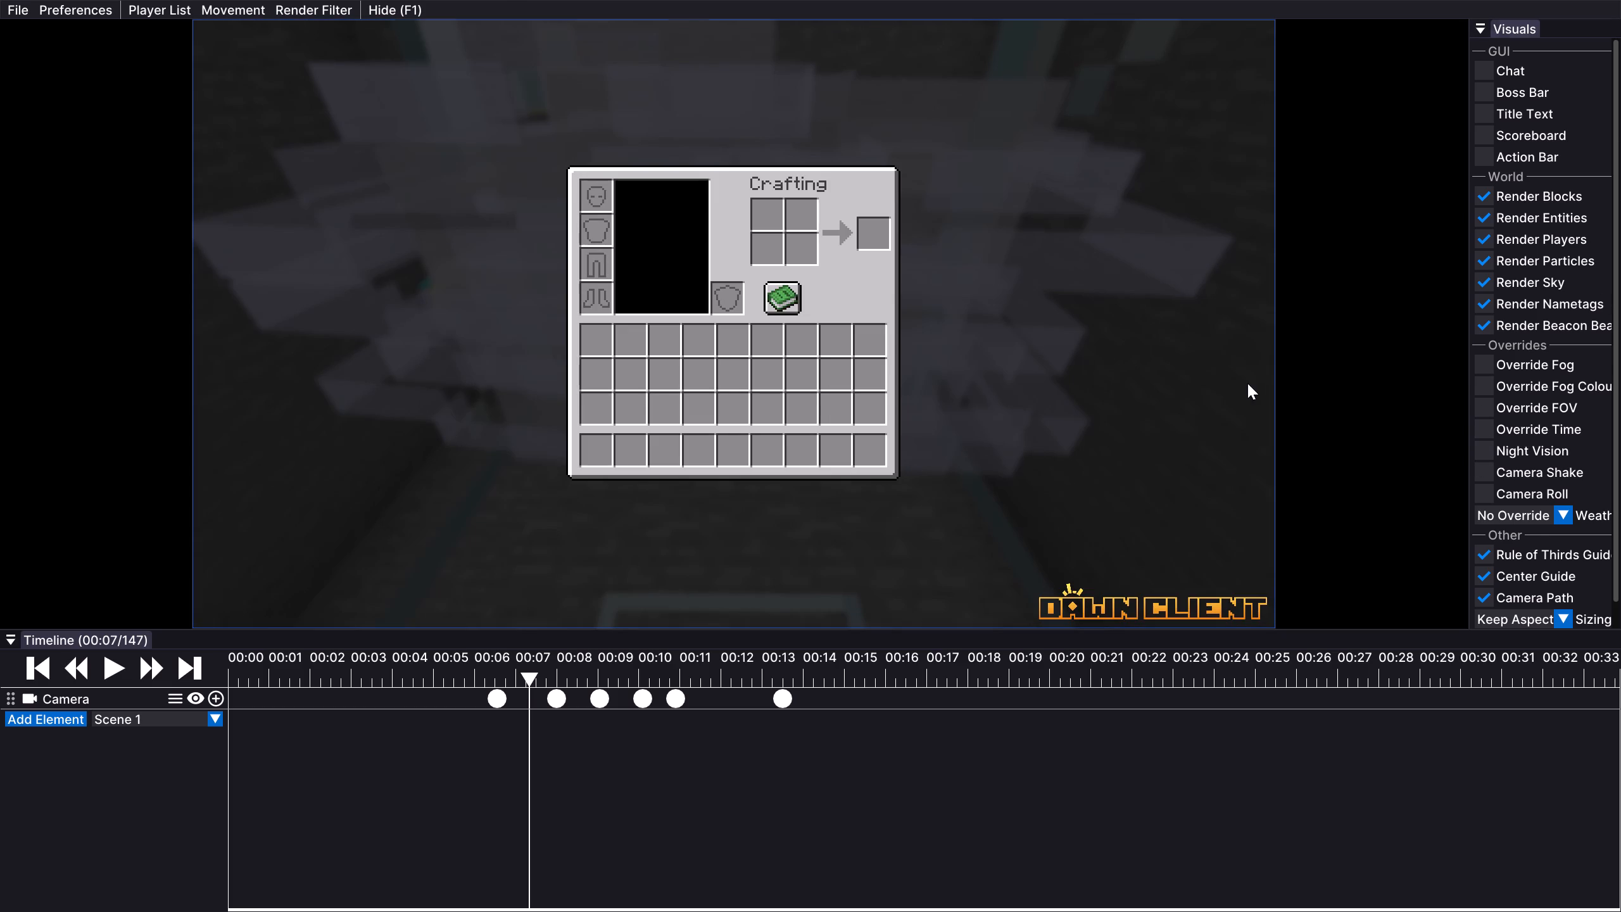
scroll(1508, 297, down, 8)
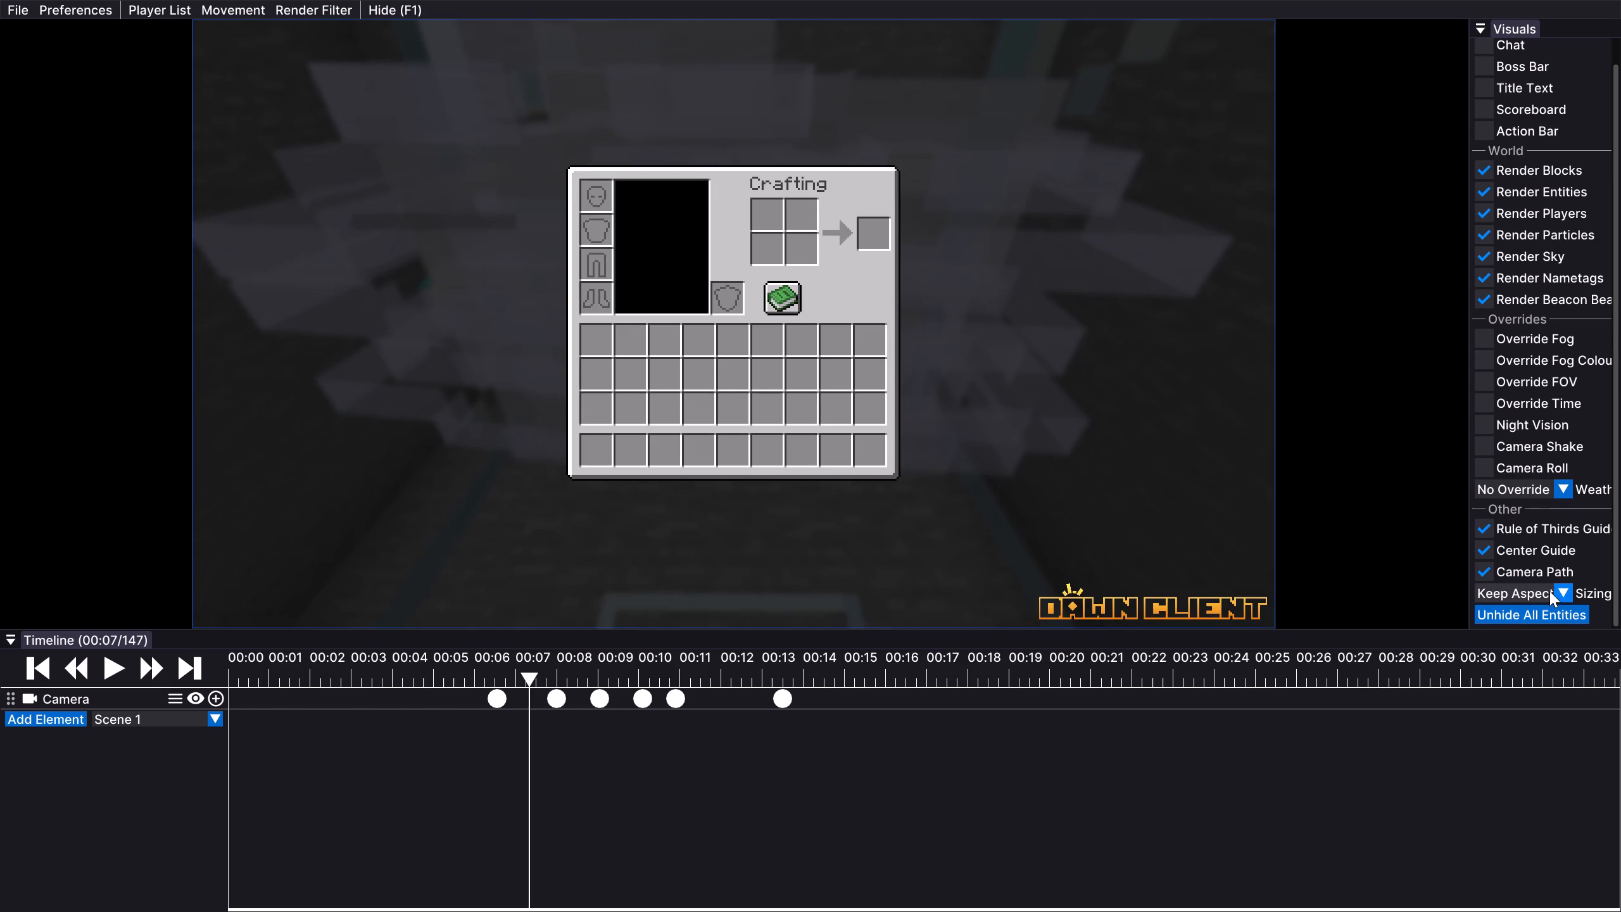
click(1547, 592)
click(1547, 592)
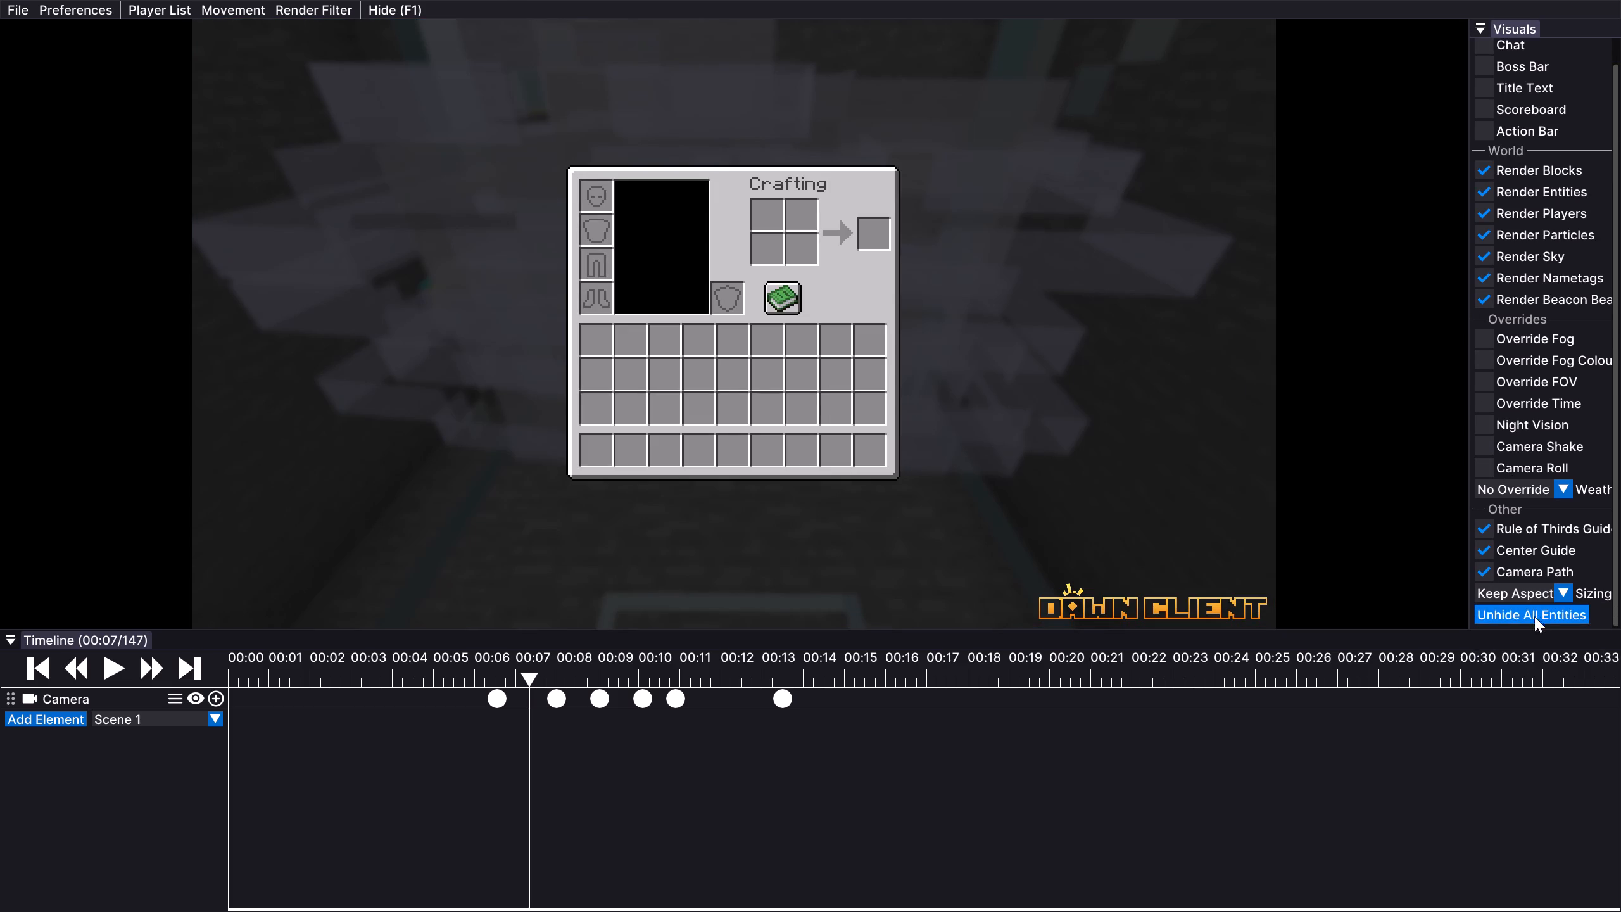
Rewind the replay to 00:06 (tick 126), leave the inventory screen, and play through to 00:11 (tick 232).
click(501, 680)
drag(501, 679, 487, 679)
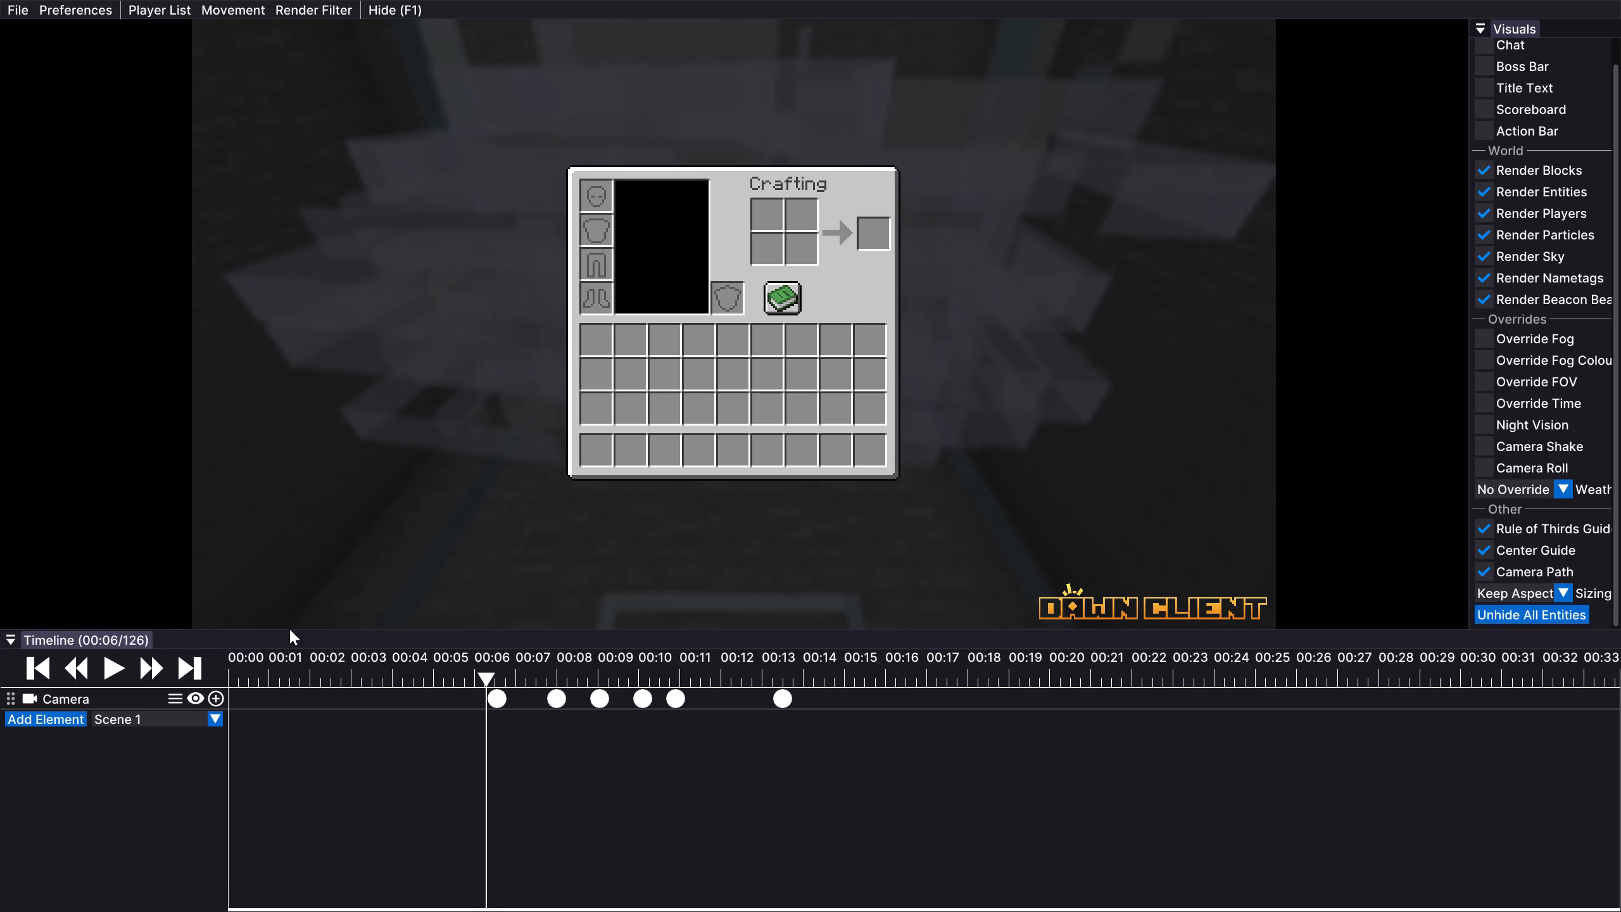
click(470, 481)
key(Escape)
click(115, 666)
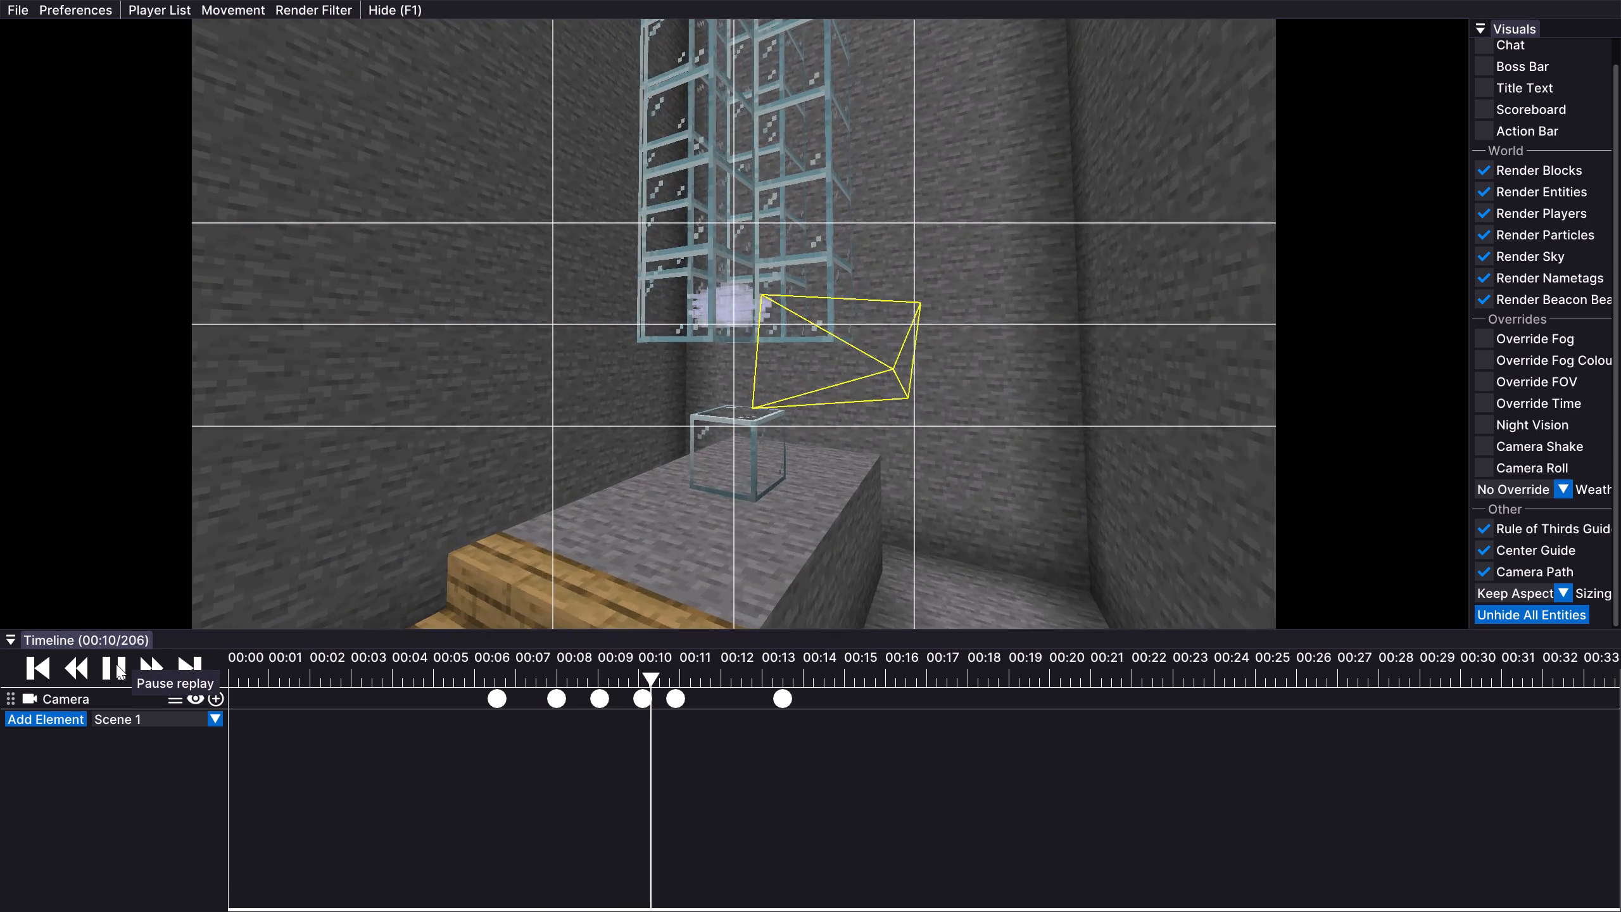
click(116, 664)
click(116, 664)
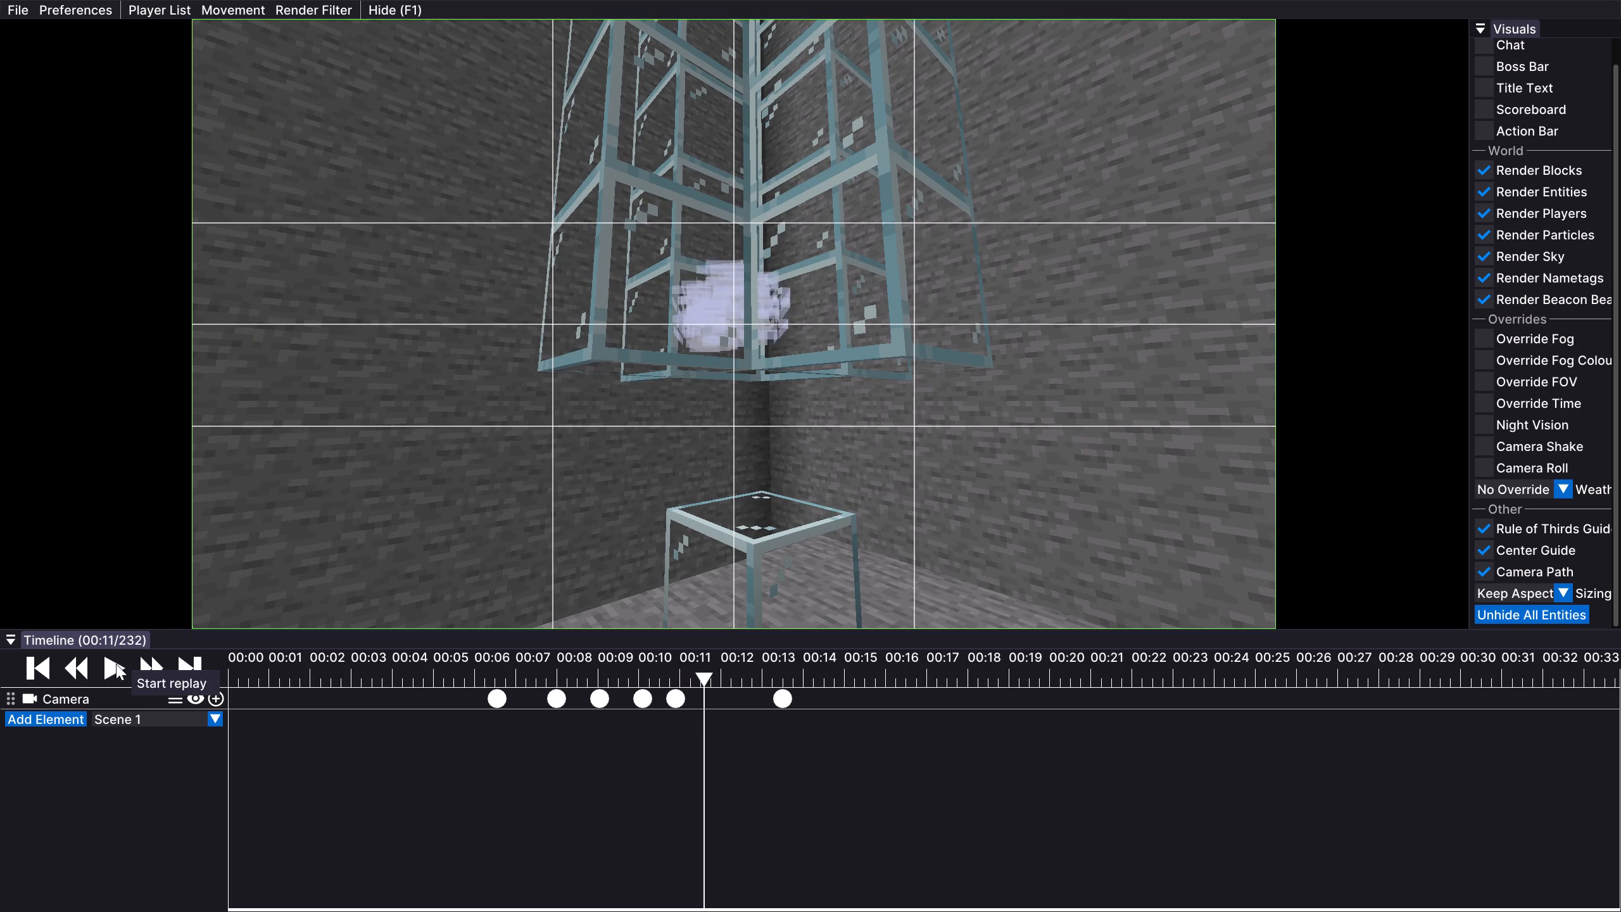
click(116, 664)
Check the wind charges at tick 232 from inside and above the stack for any not set to Hide During Export.
drag(775, 485, 810, 456)
key(Up)
right_click(734, 324)
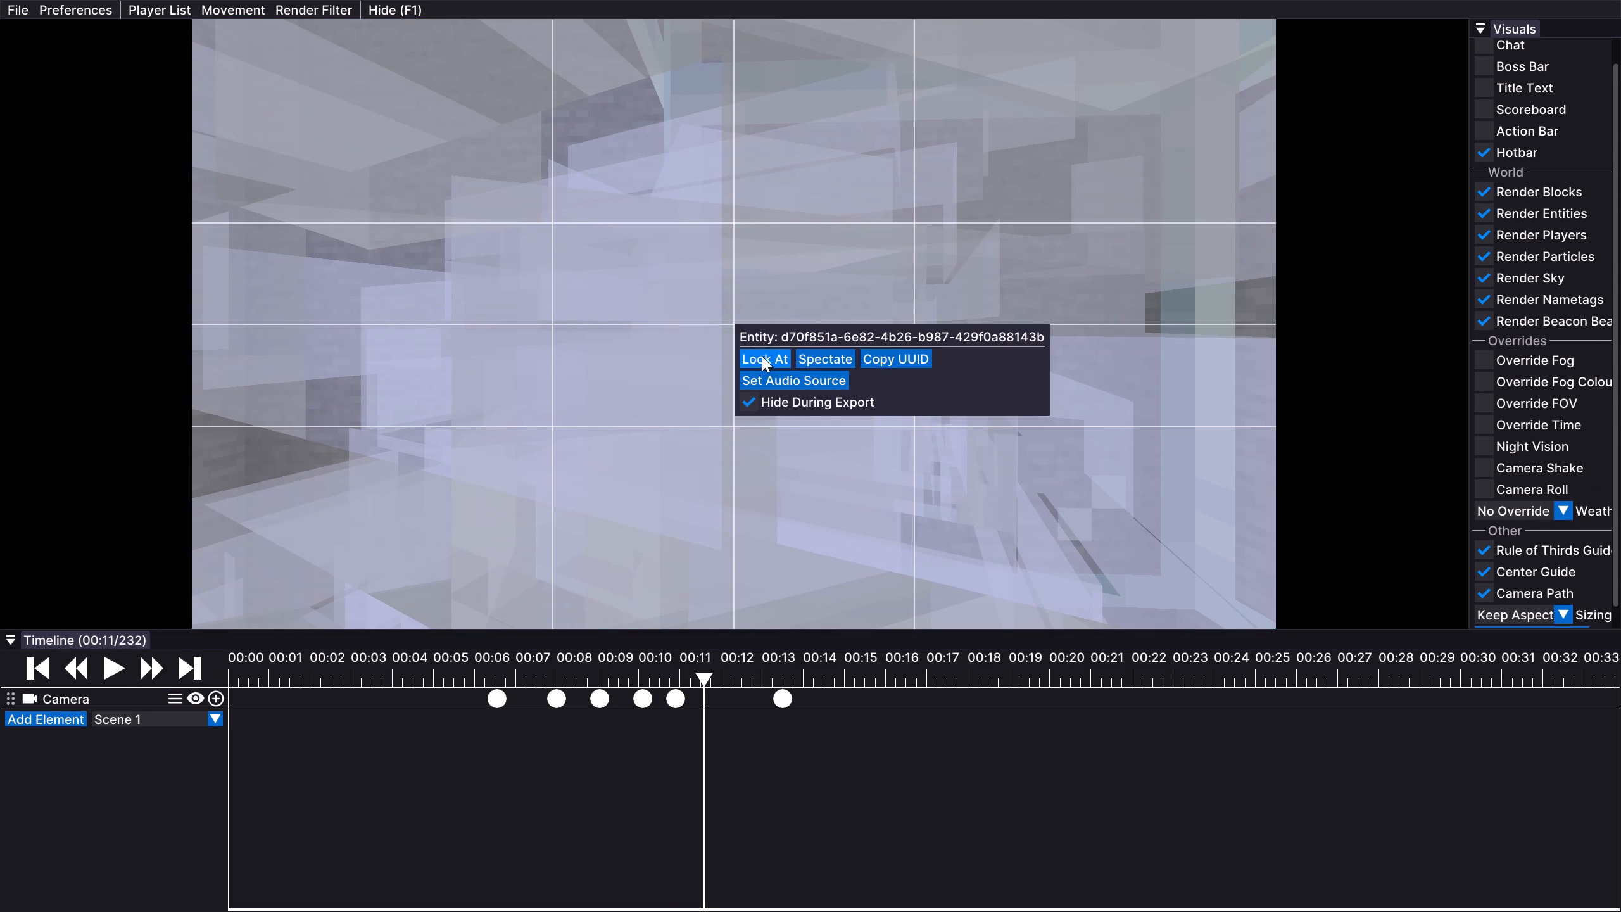
click(766, 326)
click(797, 260)
key(Down)
drag(797, 260, 810, 456)
key(Down)
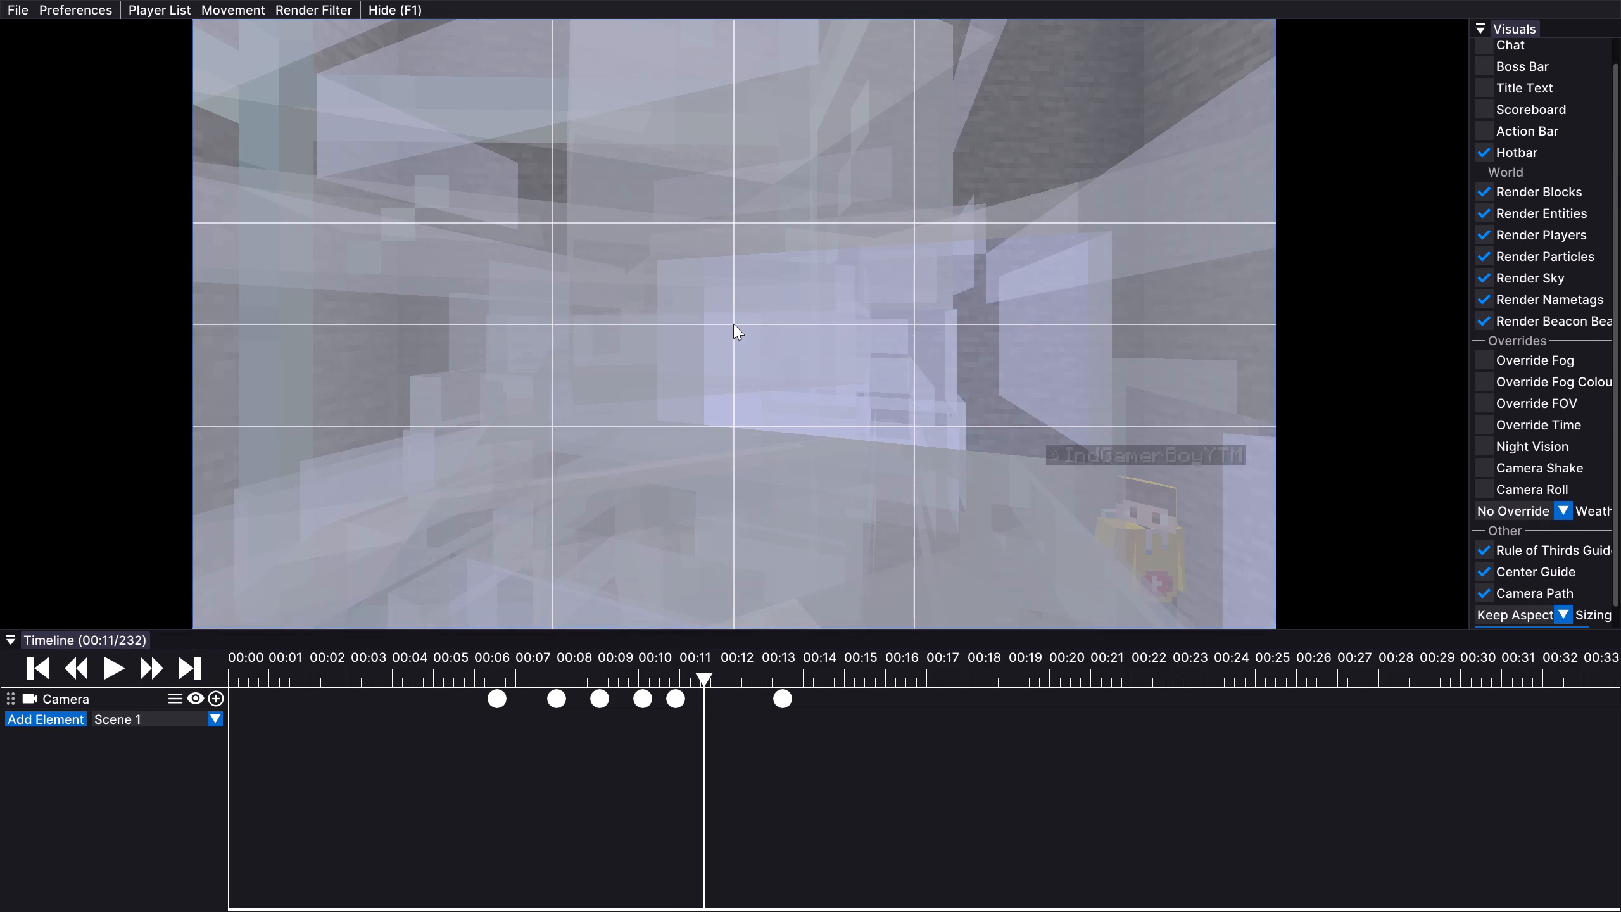
right_click(733, 324)
click(763, 286)
drag(763, 286, 810, 456)
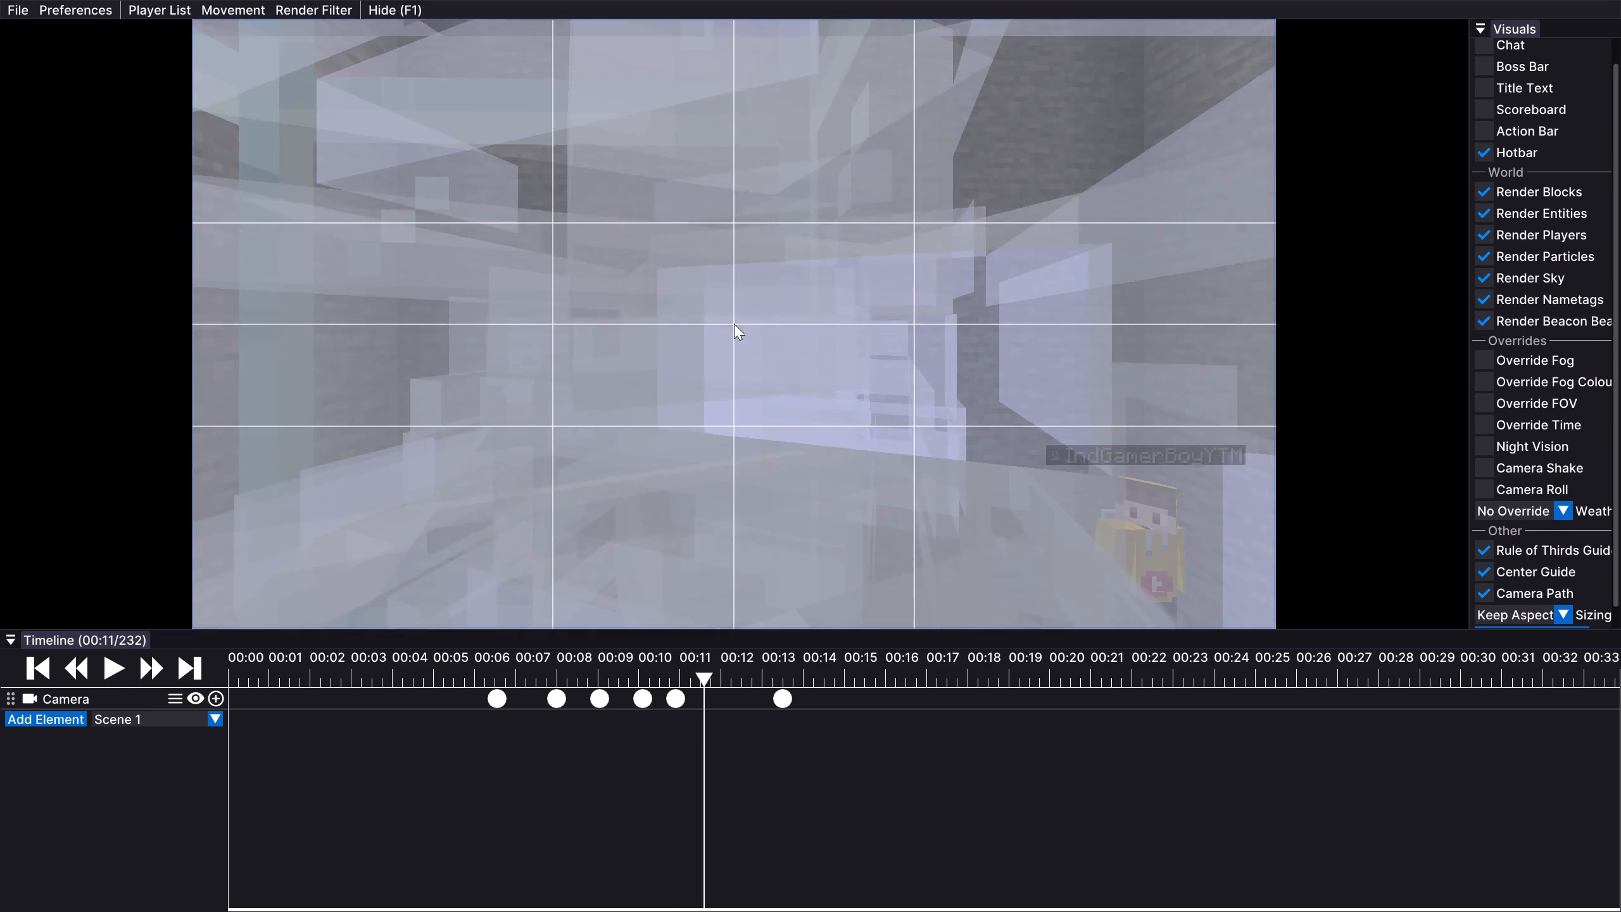
shift+drag(795, 178, 811, 456)
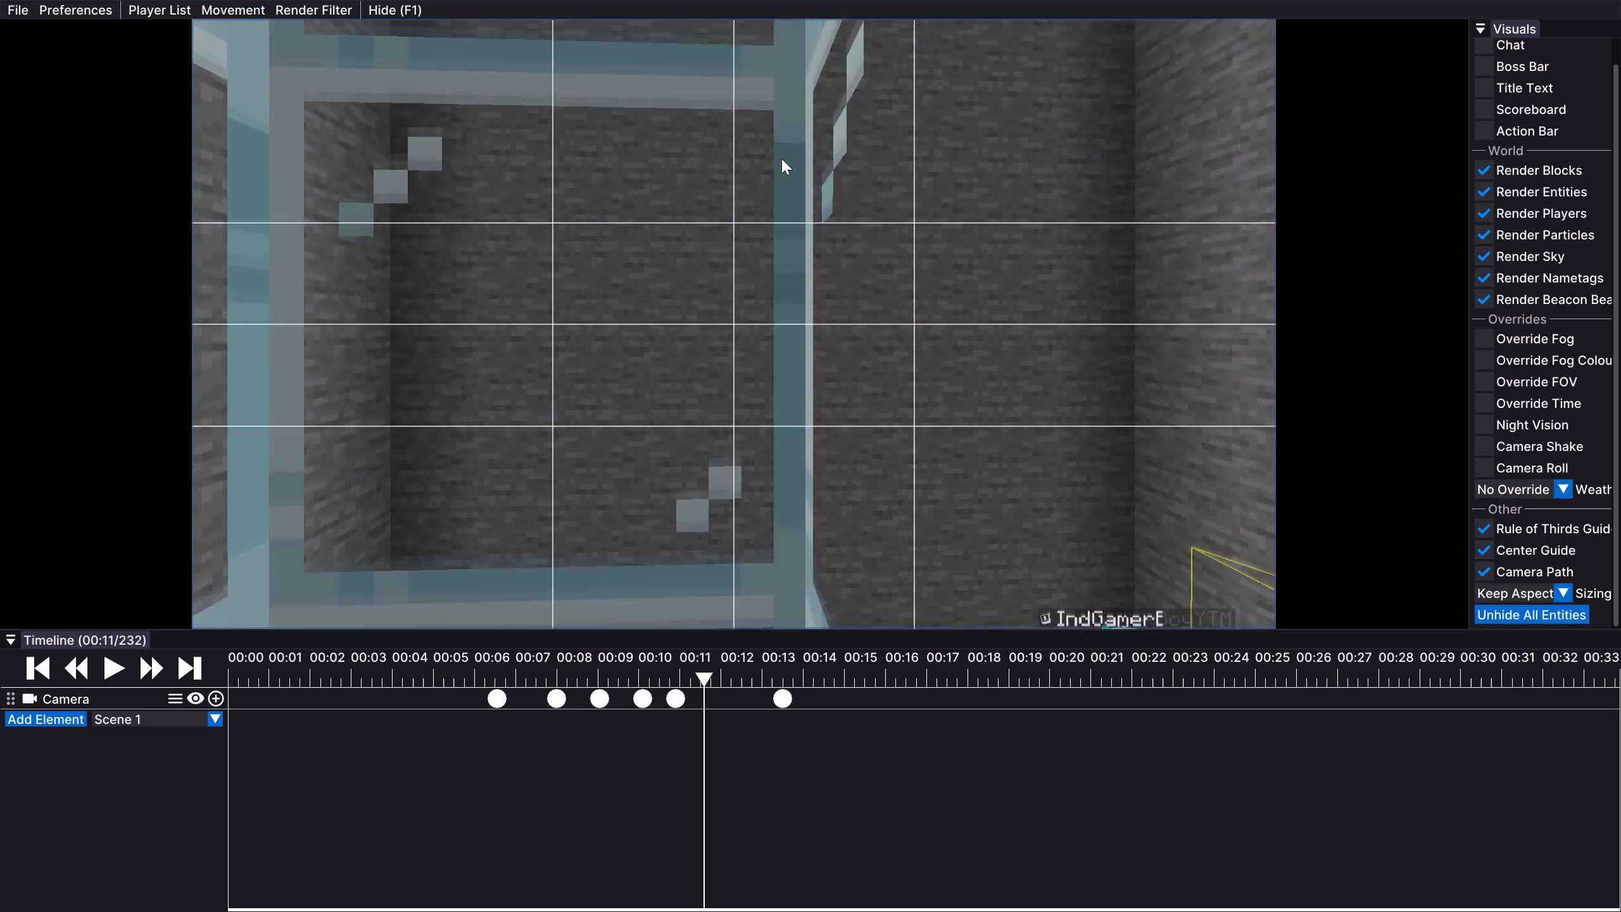
drag(781, 165, 811, 456)
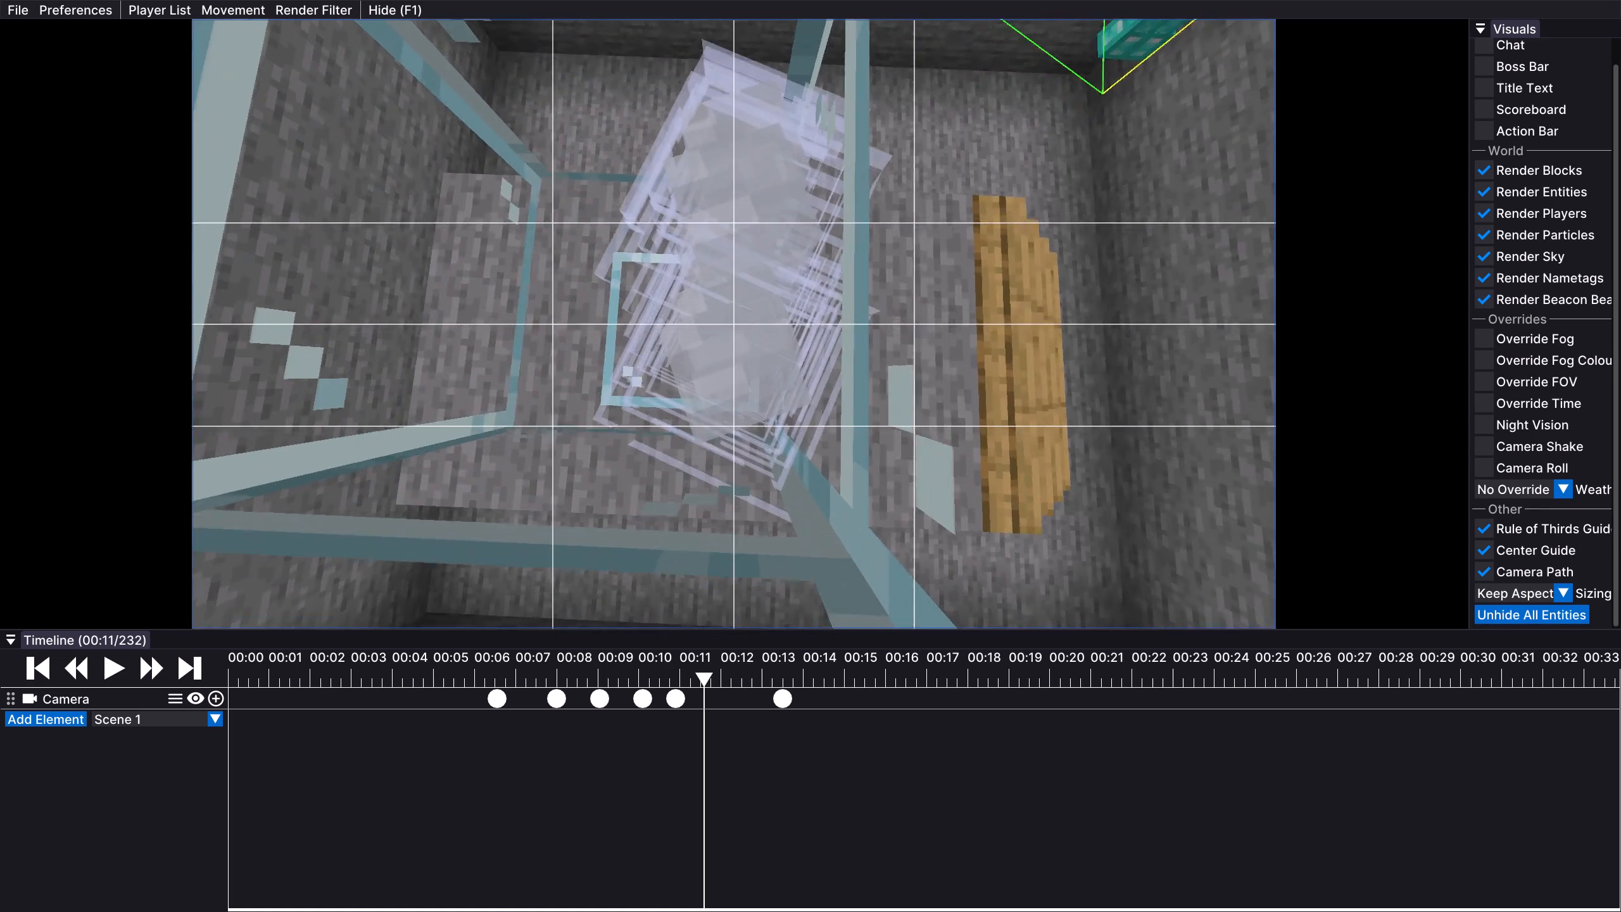
drag(811, 456, 810, 456)
right_click(734, 324)
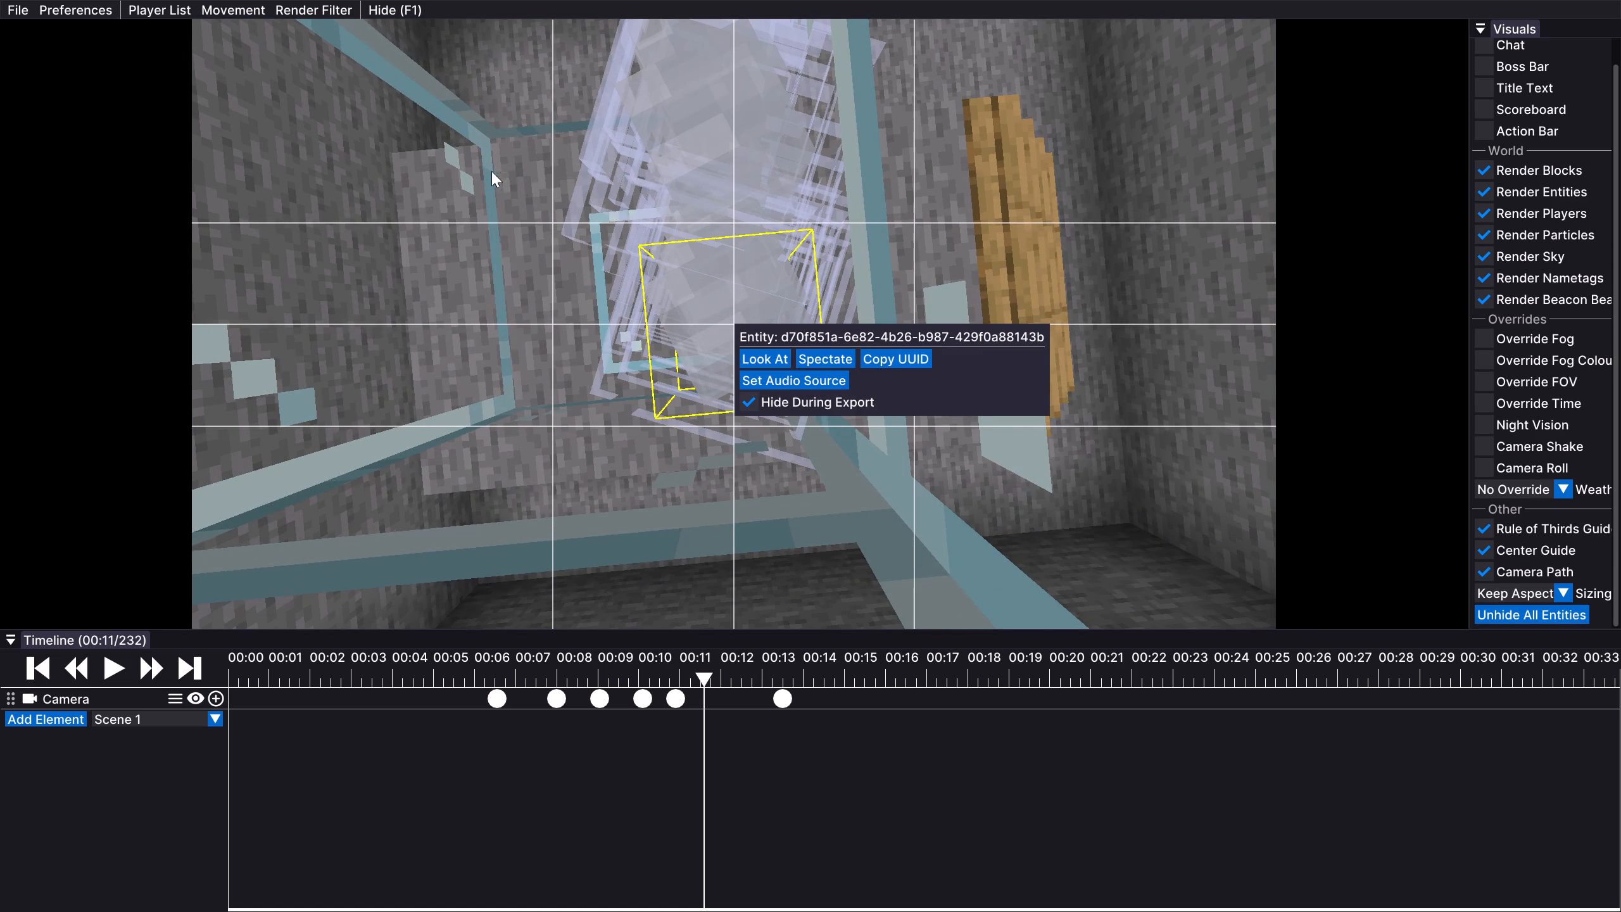
click(484, 170)
Turn on entity hitboxes.
key(F3)
key(b)
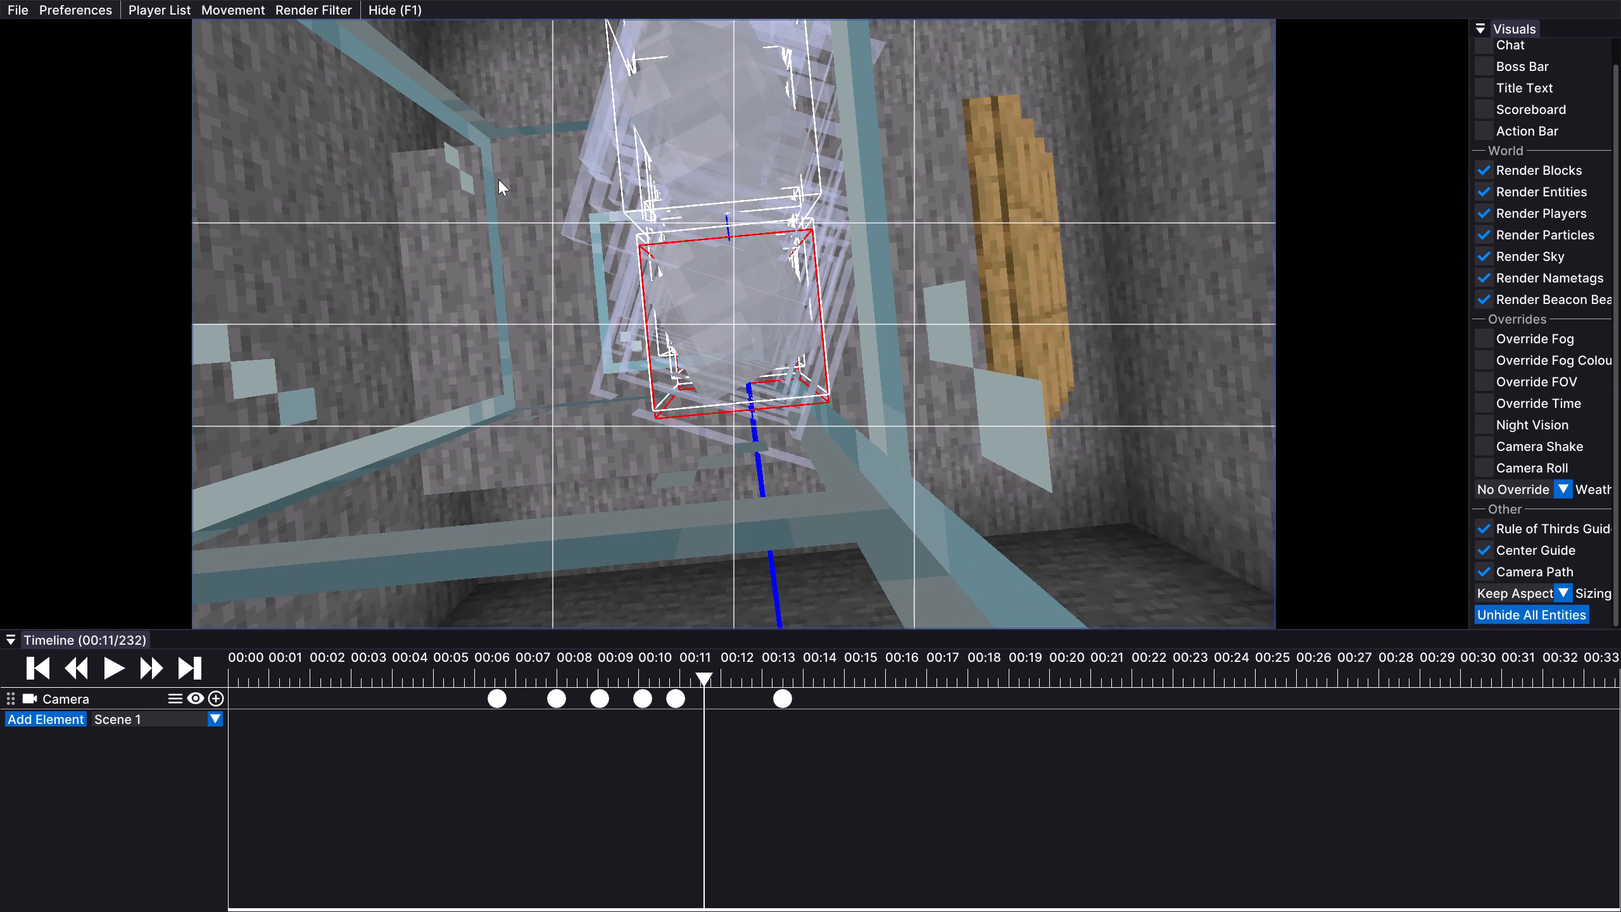
Check the stacked wind charges at tick 232 from above and from the glass column's corner for any not set to Hide During Export.
drag(380, 142, 810, 456)
key(Left)
drag(760, 332, 810, 455)
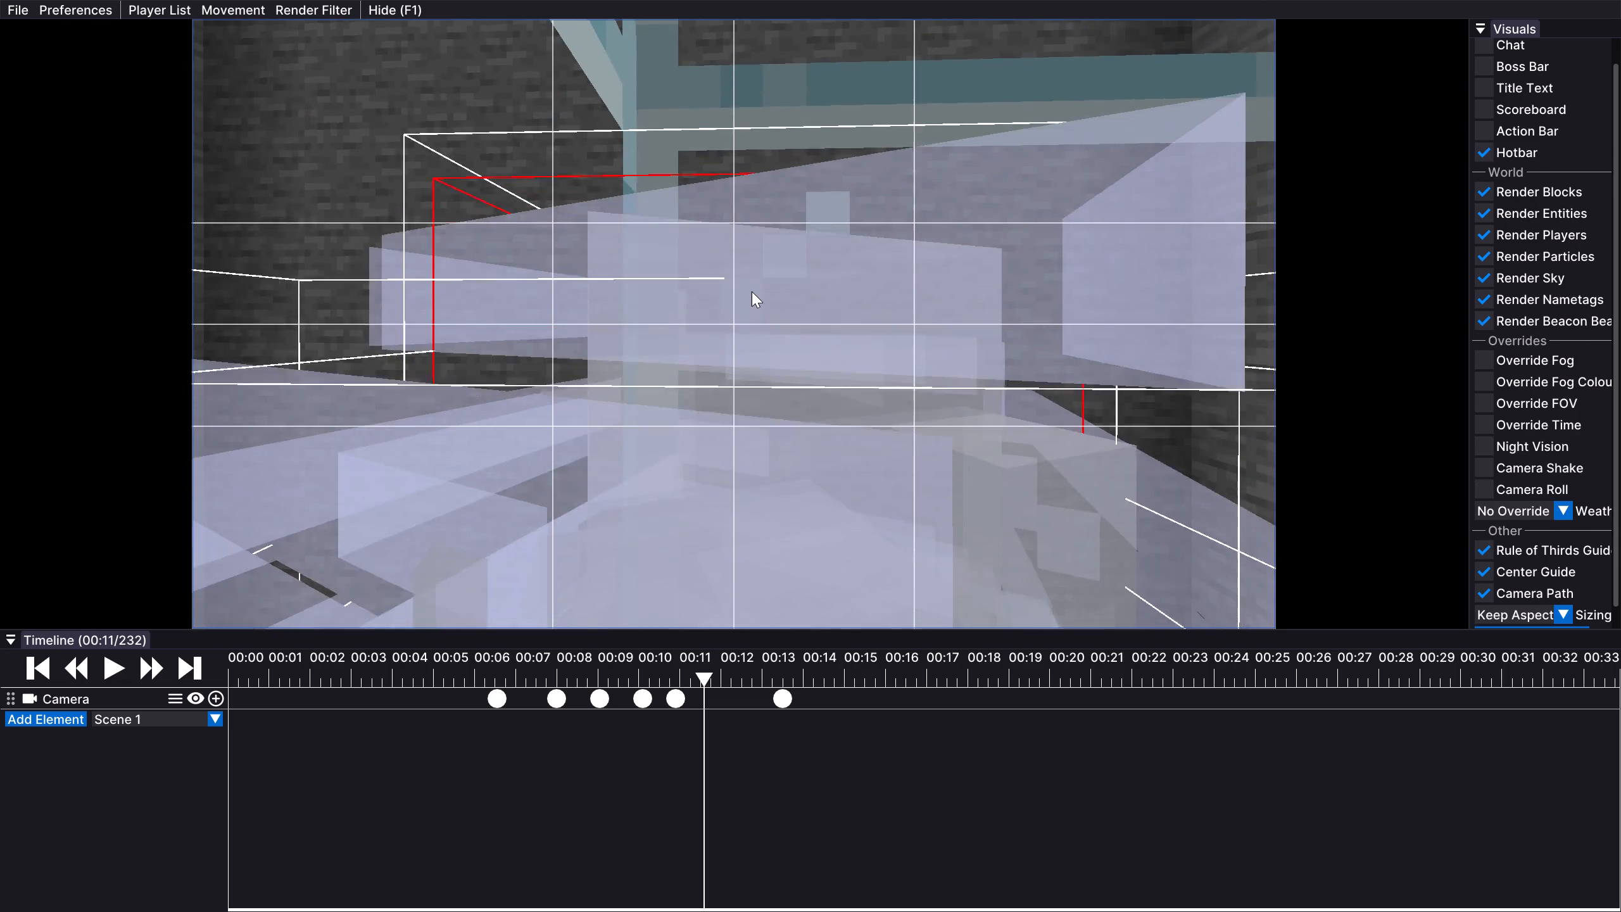
key(Right)
drag(786, 303, 810, 457)
key(Up)
key(Down)
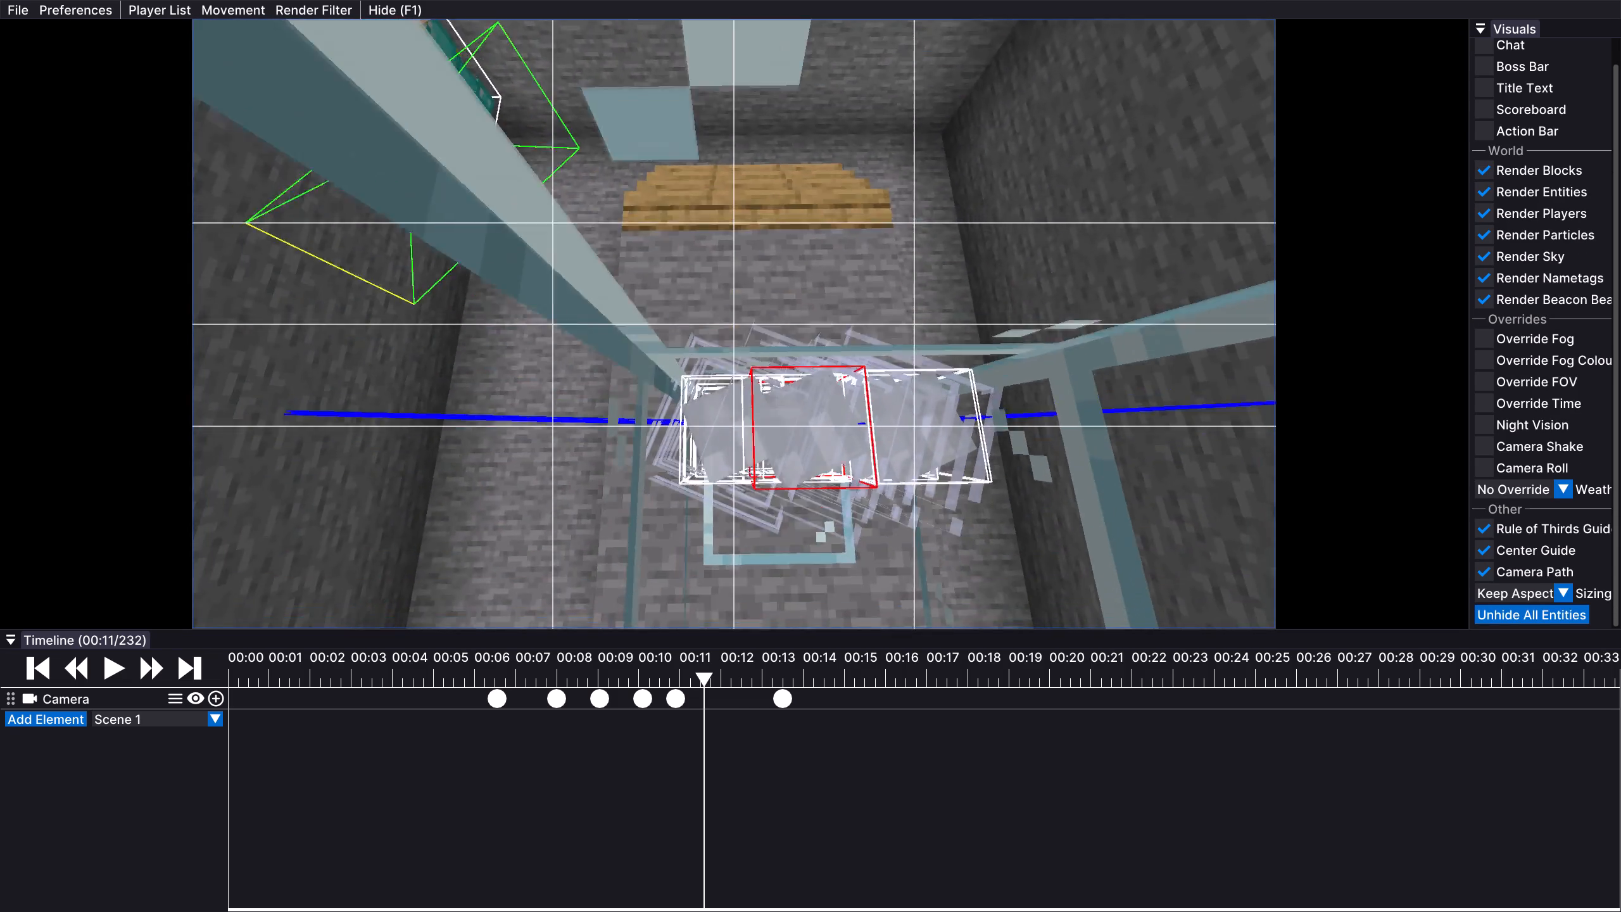
drag(810, 457, 810, 456)
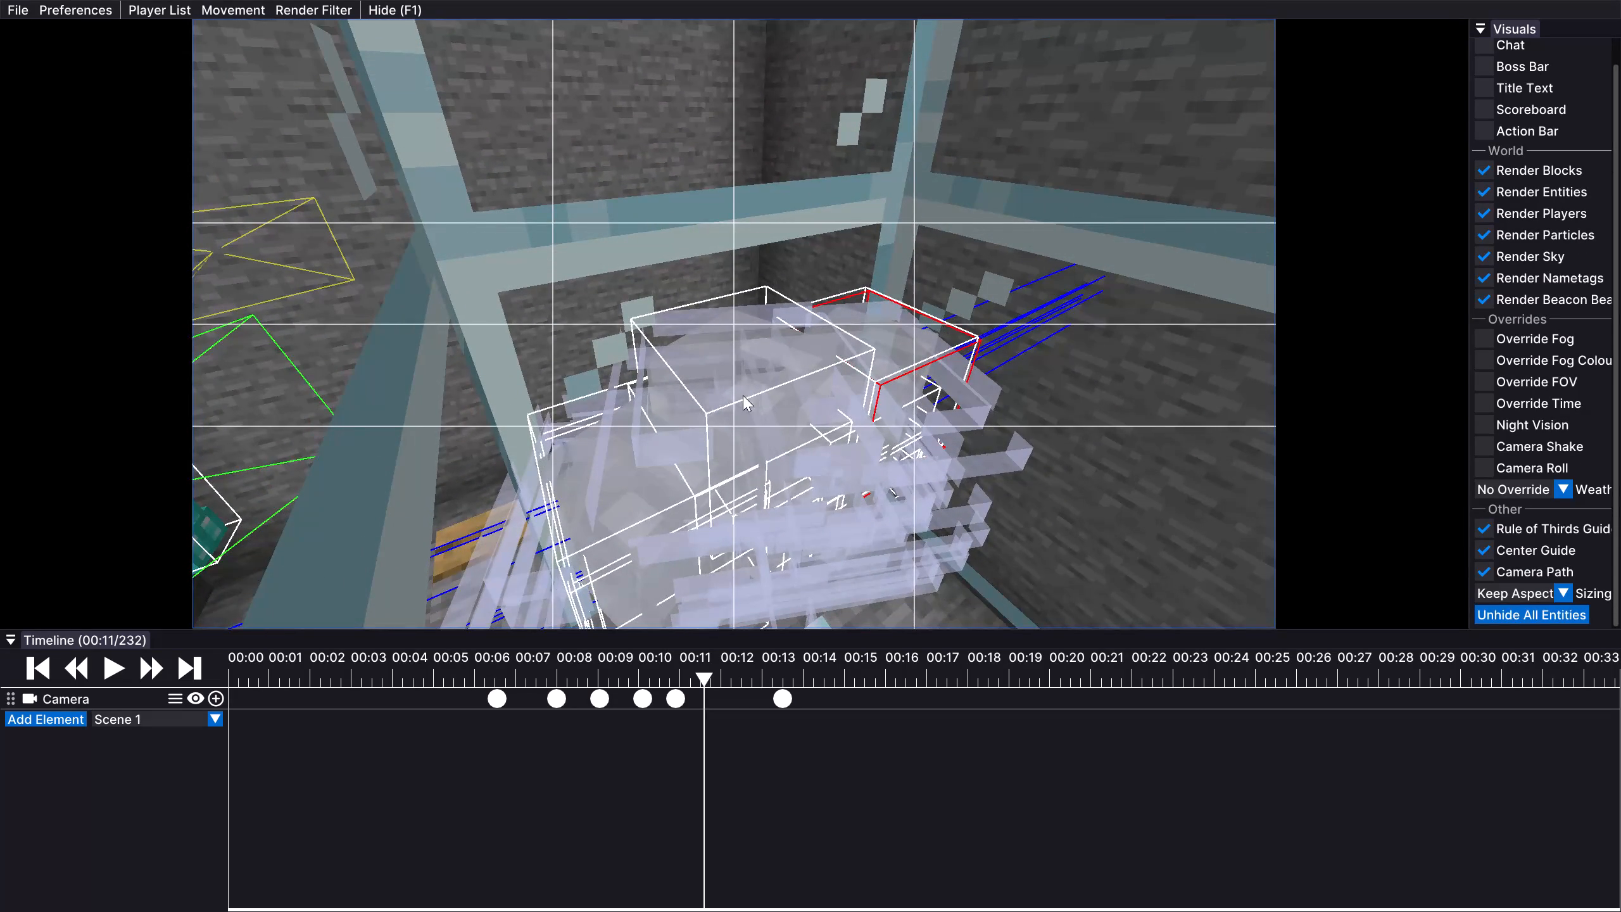
right_click(743, 395)
right_click(733, 388)
right_click(702, 386)
right_click(679, 388)
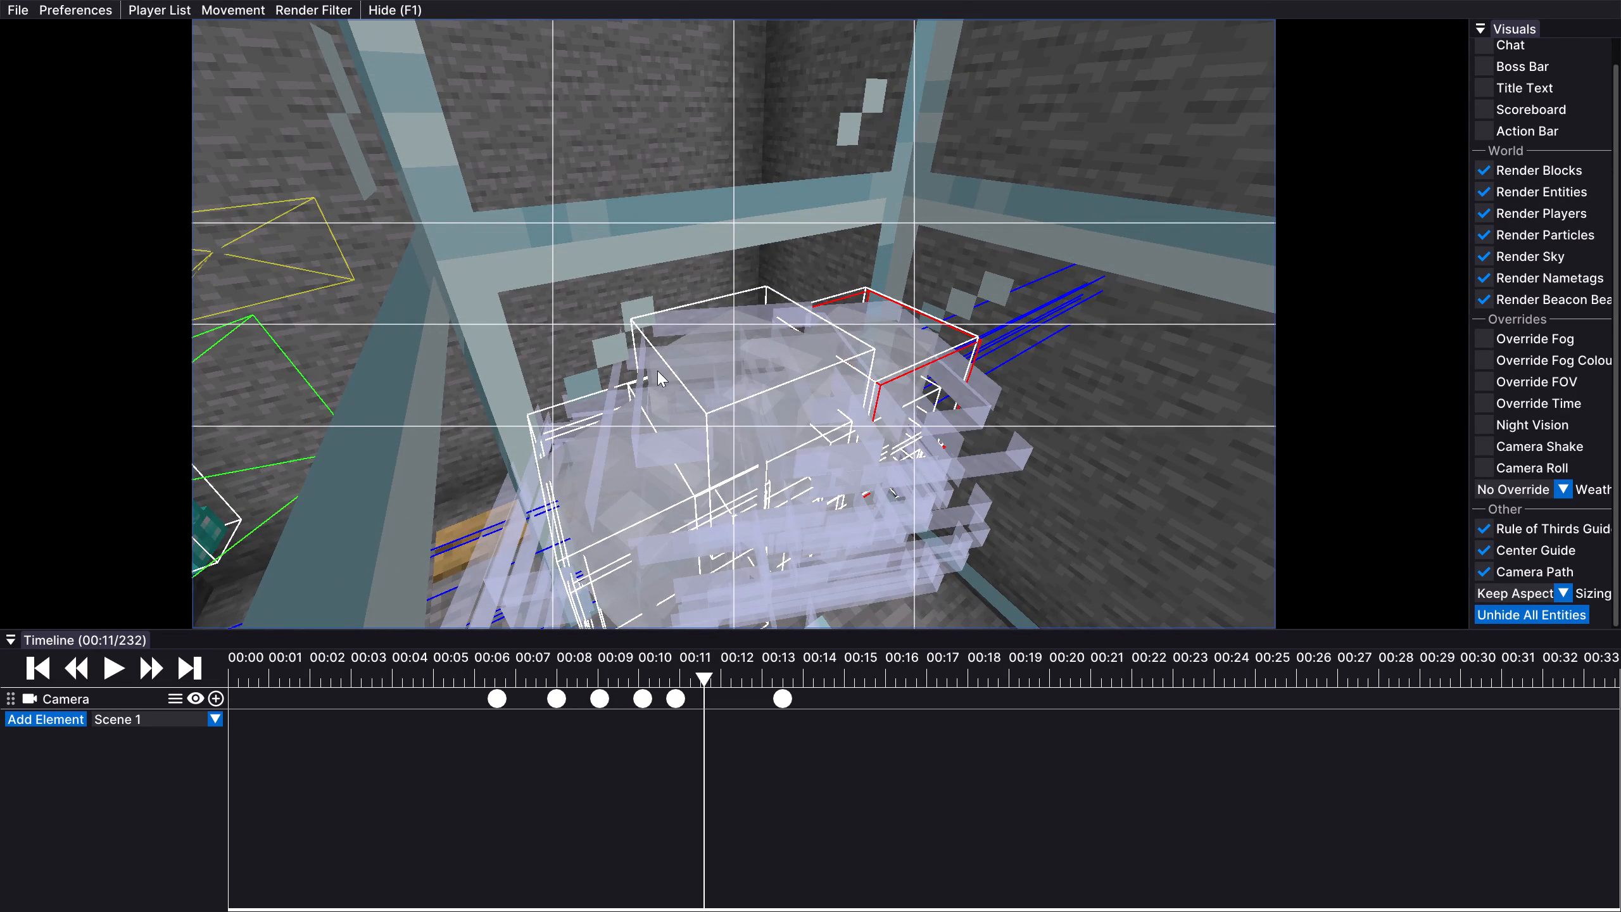
right_click(657, 370)
right_click(629, 352)
right_click(599, 304)
right_click(605, 257)
right_click(599, 198)
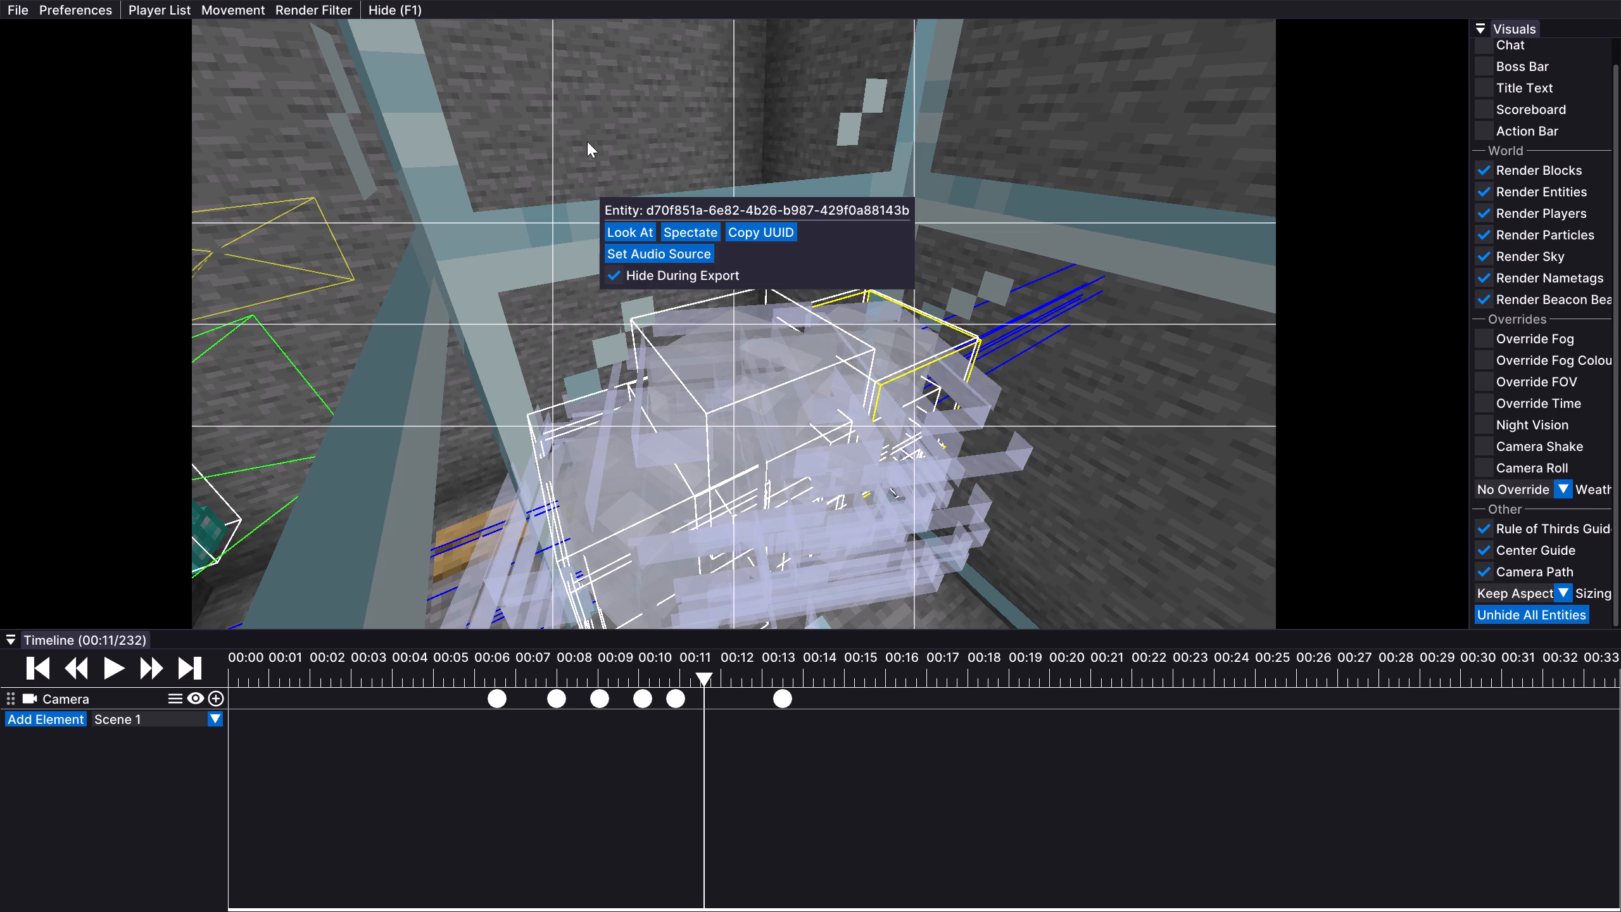
right_drag(587, 129, 585, 122)
right_click(578, 90)
right_click(574, 35)
right_click(638, 241)
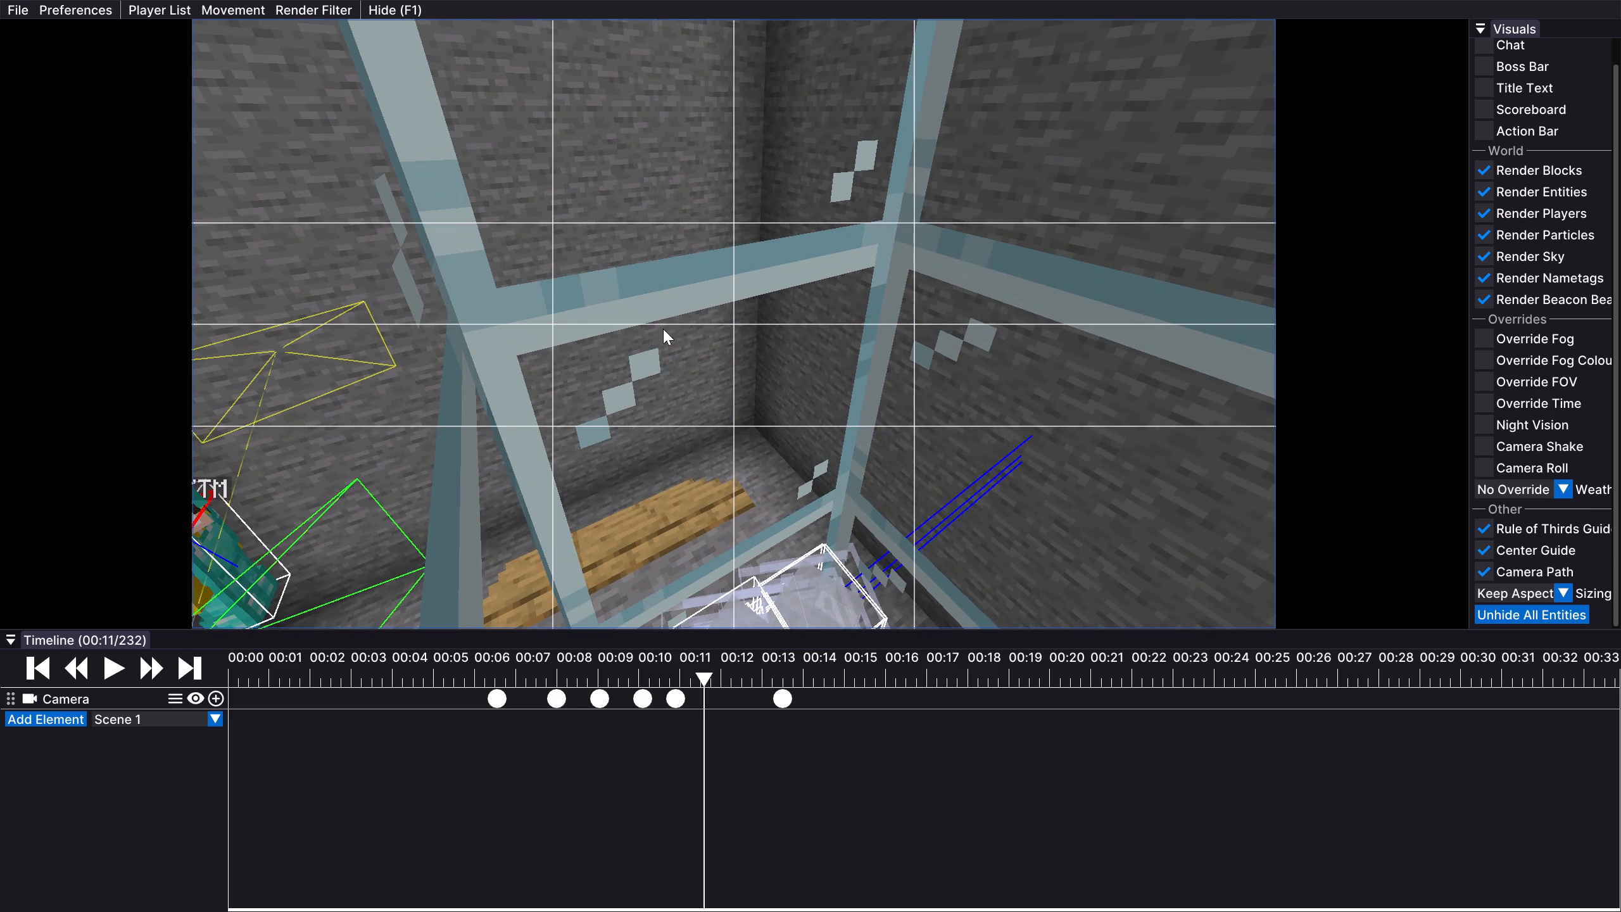
right_click(663, 329)
right_click(676, 305)
ctrl+right_click(678, 316)
right_drag(706, 278, 697, 252)
right_click(695, 243)
right_click(699, 238)
right_click(695, 237)
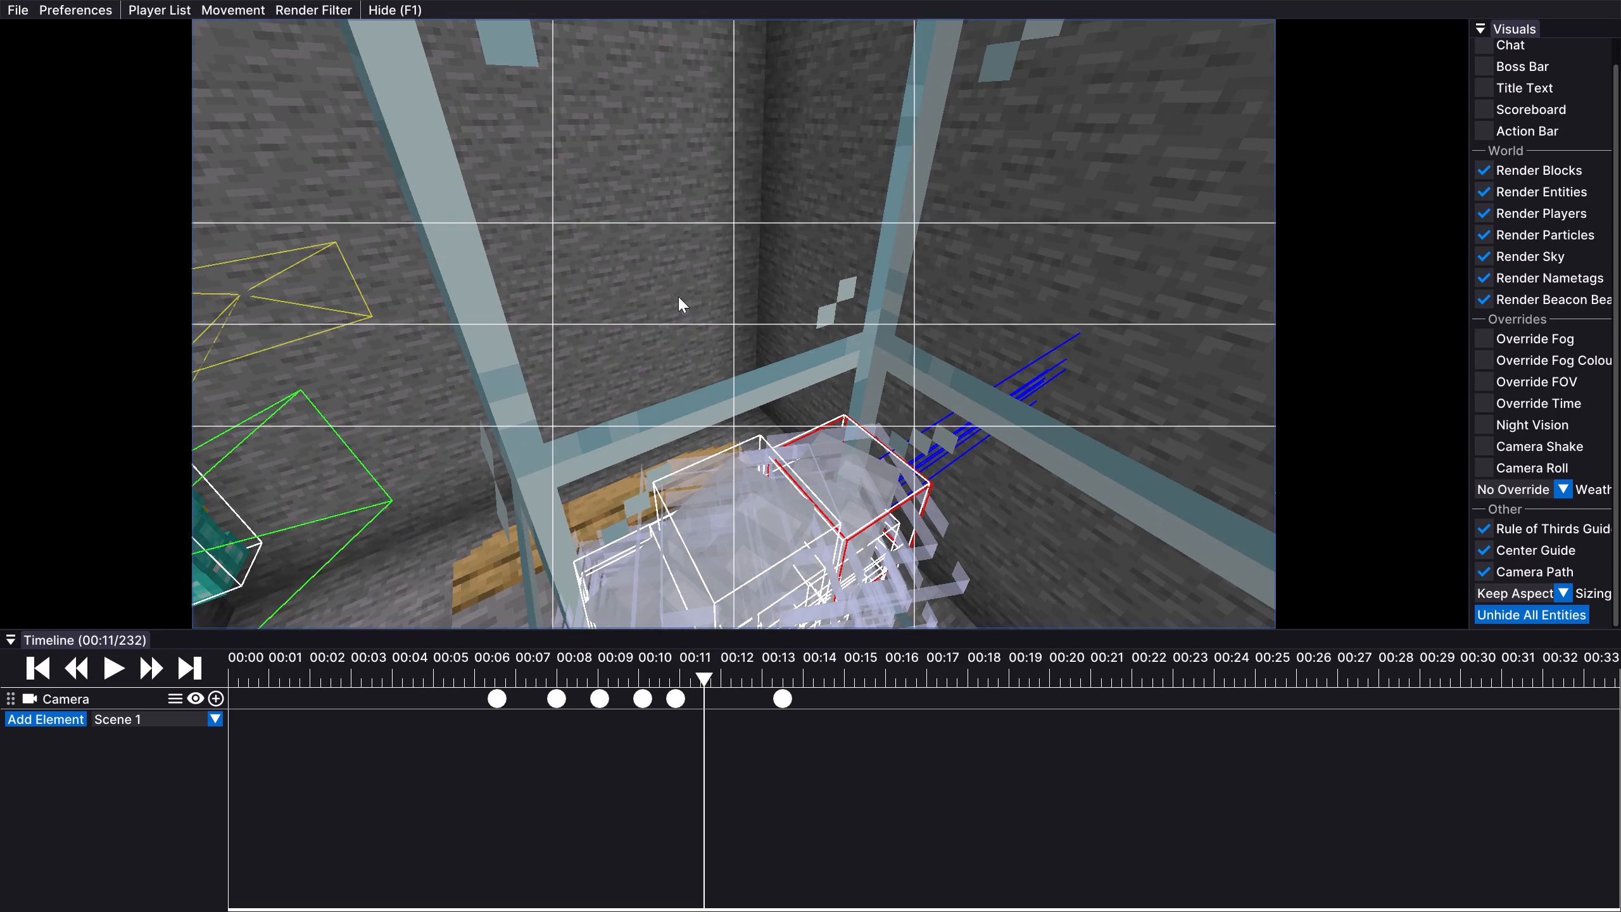
right_click(676, 308)
Examine the wind charge stack up close from the side, checking which entity is selected around its upper edge and its Hide During Export setting.
click(740, 379)
click(738, 226)
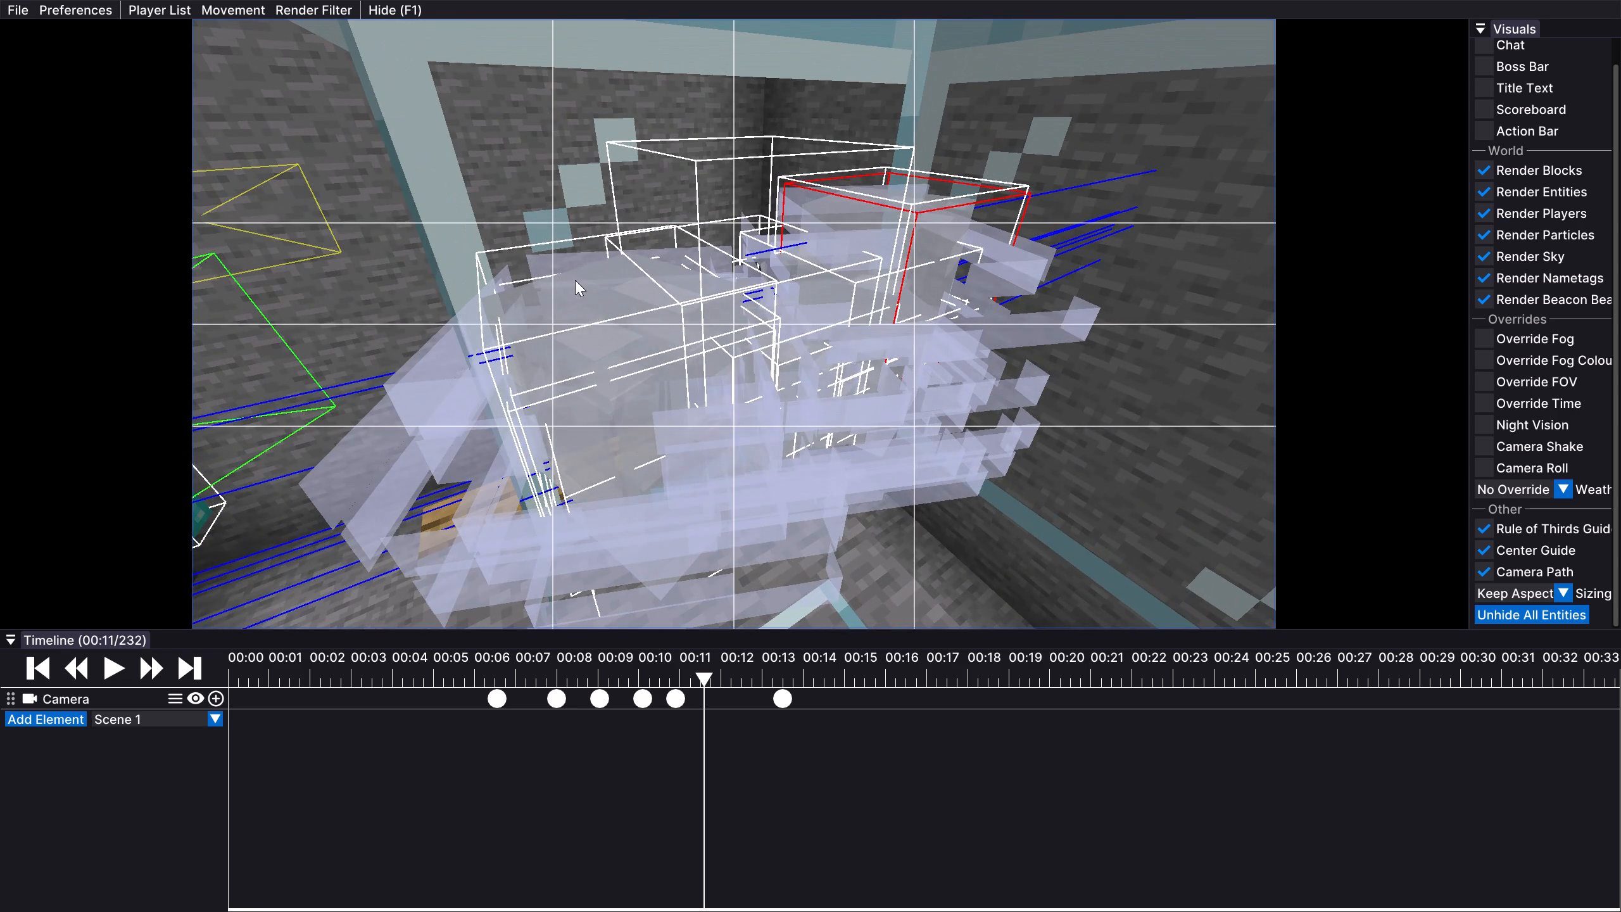
right_click(575, 280)
right_click(539, 292)
right_drag(536, 286, 526, 279)
right_click(508, 265)
right_drag(504, 261, 485, 245)
right_click(479, 240)
right_drag(476, 237, 472, 229)
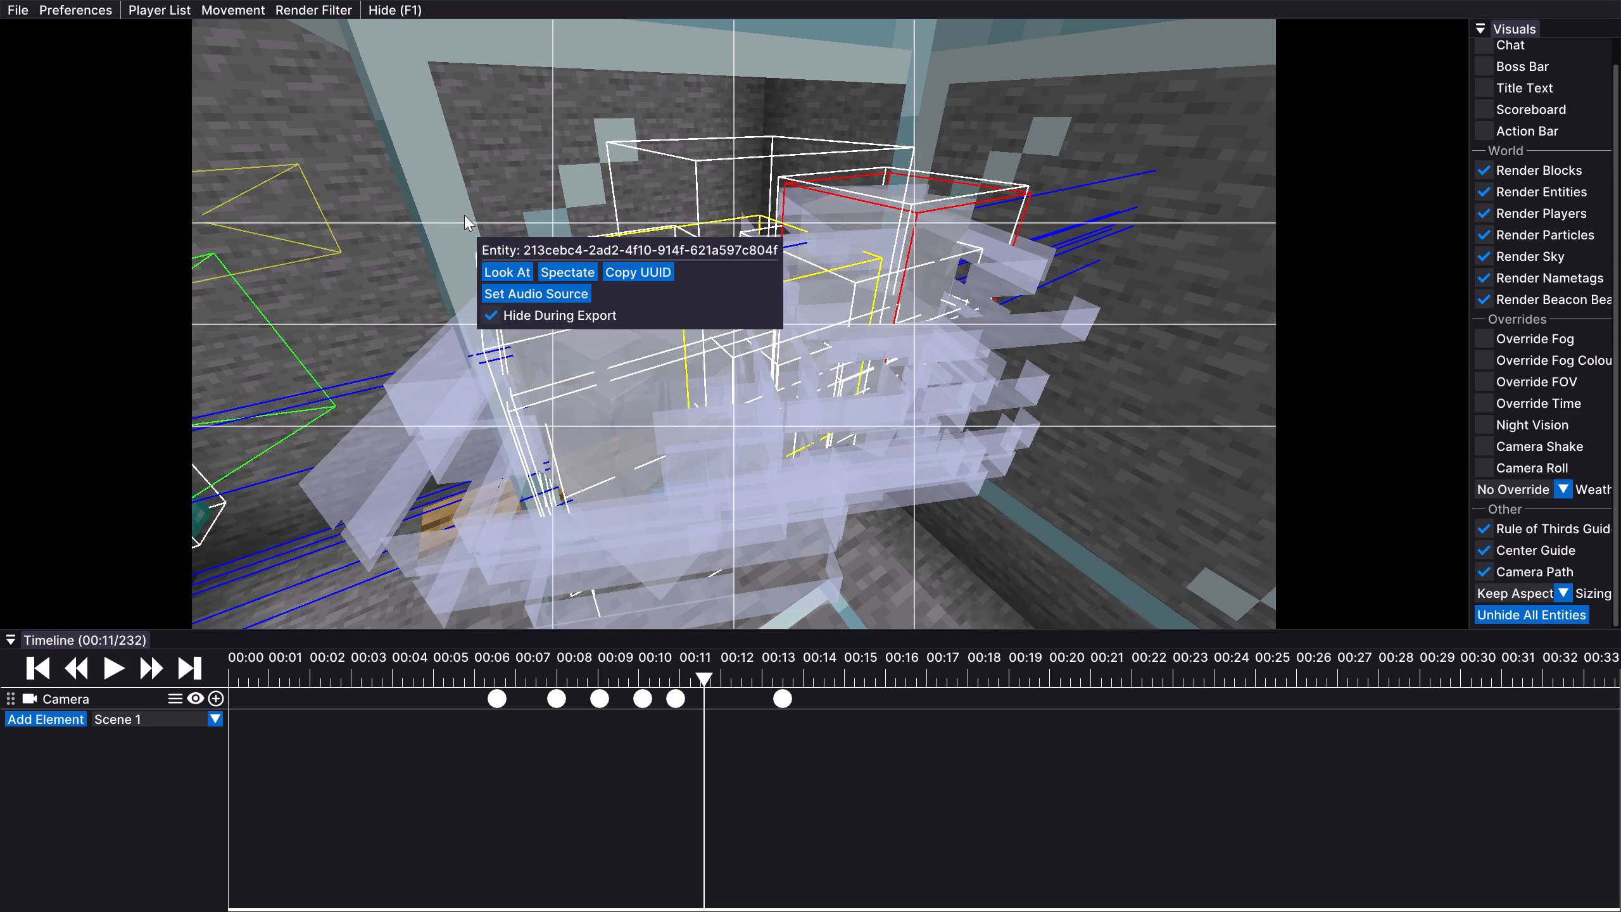
right_click(465, 201)
right_click(464, 163)
right_drag(462, 155, 458, 148)
right_click(455, 130)
right_click(448, 104)
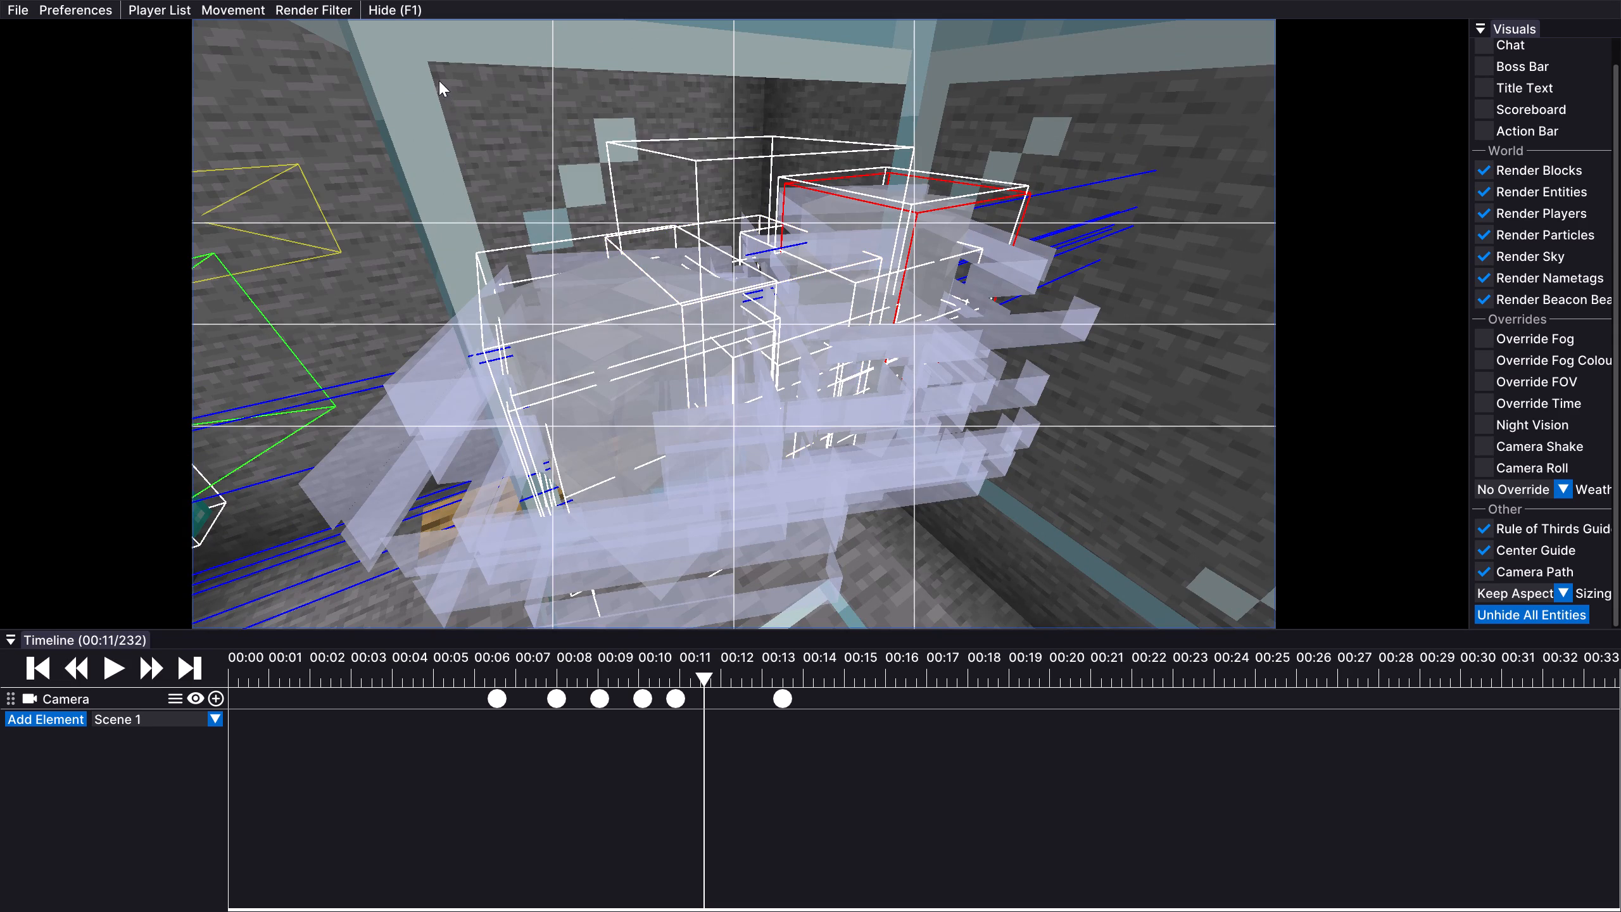
right_click(439, 80)
right_click(432, 60)
right_click(419, 39)
right_click(419, 39)
right_click(387, 23)
right_click(385, 0)
right_click(382, 0)
right_click(330, 24)
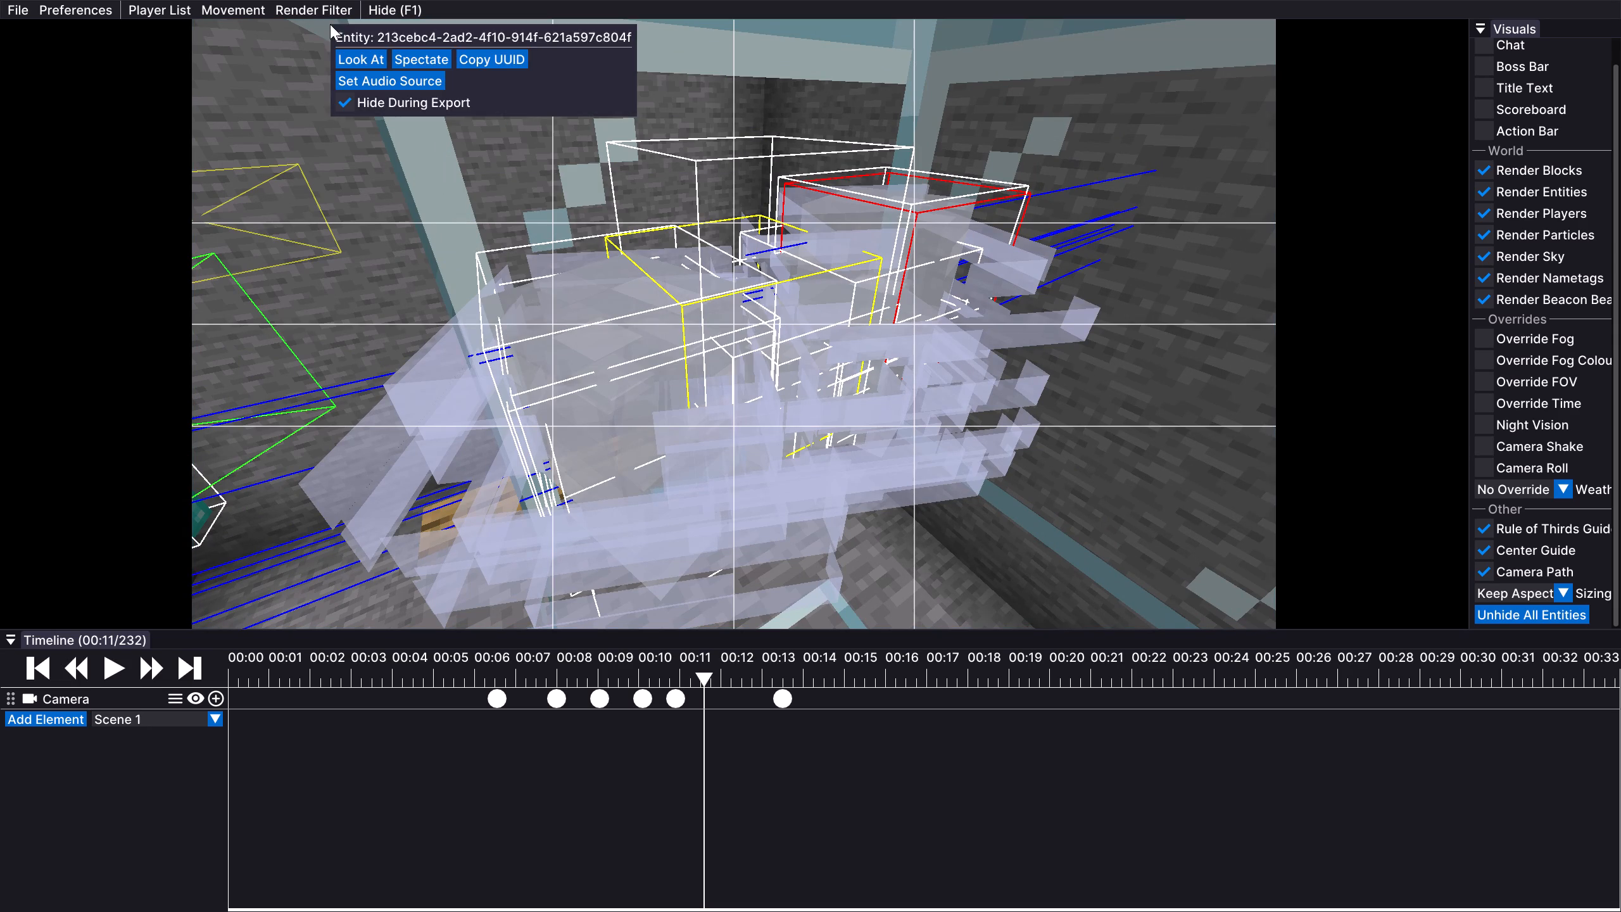
right_click(267, 25)
right_click(243, 27)
right_click(230, 27)
right_click(201, 26)
right_click(201, 26)
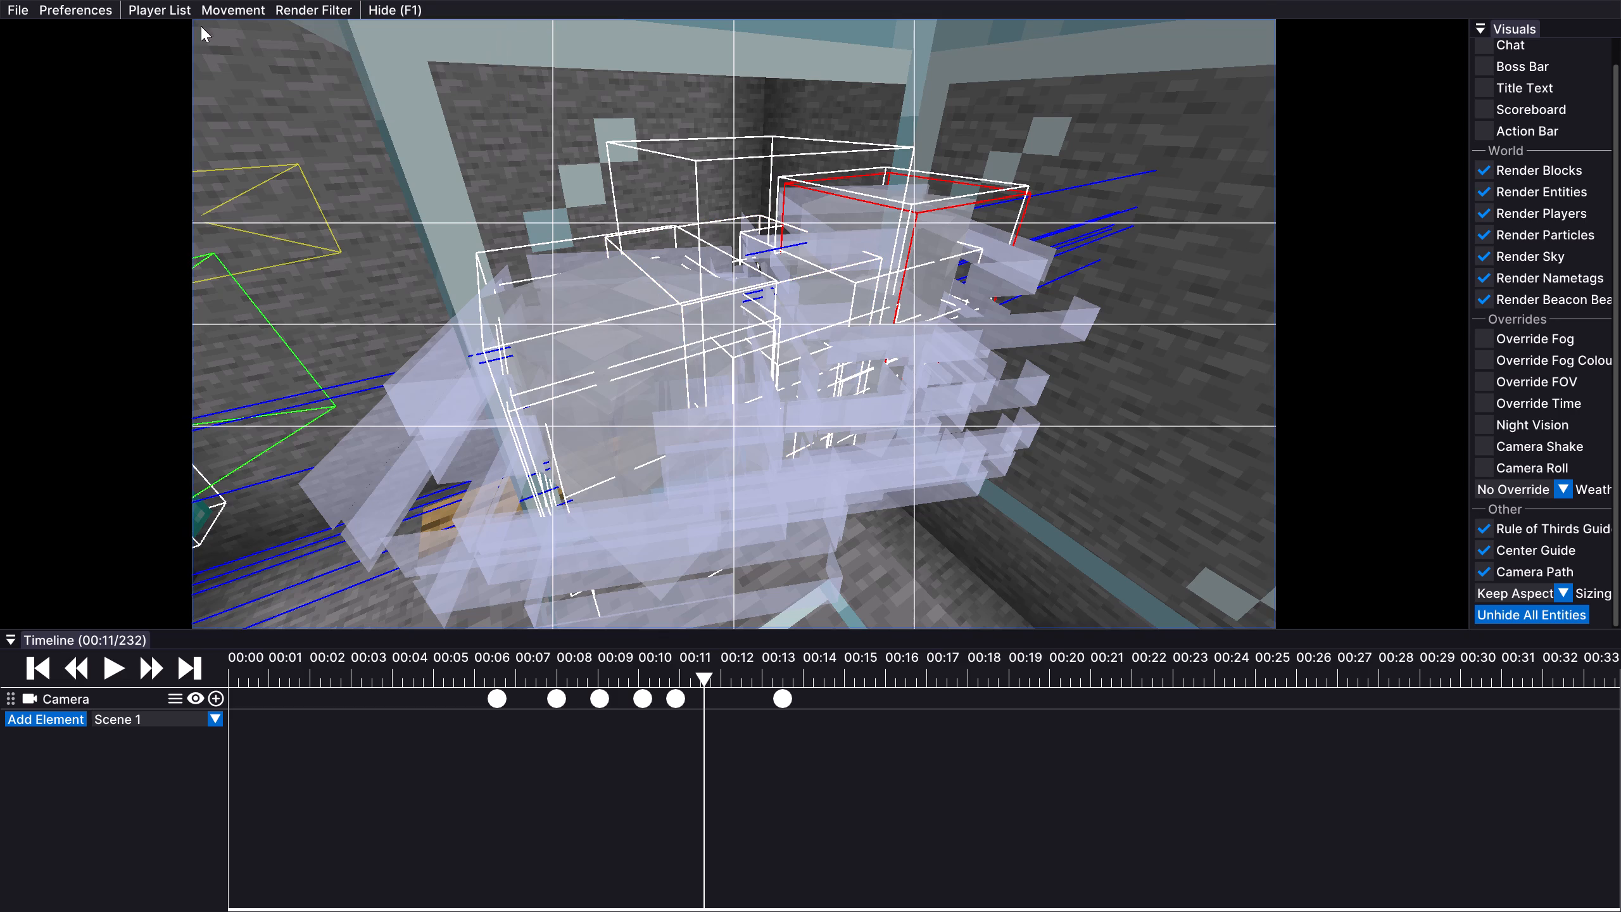
right_click(173, 27)
right_click(215, 162)
right_click(229, 161)
right_click(243, 103)
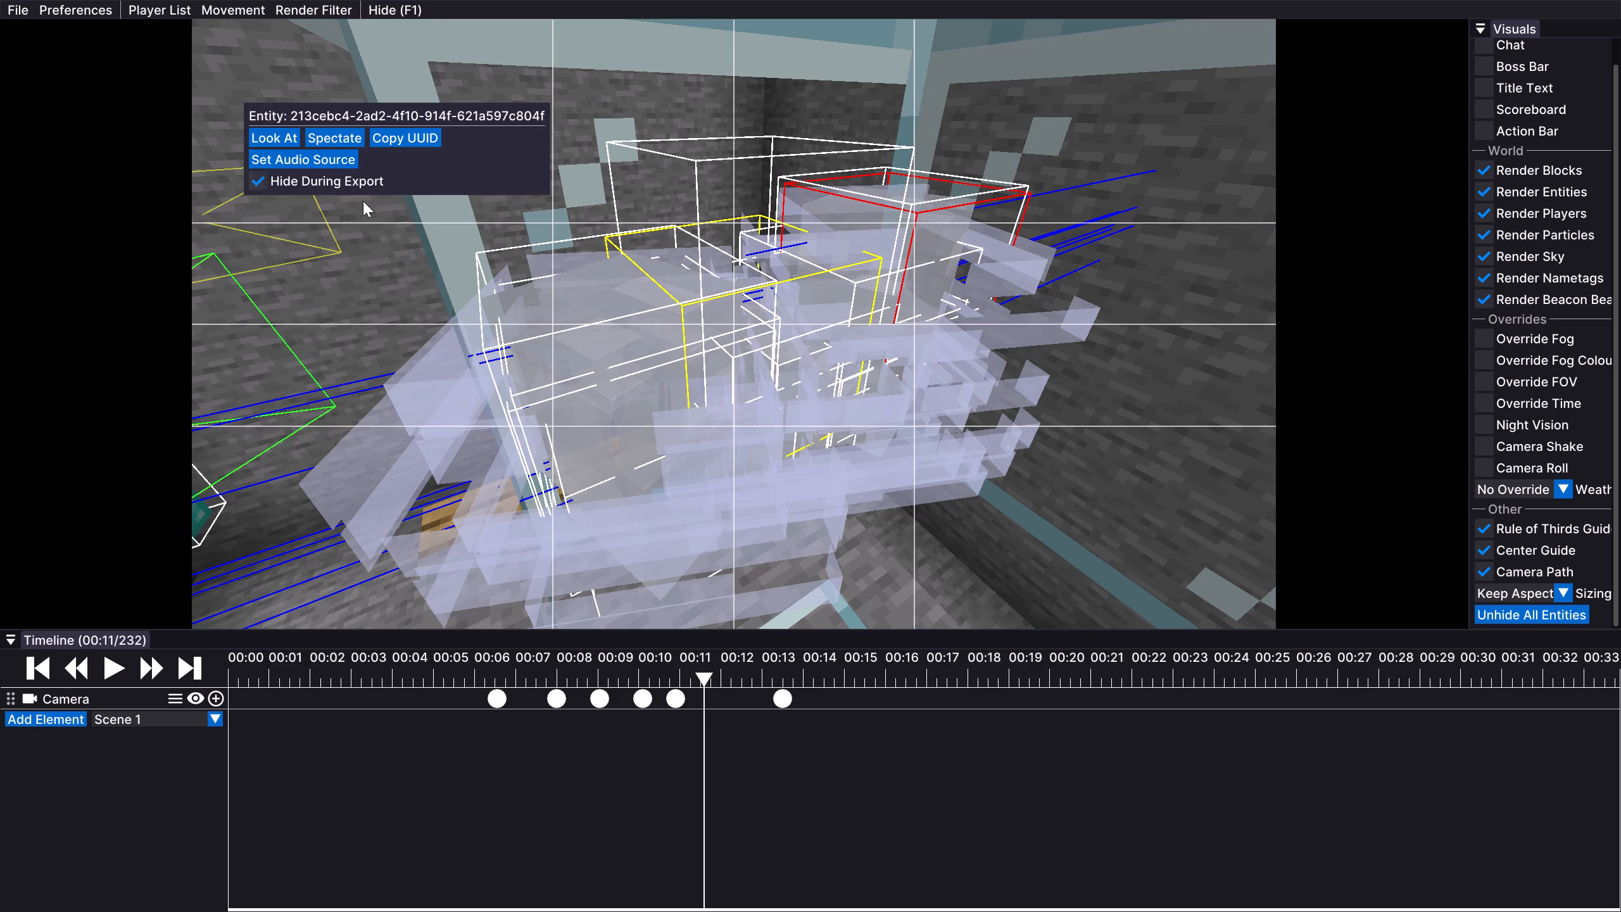
Check the near end and underside of the same wind charge stack for entities without Hide During Export.
right_click(450, 329)
right_drag(498, 324, 492, 323)
right_click(457, 297)
right_click(458, 328)
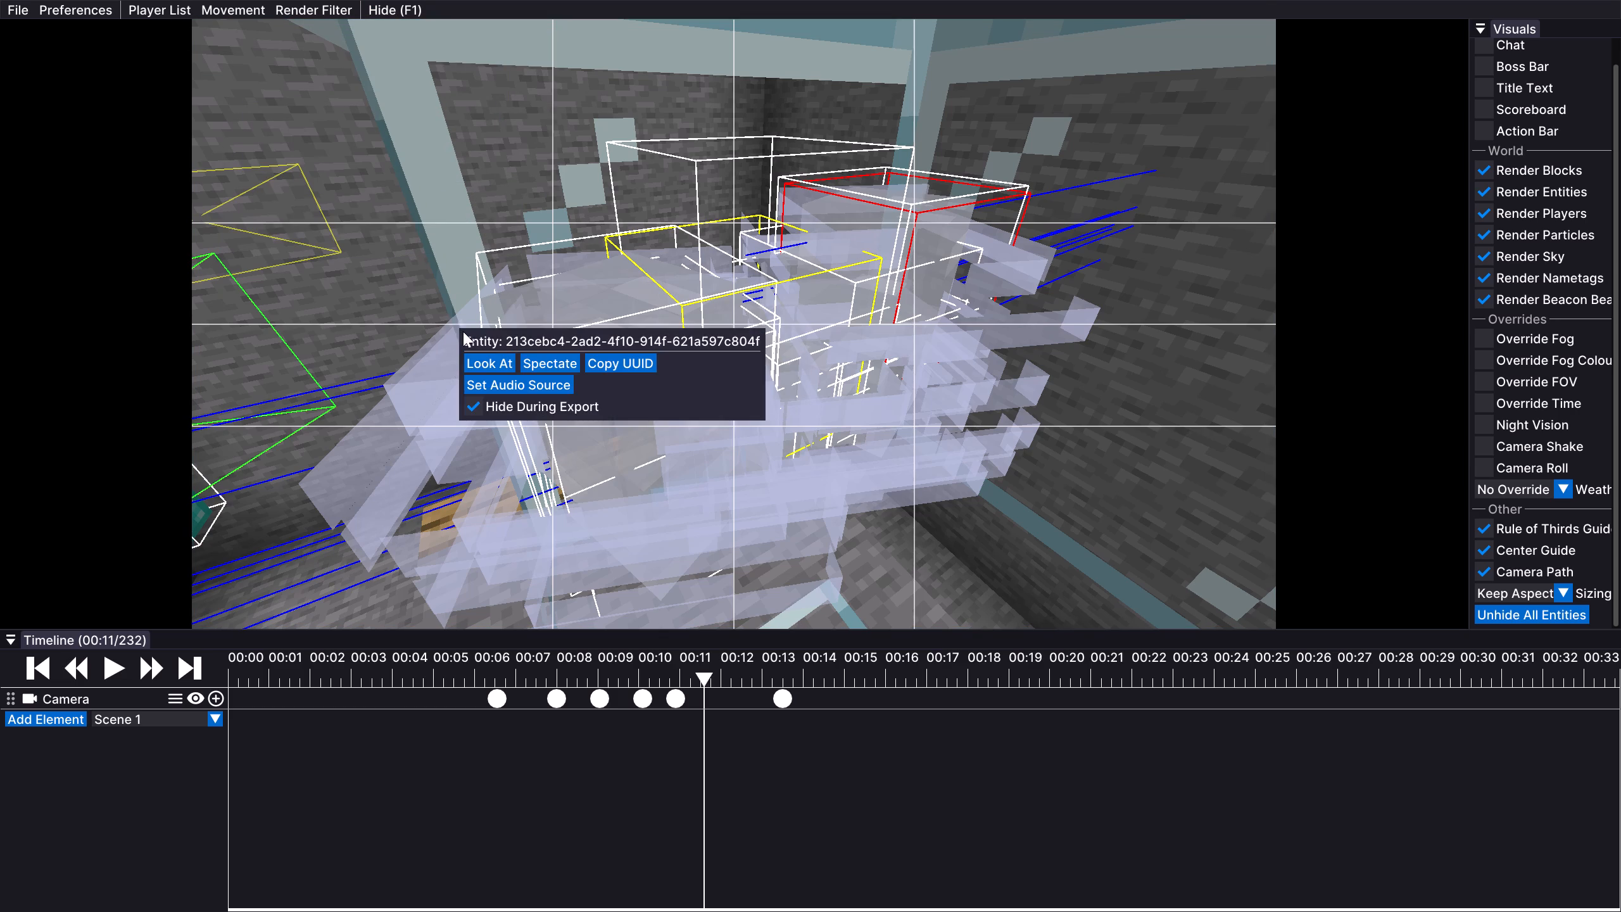
right_click(438, 235)
right_drag(514, 311, 524, 315)
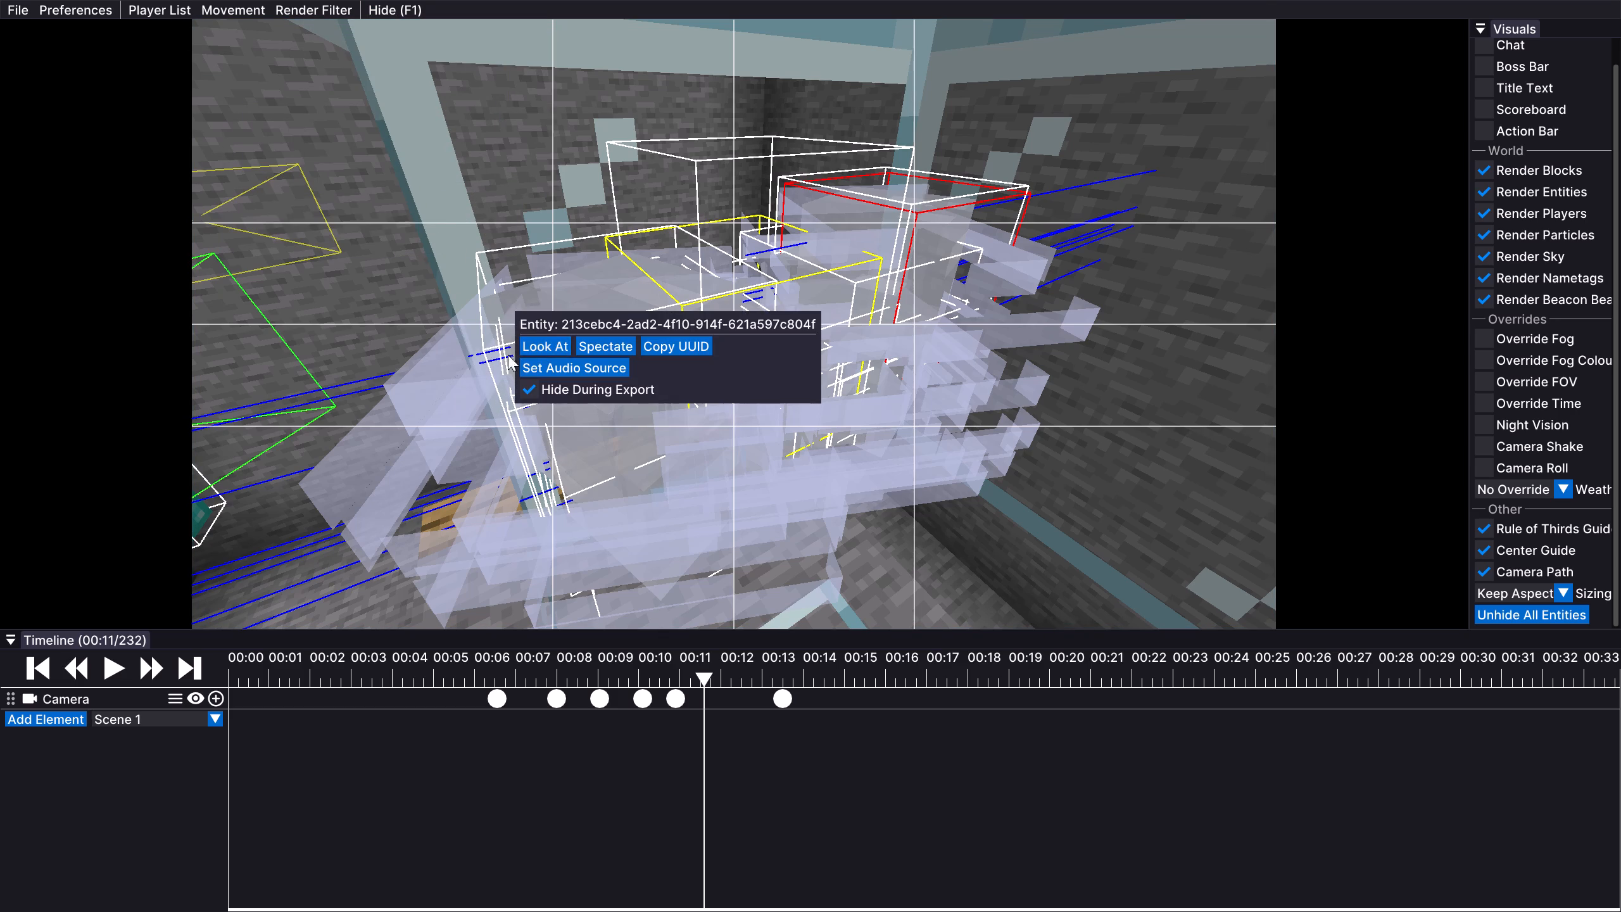
right_click(438, 343)
right_click(508, 360)
right_drag(479, 356, 483, 364)
right_click(512, 397)
right_drag(489, 393, 474, 393)
right_drag(452, 386, 453, 386)
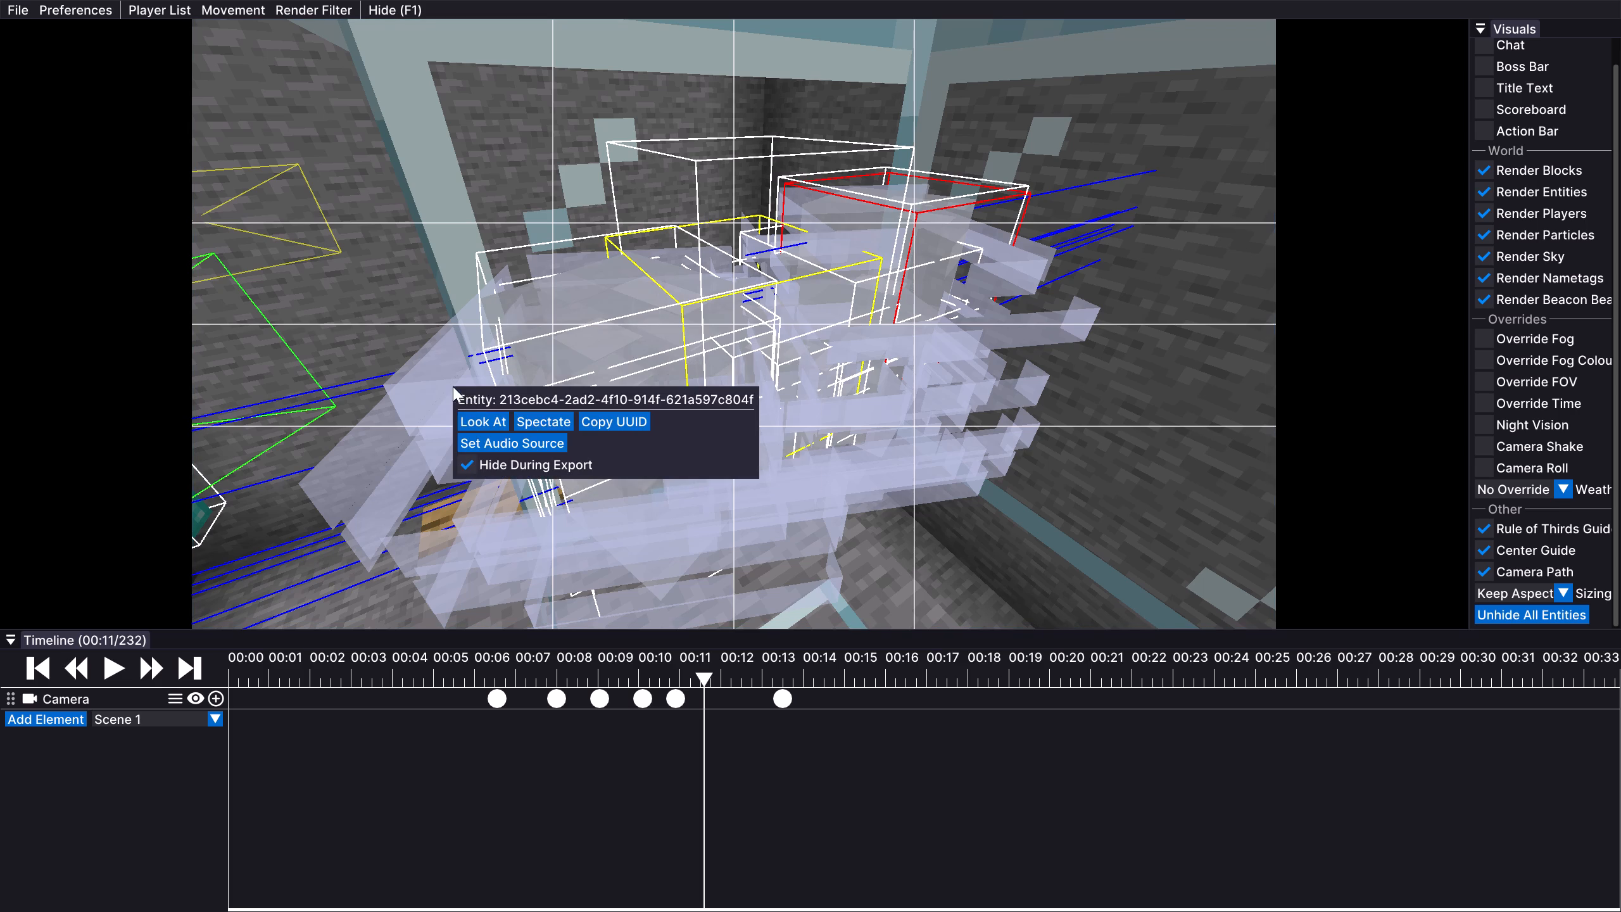
right_drag(453, 386, 465, 396)
right_drag(478, 434, 479, 460)
right_click(590, 578)
right_click(690, 569)
drag(1027, 460, 1024, 471)
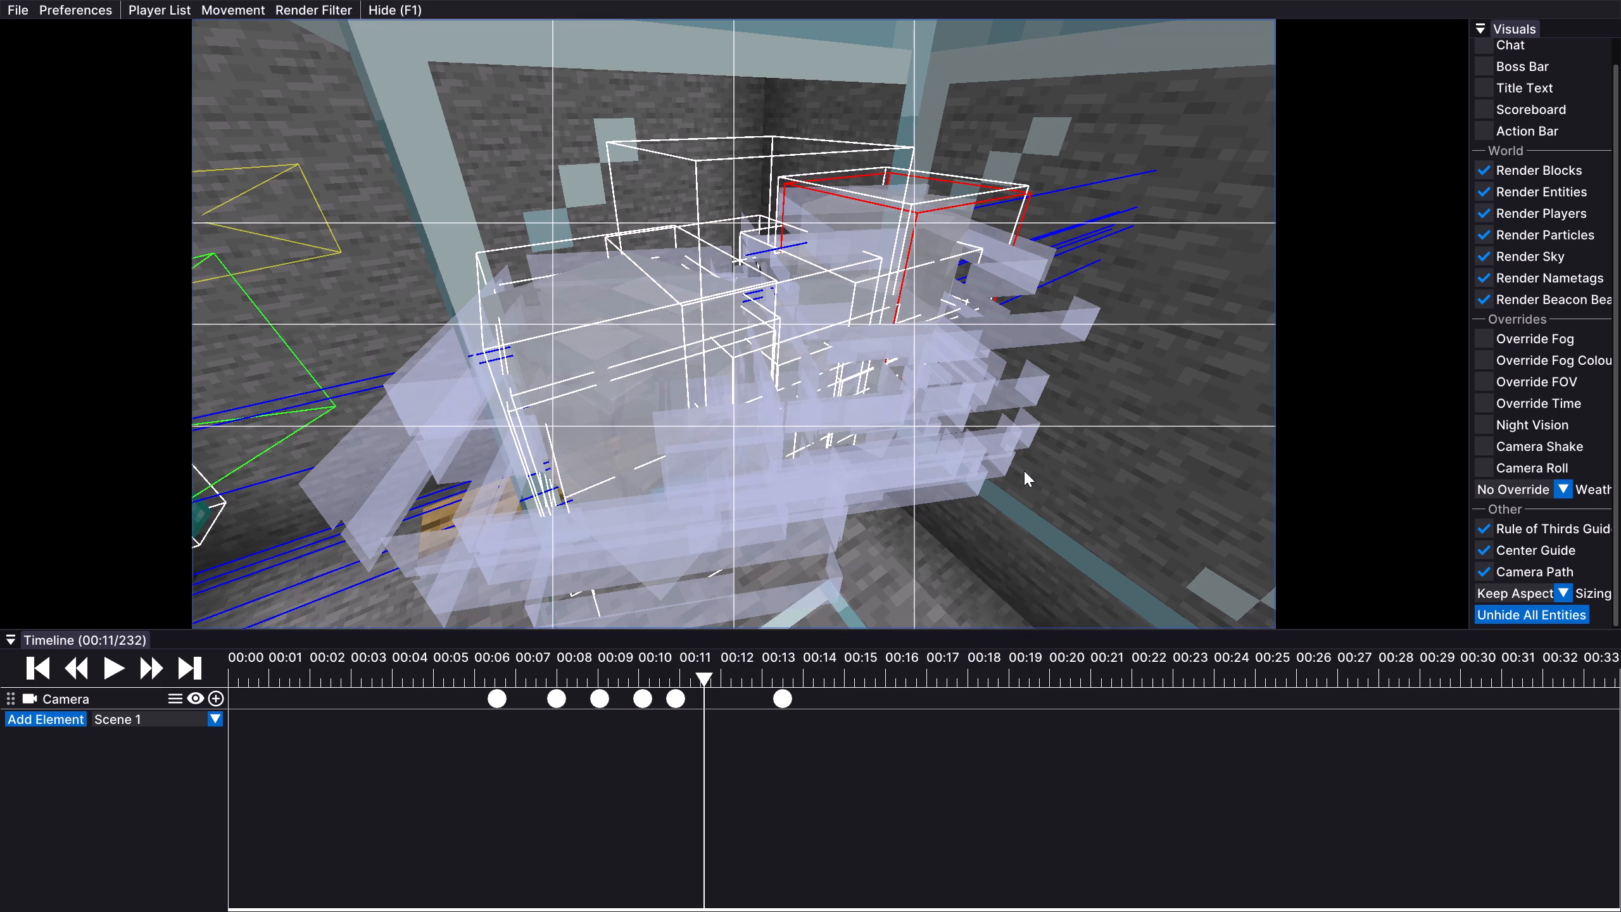
drag(1024, 471, 1023, 474)
Check the Hide During Export setting of the wind charge at the far end of the stack from above.
drag(1080, 516, 810, 456)
drag(679, 272, 810, 458)
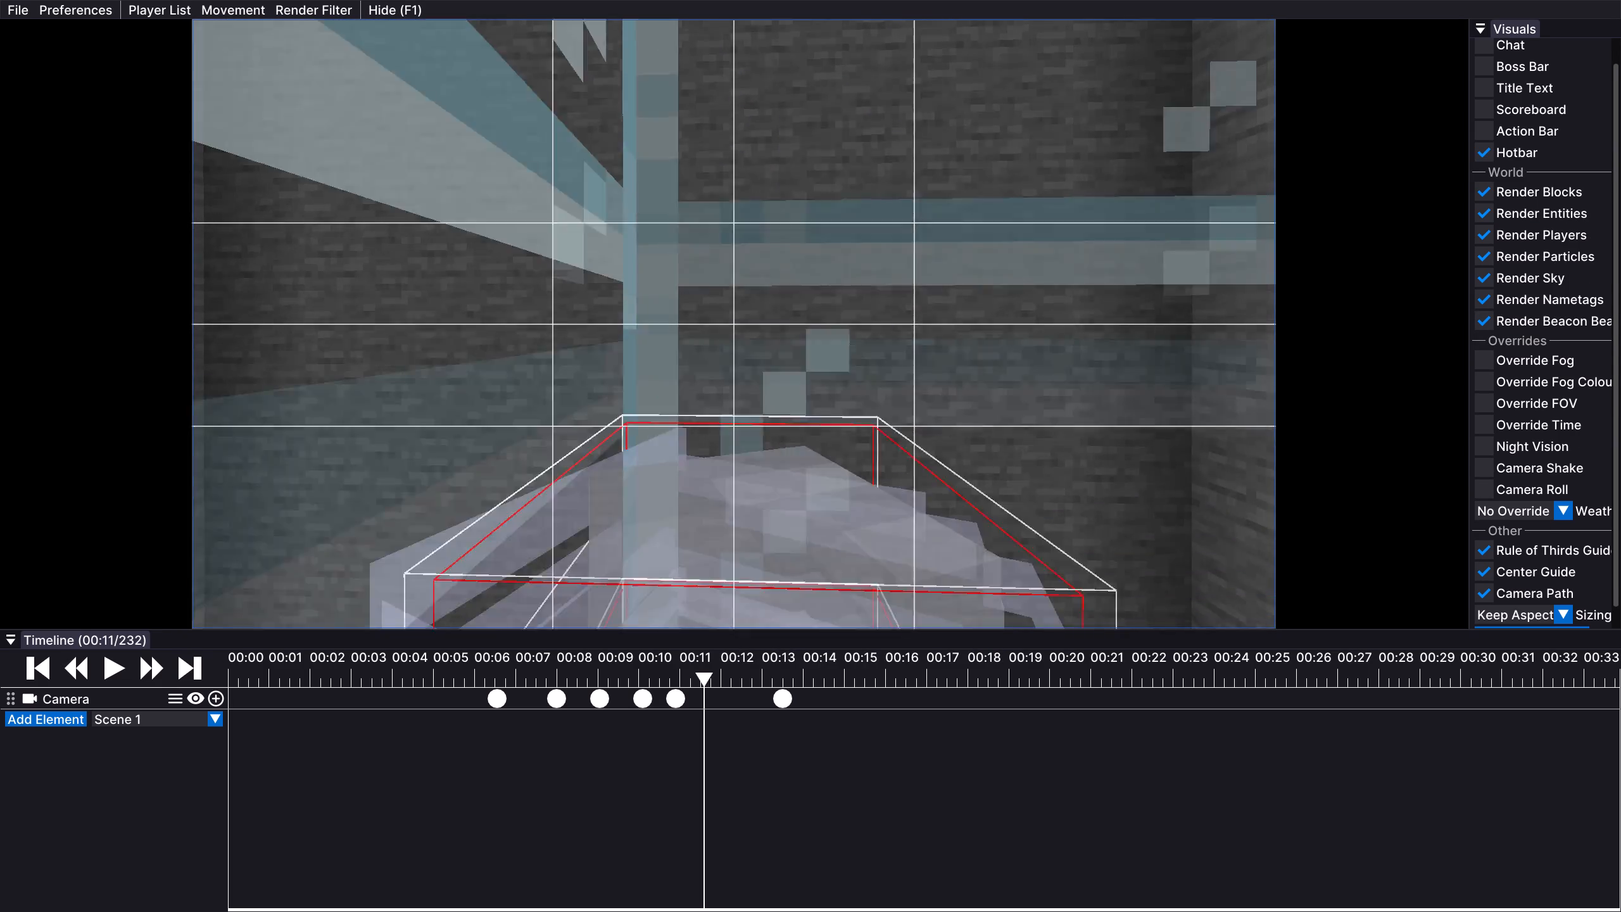
drag(810, 458, 810, 456)
drag(758, 336, 810, 456)
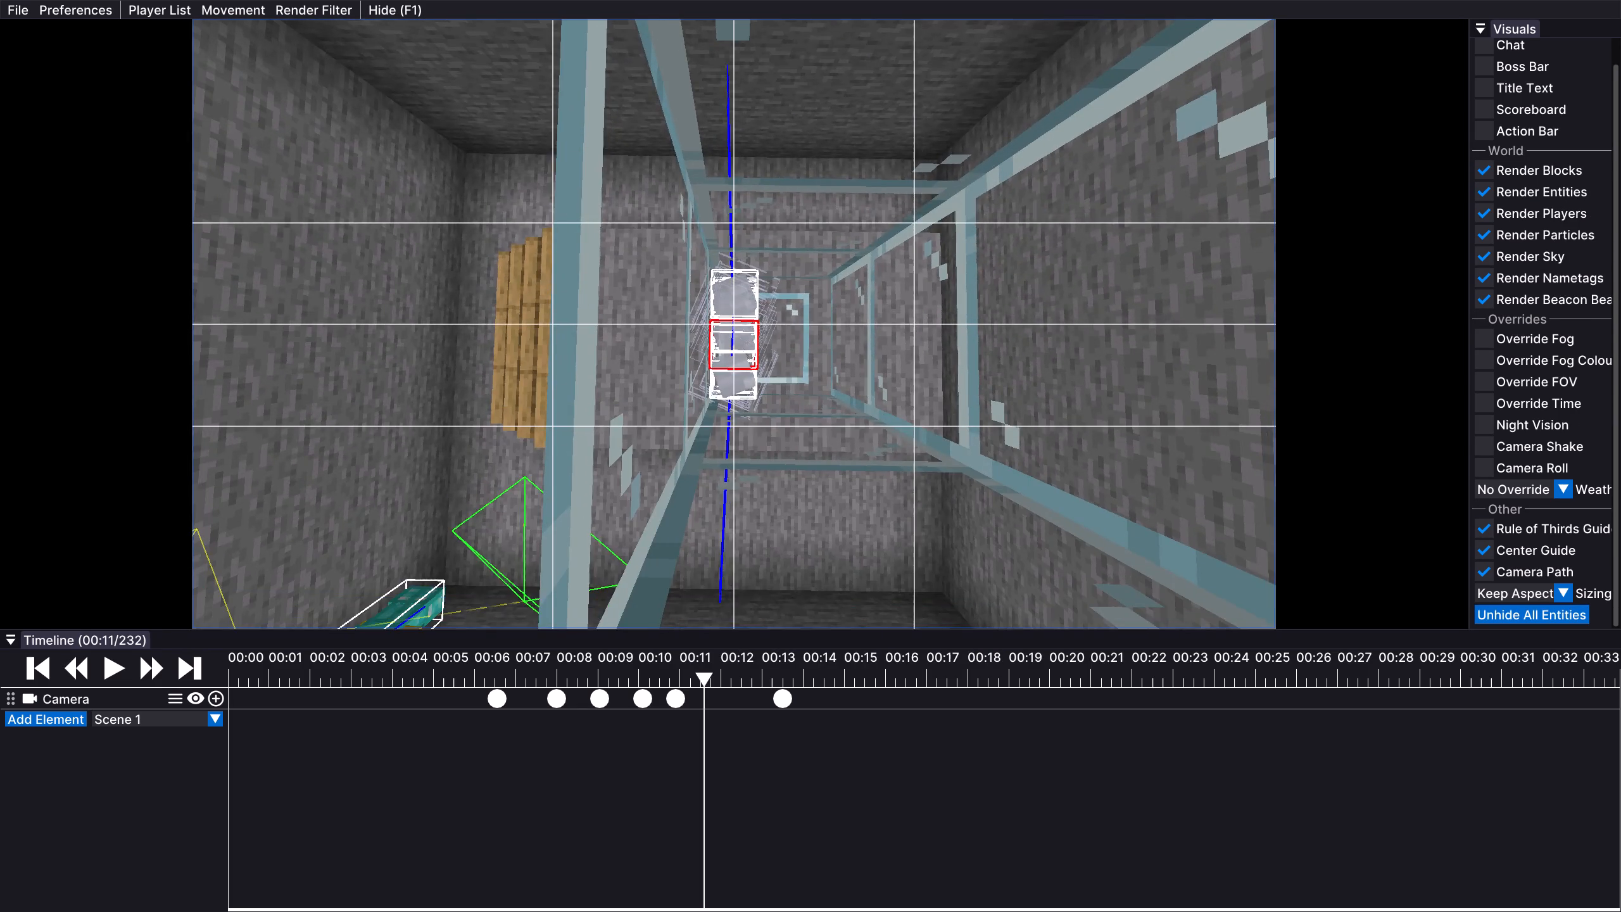
drag(810, 456, 810, 455)
right_click(731, 322)
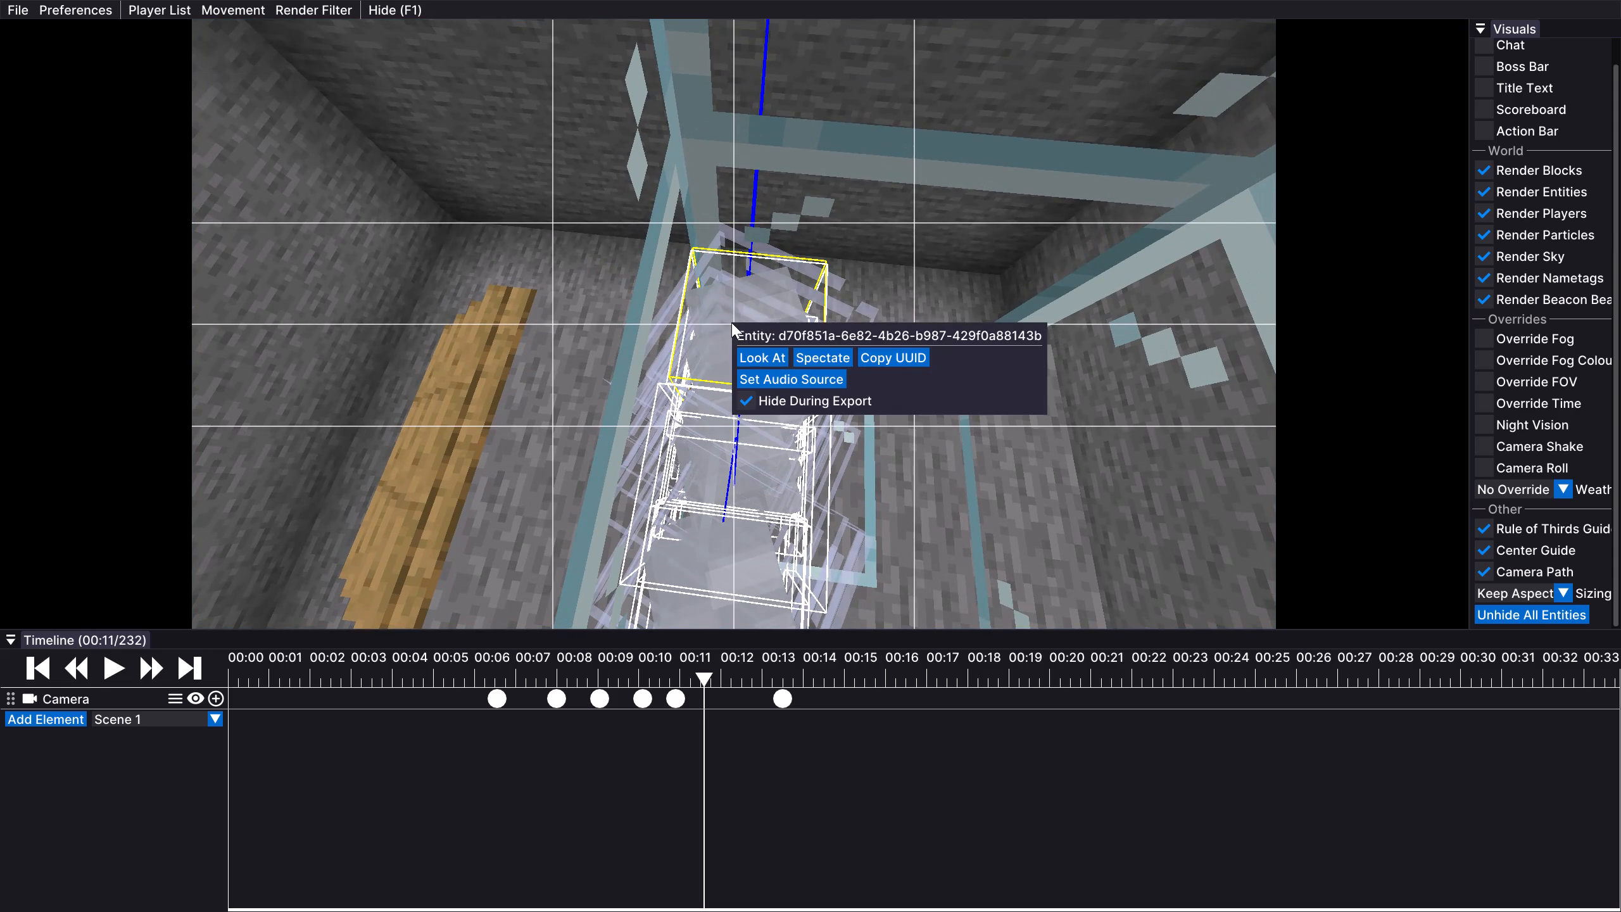
click(842, 260)
Fly around the glass column and aim the camera at entity d70f851a-6e82-4b26-b987-429f0a88143b with Look At.
key(Right)
drag(927, 304, 810, 456)
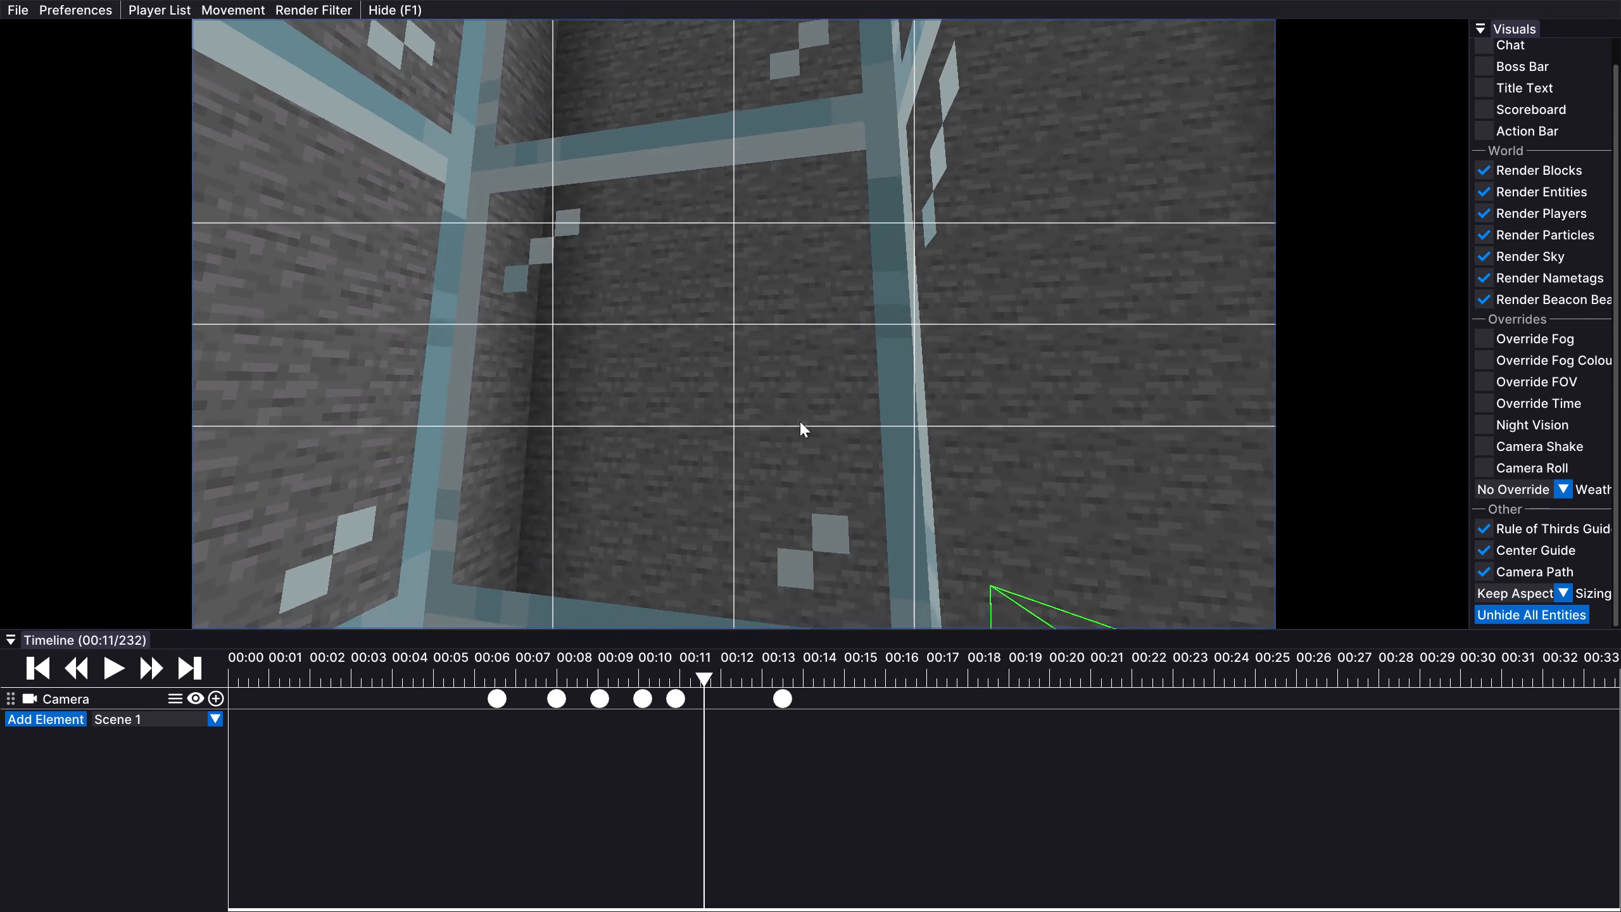
drag(751, 312, 810, 456)
key(Down)
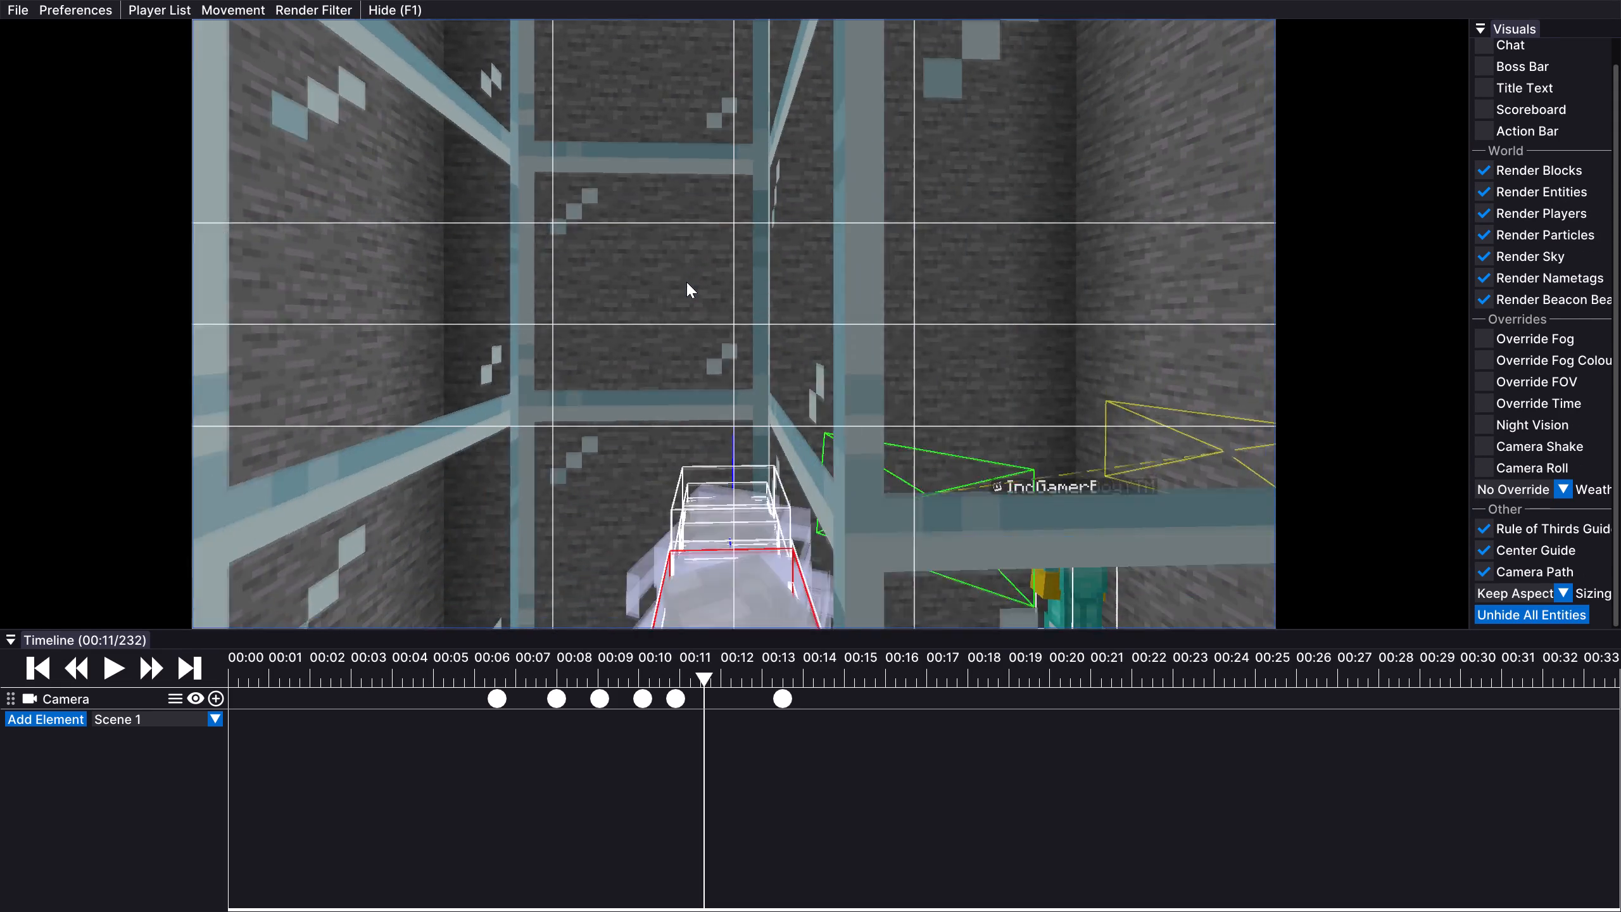
key(Up)
key(Left)
drag(628, 270, 810, 455)
key(Left)
drag(509, 264, 497, 262)
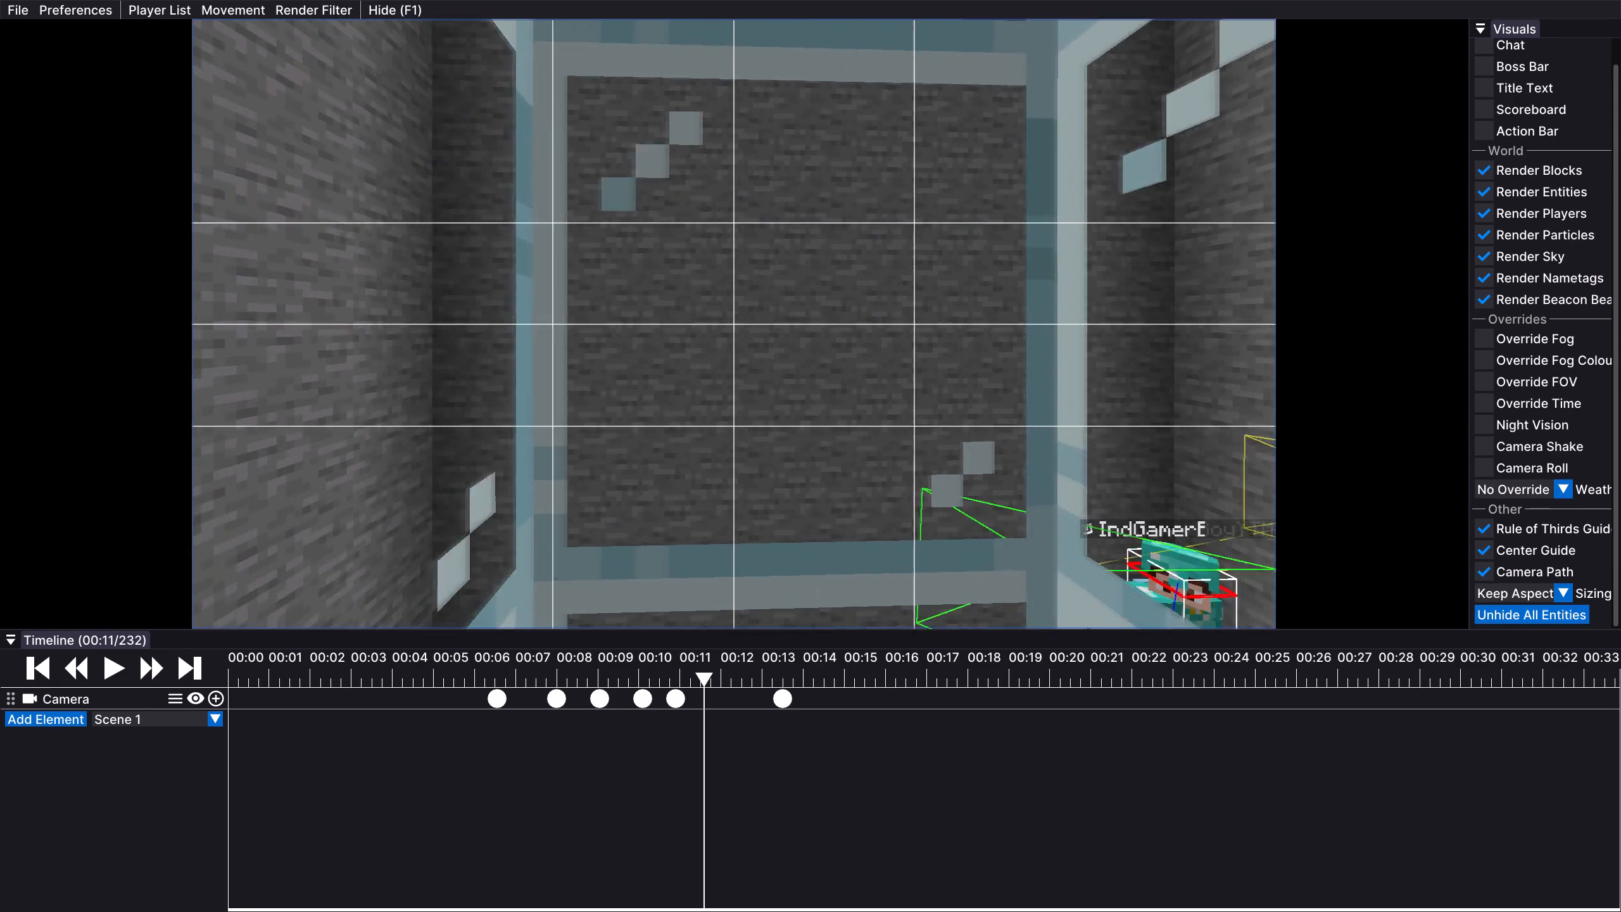
drag(497, 262, 810, 456)
key(Left)
drag(743, 319, 810, 456)
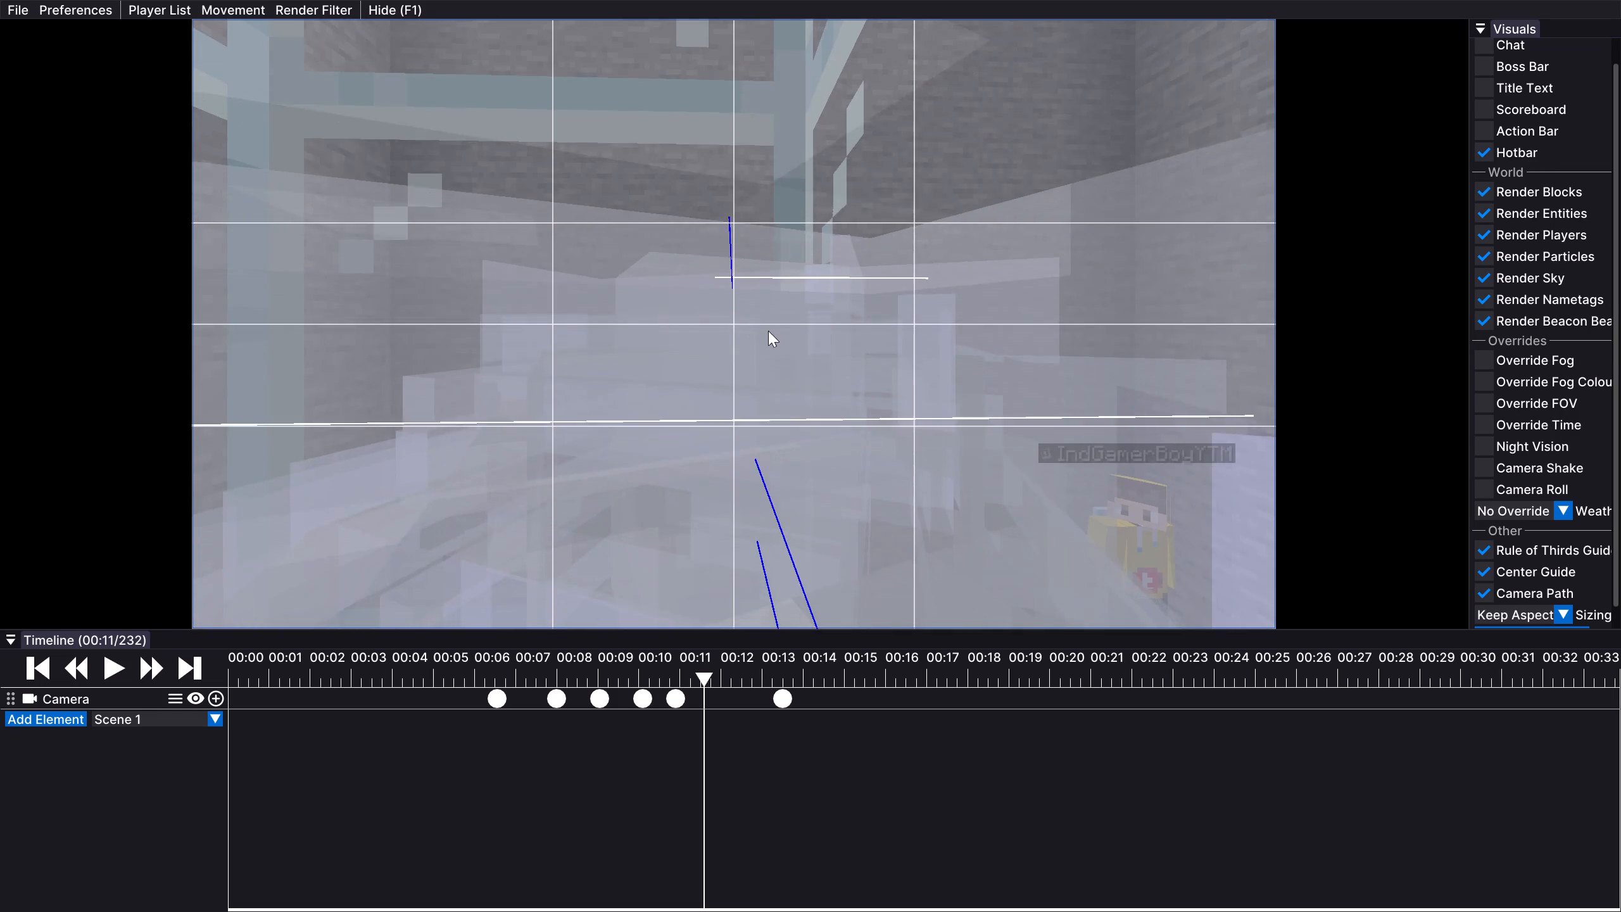
key(Left)
key(Right)
key(Right)
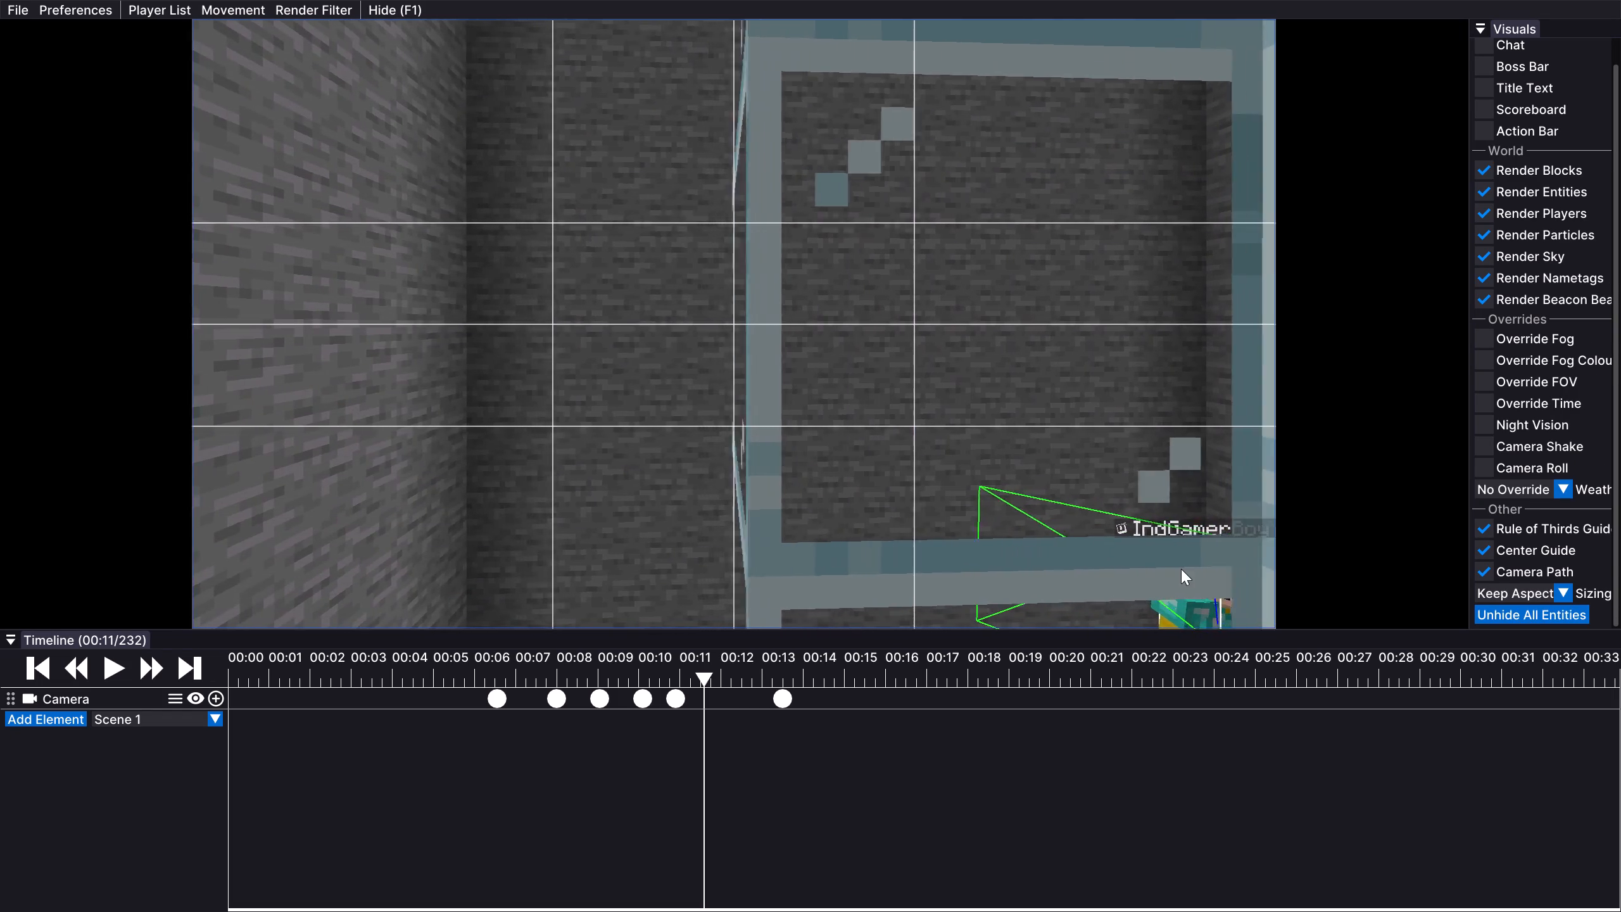
right_click(1109, 155)
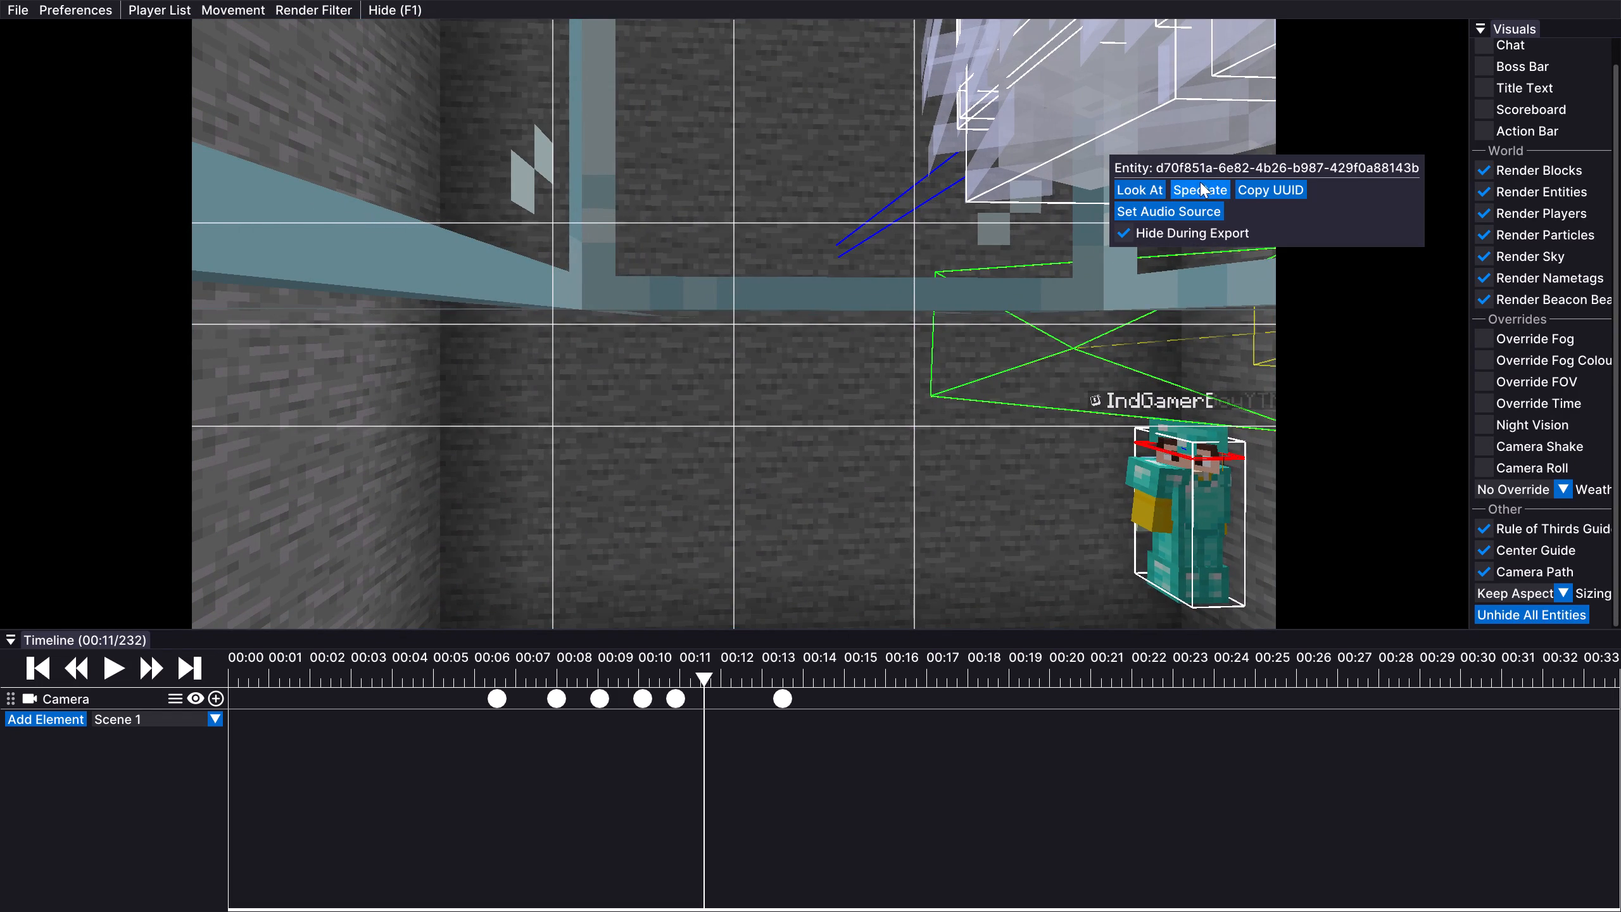
click(1140, 183)
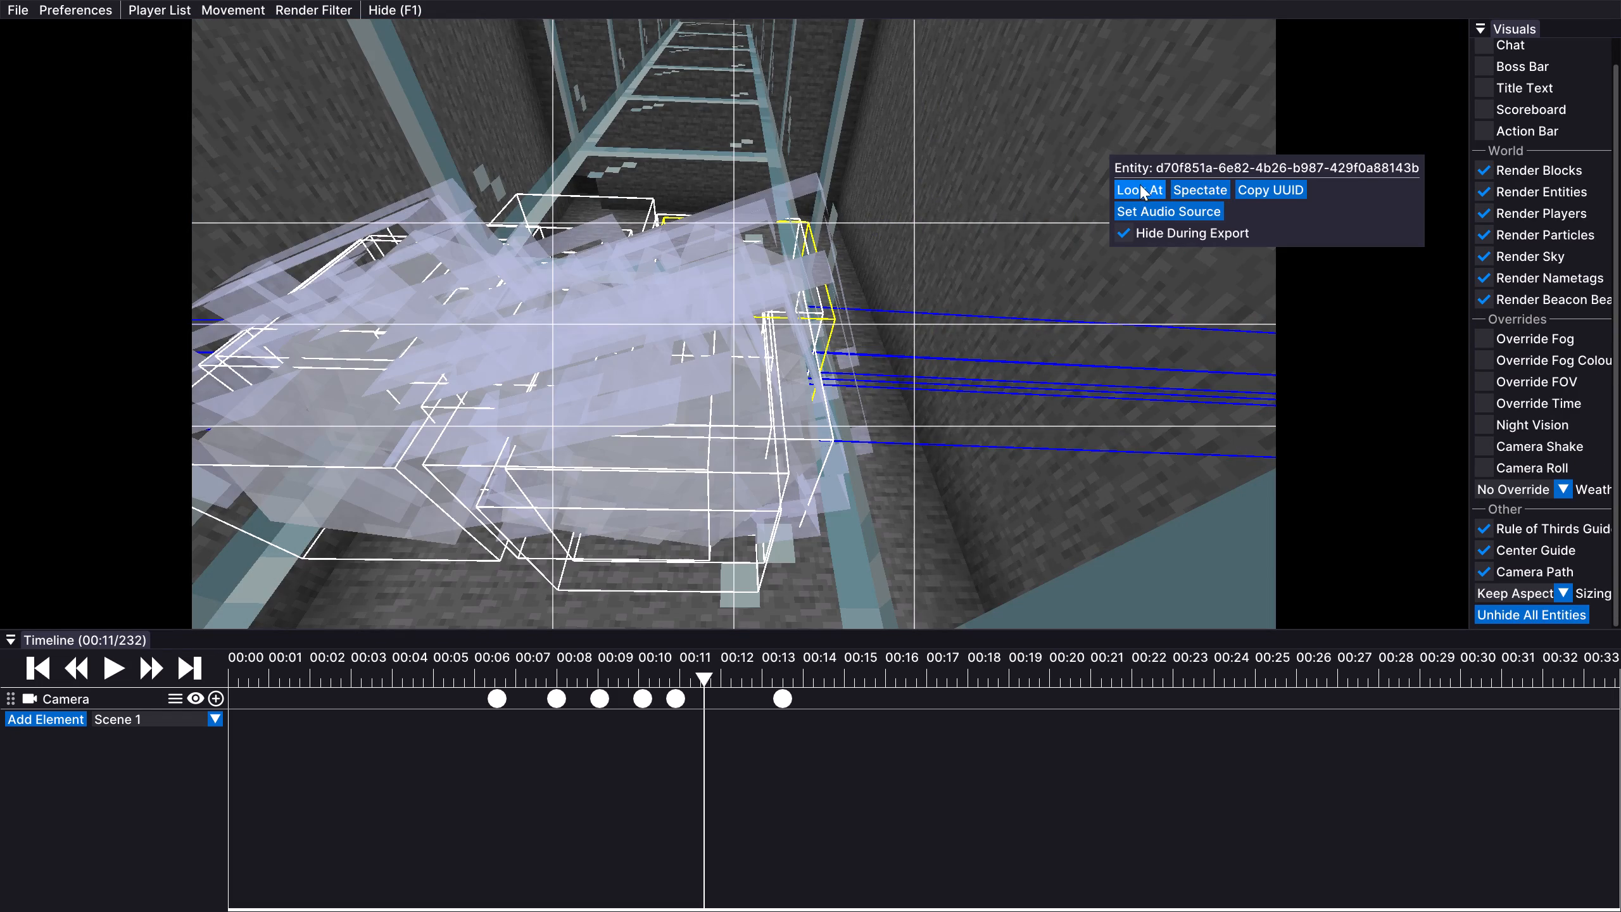
Examine the lower hitboxes at the near end of the wind charge stack for an entity not yet hidden.
right_click(693, 464)
right_click(739, 450)
right_click(629, 446)
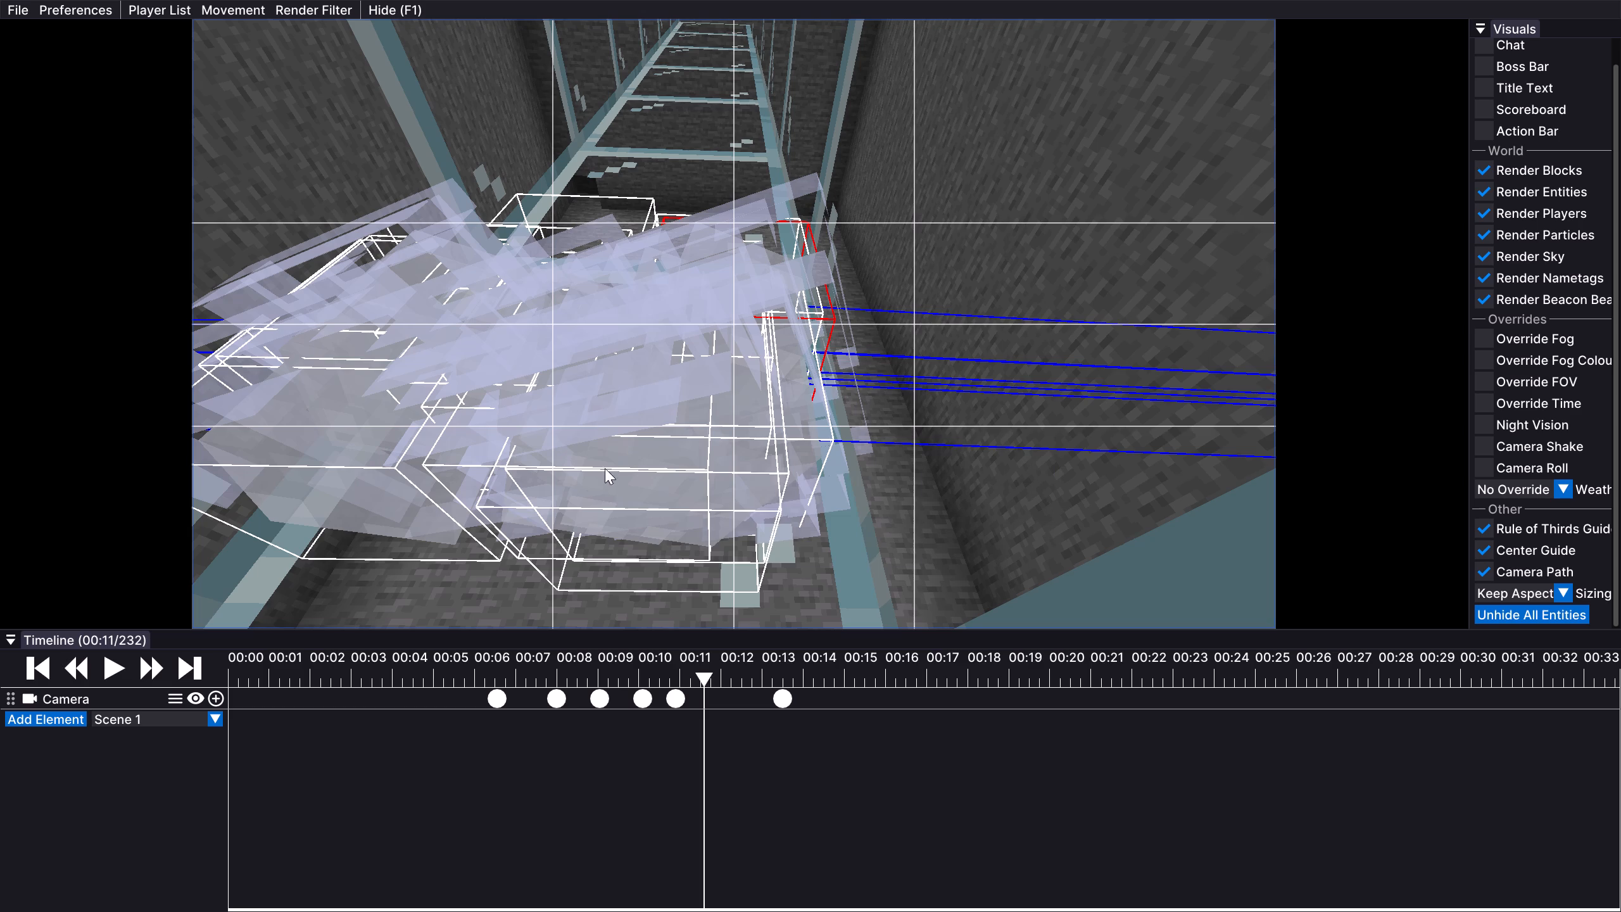
right_drag(605, 472, 607, 478)
right_drag(549, 498, 539, 498)
right_drag(519, 513, 535, 536)
right_drag(578, 472, 585, 475)
right_click(724, 598)
right_click(748, 586)
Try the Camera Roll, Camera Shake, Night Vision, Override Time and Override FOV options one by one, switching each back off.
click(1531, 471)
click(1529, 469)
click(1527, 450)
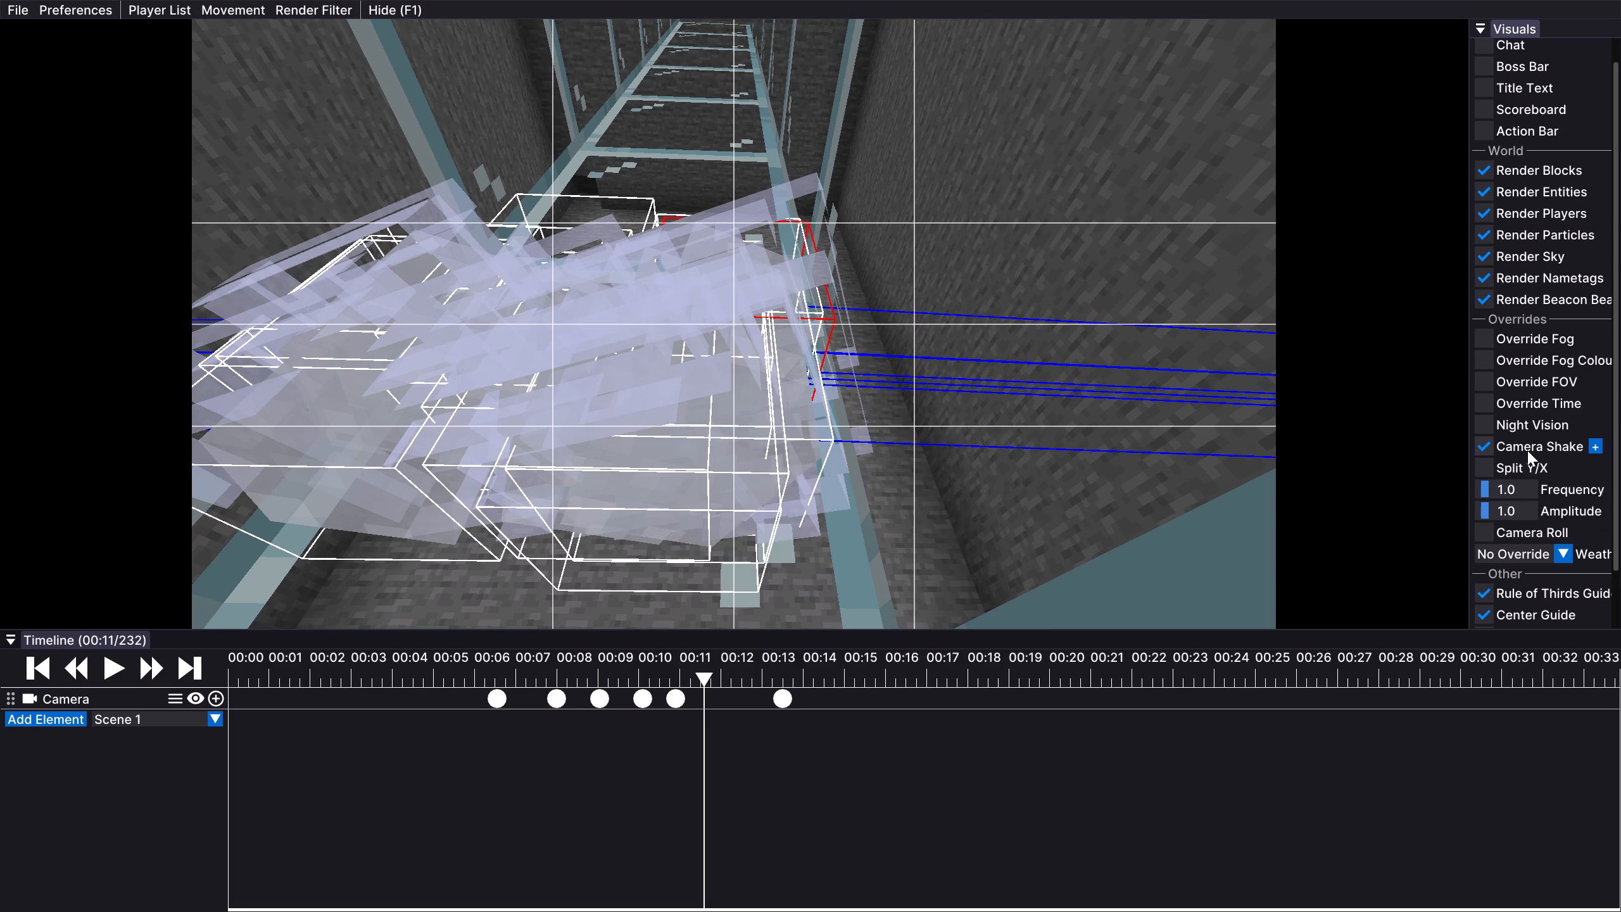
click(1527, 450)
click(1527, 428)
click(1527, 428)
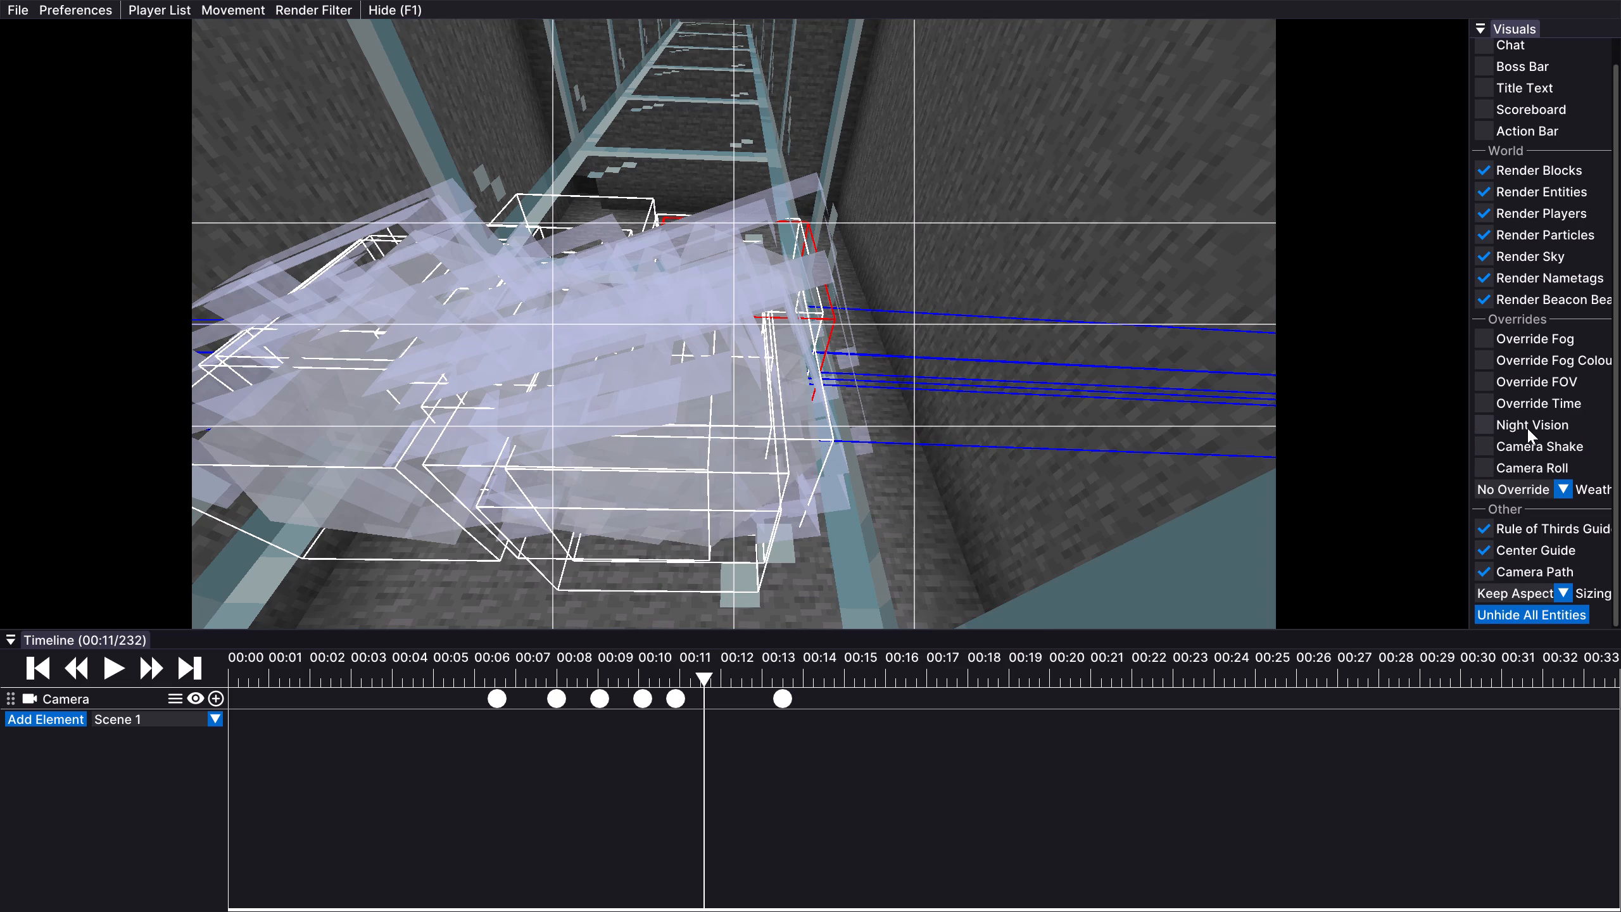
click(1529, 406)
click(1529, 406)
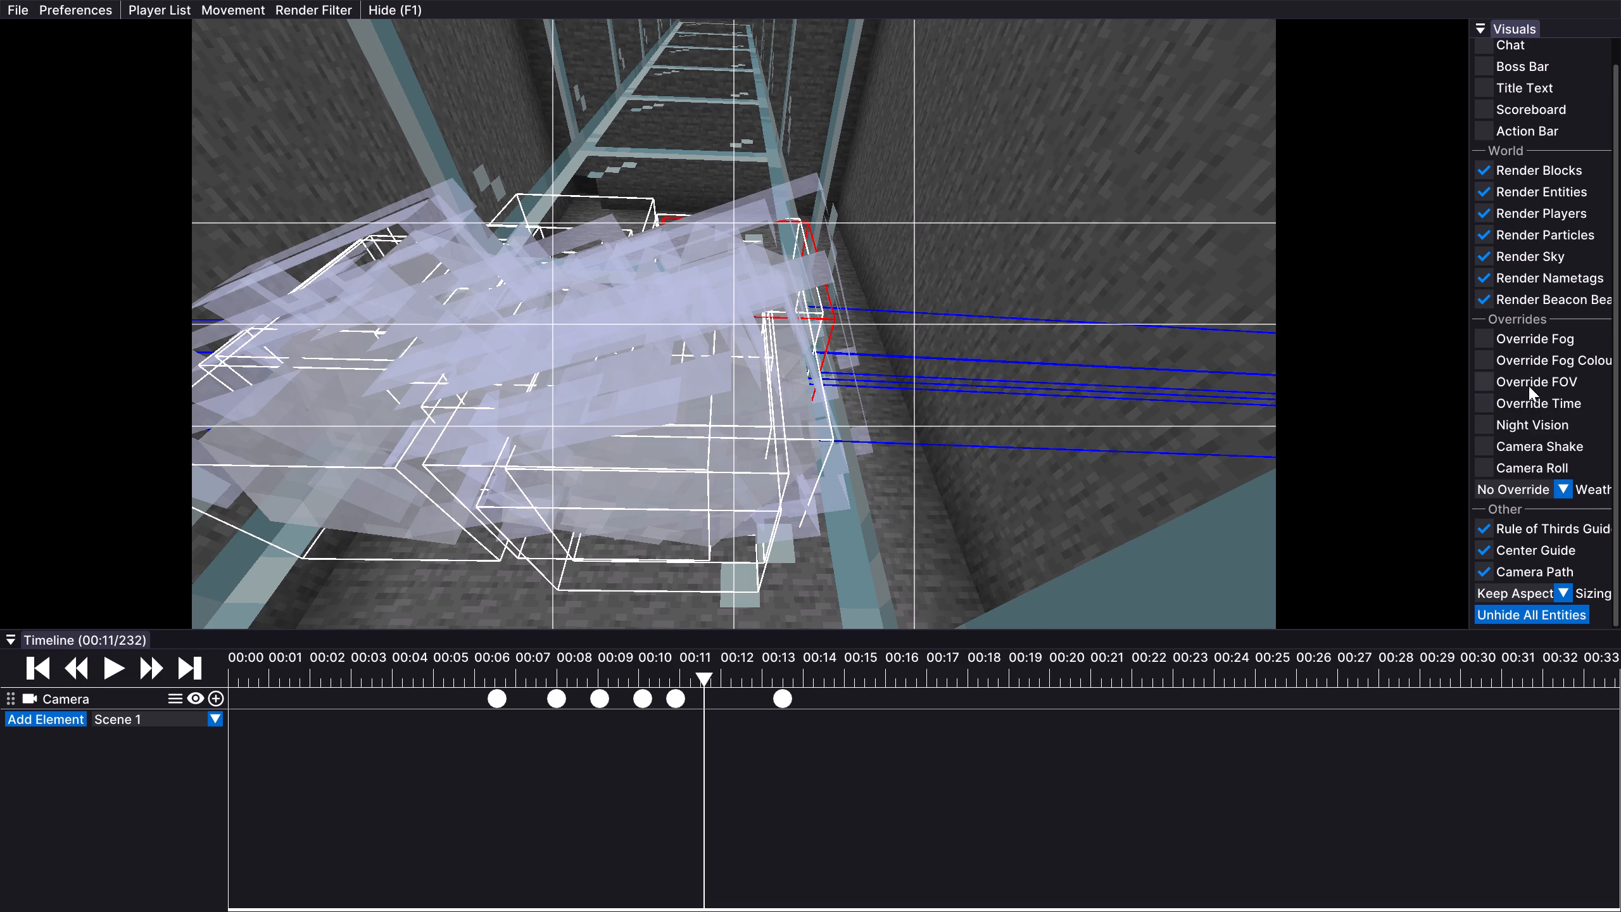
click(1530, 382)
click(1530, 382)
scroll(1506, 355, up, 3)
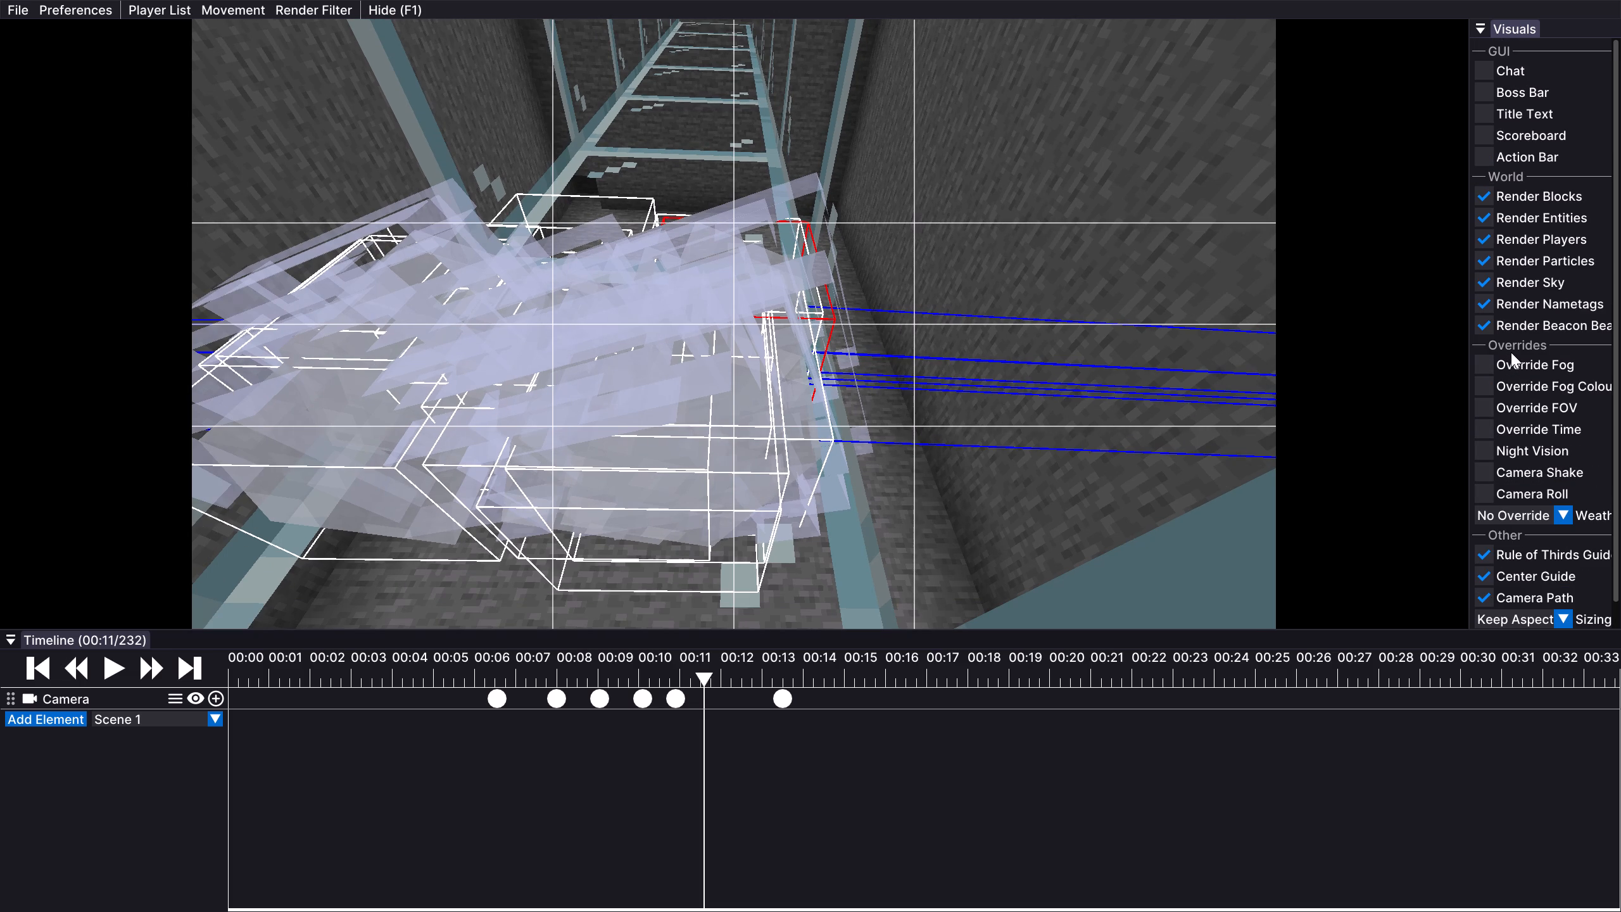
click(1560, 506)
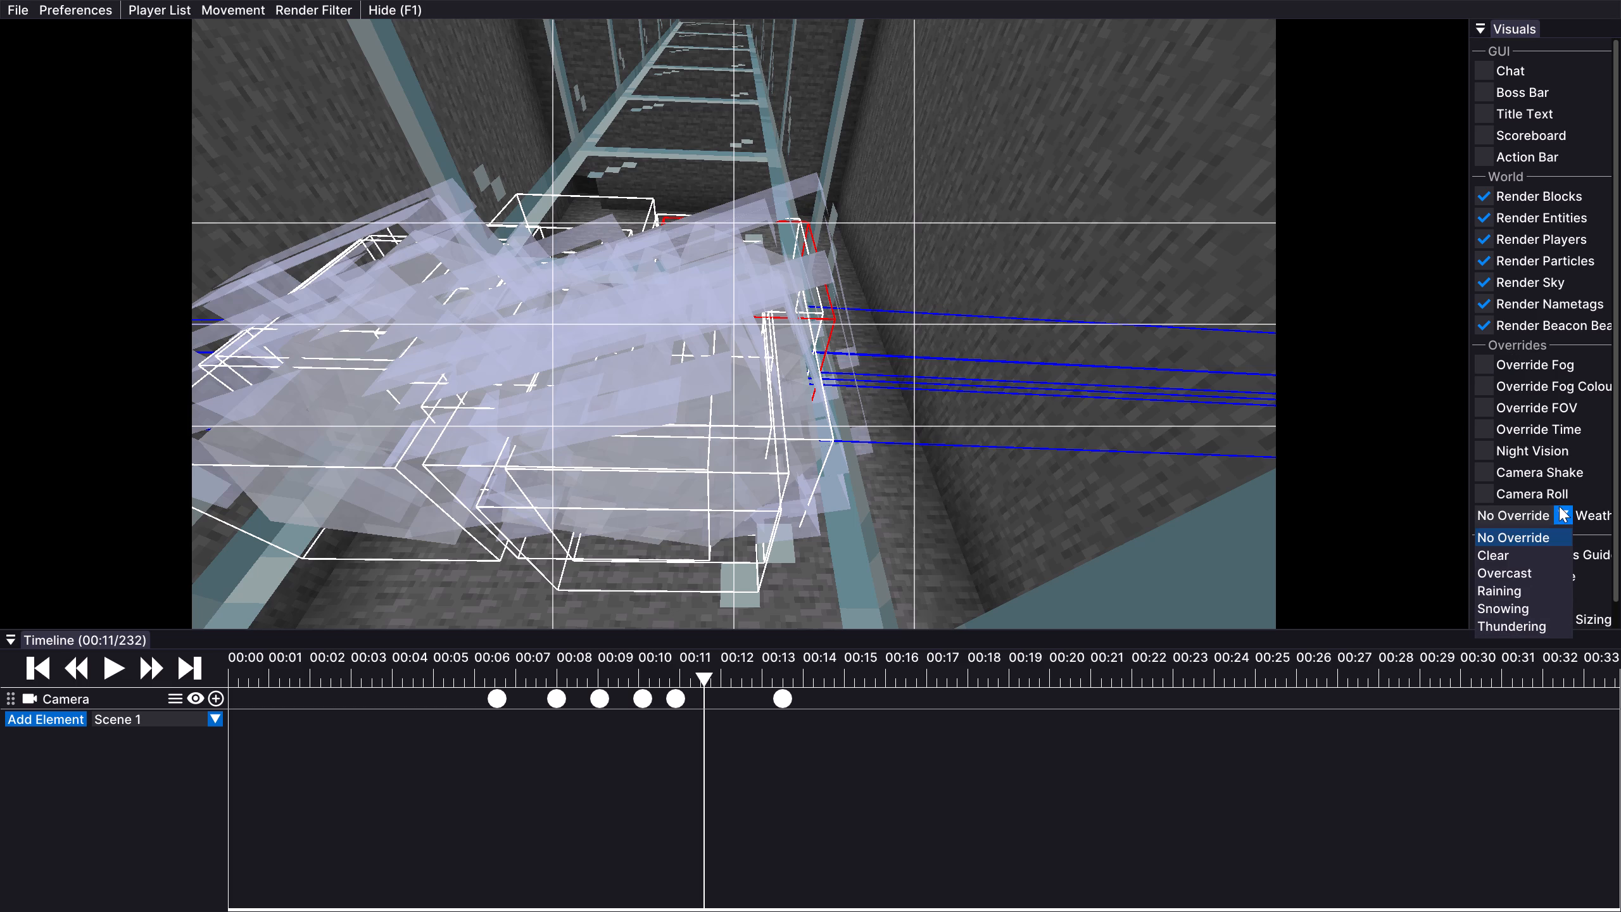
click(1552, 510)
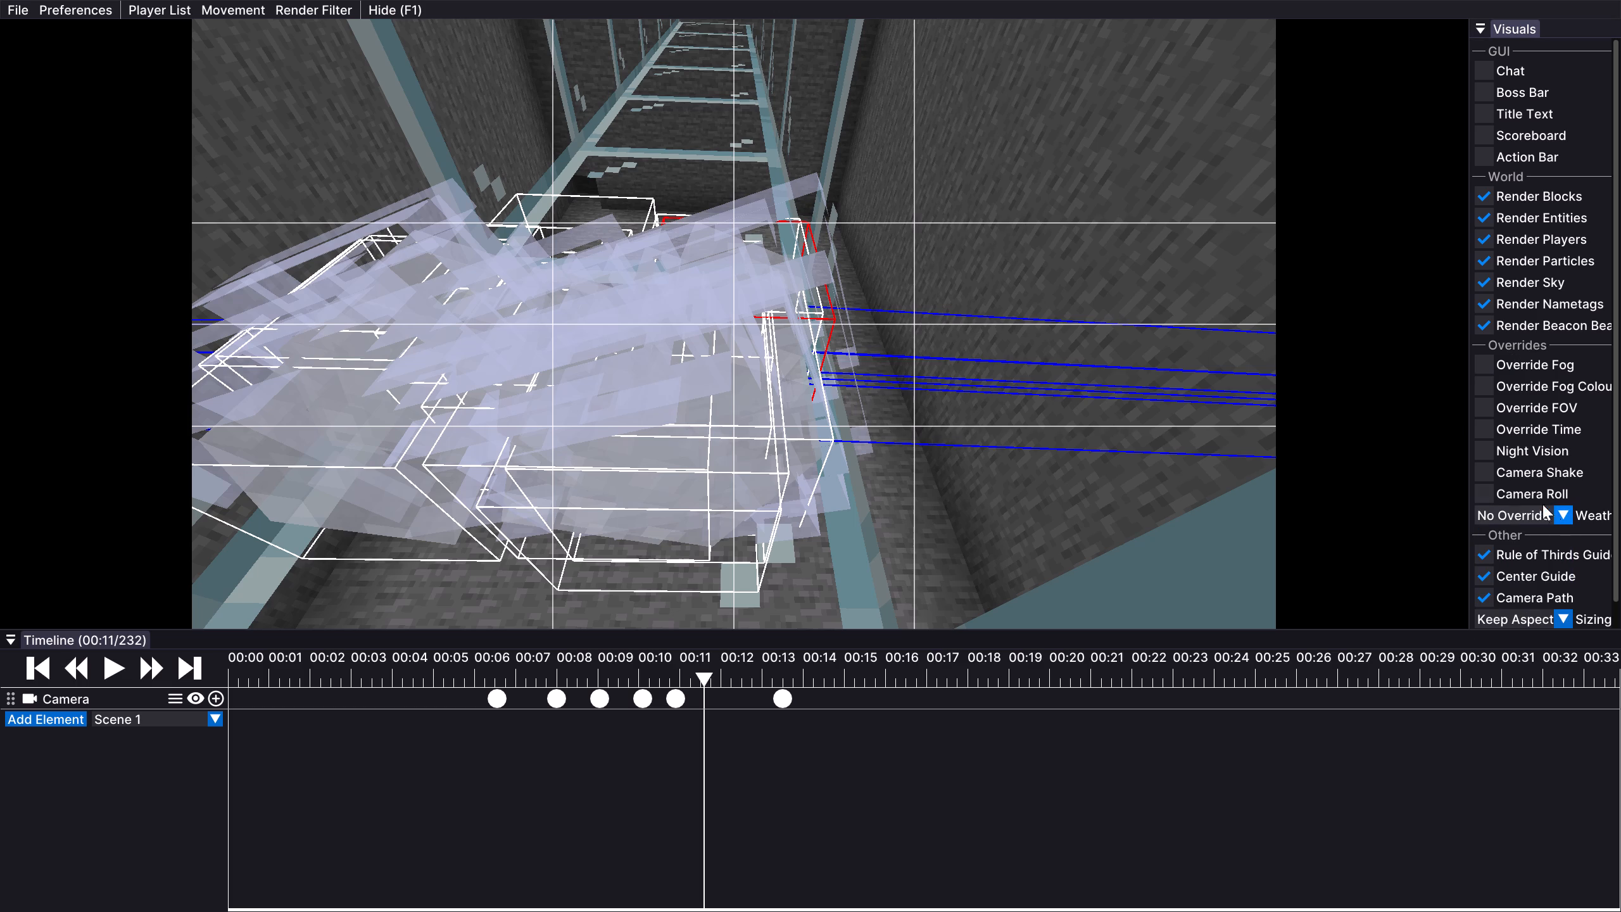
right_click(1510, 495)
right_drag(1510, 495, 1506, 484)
Check the Hide During Export setting of wind charge 7c02f002-abc9-4cb5-aee0-32ed75f3fae7 in the middle of the stack from above.
drag(991, 296, 810, 456)
right_click(730, 323)
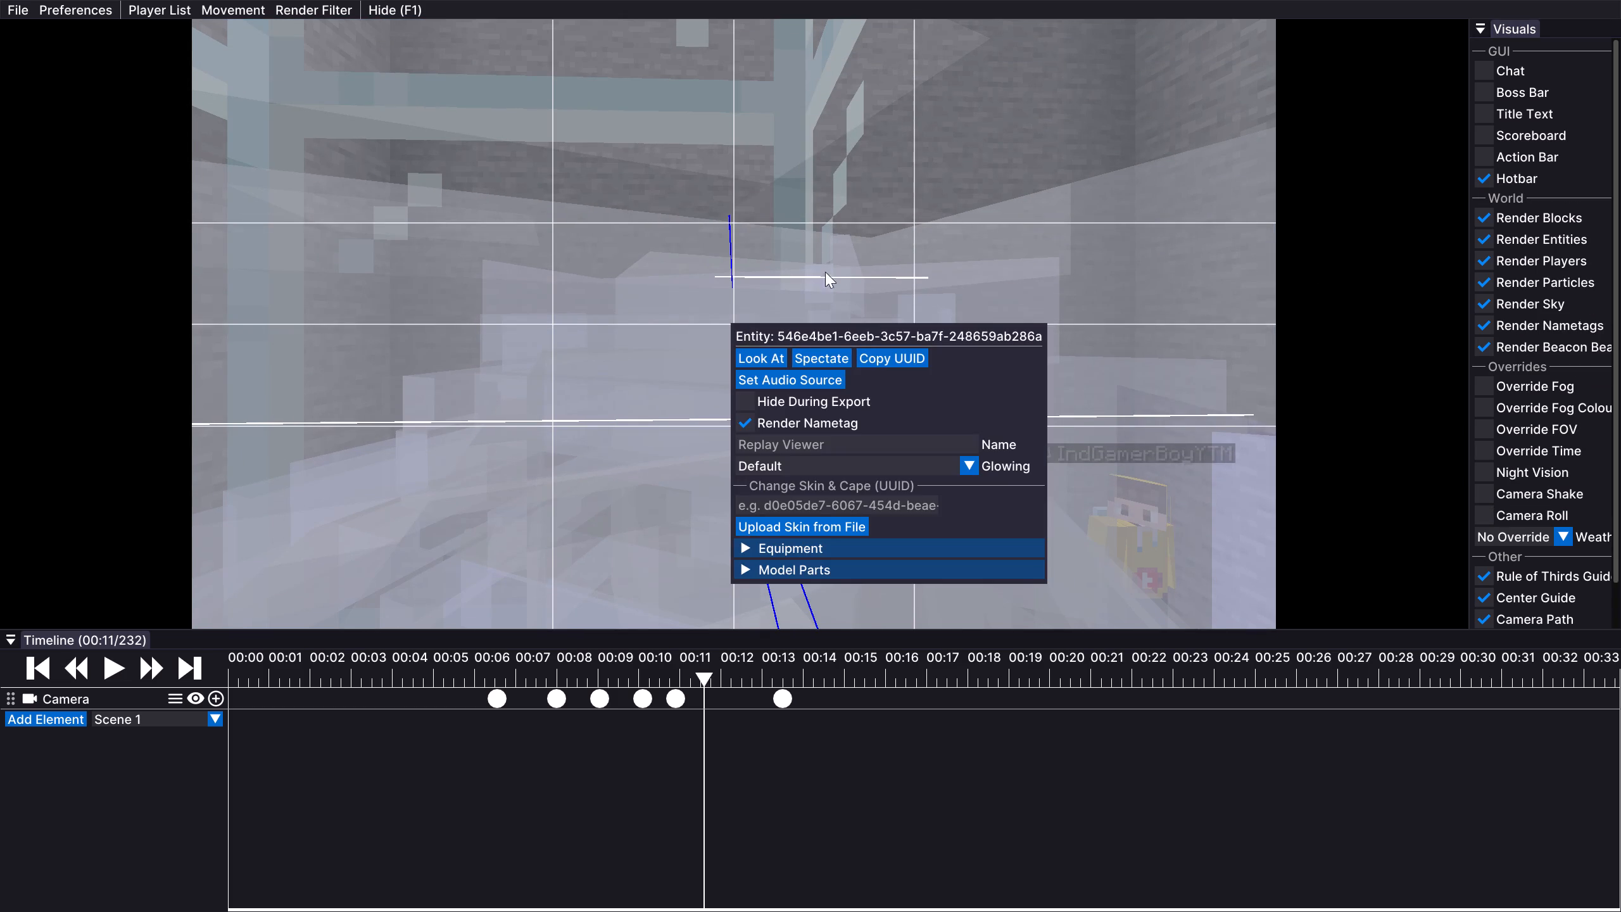
click(823, 218)
key(Left)
drag(835, 227, 819, 458)
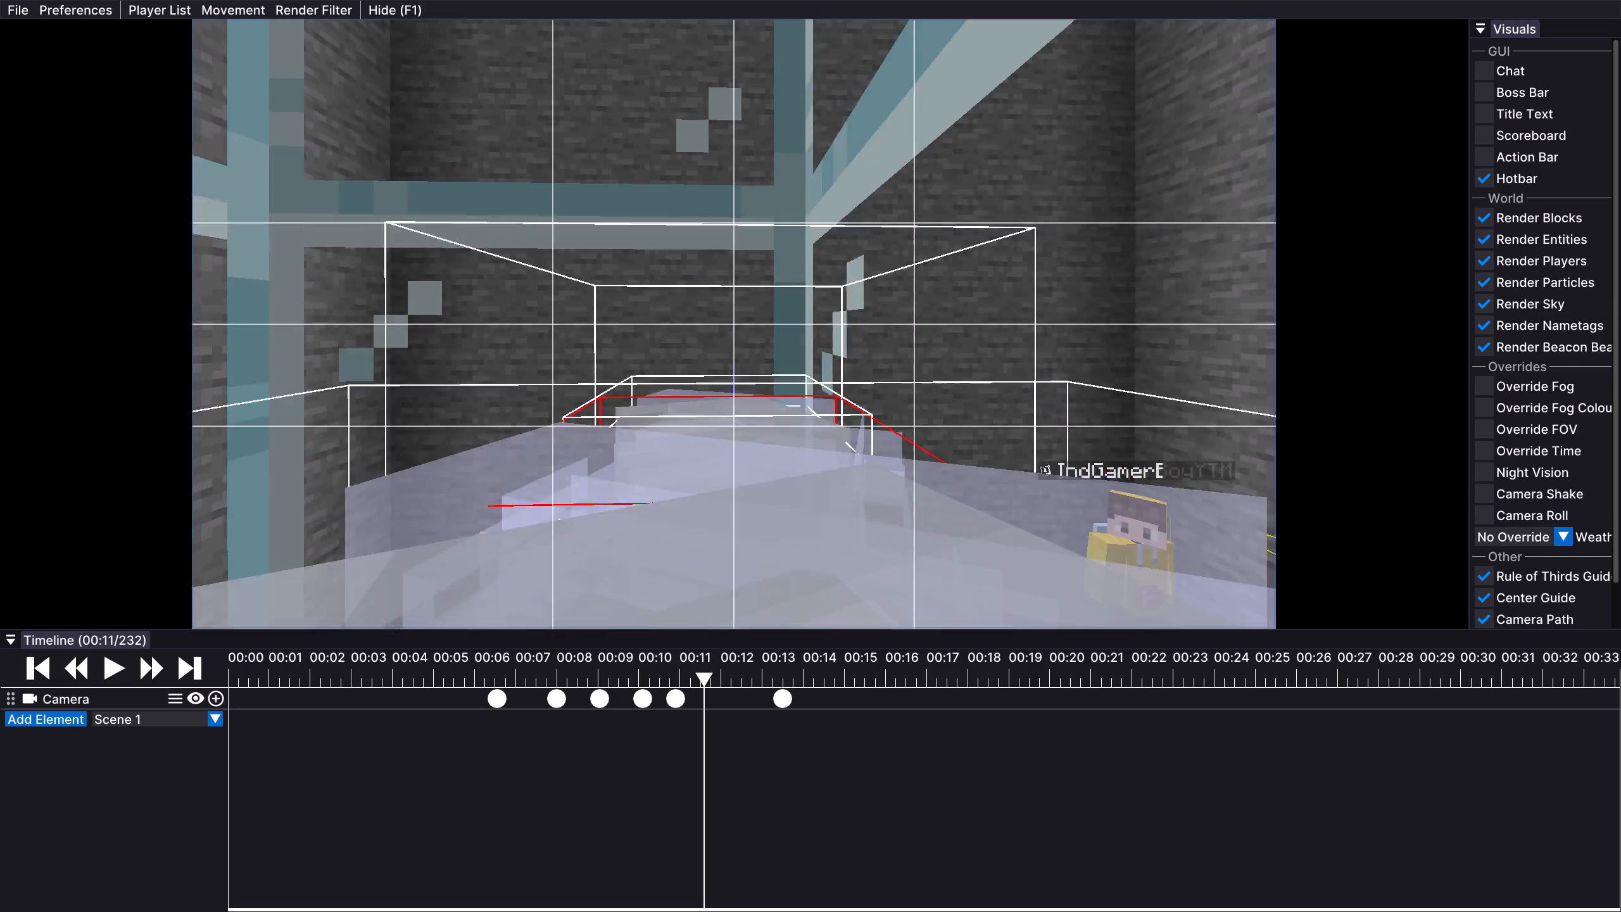
drag(819, 458, 810, 456)
key(Left)
drag(826, 333, 812, 457)
key(Up)
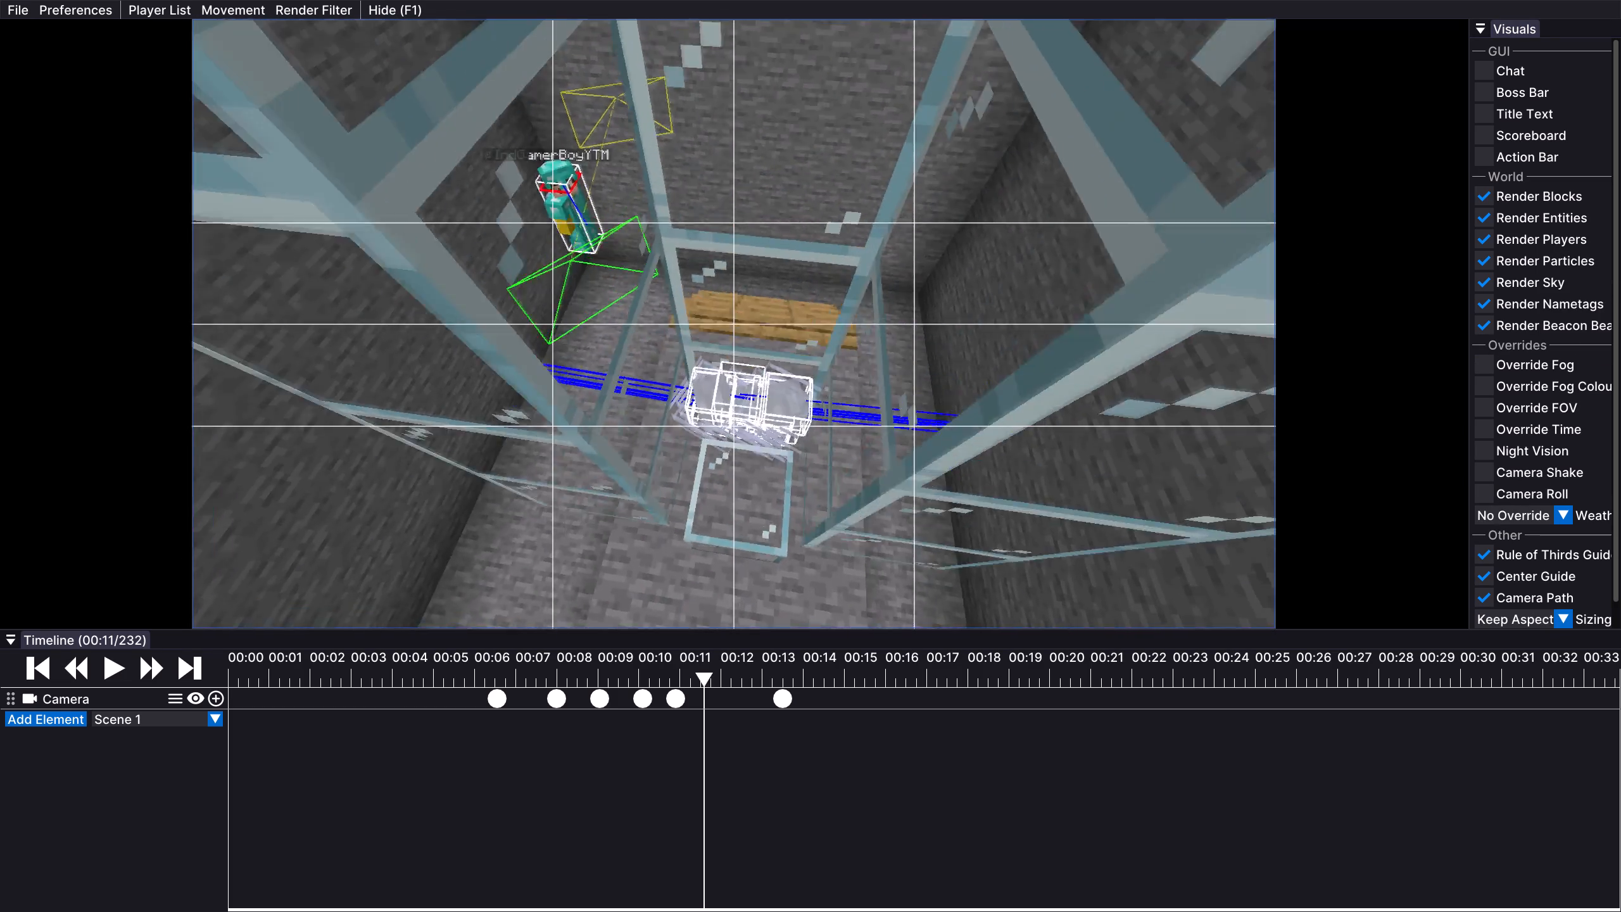
drag(812, 457, 810, 455)
key(Right)
drag(734, 291, 810, 455)
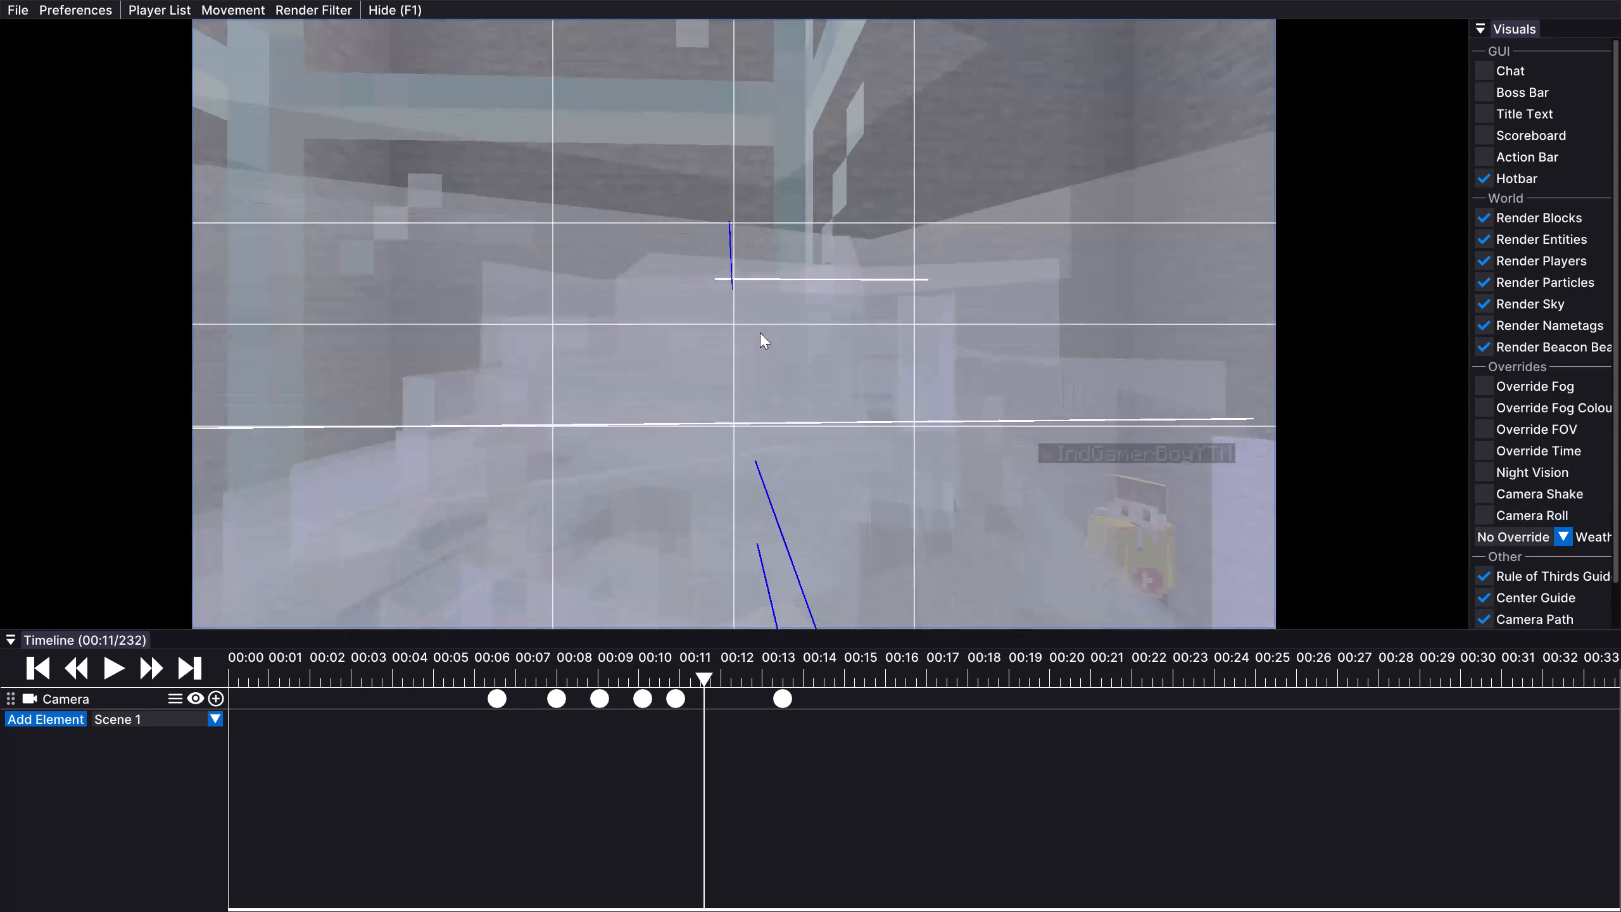
shift+drag(760, 332, 810, 456)
right_click(734, 324)
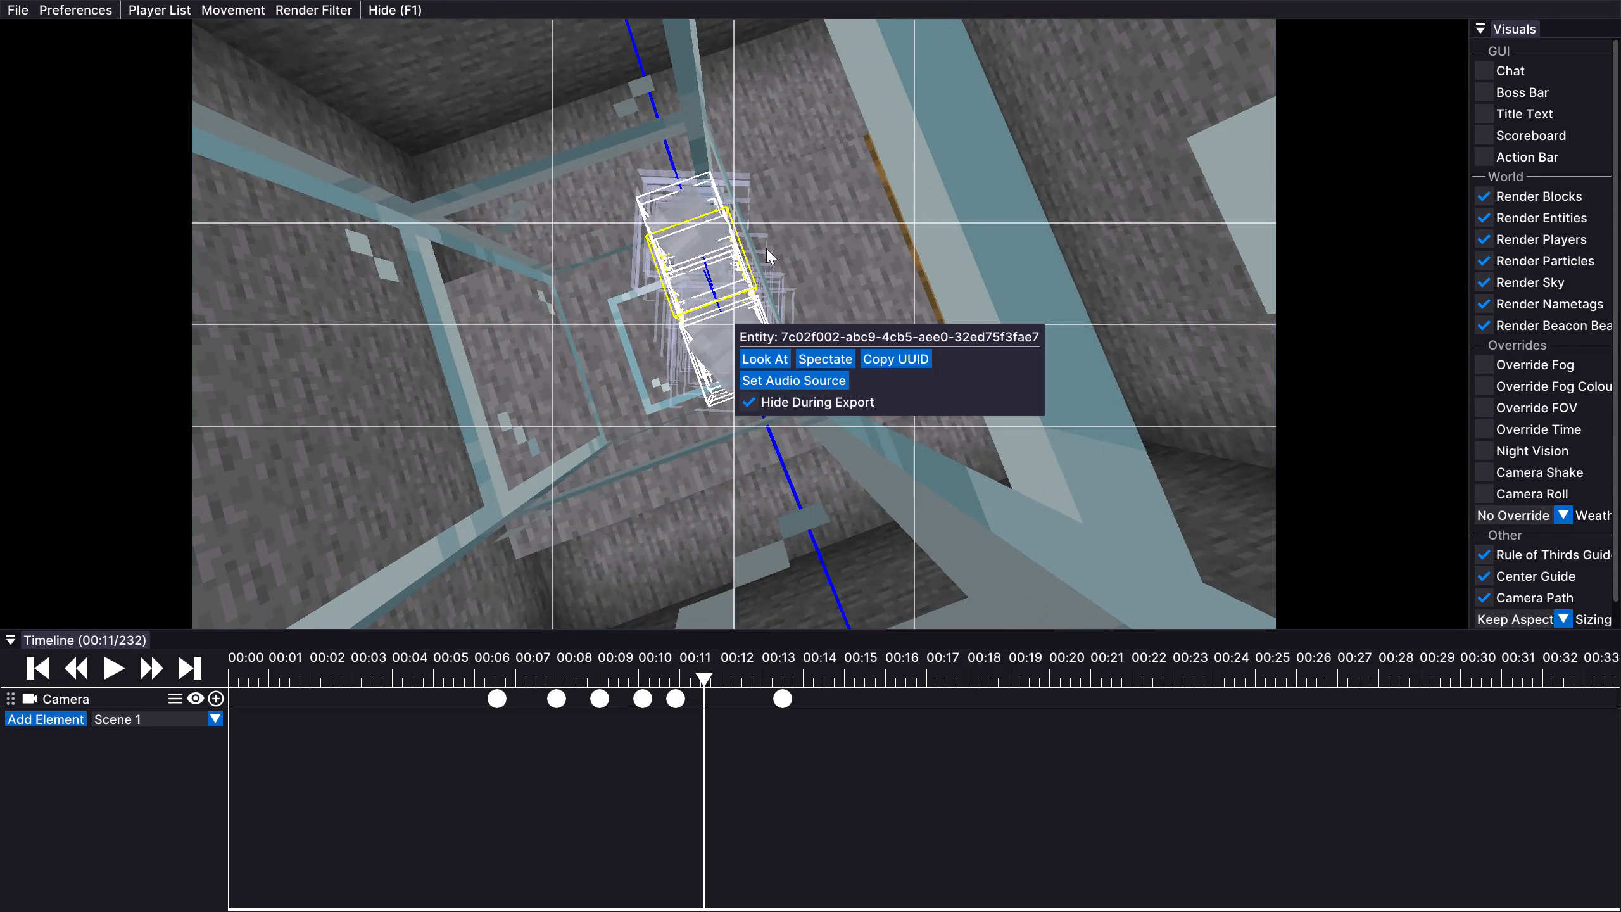
click(766, 248)
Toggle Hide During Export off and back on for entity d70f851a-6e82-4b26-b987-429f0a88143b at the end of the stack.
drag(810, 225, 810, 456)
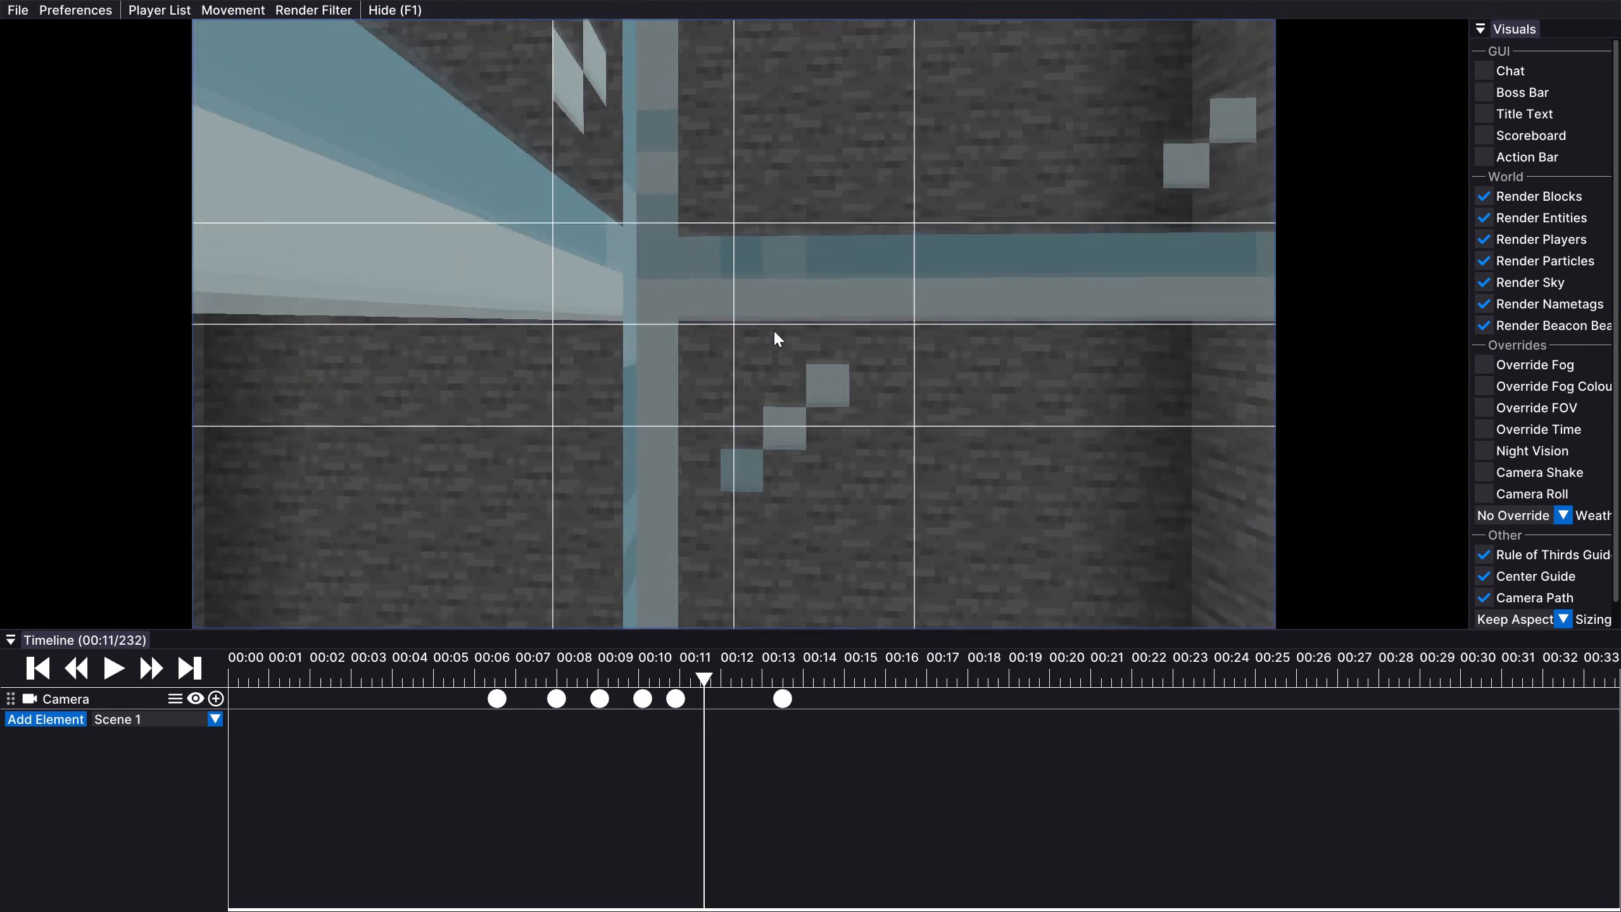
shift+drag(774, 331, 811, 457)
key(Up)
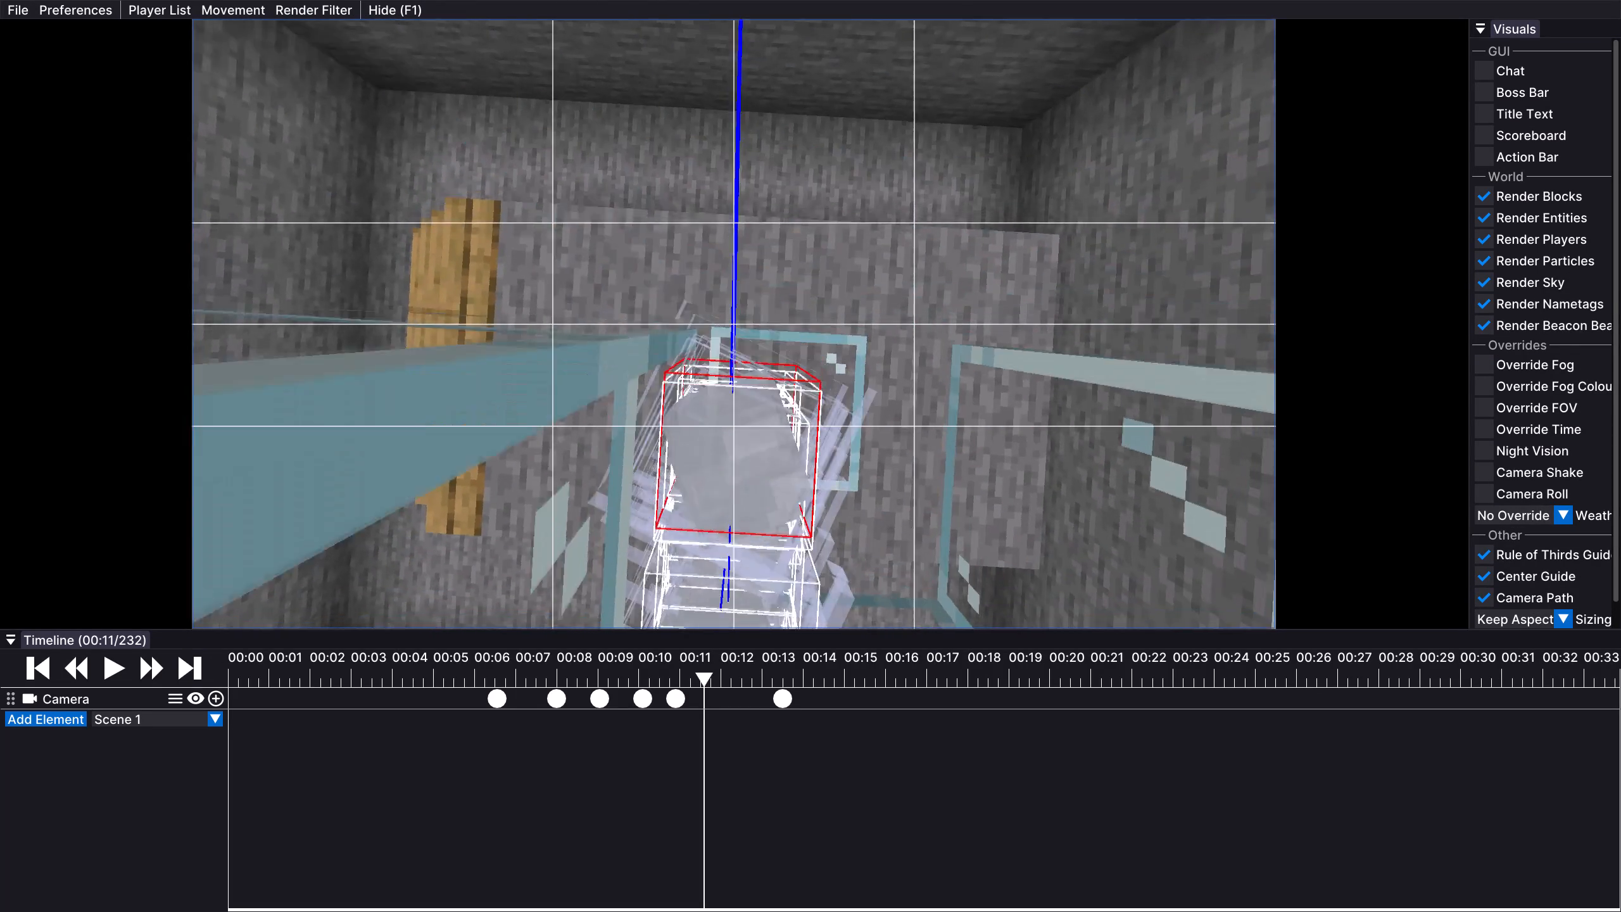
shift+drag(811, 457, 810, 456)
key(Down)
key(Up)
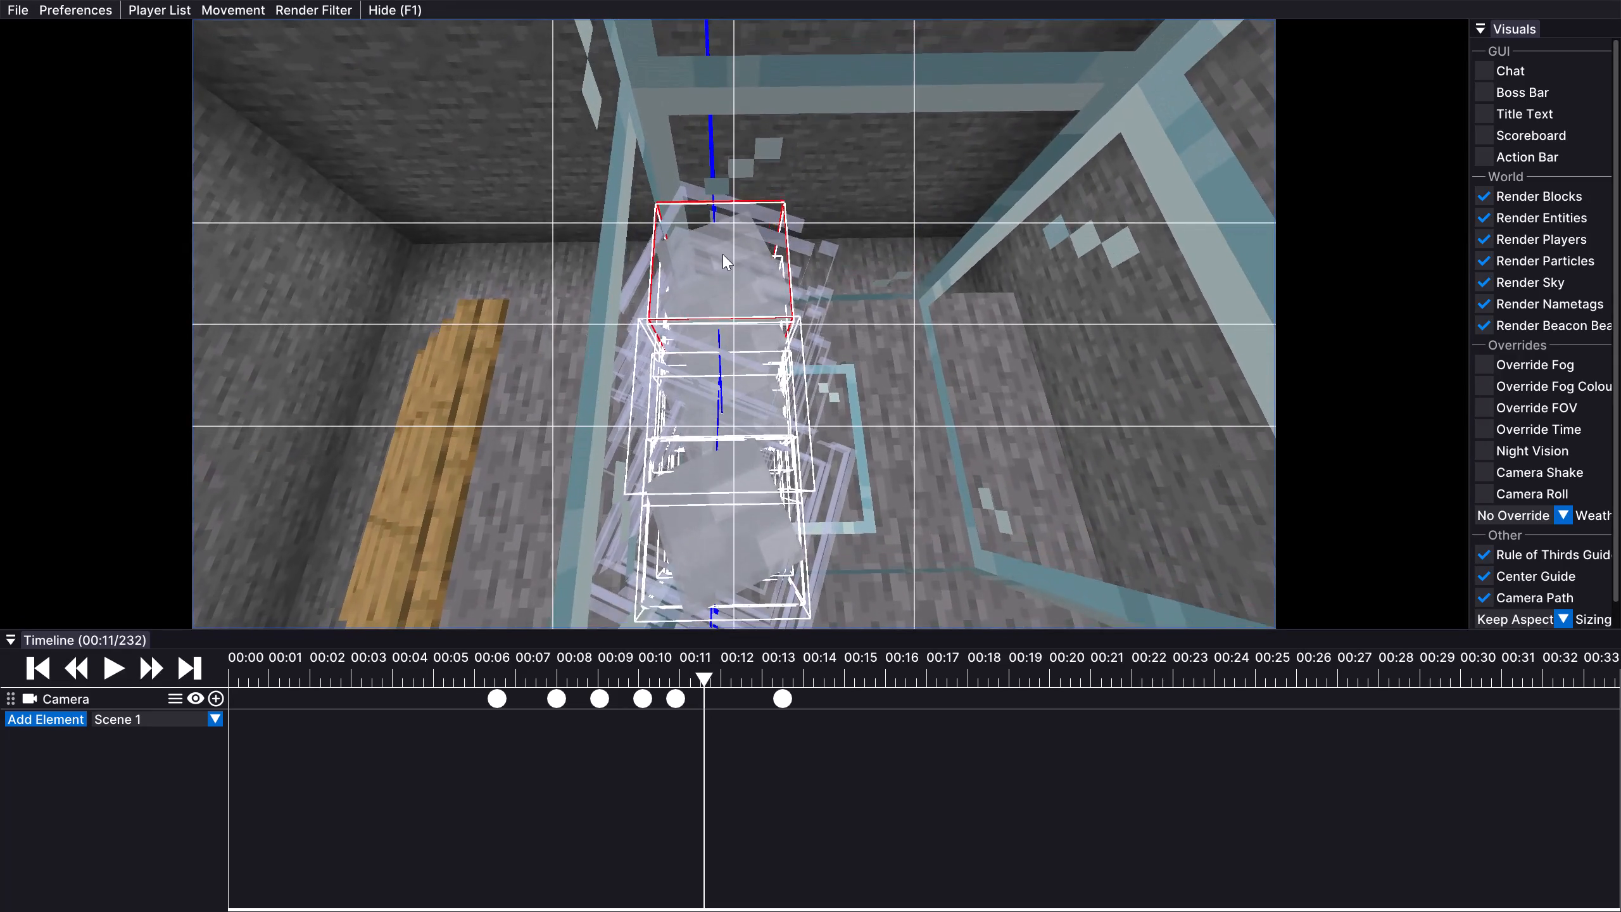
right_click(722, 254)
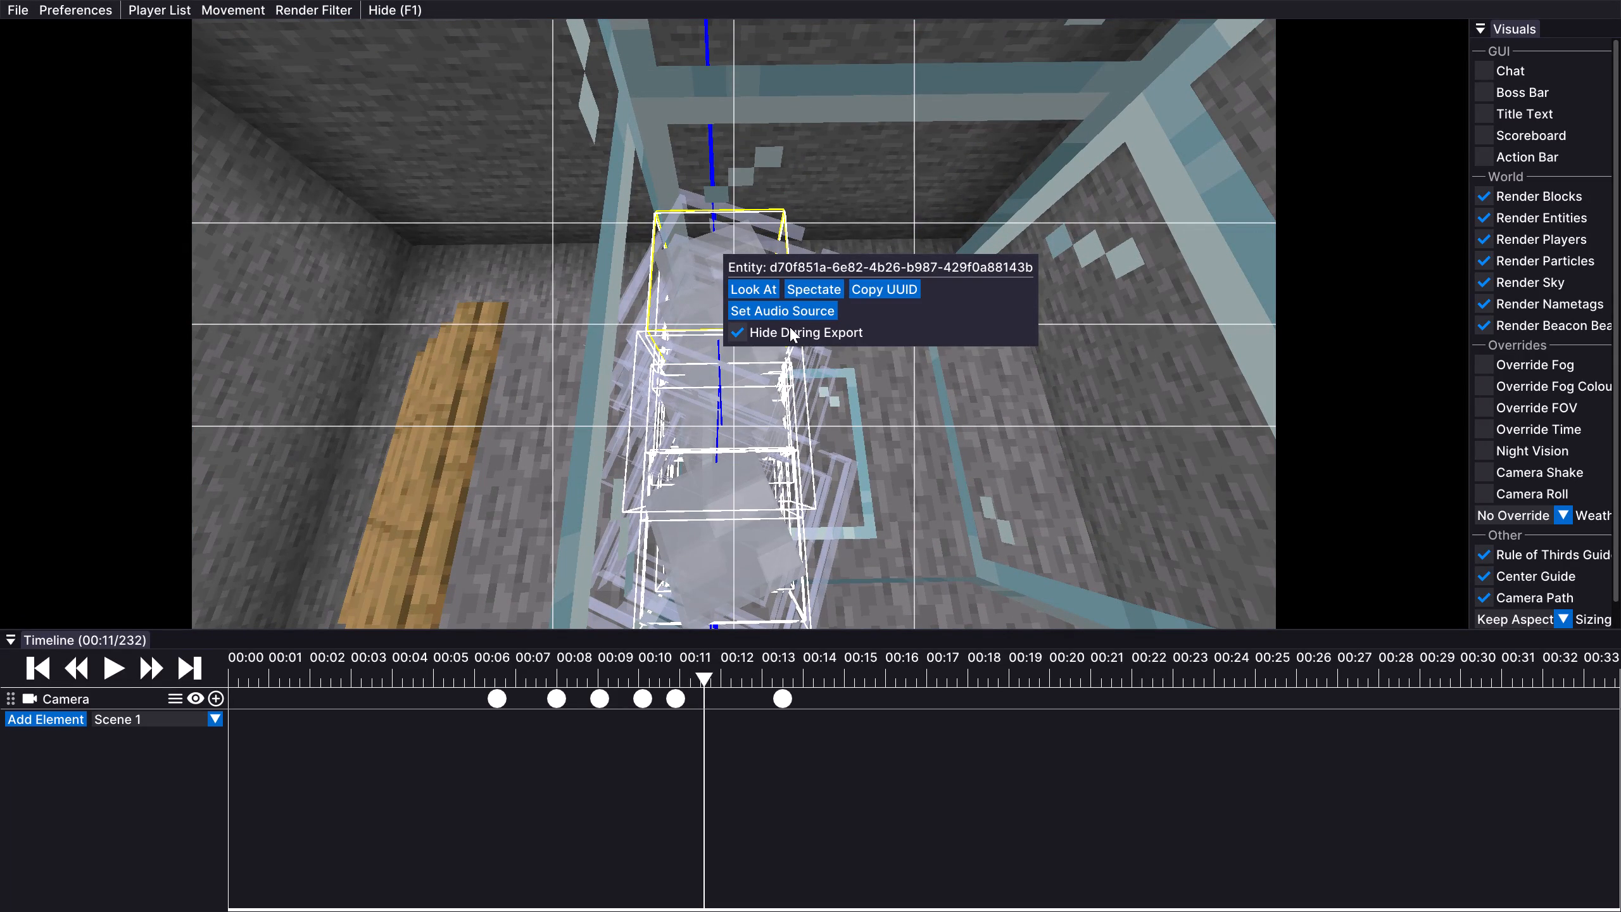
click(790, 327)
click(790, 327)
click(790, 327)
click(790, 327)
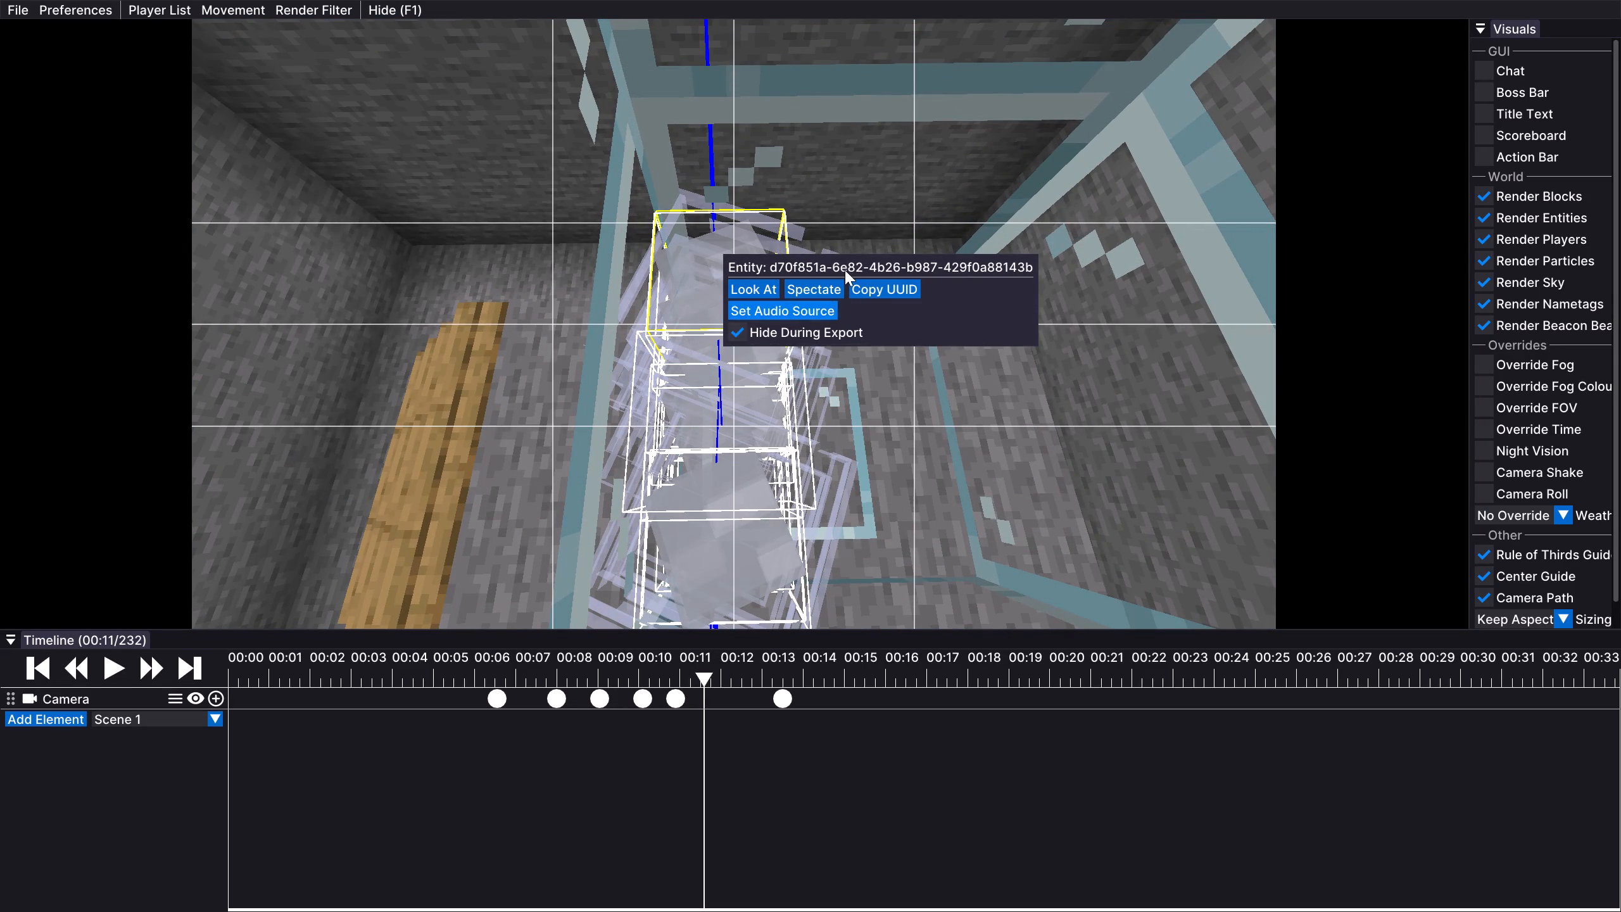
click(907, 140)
Examine the overlapping wind charge hitboxes up close from the side, probing different ones for an entity not yet hidden.
key(Right)
drag(1023, 259, 810, 456)
key(Left)
drag(768, 325, 816, 462)
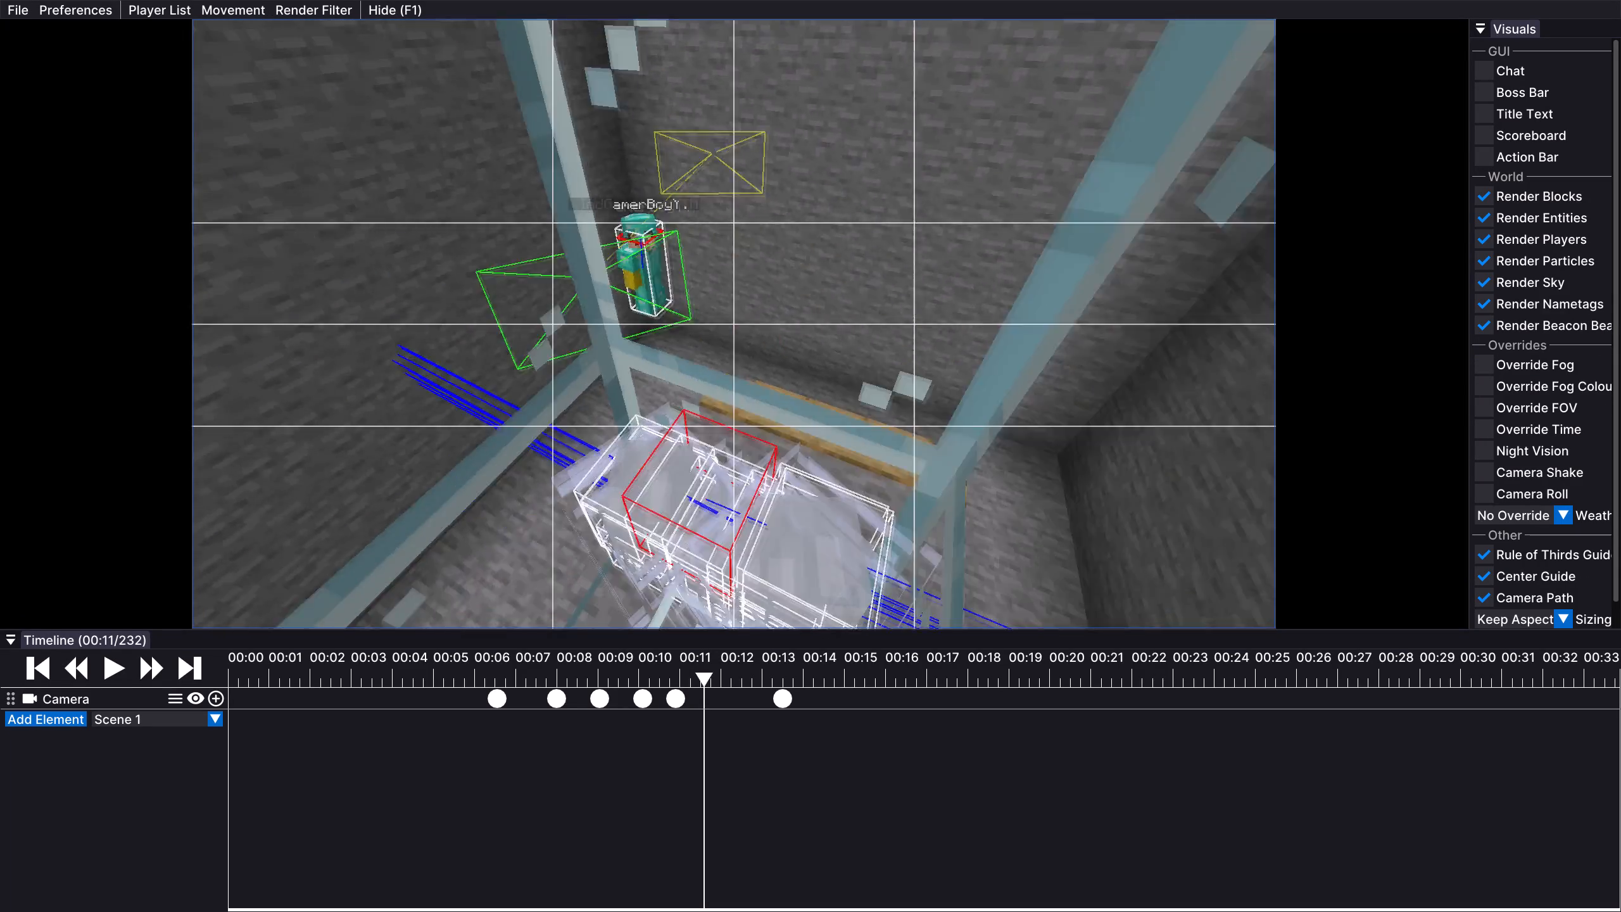
drag(816, 462, 810, 457)
key(Up)
key(Down)
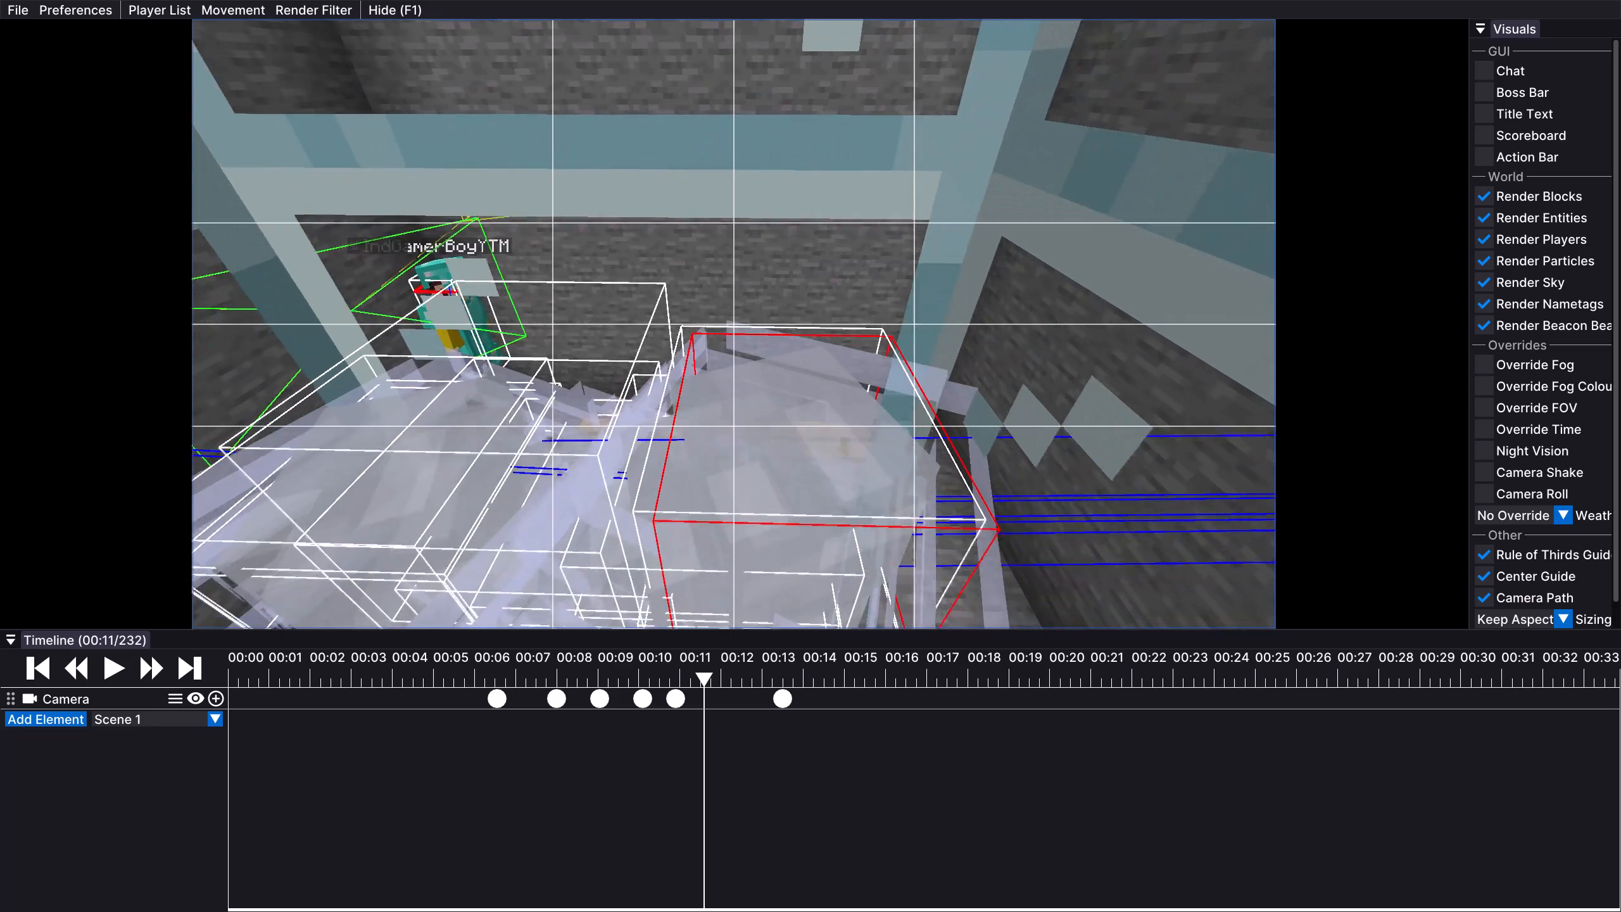
drag(810, 457, 810, 456)
right_click(734, 324)
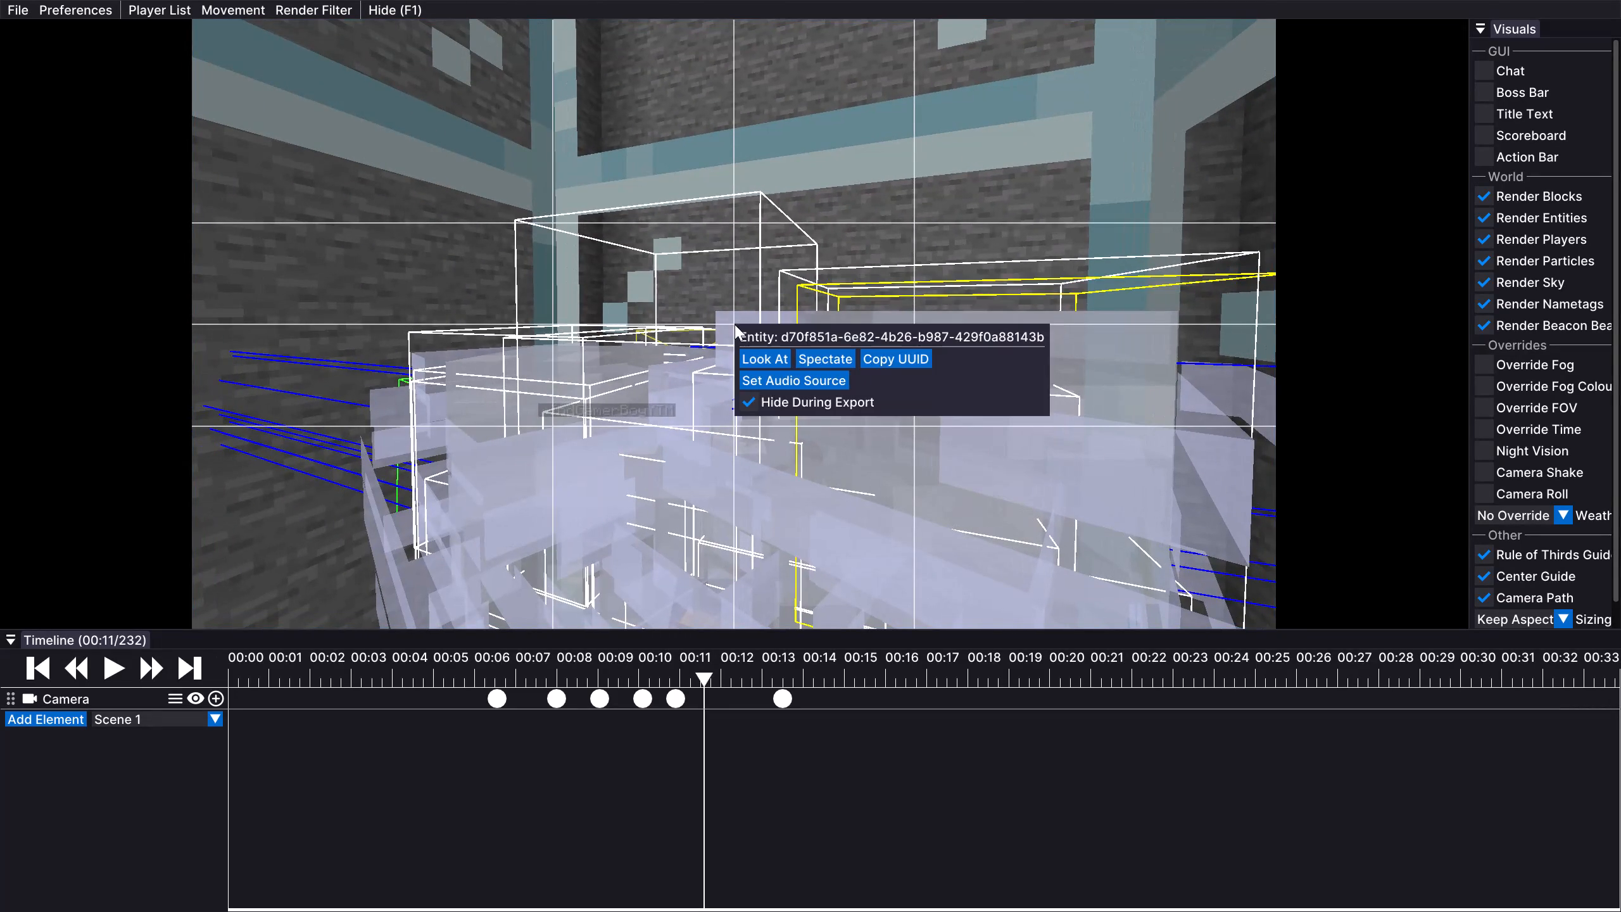
right_click(726, 291)
right_click(713, 328)
right_click(696, 308)
right_click(680, 300)
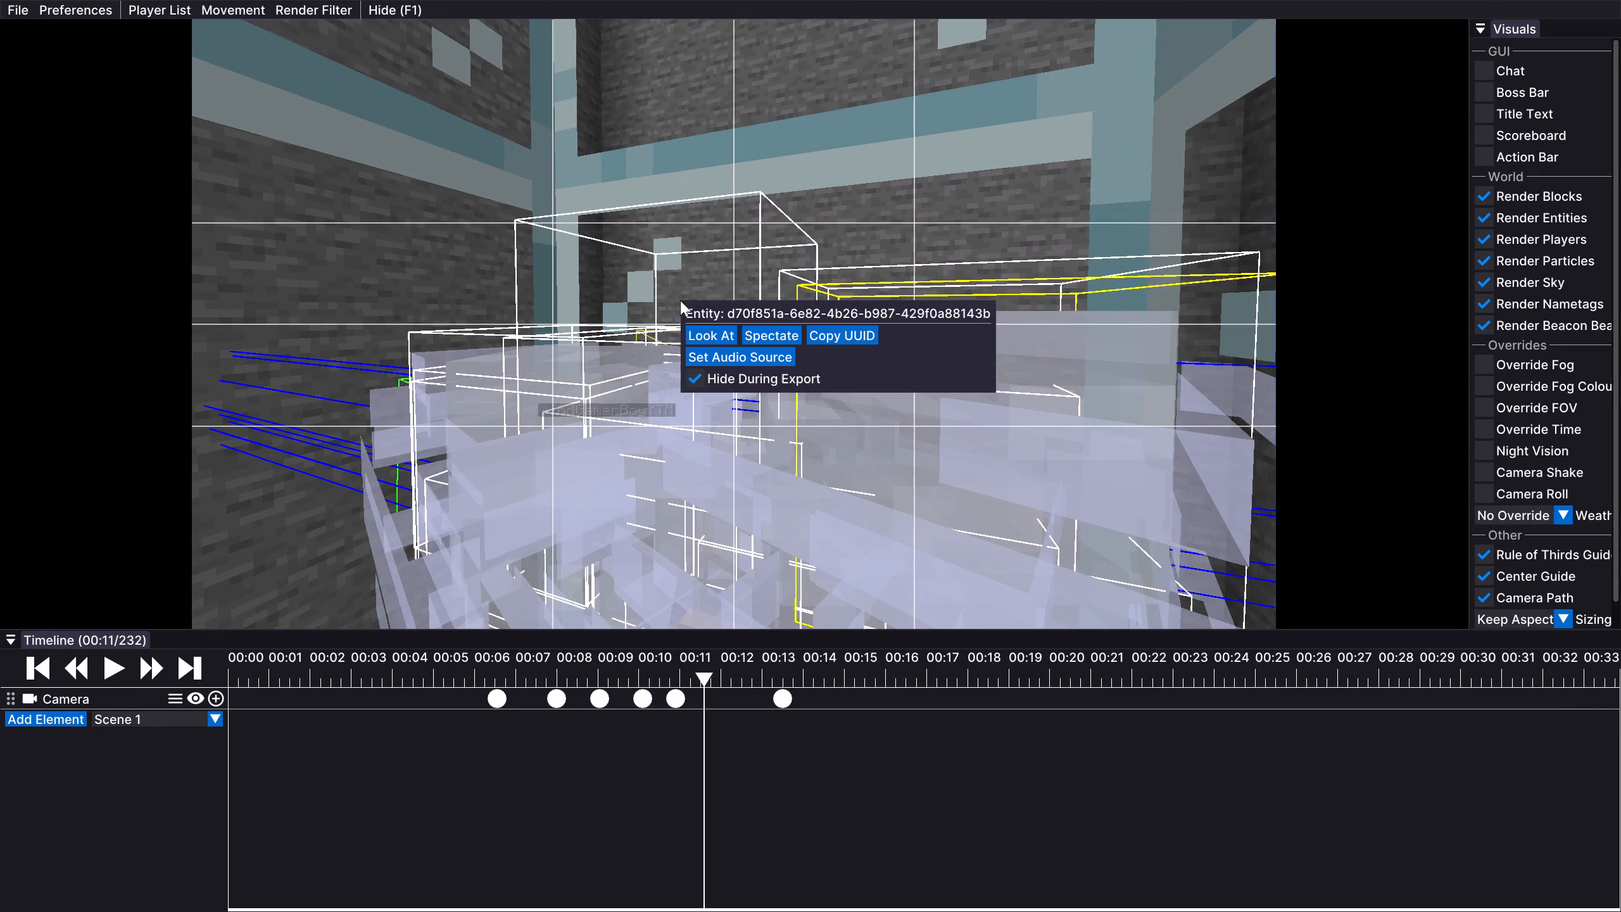
right_click(642, 288)
right_click(628, 279)
right_click(595, 269)
right_click(591, 263)
right_drag(588, 258, 579, 250)
right_click(532, 226)
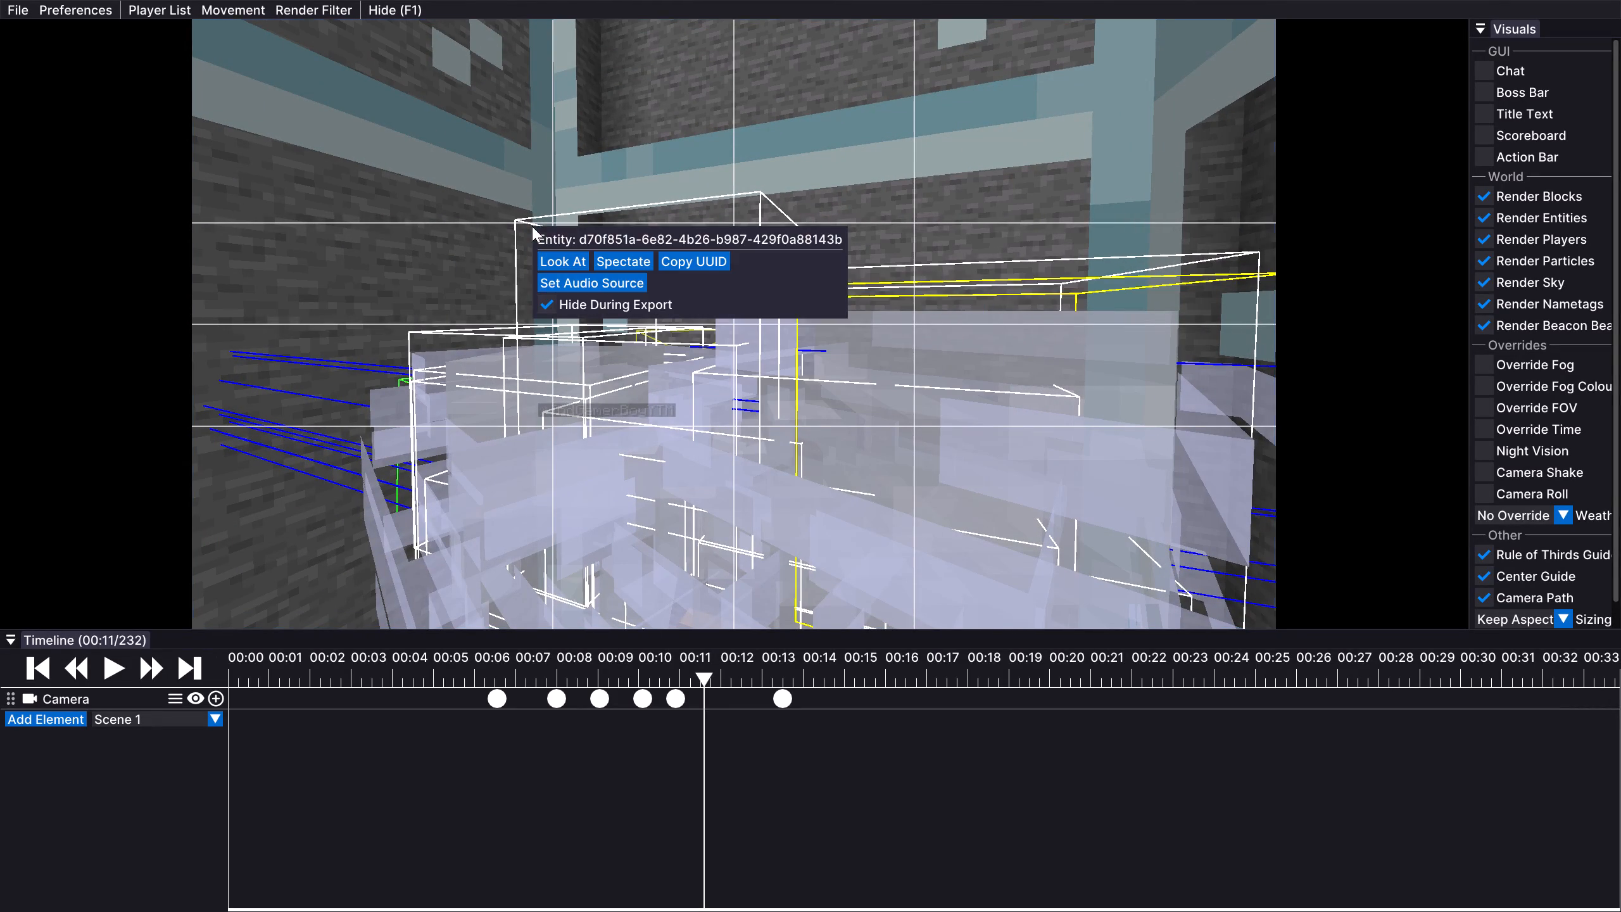
right_click(530, 224)
right_click(477, 245)
right_click(434, 269)
right_click(452, 376)
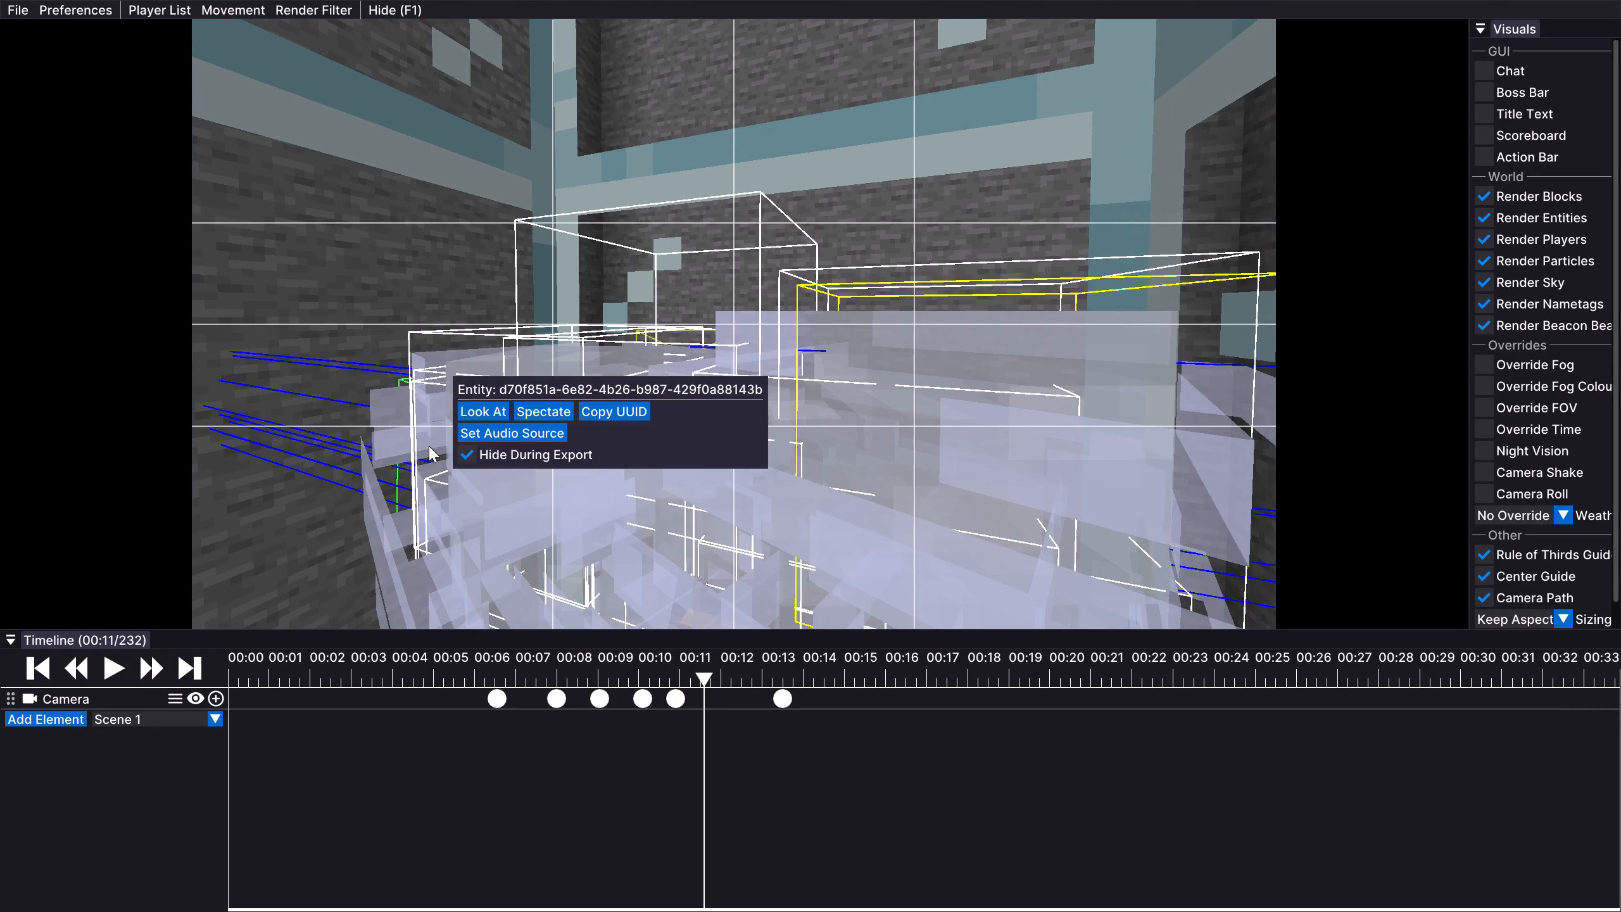
right_drag(438, 481, 441, 489)
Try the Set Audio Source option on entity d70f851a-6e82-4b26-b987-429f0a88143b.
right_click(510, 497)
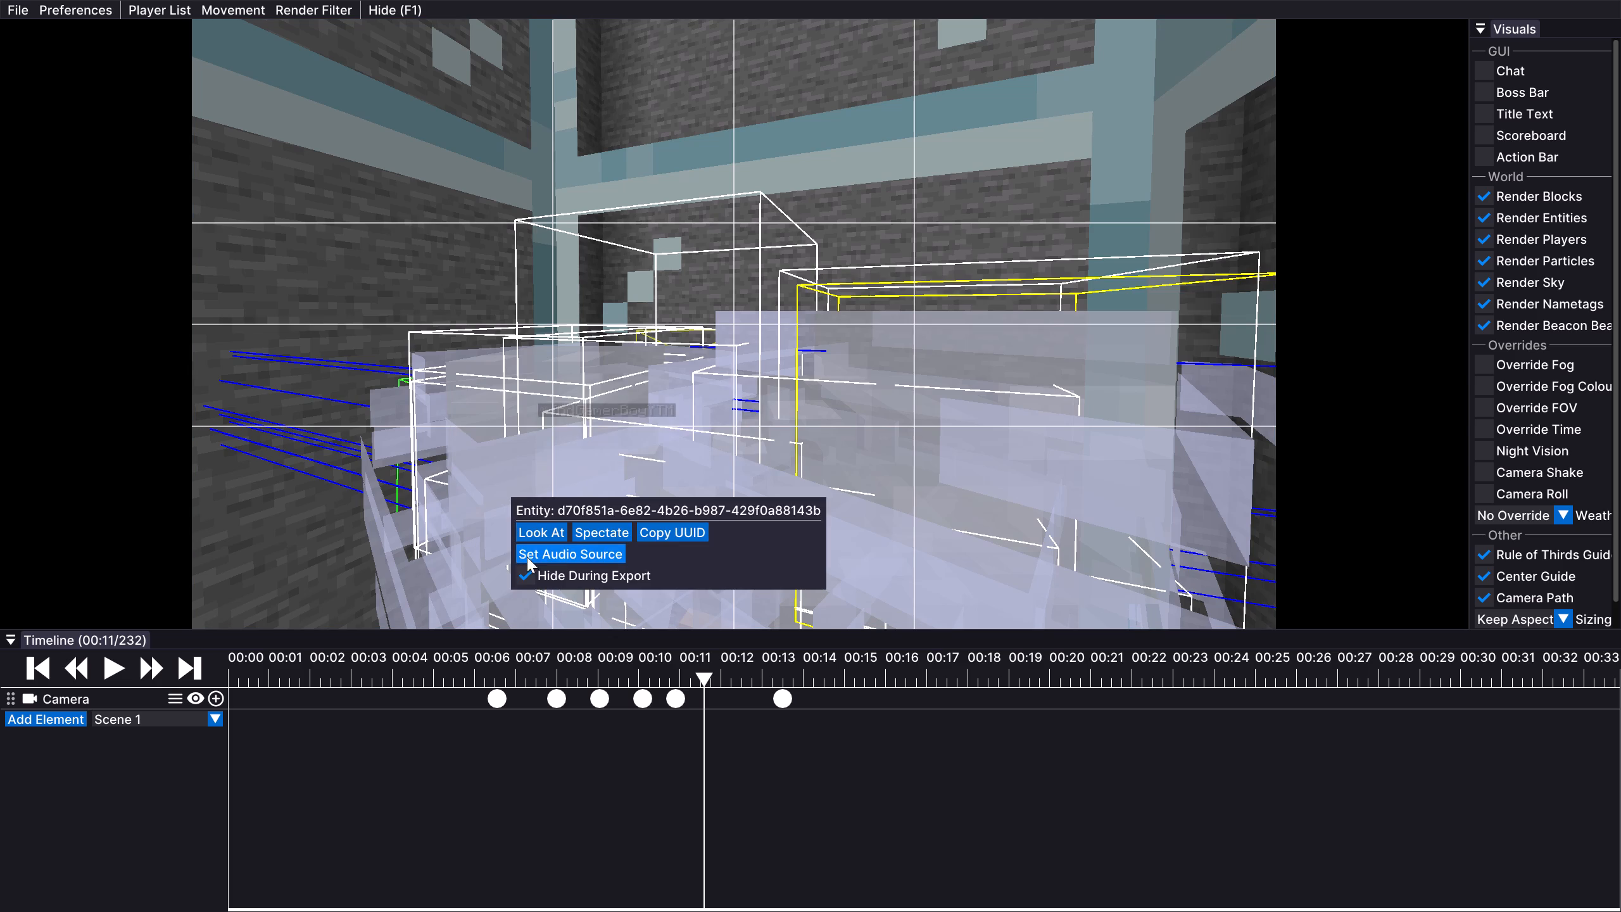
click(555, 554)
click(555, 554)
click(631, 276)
Back the camera away and examine the whole wind charge stack and the nearby player from the side.
key(Down)
key(Up)
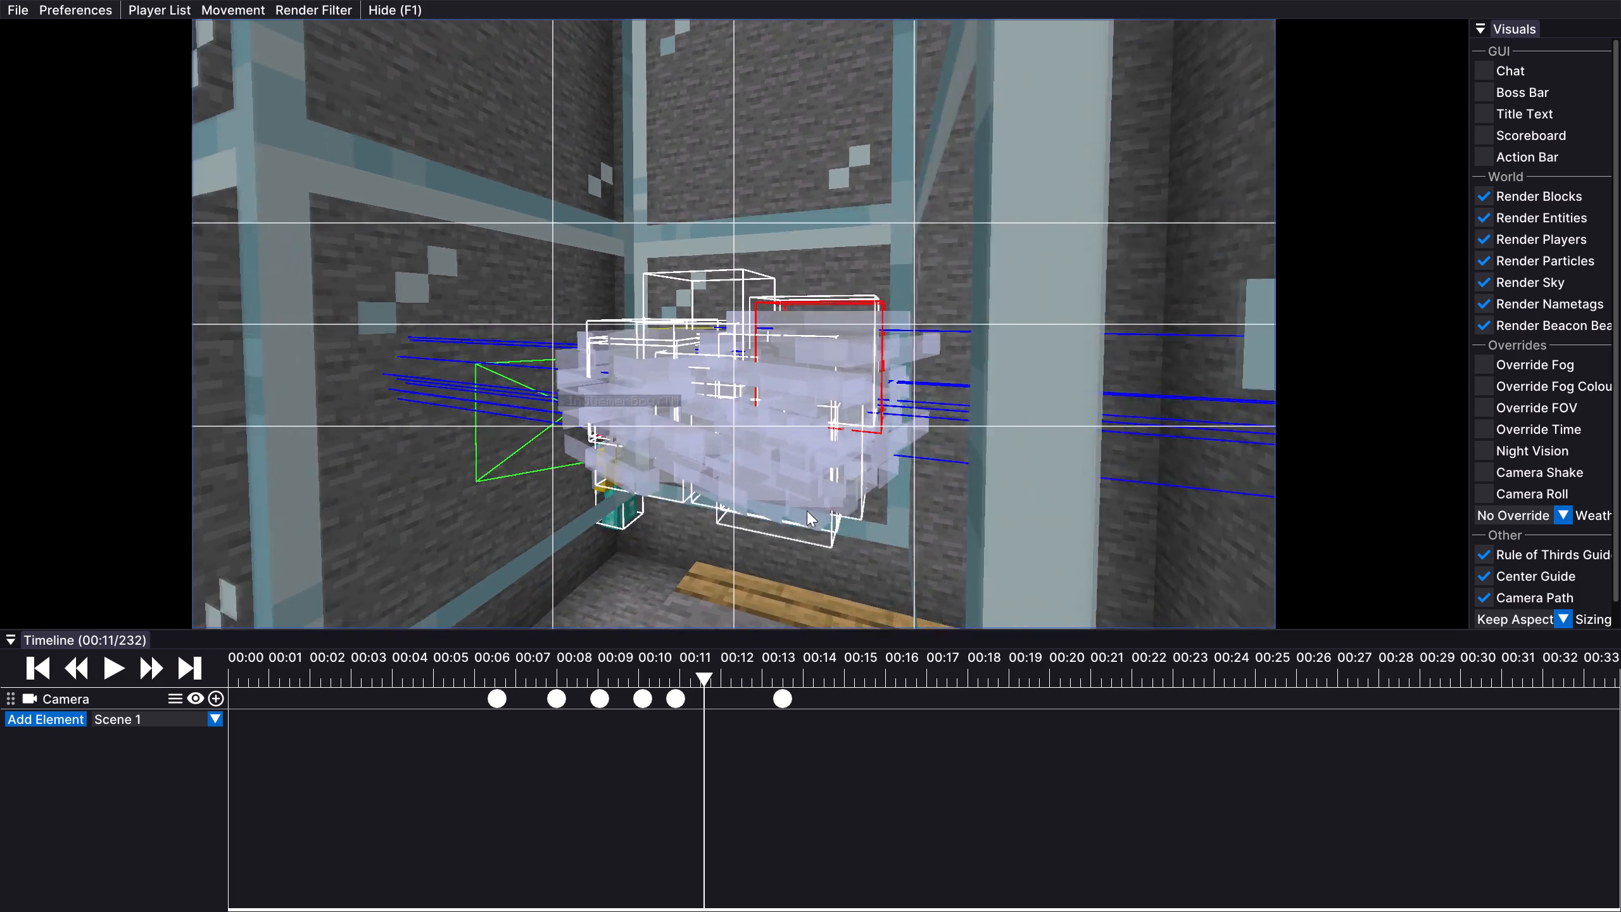
key(Down)
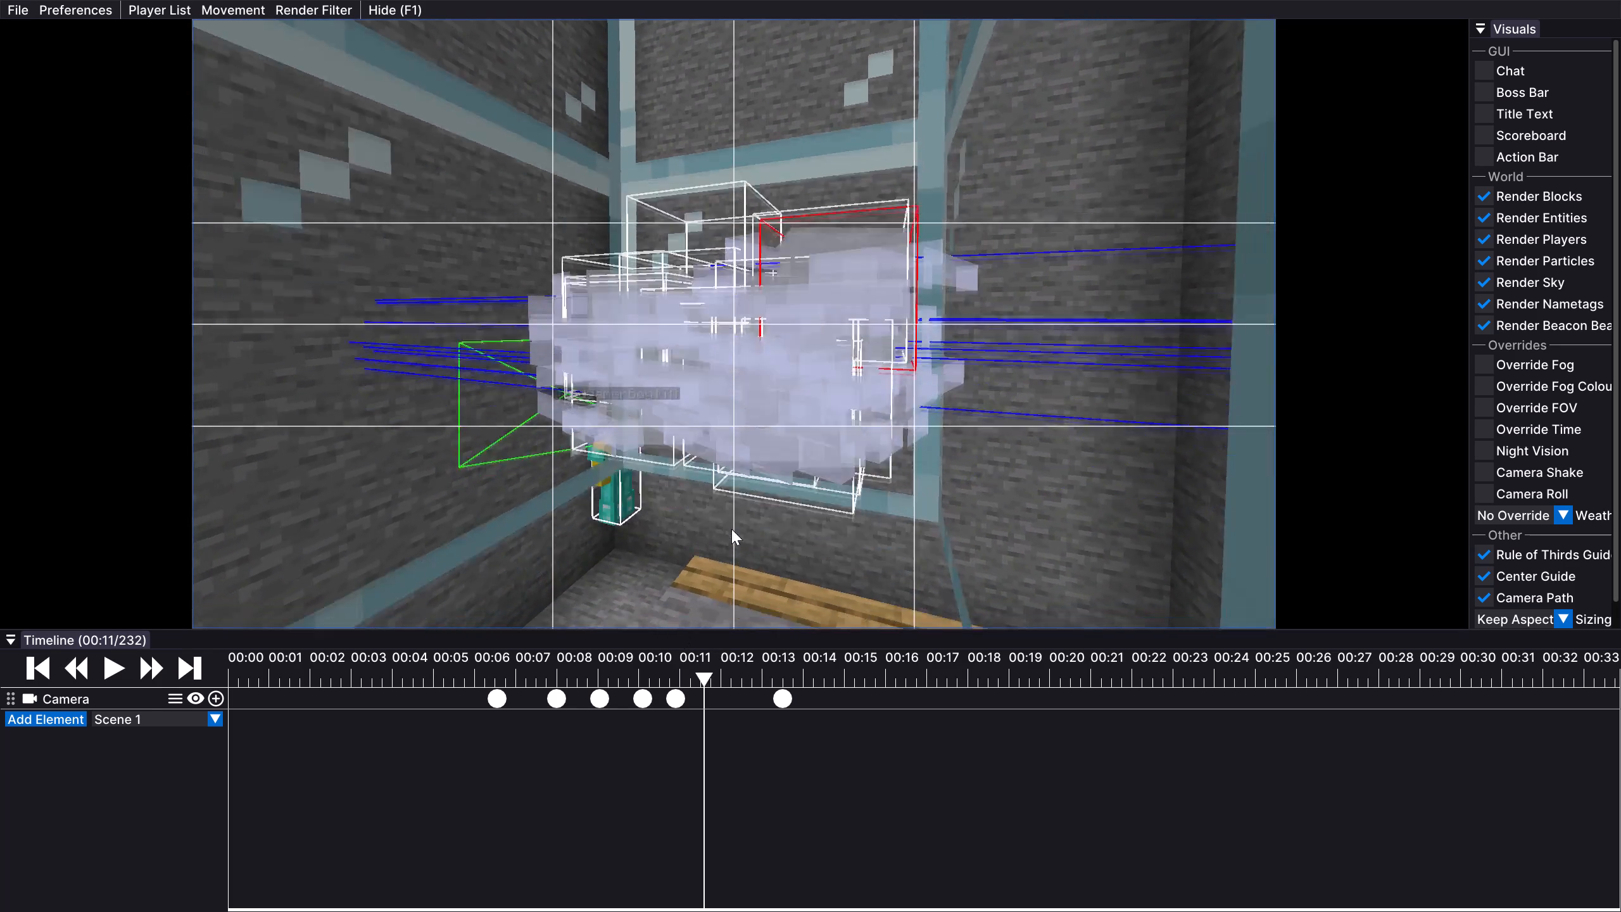
key(Left)
right_drag(702, 379, 717, 384)
key(Right)
right_click(757, 387)
right_click(759, 388)
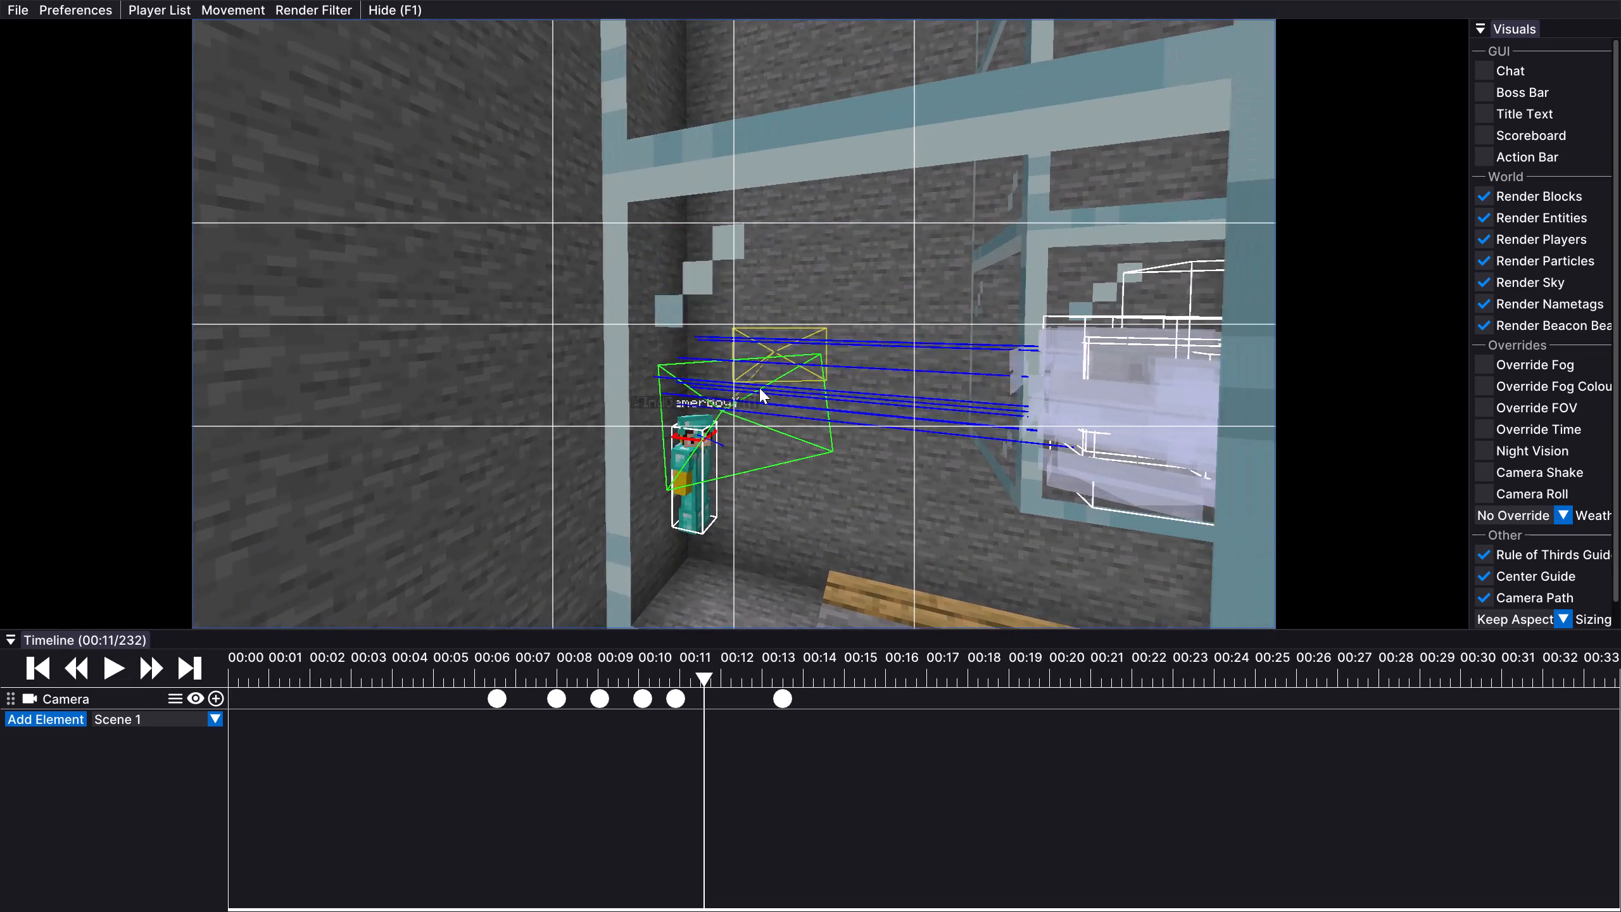
right_click(760, 388)
right_click(760, 388)
Examine the wind charge stack end-on from outside the glass column for selectable hitboxes.
key(Up)
drag(760, 388, 810, 456)
key(Up)
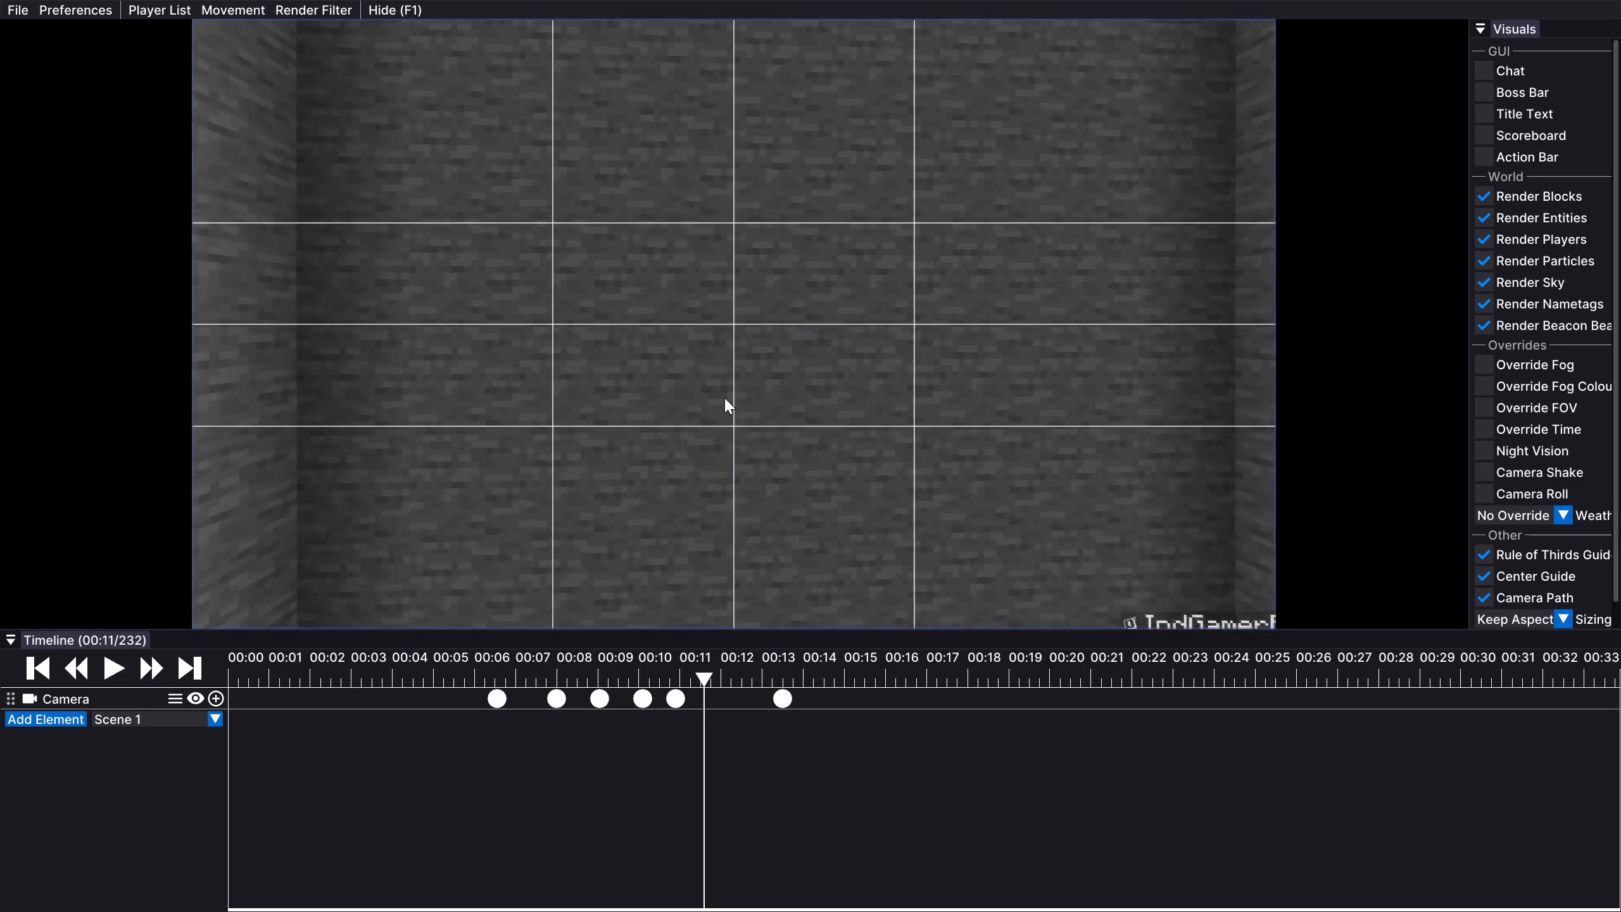
drag(724, 398, 810, 456)
key(Up)
right_click(734, 324)
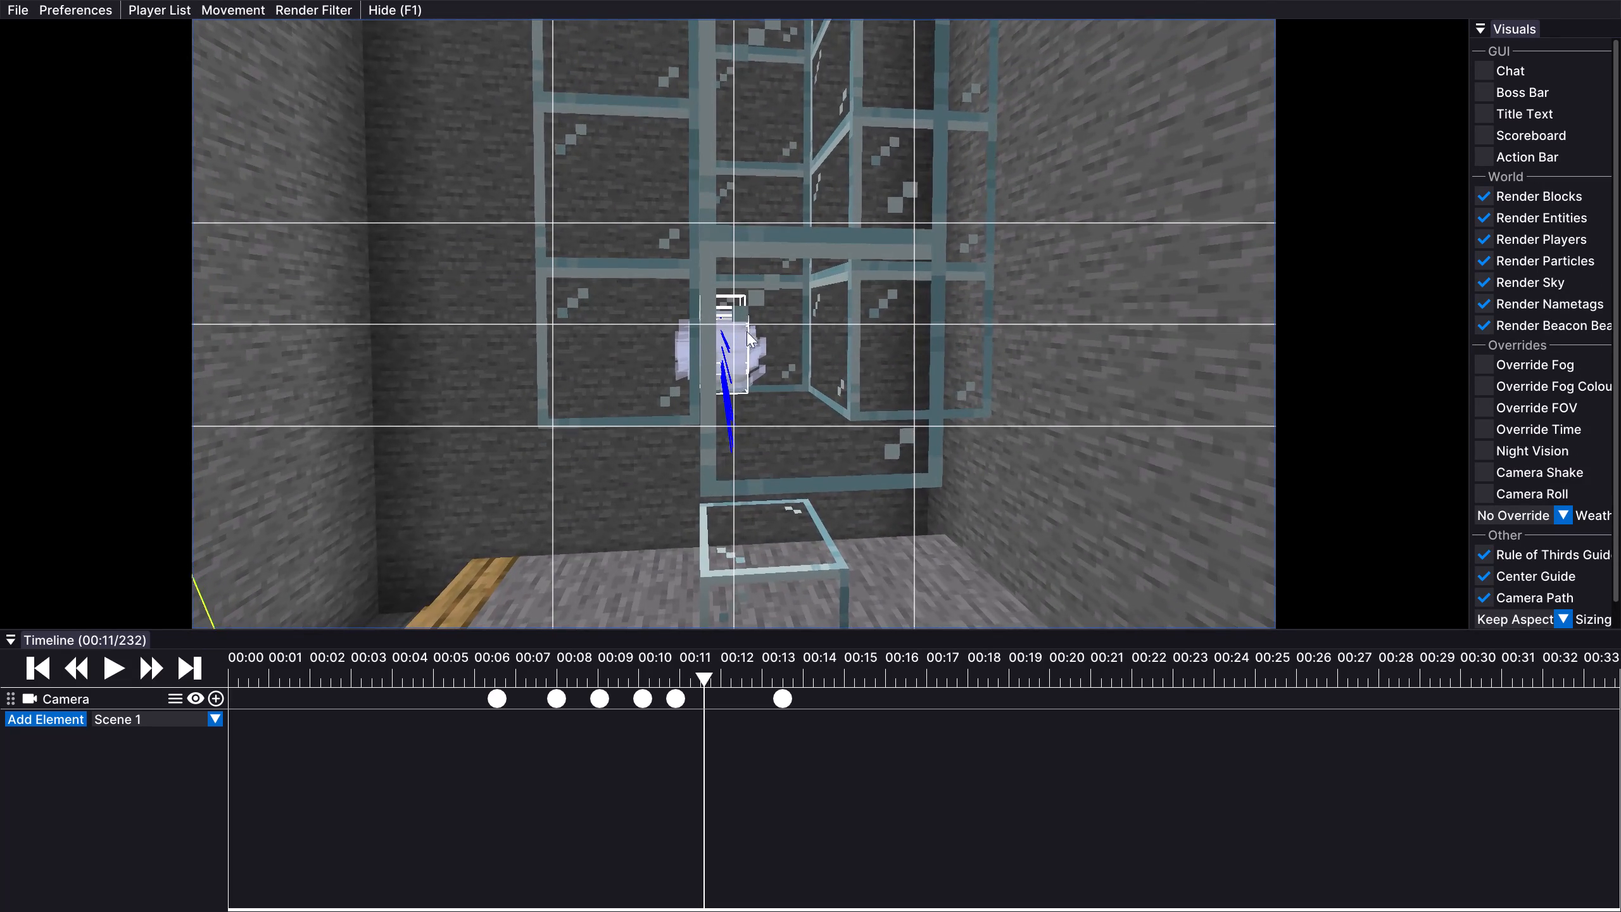
right_drag(744, 366, 745, 407)
right_click(745, 431)
right_click(736, 431)
right_drag(736, 431, 731, 438)
key(Up)
right_click(723, 474)
right_click(728, 490)
right_click(731, 511)
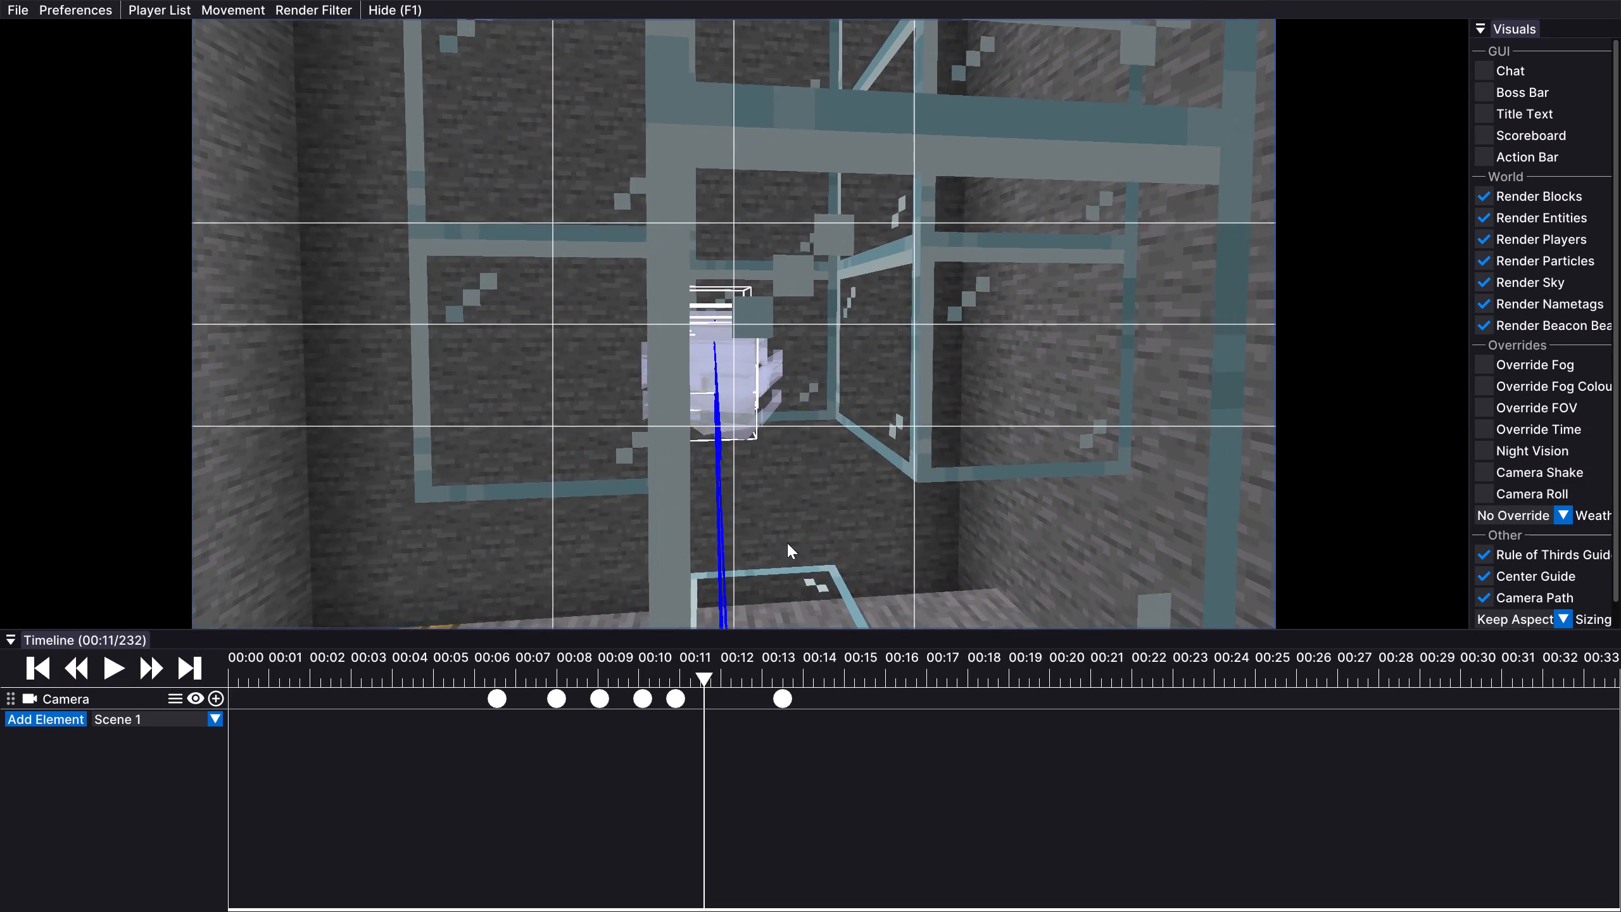
Examine the wind charge hitboxes diagonally through the glass column, with the player and camera path in view.
drag(906, 529, 810, 456)
key(Right)
right_click(817, 359)
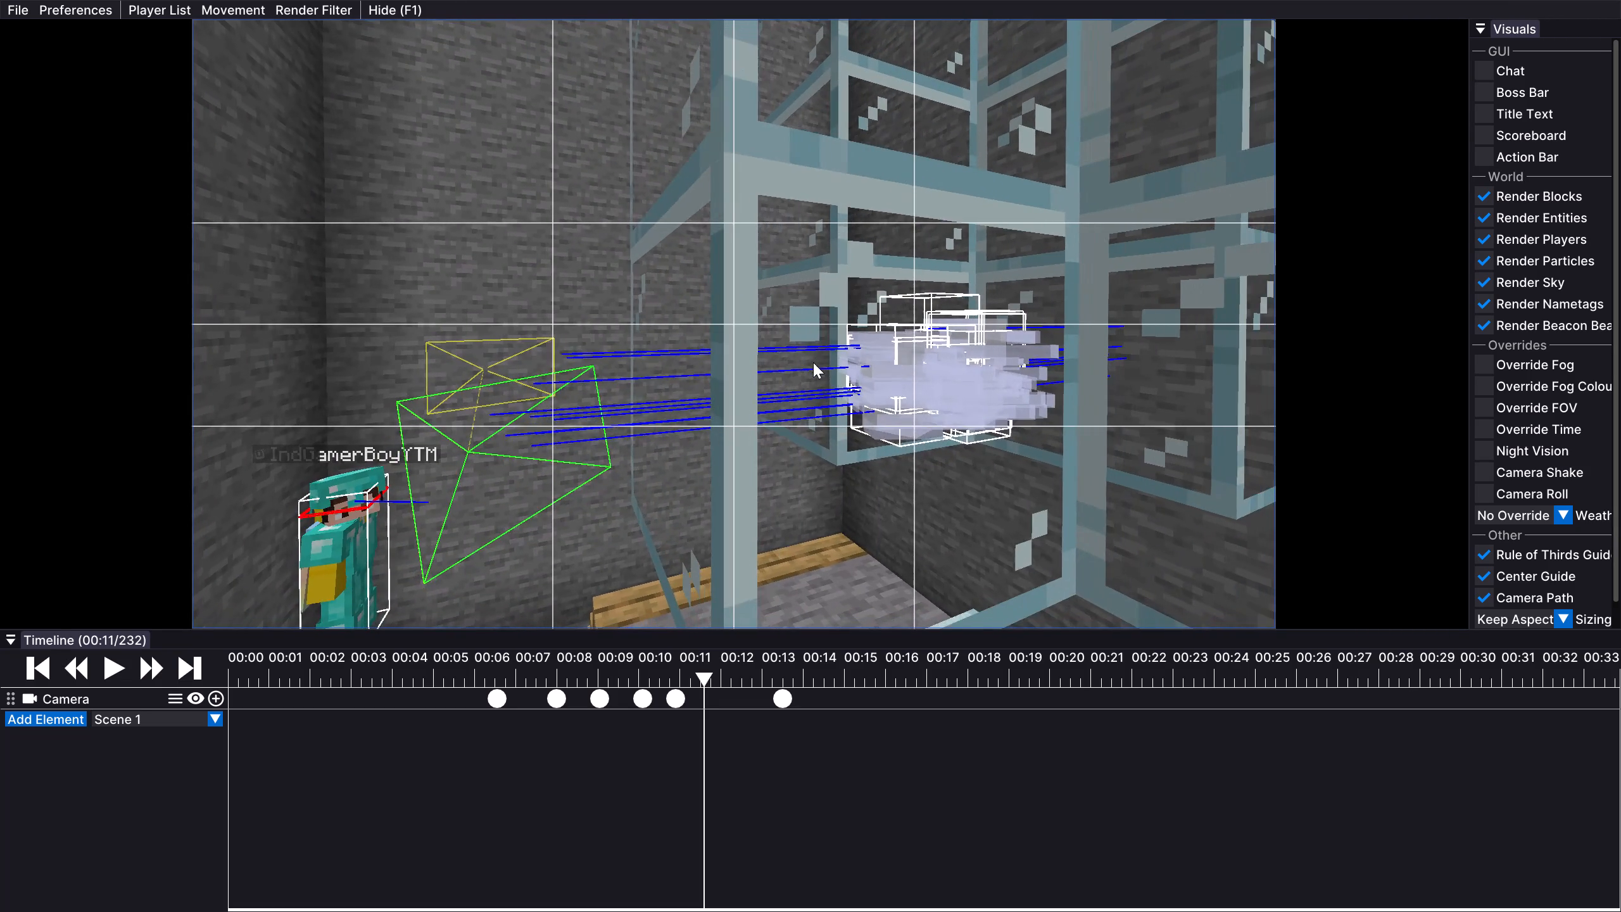
right_drag(831, 379, 851, 378)
right_click(855, 376)
right_click(855, 369)
right_click(851, 369)
right_drag(852, 415, 861, 429)
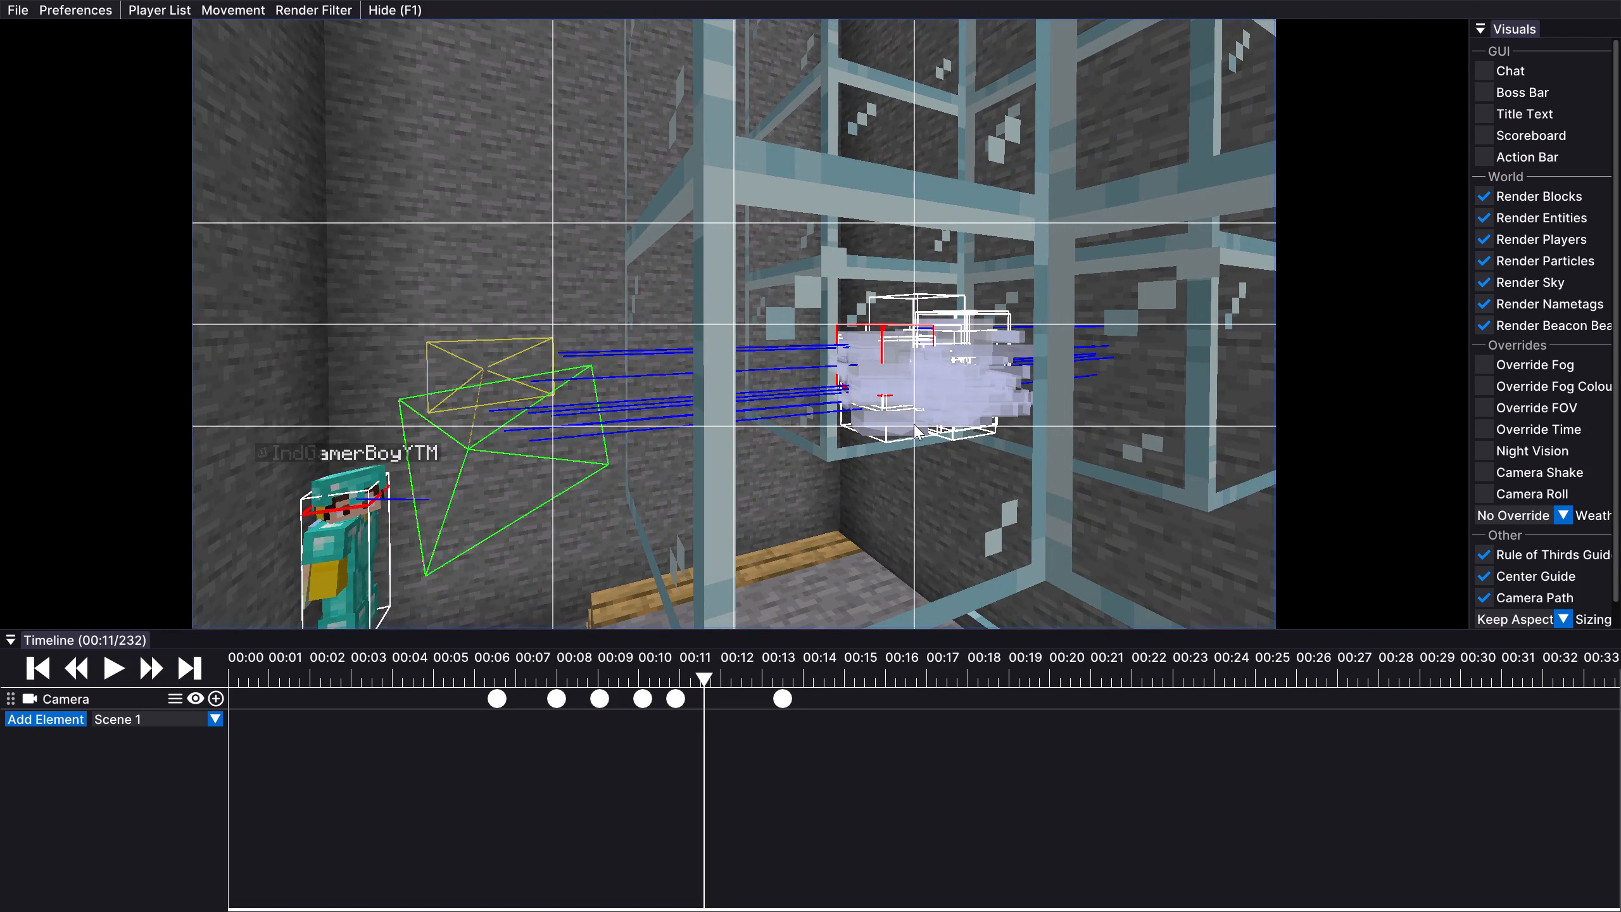
key(Up)
key(Right)
right_drag(811, 426, 790, 429)
key(Down)
Recheck the Hide During Export setting of the middle wind charge, 7c02f002-abc9-4cb5-aee0-32ed75f3fae7, from above.
drag(798, 430, 812, 456)
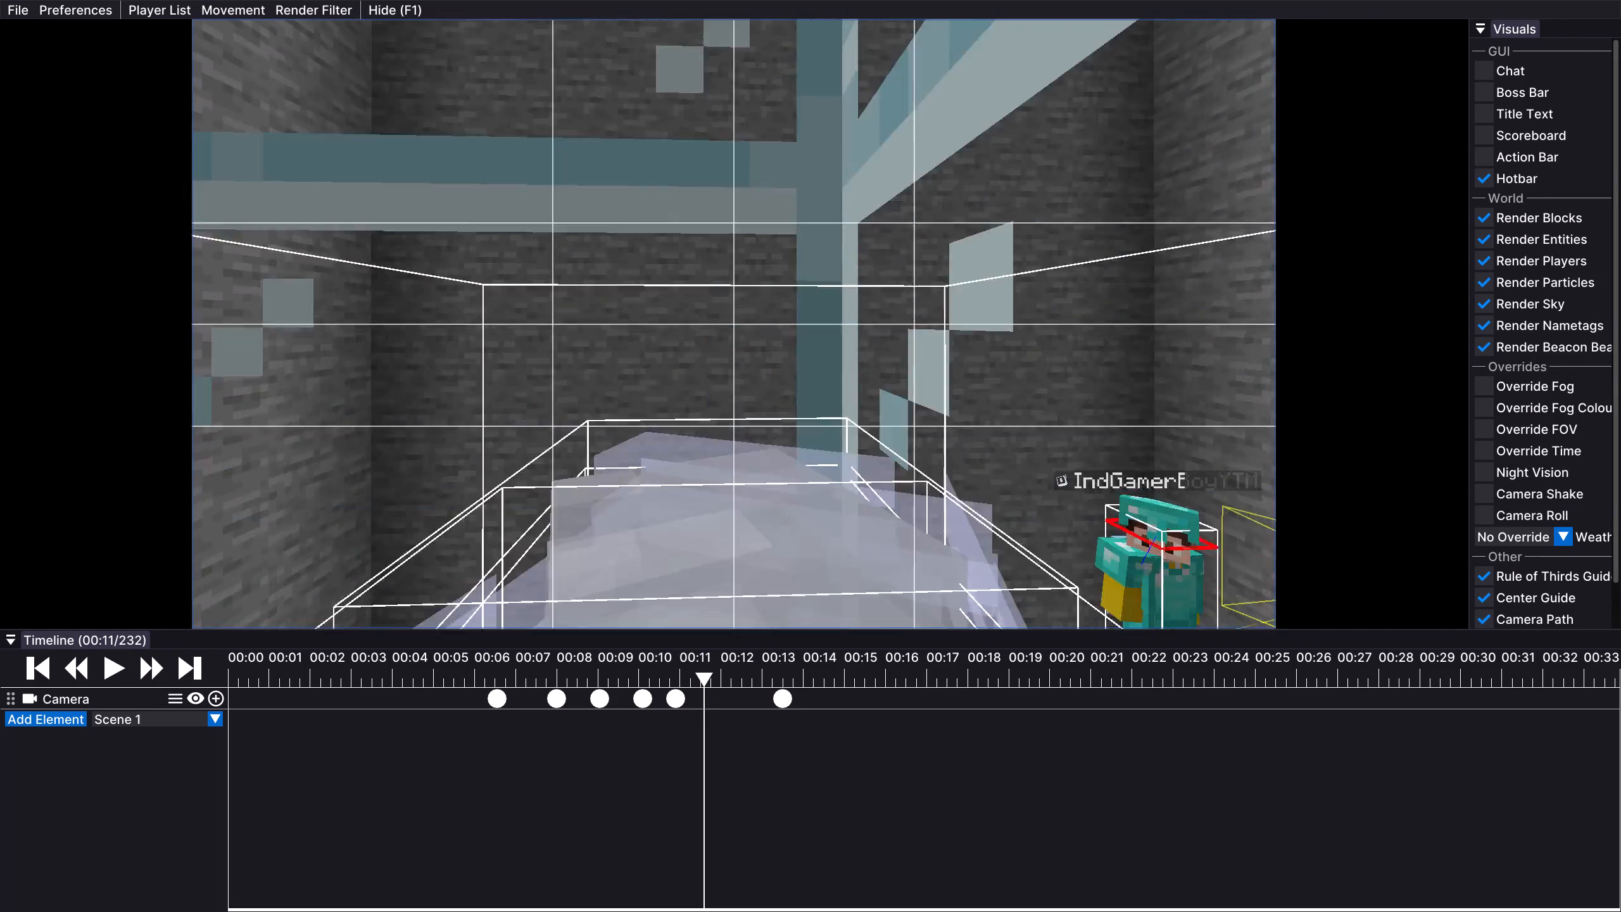
drag(812, 456, 810, 456)
drag(752, 298, 810, 456)
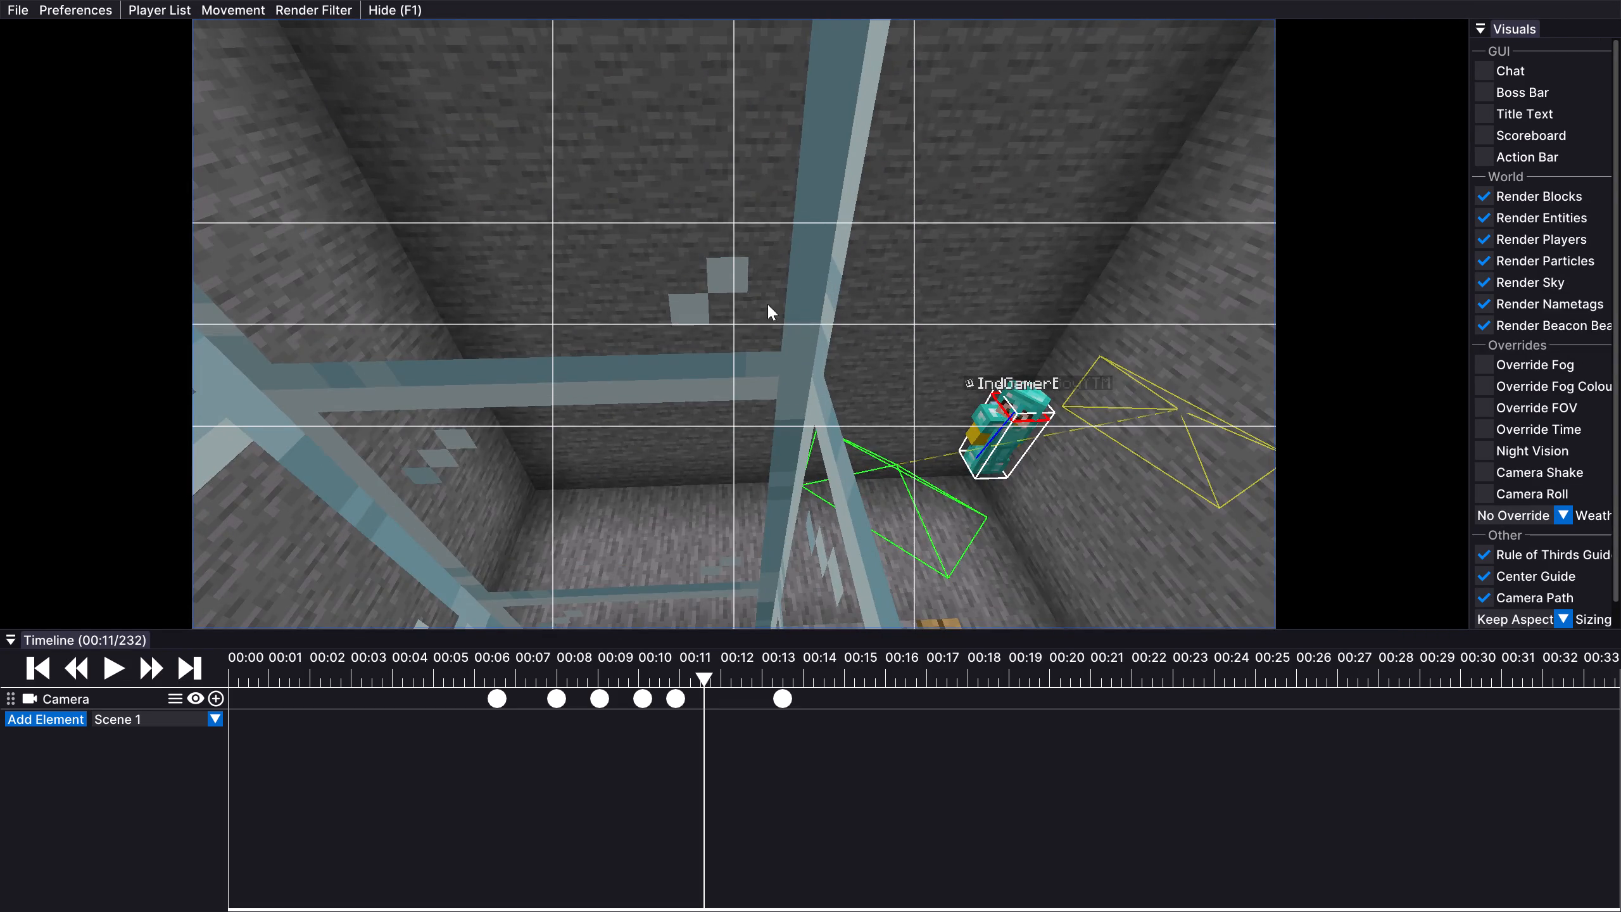
drag(773, 340, 810, 456)
right_click(734, 324)
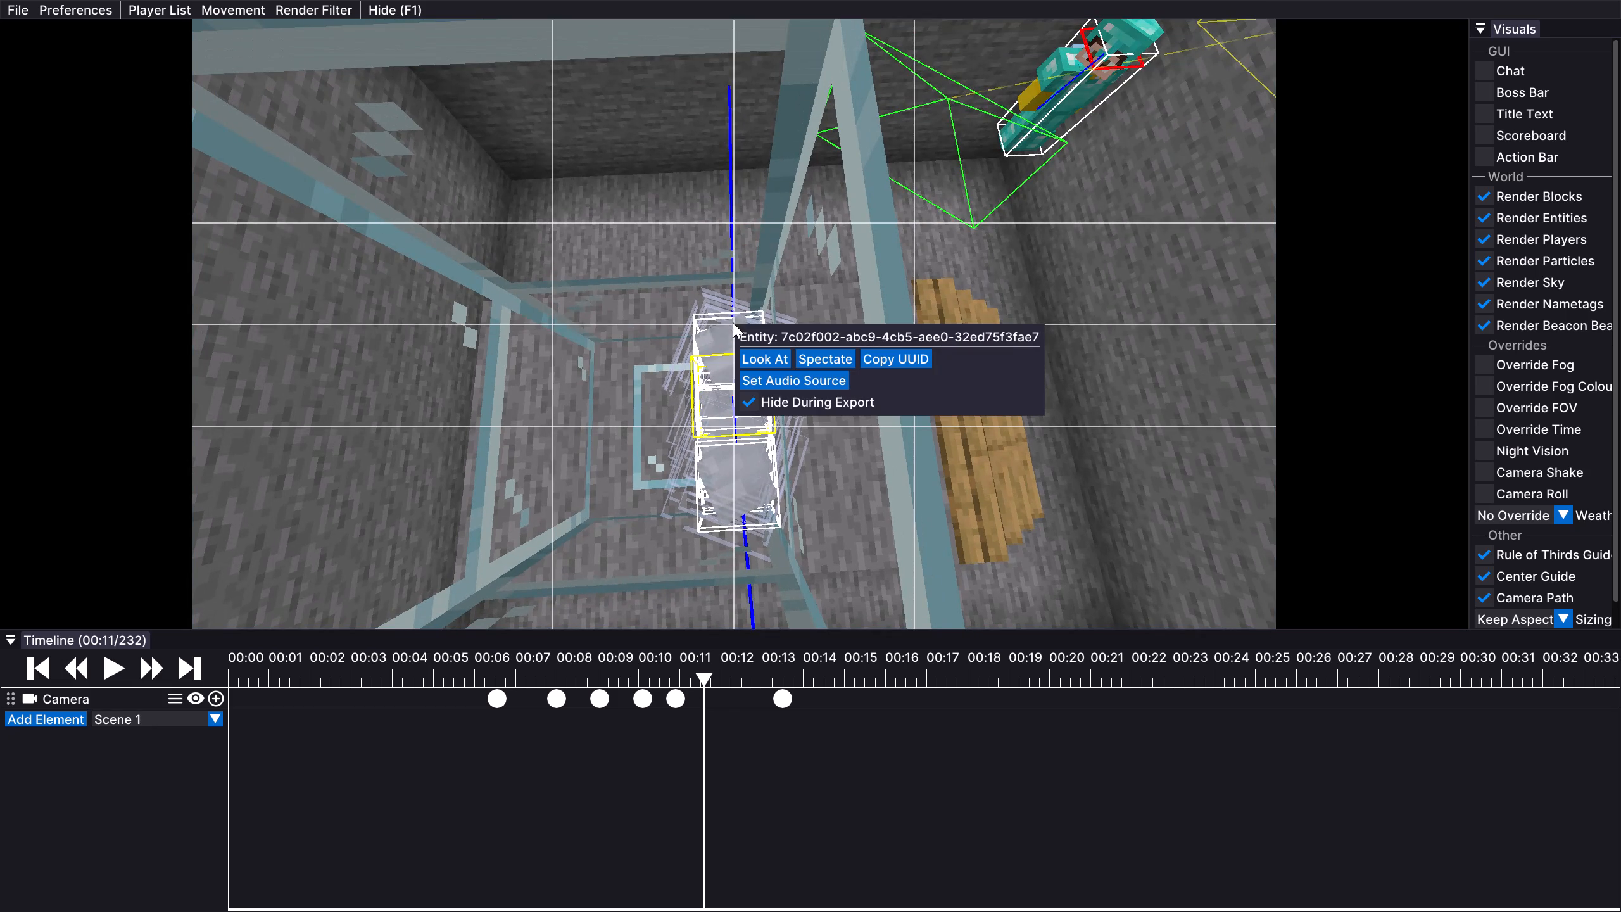
click(709, 271)
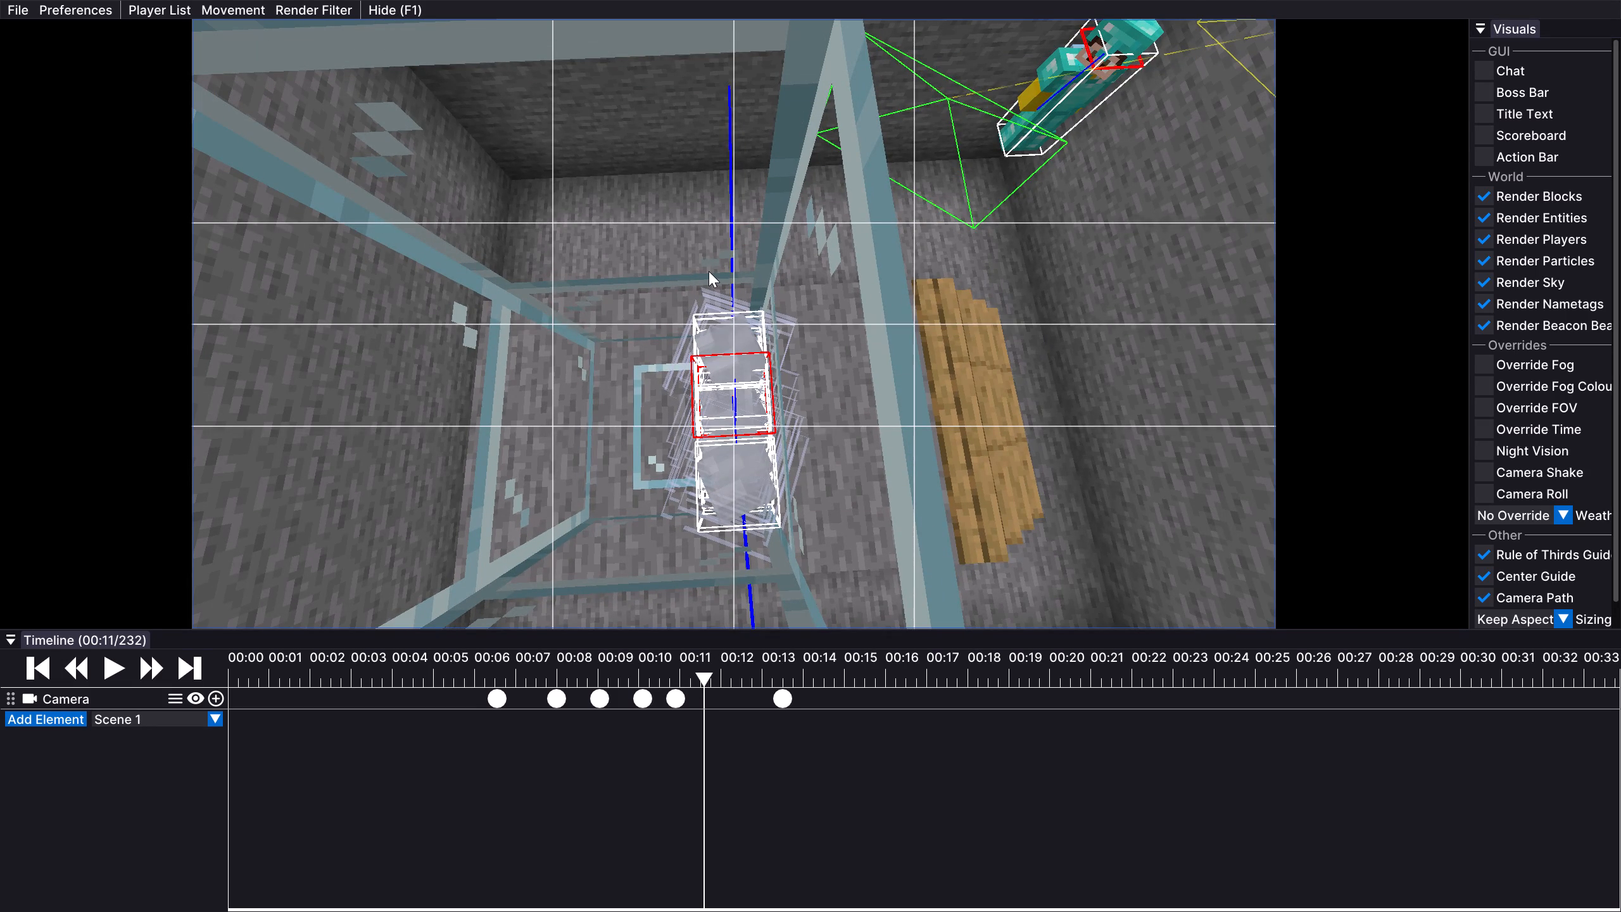
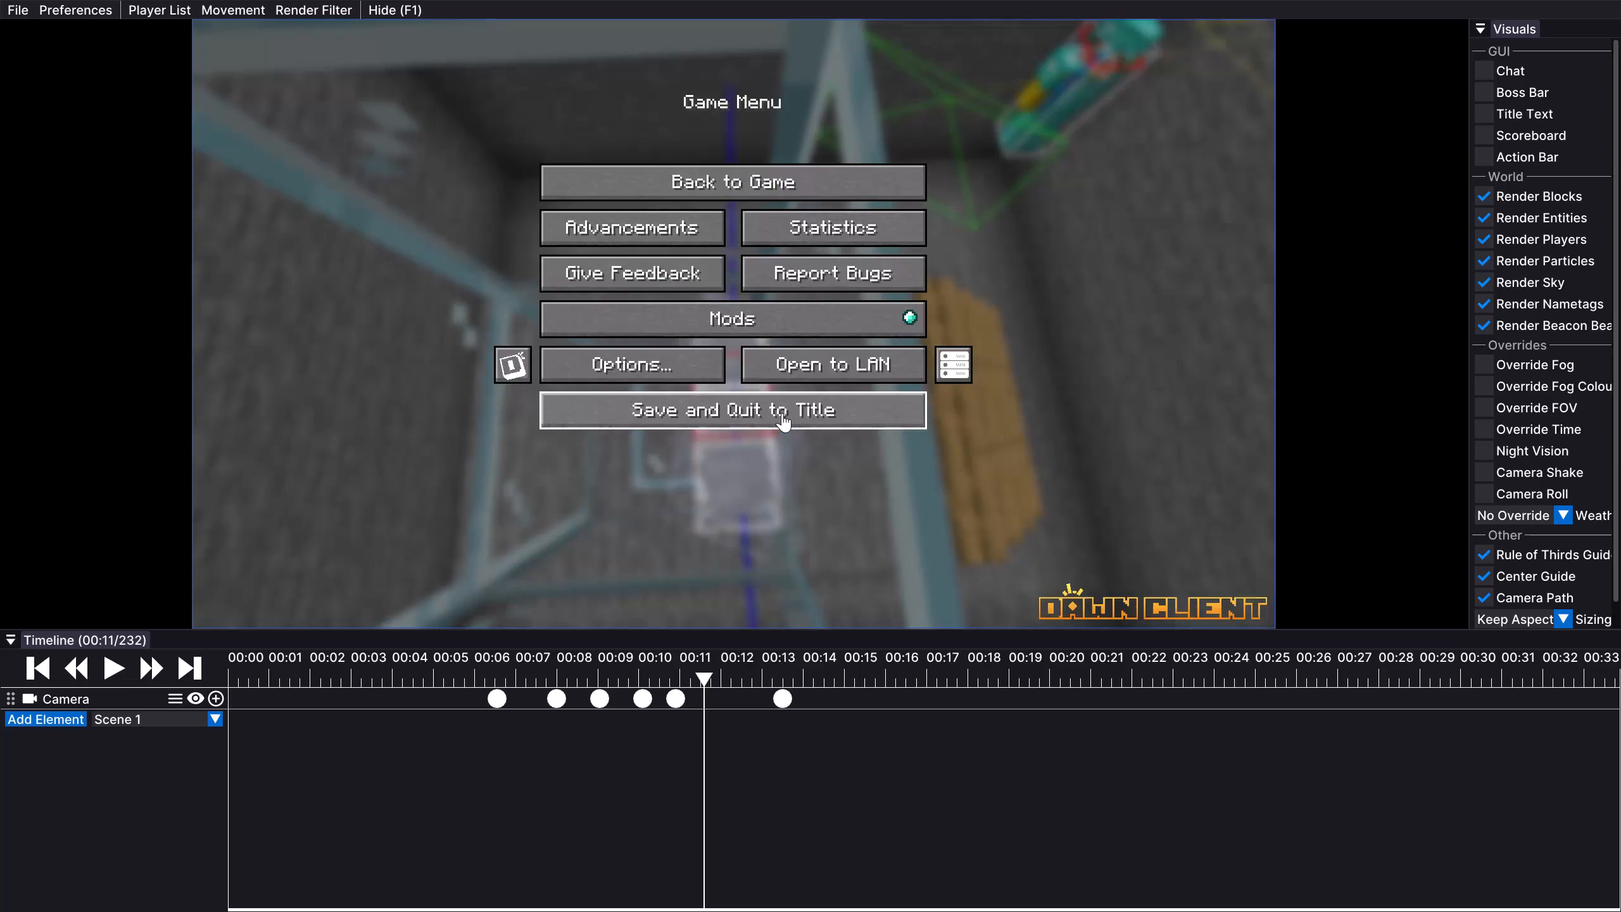
Leave the current replay and open the 33-second replay 2026-11-05T23:13:19 from the Flashback replay list.
click(782, 413)
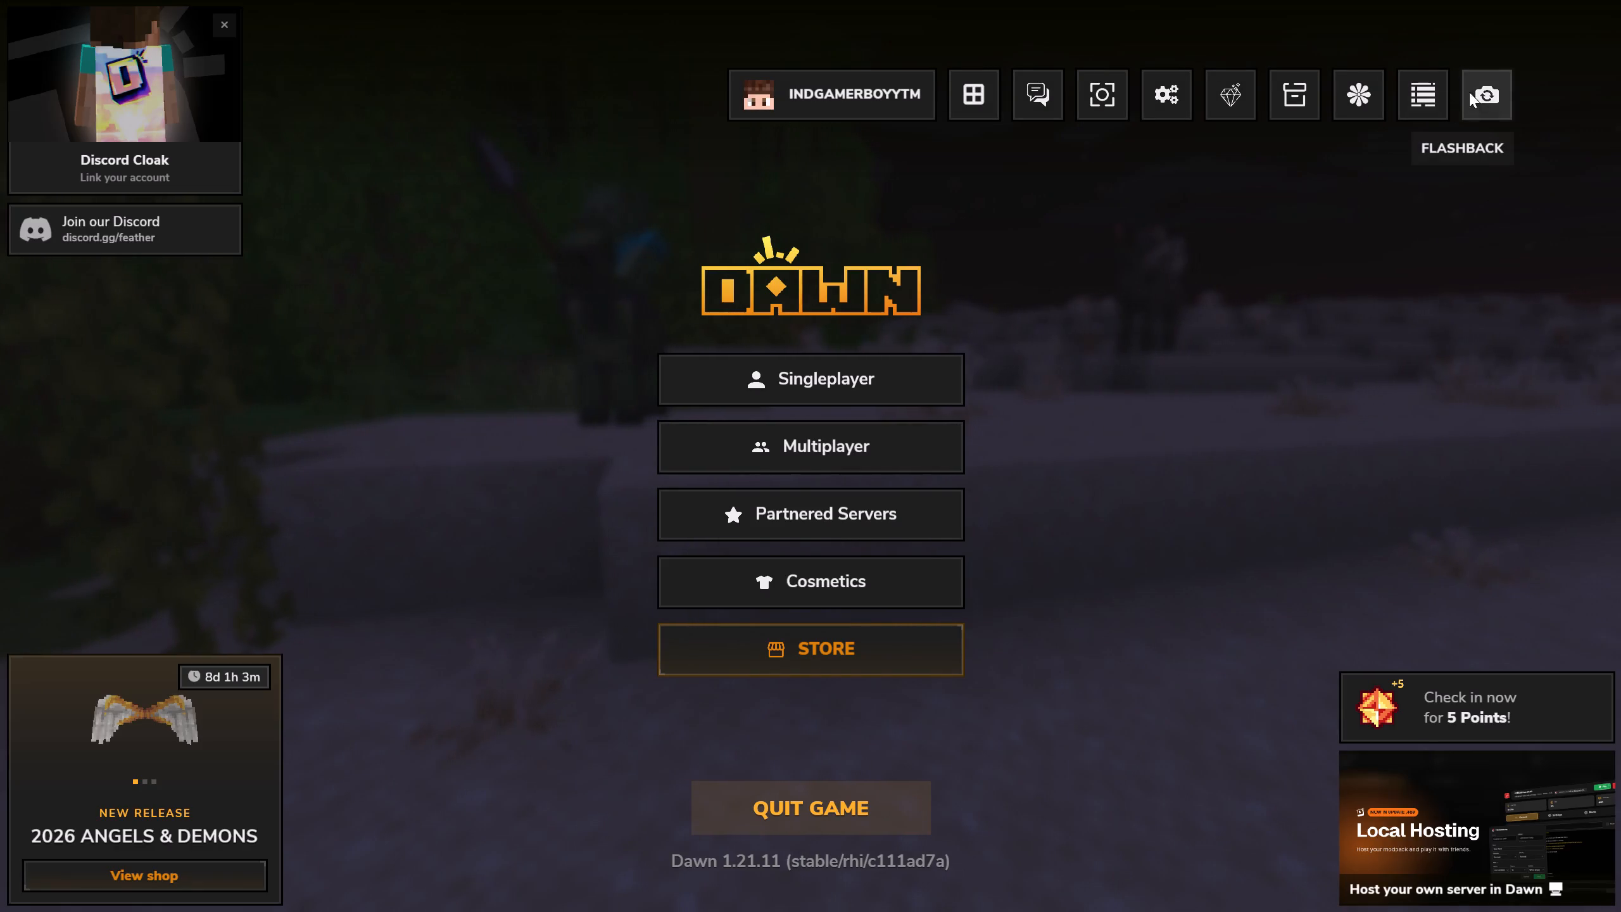
click(1497, 72)
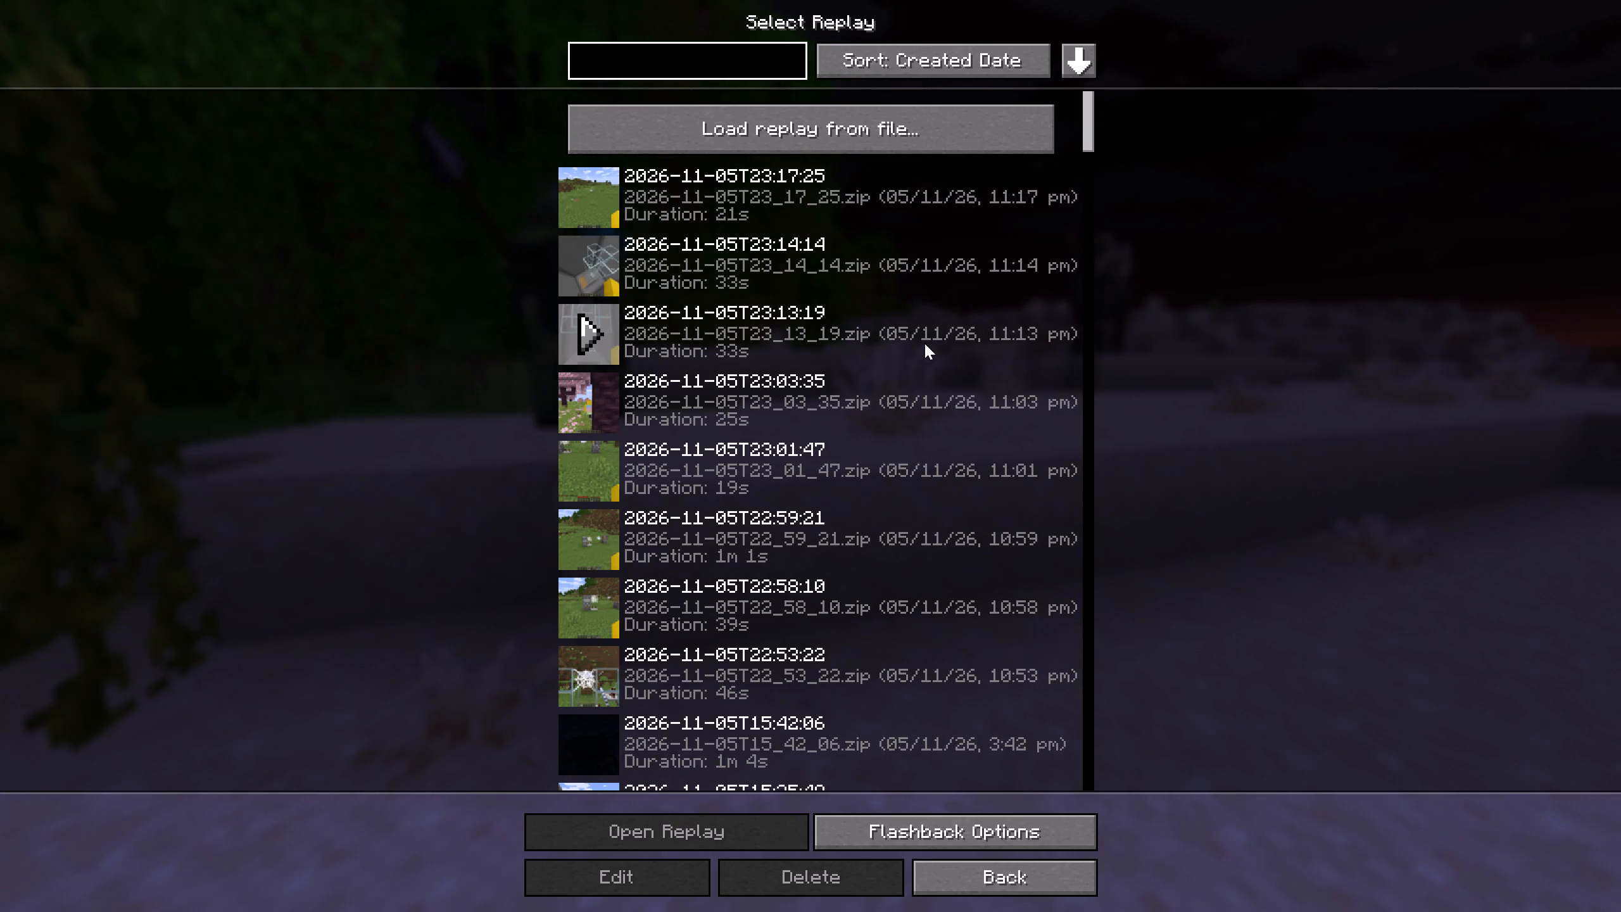
double_click(924, 343)
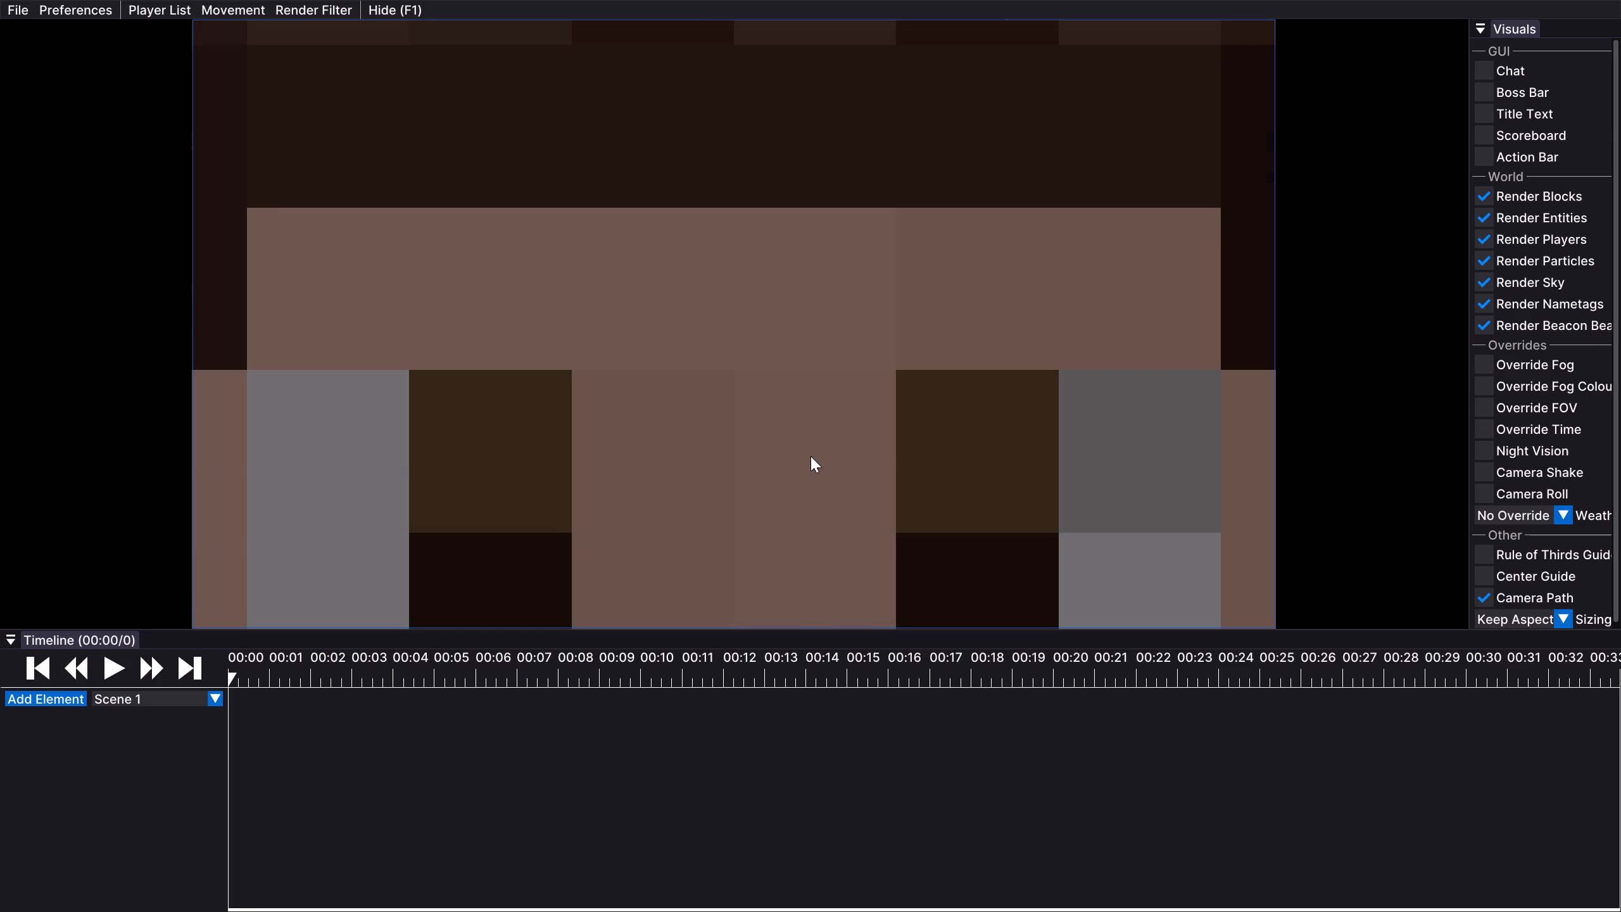
Add a Camera track to the timeline of Scene 1.
click(65, 701)
click(77, 711)
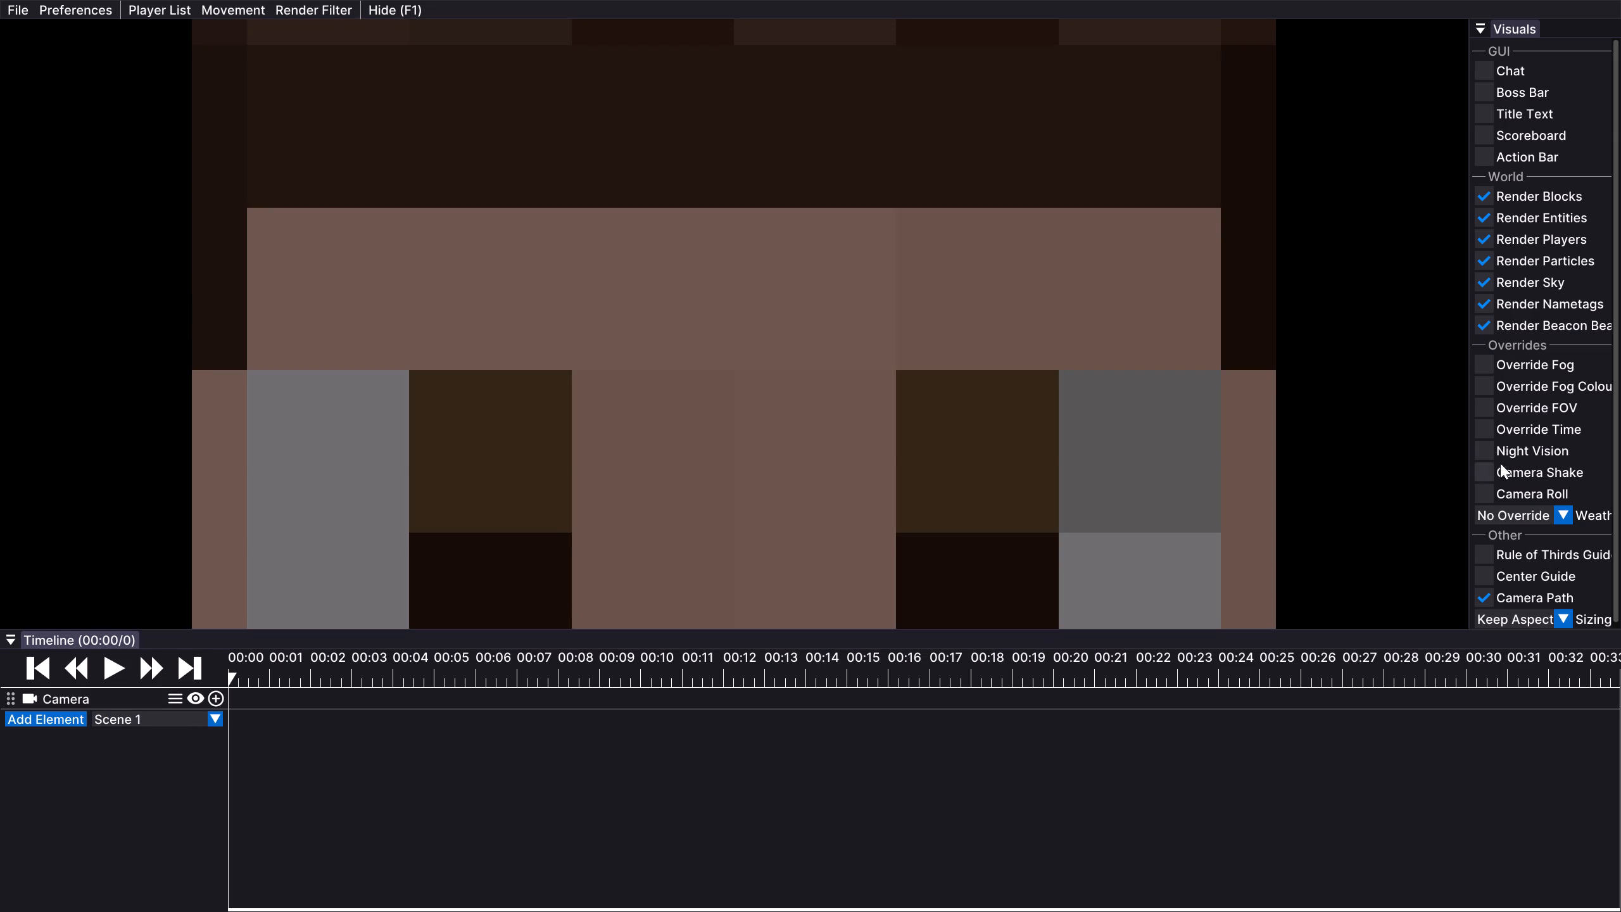
Turn on the Rule of Thirds Guide and the Center Guide.
click(1500, 550)
click(1482, 585)
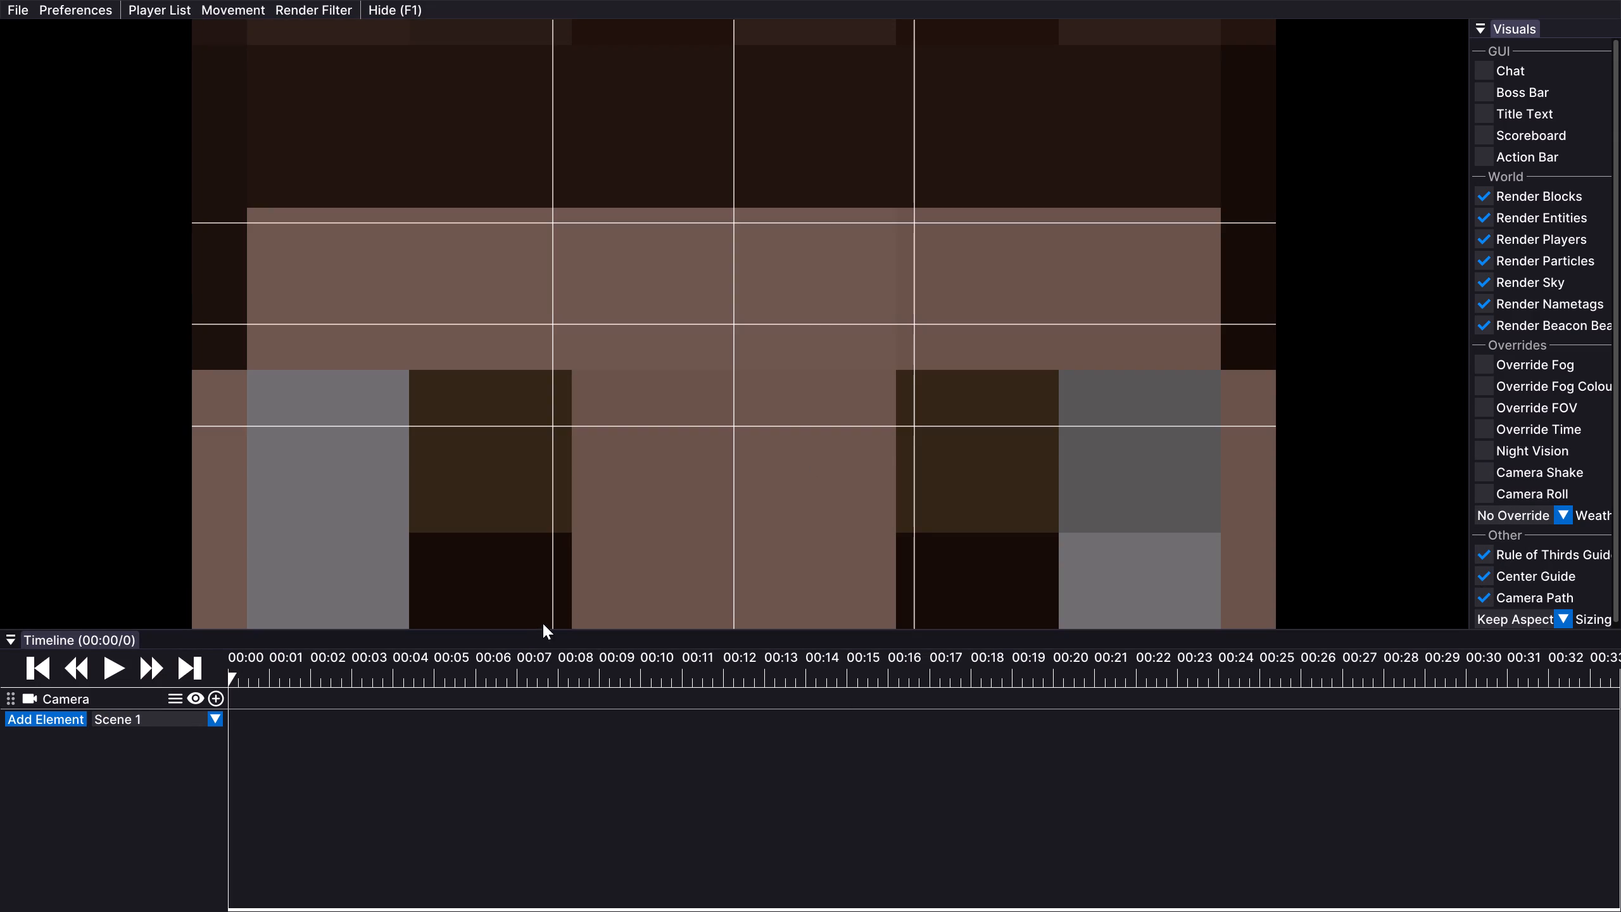
Move the camera away from the player's face and around the shaft to face the glass column with the wind charges.
key(Up)
key(Down)
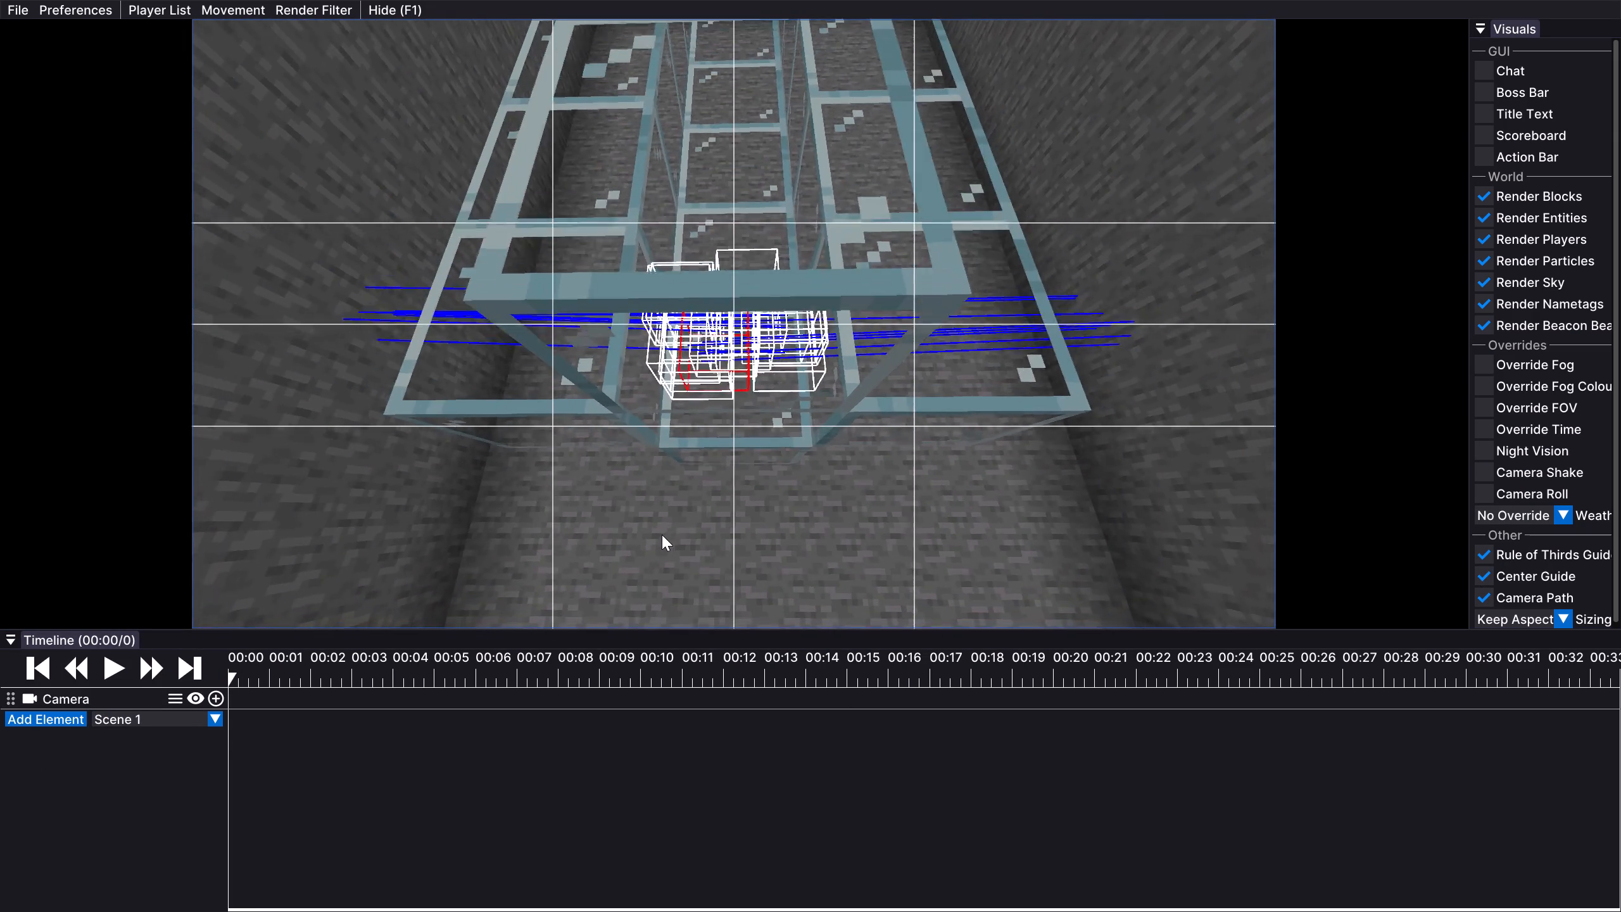
key(Right)
drag(909, 435, 810, 456)
key(Right)
drag(875, 324, 811, 456)
key(Right)
drag(922, 305, 803, 459)
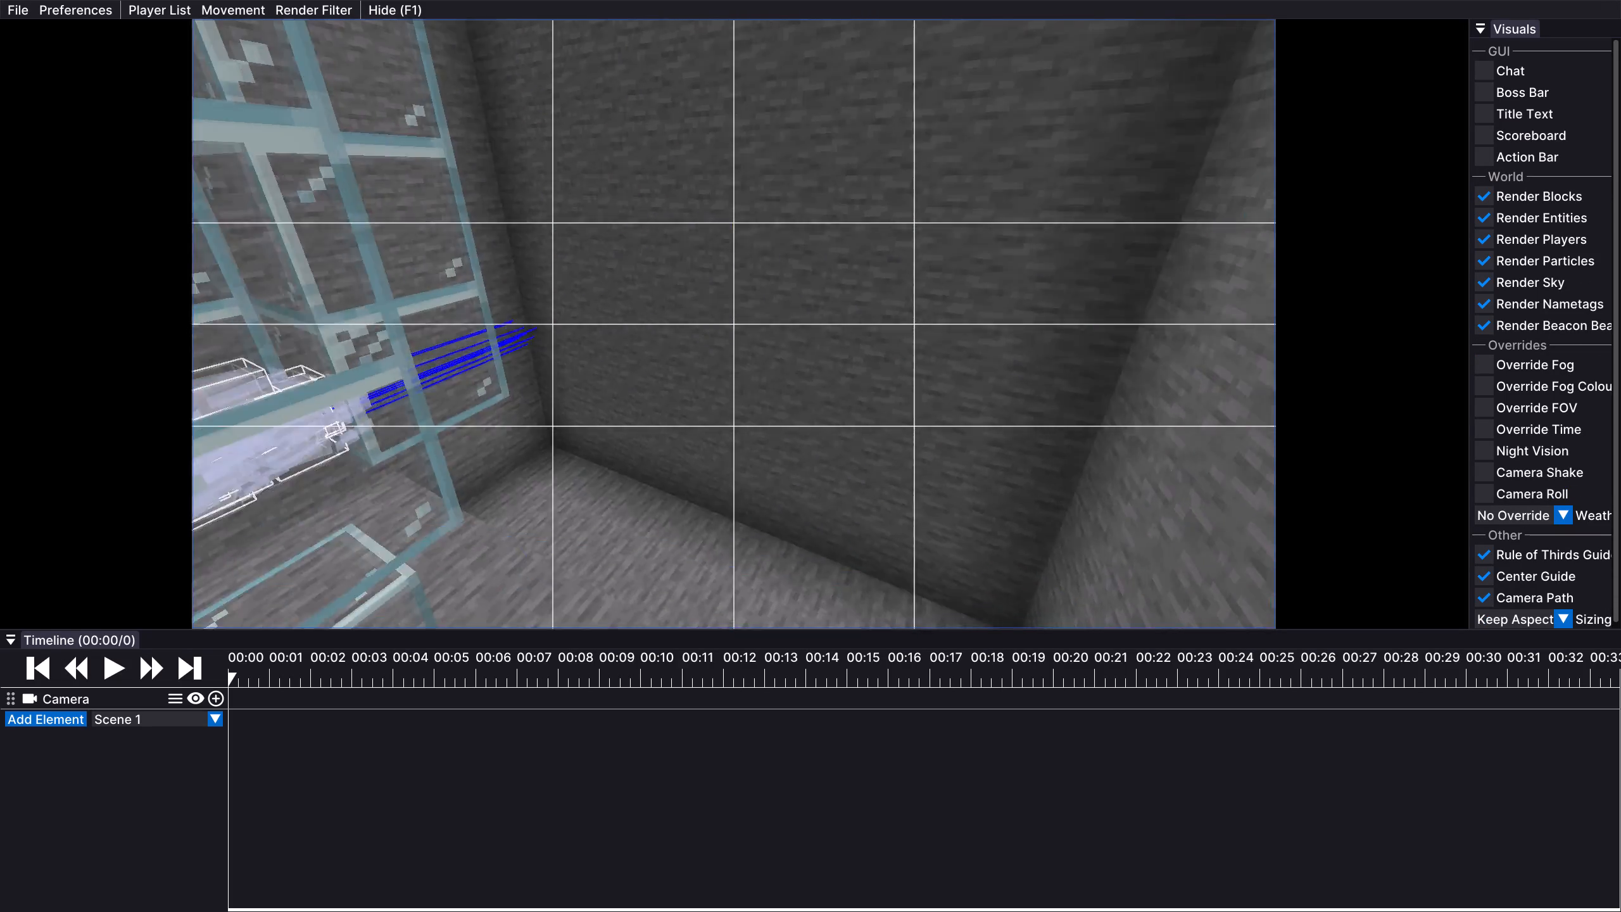
drag(803, 459, 810, 456)
key(Right)
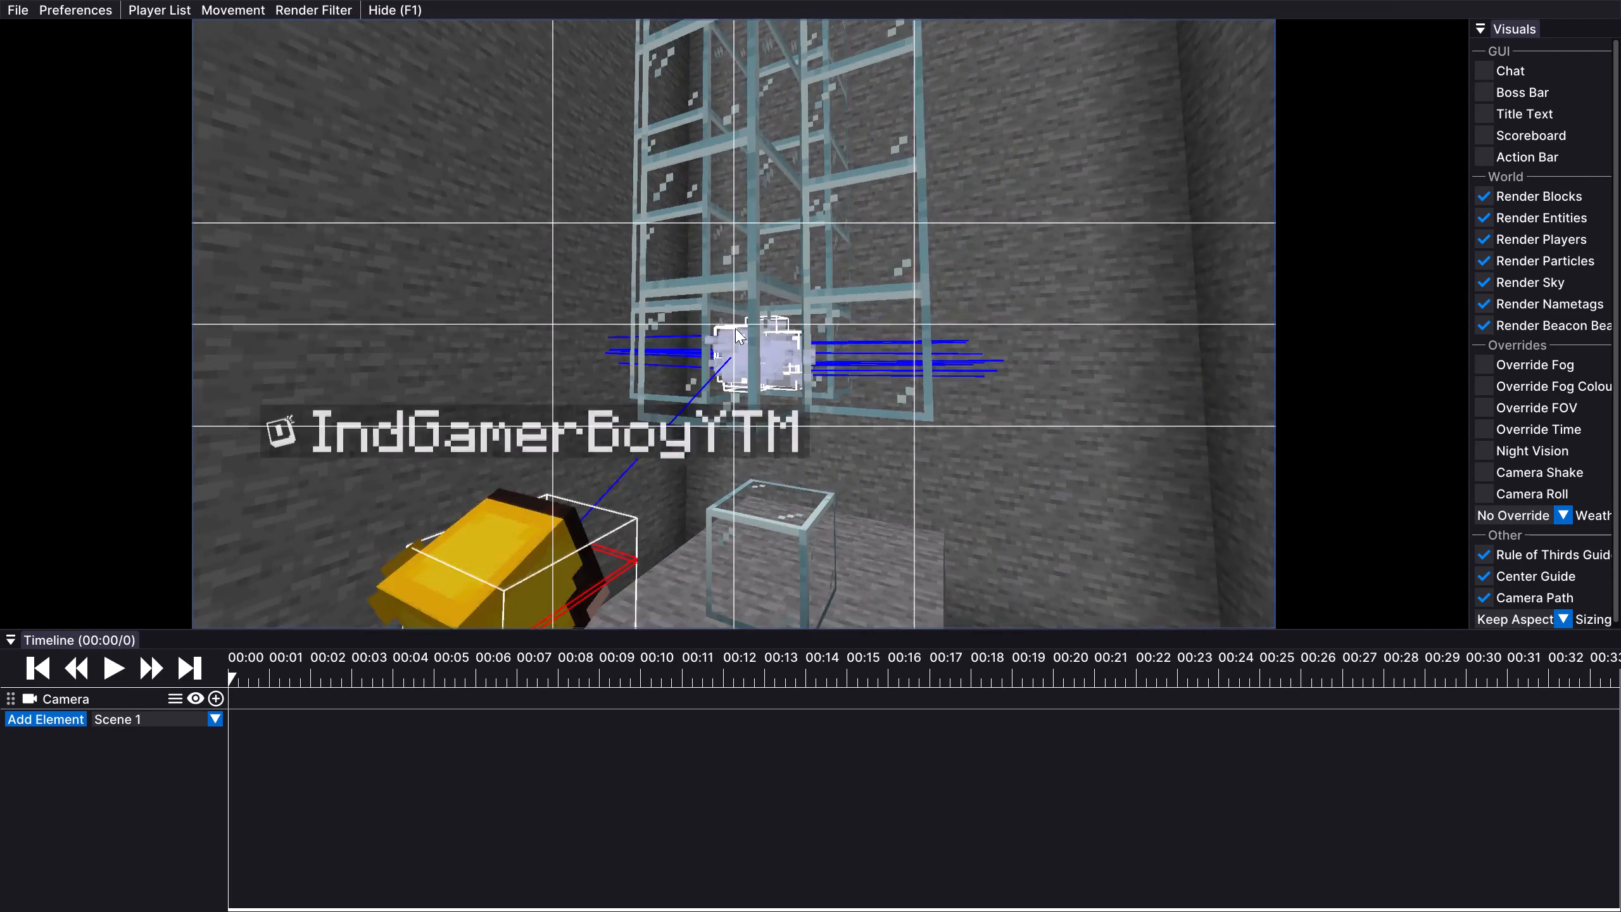
Hide the entity hitboxes.
key(F3)
key(b)
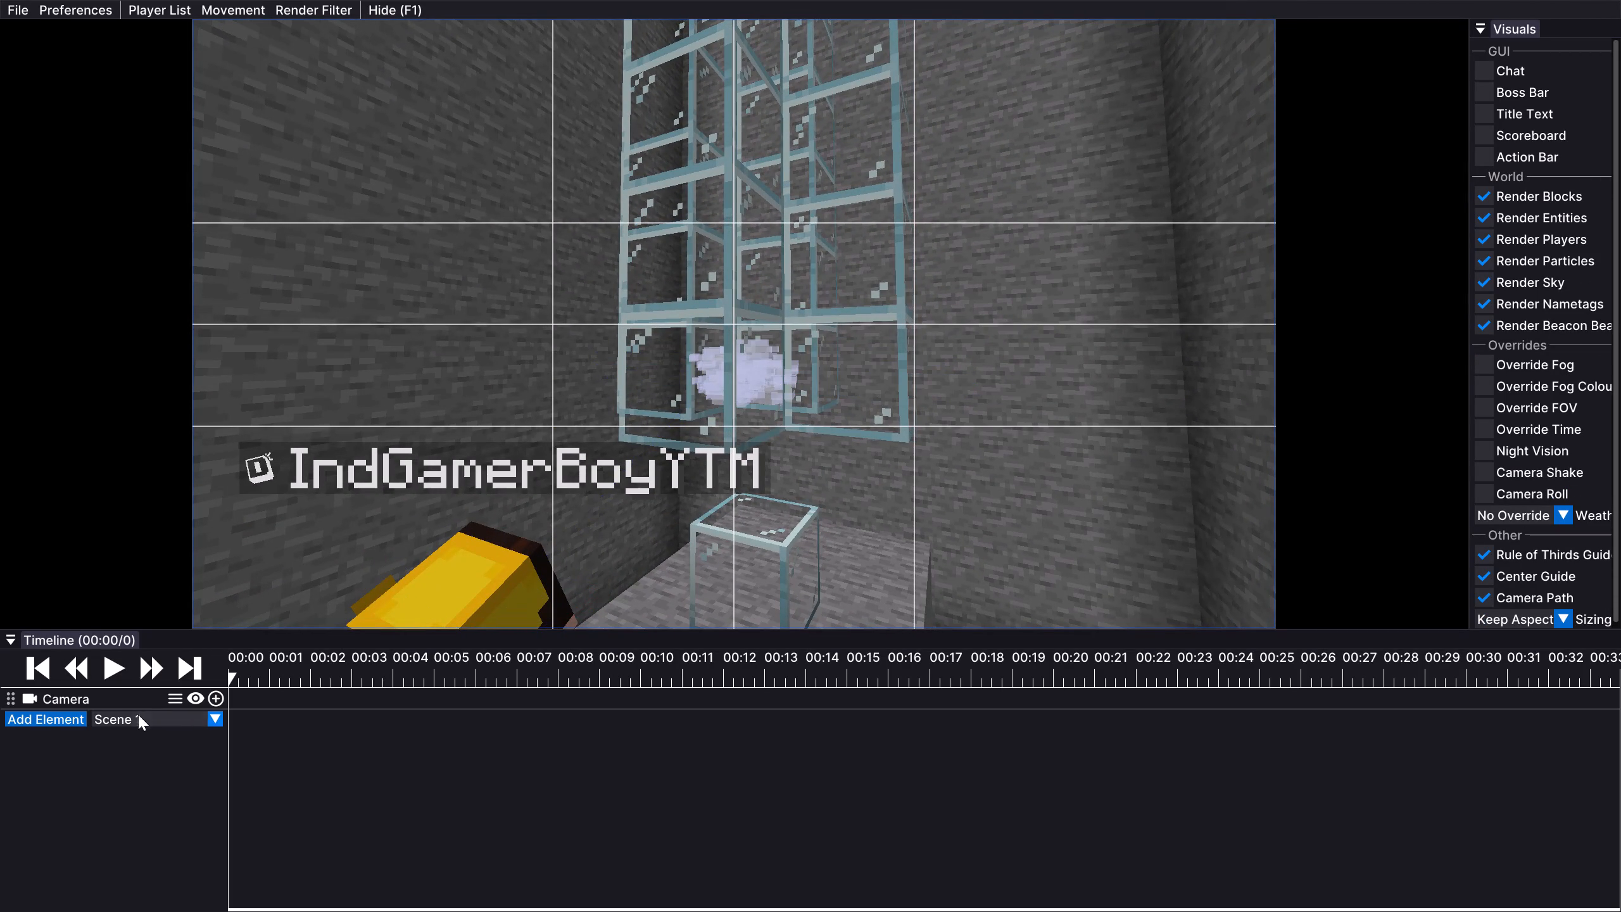
Add a camera keyframe at 00:15 framing the glass column, wind charges and lone glass block diagonally from above the stone ledge.
click(127, 664)
click(121, 671)
drag(282, 688, 285, 688)
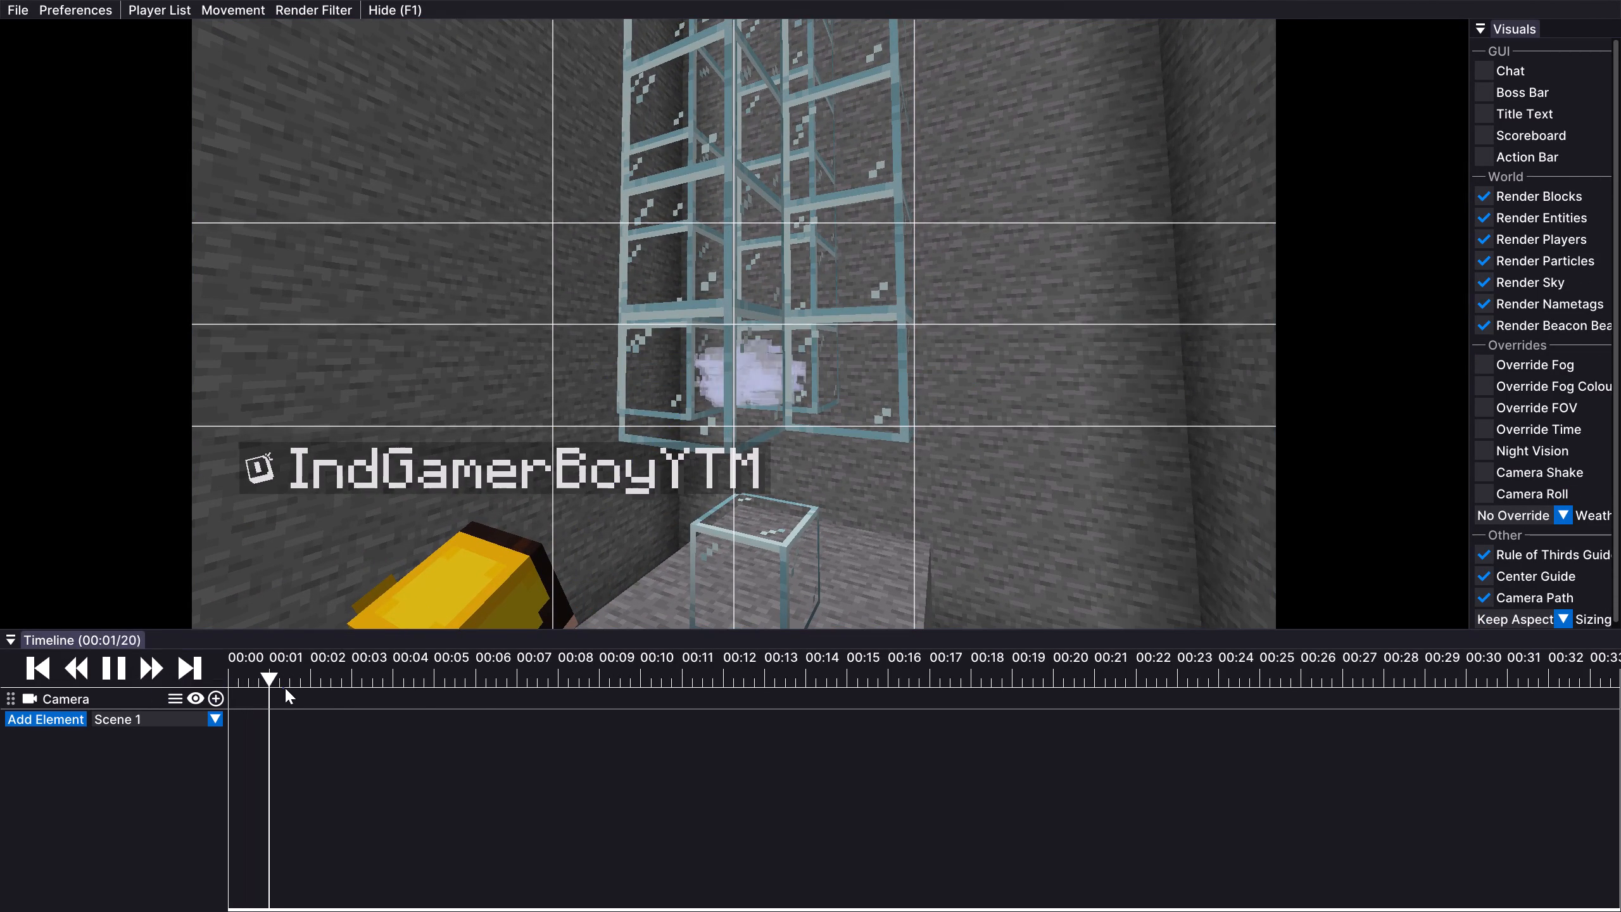
drag(285, 688, 445, 683)
drag(341, 674, 876, 631)
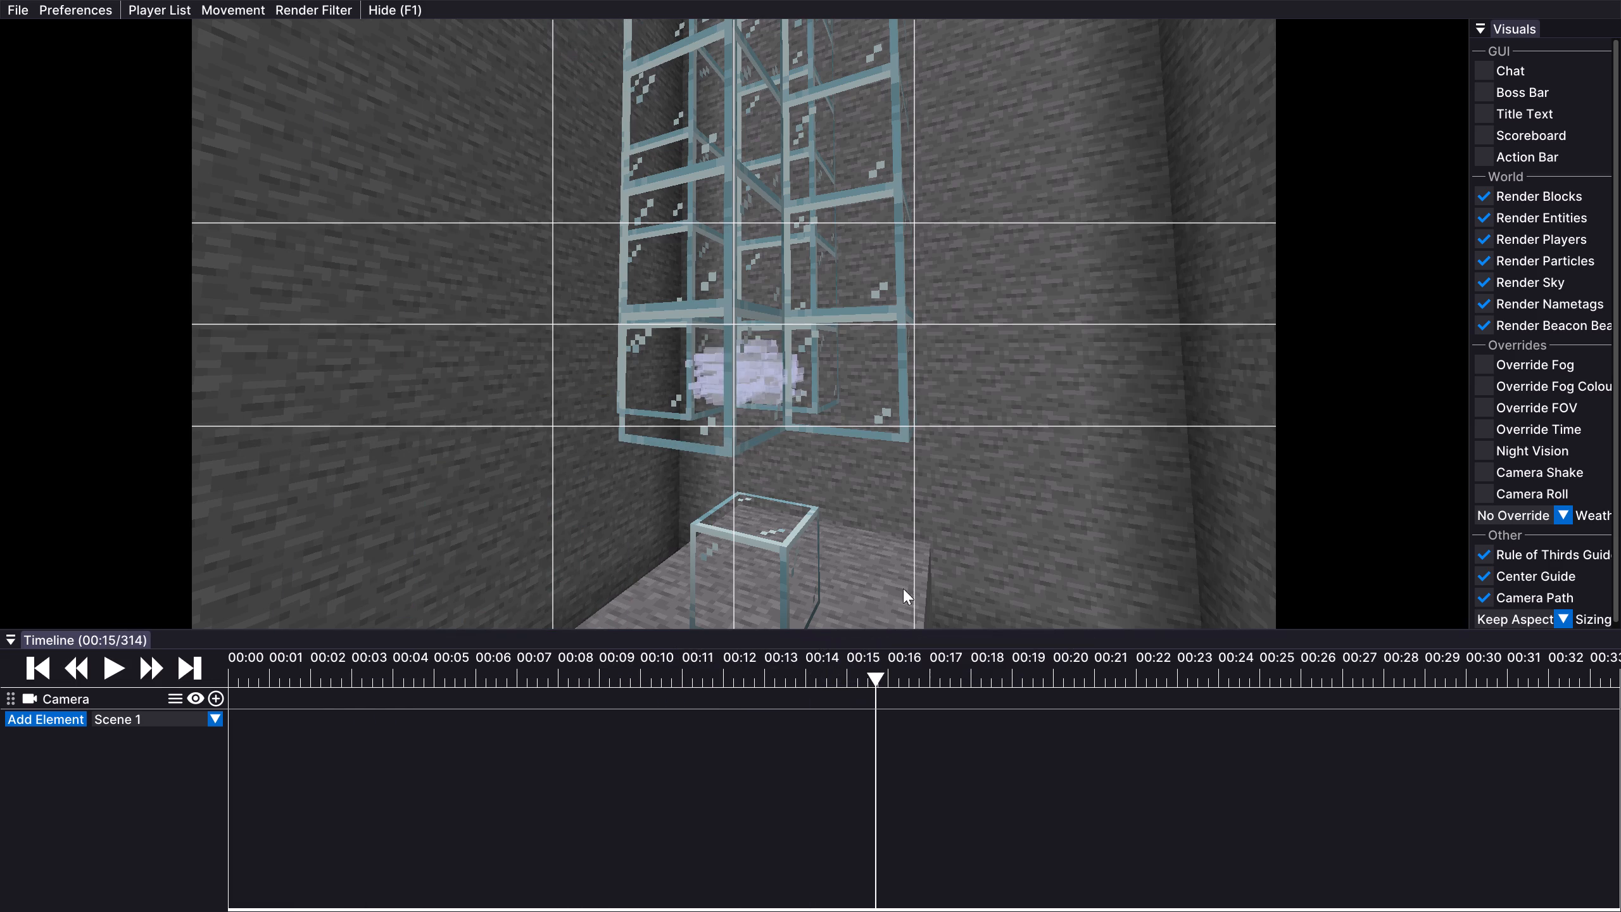
key(Left)
drag(945, 433, 810, 456)
key(Right)
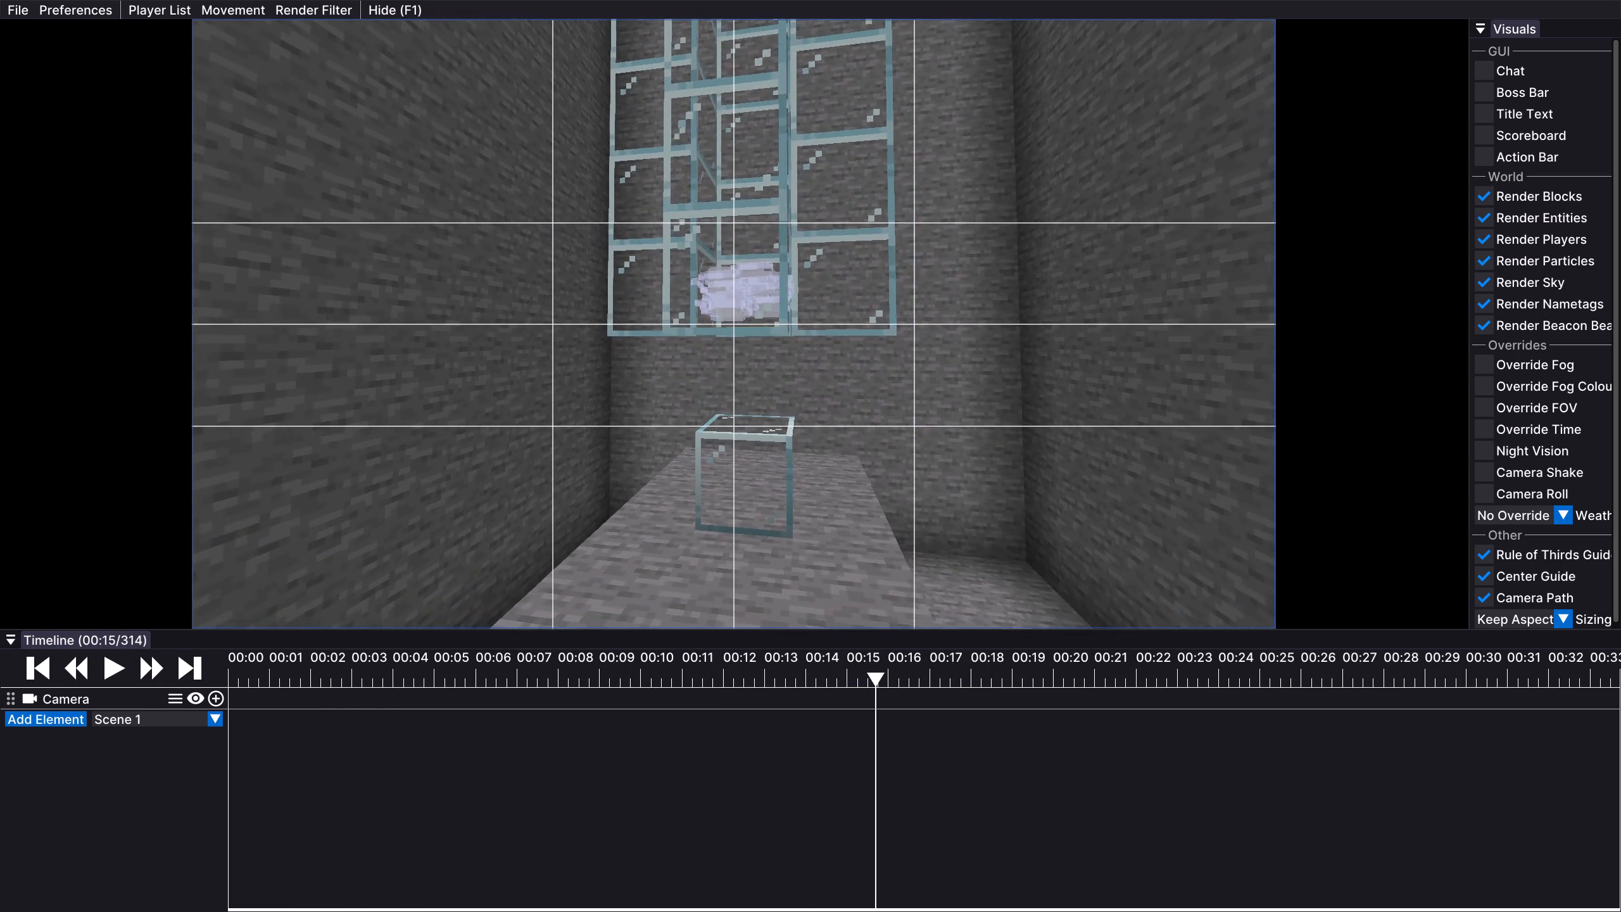
drag(810, 456, 811, 456)
key(Left)
key(Right)
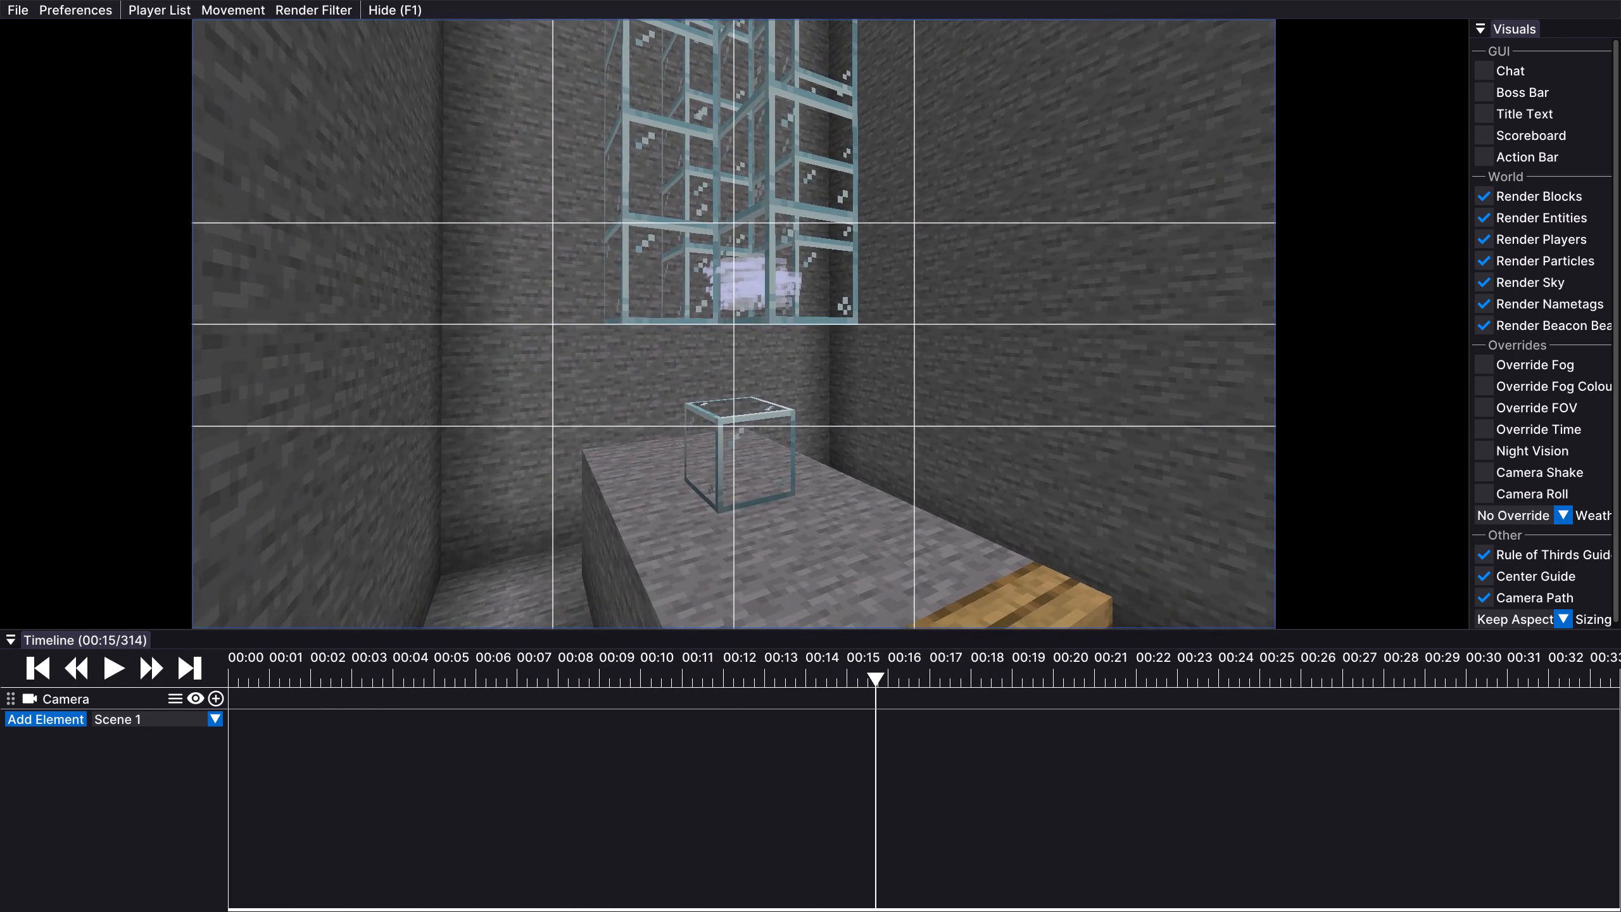
drag(811, 456, 810, 456)
click(227, 699)
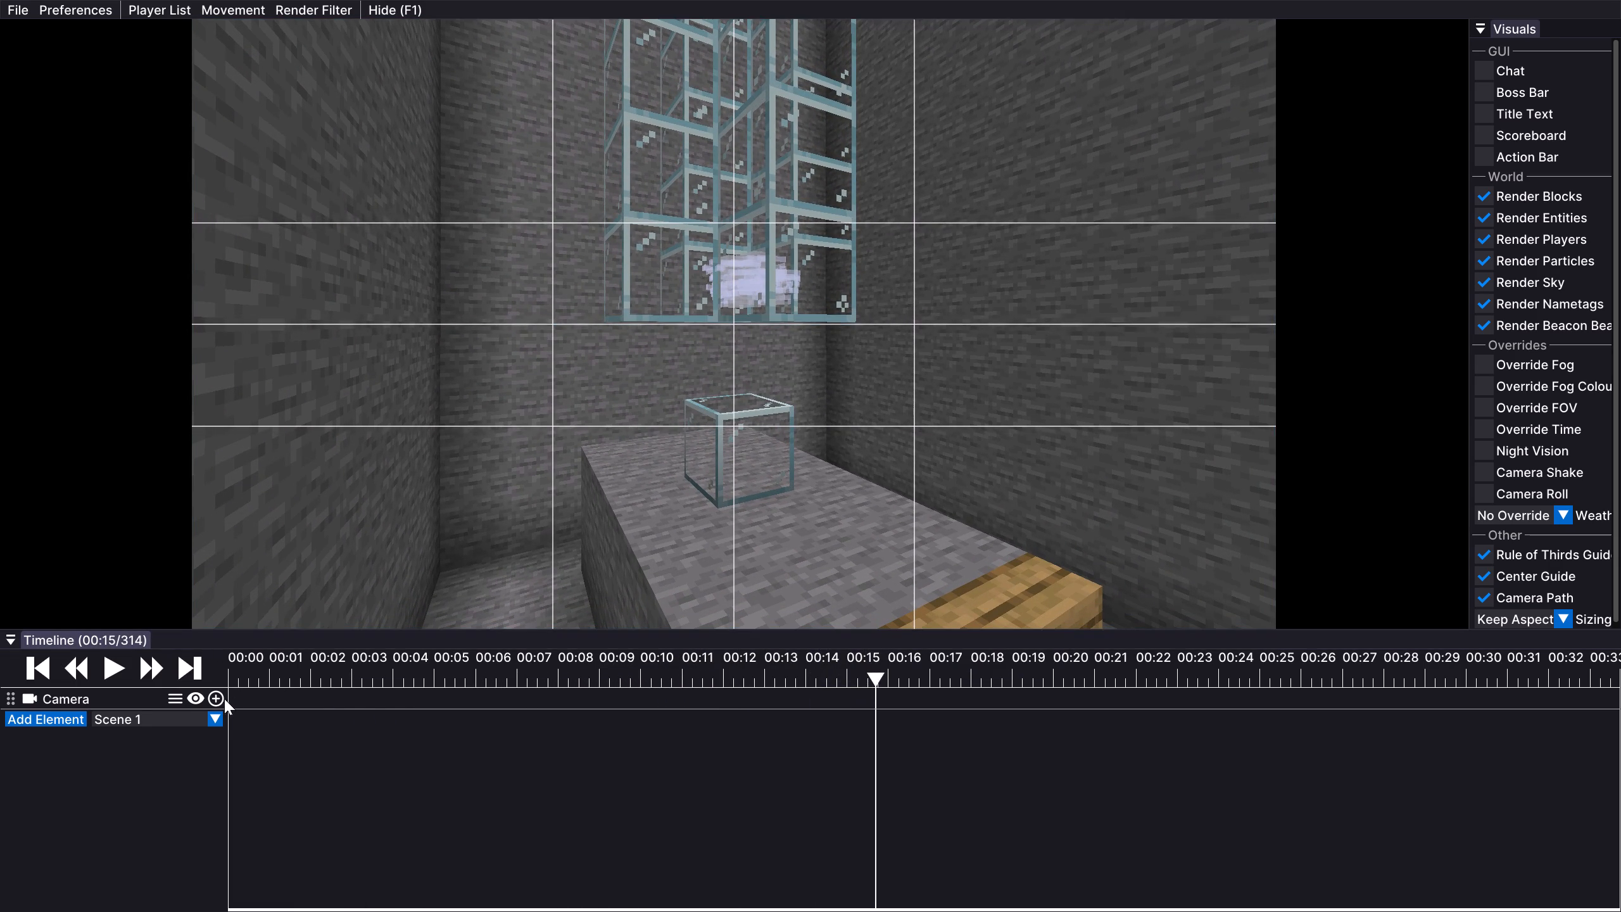
click(220, 699)
Play through the replay around 00:12 to 00:19 and add a camera keyframe with the same framing at 00:18.
click(117, 663)
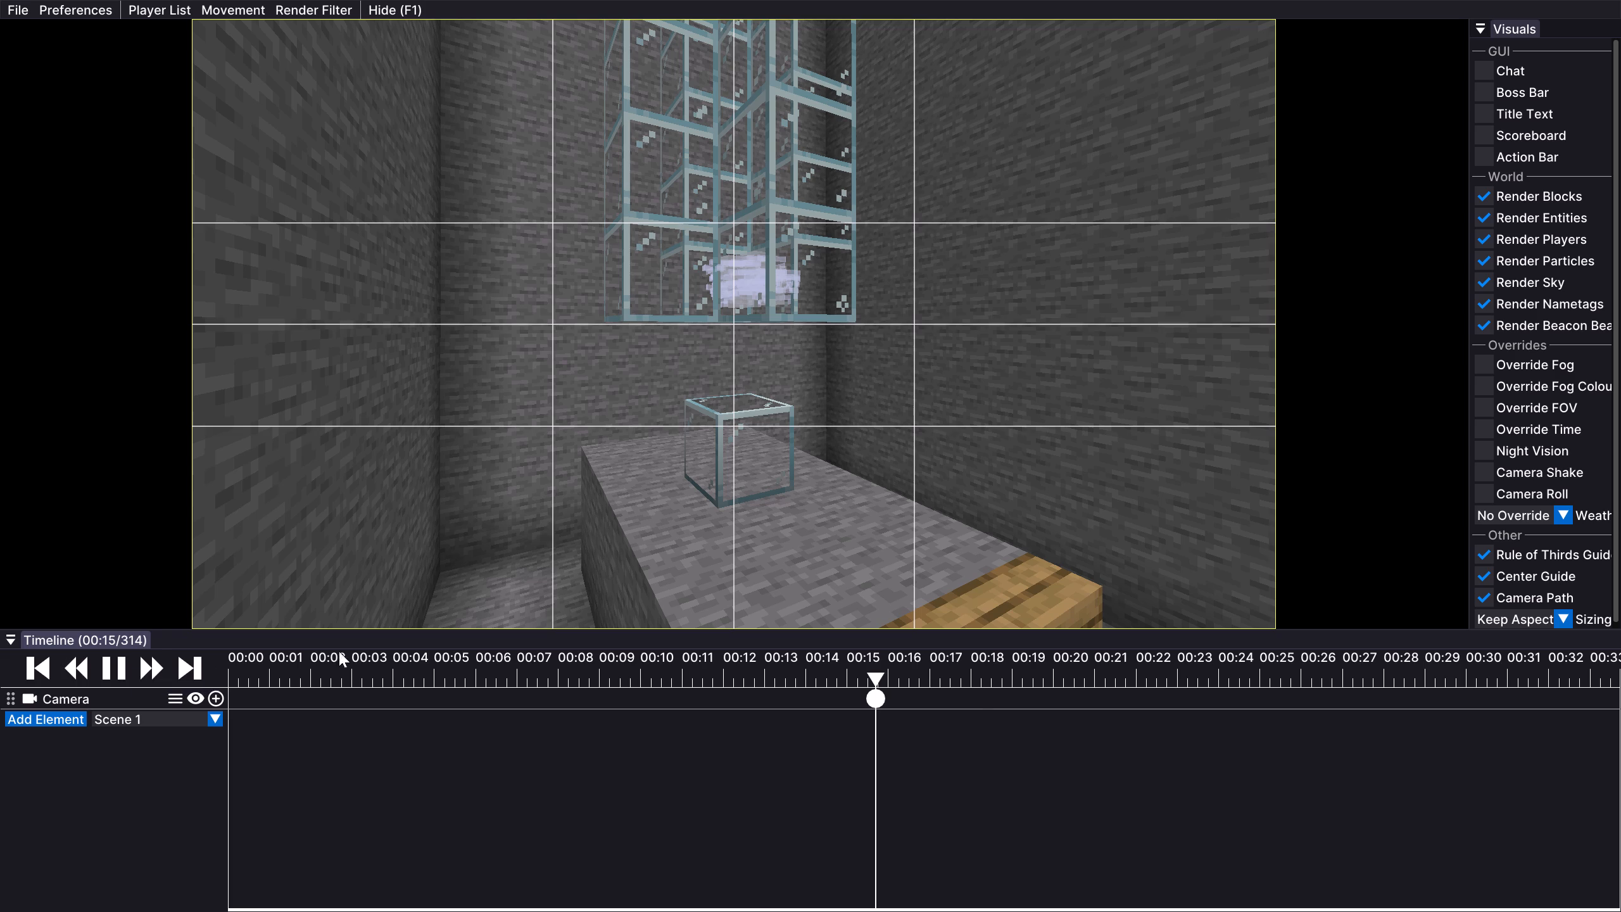
click(760, 660)
drag(134, 678, 117, 674)
click(116, 671)
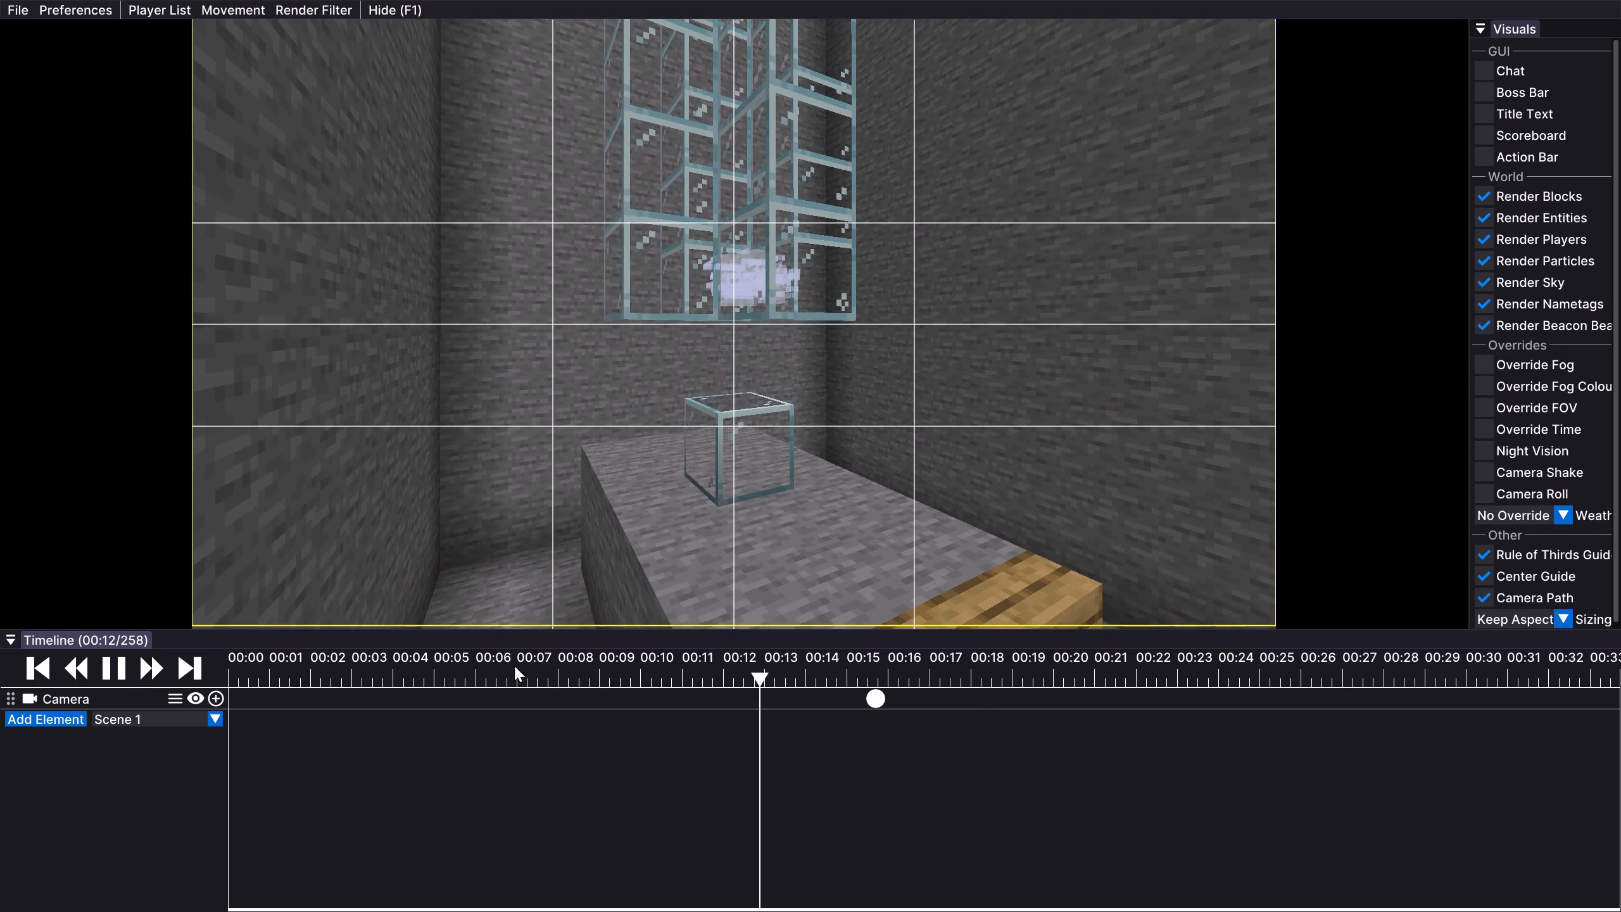
click(839, 666)
click(118, 676)
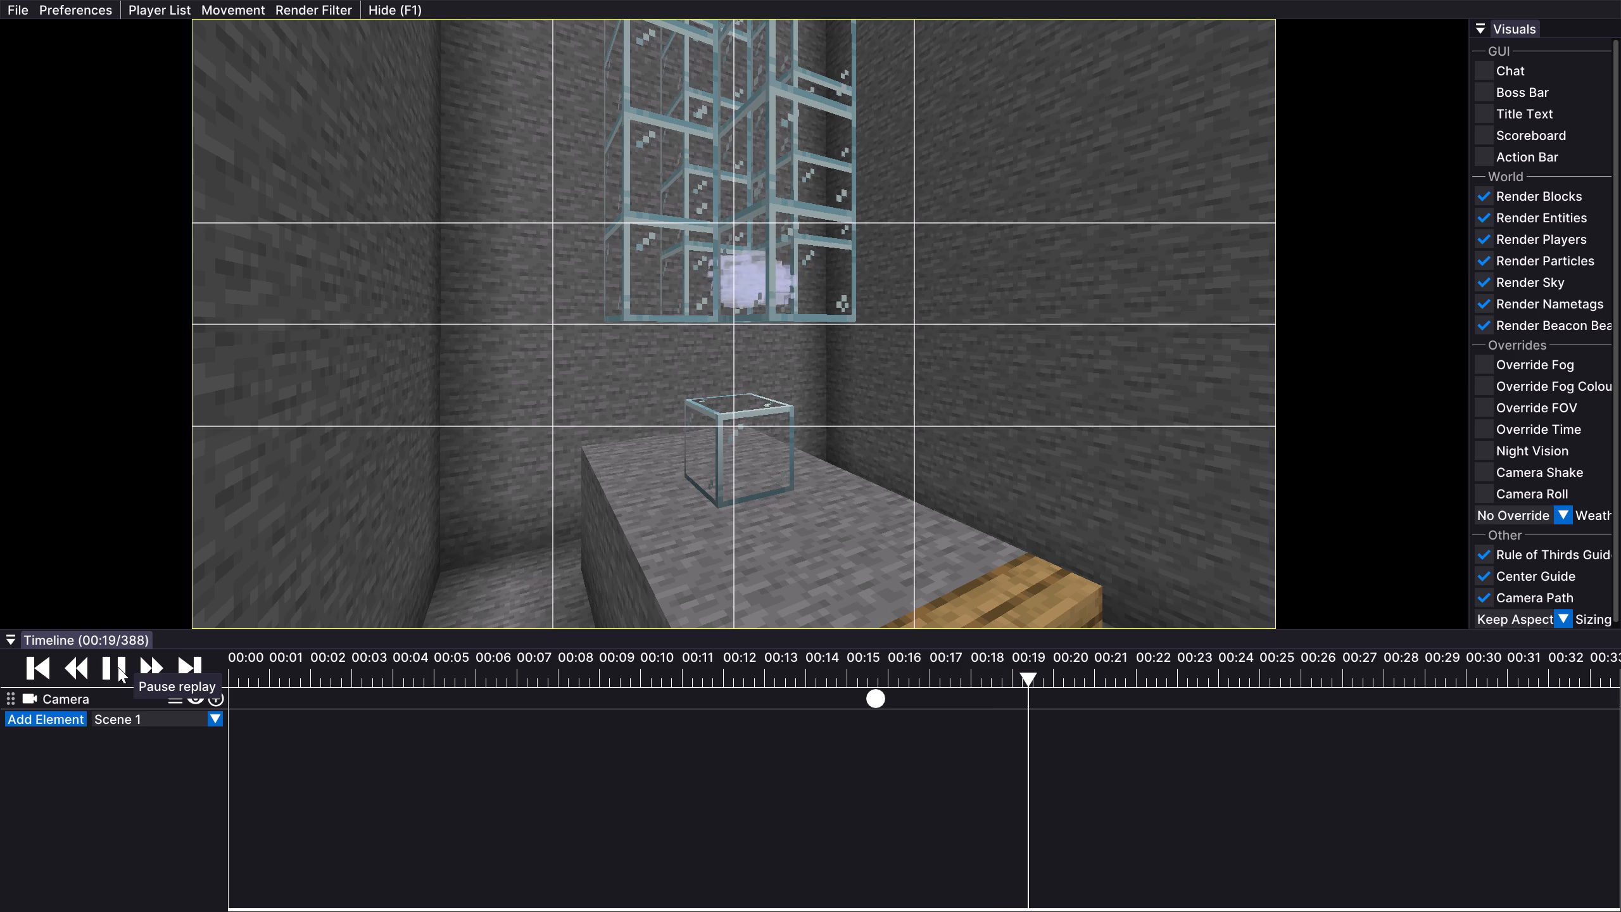
click(118, 667)
click(977, 662)
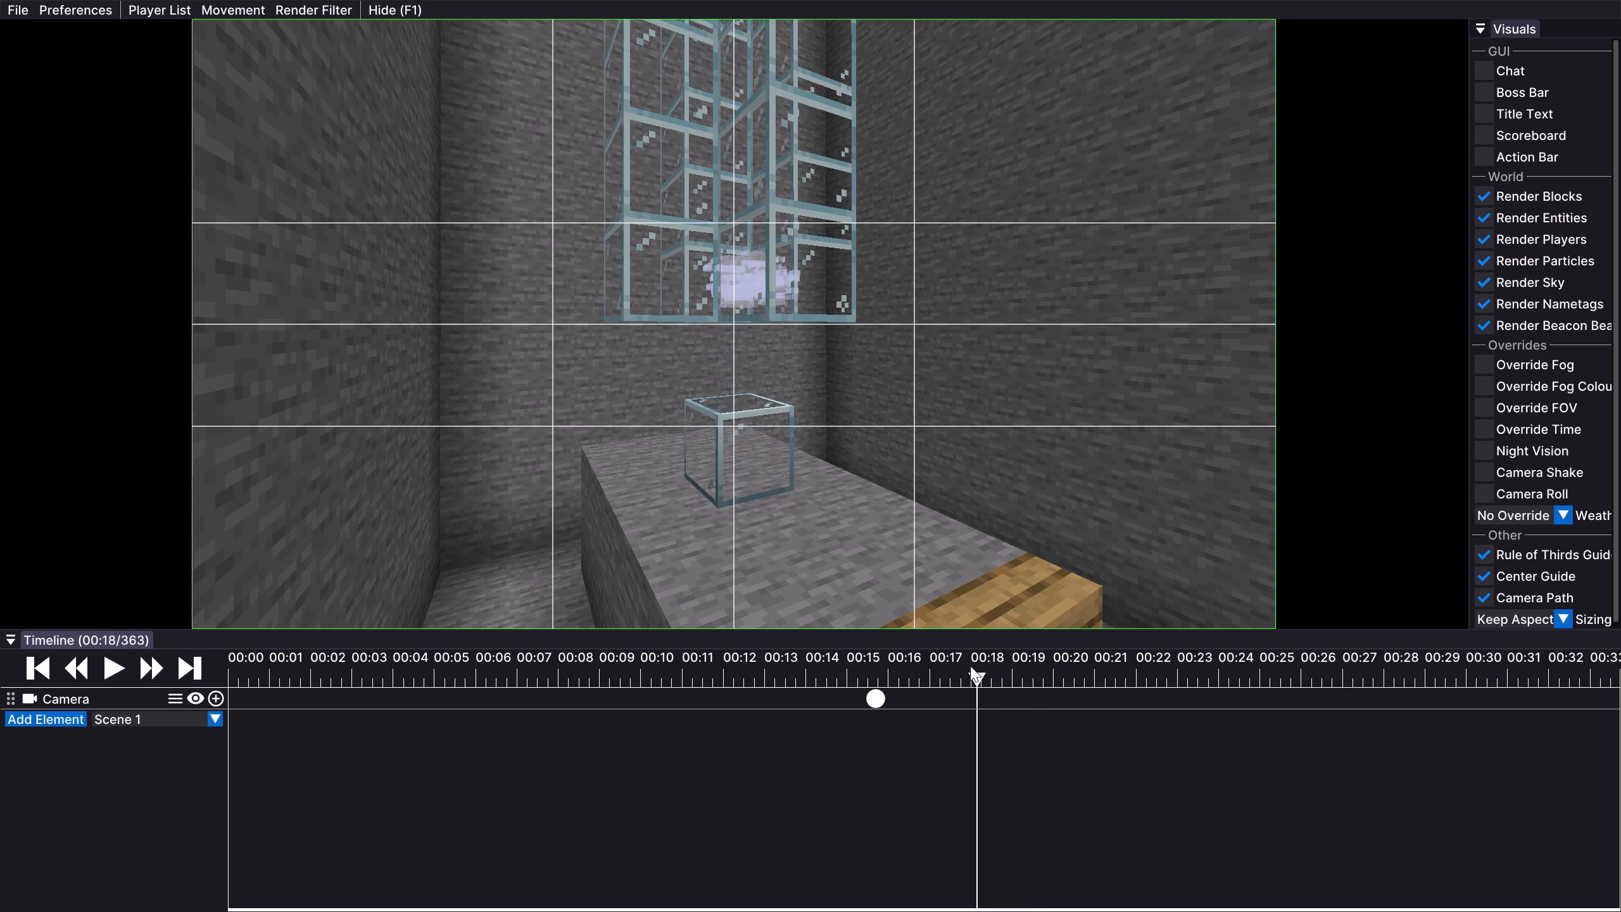
click(215, 703)
Play on to 00:19, when the player drops into the column, and bring the camera in close below the player.
click(119, 660)
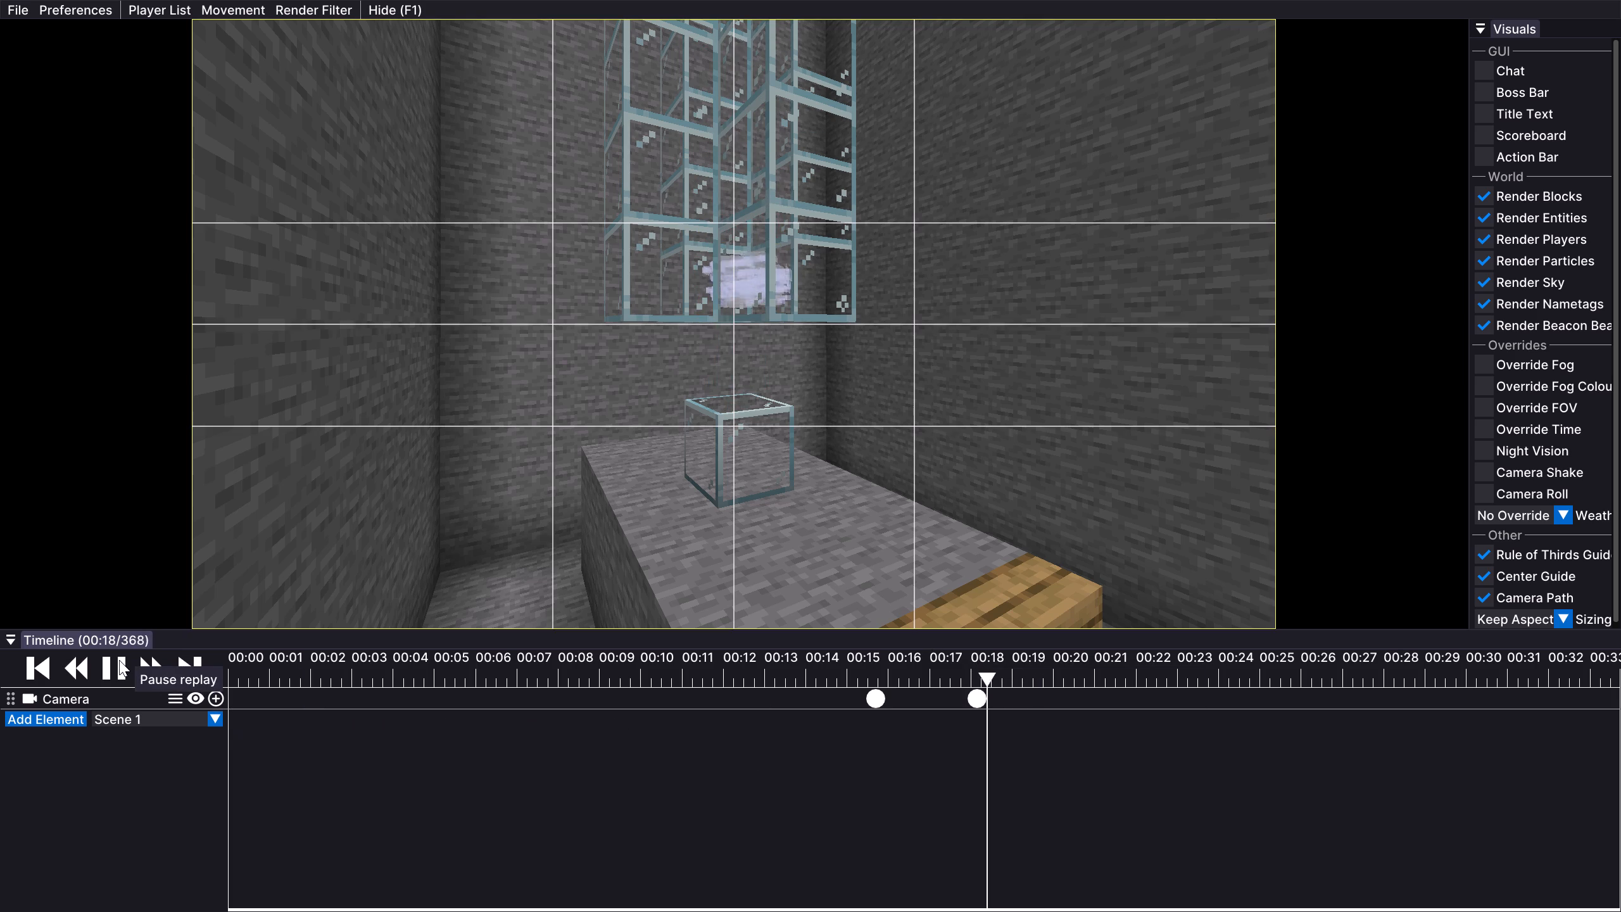
click(119, 660)
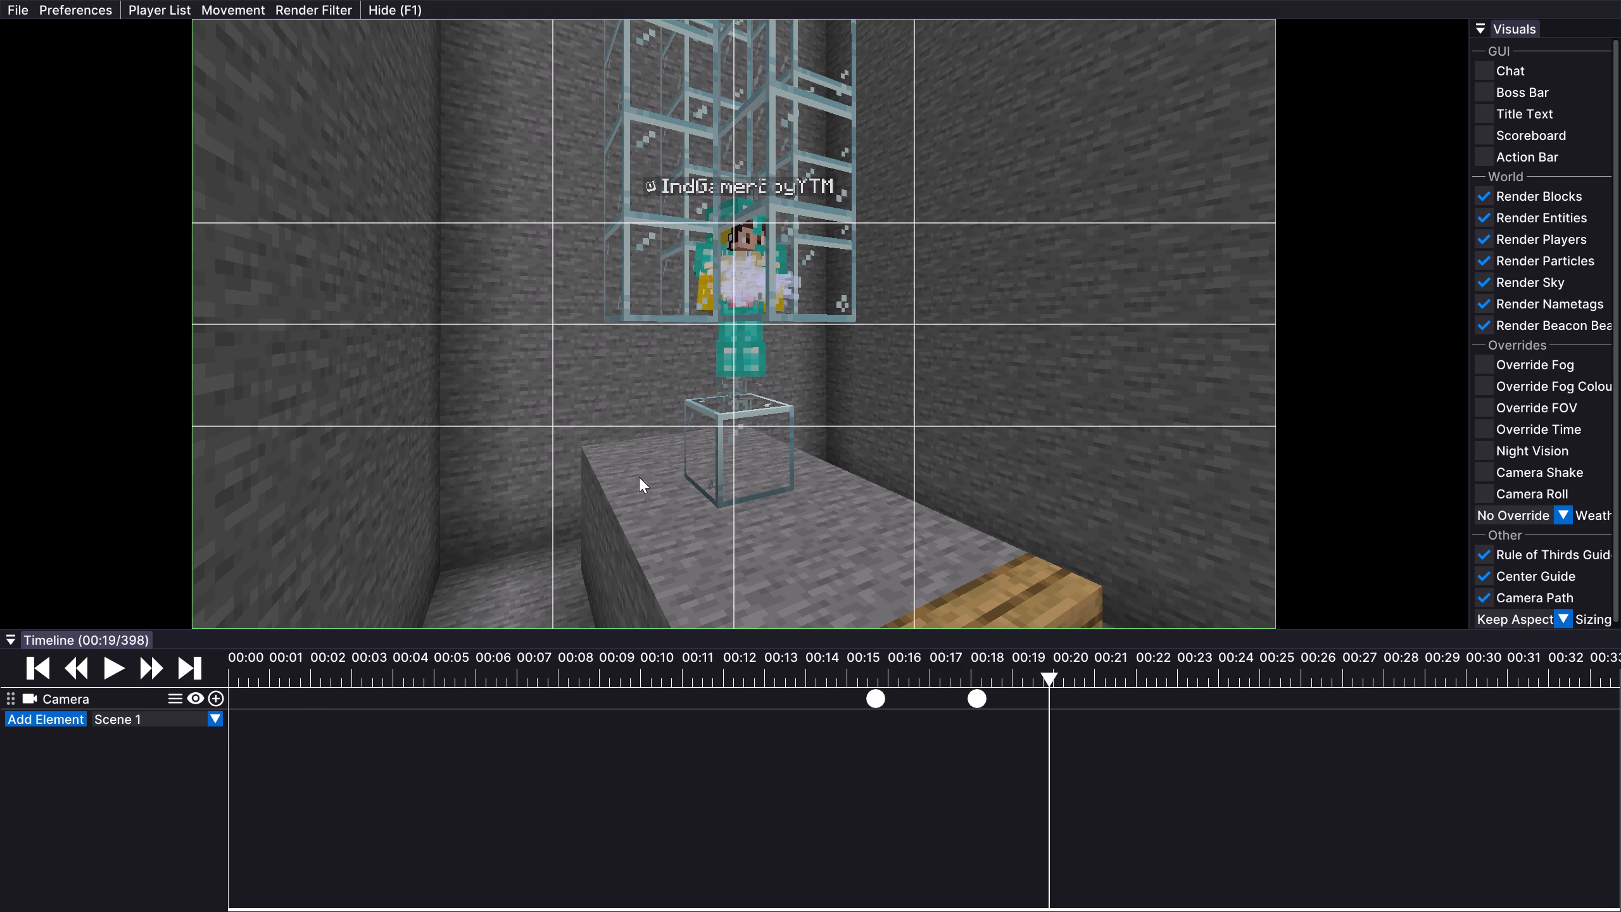
drag(695, 464, 810, 456)
key(Up)
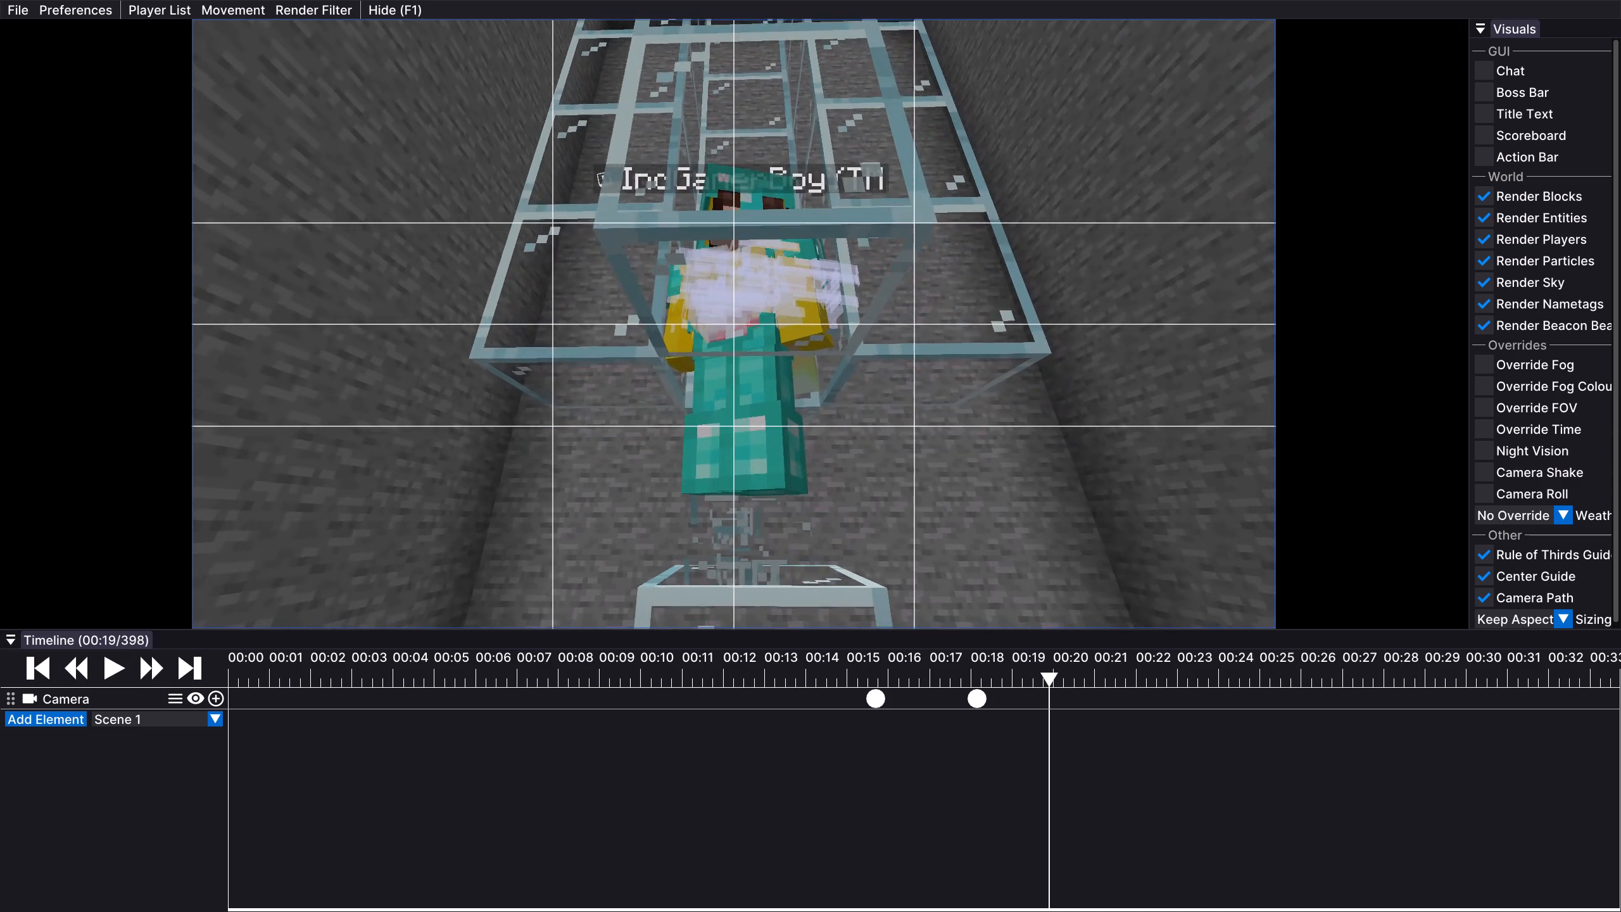
drag(810, 456, 810, 456)
key(Right)
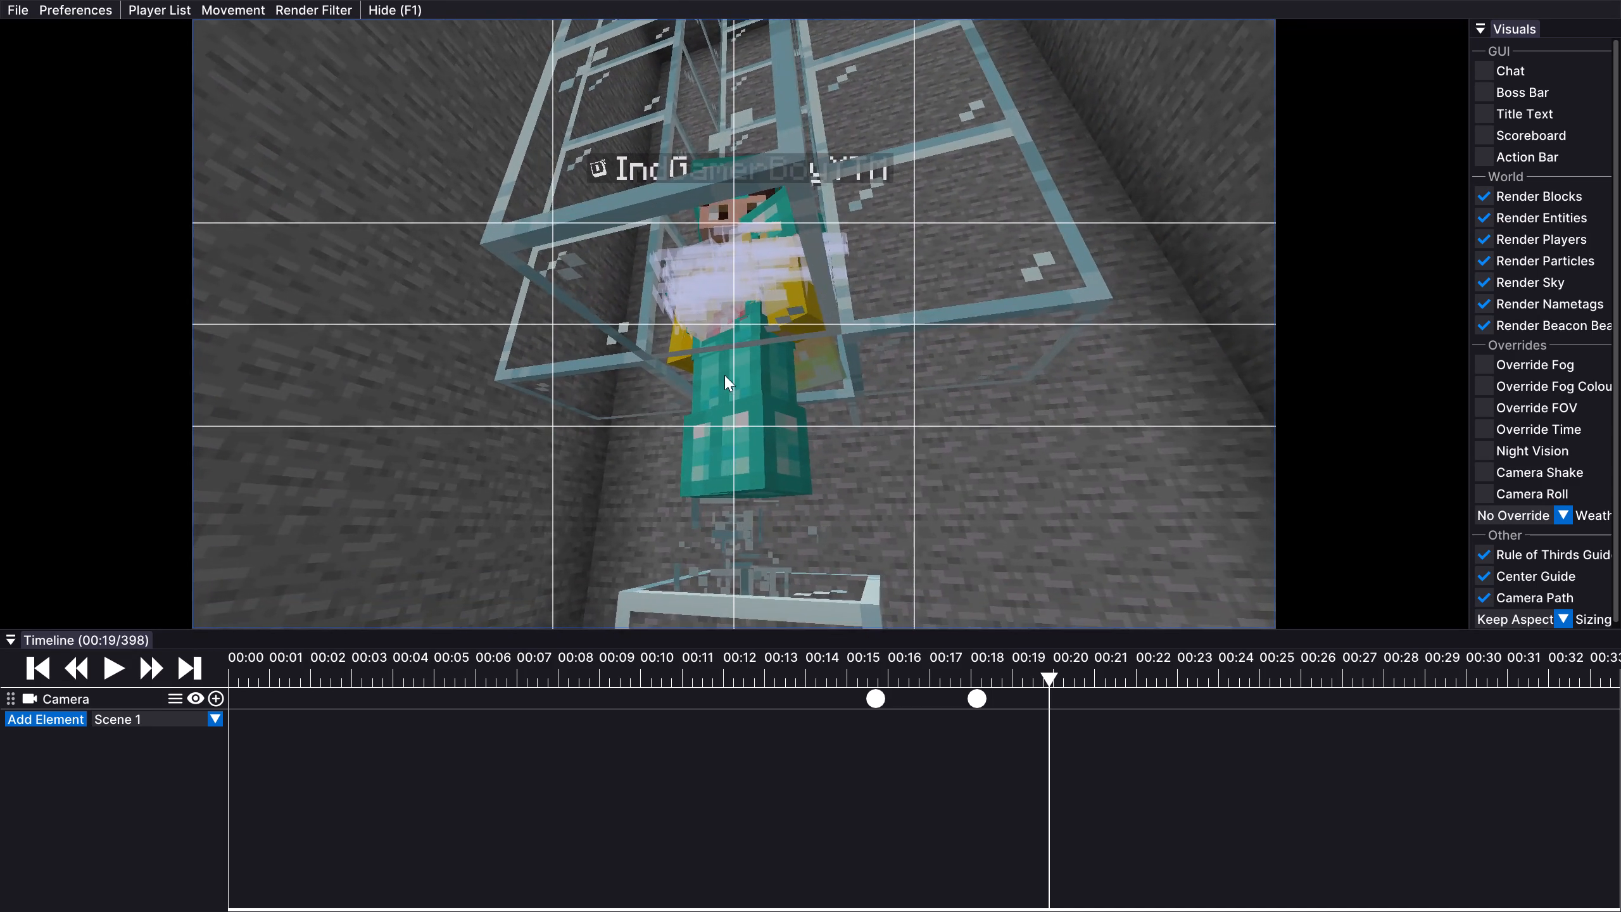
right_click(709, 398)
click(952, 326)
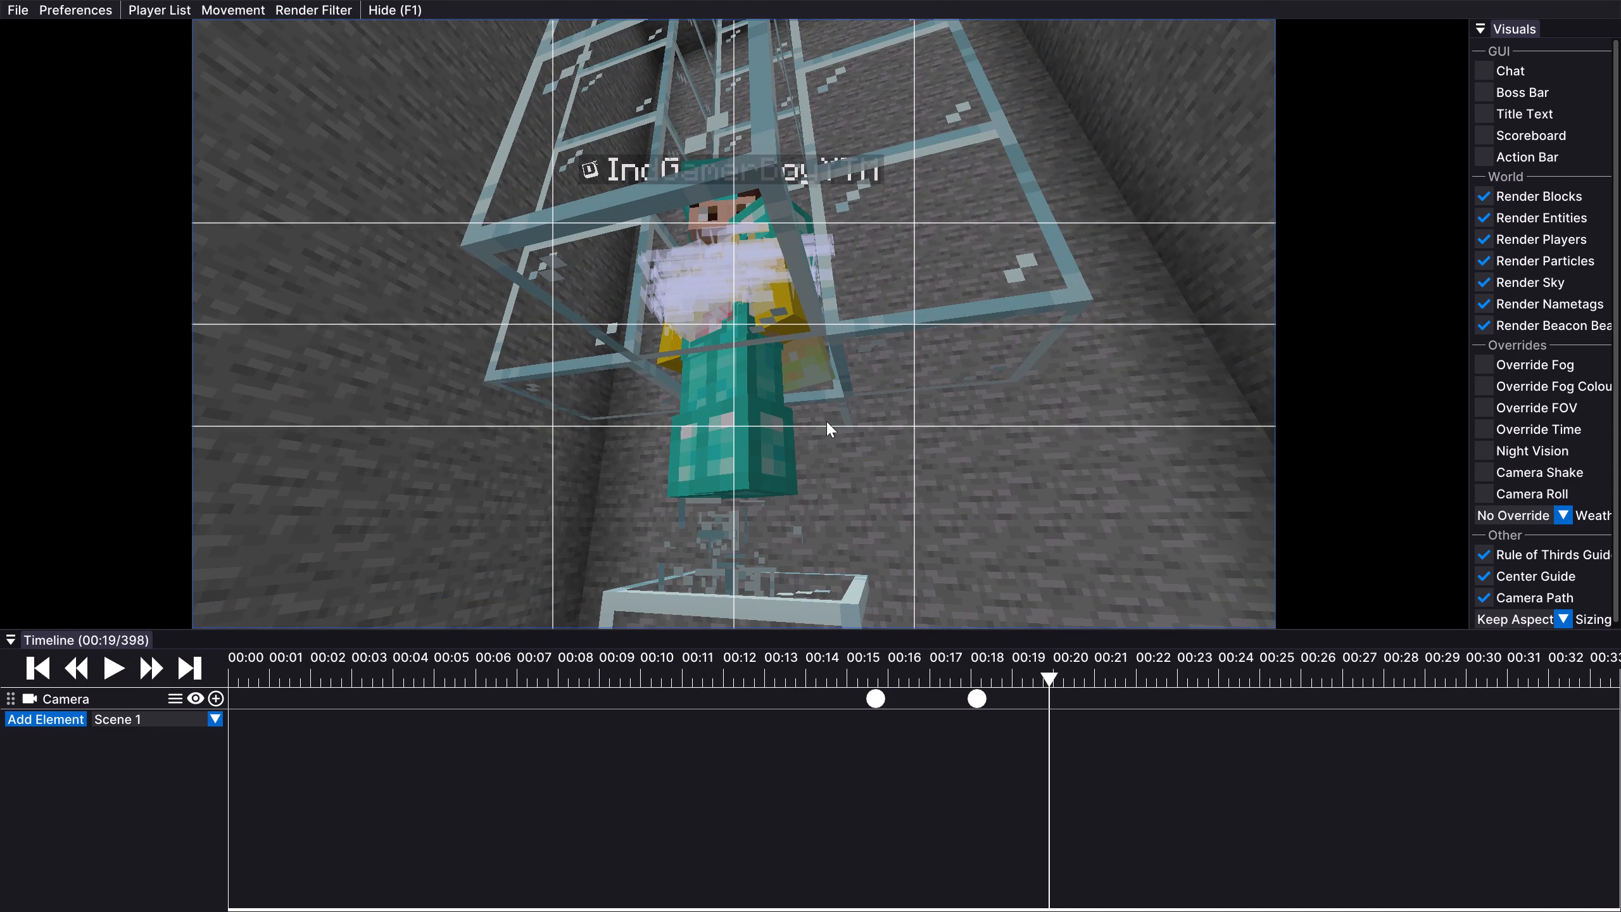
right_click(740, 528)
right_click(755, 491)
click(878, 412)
Pull the camera back to show the player, column and glass block from a low angle, and add a keyframe at 00:19.
key(Down)
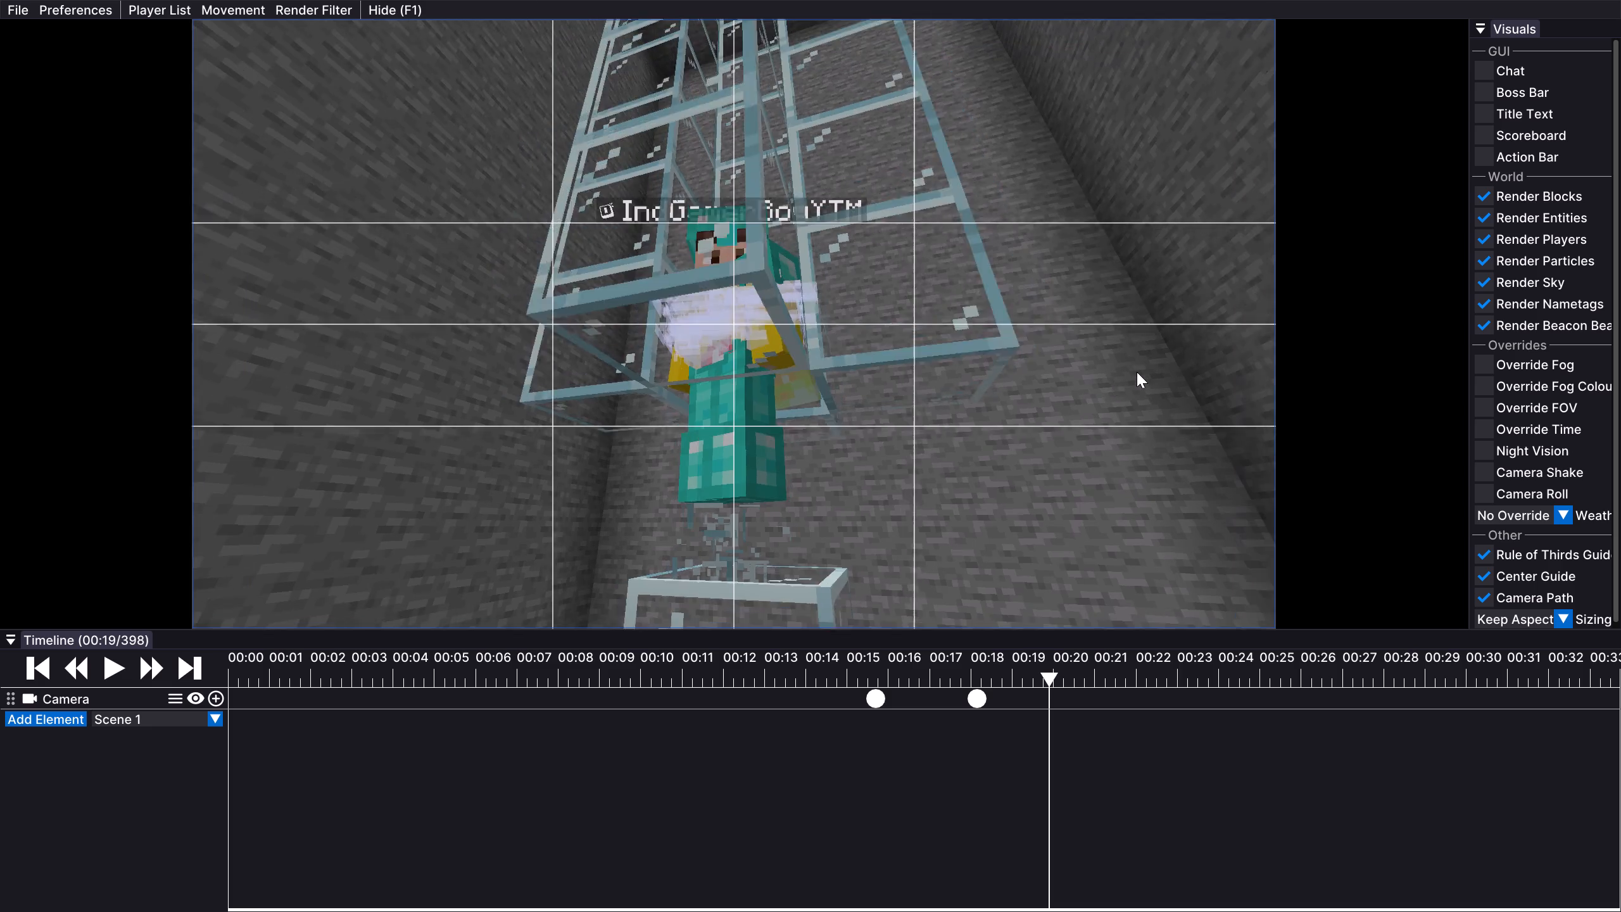
drag(1137, 372, 810, 457)
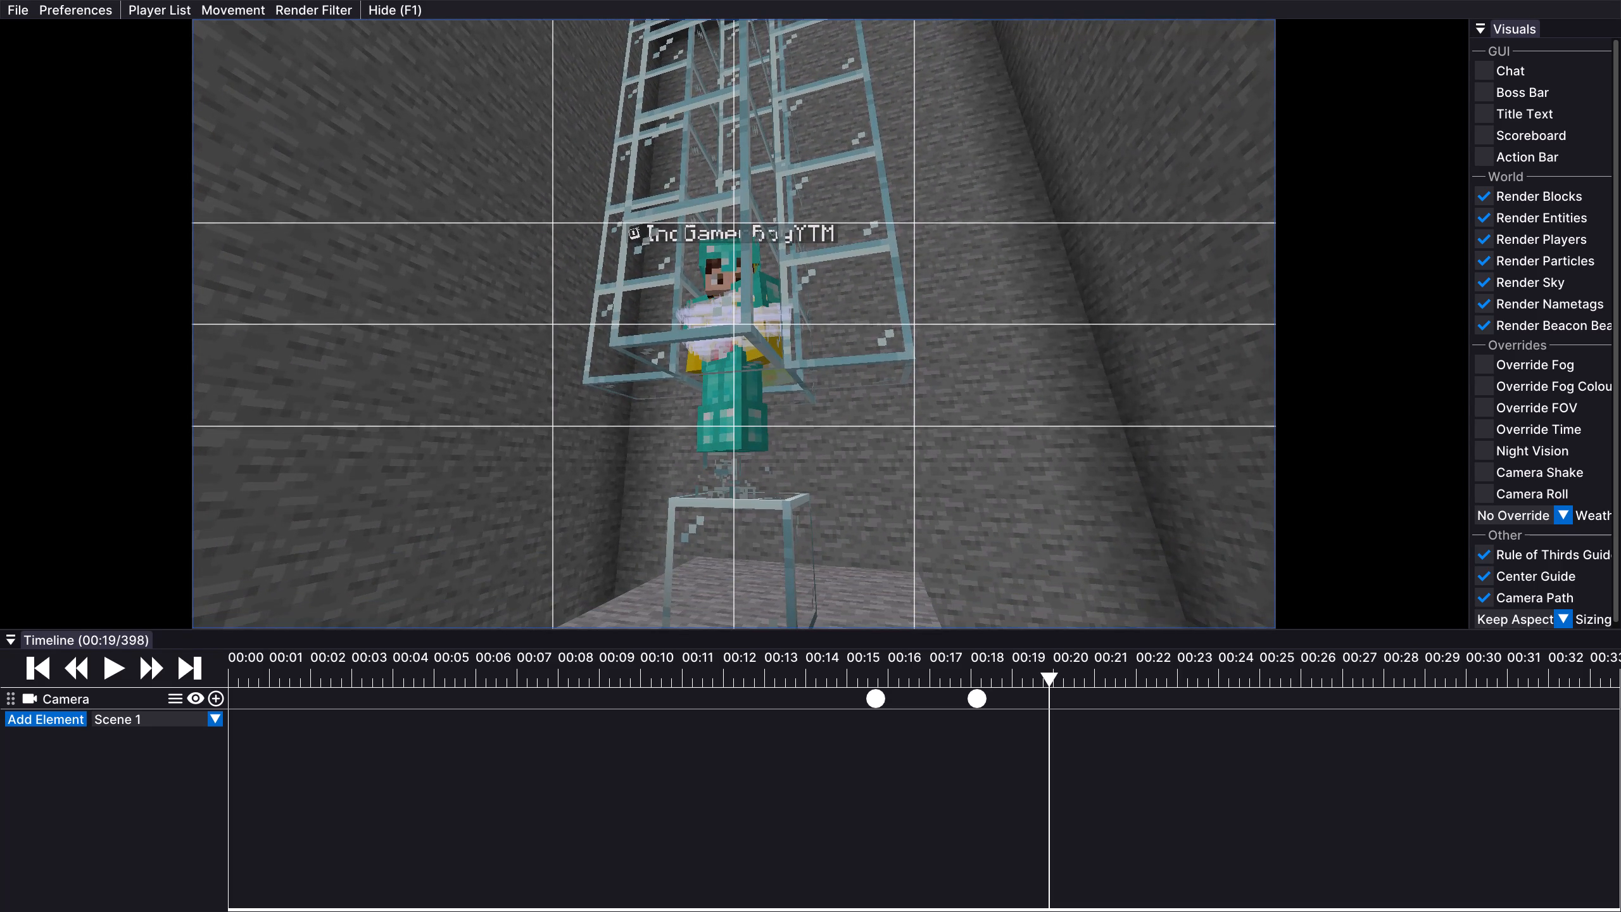
drag(810, 457, 810, 456)
click(210, 697)
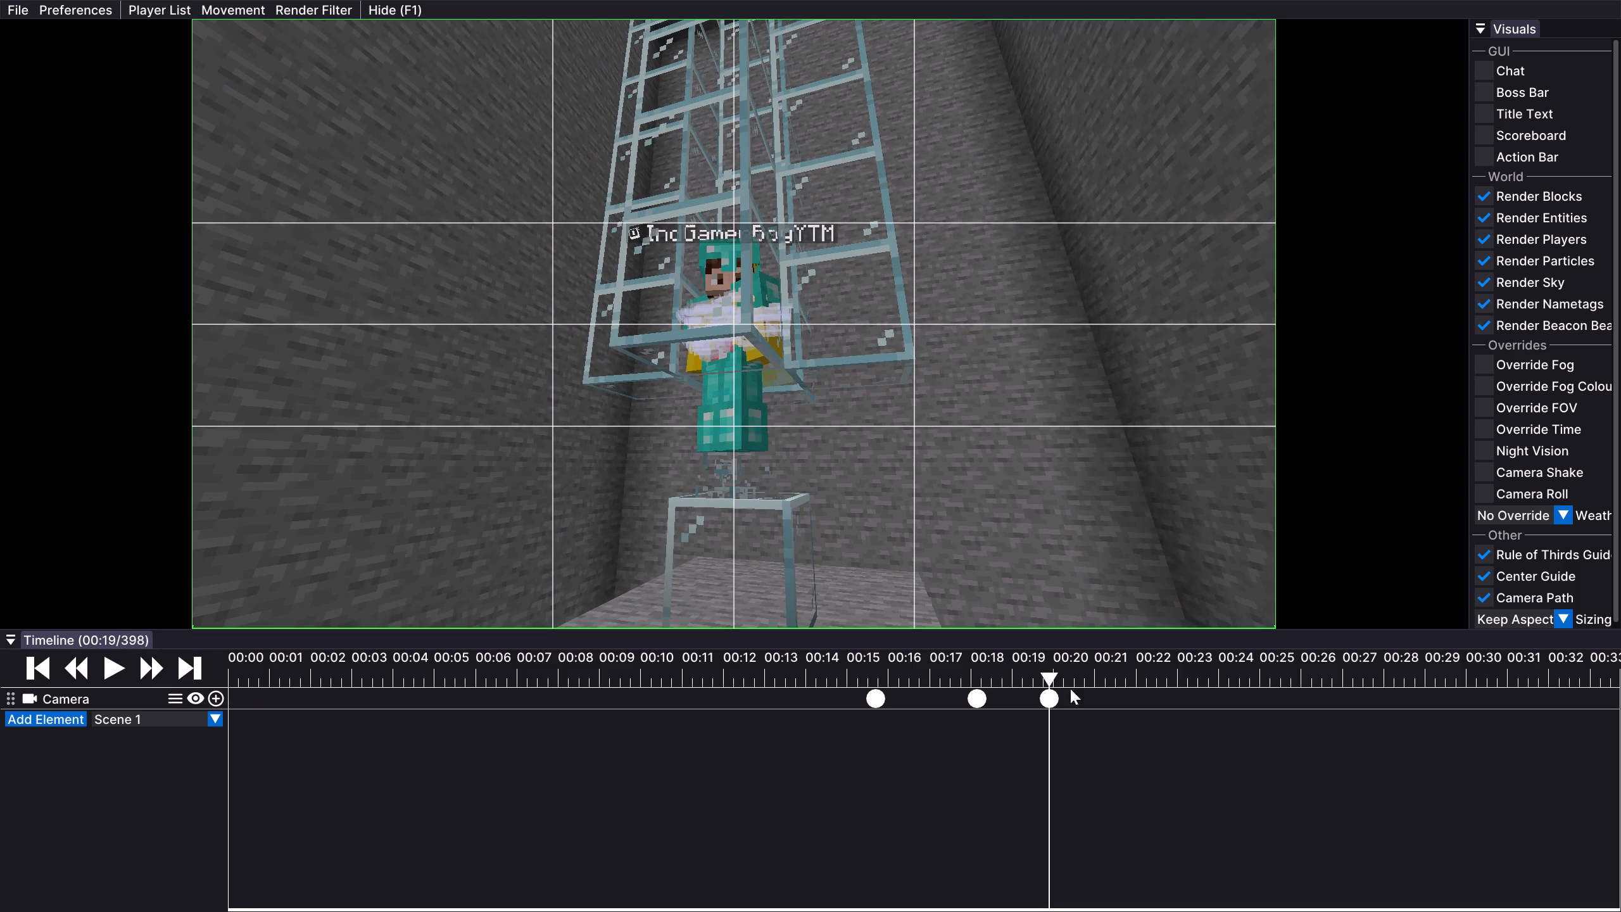
Play from 00:17 to 00:21, reframe the player on the glass block from a higher angle and add a camera keyframe there.
click(950, 670)
drag(950, 670, 956, 670)
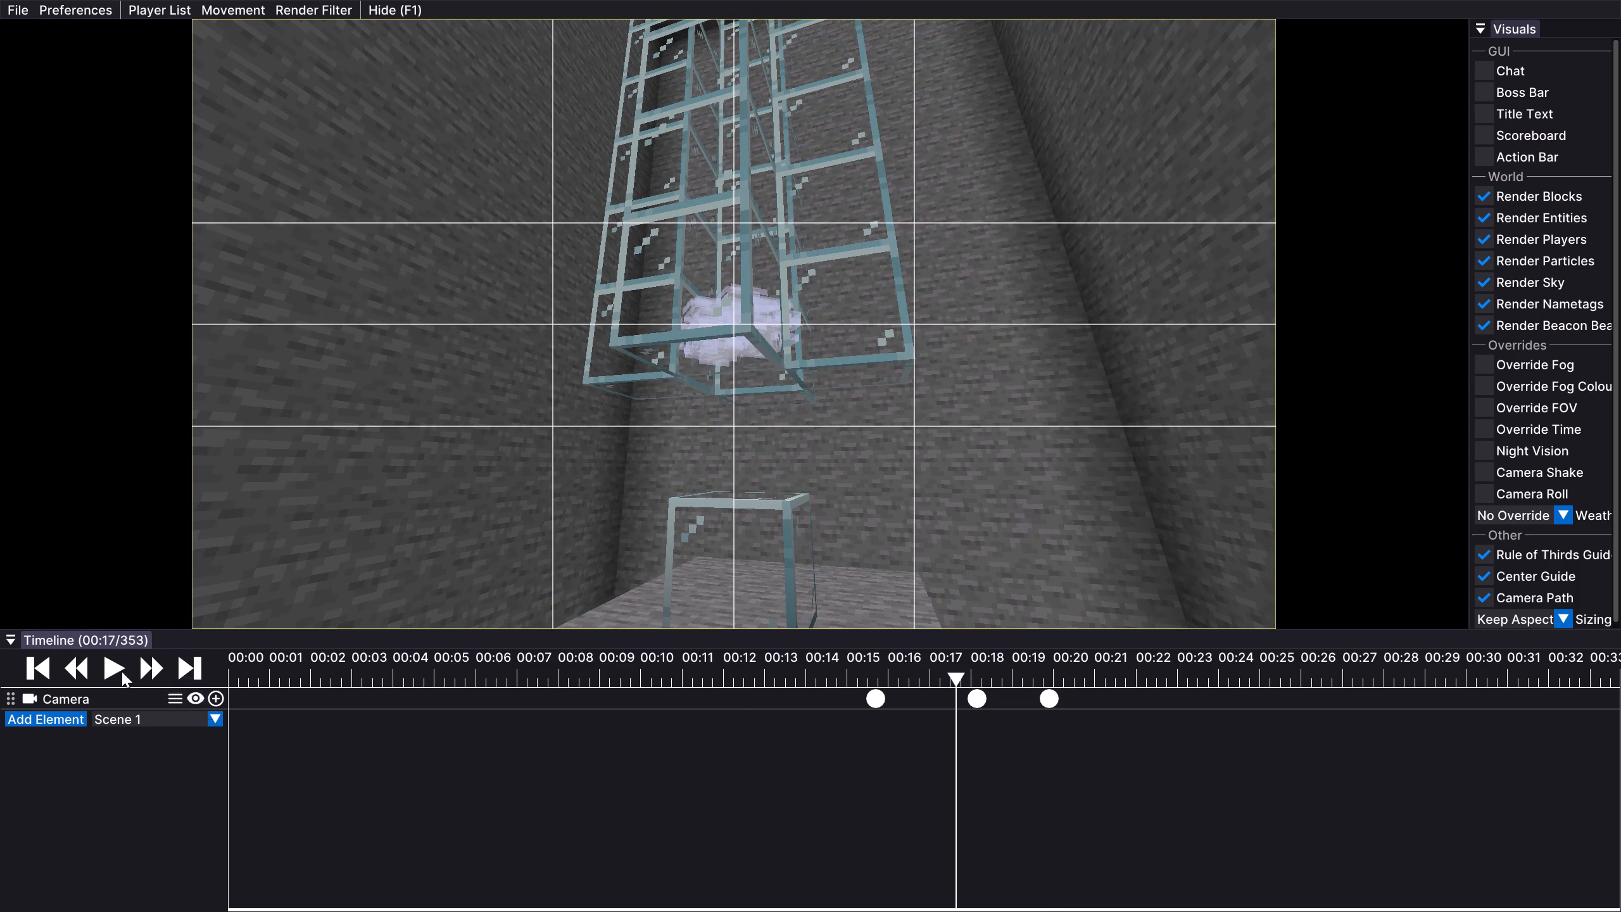
click(105, 668)
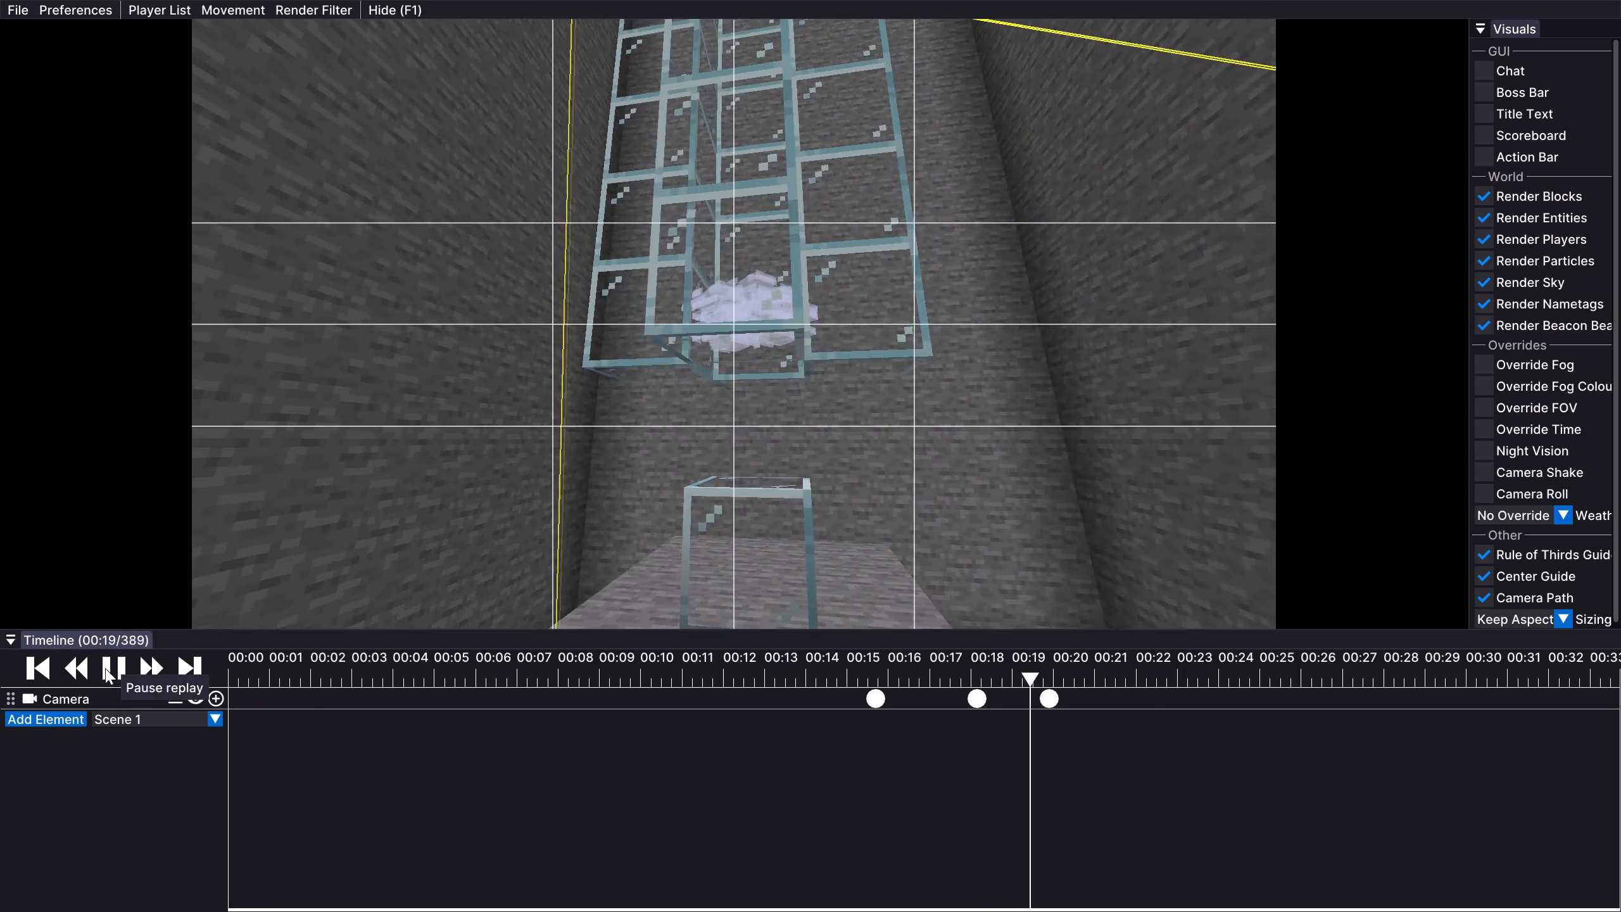
click(105, 668)
click(105, 668)
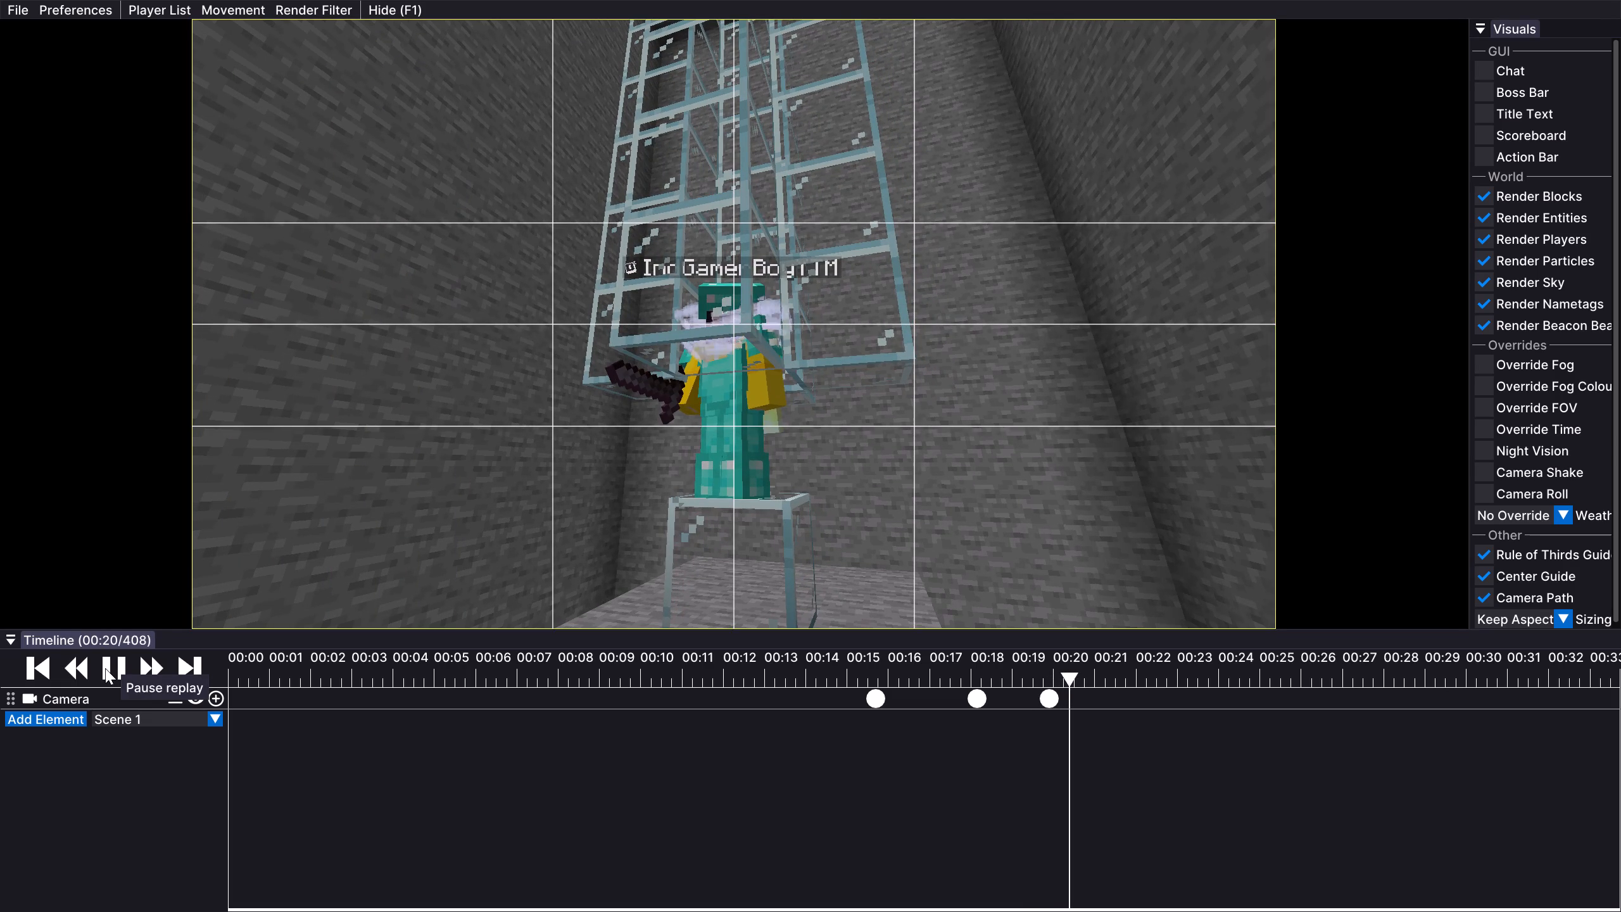
click(105, 668)
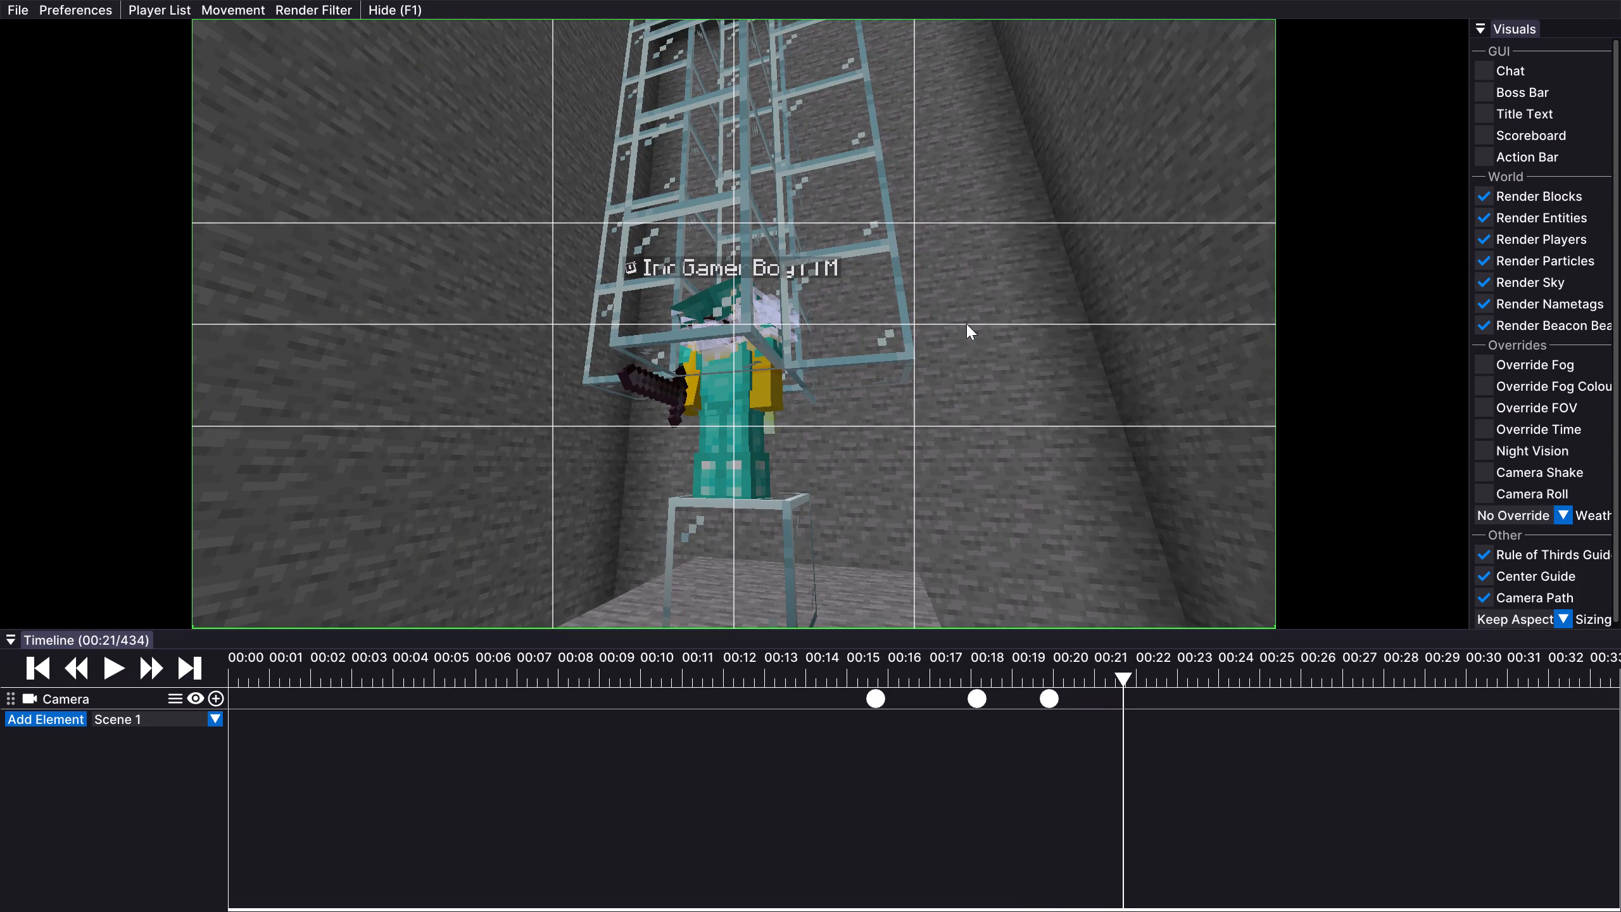
drag(966, 324, 810, 457)
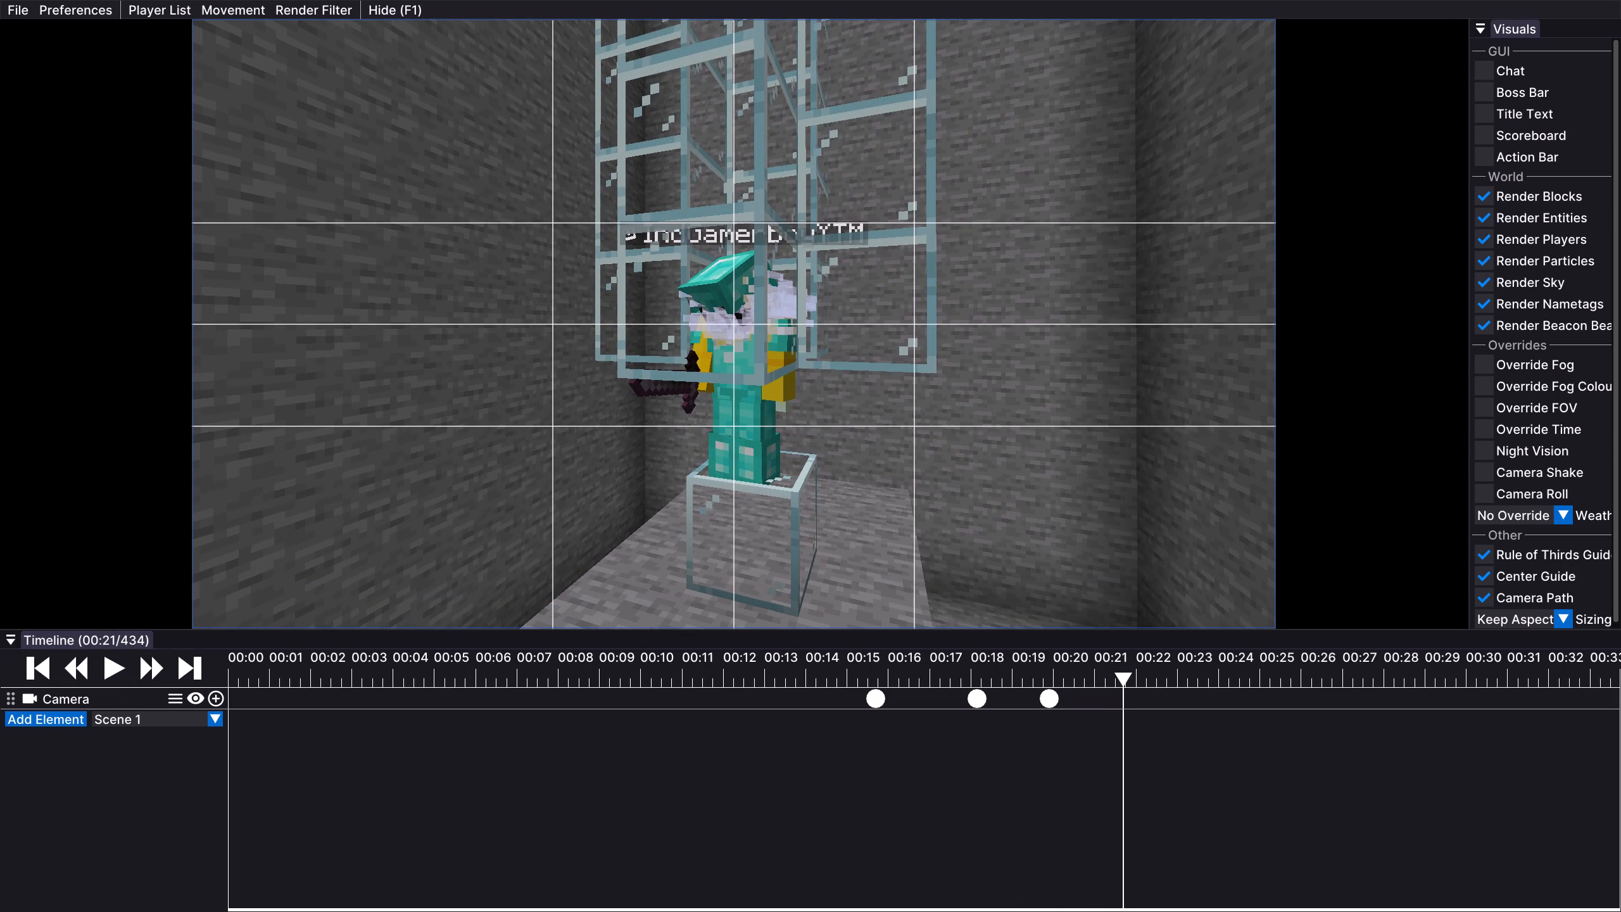
drag(810, 457, 810, 456)
click(213, 697)
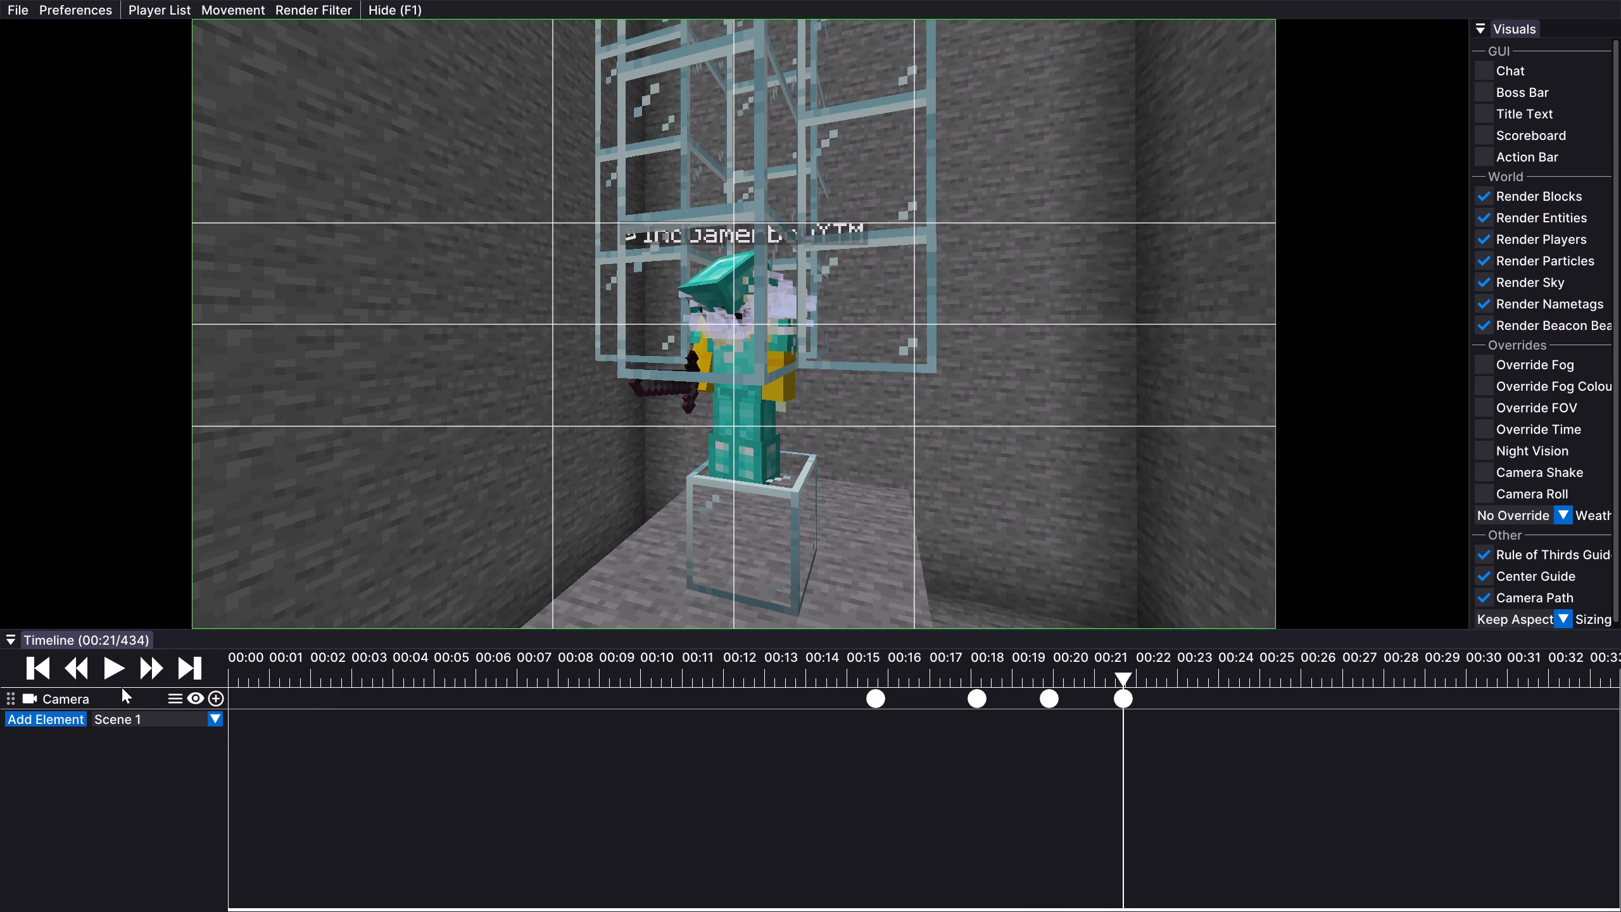
Play the replay on from 00:21 to 00:28 and add a camera keyframe there with the same framing.
click(113, 672)
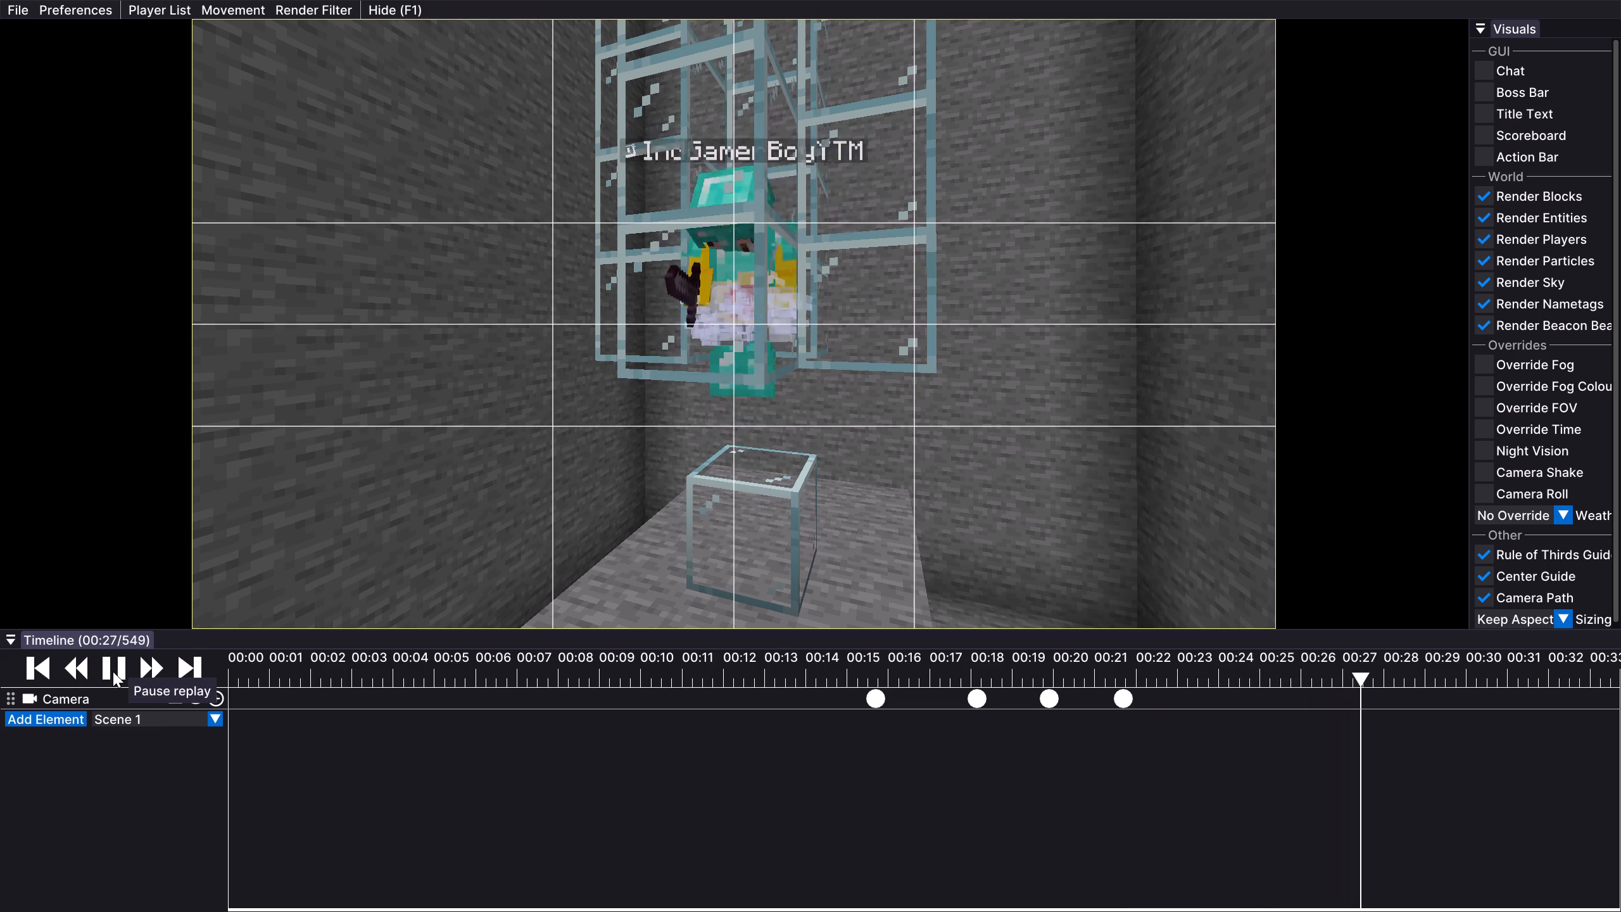
double_click(113, 671)
click(113, 671)
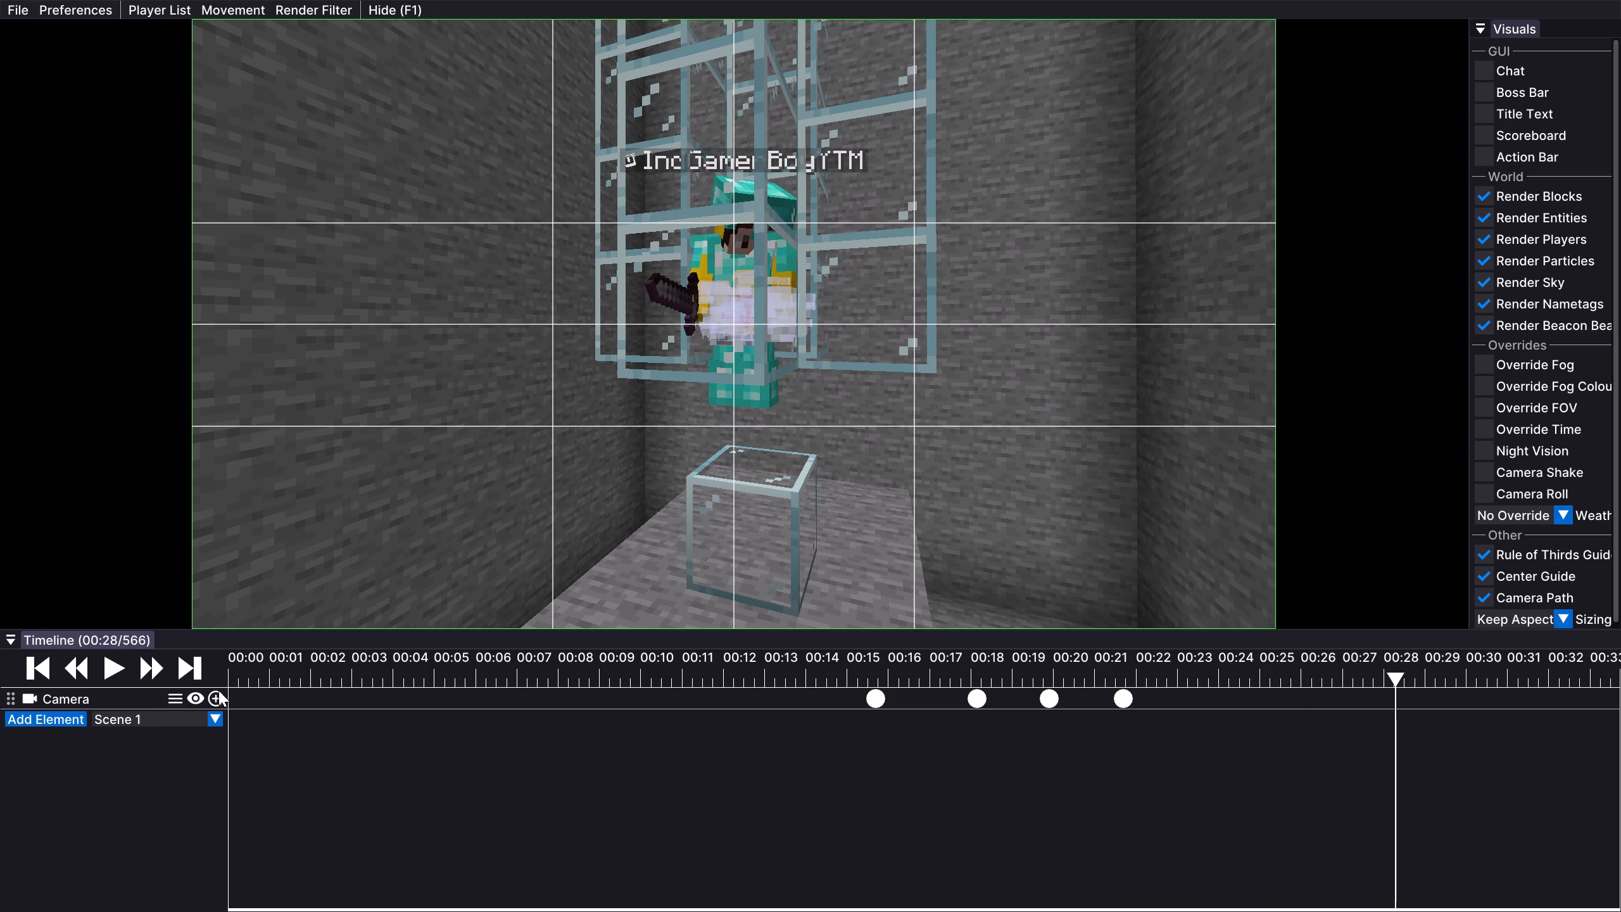
double_click(218, 690)
click(214, 693)
Play back the camera move from 00:15 to 00:19 and shift the second keyframe earlier to about 00:16.
click(859, 659)
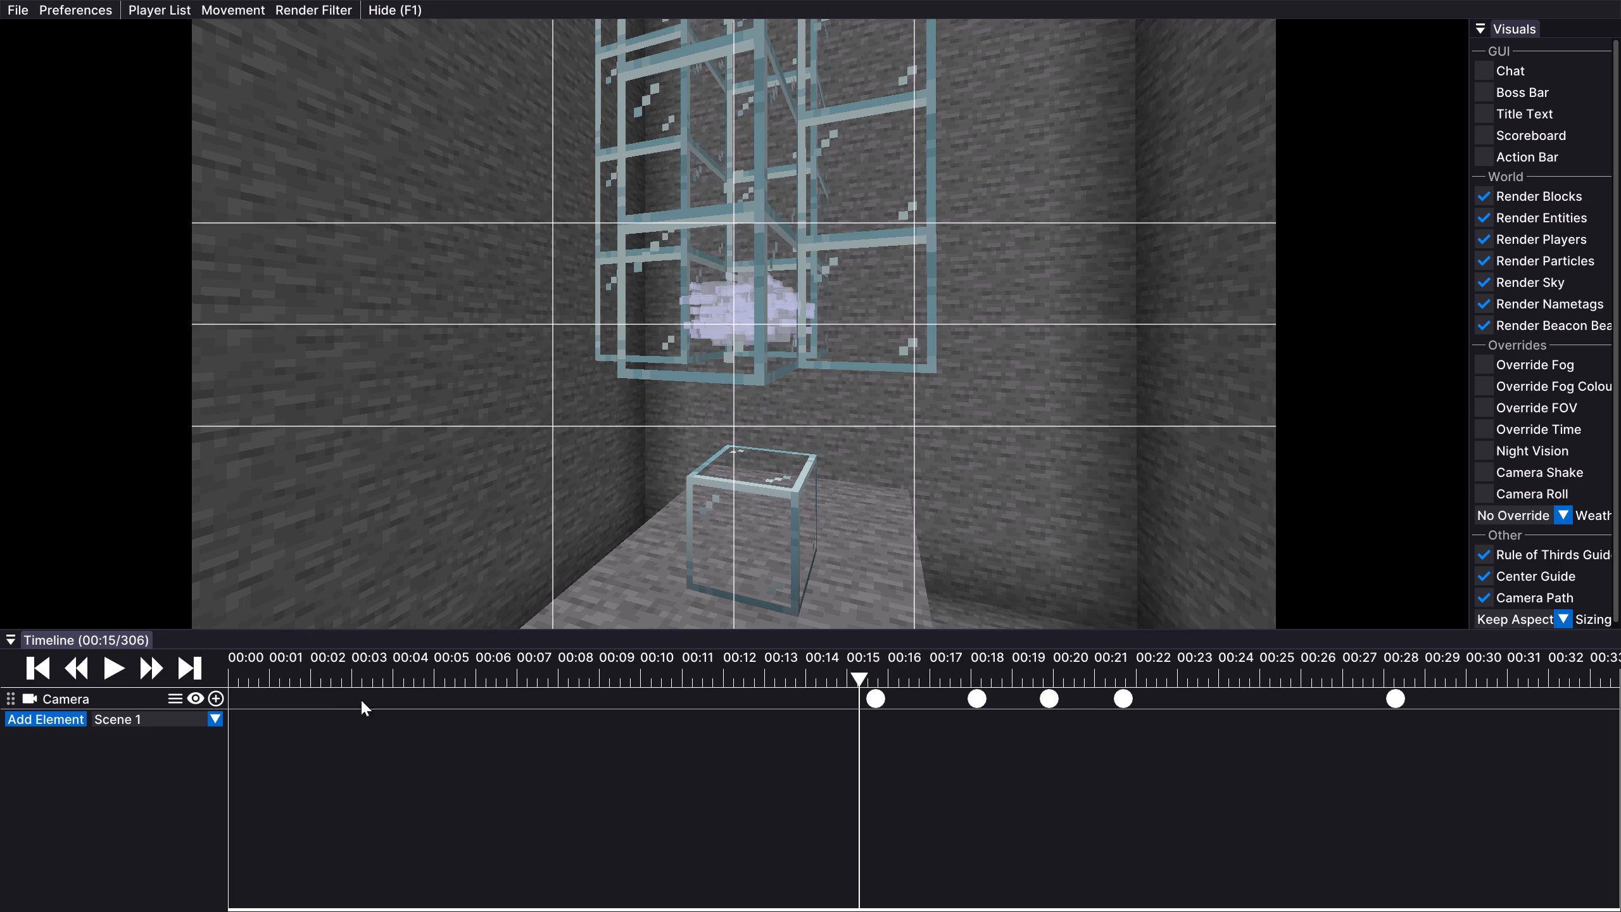
click(108, 673)
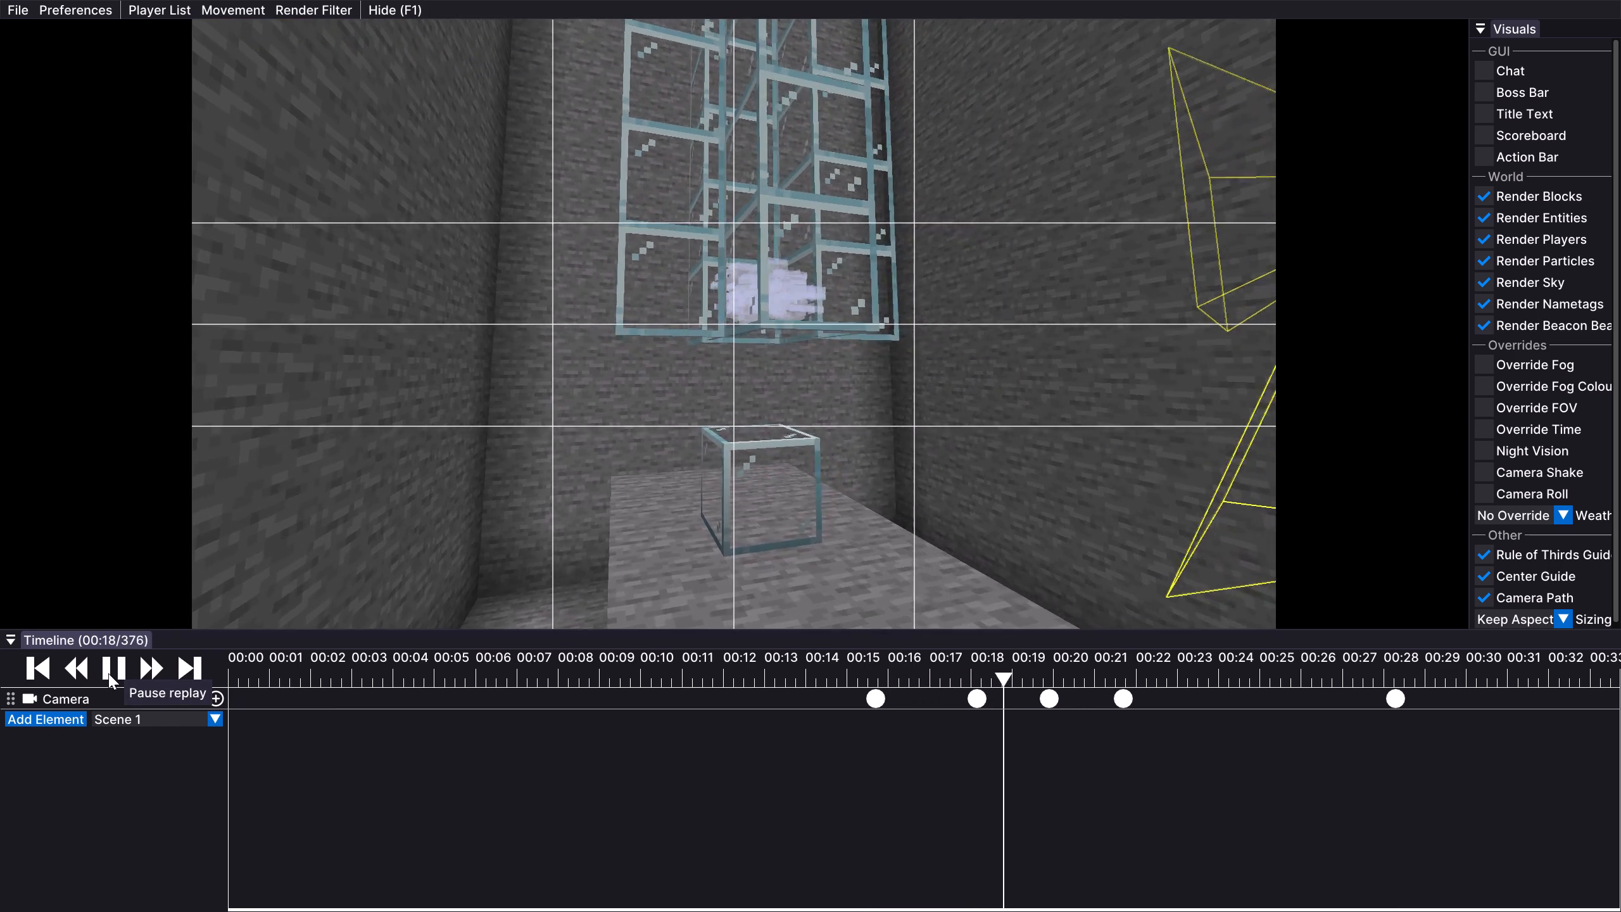
click(108, 673)
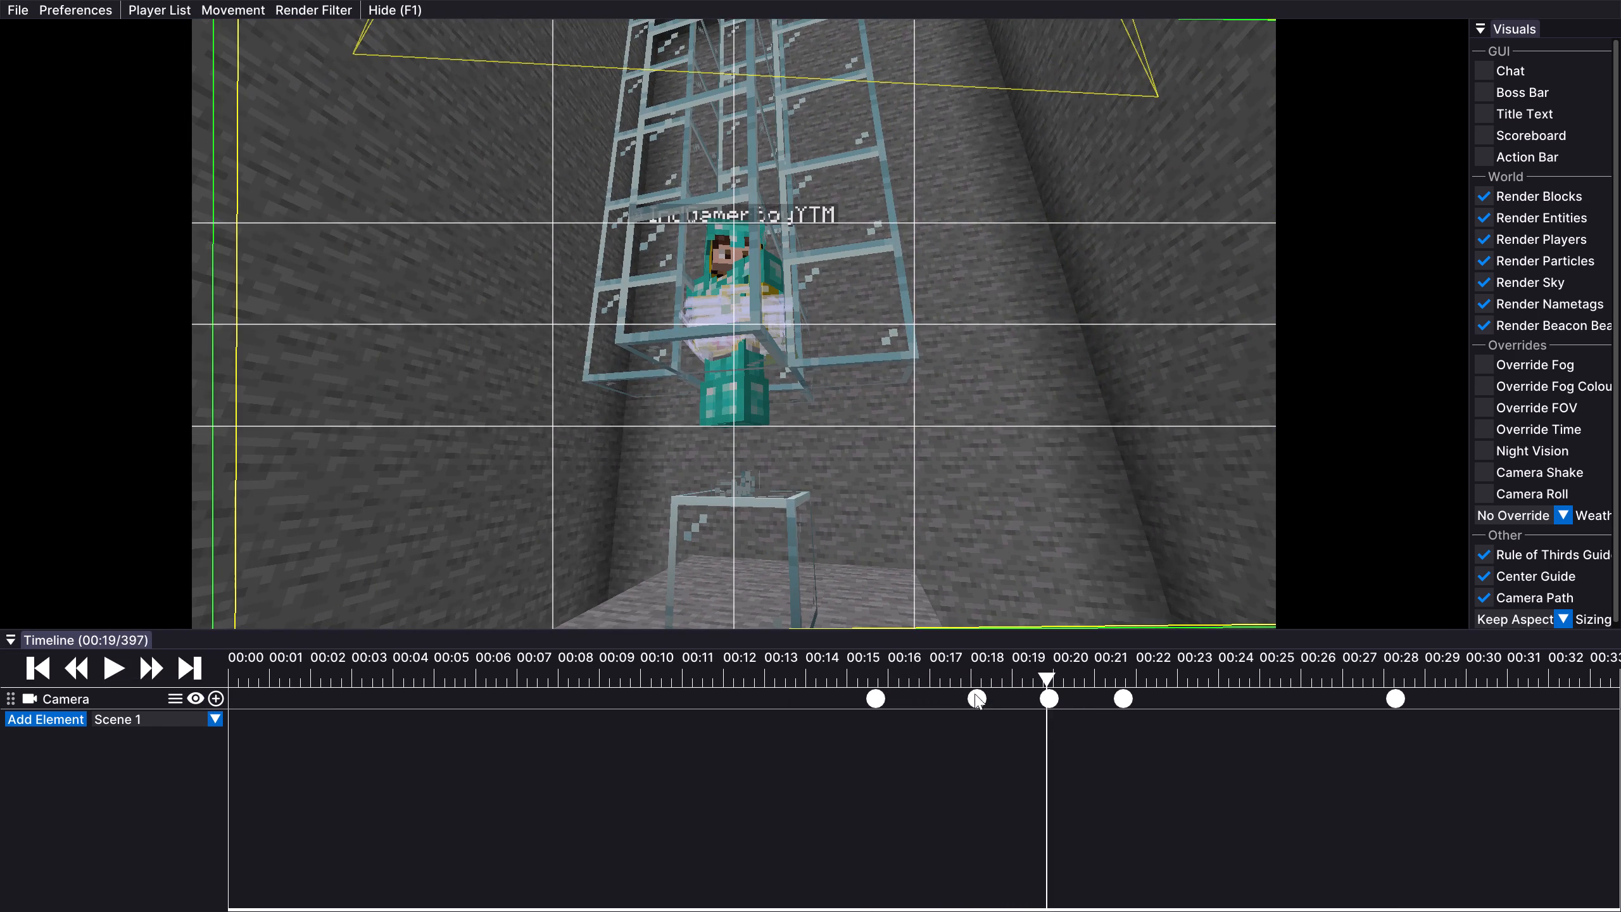
drag(974, 693, 904, 702)
Play back the move from 00:15 to 00:17 and shift the third keyframe earlier to about 00:17.
click(862, 674)
click(108, 668)
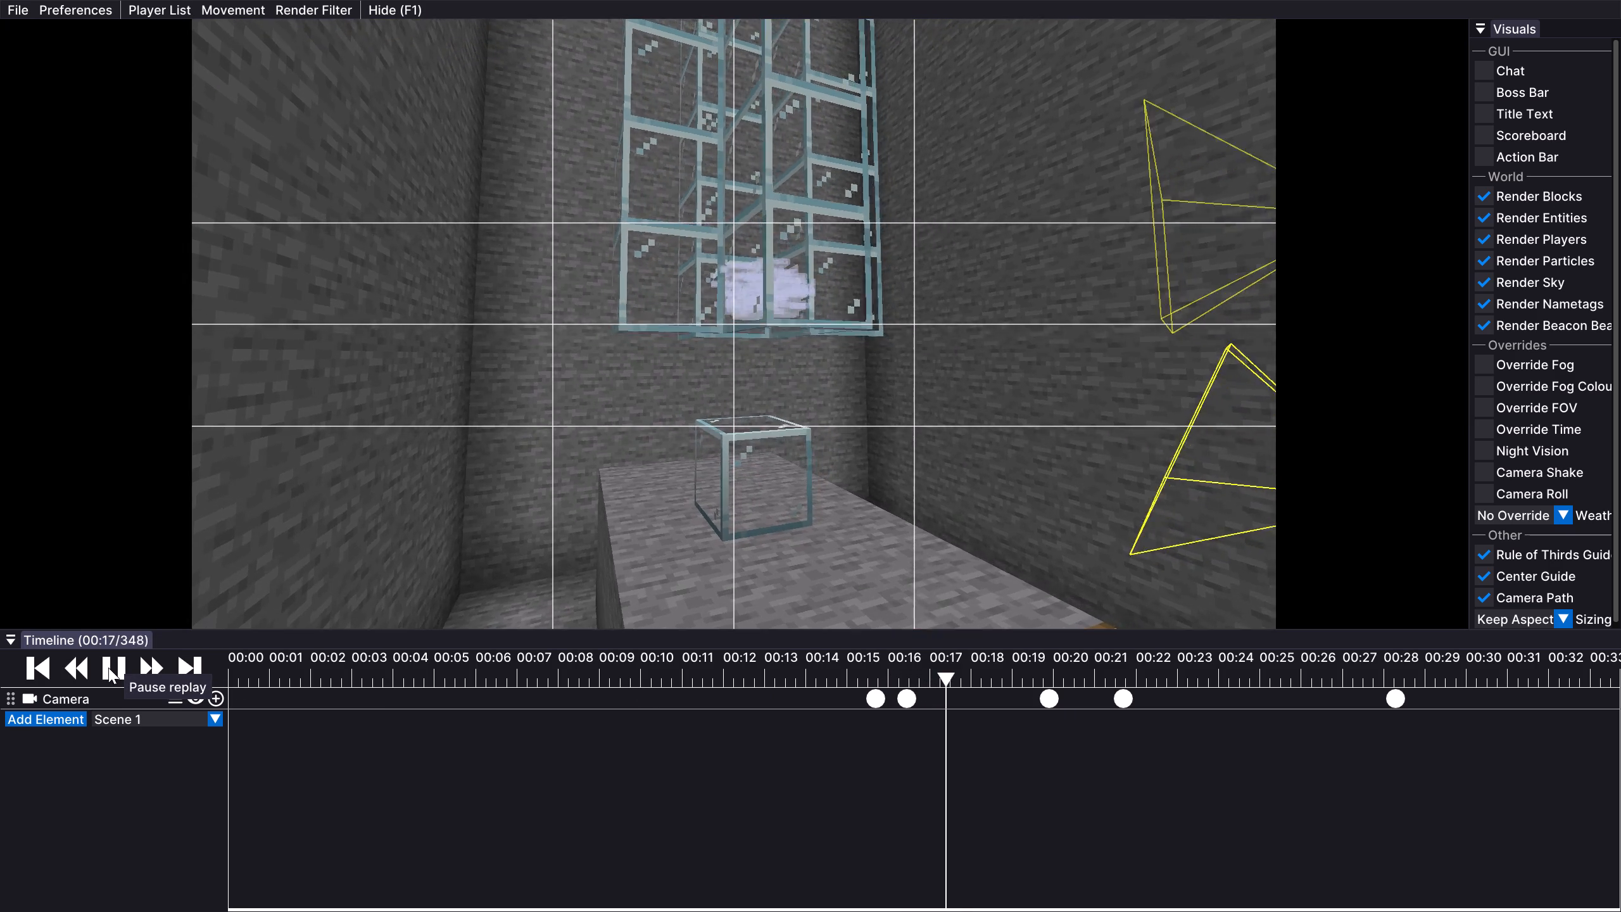
click(108, 668)
drag(1048, 692, 944, 703)
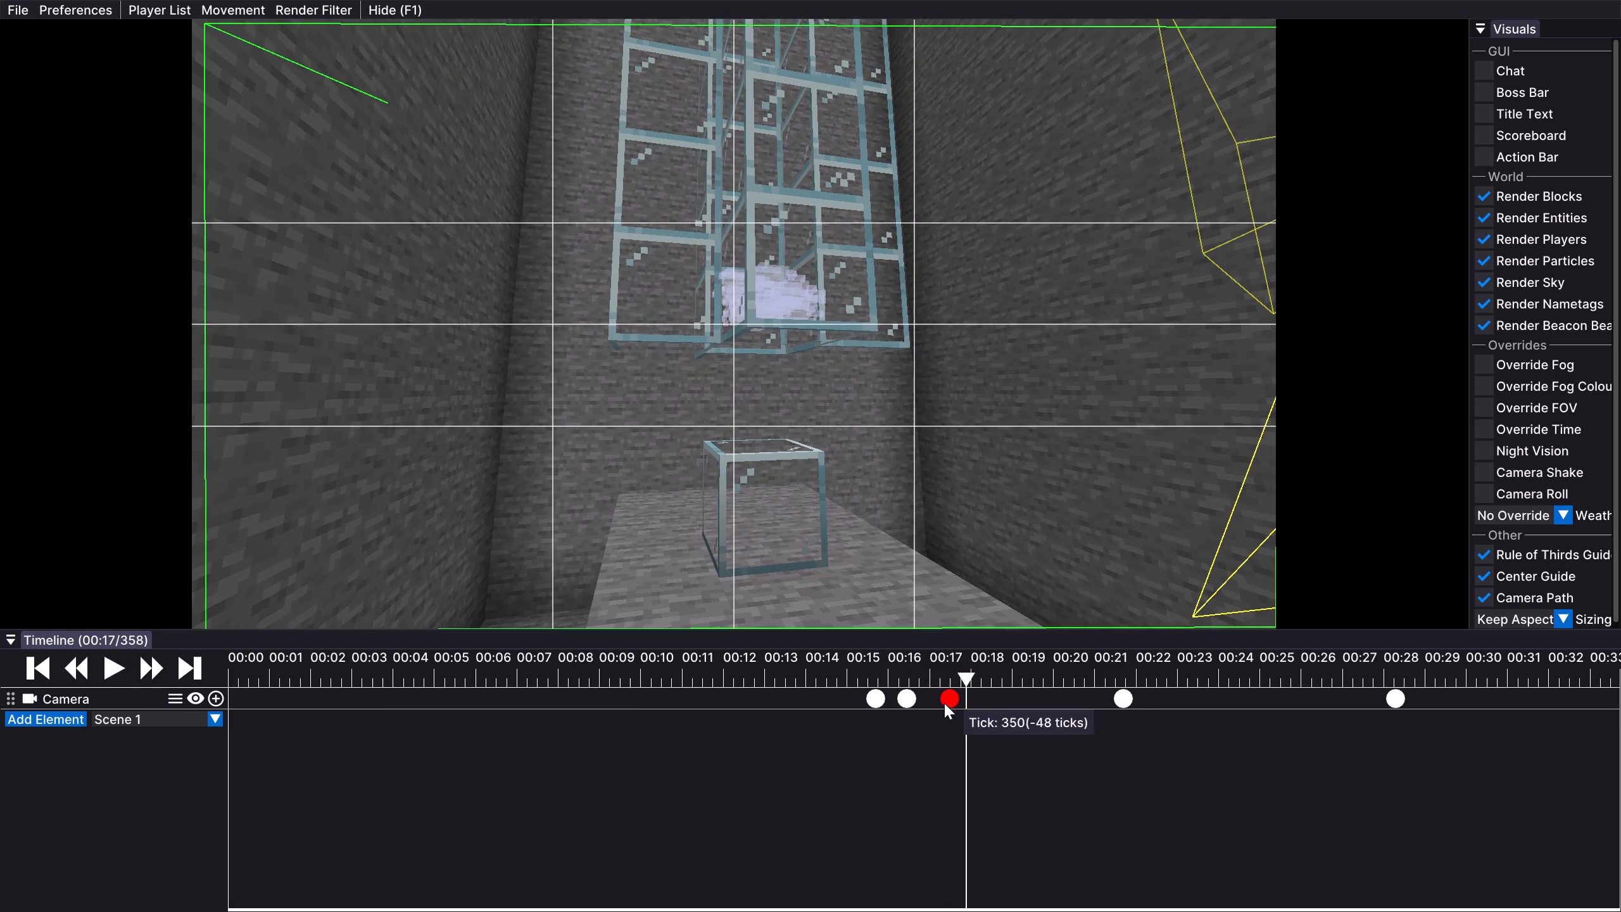
drag(944, 703, 938, 701)
Play back the move from 00:15 to 00:22, and shift the first three keyframes later together so they start at about 00:19.
click(874, 677)
drag(874, 677, 861, 676)
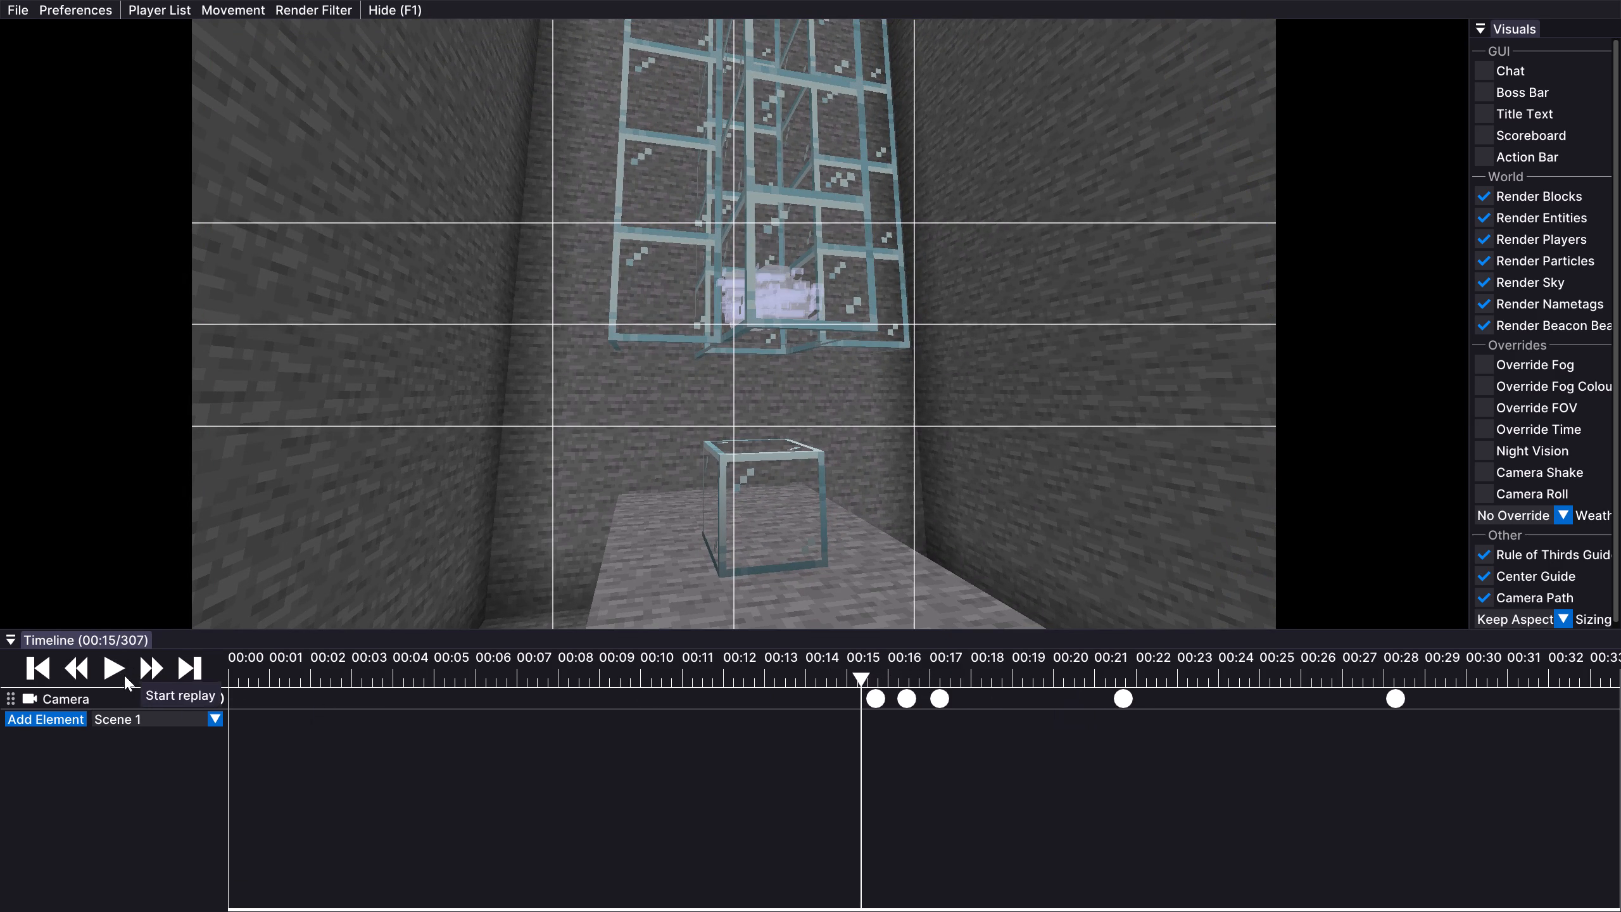
click(119, 668)
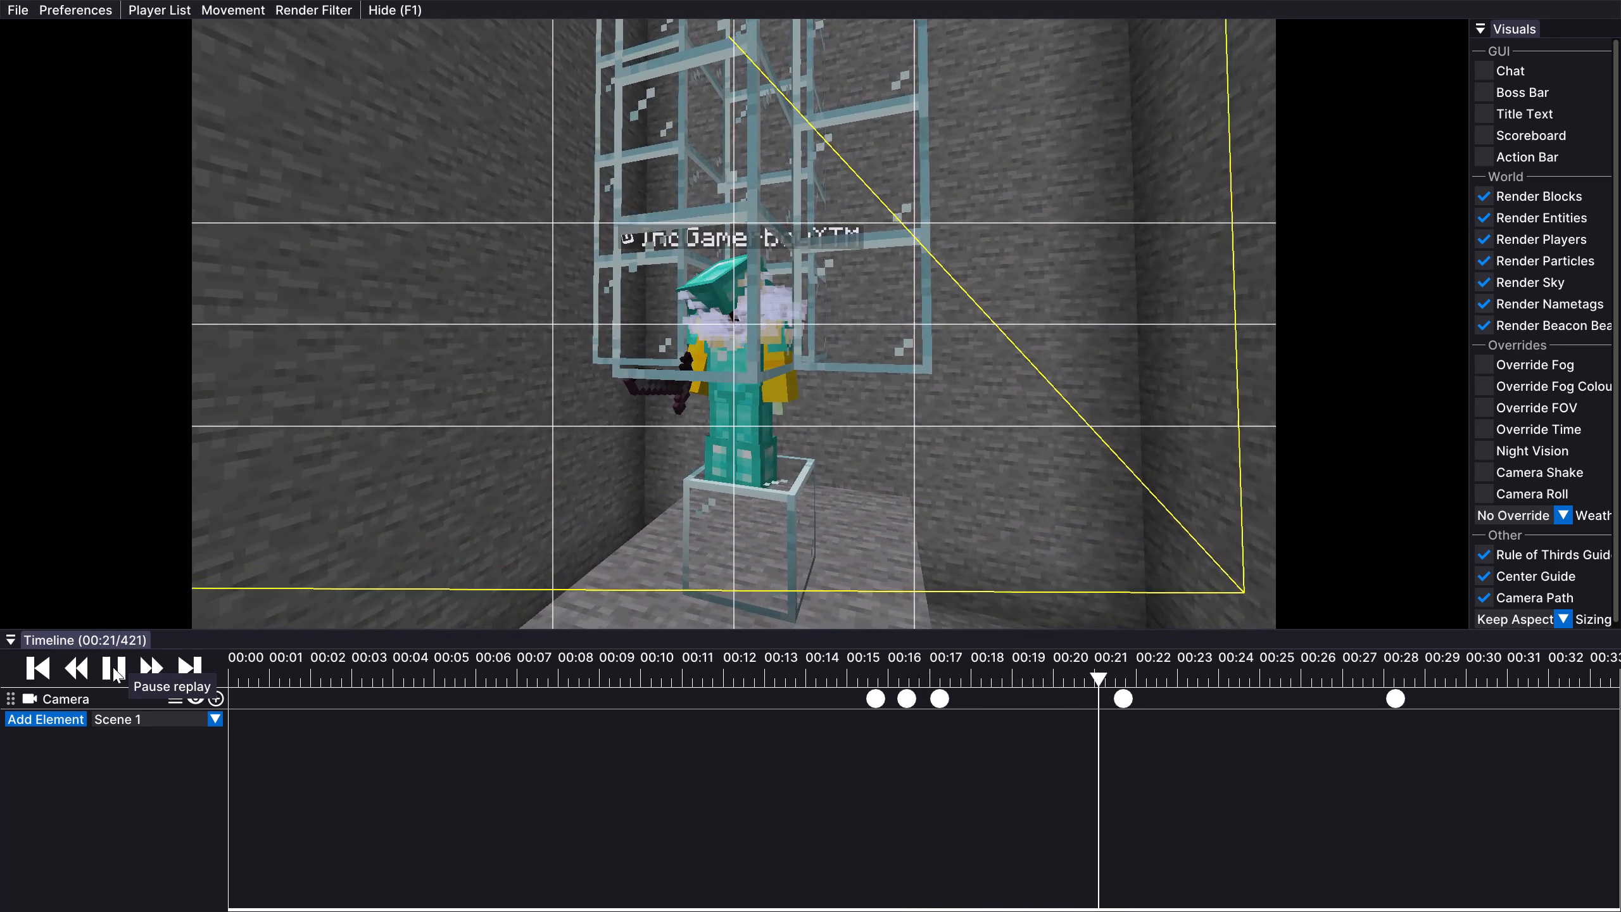
click(113, 667)
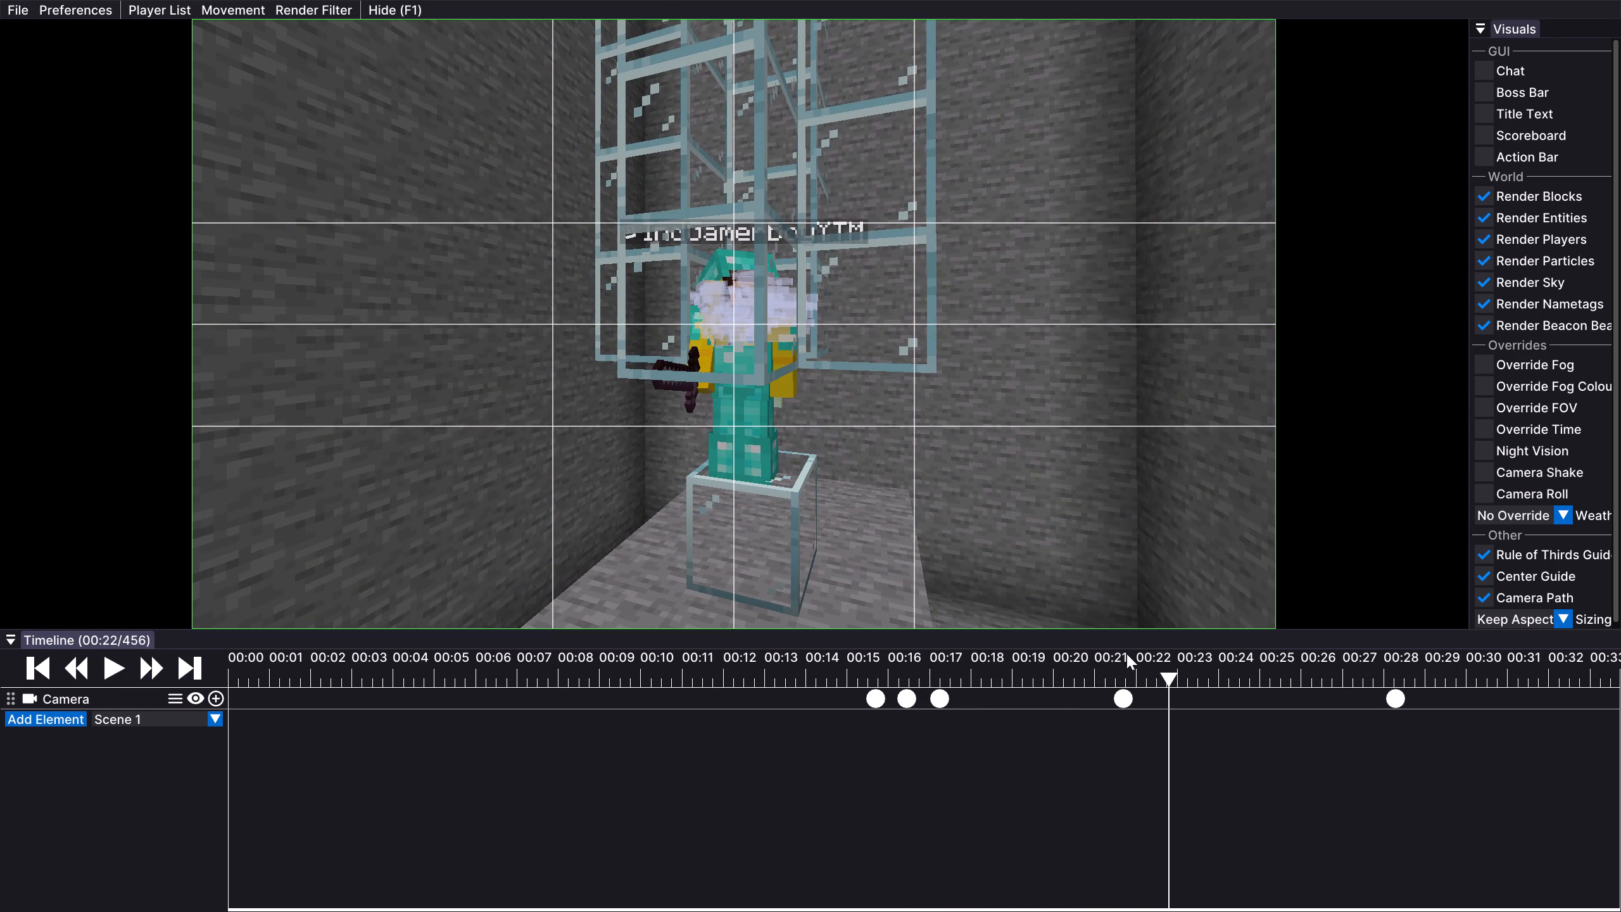
drag(974, 730, 832, 690)
drag(871, 692, 982, 691)
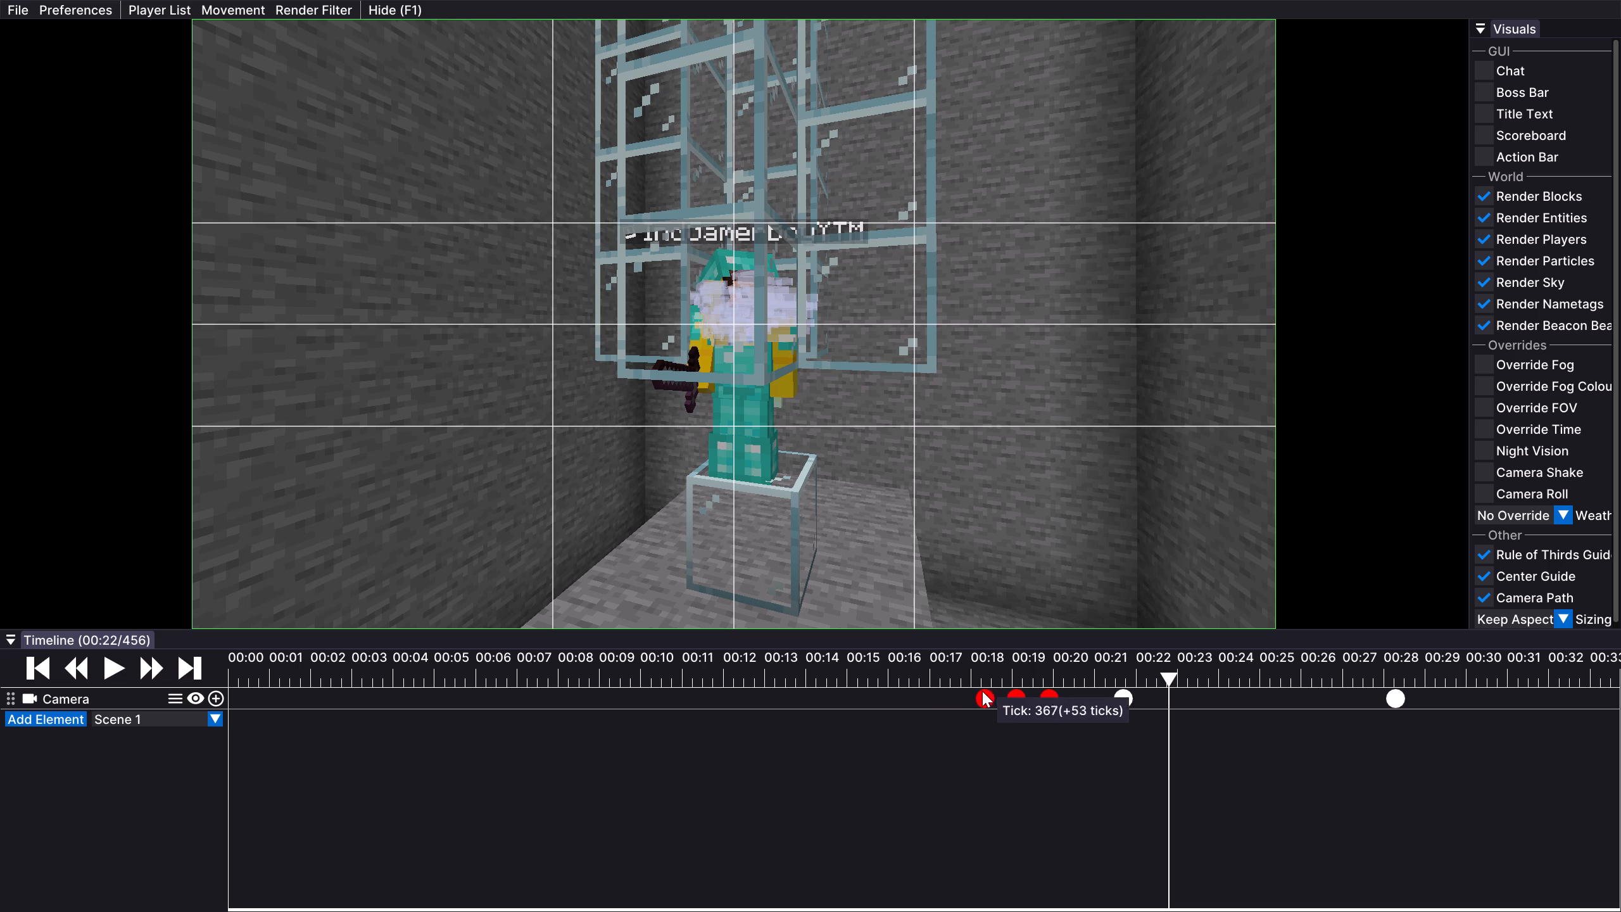
drag(982, 691, 1014, 692)
click(1014, 692)
Play back the retimed move from 00:18 to 00:28 and bring the last keyframe back to about 00:22.
click(1006, 667)
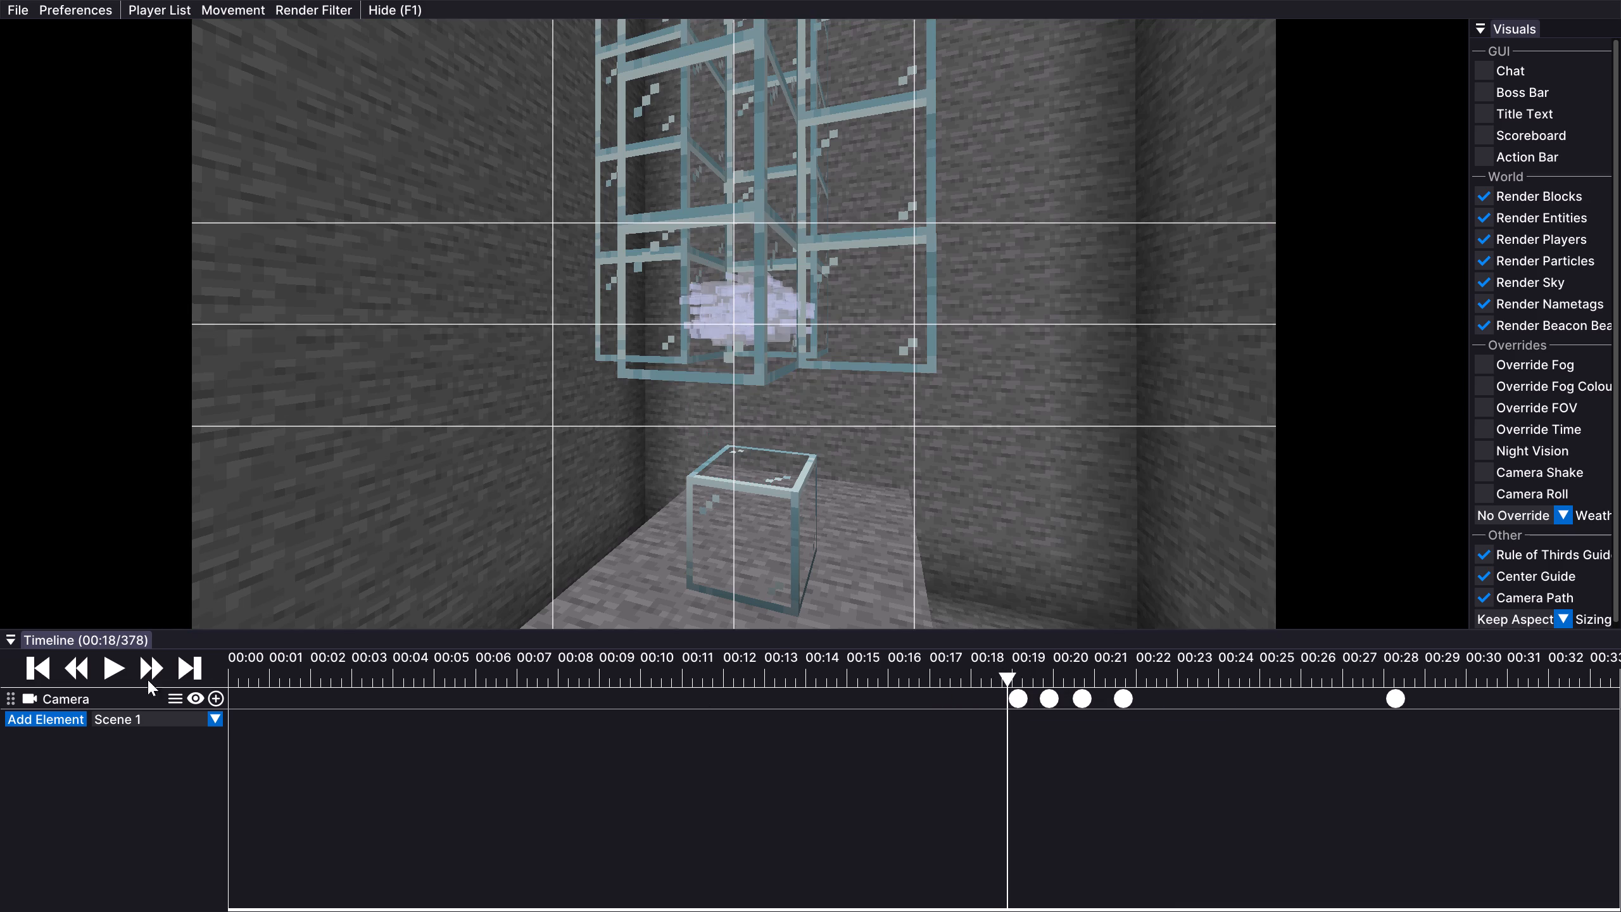
click(112, 667)
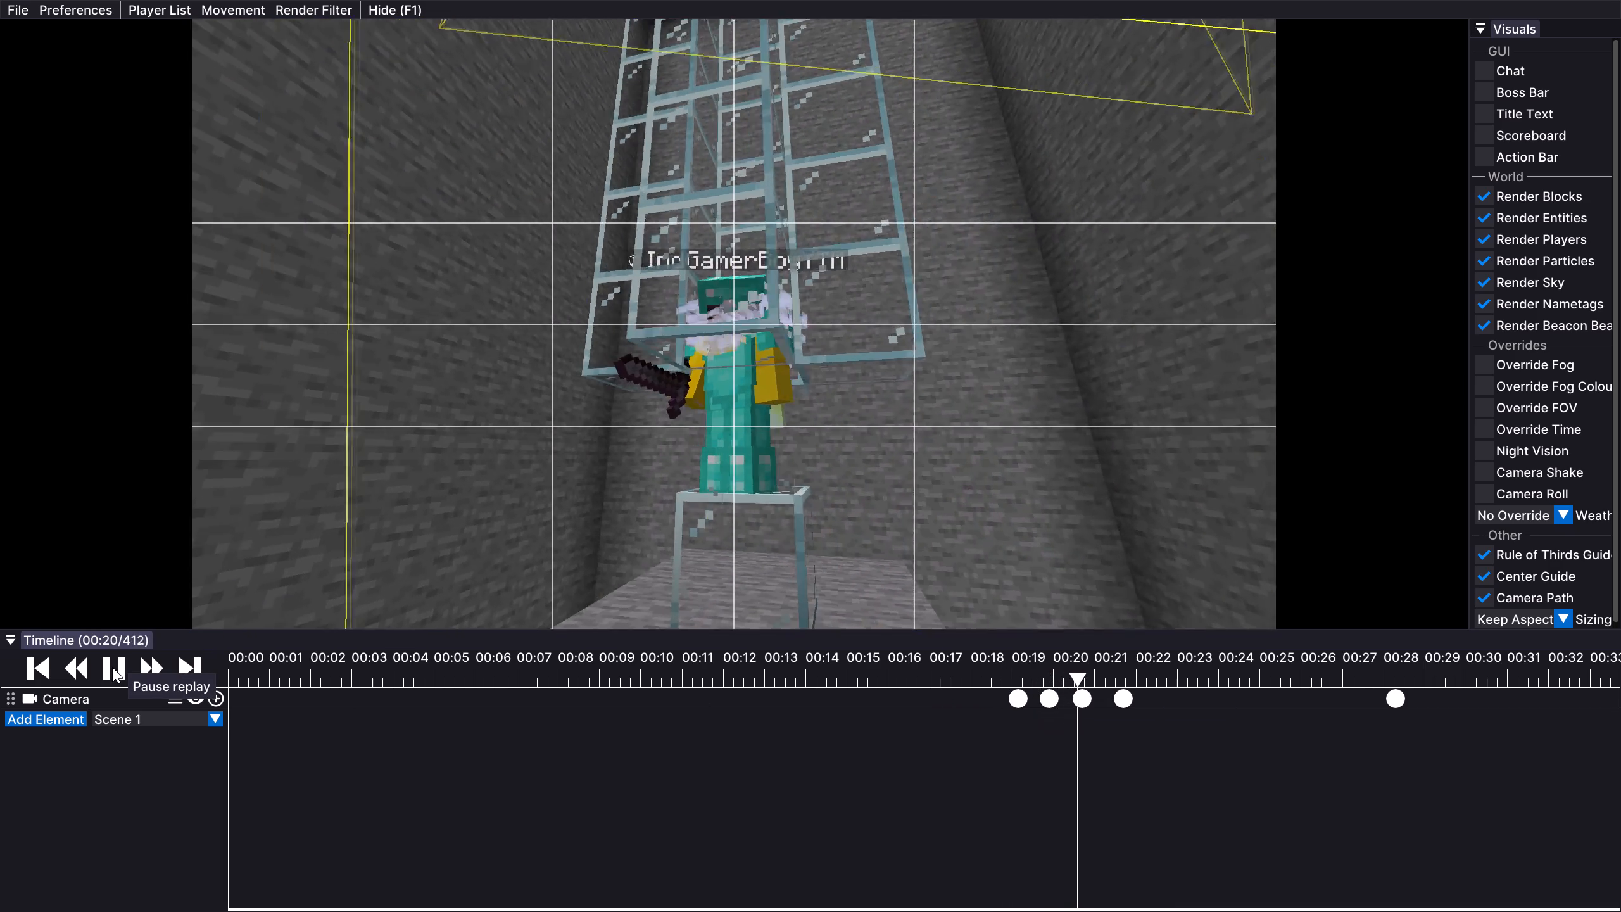
click(112, 667)
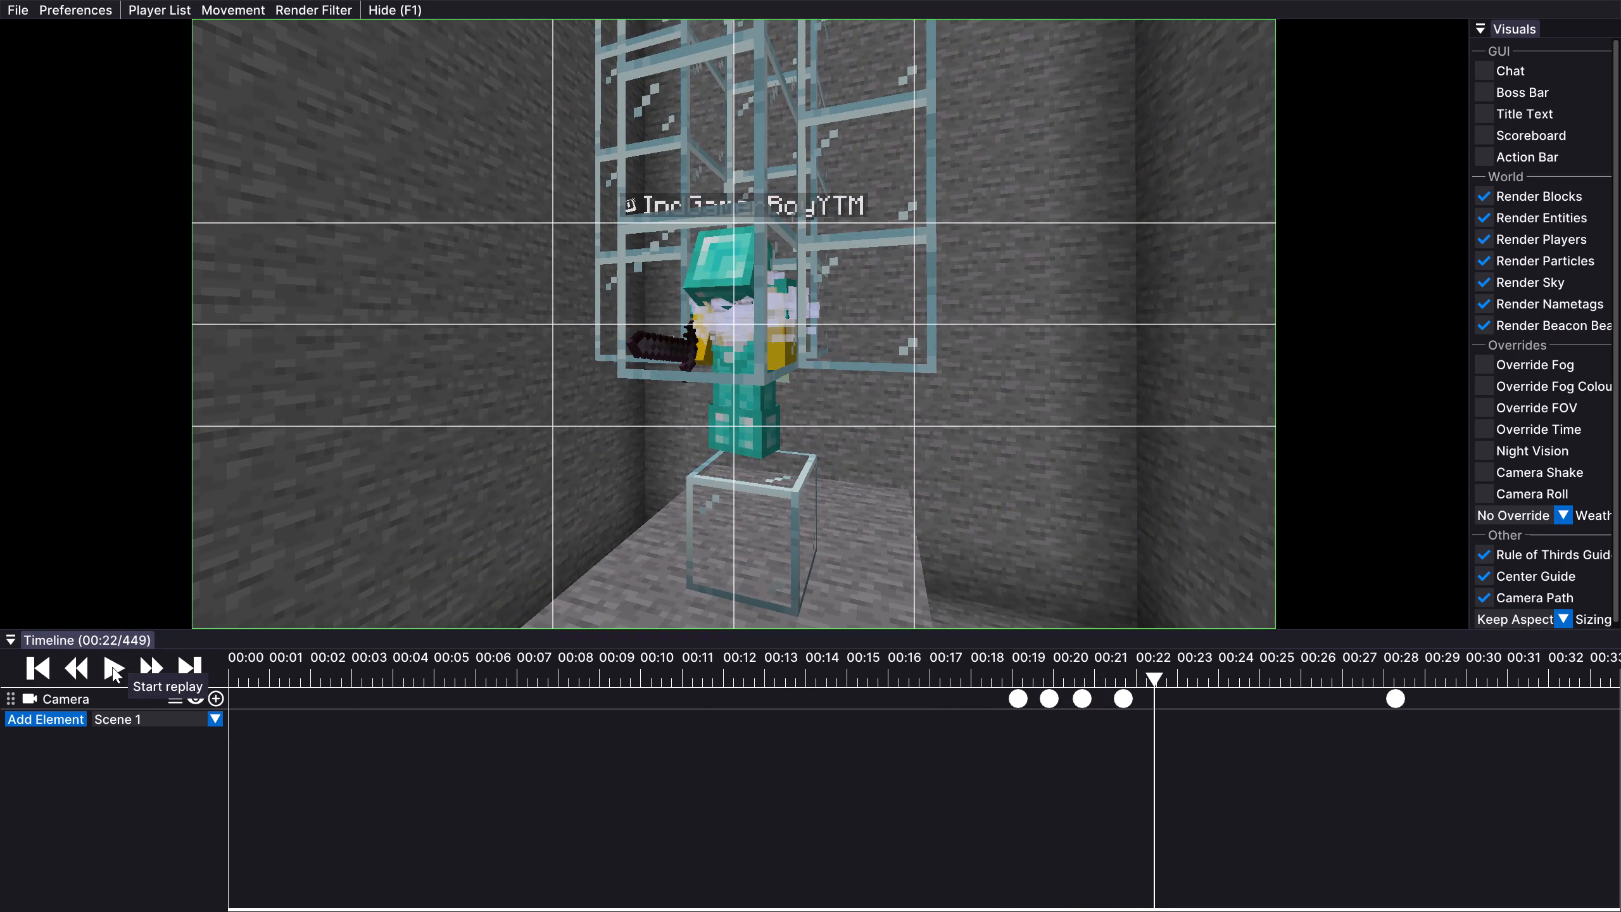
click(112, 667)
click(112, 667)
click(112, 667)
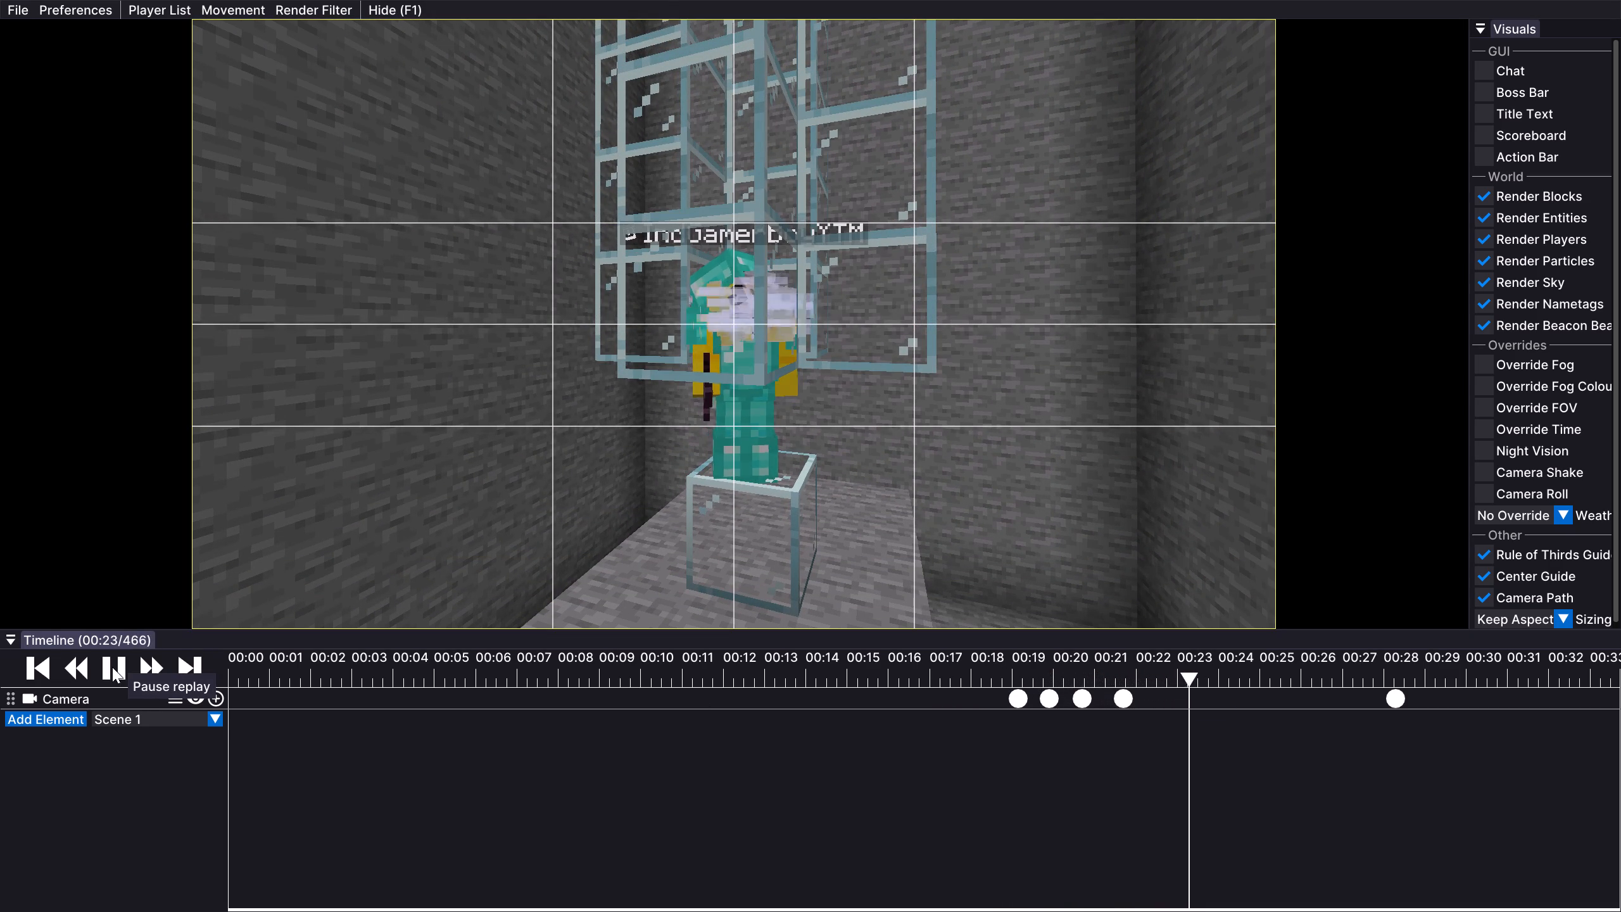
click(112, 667)
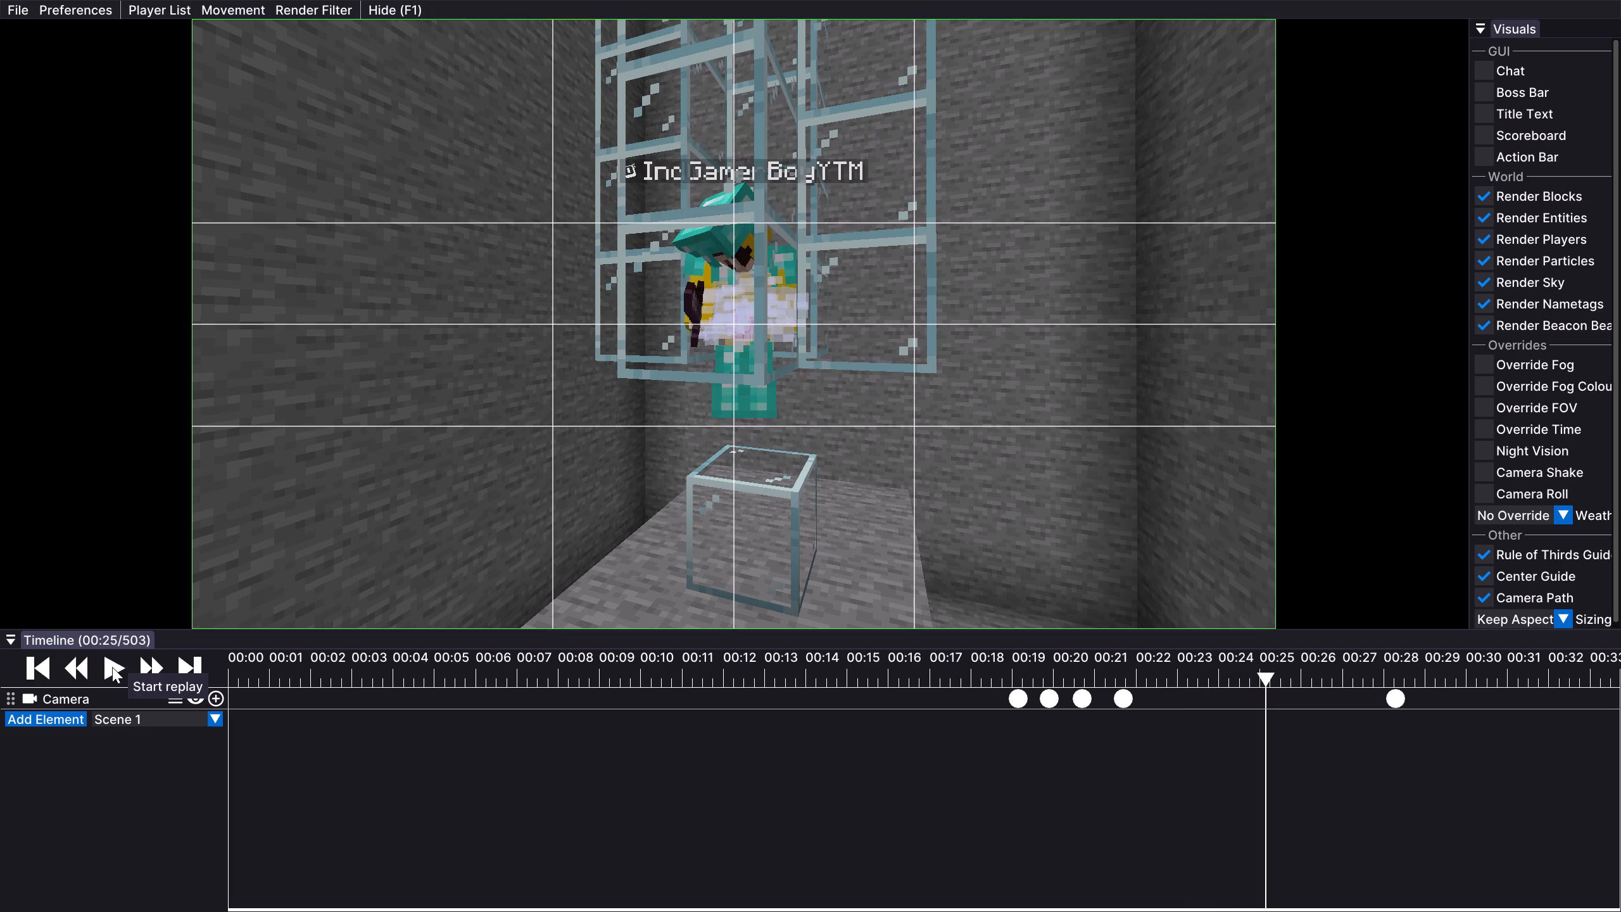
click(112, 667)
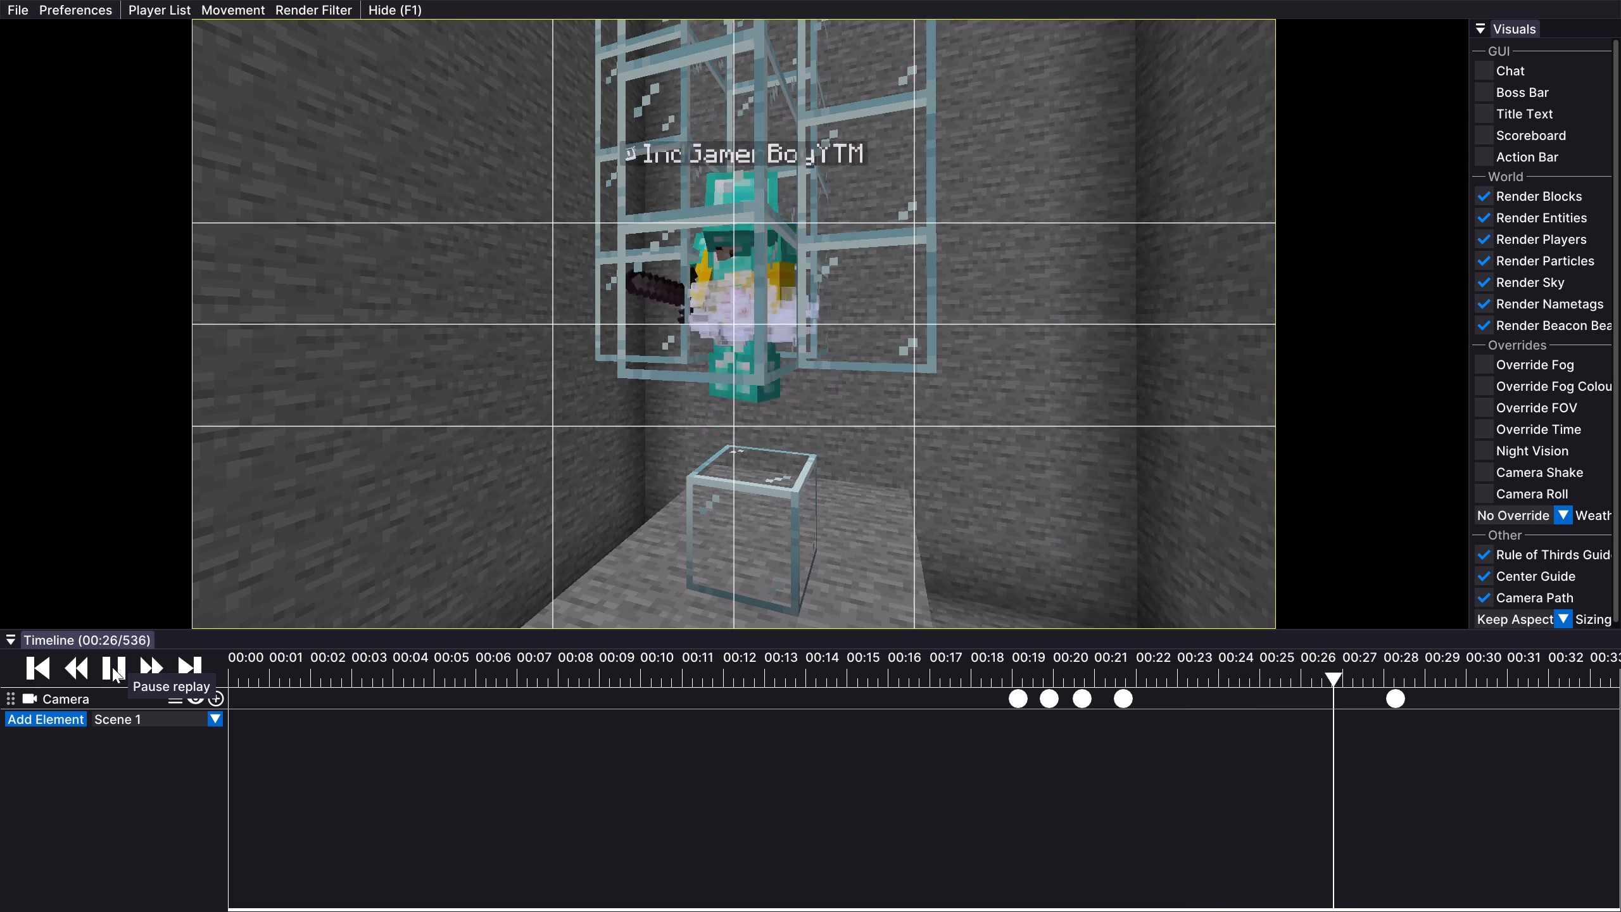
click(112, 667)
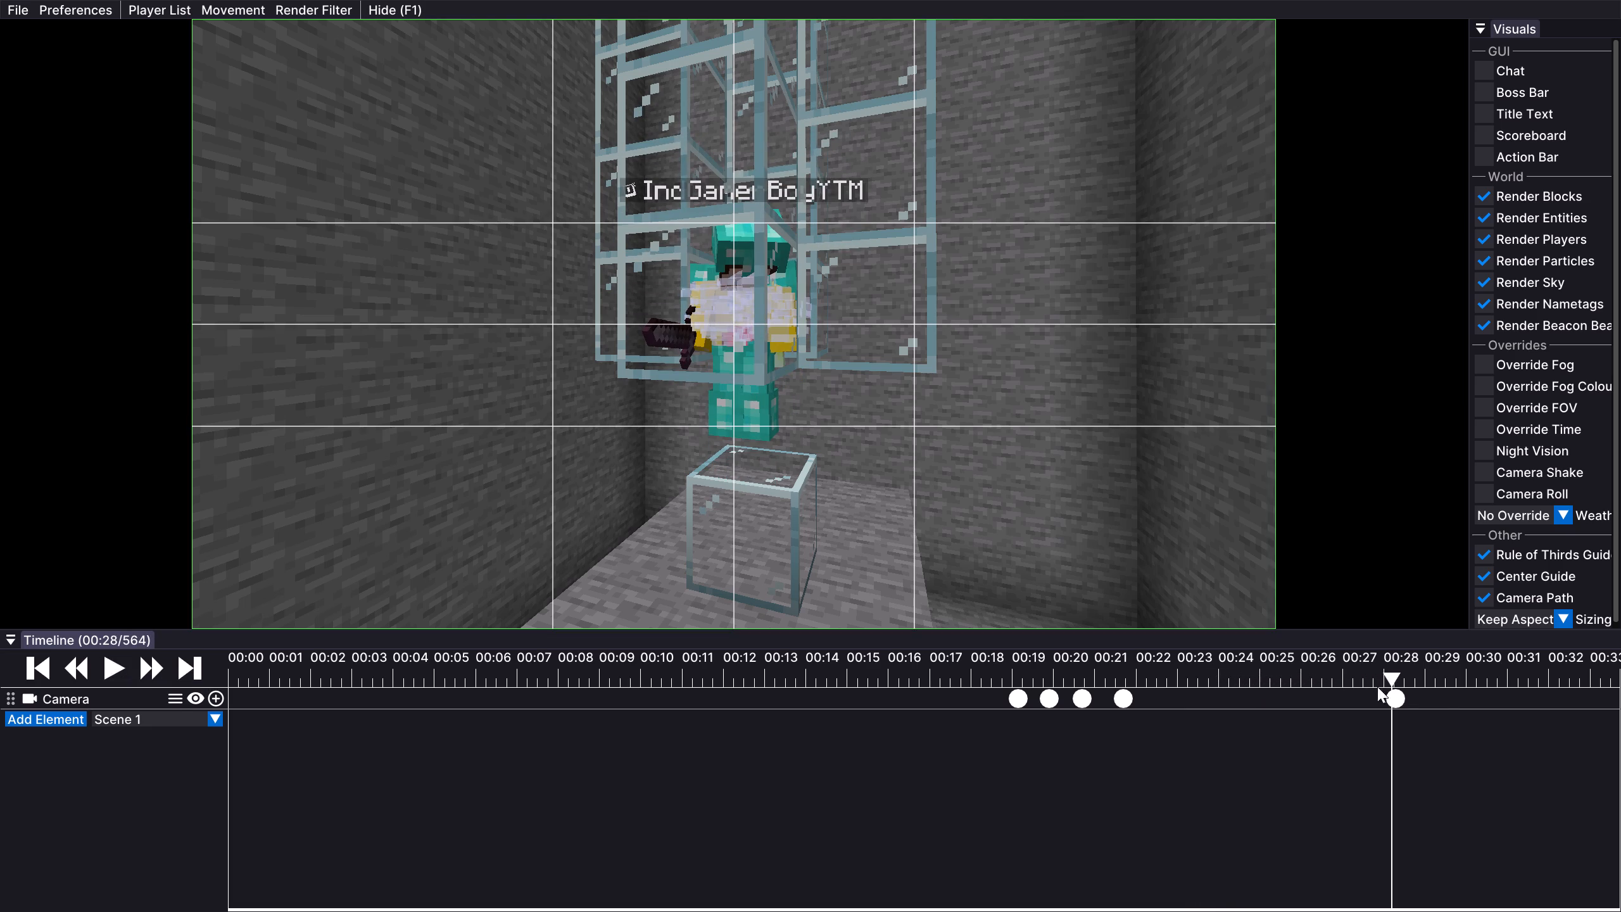
drag(1396, 689, 1161, 698)
Play from 00:22 to 00:23 and raise the camera to look down more steeply on the player and glass block.
click(1155, 676)
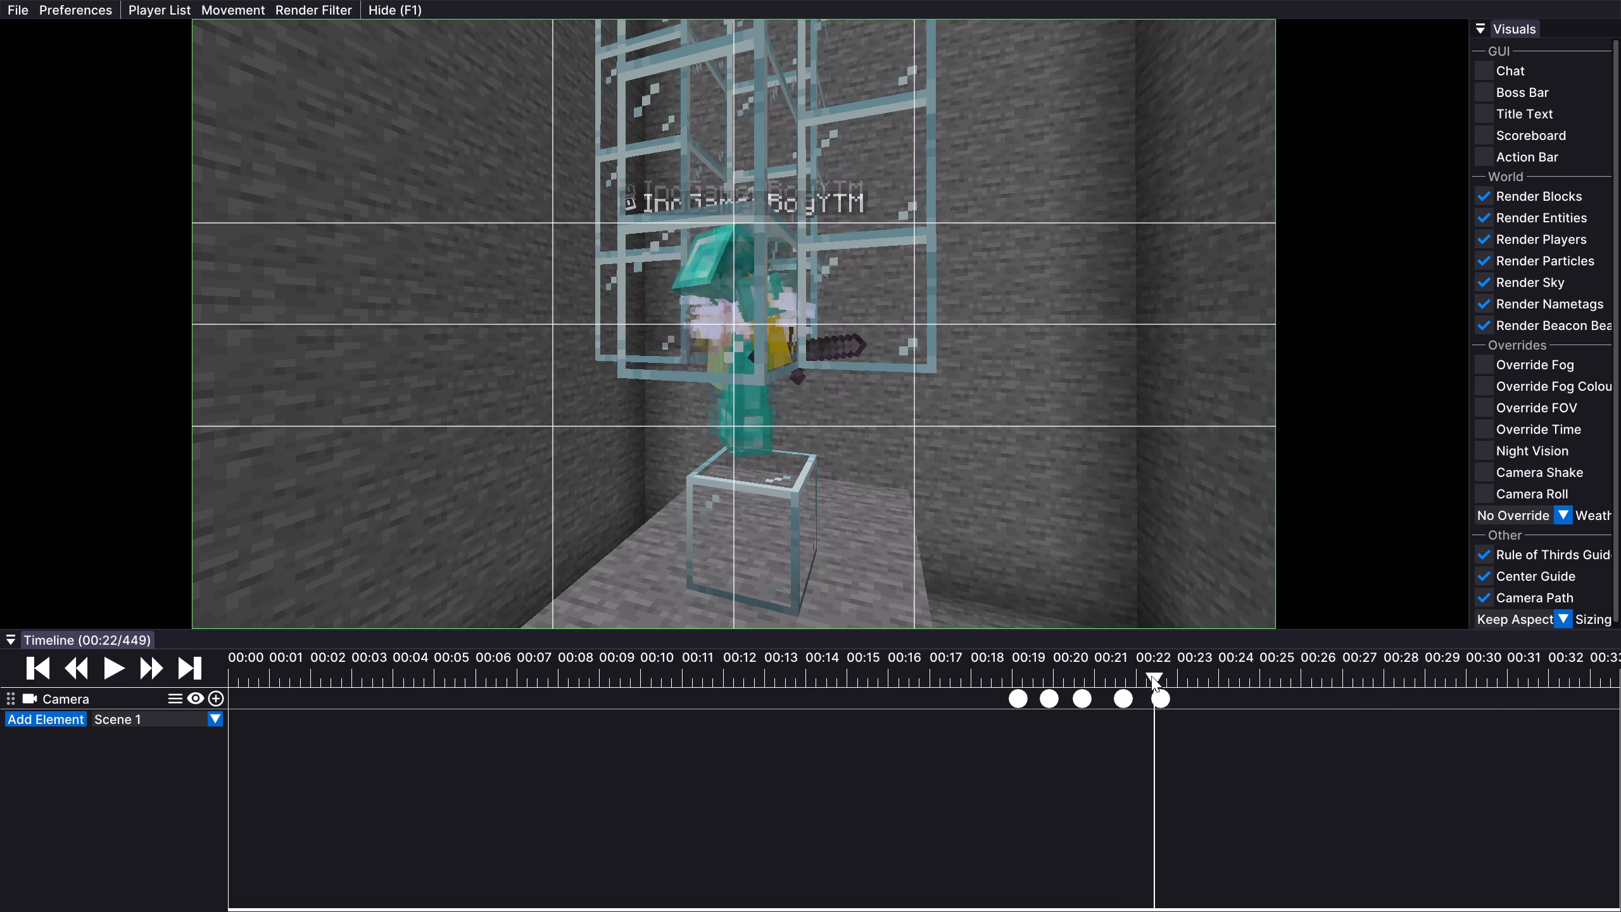
click(117, 664)
click(117, 664)
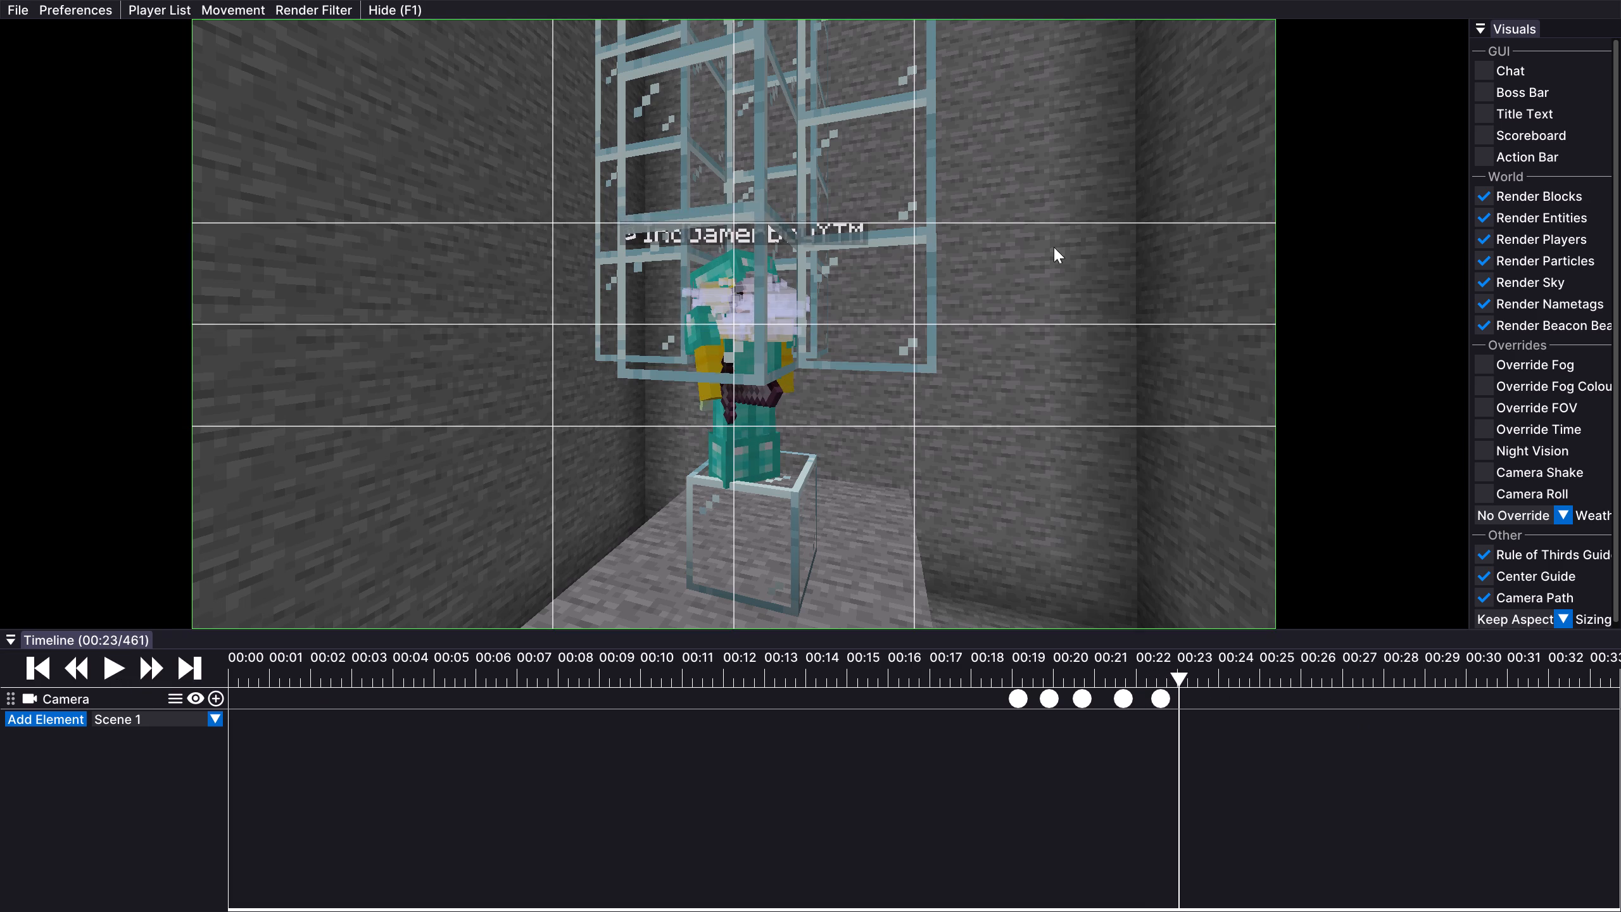
drag(1058, 244, 811, 456)
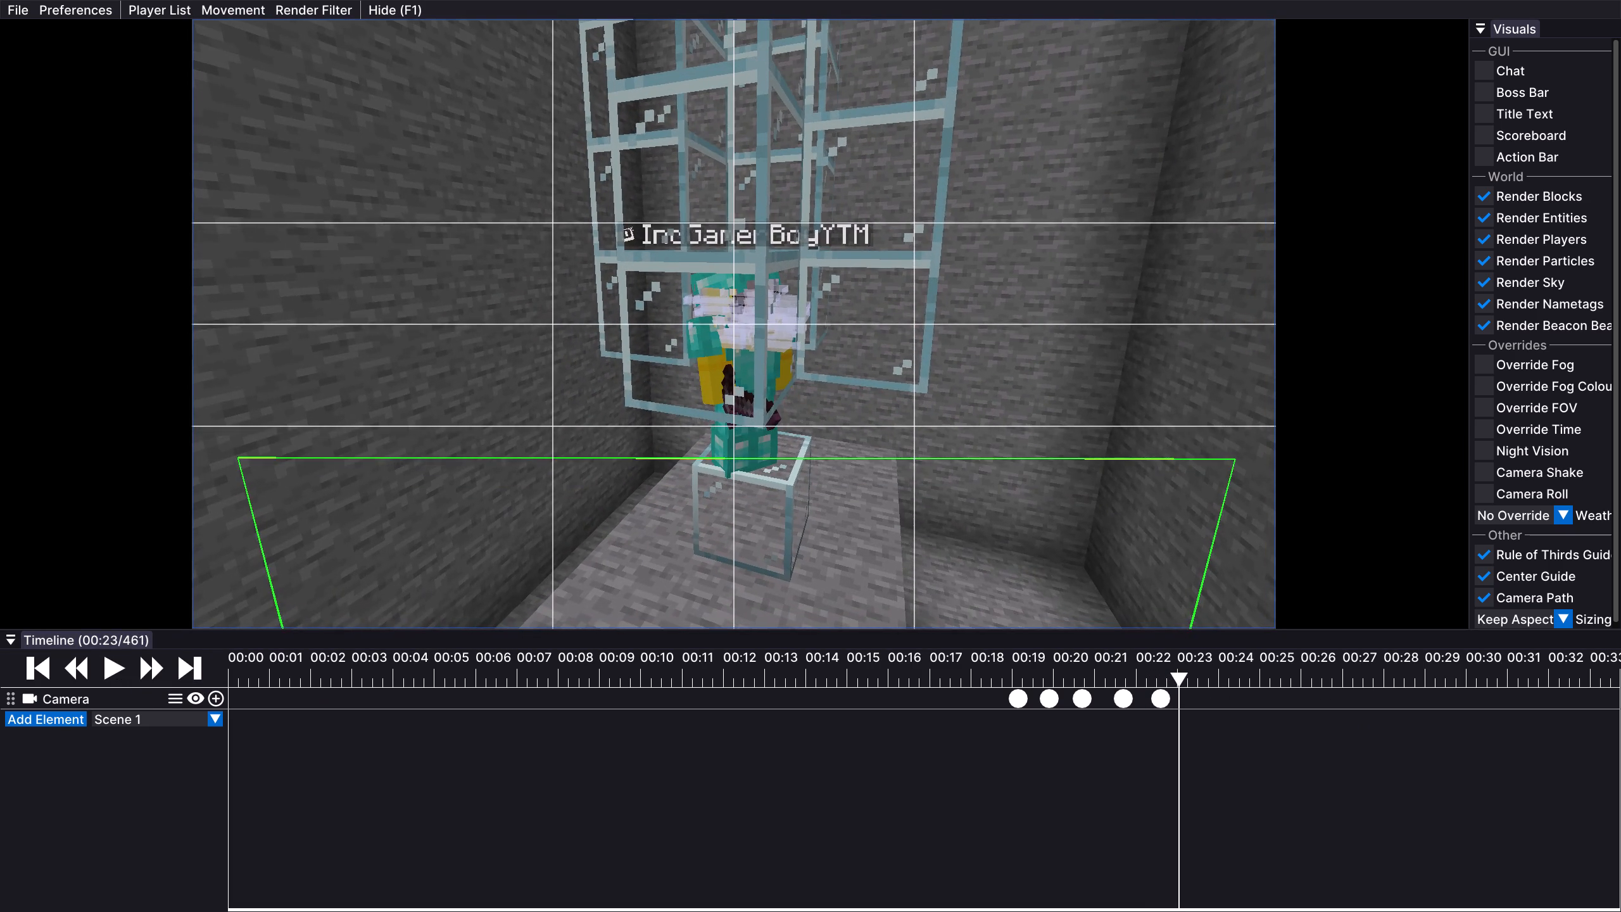
drag(811, 456, 810, 456)
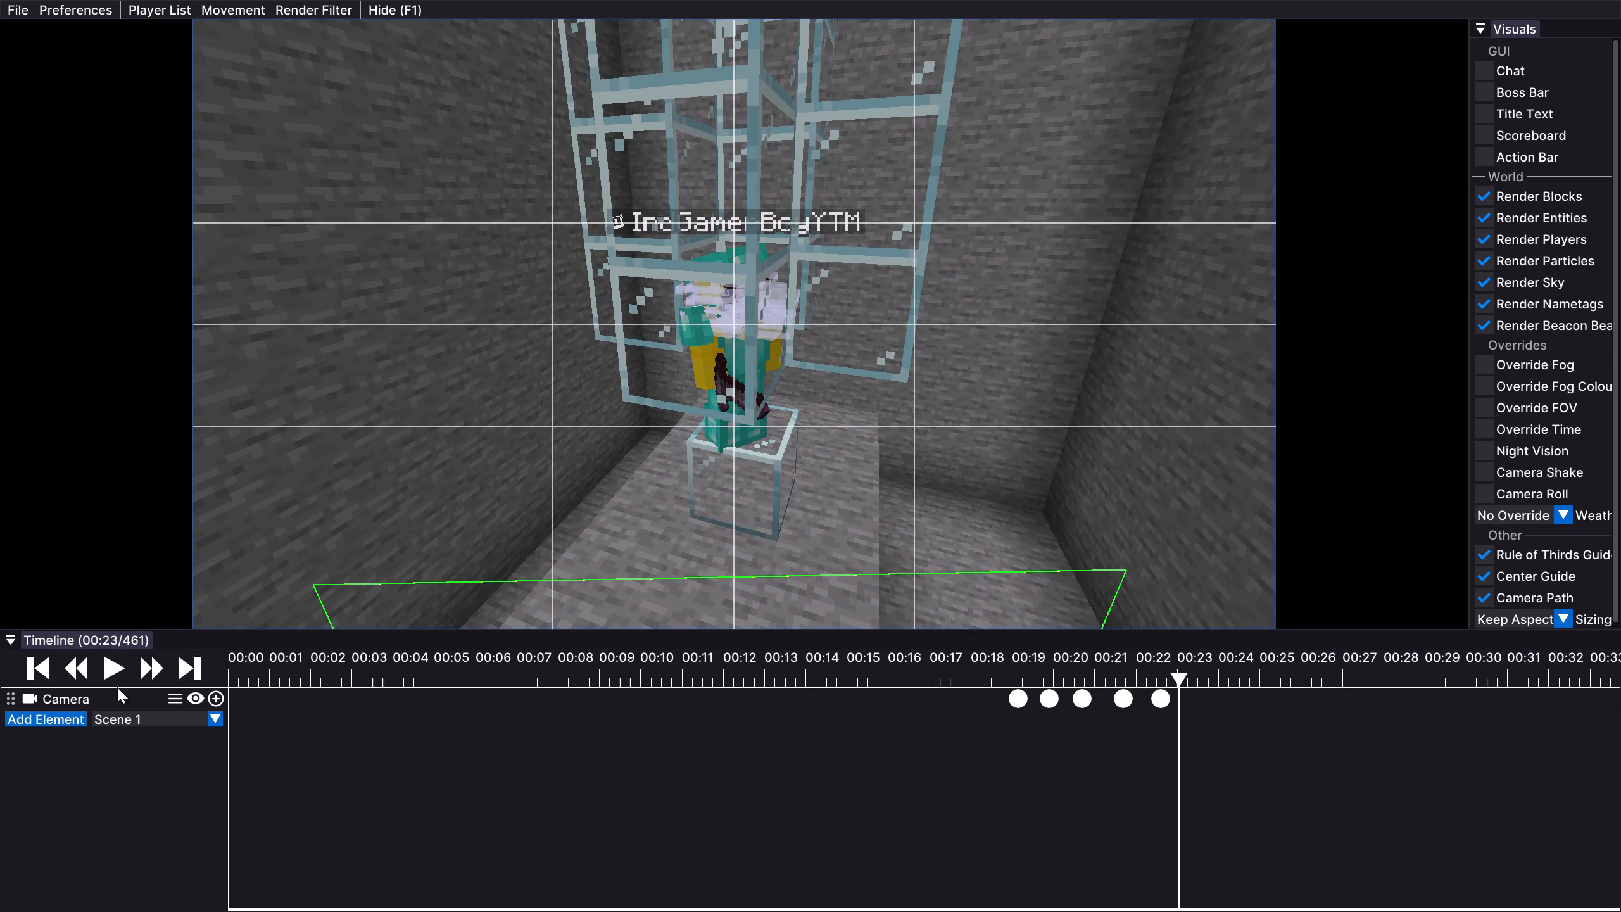
Play on to 00:25, add a camera keyframe with the higher framing and move it to about 00:26.
click(108, 666)
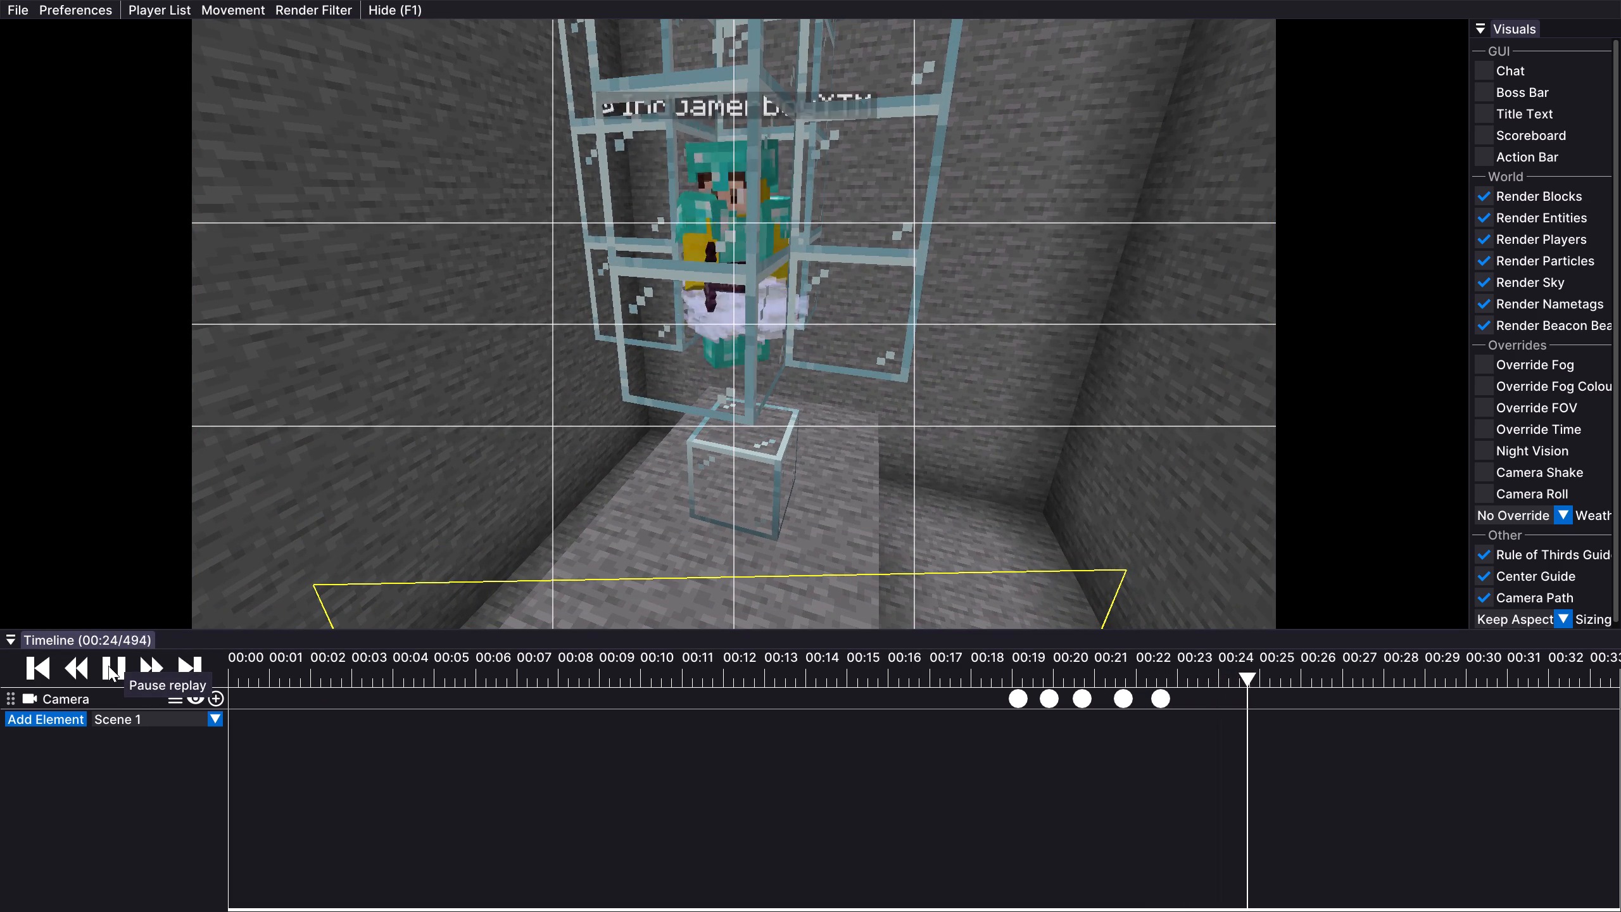
click(108, 666)
click(108, 666)
click(108, 666)
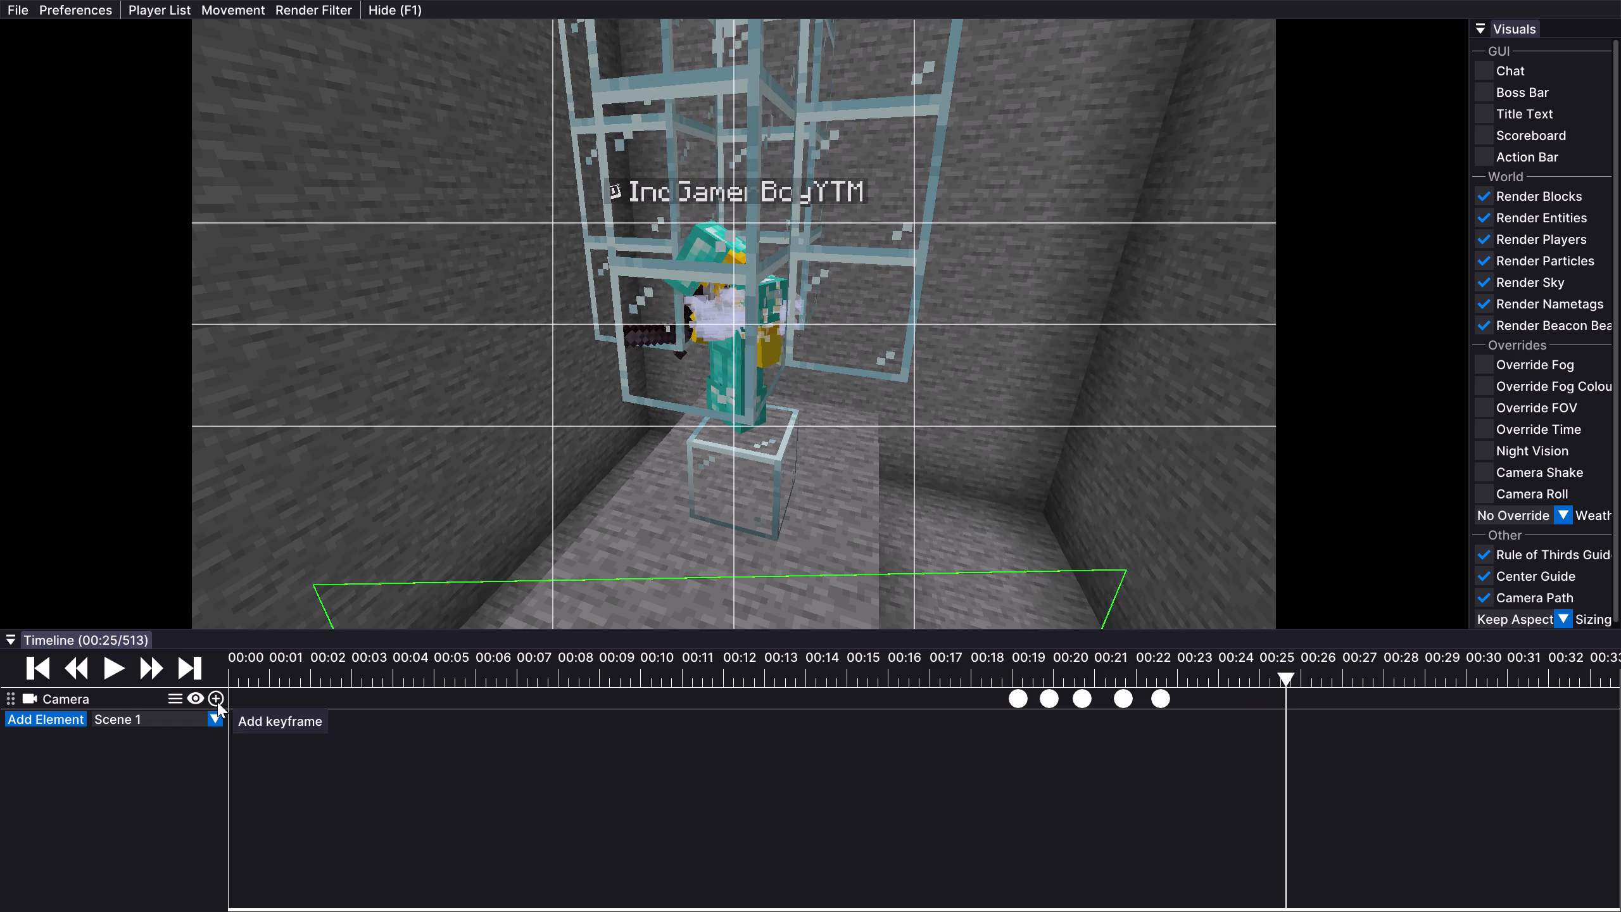
click(217, 702)
drag(1296, 701, 1324, 695)
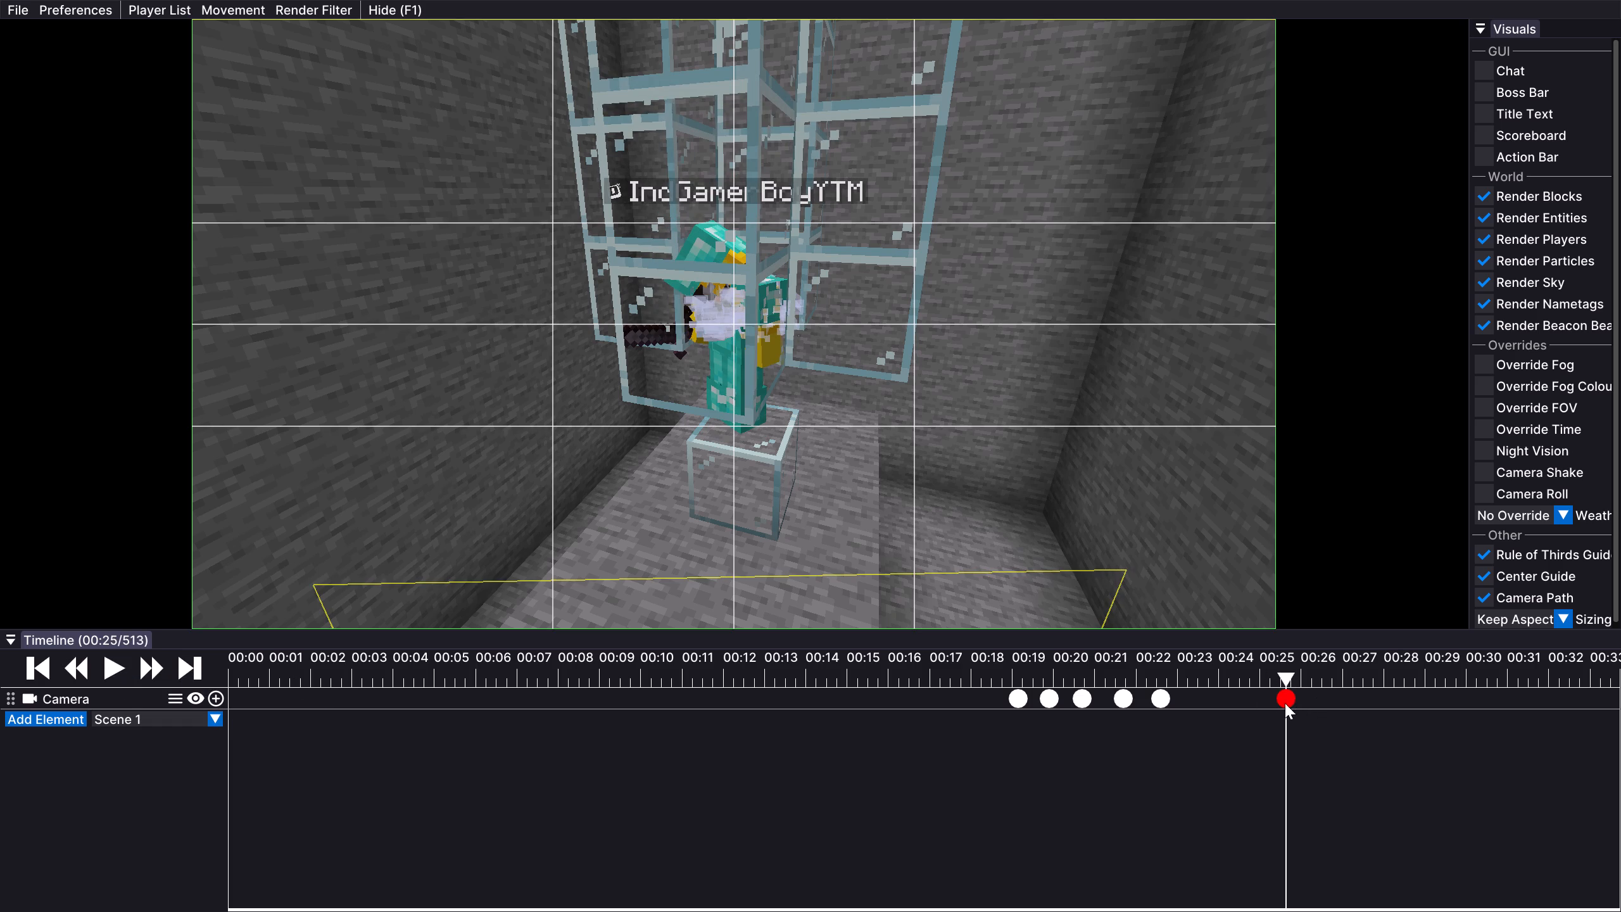
drag(1285, 703, 1332, 687)
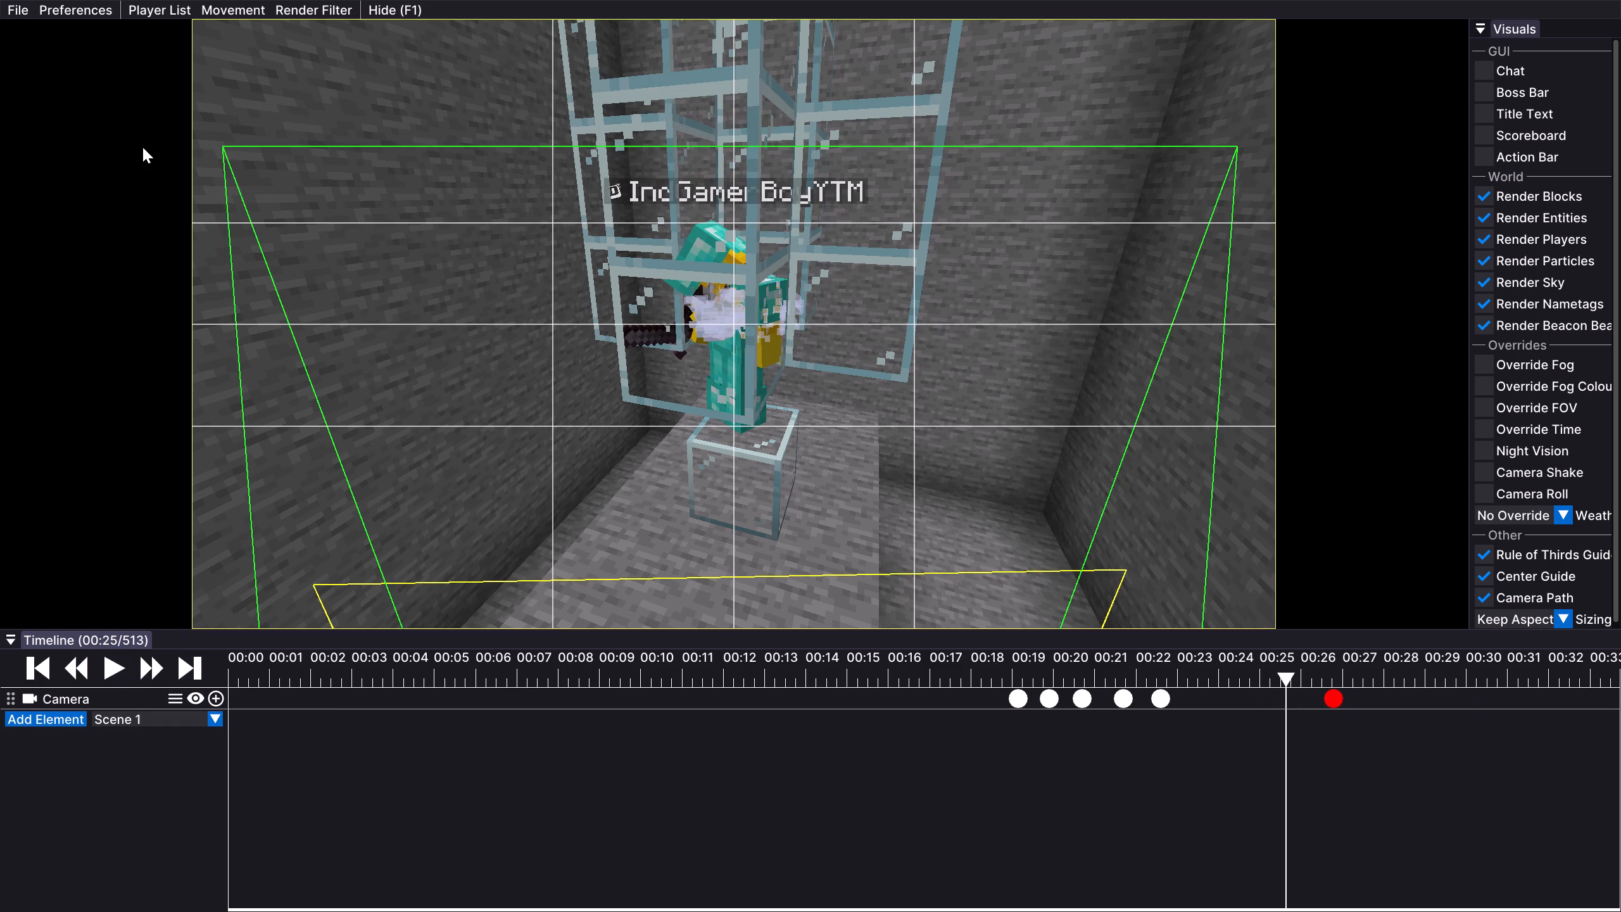
Export the camera move as a 1920×1080, 60 fps H264 MP4 with audio, saved in Videos under the suggested name.
scroll(1611, 337, down, 5)
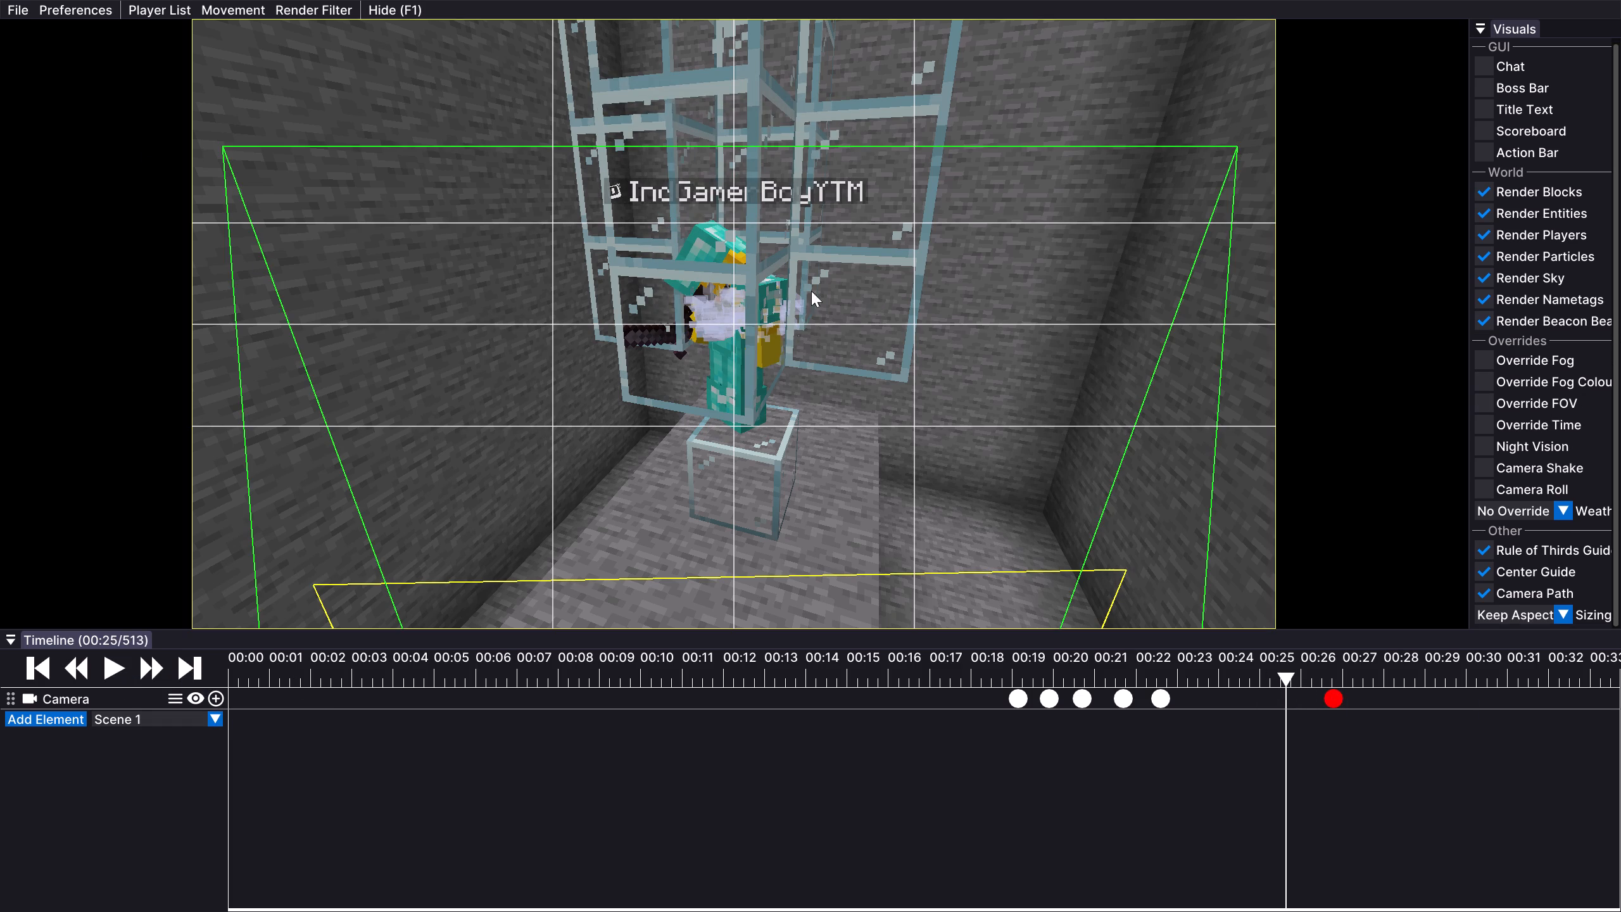
click(5, 10)
click(23, 23)
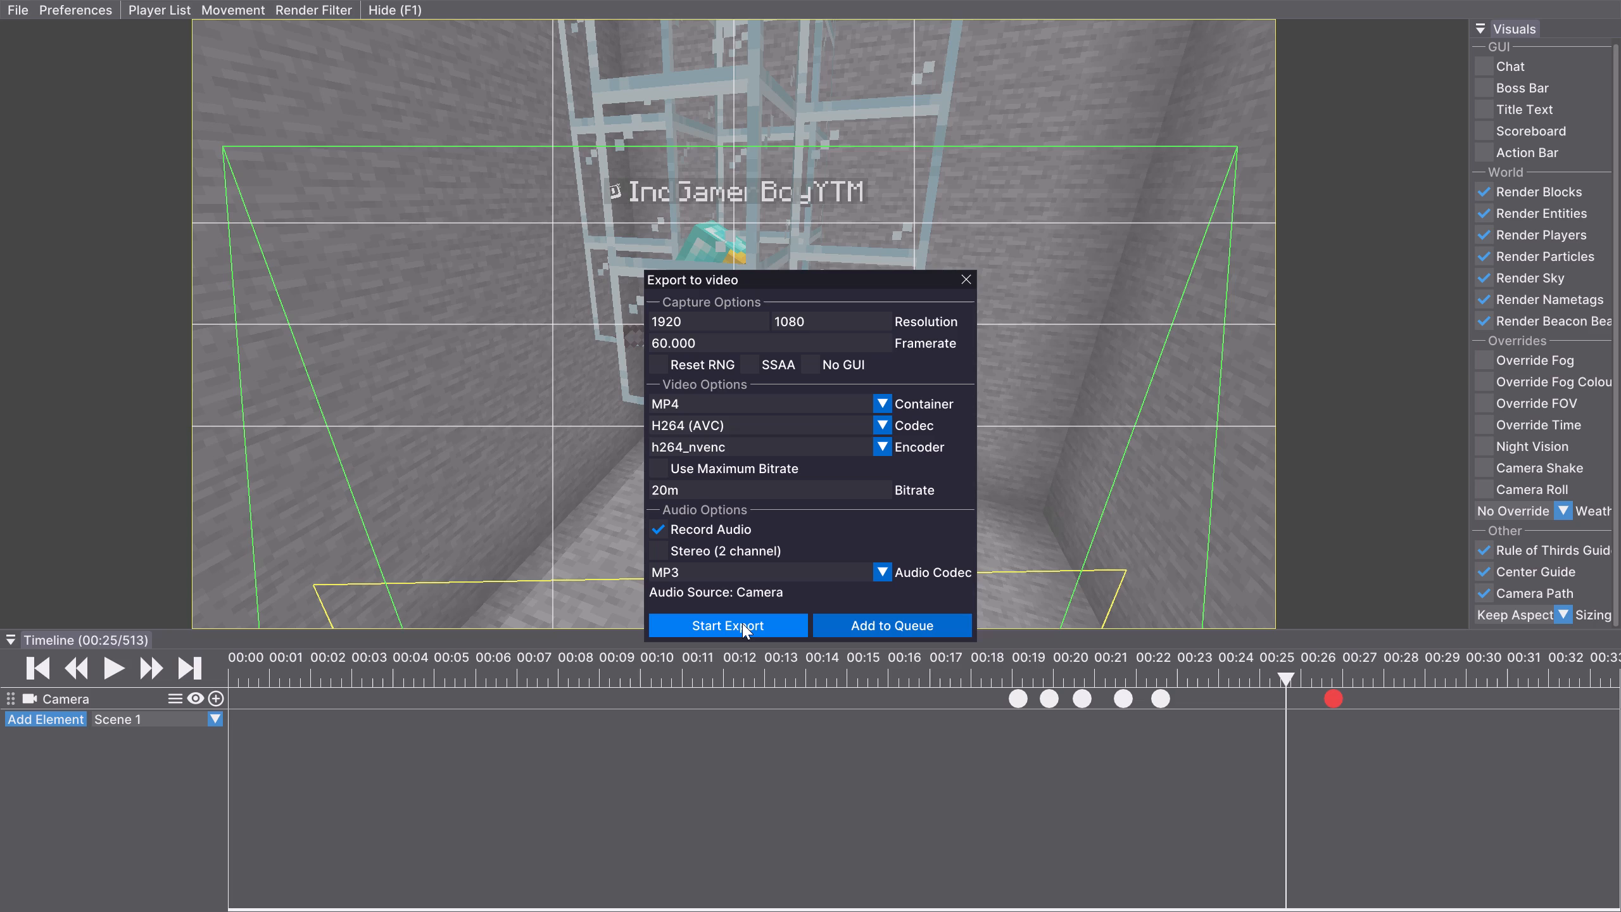
click(742, 623)
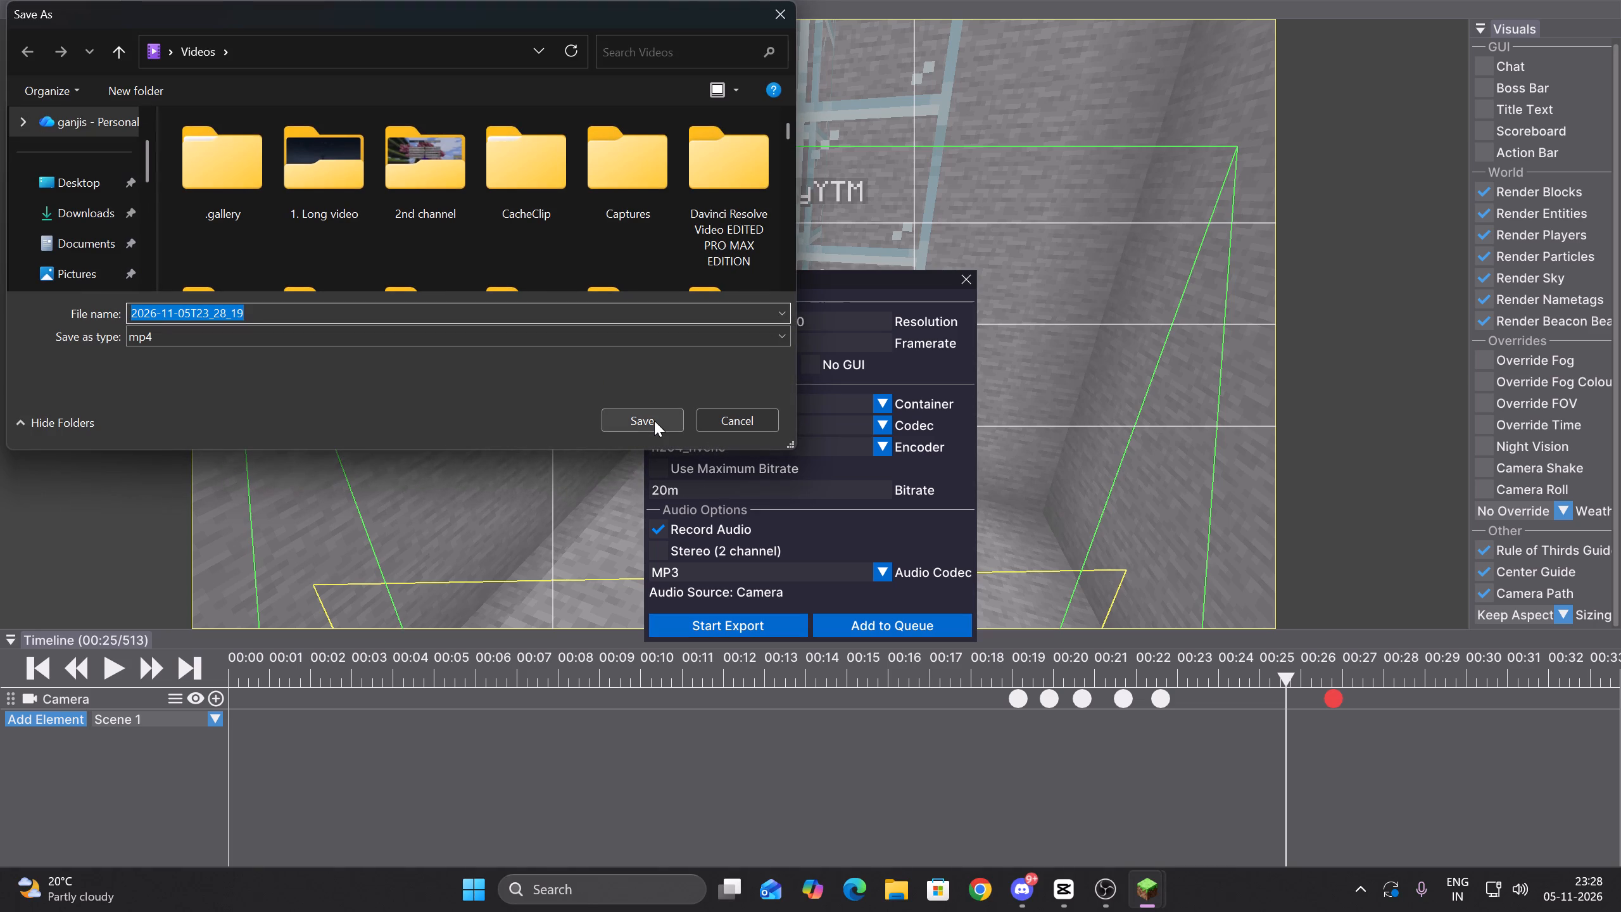
click(654, 421)
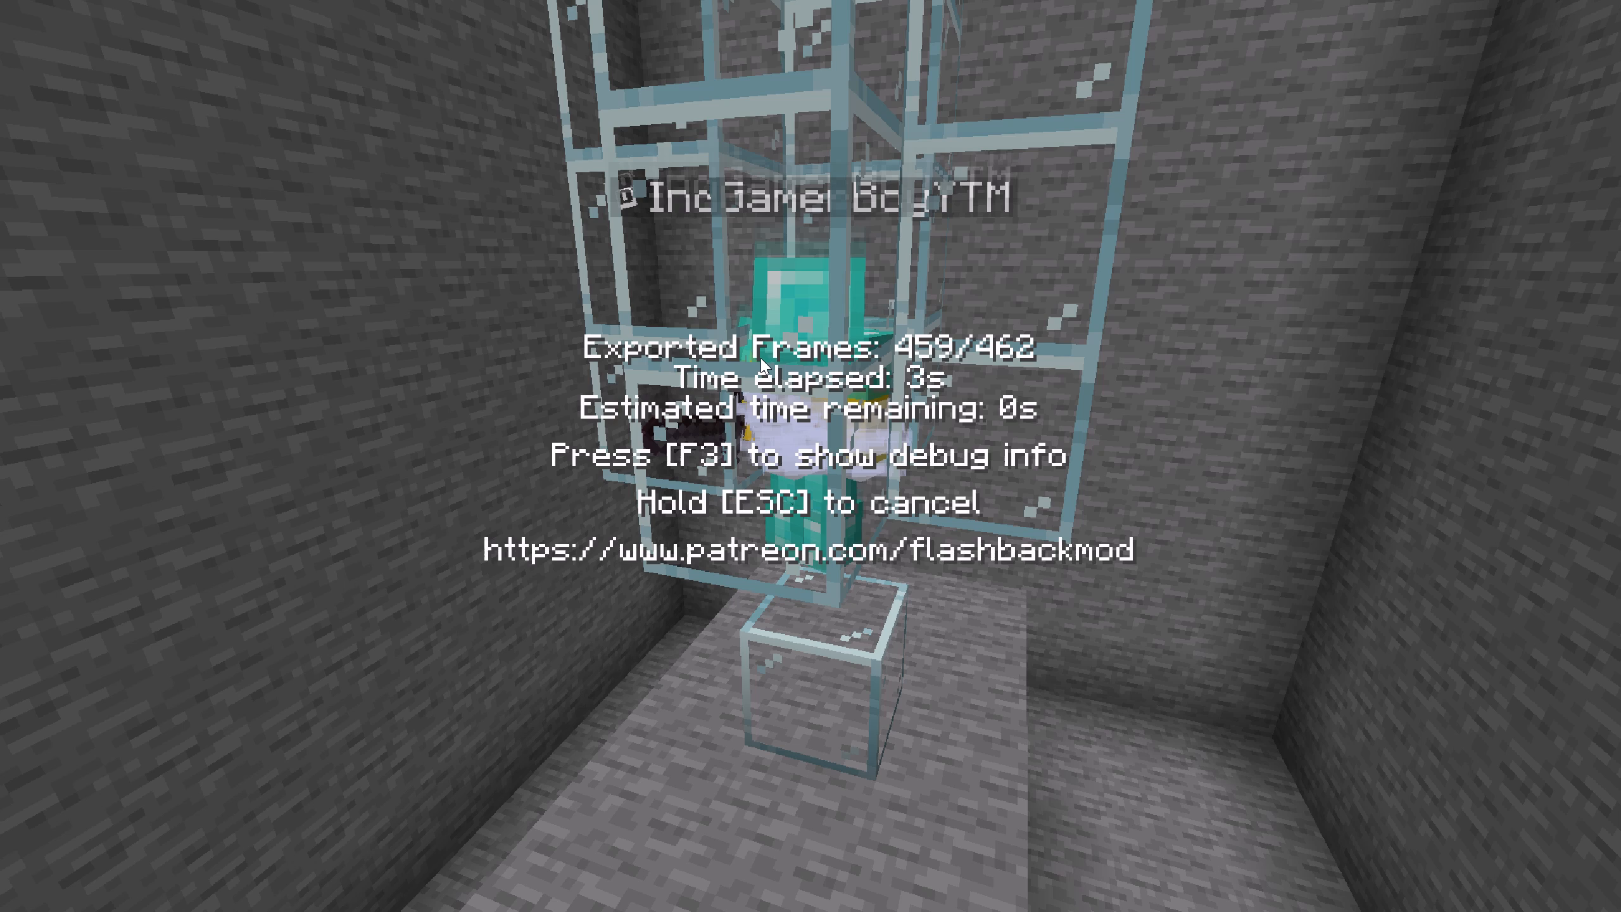
click(945, 396)
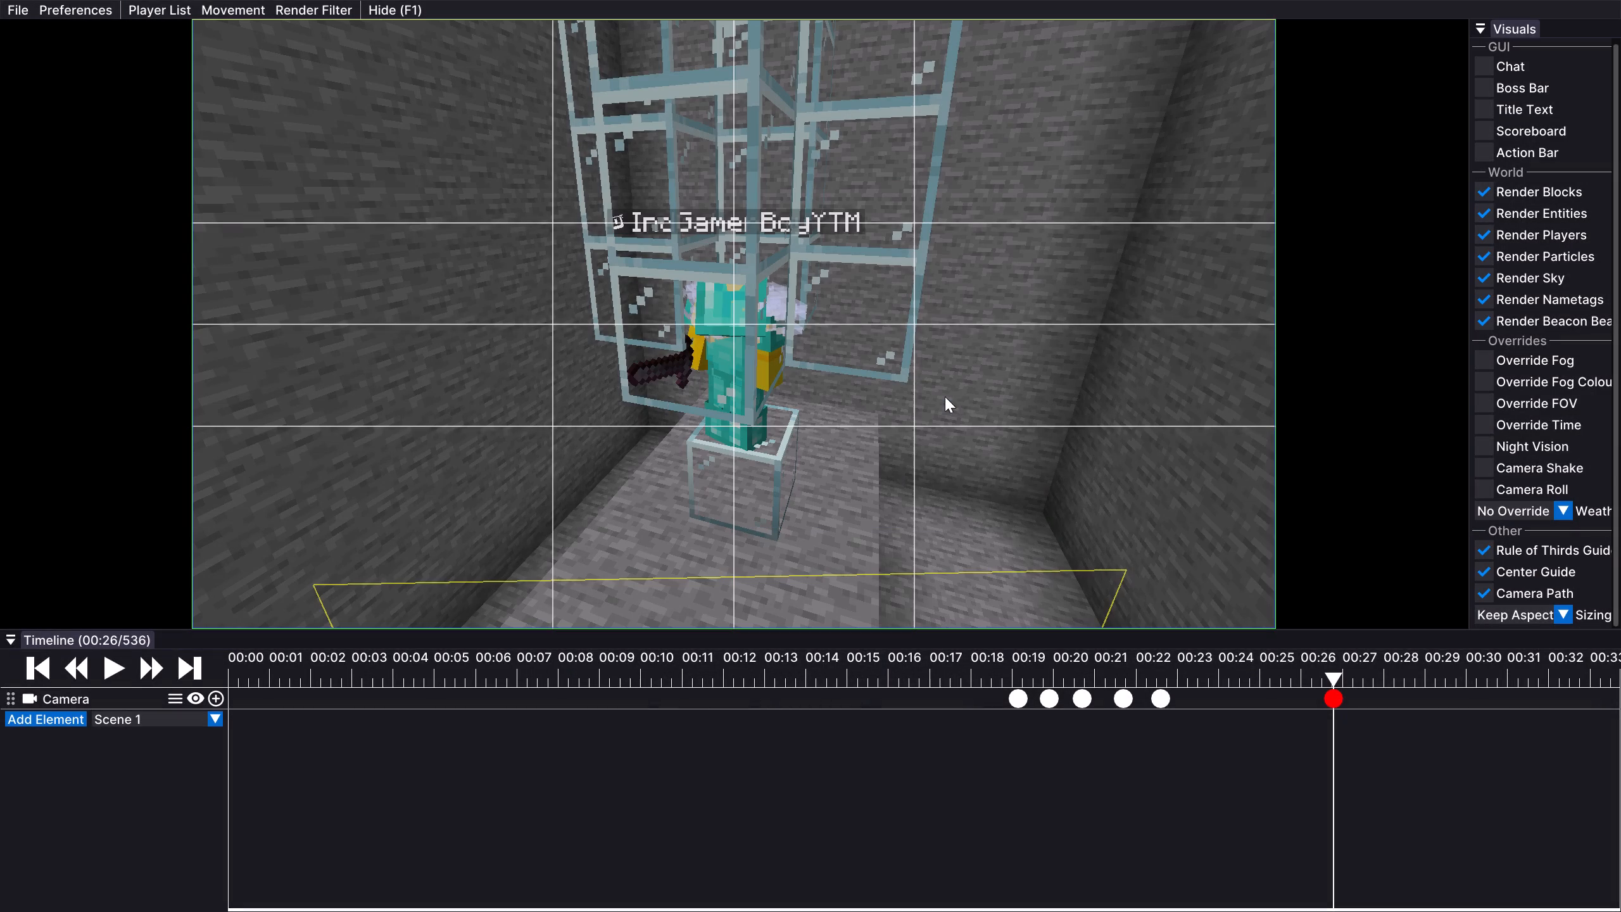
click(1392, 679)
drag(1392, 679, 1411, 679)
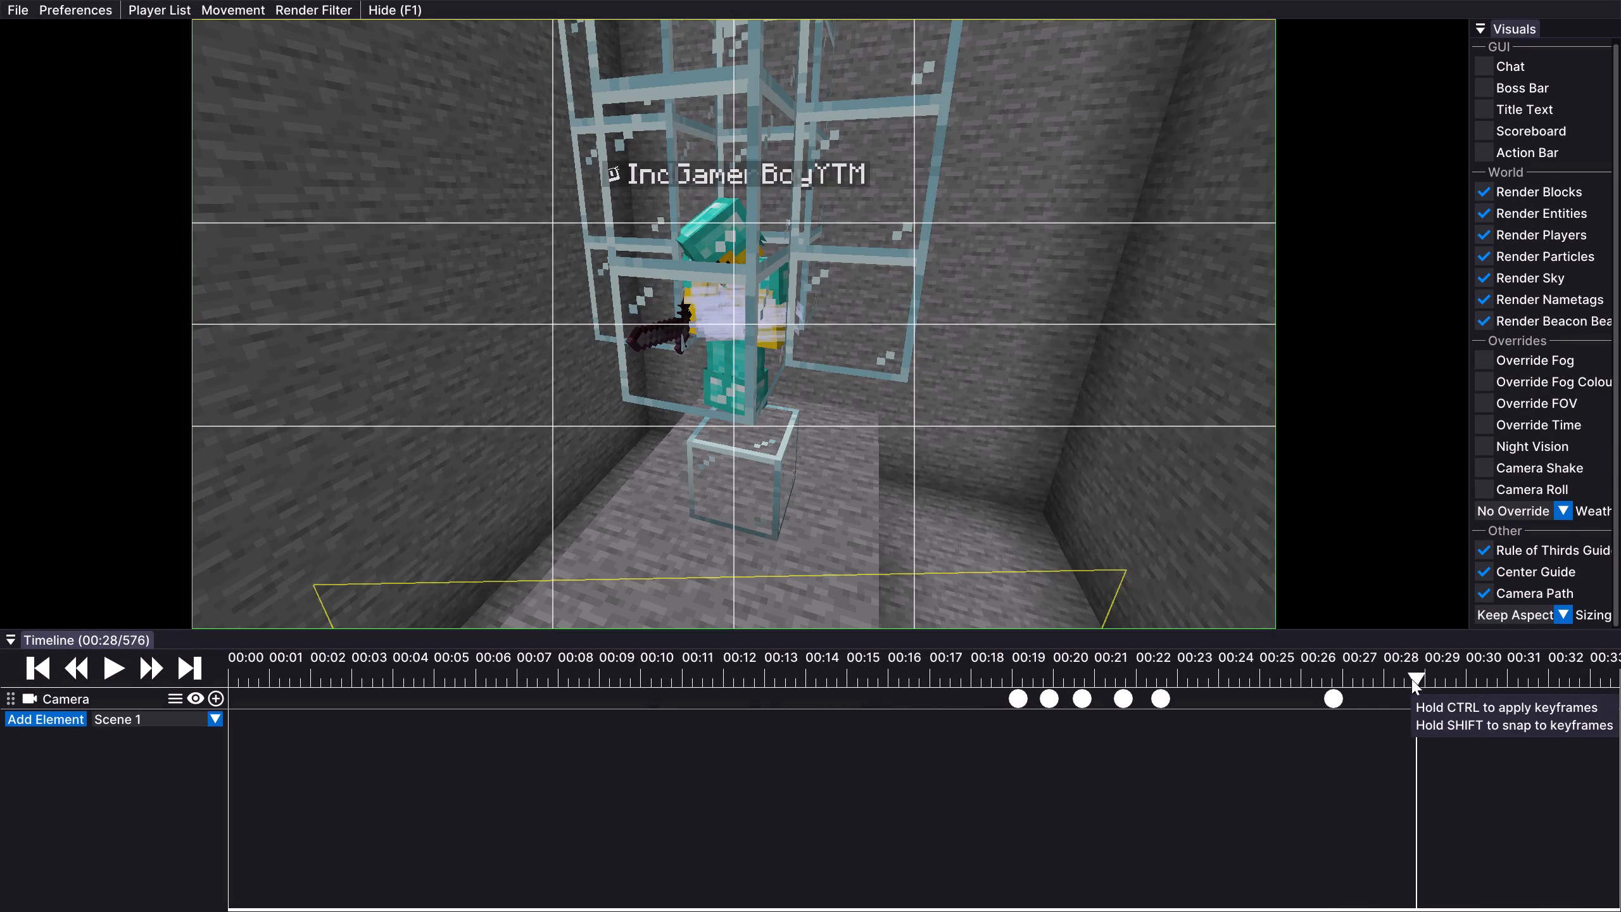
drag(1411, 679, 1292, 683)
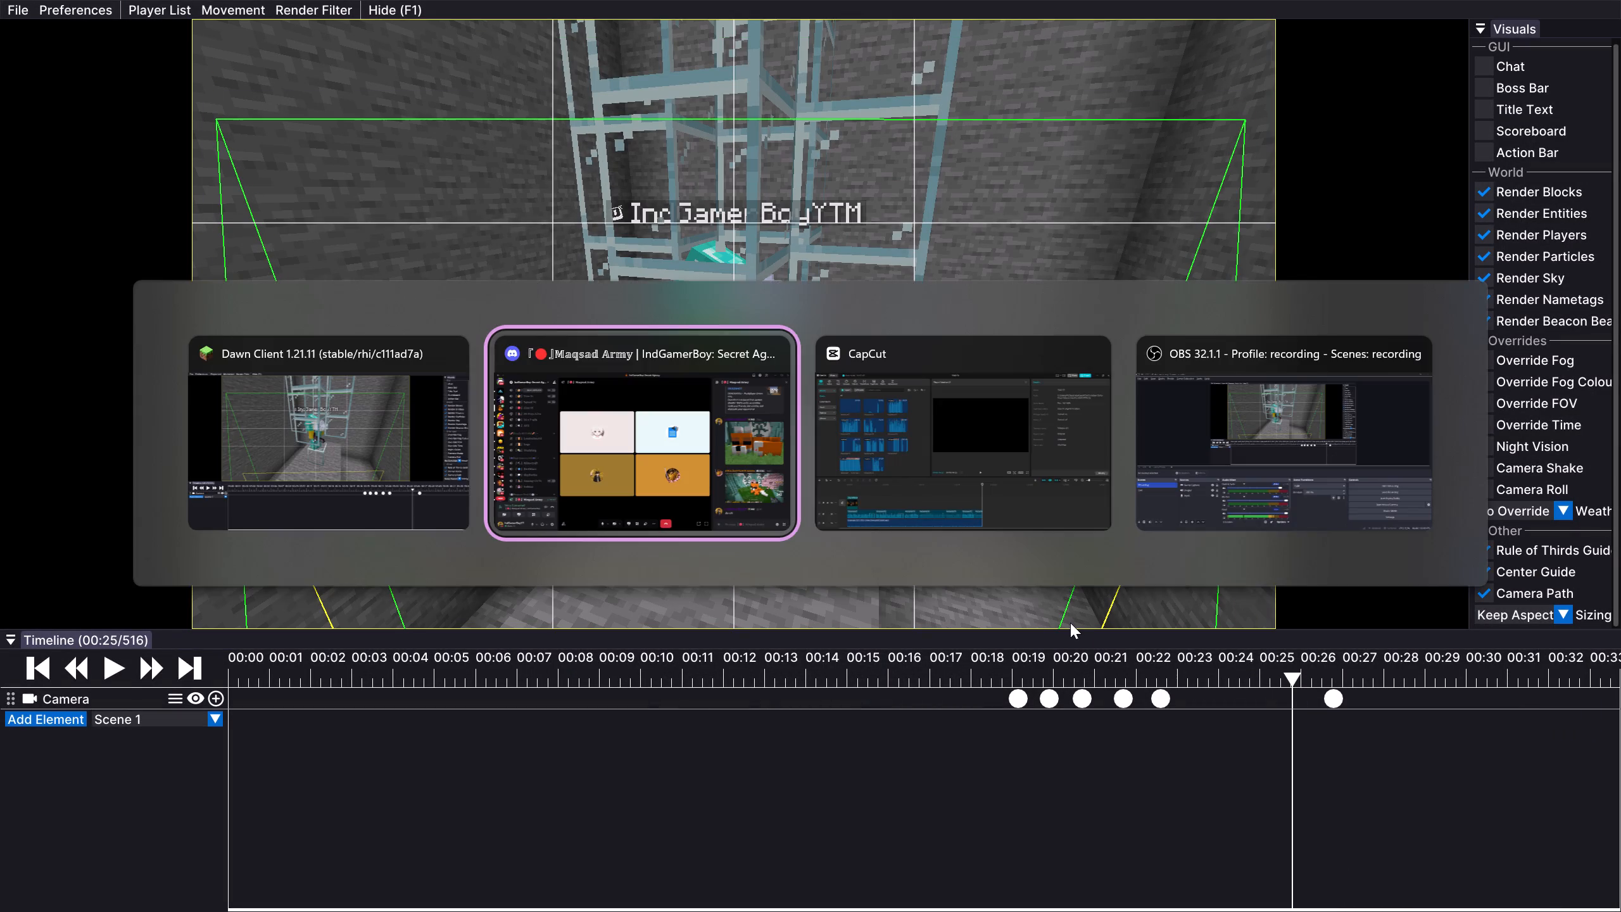
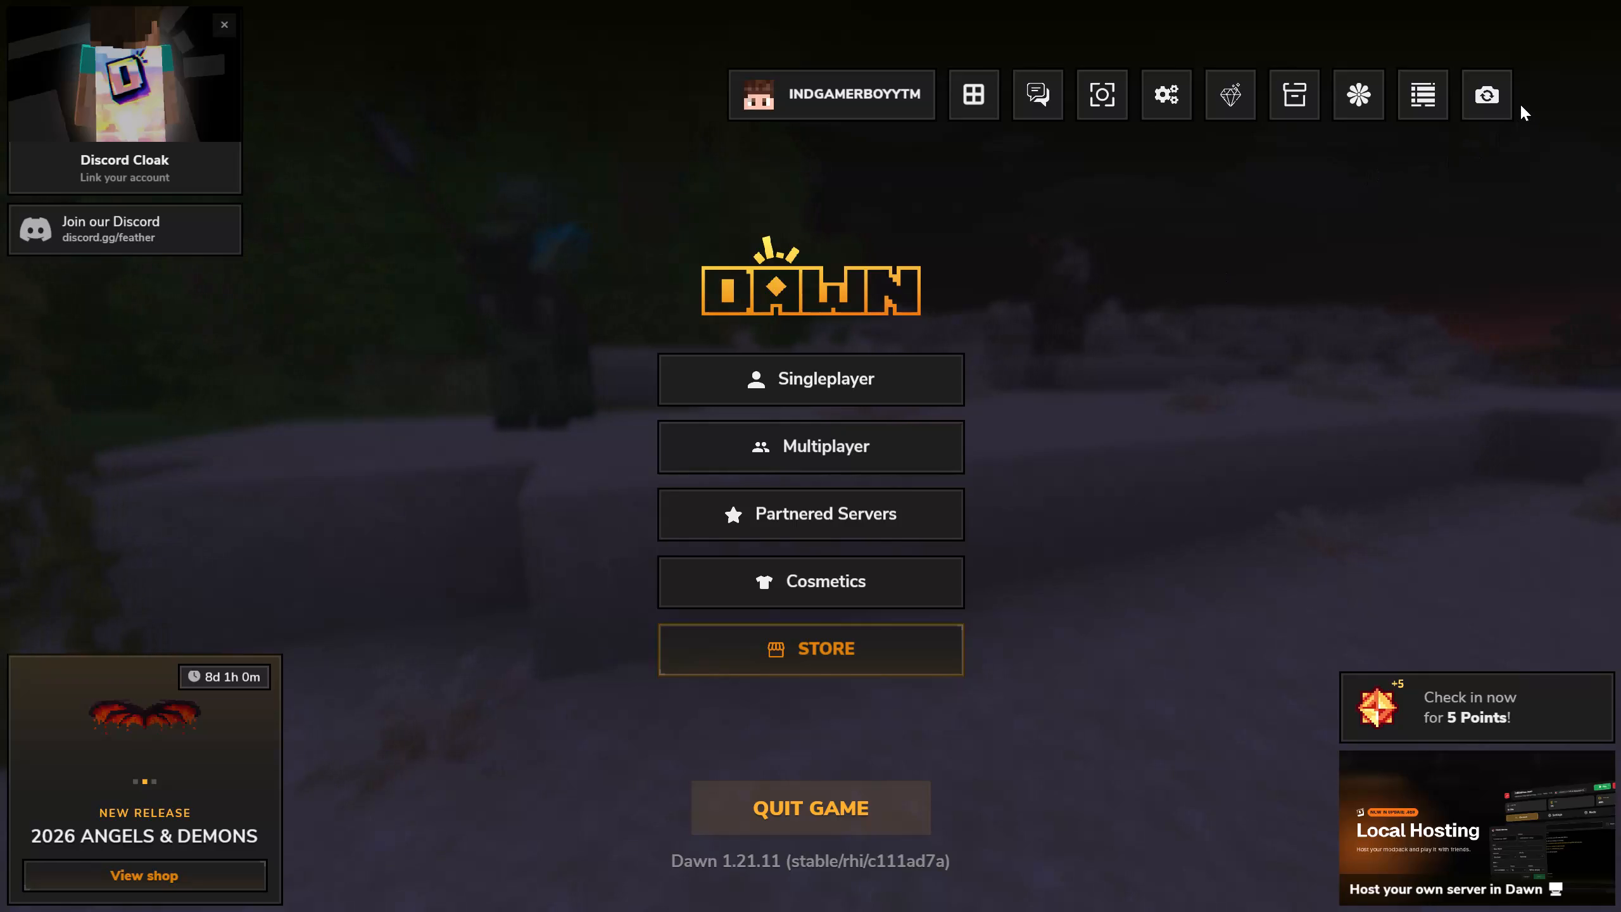
Open the 2026-11-05T23:03:35 replay from the replay list.
click(1519, 99)
click(1515, 99)
click(1502, 99)
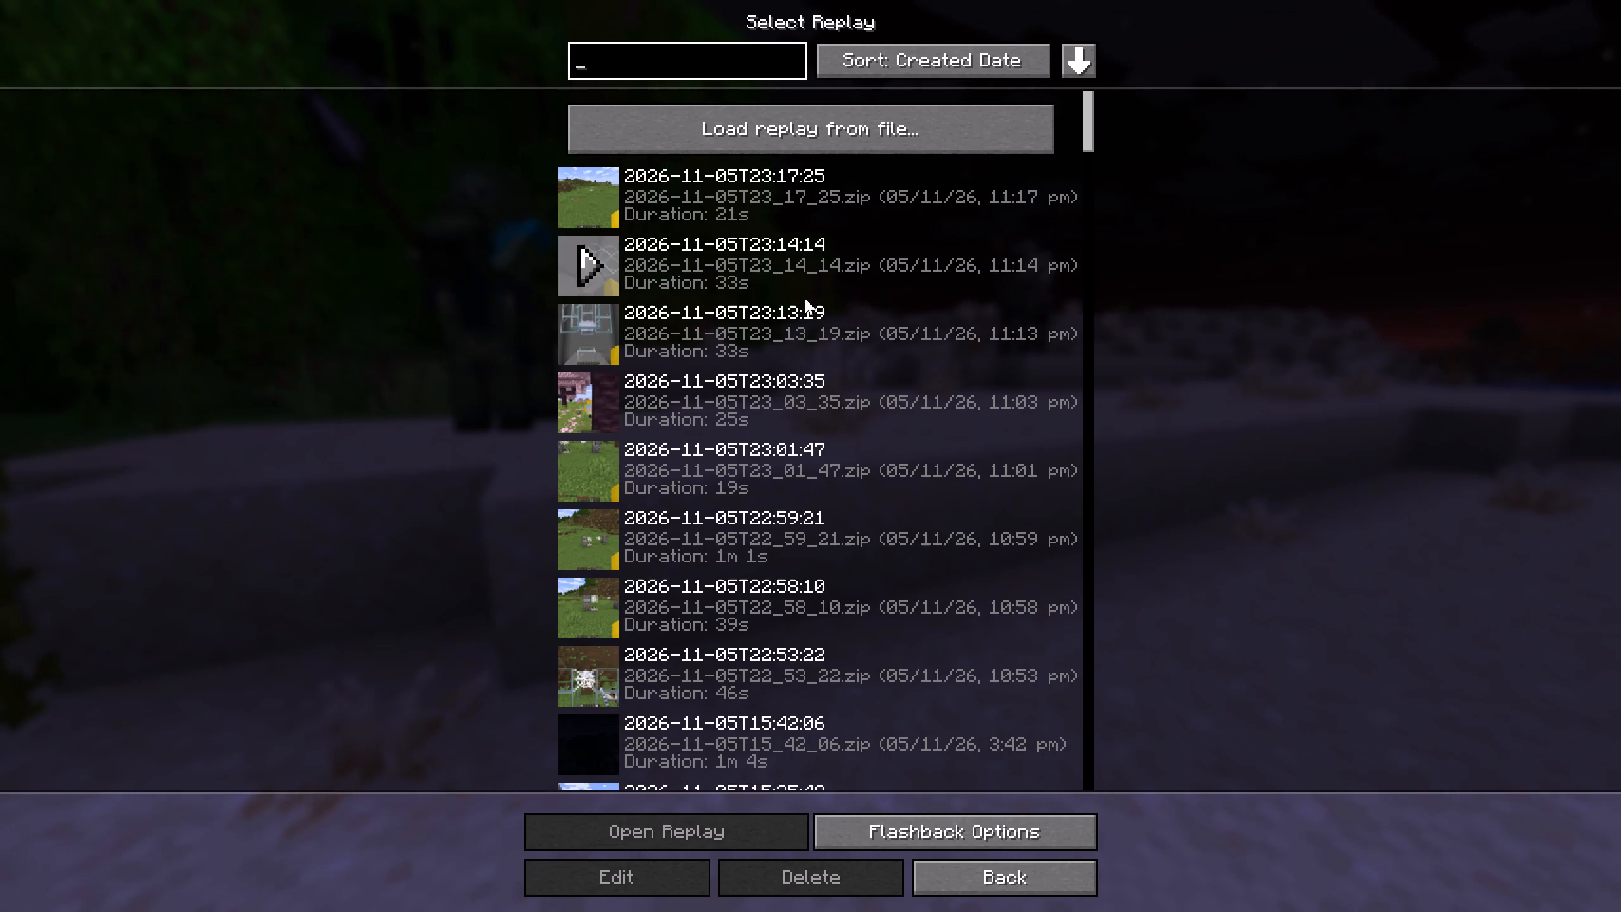
double_click(792, 411)
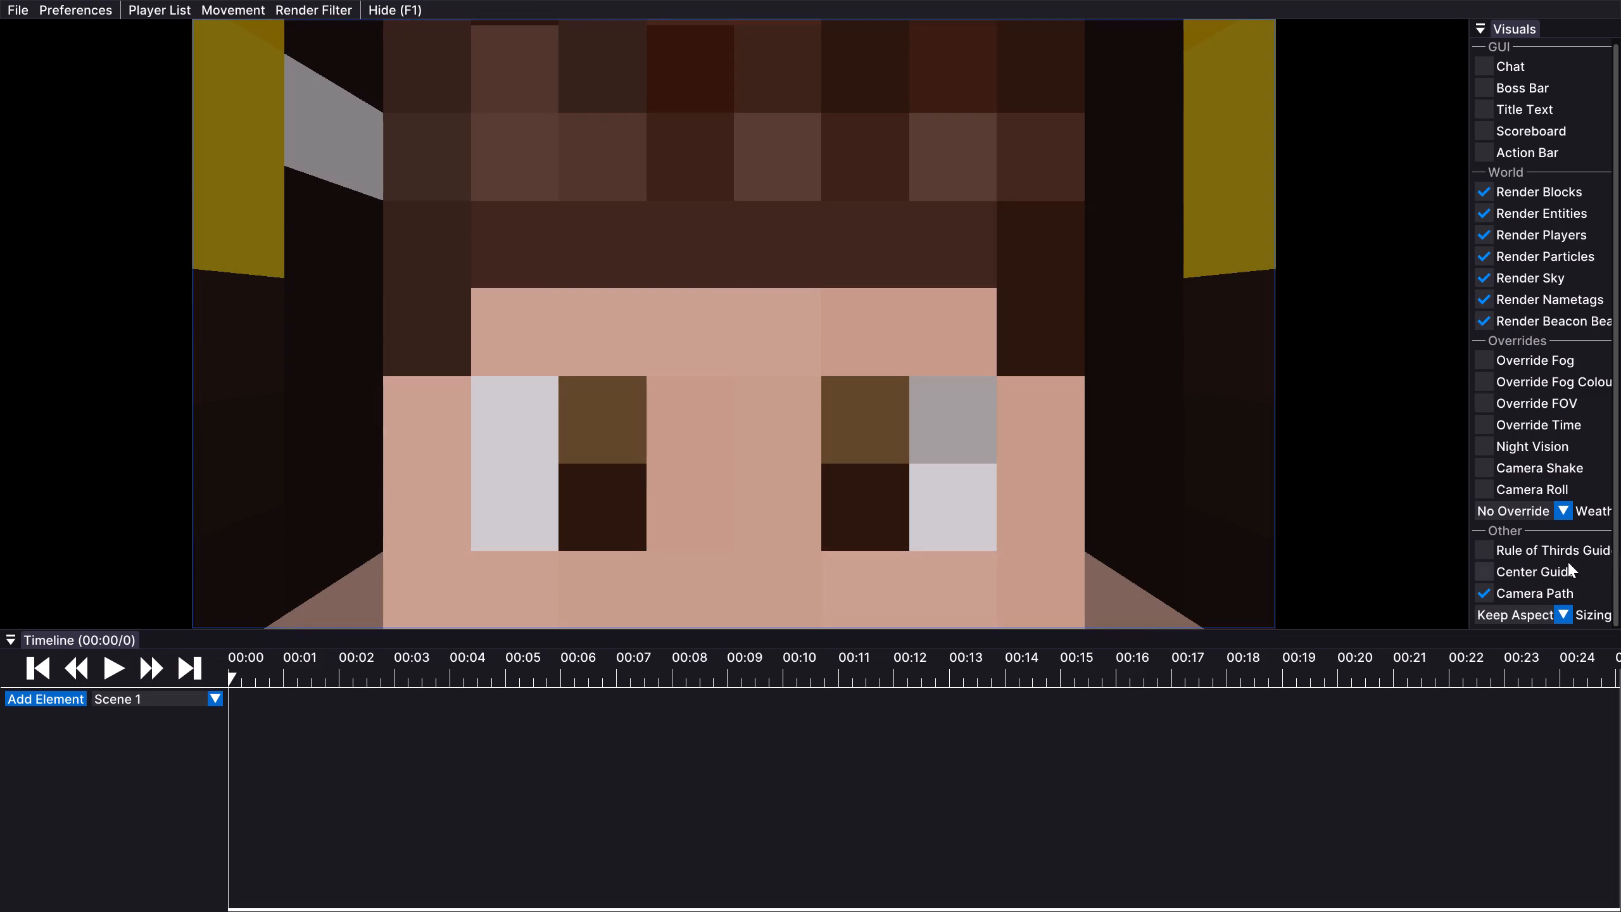
Turn on the Rule of Thirds Guide and the Center Guide.
click(1563, 555)
click(1532, 574)
Add a Camera element to the timeline.
click(59, 704)
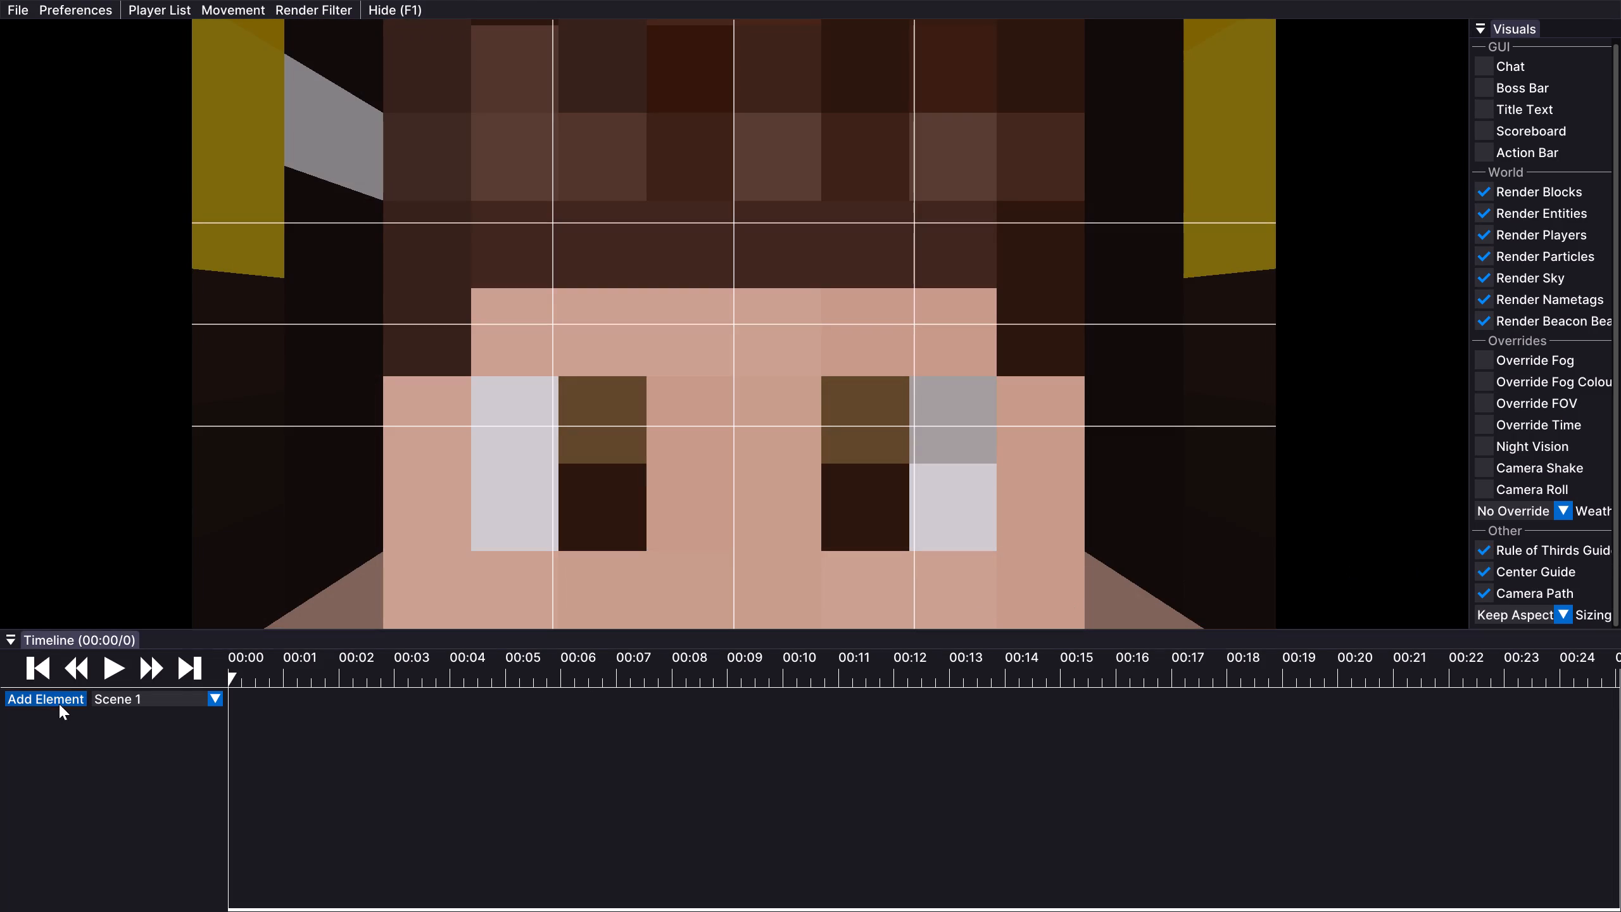
click(73, 715)
Frame the yellow-hoodie player full-length from the front, centred on the guides and well back among the cherry trees.
key(Up)
drag(447, 484, 810, 456)
right_click(734, 324)
click(776, 441)
click(854, 212)
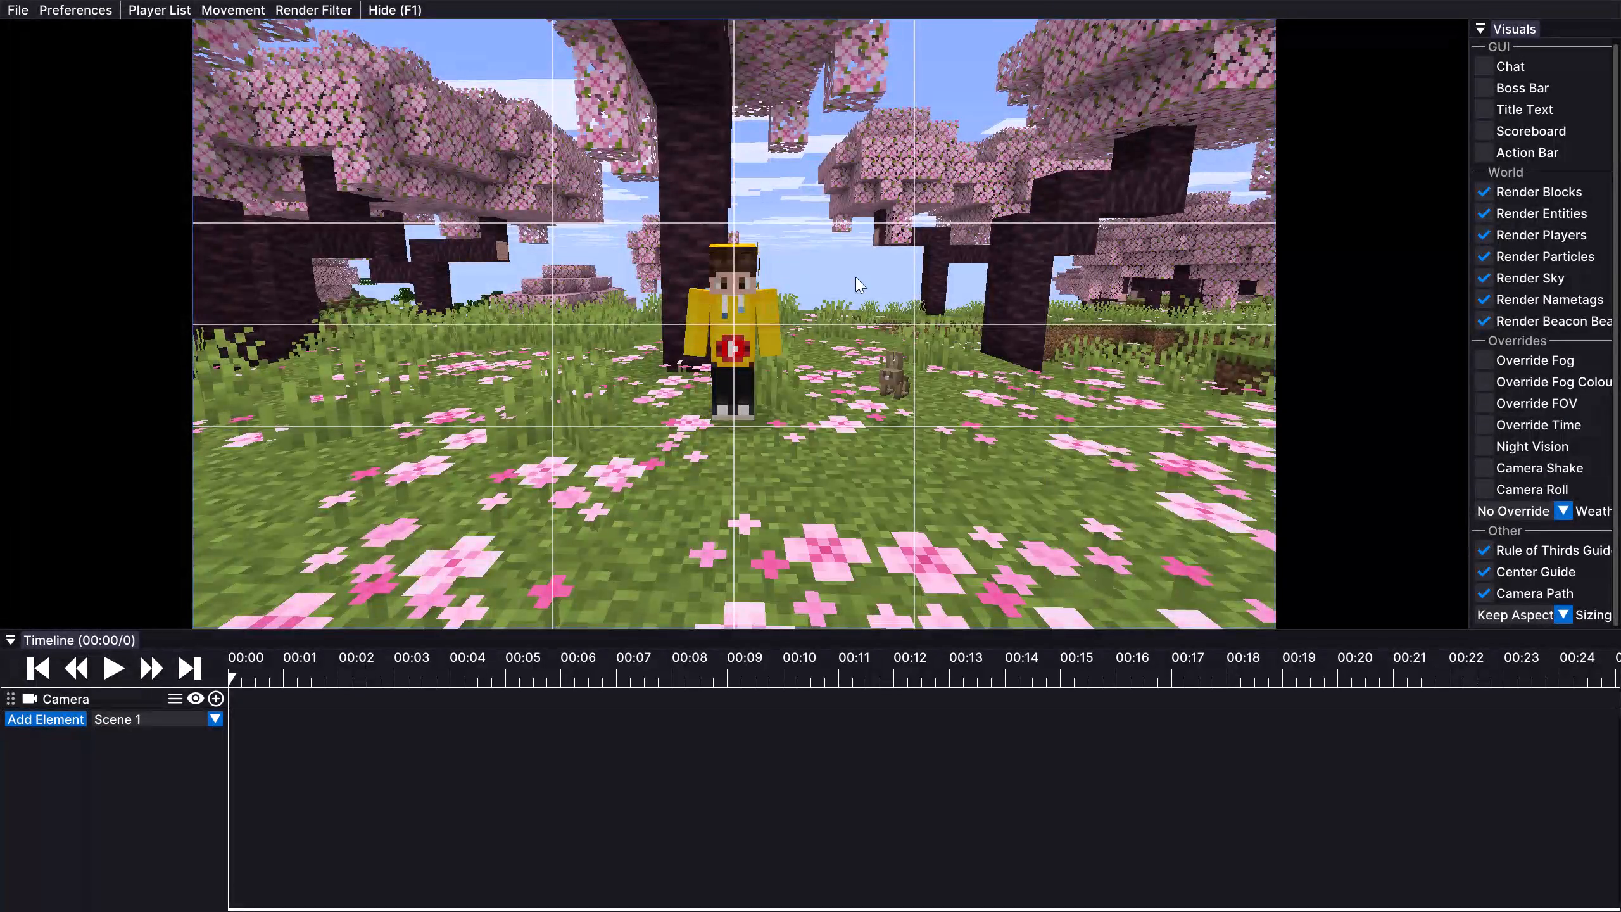
key(Down)
drag(934, 364, 810, 456)
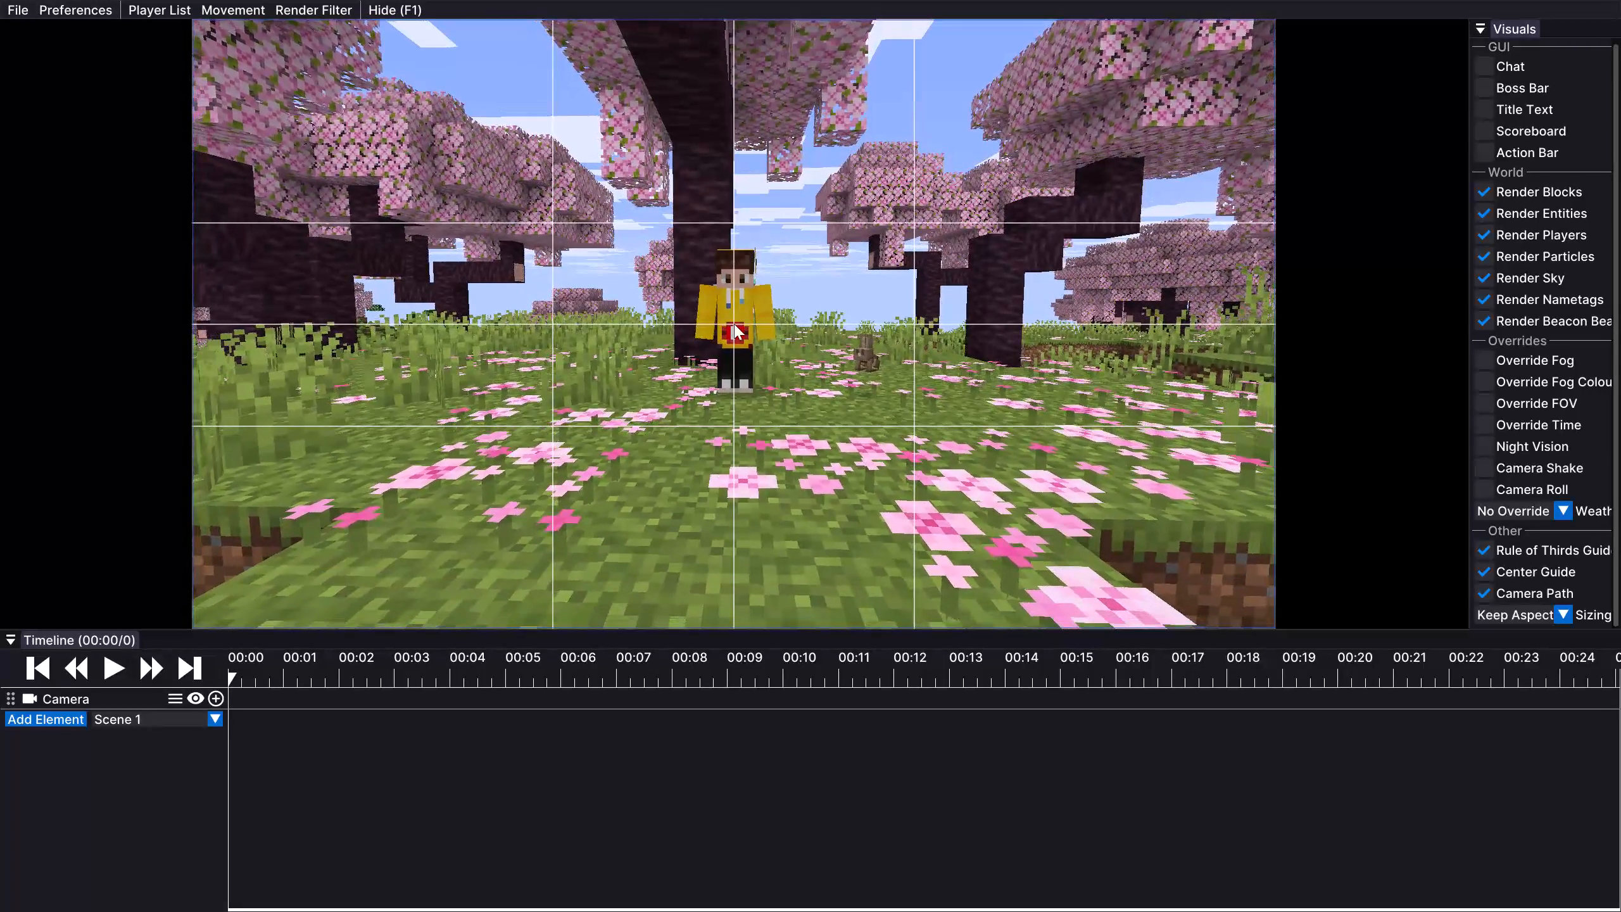
Advance the replay to 00:06 and add a camera keyframe with the distant framing.
click(442, 667)
drag(442, 667, 570, 678)
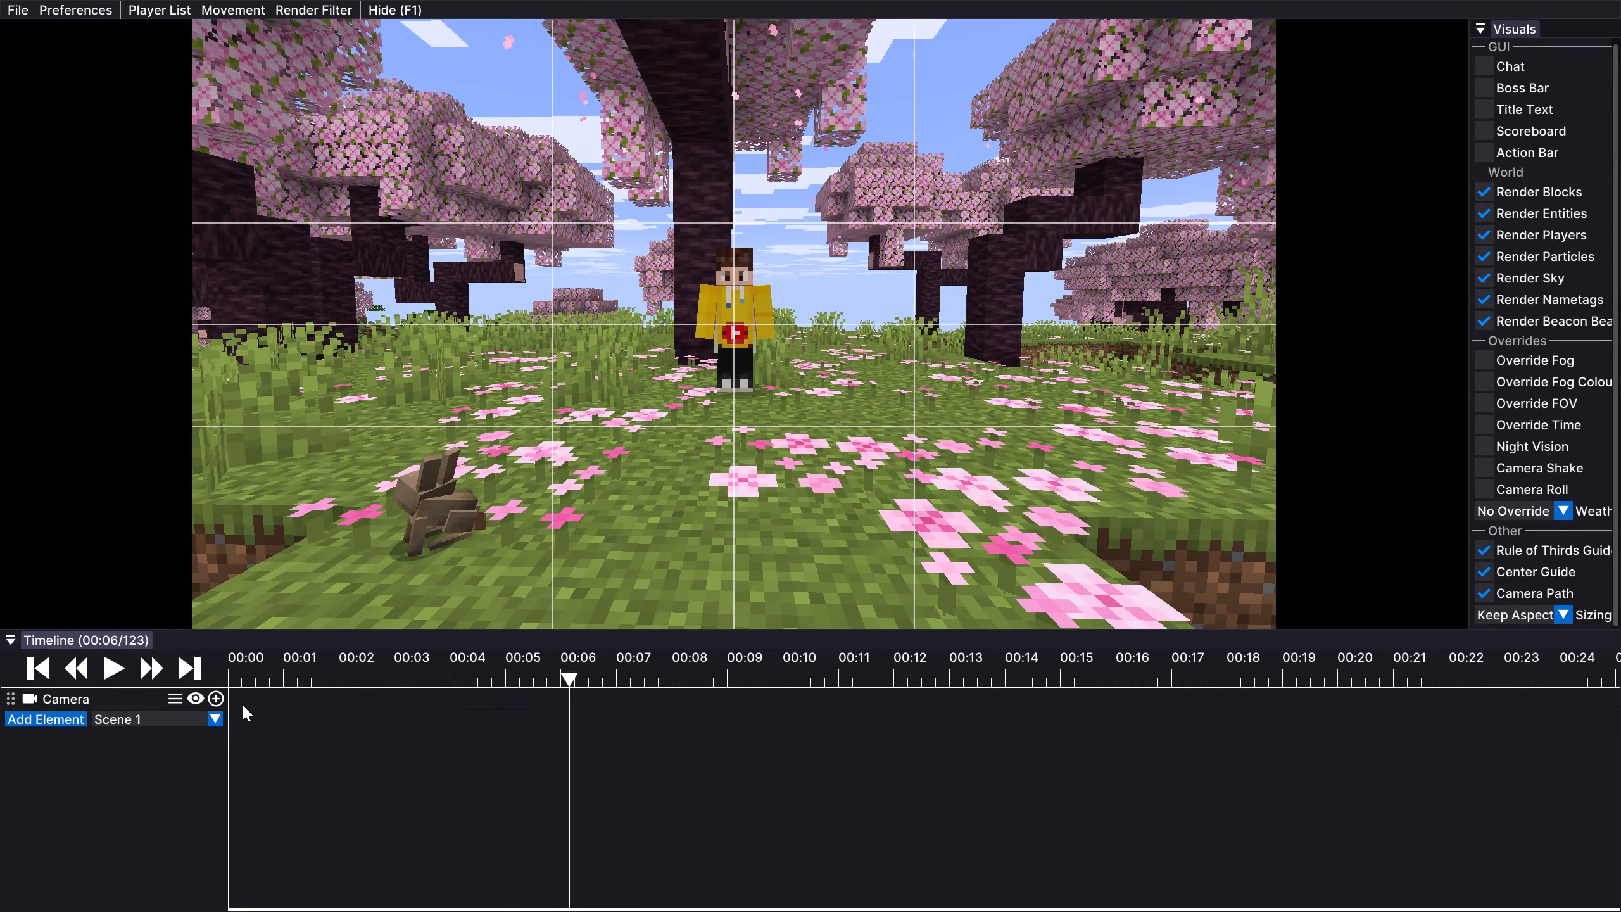
click(211, 700)
Play on to about 00:08 and add a second camera keyframe with the same framing.
click(115, 671)
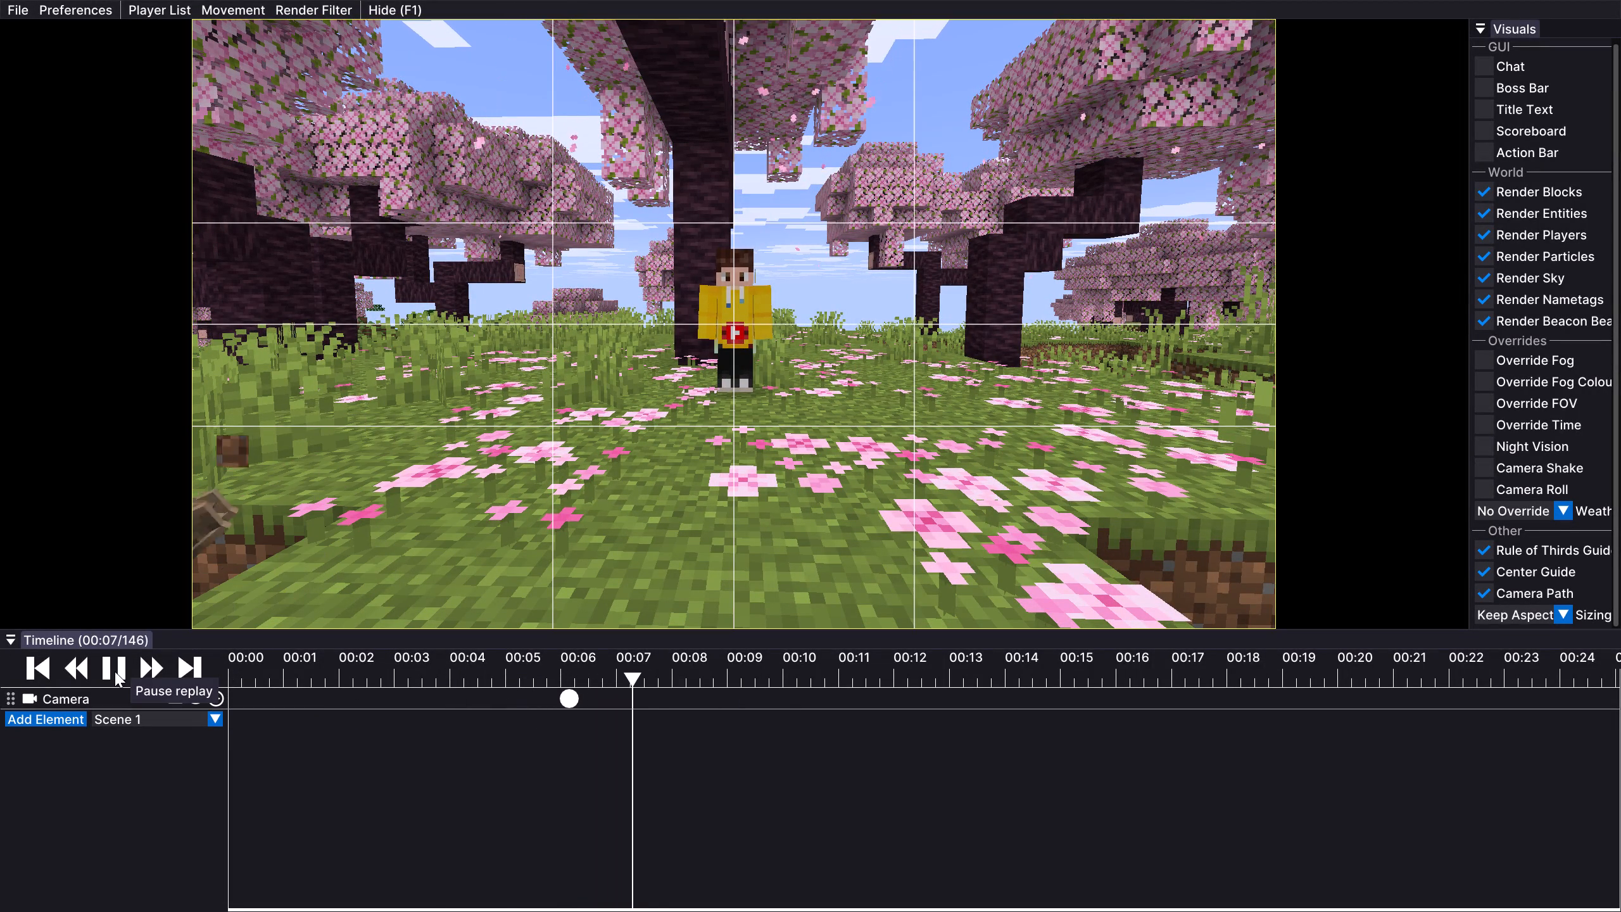
click(115, 671)
click(100, 668)
click(108, 668)
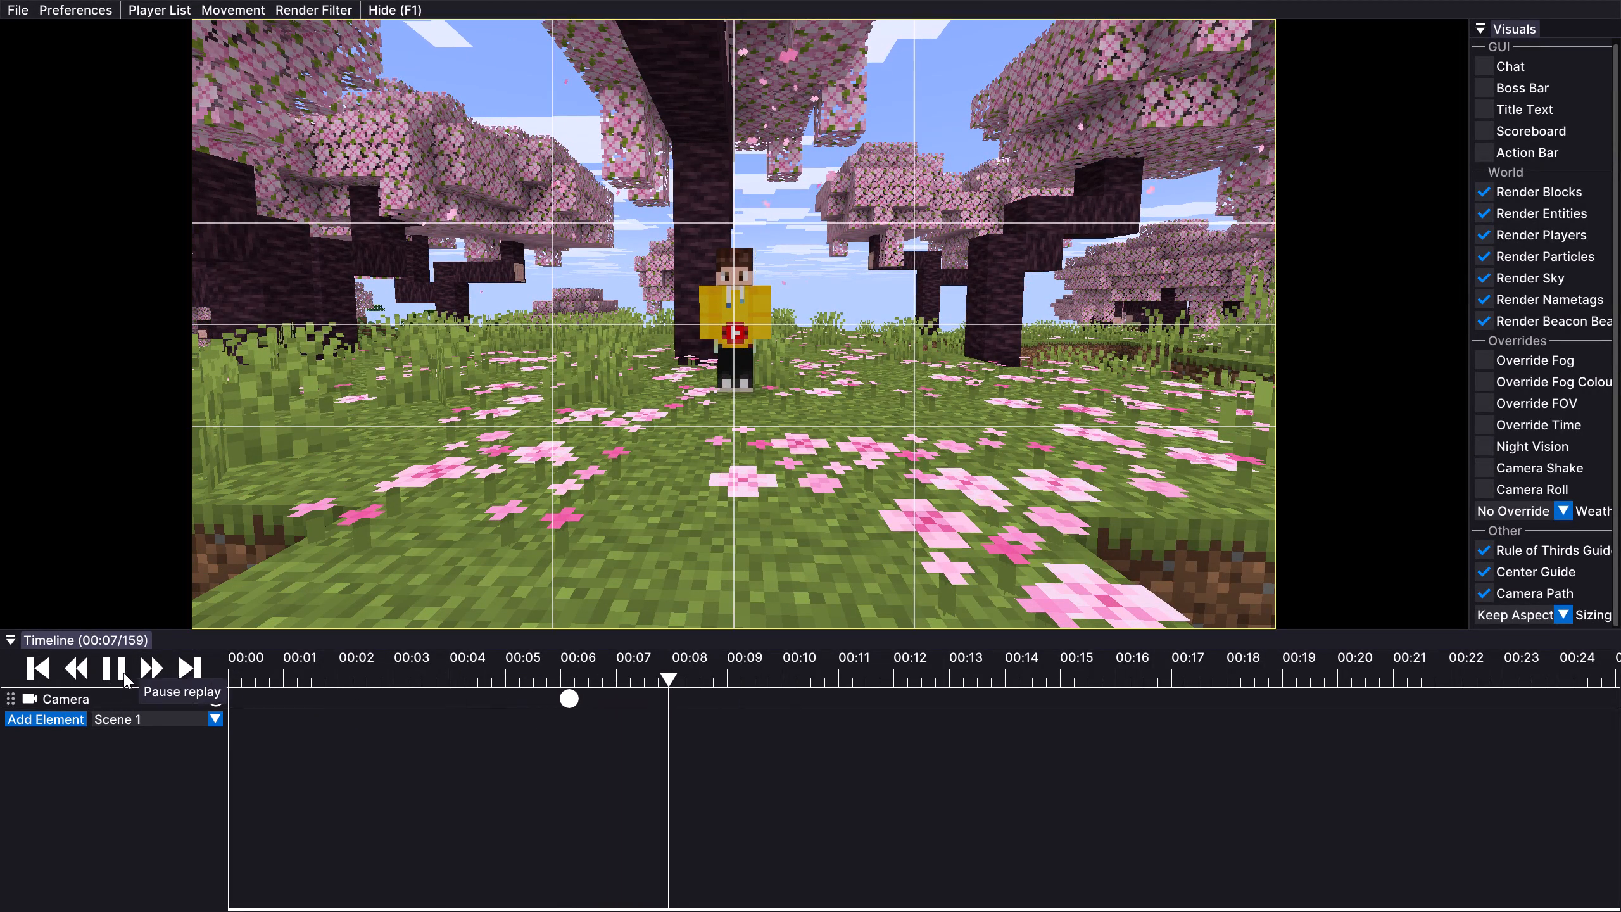
click(111, 672)
click(218, 699)
Play on to 00:09, move the camera closer while keeping the player centred, and add a camera keyframe.
click(122, 670)
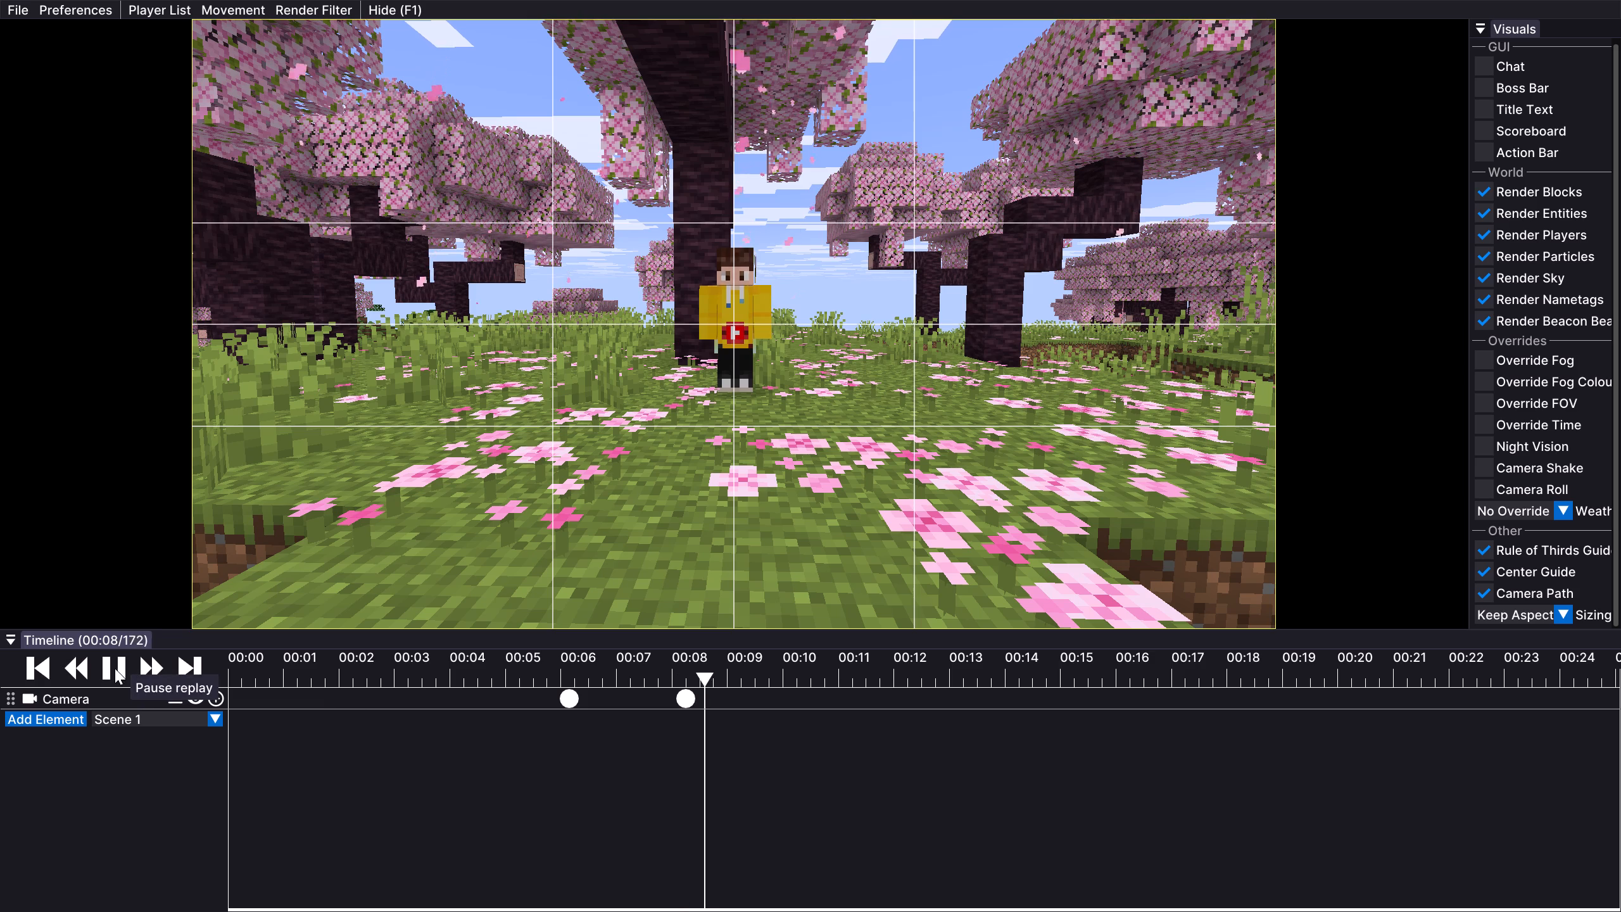
click(115, 668)
key(Up)
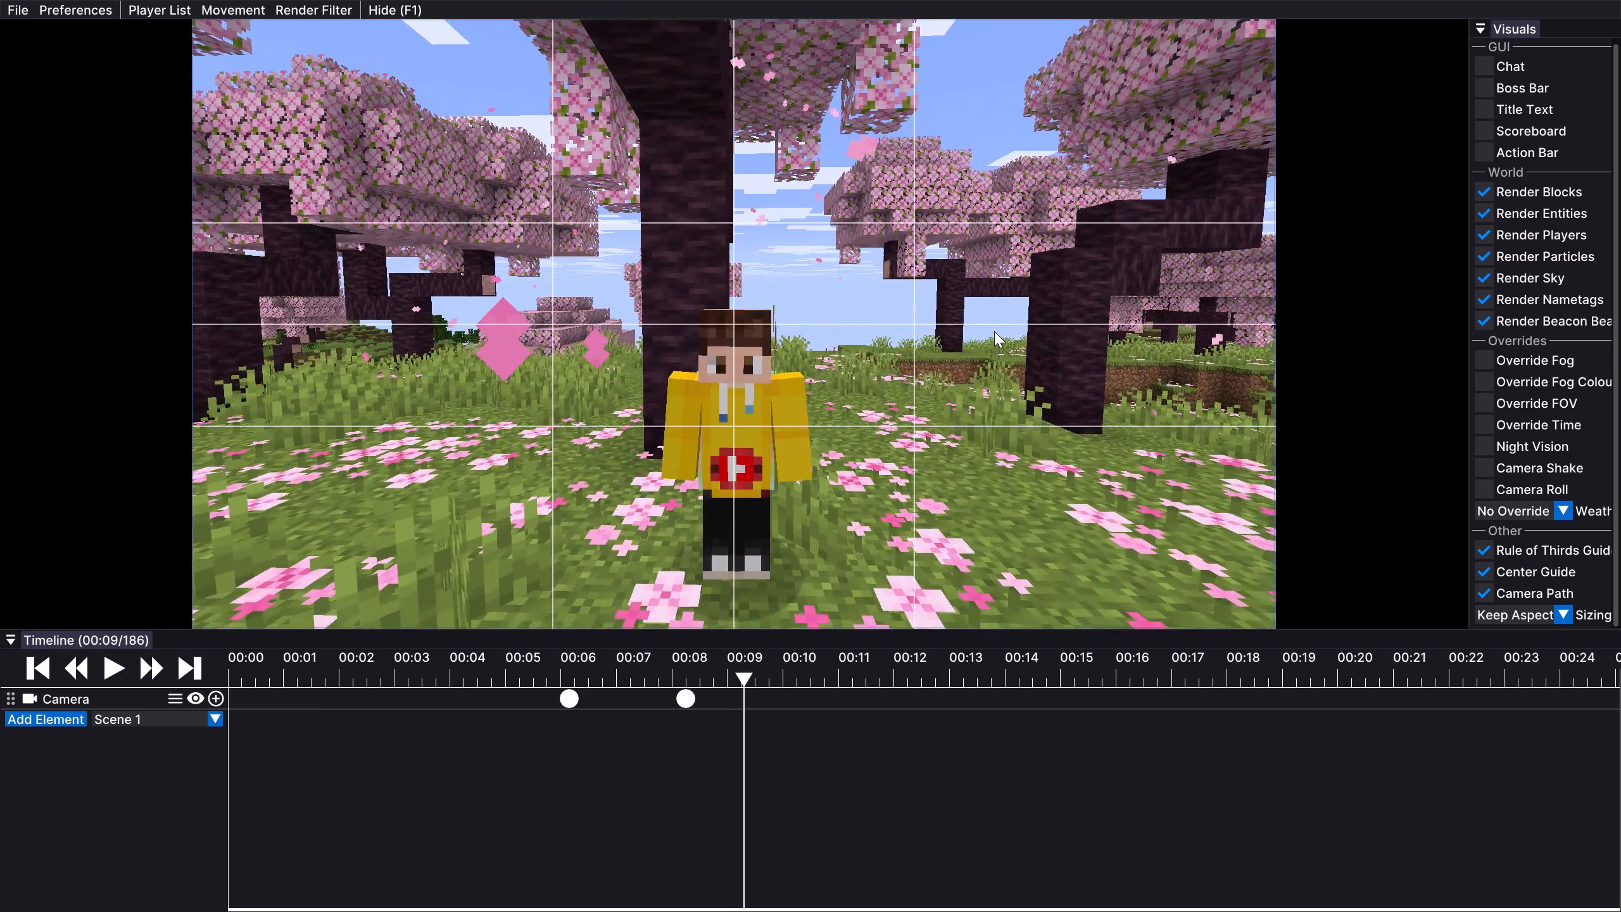
key(Down)
drag(994, 331, 810, 455)
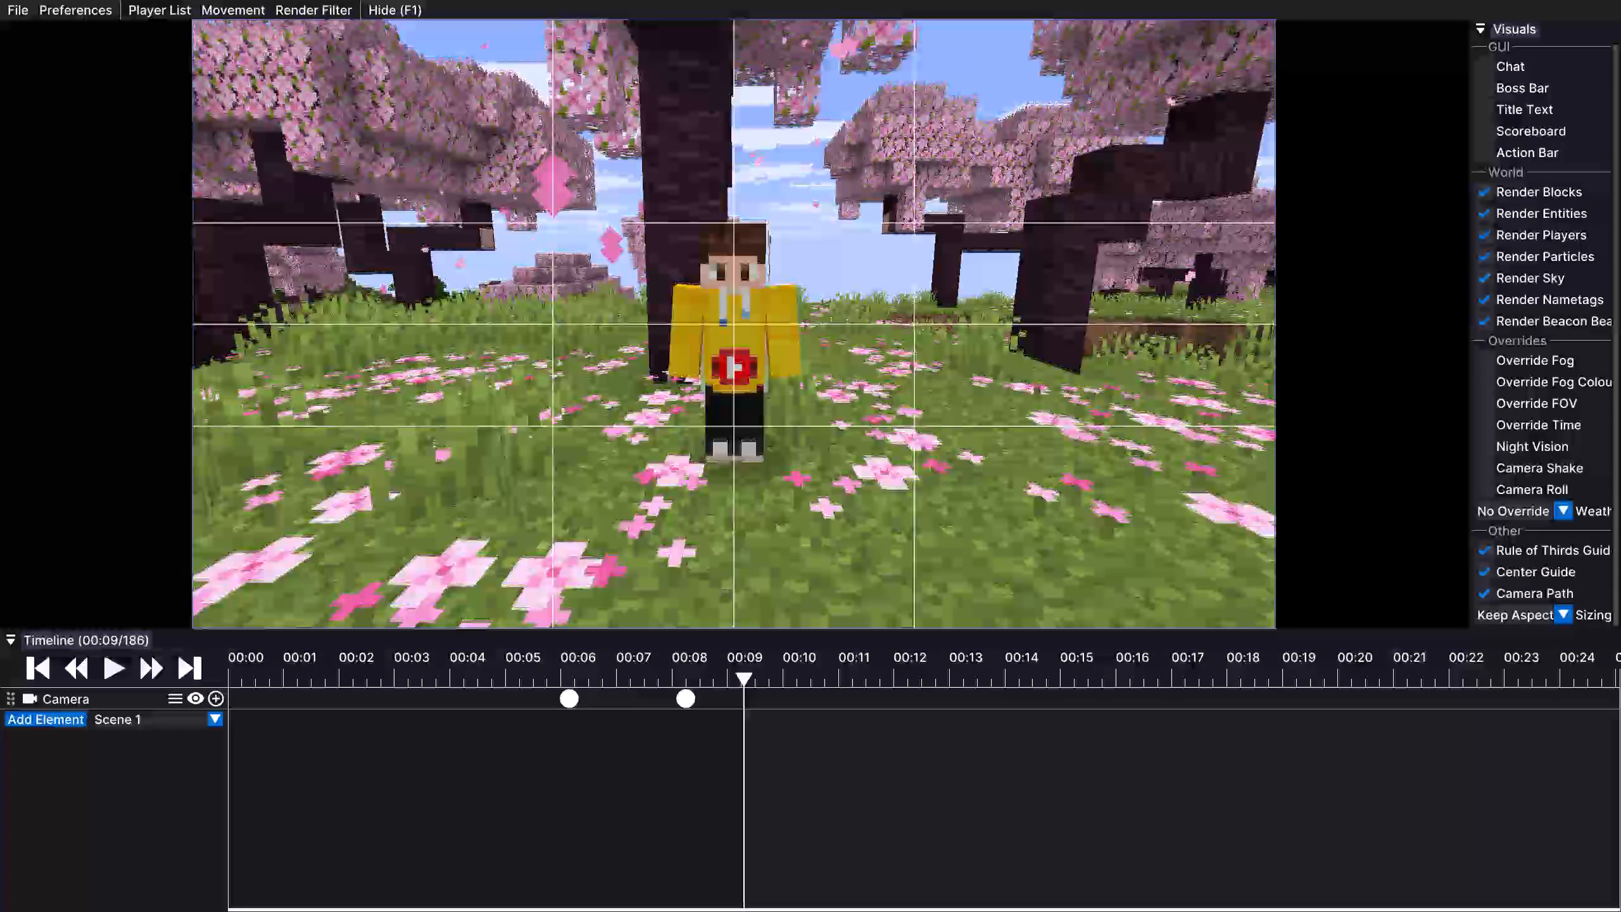
drag(810, 455, 810, 456)
click(220, 697)
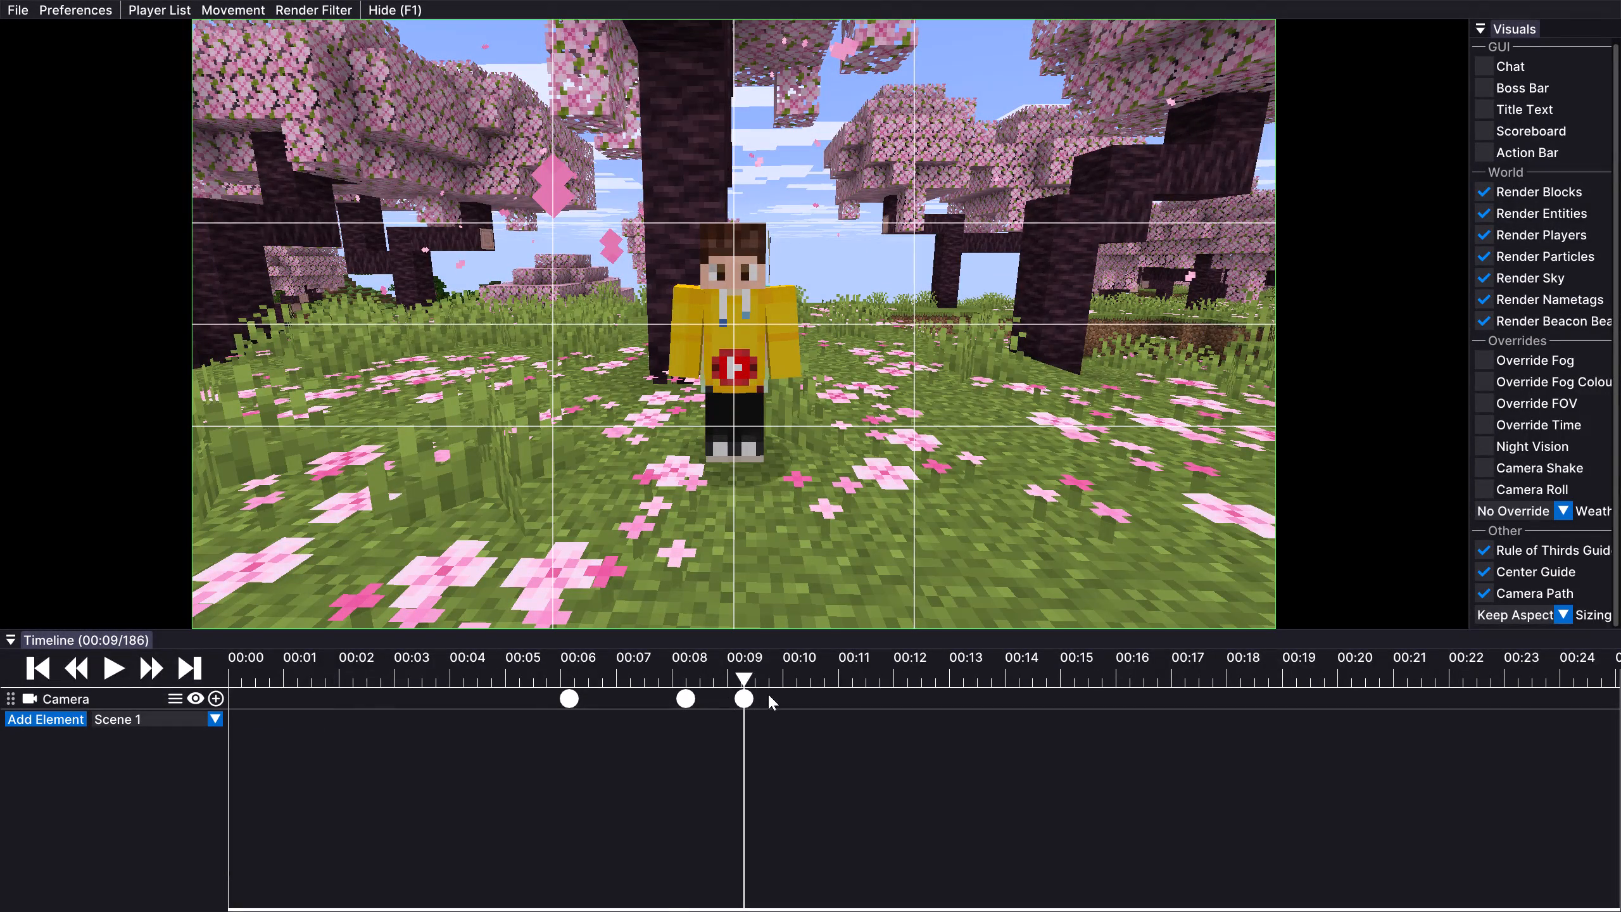
Play back the camera push-in from about 00:08 and let the replay run to 00:13.
click(679, 680)
click(129, 669)
click(107, 668)
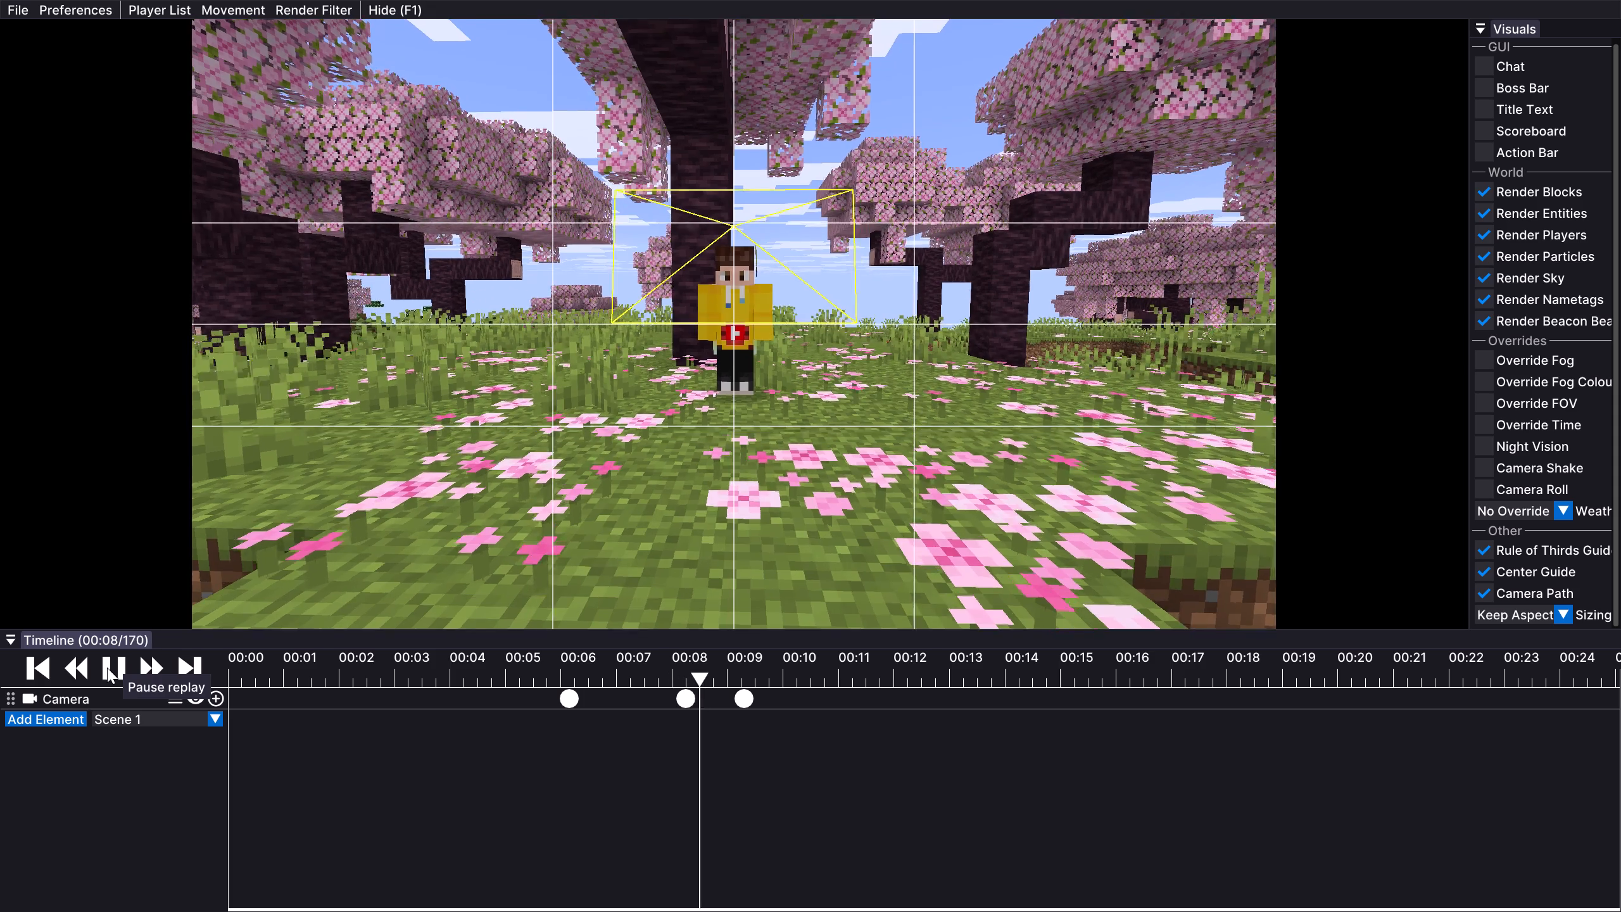
click(107, 668)
click(107, 668)
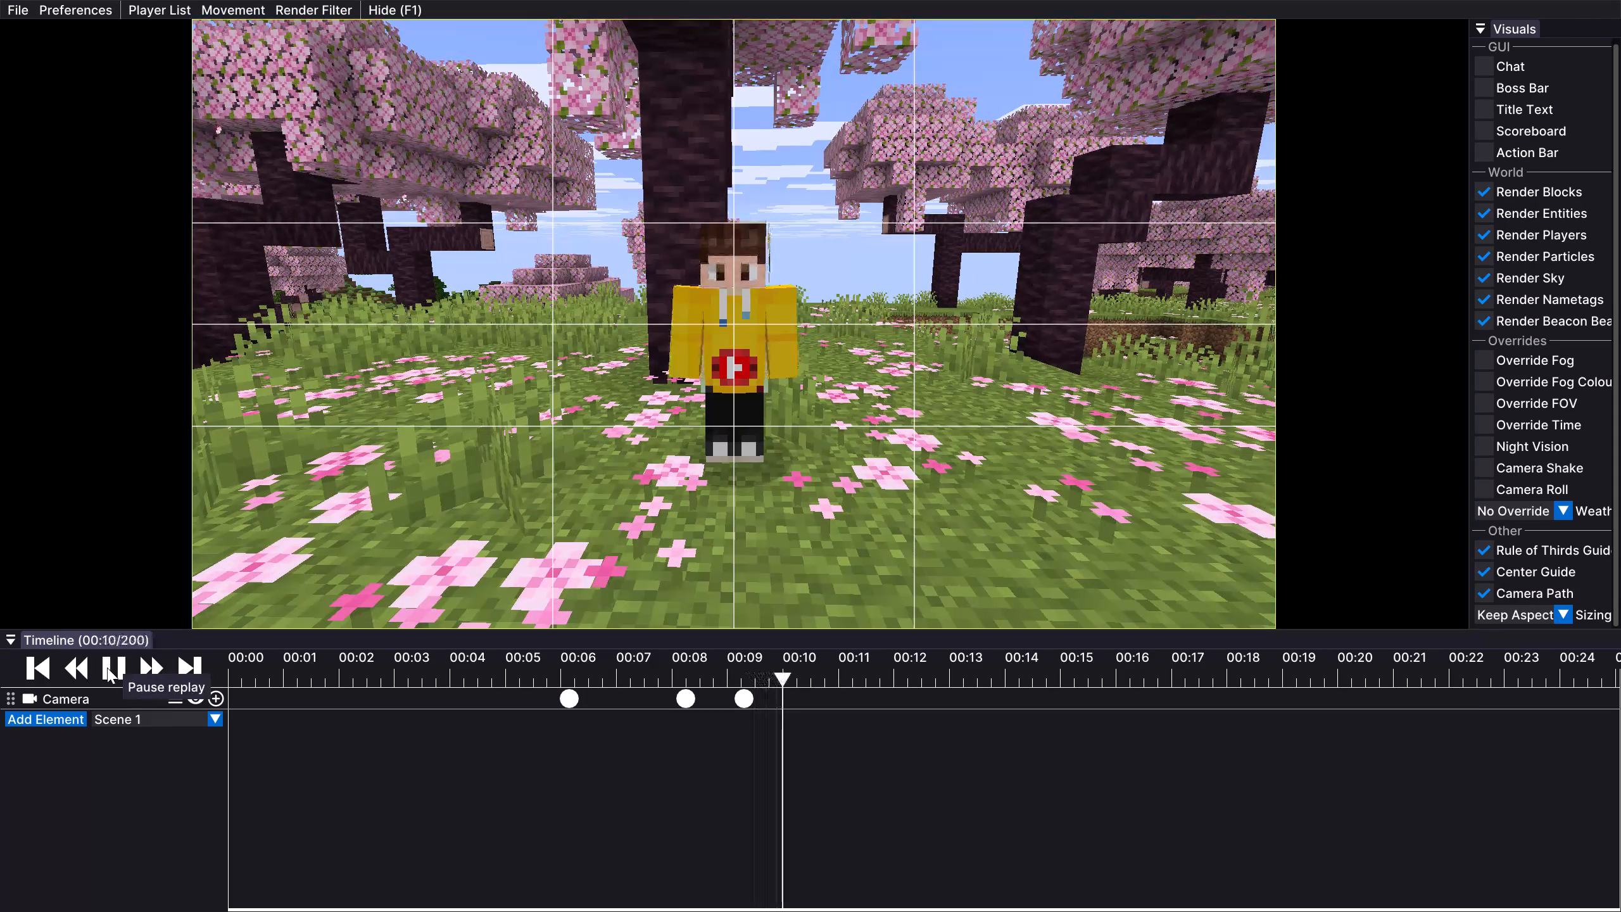
click(107, 668)
click(107, 668)
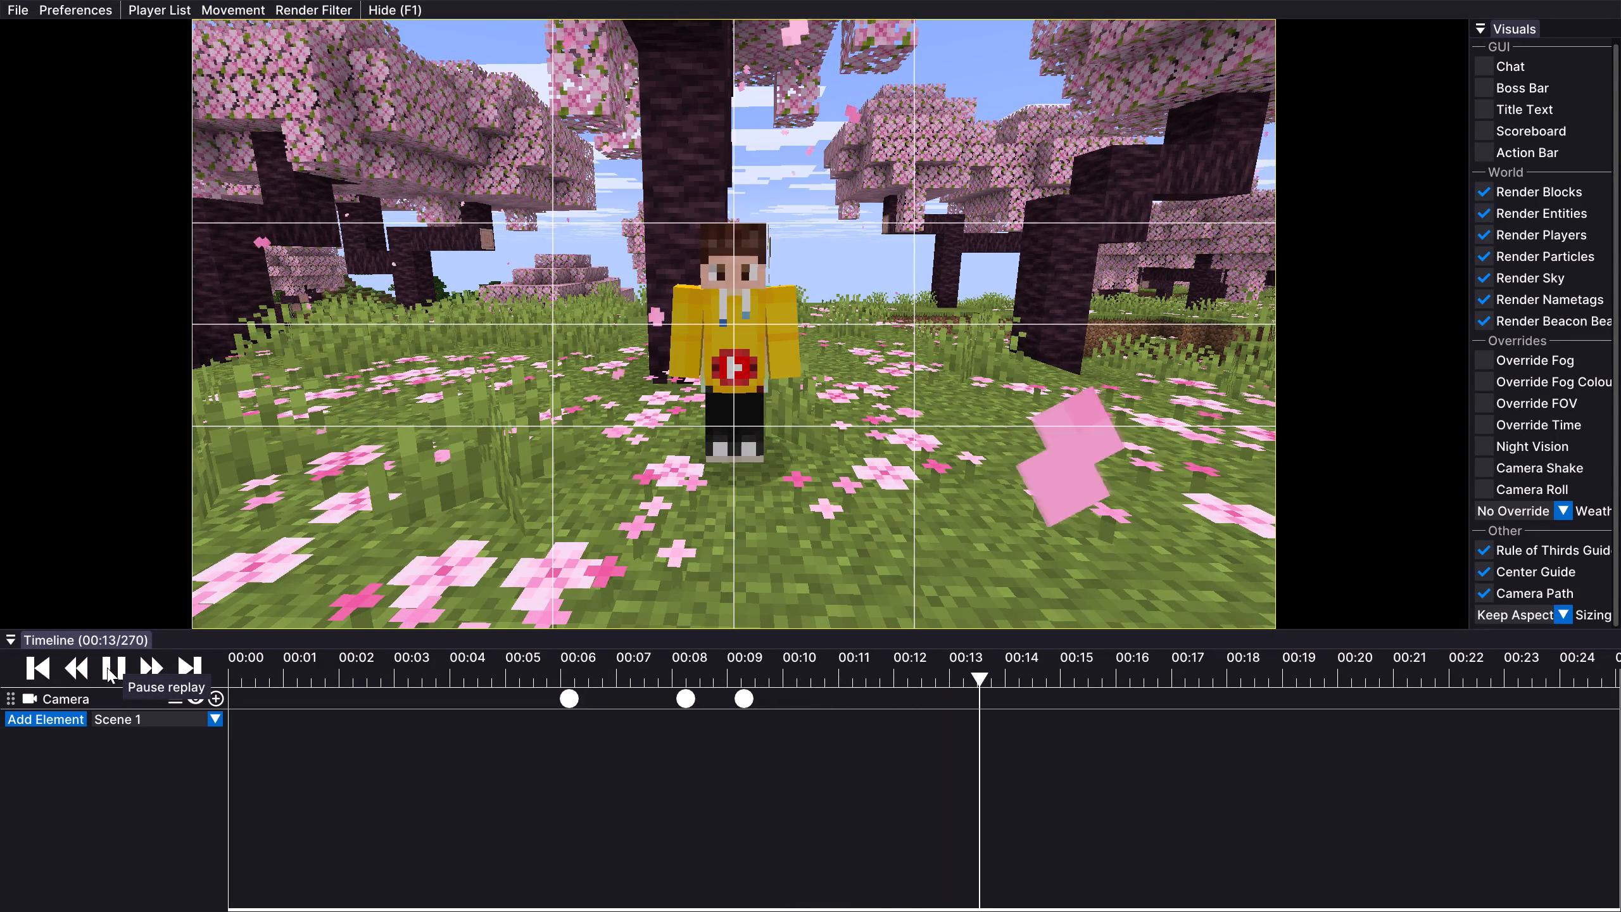
click(107, 668)
Move the camera still closer so the player stands larger in the frame, head just below the upper guide line.
key(Up)
key(Down)
key(Down)
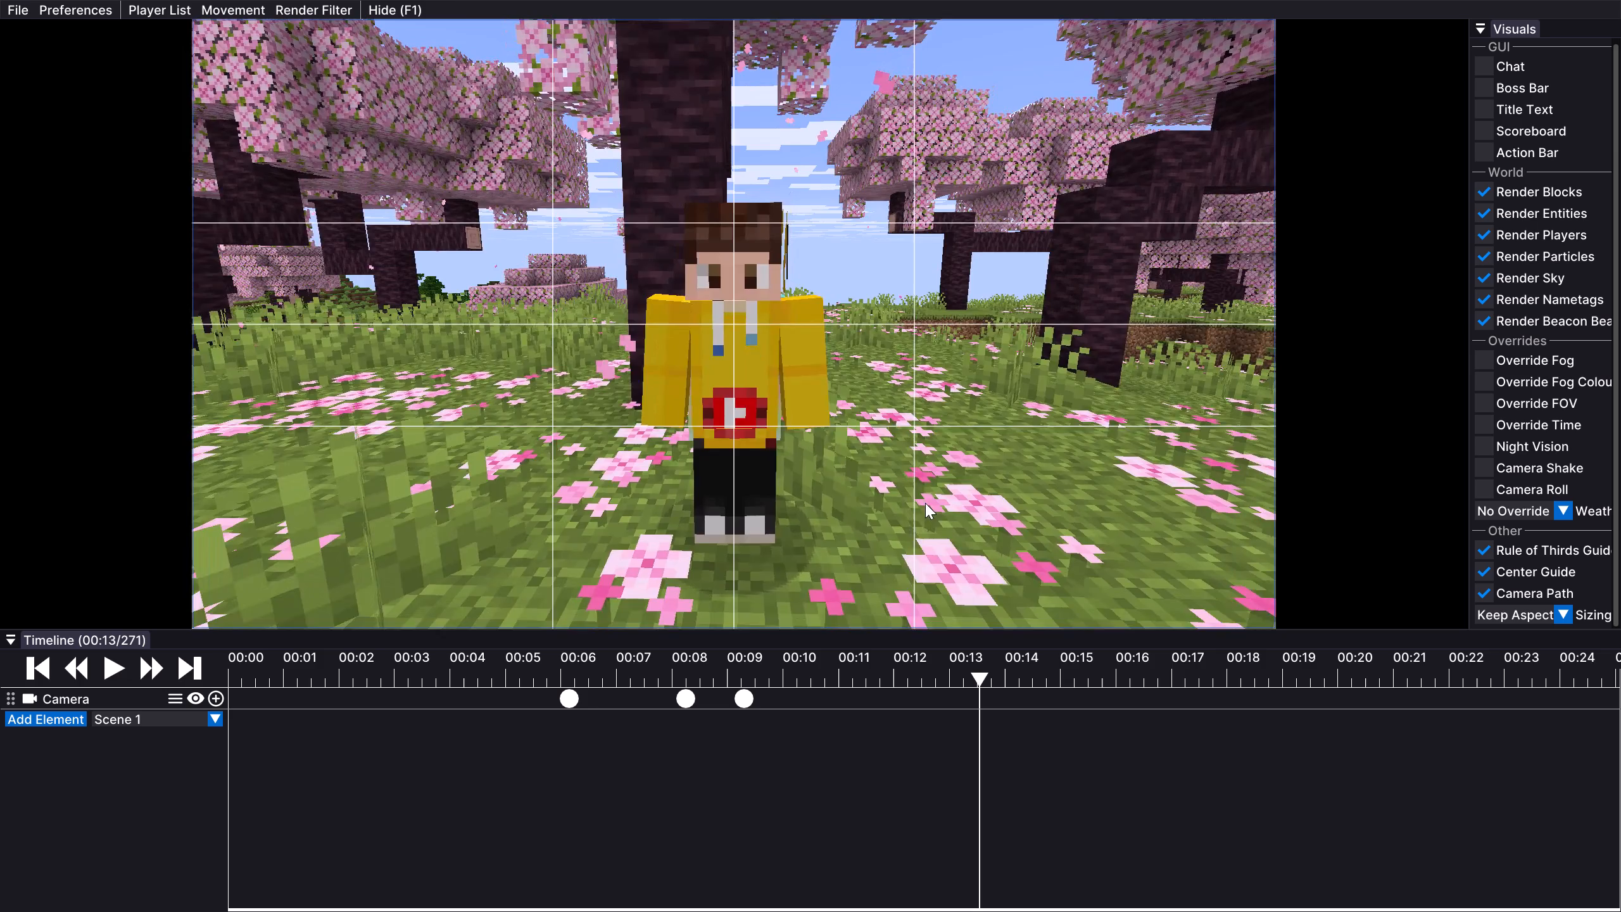
key(Down)
drag(942, 486, 810, 457)
key(Up)
key(Up)
key(Down)
key(Down)
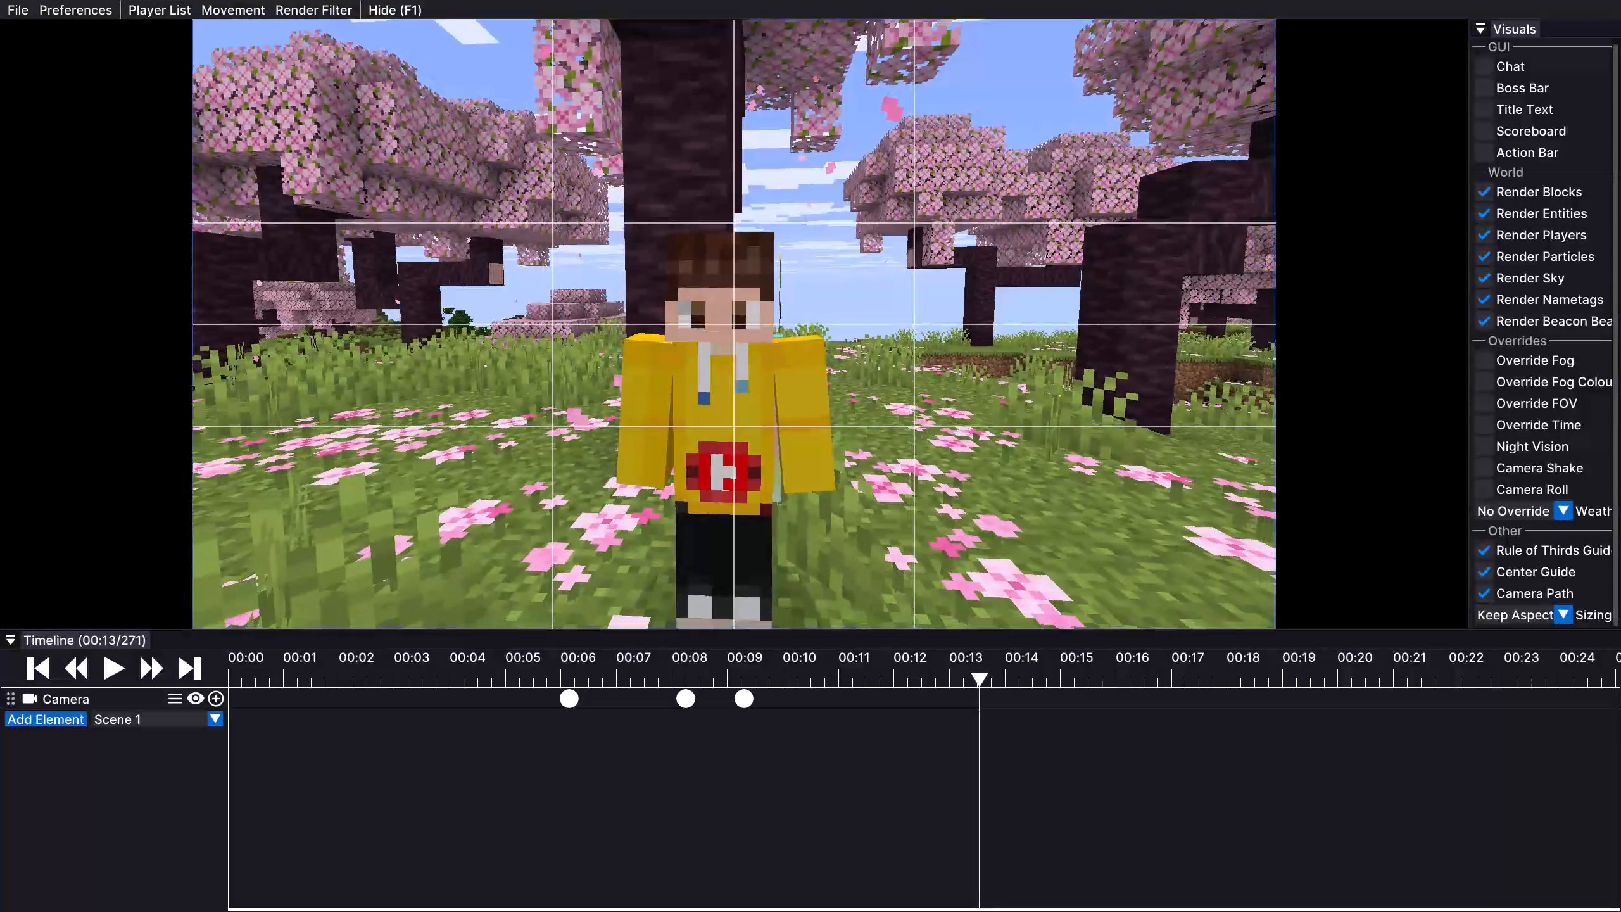
drag(810, 457, 810, 456)
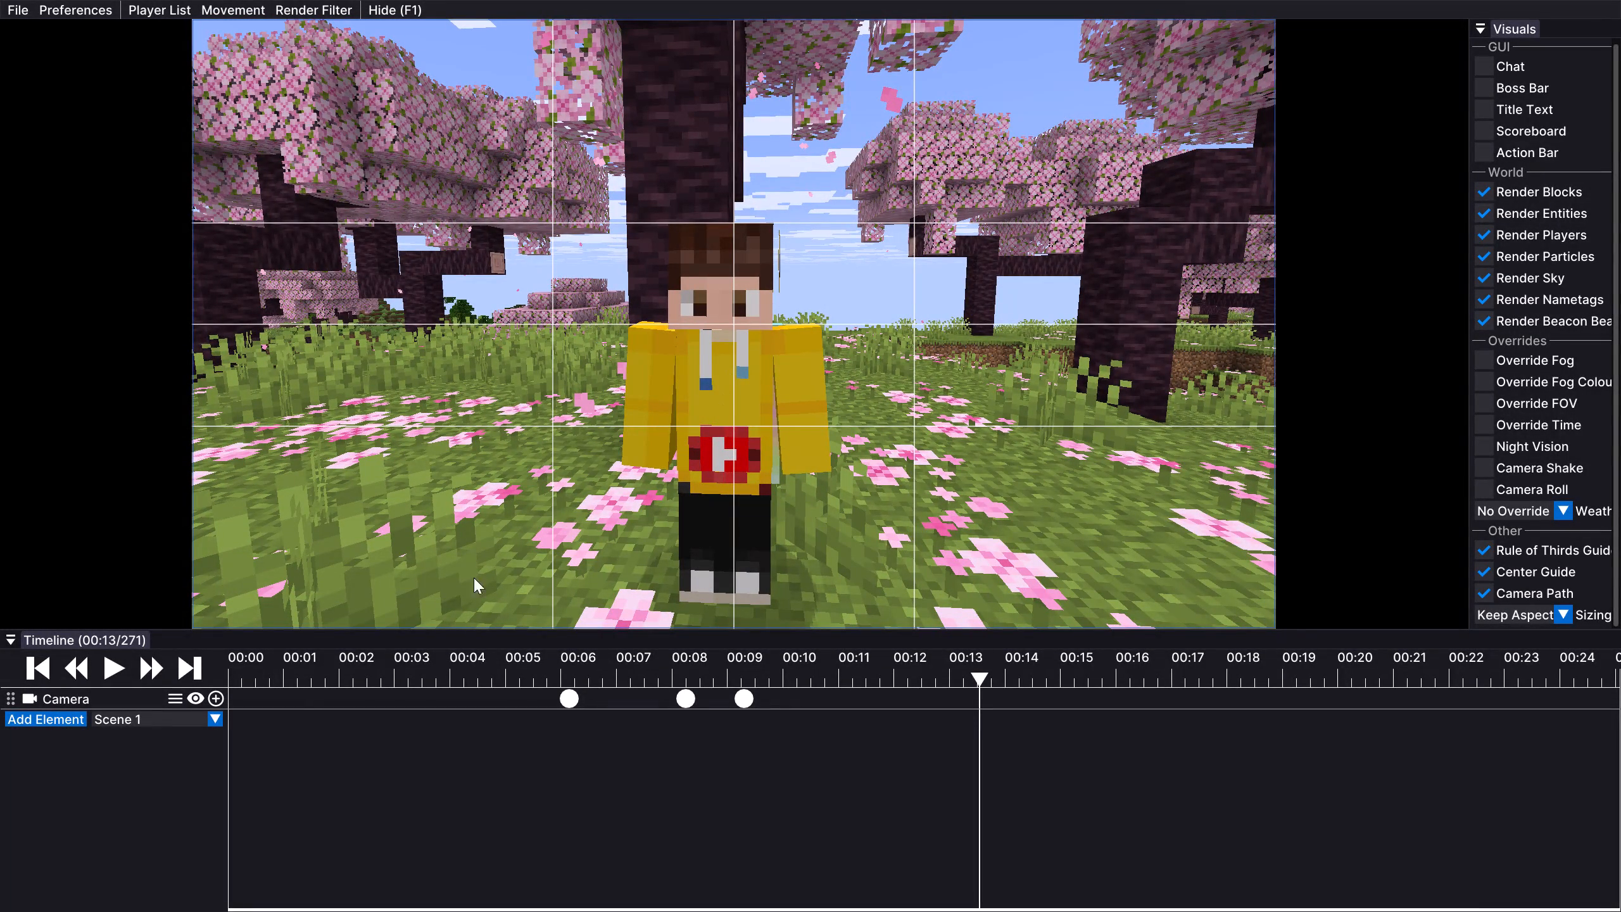
Add a camera keyframe with the closer framing and move it to about 00:10 on the timeline.
click(216, 690)
click(216, 695)
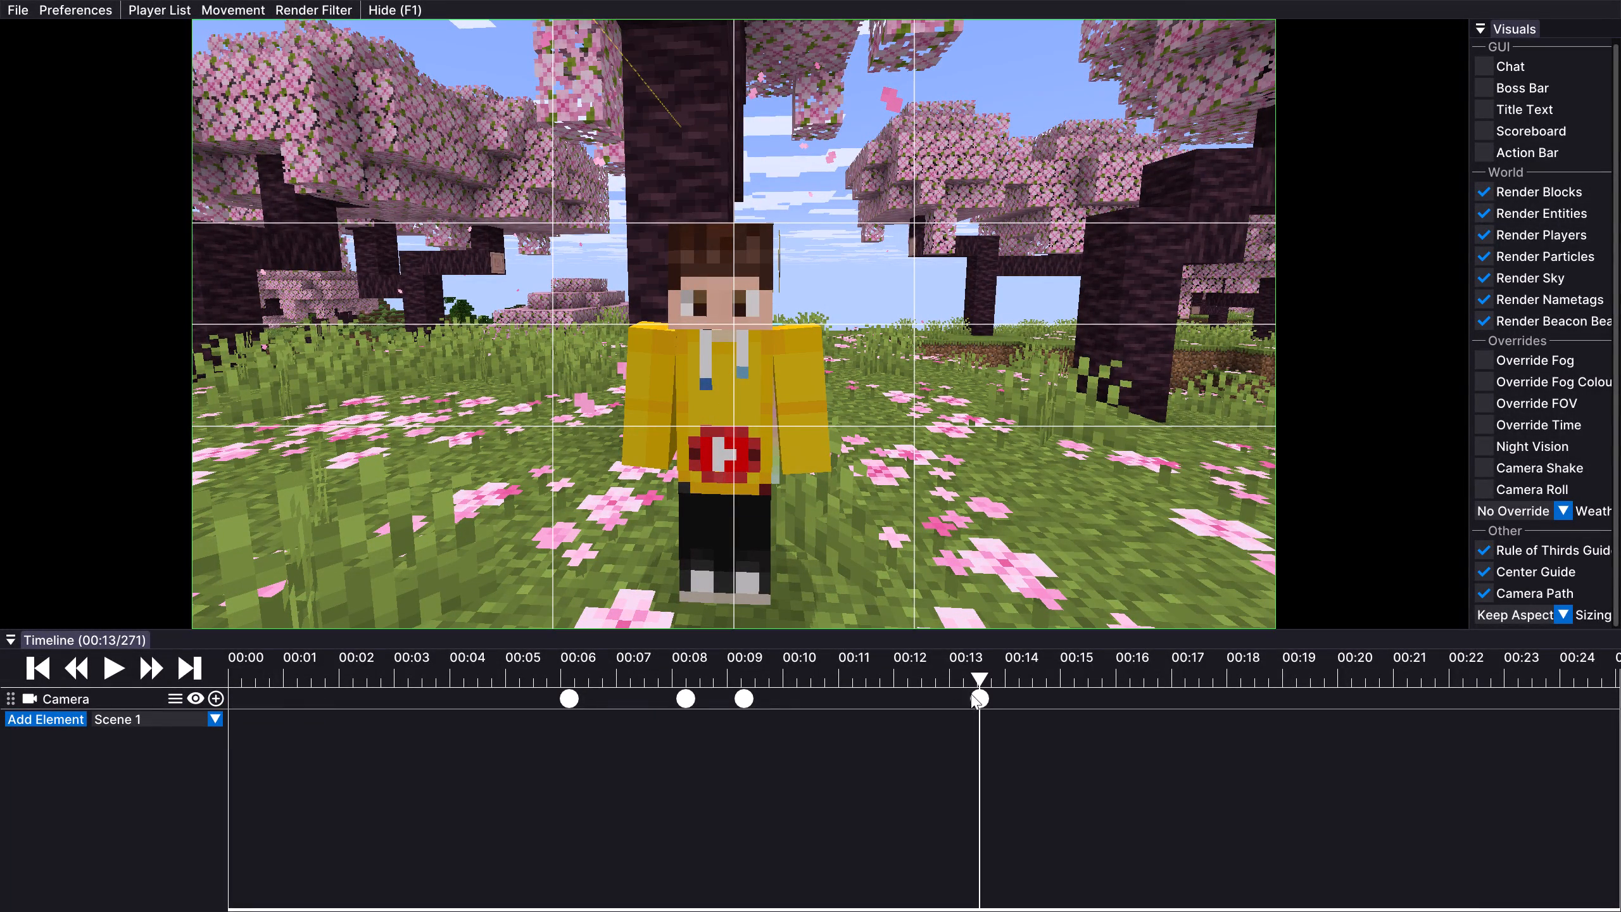
drag(980, 695, 776, 714)
Shift the first camera keyframe slightly later, just past 00:06, and play the replay from 00:06 to 00:10.
click(672, 674)
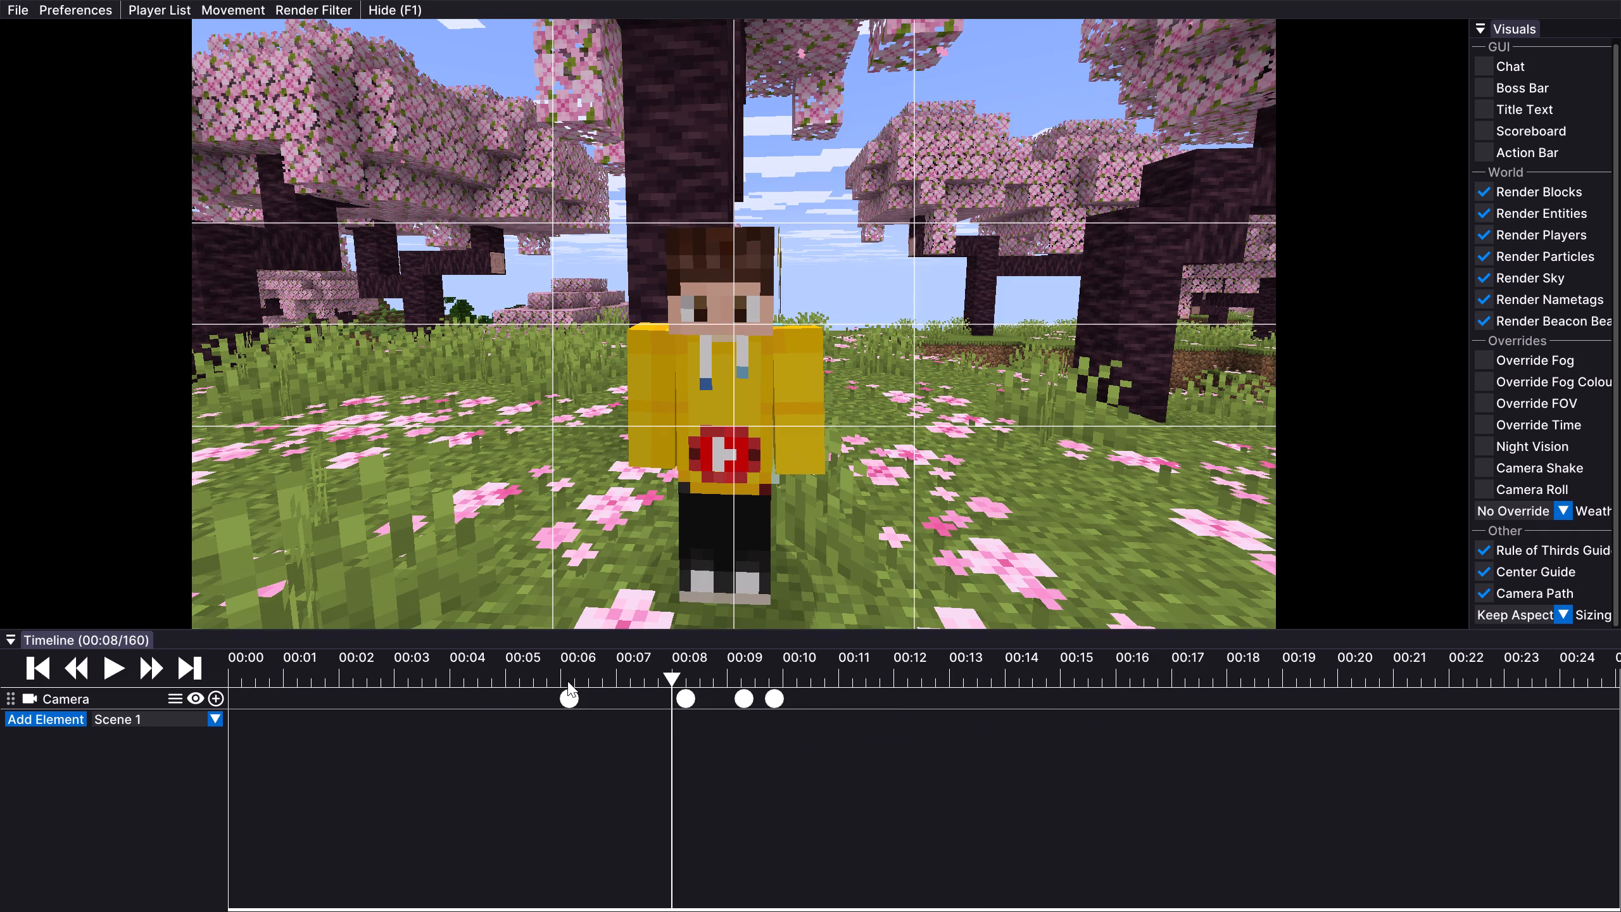
drag(567, 688, 586, 690)
click(577, 662)
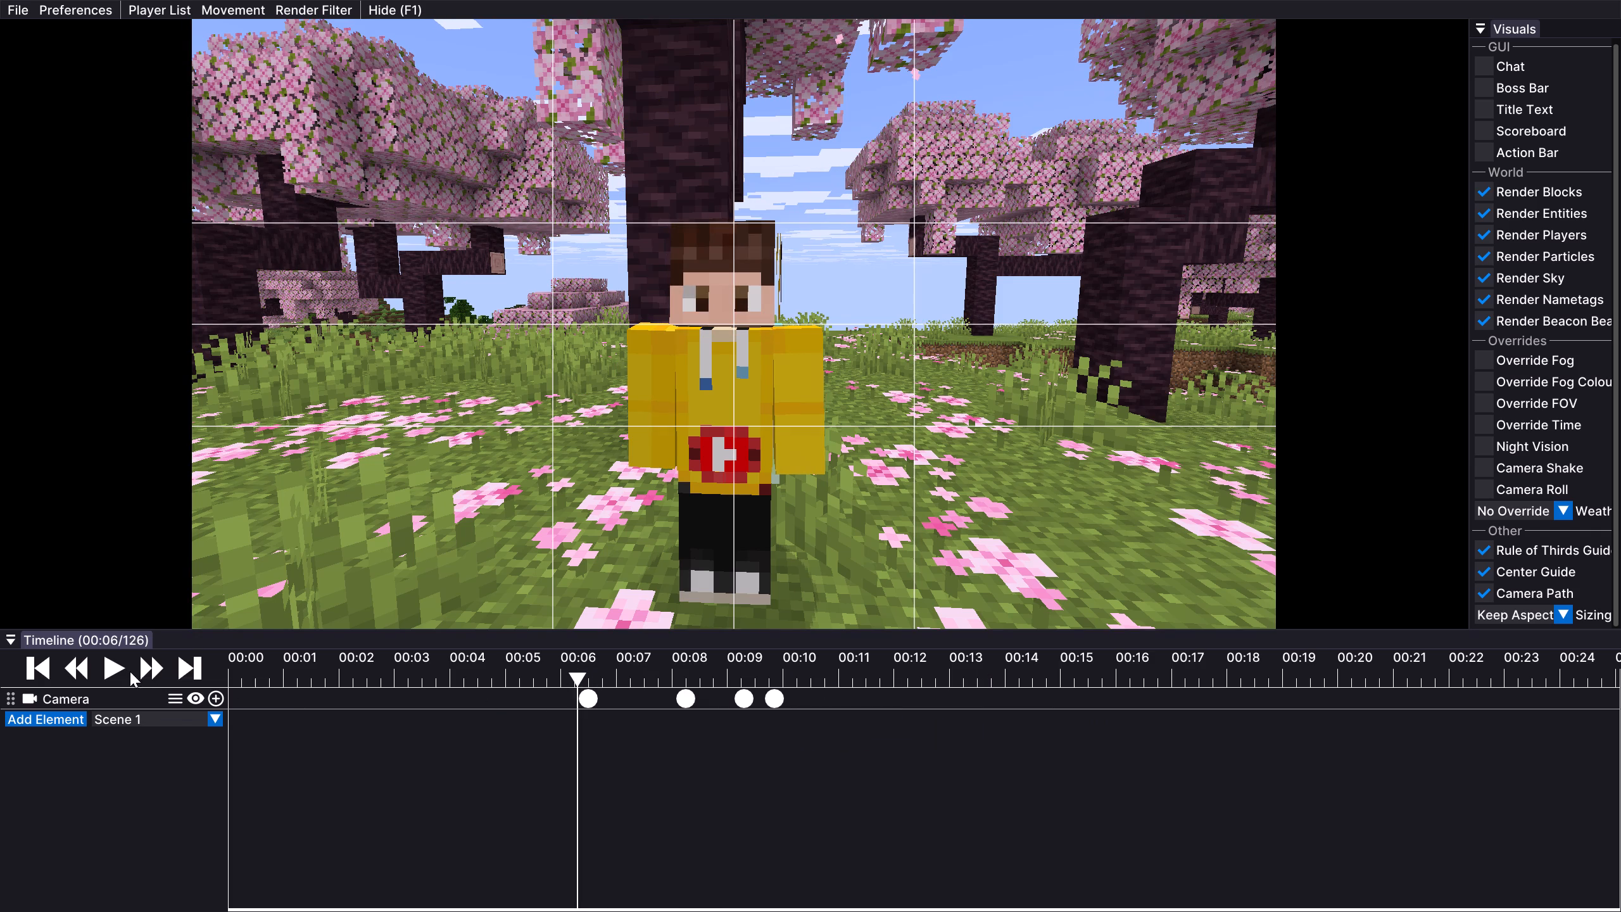
click(118, 671)
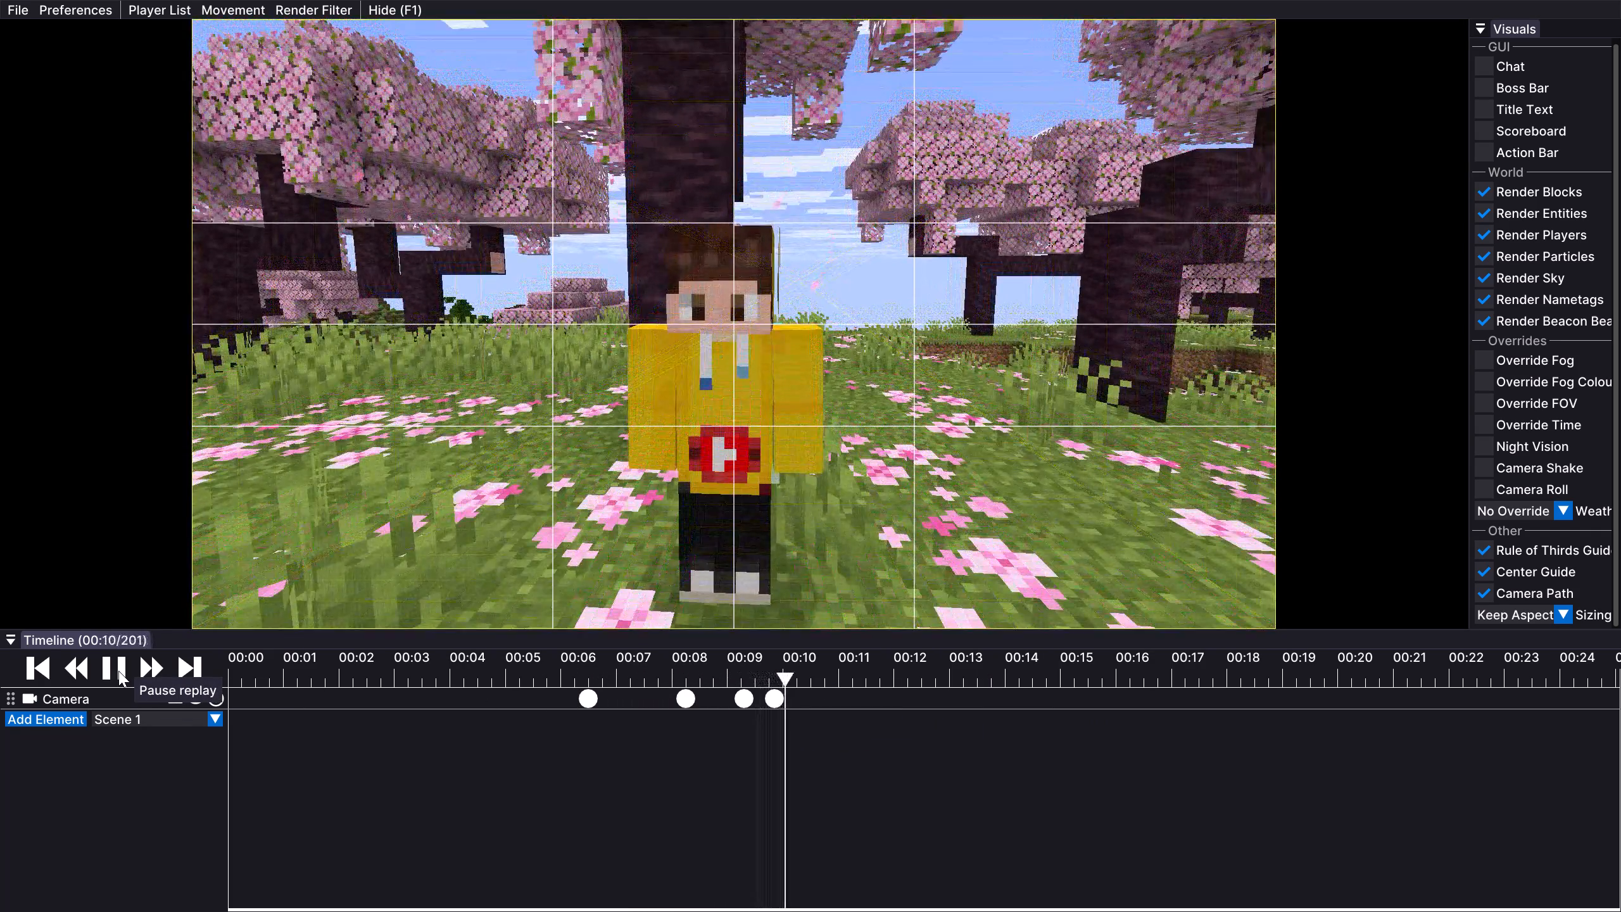
click(118, 671)
Take the replay editor out of full screen and maximize its window.
key(F11)
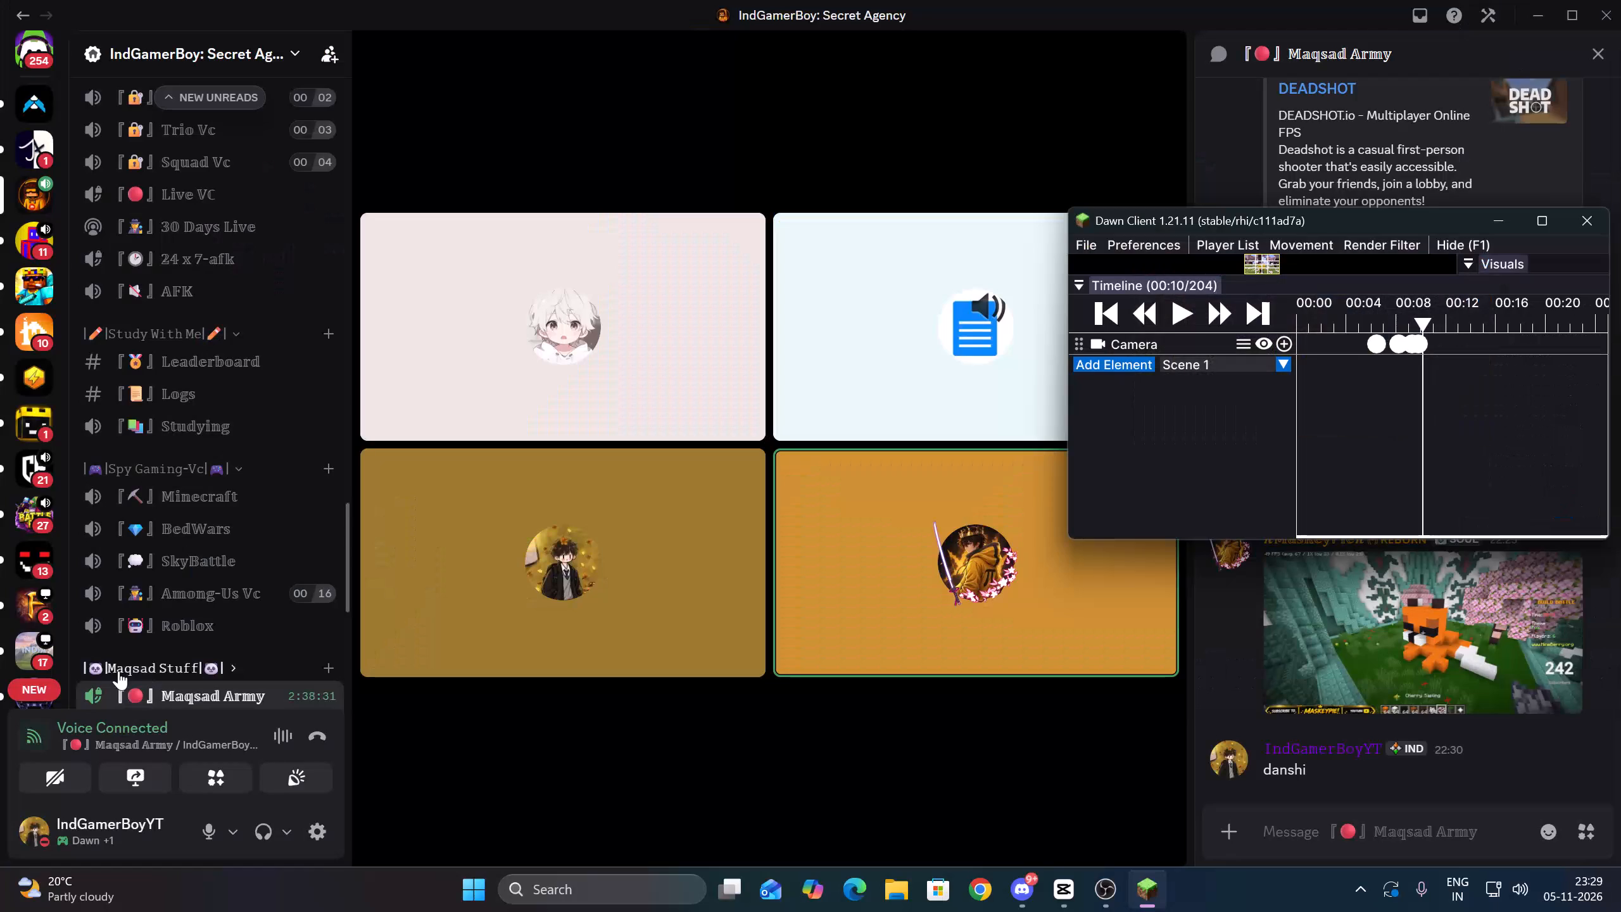
click(1540, 223)
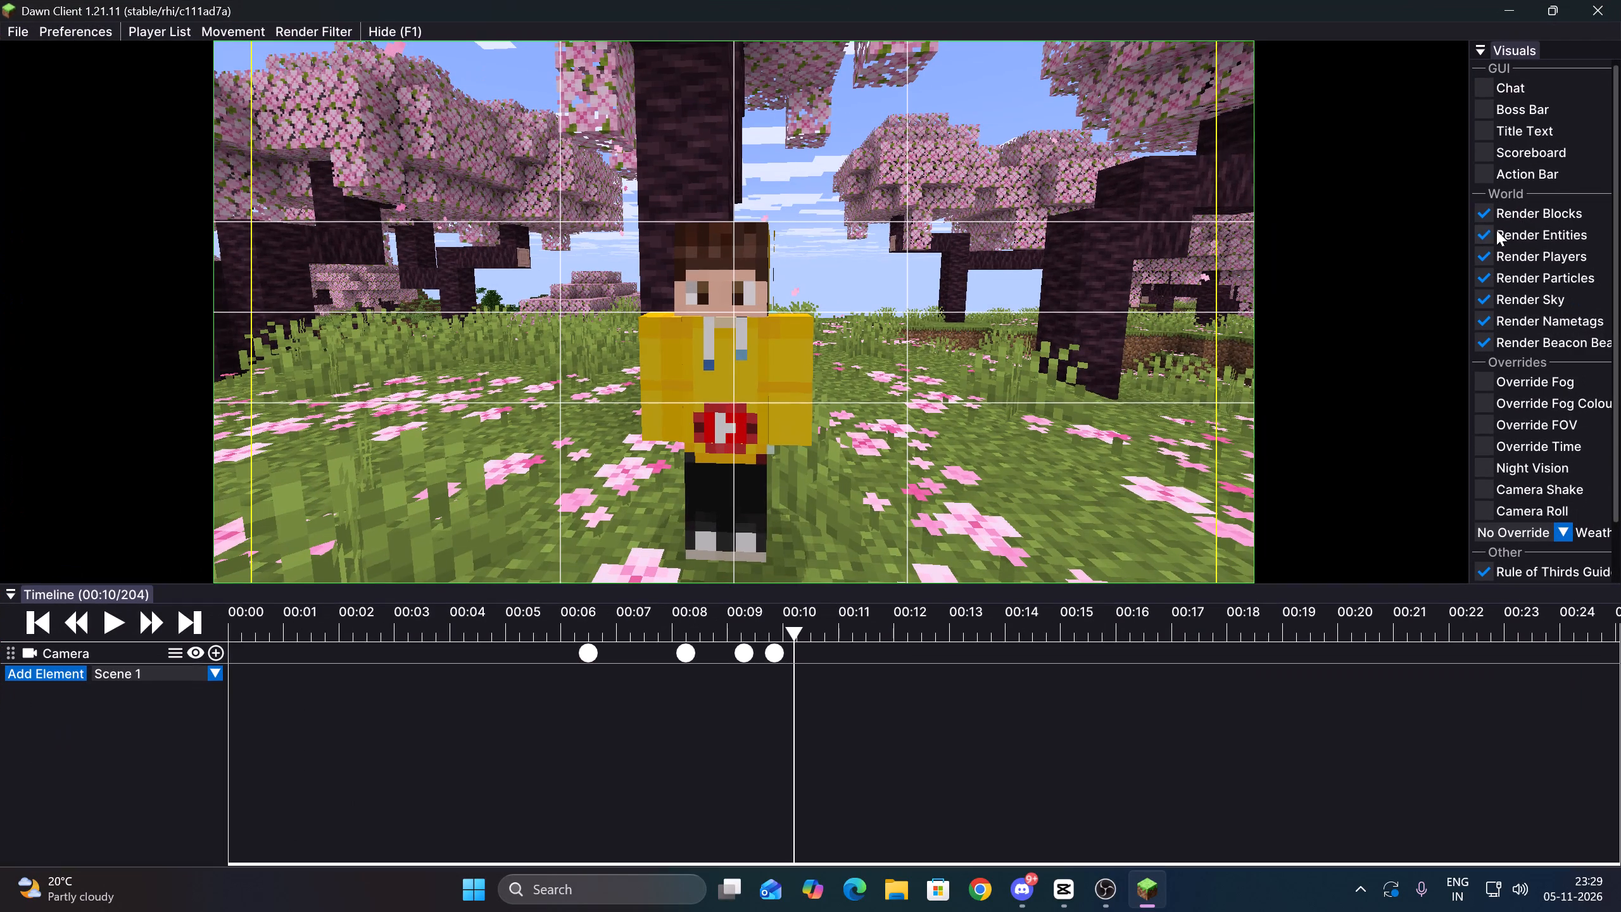
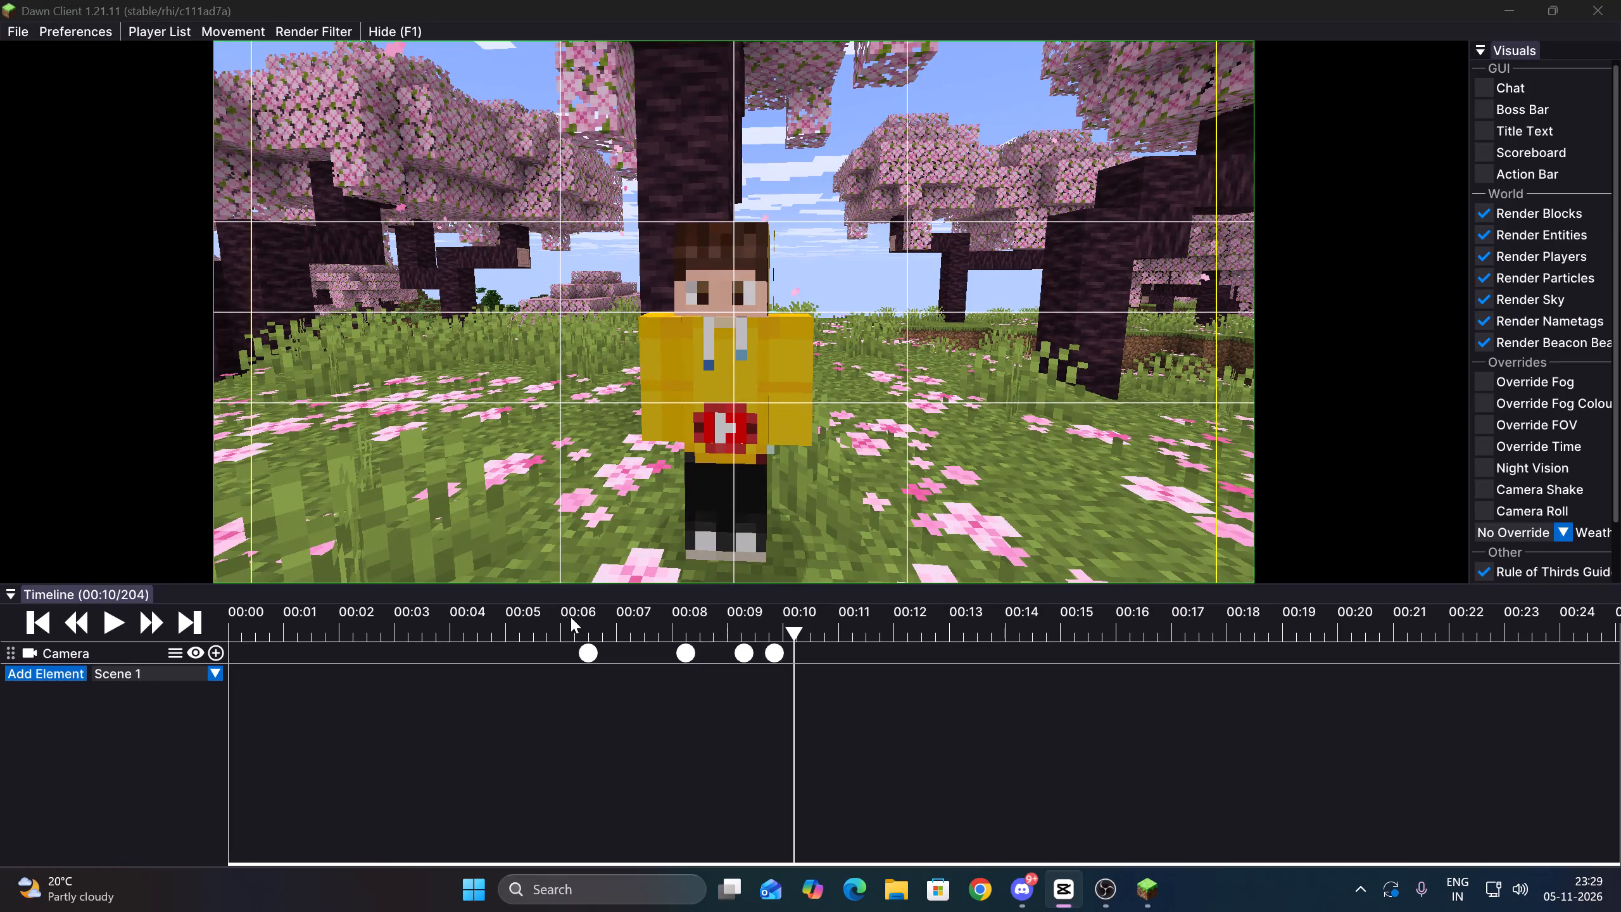
Play the replay from about 00:06 to 00:10 and shift the last camera keyframe to about 00:10.
click(584, 618)
click(116, 624)
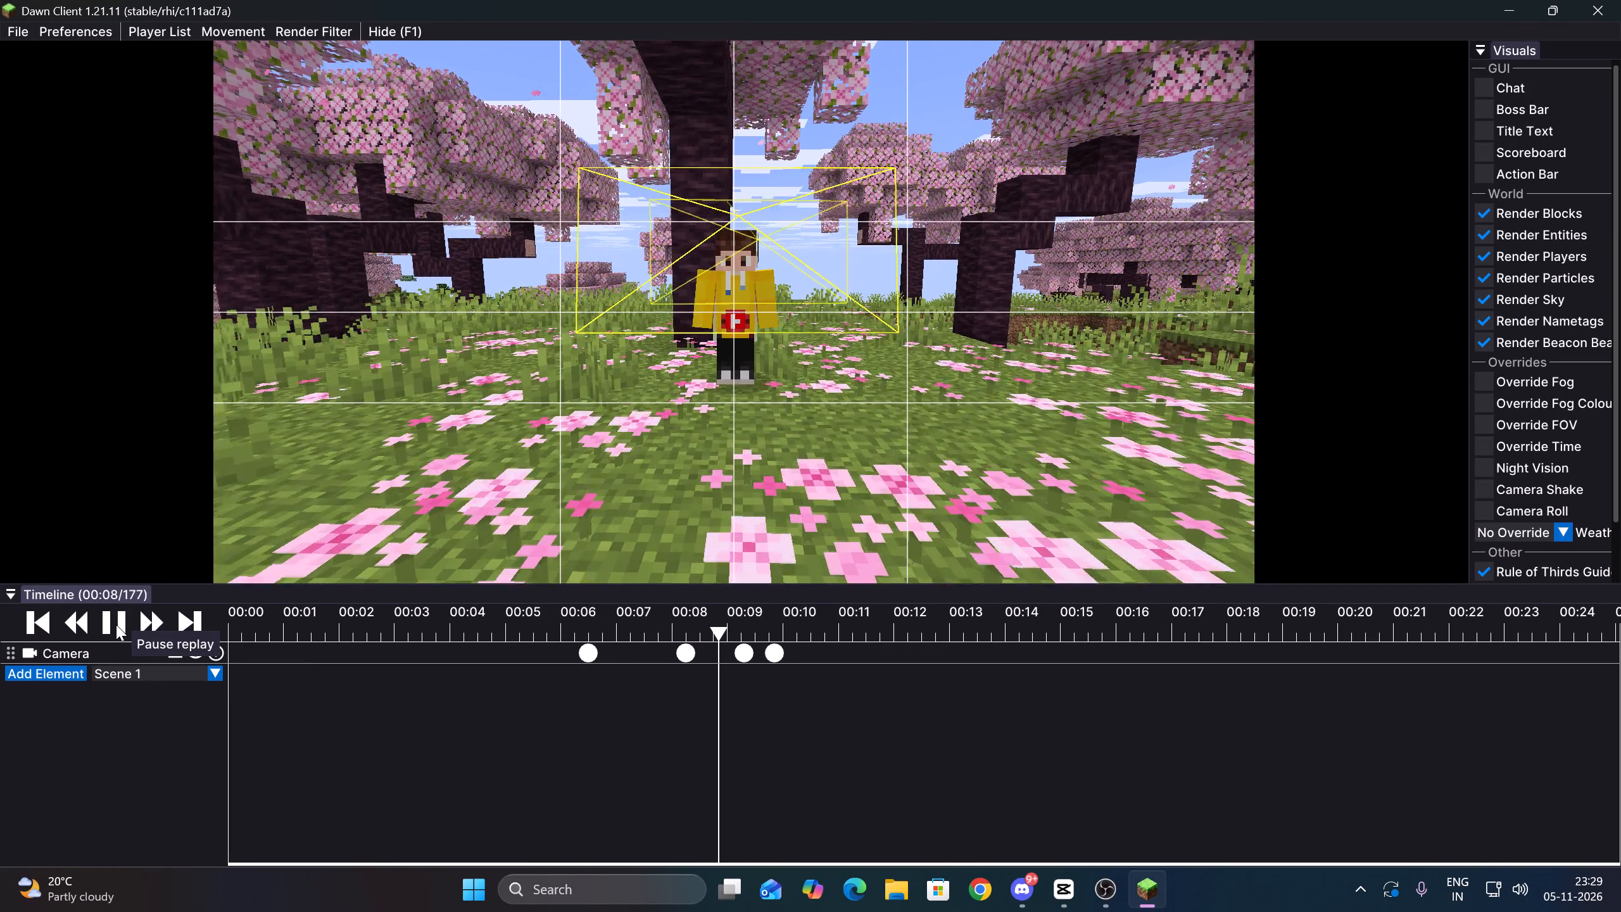
click(116, 624)
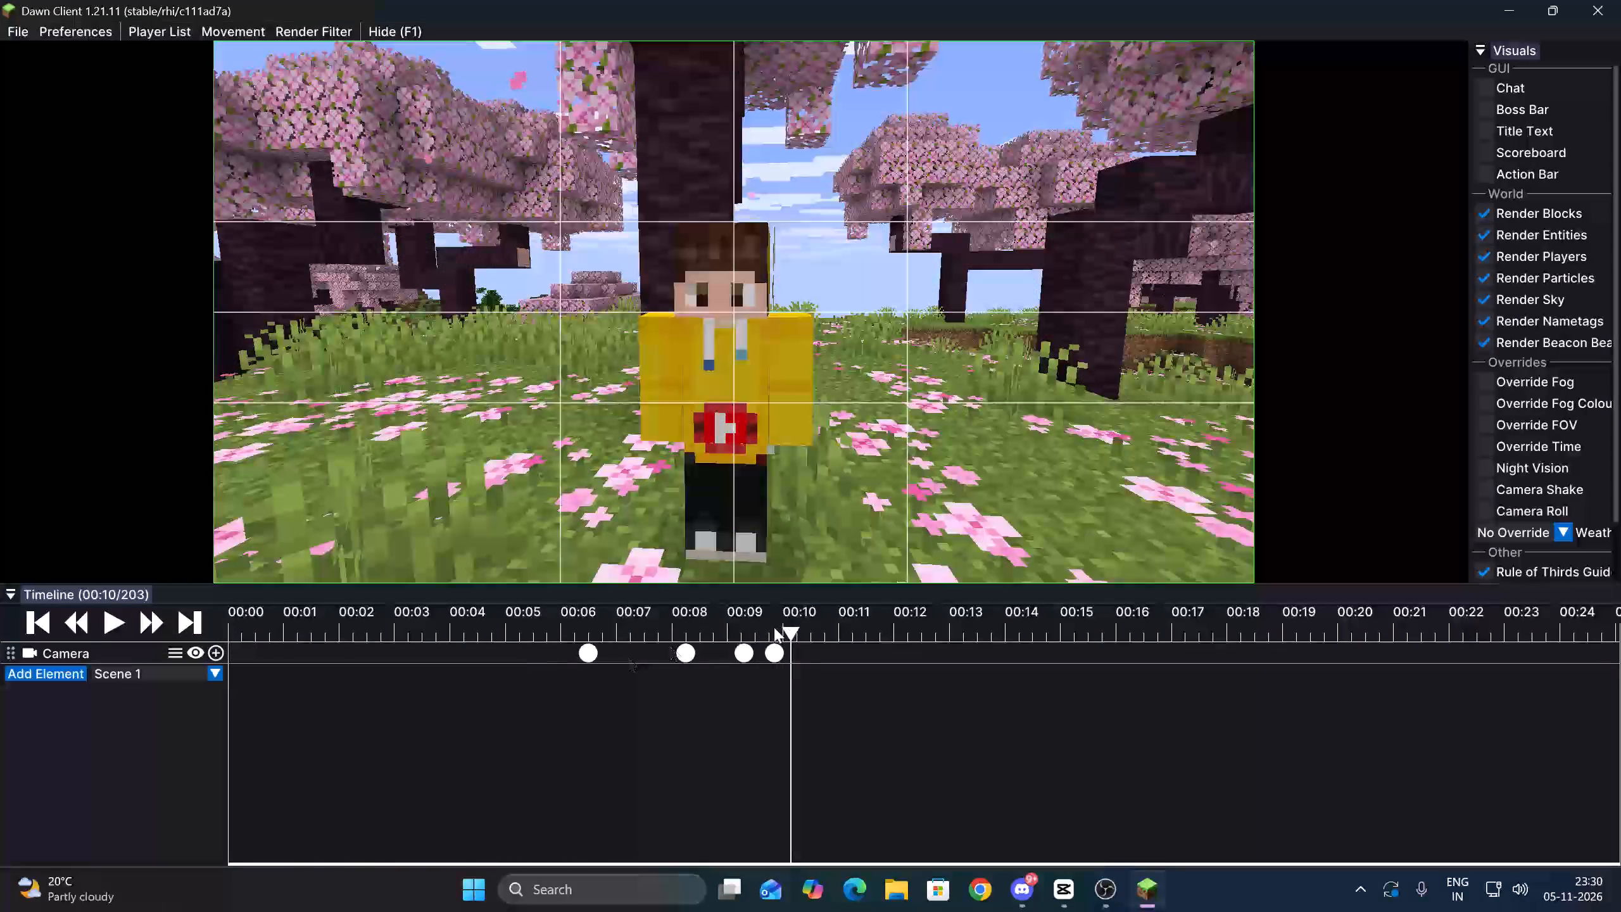
drag(770, 656, 793, 661)
Play on from about 00:08 to 00:16 and add a camera keyframe at 00:16.
drag(788, 616, 681, 610)
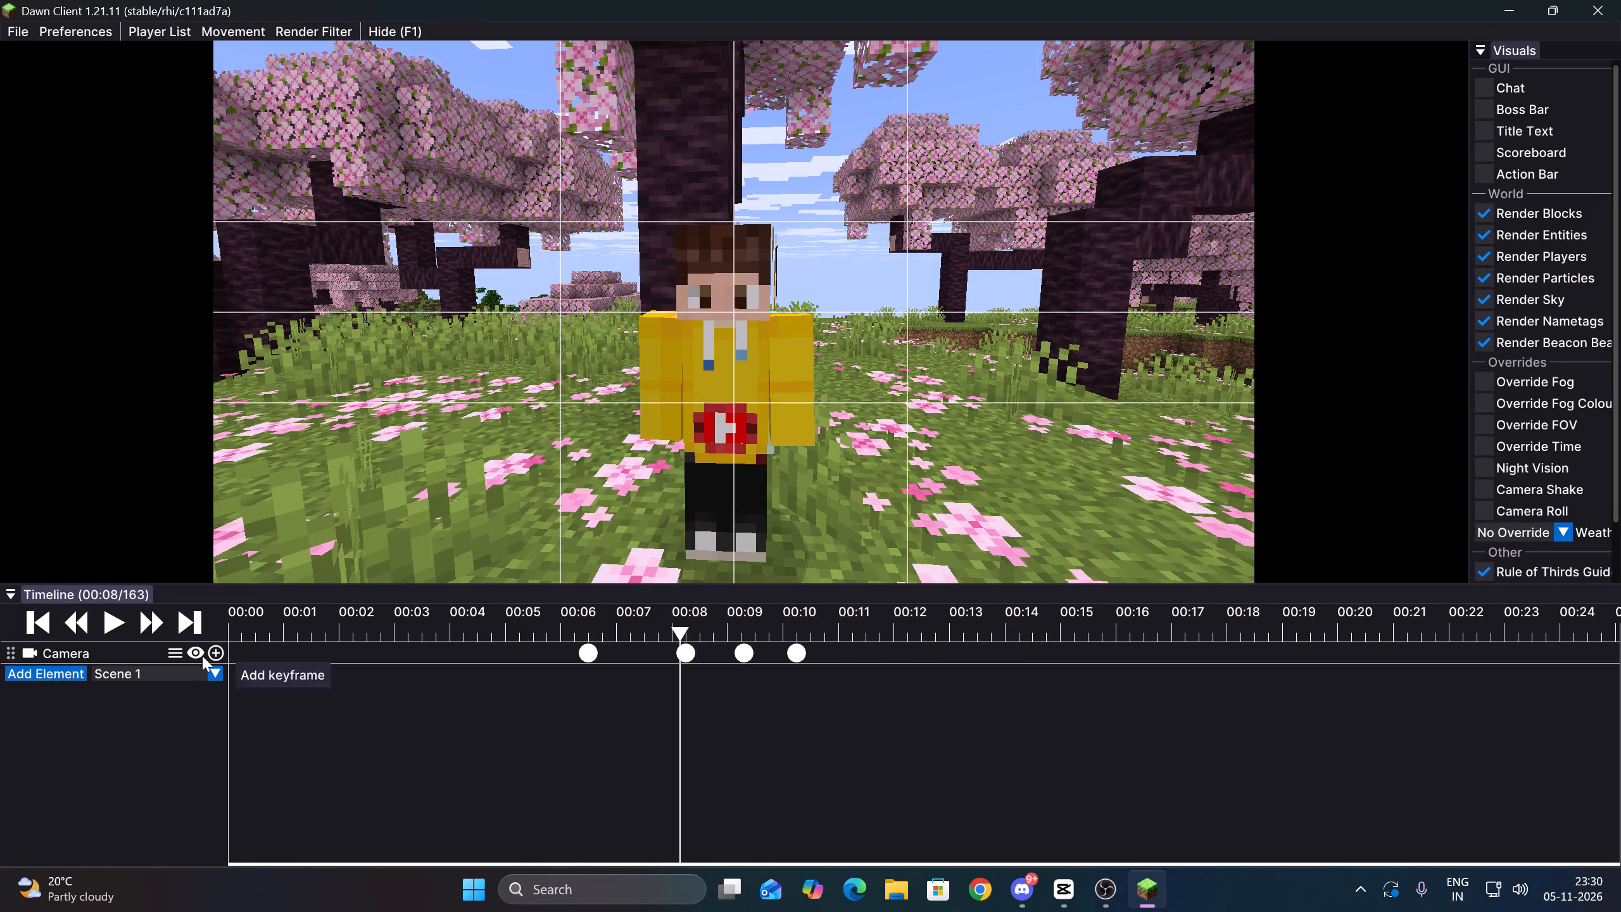
click(102, 614)
click(105, 626)
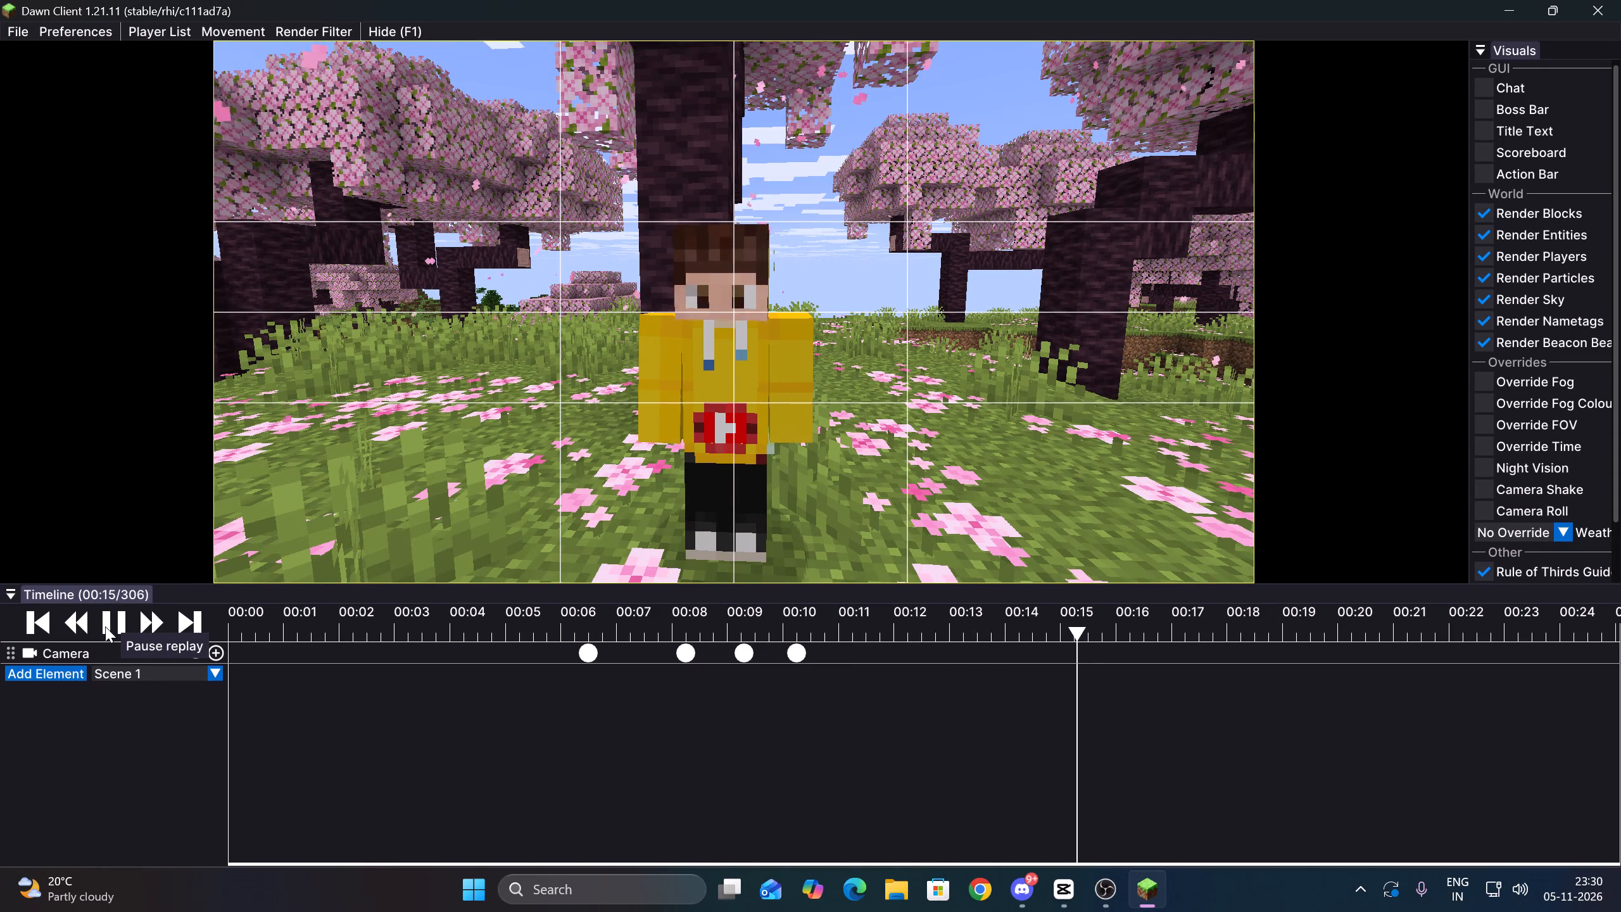
click(105, 626)
click(224, 653)
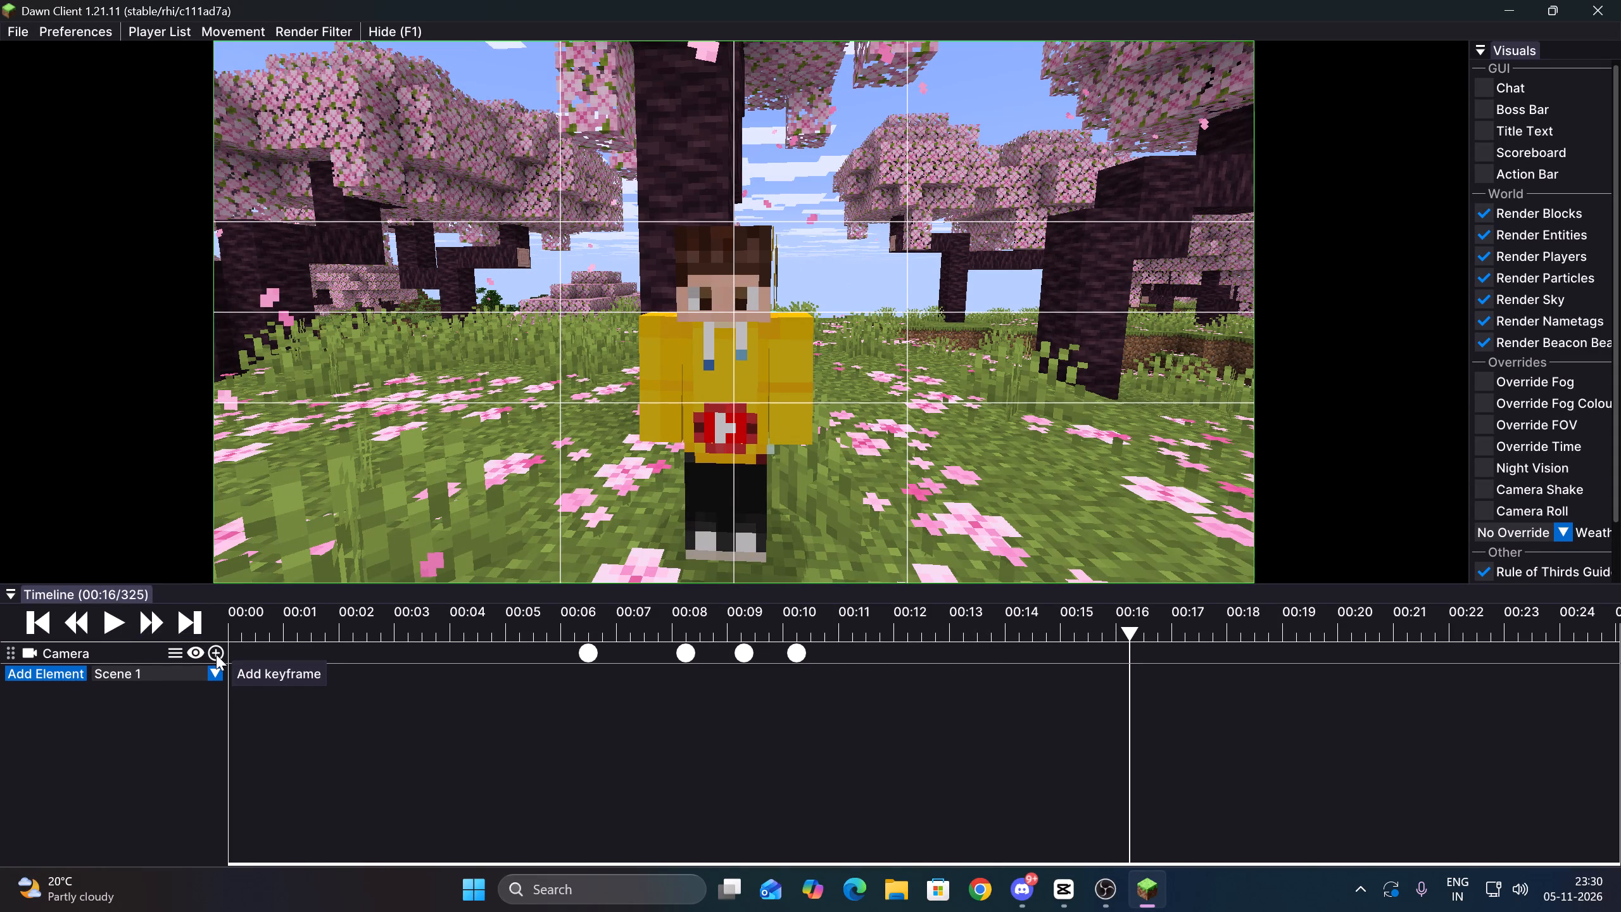
click(216, 654)
Export the replay as a 1920 × 1080, 60 fps MP4 to the Videos folder under the suggested file name.
click(20, 34)
click(51, 51)
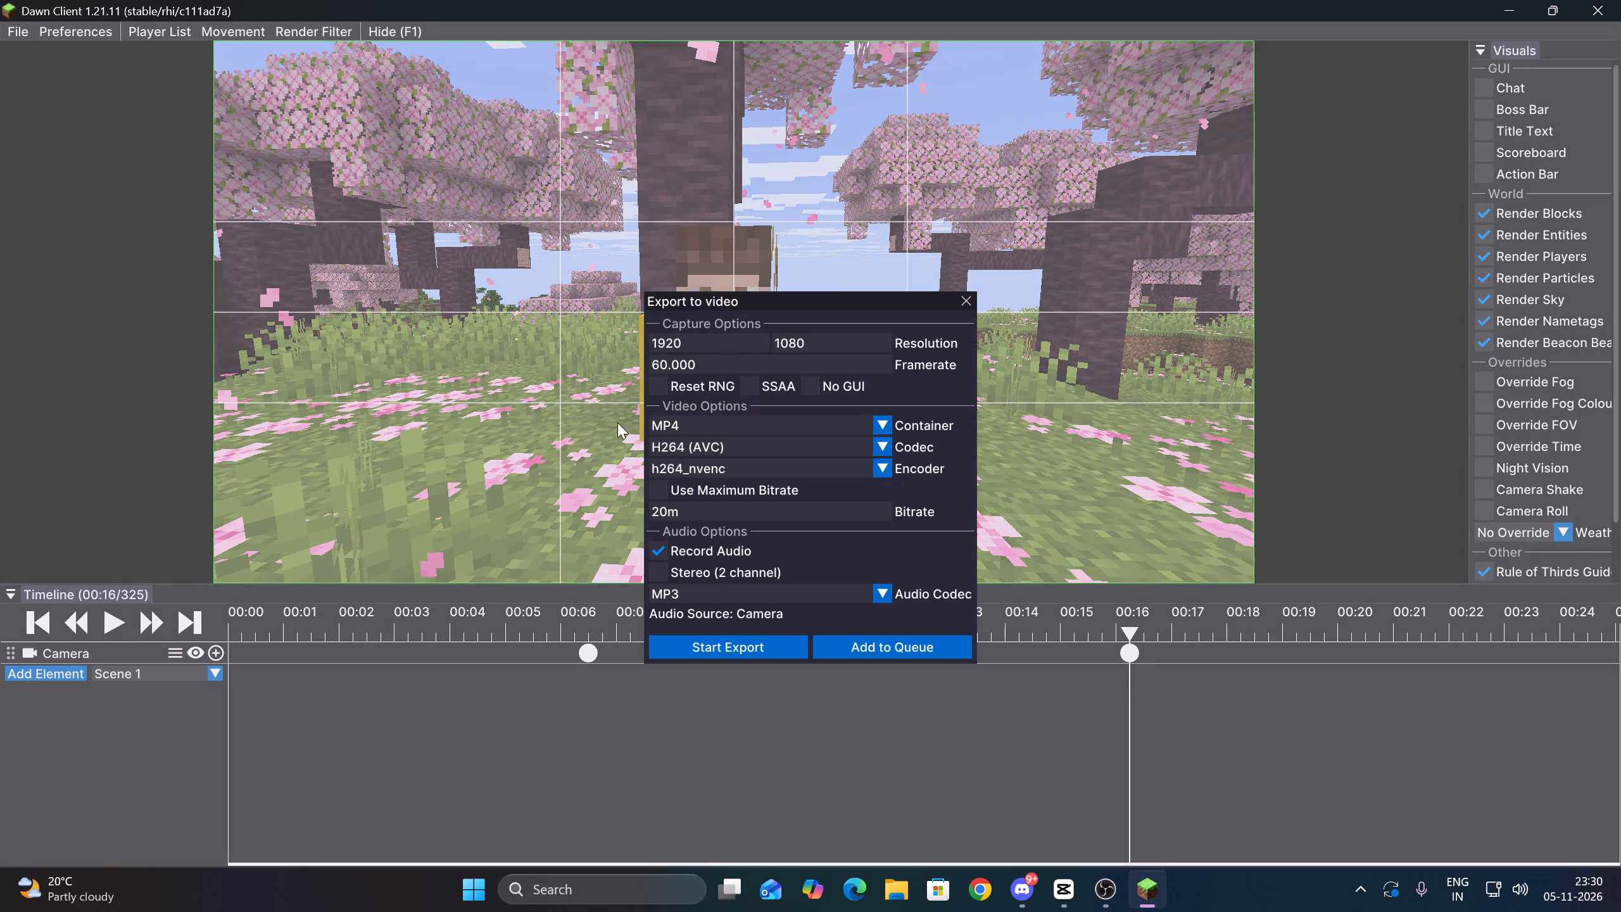
click(750, 650)
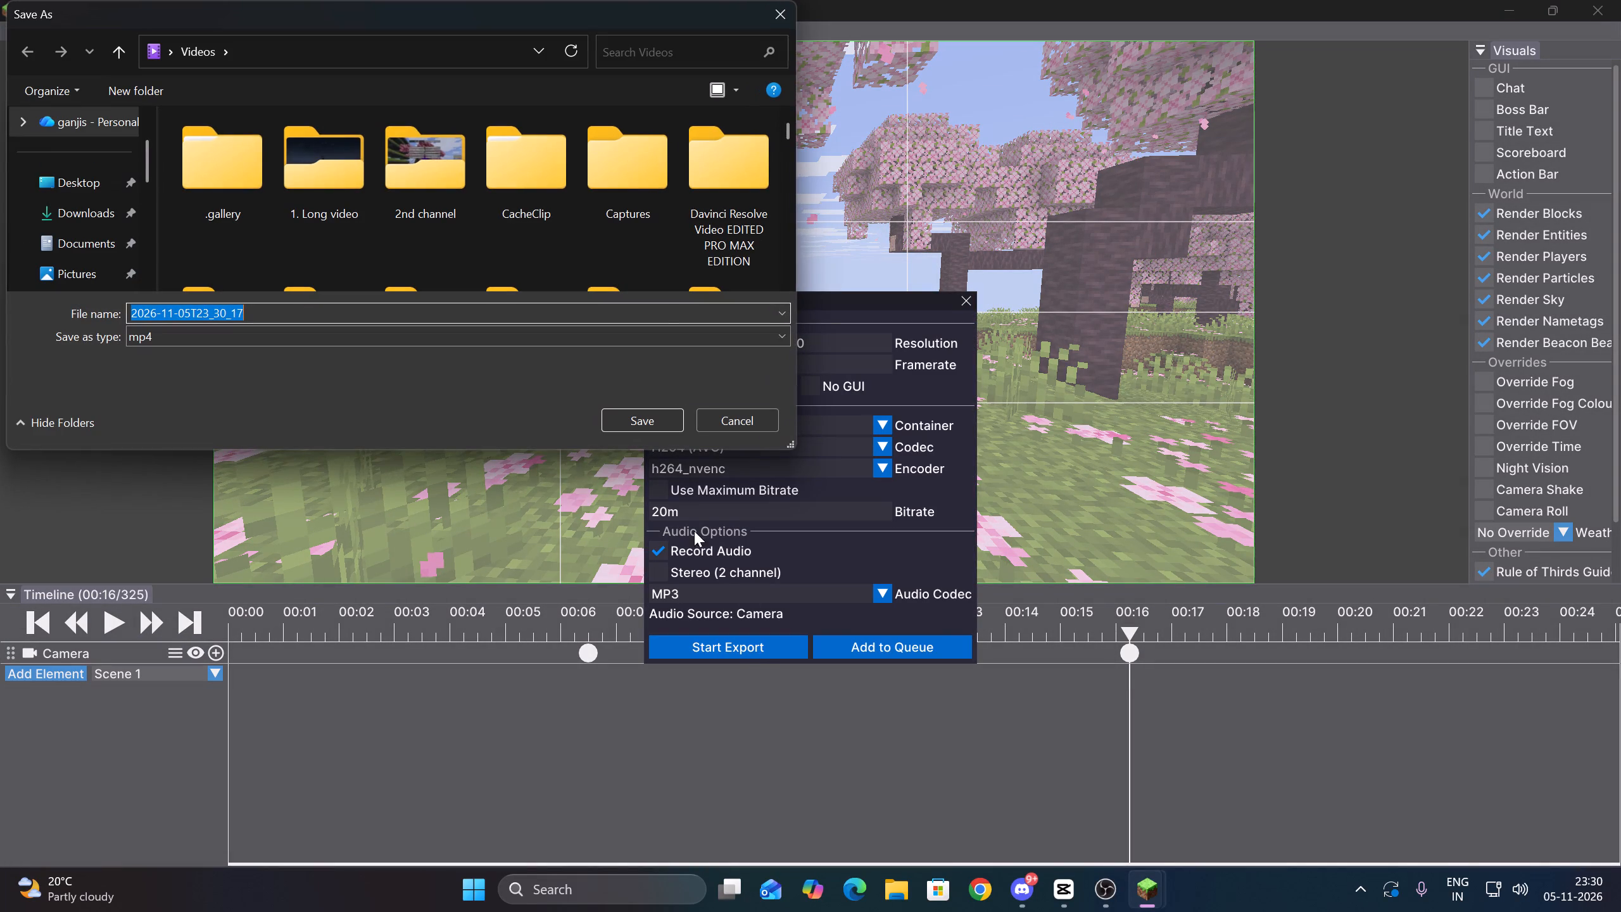
click(624, 412)
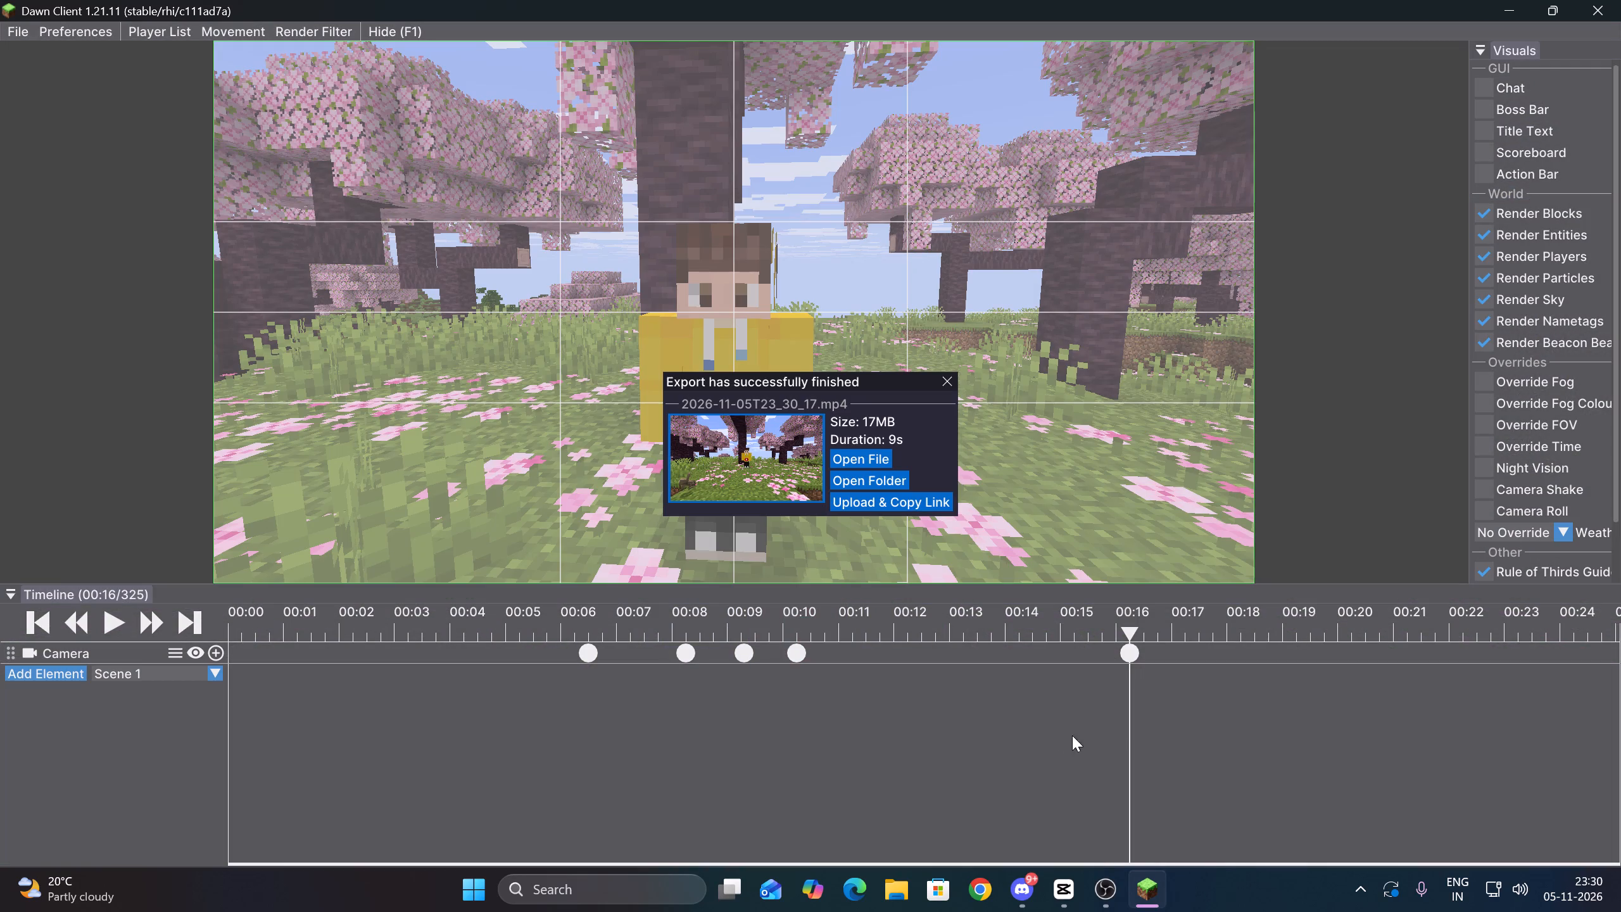
click(943, 386)
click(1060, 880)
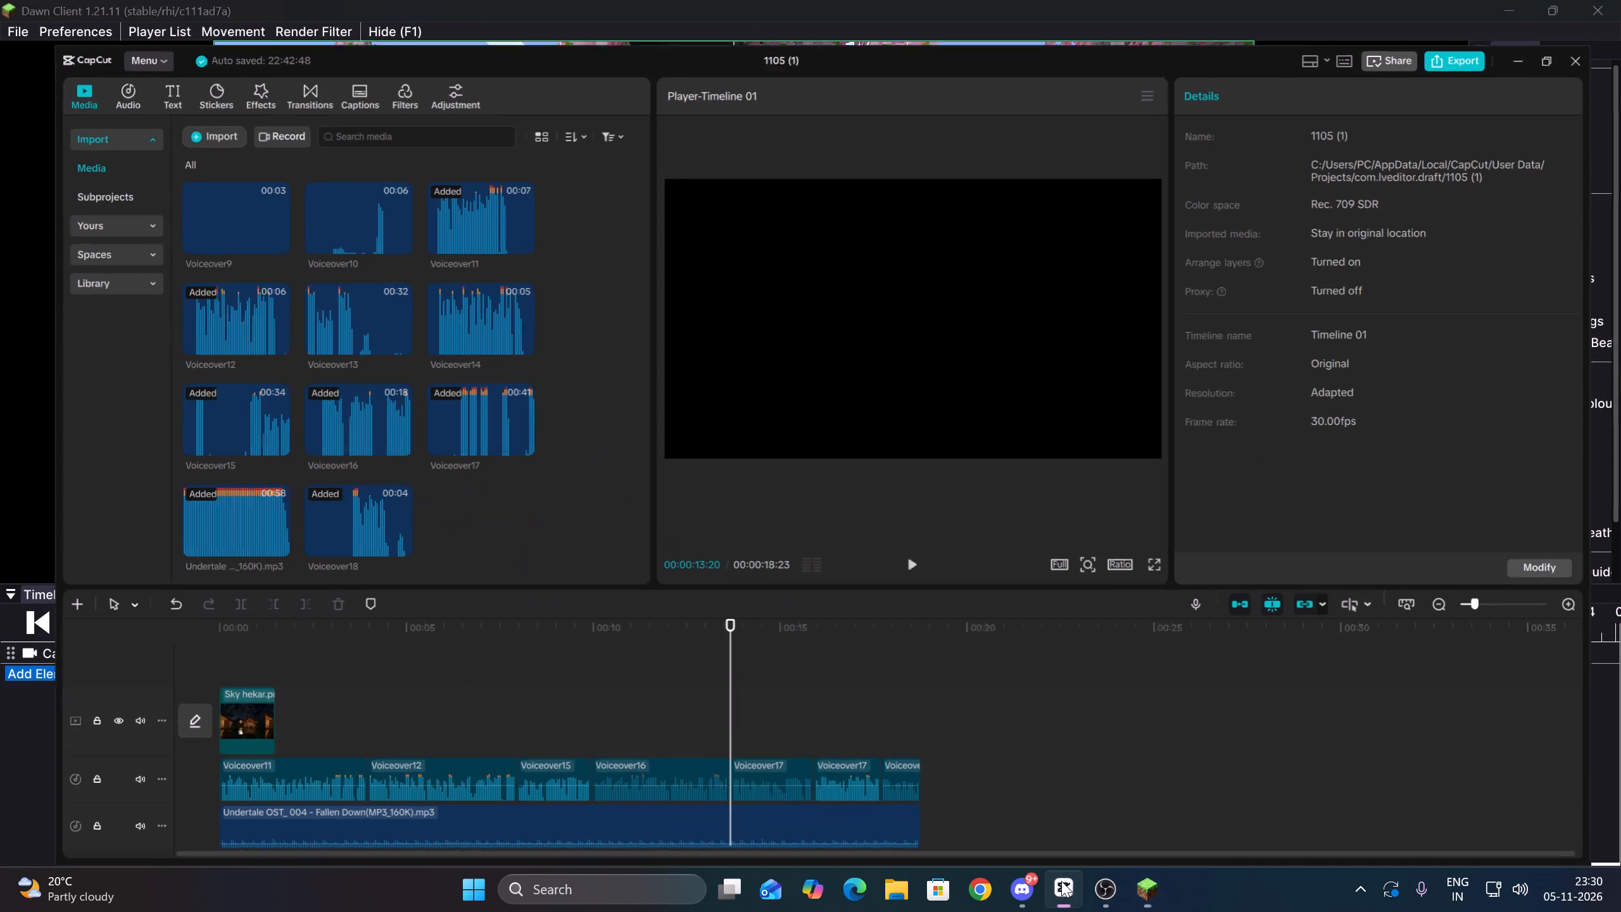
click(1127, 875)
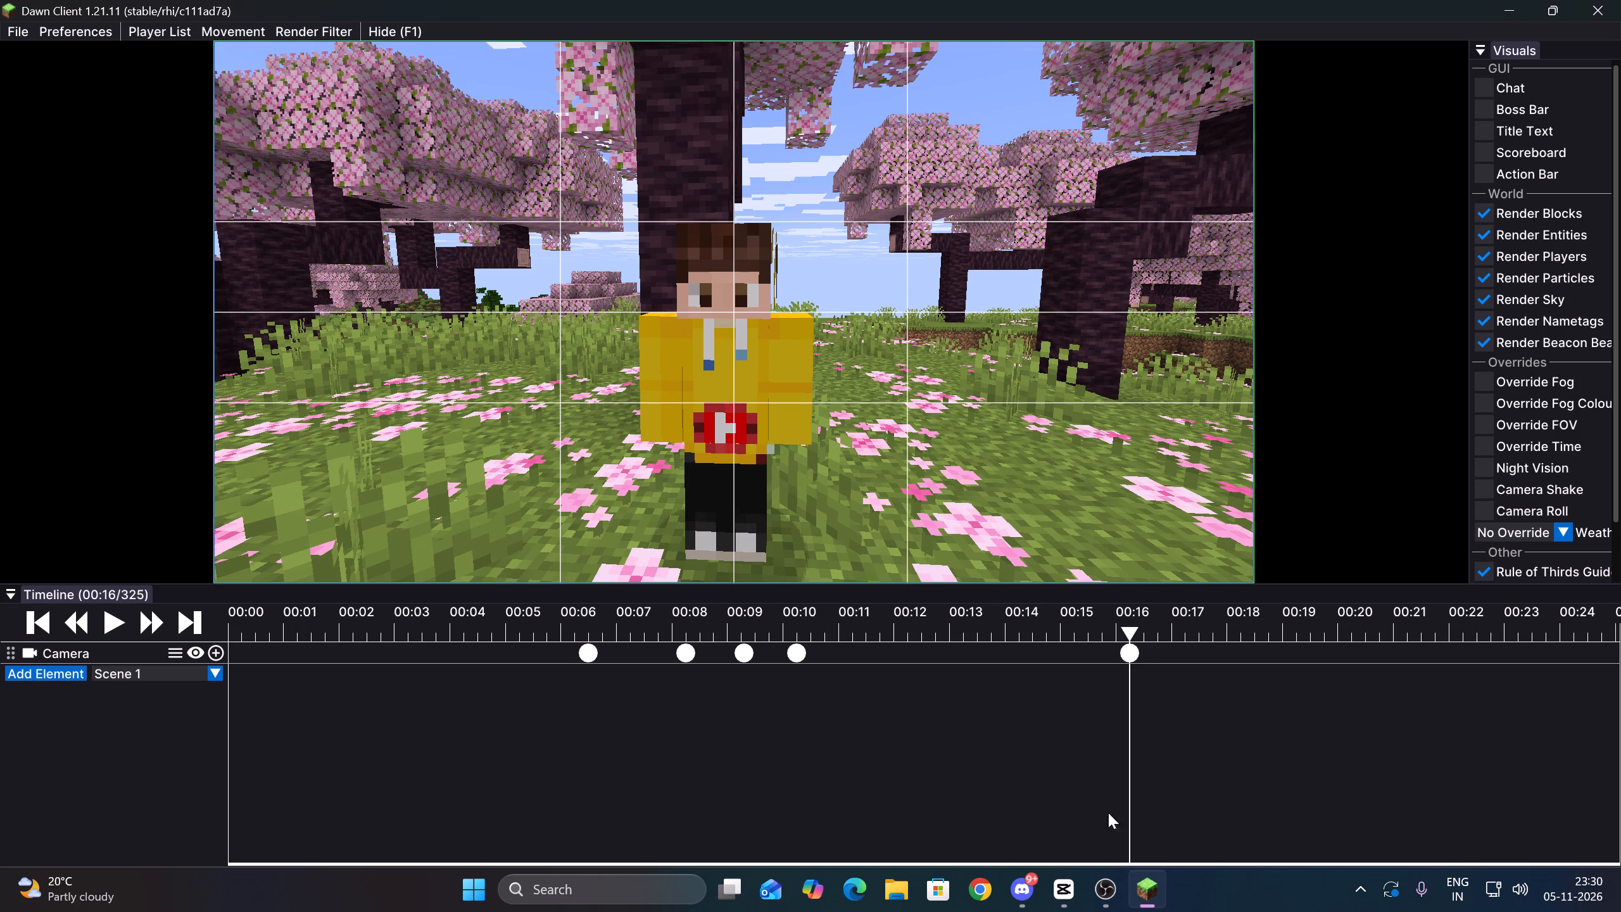
Leave the cherry grove replay and open the replay recorded at 23:01:47.
drag(988, 472, 810, 444)
key(Escape)
click(866, 407)
click(1489, 120)
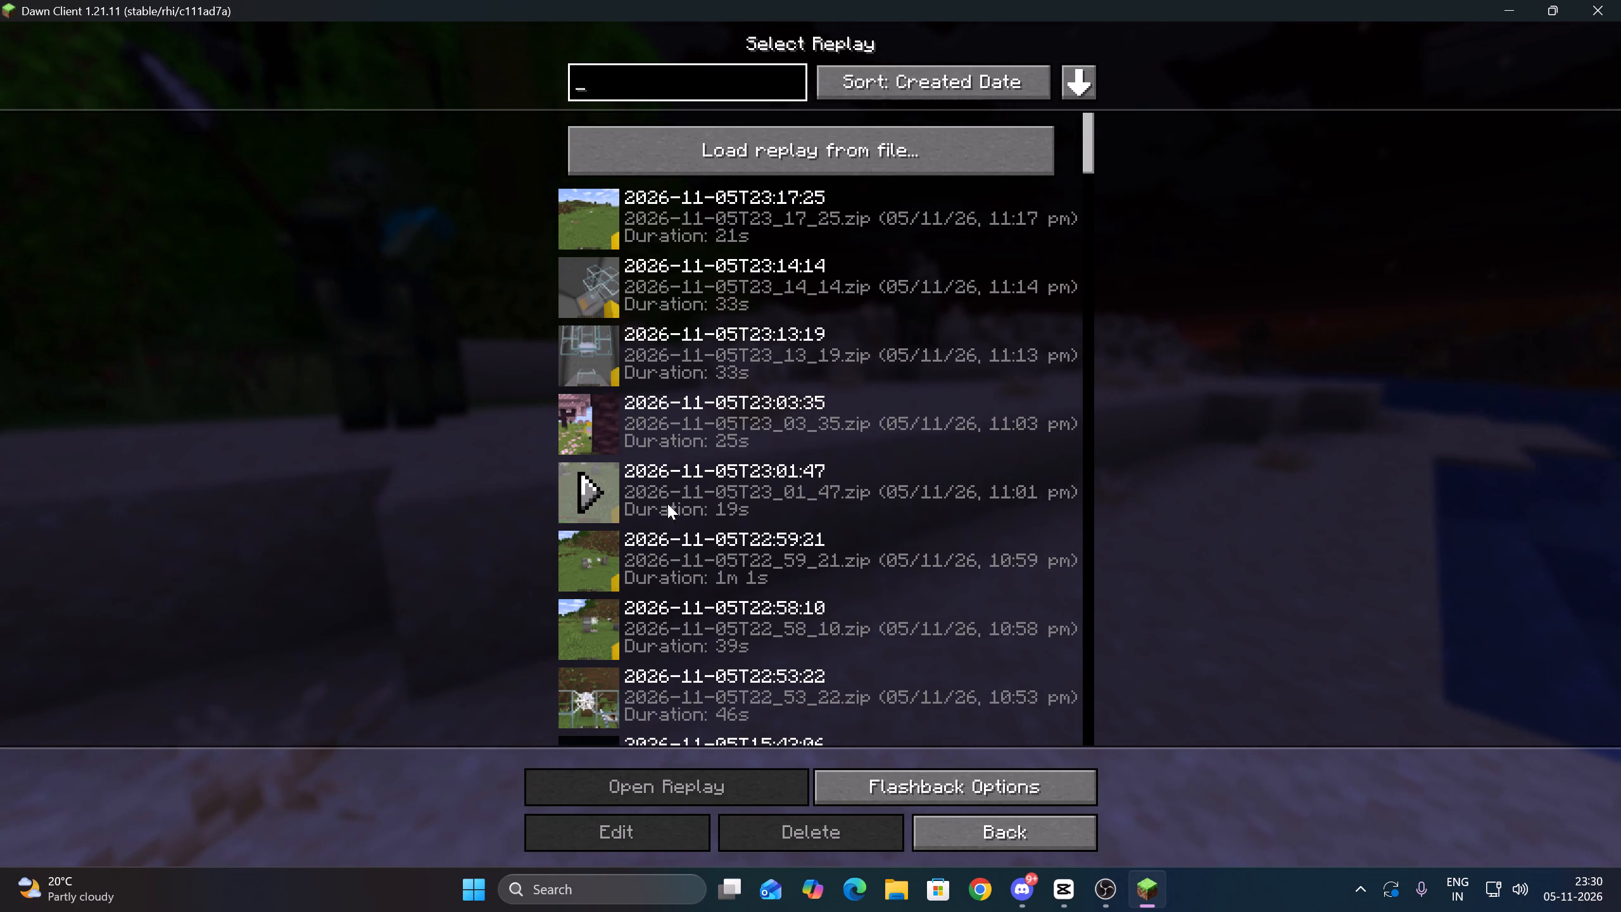
double_click(672, 481)
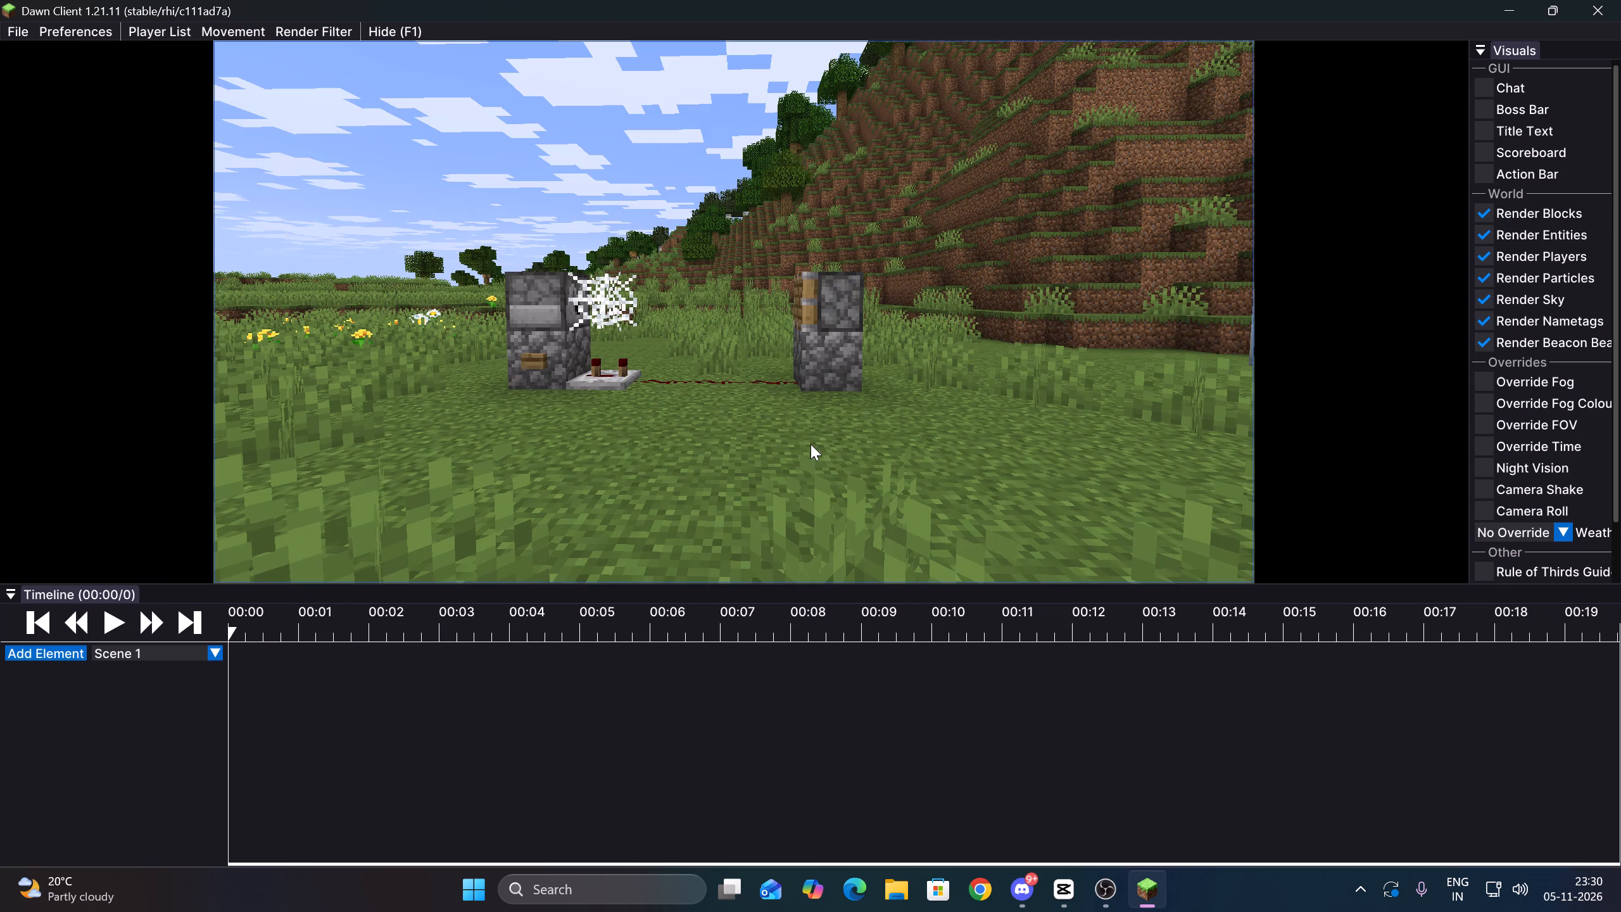
Fly the camera around the cobweb and redstone build to a wide view that also takes in the player.
key(Up)
key(Left)
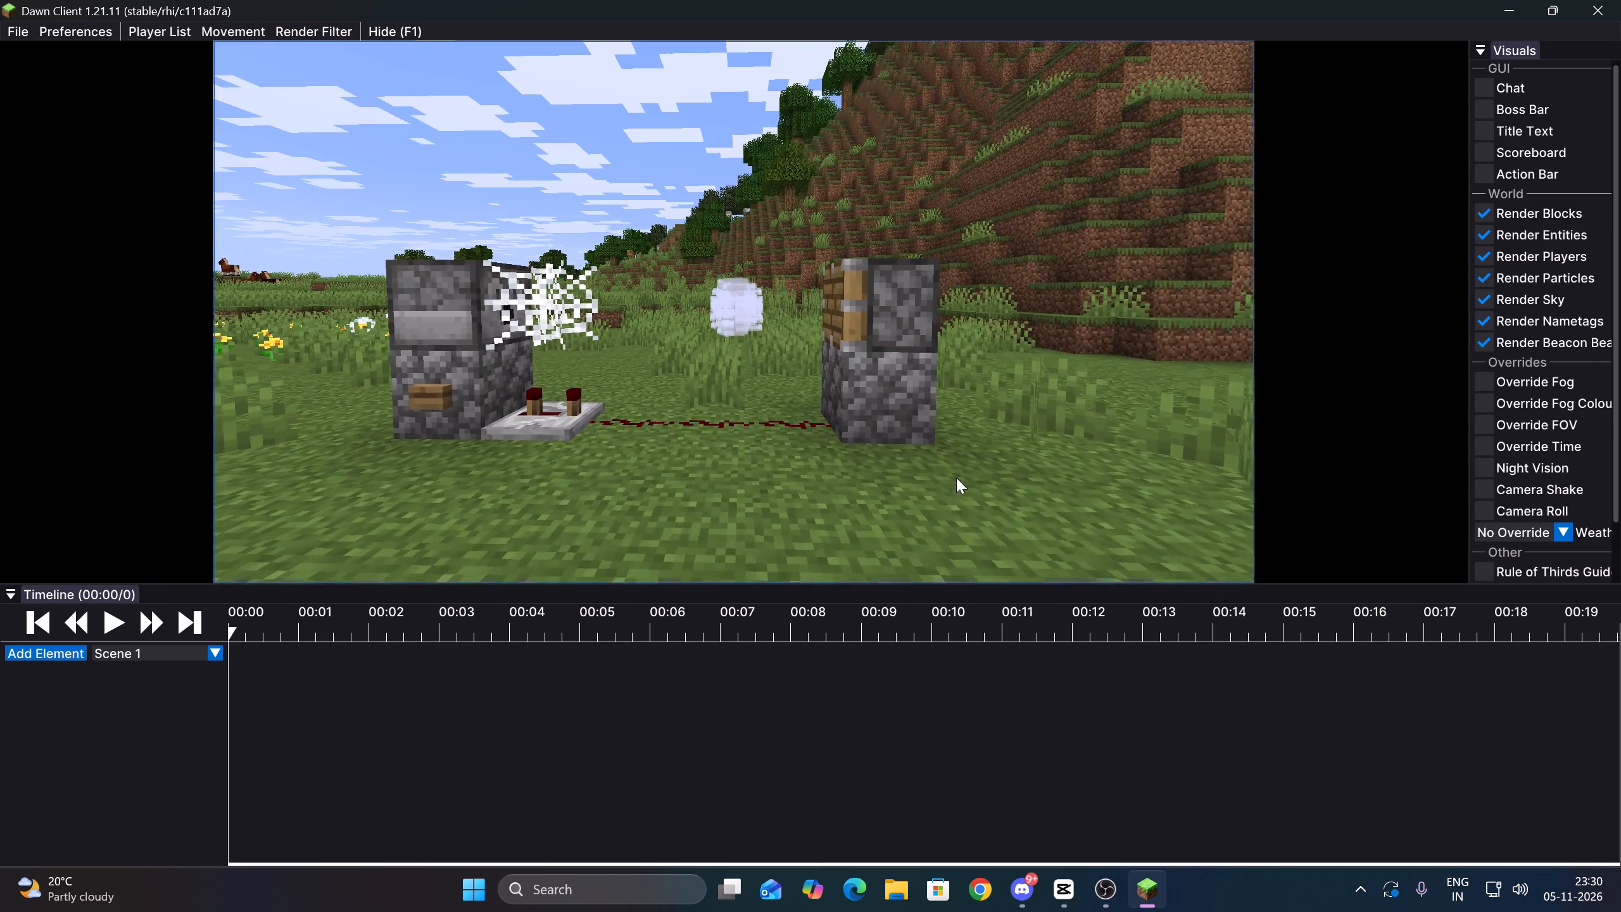
drag(956, 478, 810, 444)
key(Left)
key(Up)
drag(679, 324, 810, 444)
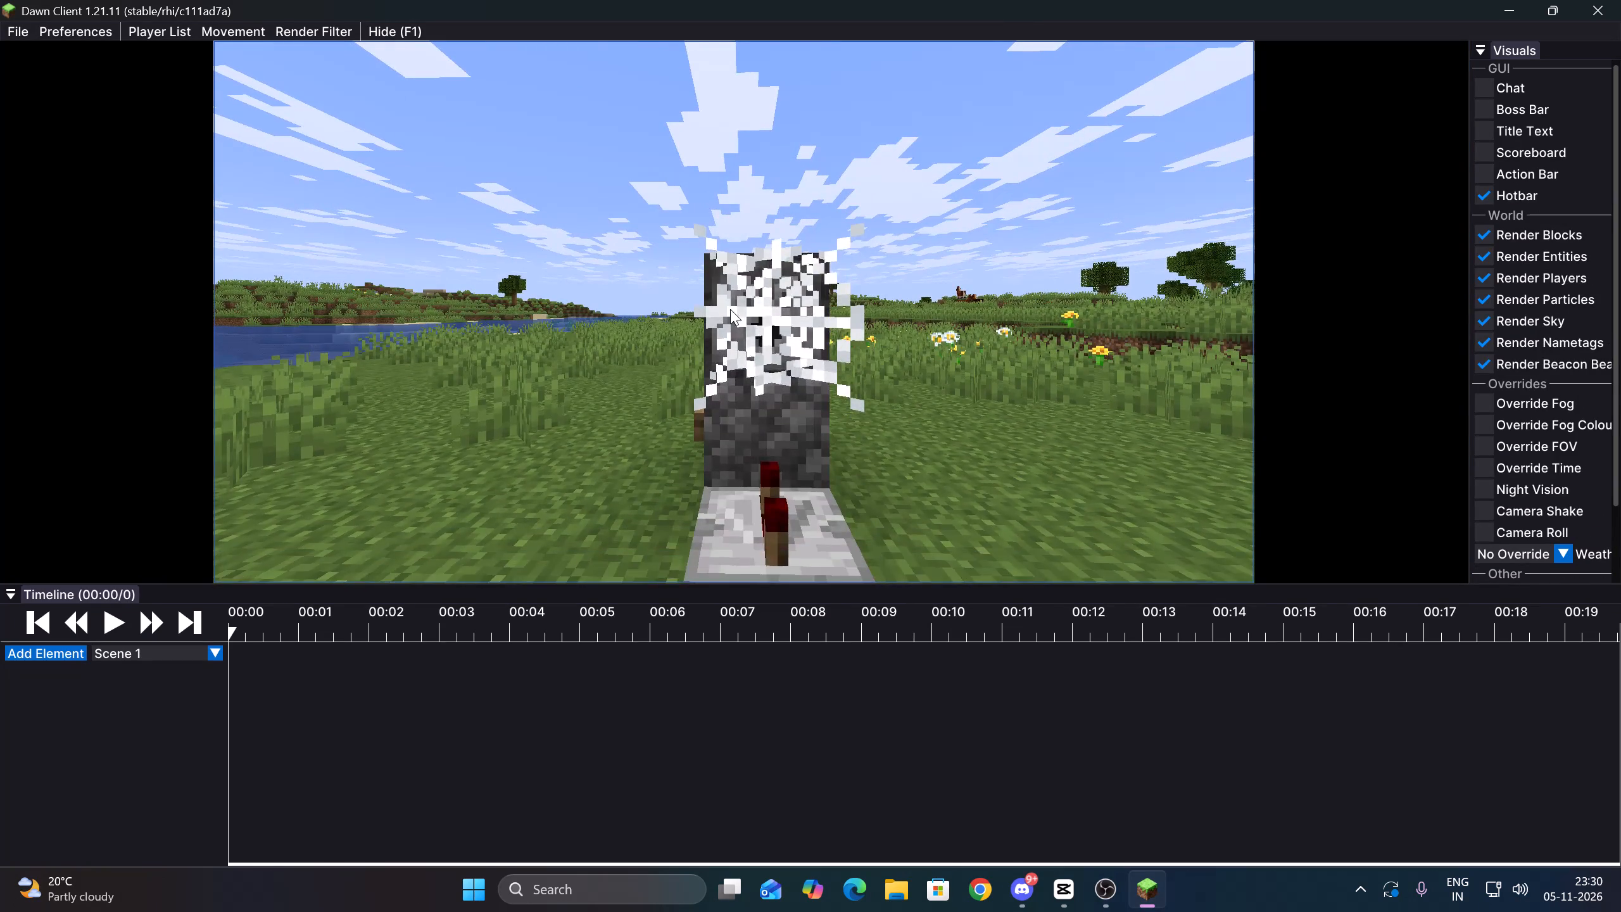
key(Left)
key(Up)
drag(541, 286, 810, 444)
key(Up)
Turn on the rule of thirds guide and the center guide.
scroll(1567, 502, down, 5)
click(1558, 502)
click(1537, 533)
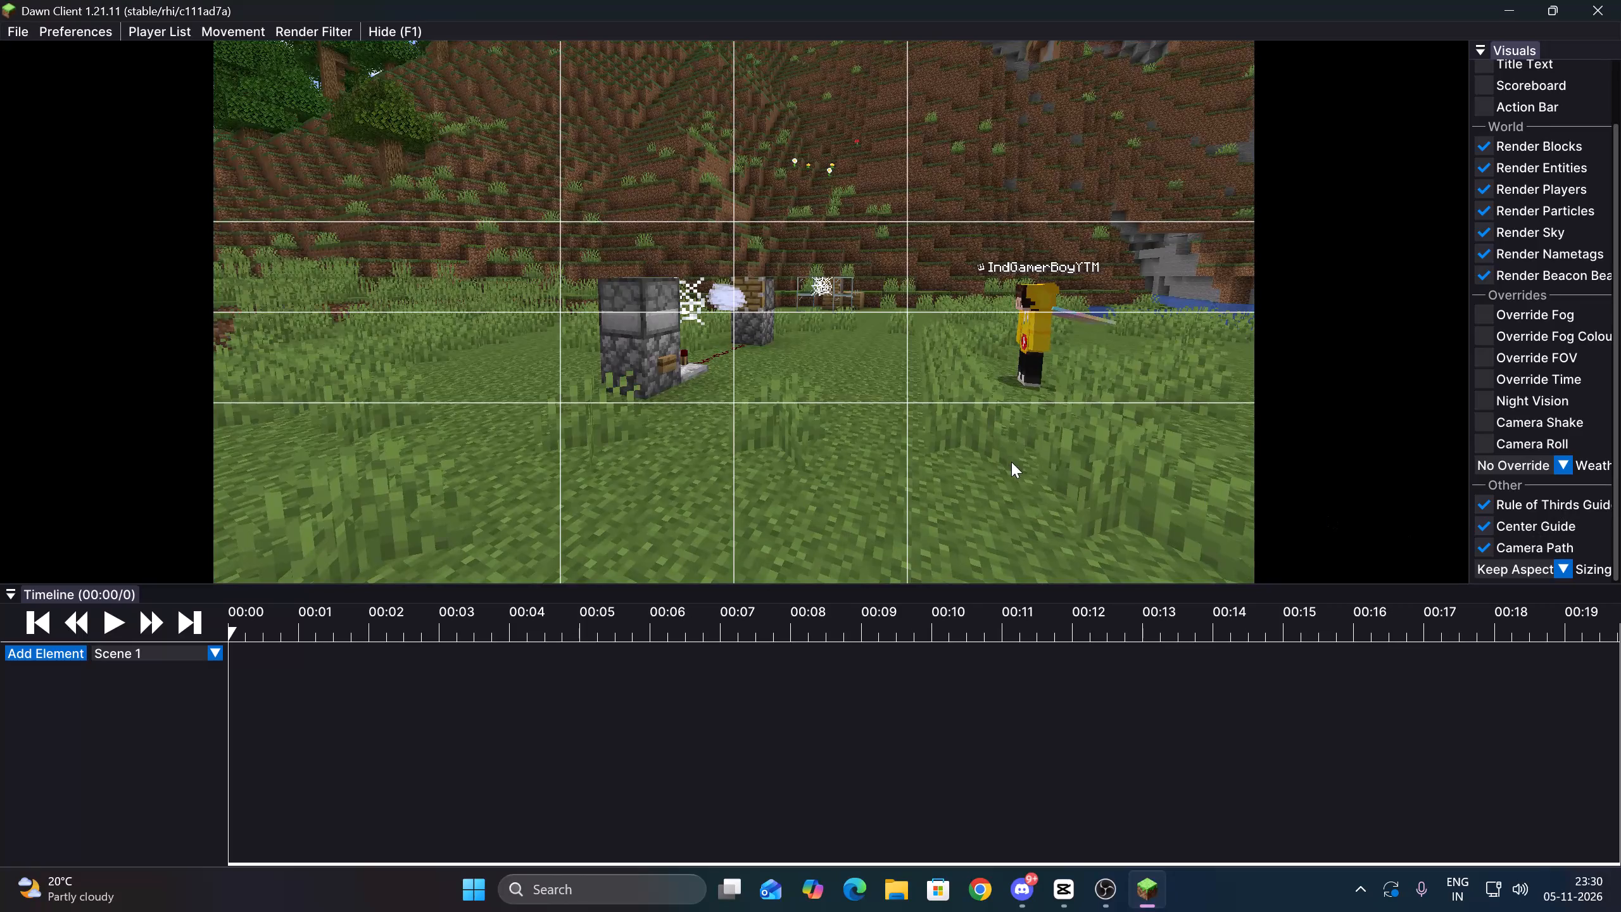
Adjust the wide framing of the build and player slightly, and add a Camera track to the timeline.
drag(1006, 453, 810, 444)
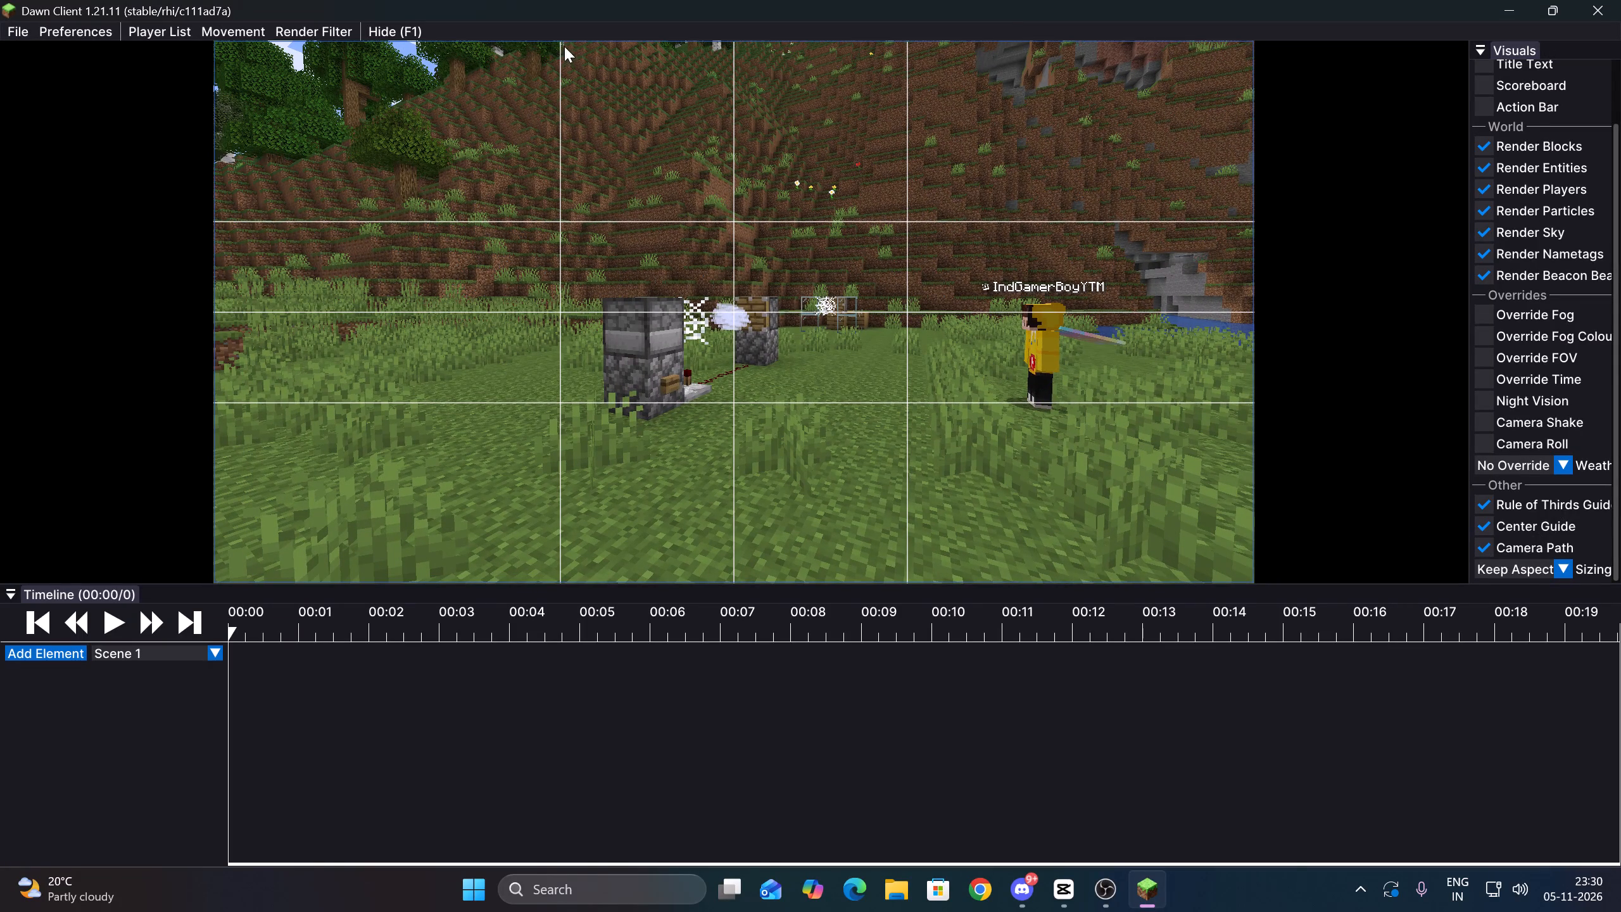
drag(562, 44, 810, 444)
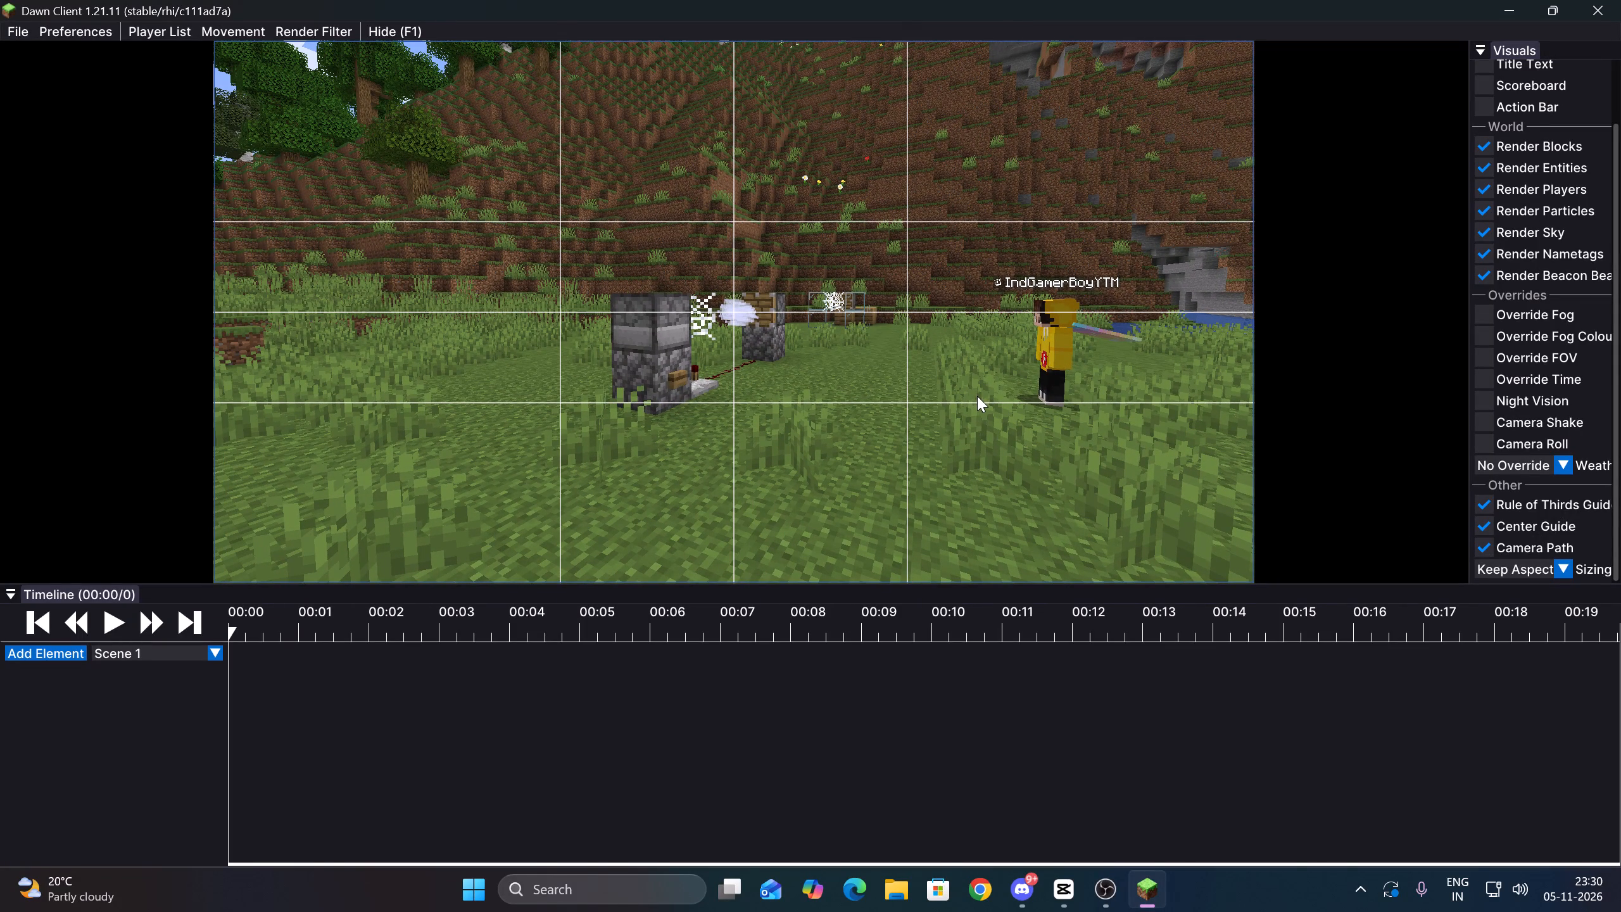
click(25, 652)
click(65, 661)
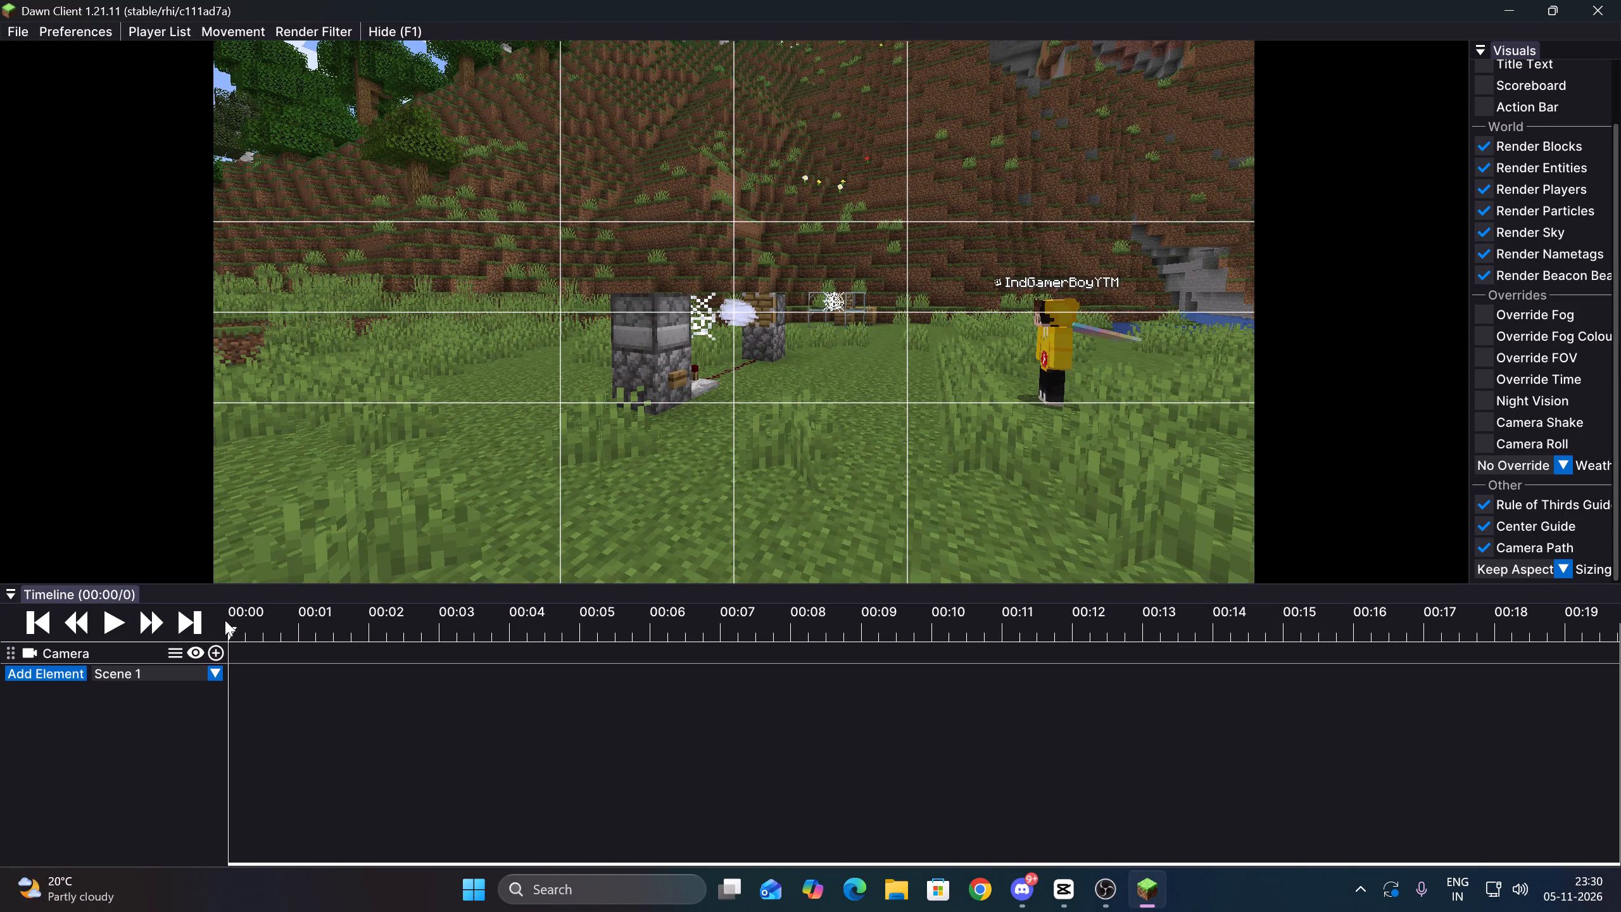
Scrub through the player's run up to about 00:15 and set the playhead at about 00:08.
click(464, 636)
drag(464, 635, 1052, 562)
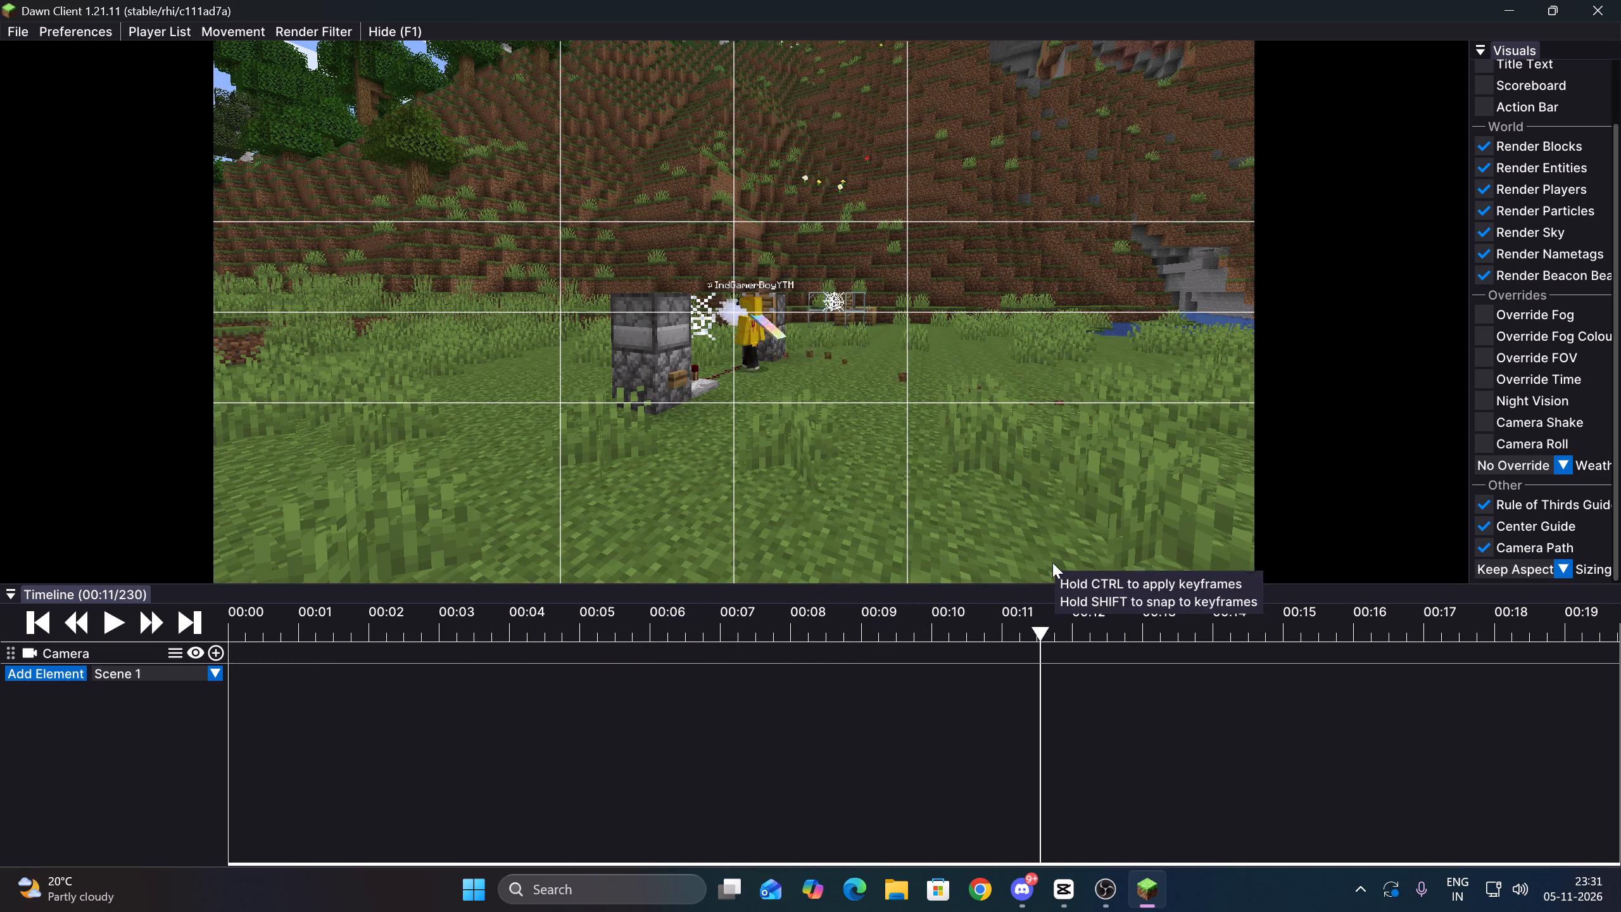
drag(1052, 562, 1153, 559)
drag(1161, 600, 1190, 606)
drag(1167, 641, 1306, 641)
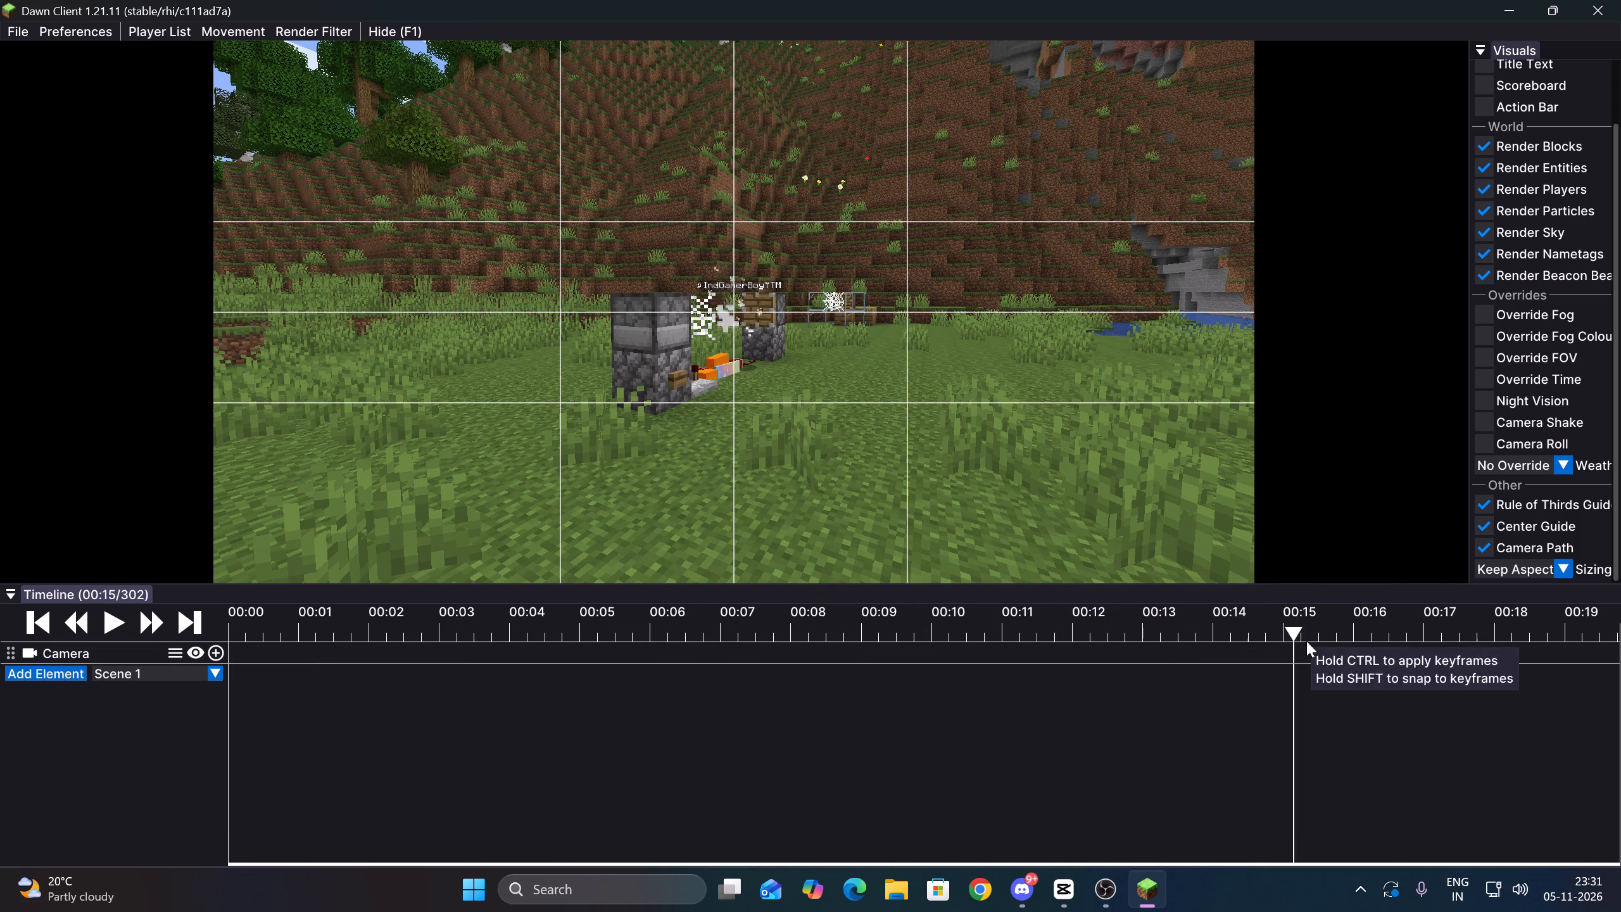
drag(1306, 641, 1019, 657)
key(Right)
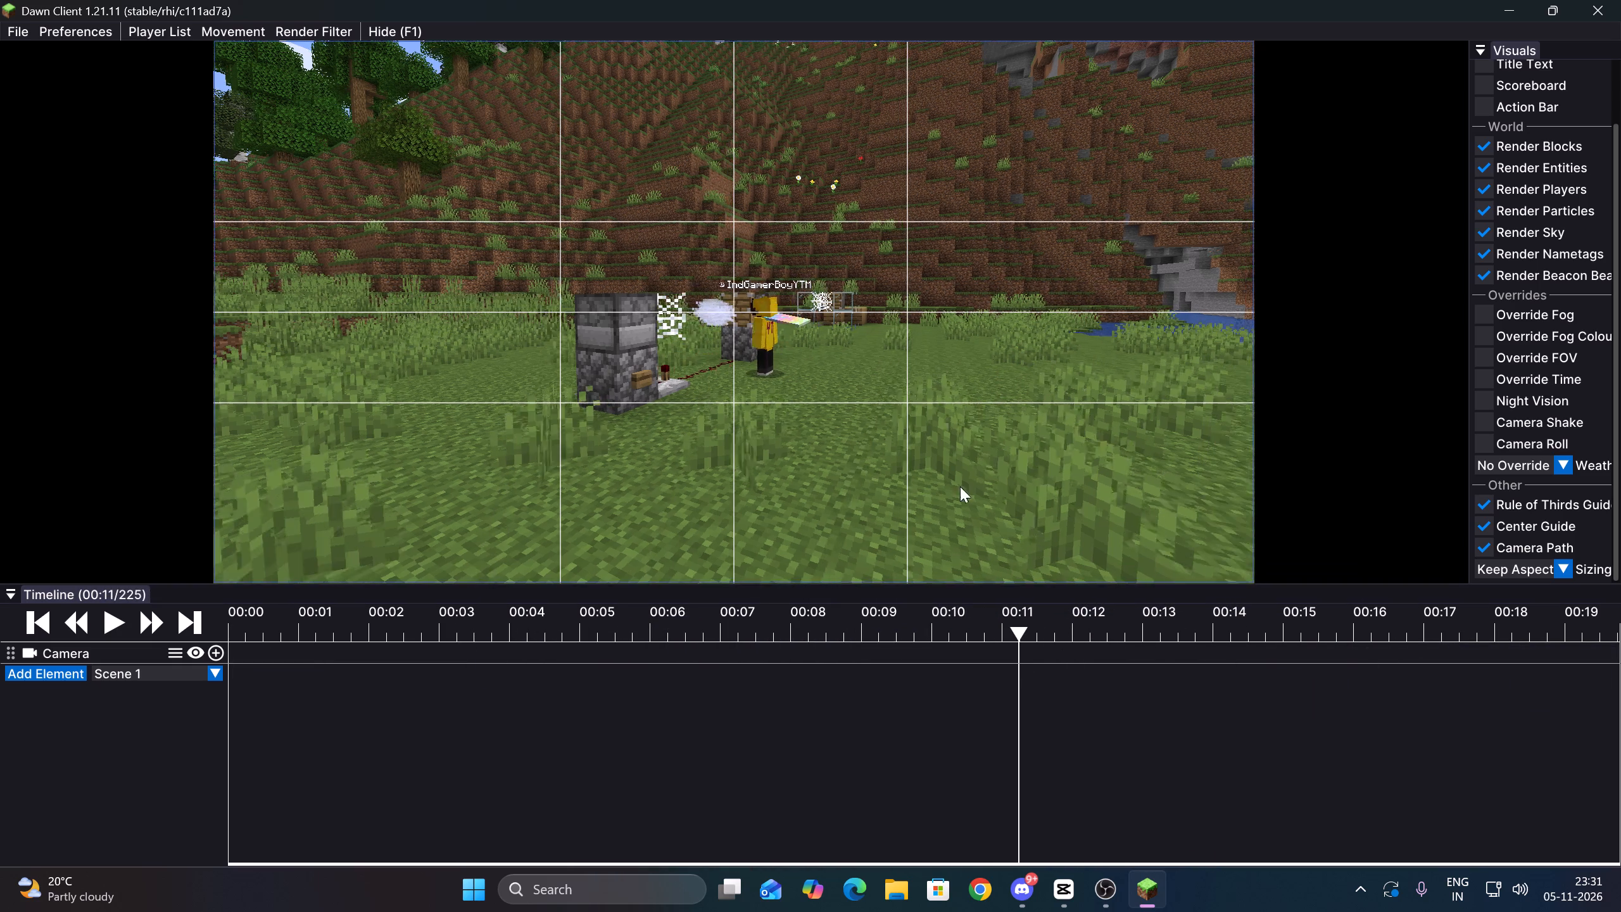
drag(937, 623, 842, 621)
Move the camera behind the player so their back is near the center guide with the cobweb build beyond.
key(Up)
key(Right)
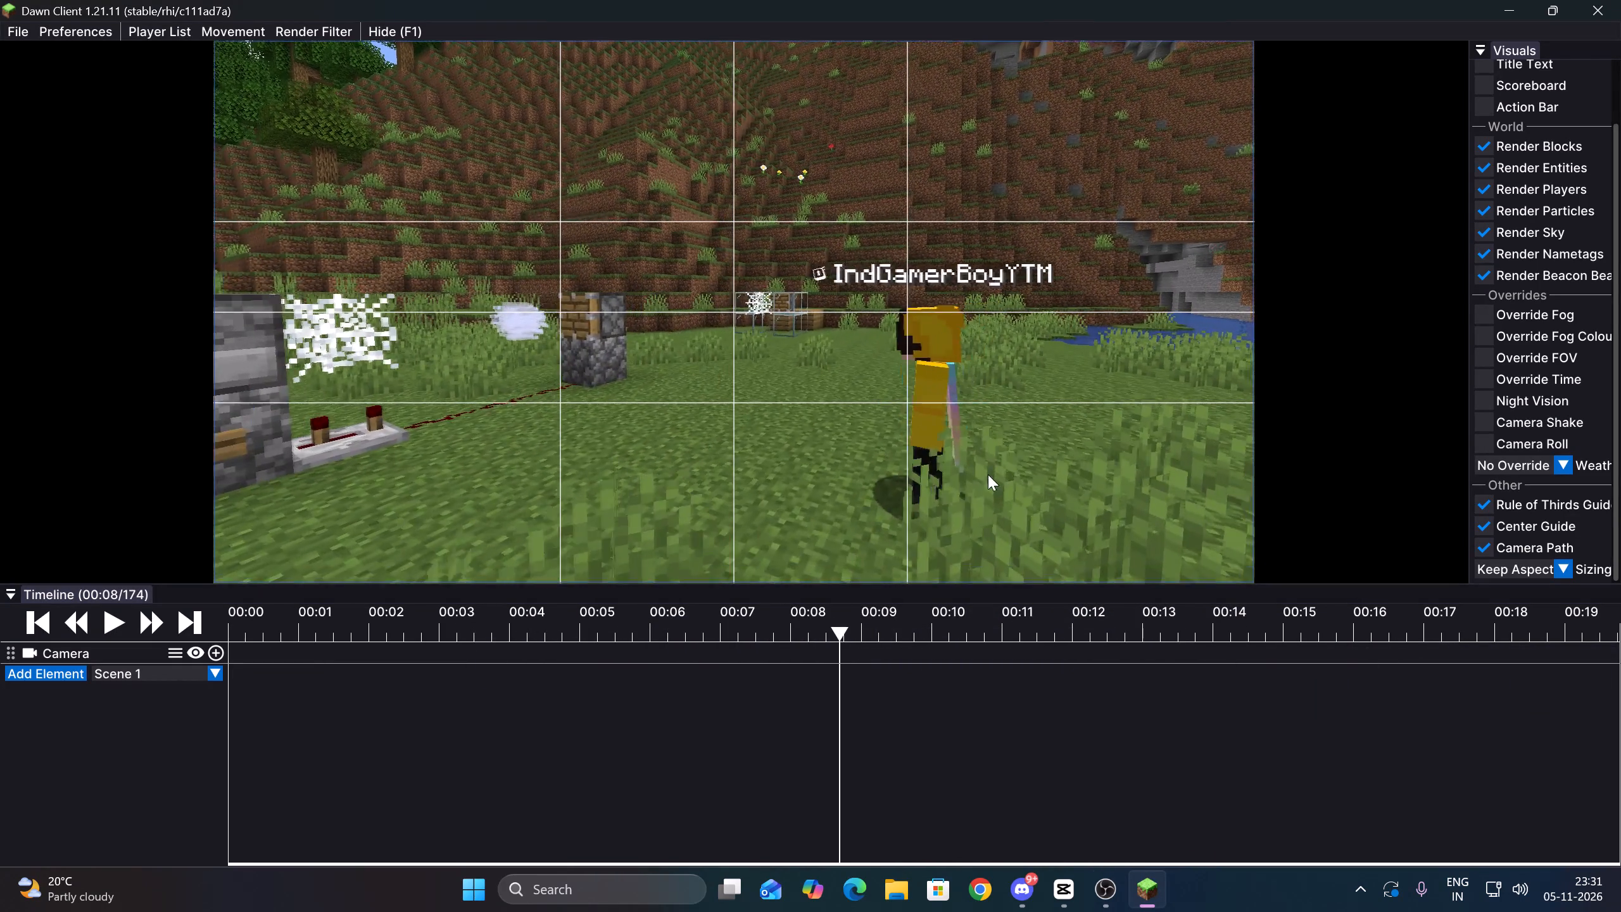
key(Up)
drag(950, 474, 812, 444)
key(Left)
key(Left)
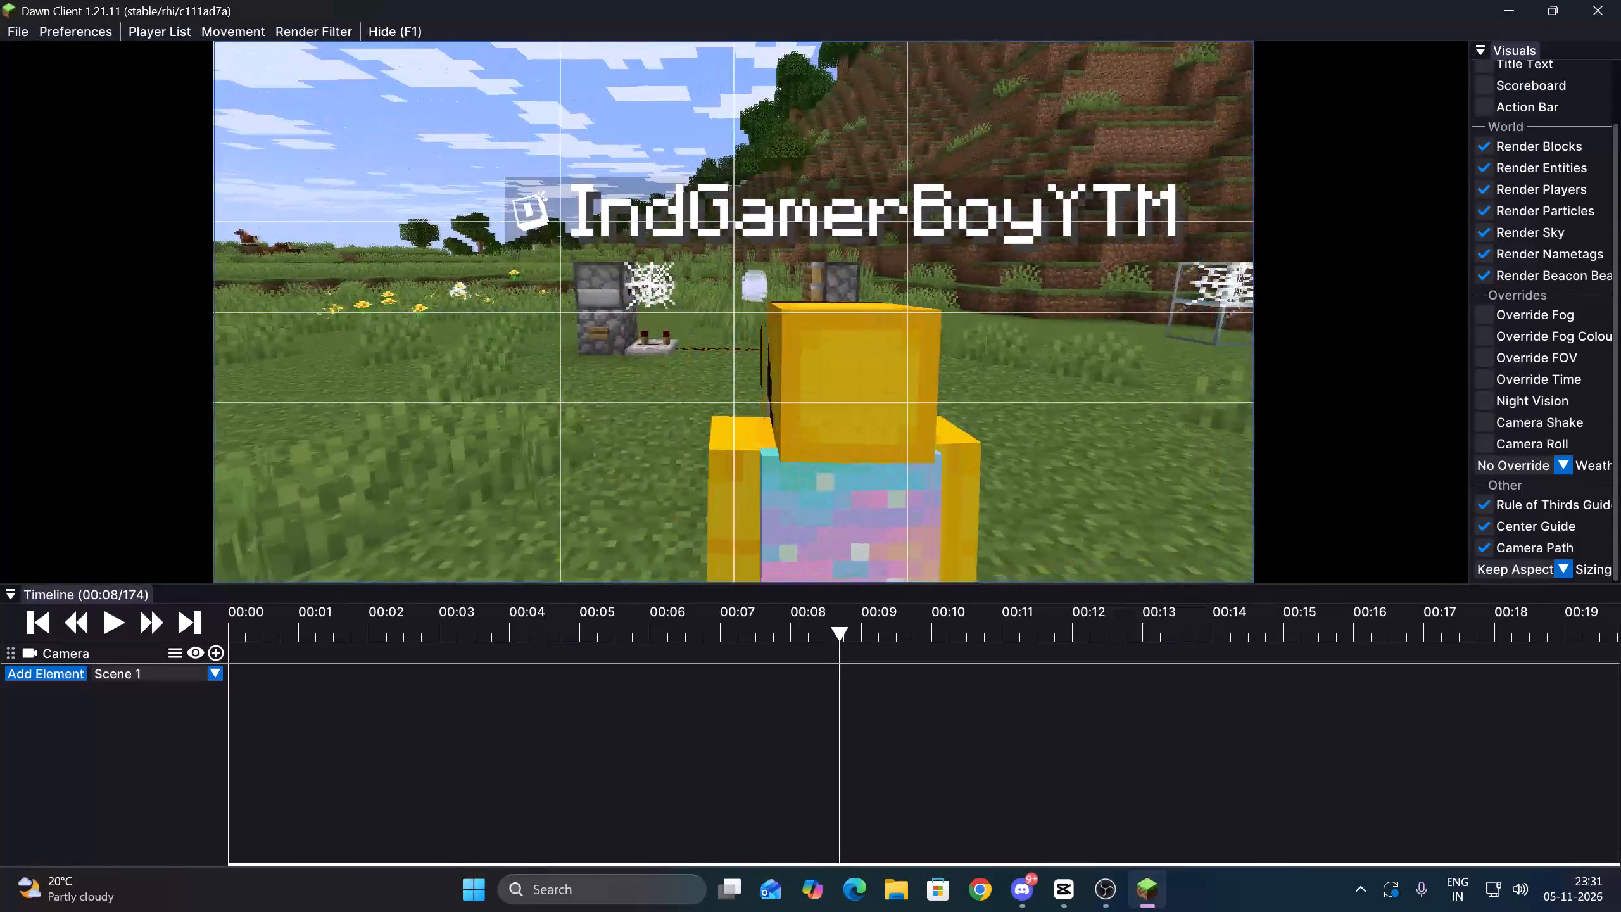
drag(812, 444, 811, 444)
key(Down)
key(Right)
key(Down)
key(Up)
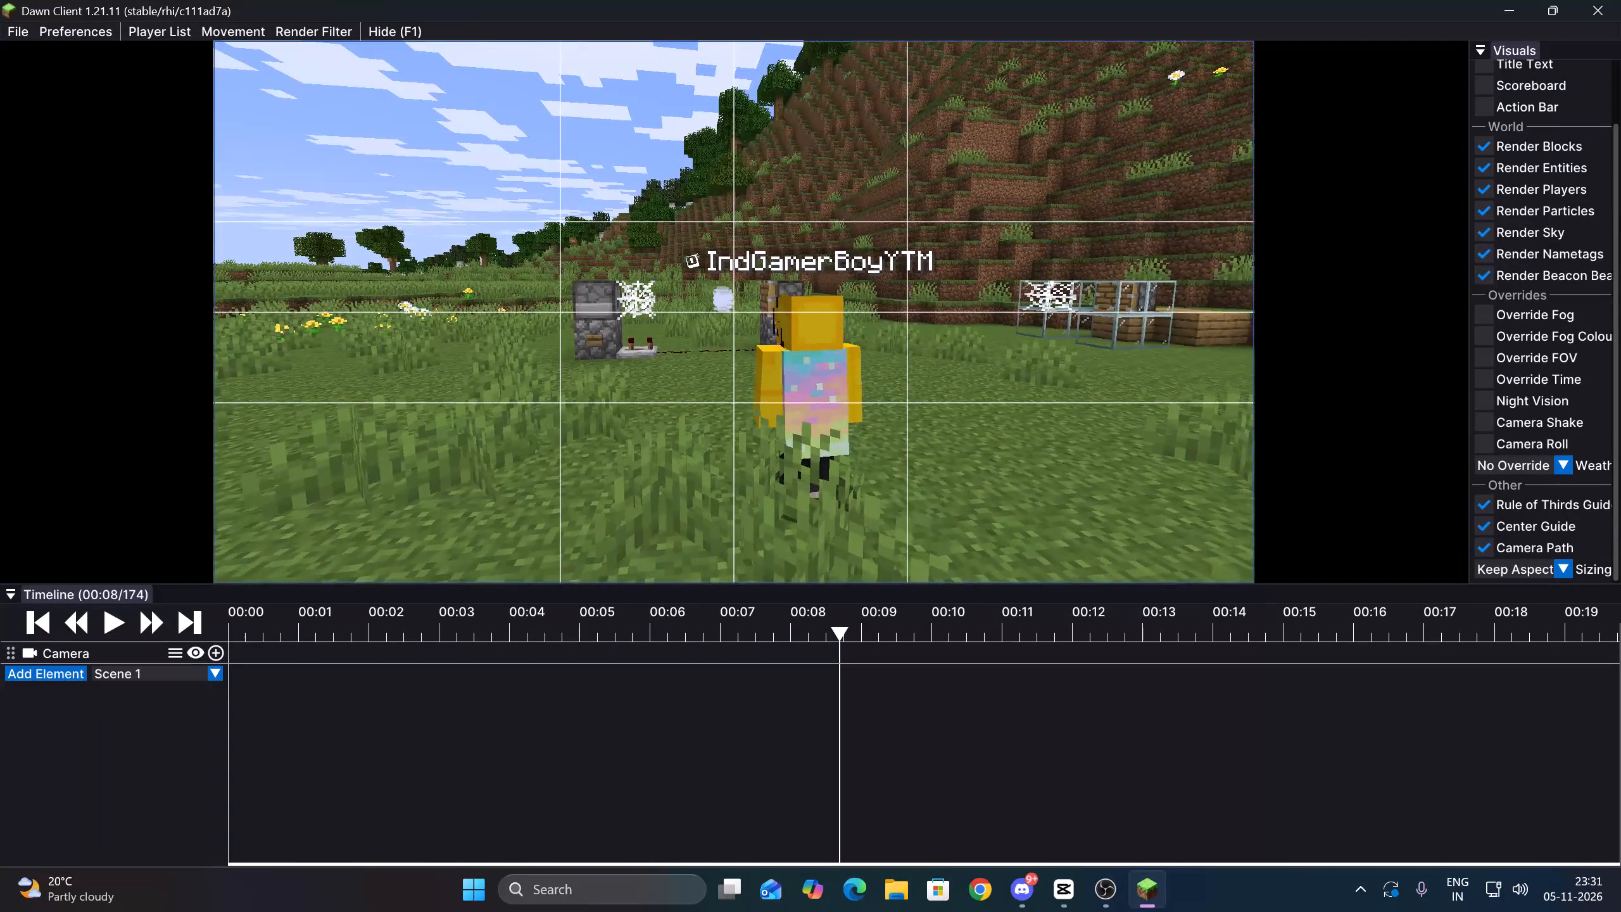
drag(811, 444, 810, 444)
Turn off nametag rendering for the player.
right_click(847, 365)
click(909, 472)
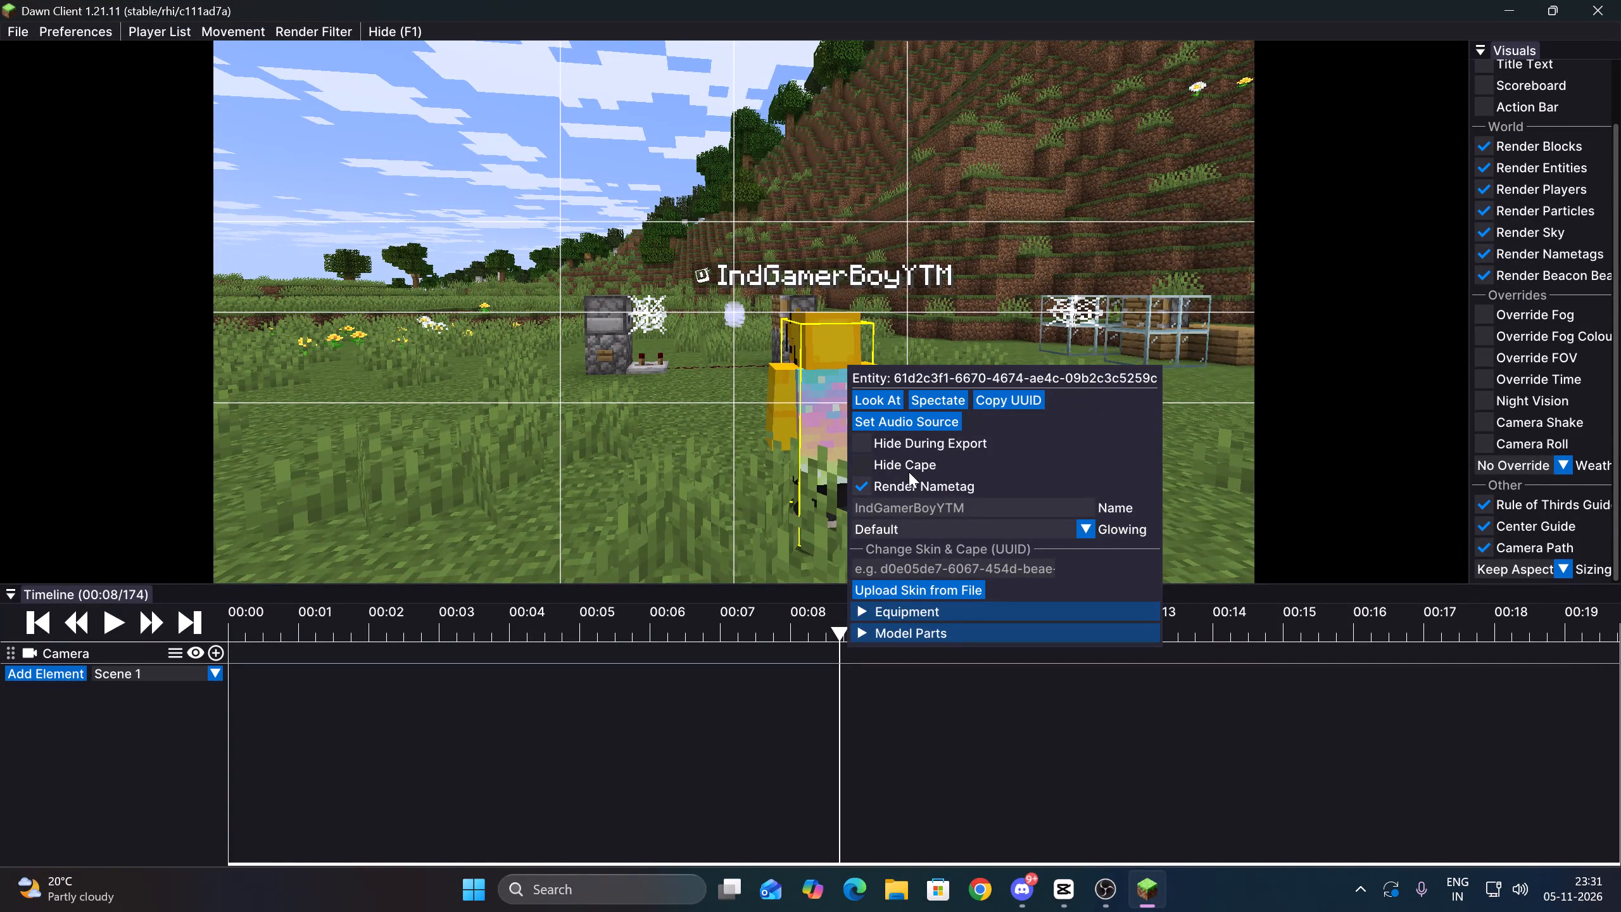
click(898, 487)
click(948, 267)
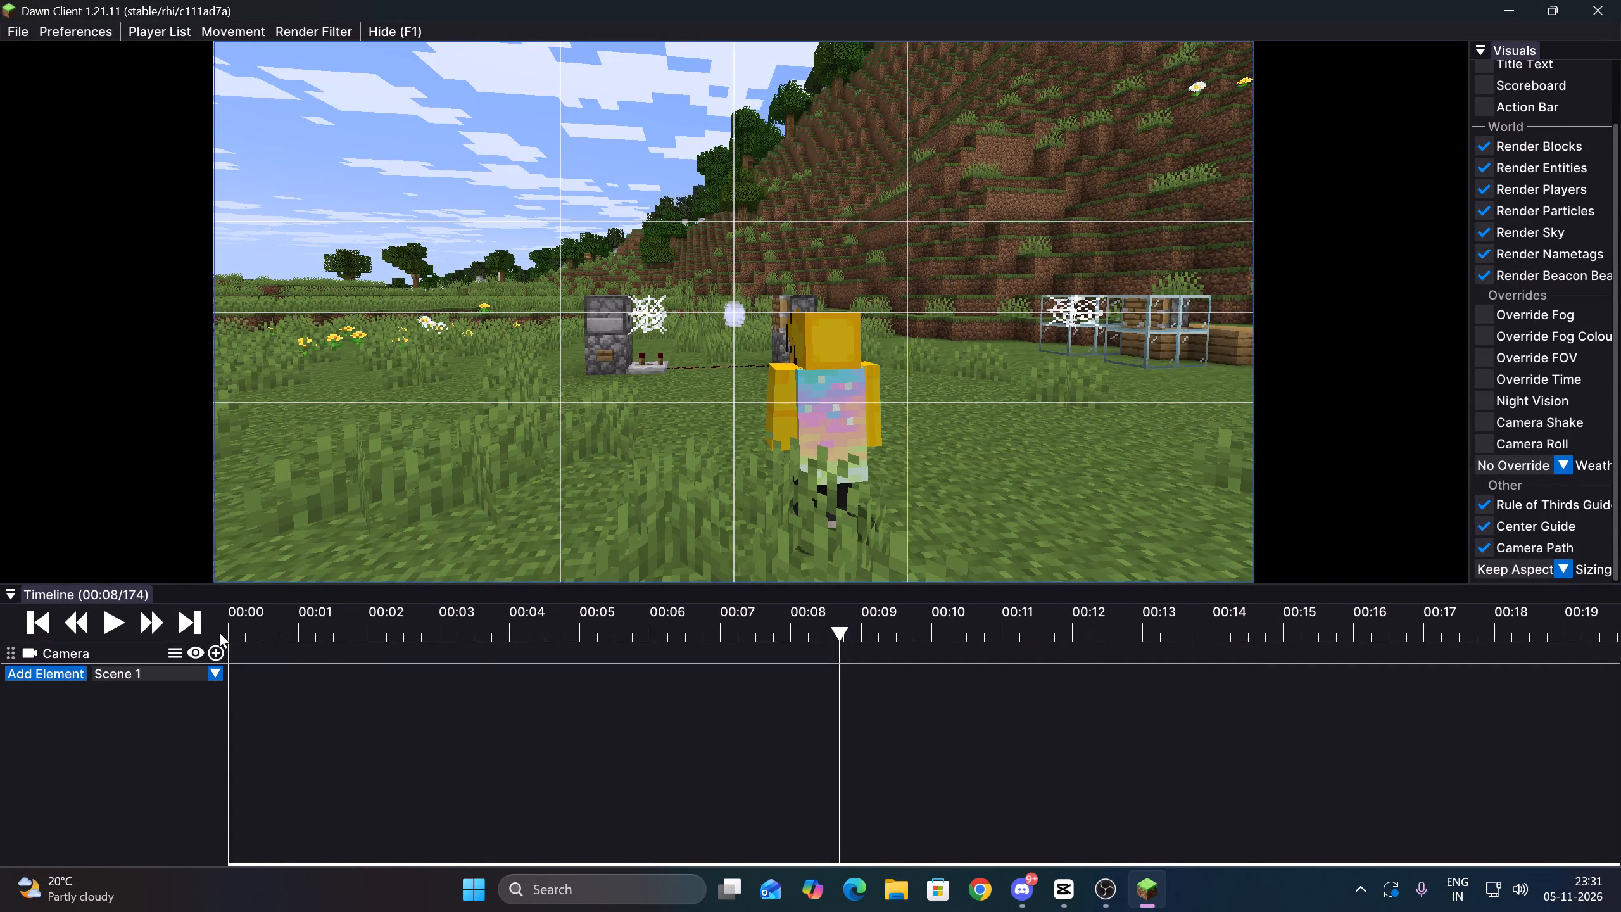
Add camera keyframes with this behind-the-player framing at about 00:08 and 00:10.
click(216, 648)
click(115, 627)
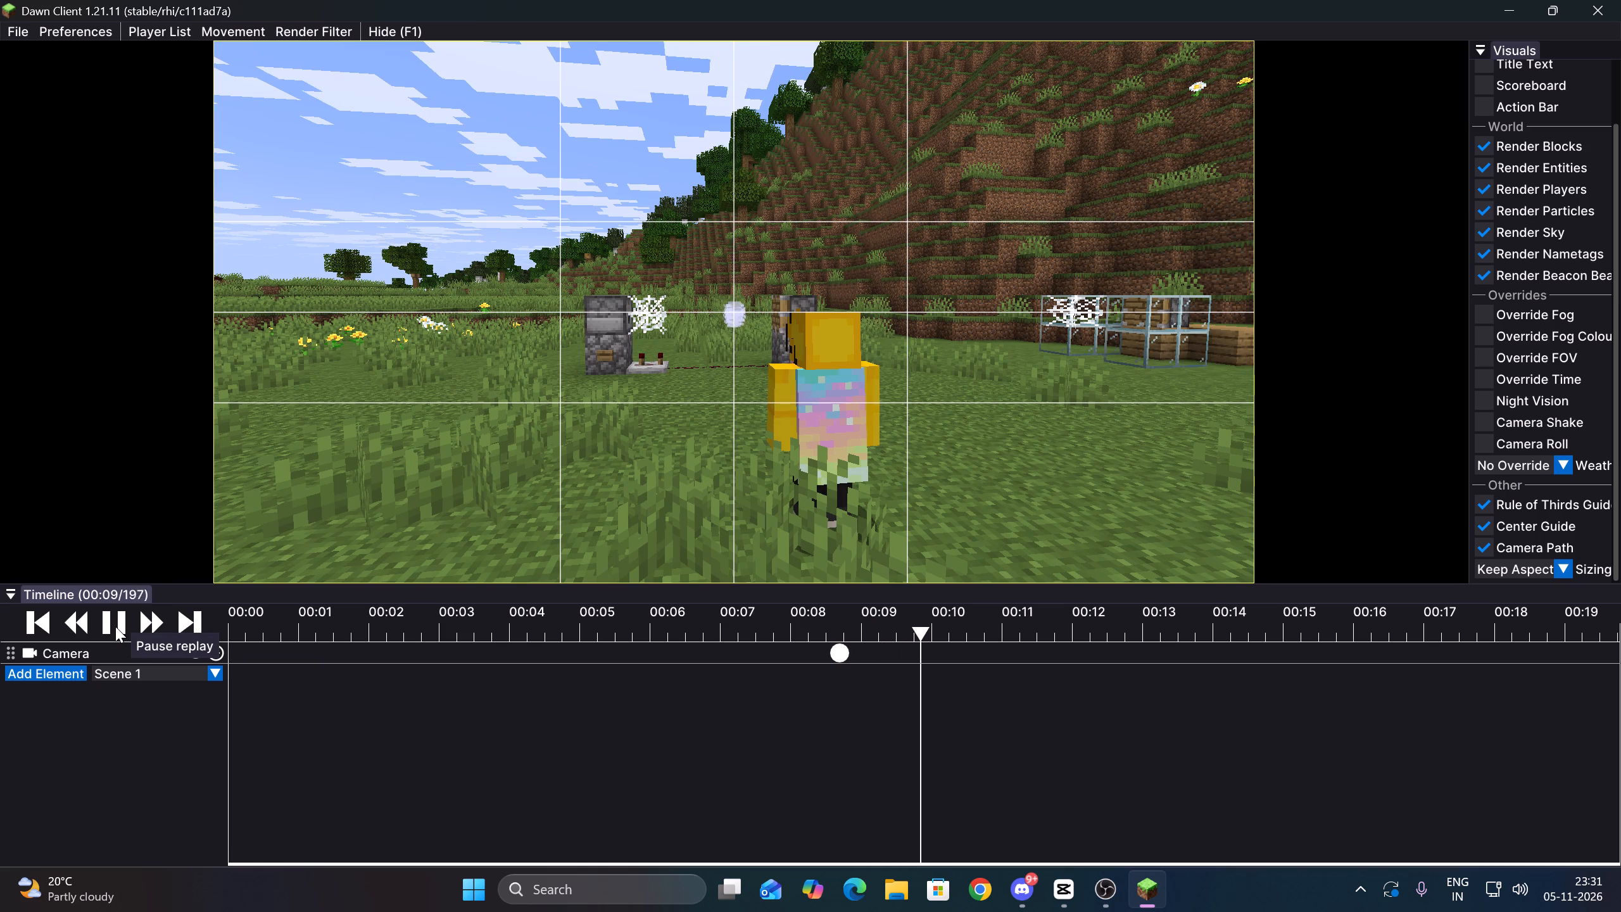
click(115, 626)
click(945, 627)
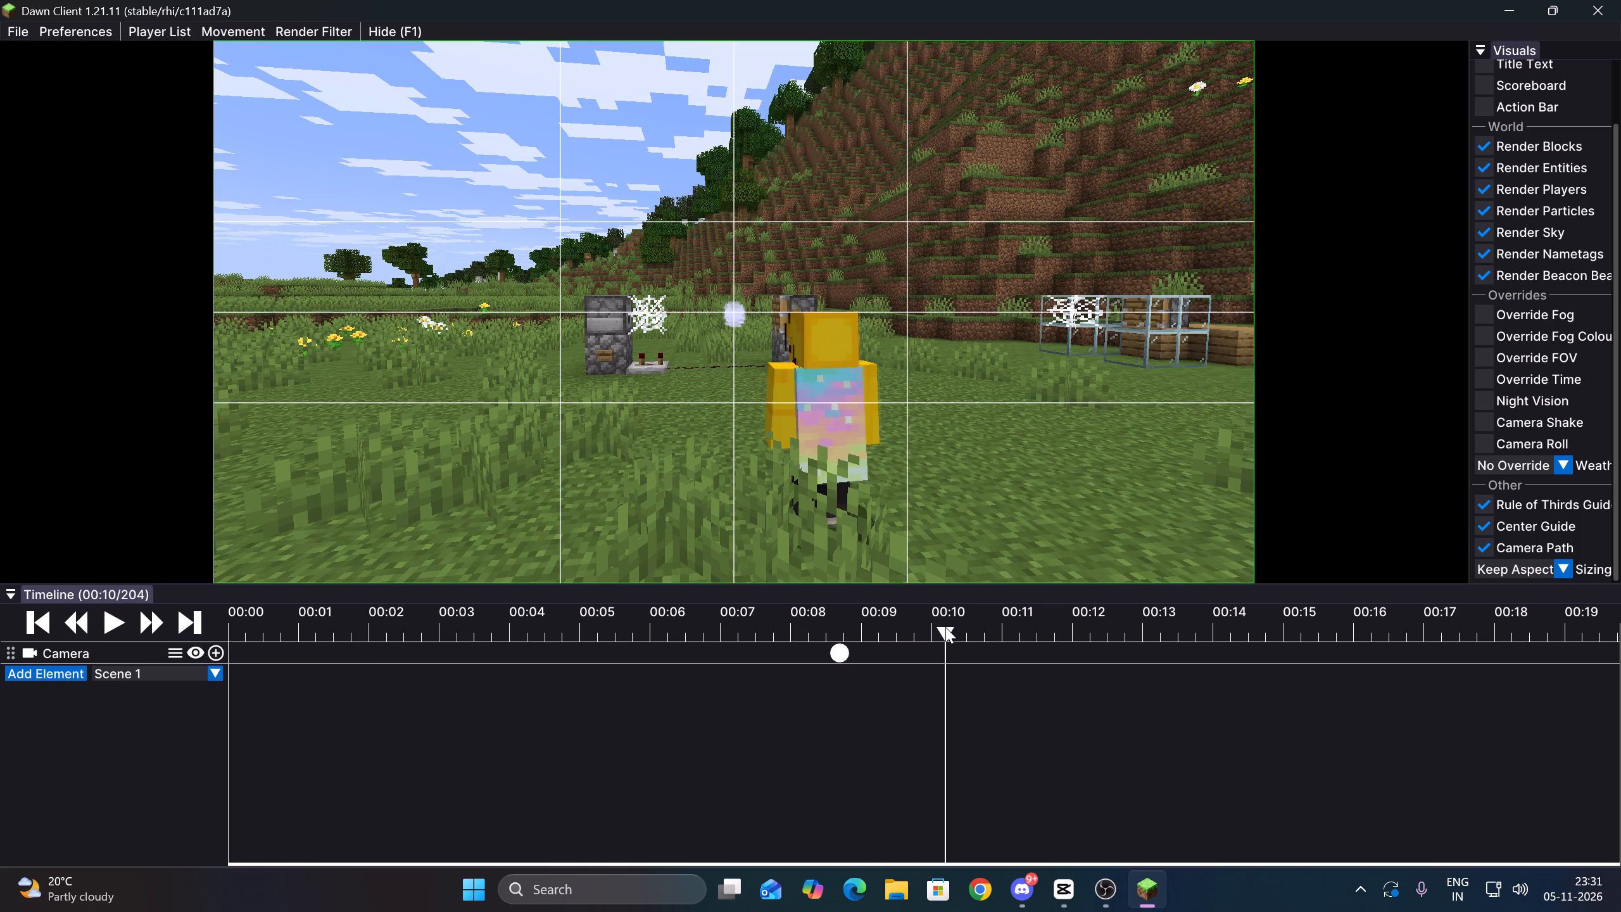
click(214, 653)
Advance to tick 212, move the camera closer and lower behind the running player, and add a camera keyframe there.
click(119, 621)
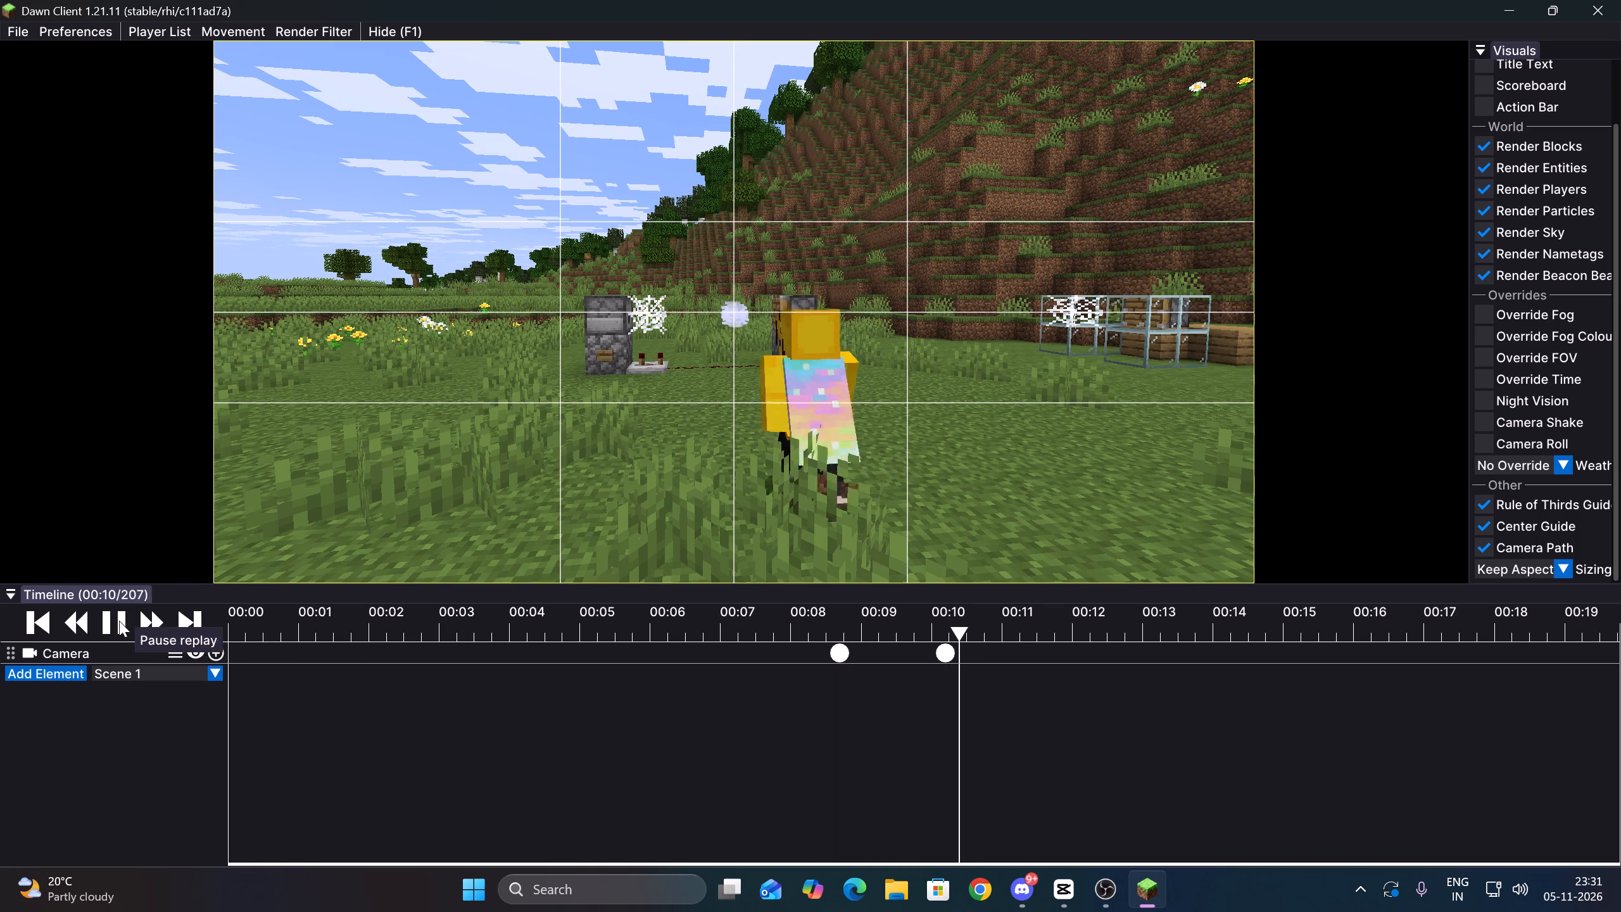
click(119, 621)
key(Up)
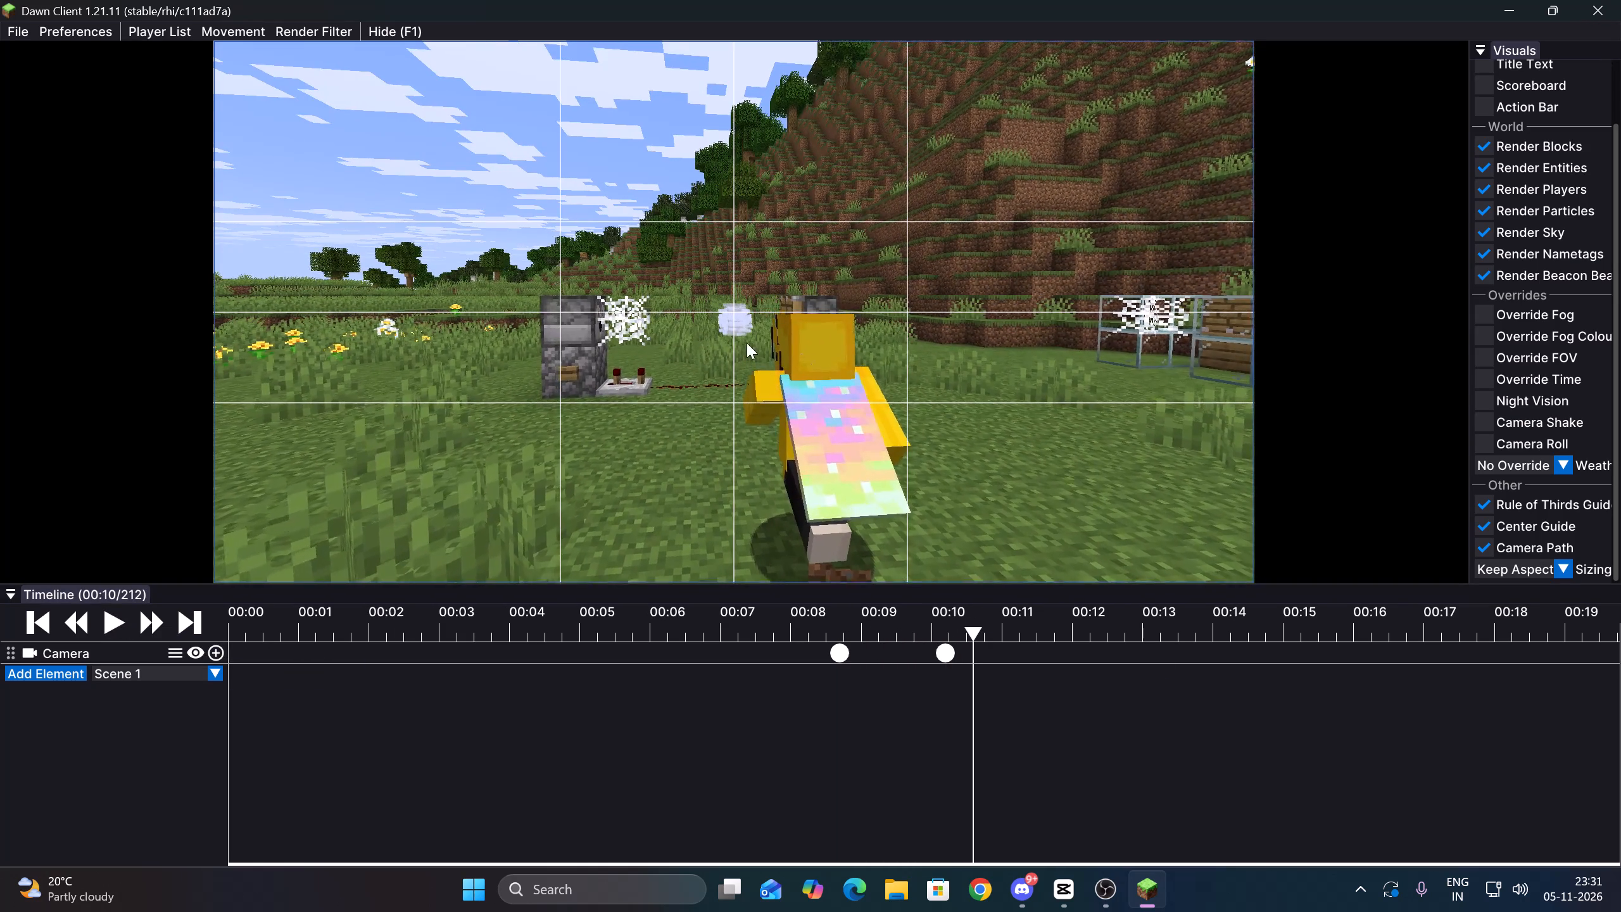
drag(748, 343, 811, 444)
key(Right)
key(Left)
key(Right)
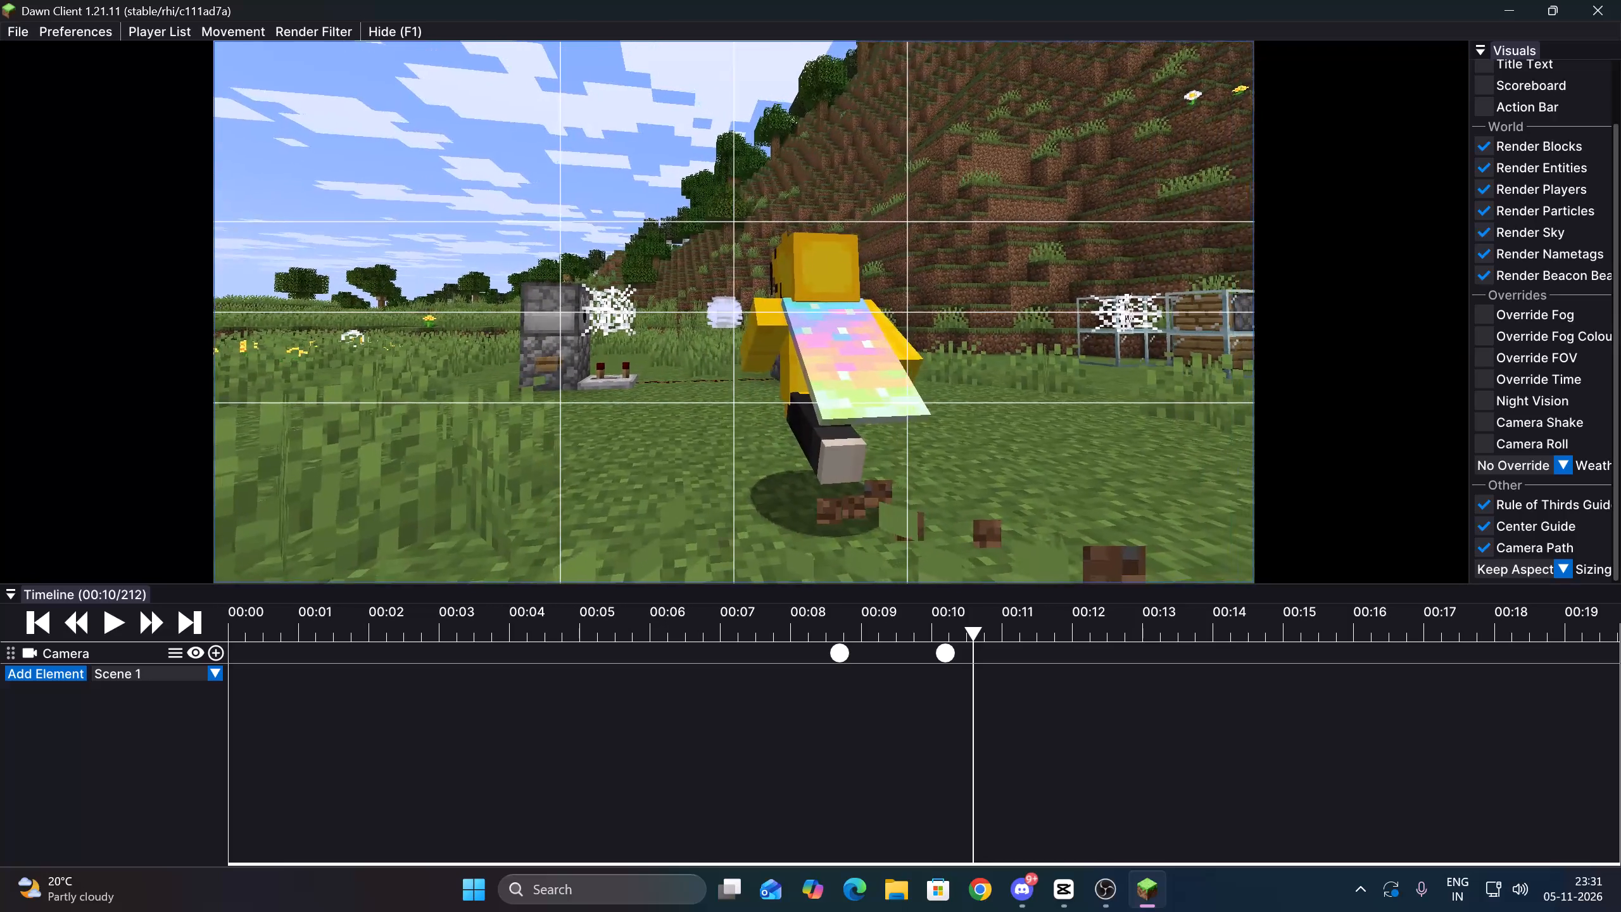
drag(811, 444, 810, 444)
key(Left)
key(Right)
key(Left)
key(Right)
right_click(838, 301)
click(945, 217)
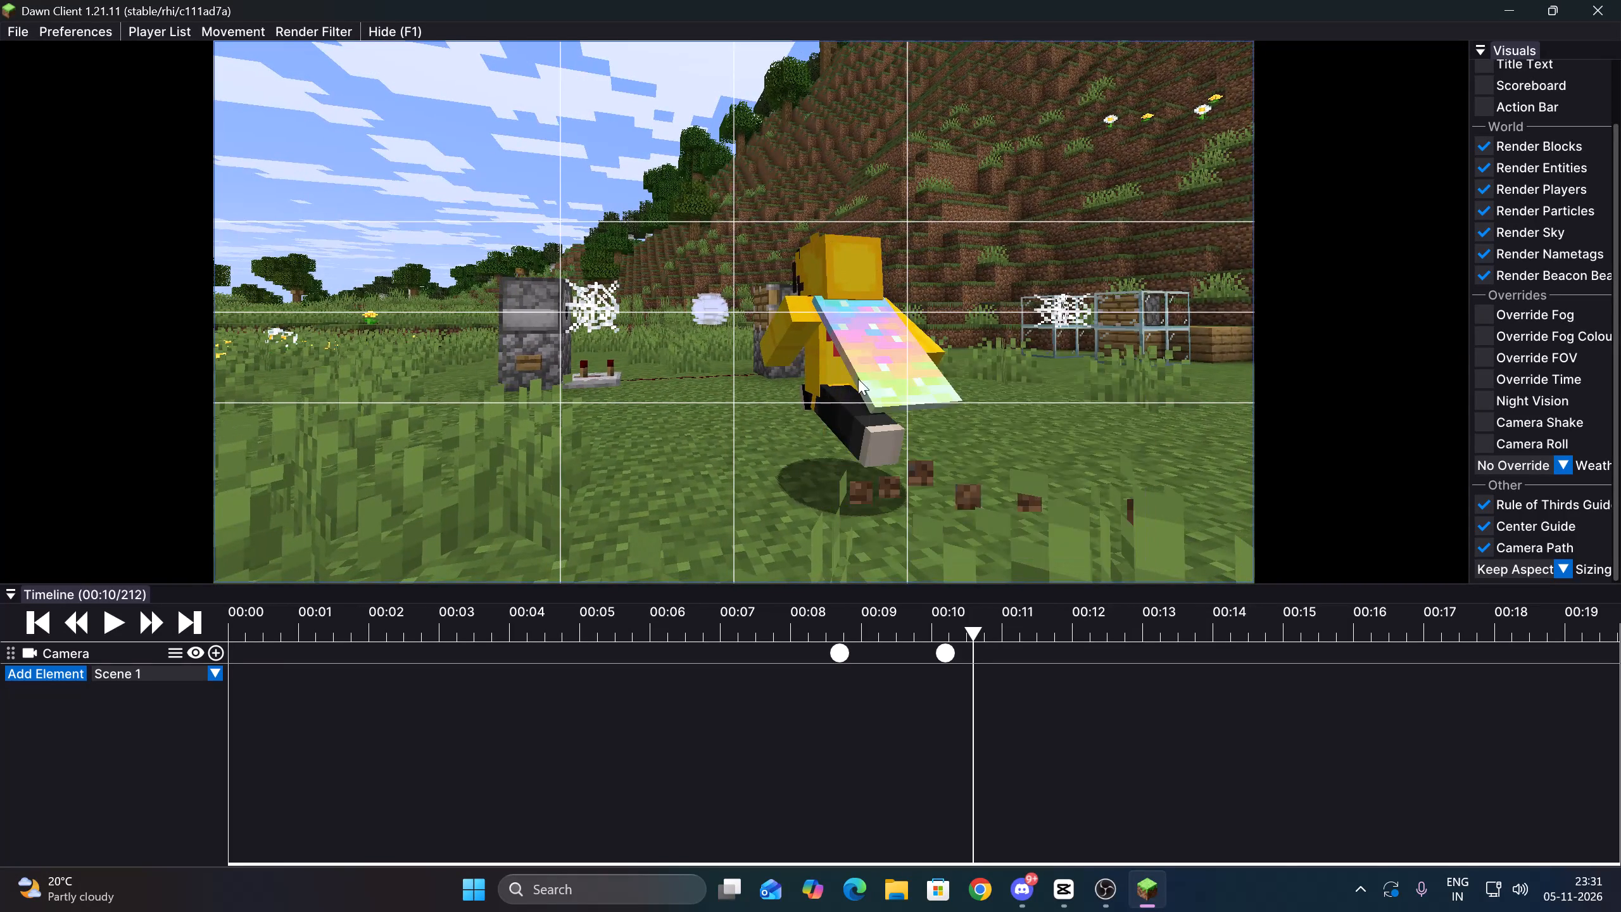
click(215, 659)
Advance to tick 219, reframe the camera behind the player near the center guide, and add a camera keyframe.
double_click(115, 619)
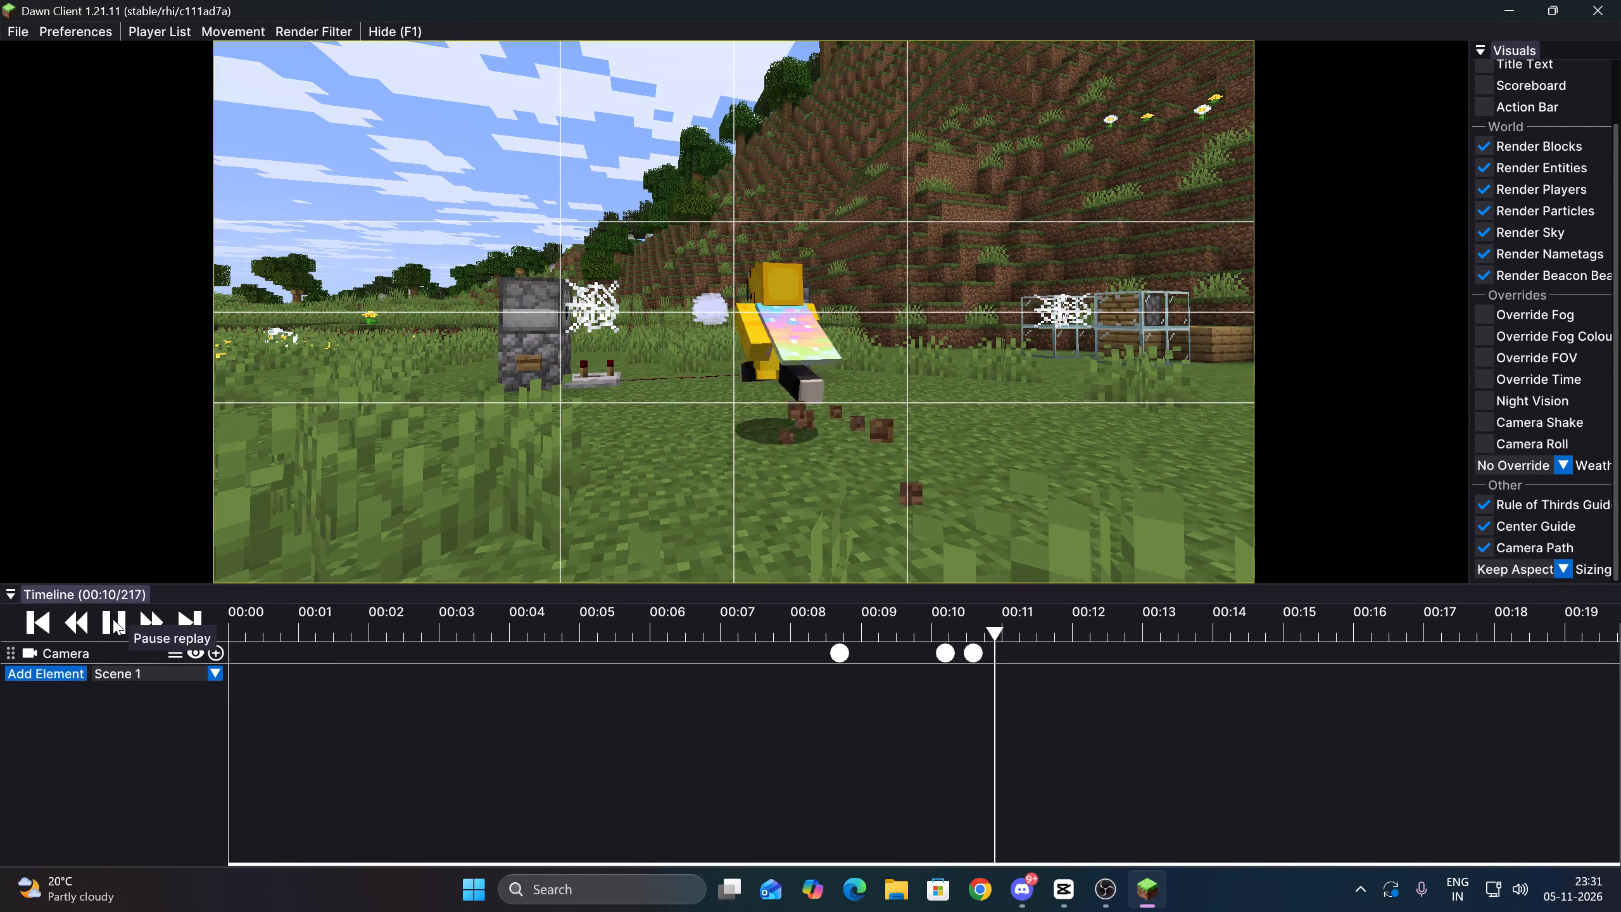
drag(955, 399, 810, 443)
key(Up)
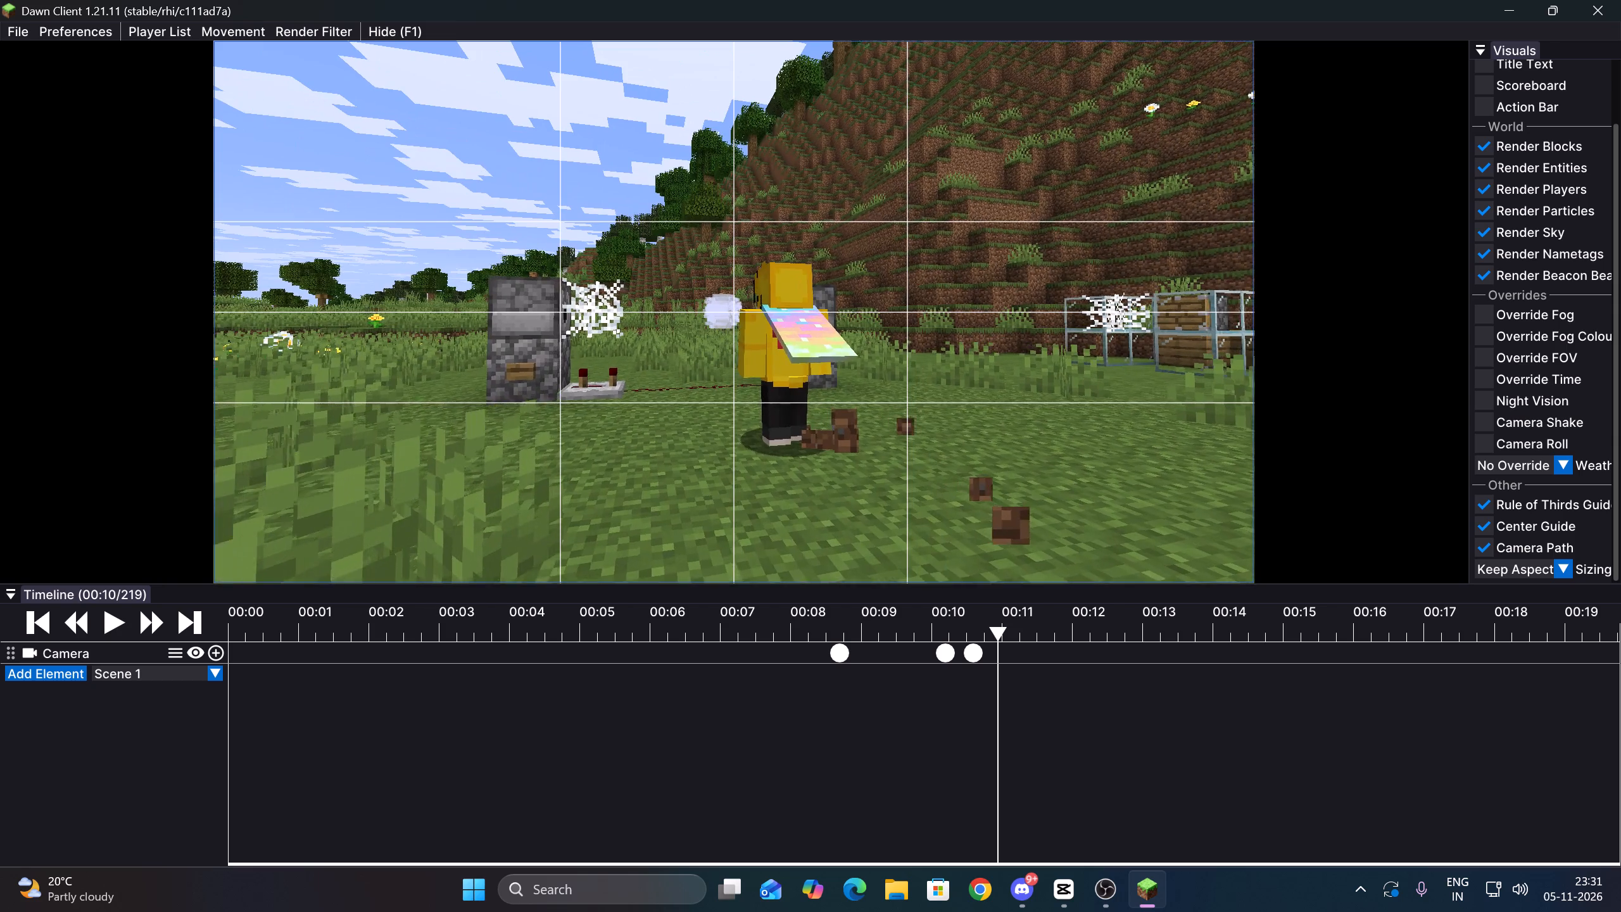
drag(810, 443, 810, 444)
key(Up)
key(Down)
key(Down)
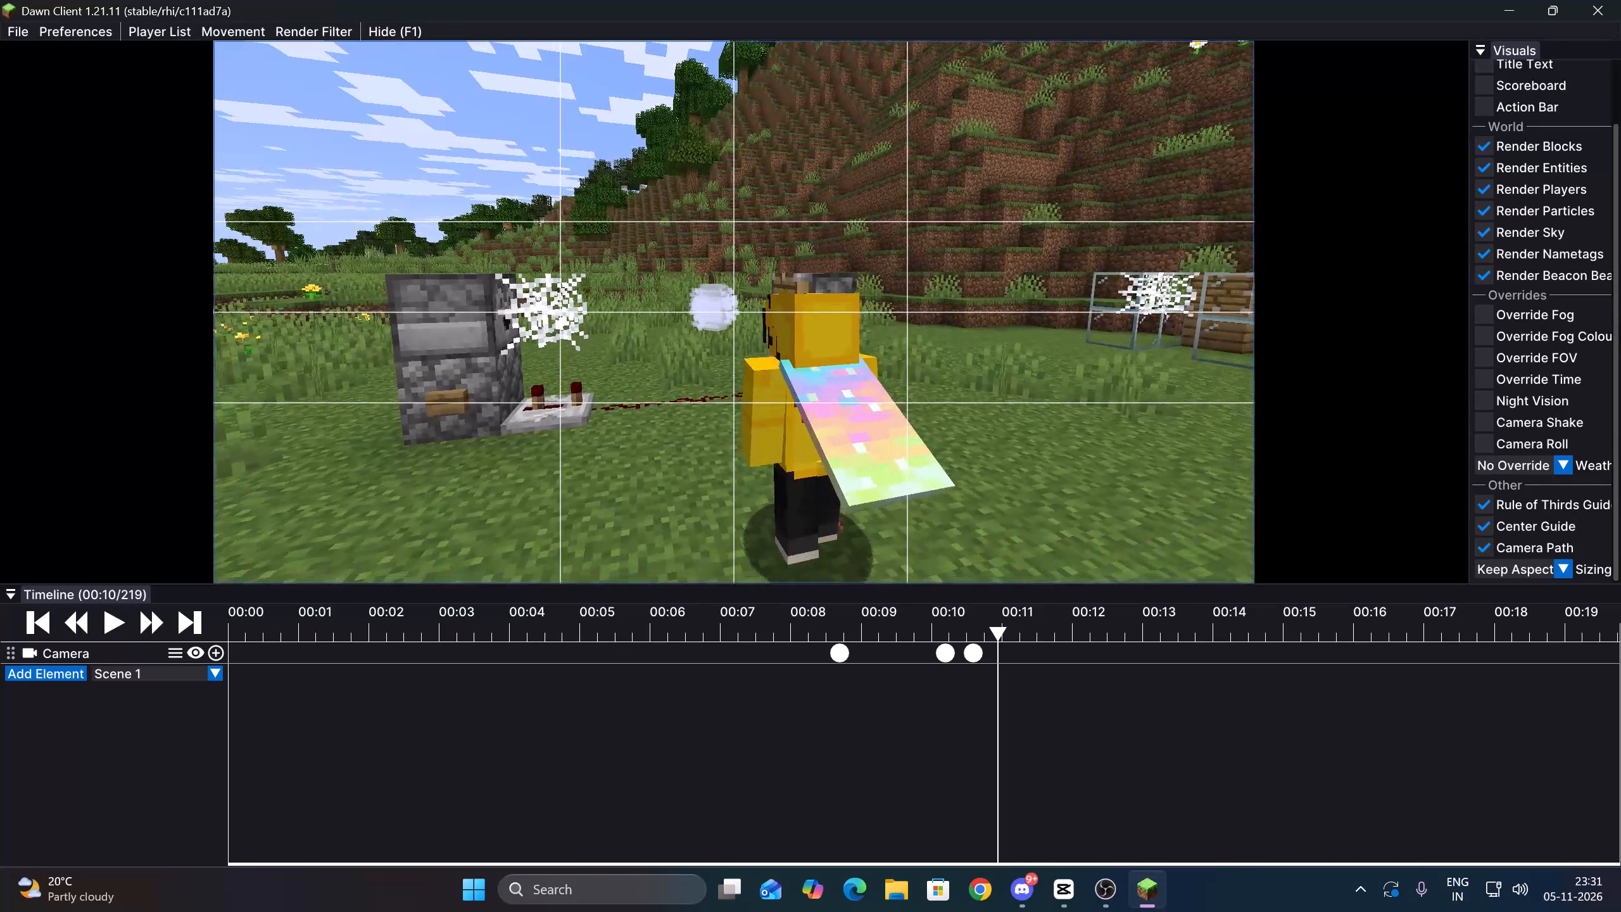
drag(810, 444, 810, 444)
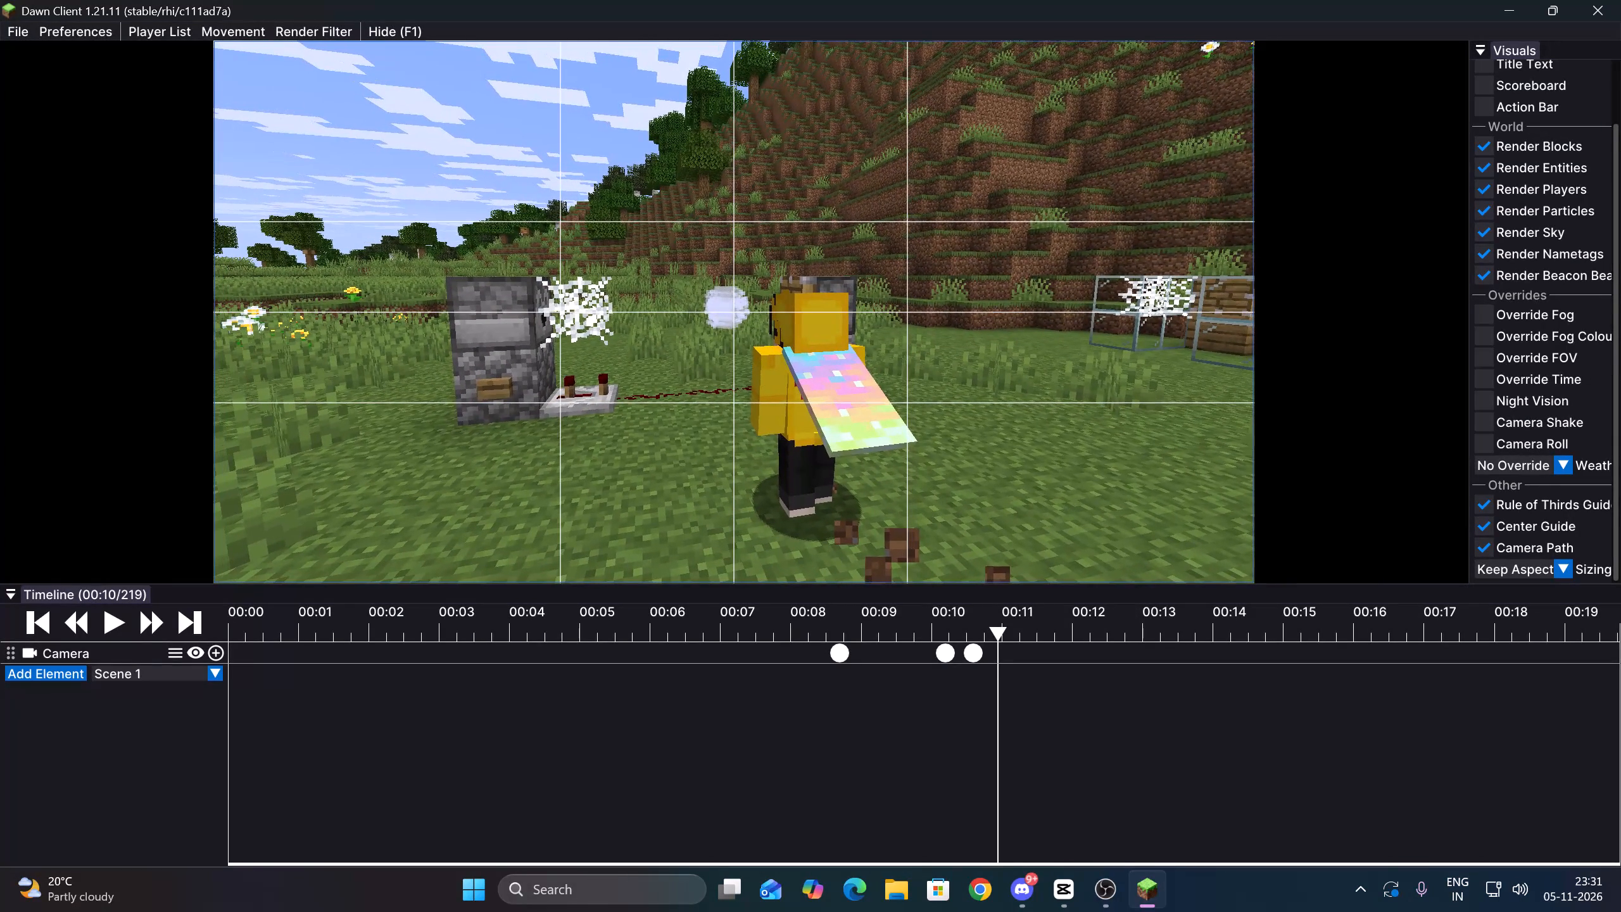
drag(810, 444, 810, 444)
click(213, 653)
Advance to tick 226, move the camera closer so the button stack and cobweb sit beside the running player, and add a camera keyframe.
double_click(108, 623)
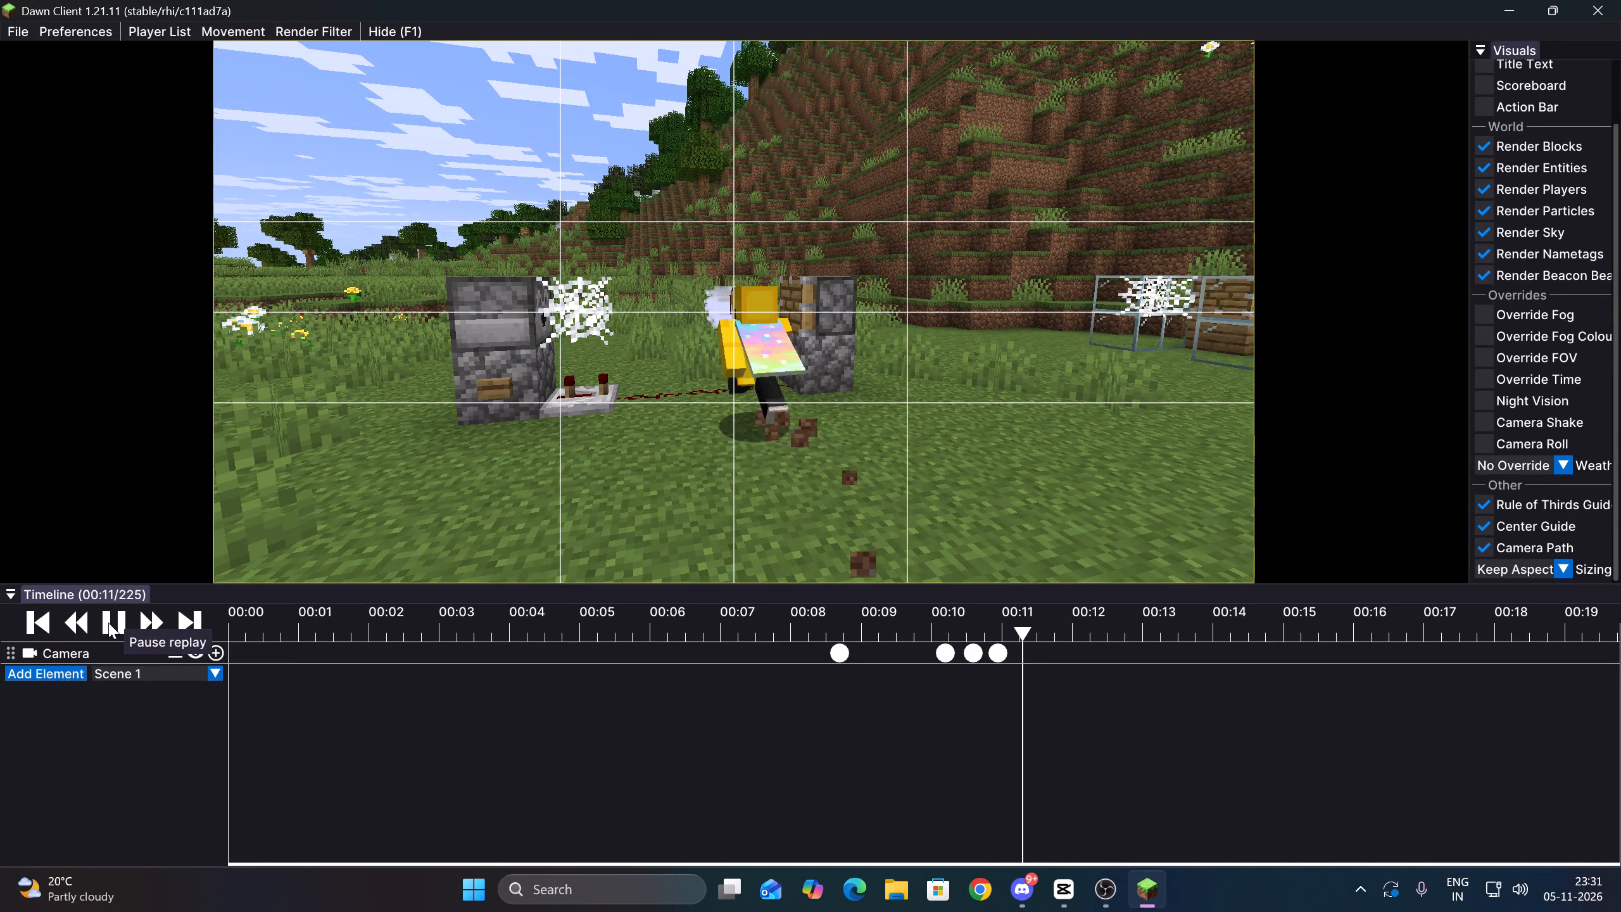
key(Up)
key(Left)
drag(794, 348, 811, 444)
key(Right)
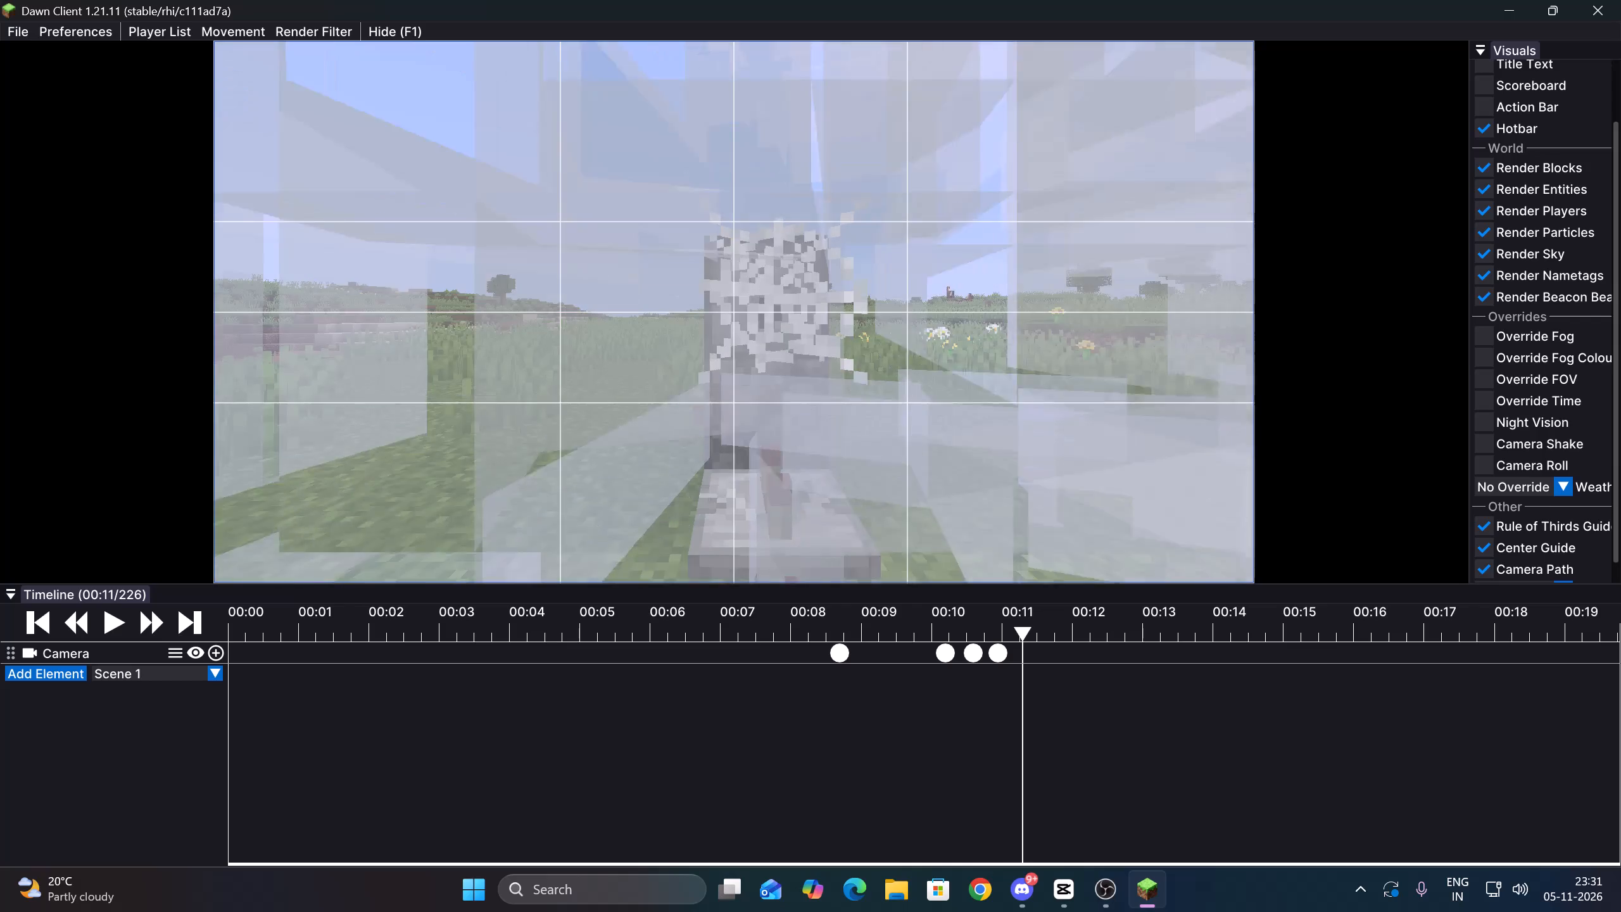
drag(811, 444, 810, 444)
key(Up)
drag(609, 308, 810, 444)
key(Left)
key(Up)
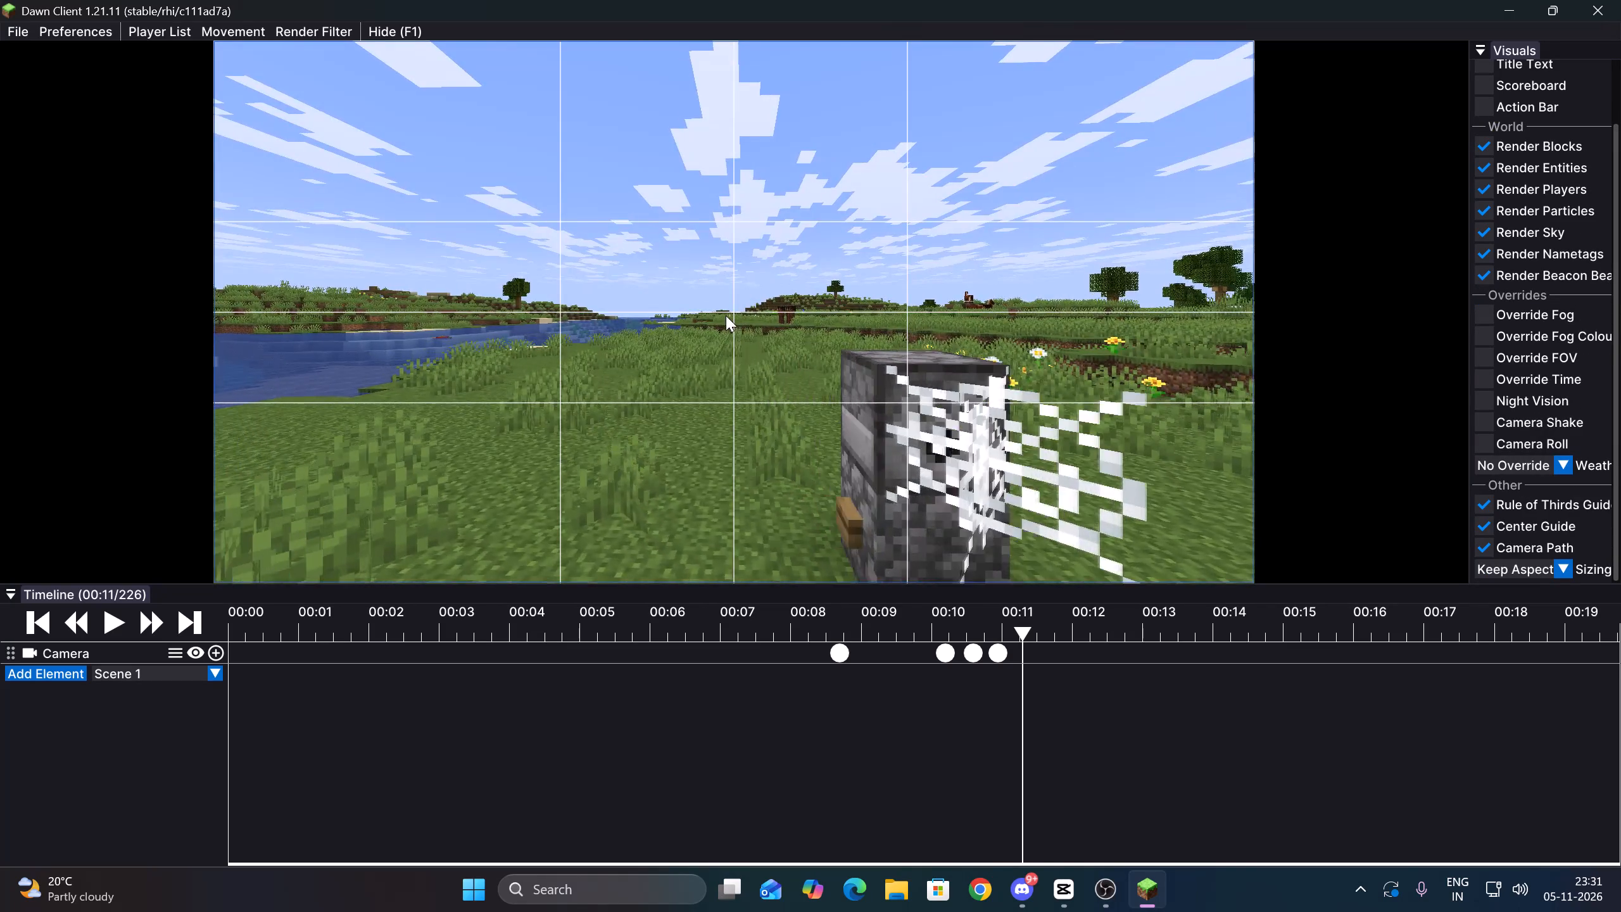
drag(723, 315, 810, 444)
key(Up)
key(Up)
key(Right)
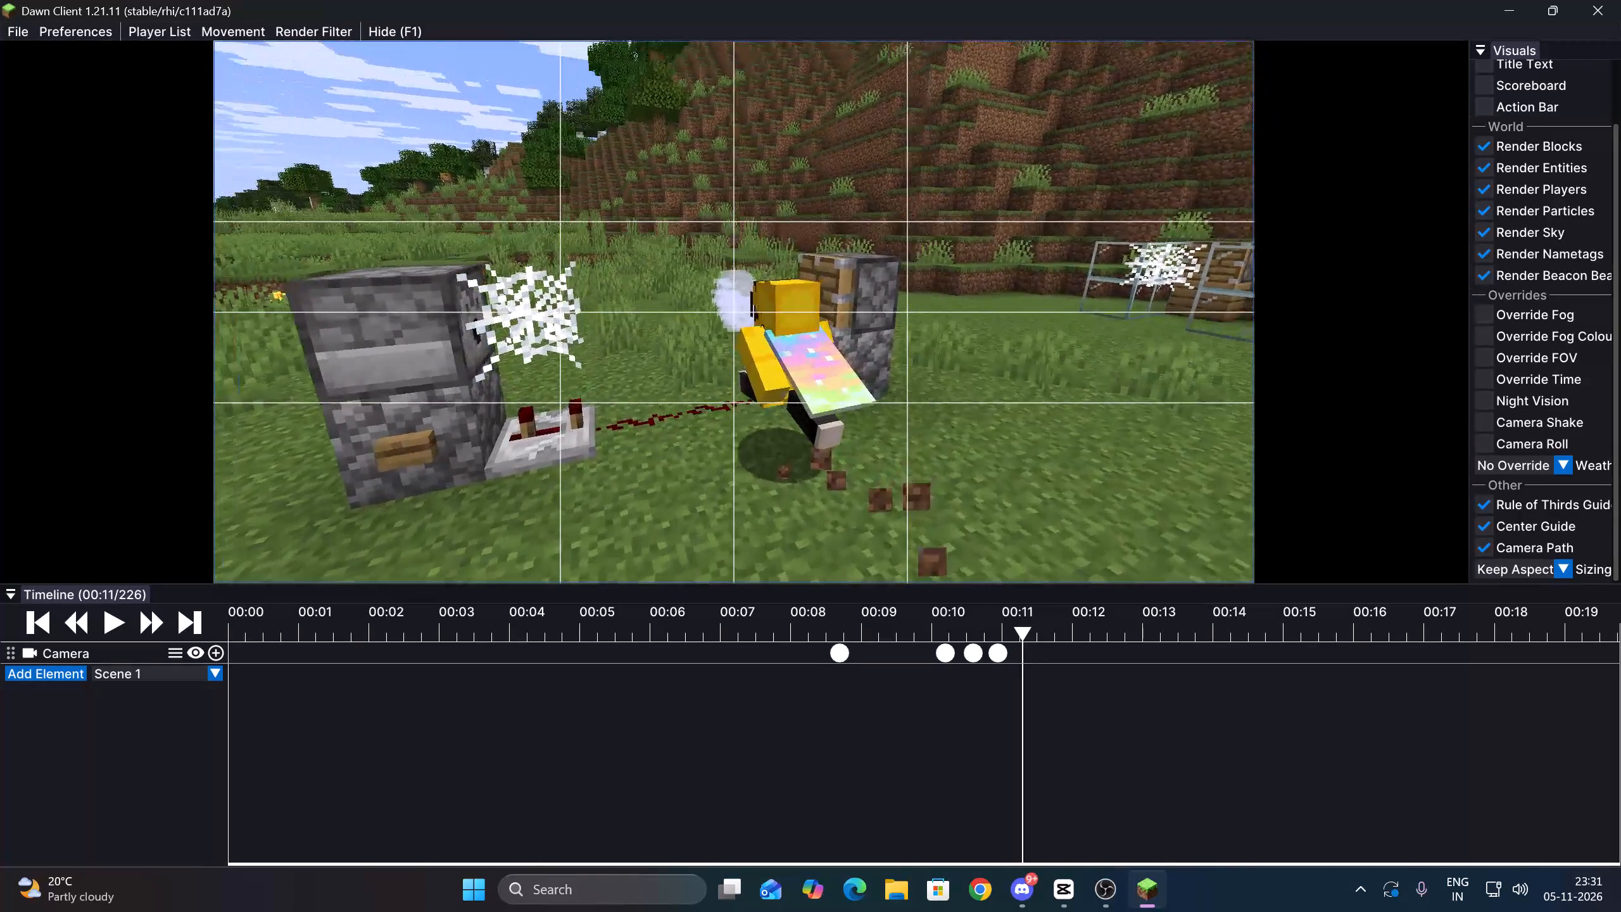
drag(810, 444, 810, 443)
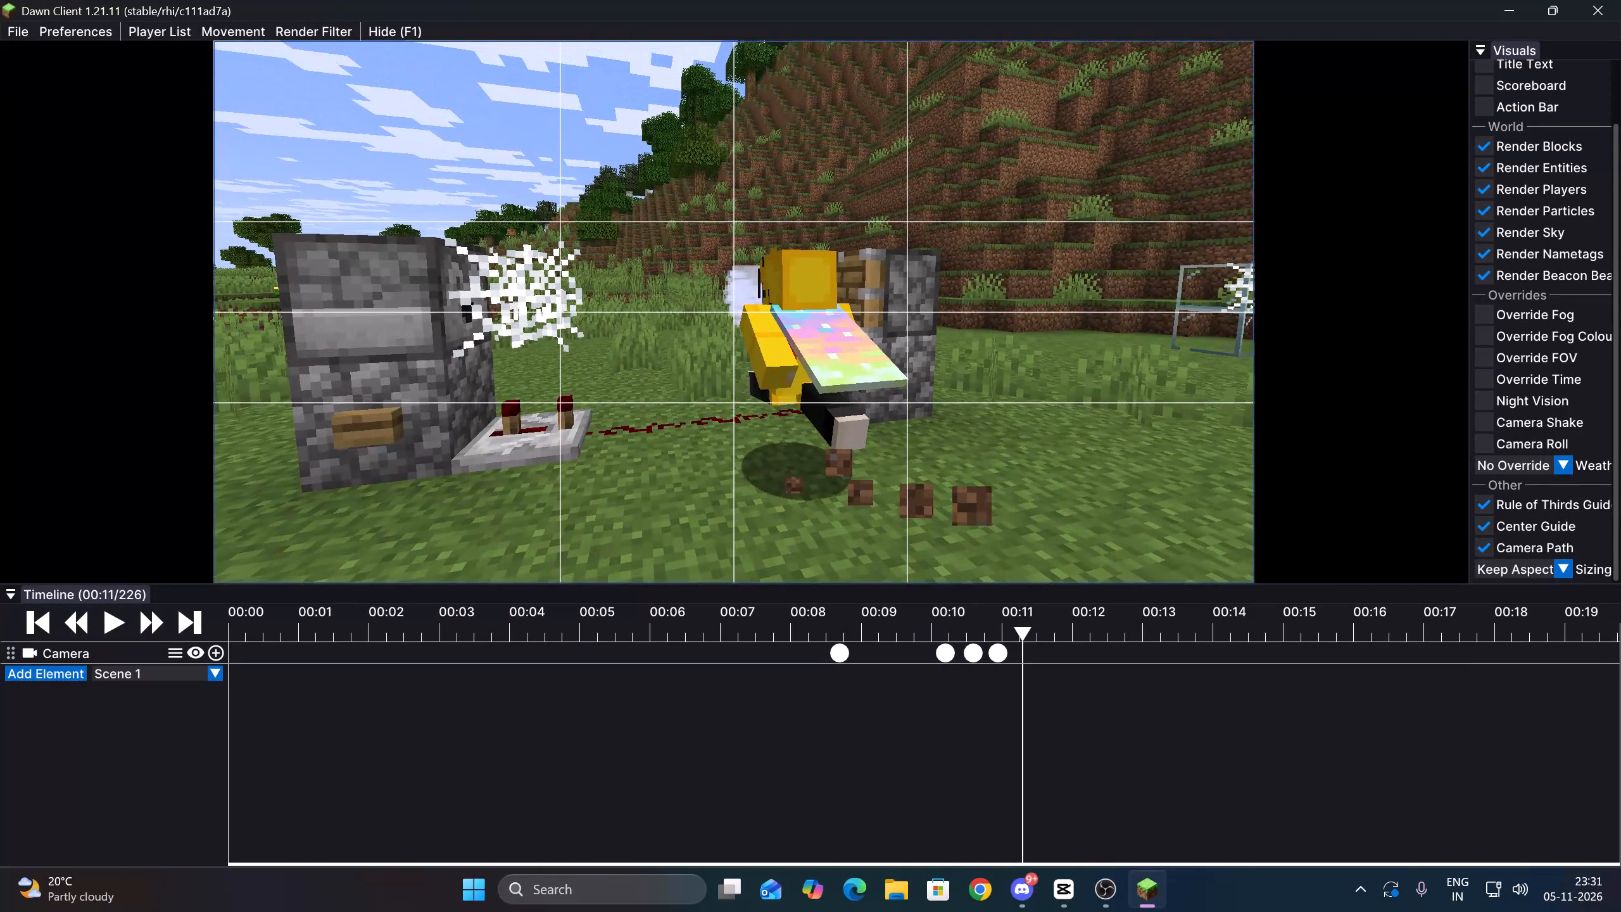
drag(810, 443, 810, 444)
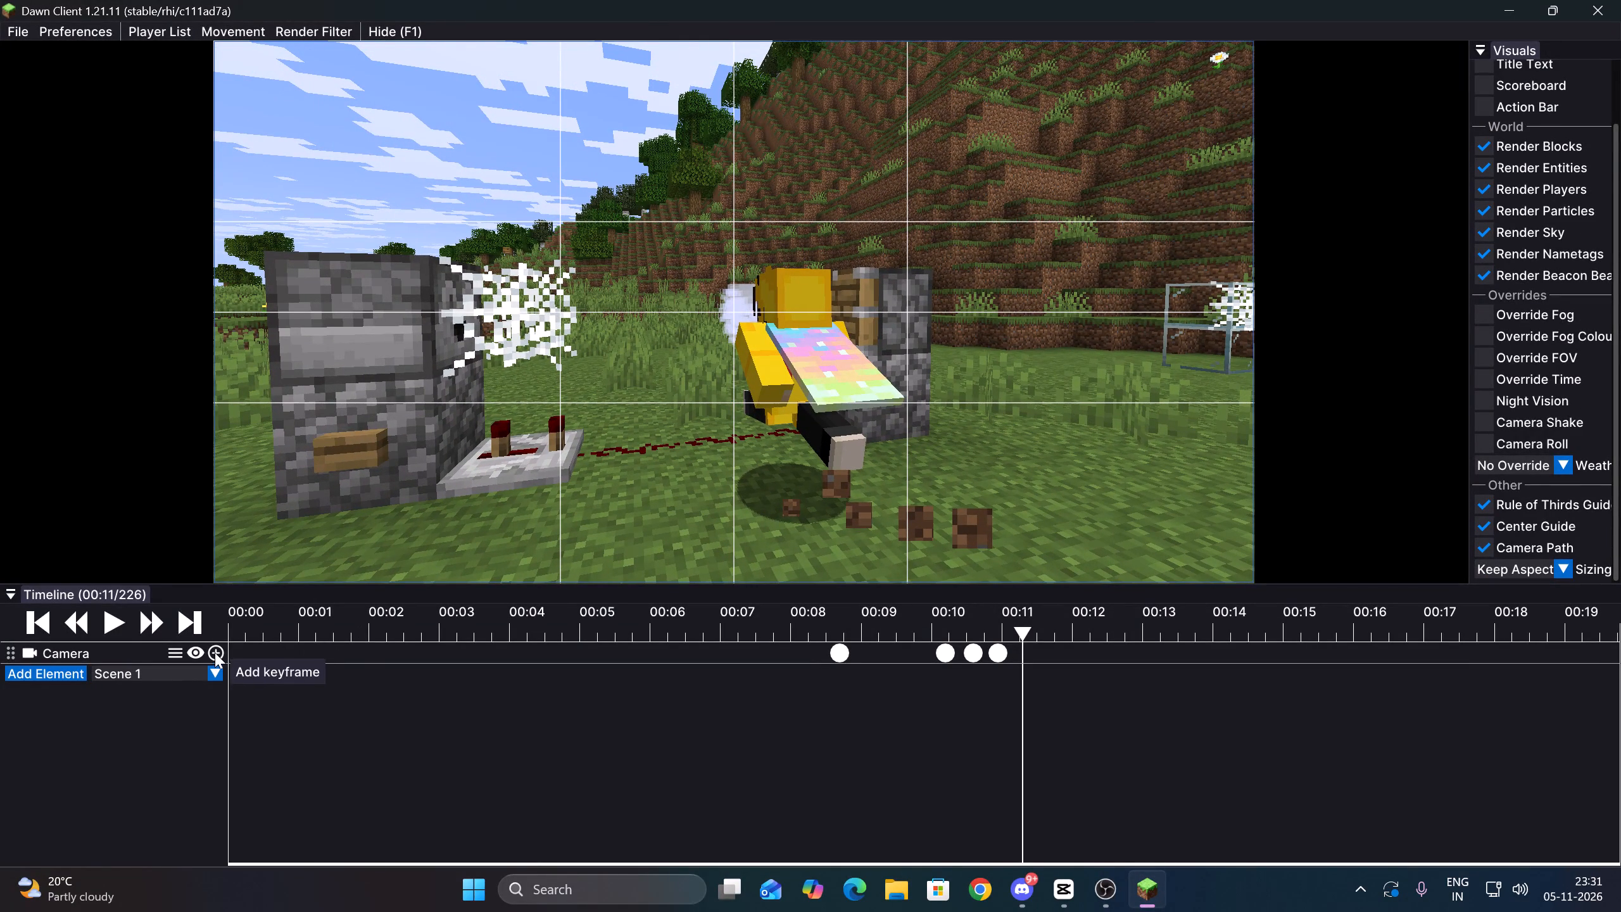
click(216, 651)
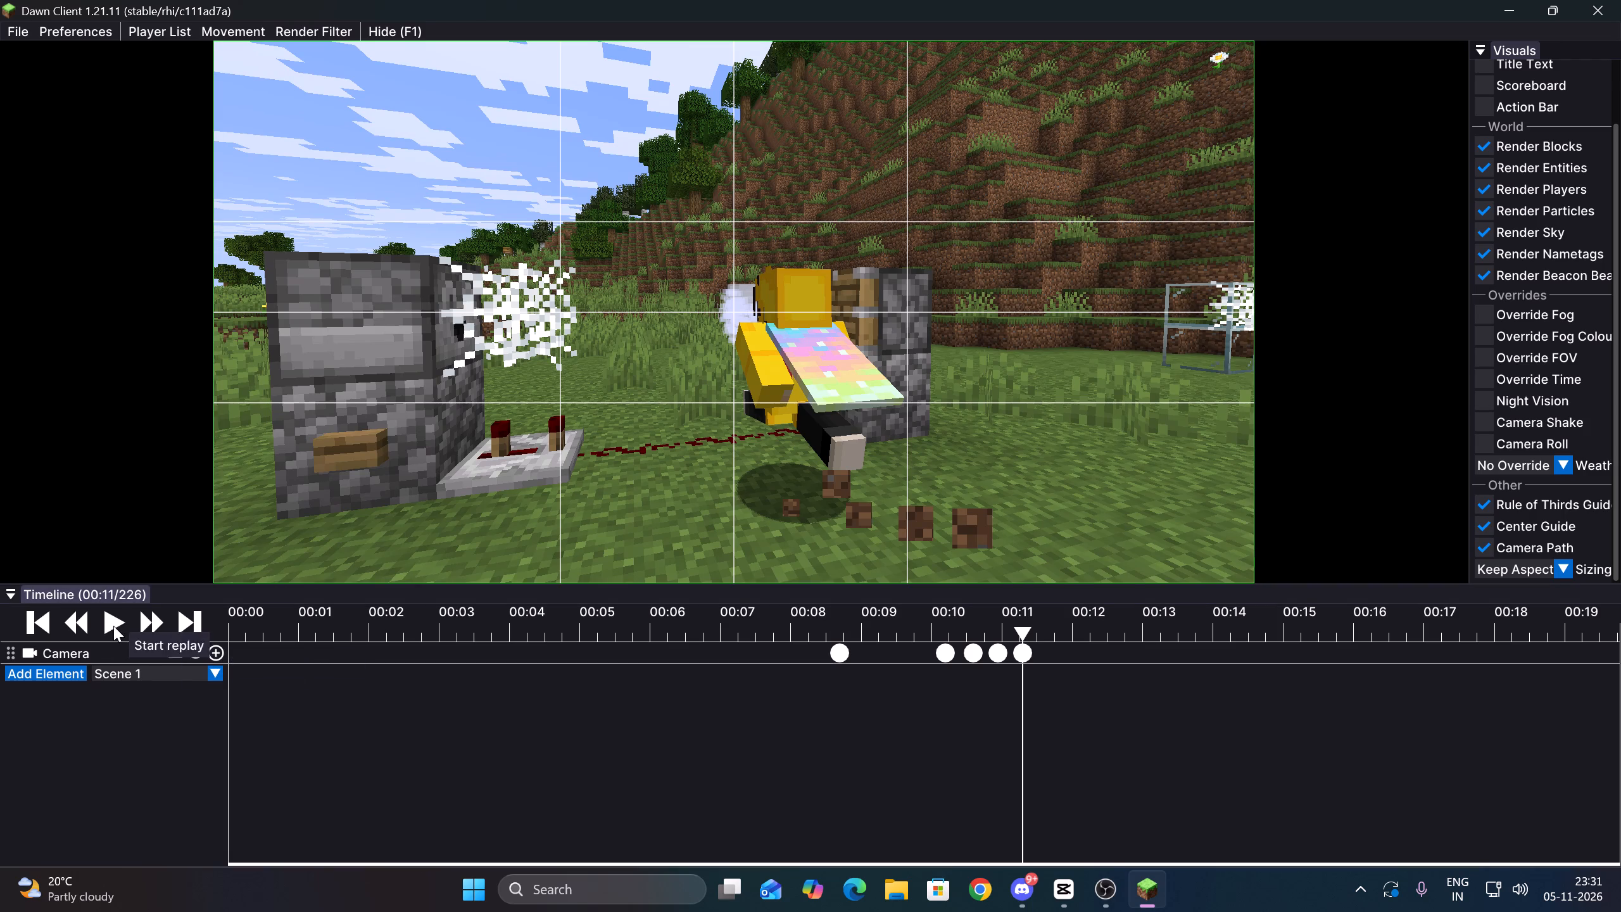
Advance to tick 236 and add a camera keyframe with the same framing.
click(113, 626)
click(113, 626)
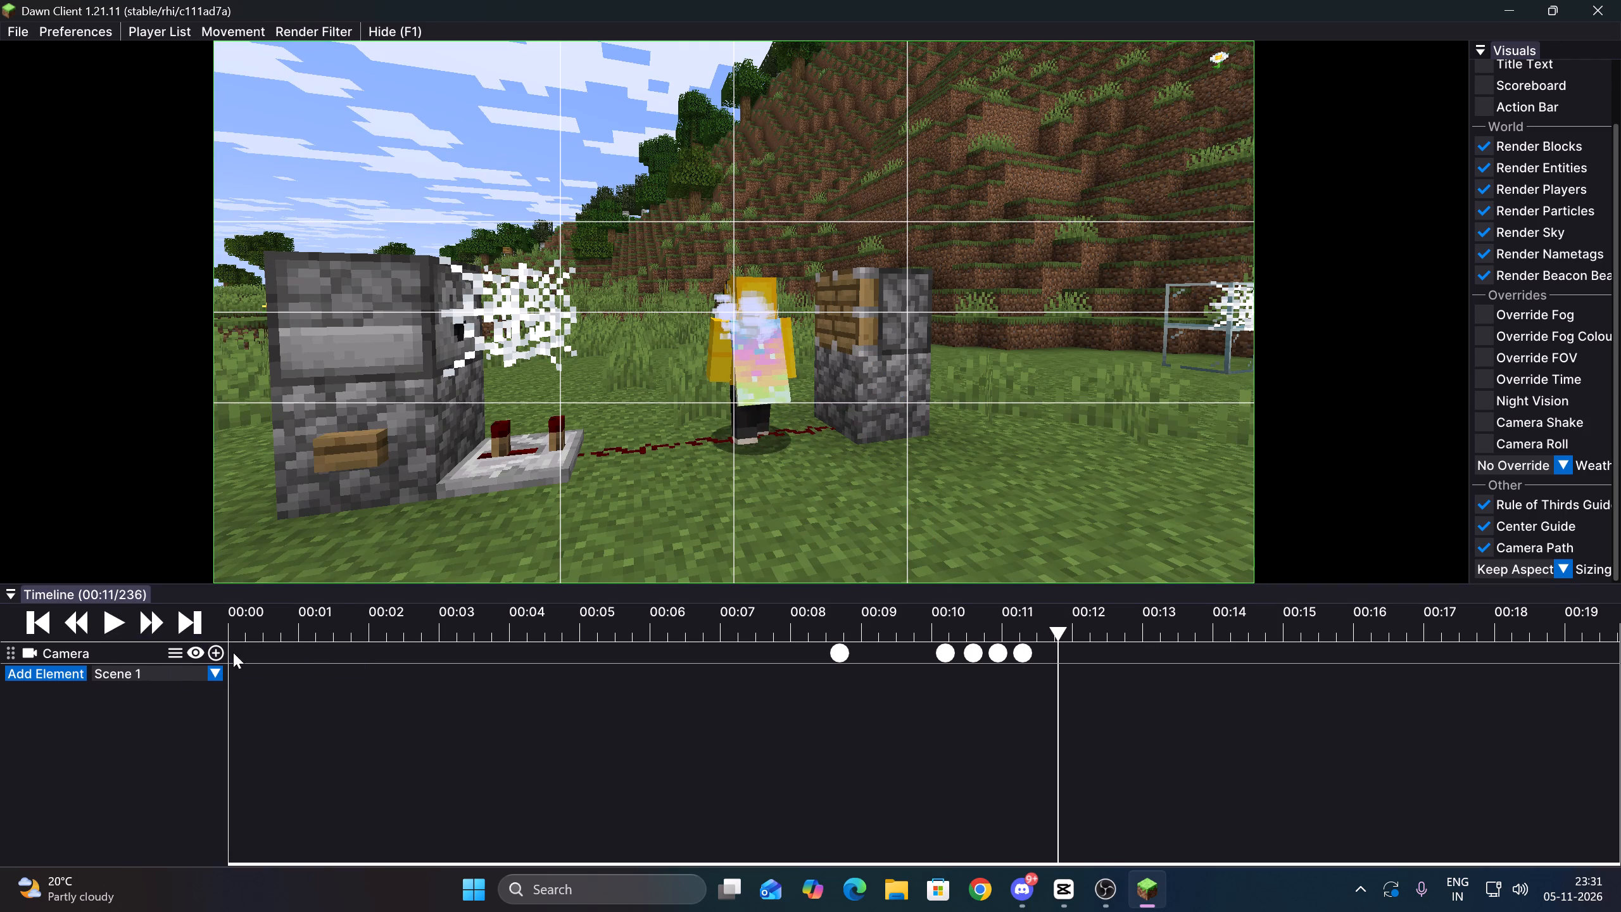
click(218, 656)
Play on past the player's fall to tick 343 and add a camera keyframe with the camera unmoved.
click(111, 620)
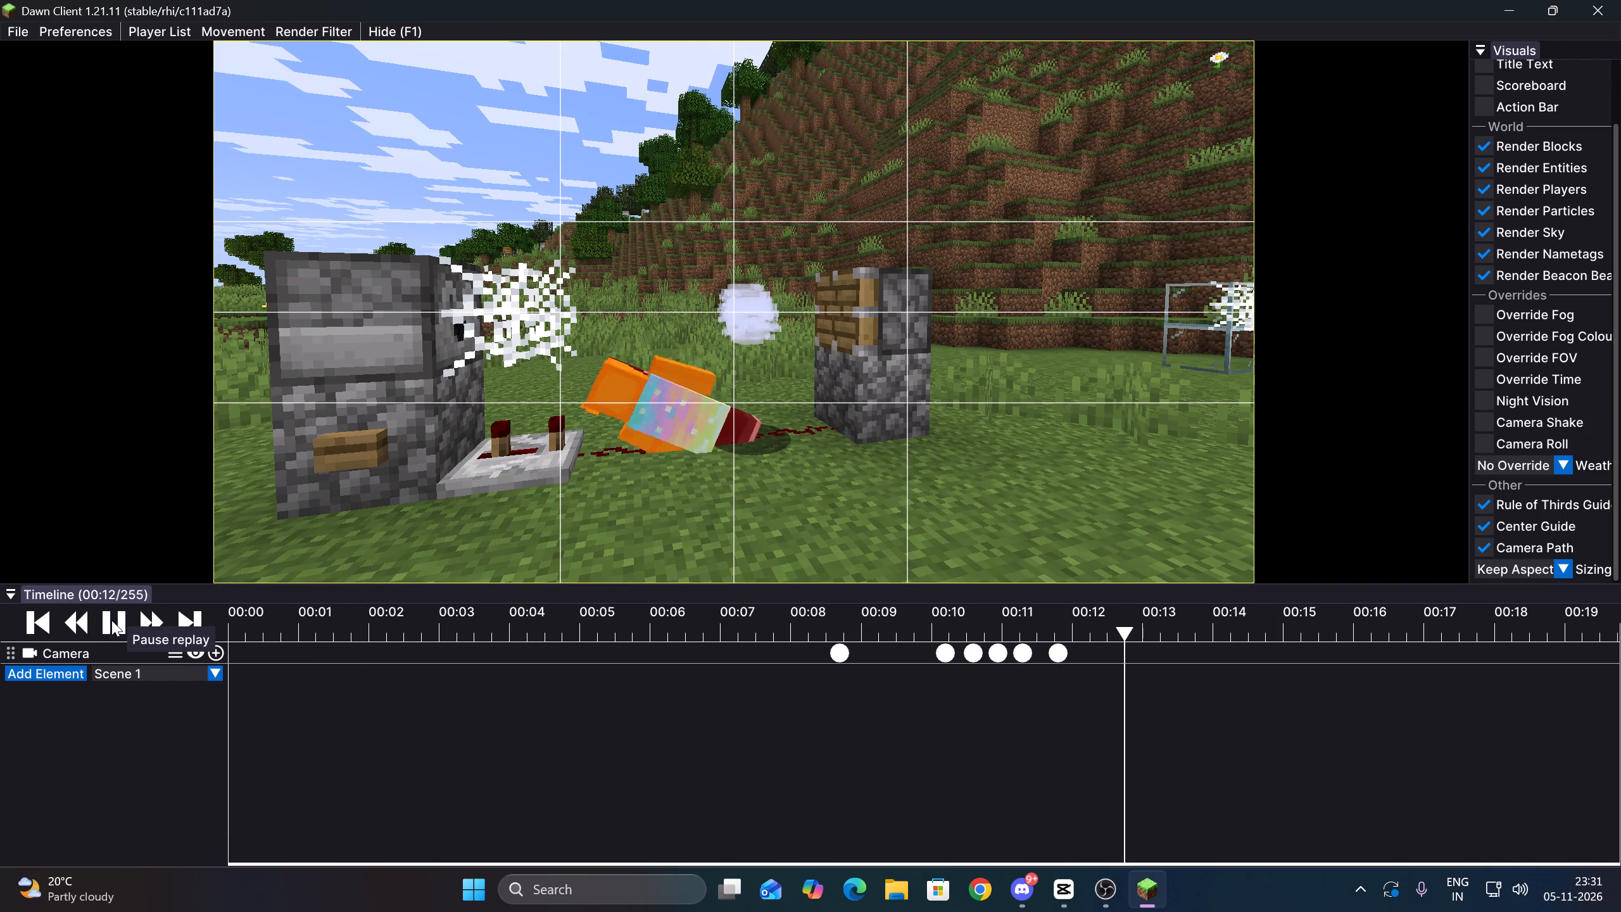
click(111, 620)
click(111, 620)
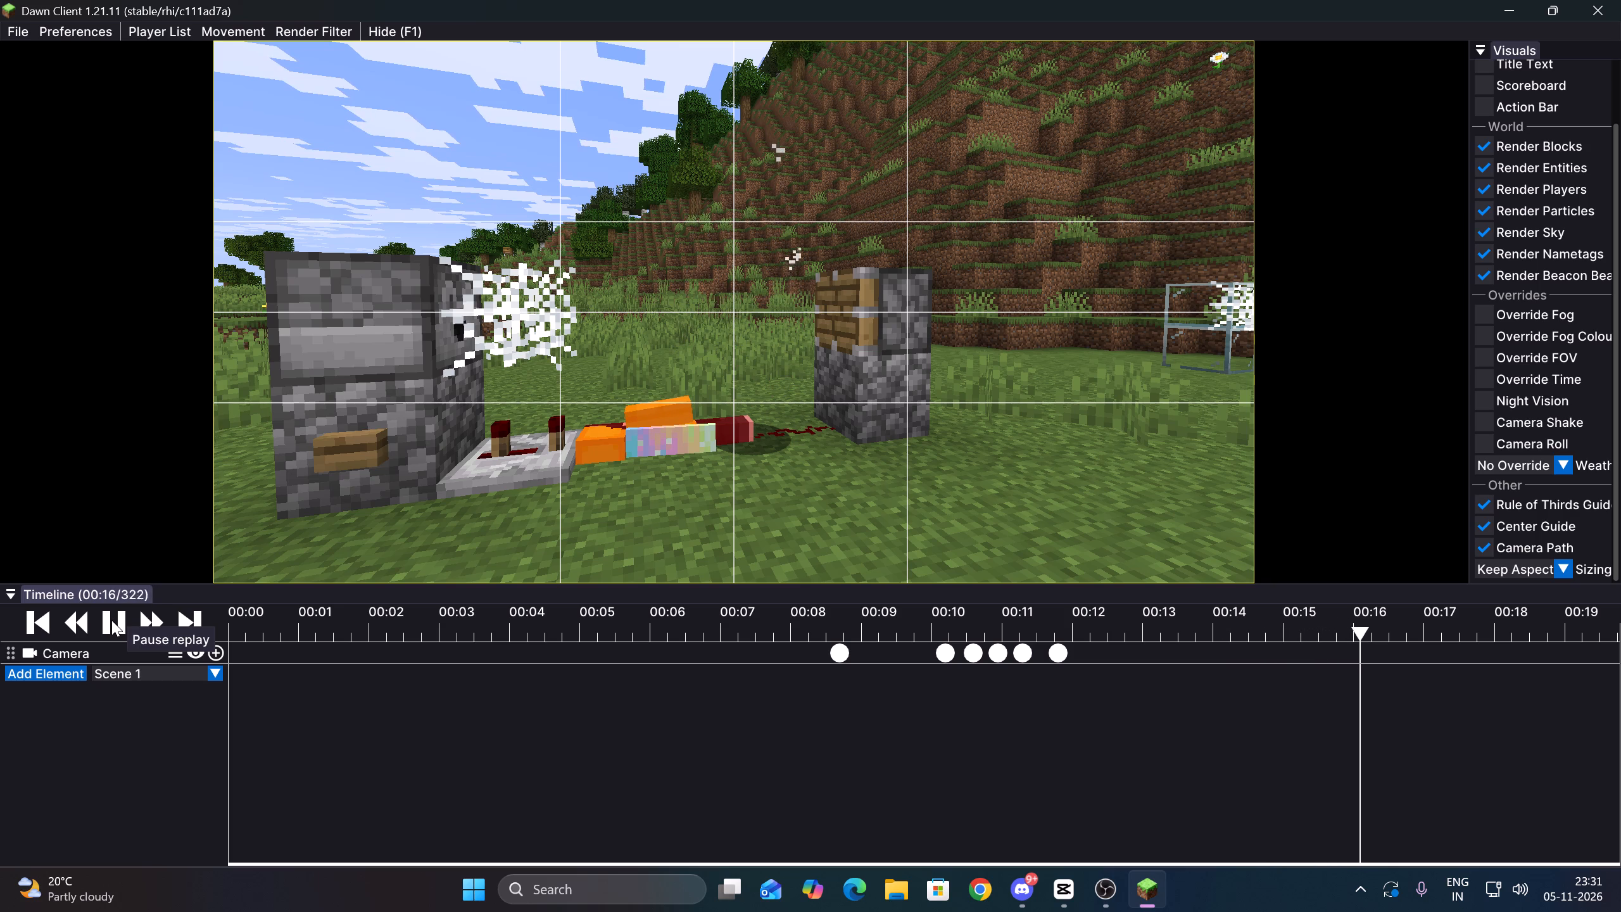
click(111, 620)
click(217, 649)
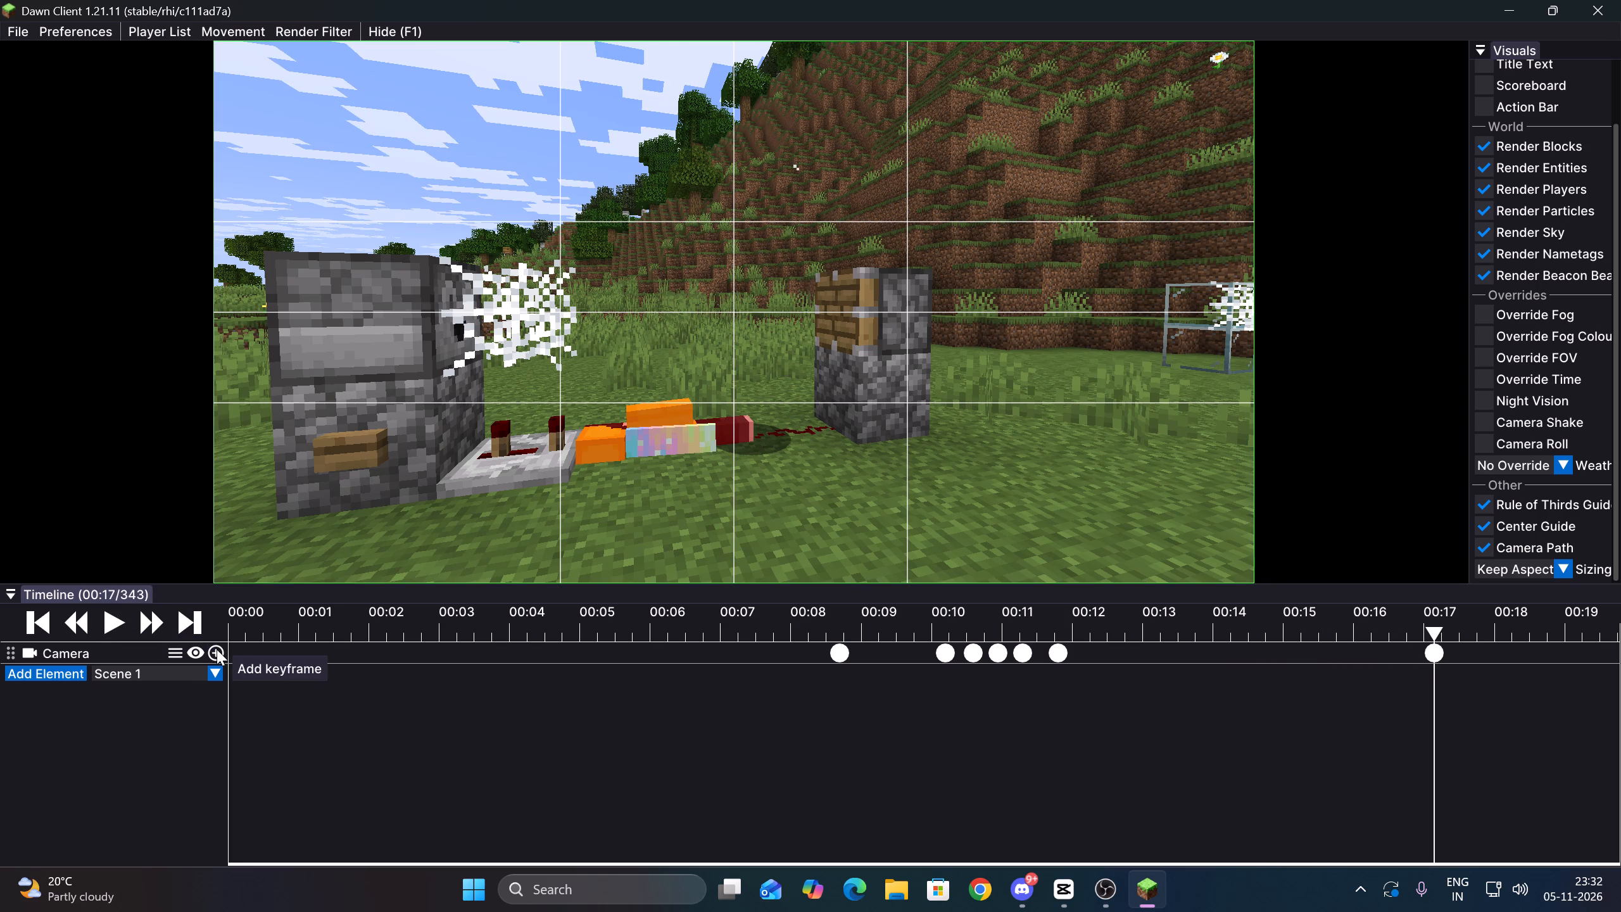
Return the replay to about the first camera keyframe at tick 173 and switch the game mode to Creative.
click(836, 617)
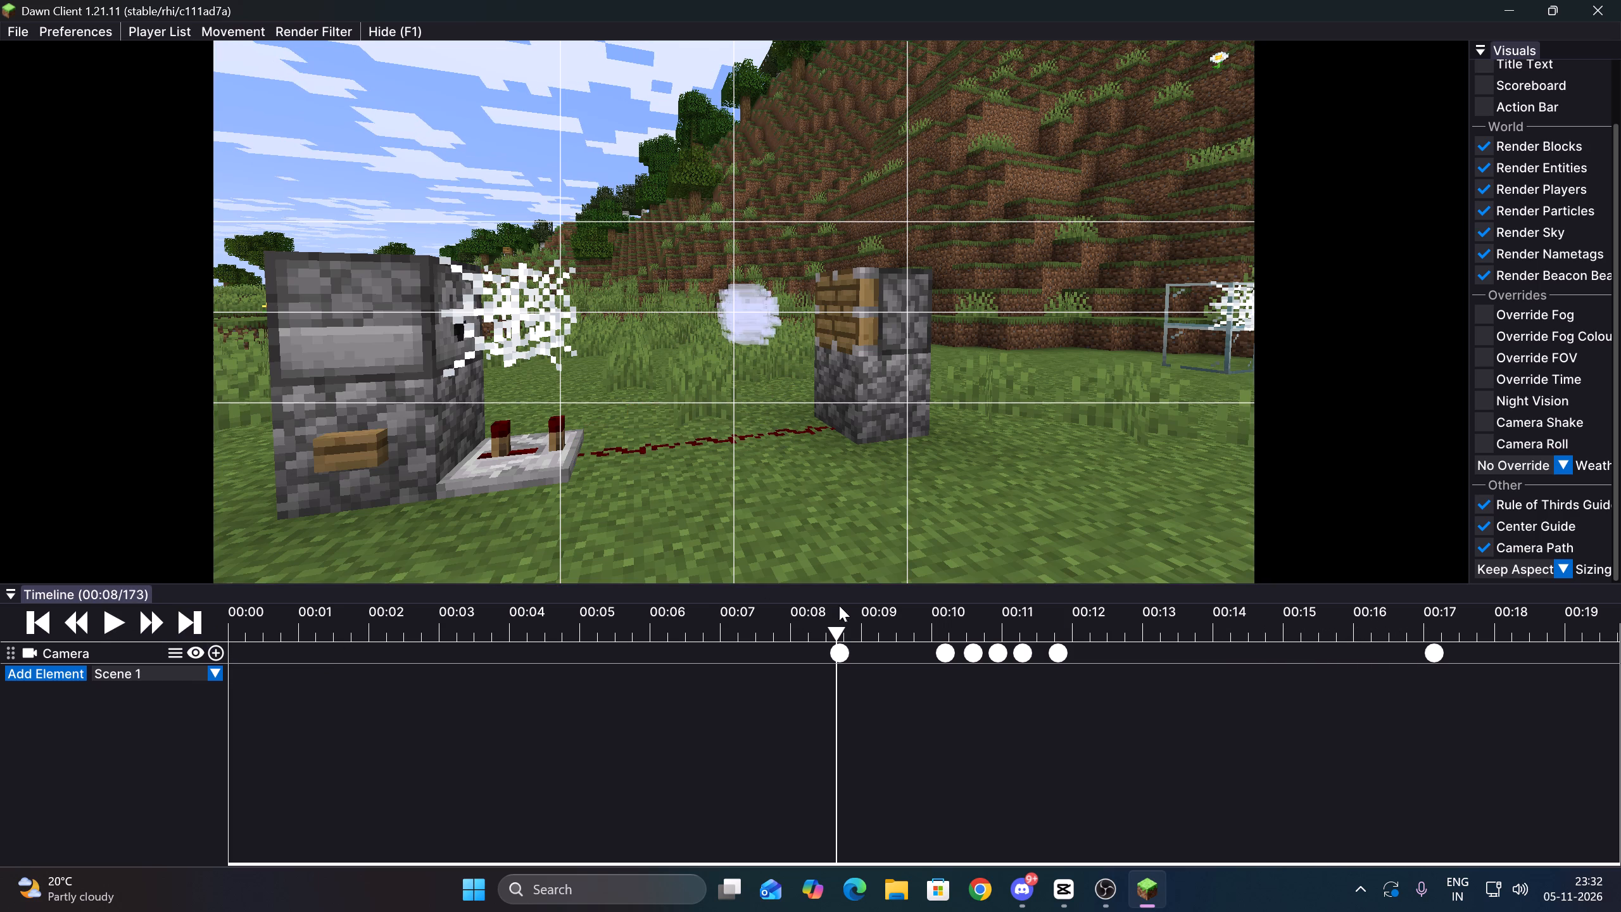
key(F3)
key(F4)
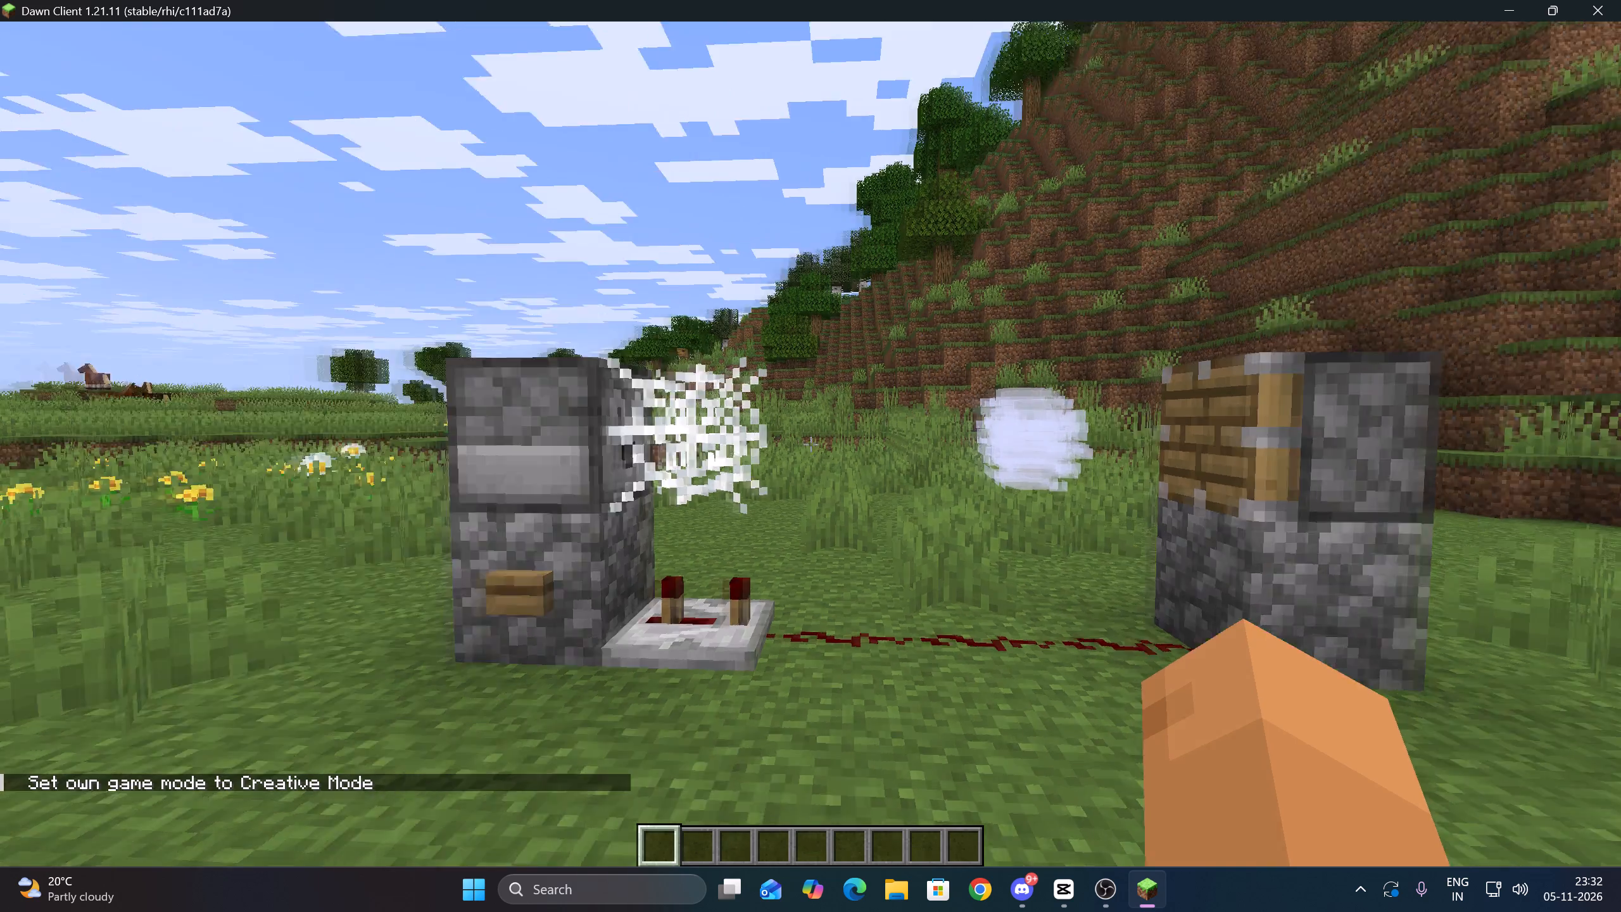
Break the button stack with its cobweb and the redstone repeater beside it.
key(Up)
triple_click(810, 444)
click(810, 444)
double_click(810, 444)
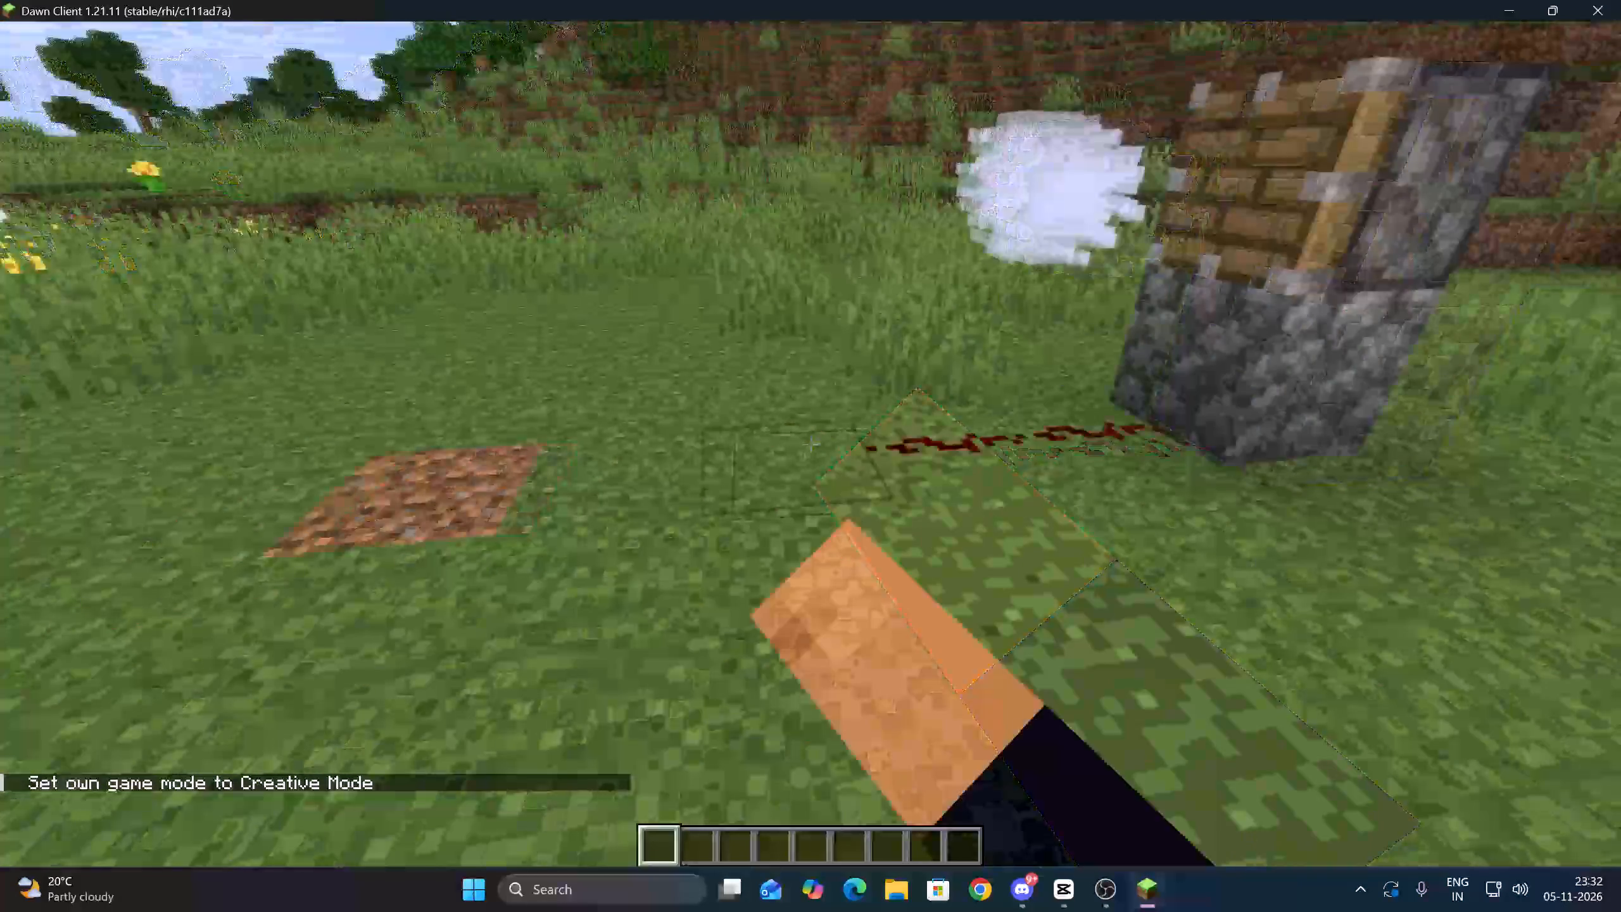
Break the piston and the cobblestone blocks at the far end of the redstone line.
key(Up)
key(Right)
double_click(810, 444)
key(Up)
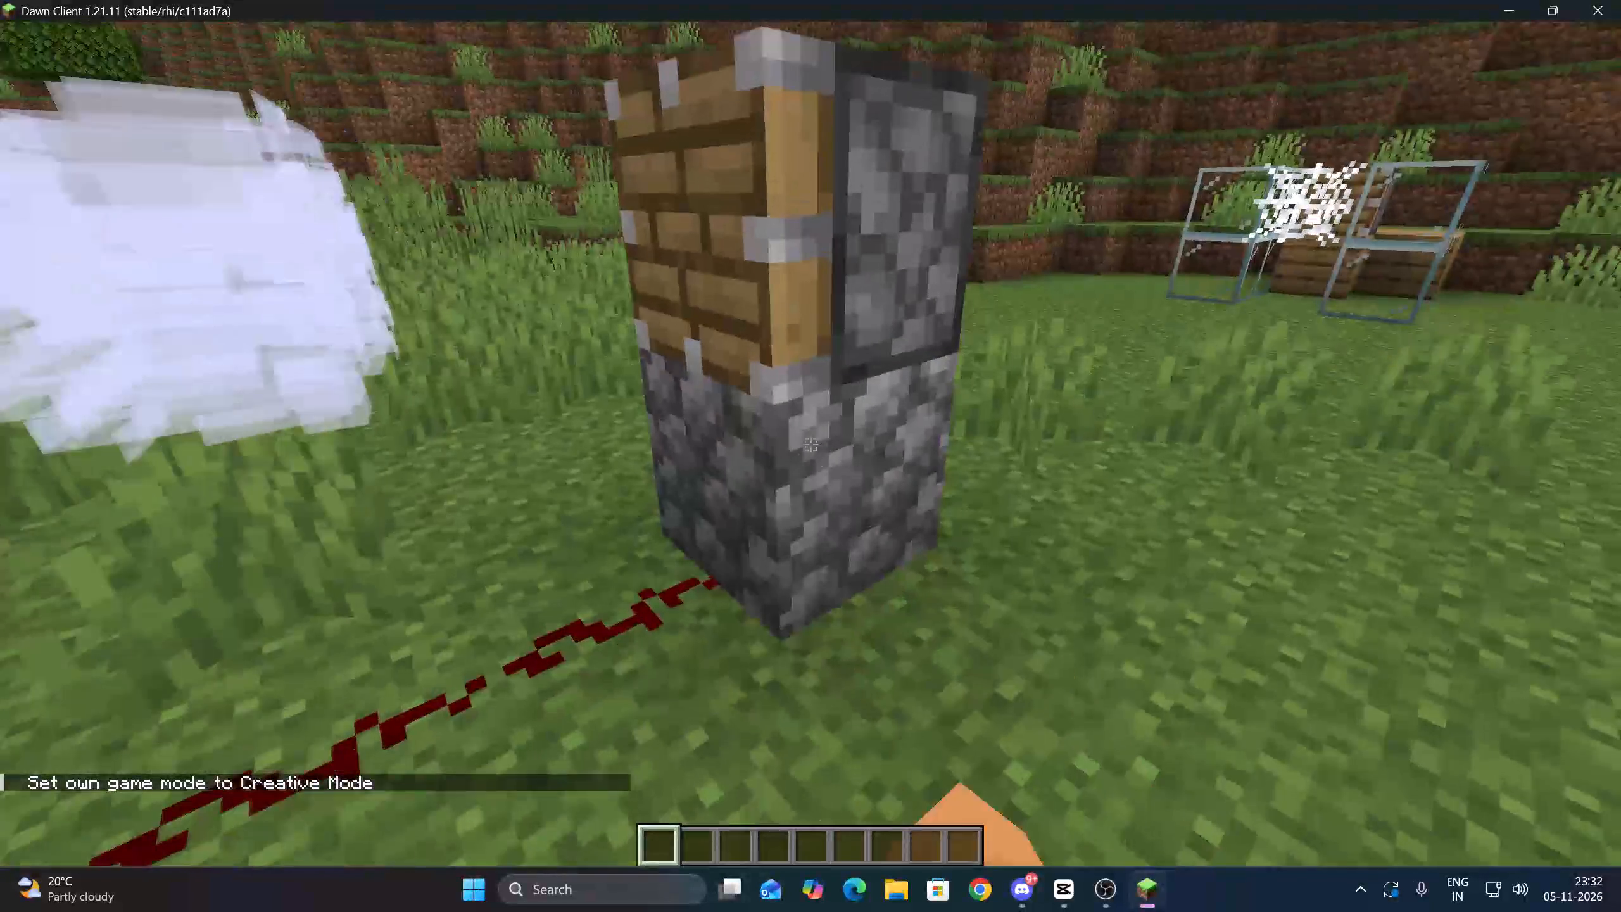
key(Right)
click(809, 444)
key(Right)
click(810, 444)
key(ctrl+Right)
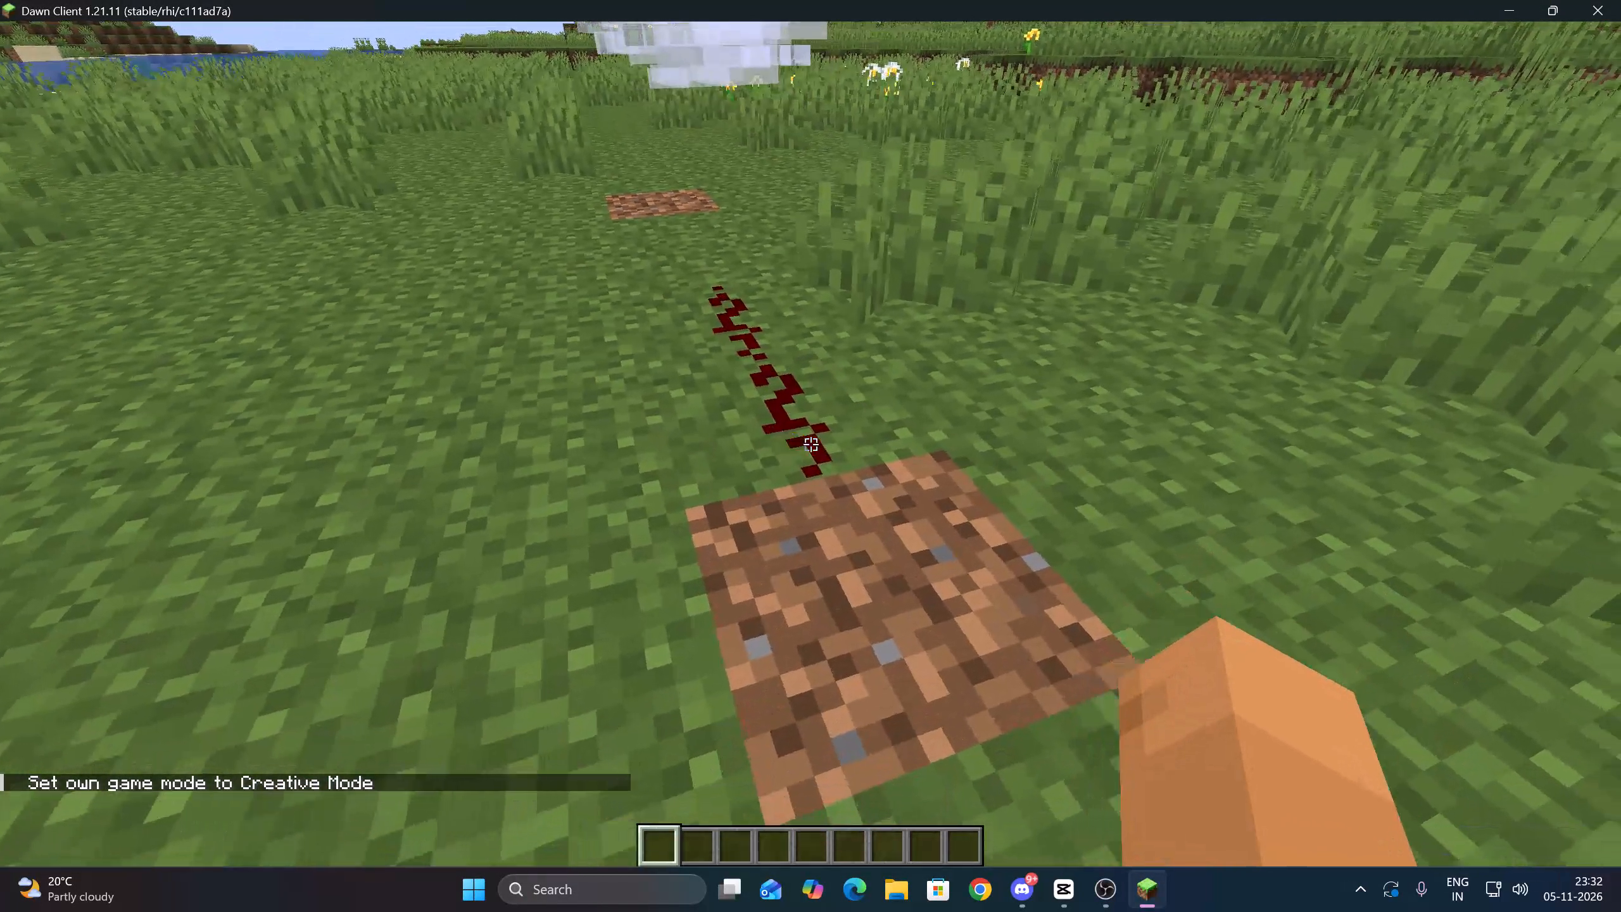
Break the redstone dust between the two bare dirt patches, working at the last piece from several sides.
ctrl+click(810, 444)
ctrl+click(810, 444)
ctrl+click(810, 444)
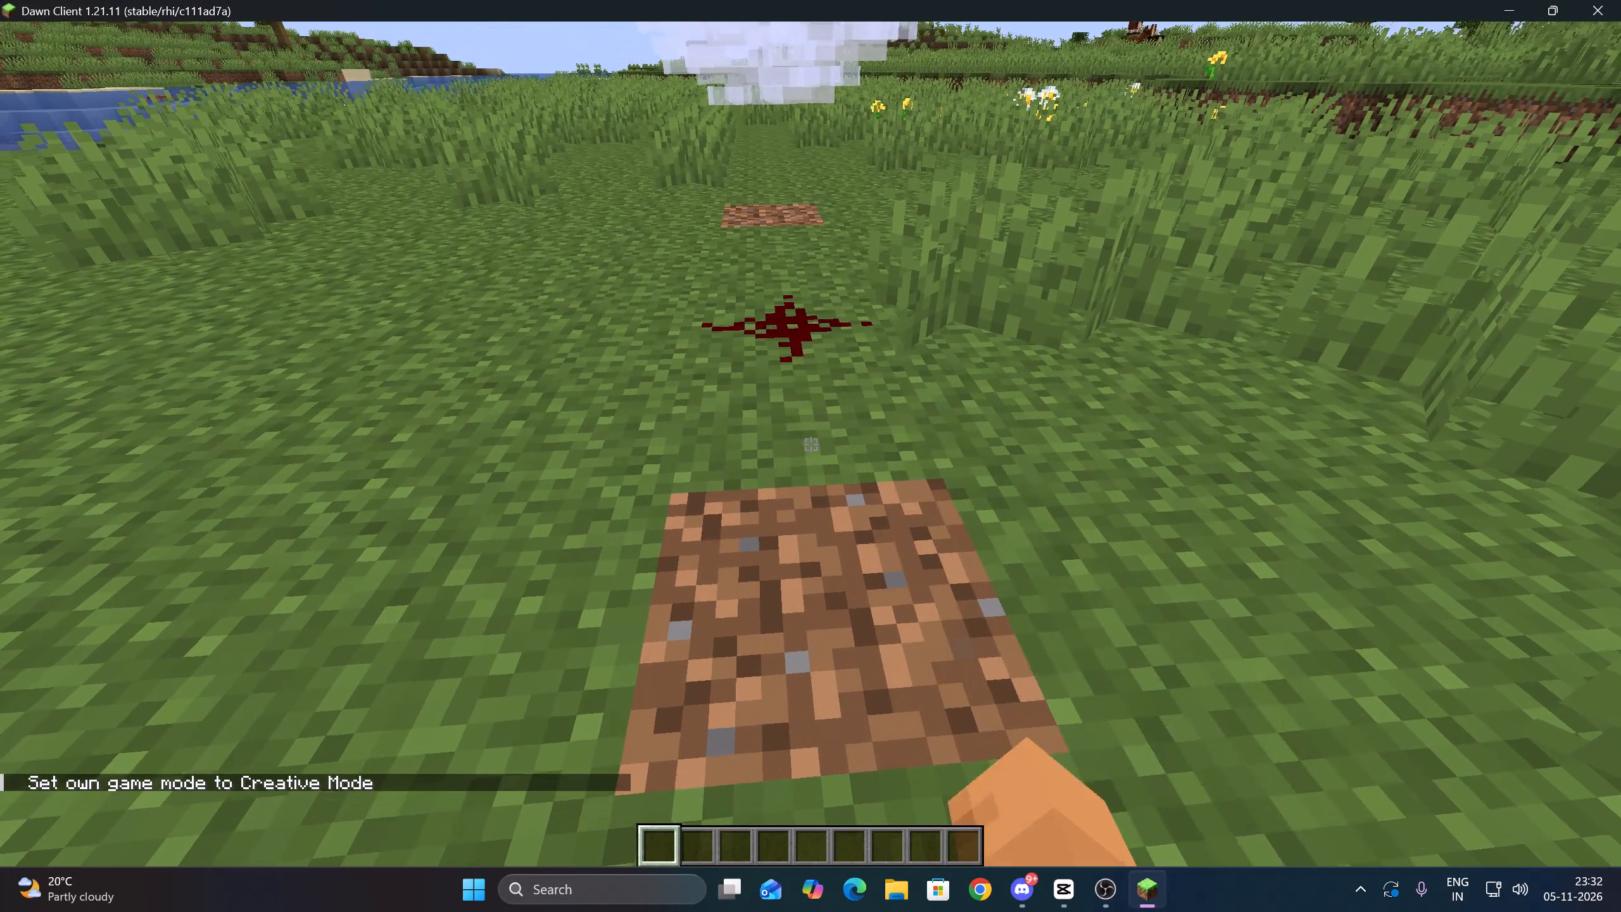
key(ctrl+Left)
key(ctrl+Up)
key(ctrl+Up)
key(ctrl+Up)
key(ctrl+Up)
key(ctrl+Up)
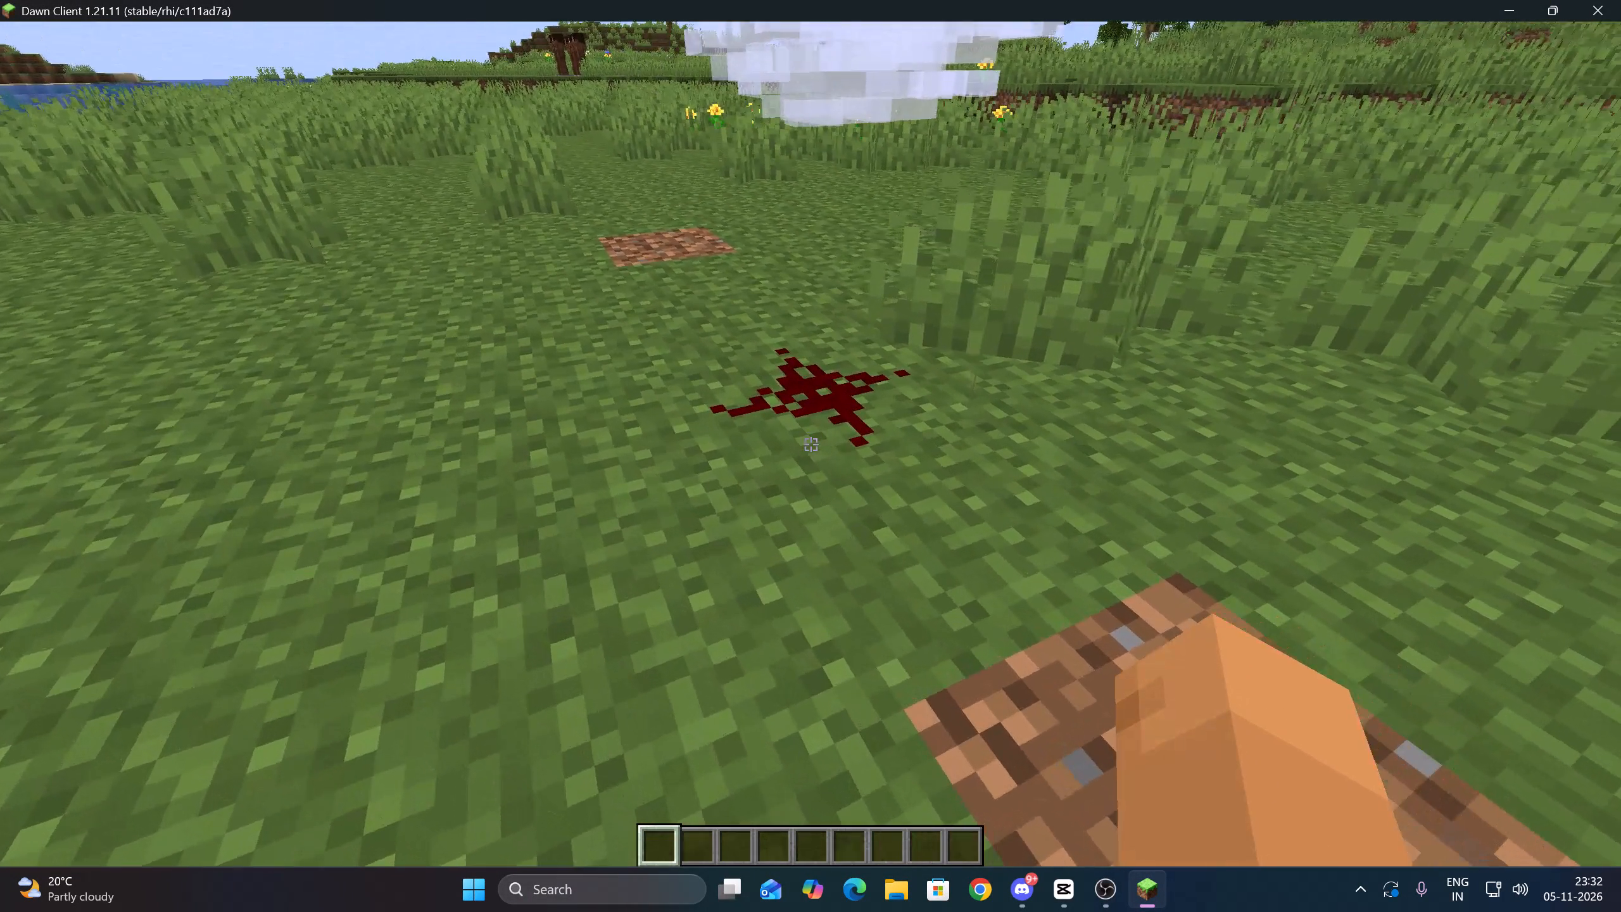
key(ctrl+Left)
key(ctrl+Left)
key(ctrl+Left)
key(ctrl+Left)
key(ctrl+Left)
key(ctrl+Left)
key(ctrl+Left)
key(ctrl+Left)
key(ctrl+Left)
key(ctrl+Left)
key(ctrl+Left)
key(ctrl+Left)
key(ctrl+Left)
key(ctrl+Left)
key(ctrl+Left)
key(ctrl+Left)
key(ctrl+Left)
ctrl+triple_click(810, 444)
key(ctrl+Up)
key(ctrl+Up)
key(ctrl+Up)
key(ctrl+Up)
ctrl+triple_click(810, 444)
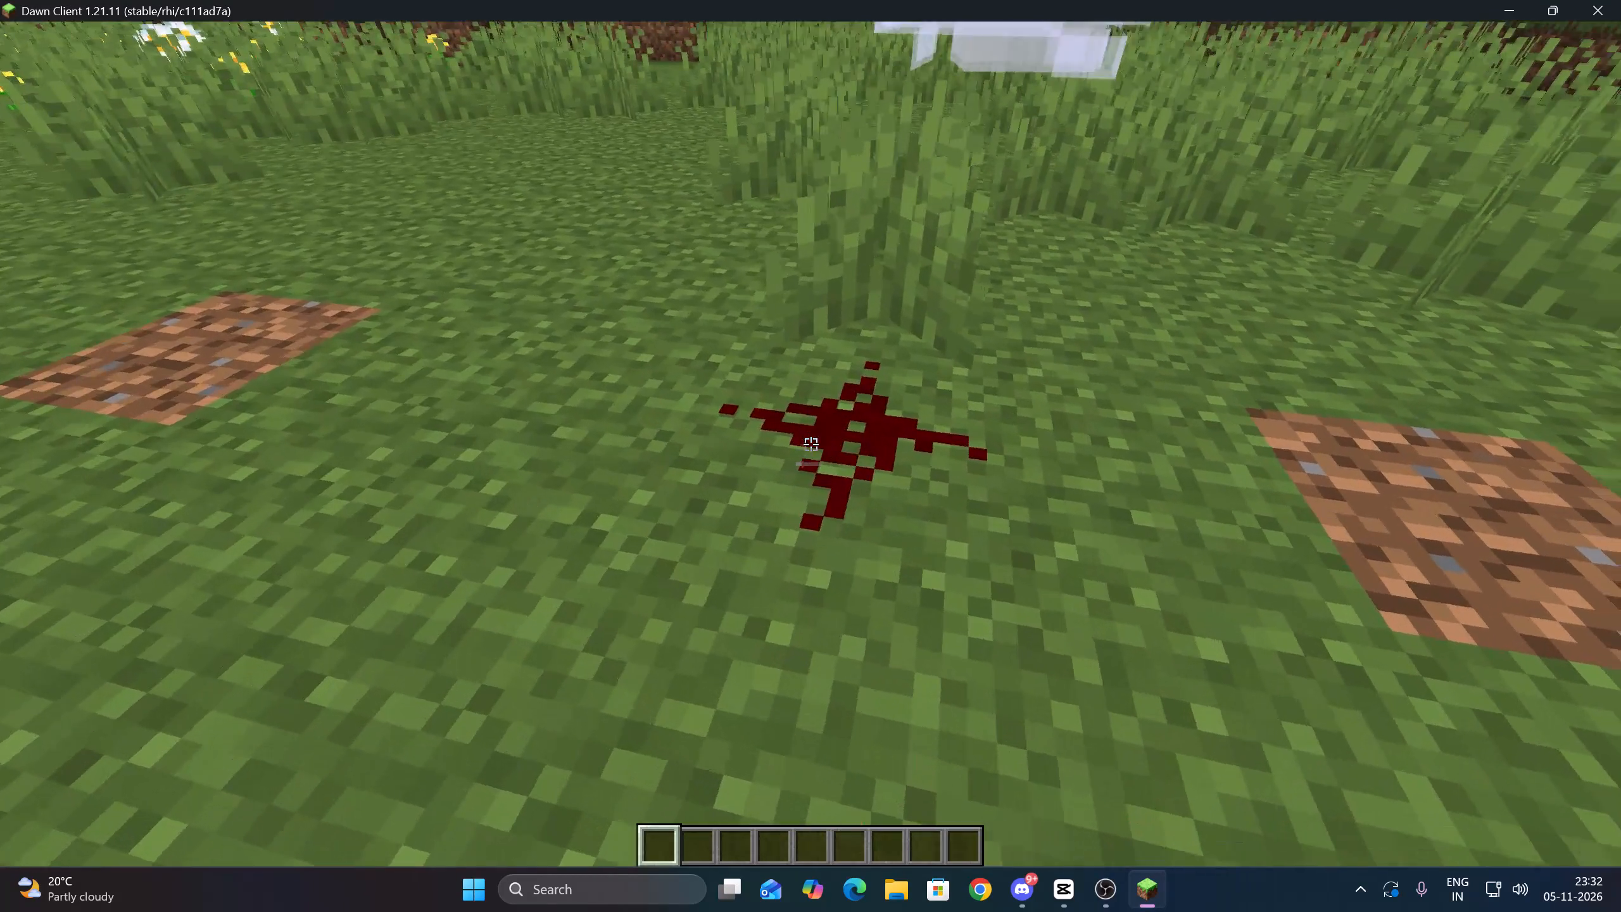
ctrl+double_click(811, 444)
key(ctrl+Down)
key(ctrl+Down)
key(ctrl+Down)
key(ctrl+Down)
key(ctrl+Down)
ctrl+triple_click(810, 444)
ctrl+double_click(811, 444)
key(ctrl+Up)
key(ctrl+Up)
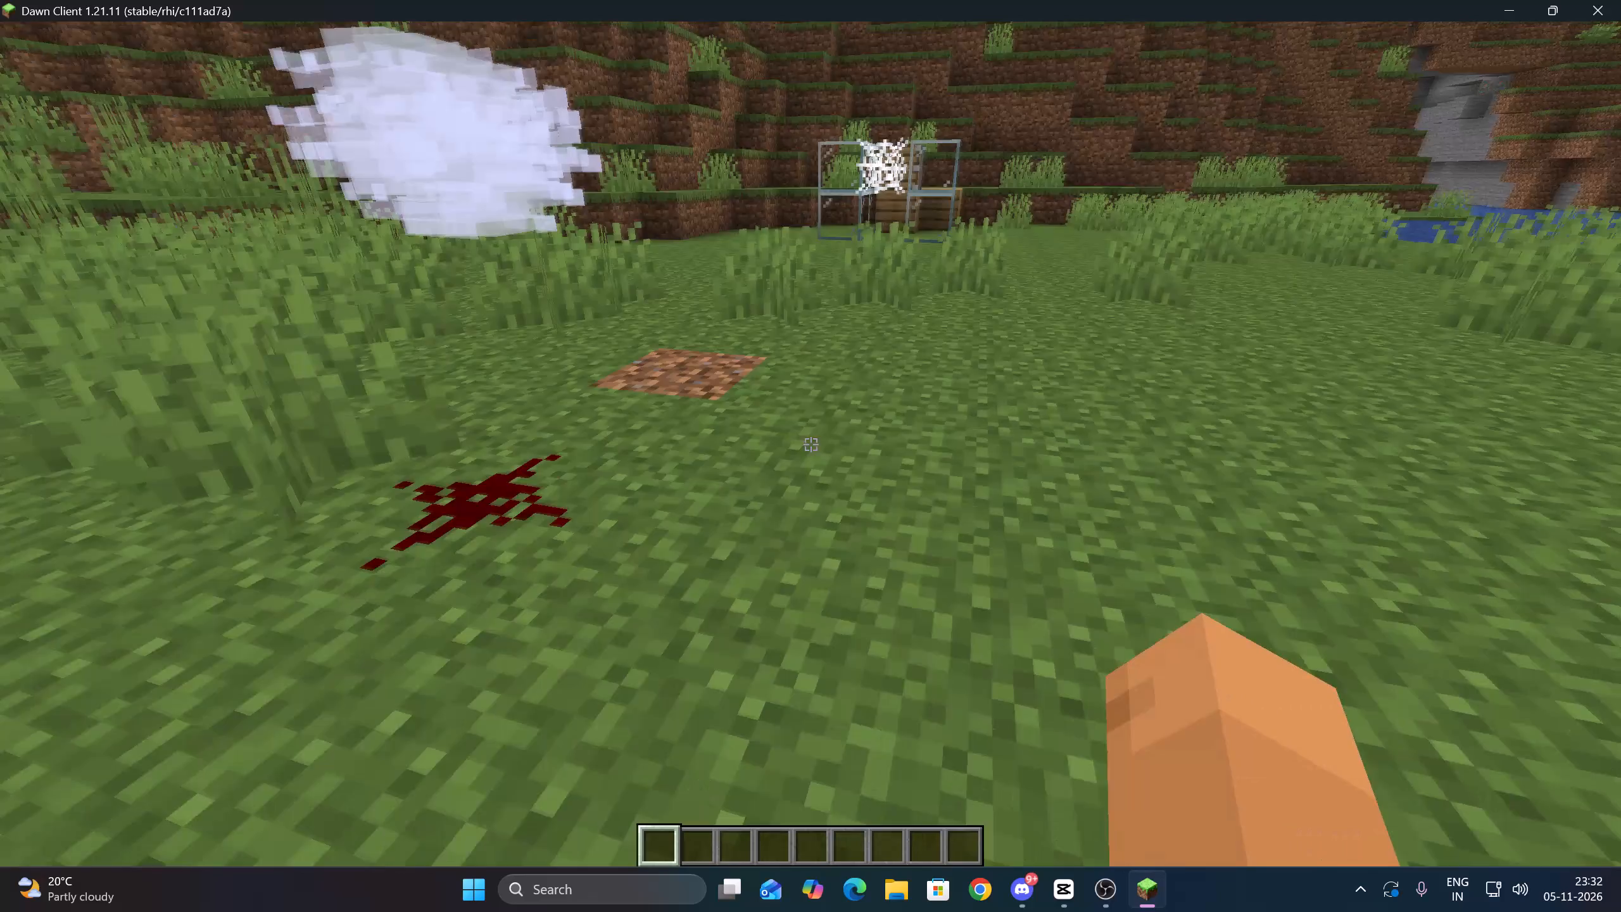
Take a grass block in hand and dig a narrow trench down into the grass near the cleared build.
key(q)
key(Up)
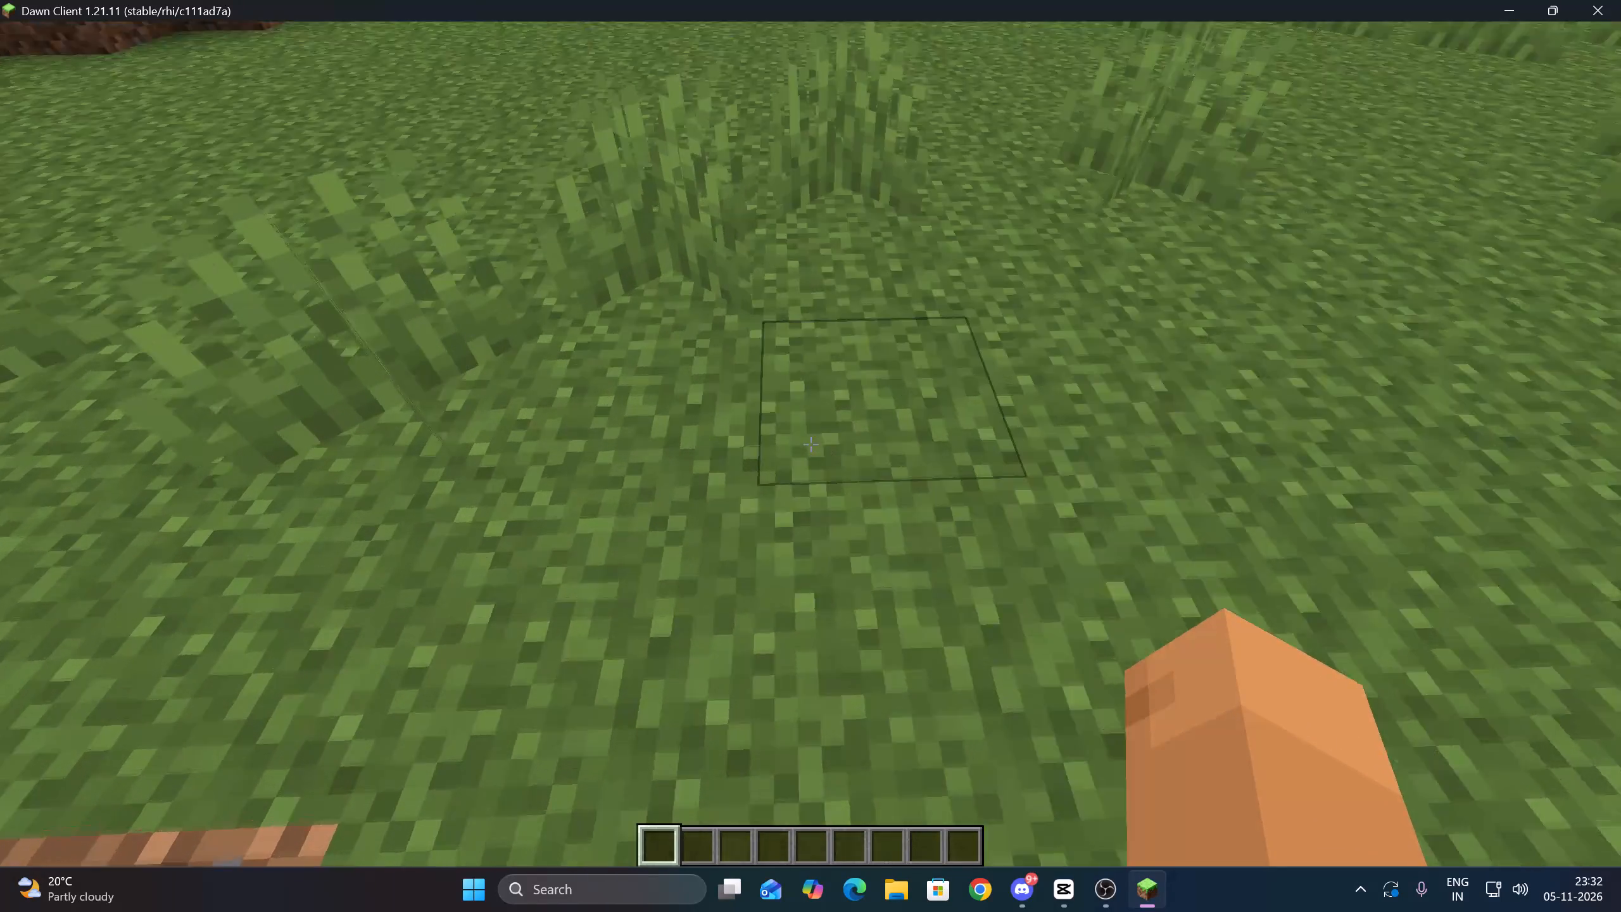
key(q)
key(Up)
triple_click(811, 445)
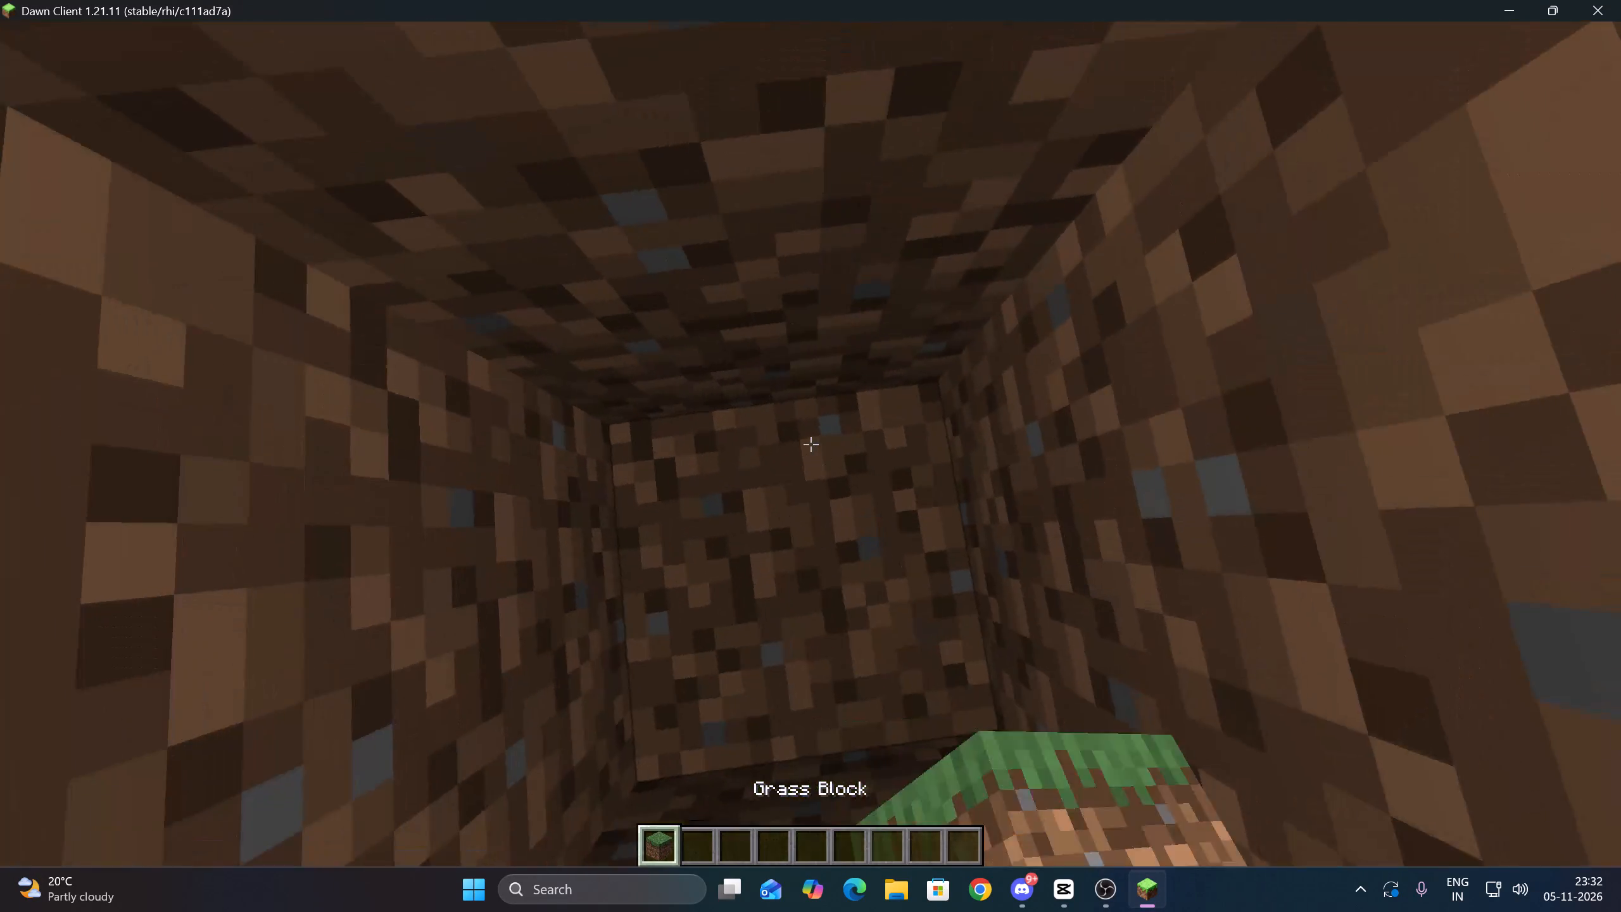
ctrl+double_click(810, 444)
key(ctrl+Up)
key(ctrl+Up)
key(ctrl+Up)
key(ctrl+Up)
key(ctrl+Up)
key(ctrl+Up)
key(ctrl+Up)
key(ctrl+Up)
key(ctrl+Up)
key(ctrl+Up)
key(ctrl+Up)
key(ctrl+Up)
key(ctrl+Up)
key(ctrl+Up)
key(ctrl+Up)
key(ctrl+Up)
key(ctrl+Up)
key(ctrl+Up)
key(ctrl+Up)
key(ctrl+Up)
ctrl+click(810, 444)
ctrl+double_click(810, 444)
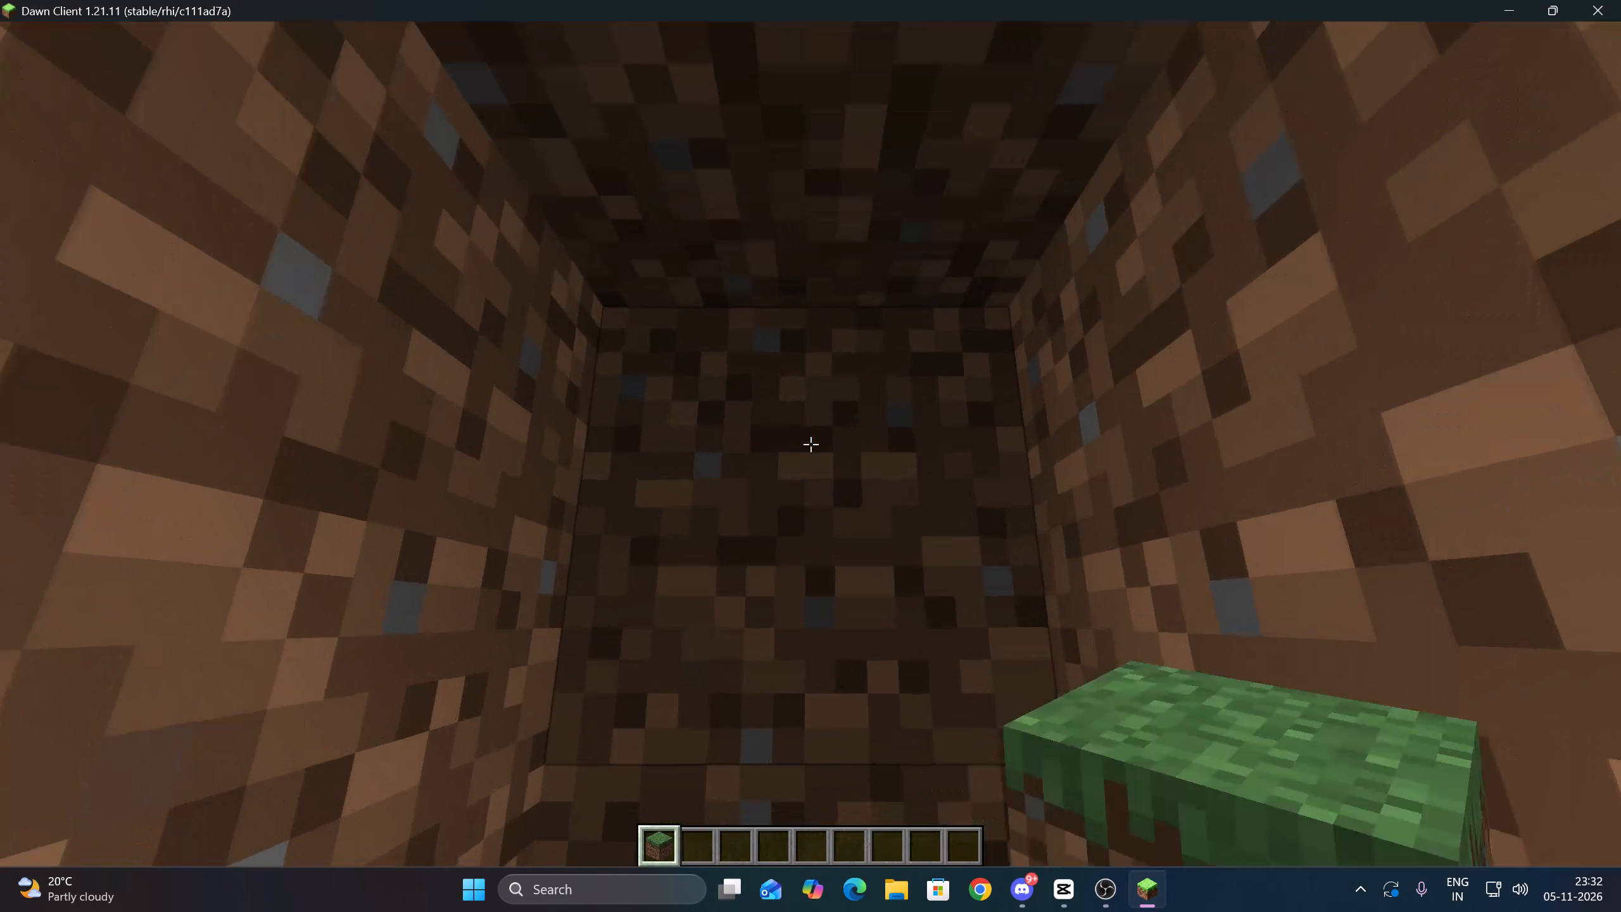
ctrl+drag(811, 446, 809, 440)
ctrl+double_click(810, 444)
Fill the dug trench with dirt and grass blocks so the ground surface is level again.
key(Down)
key(Down)
key(Down)
key(Down)
key(Down)
key(Down)
key(Down)
key(Down)
key(Down)
key(Down)
key(Down)
key(Down)
key(Down)
key(Down)
key(Down)
key(Down)
key(Down)
key(Down)
key(Down)
key(Down)
right_click(810, 444)
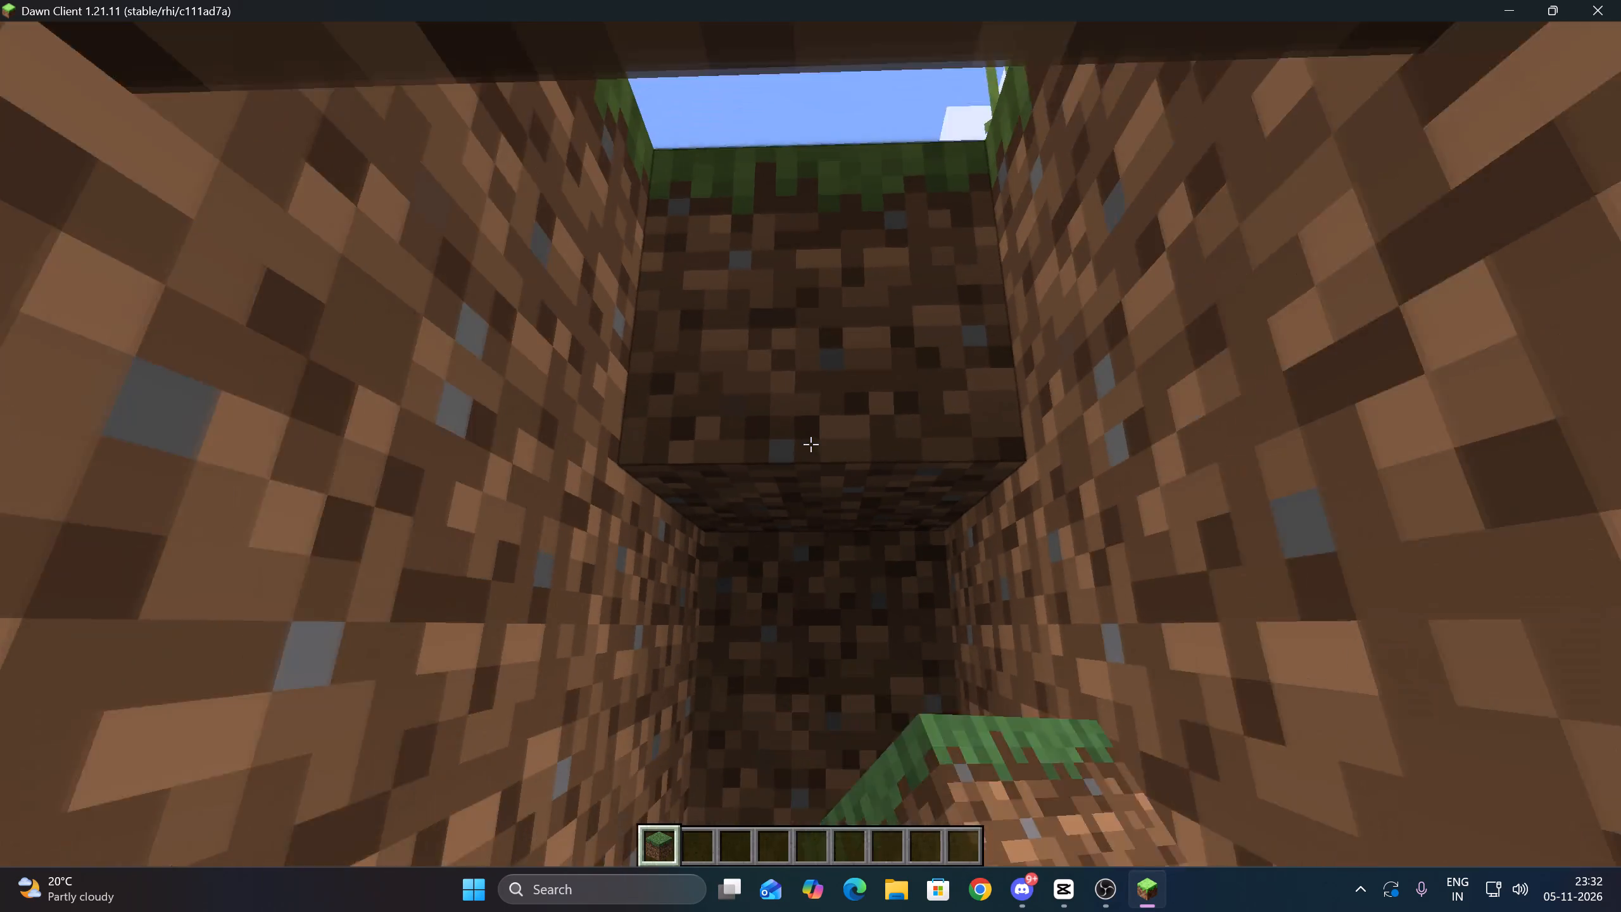
right_click(810, 444)
right_click(810, 444)
key(Up)
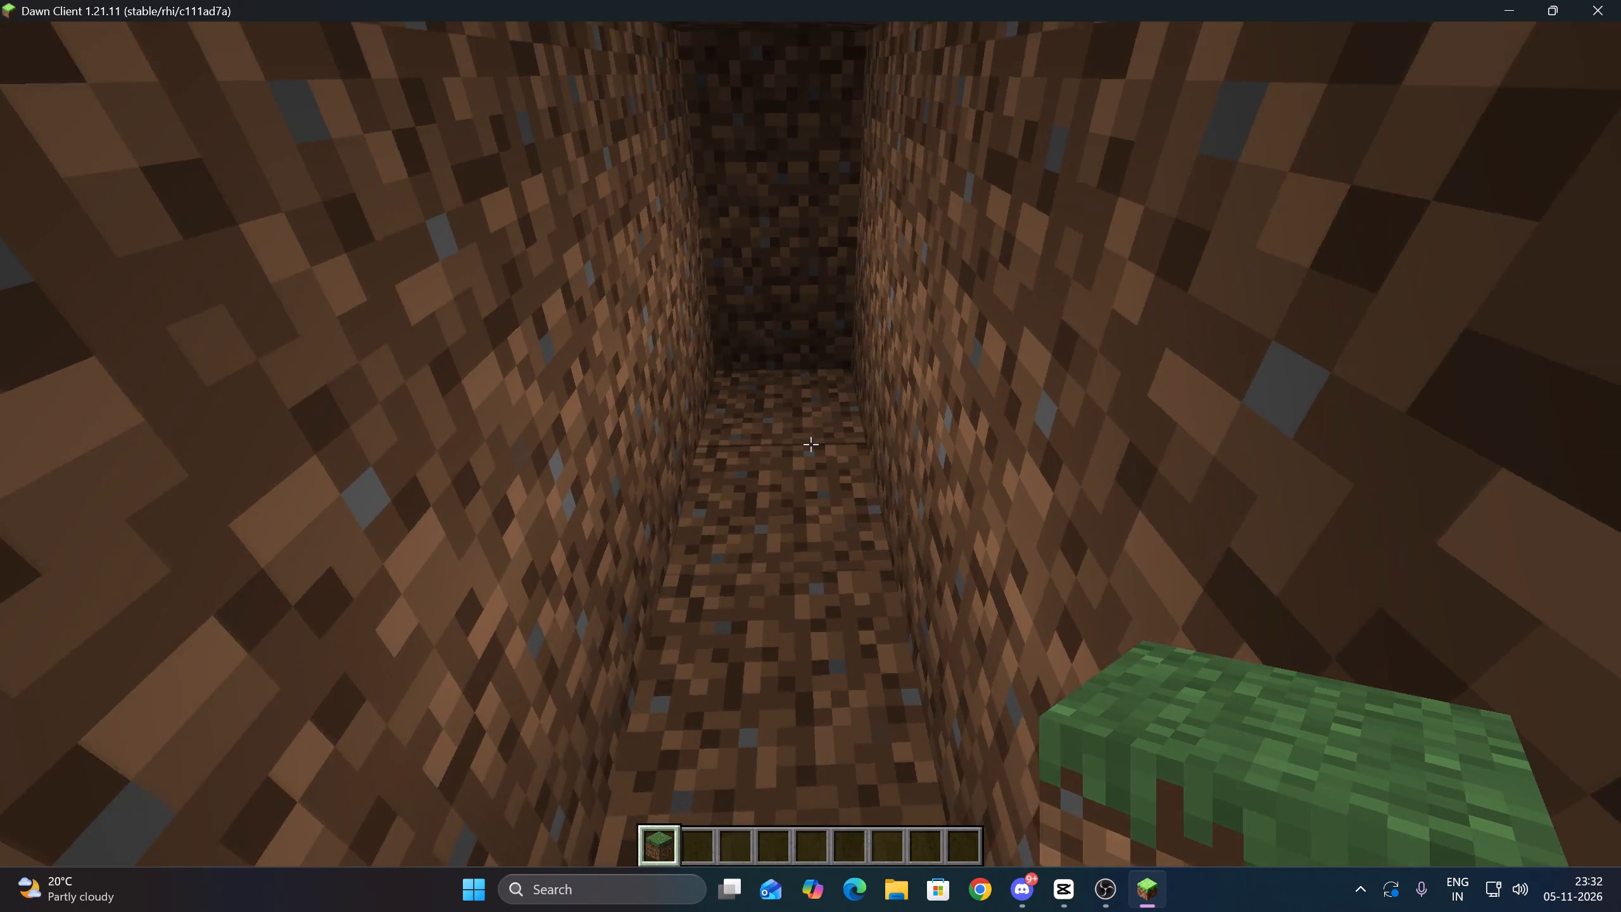
key(Down)
click(810, 444)
click(810, 444)
key(Down)
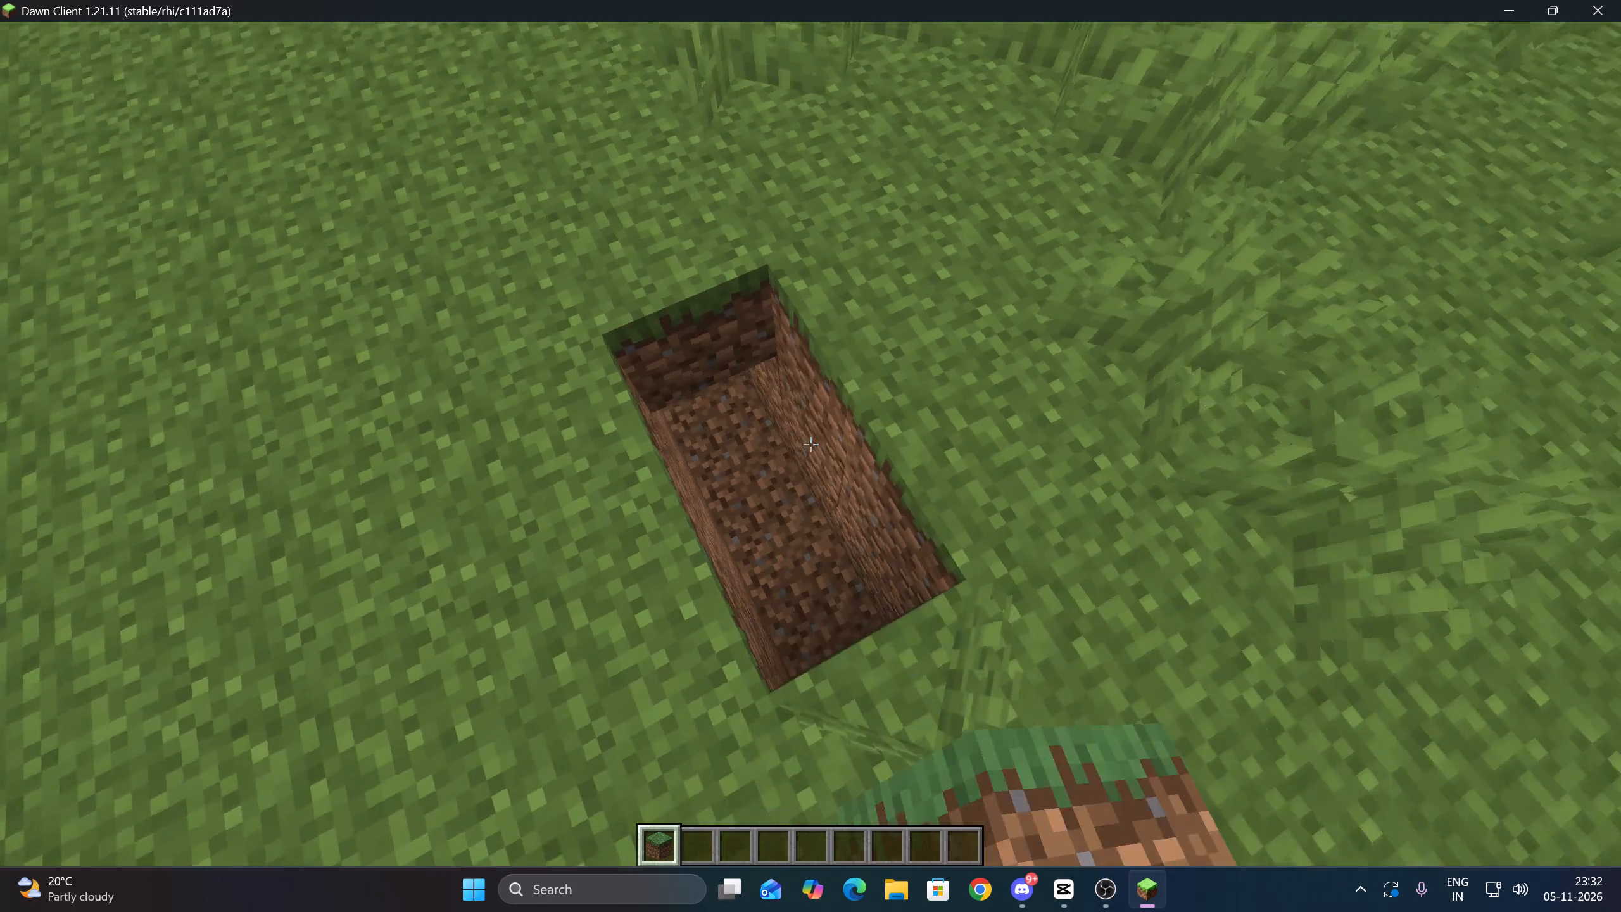
ctrl+right_click(810, 444)
key(ctrl+Left)
key(ctrl+Left)
key(ctrl+Left)
ctrl+right_click(810, 444)
Replace the remaining bare dirt patch in the lawn with a grass block.
key(Down)
click(810, 444)
key(Up)
key(0)
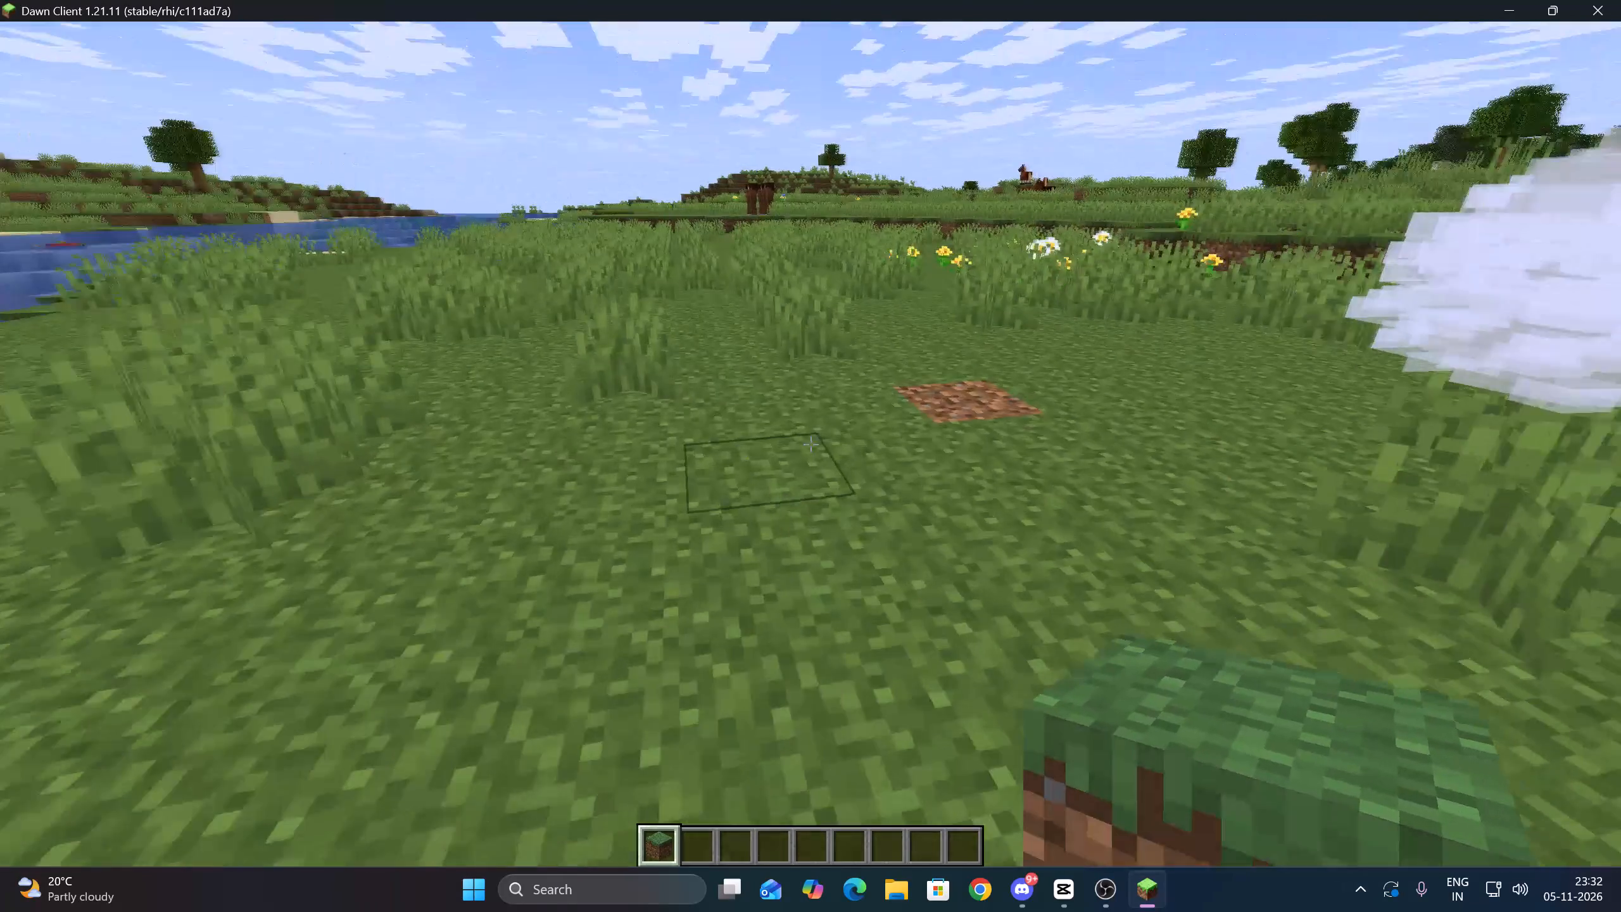
key(Left)
key(Left)
key(Left)
key(Left)
key(Left)
key(Left)
click(810, 444)
key(Left)
click(811, 444)
right_click(810, 444)
right_click(810, 445)
key(Right)
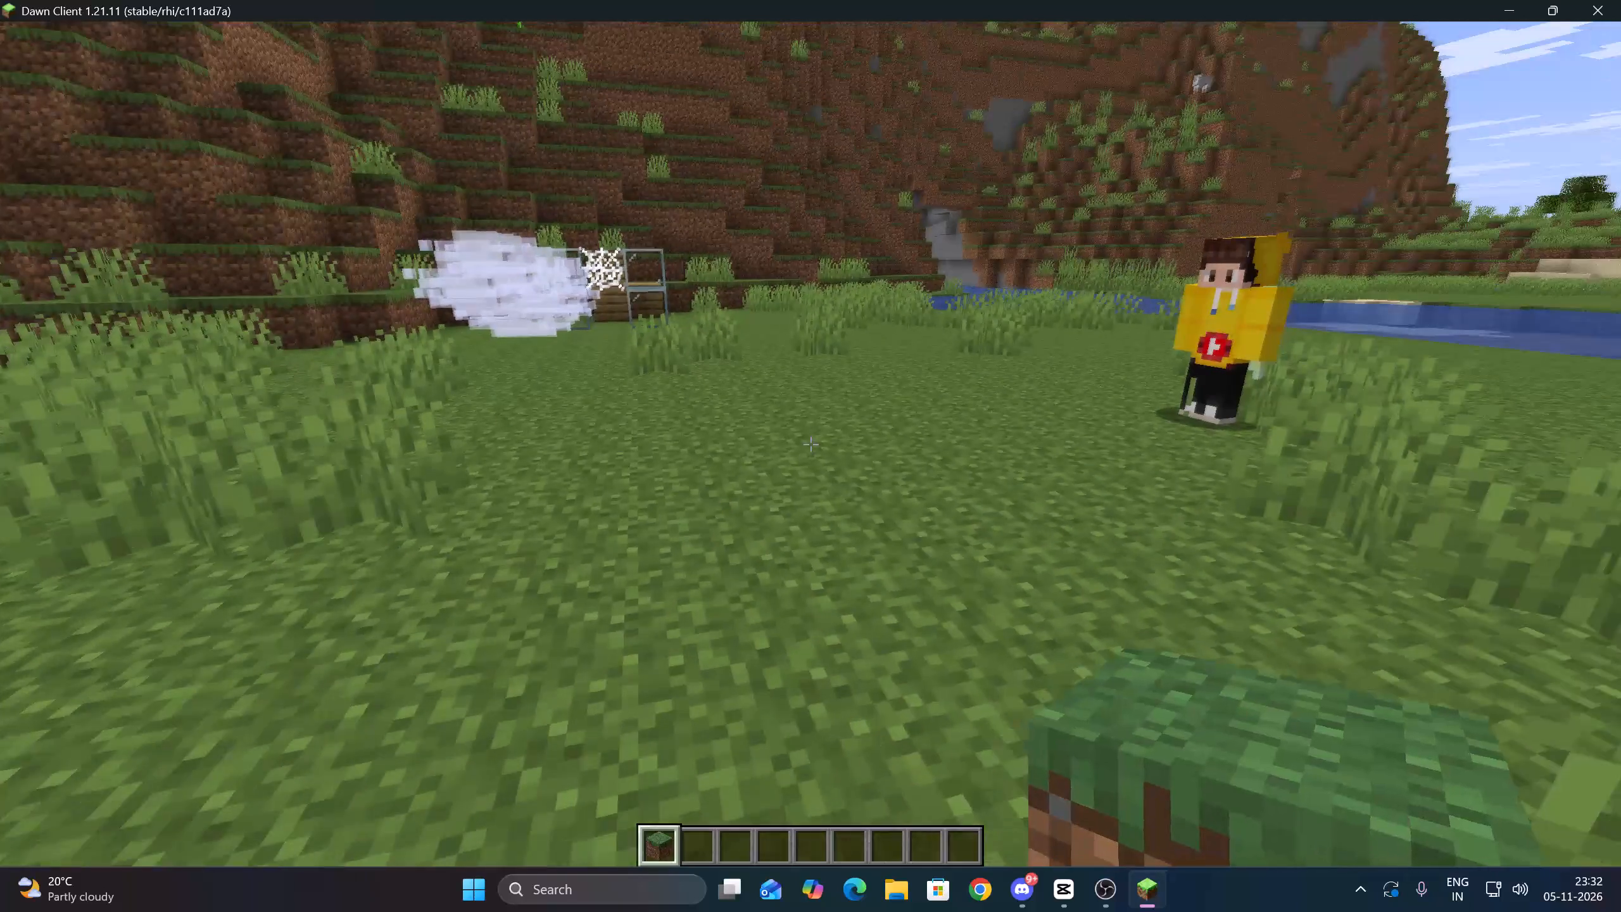
Select an empty hotbar slot and switch the game mode to Spectator.
scroll(810, 444, down, 4)
key(F3)
key(F4)
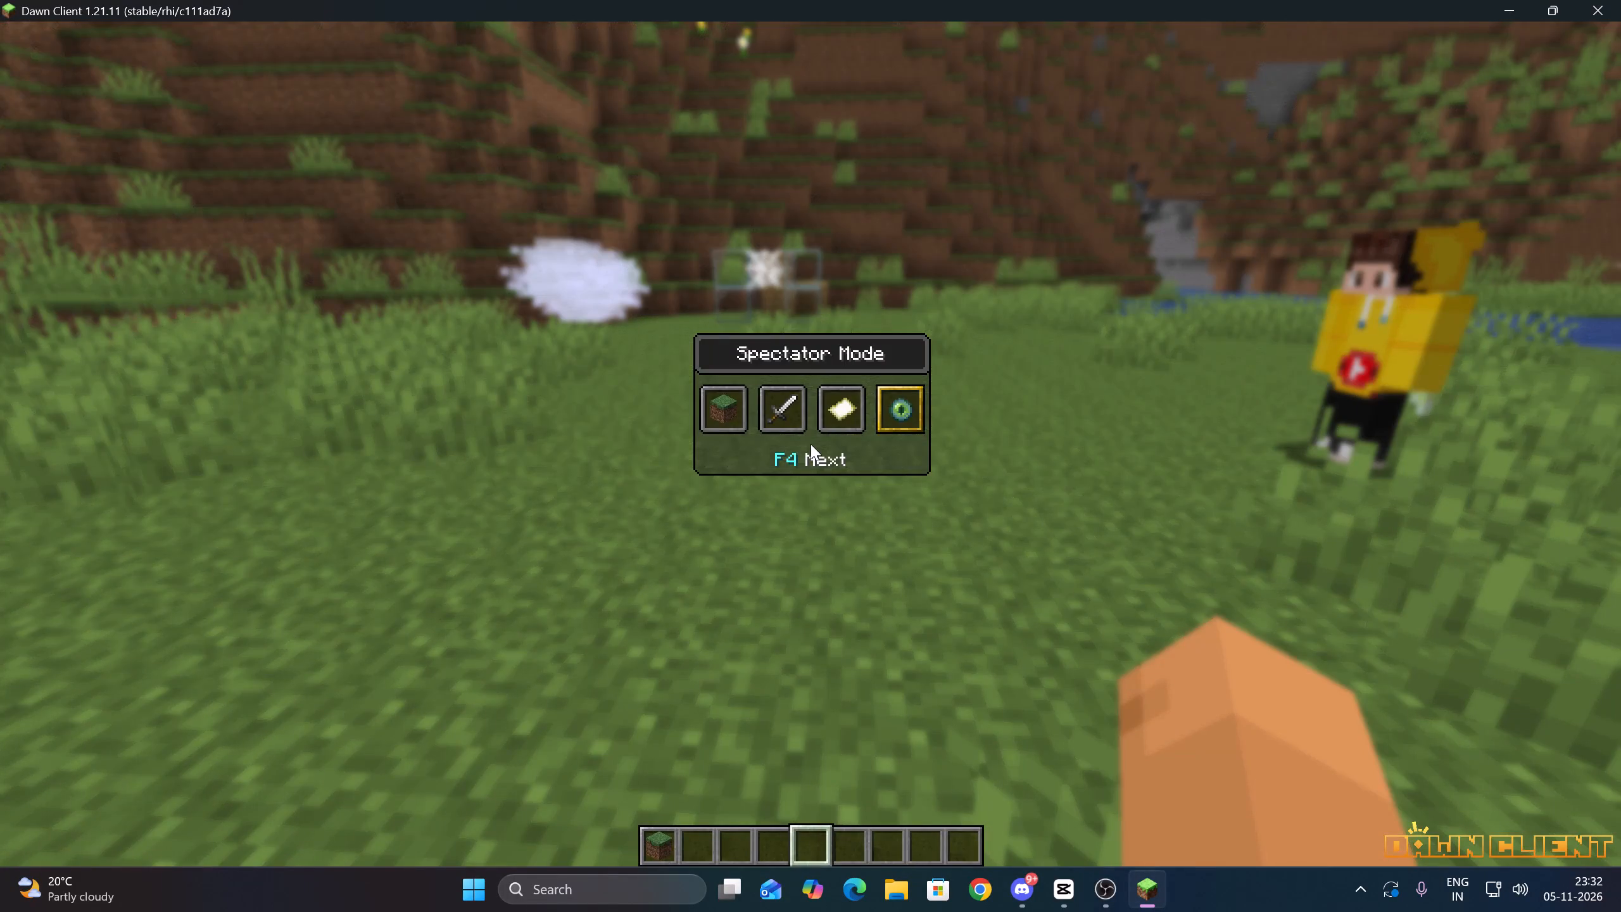
Play the camera move from about 00:08 to 00:15 and move the last camera keyframe to just after 00:15.
drag(821, 635, 821, 628)
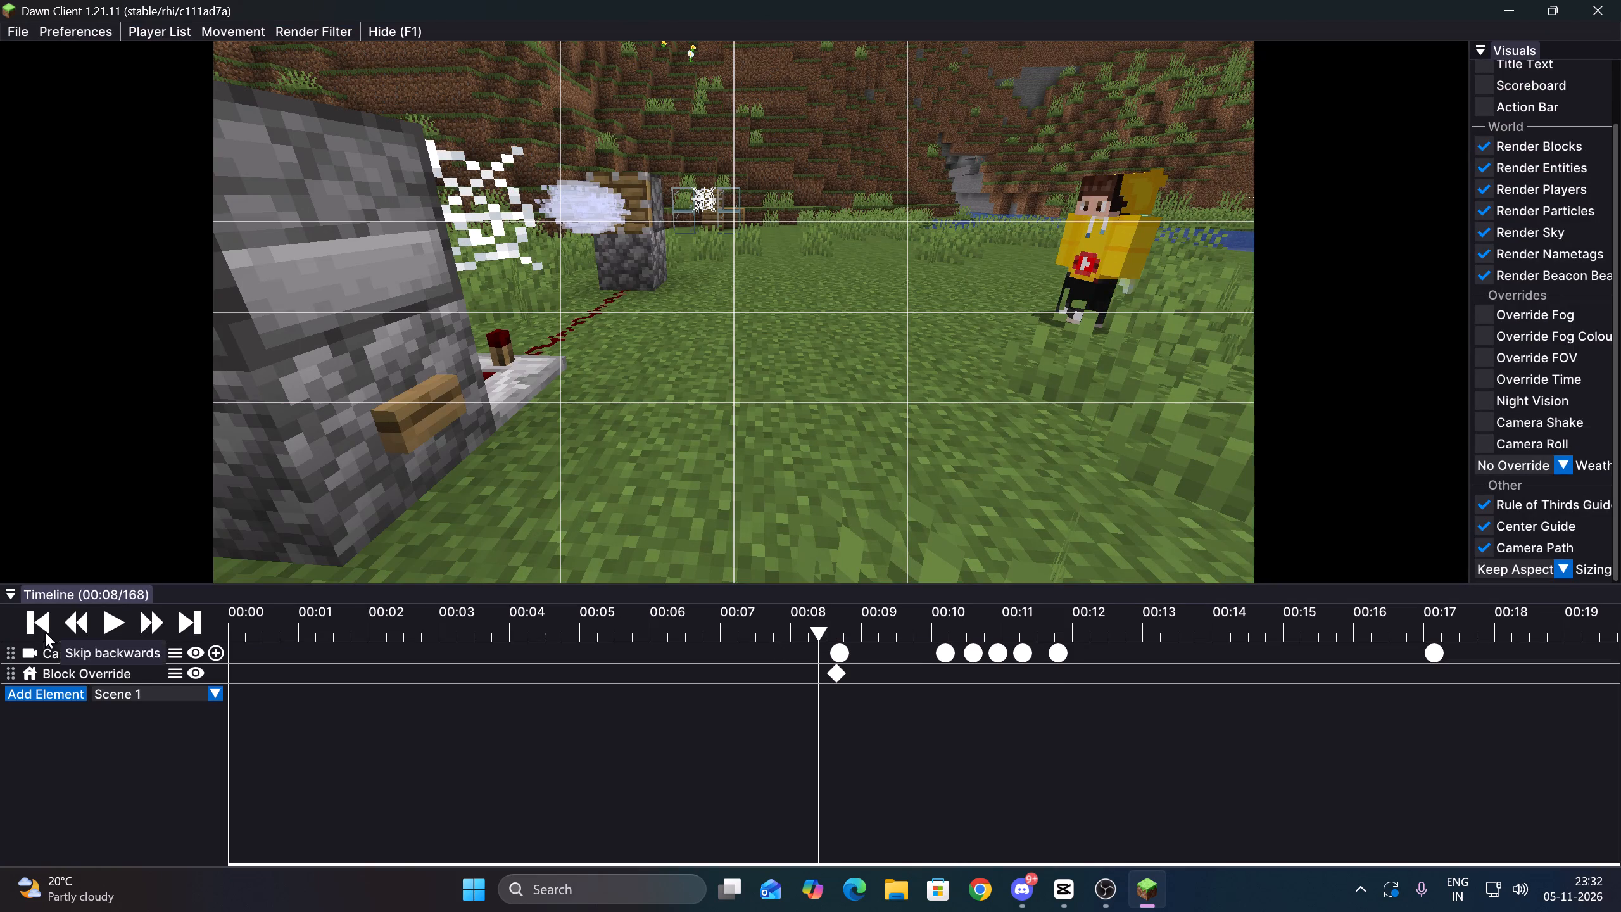
click(113, 624)
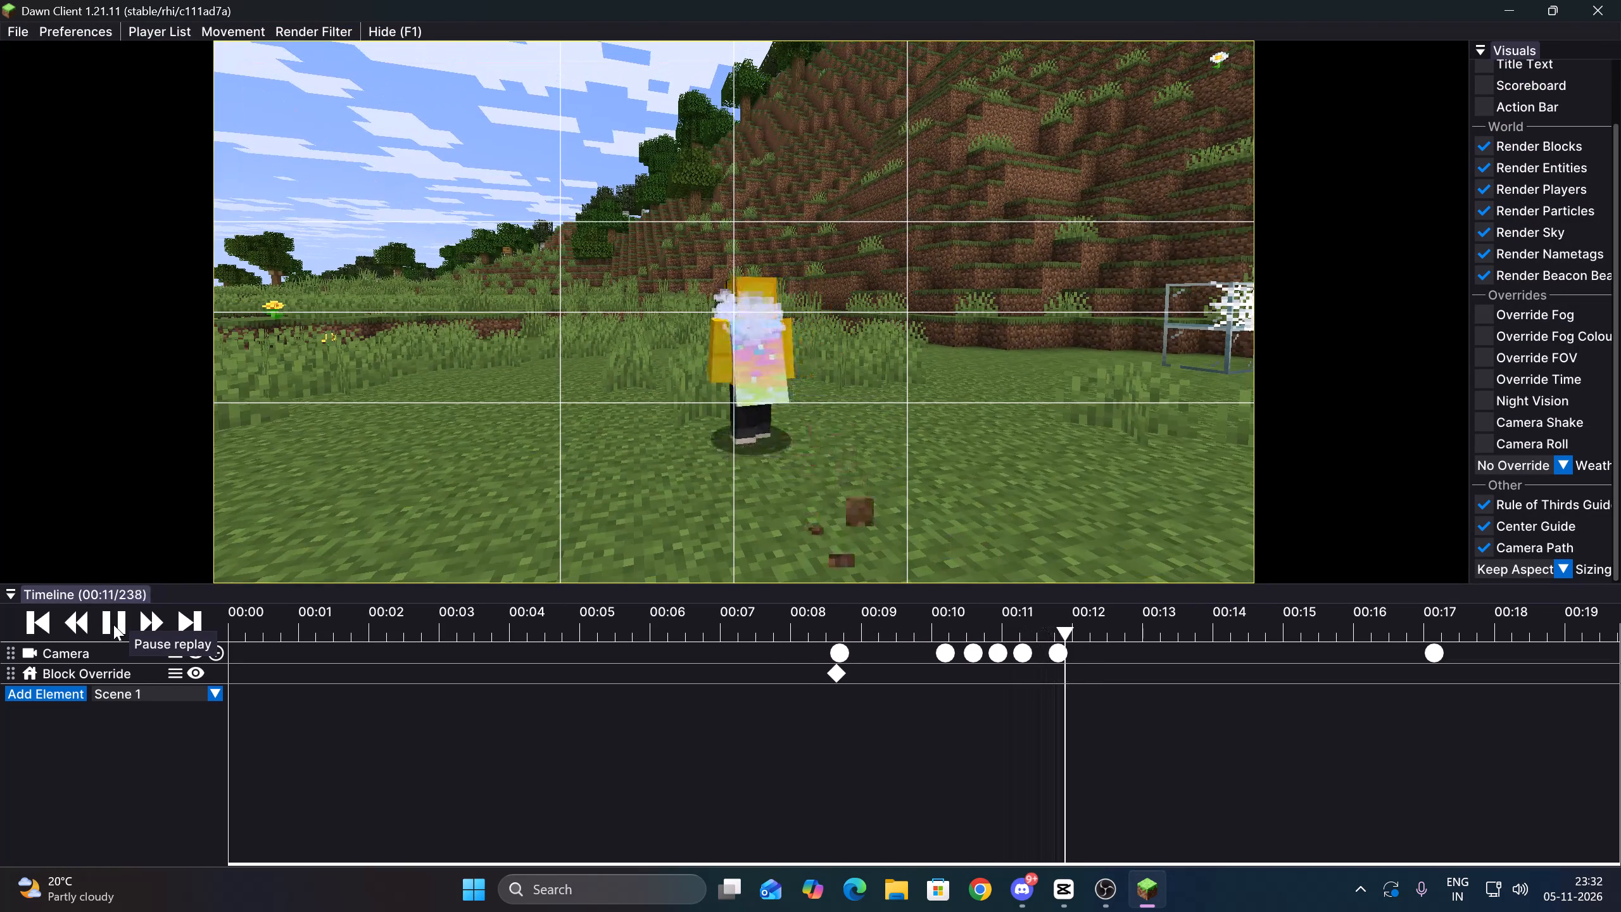
click(113, 624)
click(113, 624)
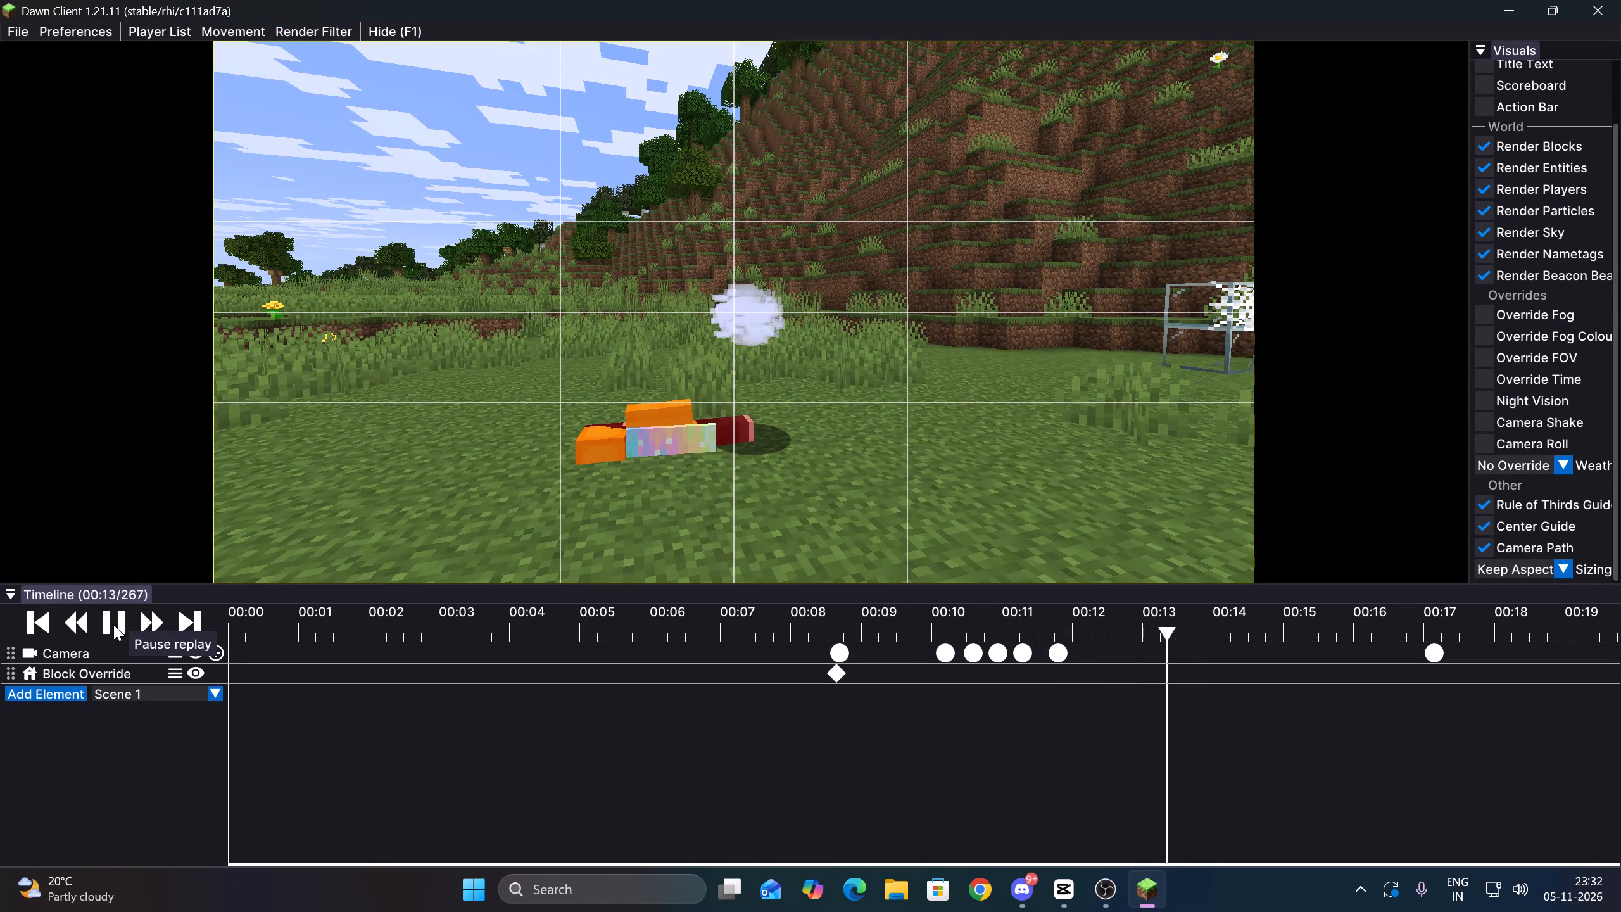
click(113, 624)
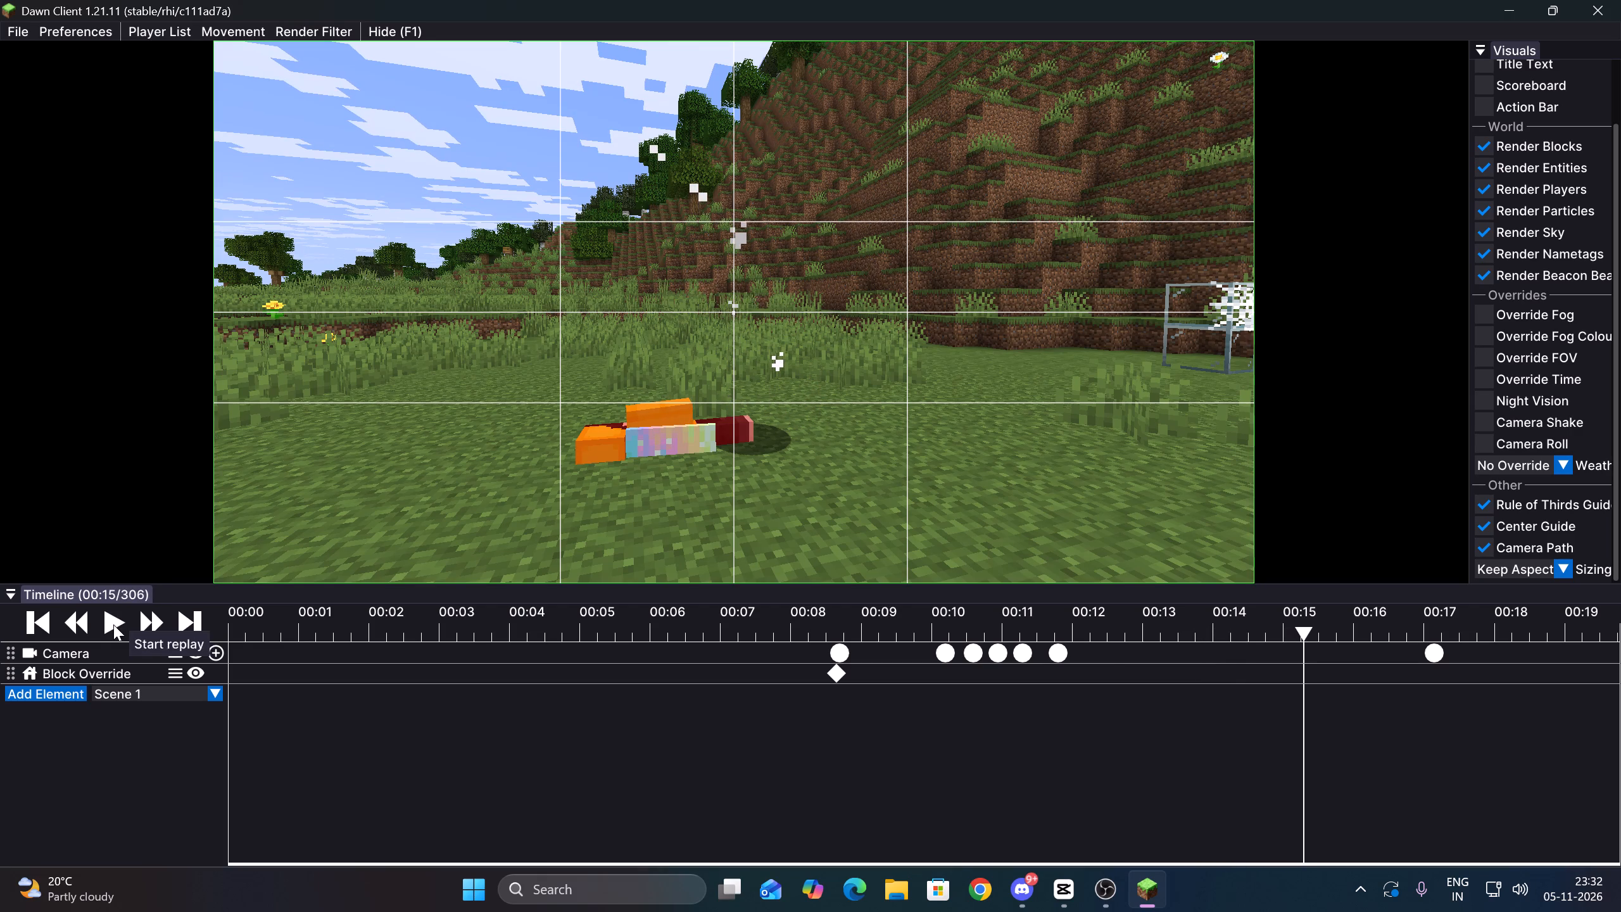
drag(1441, 653, 1331, 650)
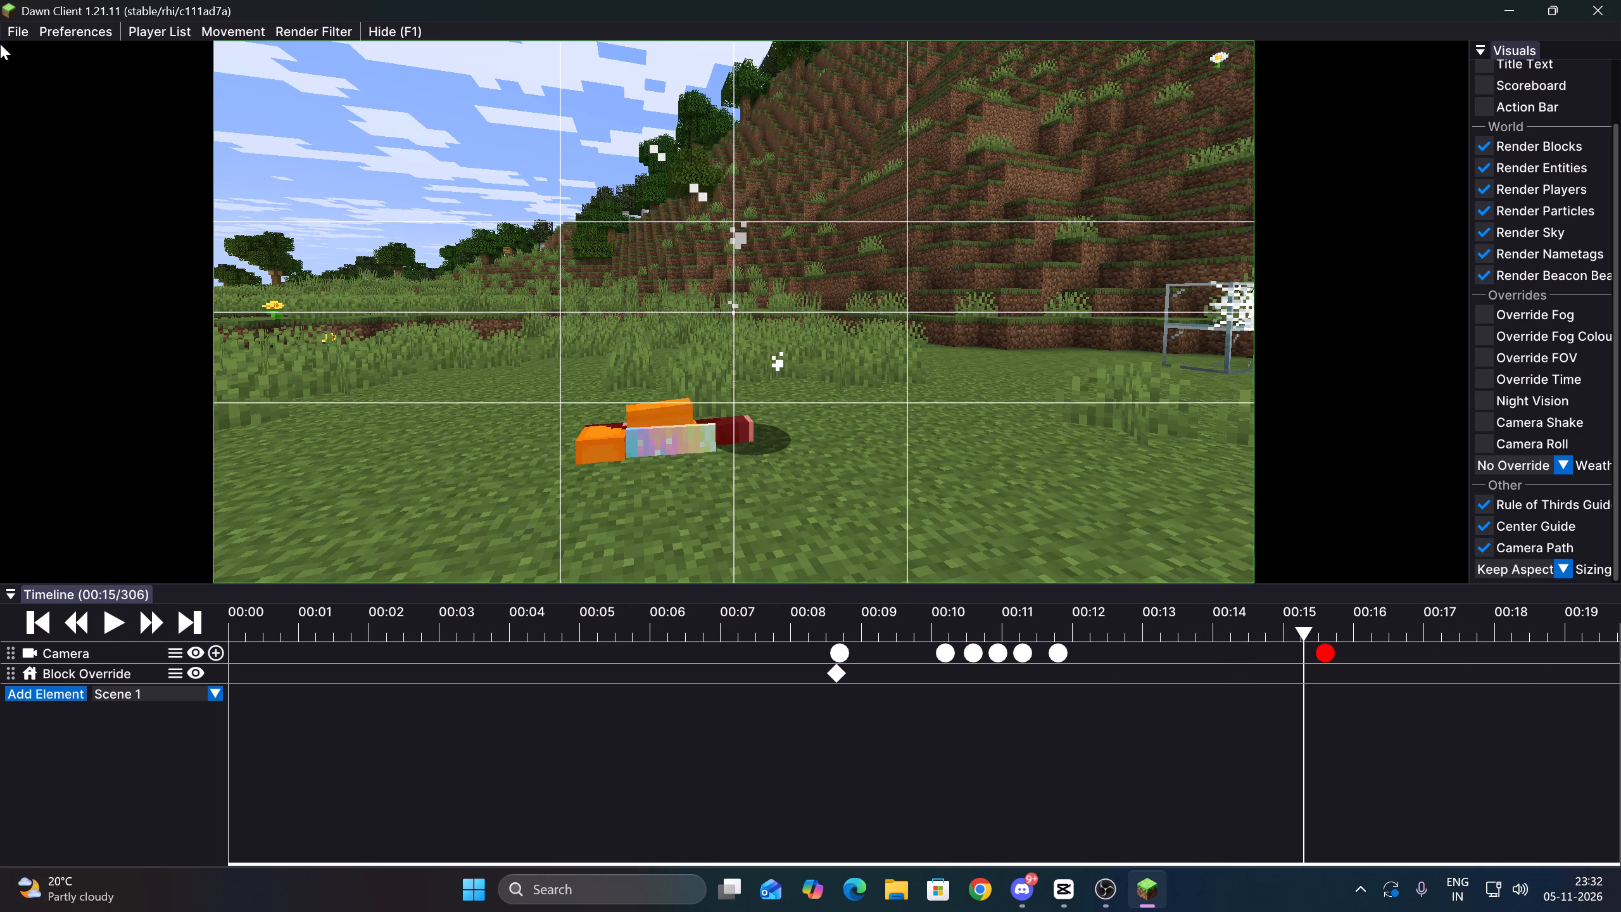
Export the scene as a 1920 x 1080, 60 fps MP4 video with H264 and recorded audio, and dismiss the finished export.
click(6, 39)
click(27, 53)
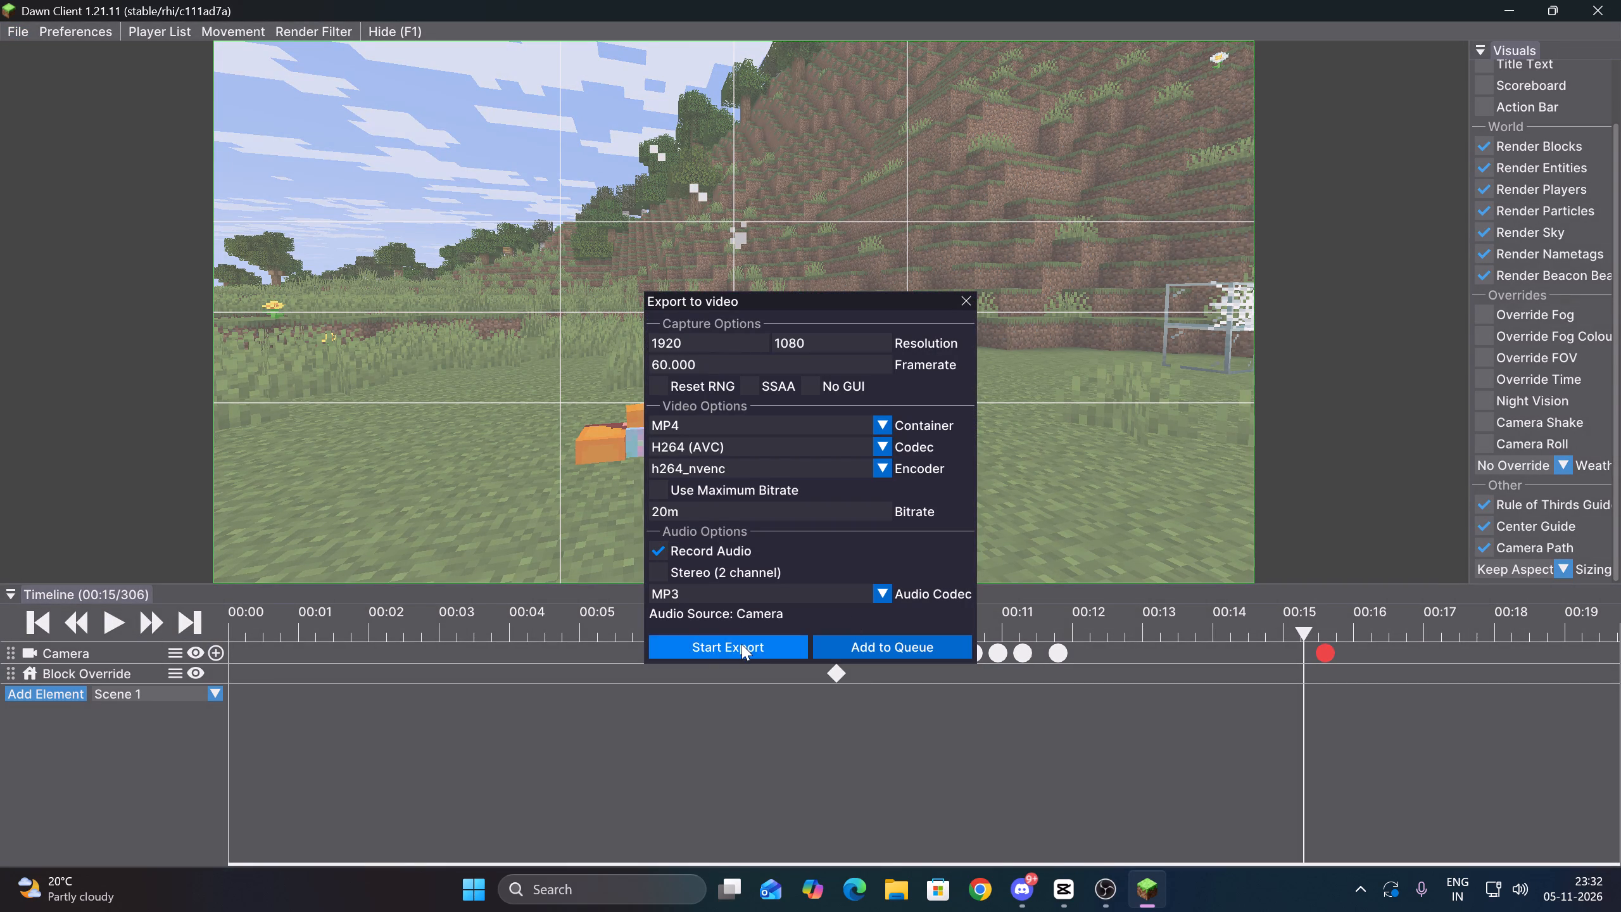
click(741, 644)
click(637, 417)
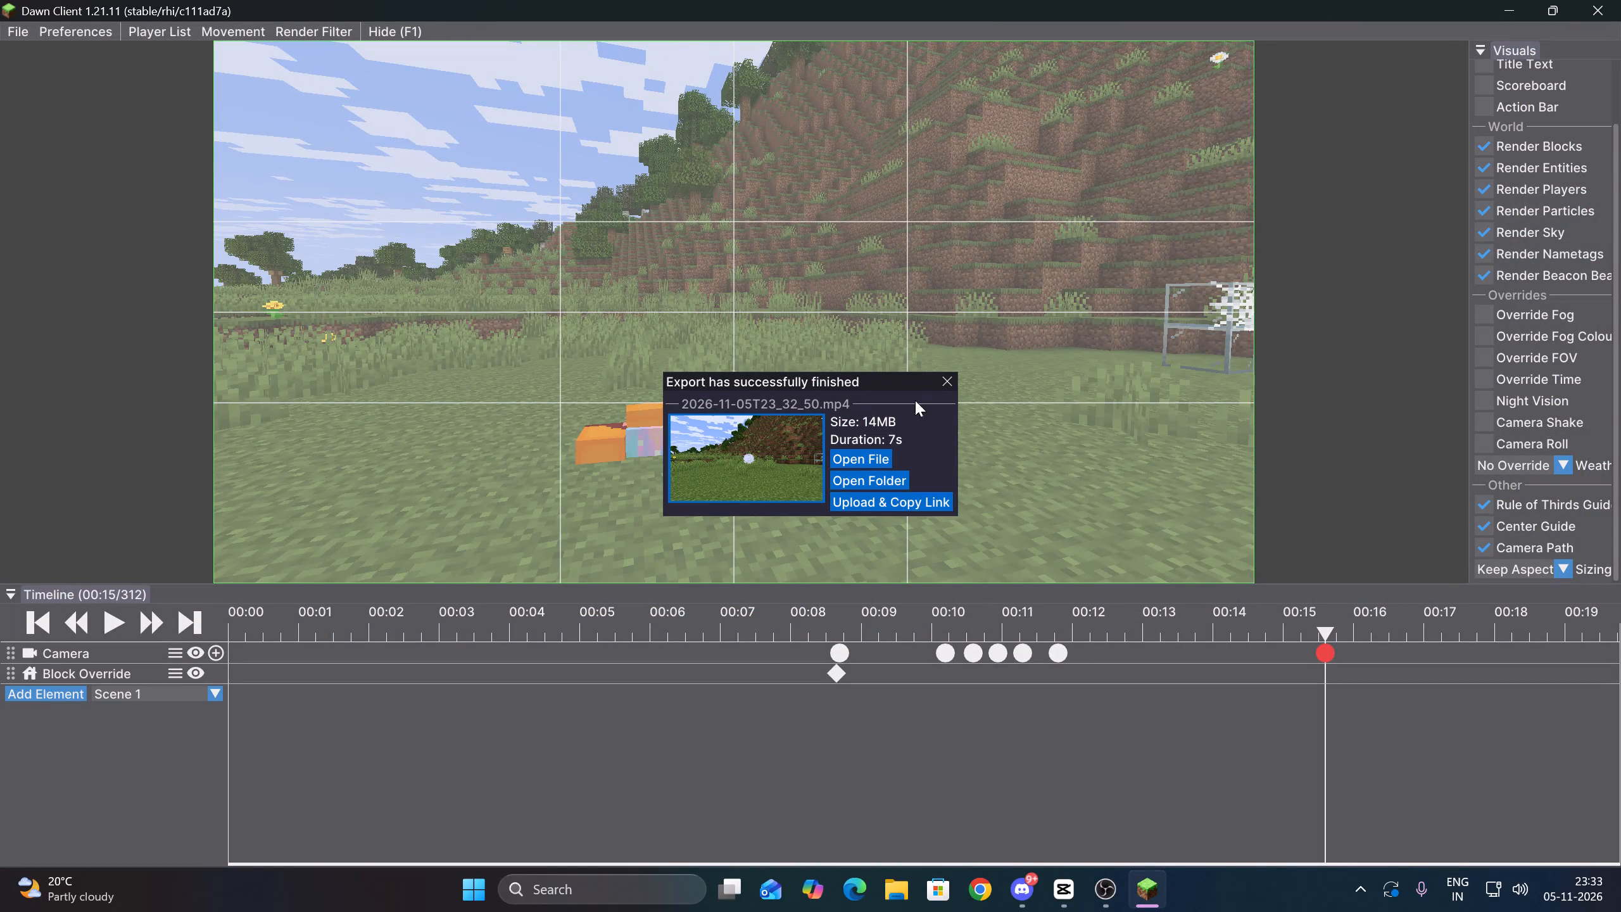
click(942, 377)
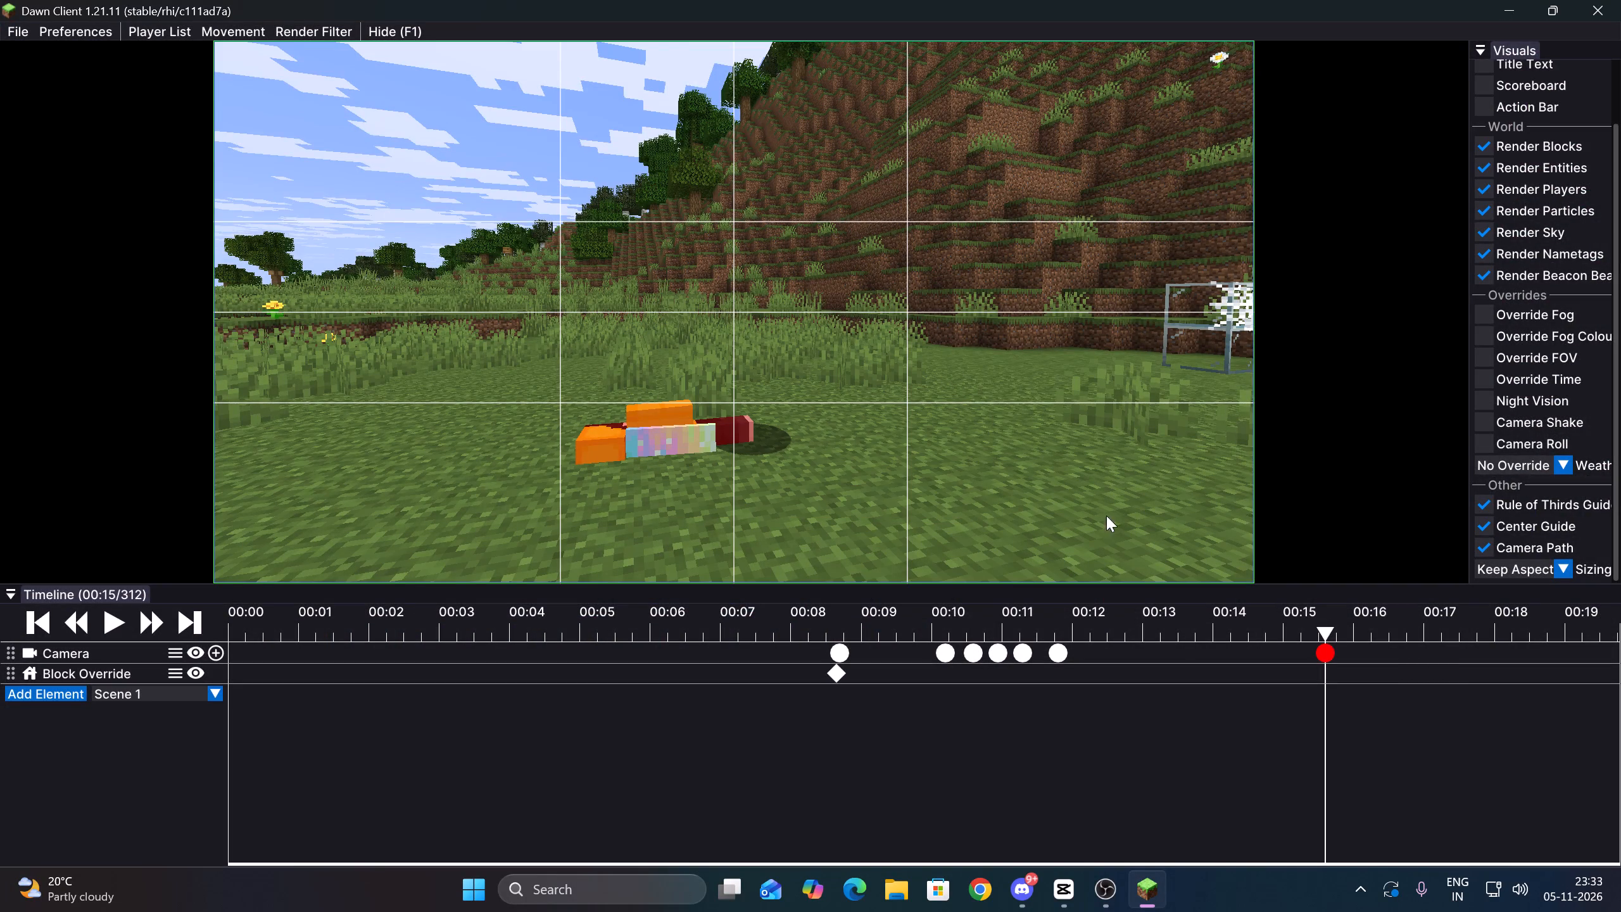
Quit the current replay and open the 2026-11-05T22:59:21 replay.
key(Escape)
click(862, 416)
click(1497, 108)
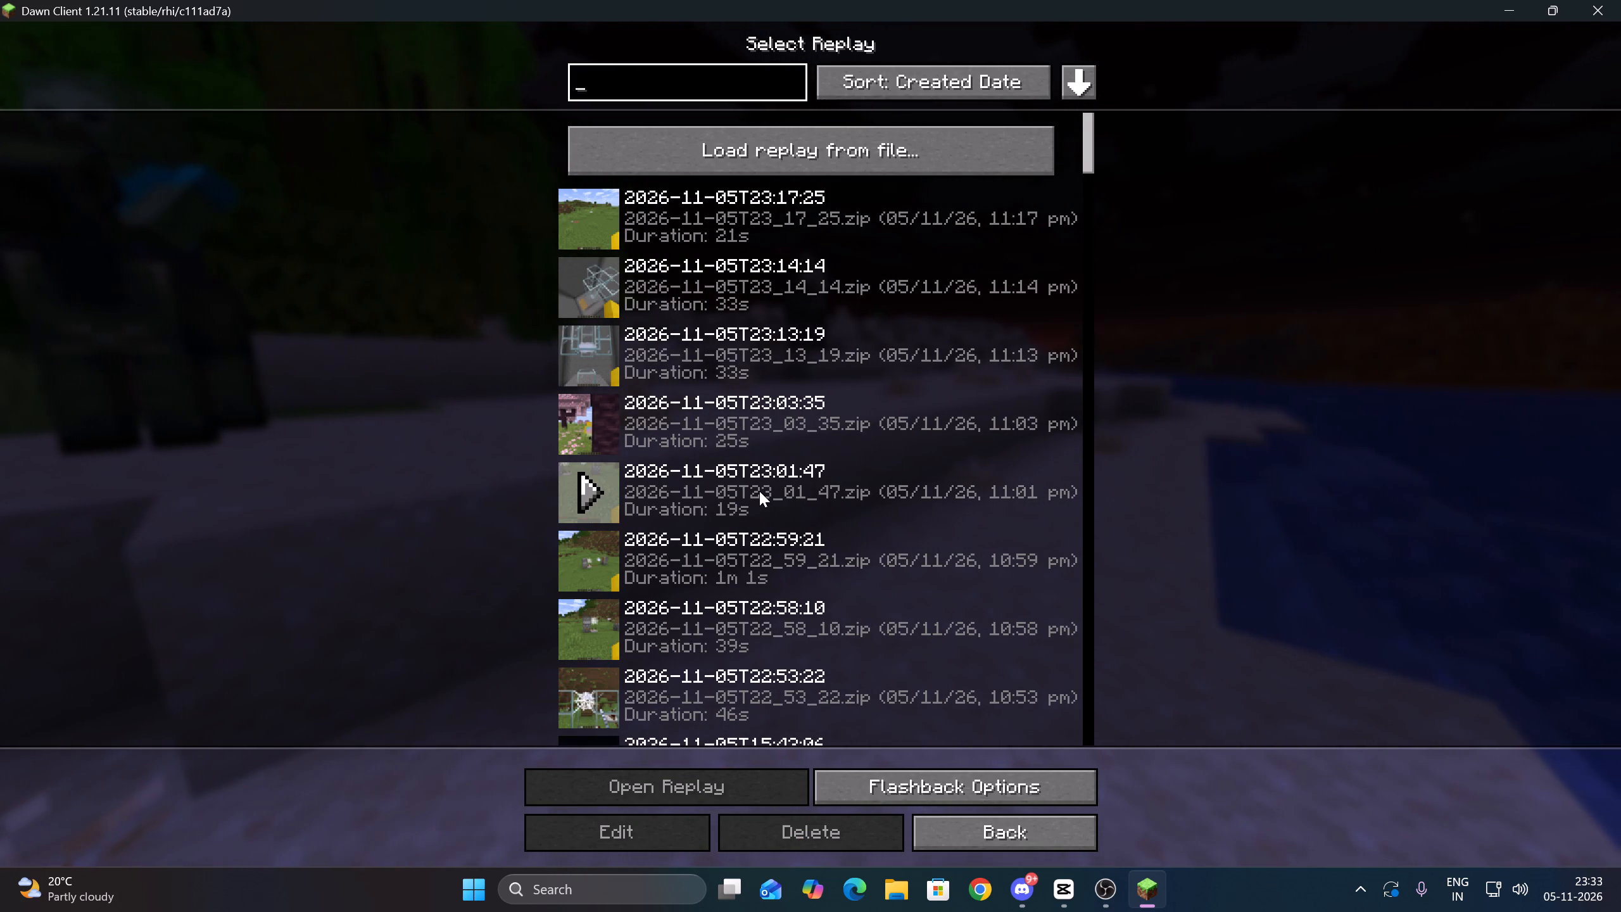
double_click(733, 573)
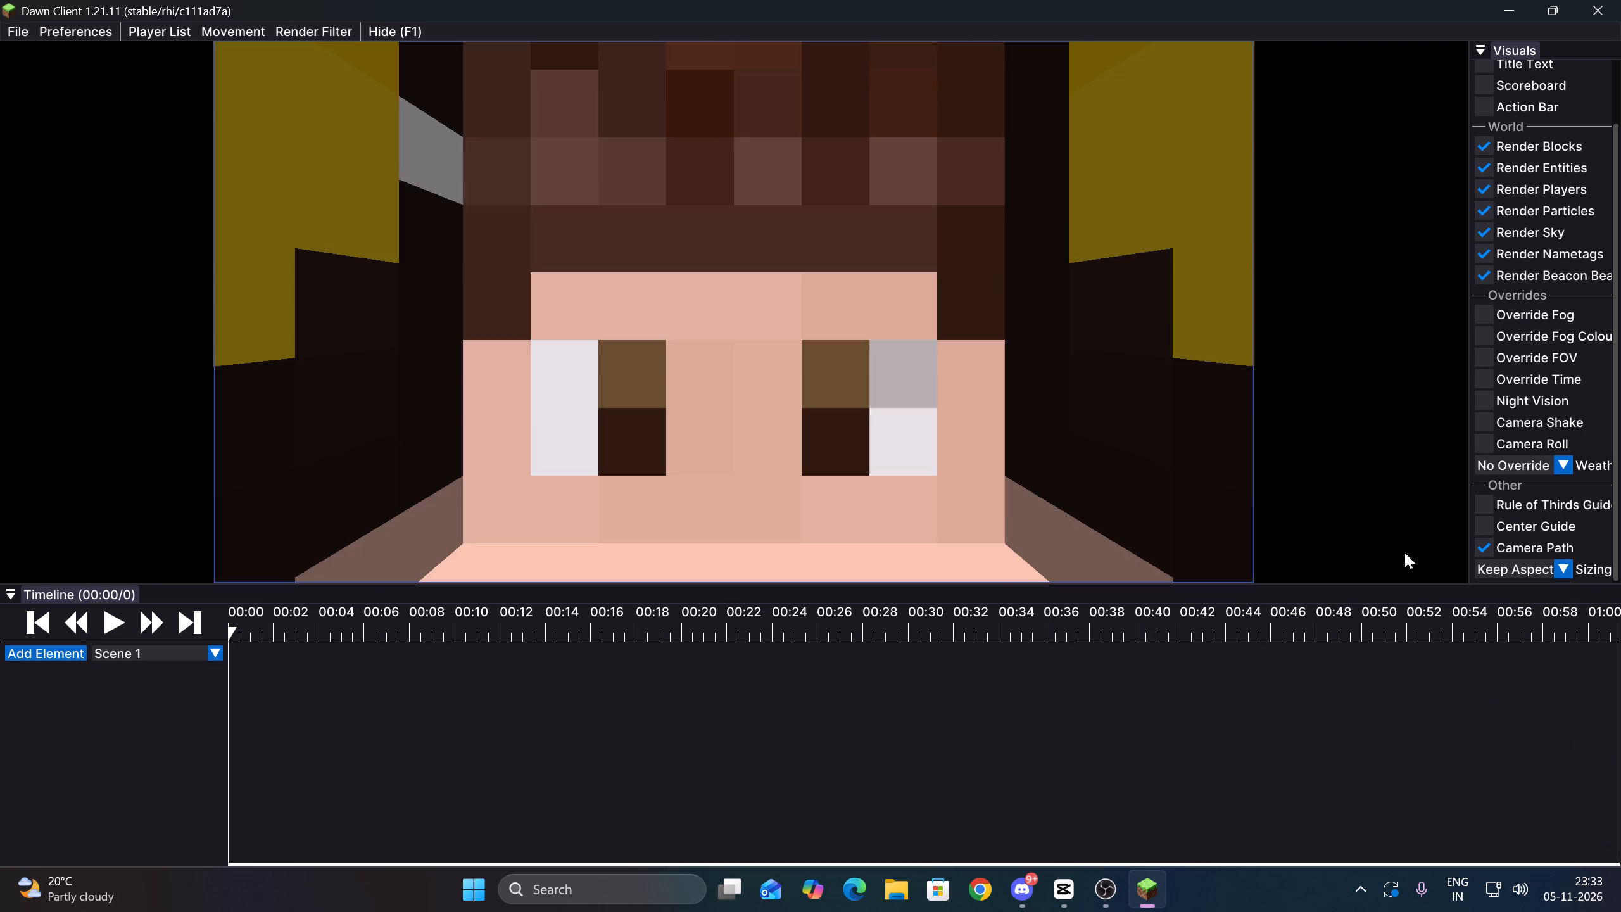
Turn on the Rule of Thirds Guide and the Center Guide for the replay view.
click(1489, 497)
click(1488, 525)
Move the camera back until the yellow-hooded player is in view and hide that player from the replay.
key(Right)
key(Up)
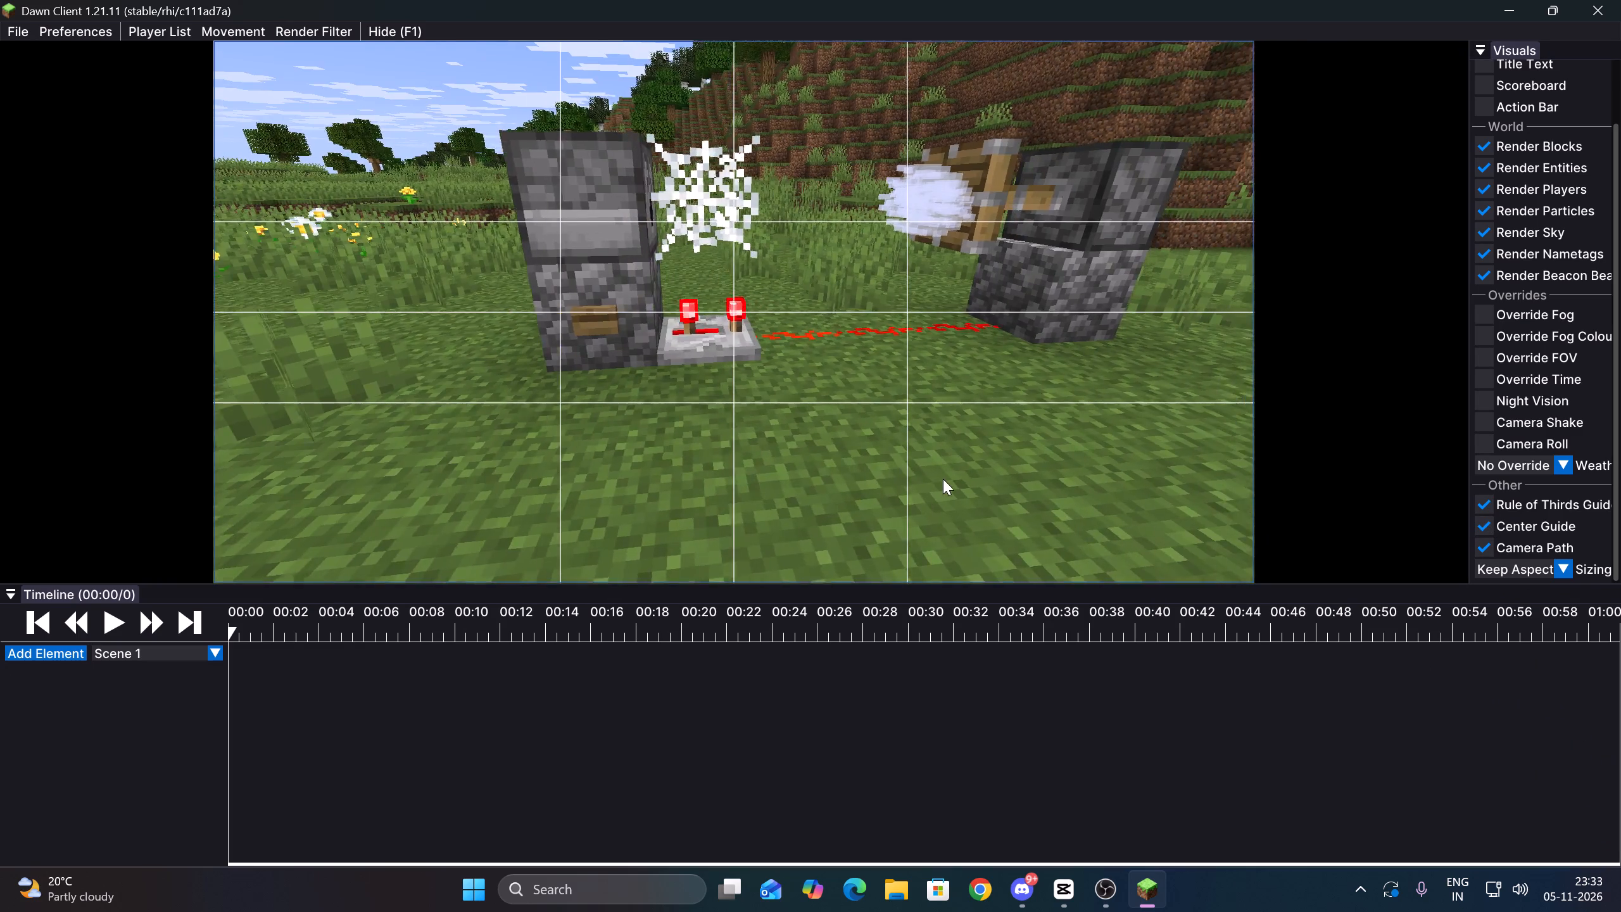
drag(943, 479, 810, 443)
key(Left)
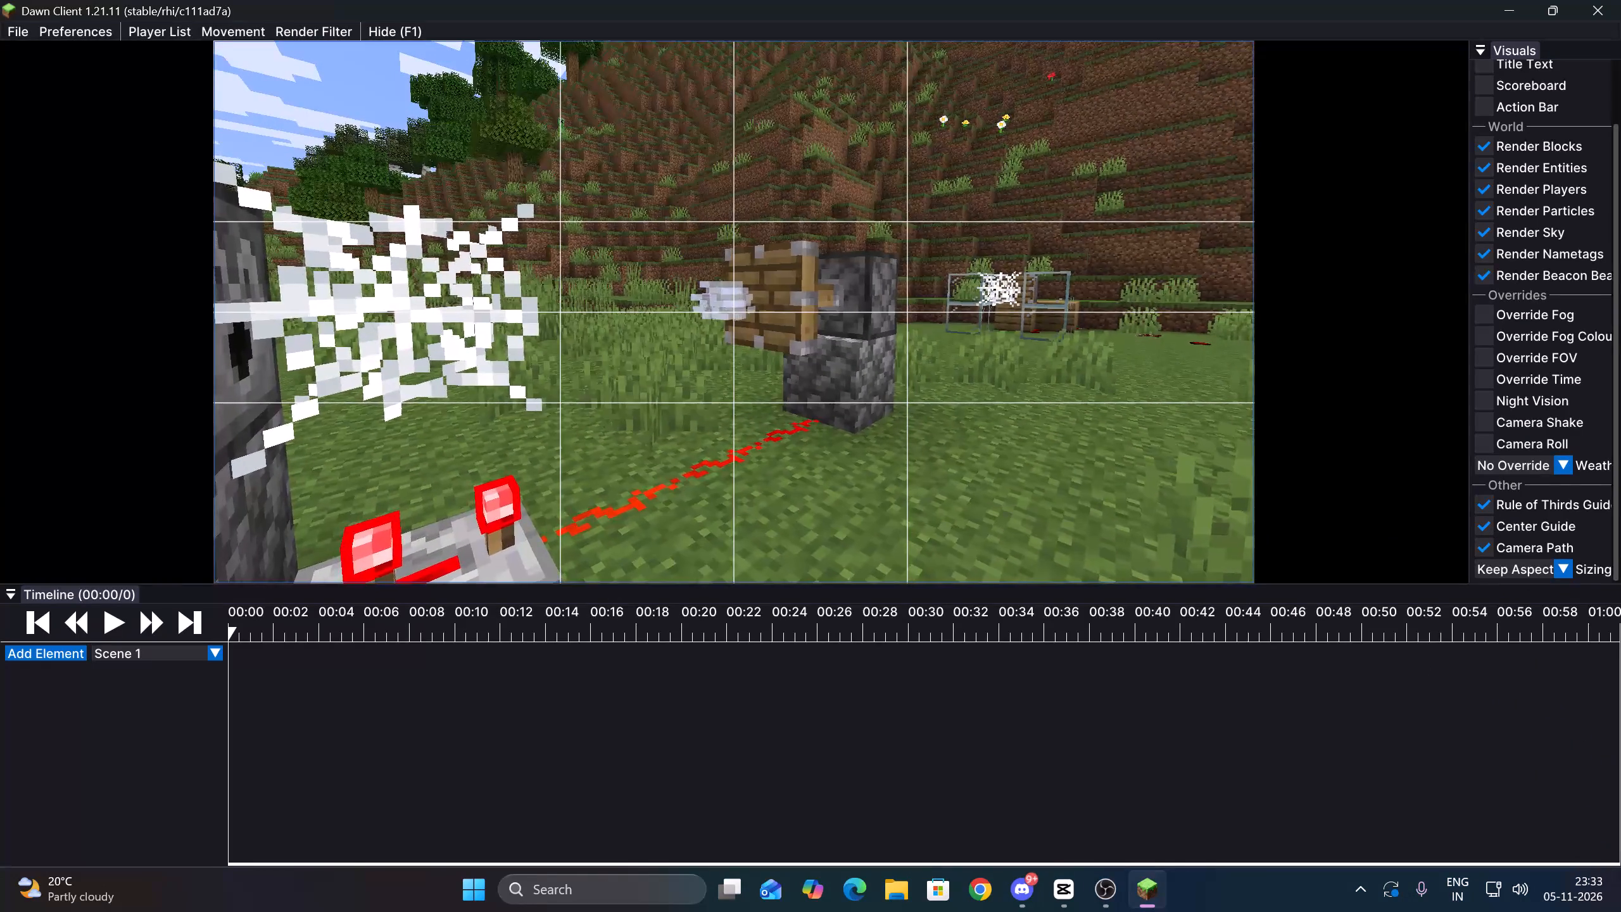
drag(810, 443, 810, 444)
key(Down)
key(Left)
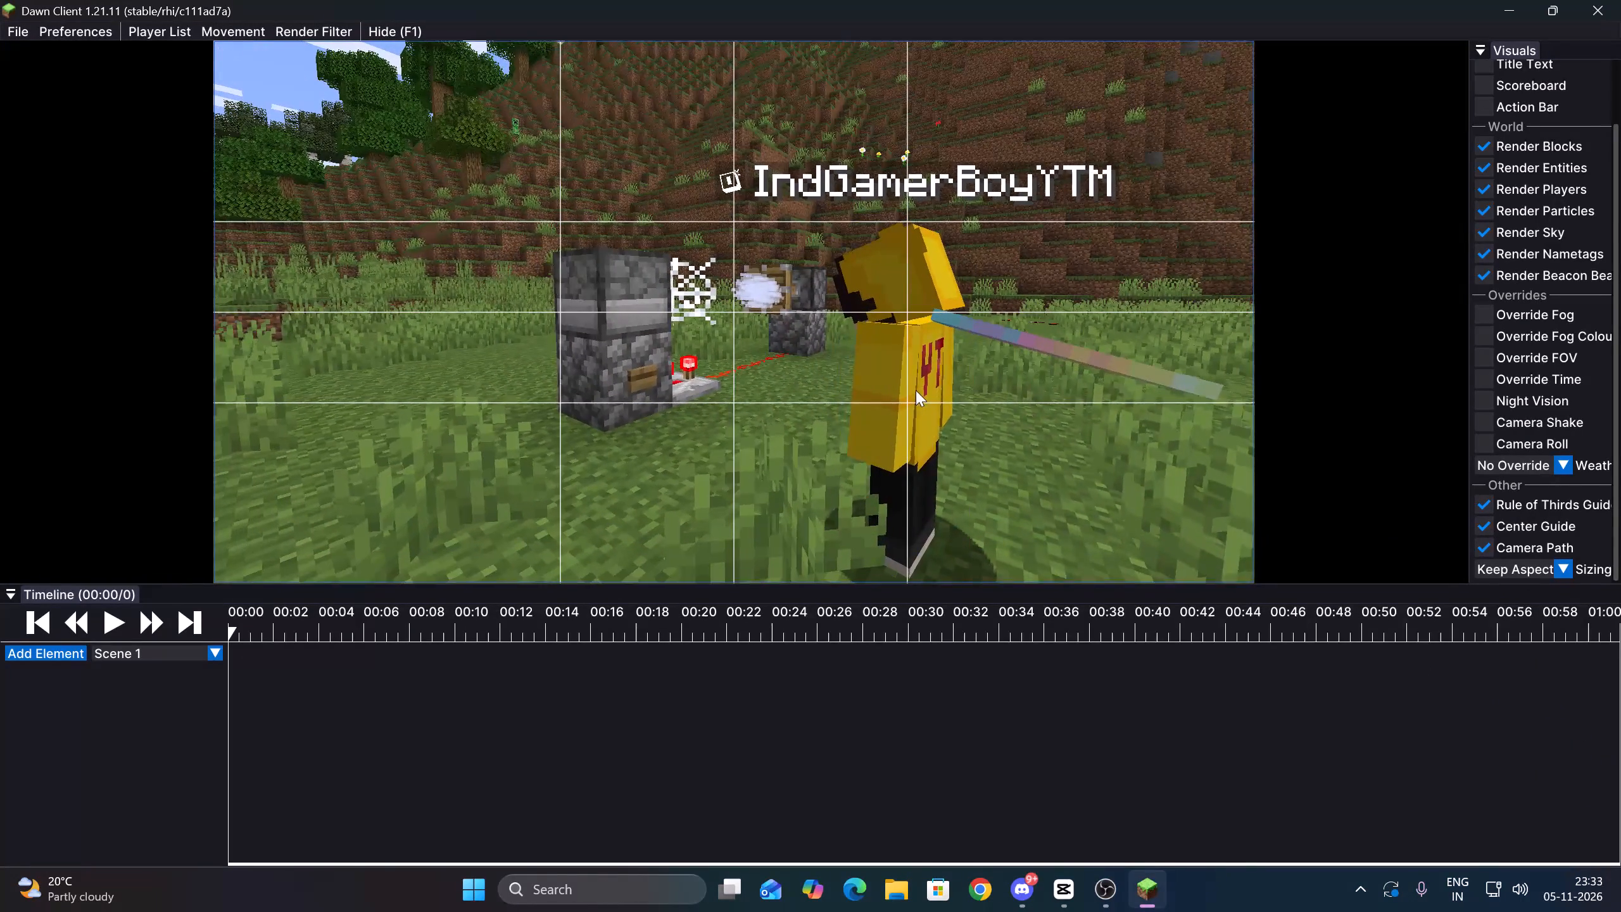
right_click(916, 390)
click(969, 467)
click(960, 275)
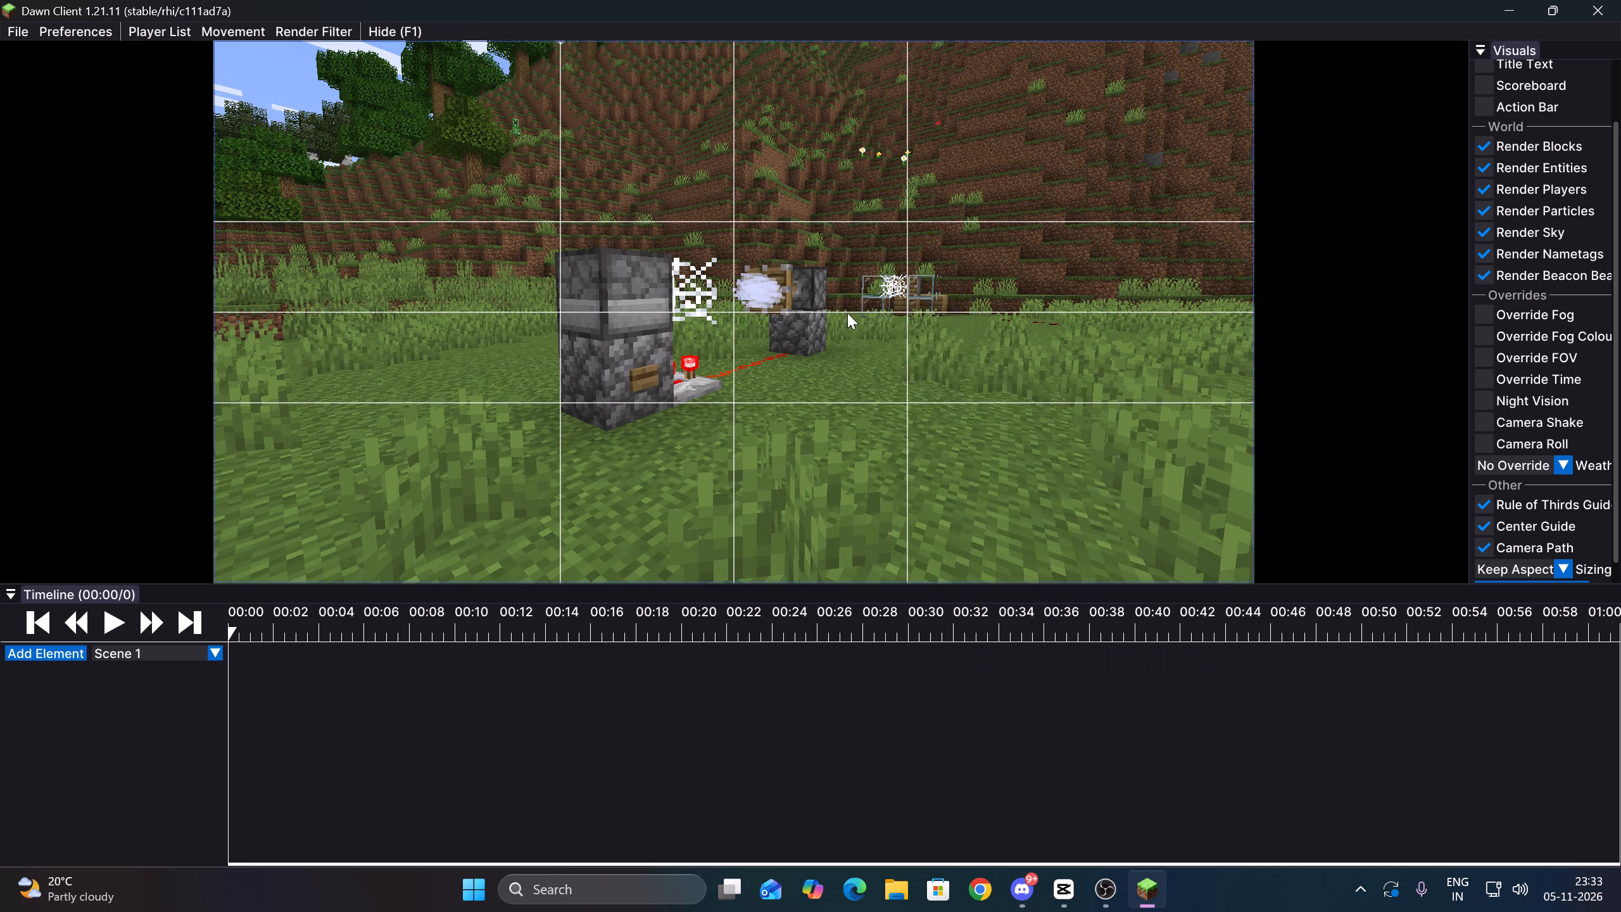
Pull the camera back to a wide view of the redstone build and add a Camera track to the timeline.
key(Down)
key(Down)
key(Down)
key(Down)
key(Down)
key(Down)
drag(895, 442, 810, 445)
key(Up)
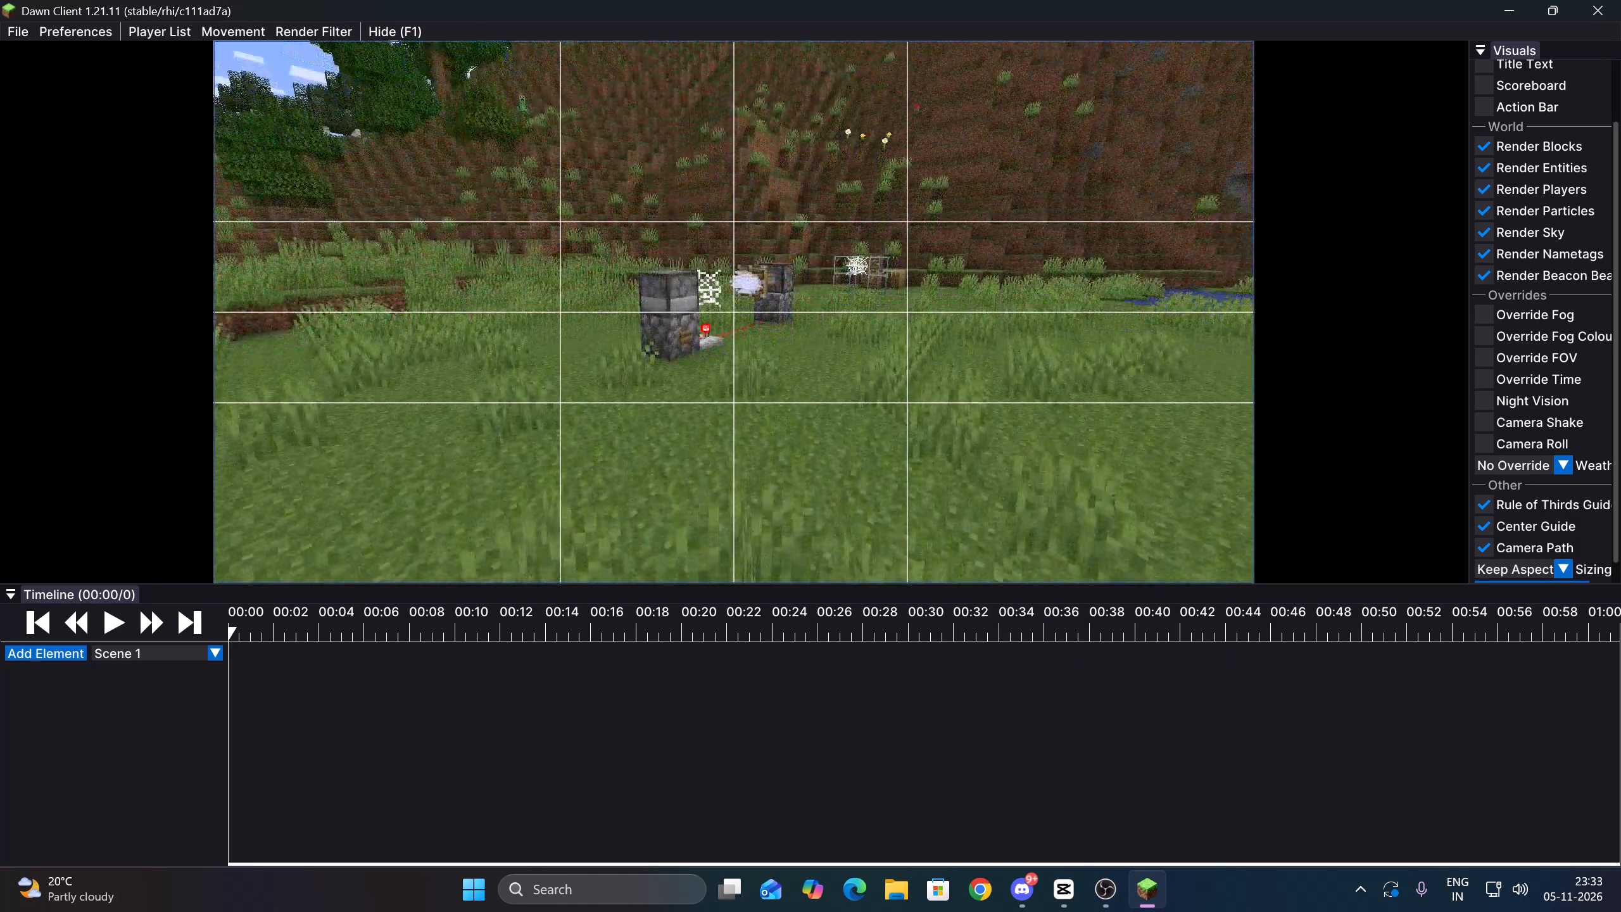
drag(810, 445, 810, 444)
click(64, 657)
click(87, 674)
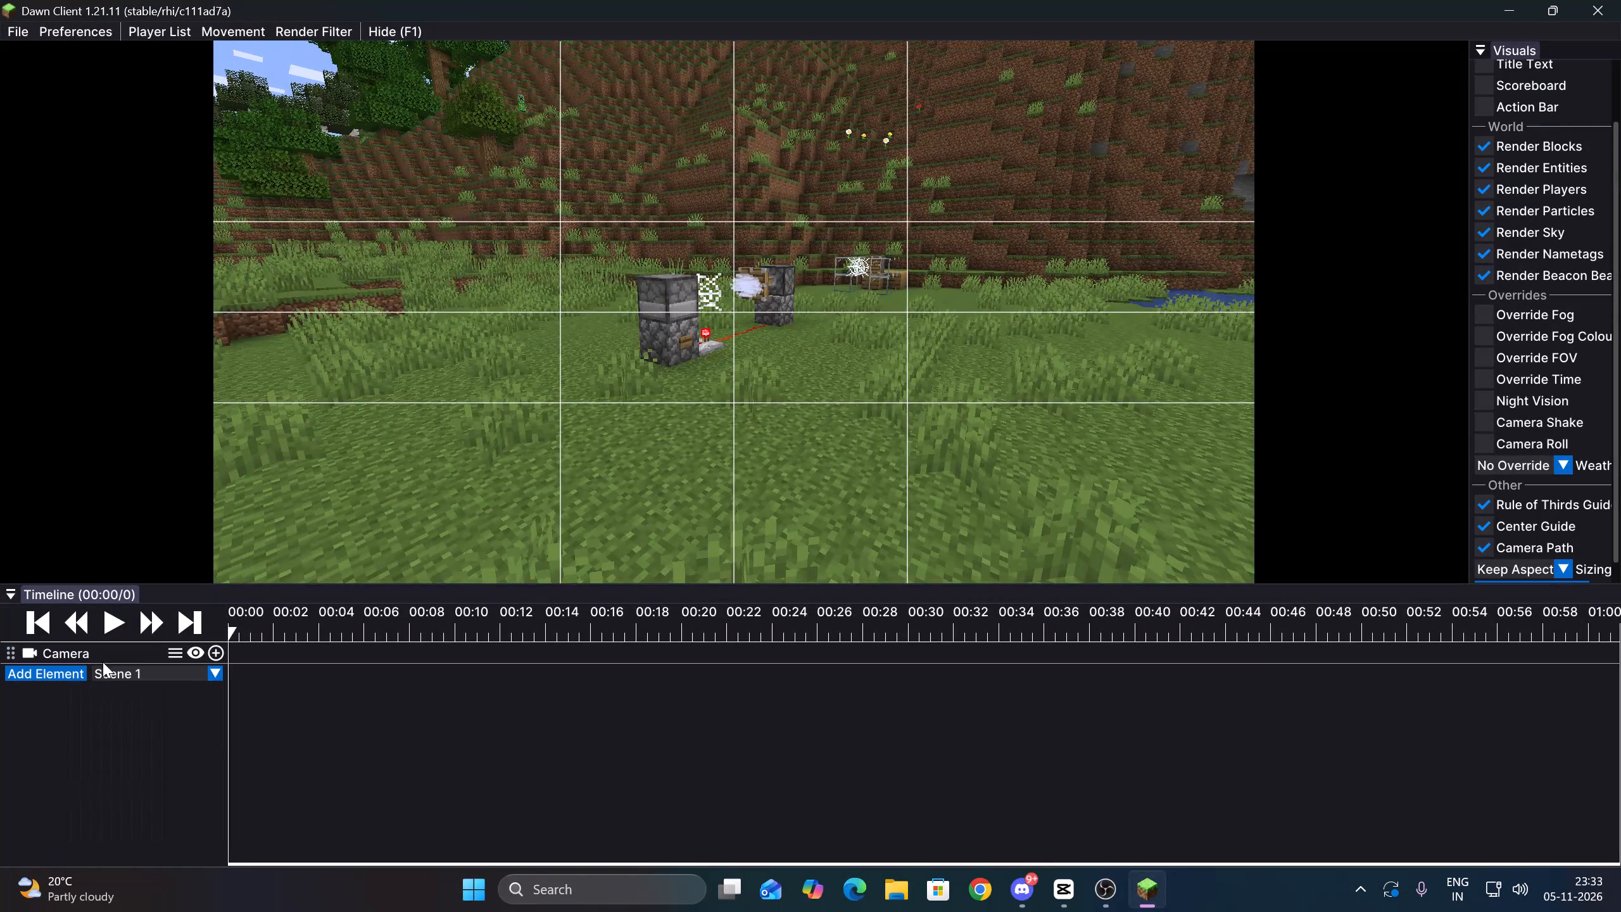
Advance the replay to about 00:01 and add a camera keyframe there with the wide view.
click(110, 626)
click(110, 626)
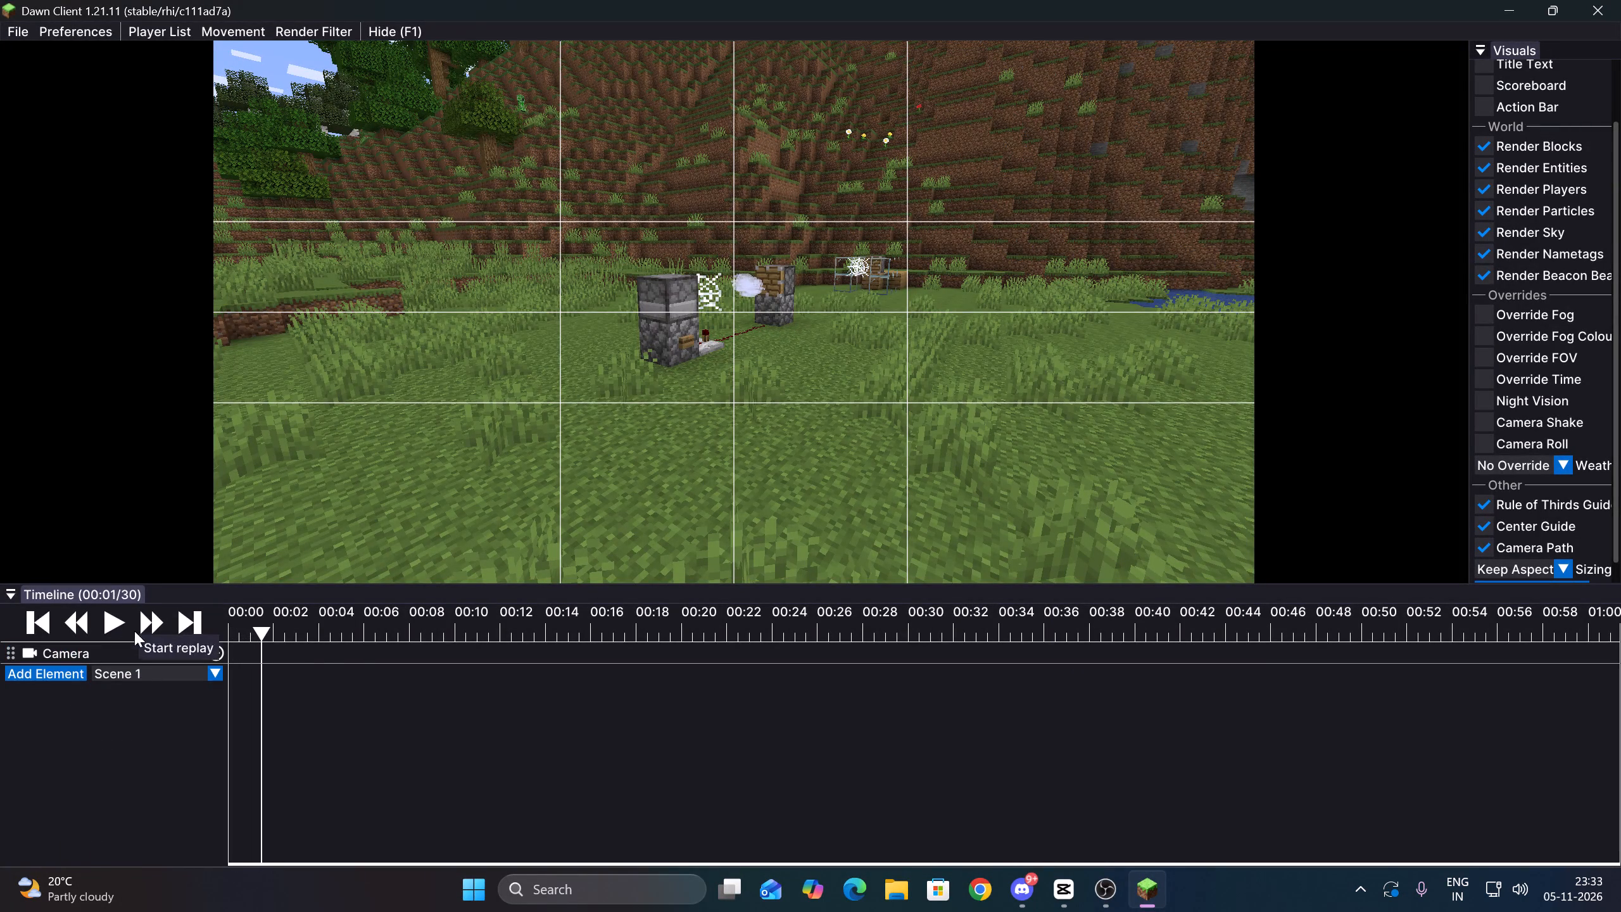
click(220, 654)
Play and scrub through the replay to examine what happens at the build, returning to about 00:01.
click(107, 617)
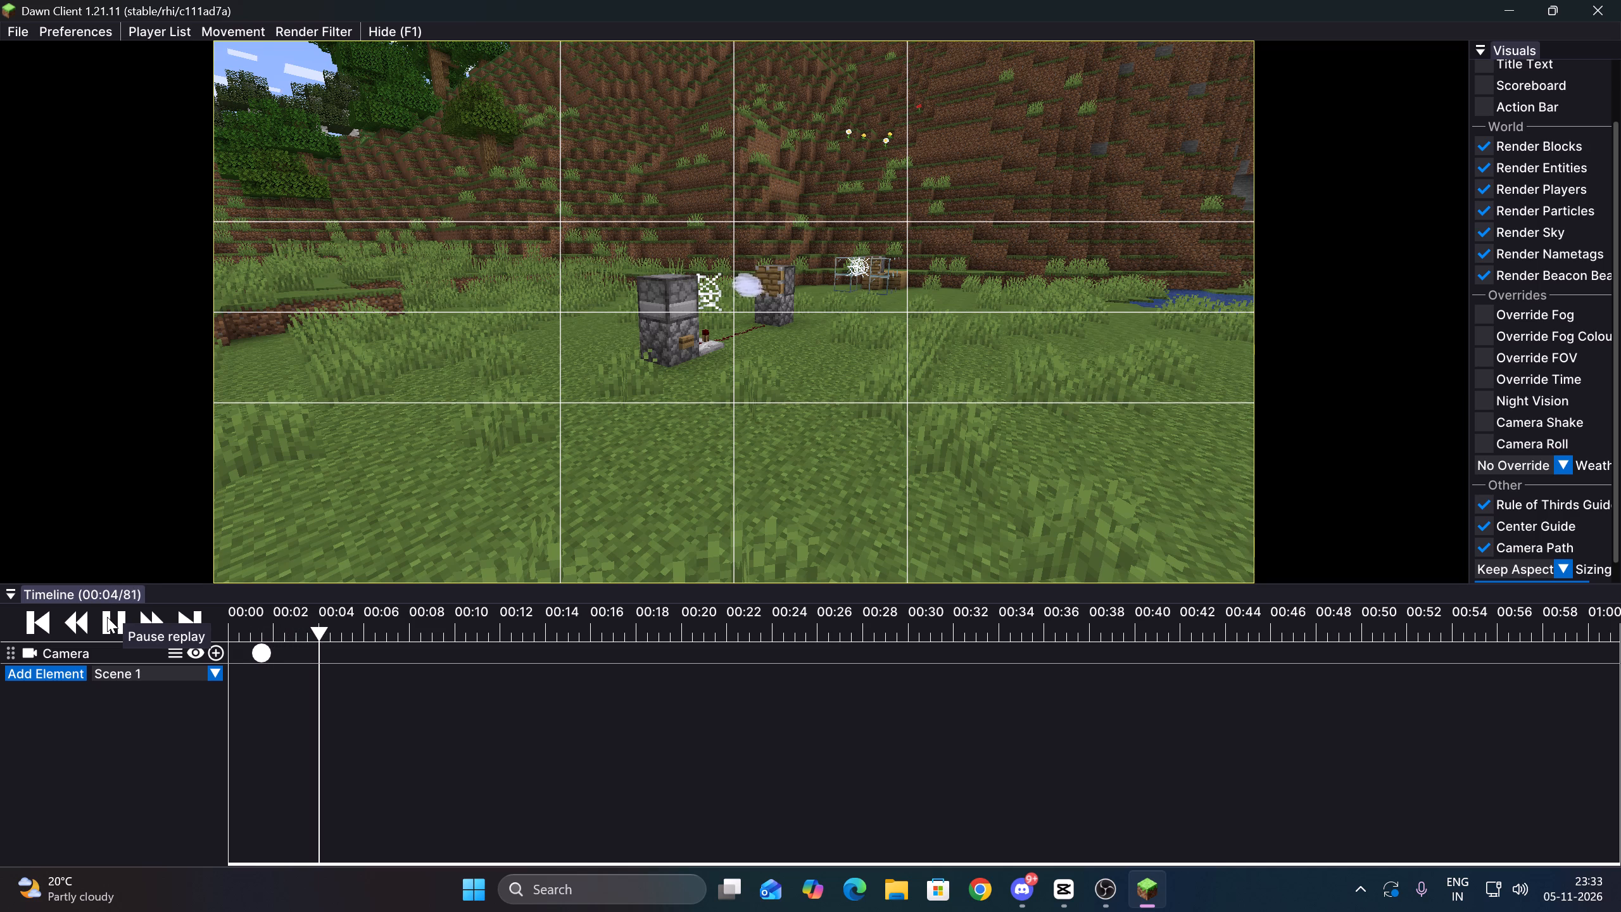
drag(412, 647, 634, 611)
drag(636, 611, 683, 609)
drag(686, 609, 755, 609)
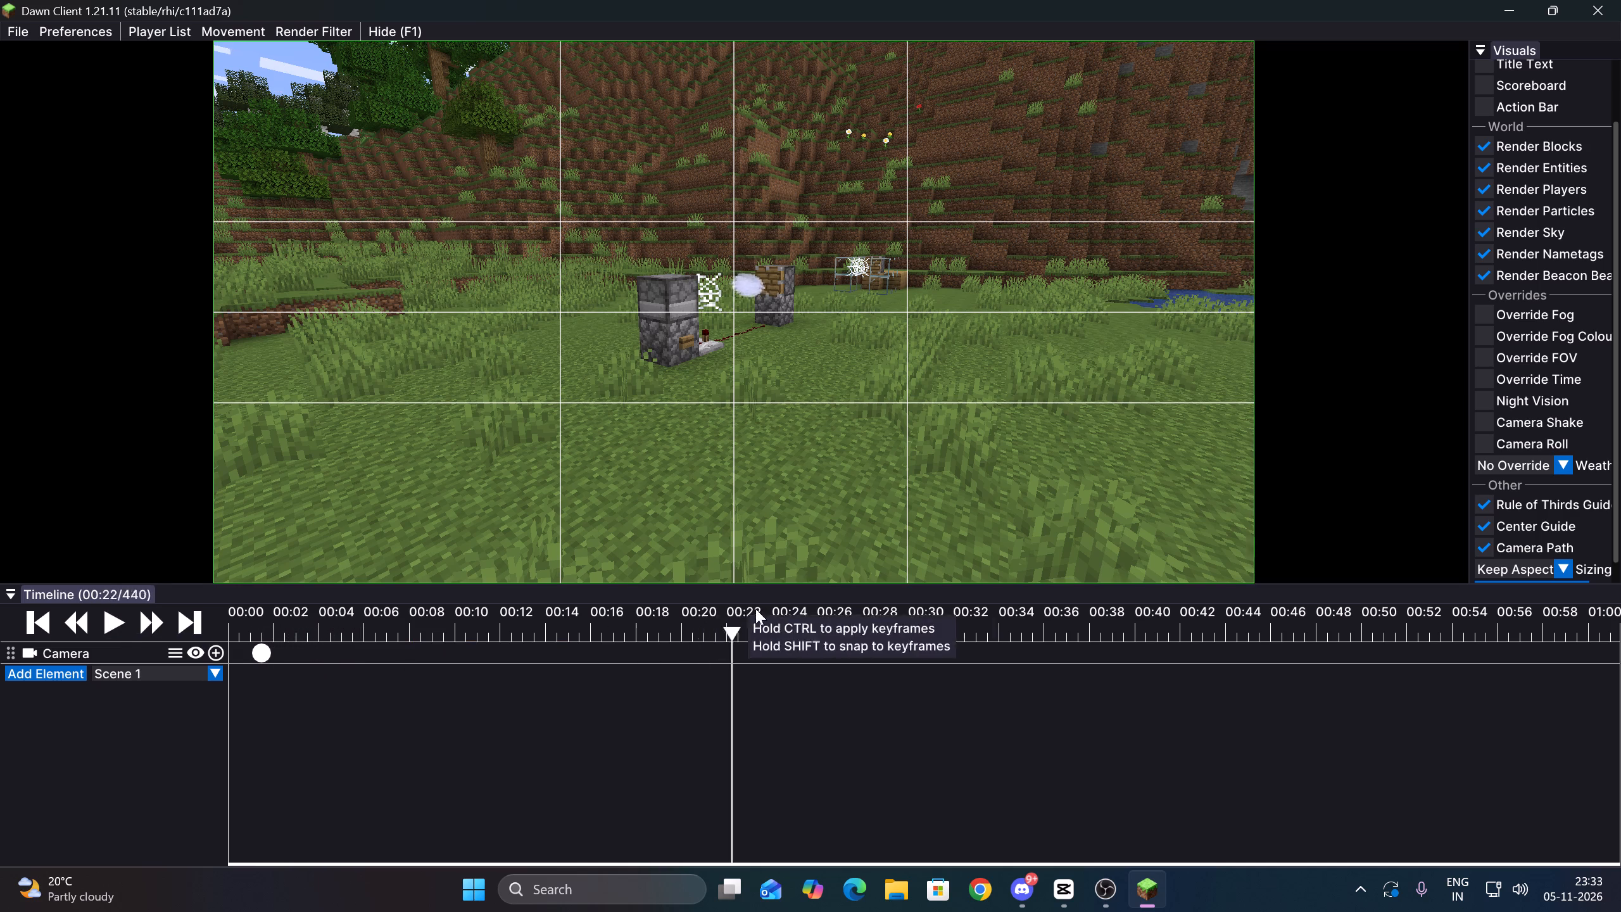
drag(755, 609, 888, 584)
drag(897, 597, 1052, 601)
drag(967, 629, 1162, 615)
drag(1186, 616, 252, 654)
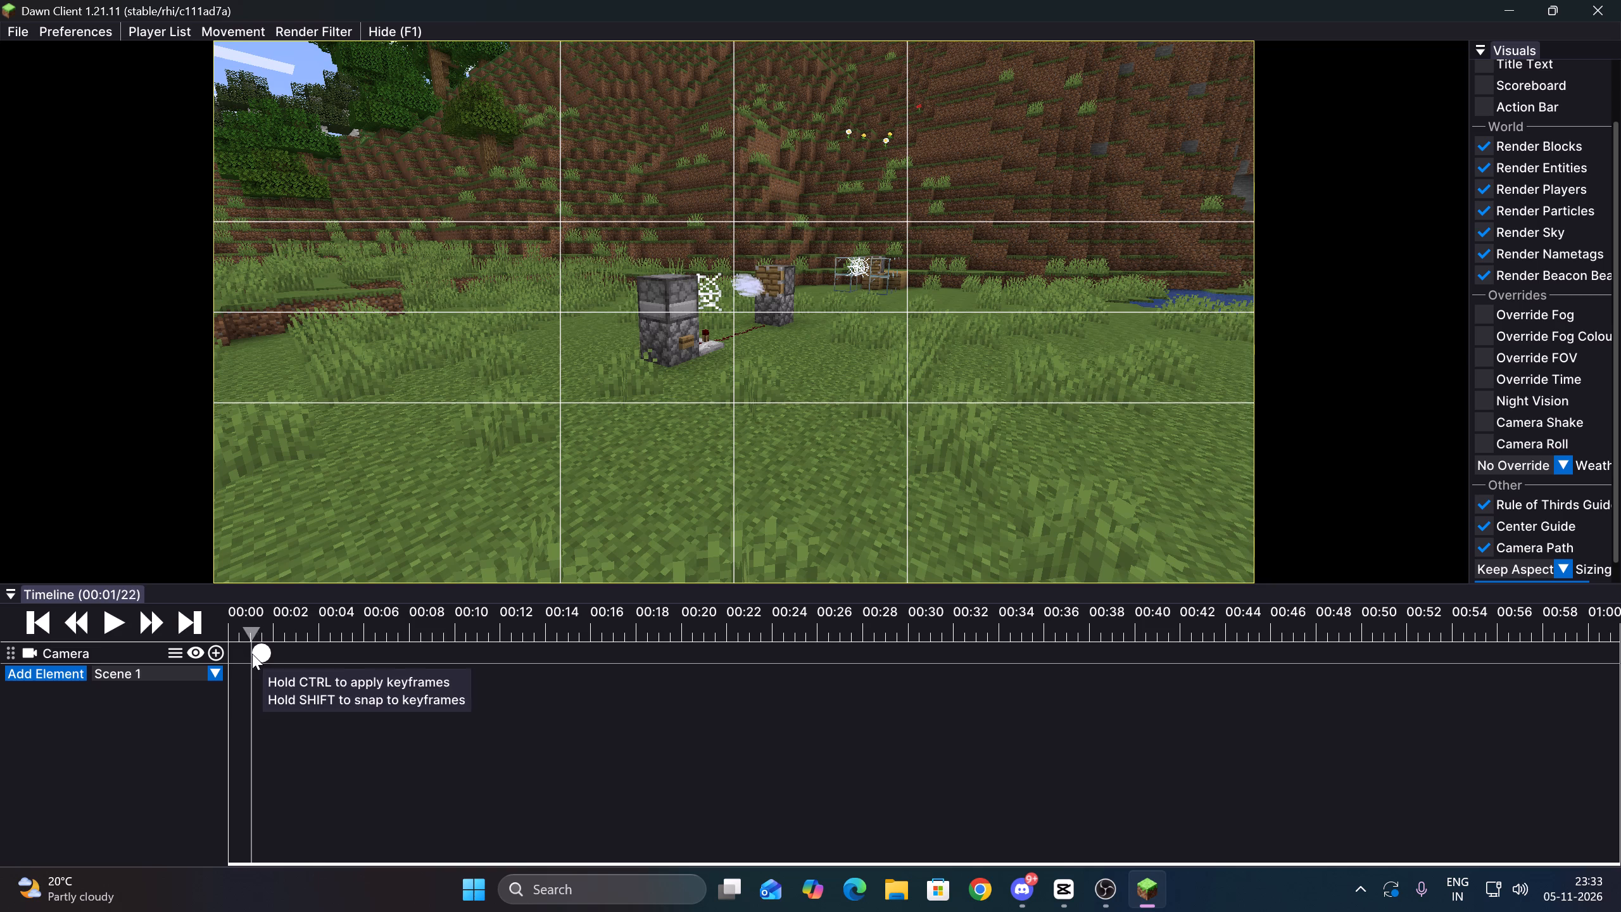
drag(252, 654, 251, 654)
click(110, 619)
click(111, 619)
click(118, 622)
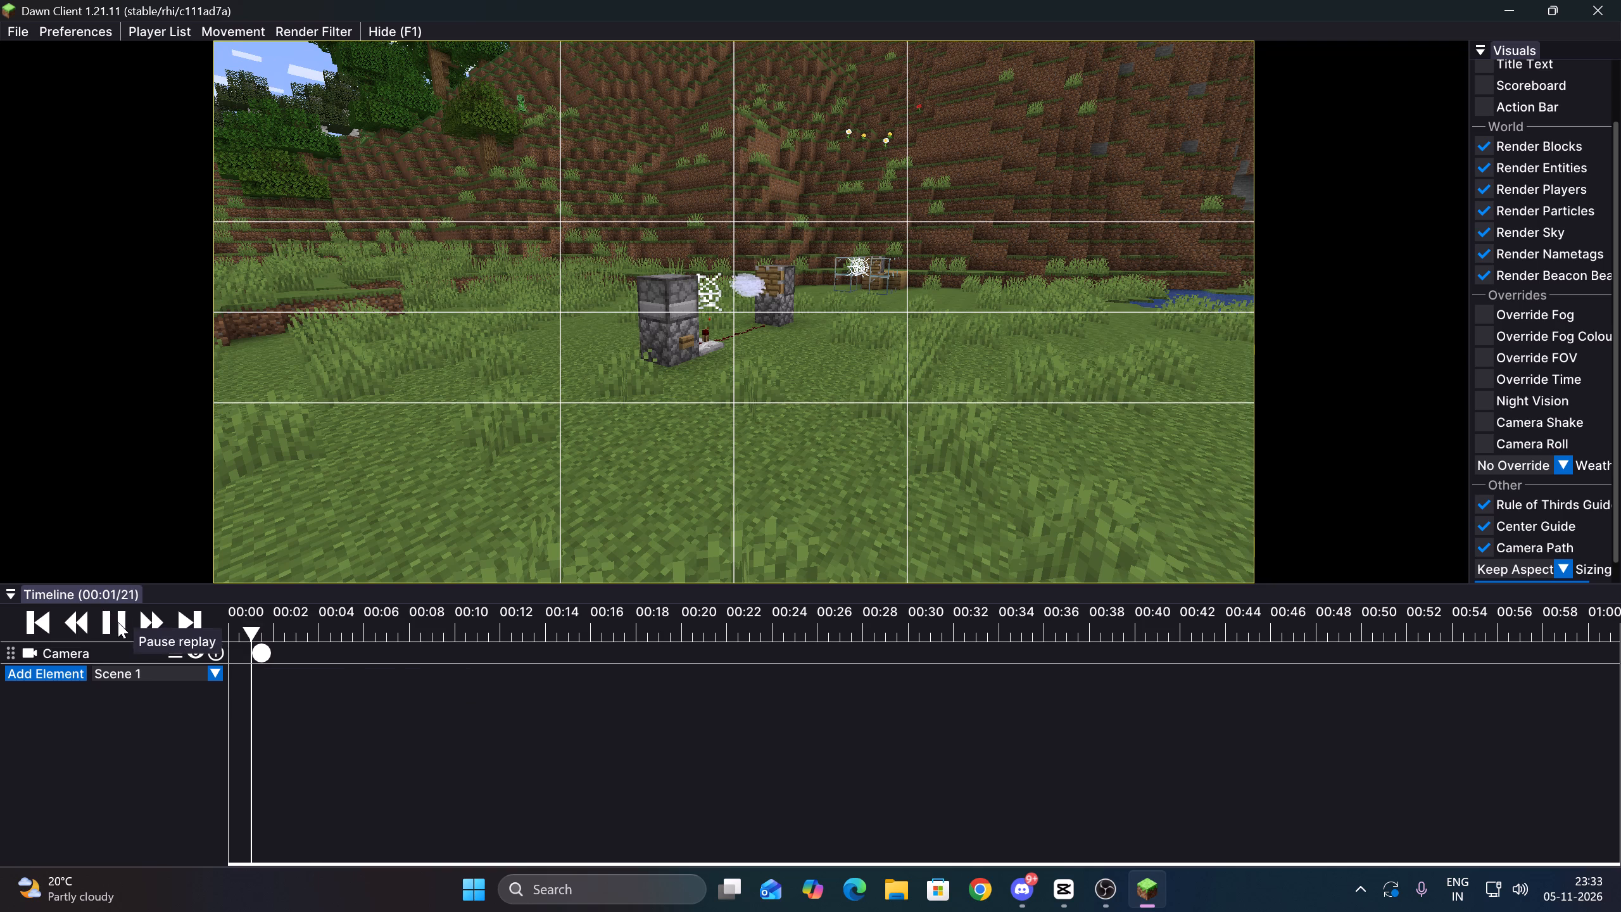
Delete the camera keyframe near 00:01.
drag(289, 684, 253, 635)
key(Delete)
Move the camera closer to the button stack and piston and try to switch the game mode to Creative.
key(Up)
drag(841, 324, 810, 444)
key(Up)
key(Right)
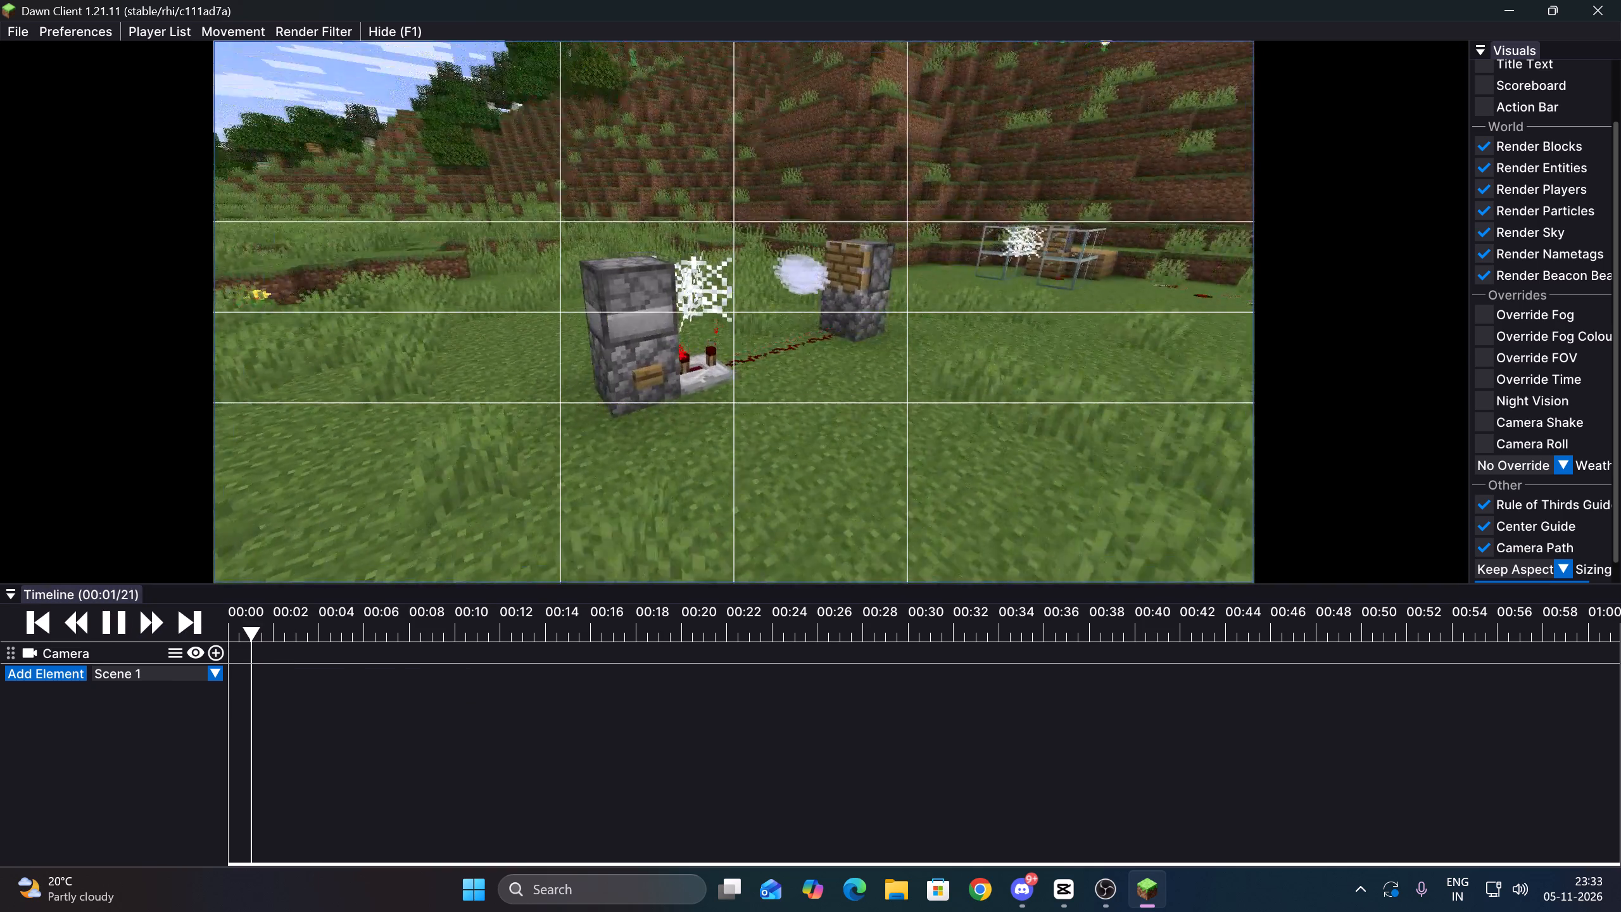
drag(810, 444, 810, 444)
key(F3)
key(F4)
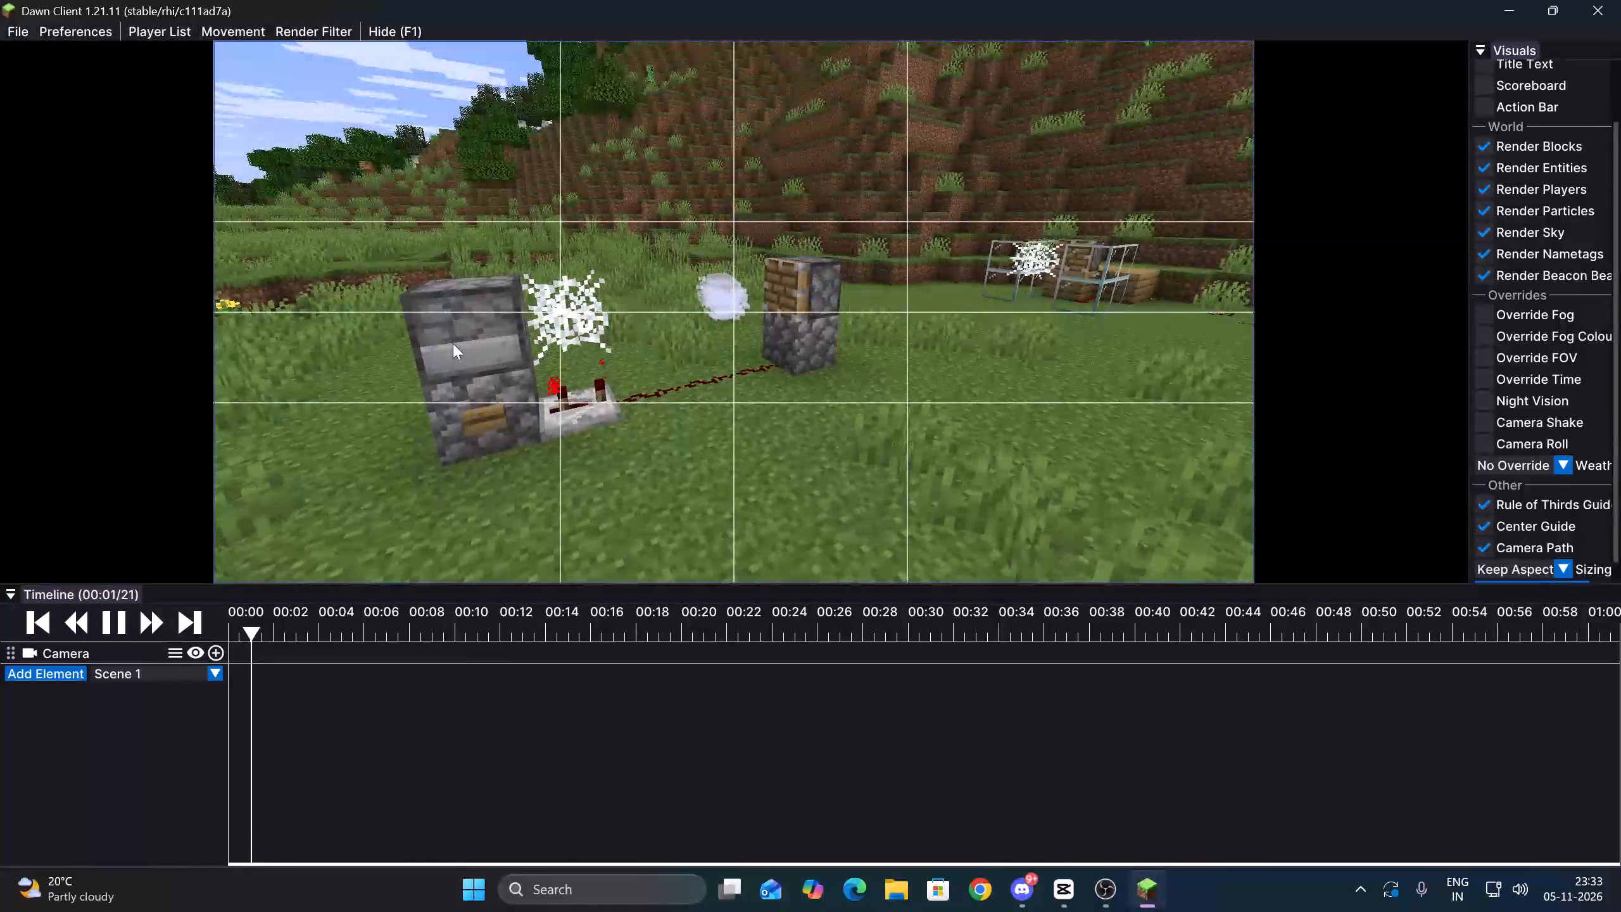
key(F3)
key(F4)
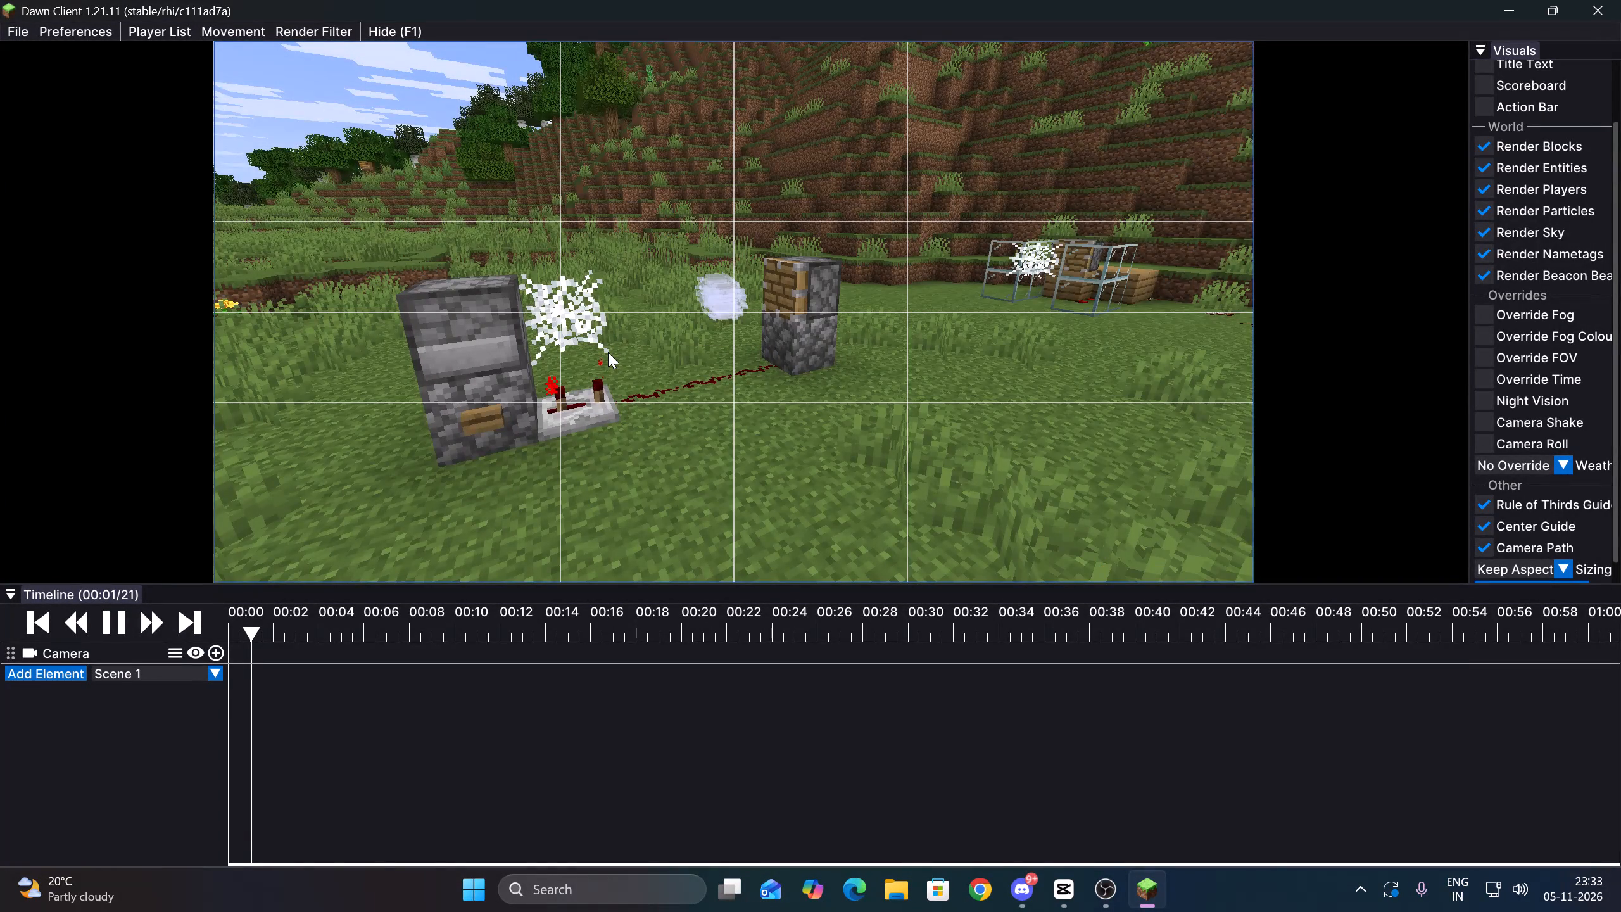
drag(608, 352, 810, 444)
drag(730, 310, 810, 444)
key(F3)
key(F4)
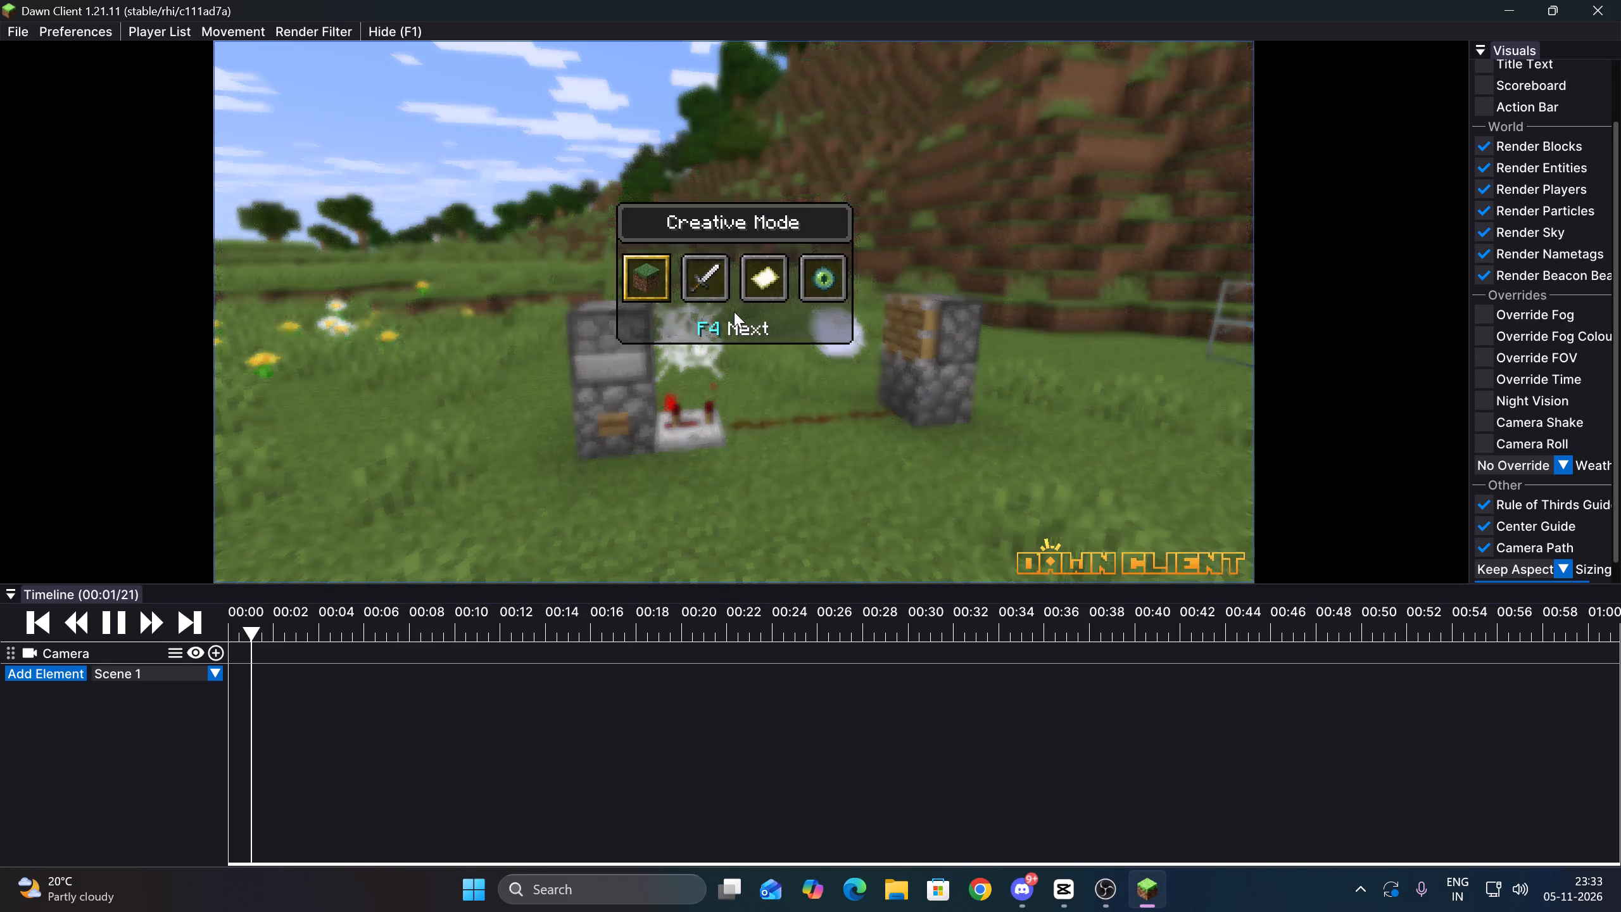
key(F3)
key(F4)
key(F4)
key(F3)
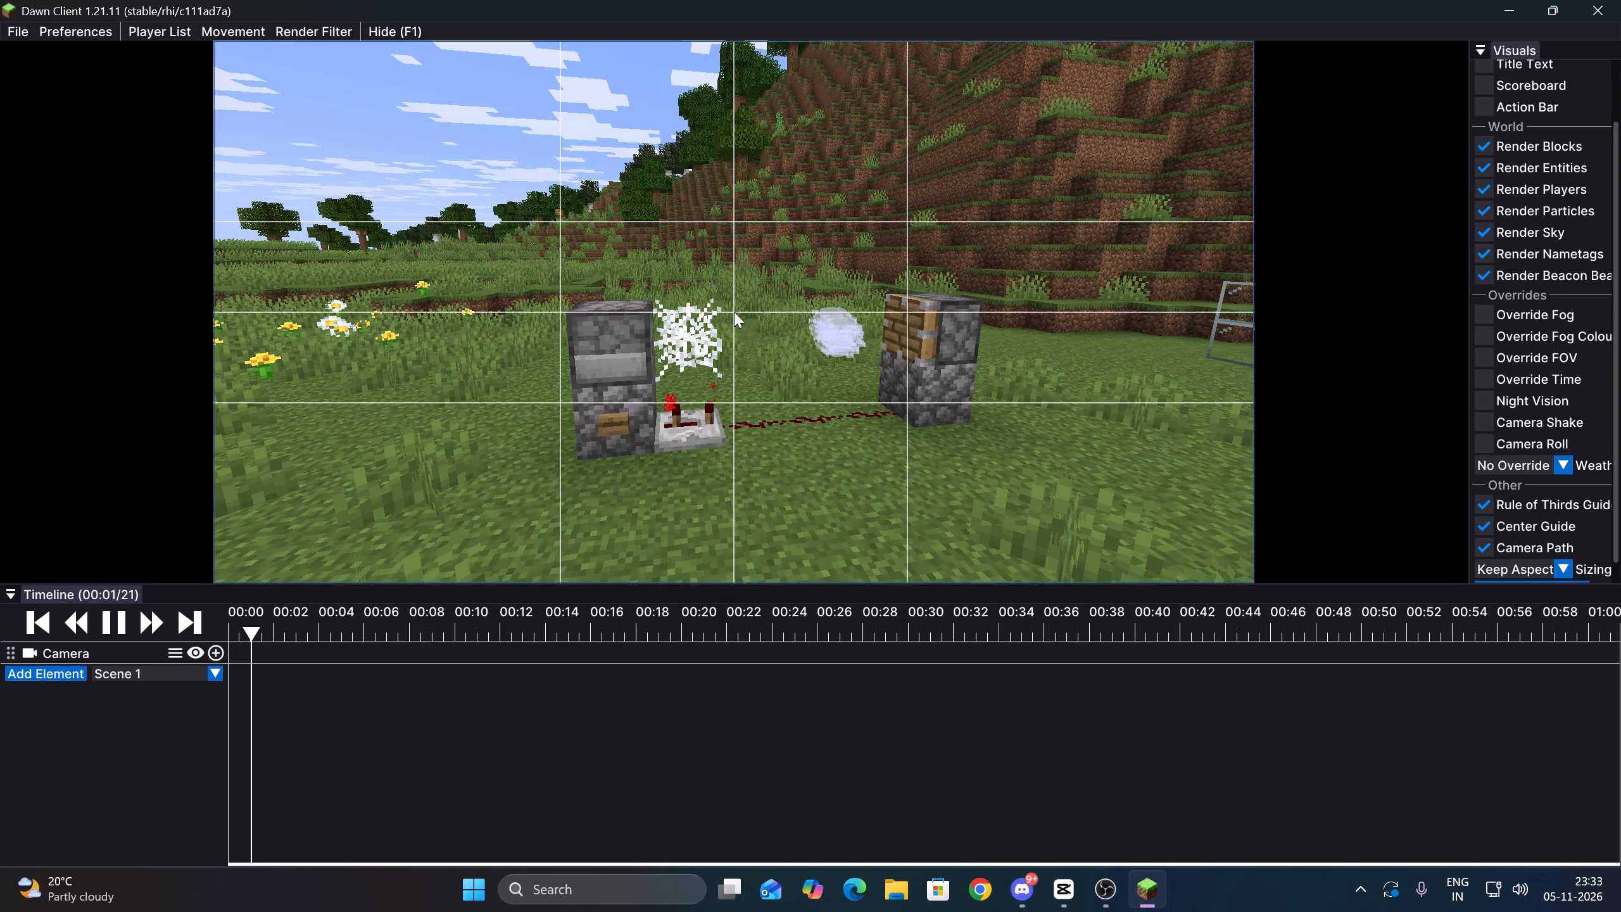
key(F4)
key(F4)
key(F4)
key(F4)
Quit to the title screen and reopen the 22:59:21 replay.
key(Escape)
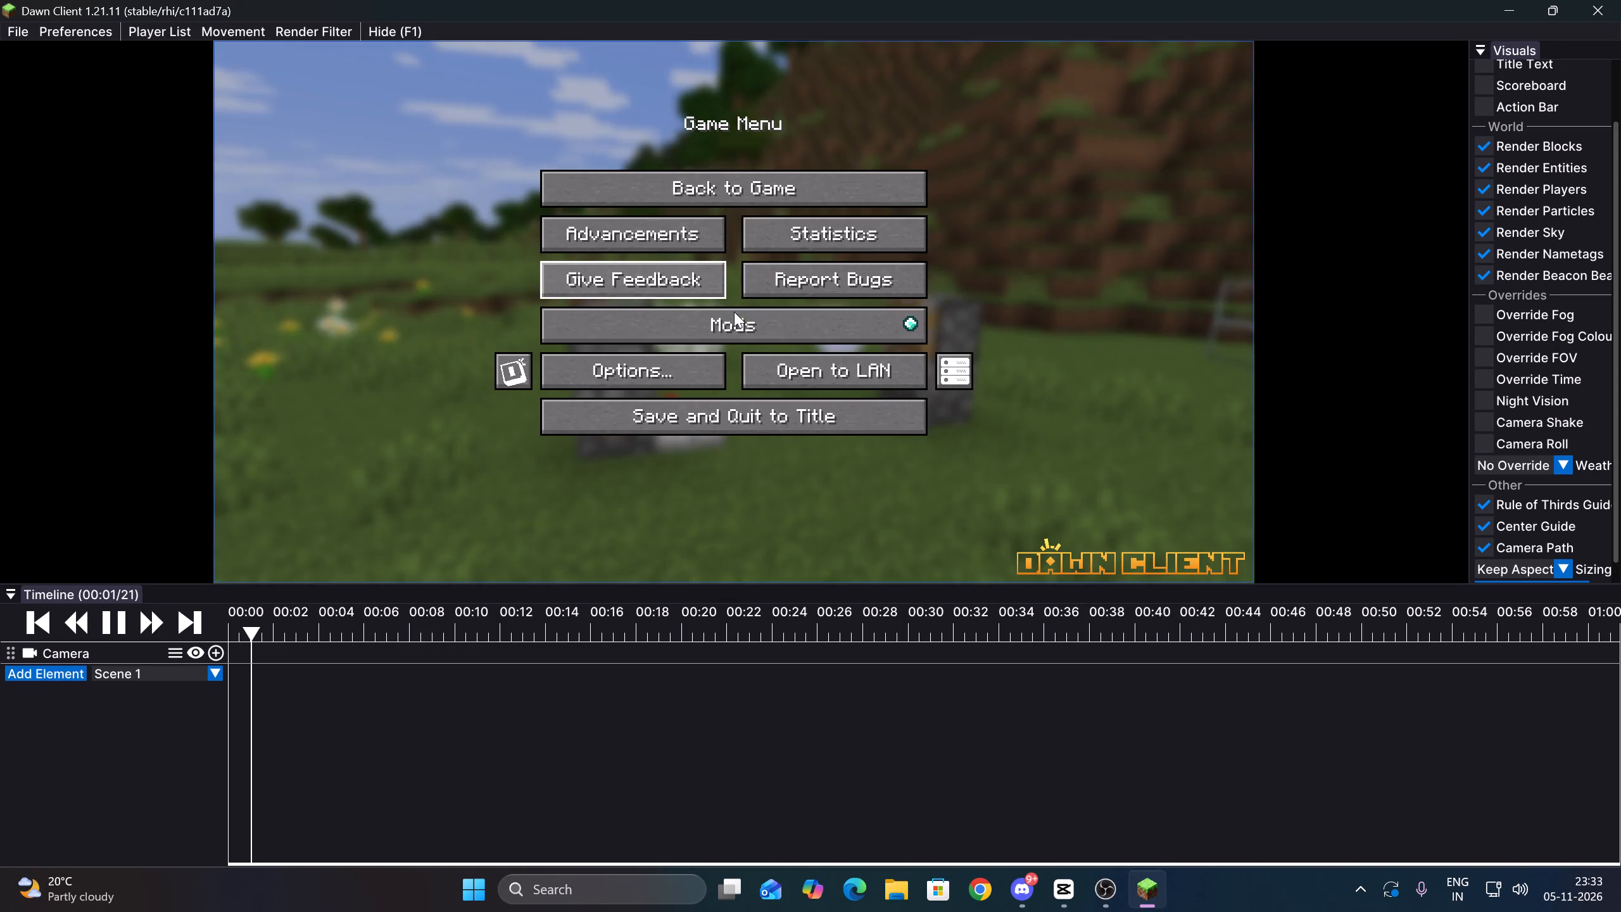
click(719, 424)
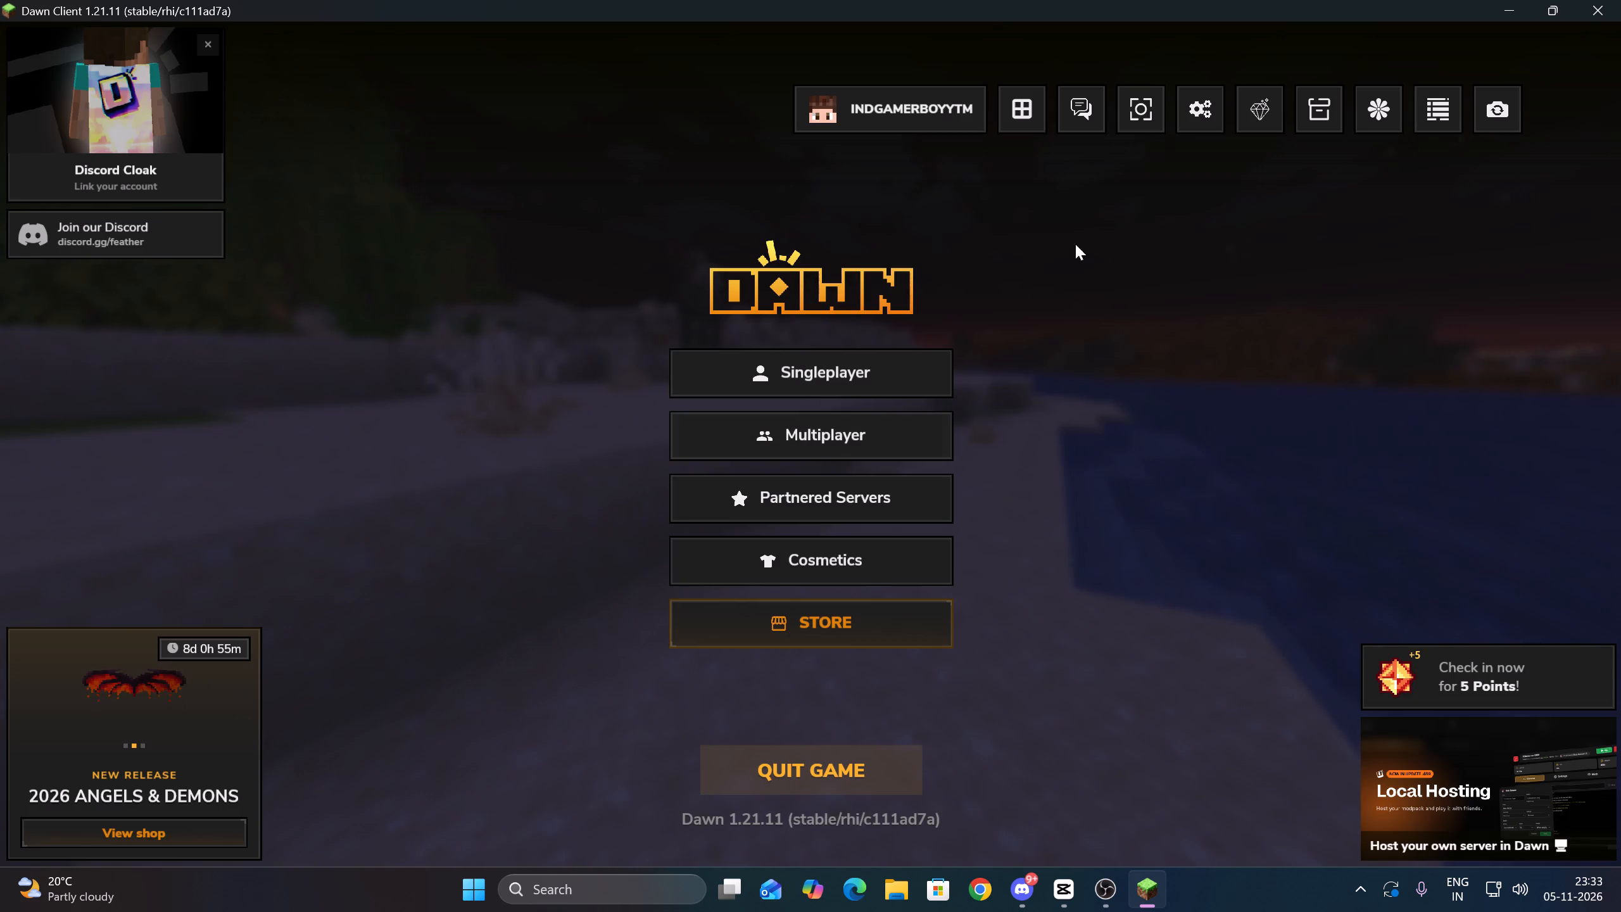
click(1475, 111)
scroll(839, 512, down, 1)
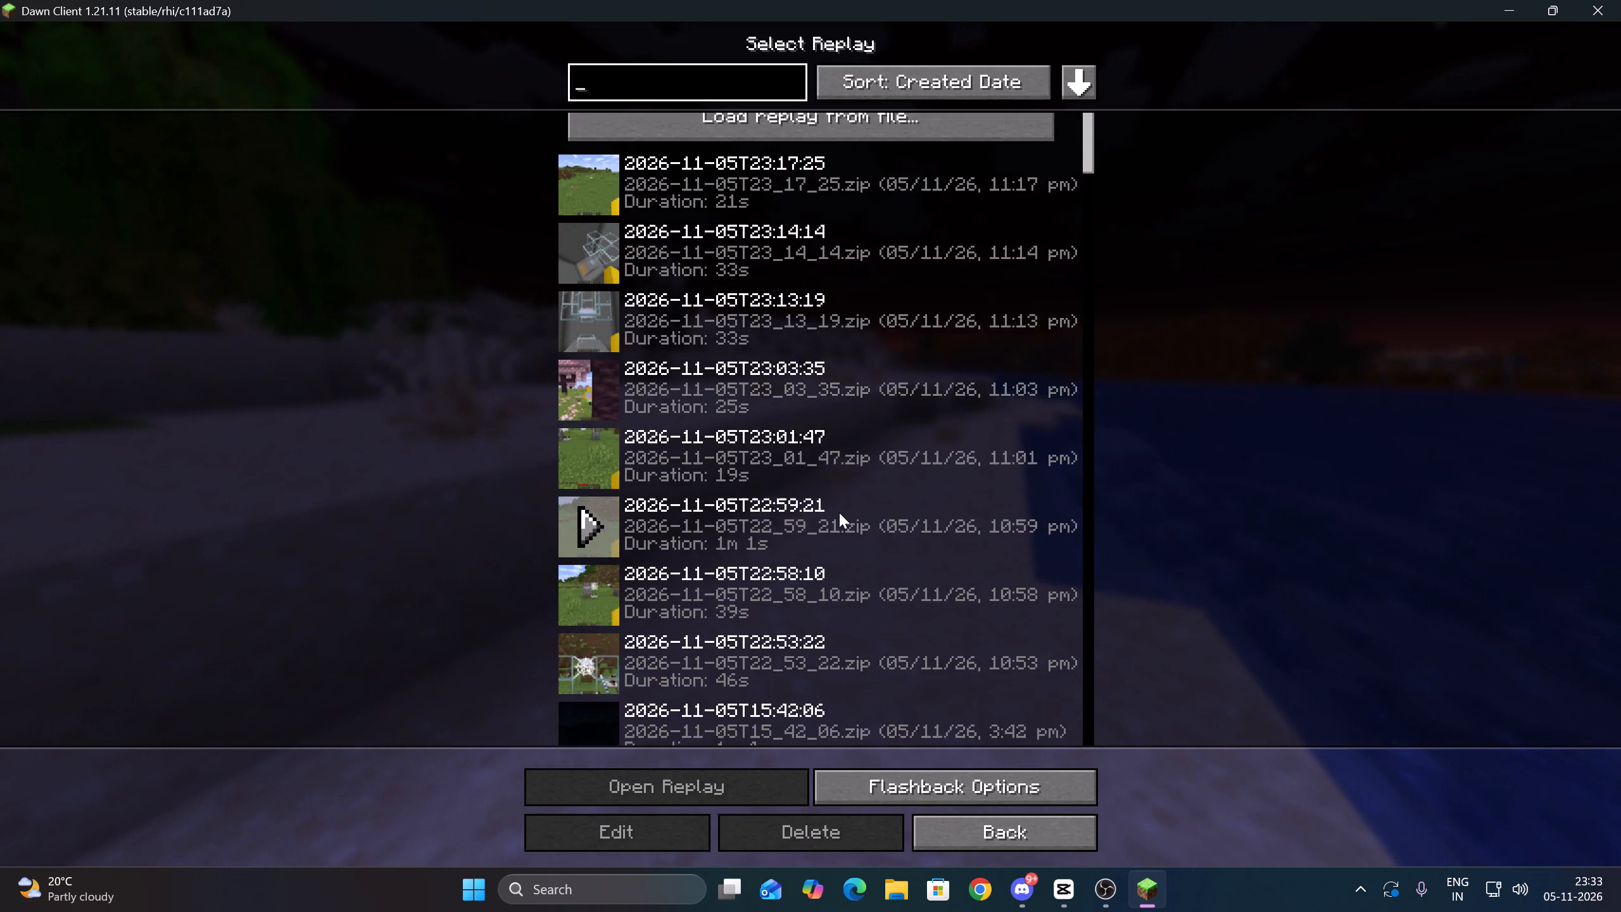
scroll(839, 512, down, 1)
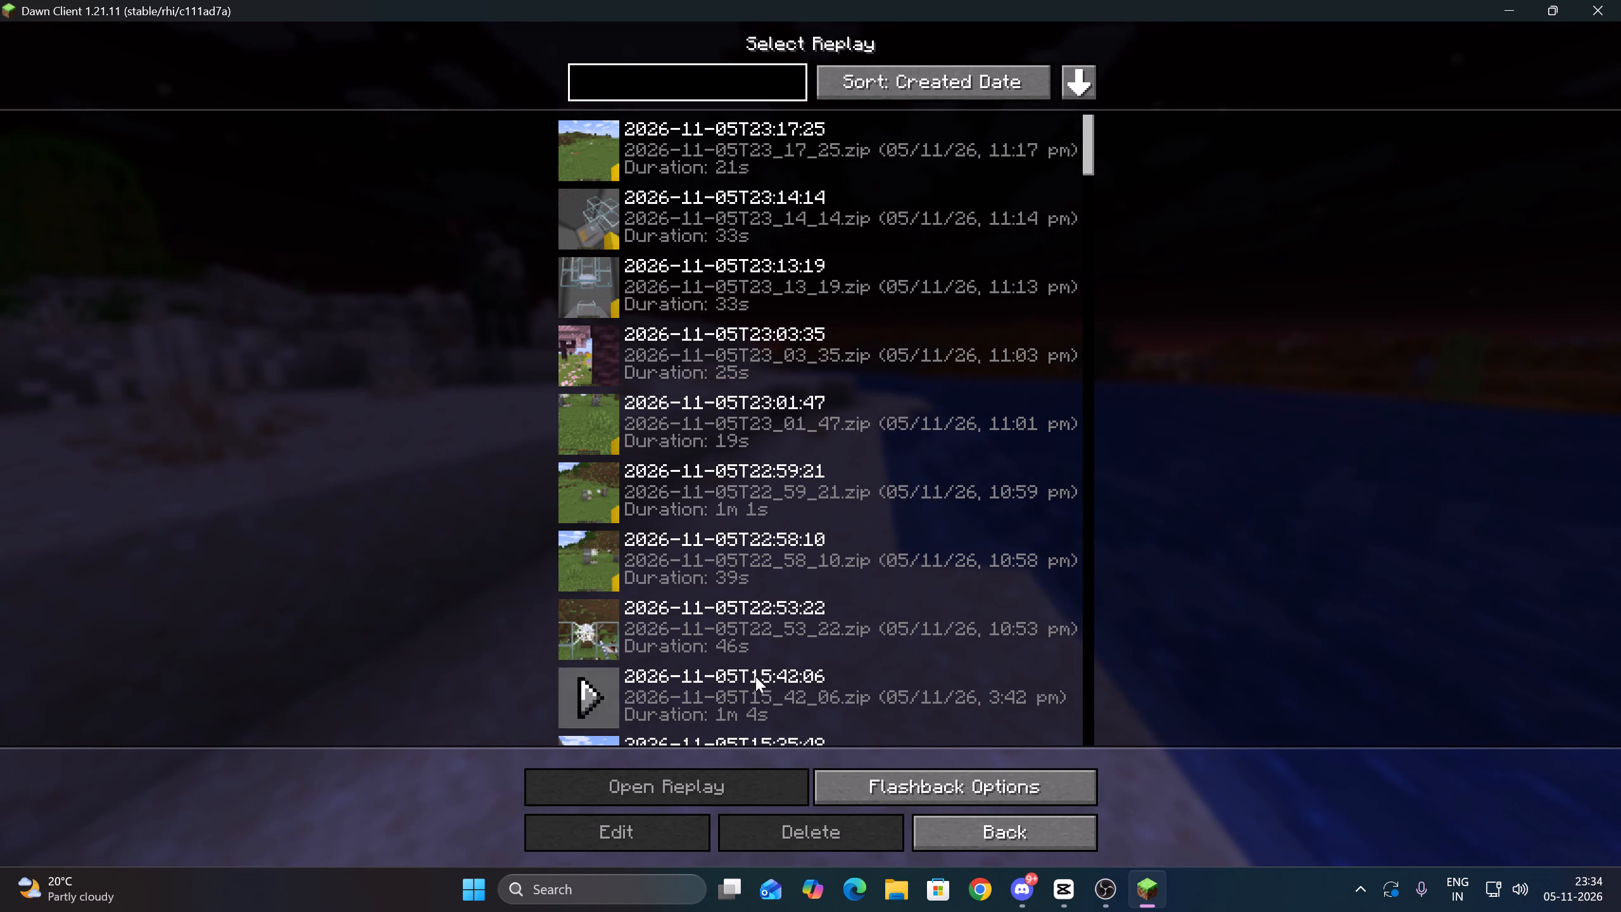
double_click(733, 526)
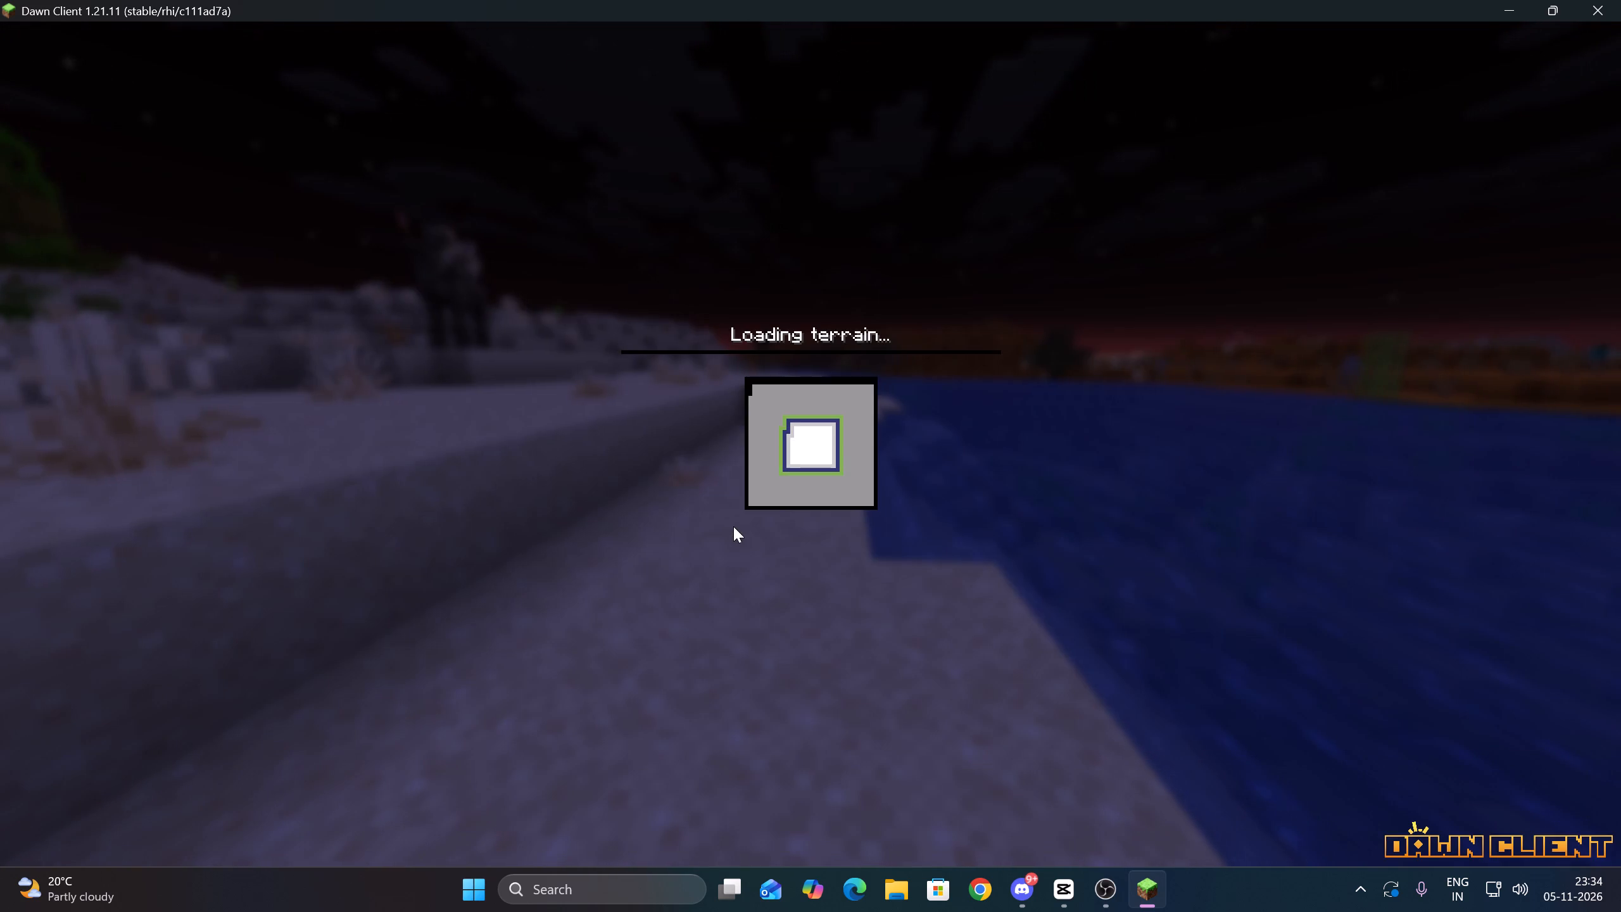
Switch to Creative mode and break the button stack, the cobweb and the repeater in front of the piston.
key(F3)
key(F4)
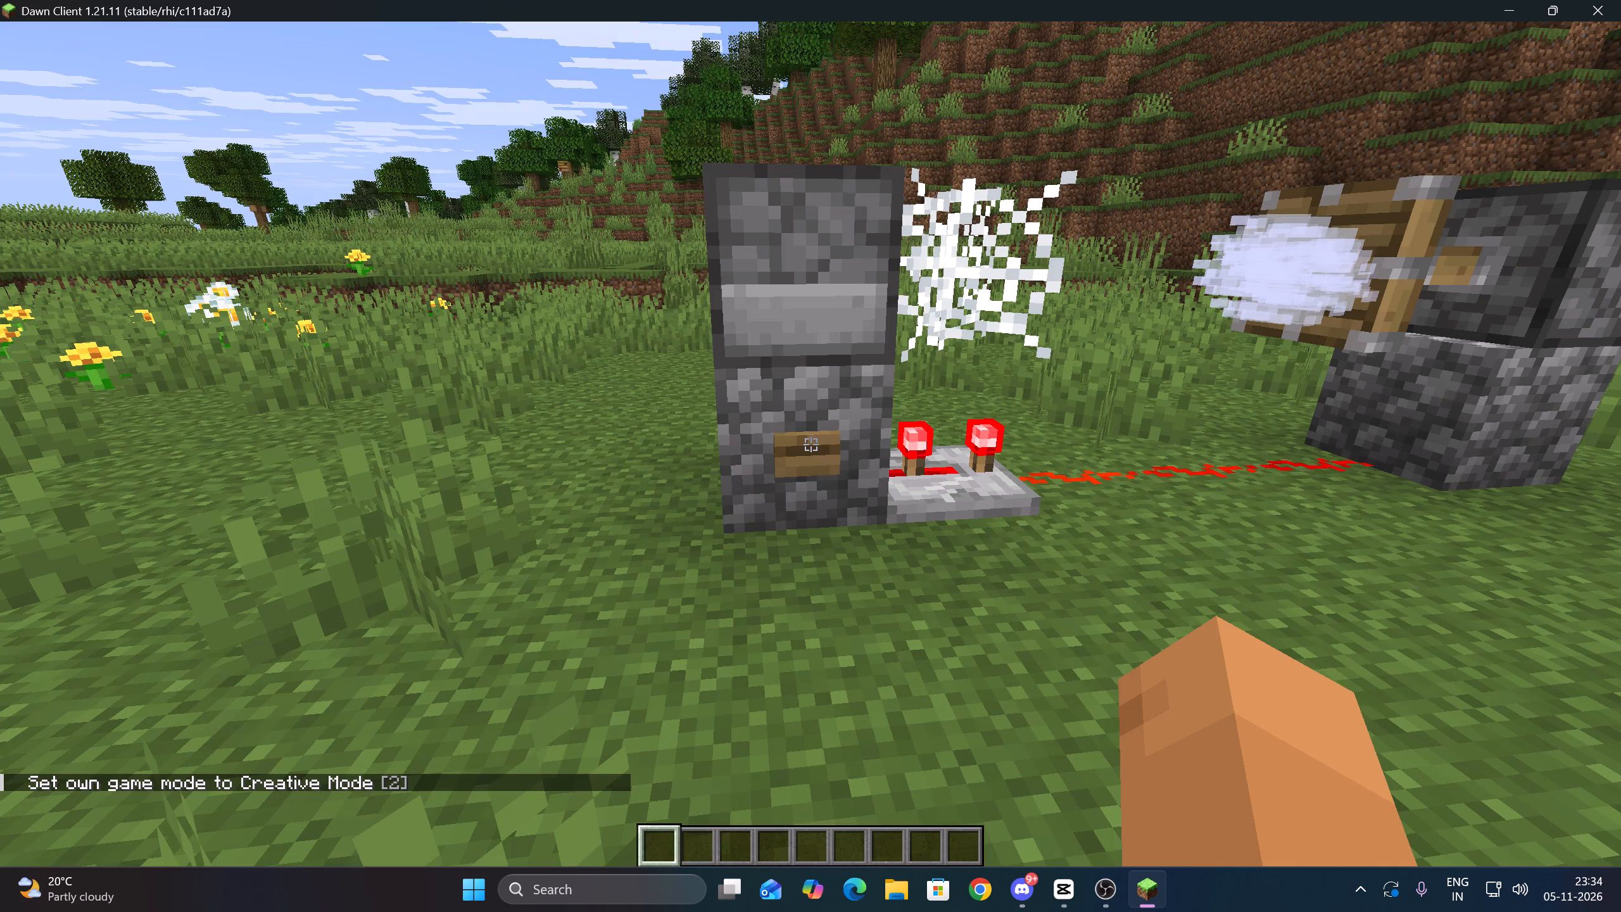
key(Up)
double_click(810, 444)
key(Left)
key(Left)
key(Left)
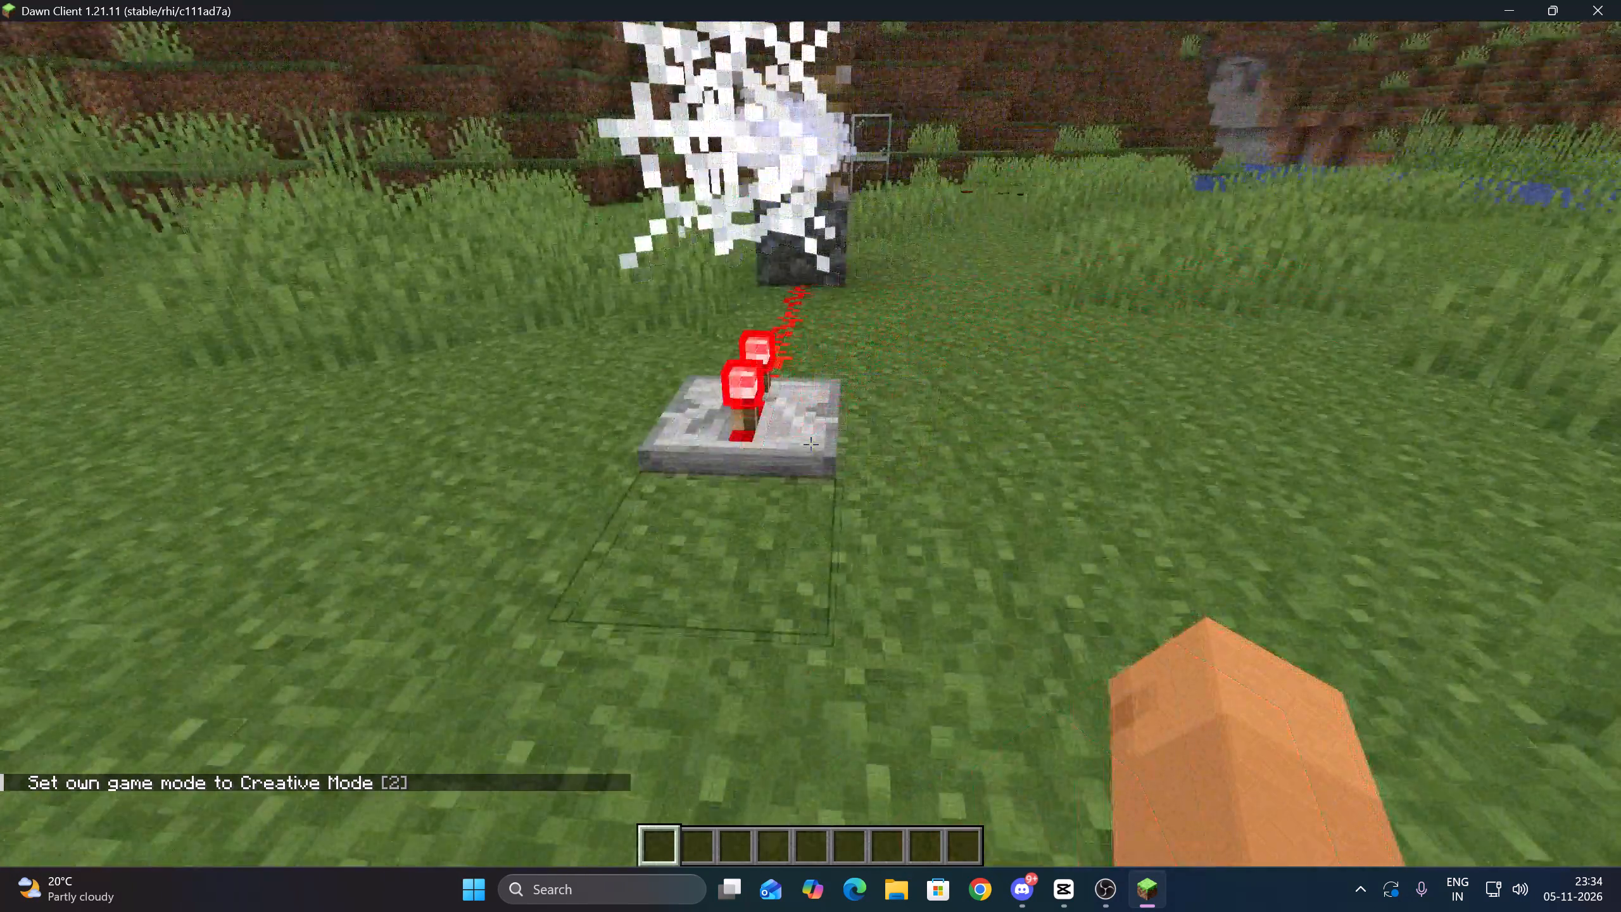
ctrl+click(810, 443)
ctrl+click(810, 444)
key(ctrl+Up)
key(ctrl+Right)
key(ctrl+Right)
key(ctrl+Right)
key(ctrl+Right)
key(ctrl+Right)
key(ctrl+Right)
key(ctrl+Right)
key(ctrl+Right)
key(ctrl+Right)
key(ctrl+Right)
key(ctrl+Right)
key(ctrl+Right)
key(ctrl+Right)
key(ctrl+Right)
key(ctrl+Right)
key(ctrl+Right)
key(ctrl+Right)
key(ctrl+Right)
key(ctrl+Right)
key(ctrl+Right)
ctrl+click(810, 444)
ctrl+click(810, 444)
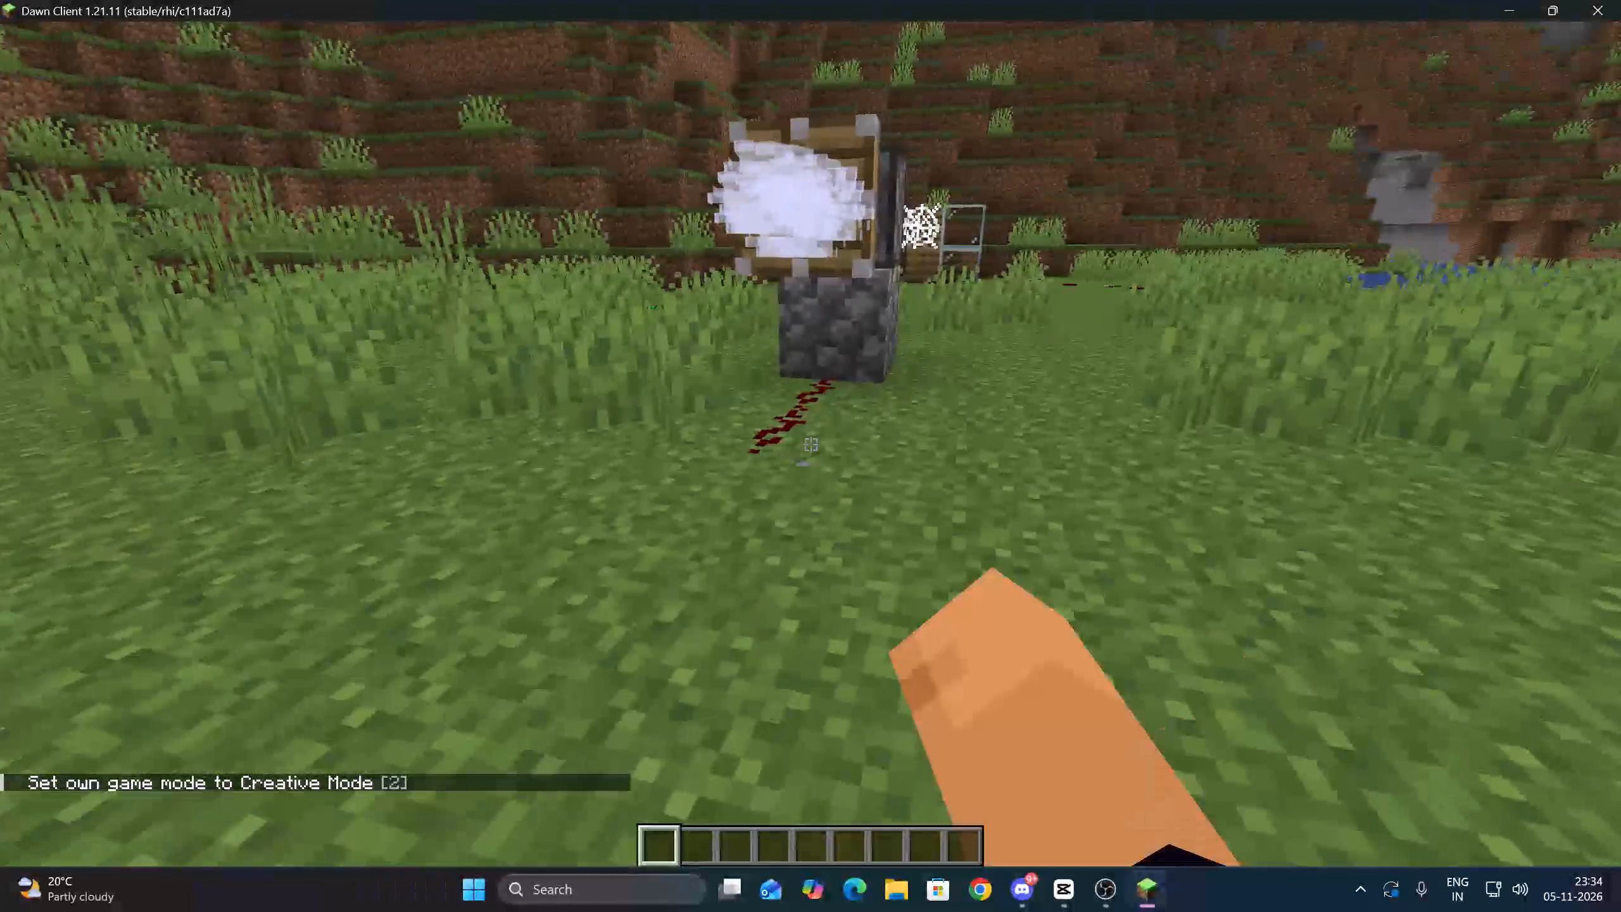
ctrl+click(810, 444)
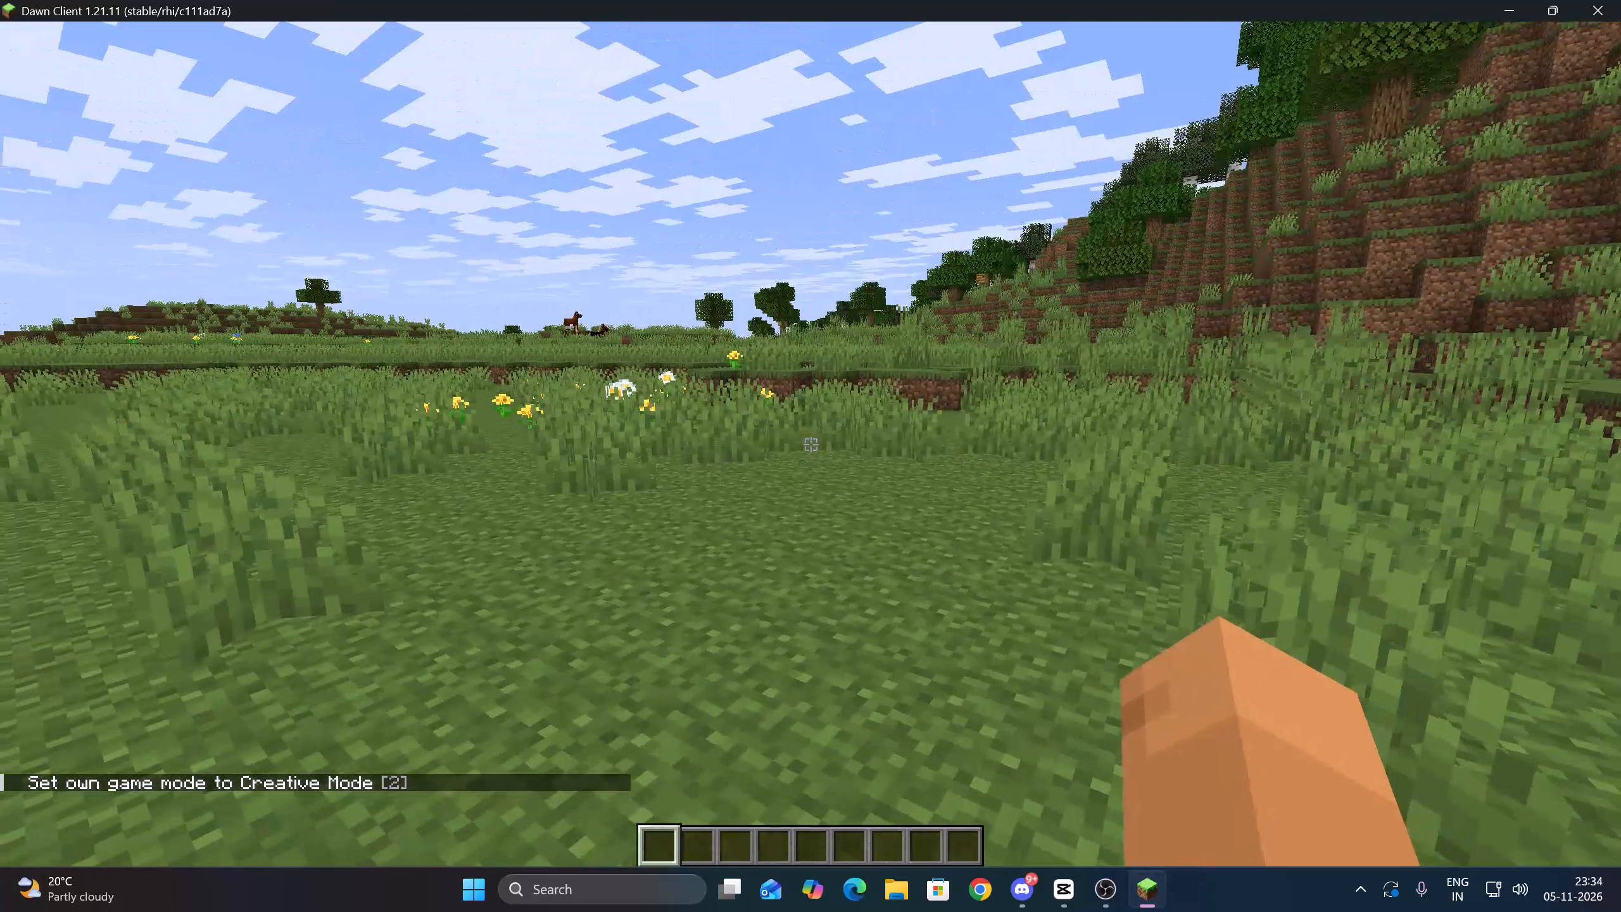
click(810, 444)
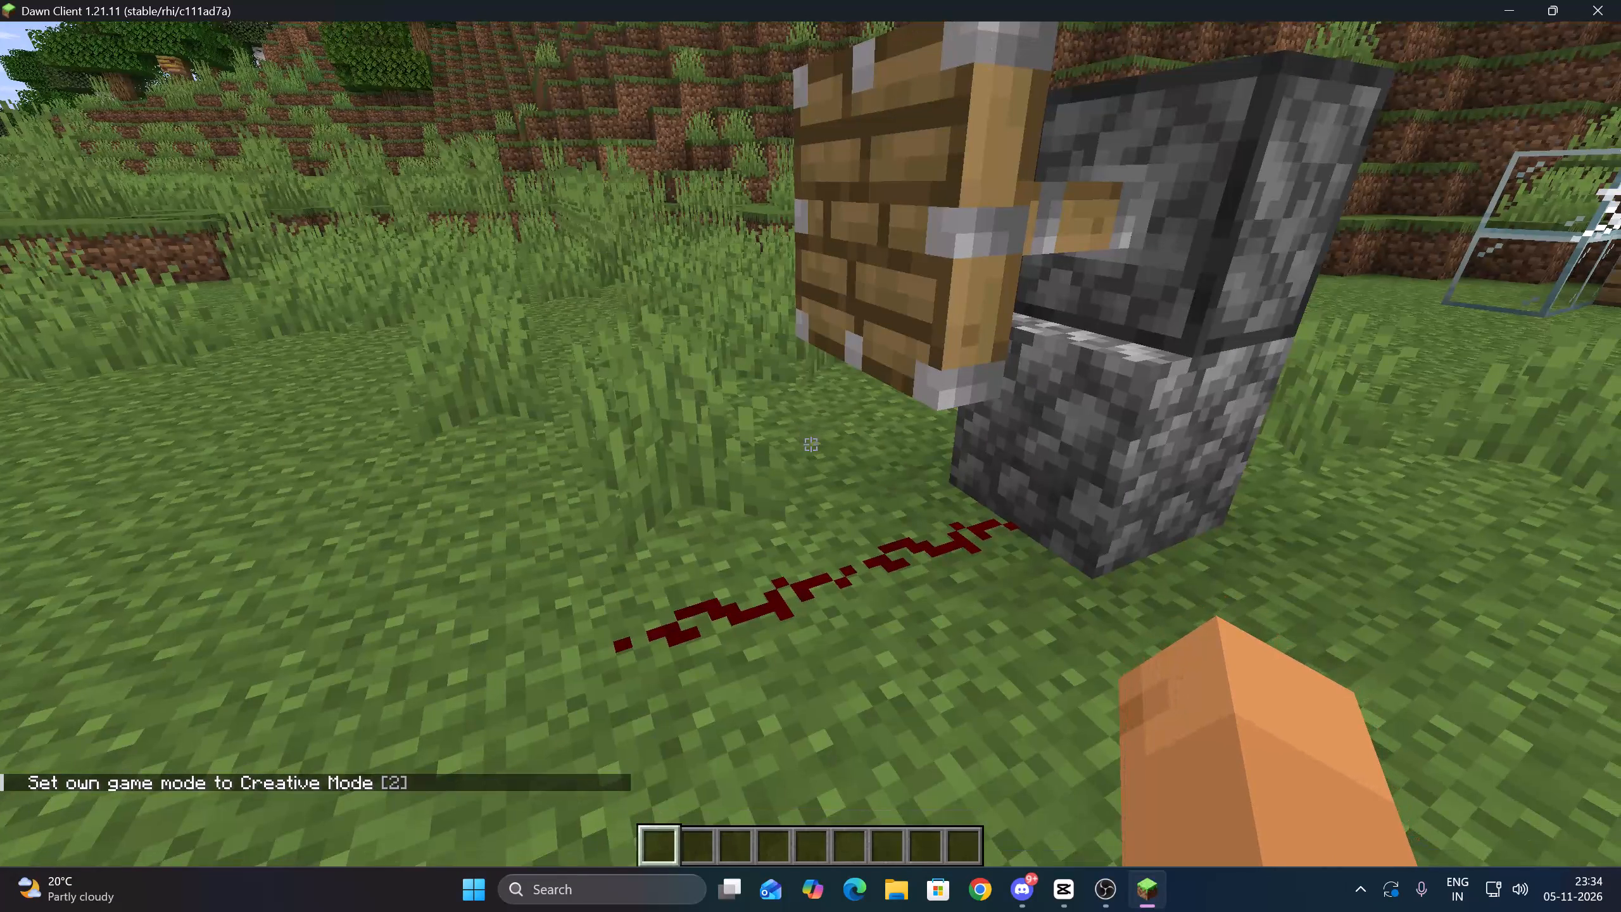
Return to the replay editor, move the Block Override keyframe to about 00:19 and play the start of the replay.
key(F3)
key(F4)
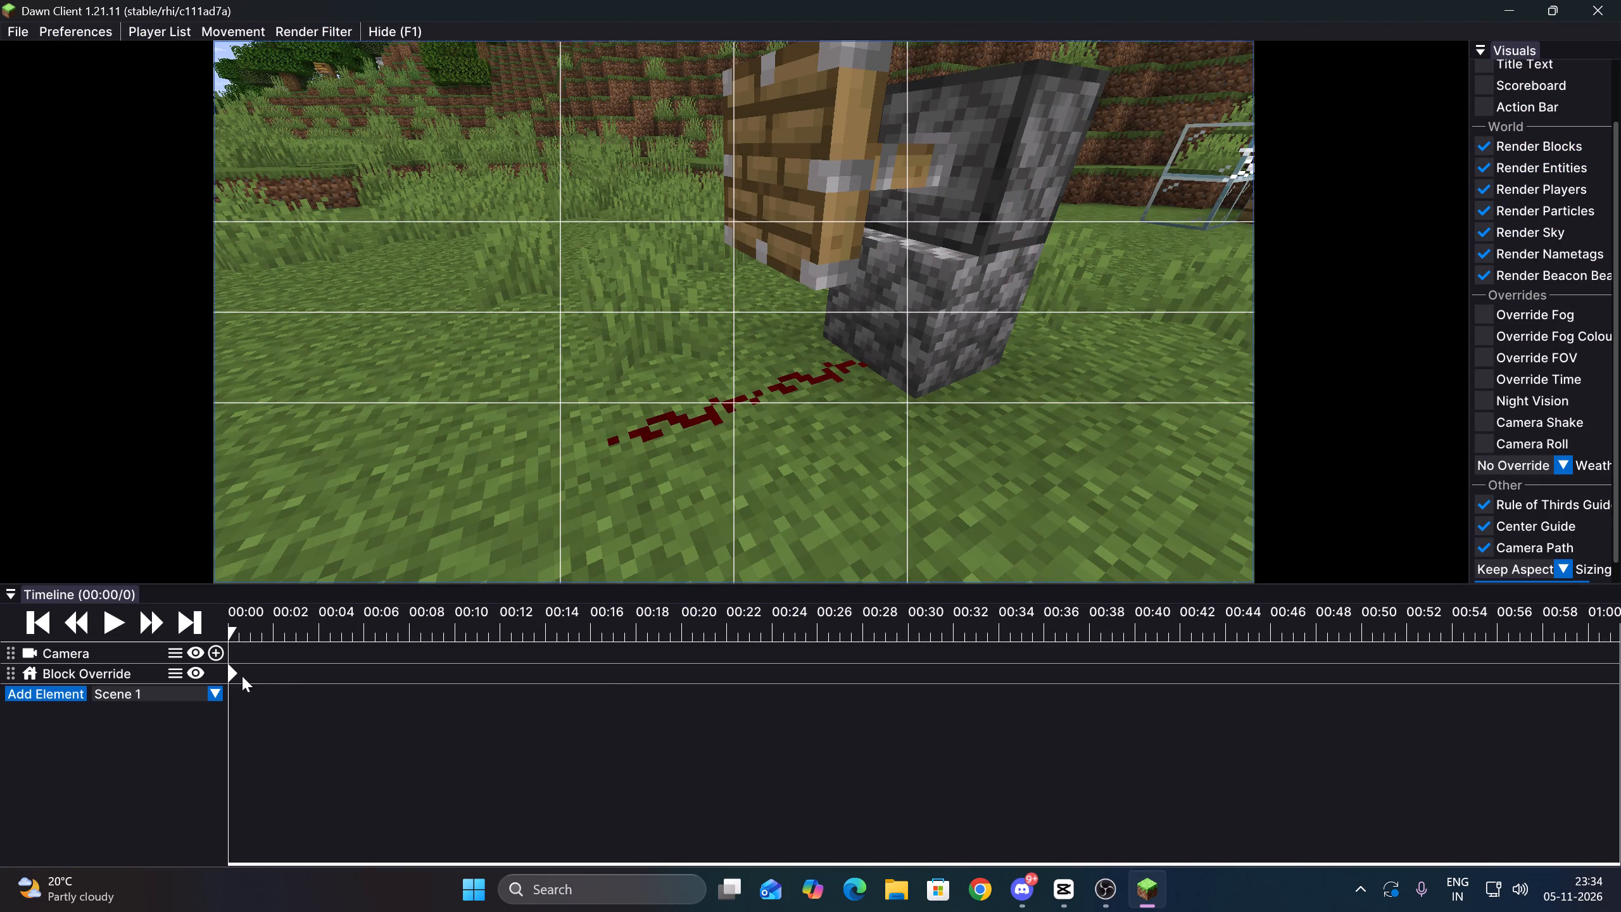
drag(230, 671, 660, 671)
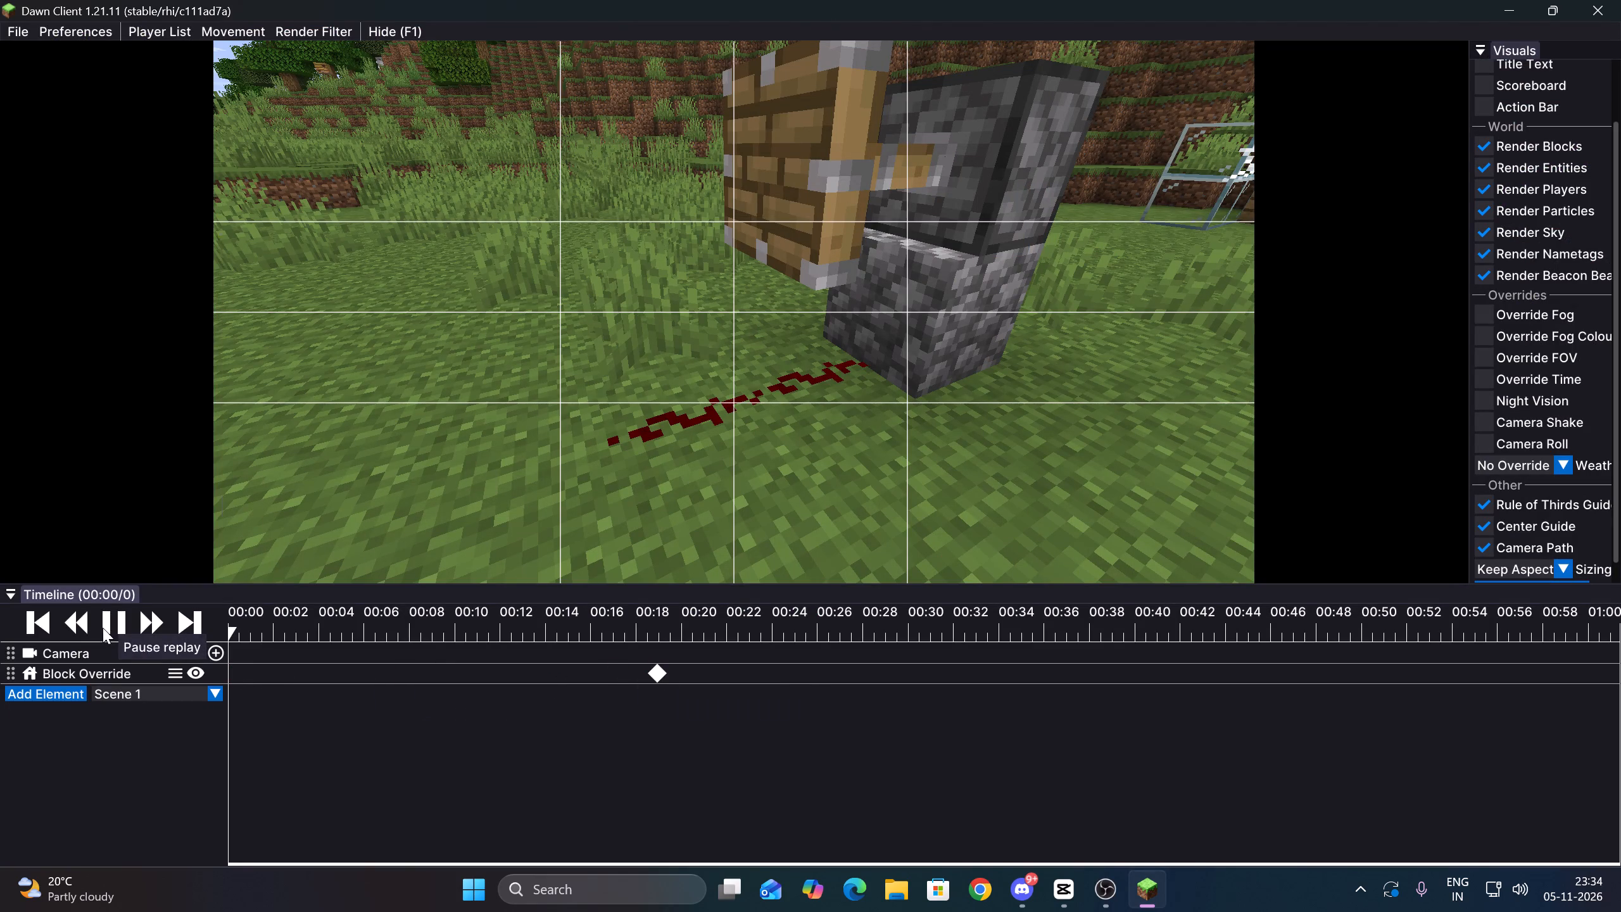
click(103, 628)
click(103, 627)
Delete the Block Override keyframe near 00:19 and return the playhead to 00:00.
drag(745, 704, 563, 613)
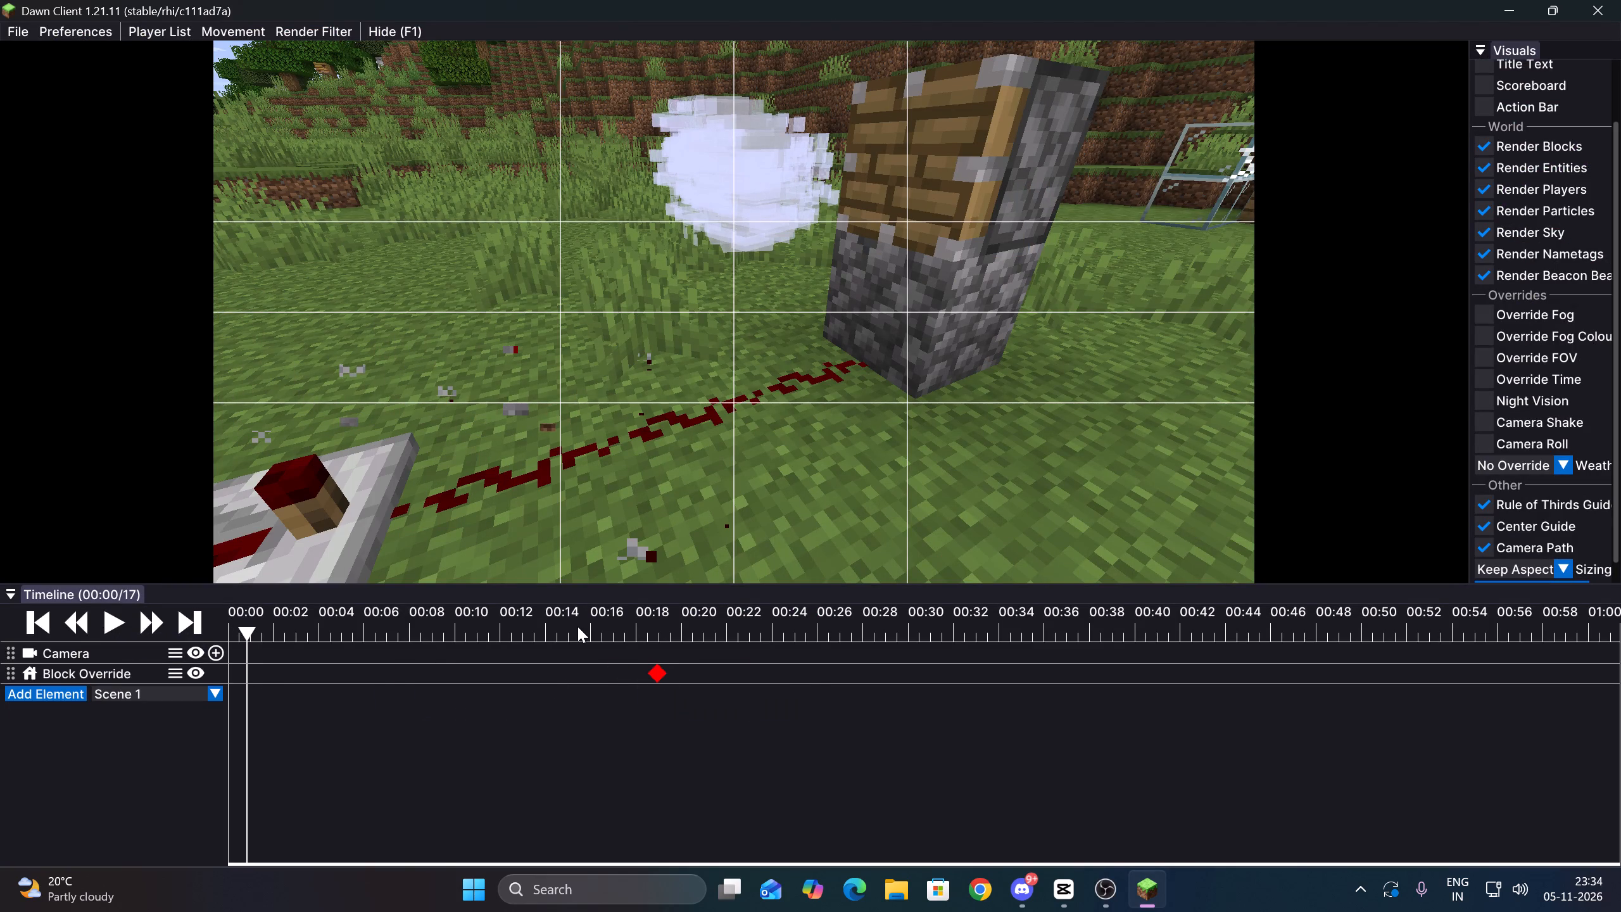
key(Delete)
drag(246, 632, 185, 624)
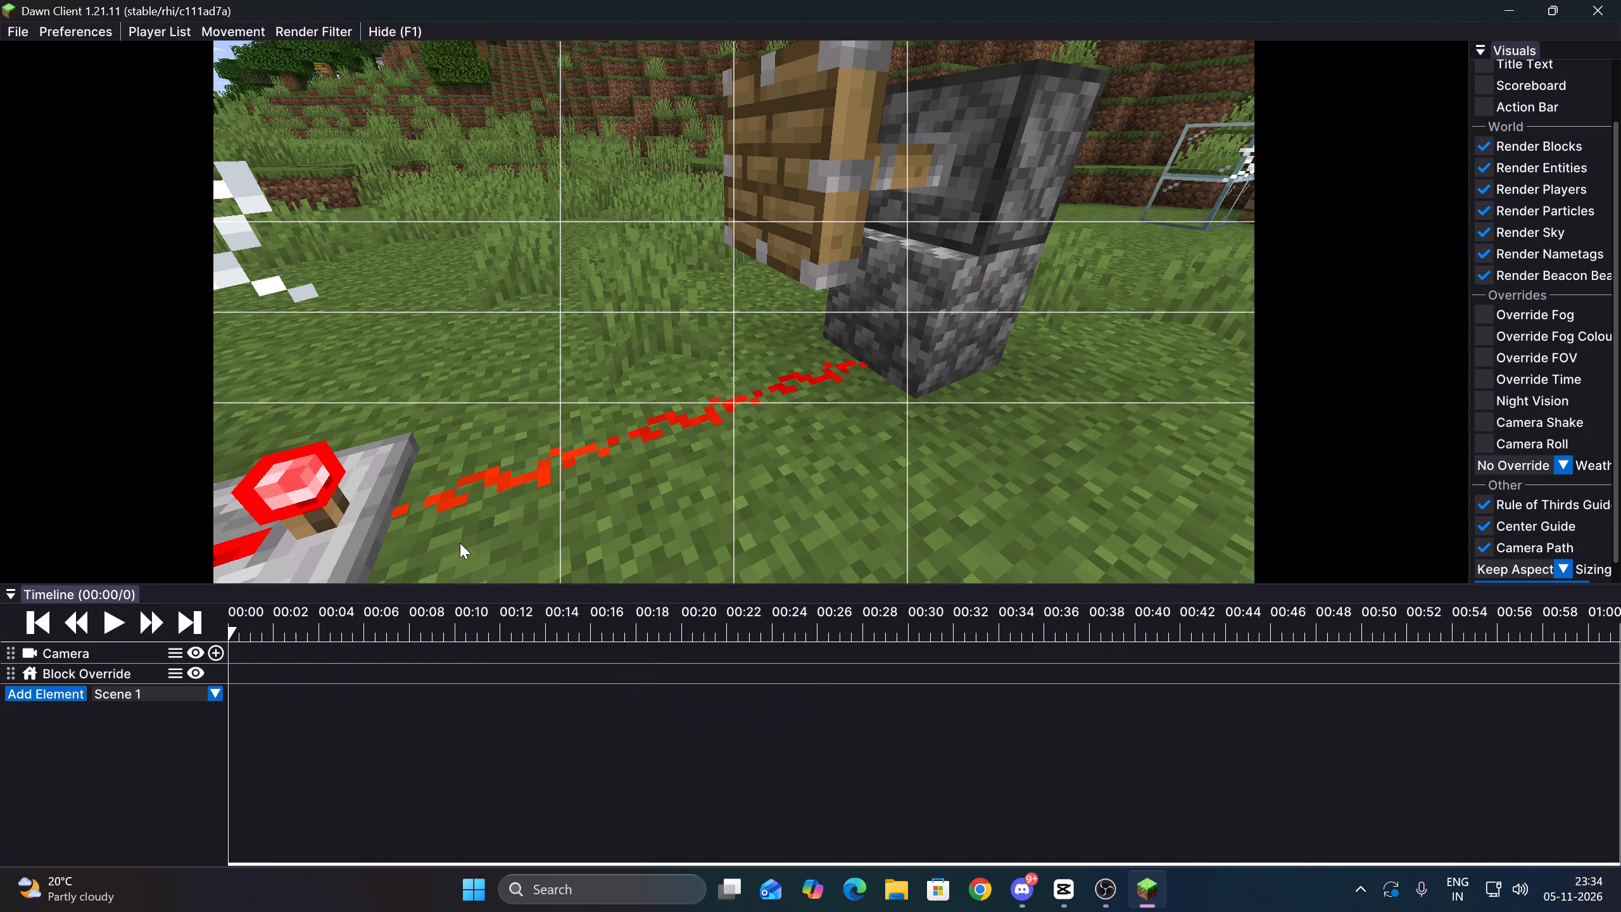
Play the replay slightly past 00:00, switch to Creative mode and break the button stack, cobweb and repeater.
click(108, 626)
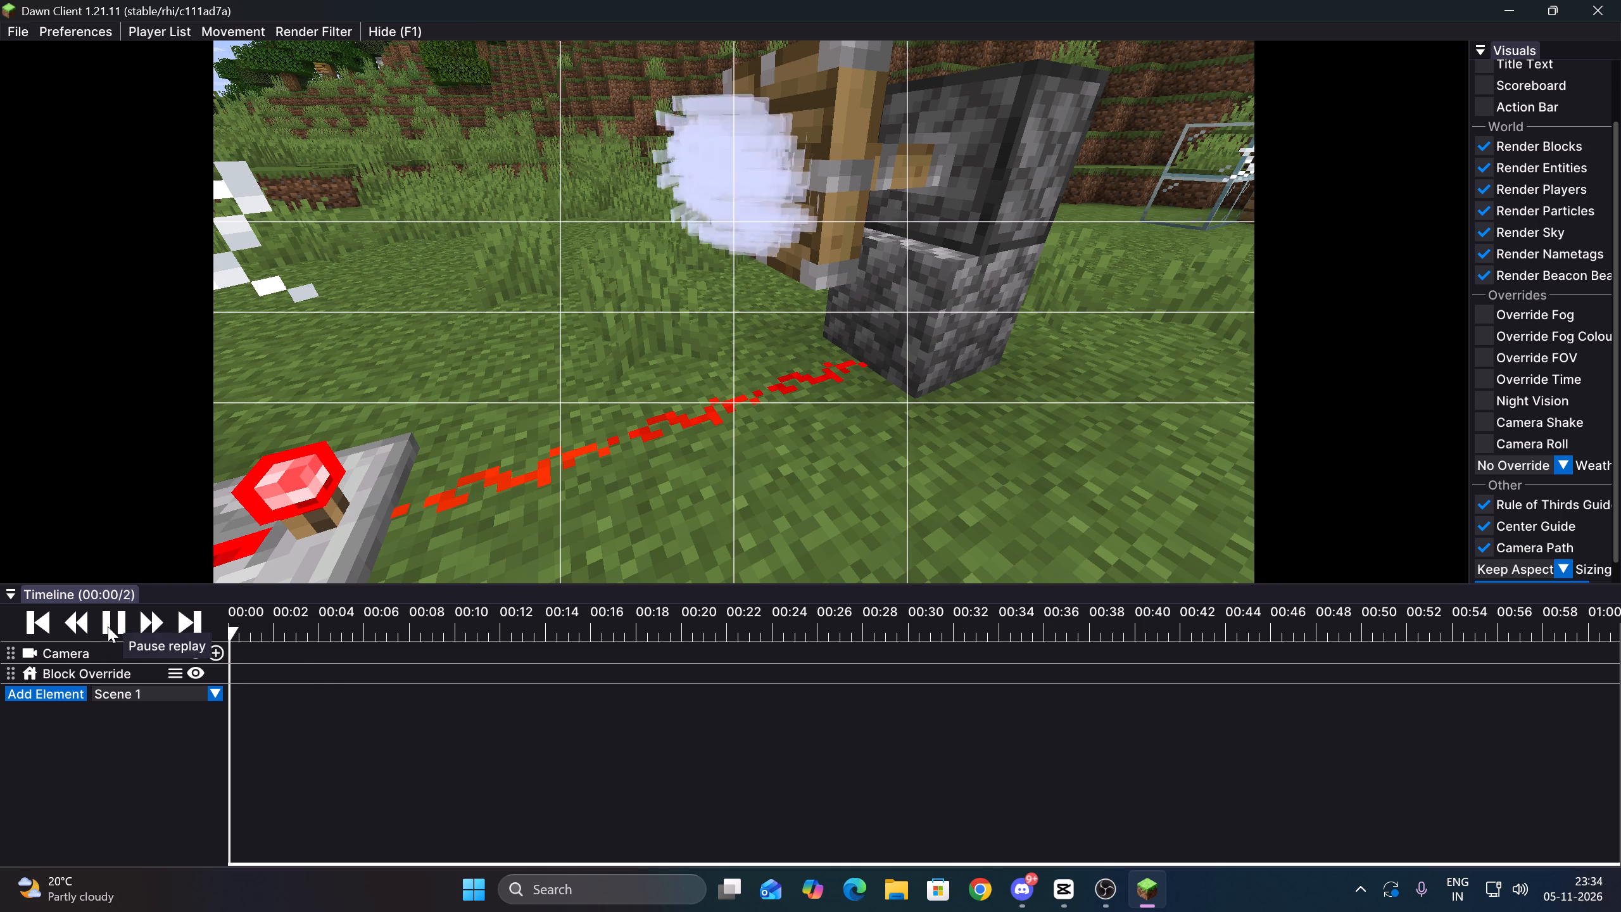
click(108, 626)
key(F3)
key(F4)
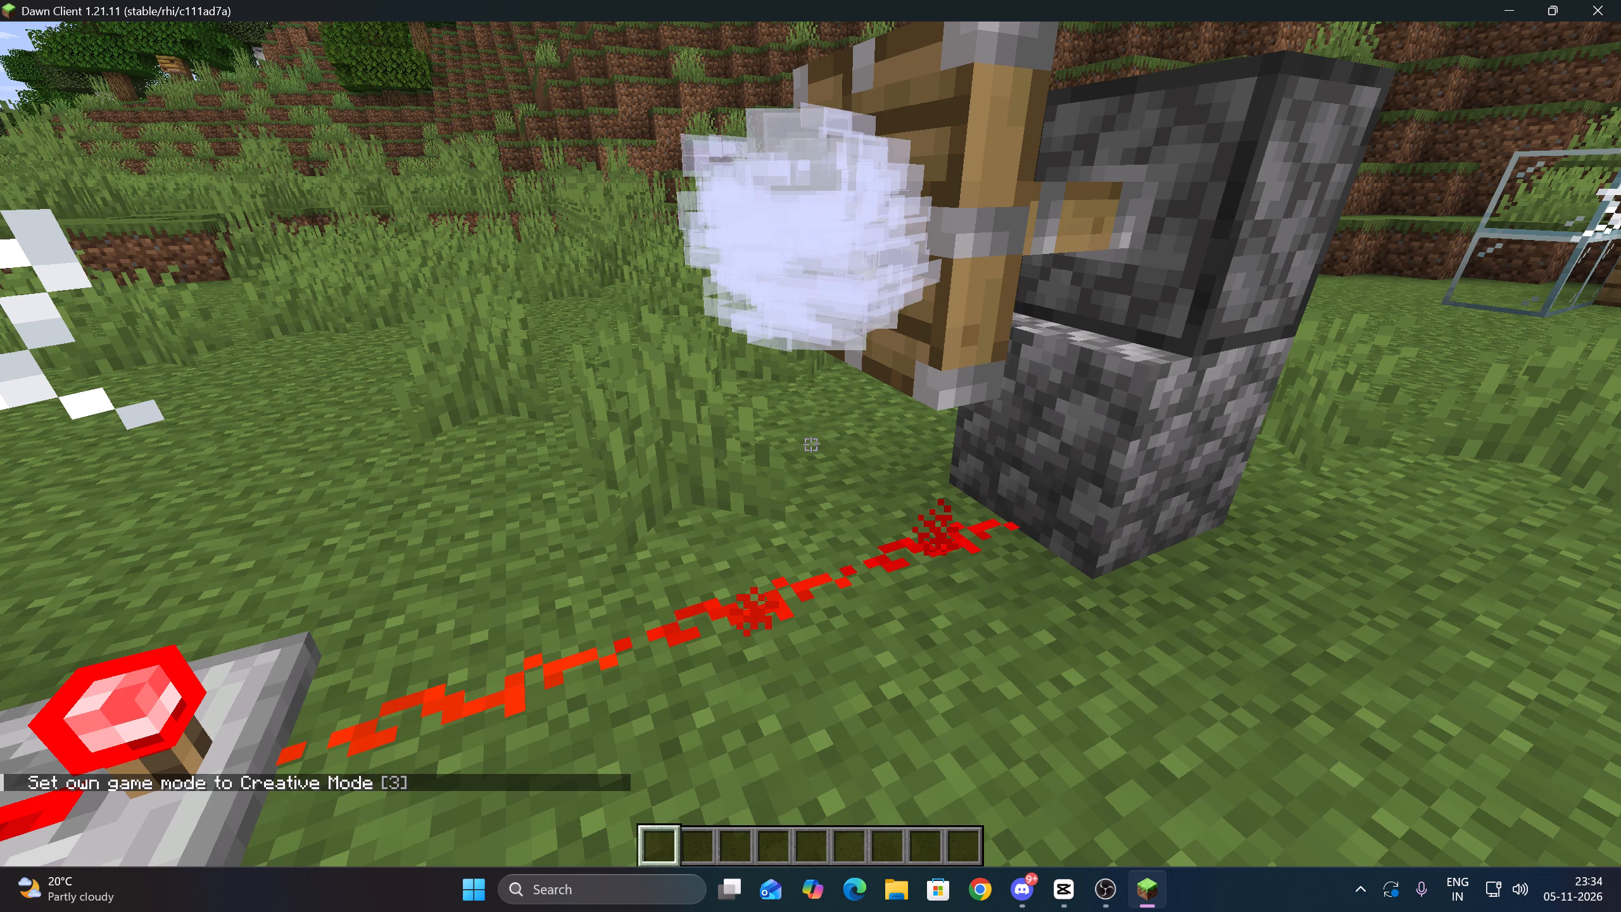
key(Left)
key(Left)
key(Left)
key(Left)
key(Up)
ctrl+double_click(811, 443)
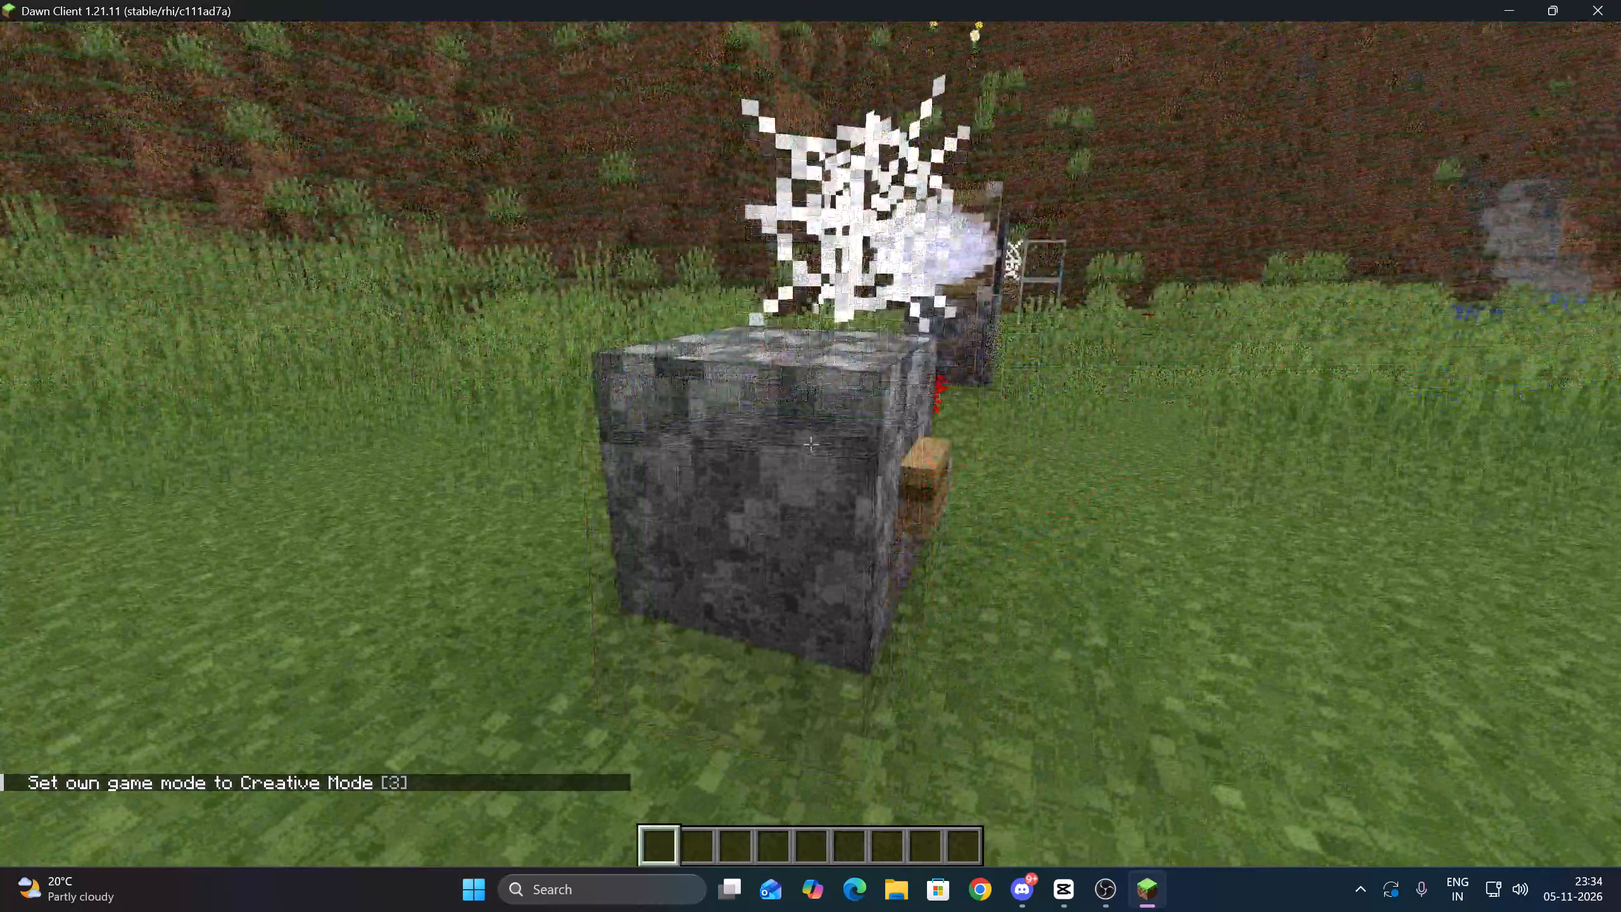
ctrl+click(810, 444)
ctrl+click(810, 444)
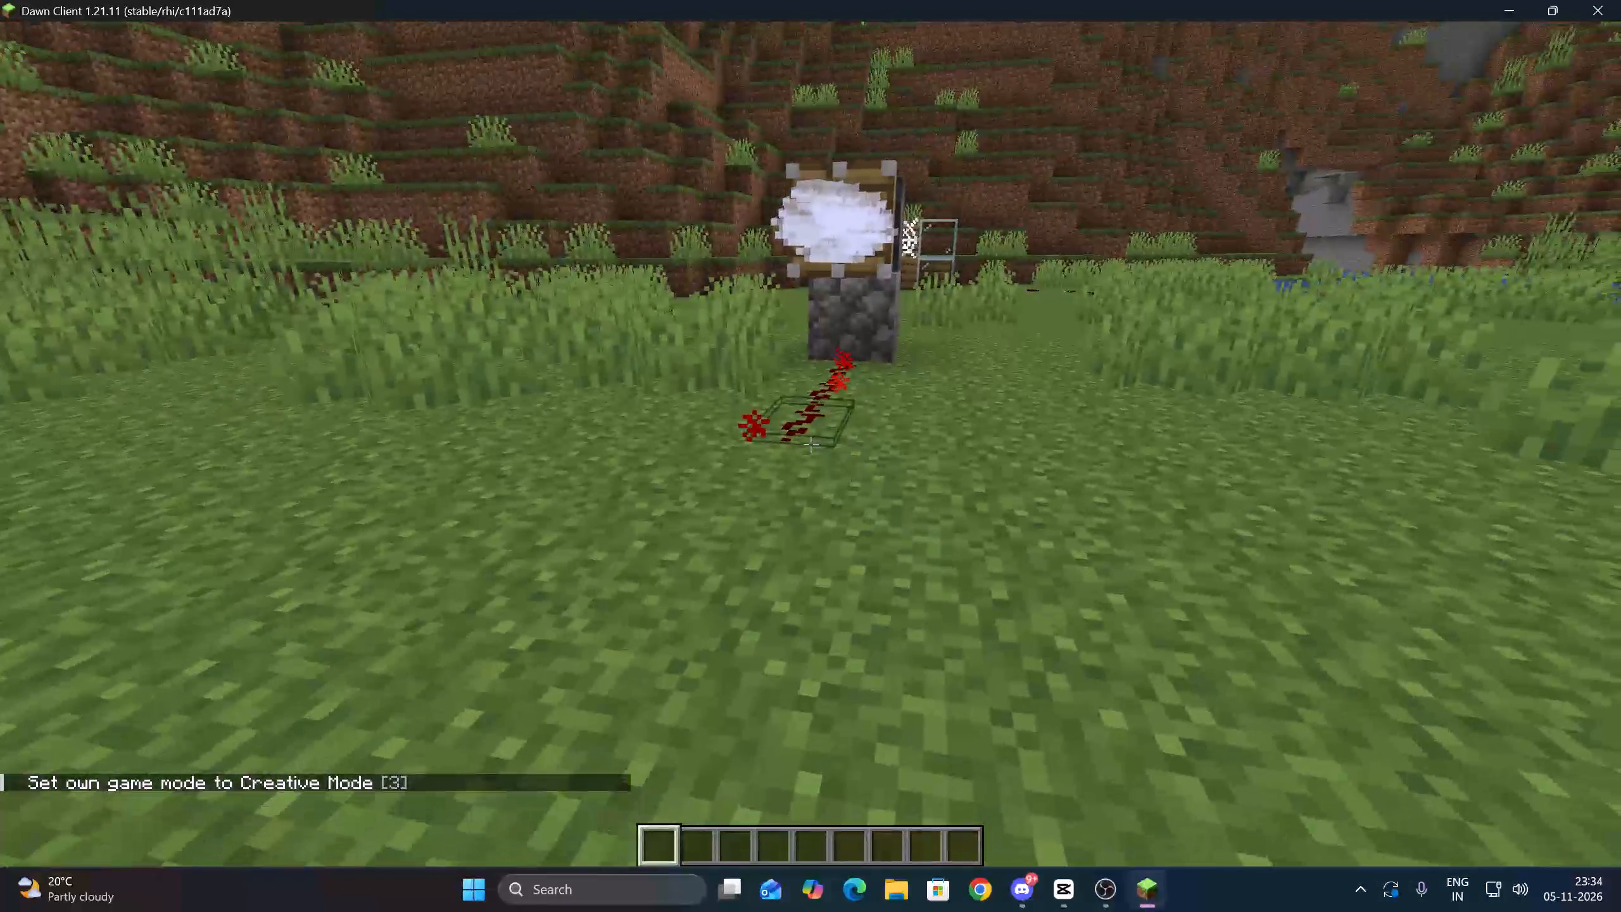
ctrl+click(810, 444)
Break the piston, its head and the cobblestone base beneath it.
key(ctrl+Right)
key(ctrl+Up)
key(0)
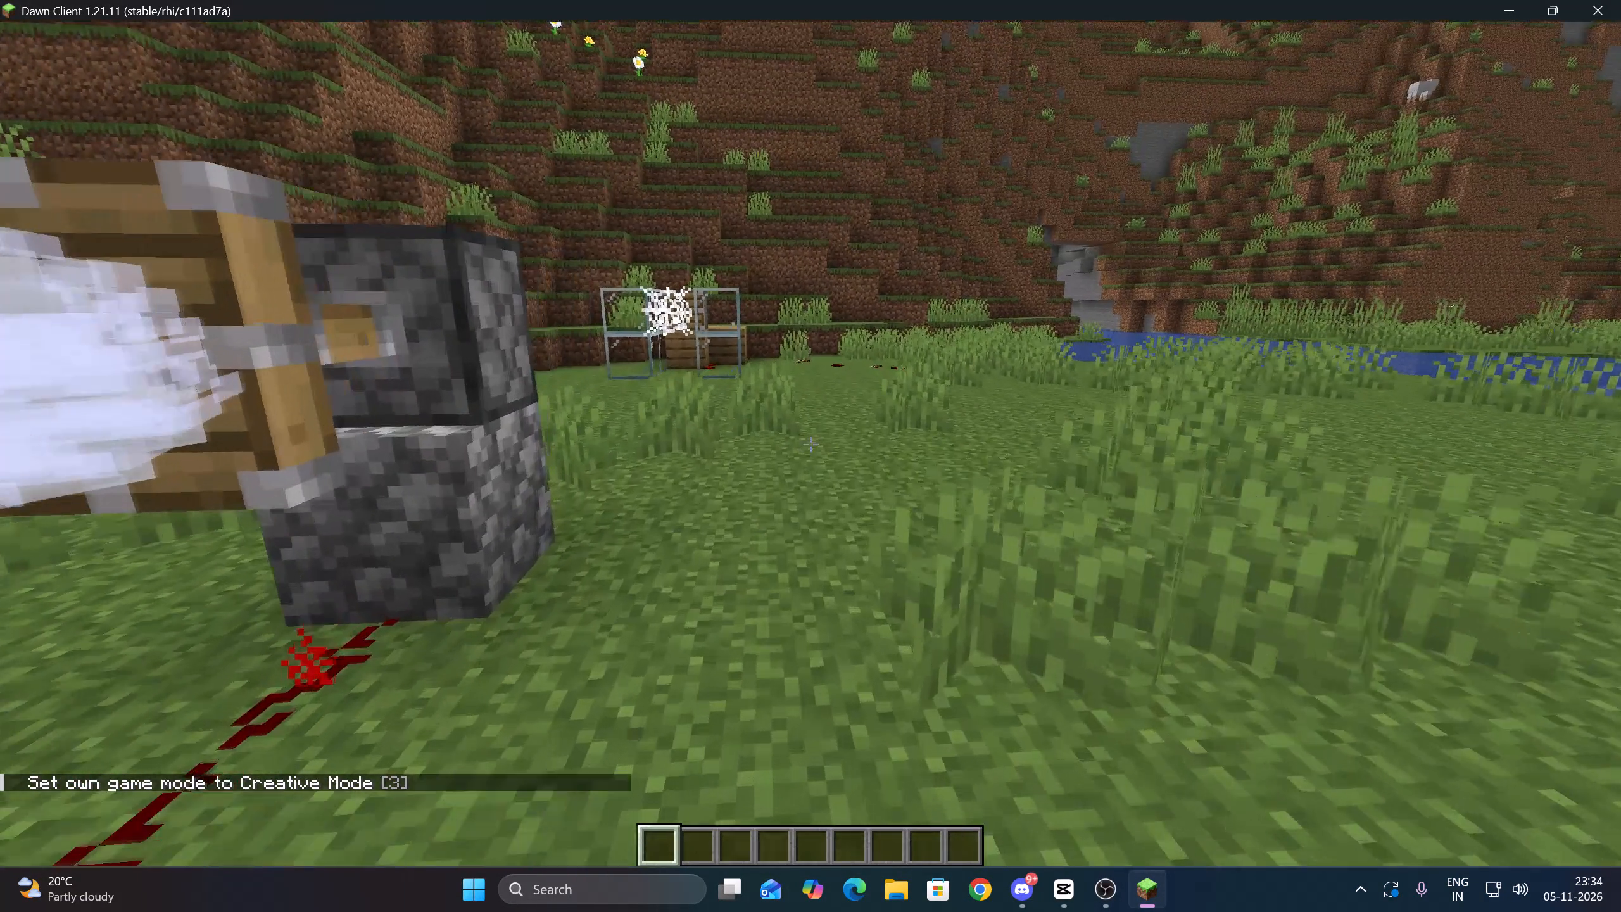
key(Right)
key(ctrl+Right)
ctrl+click(810, 444)
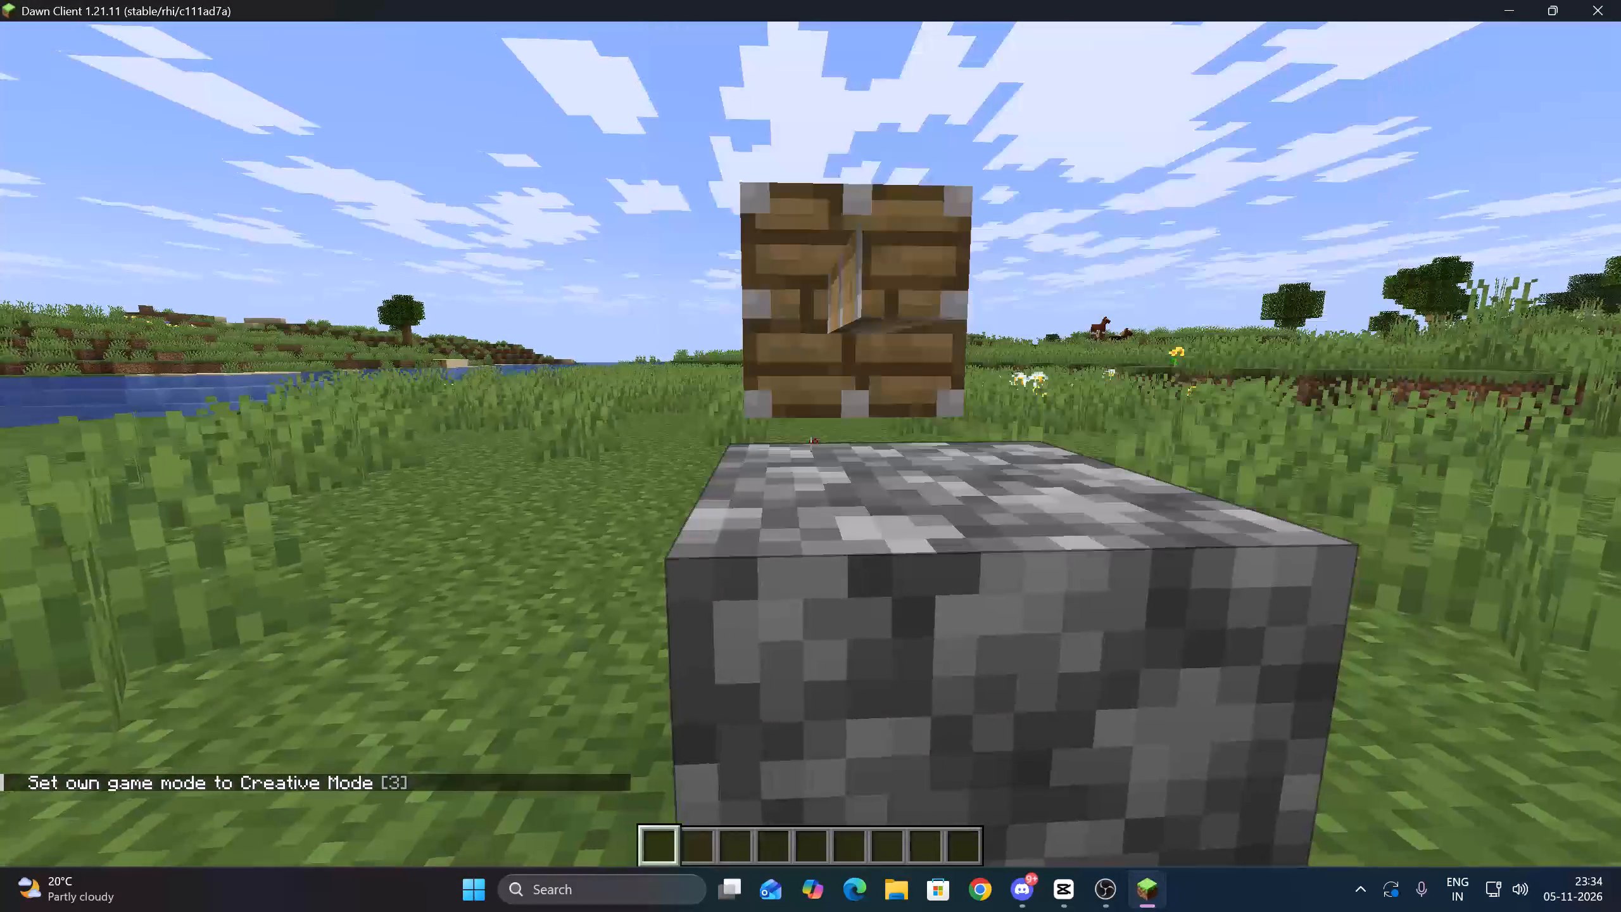
ctrl+click(810, 444)
ctrl+click(810, 444)
key(ctrl+Down)
key(ctrl+Down)
key(ctrl+Down)
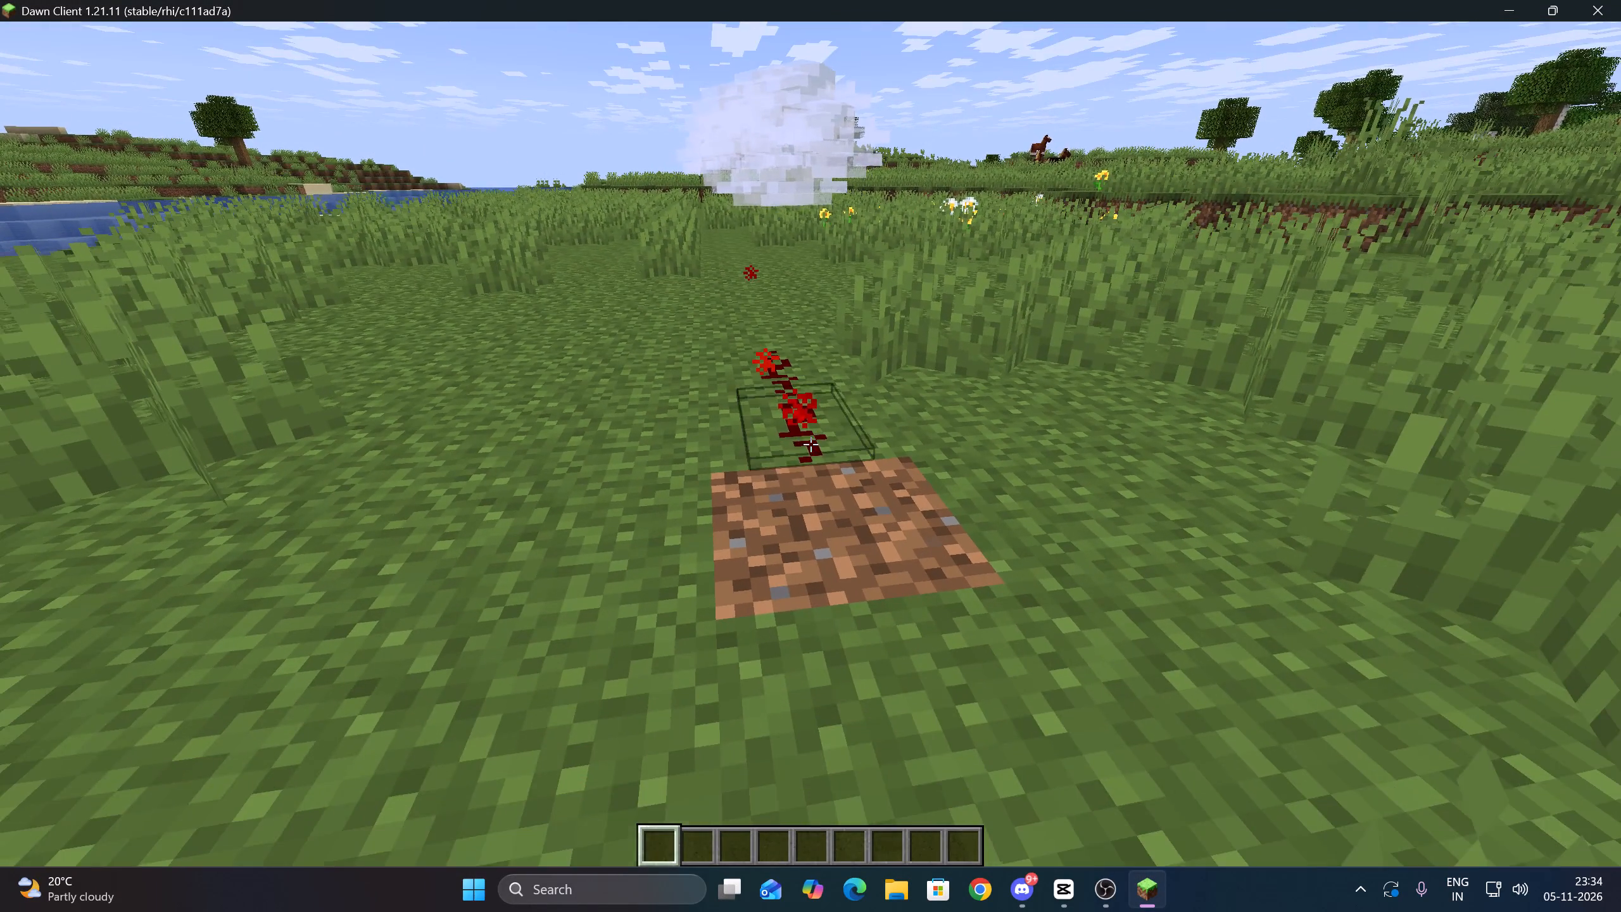
Pick a Grass Block for the hotbar, break the leftover redstone dust and dig out the exposed dirt patch.
key(q)
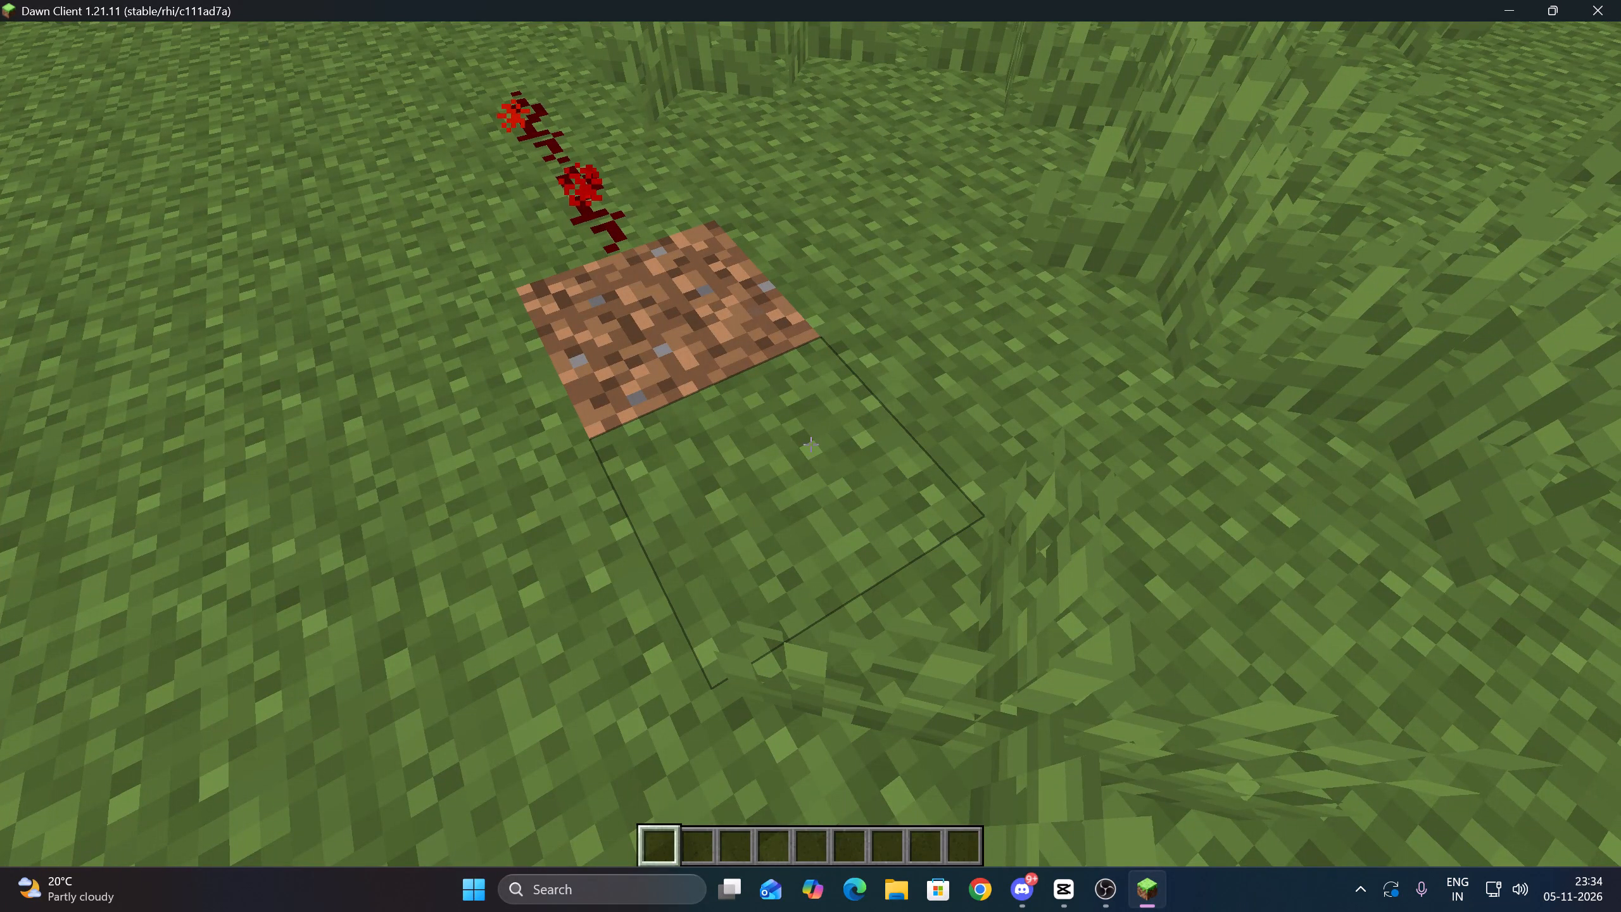
click(810, 444)
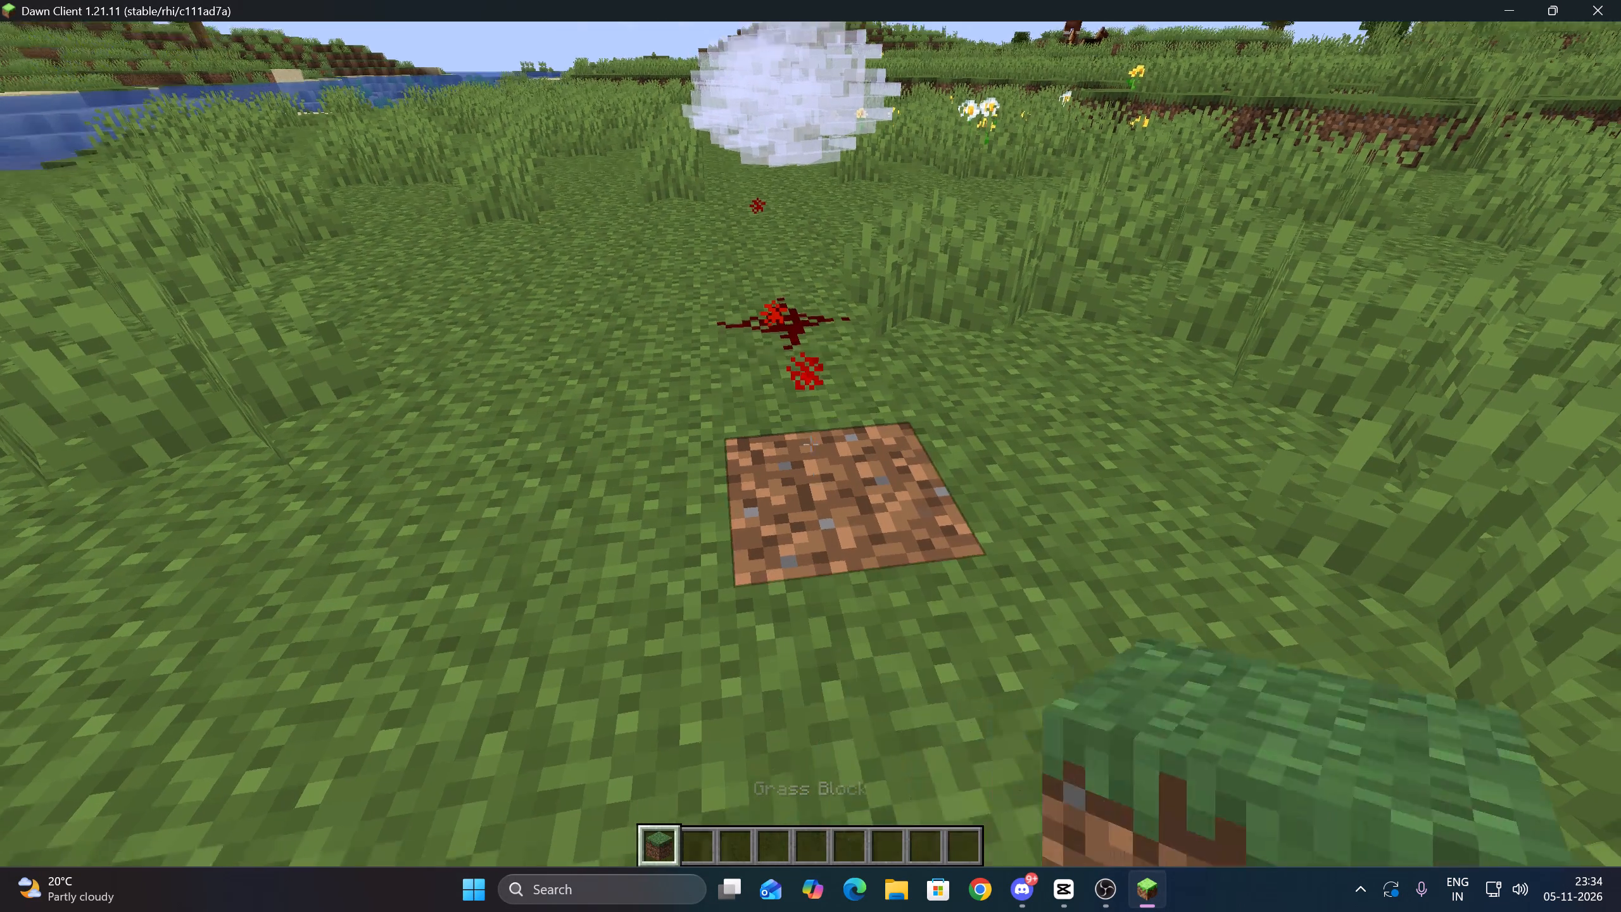
click(810, 444)
key(Up)
double_click(810, 445)
key(Down)
ctrl+double_click(811, 444)
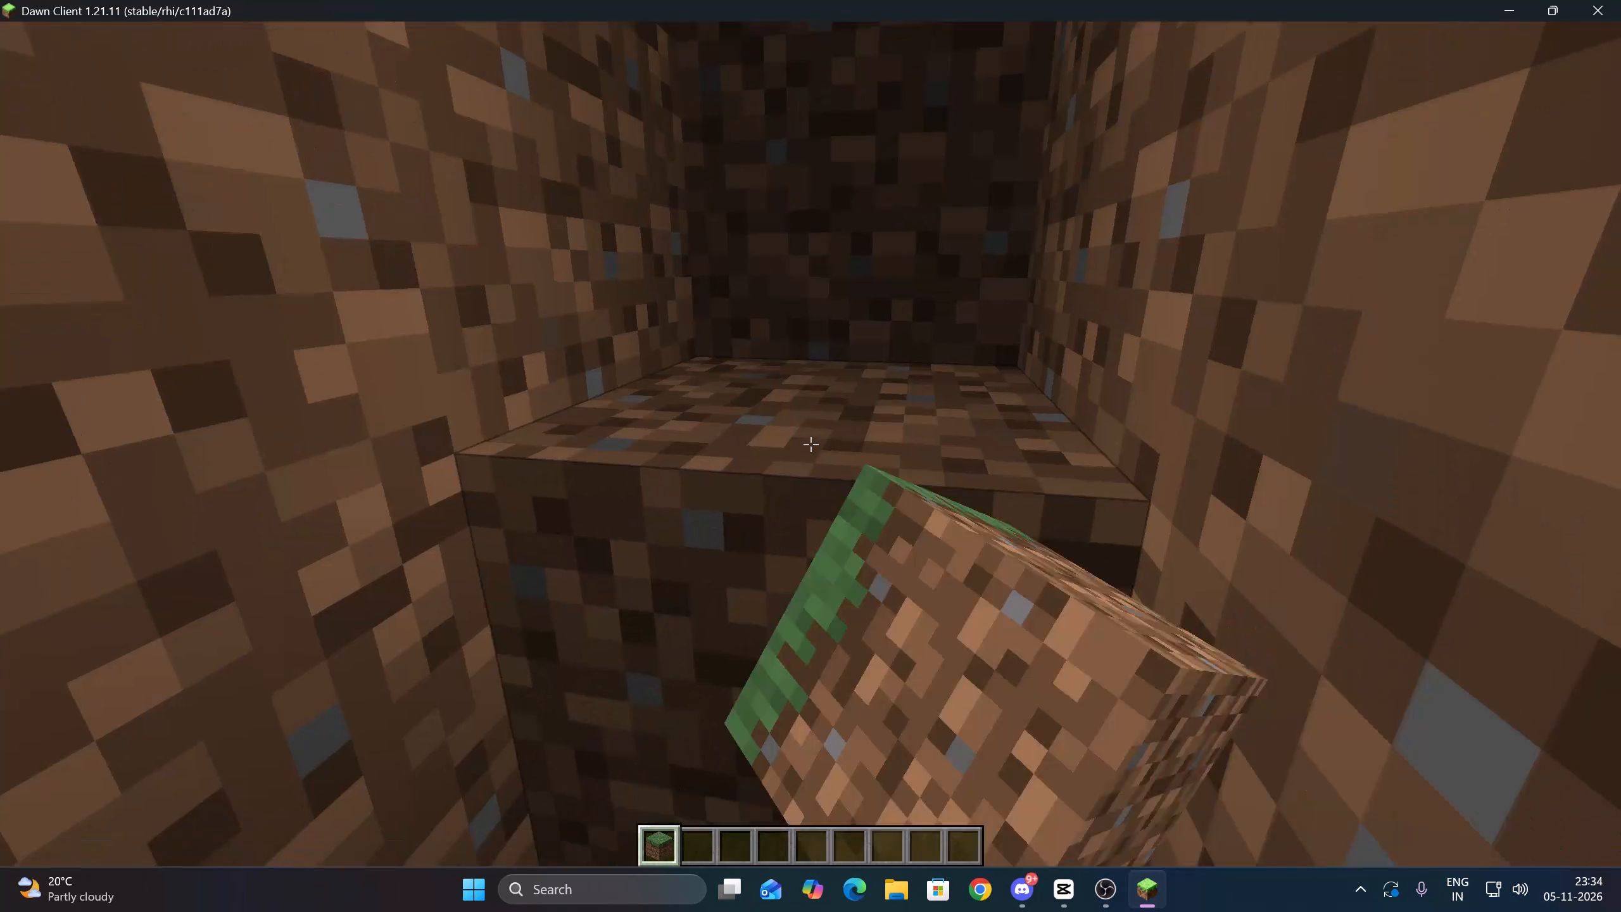
key(ctrl+Up)
key(ctrl+Up)
key(ctrl+Up)
key(ctrl+Up)
key(ctrl+Up)
key(ctrl+Up)
key(ctrl+Up)
key(ctrl+Up)
key(ctrl+Up)
key(ctrl+Up)
key(ctrl+Up)
key(ctrl+Up)
key(ctrl+Up)
key(ctrl+Up)
key(ctrl+Up)
key(ctrl+Up)
key(ctrl+Up)
key(ctrl+Up)
key(ctrl+Up)
key(ctrl+Up)
ctrl+double_click(810, 444)
ctrl+double_click(810, 444)
ctrl+click(810, 444)
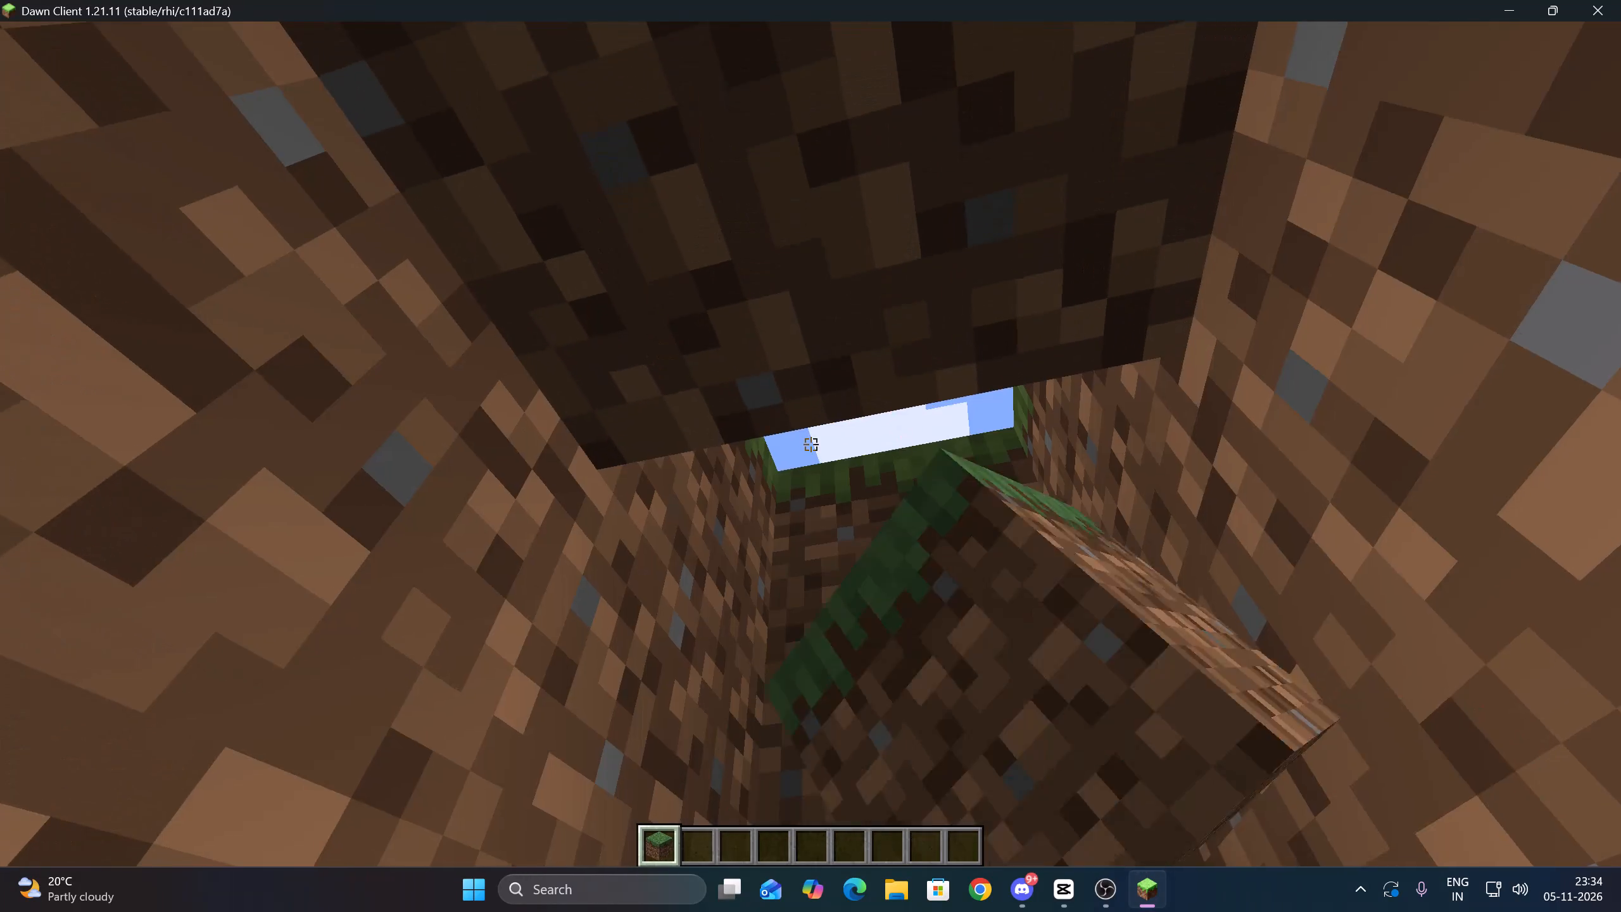
Refill the dug-out hole with Grass Blocks up to ground level.
ctrl+right_click(810, 444)
key(ctrl+Down)
key(ctrl+Down)
key(ctrl+Down)
key(ctrl+Down)
key(ctrl+Down)
key(ctrl+Down)
key(ctrl+Down)
key(ctrl+Down)
key(ctrl+Down)
key(ctrl+Down)
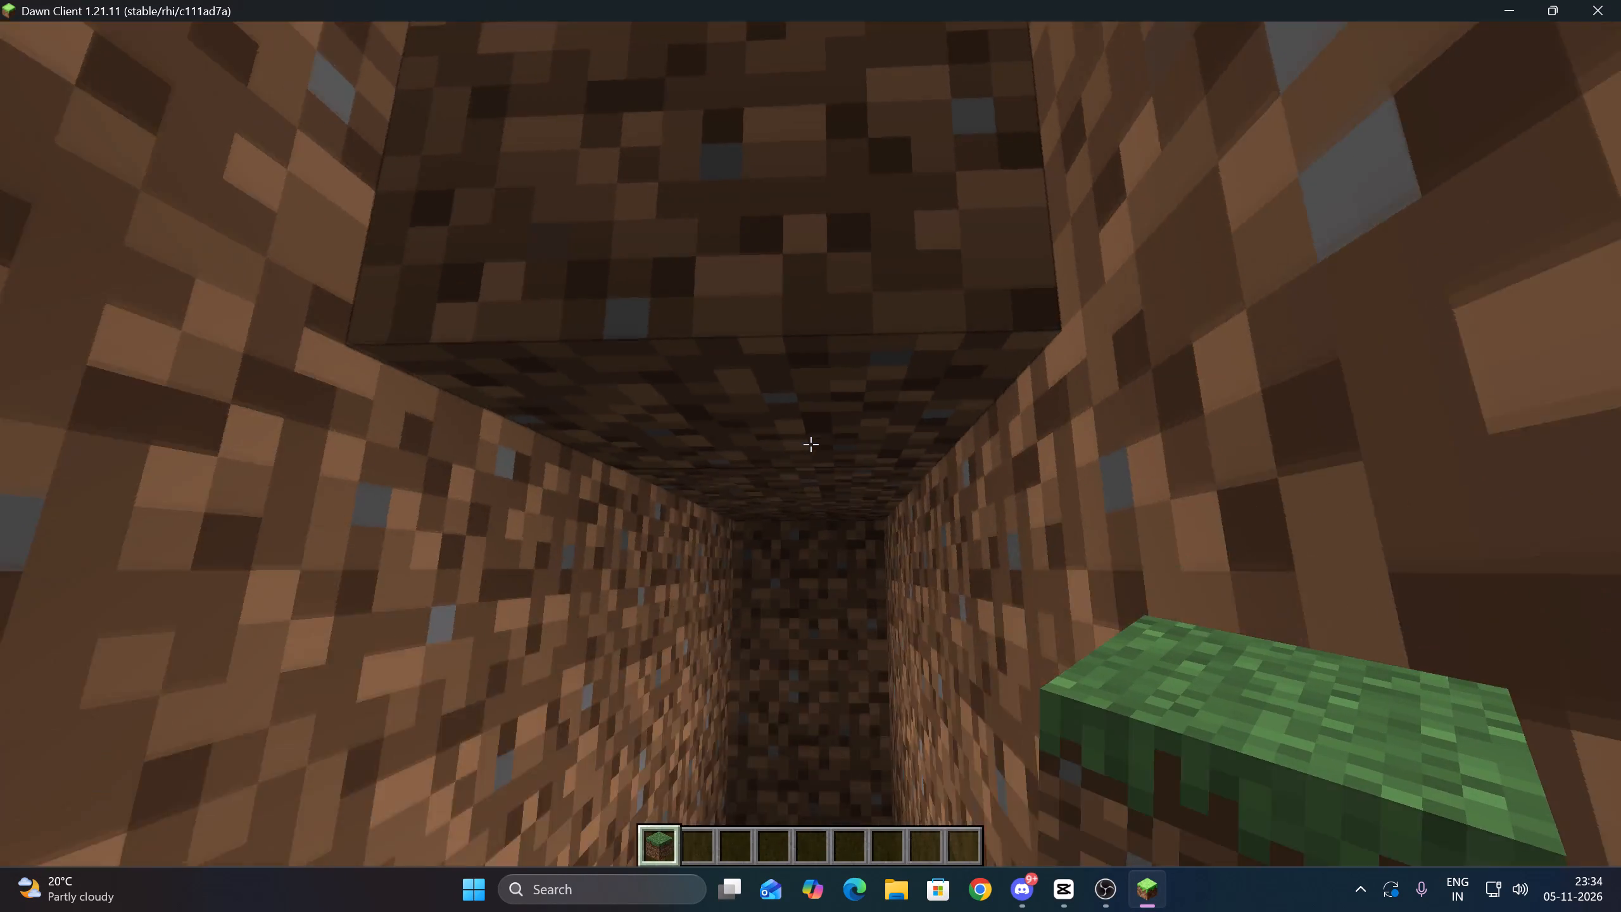
right_click(810, 444)
right_click(810, 444)
right_click(810, 444)
shift+right_click(810, 444)
right_click(810, 445)
click(810, 444)
right_click(810, 444)
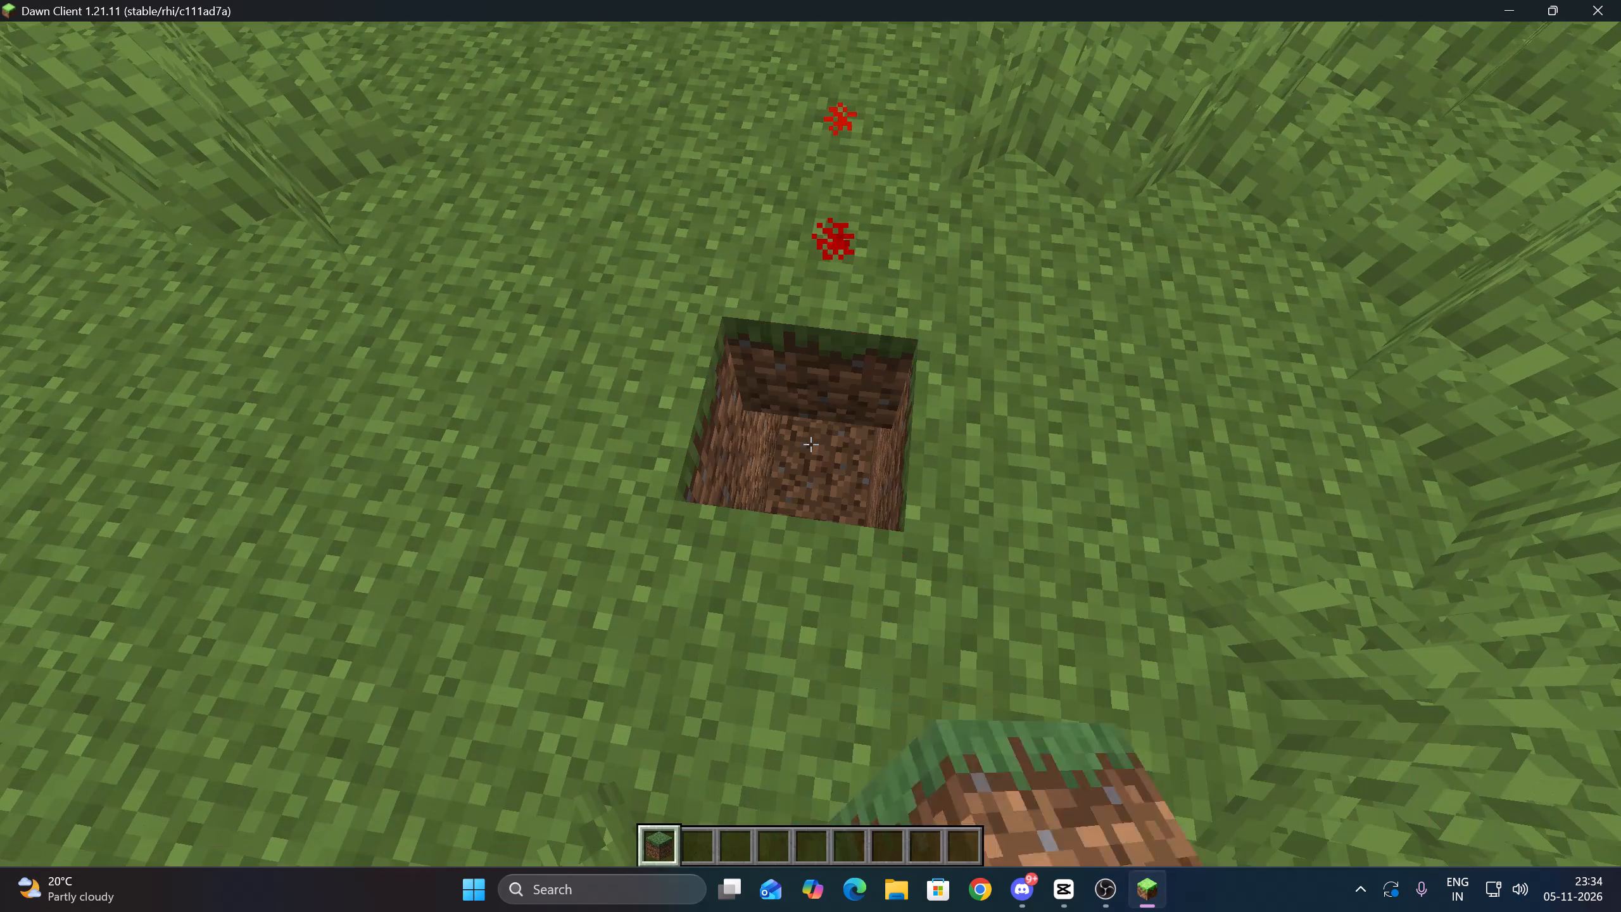
right_click(810, 444)
Return to the replay editor with a wide view of the cleared area and move the Block Override keyframe to about 00:08.
key(Left)
key(Up)
key(Up)
key(Up)
key(Up)
key(Up)
key(Up)
key(Up)
key(Up)
key(Up)
key(Up)
key(Up)
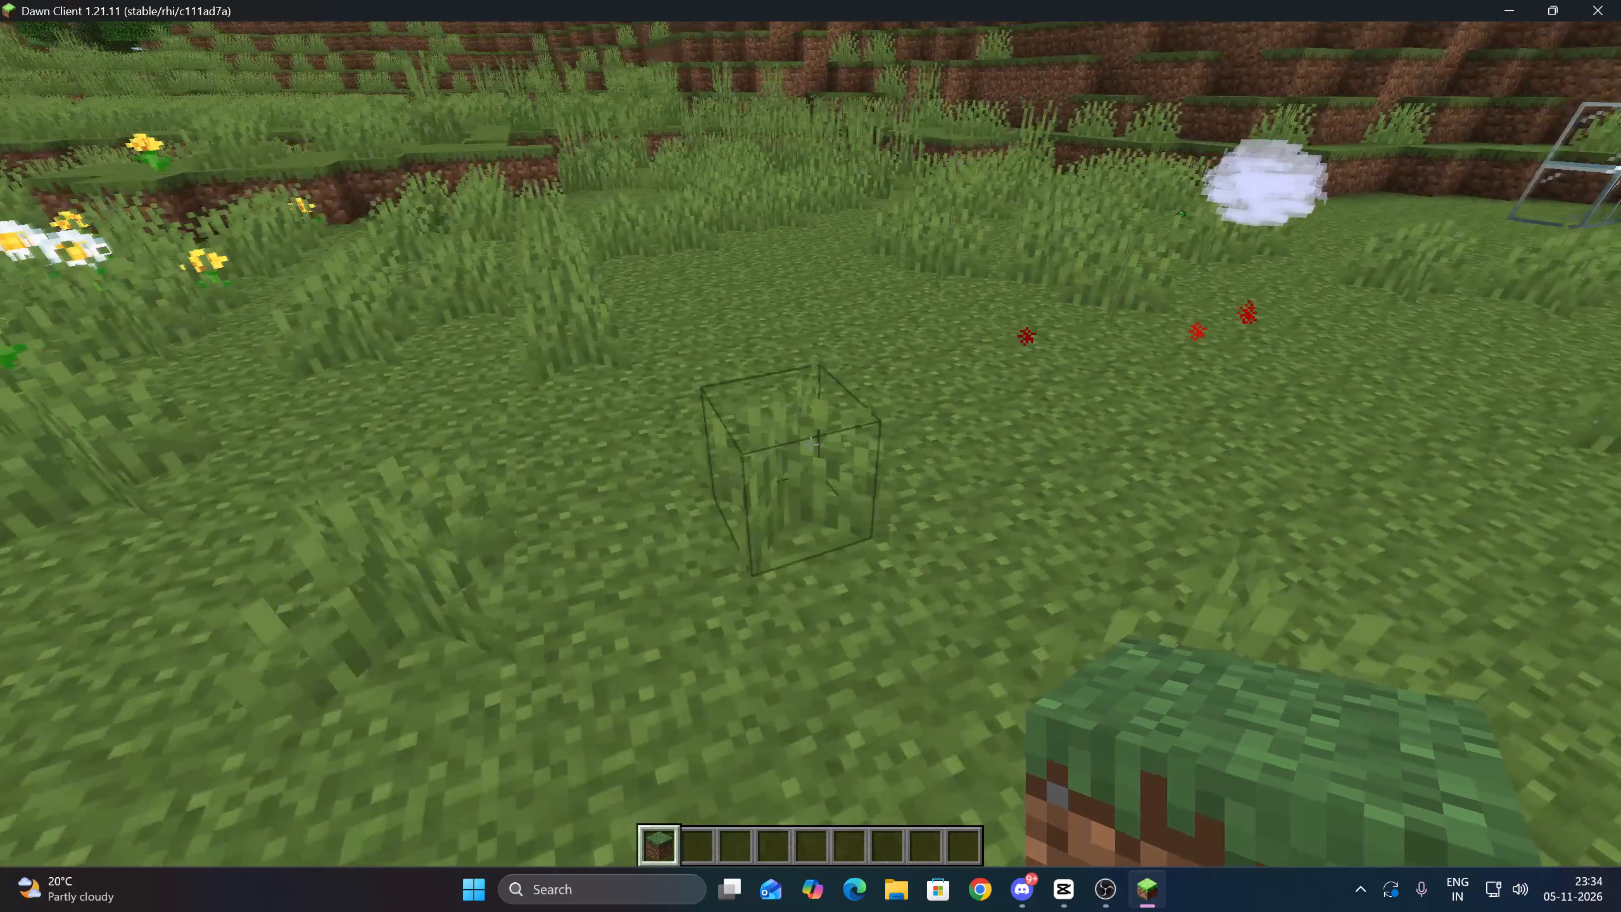
key(Right)
key(Right)
key(Up)
key(Right)
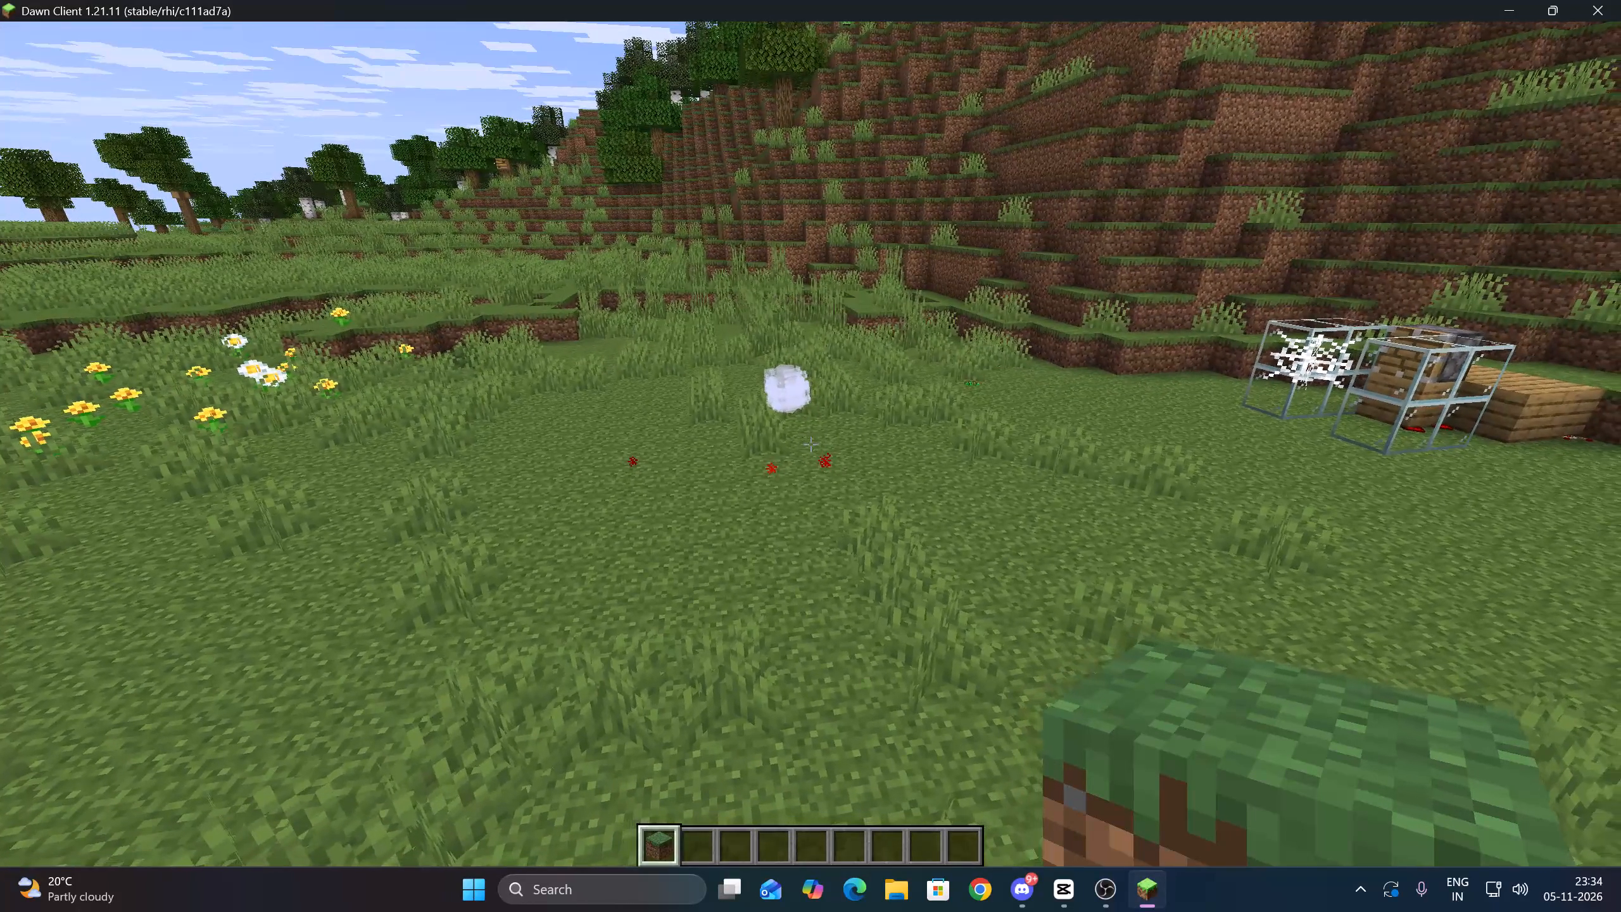
key(F3)
key(F4)
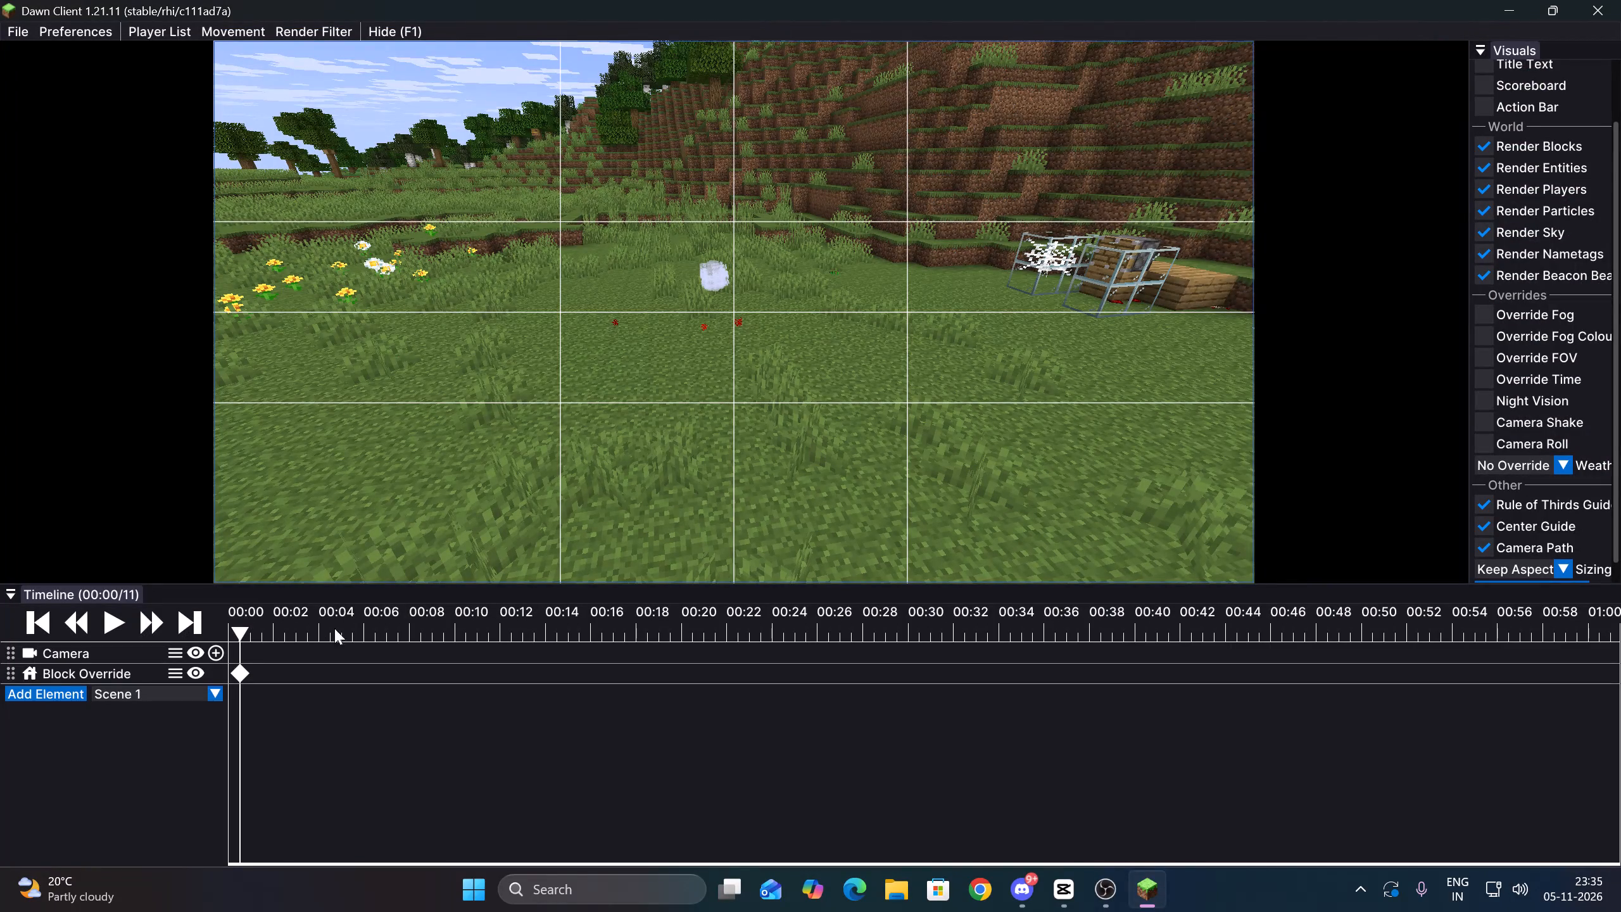
drag(237, 671, 414, 691)
Play the replay from about the Block Override keyframe to 00:11 to check the cleared area.
click(408, 649)
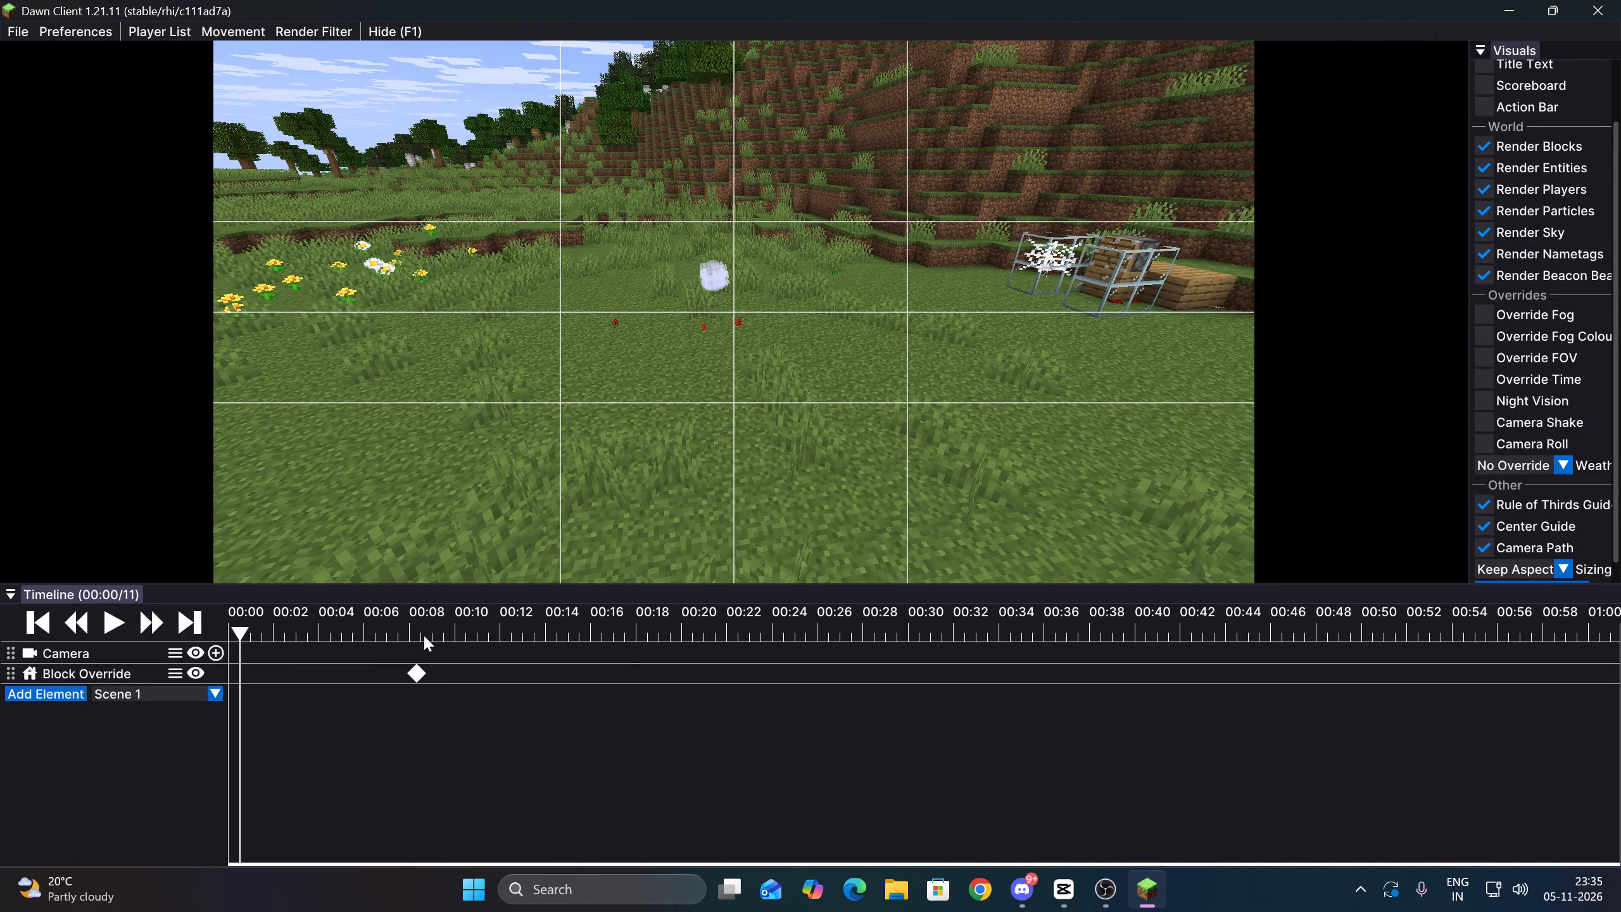
click(403, 618)
click(113, 620)
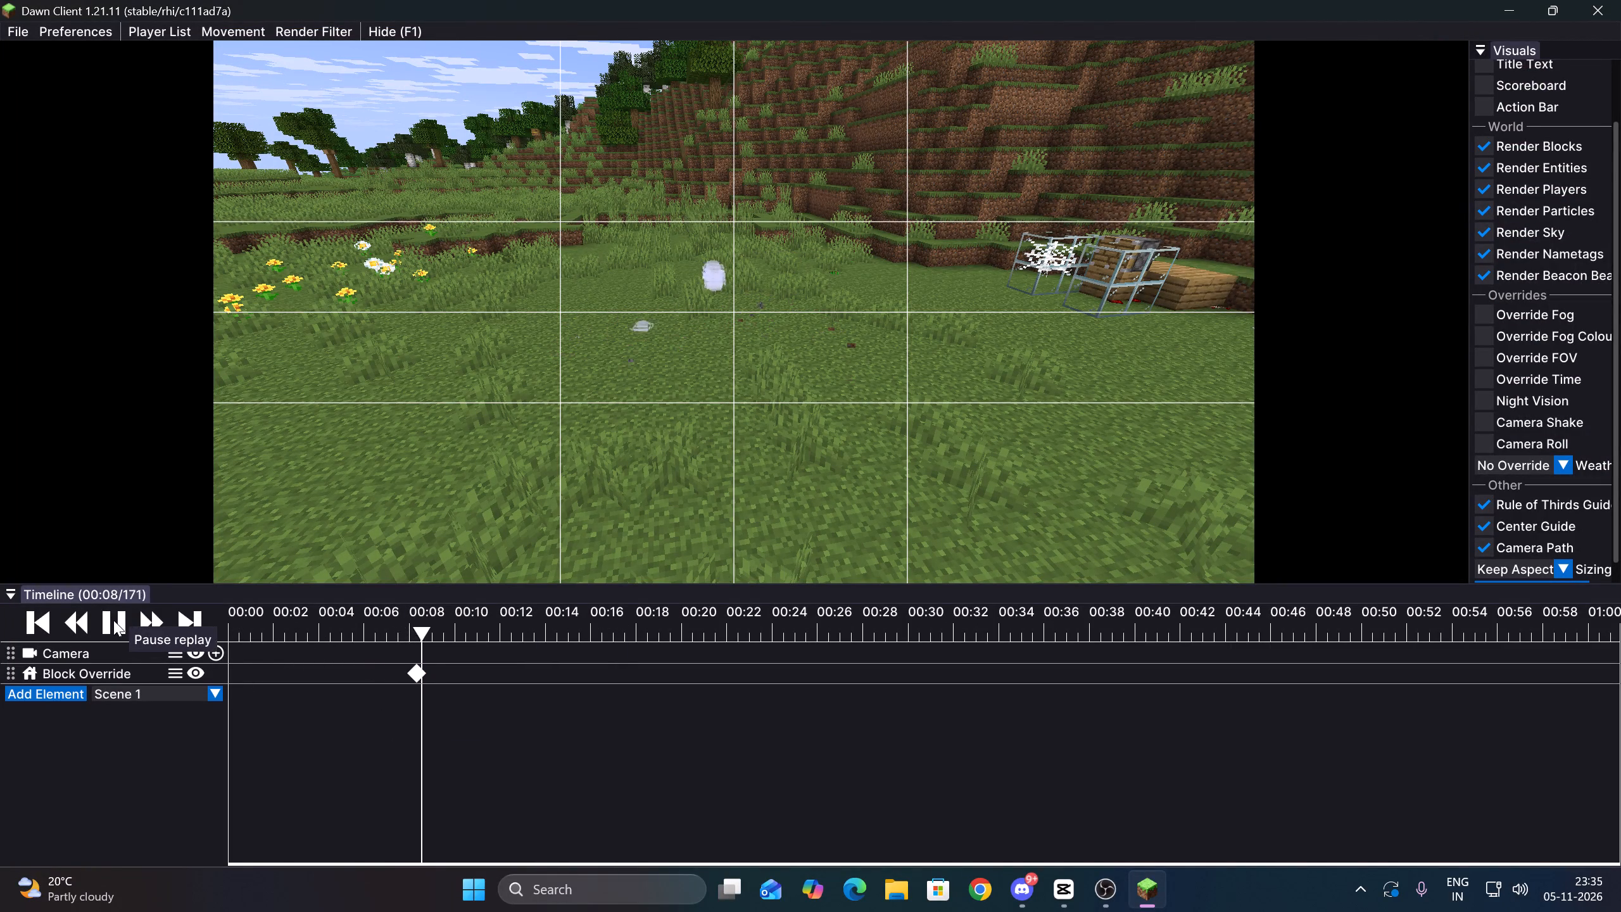
click(113, 620)
click(113, 620)
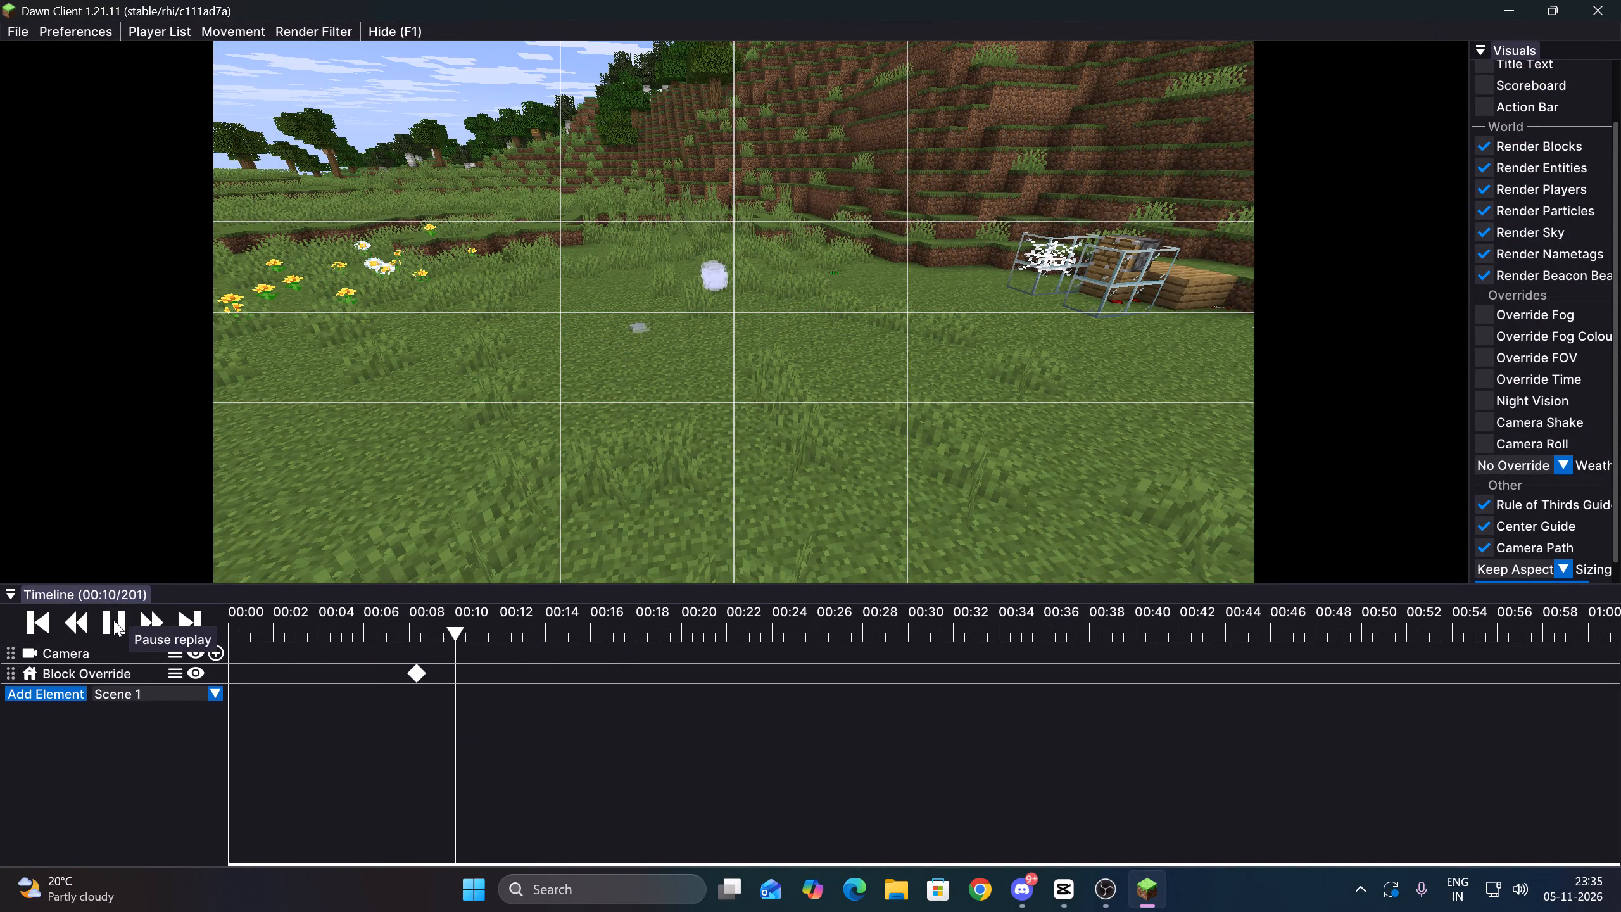
click(113, 620)
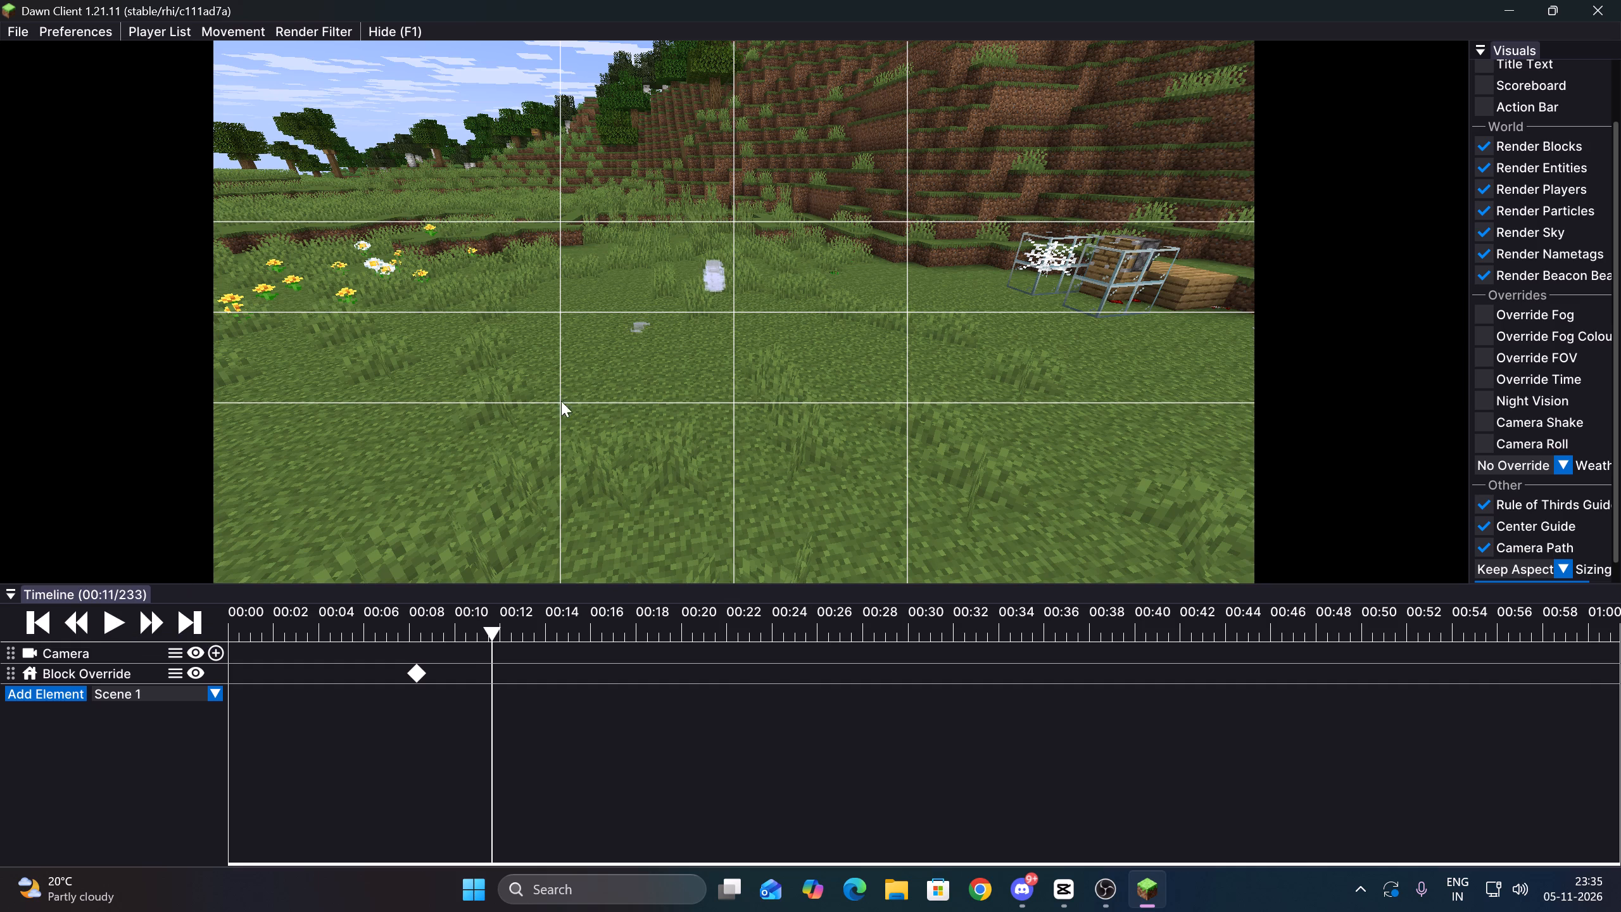
Move closer to the floating white ball and enable Hide During Export for that entity.
key(Up)
ctrl+drag(779, 343, 810, 444)
key(Left)
right_click(717, 286)
click(743, 364)
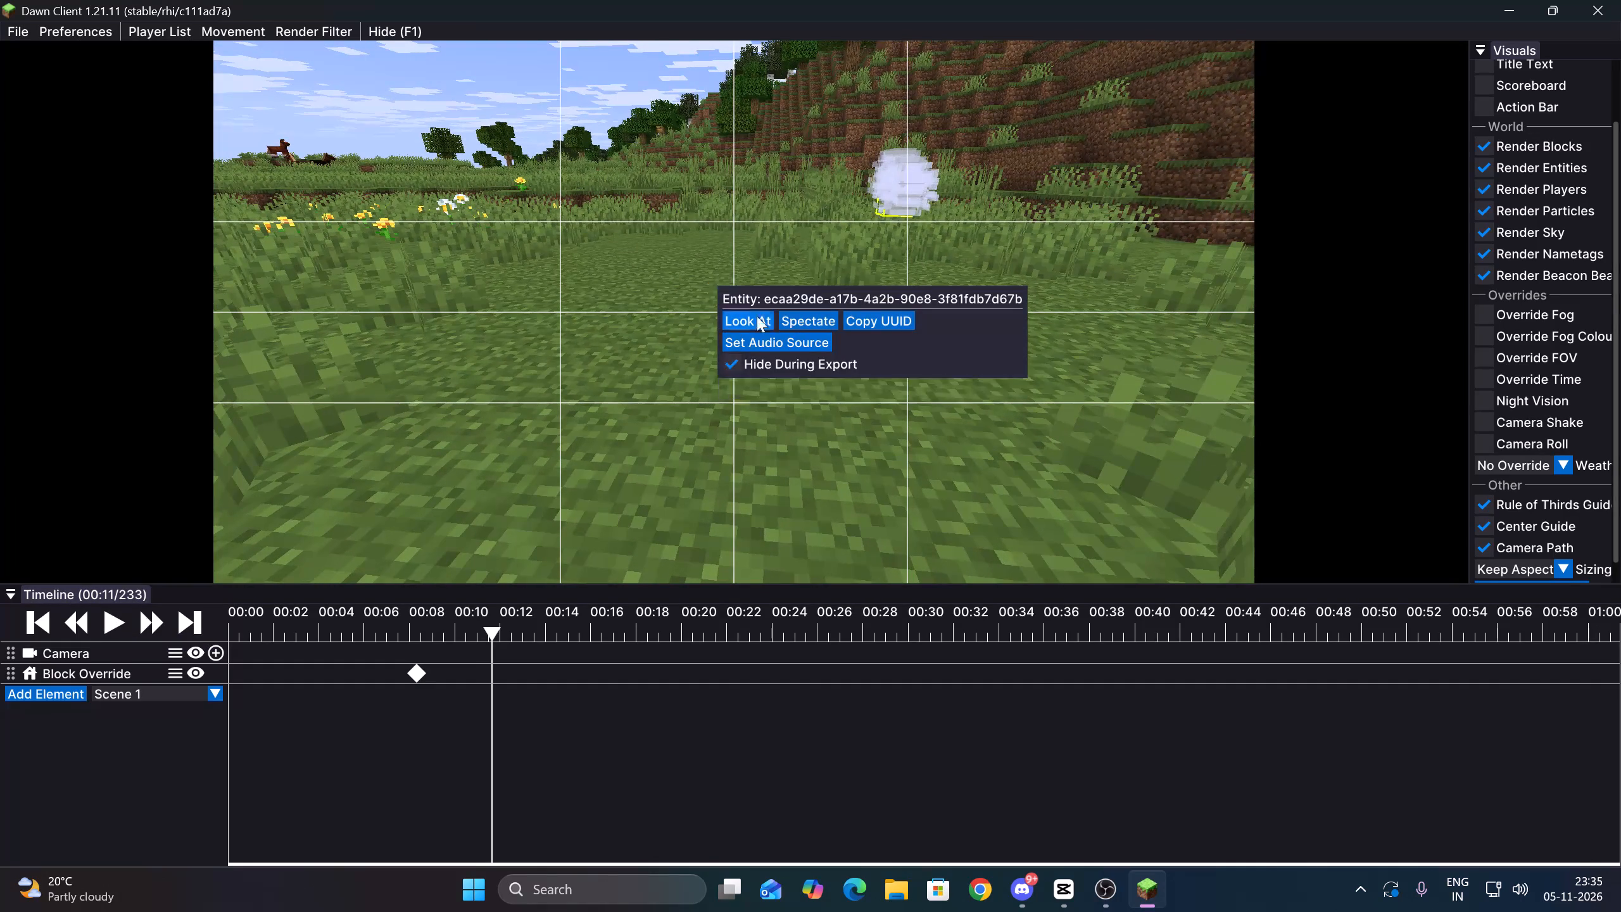
Frame the white ball and cleared area in a wide view and add a Camera keyframe at about 00:09.
click(749, 213)
key(Down)
drag(727, 355, 810, 444)
key(Left)
key(Down)
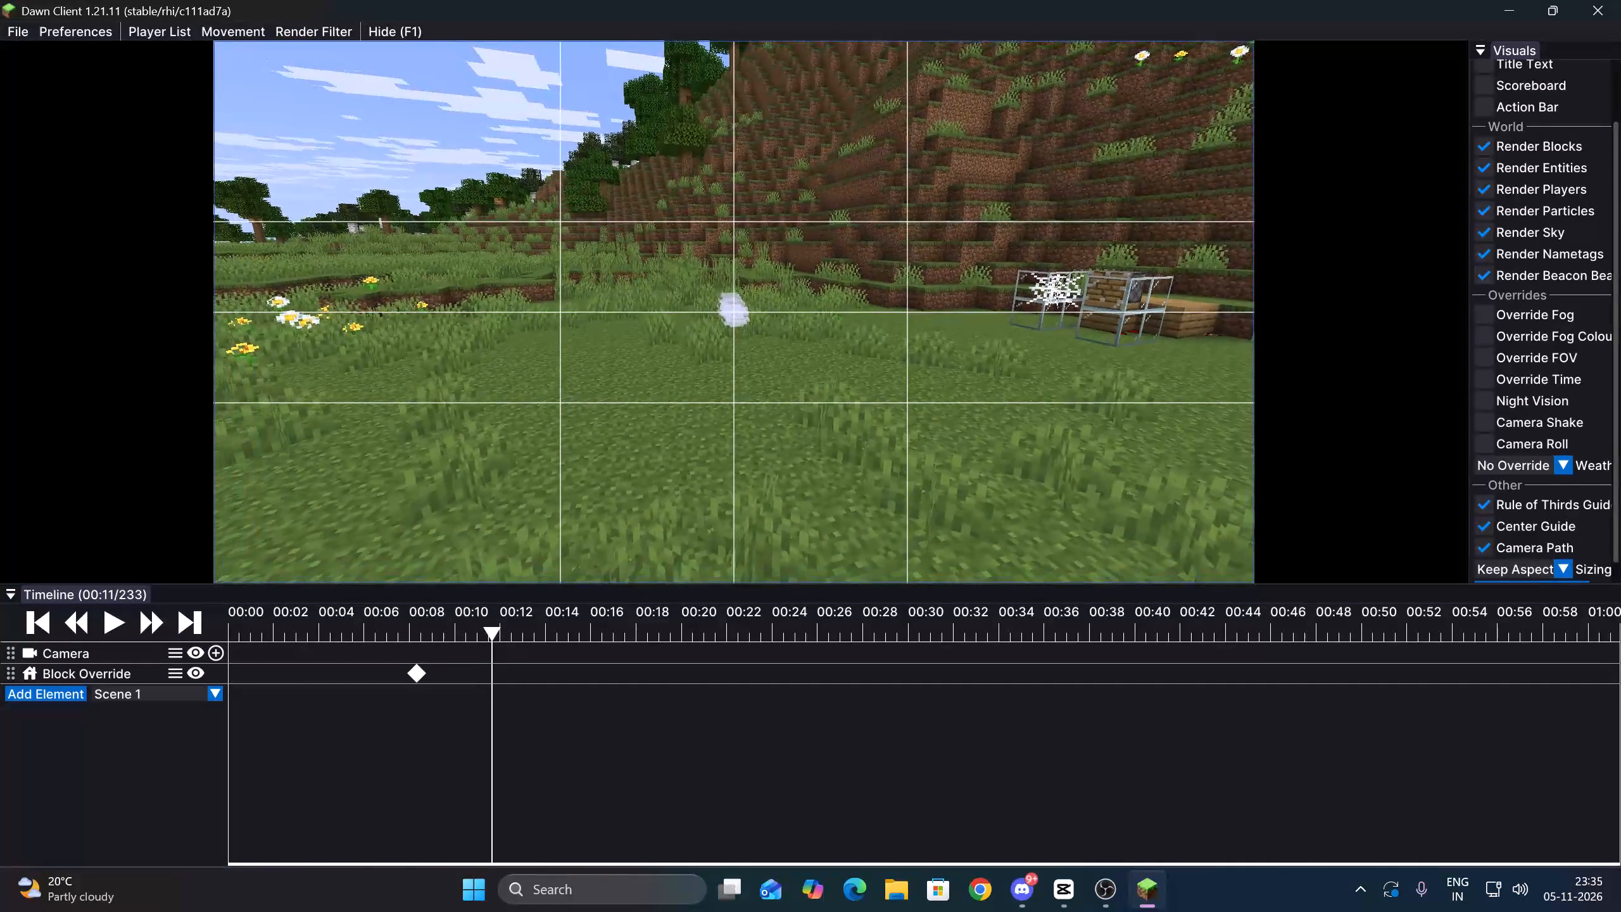
drag(810, 444, 810, 444)
double_click(430, 630)
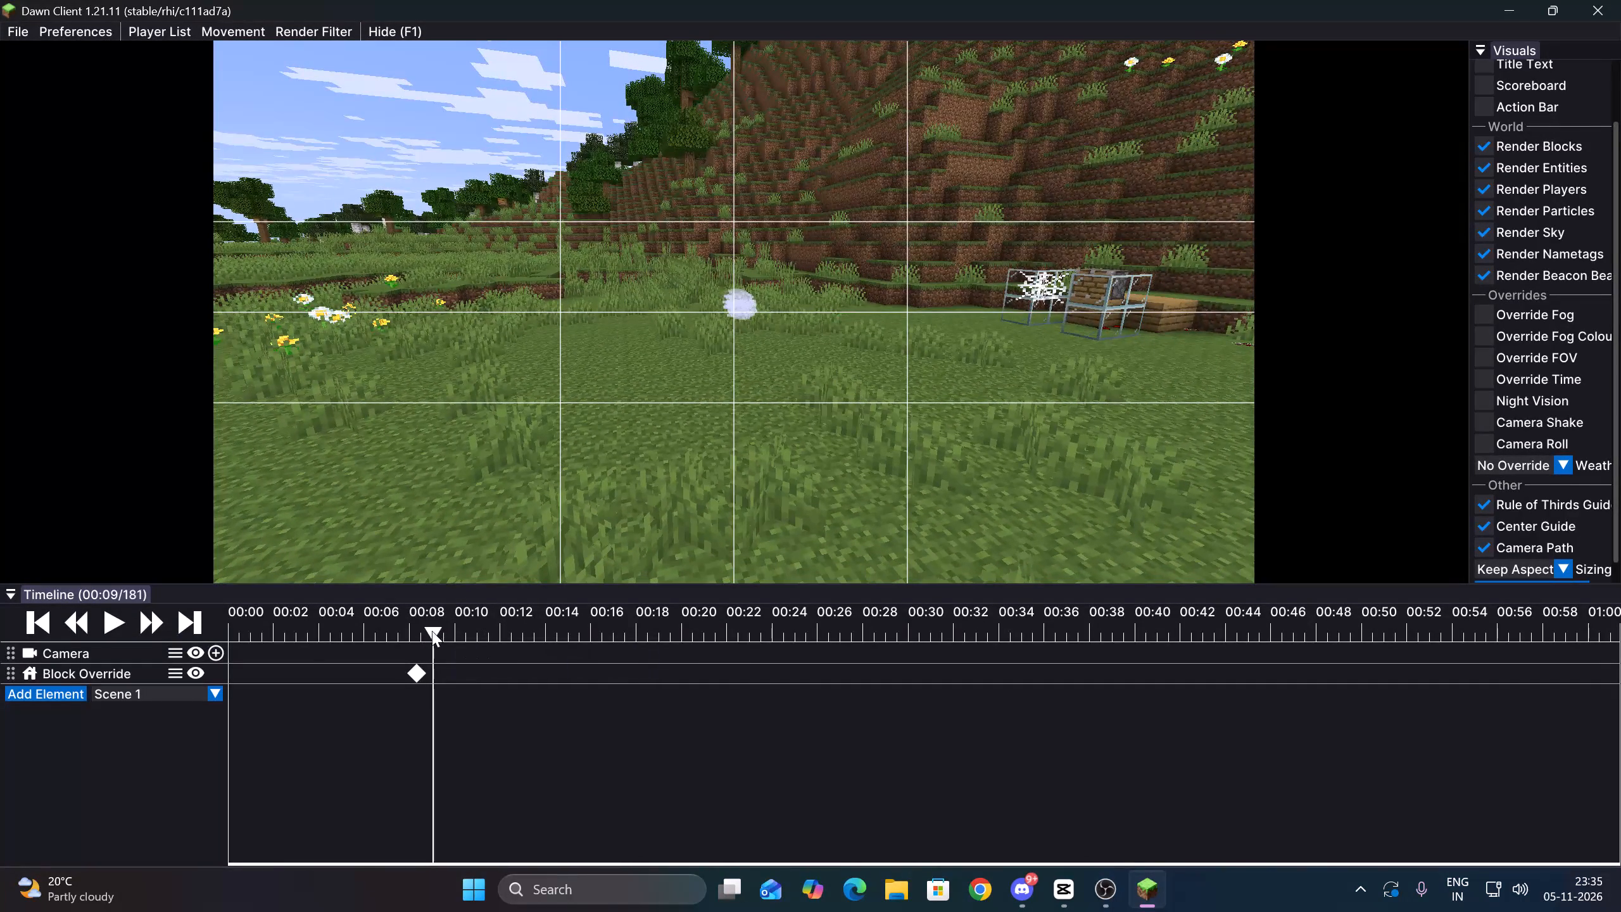
click(109, 630)
click(109, 630)
drag(767, 455, 811, 443)
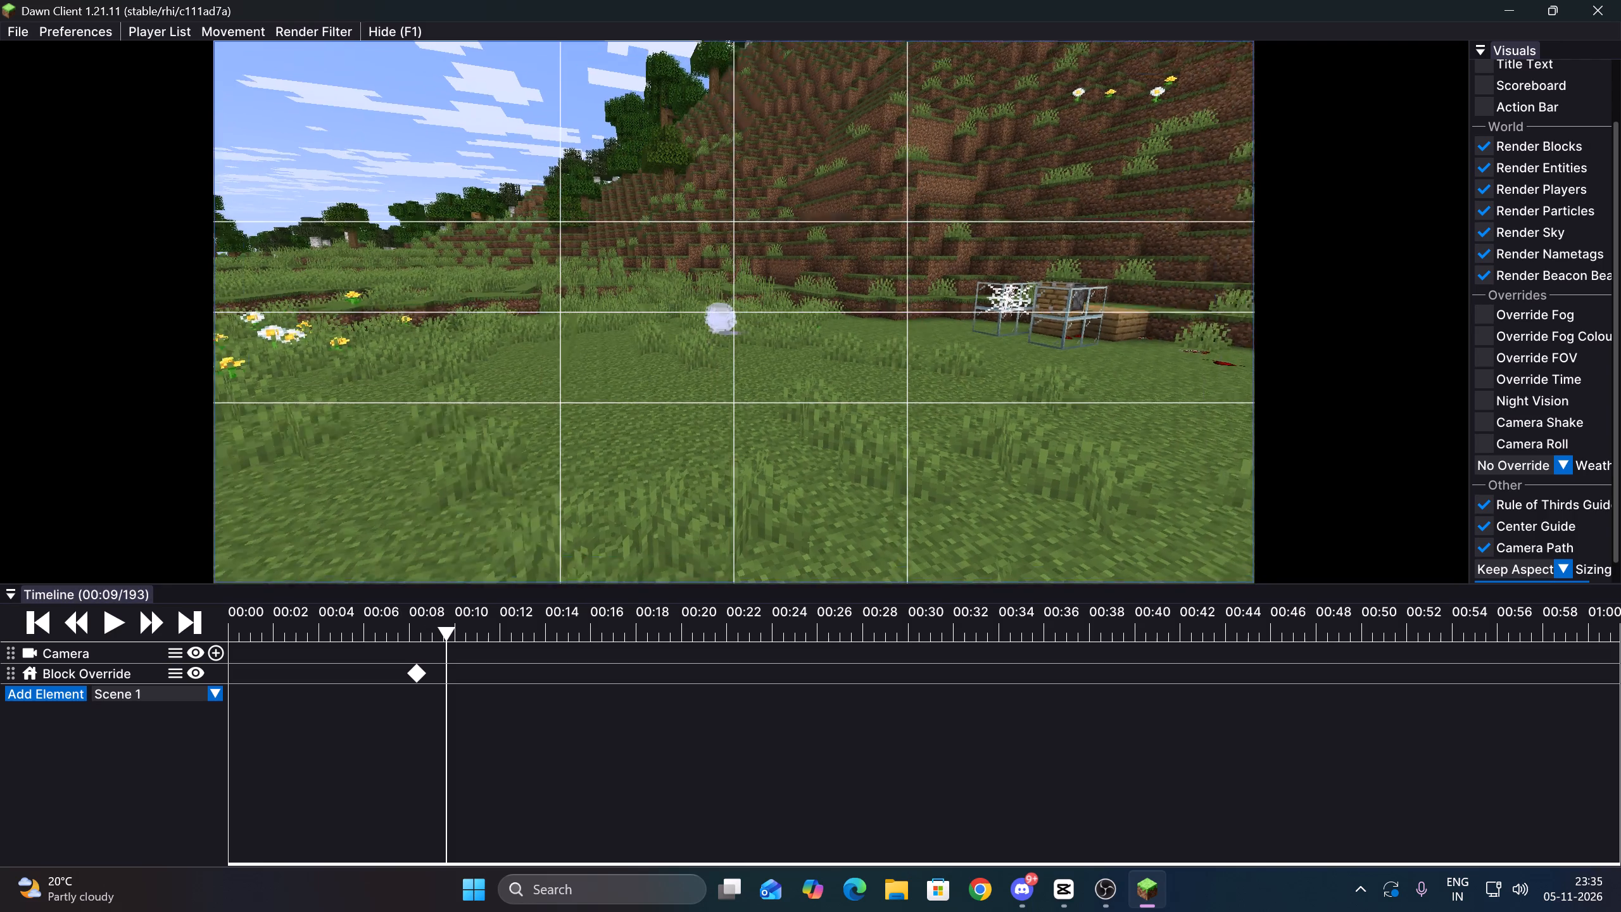
drag(811, 443, 810, 444)
click(218, 653)
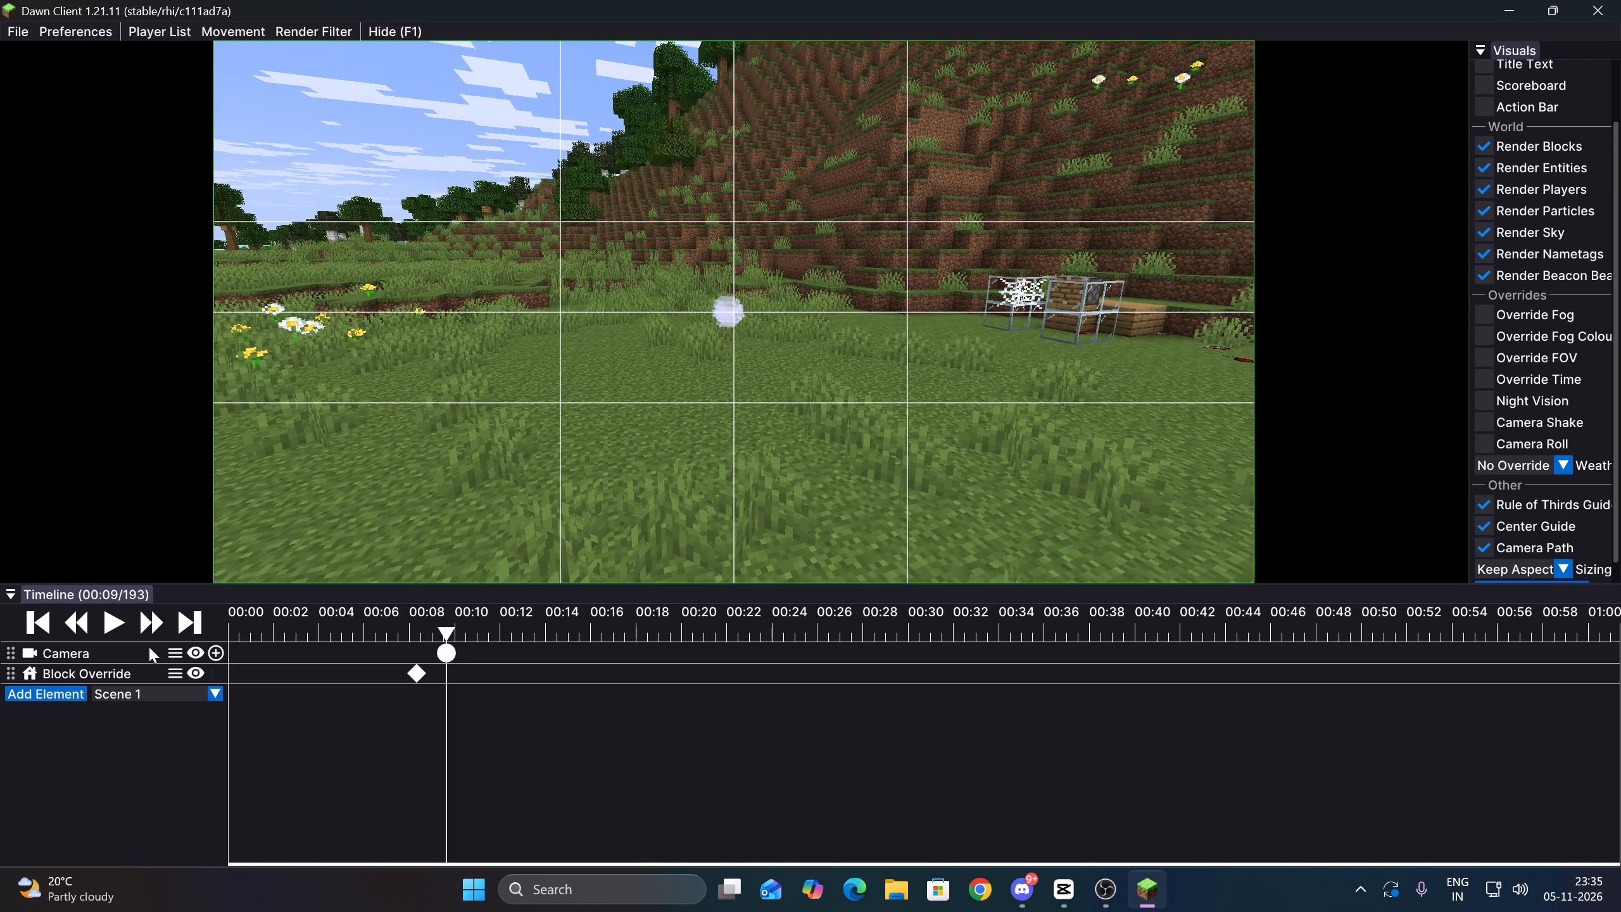
Hold the same wide view and add a second Camera keyframe at about 00:12.
click(124, 620)
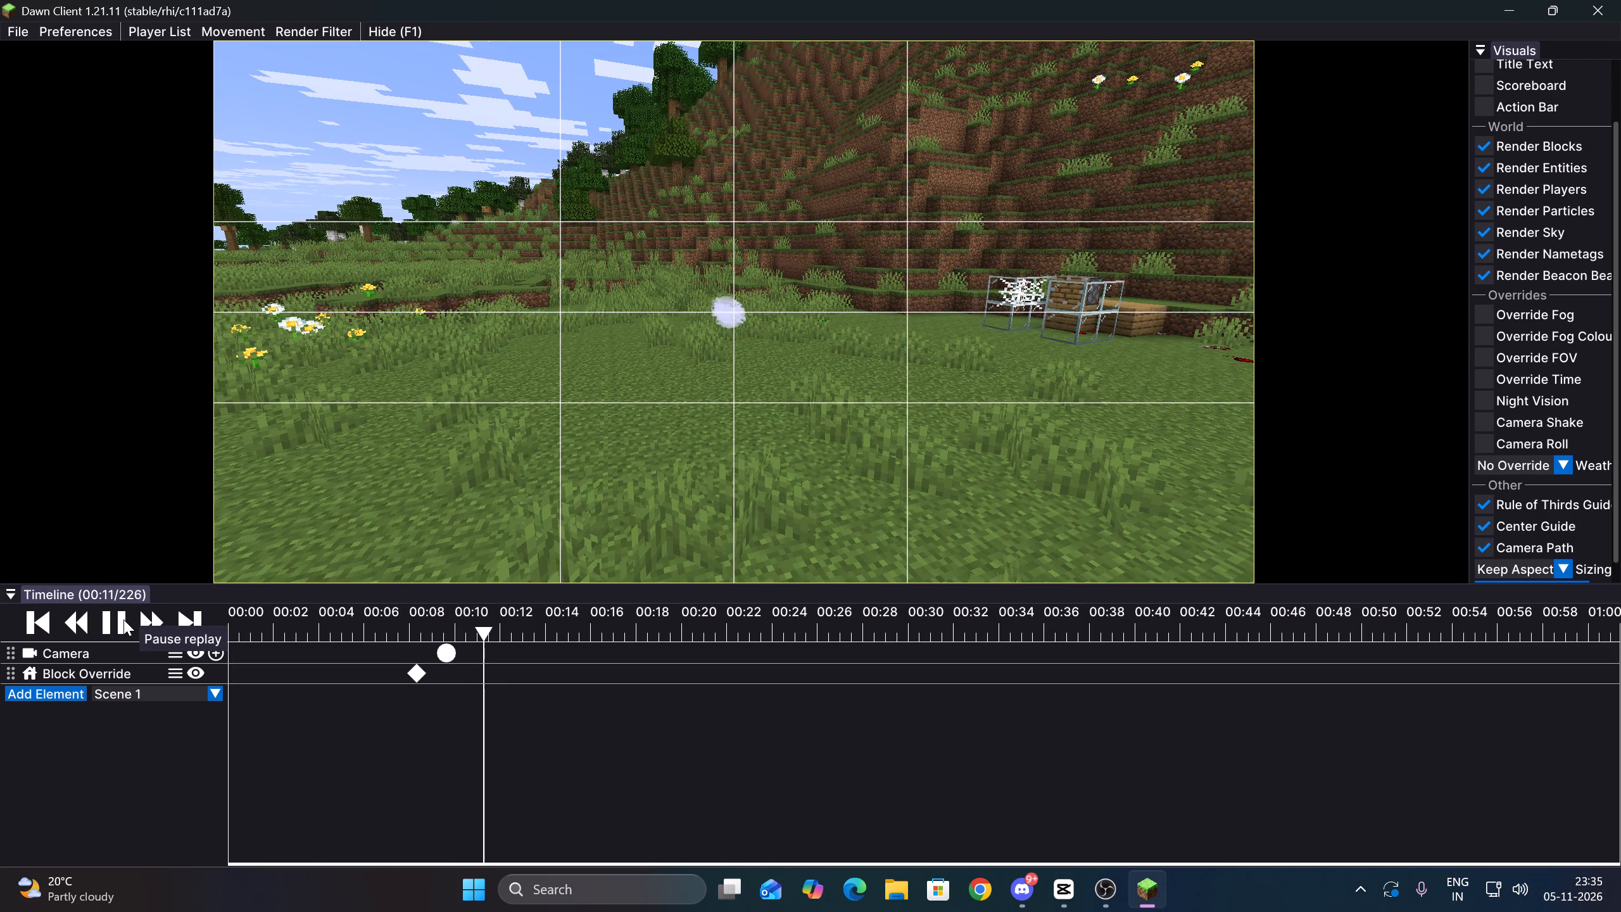
click(123, 619)
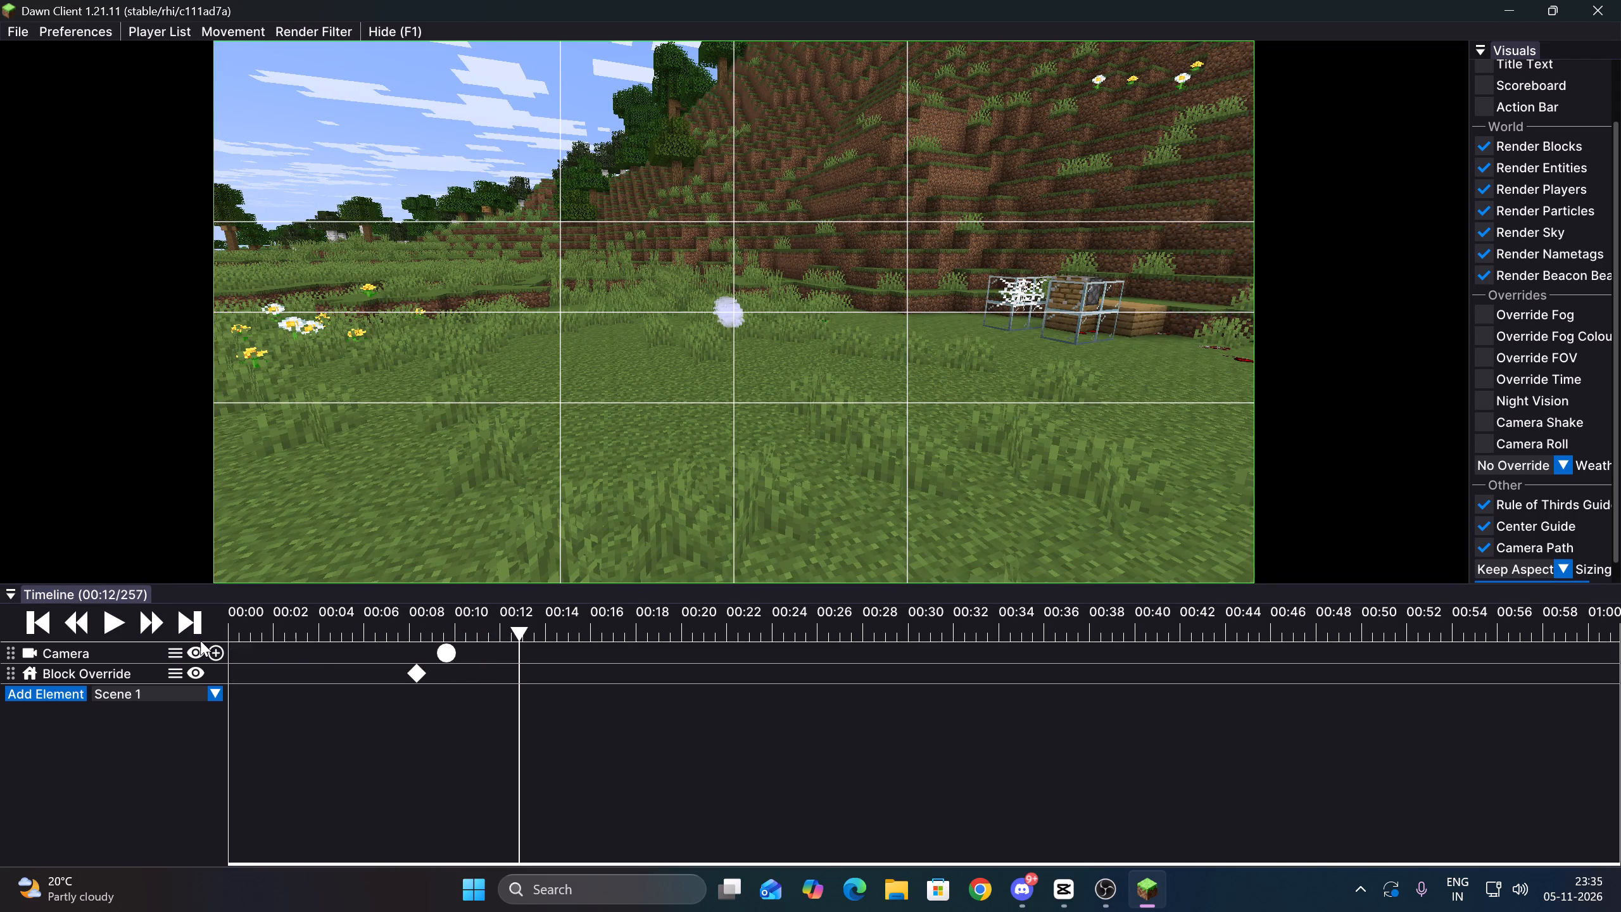
click(217, 649)
Move the camera in close on the white ball and add a Camera keyframe at about 00:13.
click(113, 617)
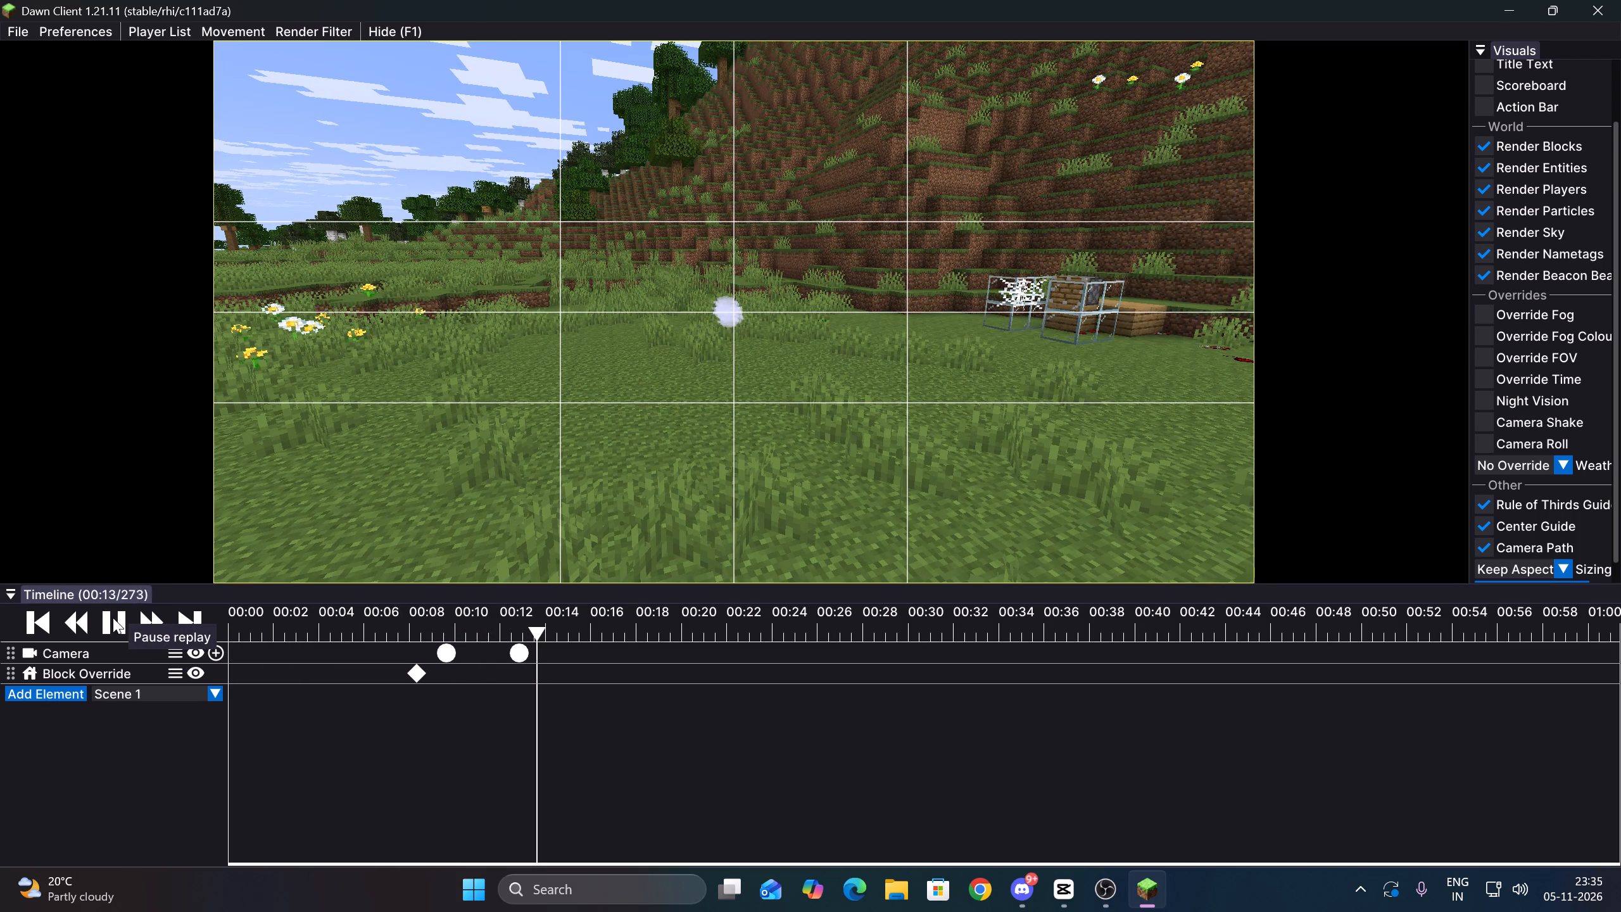
click(113, 617)
key(Up)
drag(942, 248, 810, 443)
key(Down)
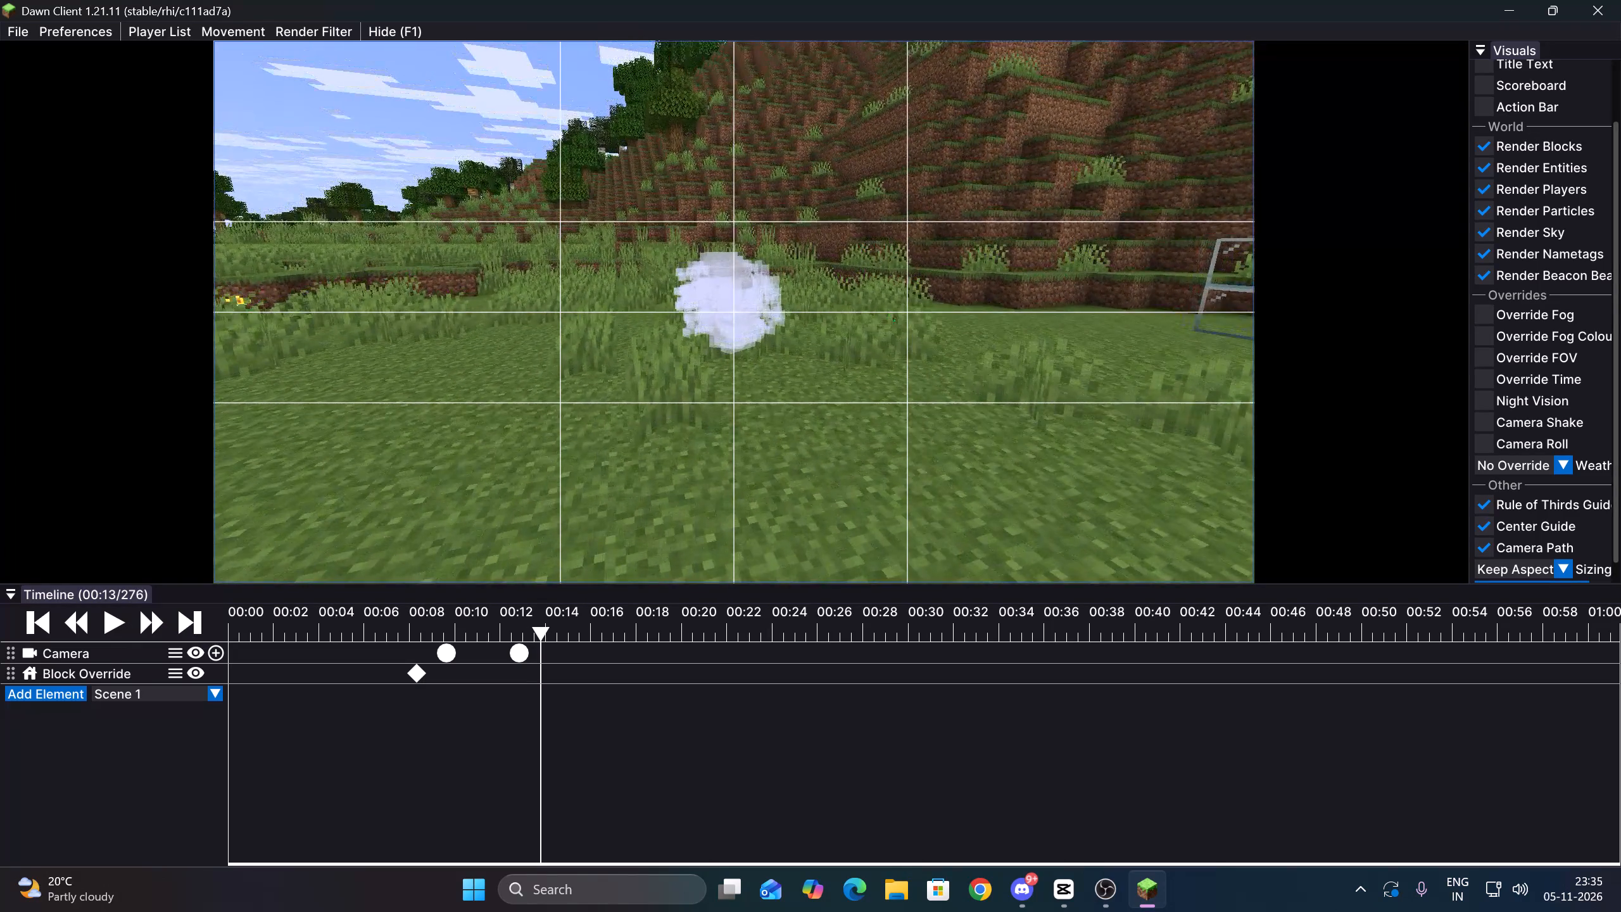
drag(810, 443, 810, 444)
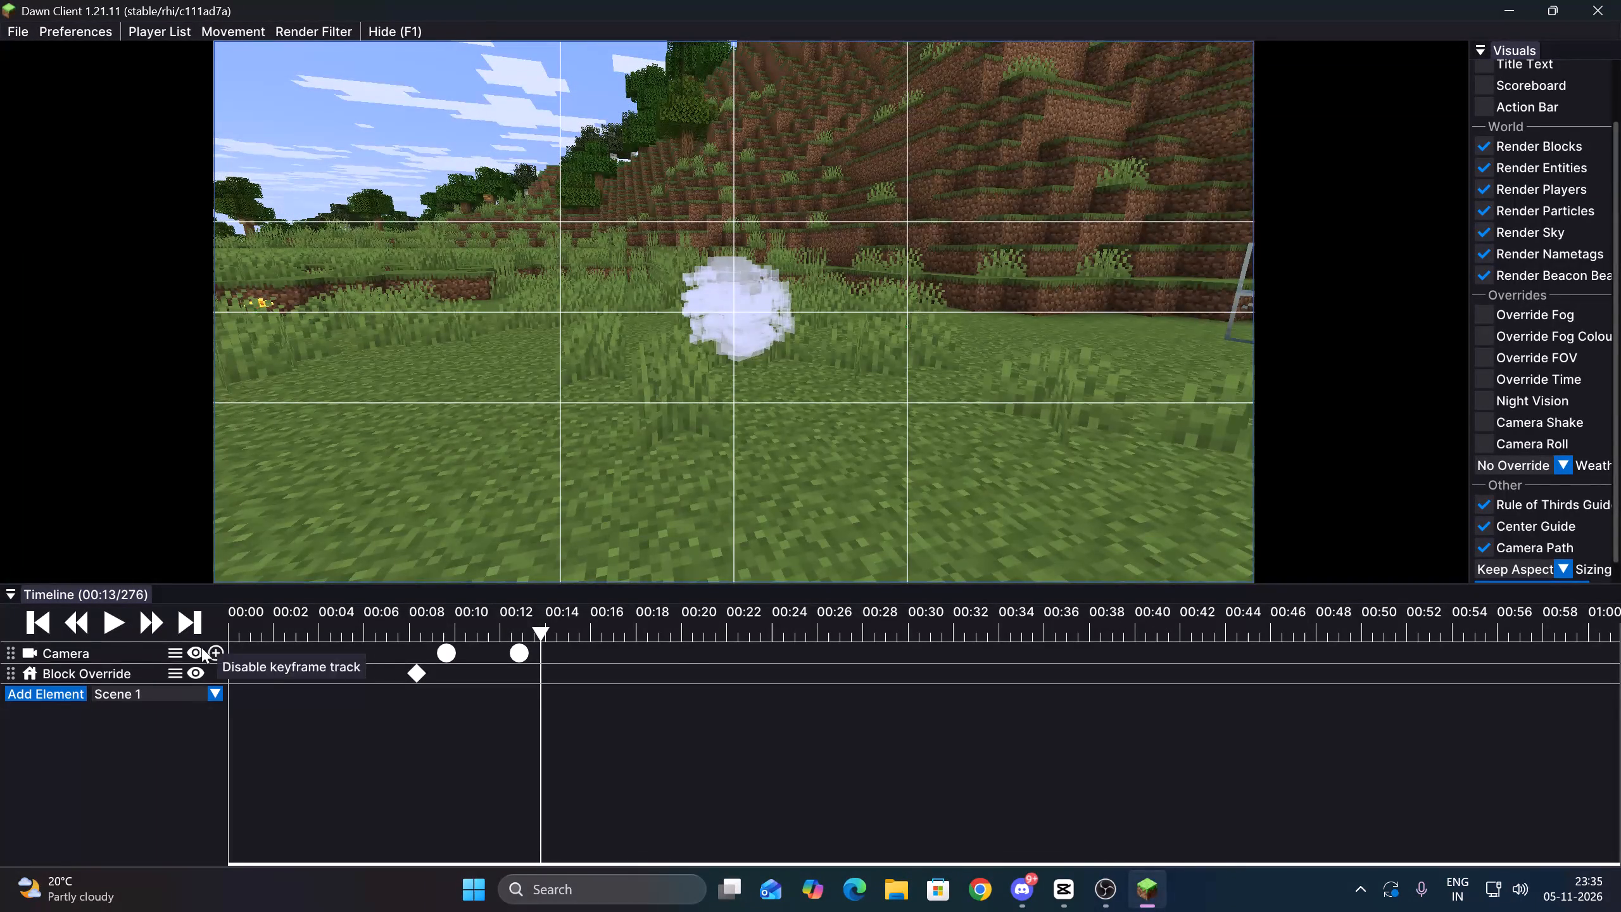
click(218, 650)
Hold the close view of the white ball with further Camera keyframes at about 00:17 and 00:19.
click(111, 623)
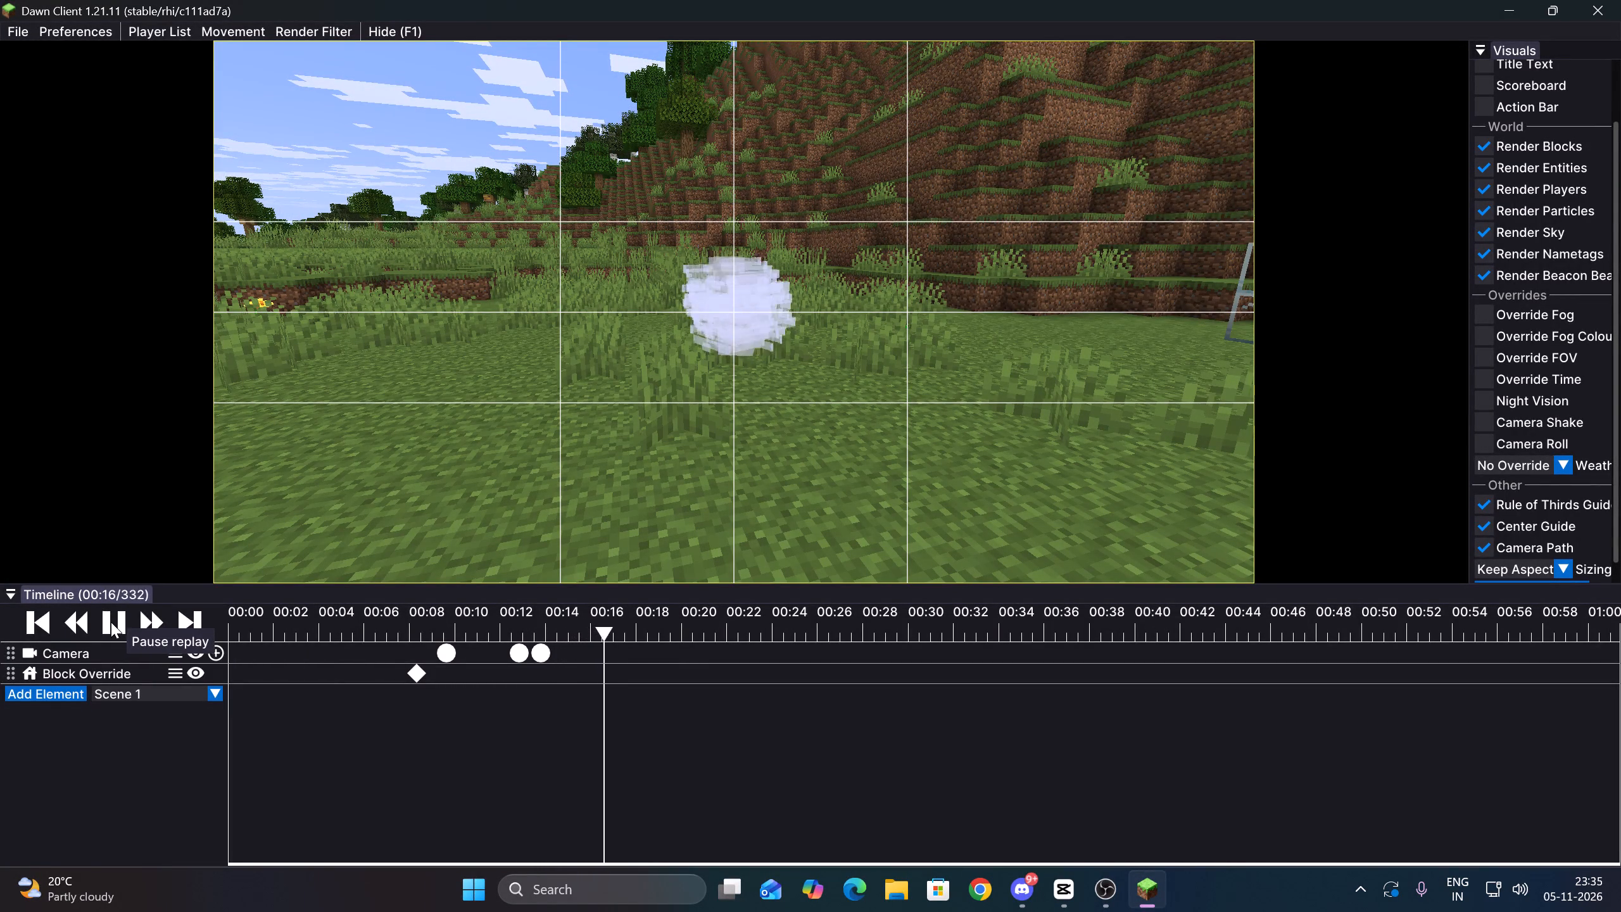
click(111, 622)
click(227, 653)
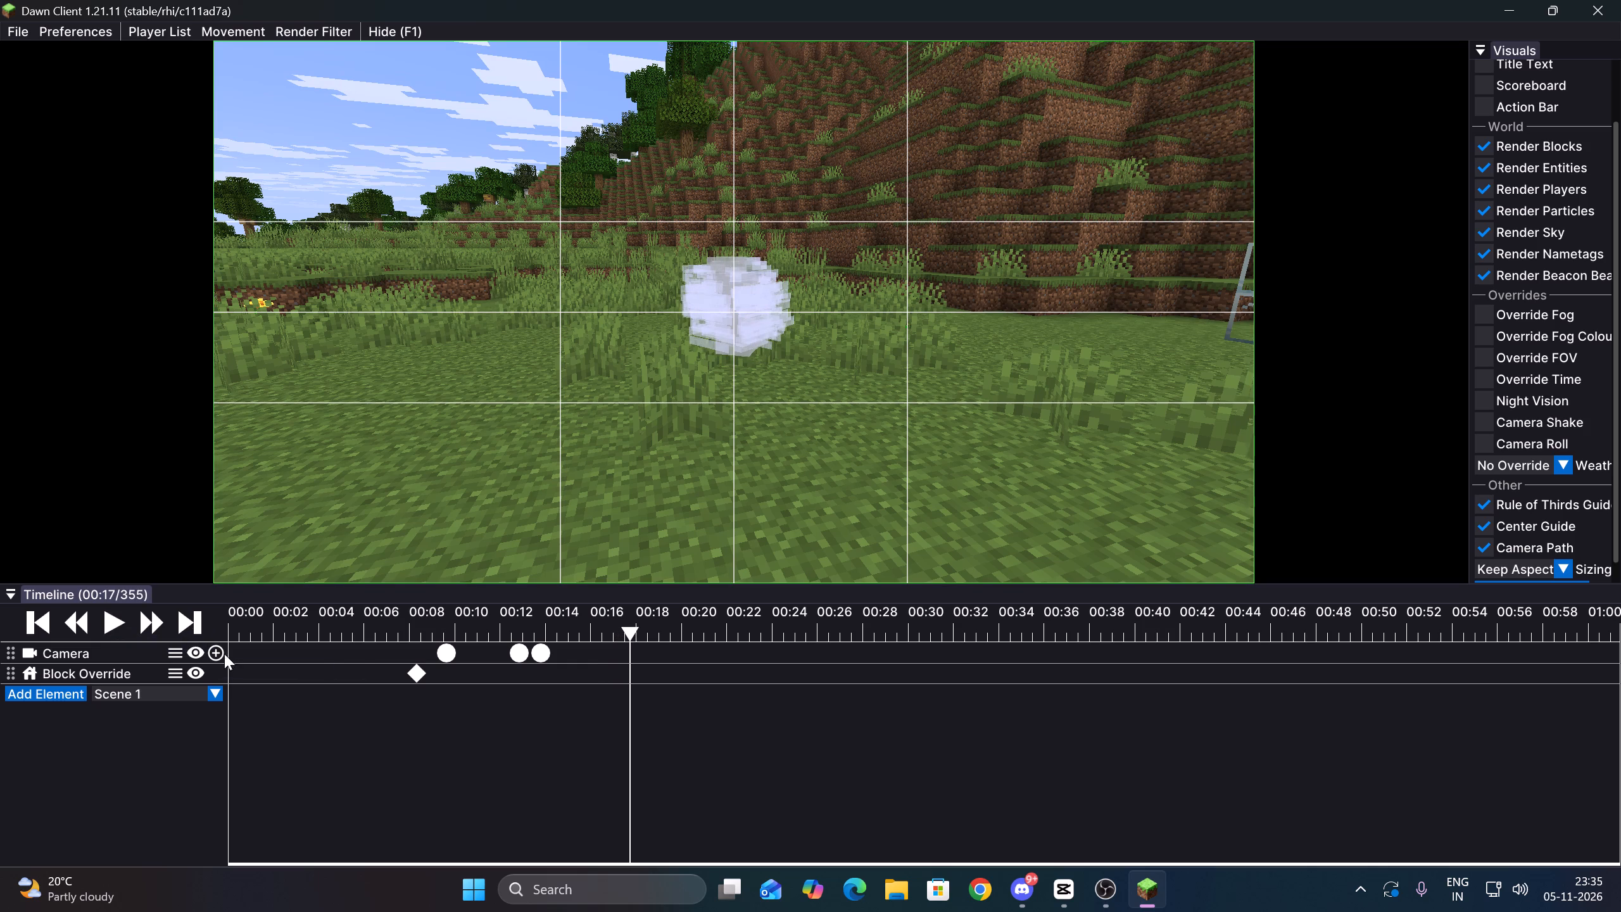
click(217, 654)
click(443, 612)
click(105, 622)
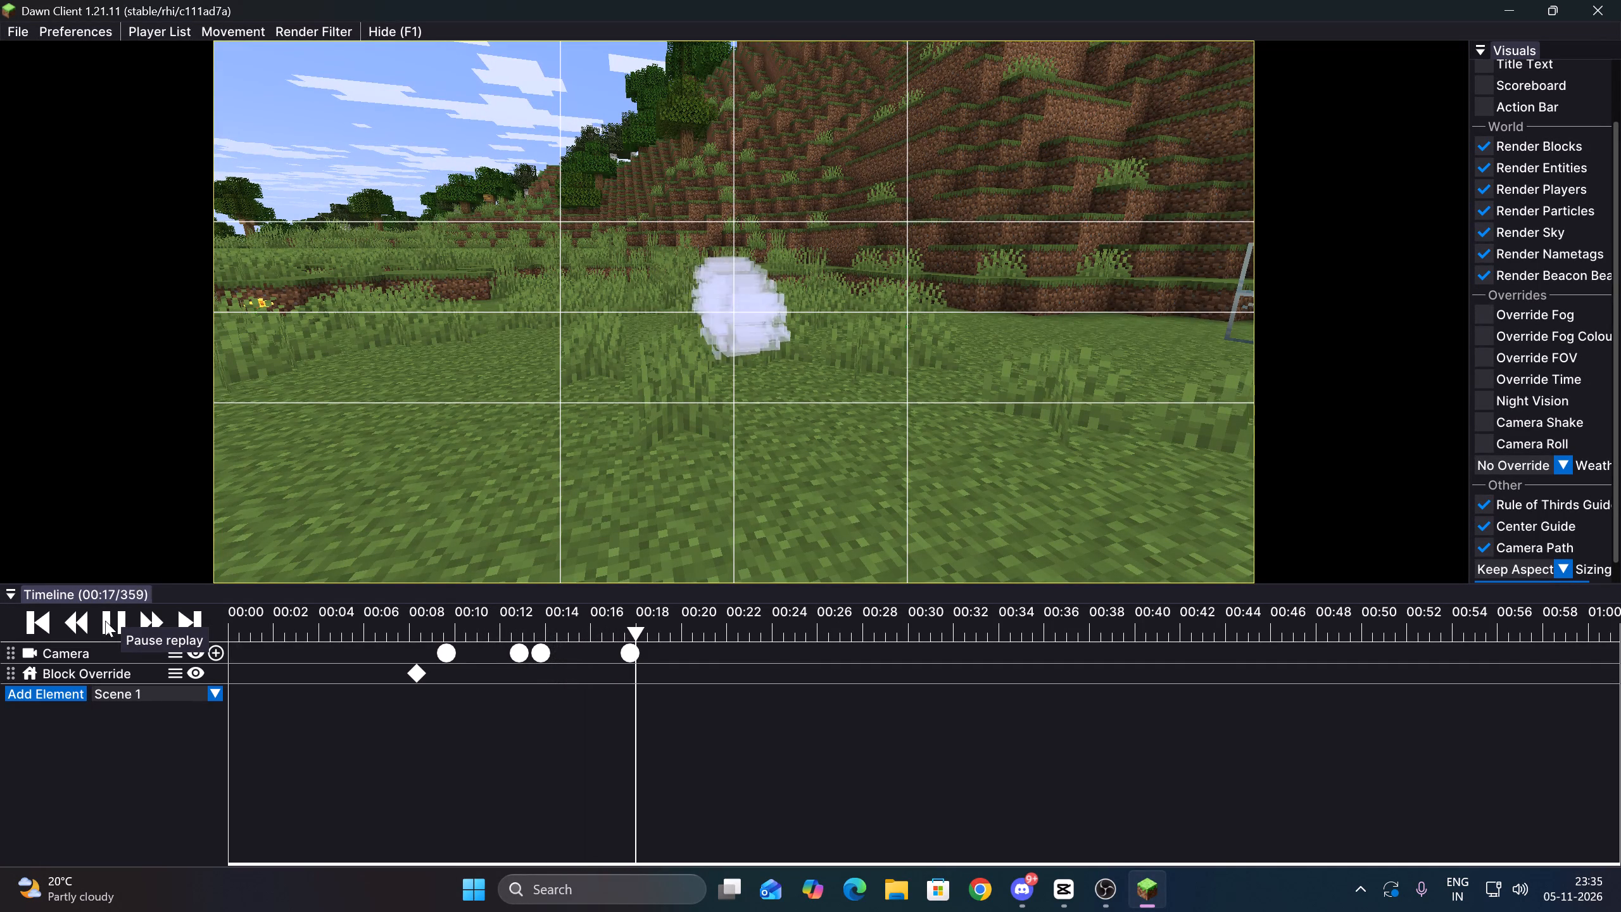
click(105, 621)
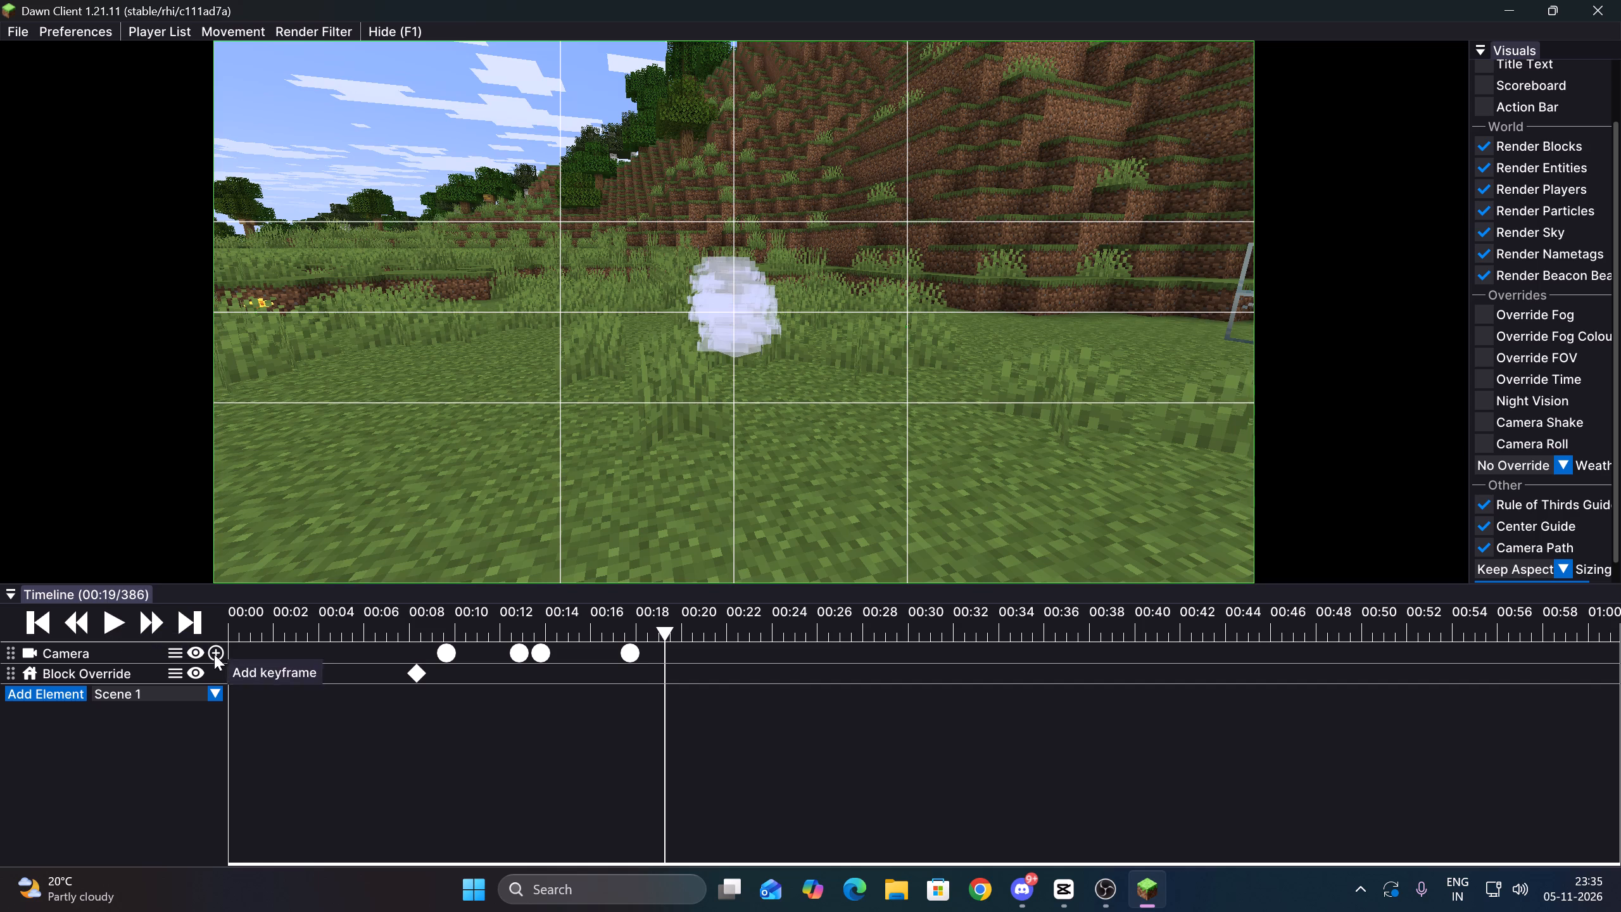
click(217, 655)
Export the camera move as a 1920×1080, 60 fps MP4 to the Videos folder under the suggested file name.
click(23, 33)
click(46, 47)
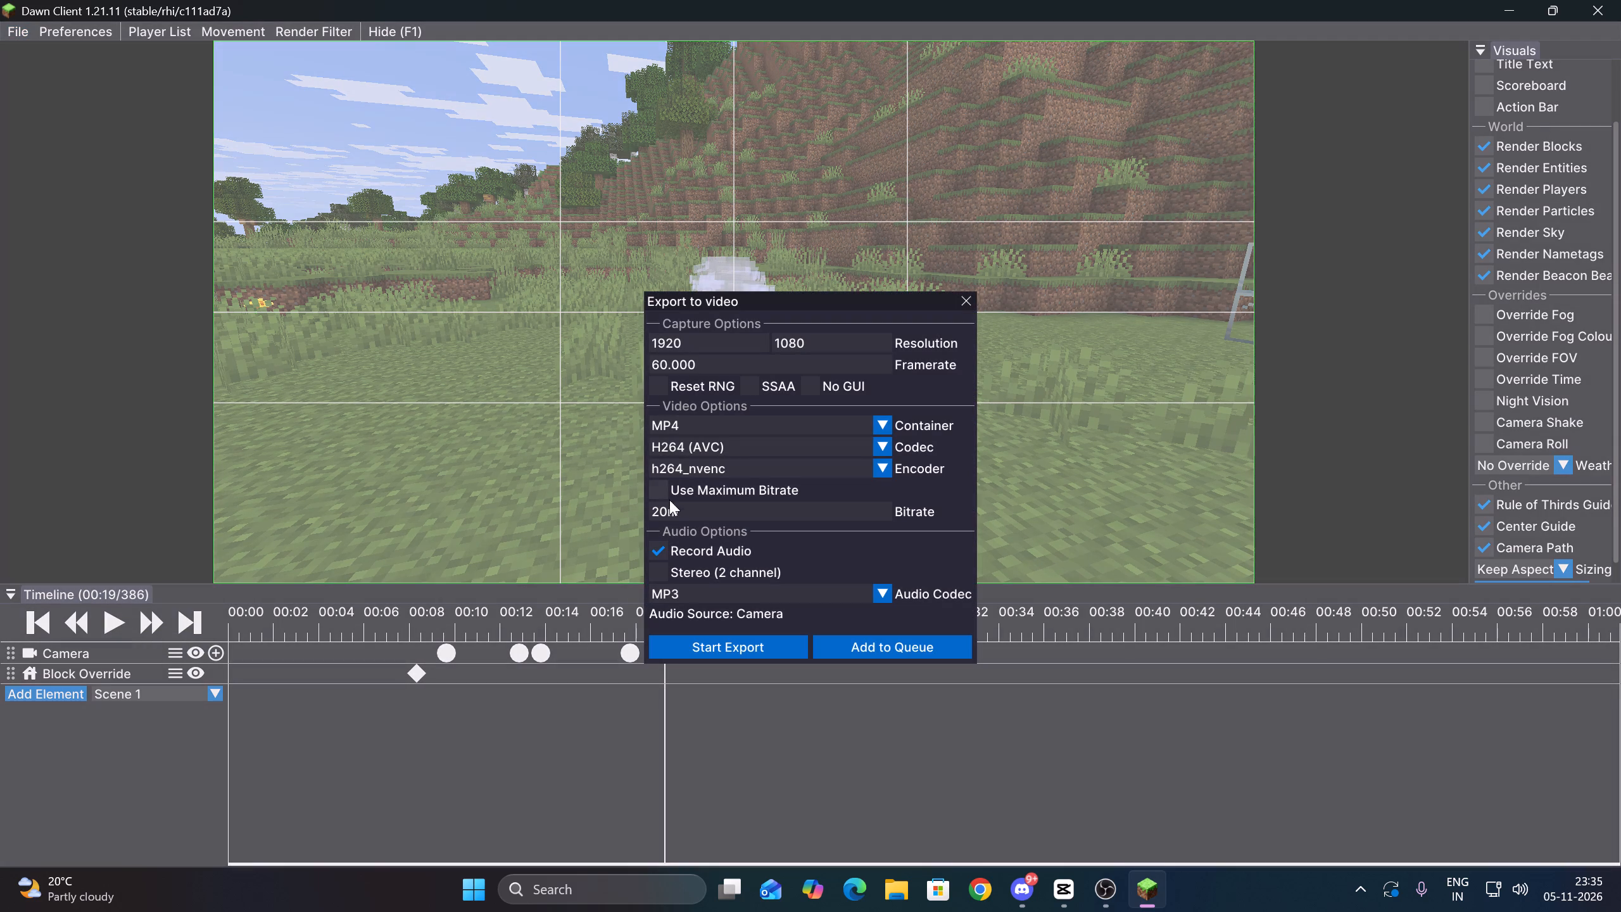
click(741, 652)
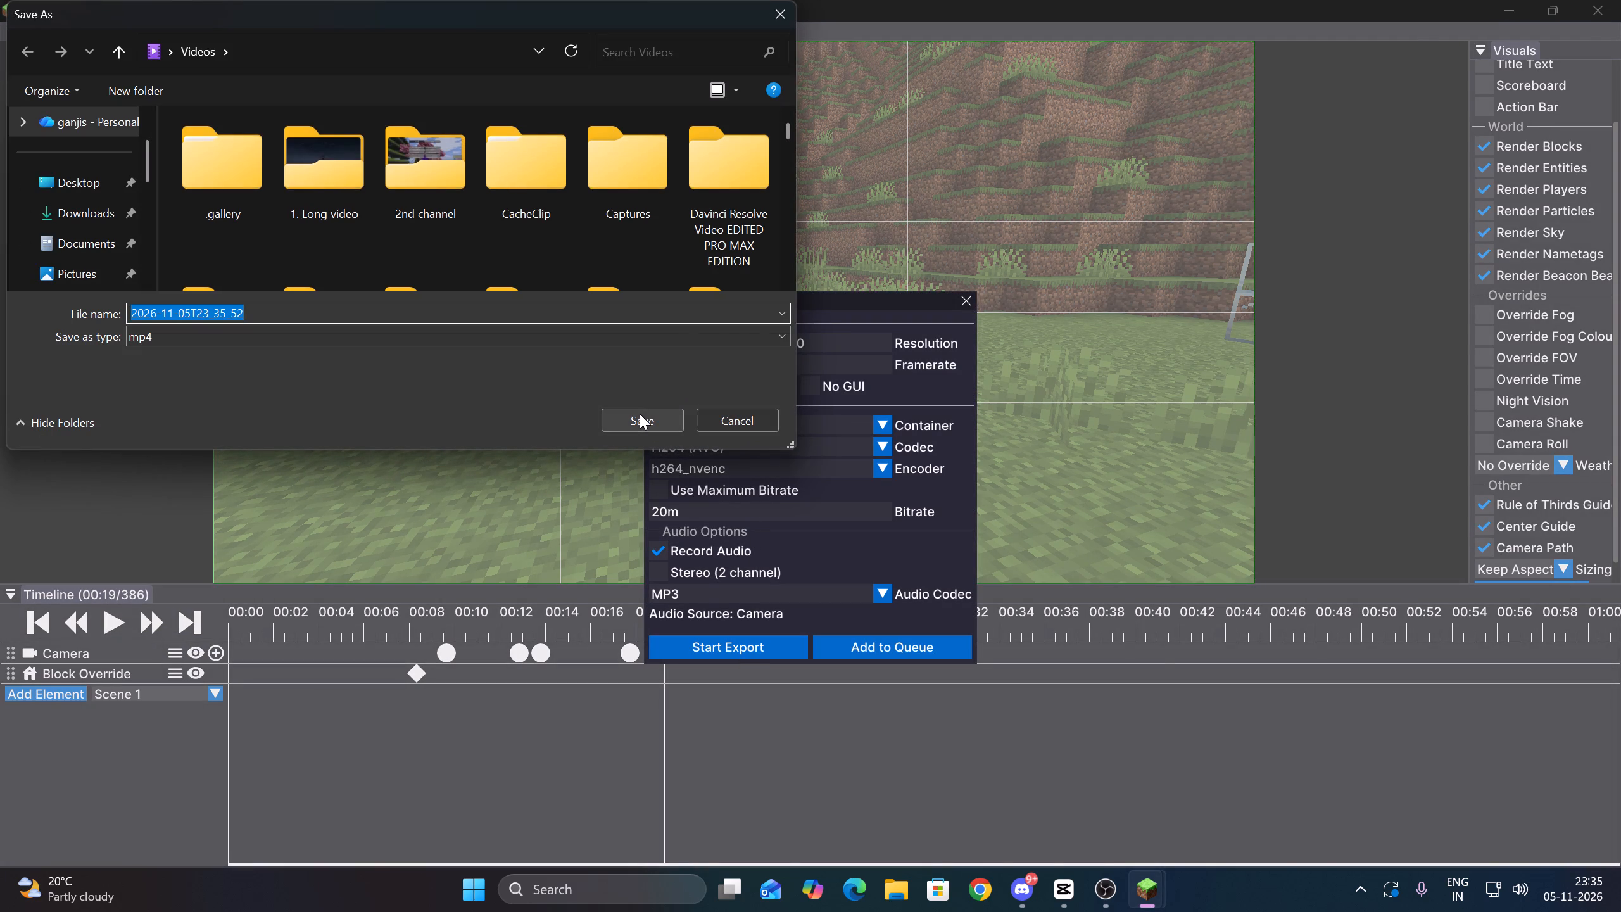
click(640, 414)
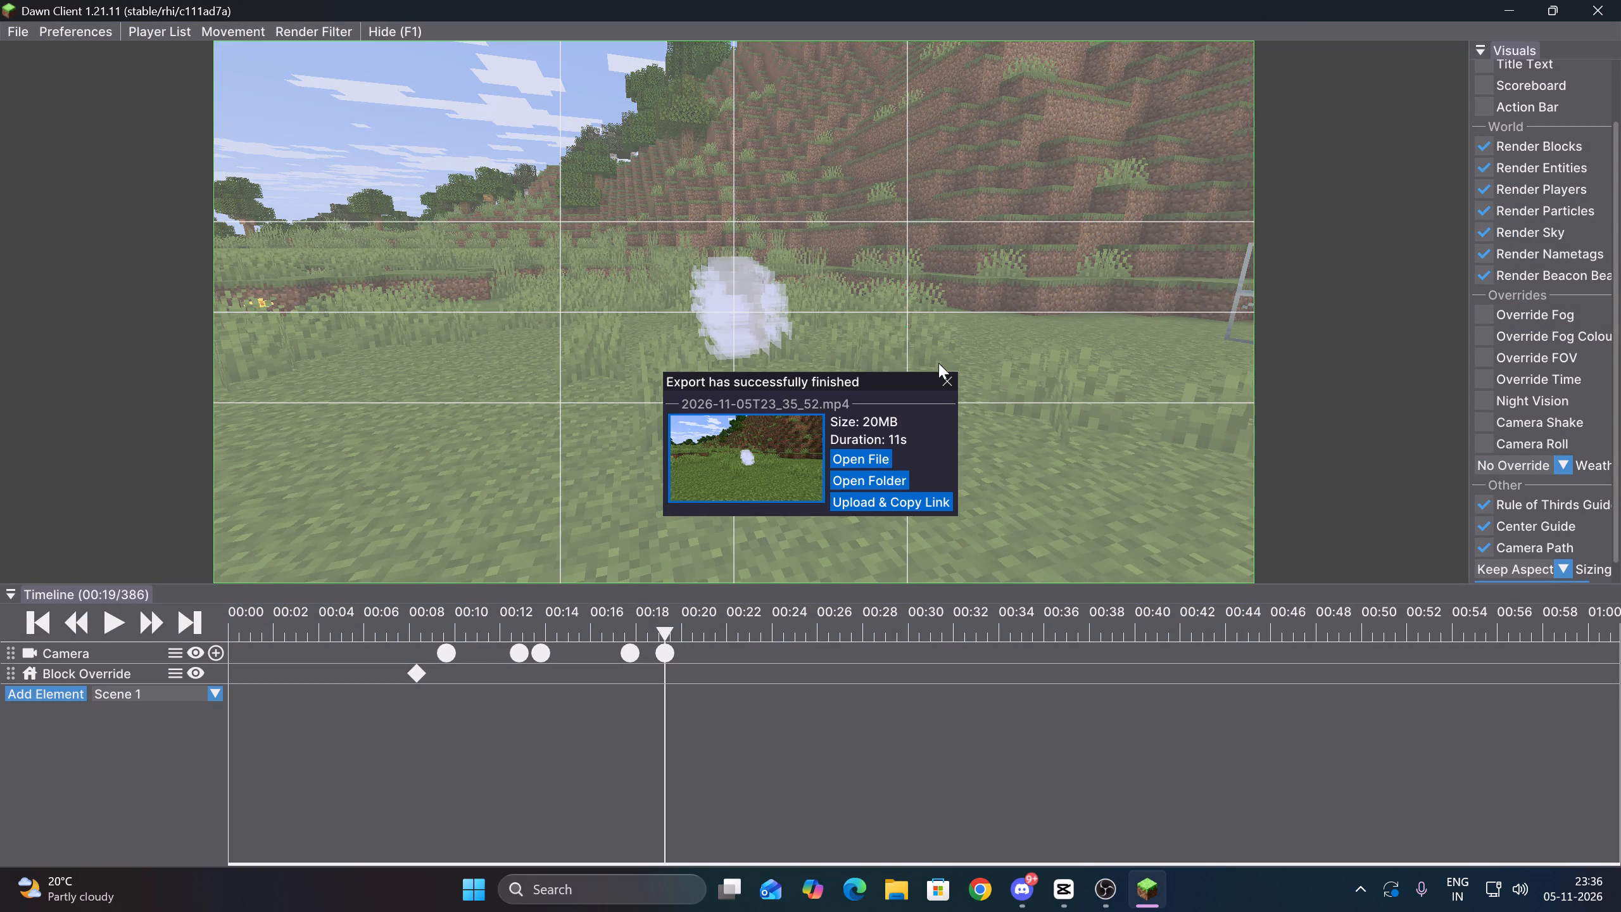
click(947, 379)
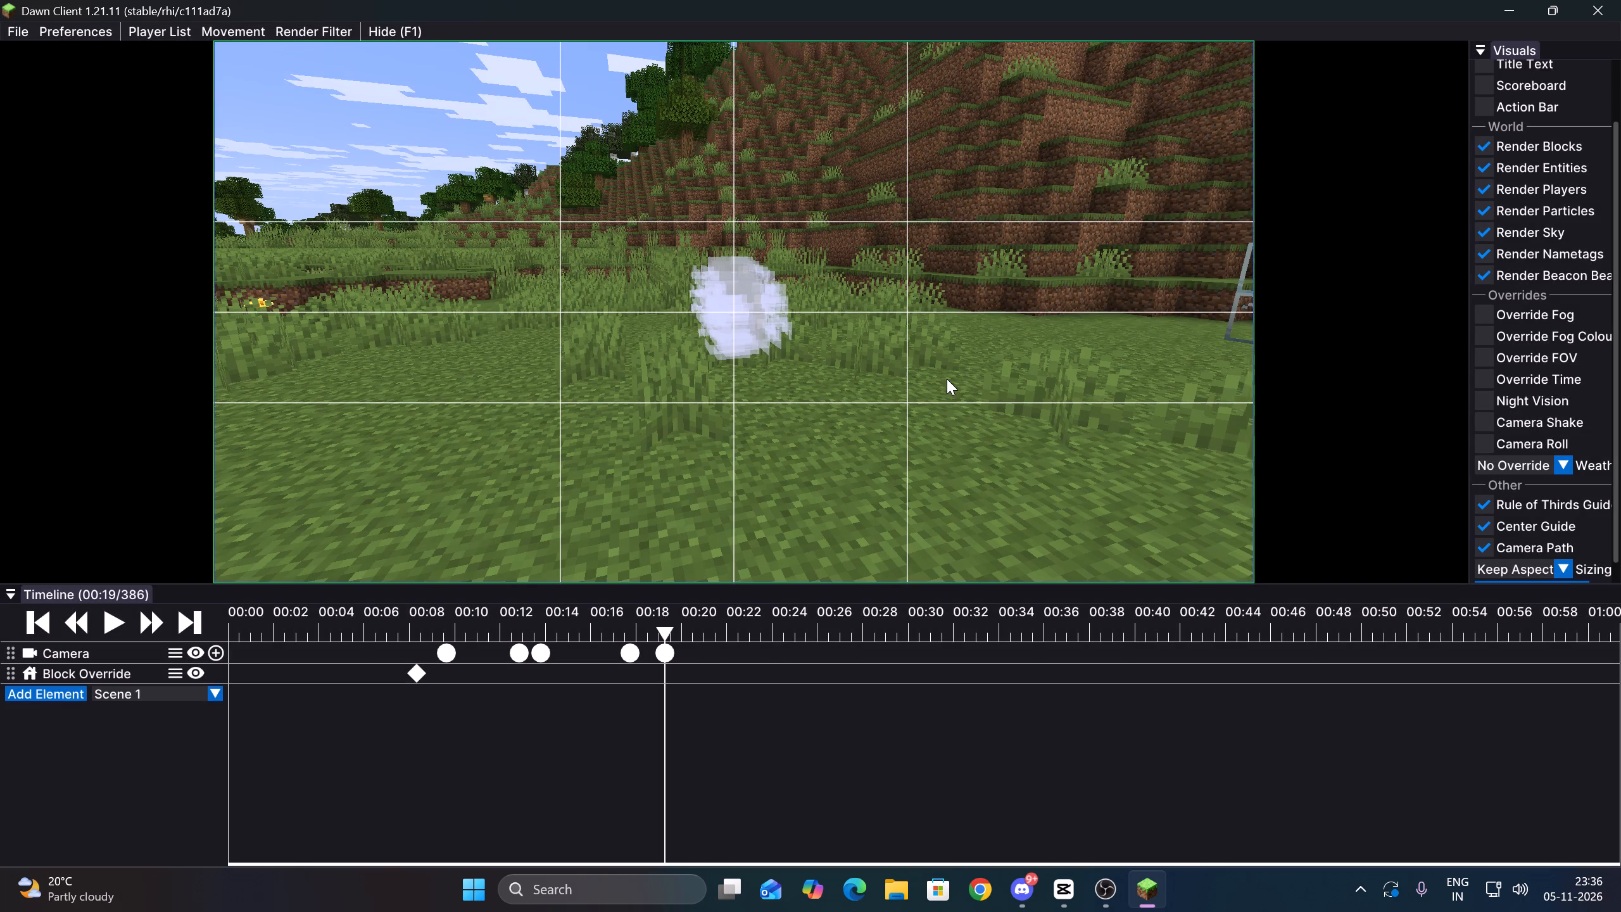
Scrub the replay to about 00:53, leave it and open the 2026-11-05T22:58:10 replay.
drag(1031, 602, 1049, 614)
click(1057, 615)
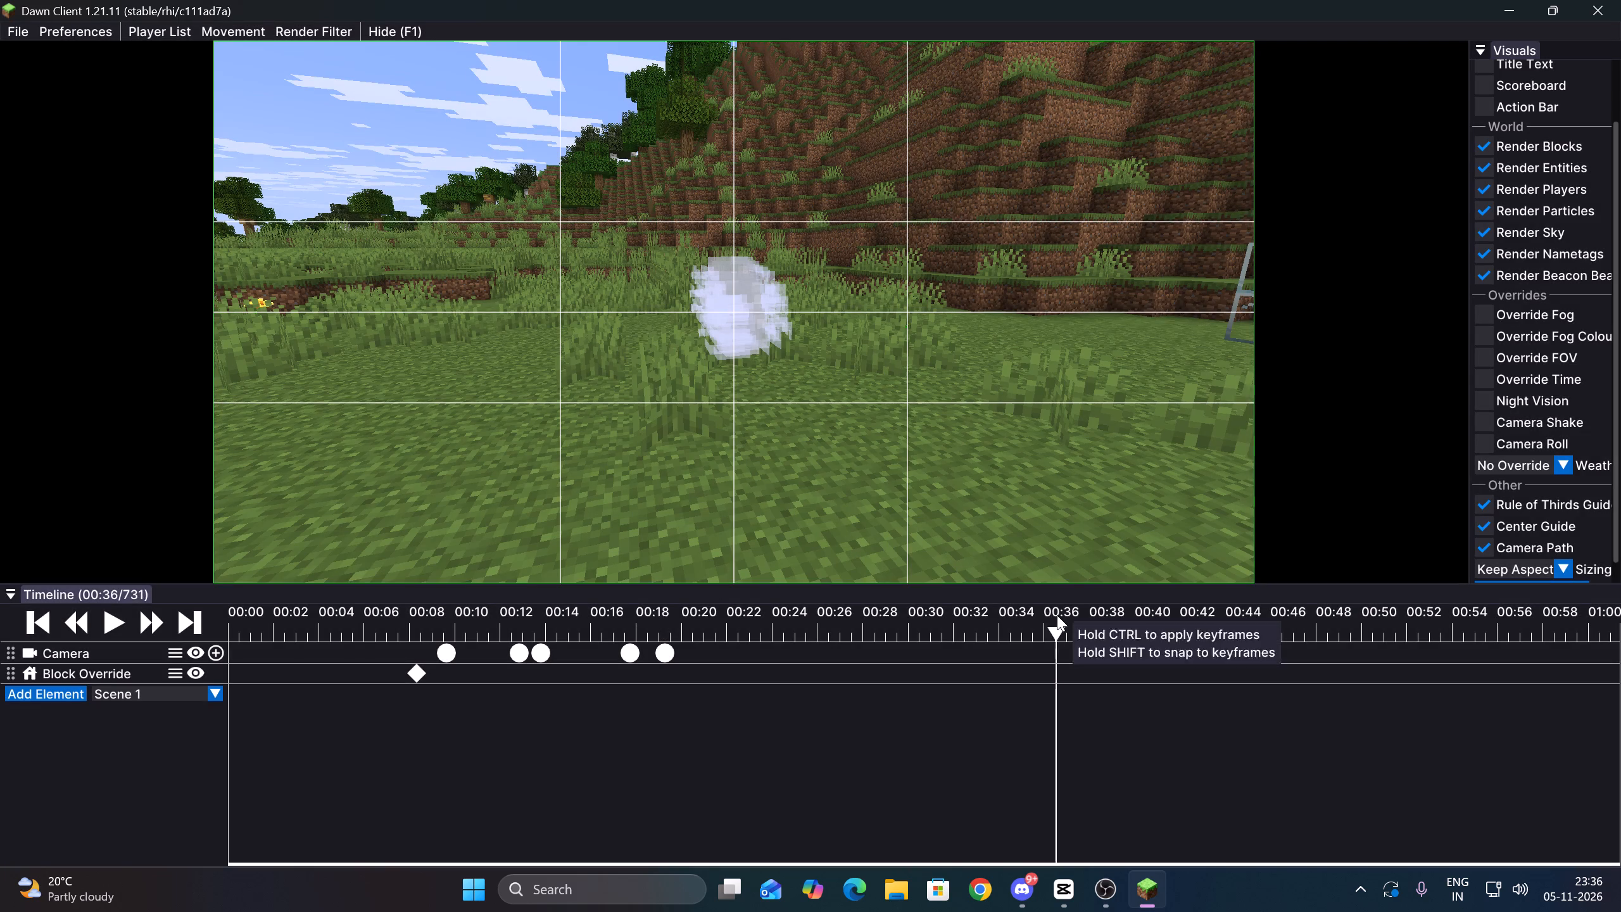
drag(1118, 626, 1131, 625)
drag(1170, 623, 1440, 633)
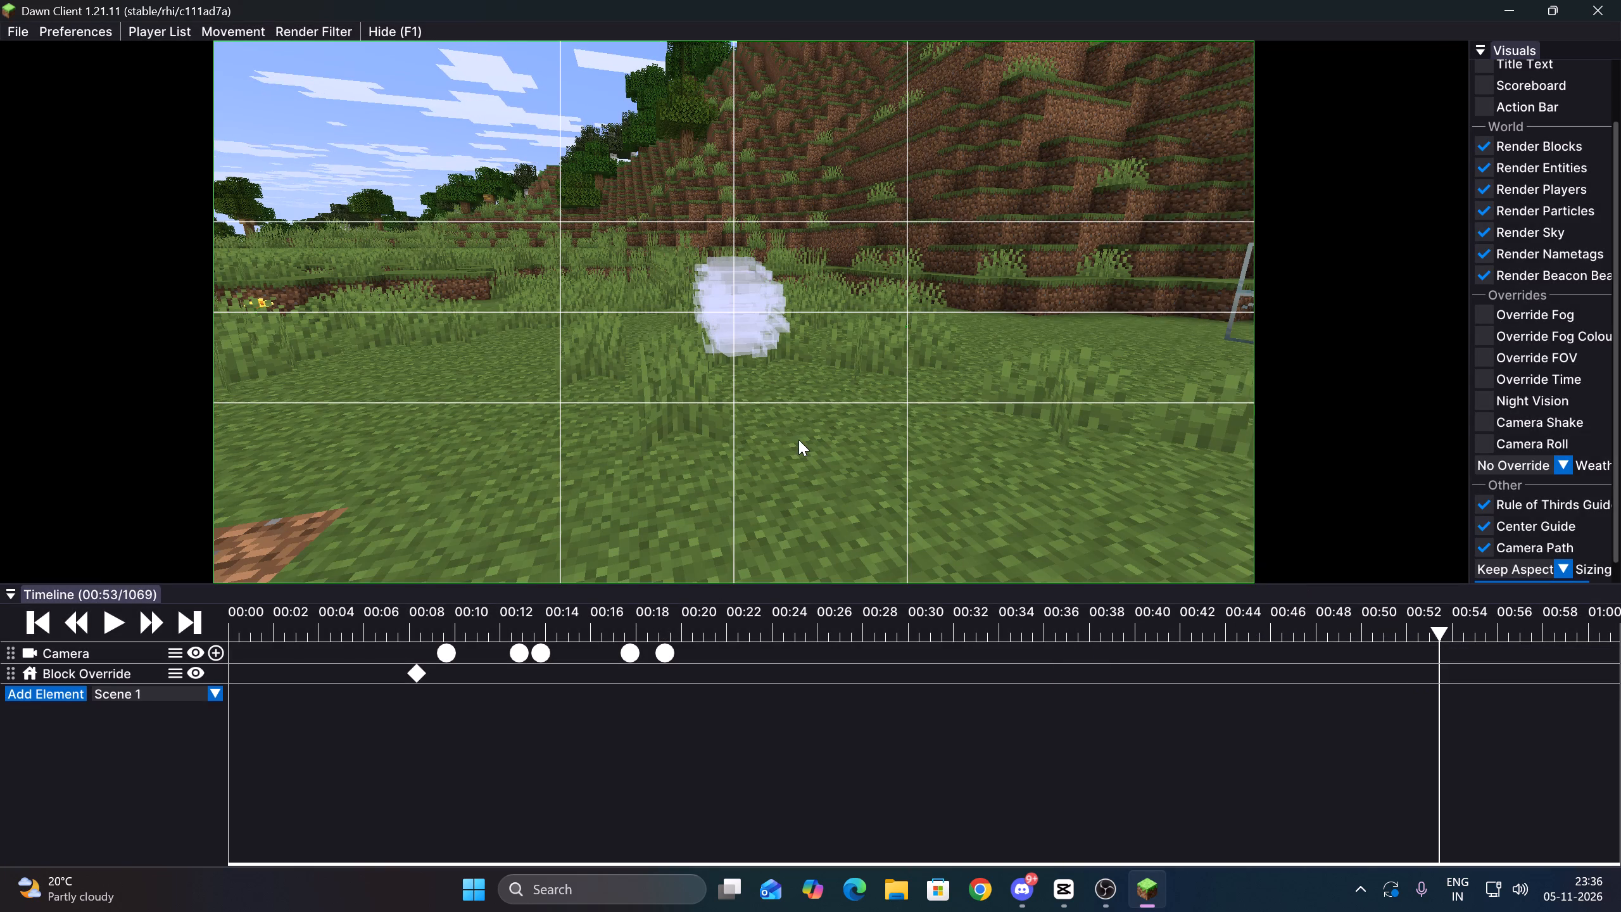
key(Escape)
click(792, 399)
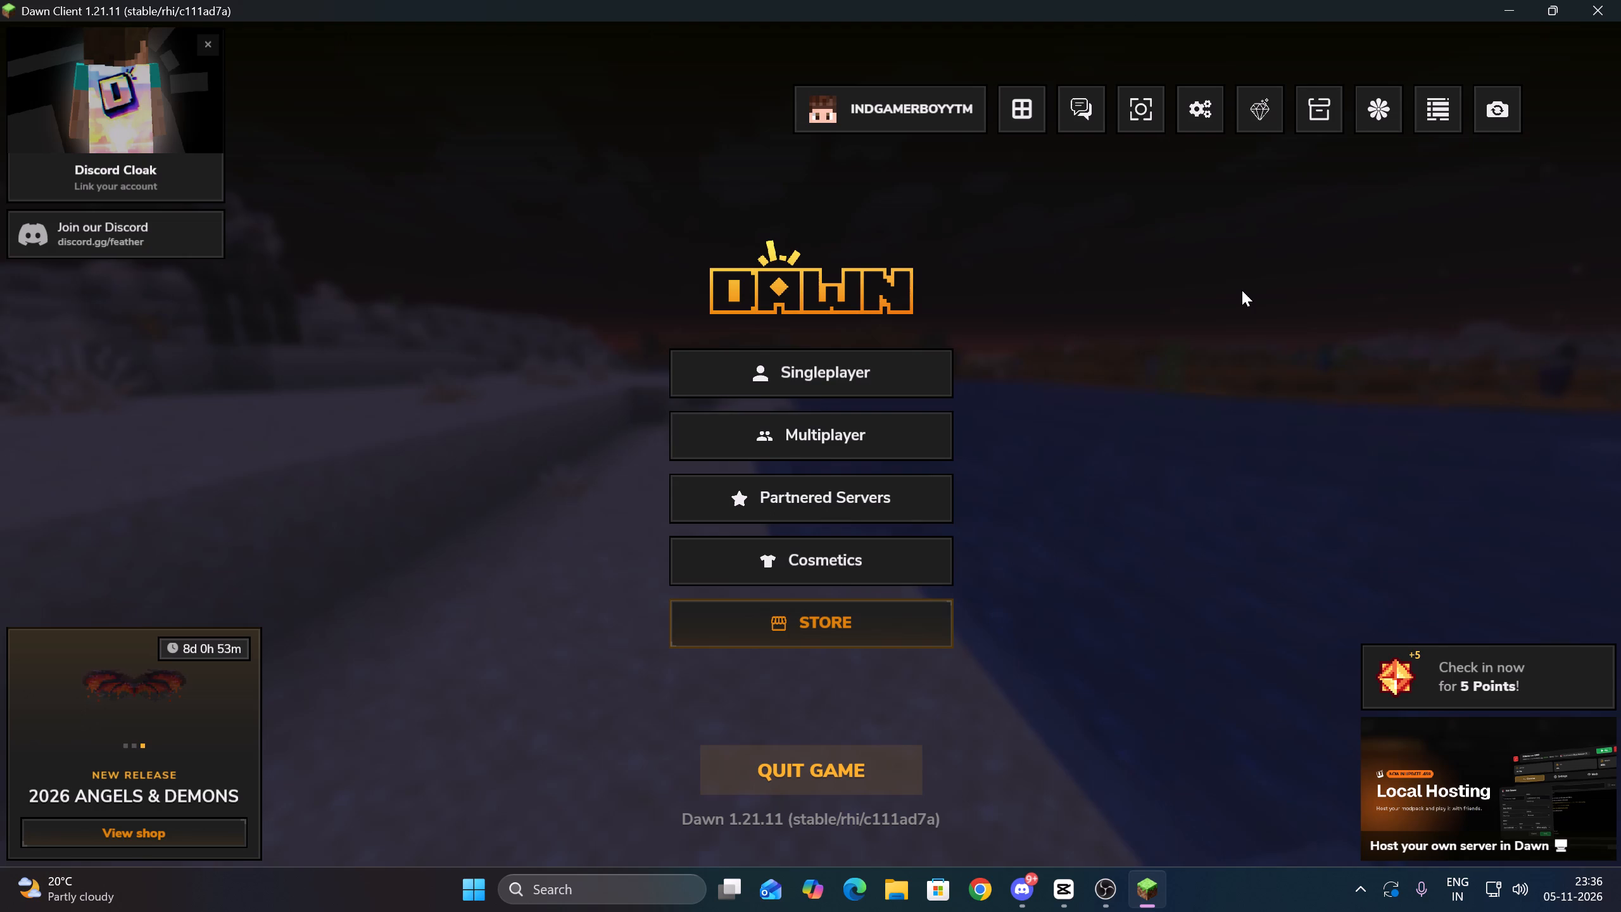
click(1476, 115)
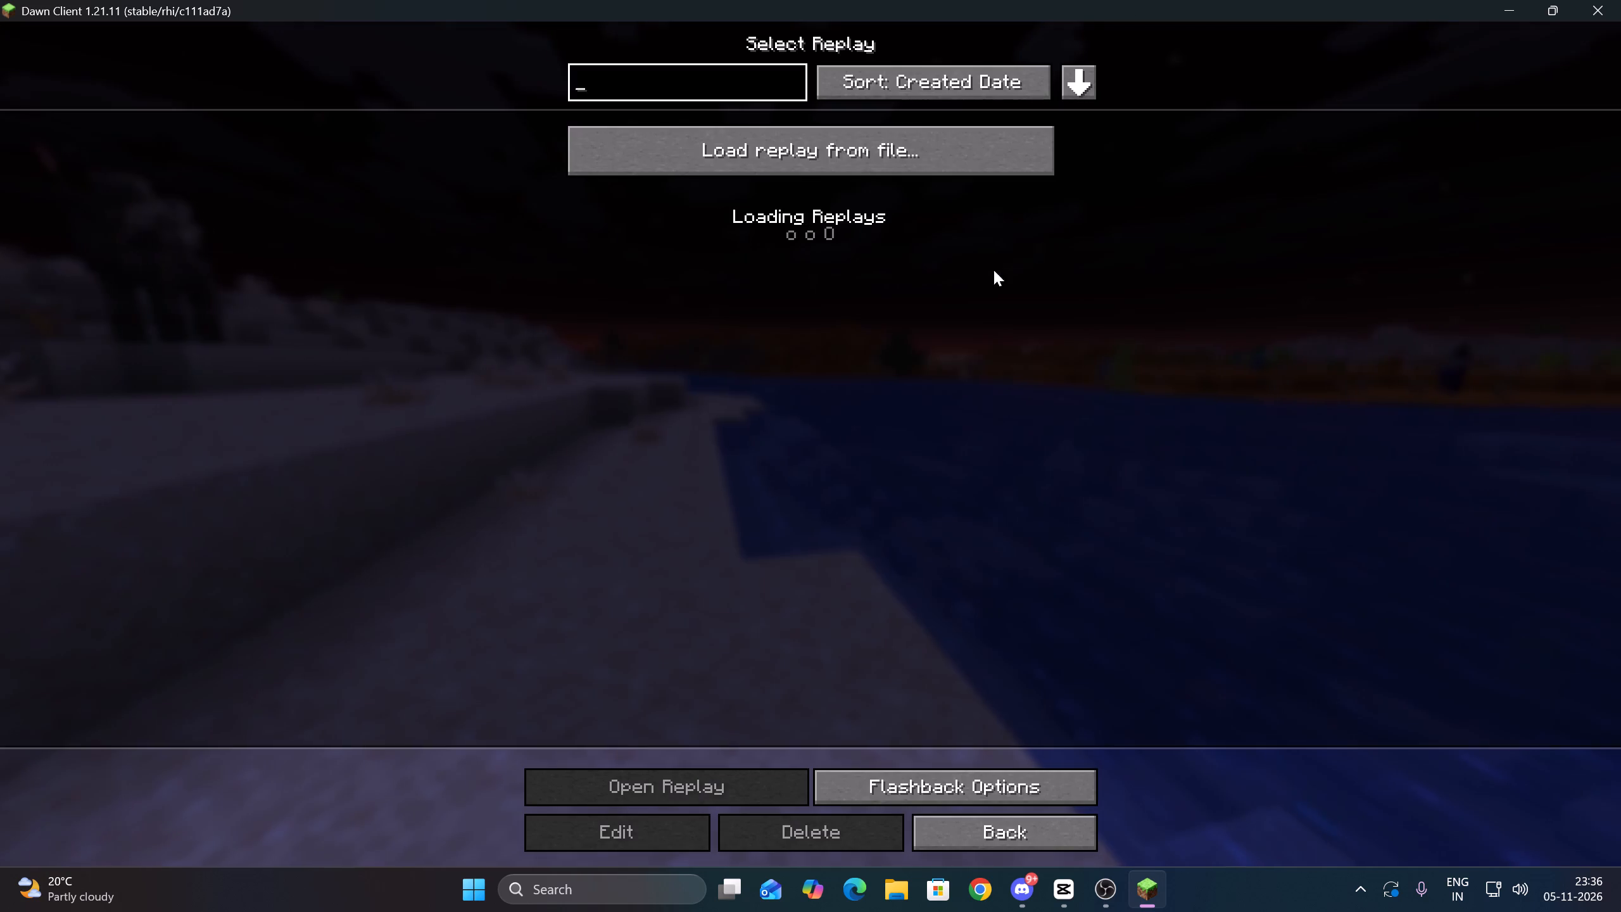
scroll(821, 471, down, 5)
scroll(866, 446, up, 6)
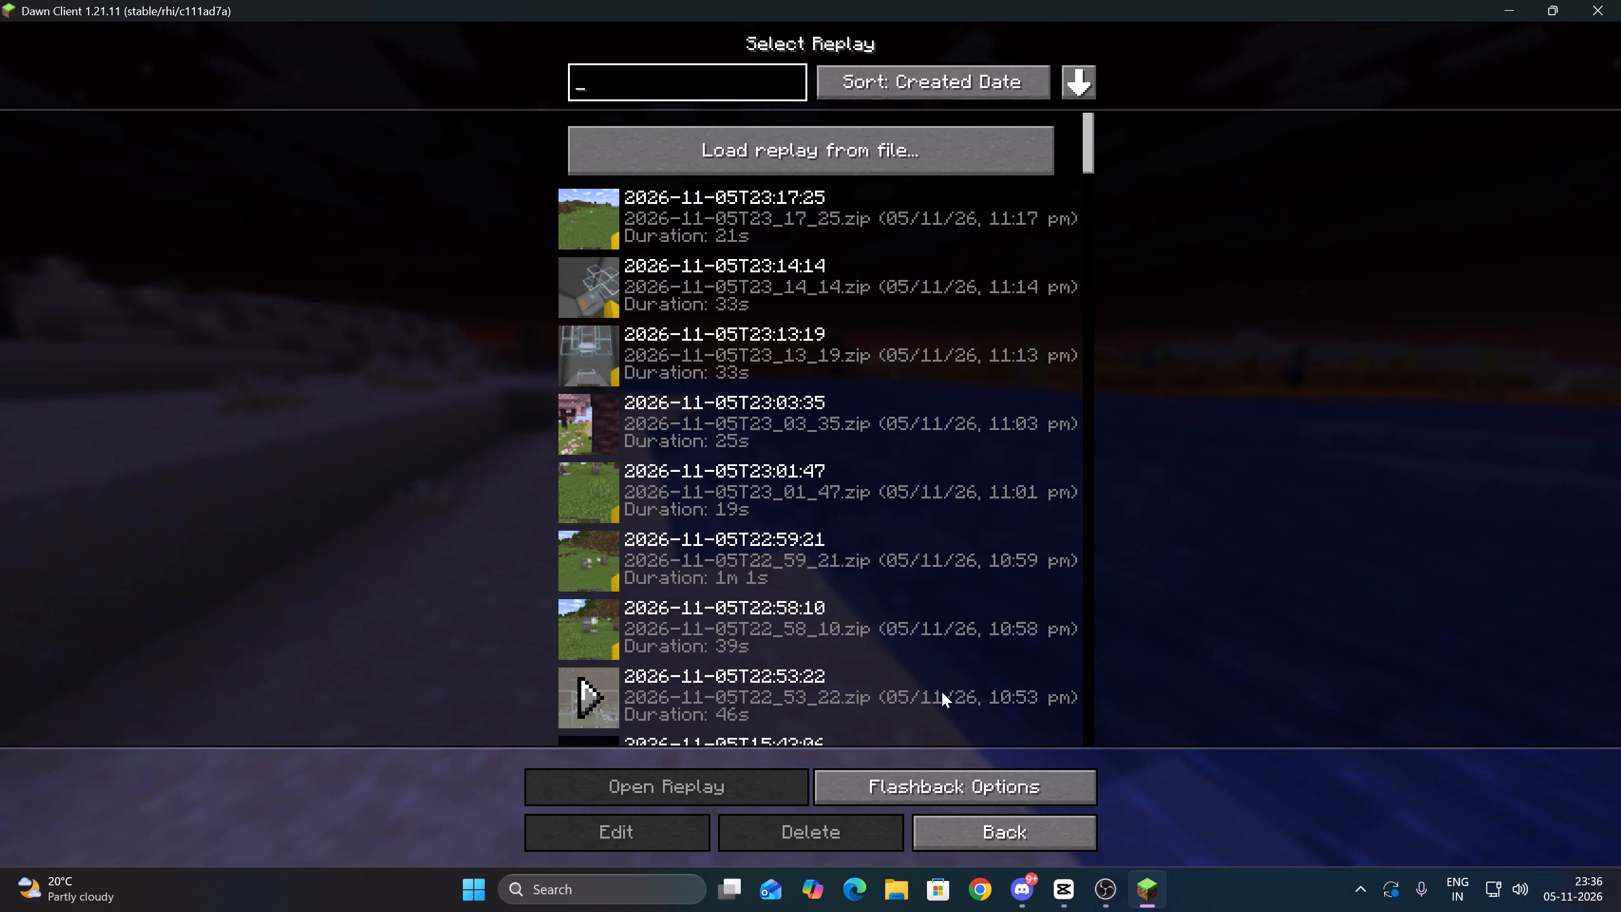
double_click(899, 636)
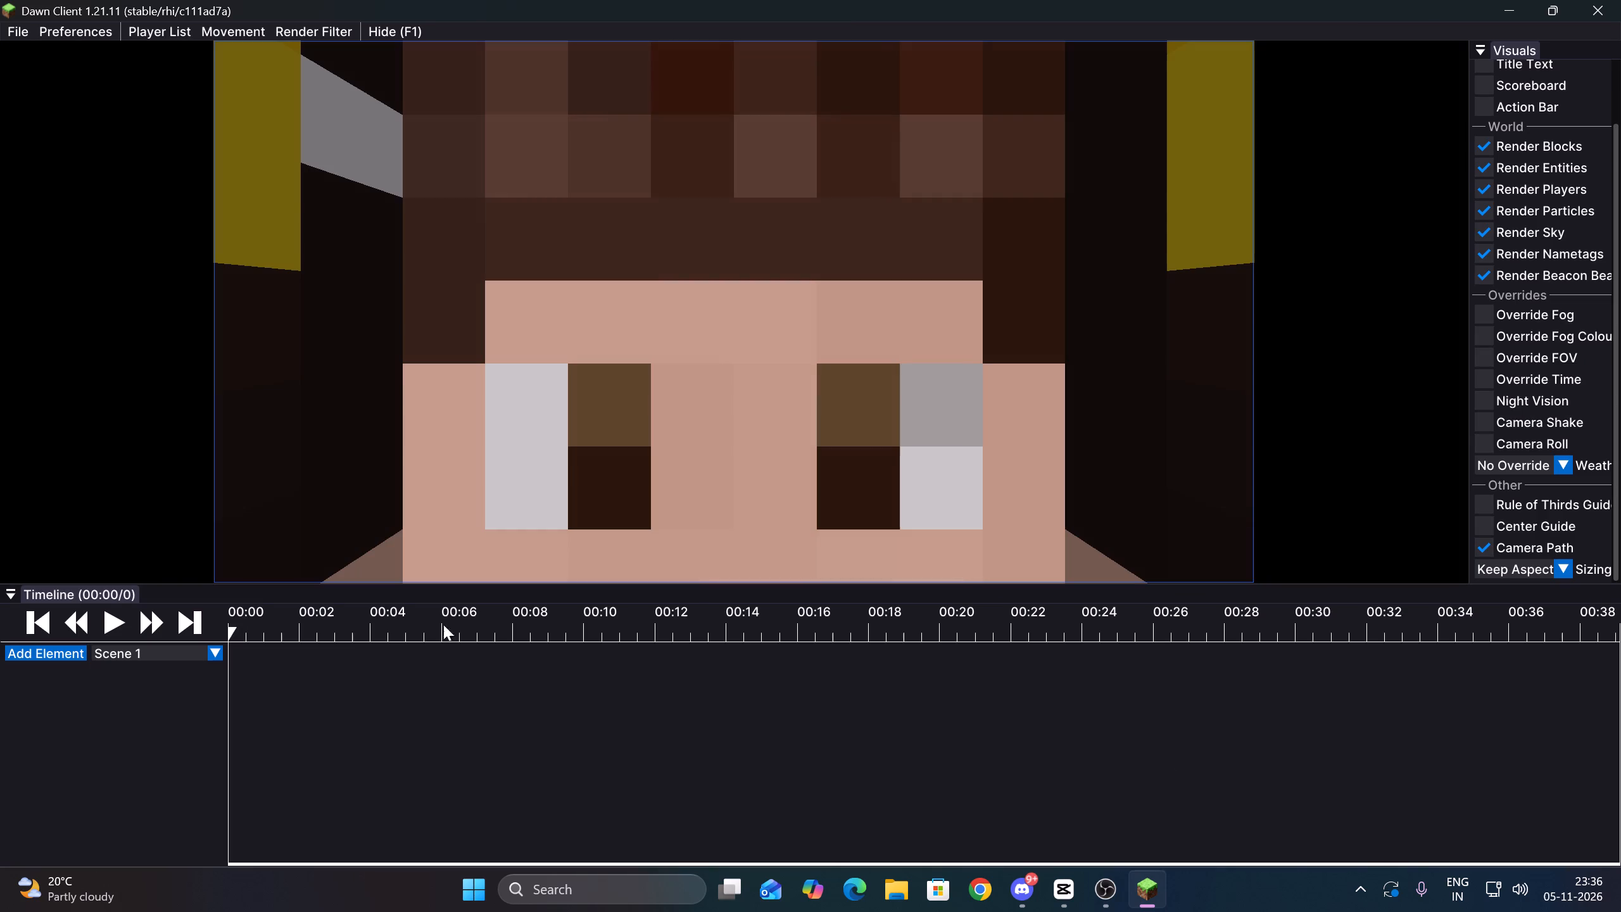
Add a Camera track to the newly opened replay's timeline.
click(32, 638)
click(49, 647)
click(72, 657)
click(372, 595)
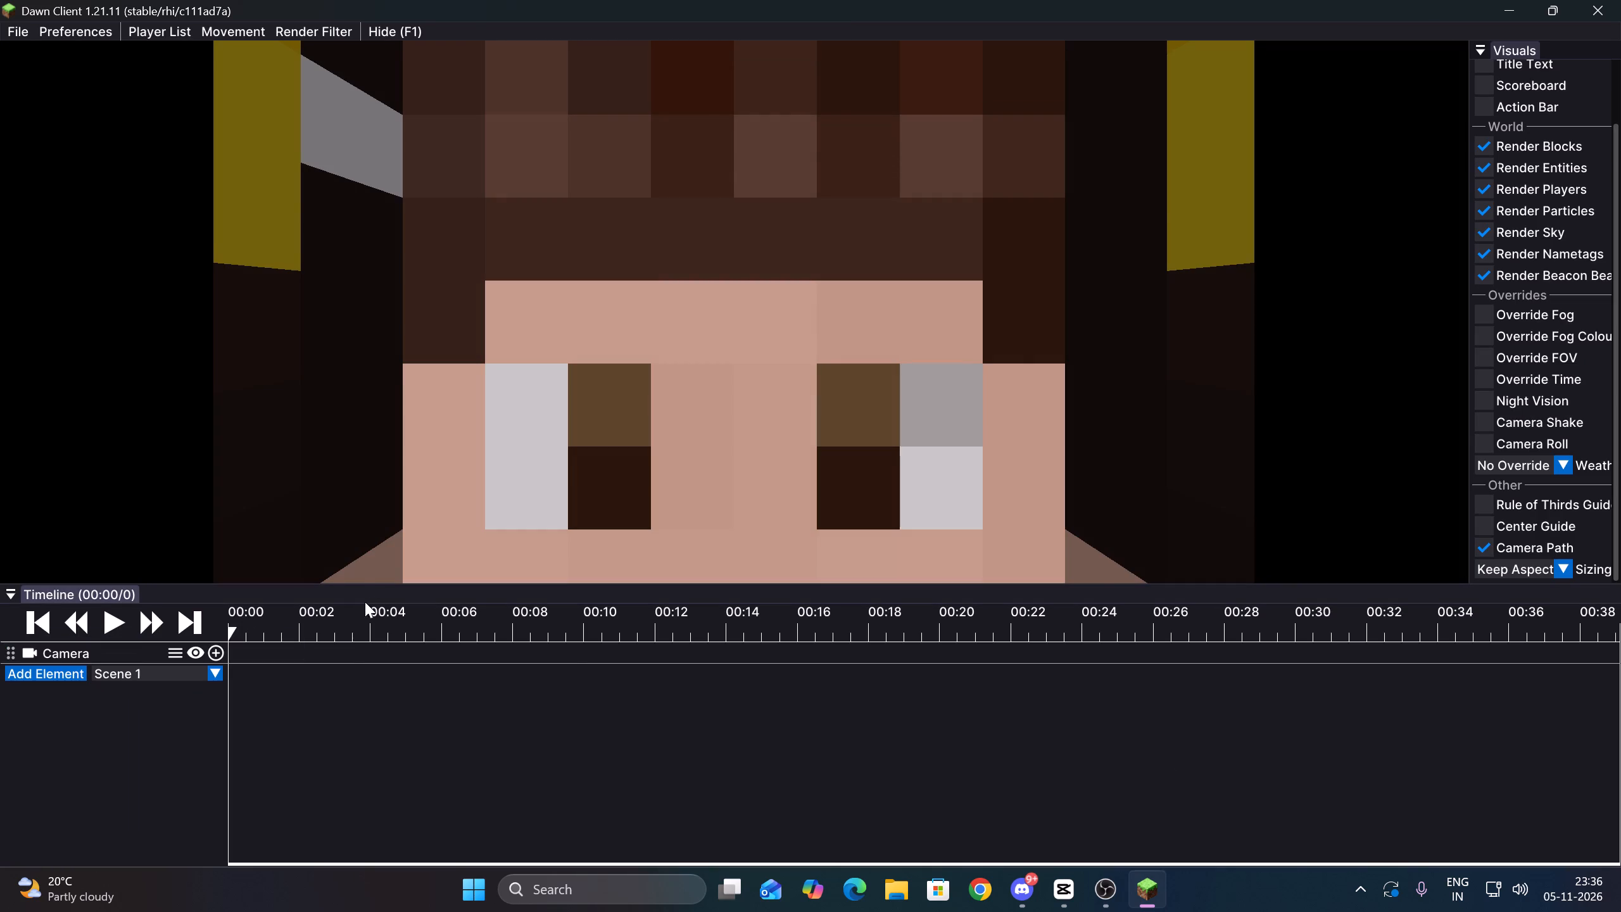
Move the playhead to about 00:10 and enable Hide During Export for the player in gold armour.
drag(350, 631, 588, 625)
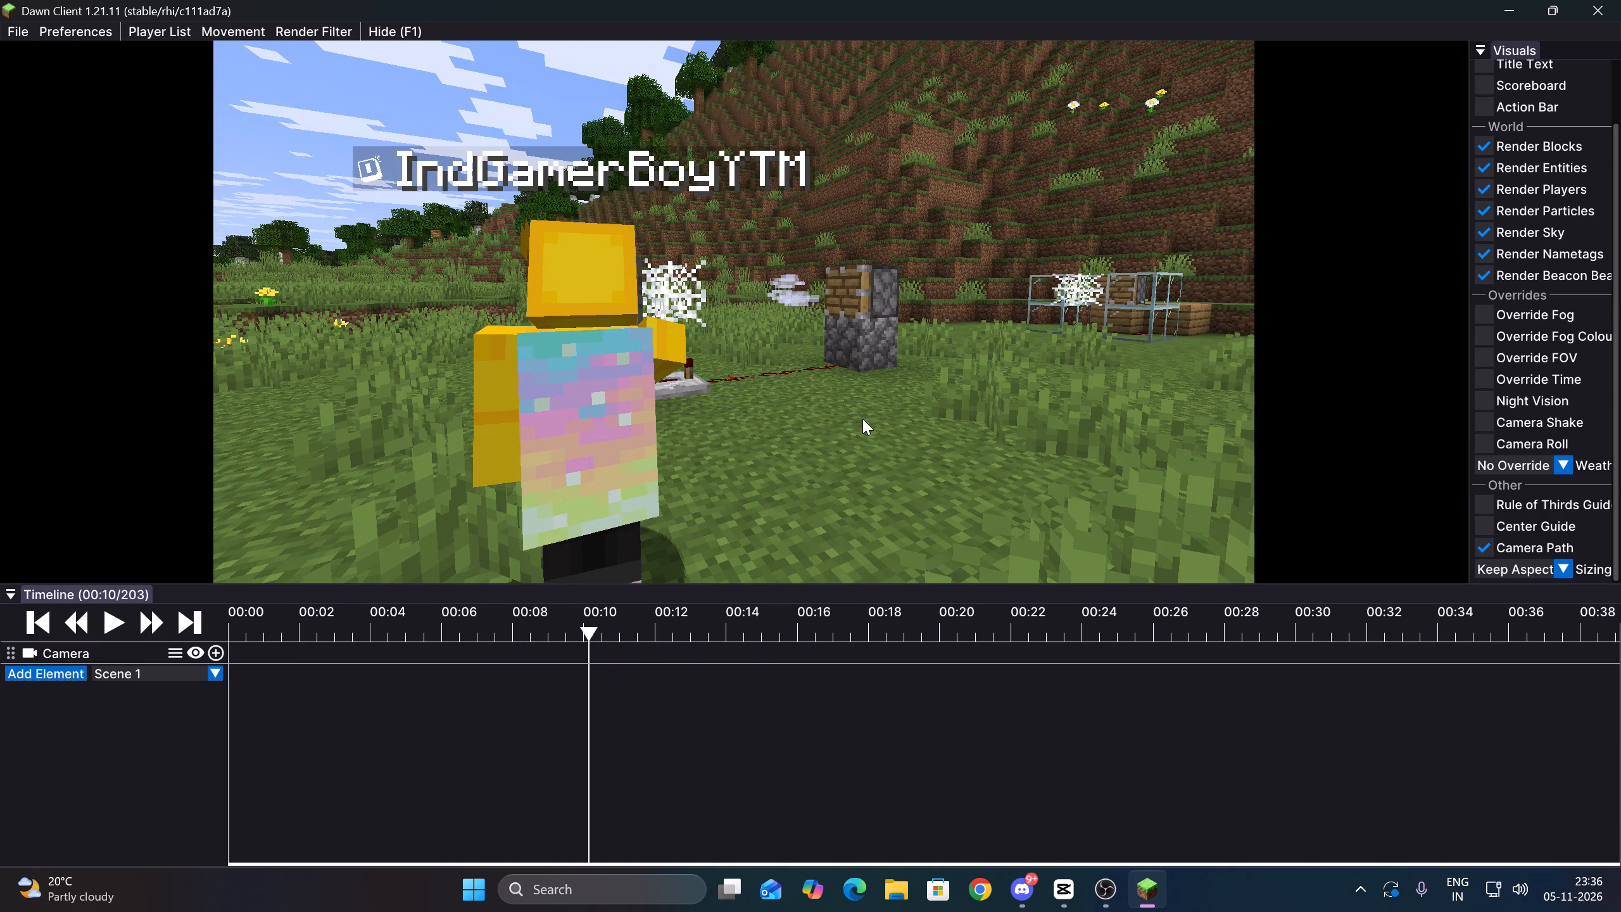
right_drag(655, 369, 621, 368)
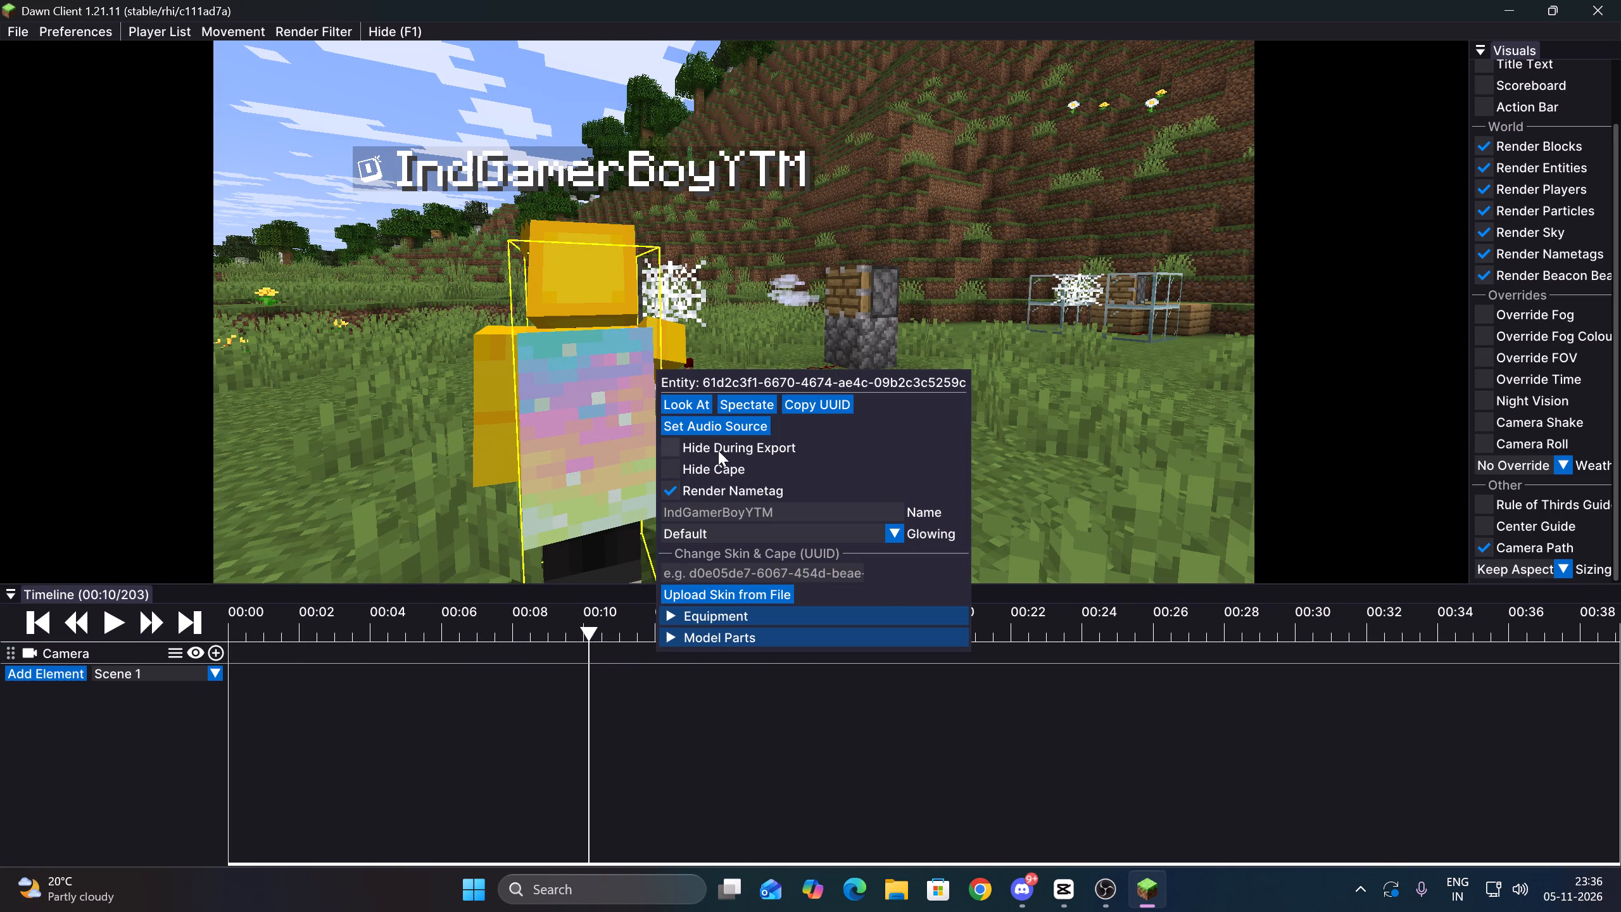
click(718, 450)
click(817, 249)
Turn on the Rule of Thirds Guide and Center Guide for framing the redstone build.
key(Left)
key(Left)
key(Left)
key(Left)
drag(793, 331, 810, 444)
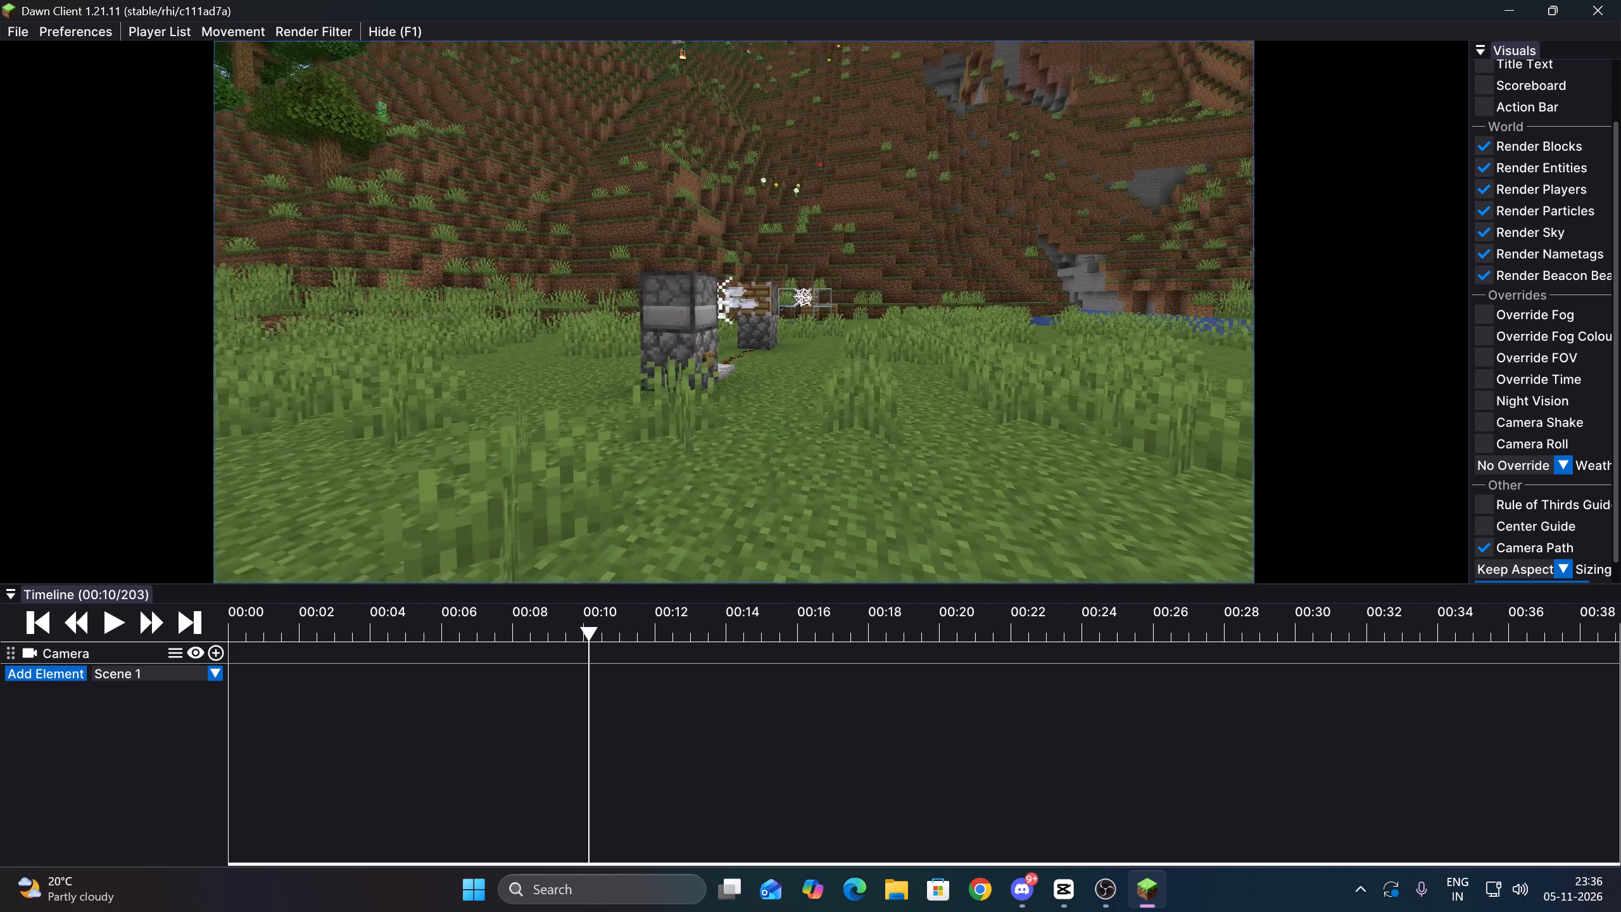
drag(810, 444, 810, 444)
key(Right)
click(1515, 510)
click(1515, 519)
click(1517, 503)
Frame the redstone build with its cobweb and piston in a wide view and add a Camera keyframe at about 00:16.
key(Up)
key(Right)
drag(1079, 419, 810, 444)
key(Down)
drag(626, 626, 671, 628)
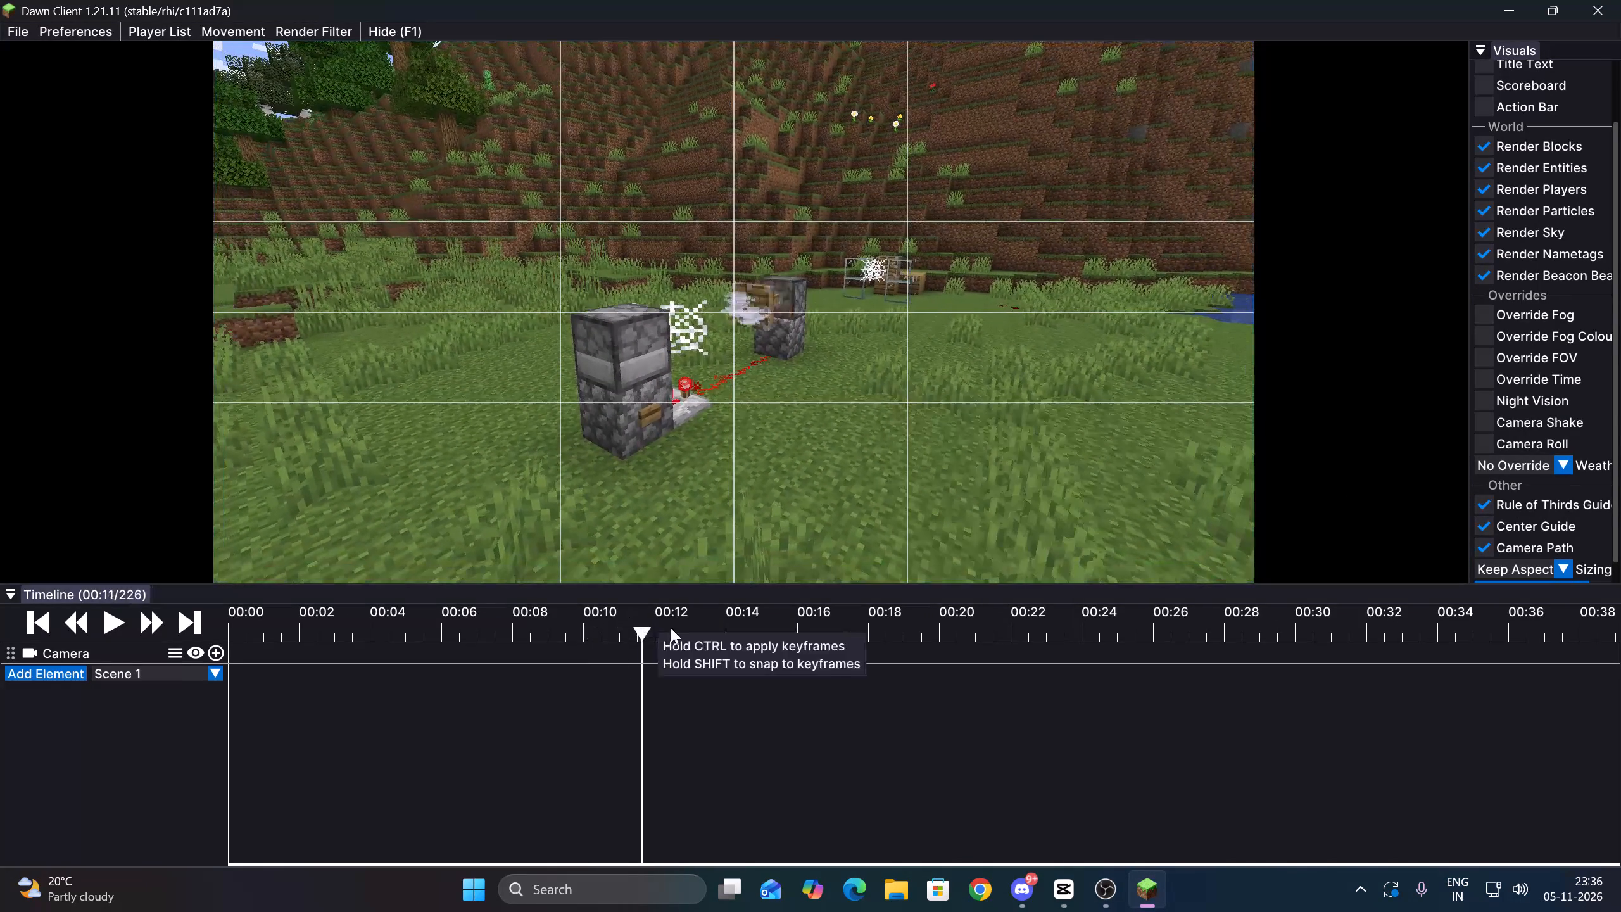
drag(671, 628, 822, 619)
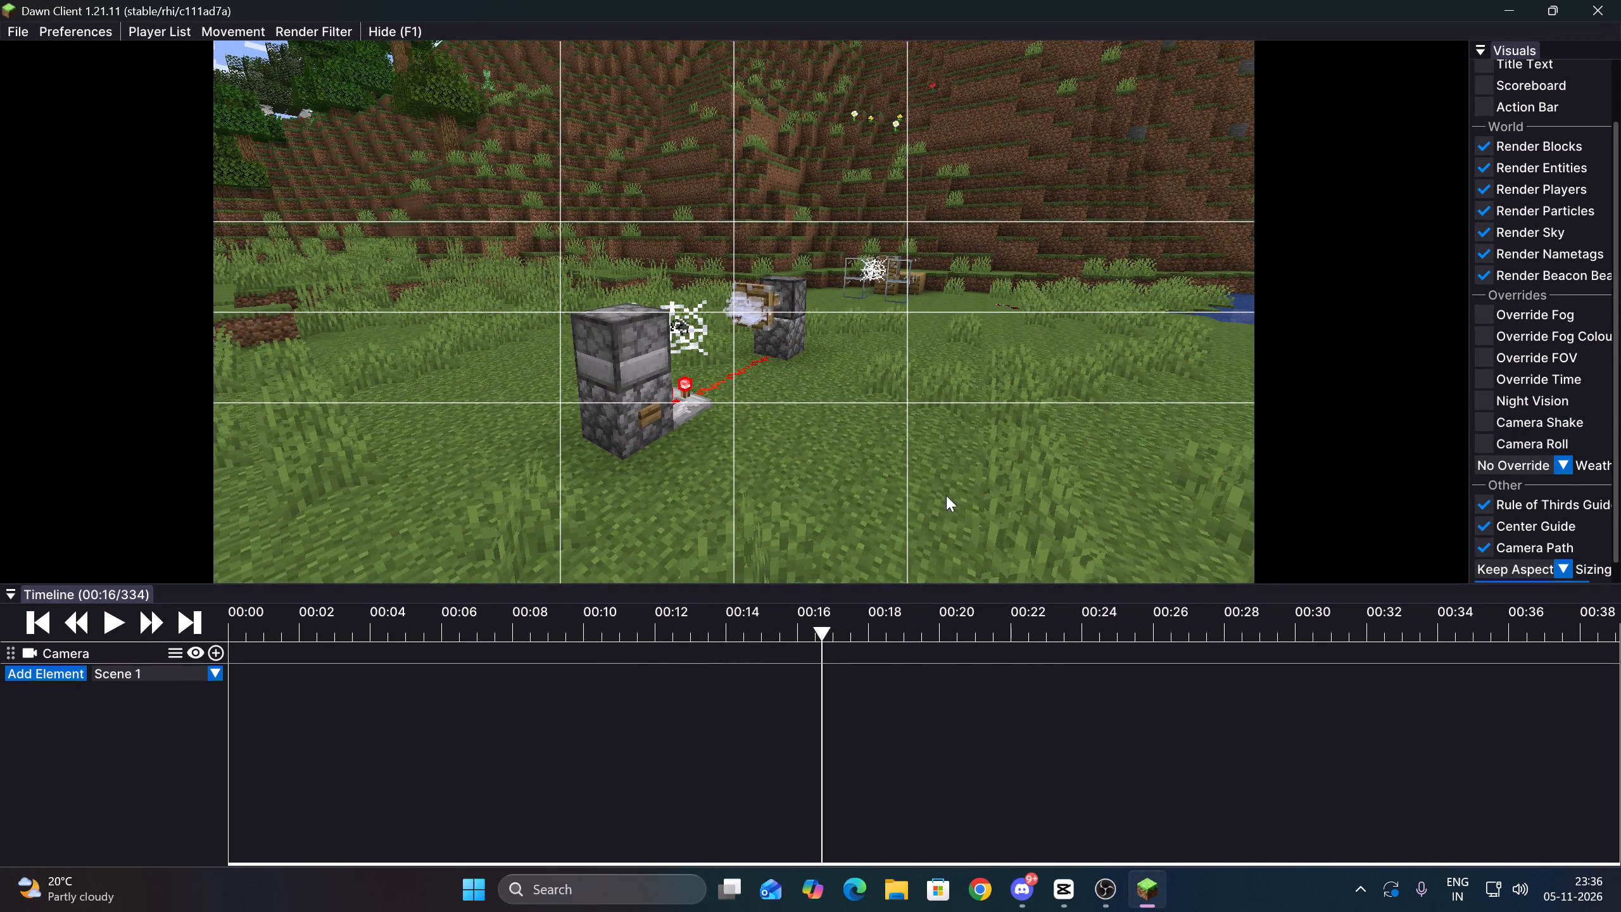
key(Down)
drag(995, 409, 810, 444)
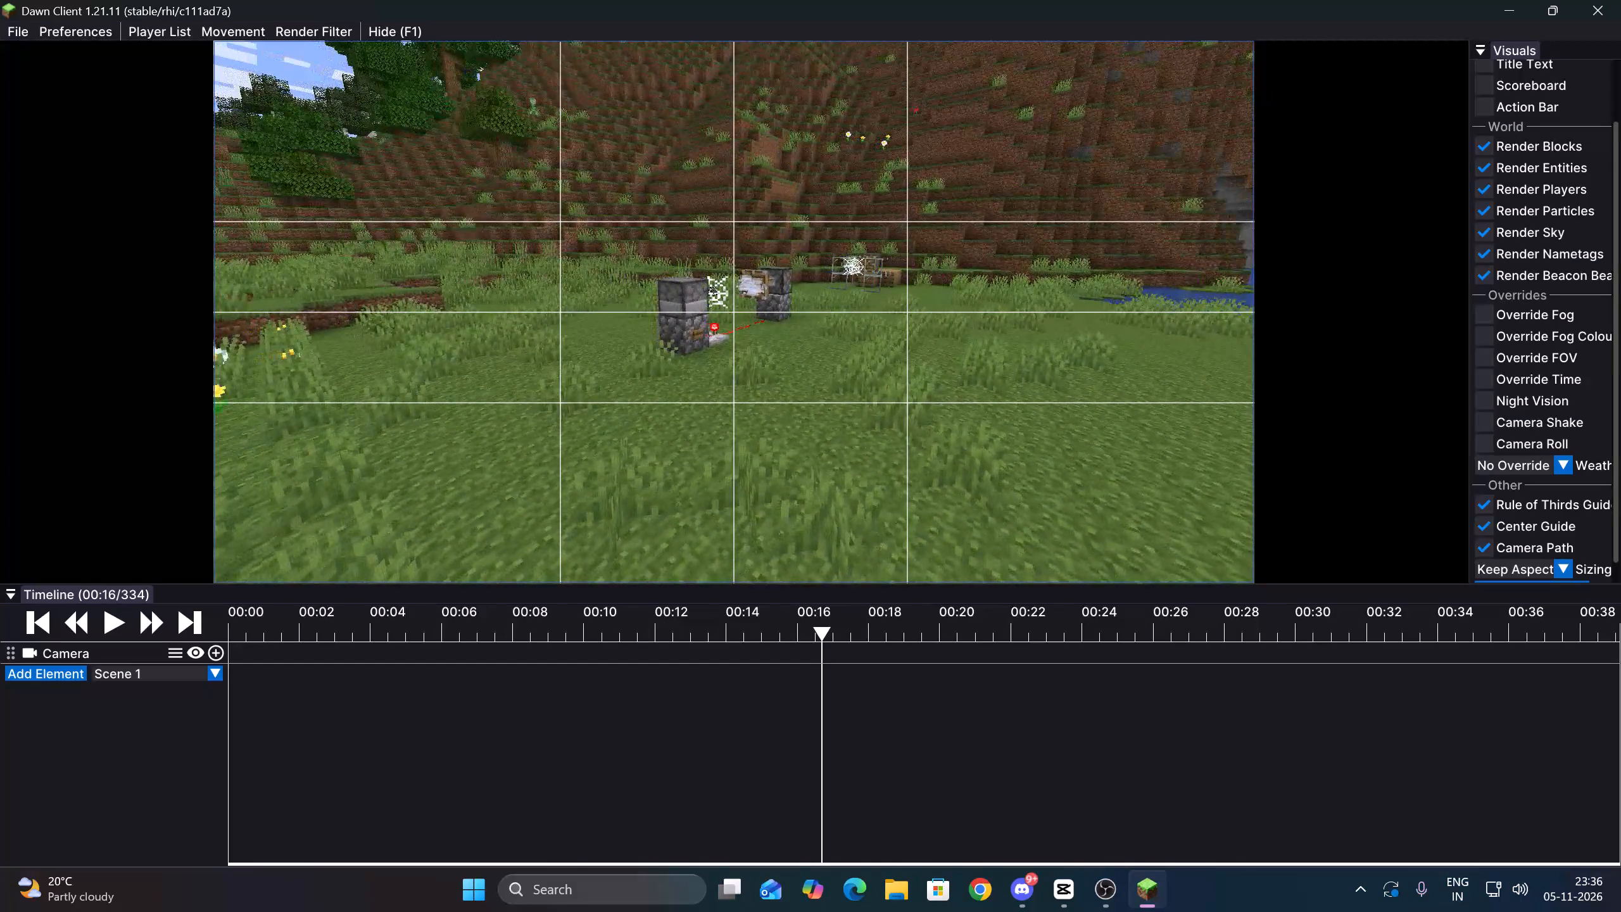
drag(810, 444, 811, 444)
key(Up)
key(Right)
key(Left)
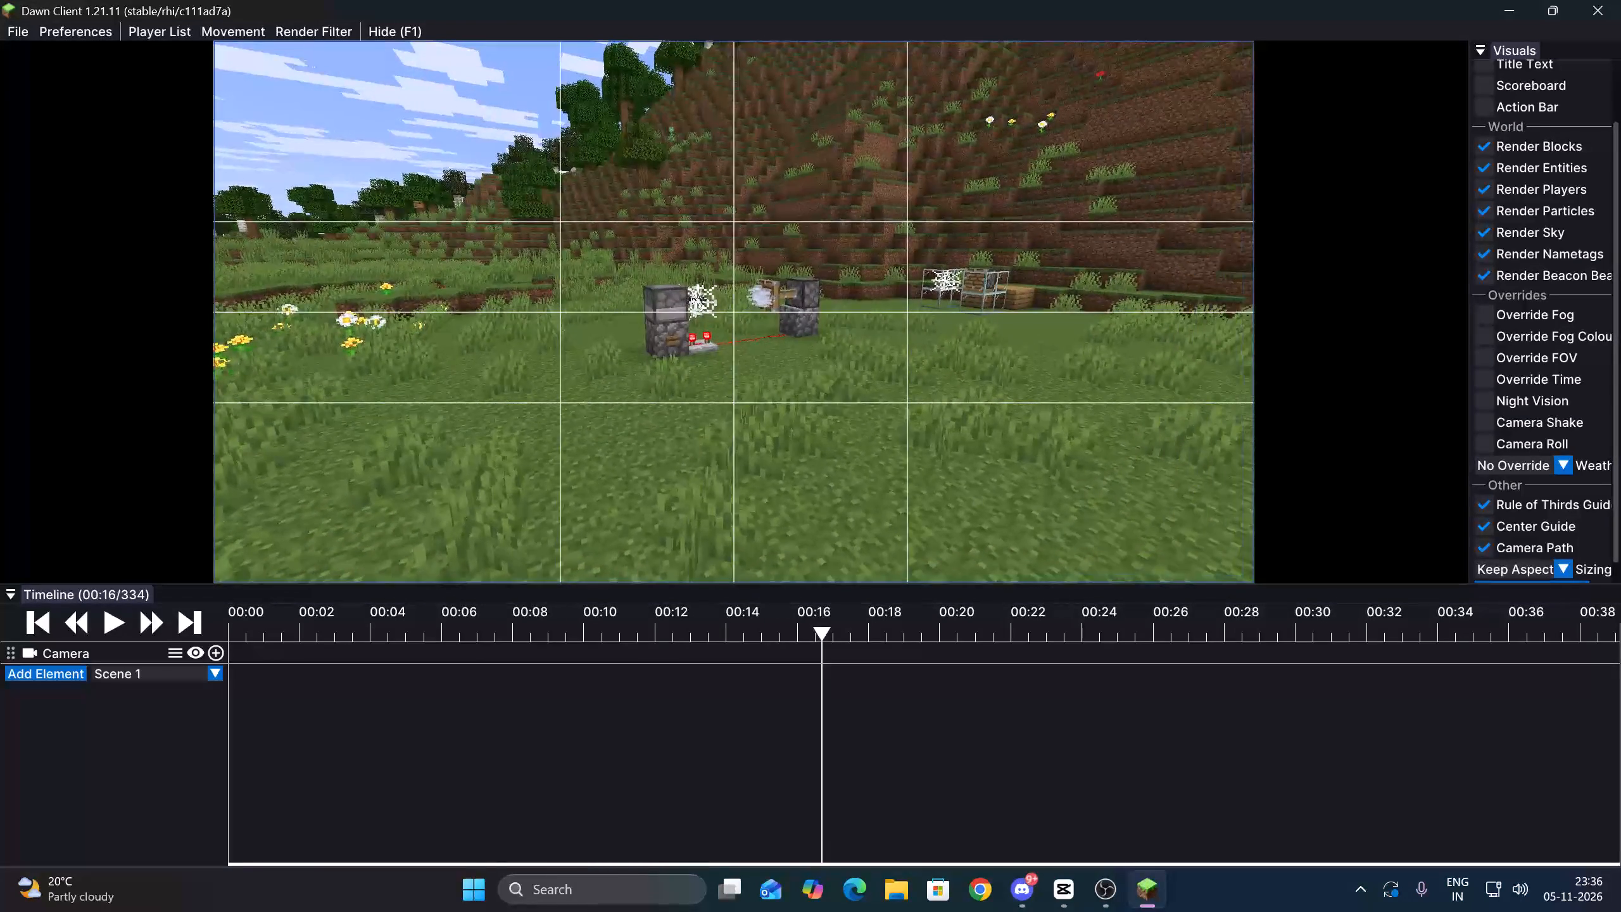
drag(811, 444, 810, 444)
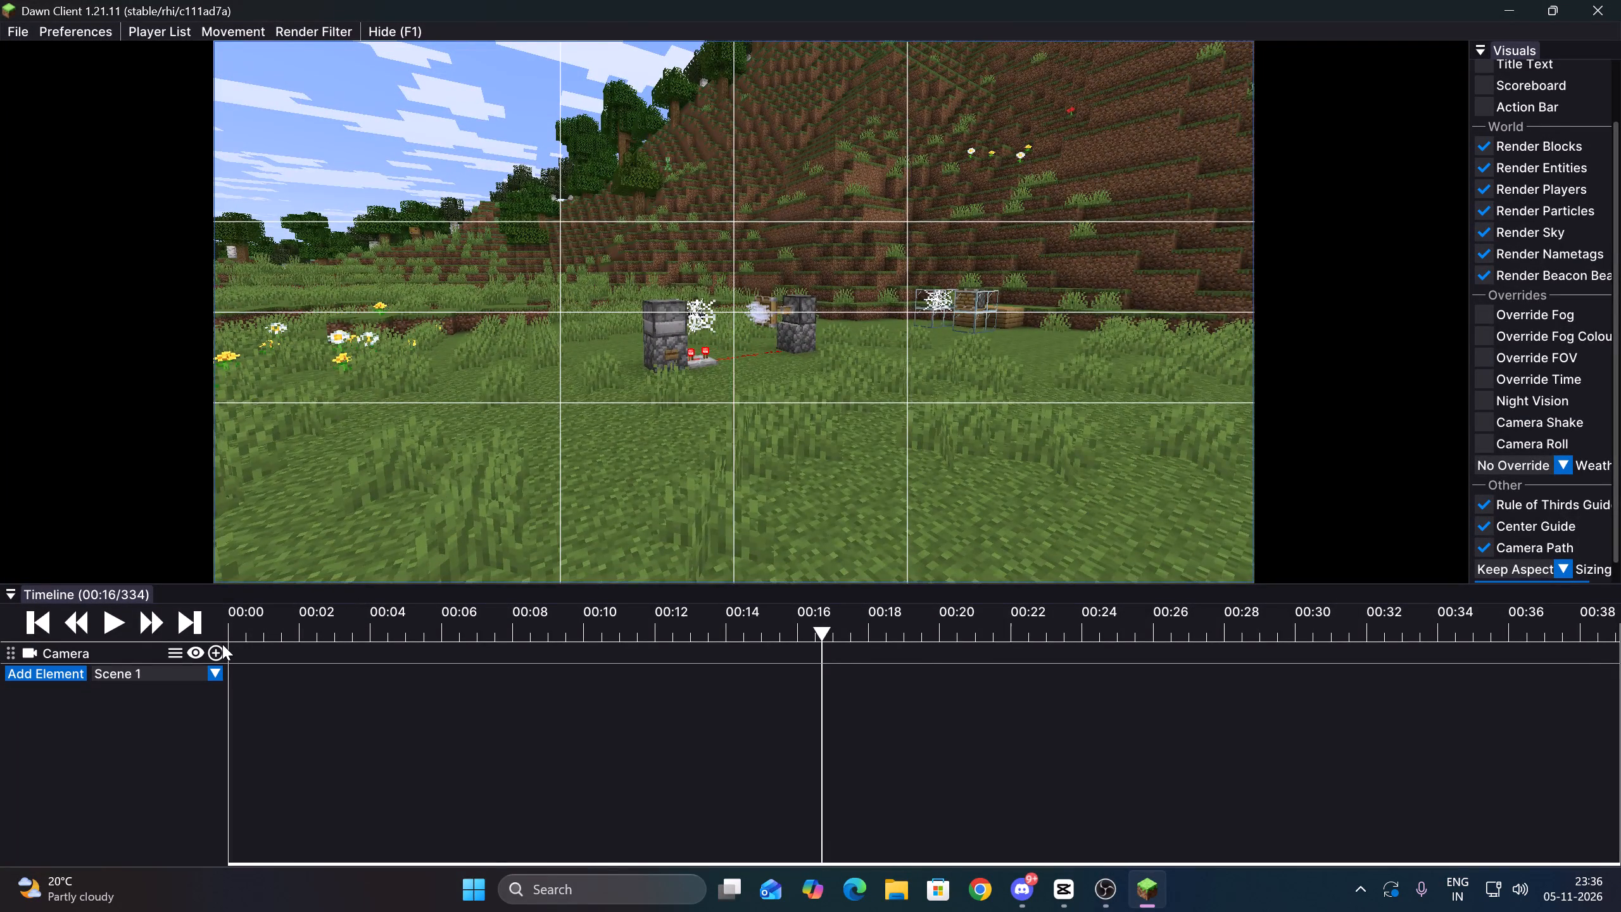
click(220, 647)
Play the replay on to about 00:20 and add a Camera keyframe there with the same wide view.
click(114, 621)
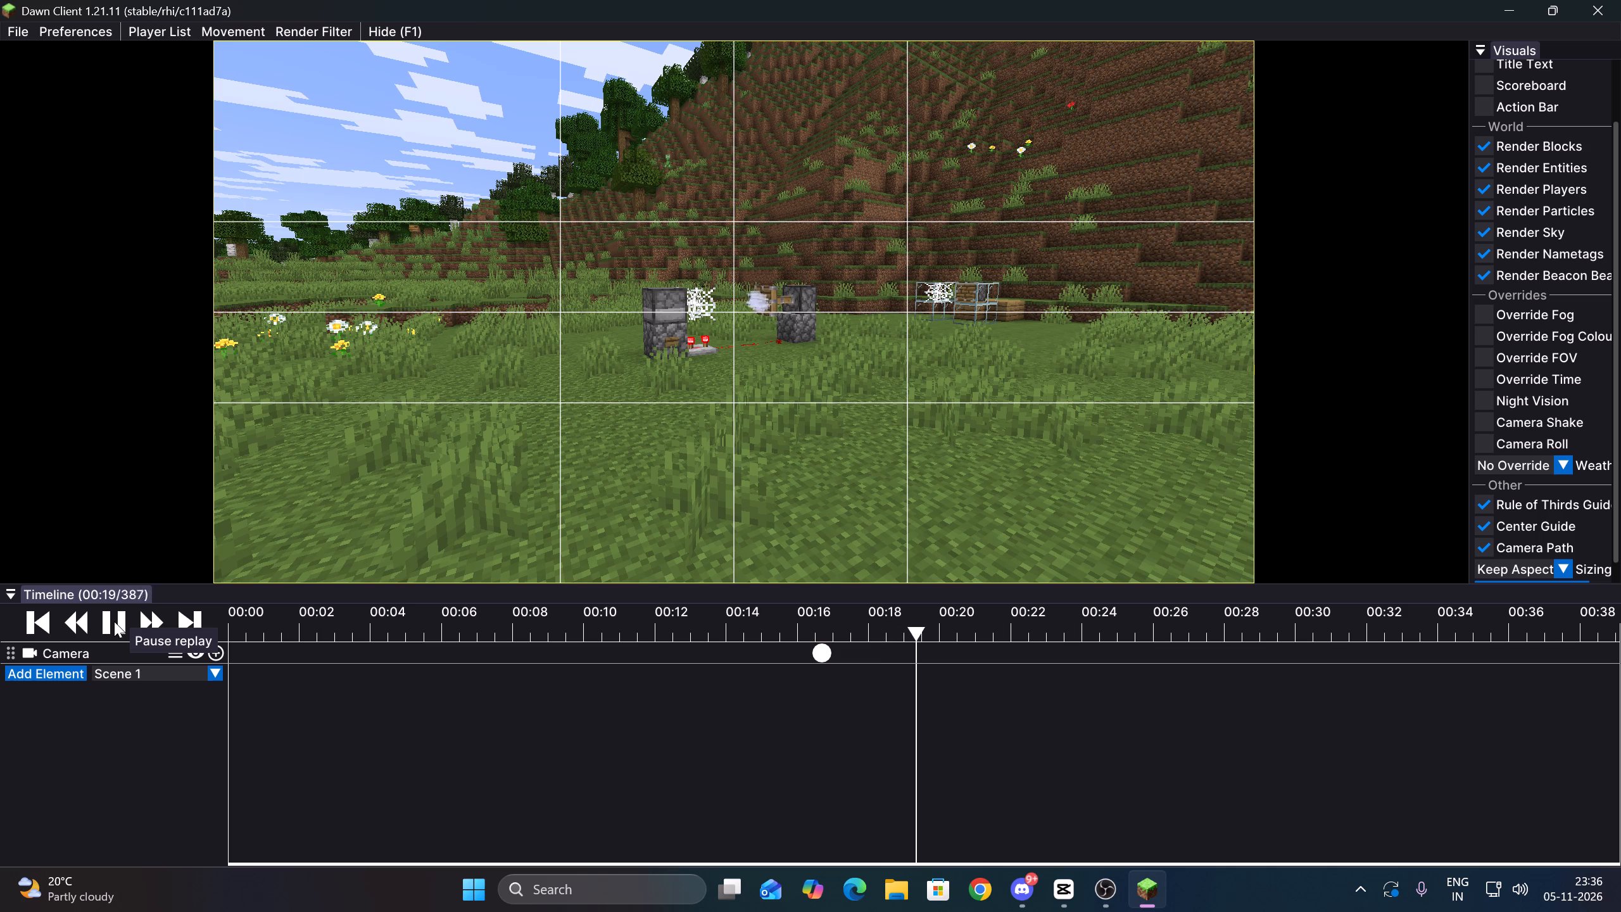
click(114, 621)
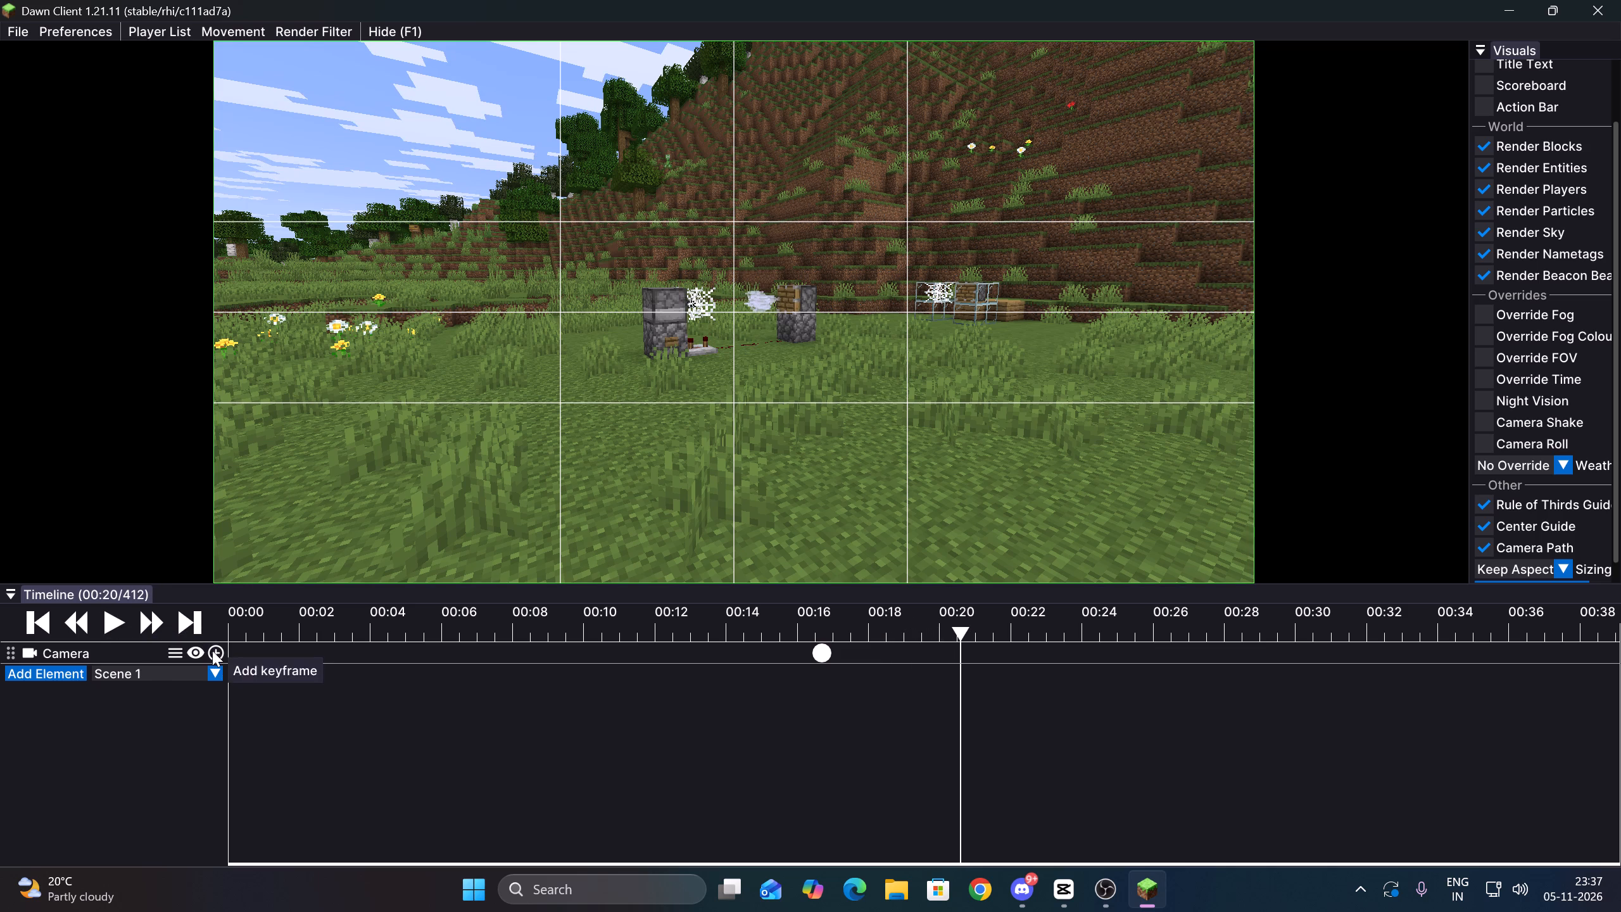
click(212, 650)
Advance to about 00:22, fly the camera in close to the piston and redstone line, and add a Camera keyframe.
click(111, 619)
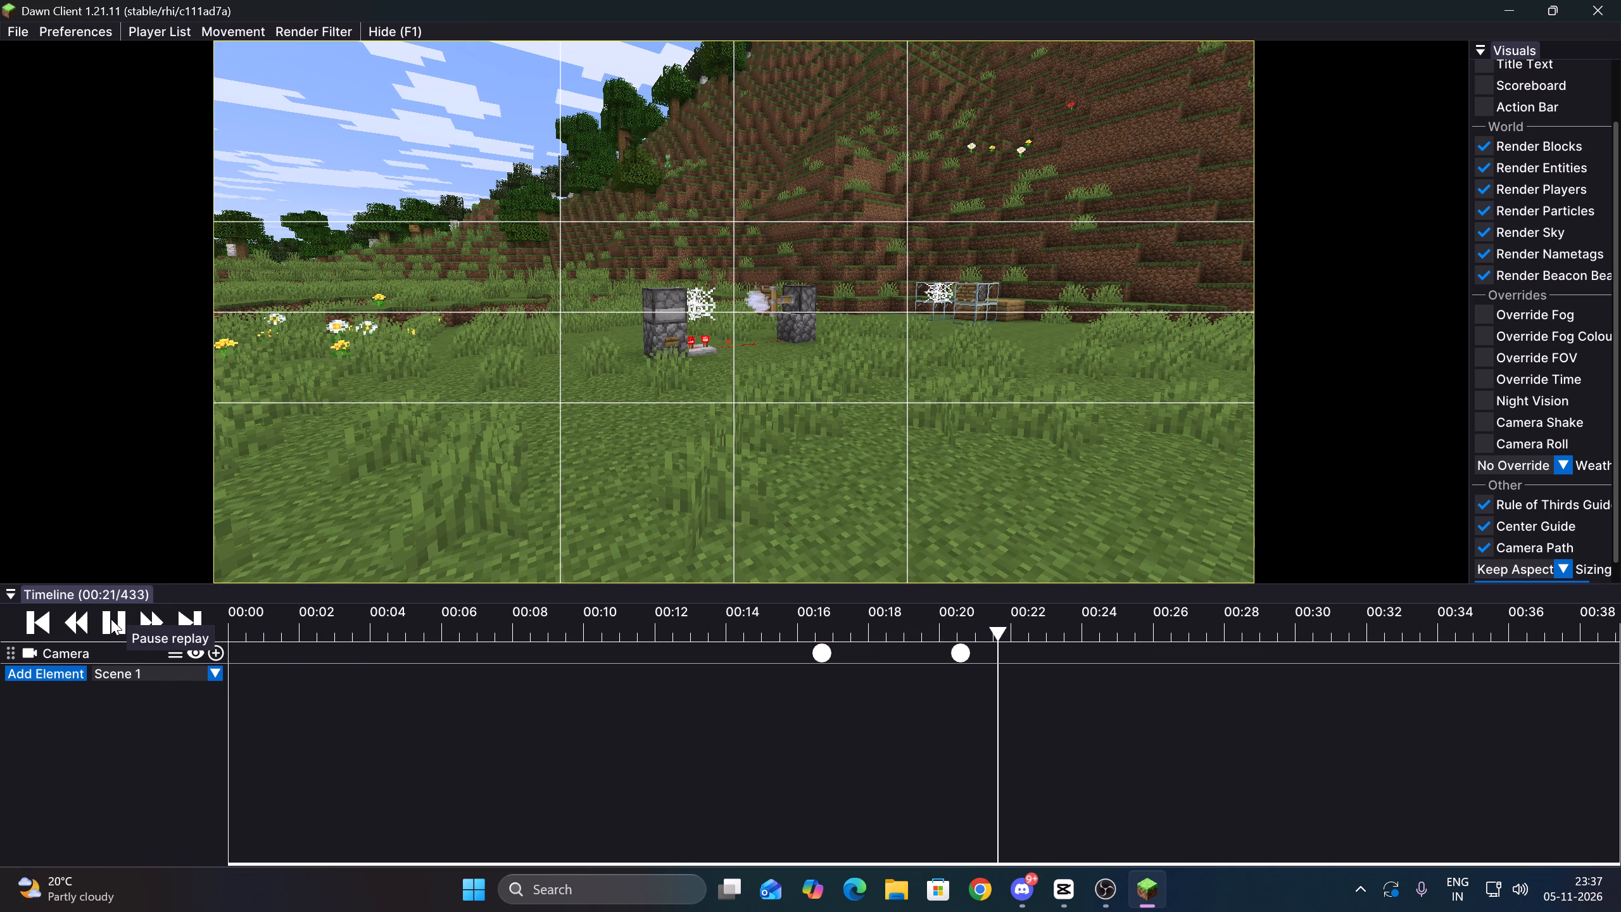
click(111, 619)
key(Up)
key(Down)
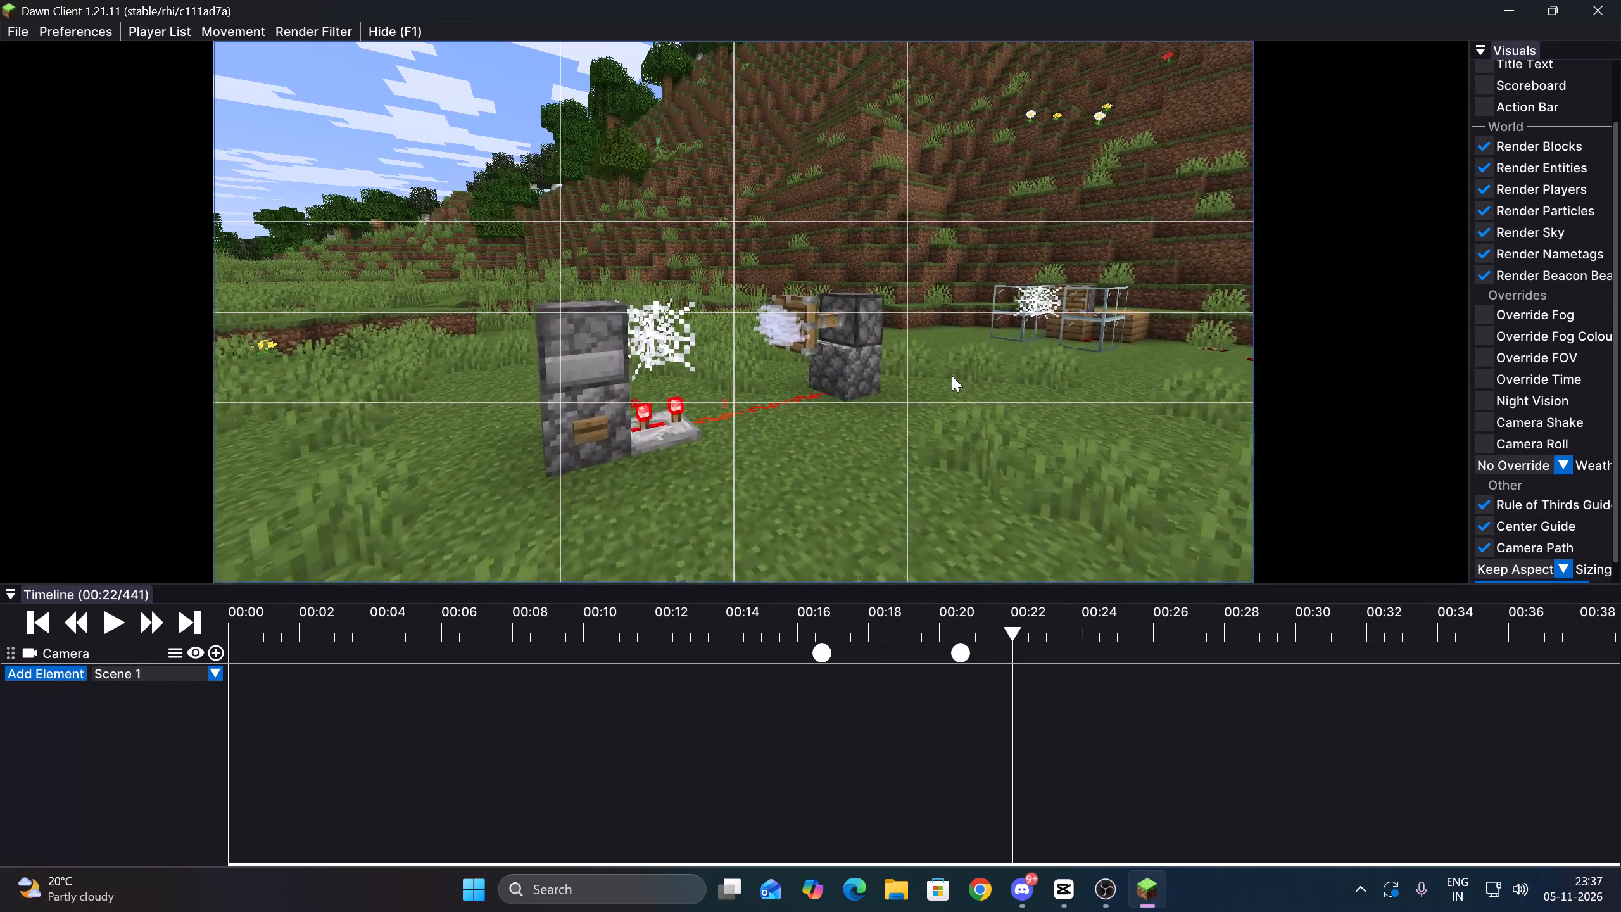
drag(952, 376, 811, 444)
key(Up)
key(Down)
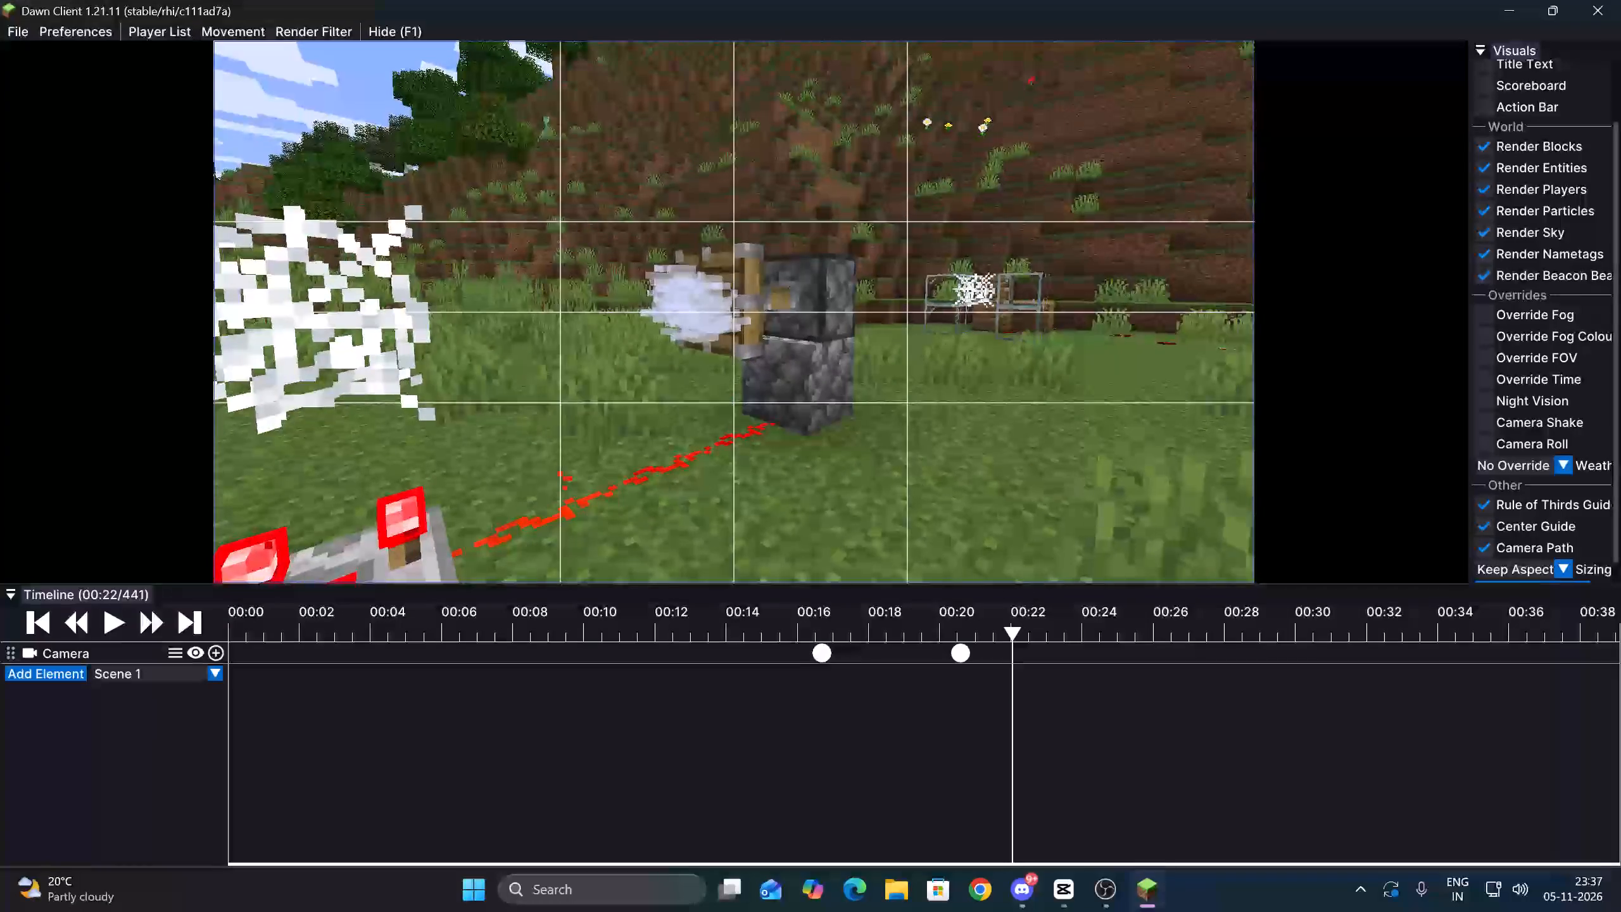
drag(811, 444, 810, 444)
click(213, 651)
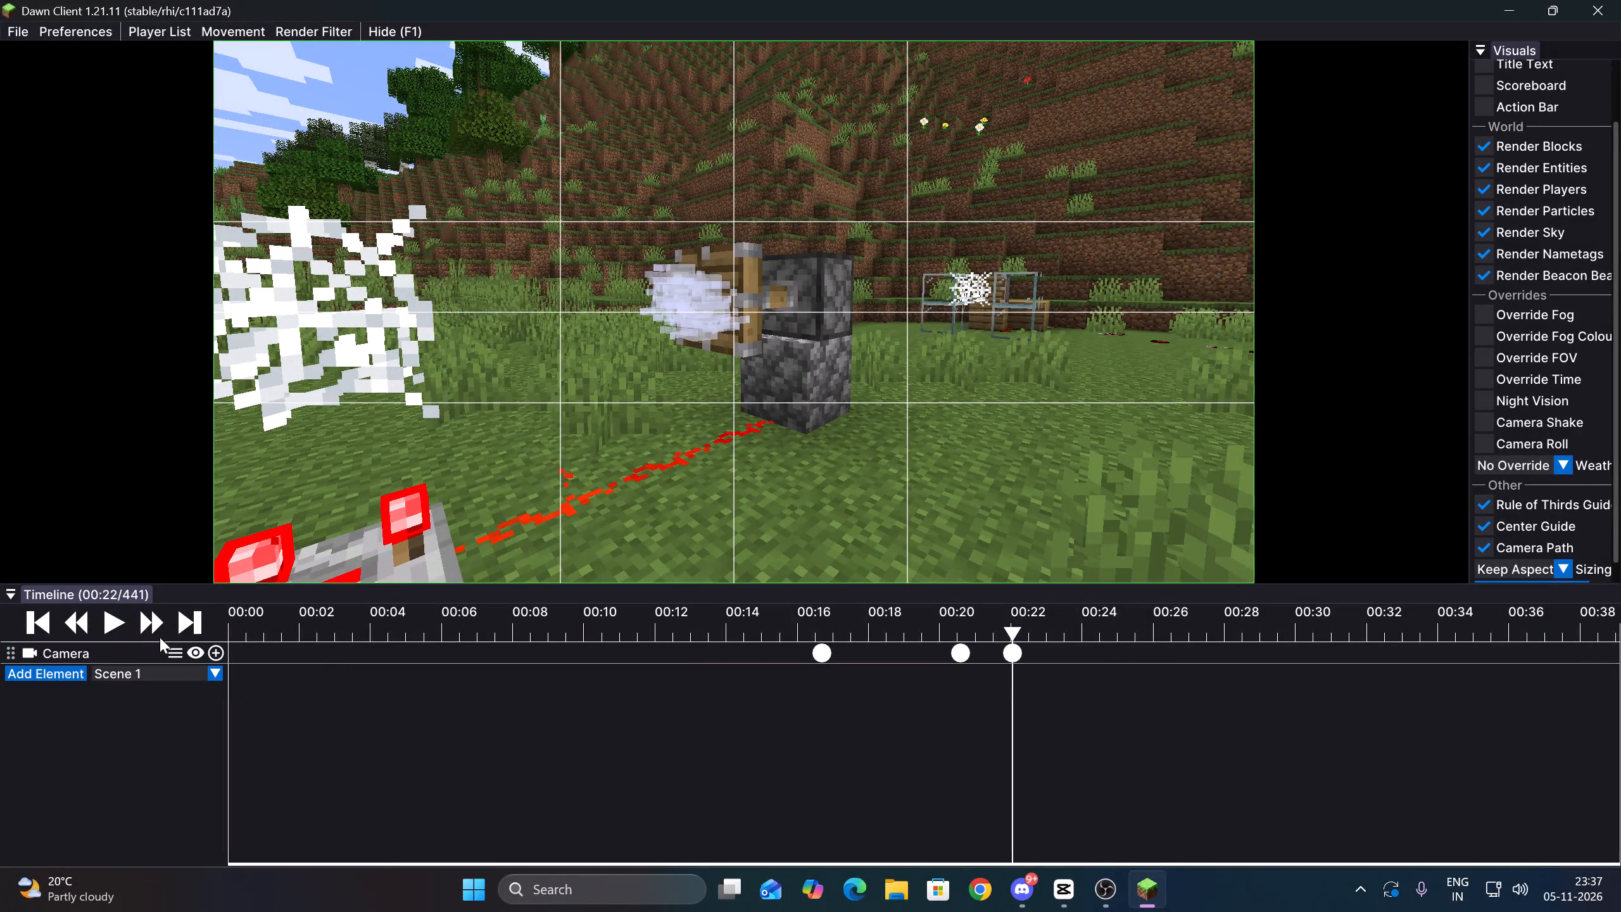
Play on to about 00:28 and add a Camera keyframe holding the close-up of the piston.
click(116, 621)
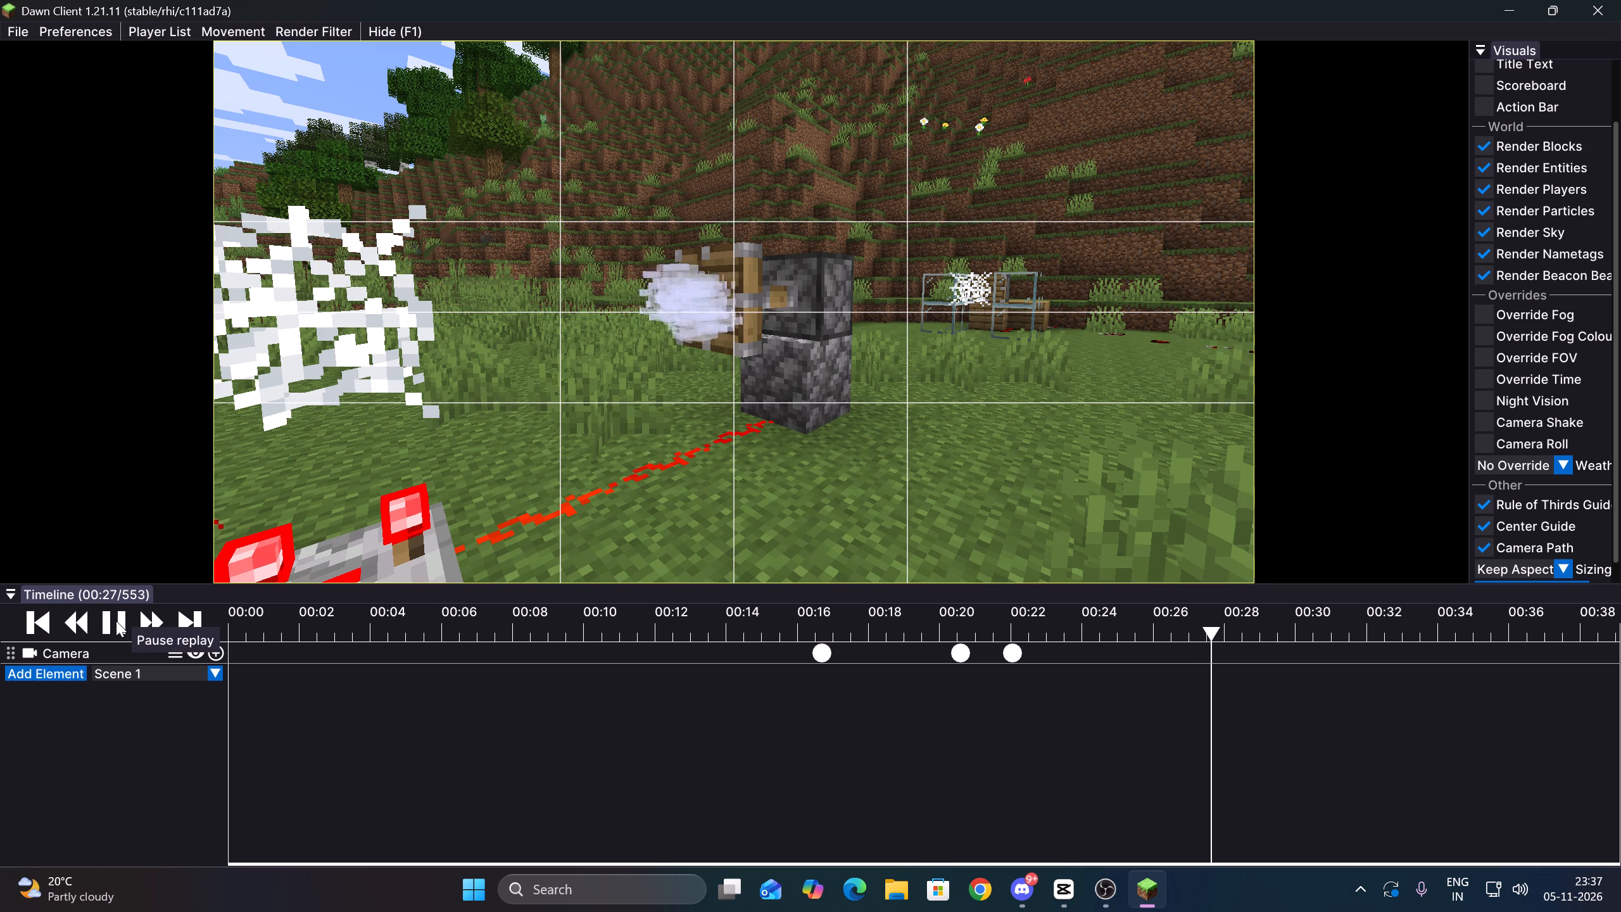
double_click(116, 621)
click(116, 621)
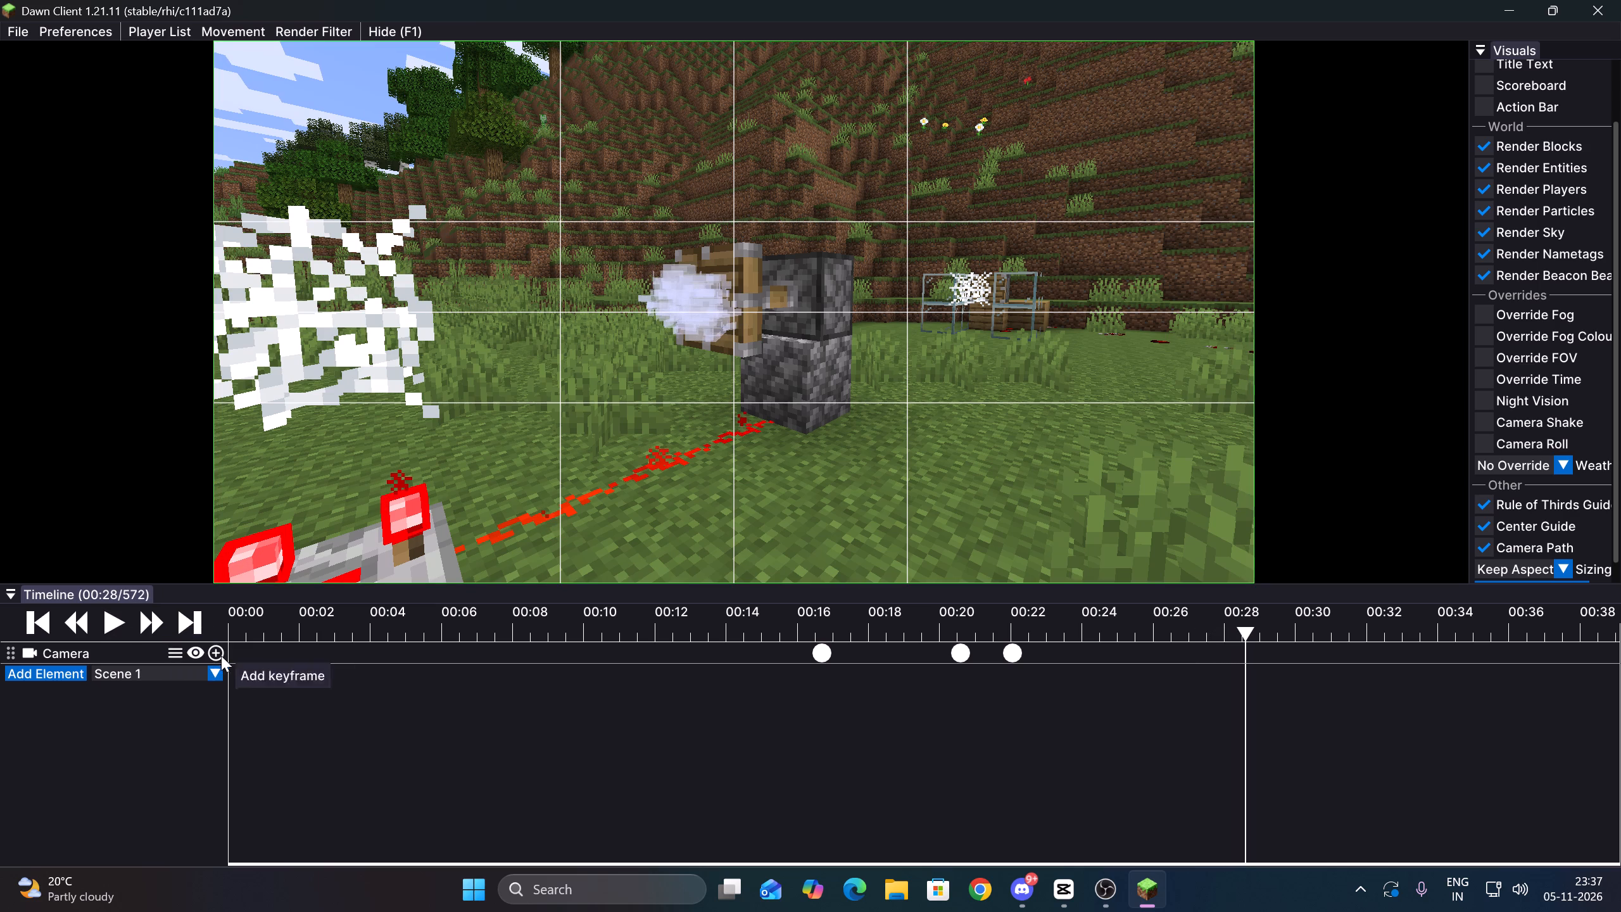
click(225, 654)
click(211, 651)
Replay the section from 00:20 and shift the 00:22 Camera keyframe earlier to about 00:21.
click(950, 622)
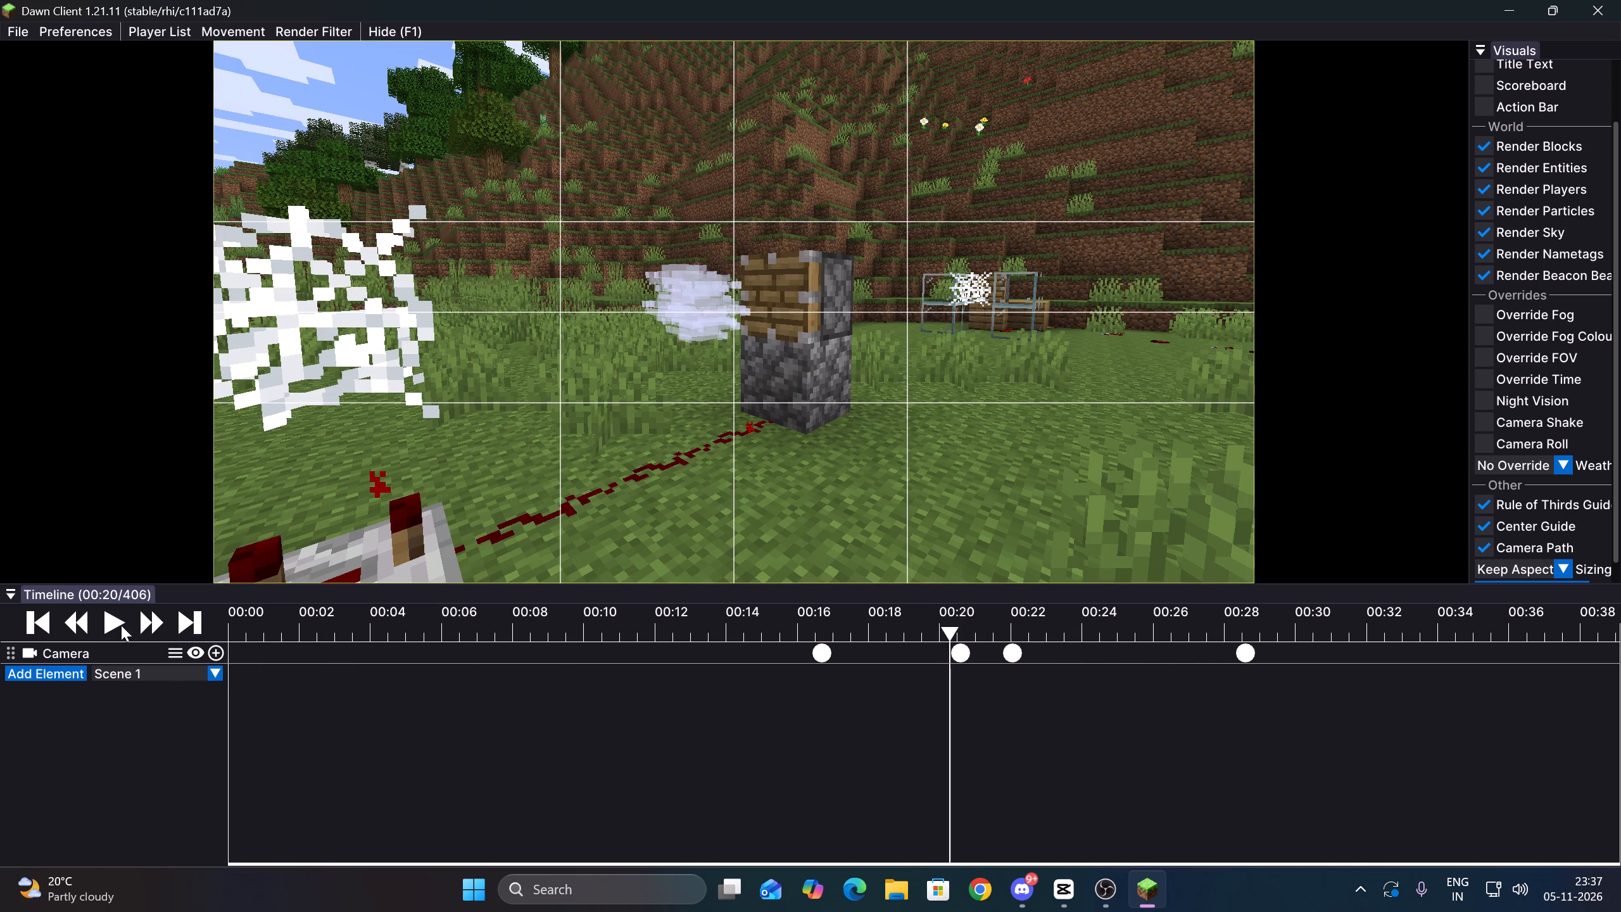
click(104, 621)
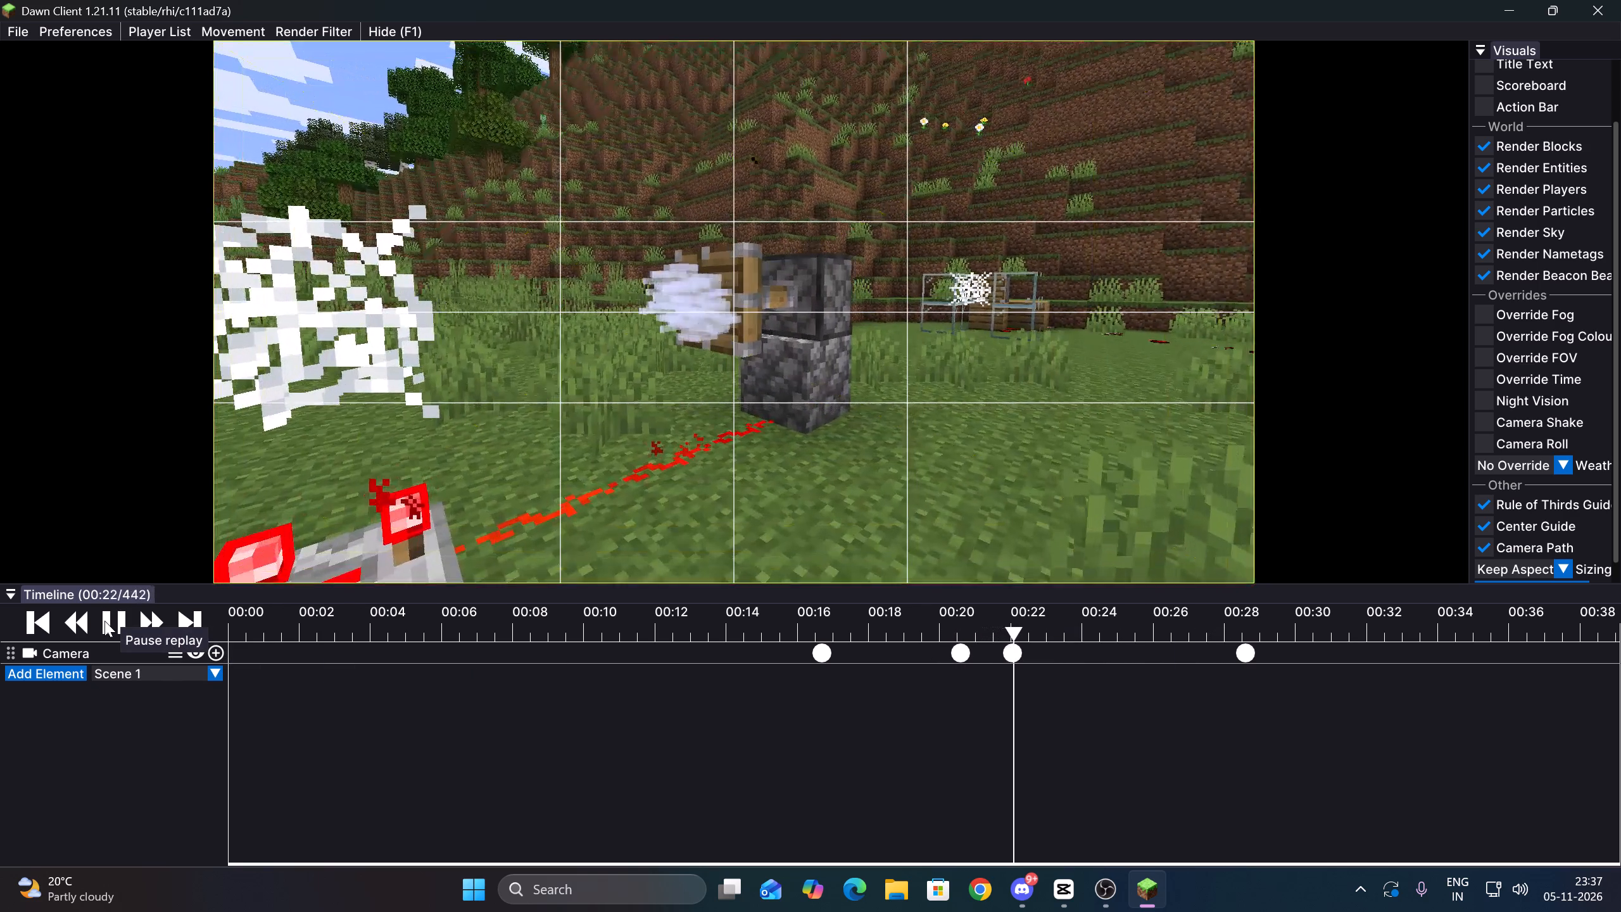
click(104, 621)
drag(1019, 659, 1000, 656)
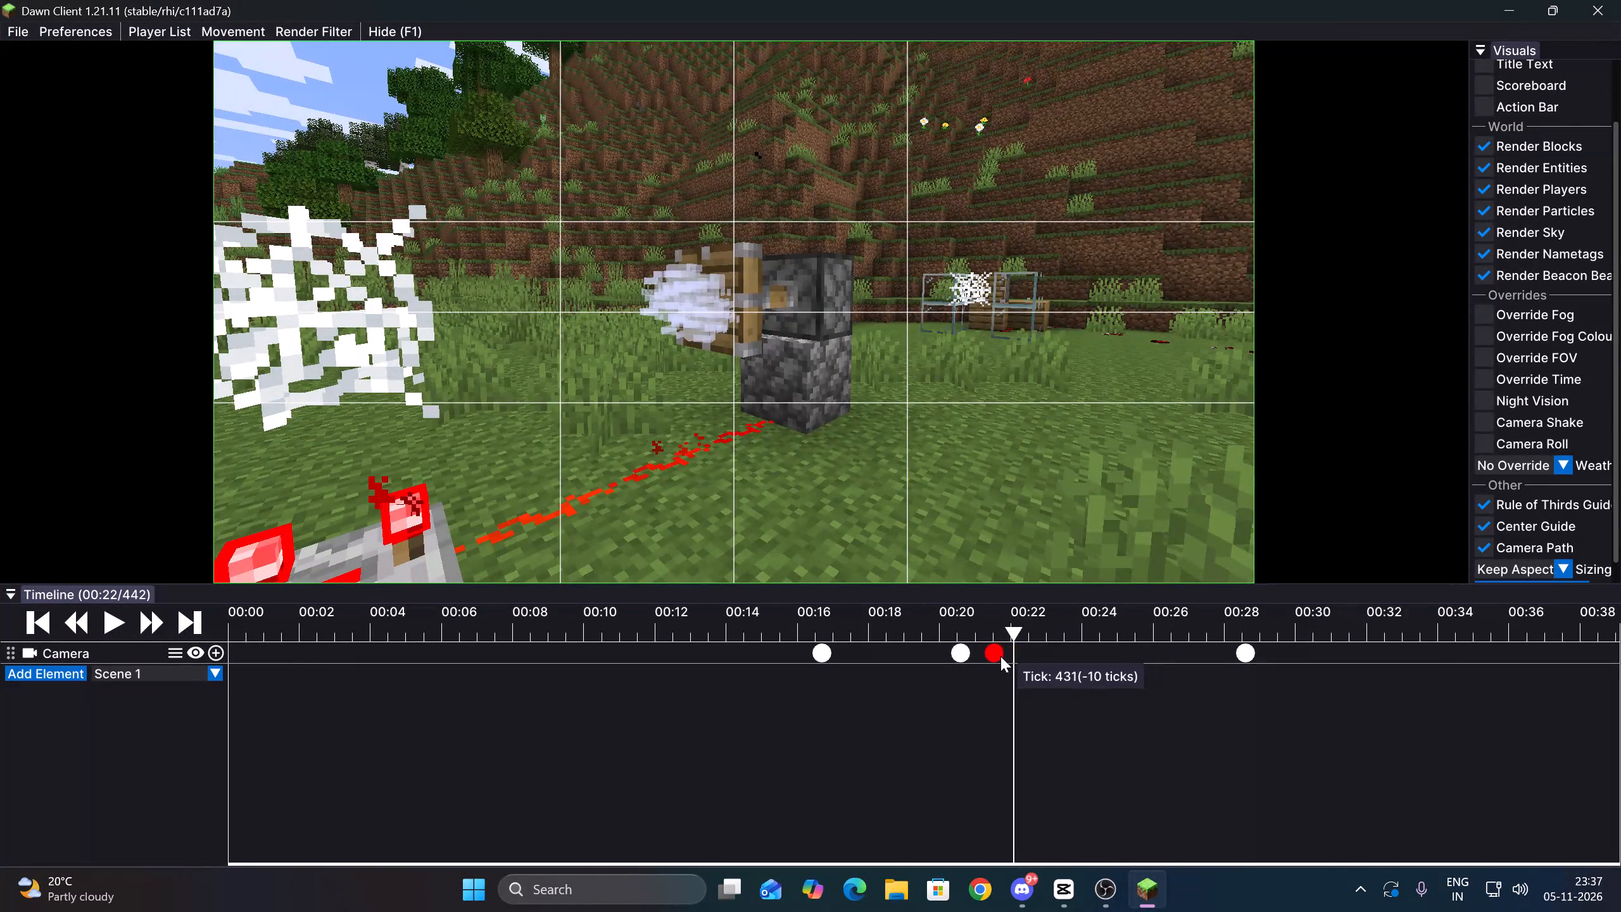
drag(1000, 656, 992, 654)
Play back the piston close-up to about 00:25 and shift the last Camera keyframe earlier to about 00:26.
click(957, 625)
click(106, 616)
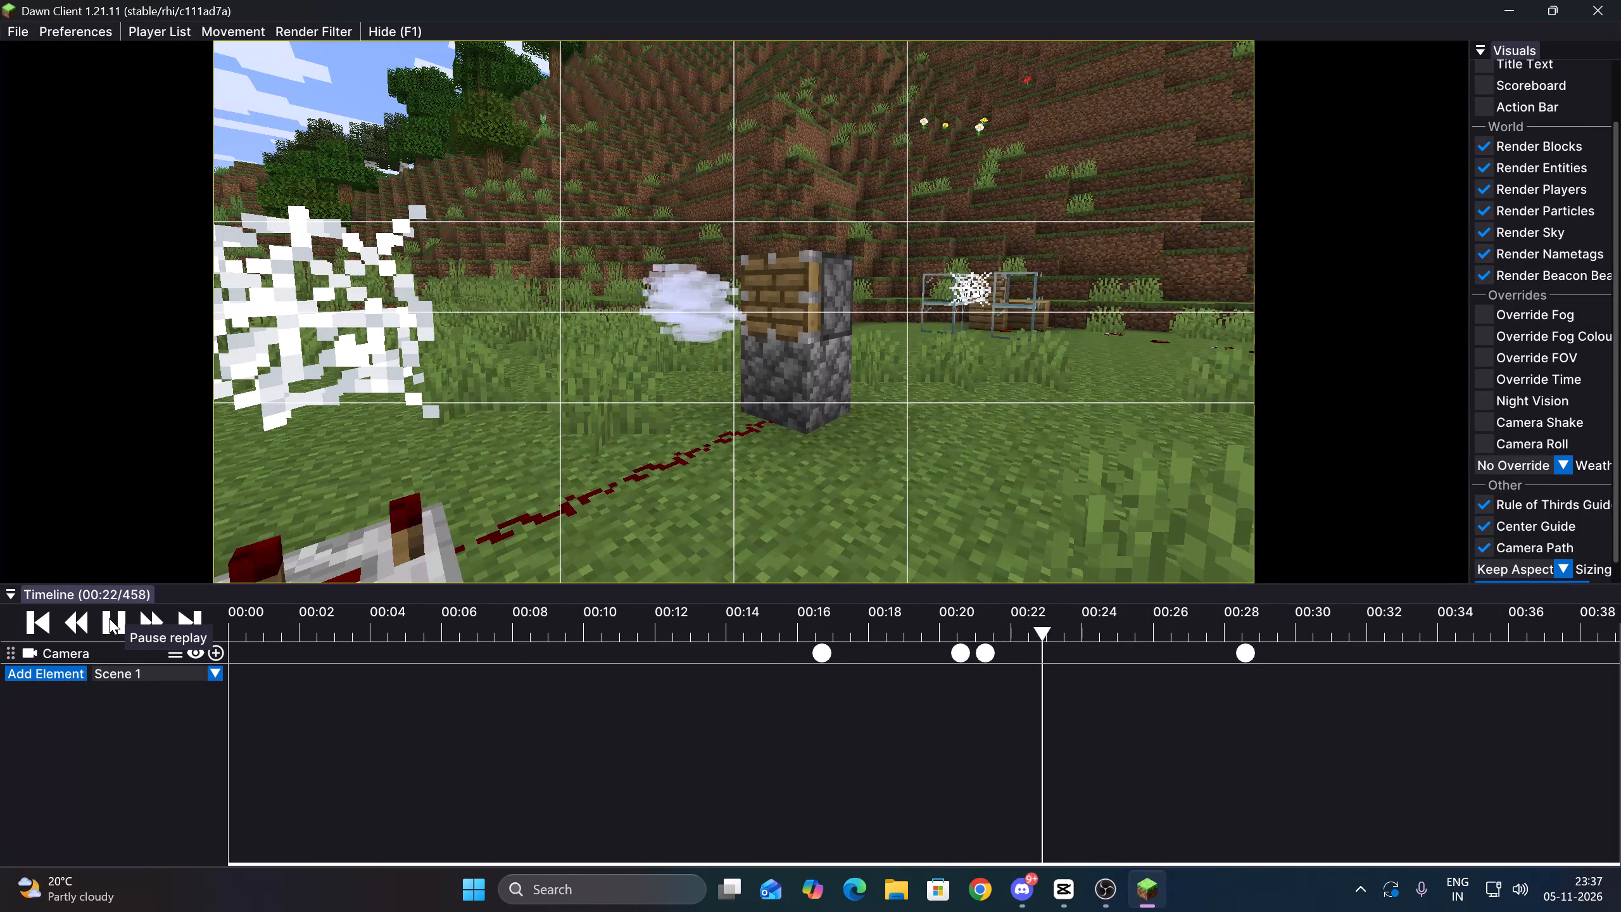
click(109, 618)
click(109, 618)
click(109, 618)
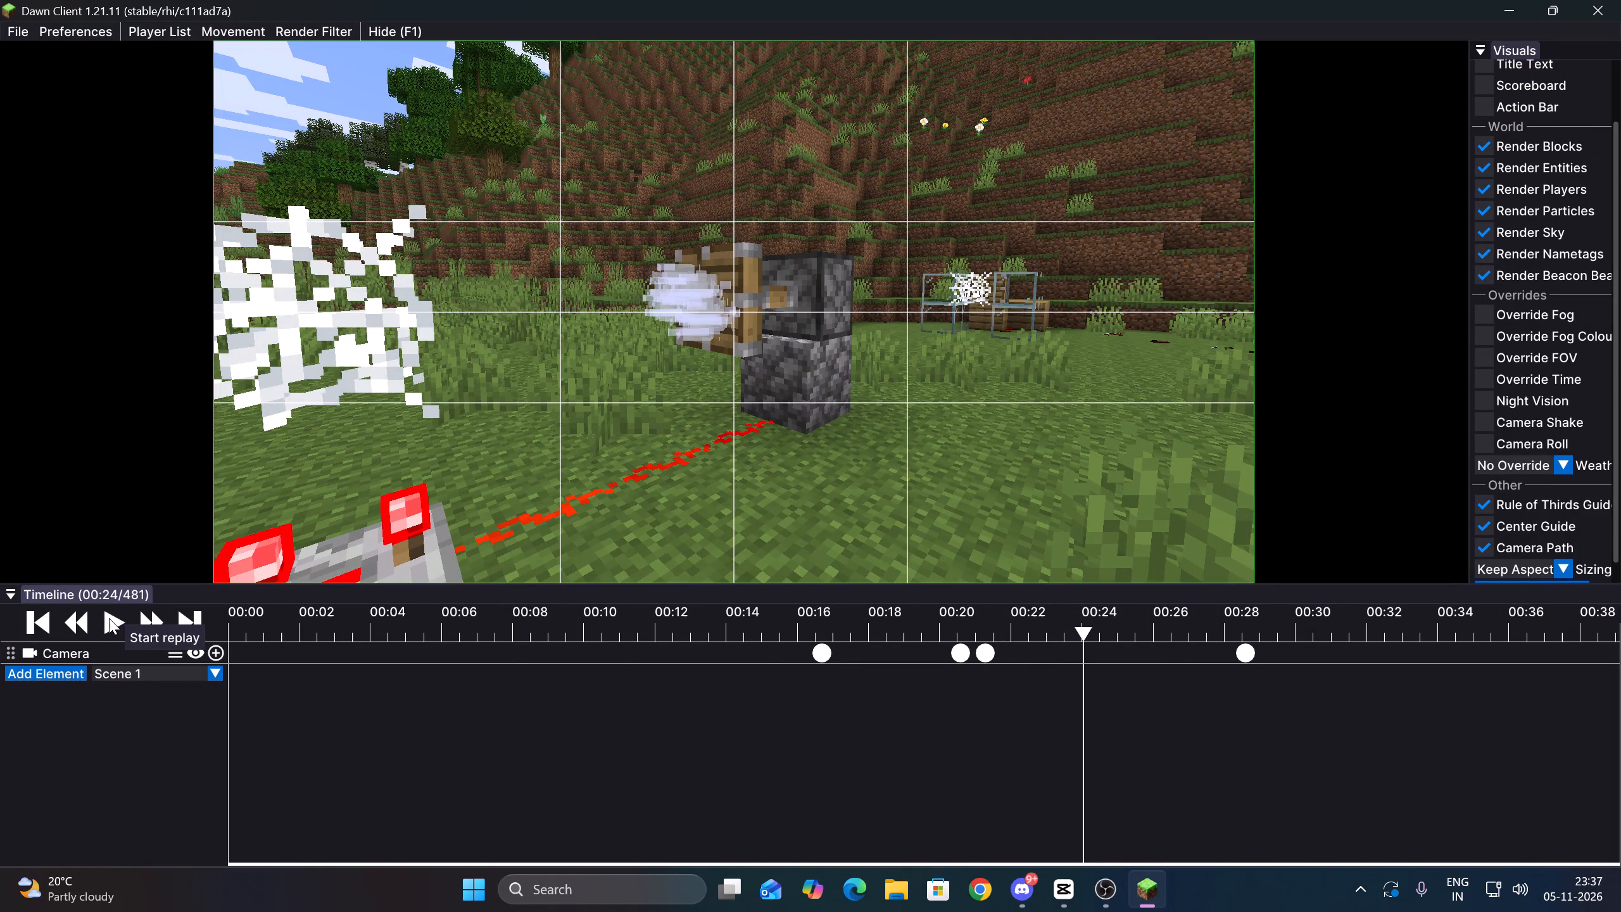
click(109, 618)
click(109, 618)
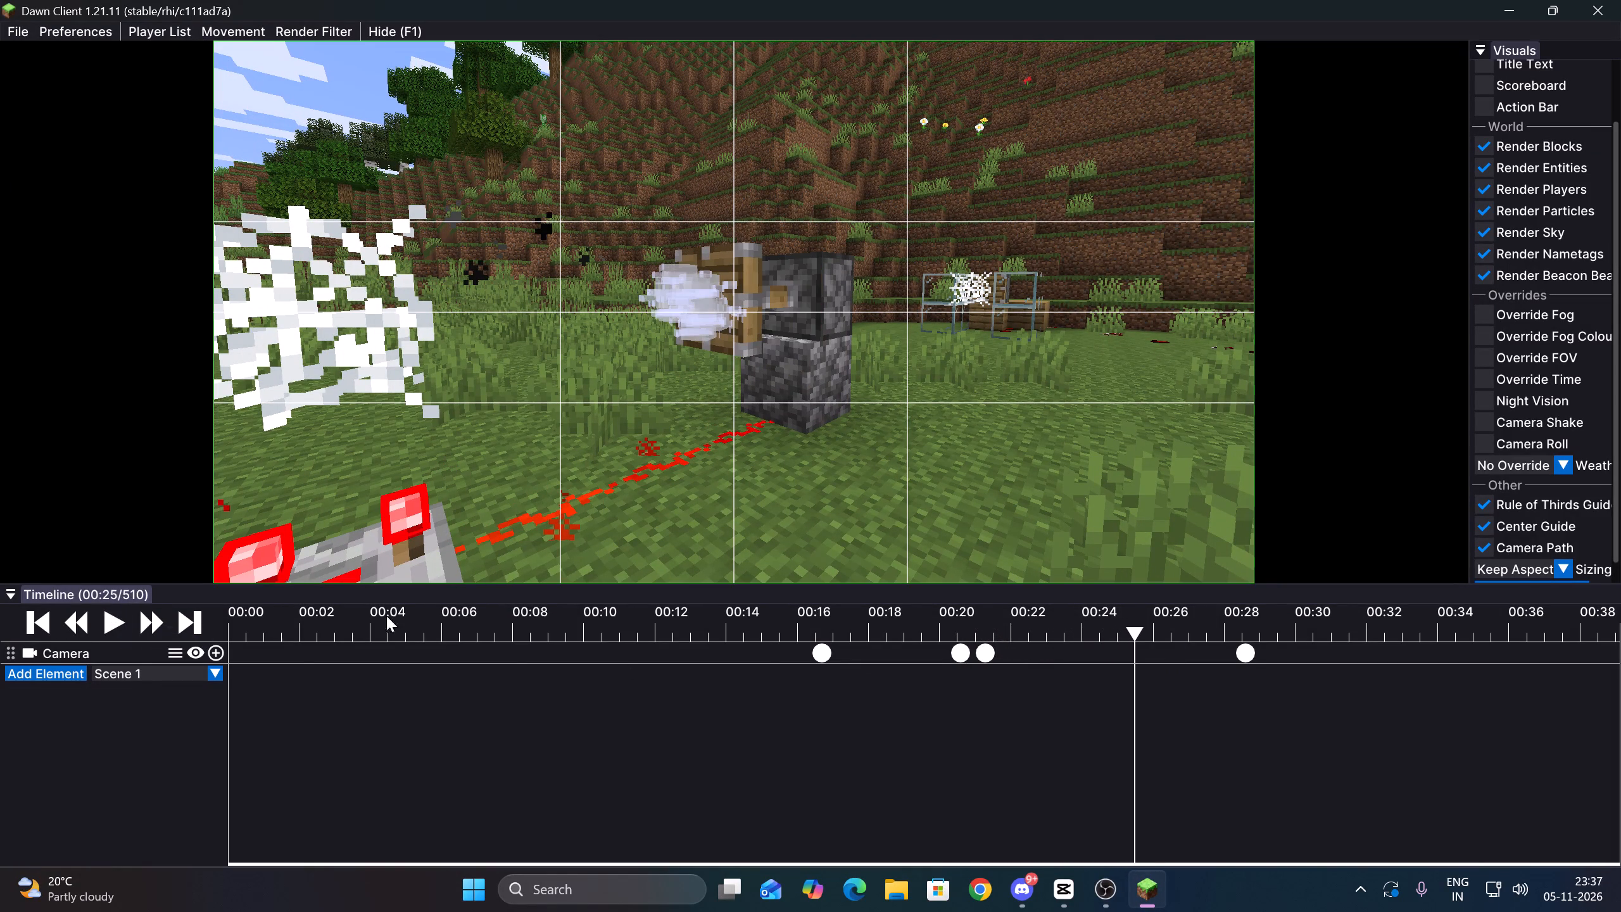
drag(1247, 649, 1159, 652)
Export the camera move as a 1920 x 1080, 60 fps MP4 named 2026-11-05T23_37_34 in the Videos folder.
click(5, 31)
click(28, 51)
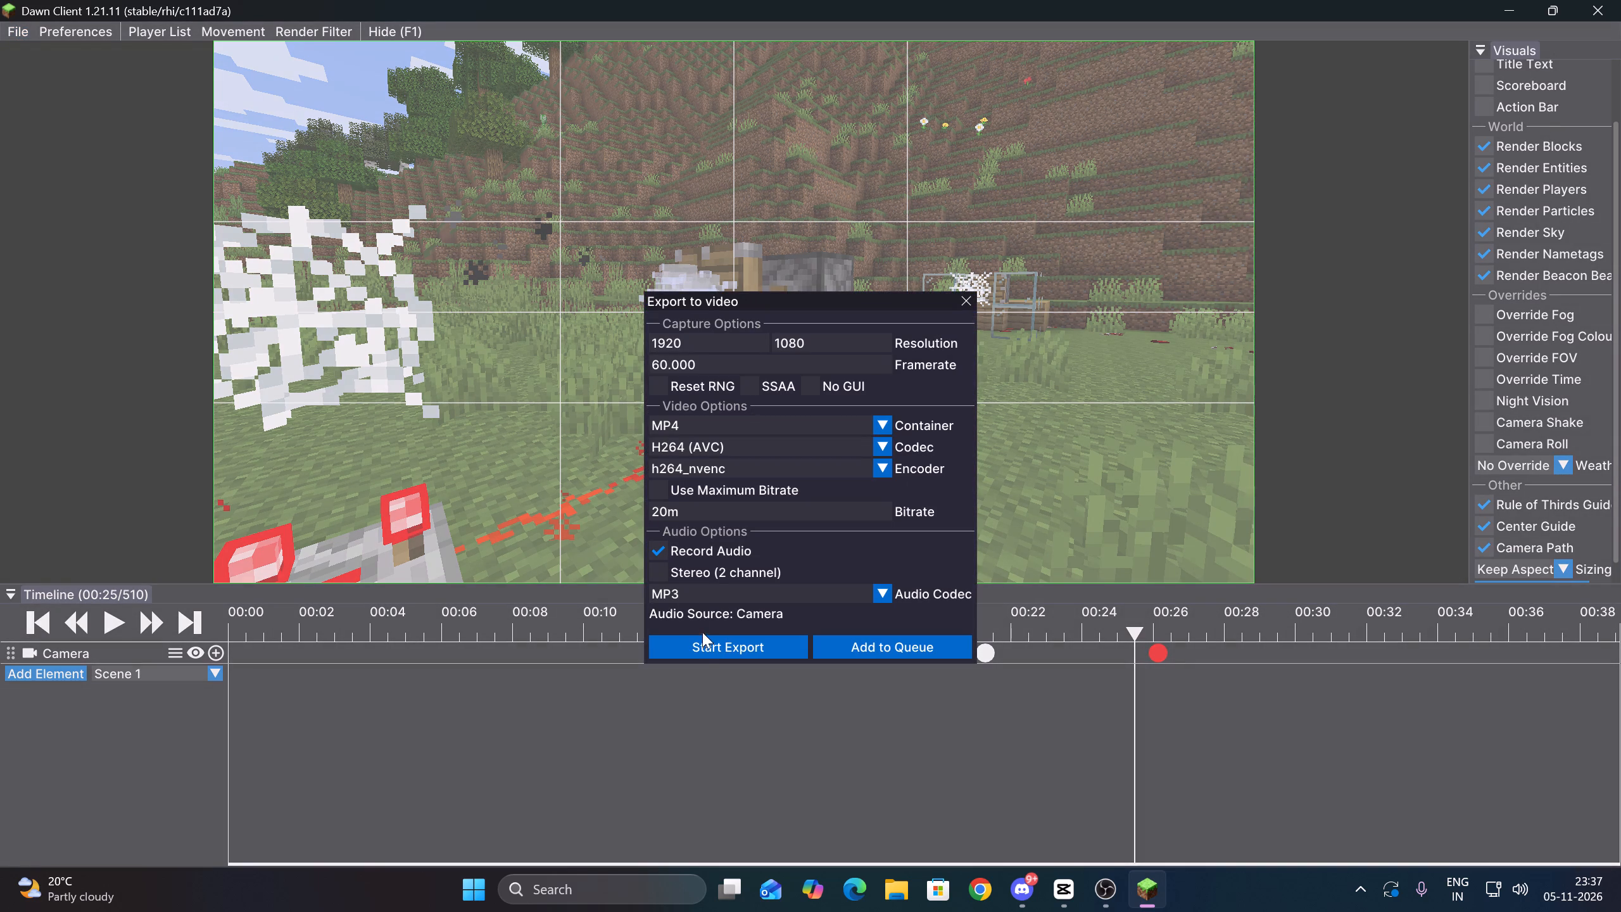
click(701, 646)
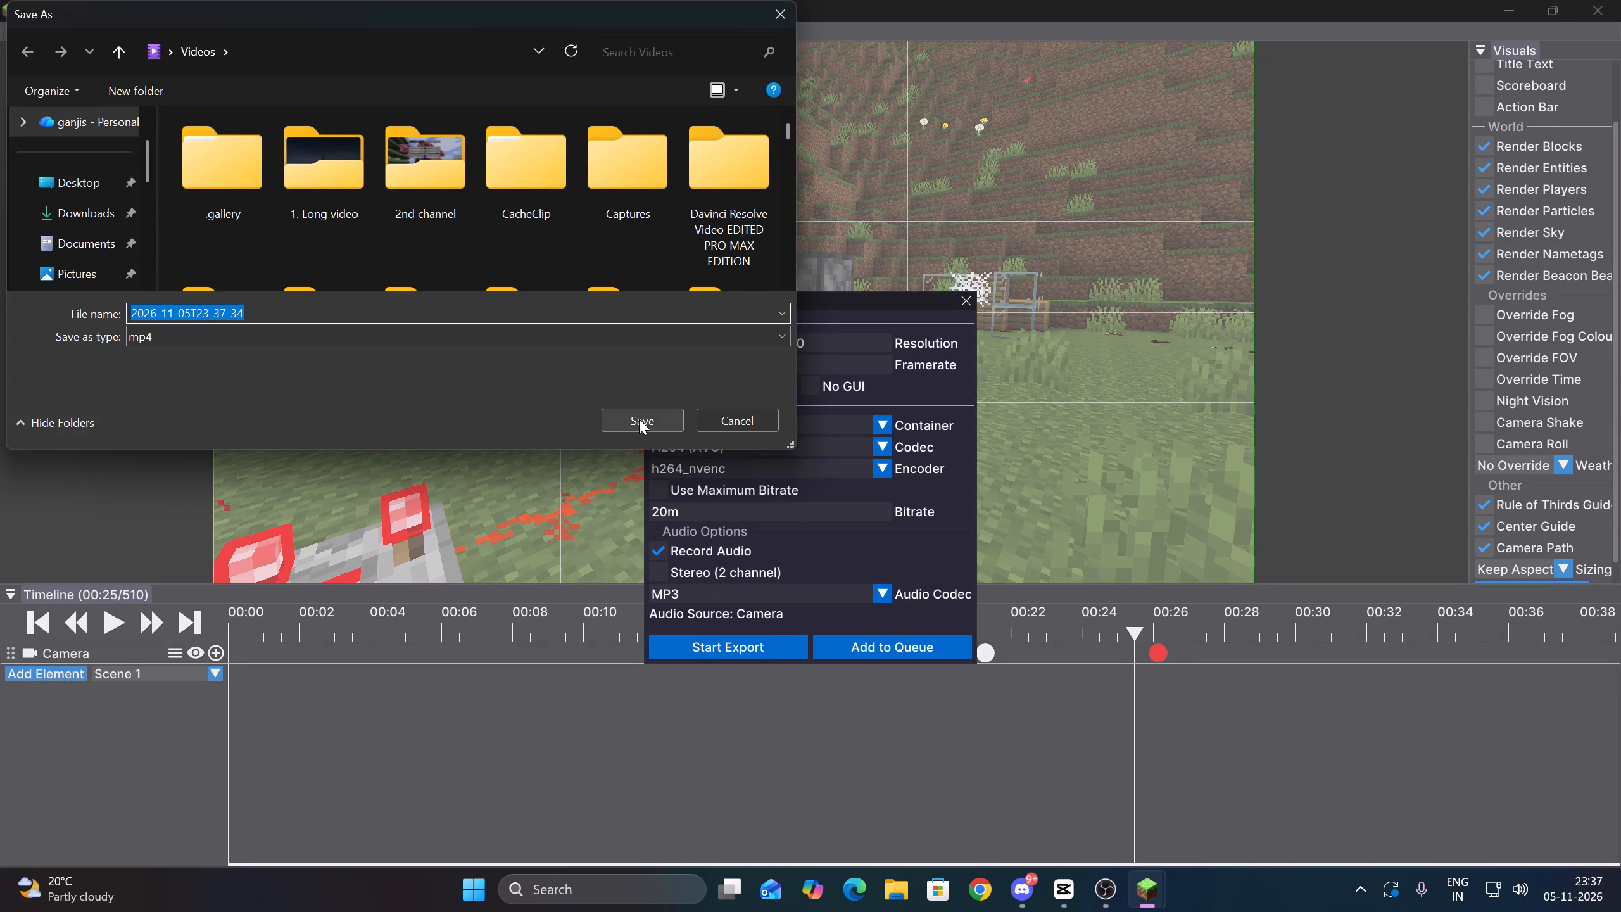
click(639, 419)
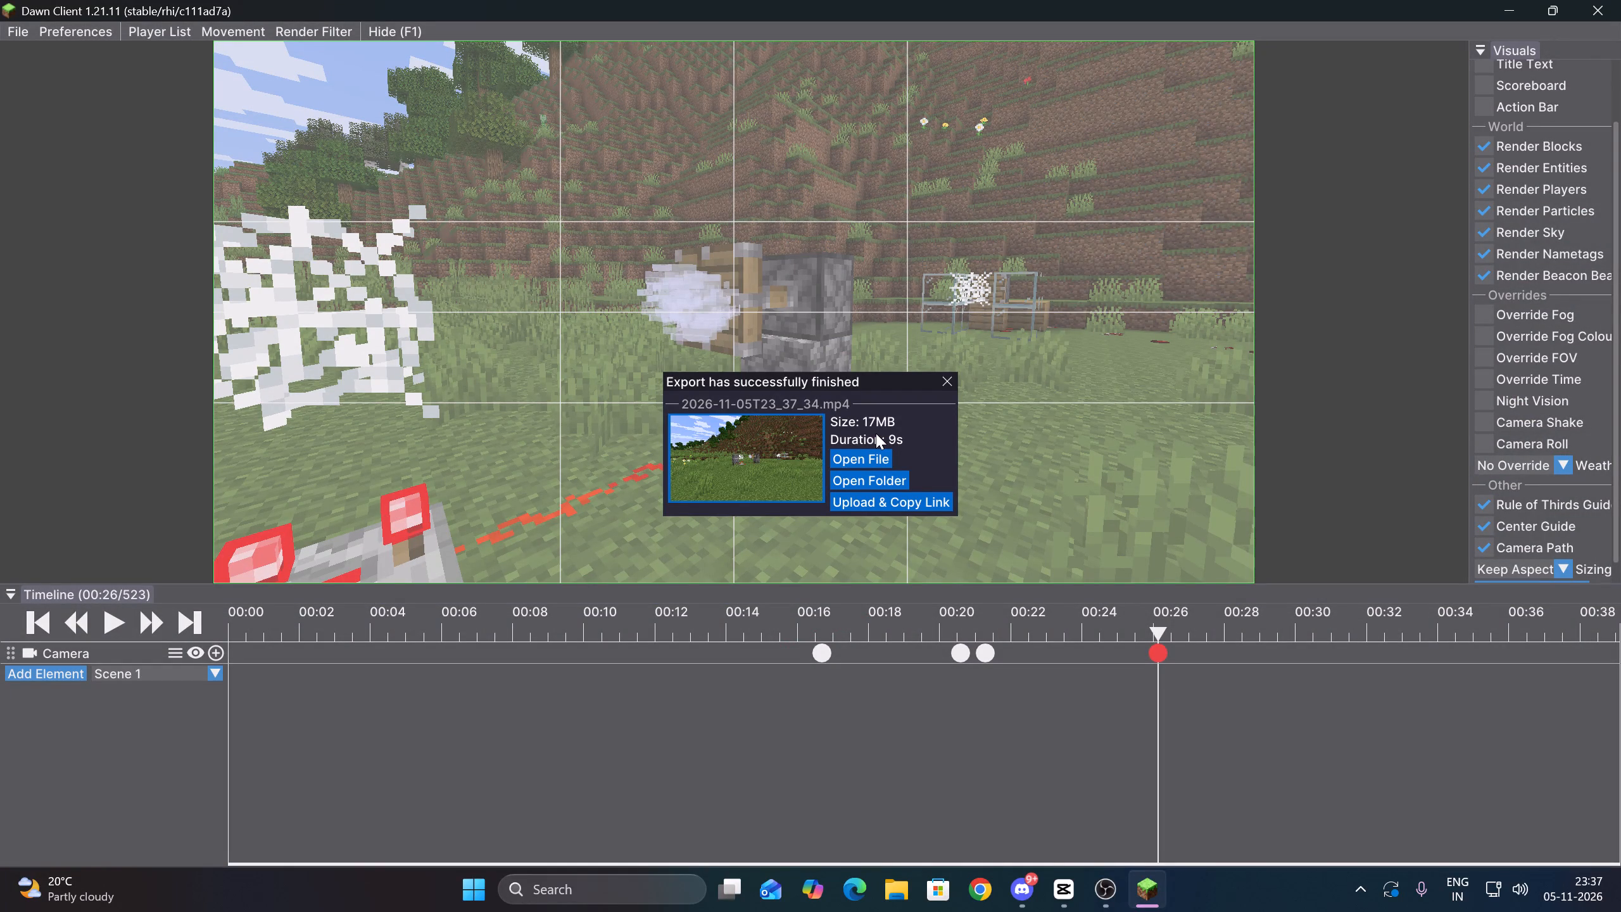
click(944, 381)
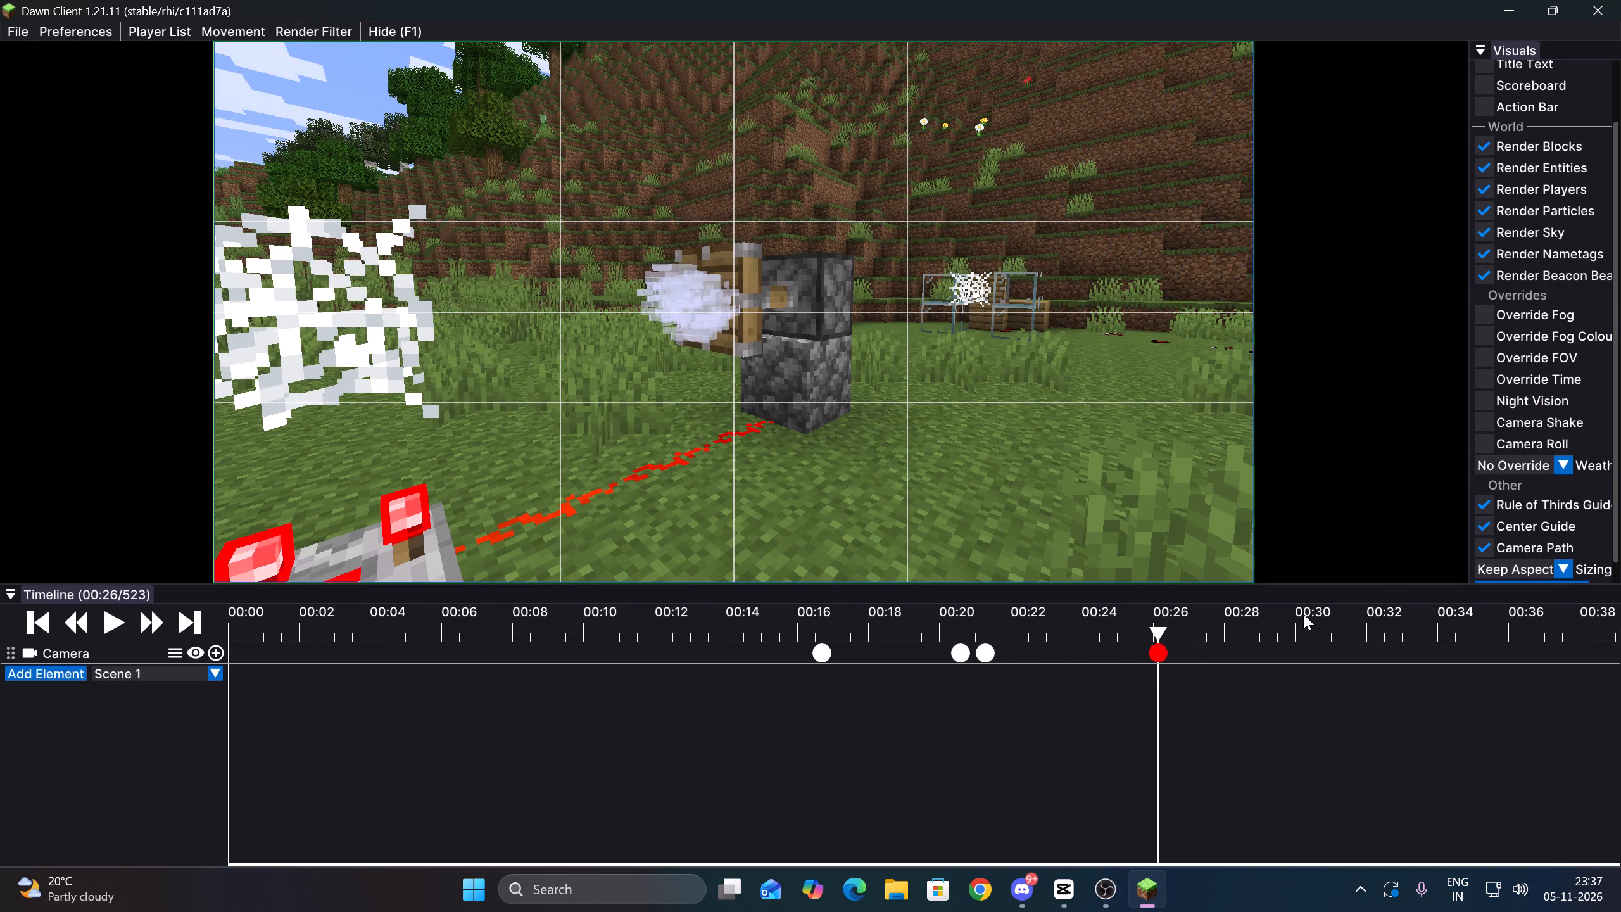
Exit the current replay, reopen the replay list and select the 2026-11-05T22:53:22 replay.
double_click(1305, 612)
drag(1306, 614, 1484, 602)
key(Escape)
click(858, 420)
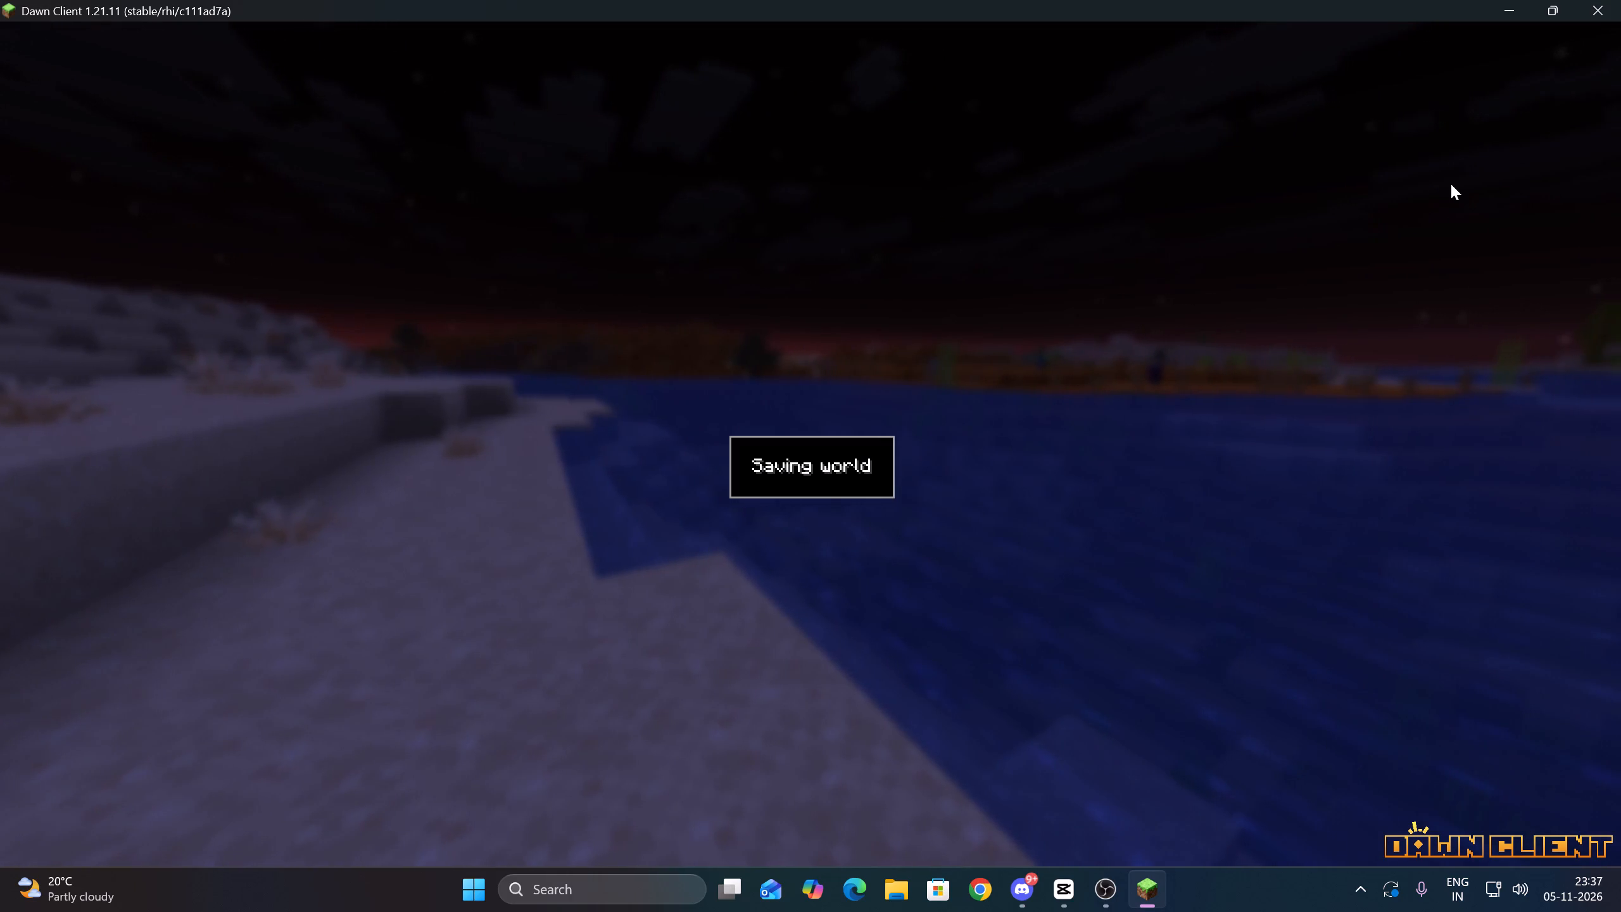
click(1491, 141)
click(1498, 134)
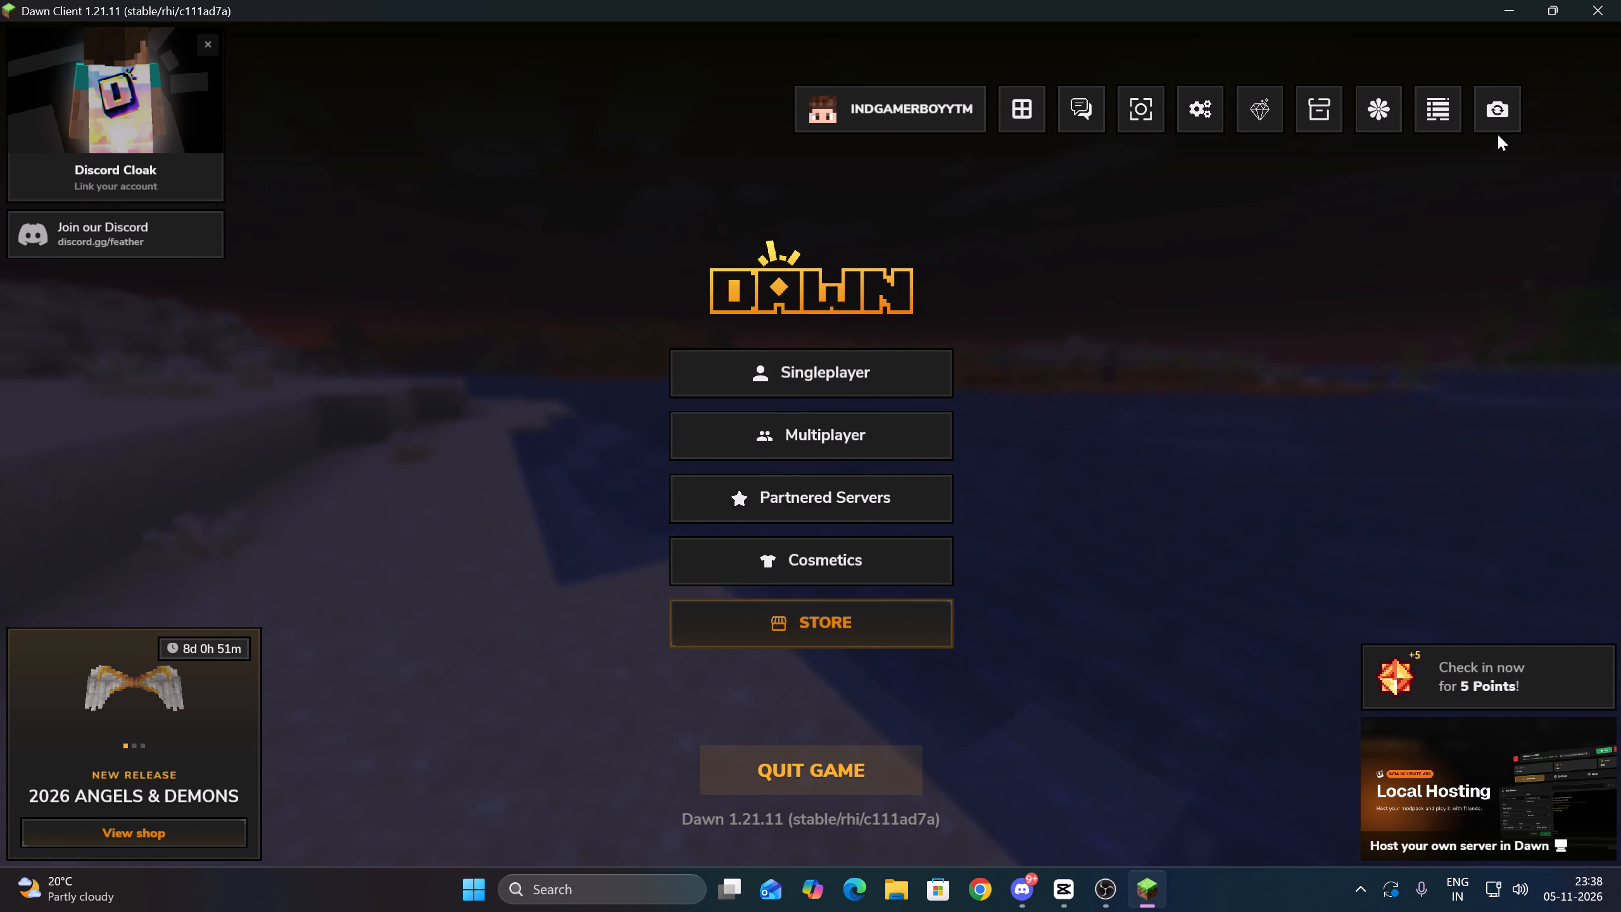
click(1504, 117)
scroll(968, 455, down, 7)
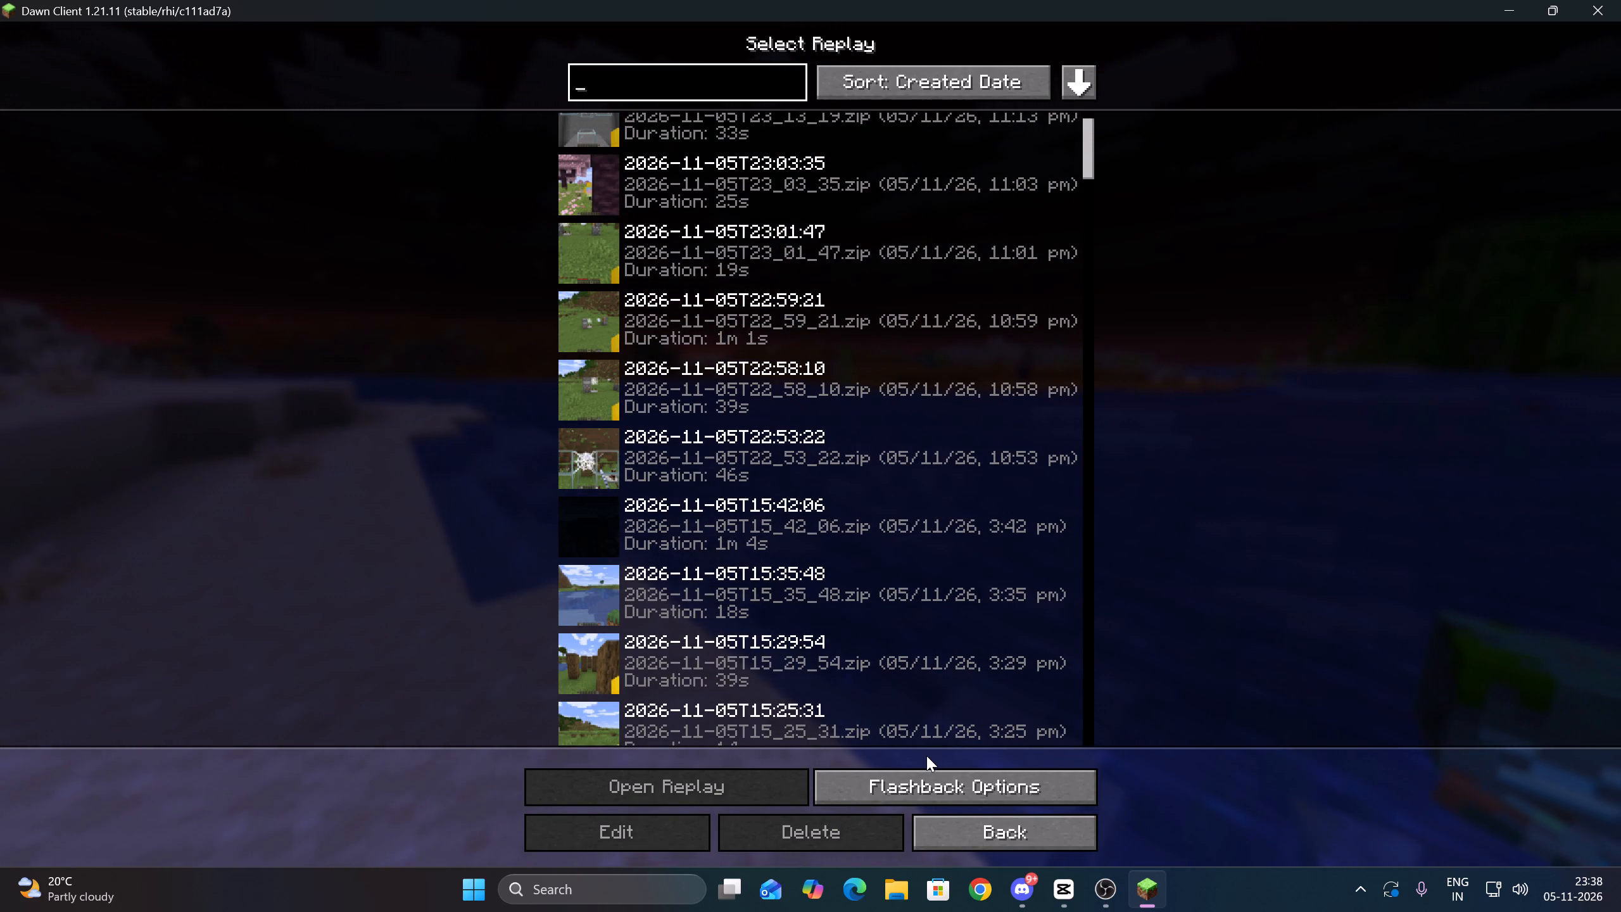
double_click(1004, 471)
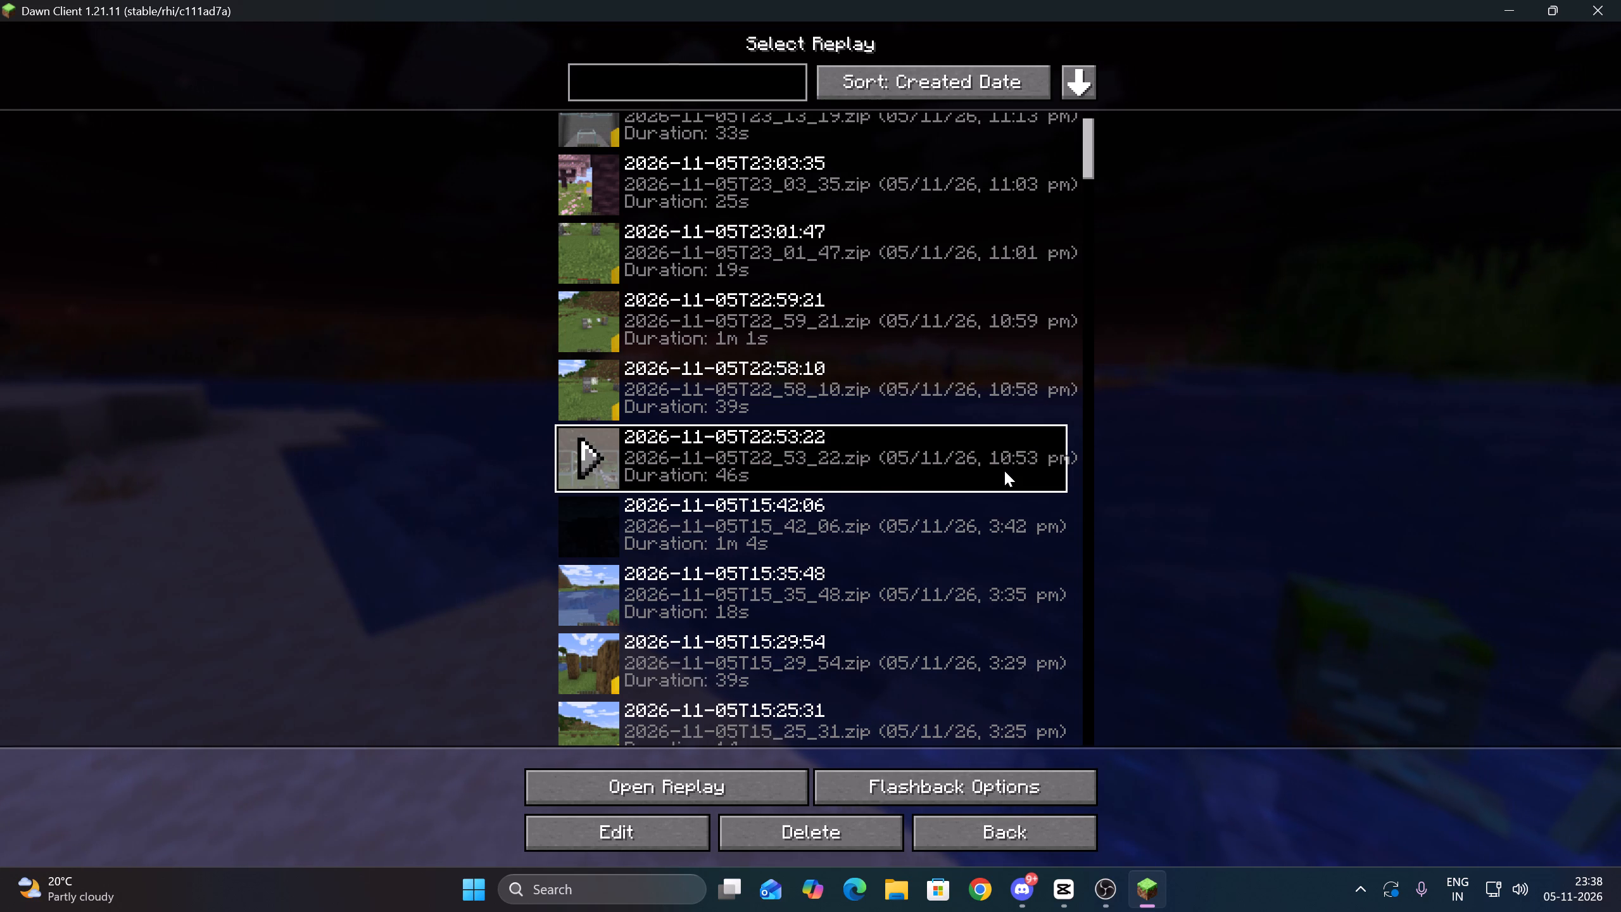
Switch to CapCut and import the six exported clips from 2026-11-05T23_20_38 through 2026-11-05T23_37_34 from the Videos folder.
click(1066, 892)
click(364, 645)
drag(364, 645, 73, 579)
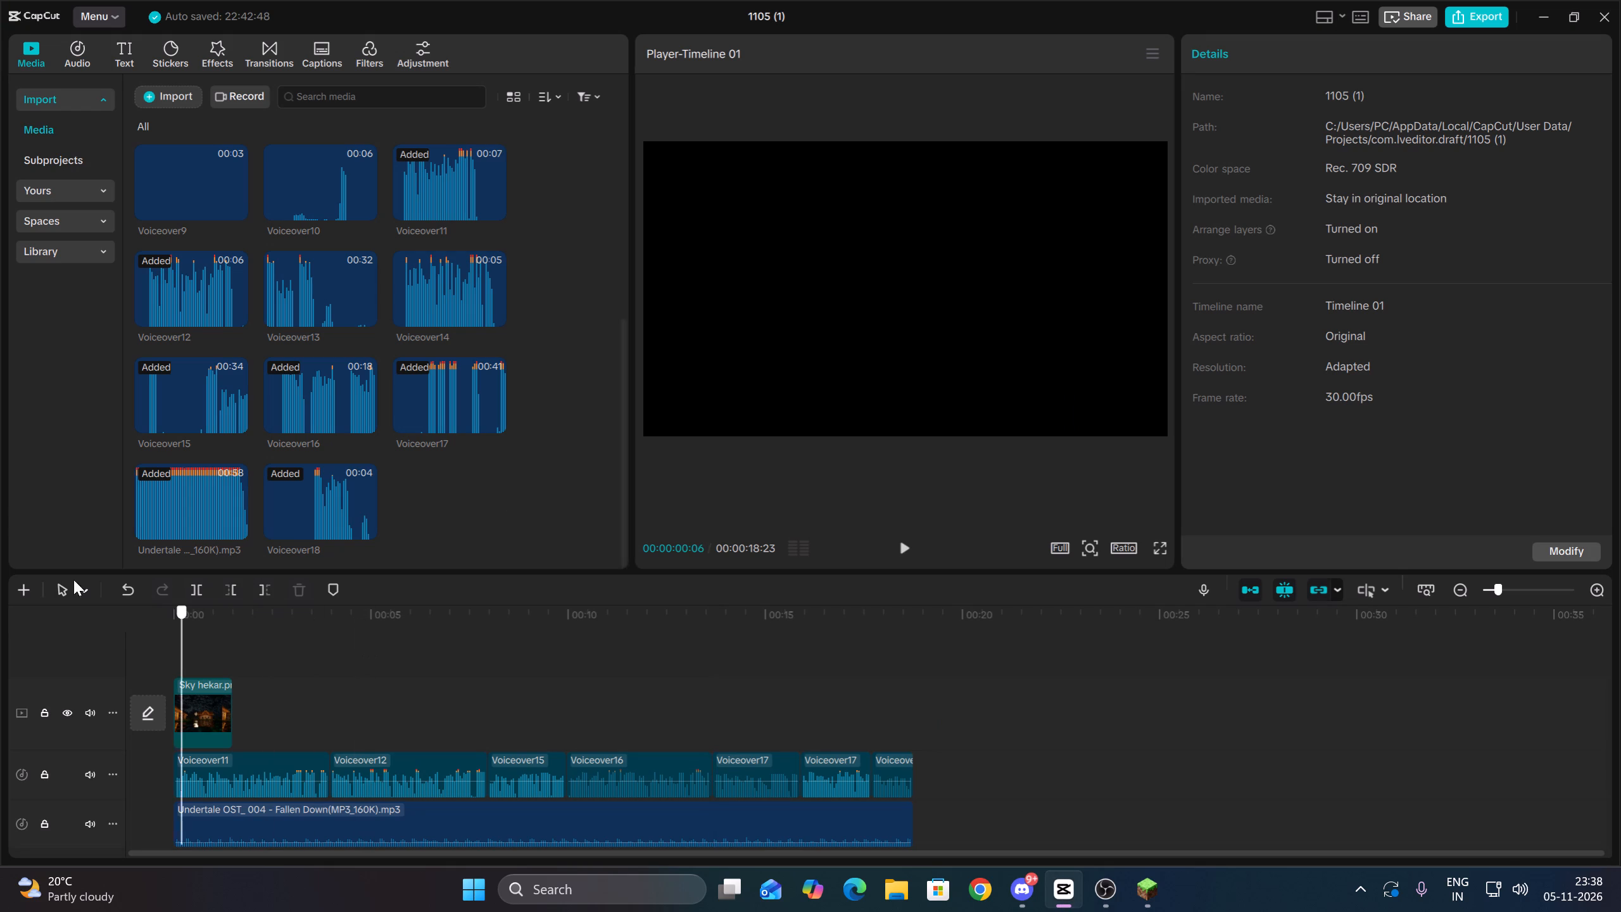
drag(73, 579, 1, 488)
click(165, 104)
click(170, 130)
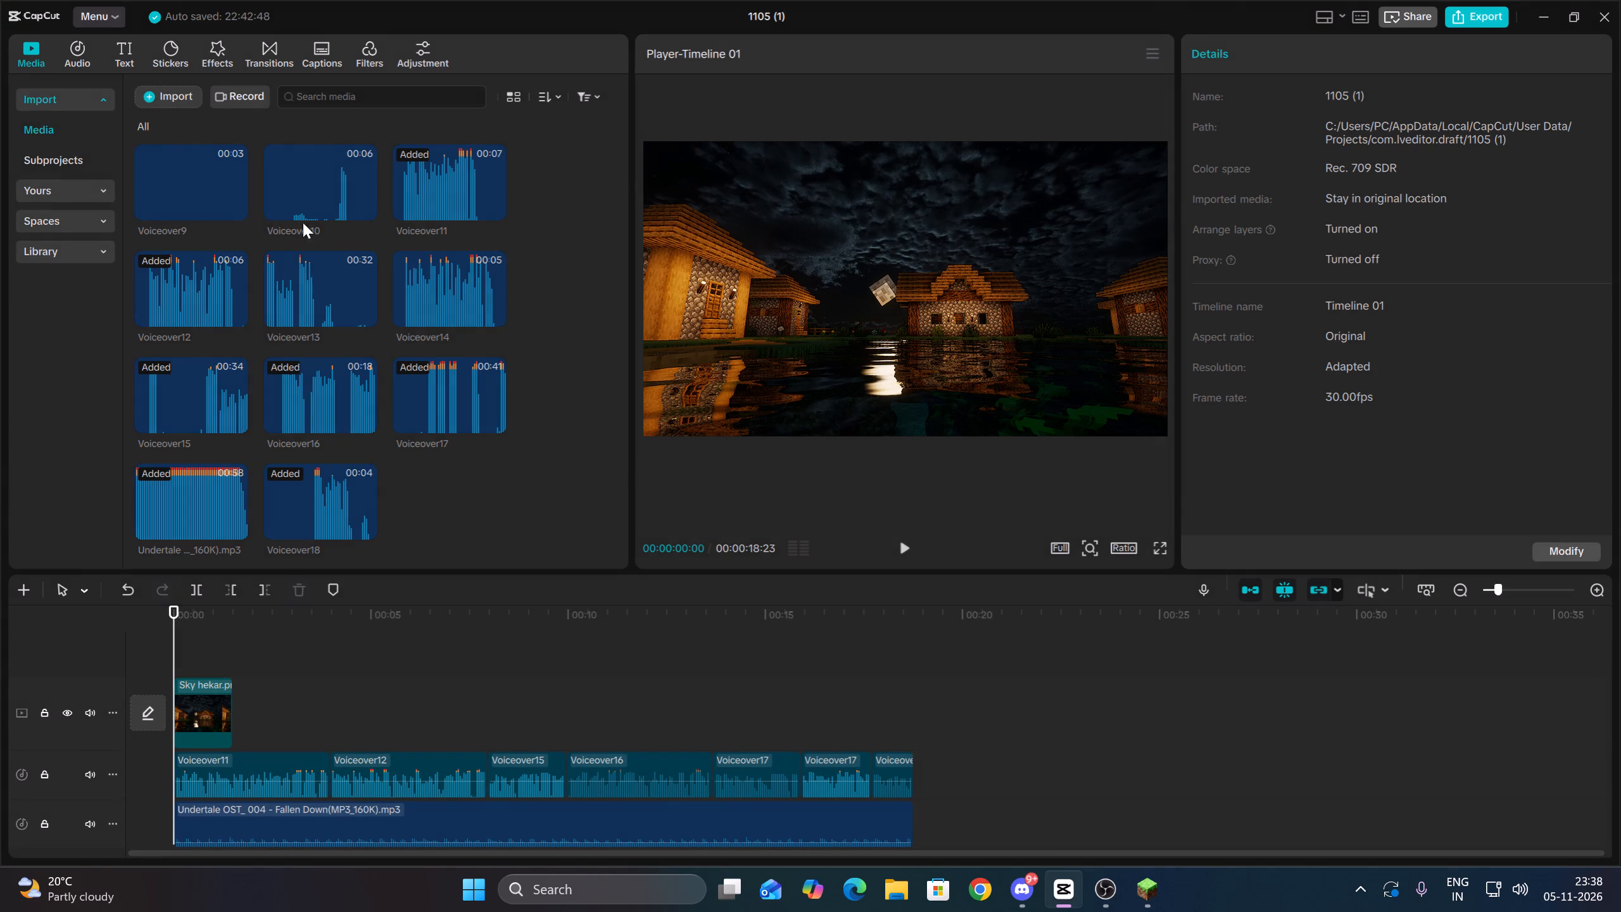
scroll(307, 288, down, 6)
click(70, 312)
click(66, 329)
scroll(872, 343, down, 3)
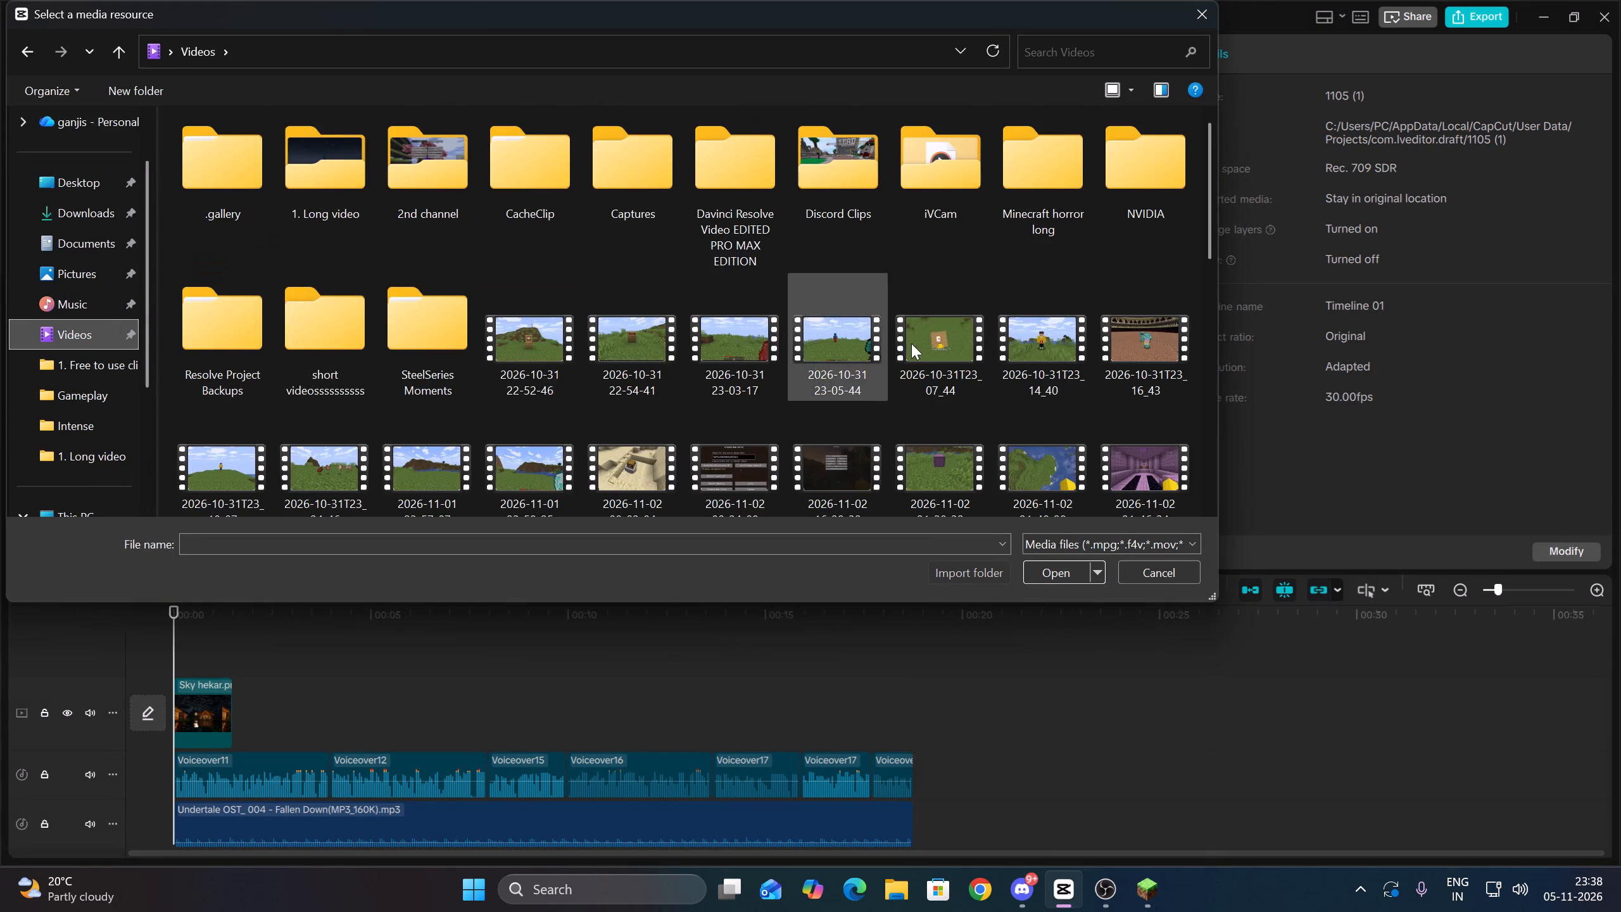
scroll(911, 343, down, 9)
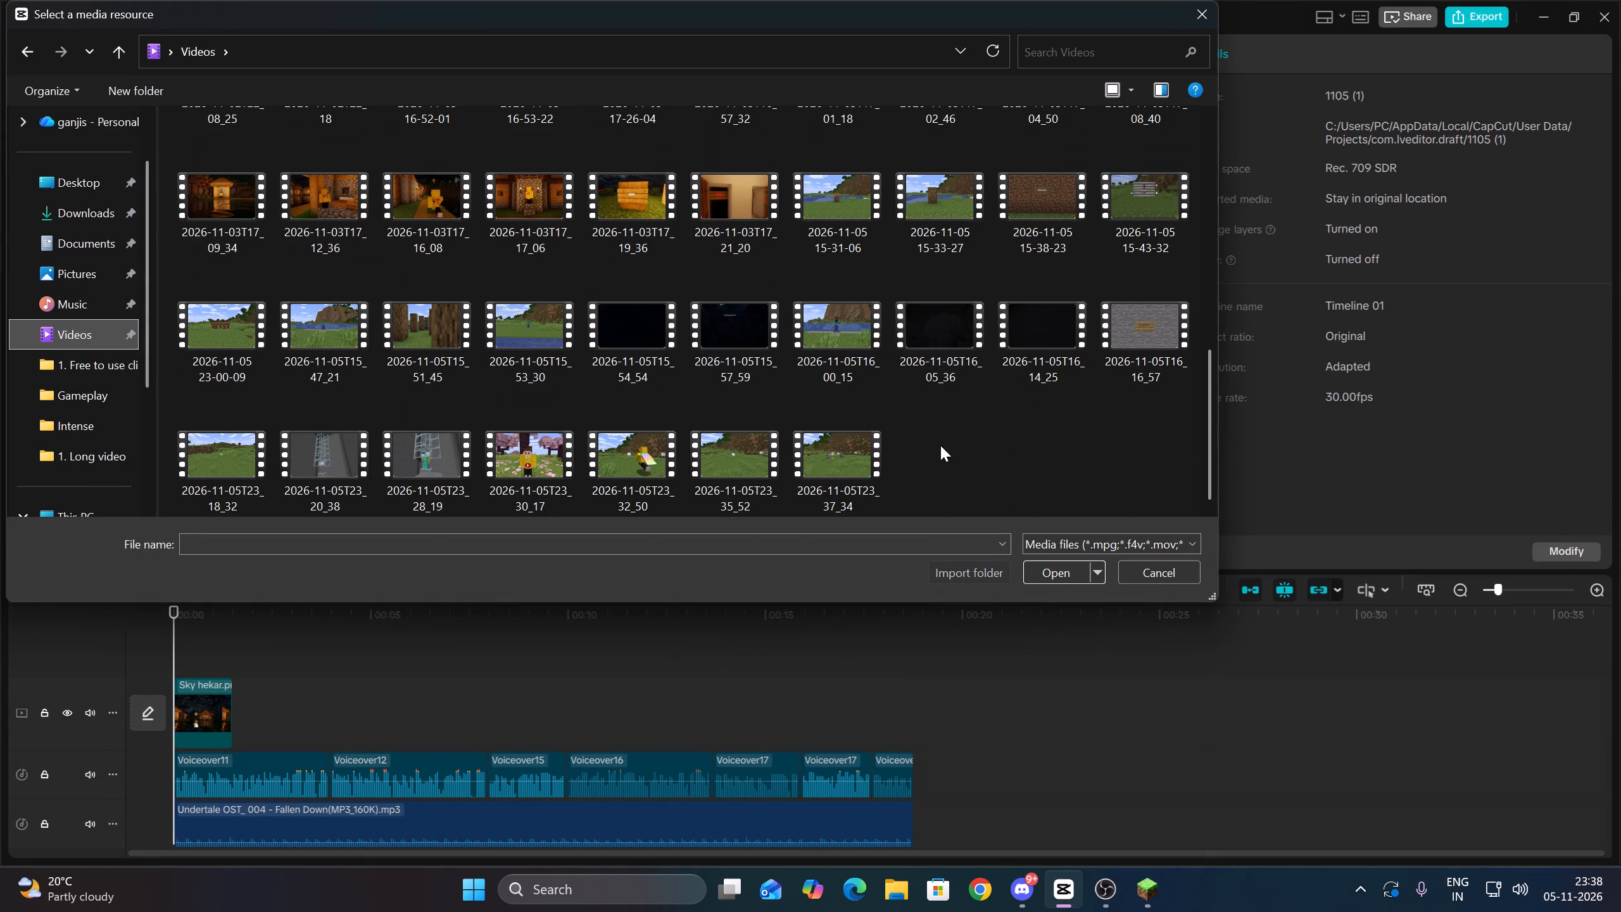
drag(1041, 481, 861, 482)
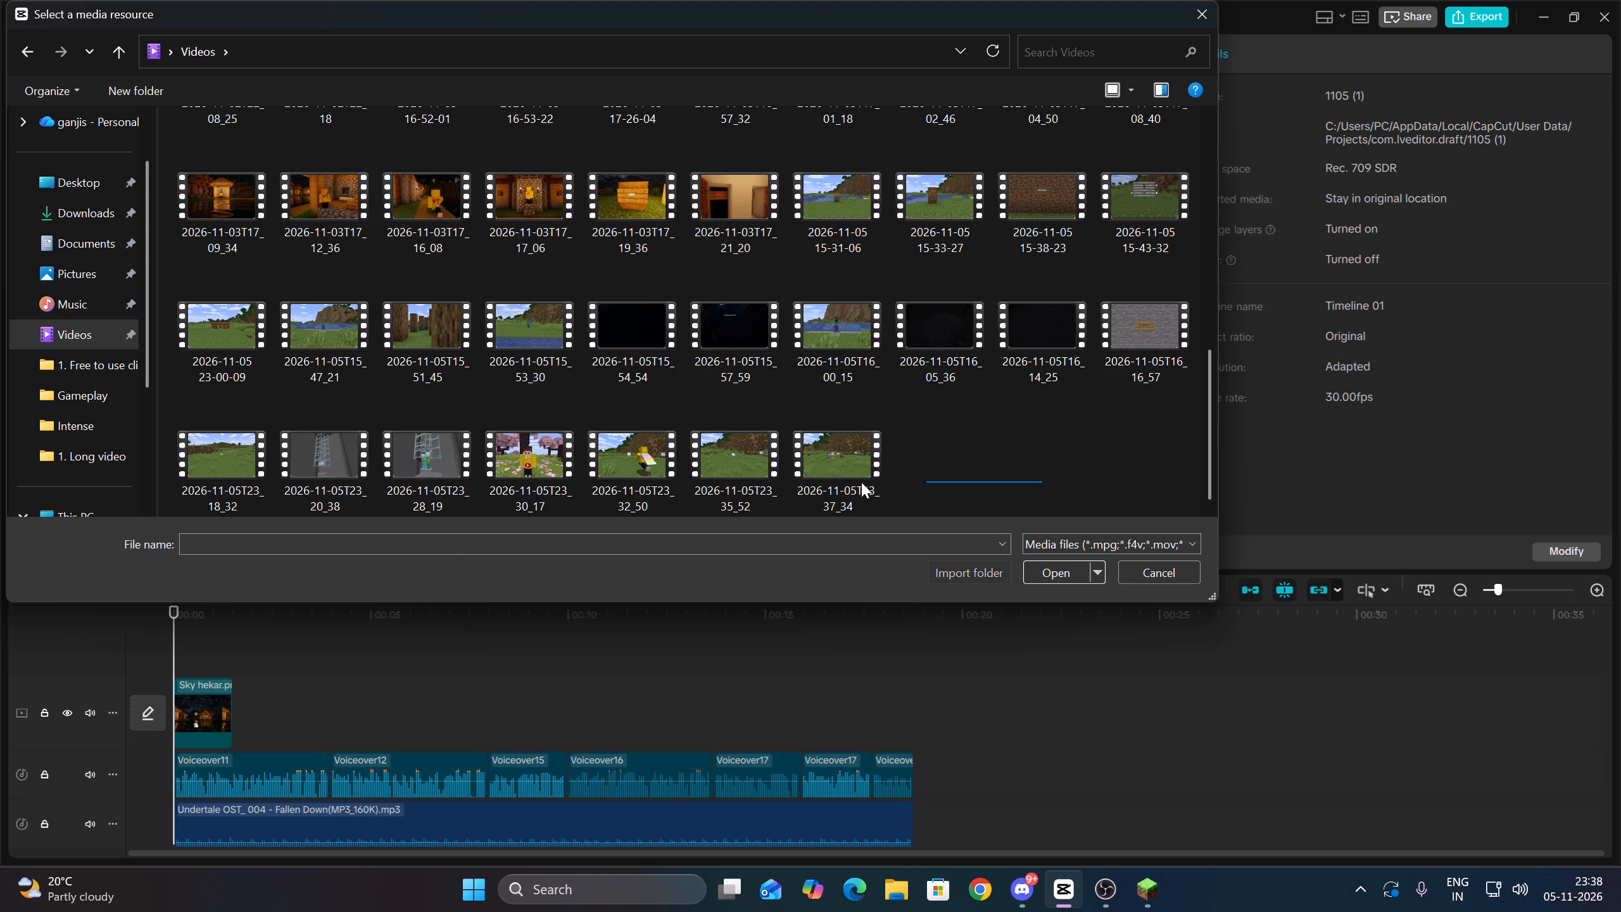
drag(861, 482, 308, 495)
click(1066, 578)
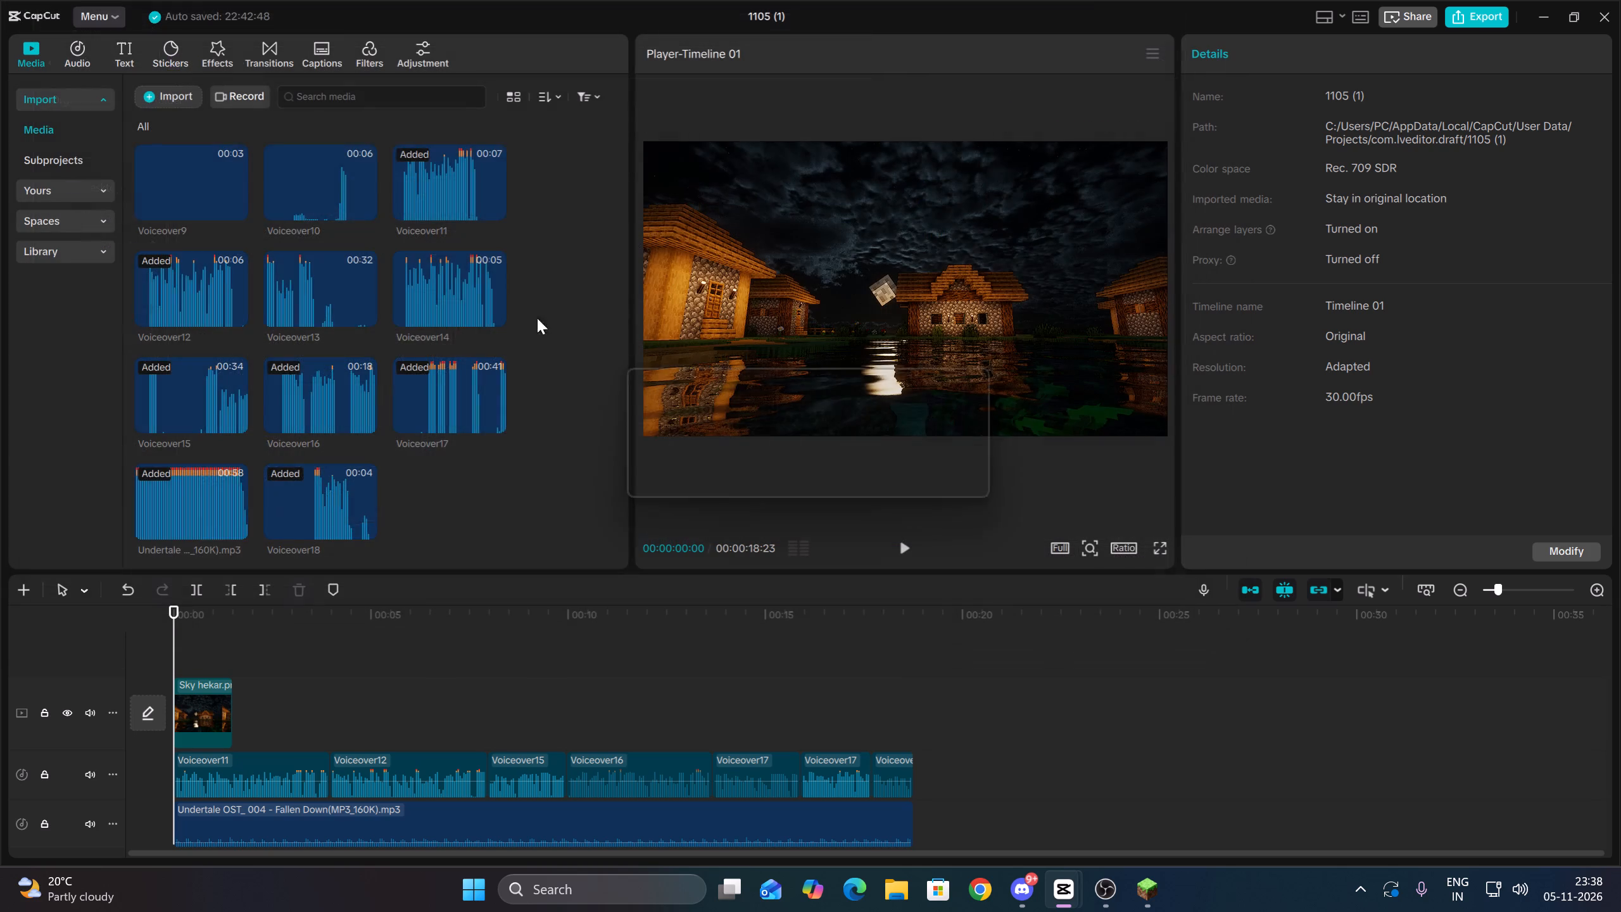
click(170, 91)
click(164, 143)
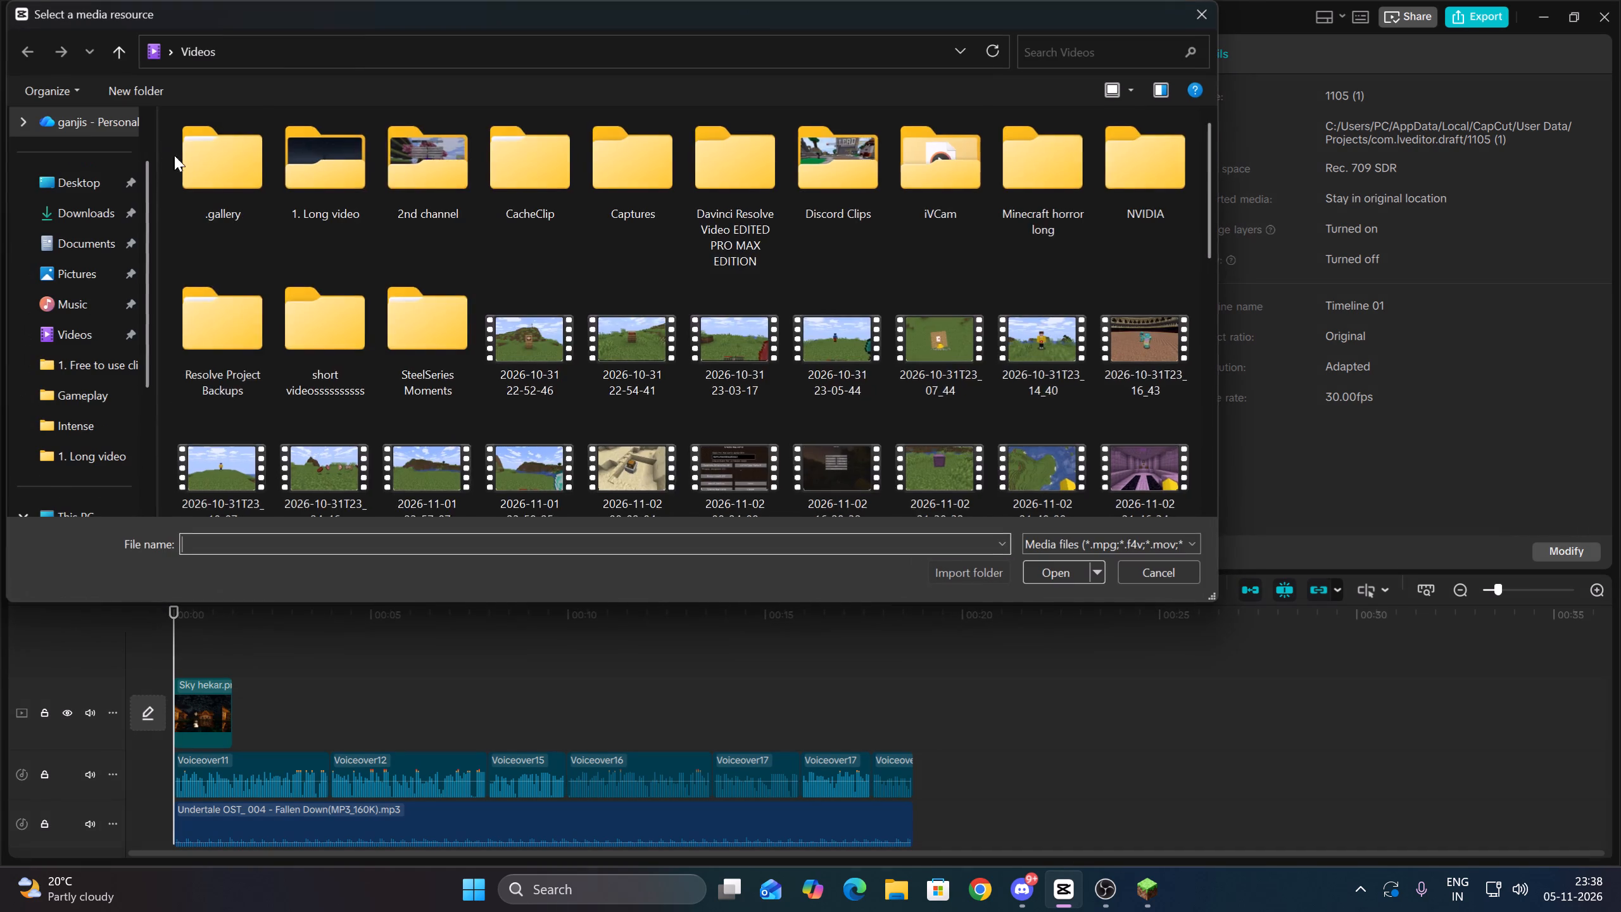
scroll(270, 393, down, 8)
click(205, 349)
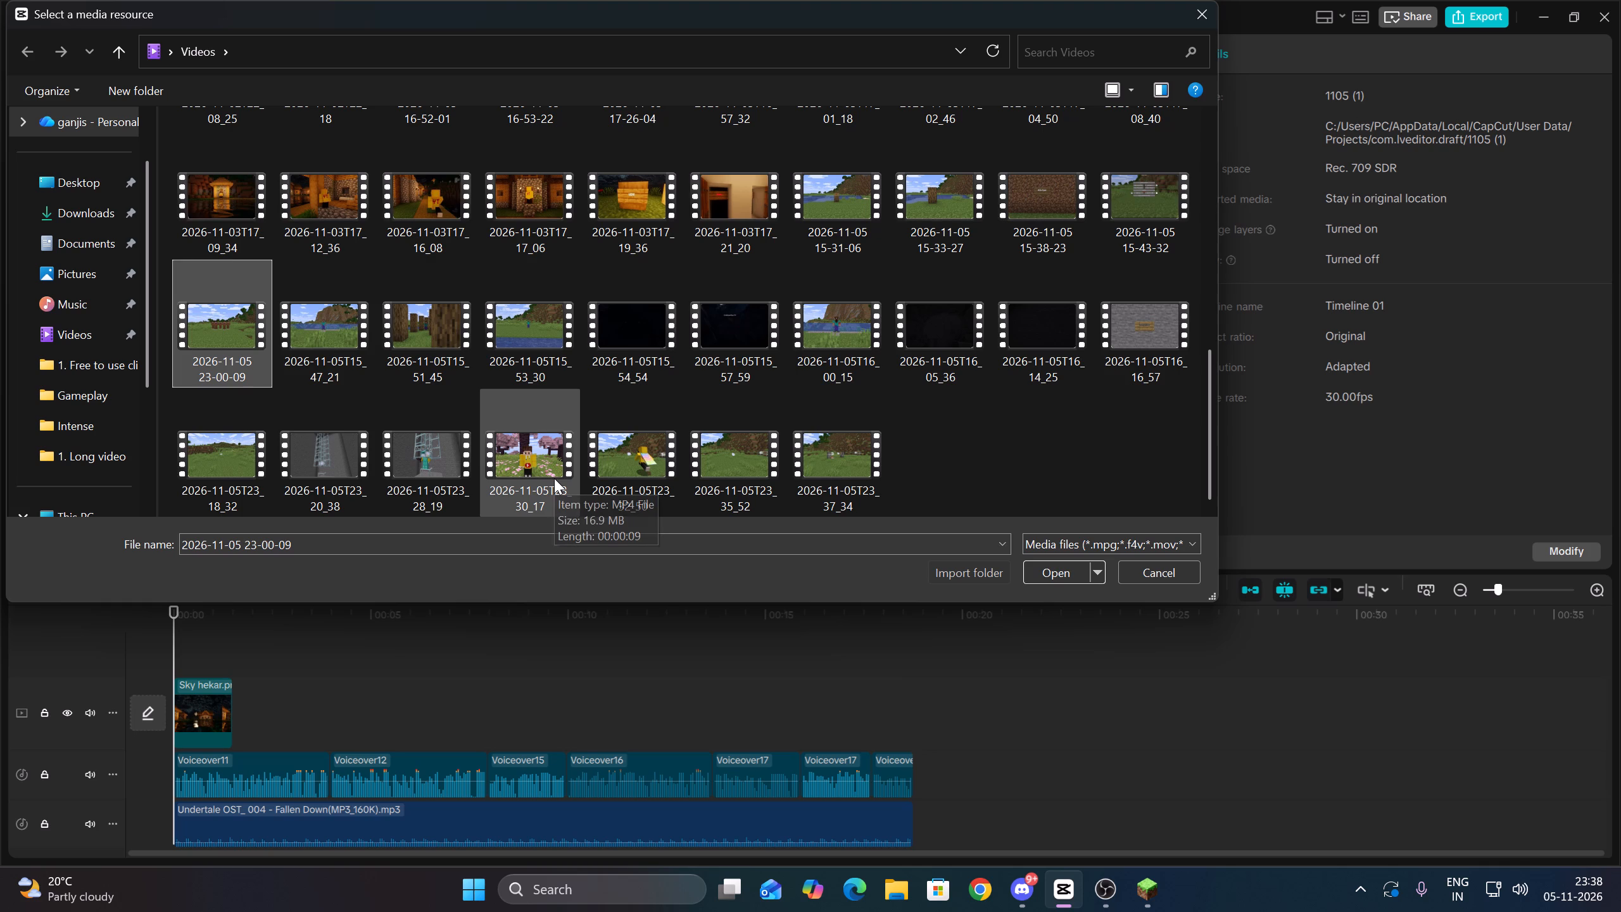
scroll(554, 478, down, 7)
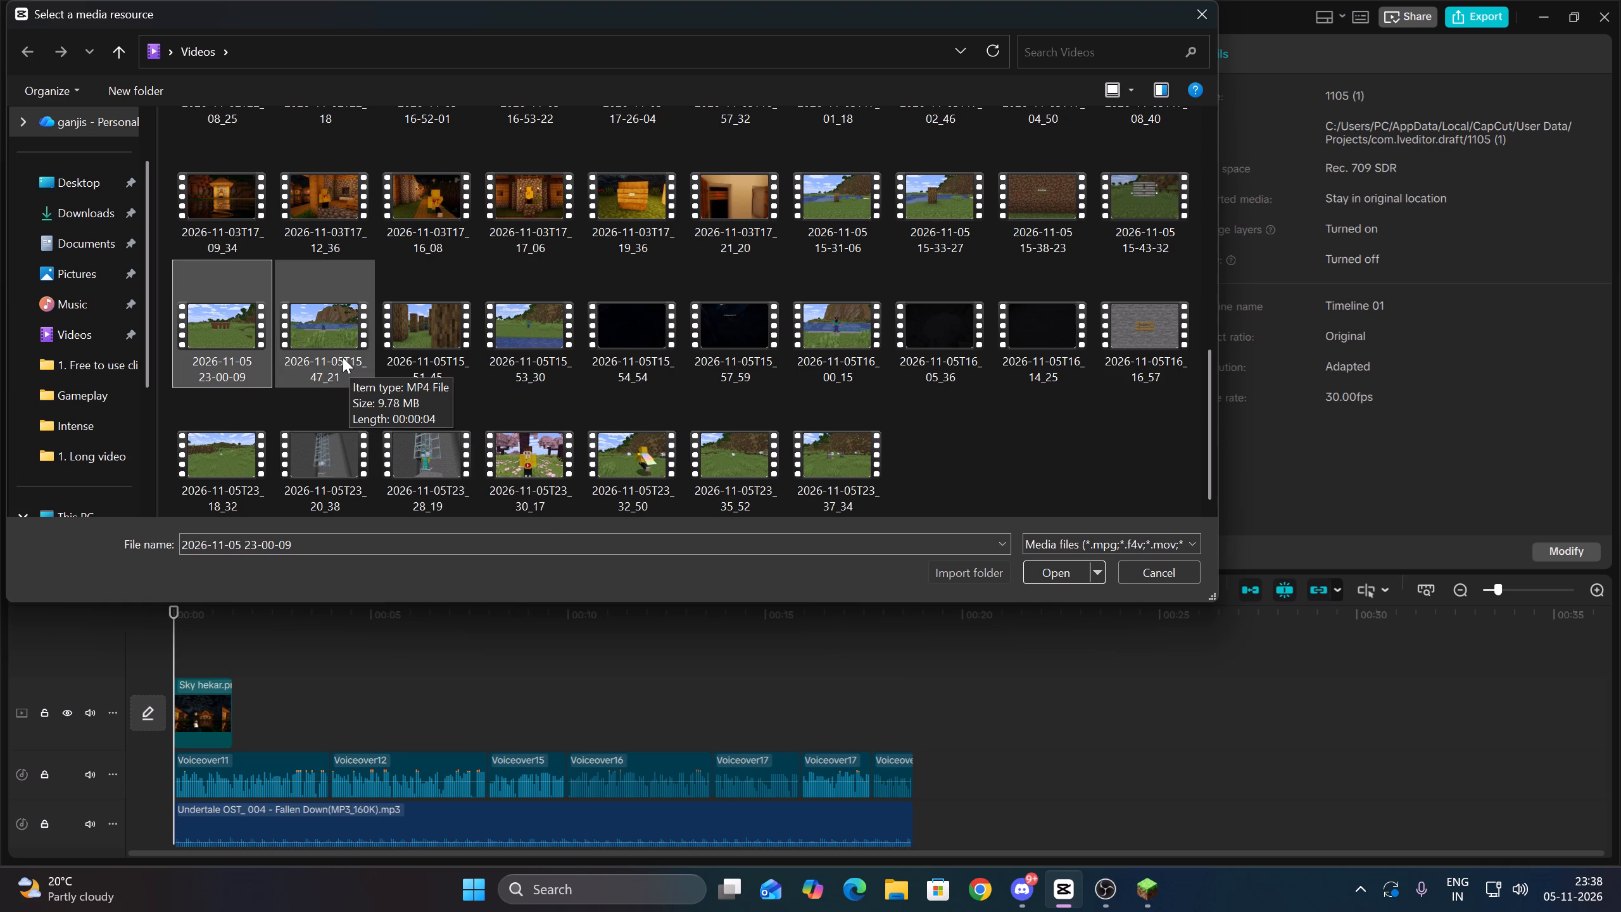
click(1062, 577)
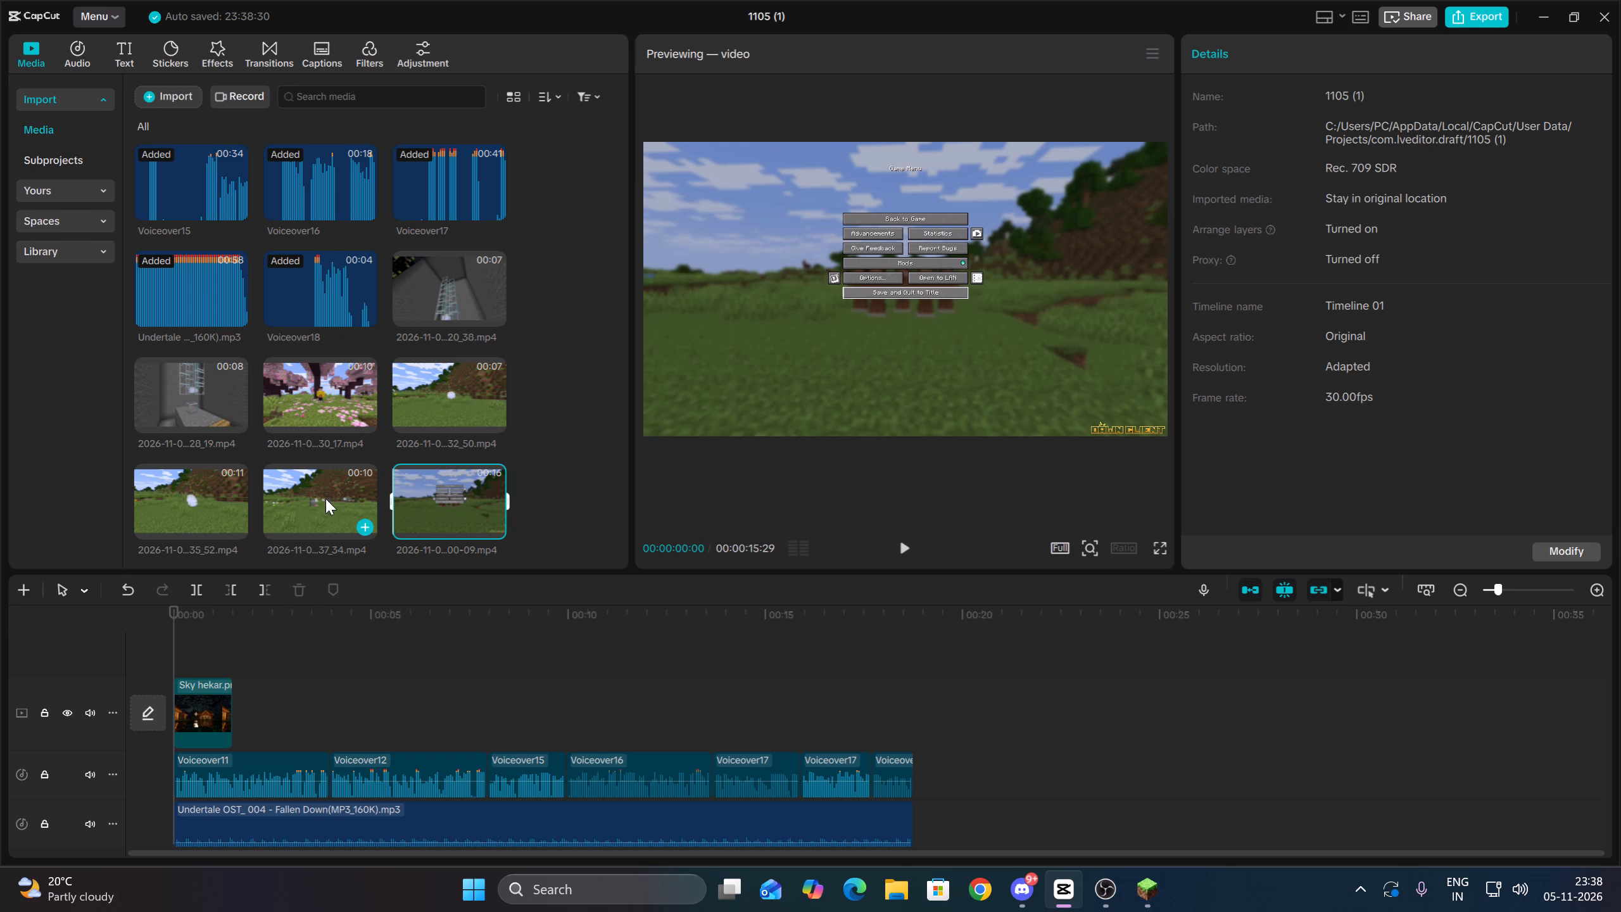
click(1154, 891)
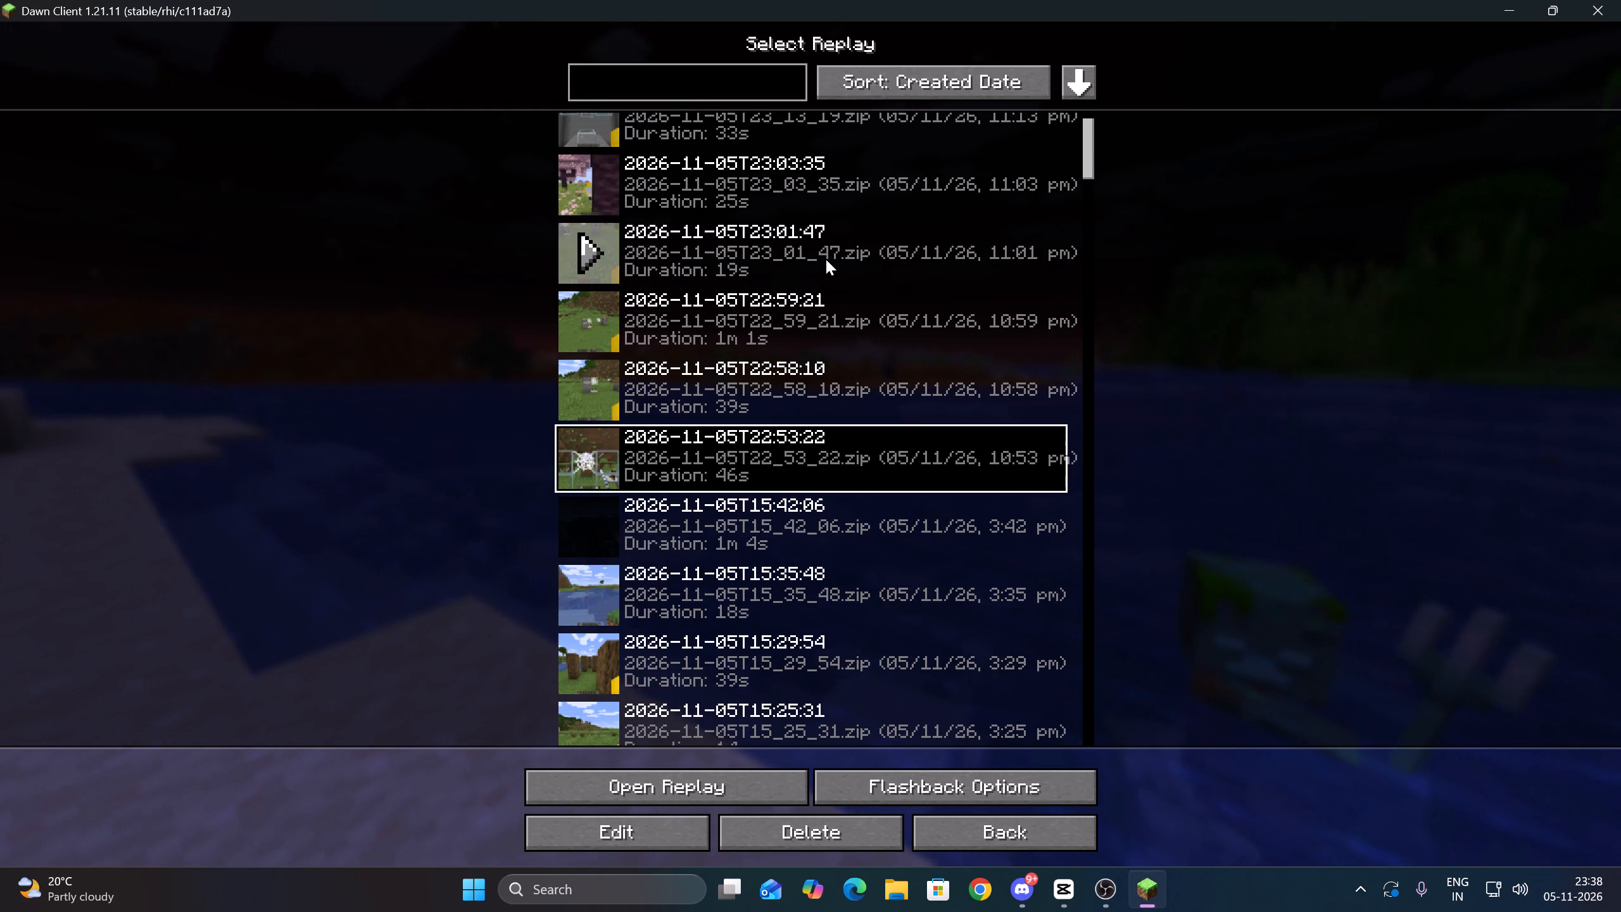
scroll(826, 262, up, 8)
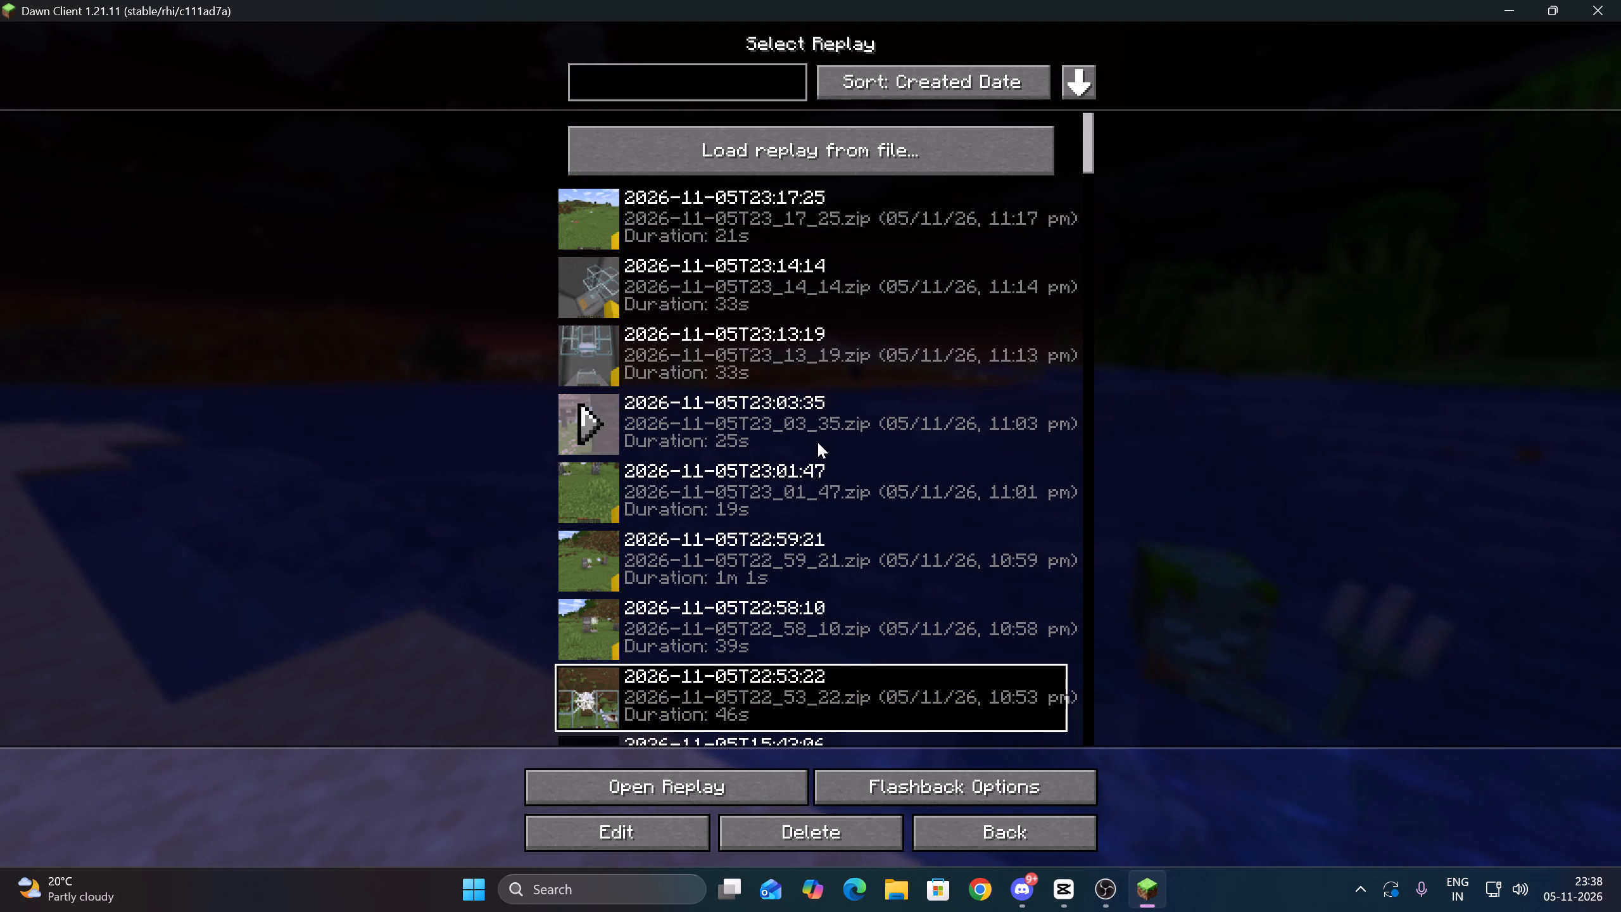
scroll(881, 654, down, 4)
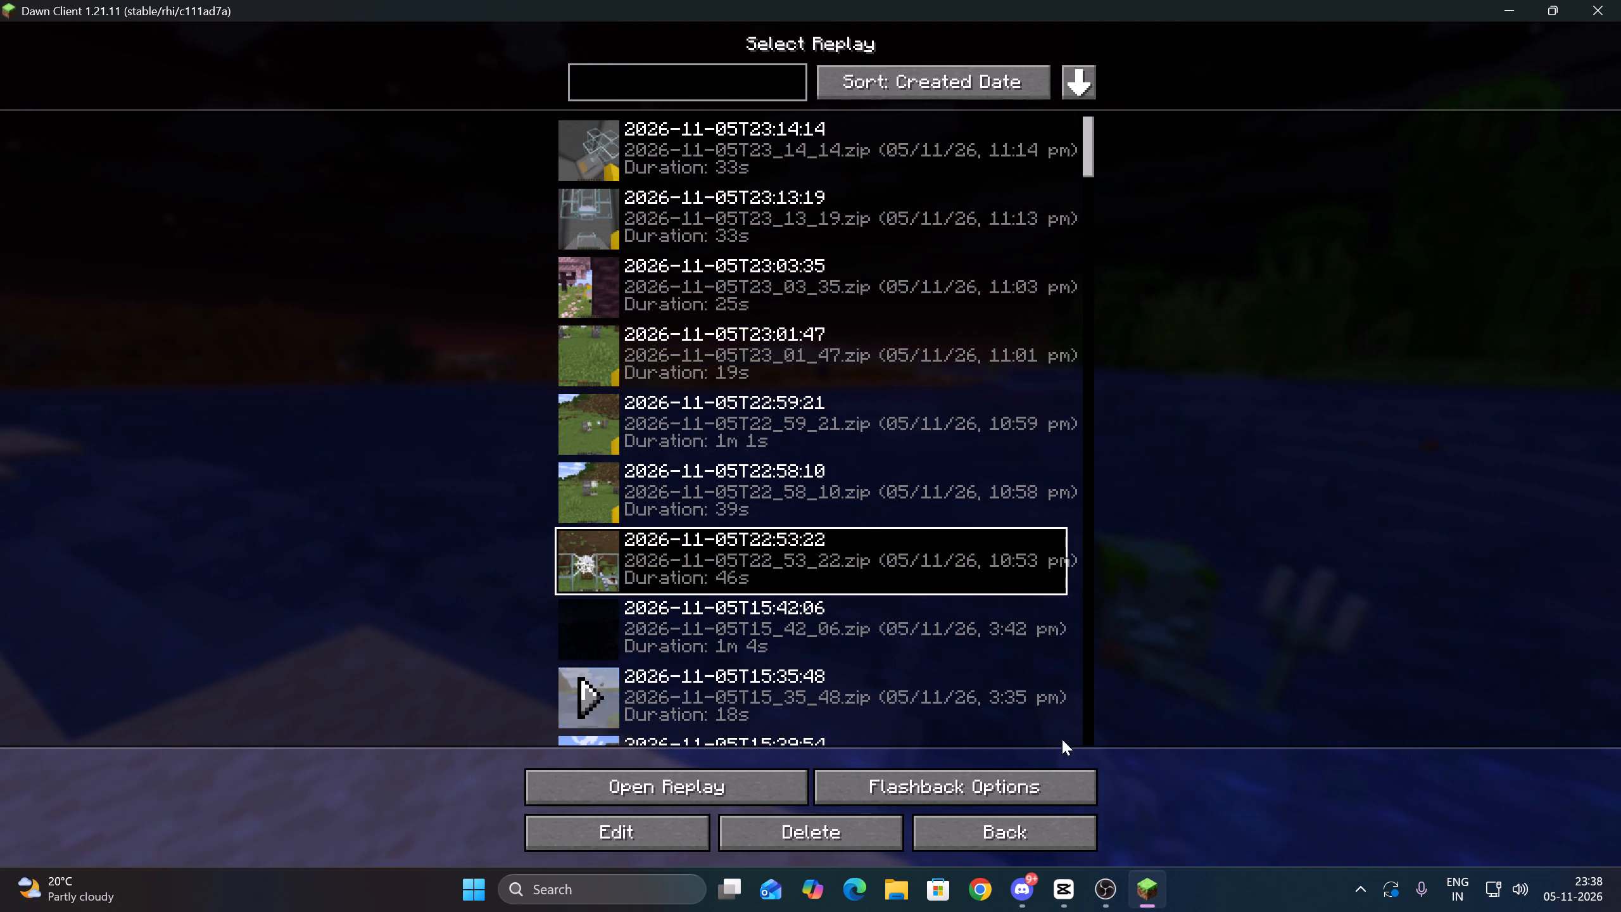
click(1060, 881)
Delete the Sky hekar image clip from the main video track.
drag(270, 714, 157, 626)
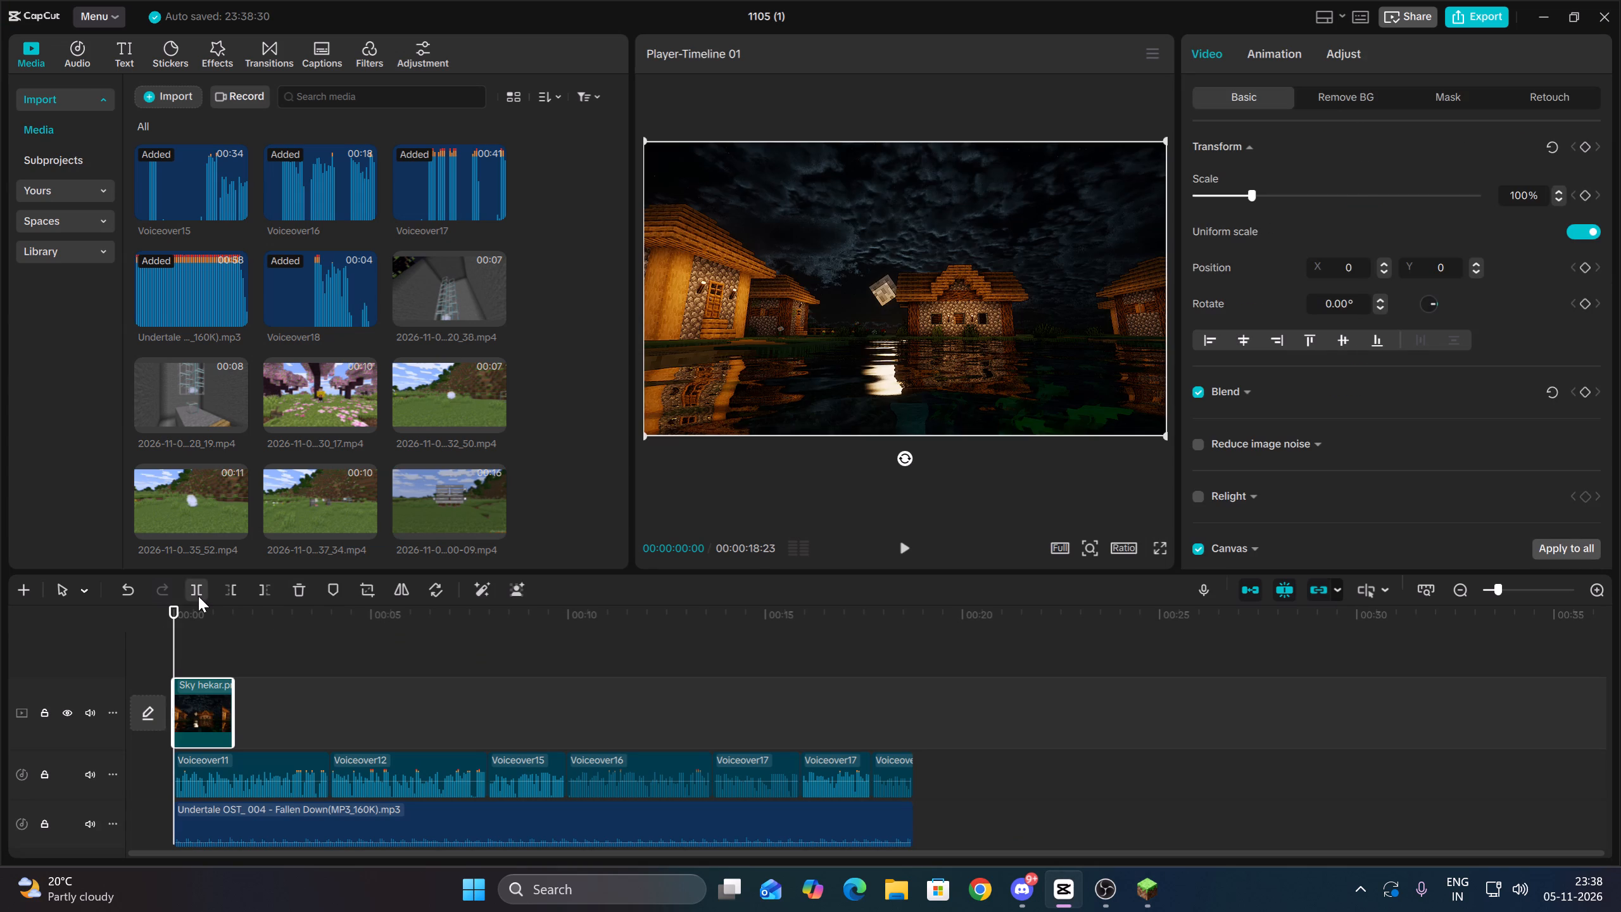
key(Delete)
Place the 2026-11-05T23_35_52 clip at the start of the main video track and preview its opening.
click(906, 548)
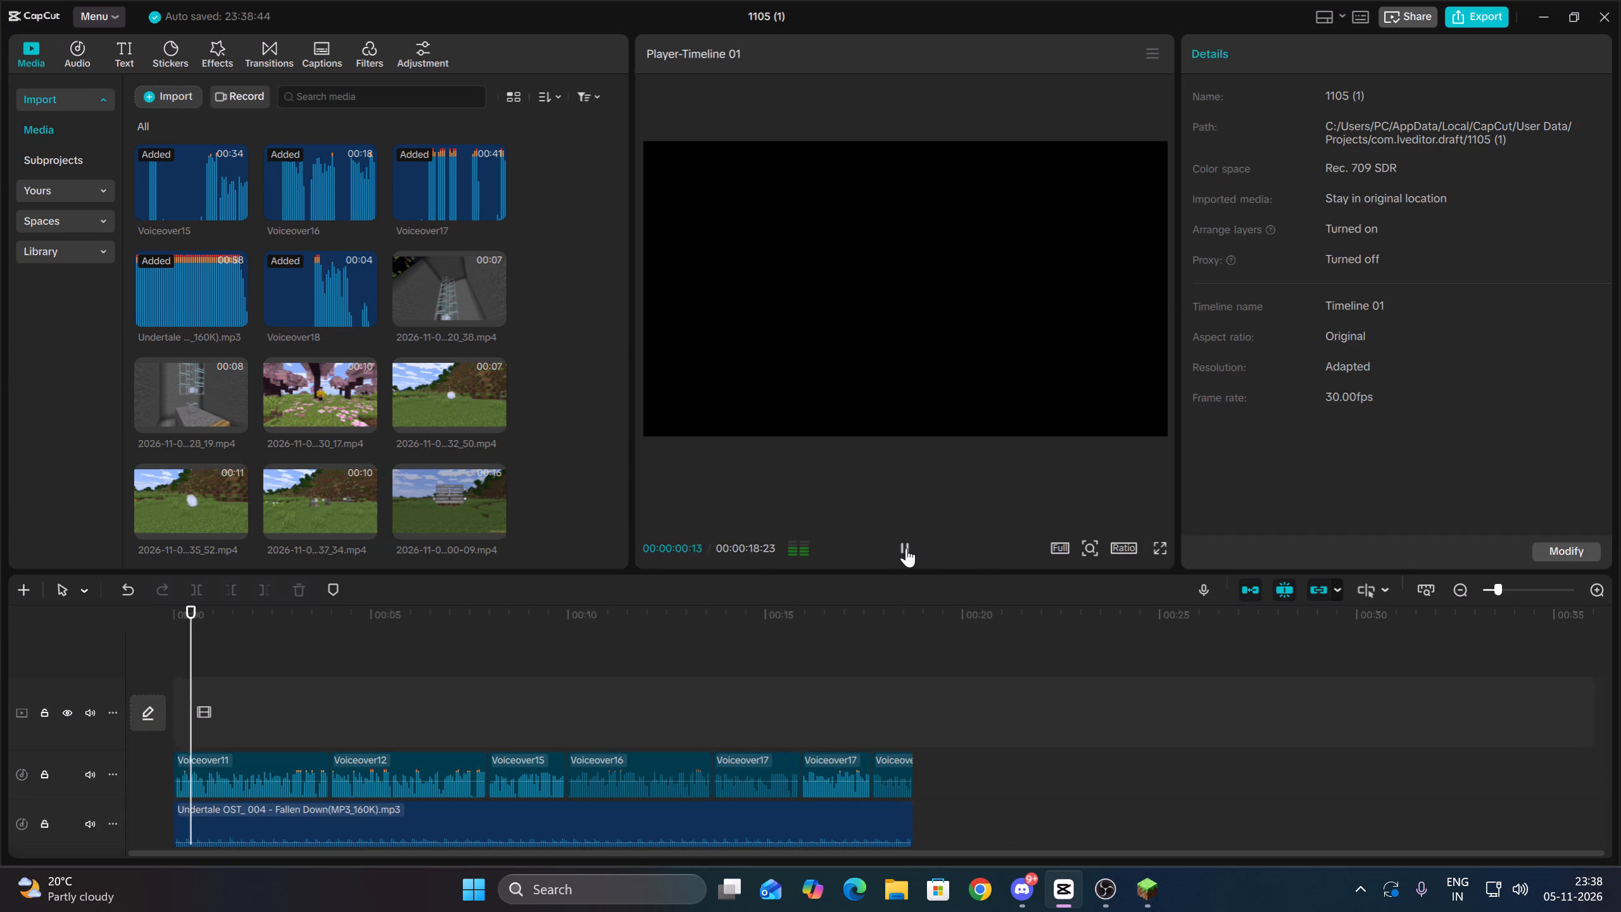
key(Up)
scroll(454, 370, down, 2)
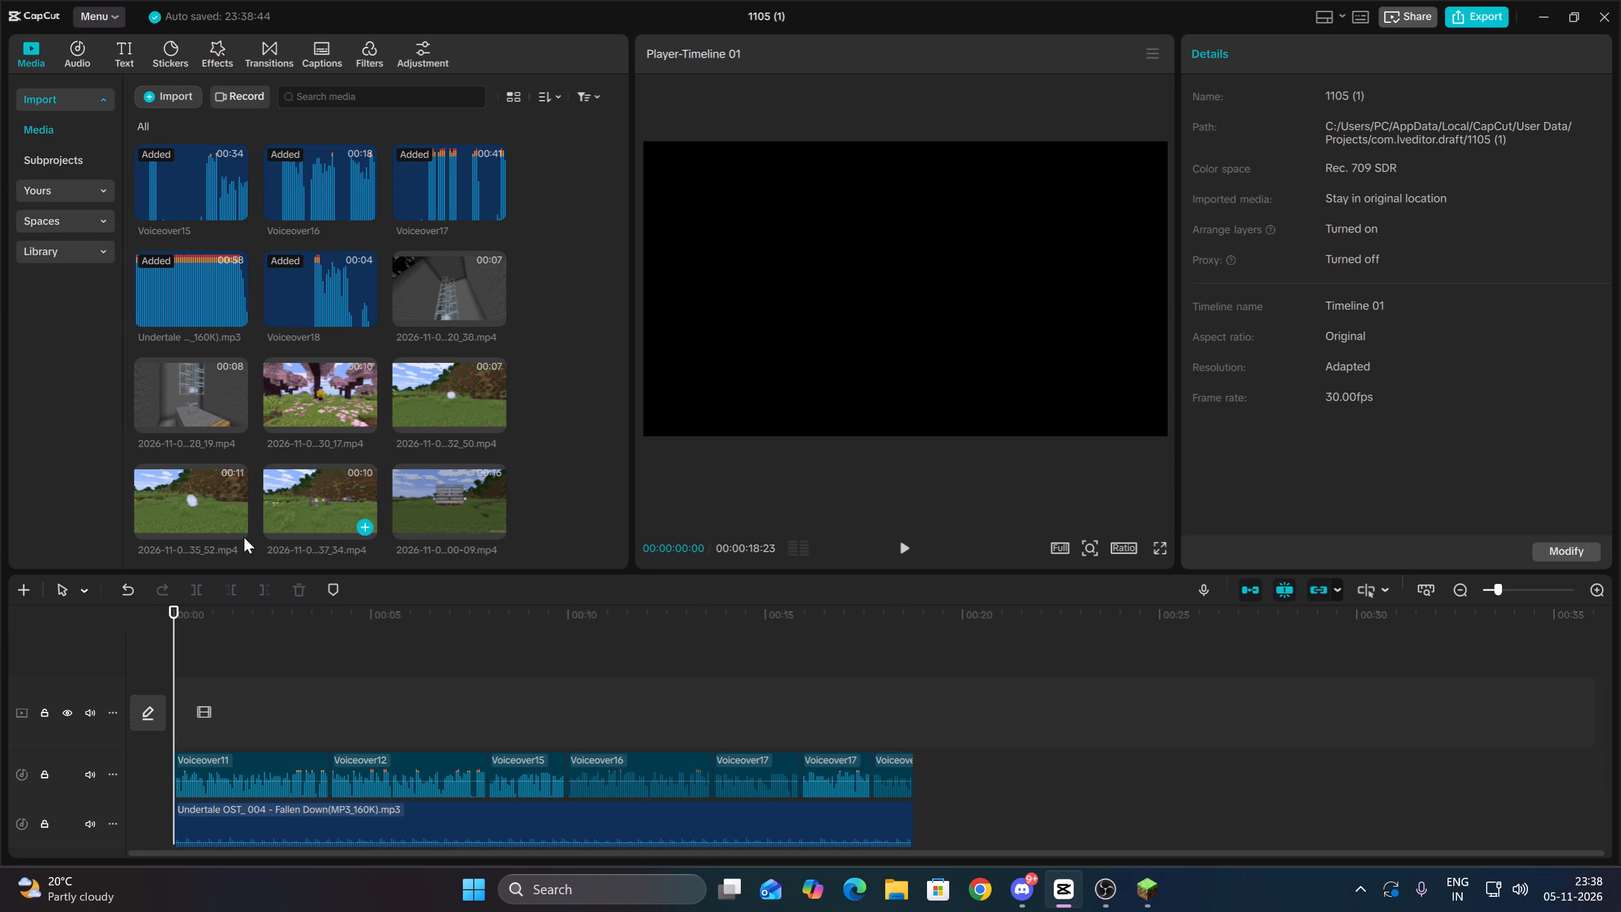
click(181, 505)
drag(187, 499, 173, 714)
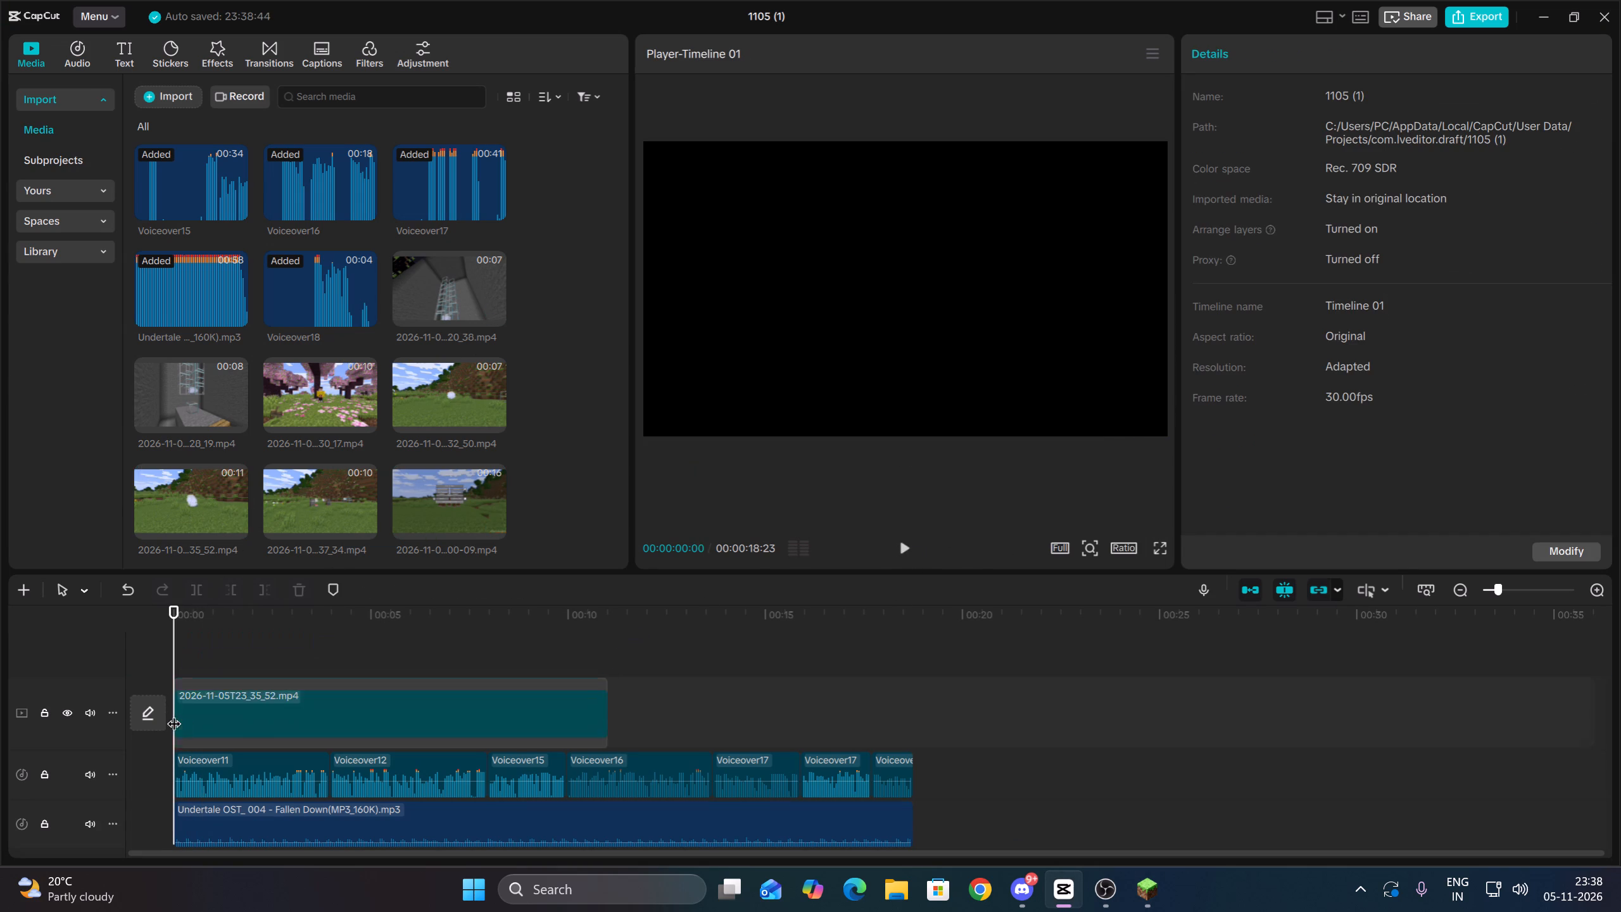
key(space)
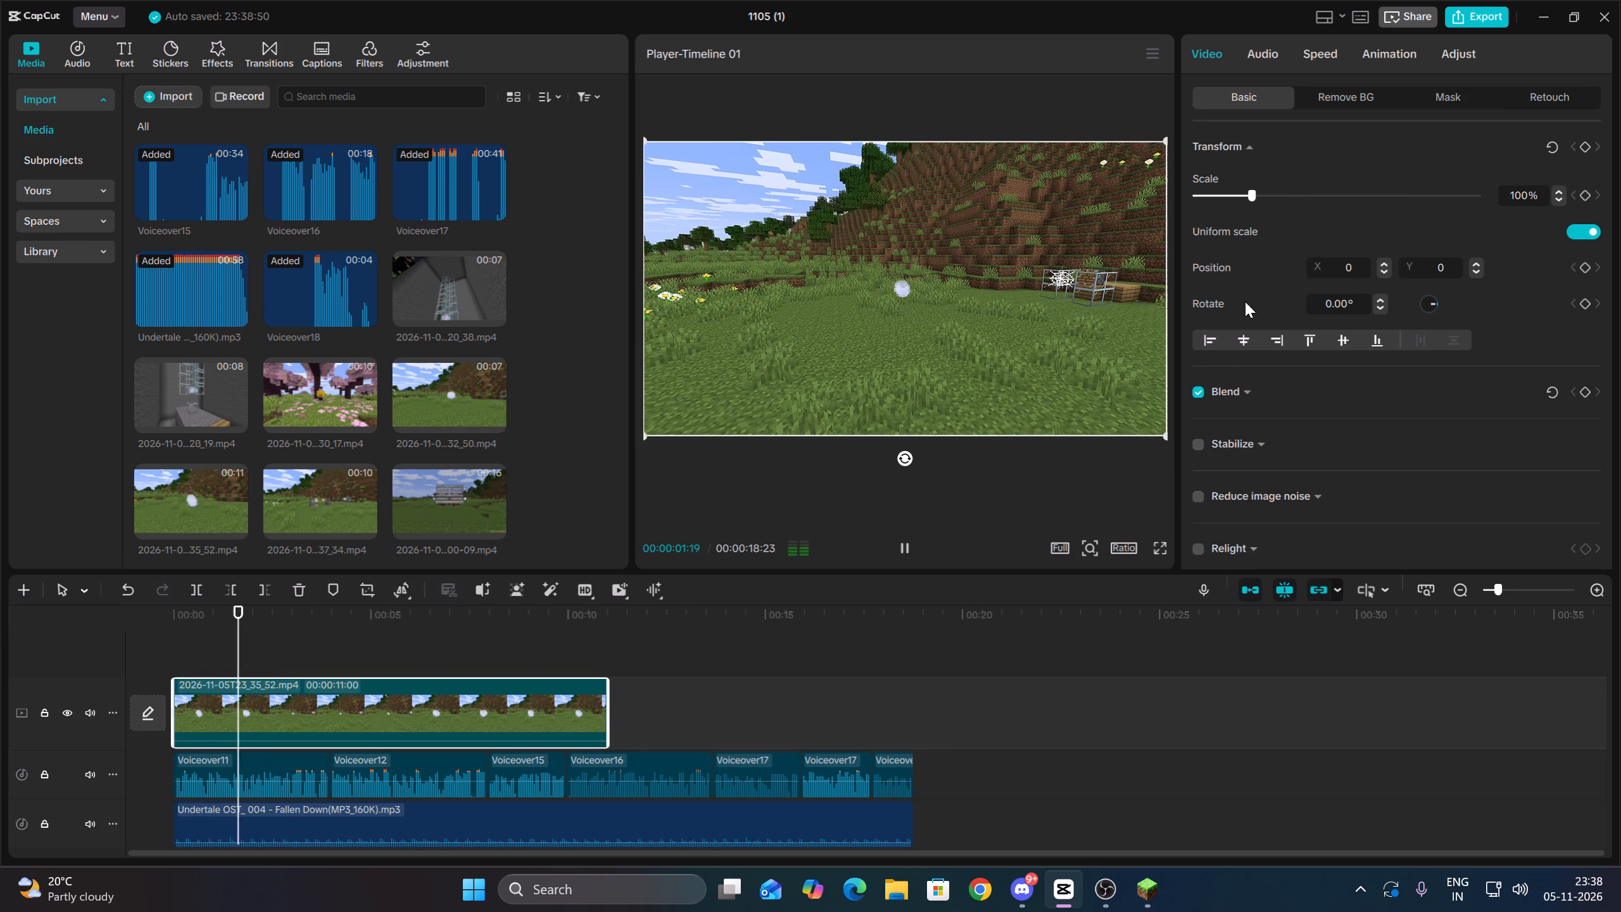
key(space)
Set the project aspect ratio to 9:16 and scale the clip to 315% to fill the vertical frame.
click(1126, 549)
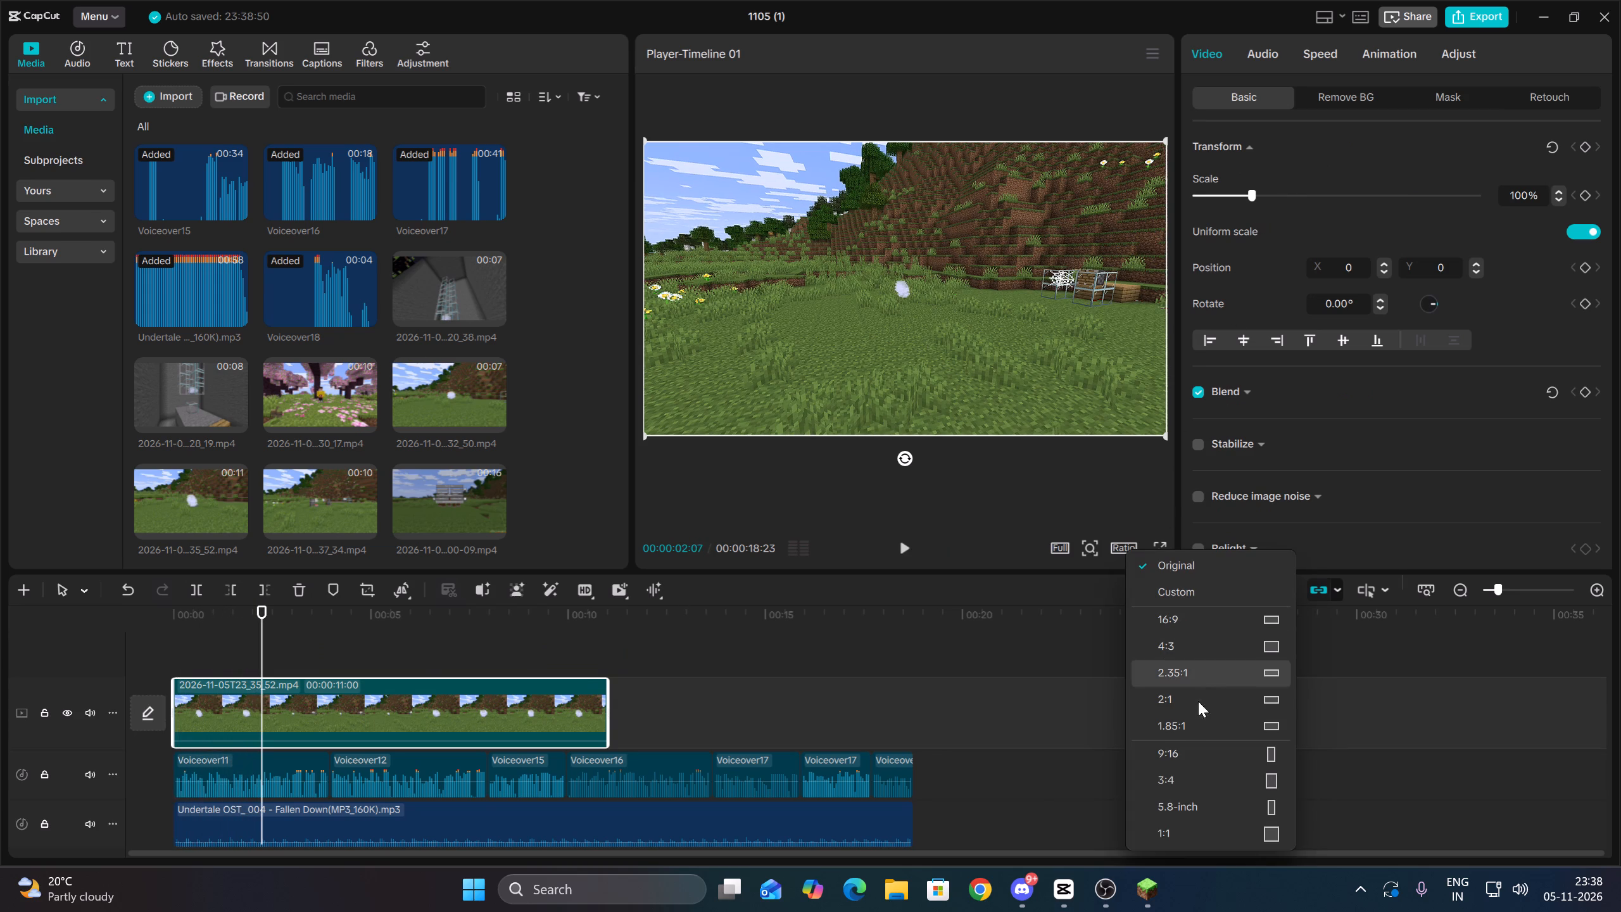
click(1187, 757)
drag(1026, 357, 1269, 643)
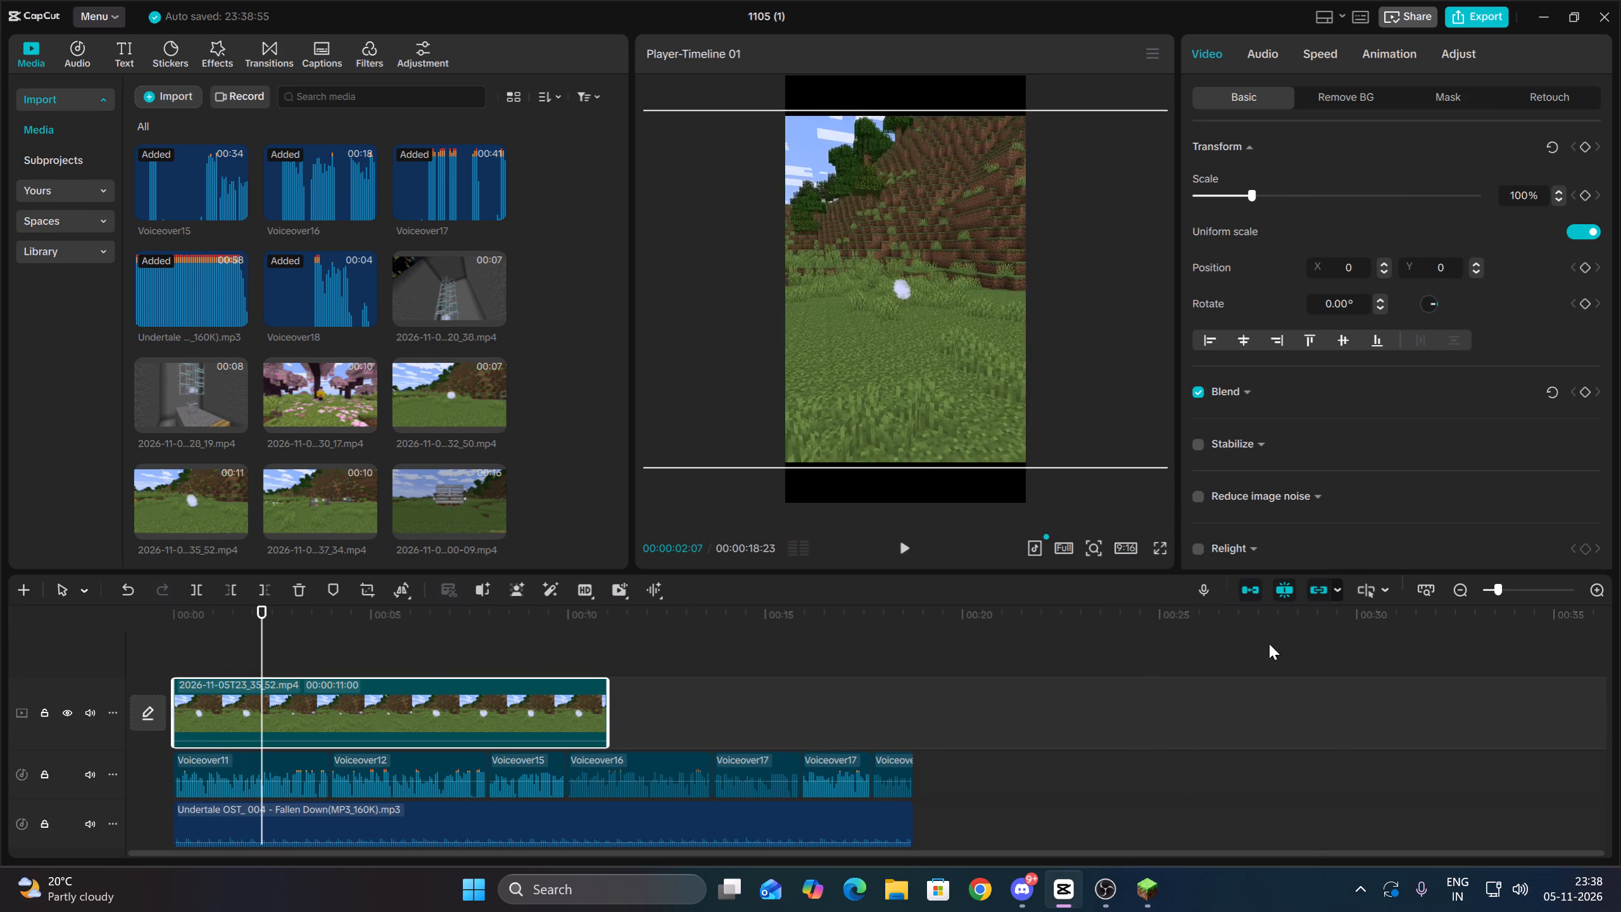
drag(1269, 643, 1325, 719)
Trim the start of the 2026-11-05T23_35_52 clip in successive cuts until it is 00:00:06:02 long.
click(236, 595)
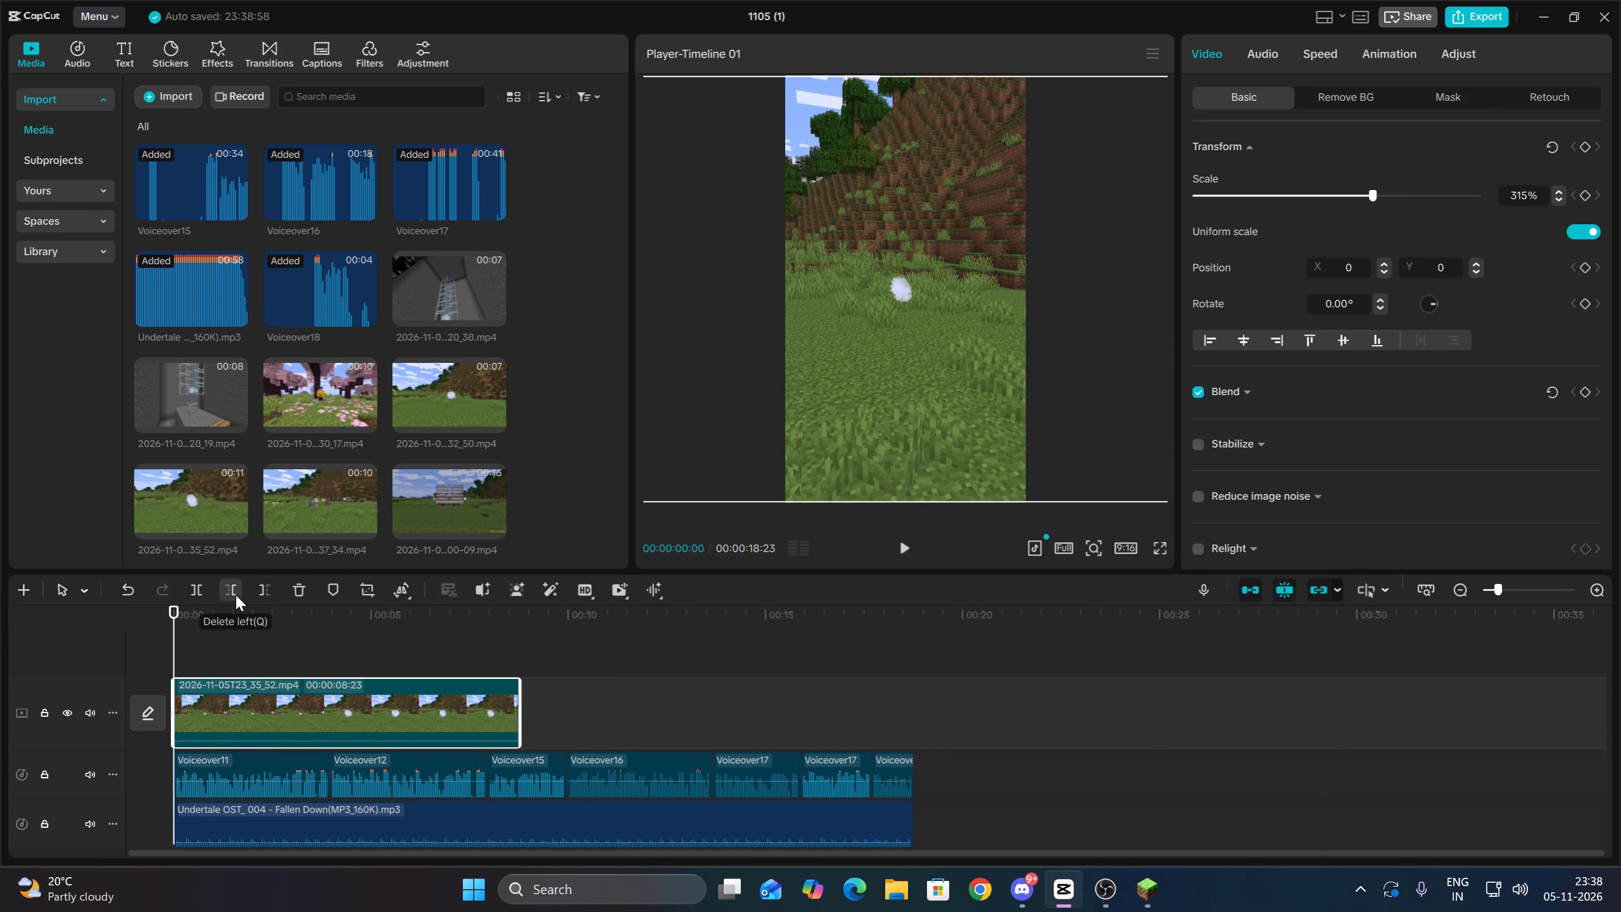
key(space)
click(236, 595)
key(space)
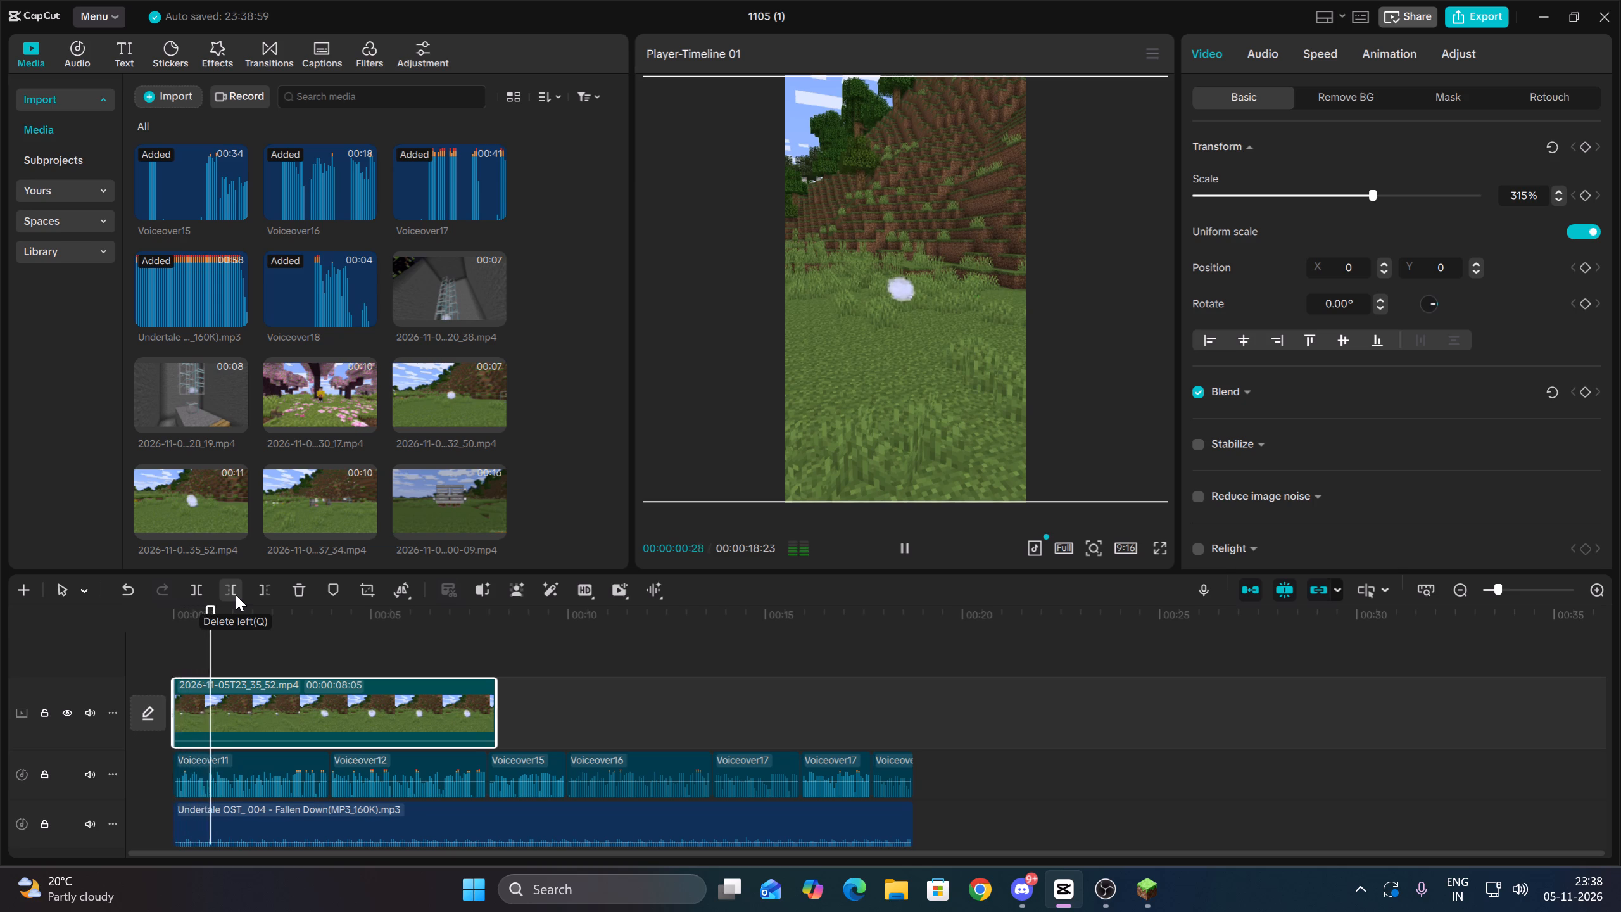
click(236, 595)
key(space)
click(236, 595)
key(space)
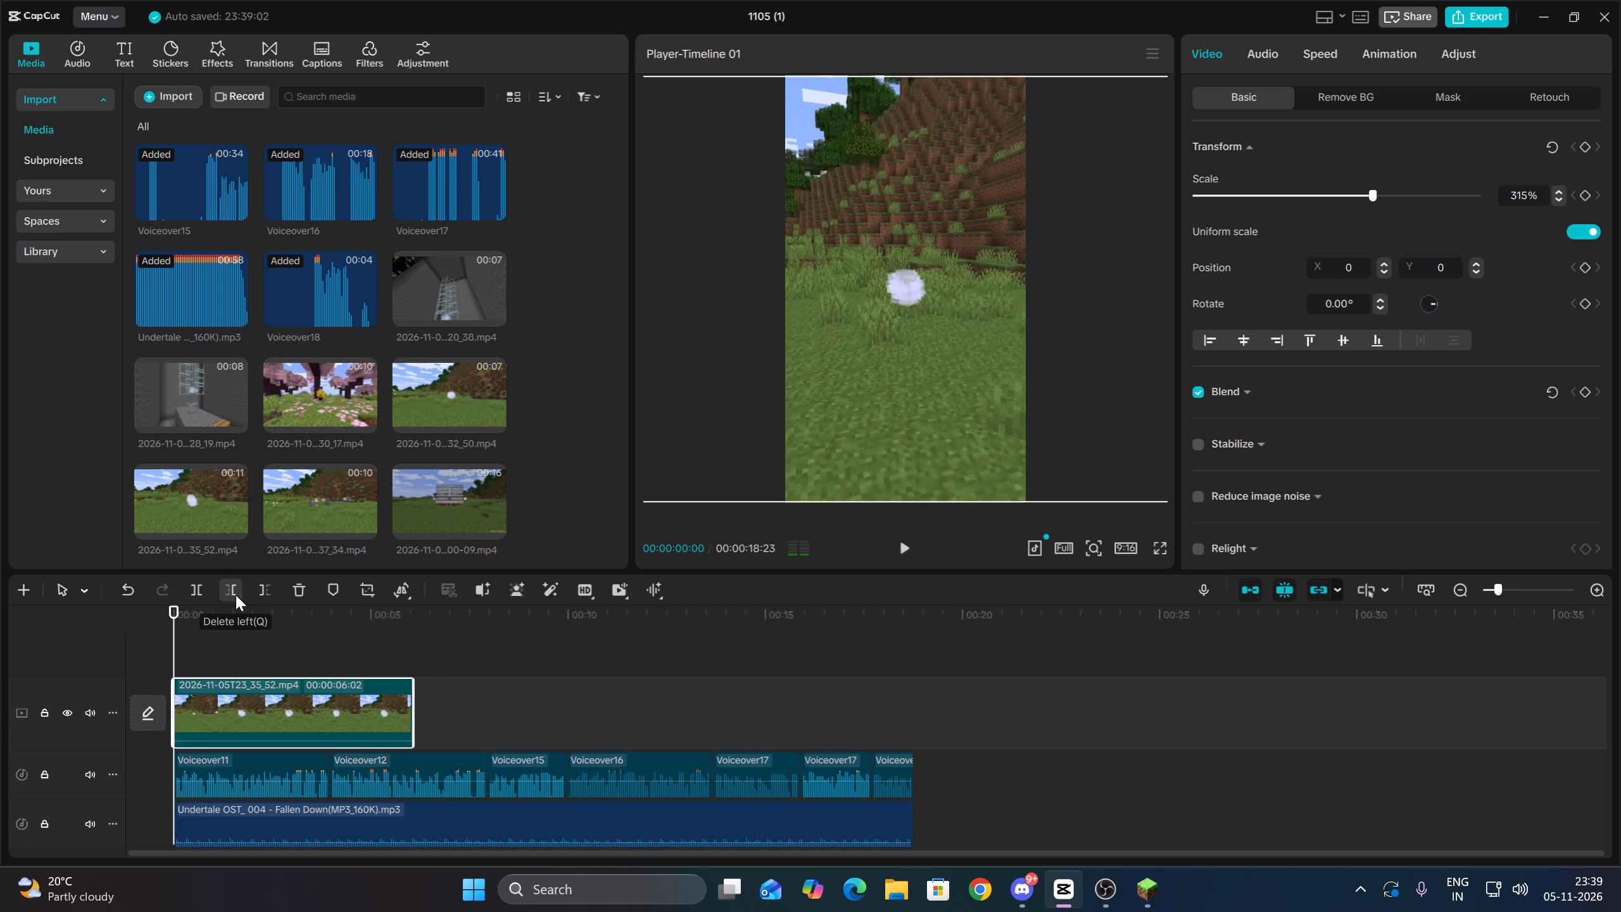
key(space)
key(Up)
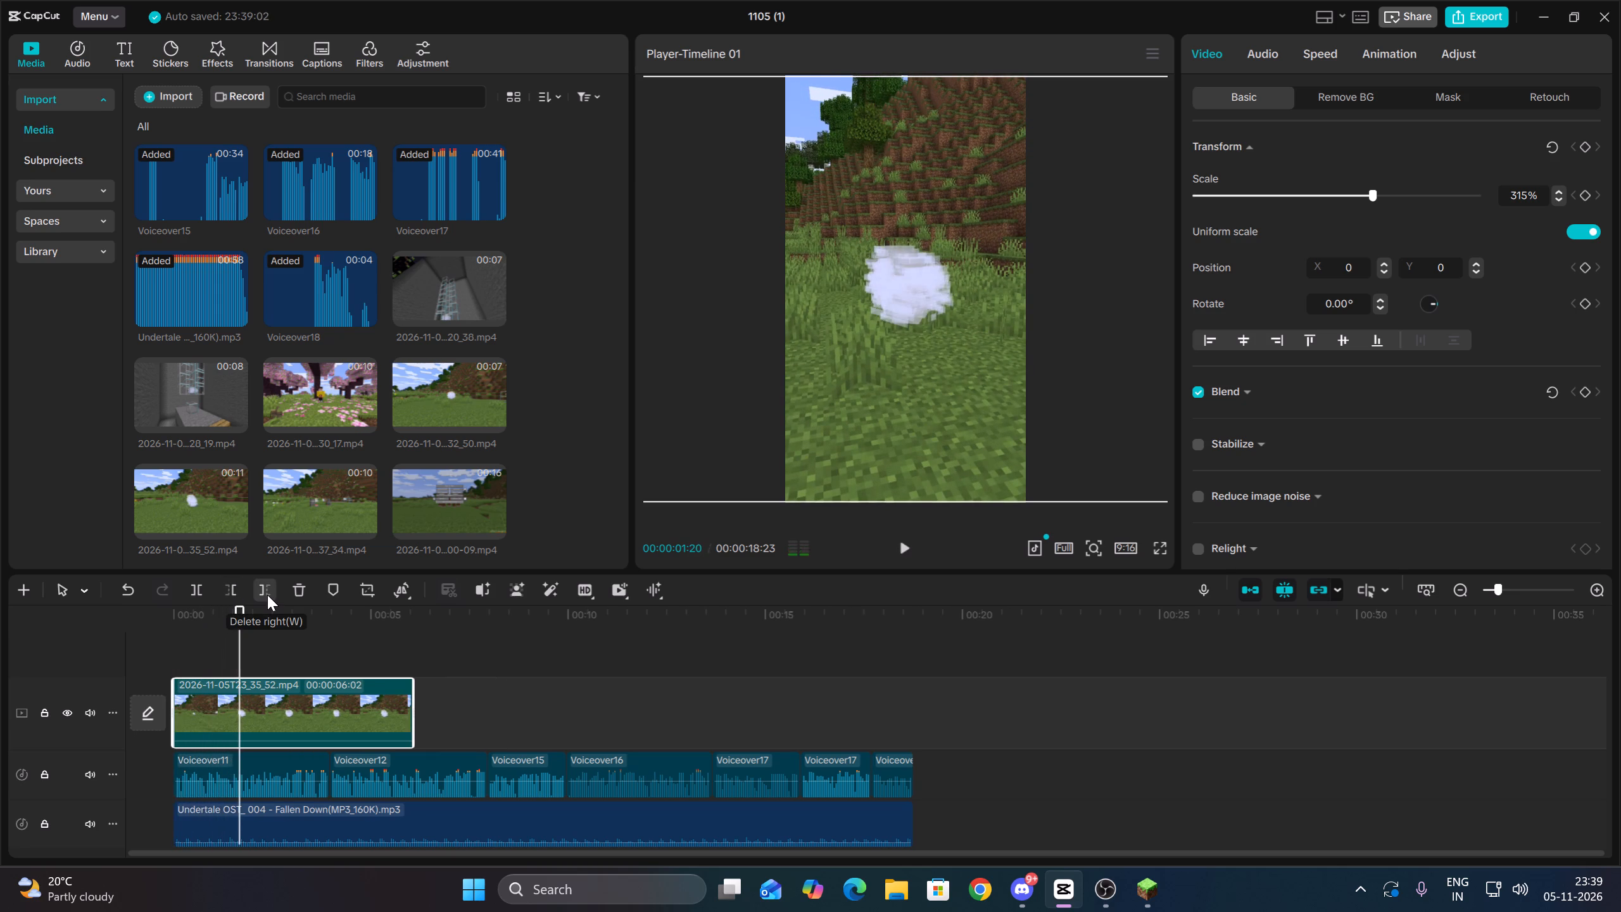
Extend the clip's start back out to a clip length of 00:00:06:22.
key(space)
key(space)
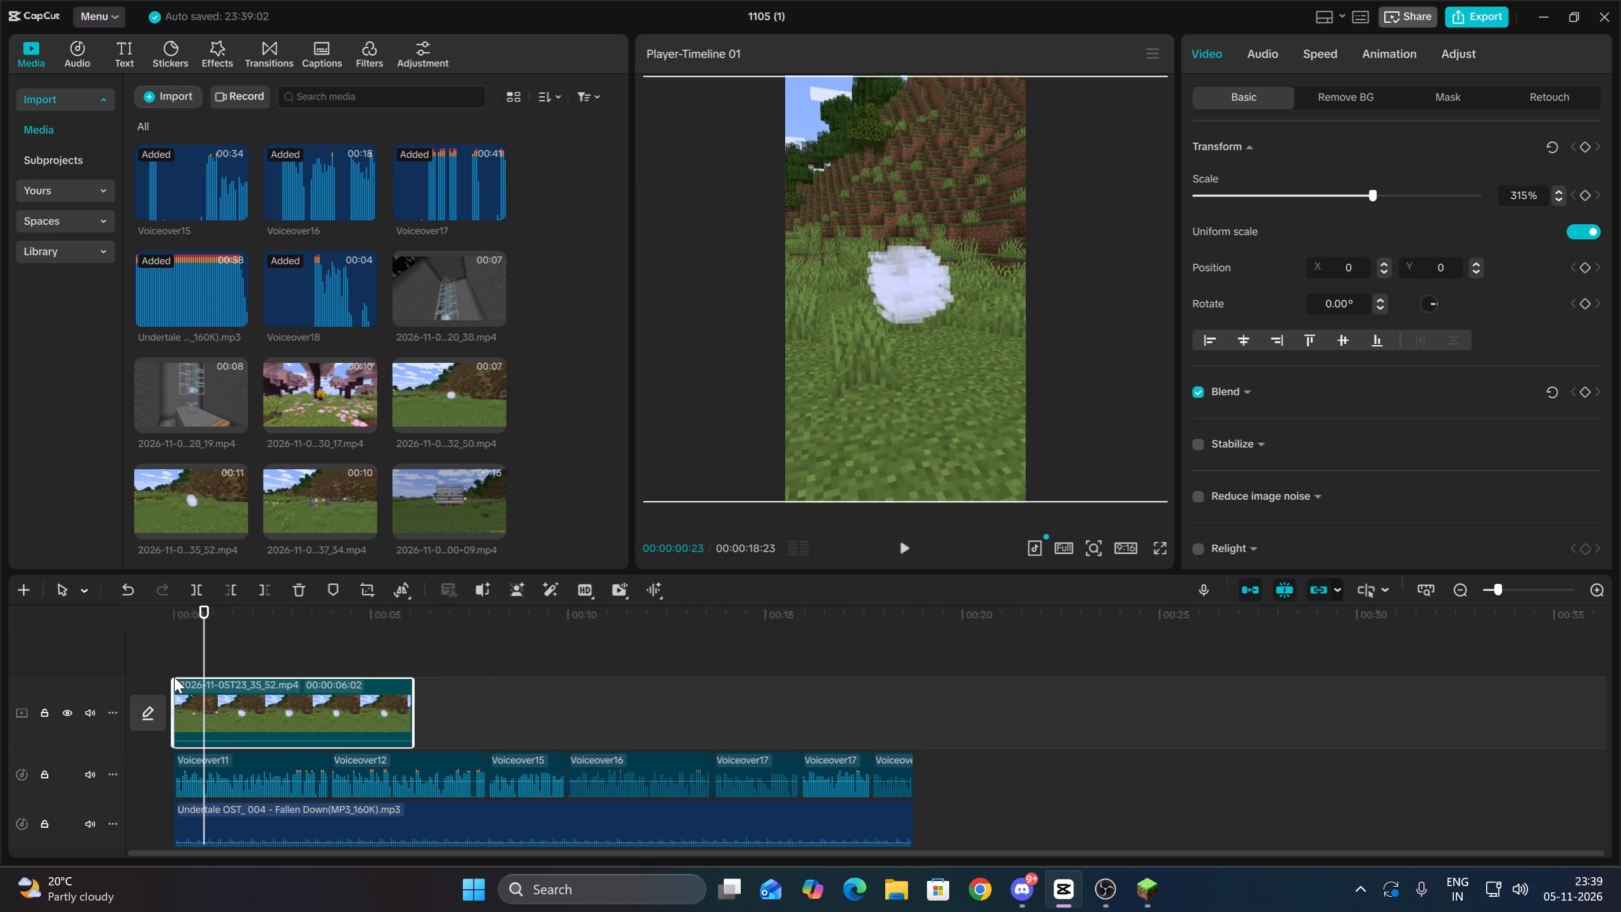
double_click(172, 677)
drag(169, 683, 145, 678)
key(Up)
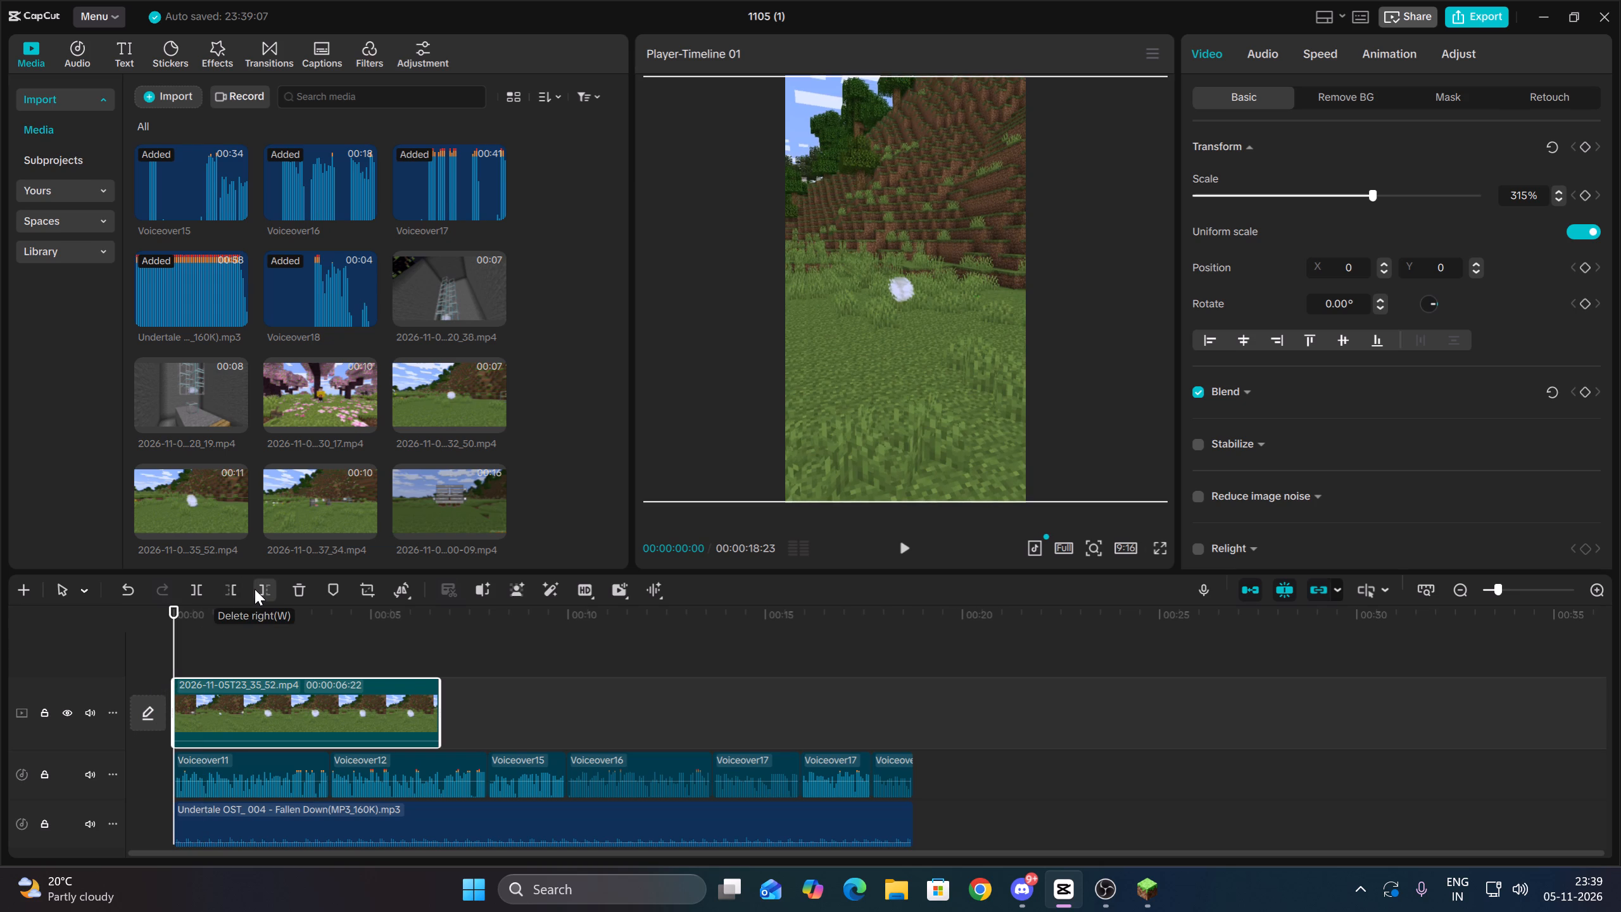
Preview the opening and trim the clip's start to a clip length of 00:00:06:15.
key(space)
key(space)
key(Up)
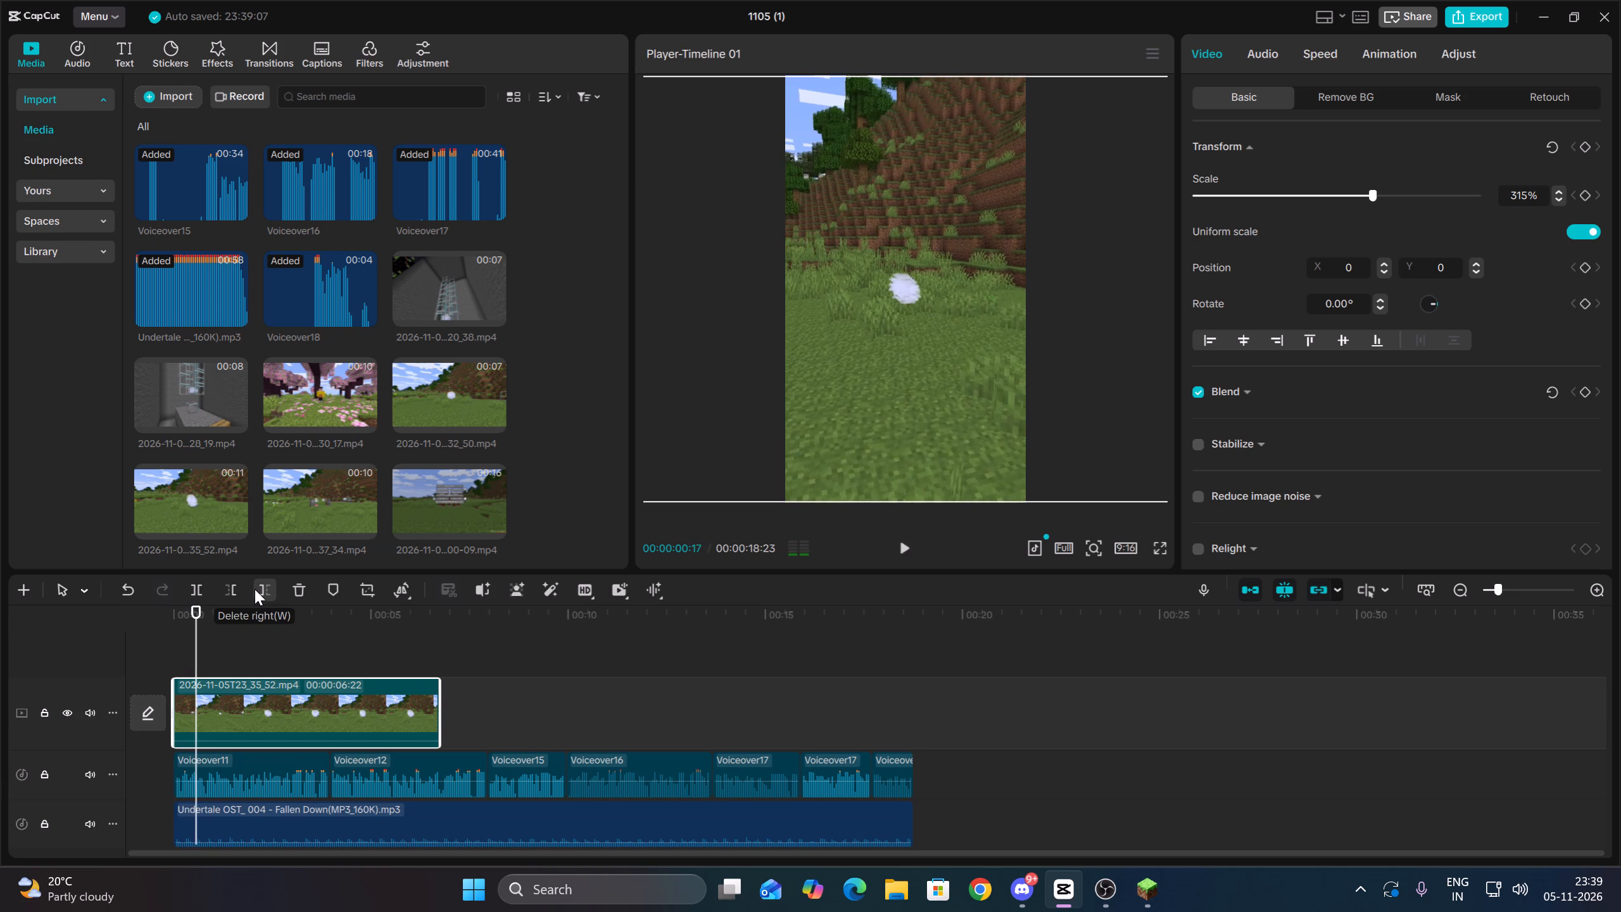
key(space)
key(space)
click(229, 586)
Cut off the end of the 2026-11-05T23_35_52 clip at about 00:00:01:23 and preview the result.
key(space)
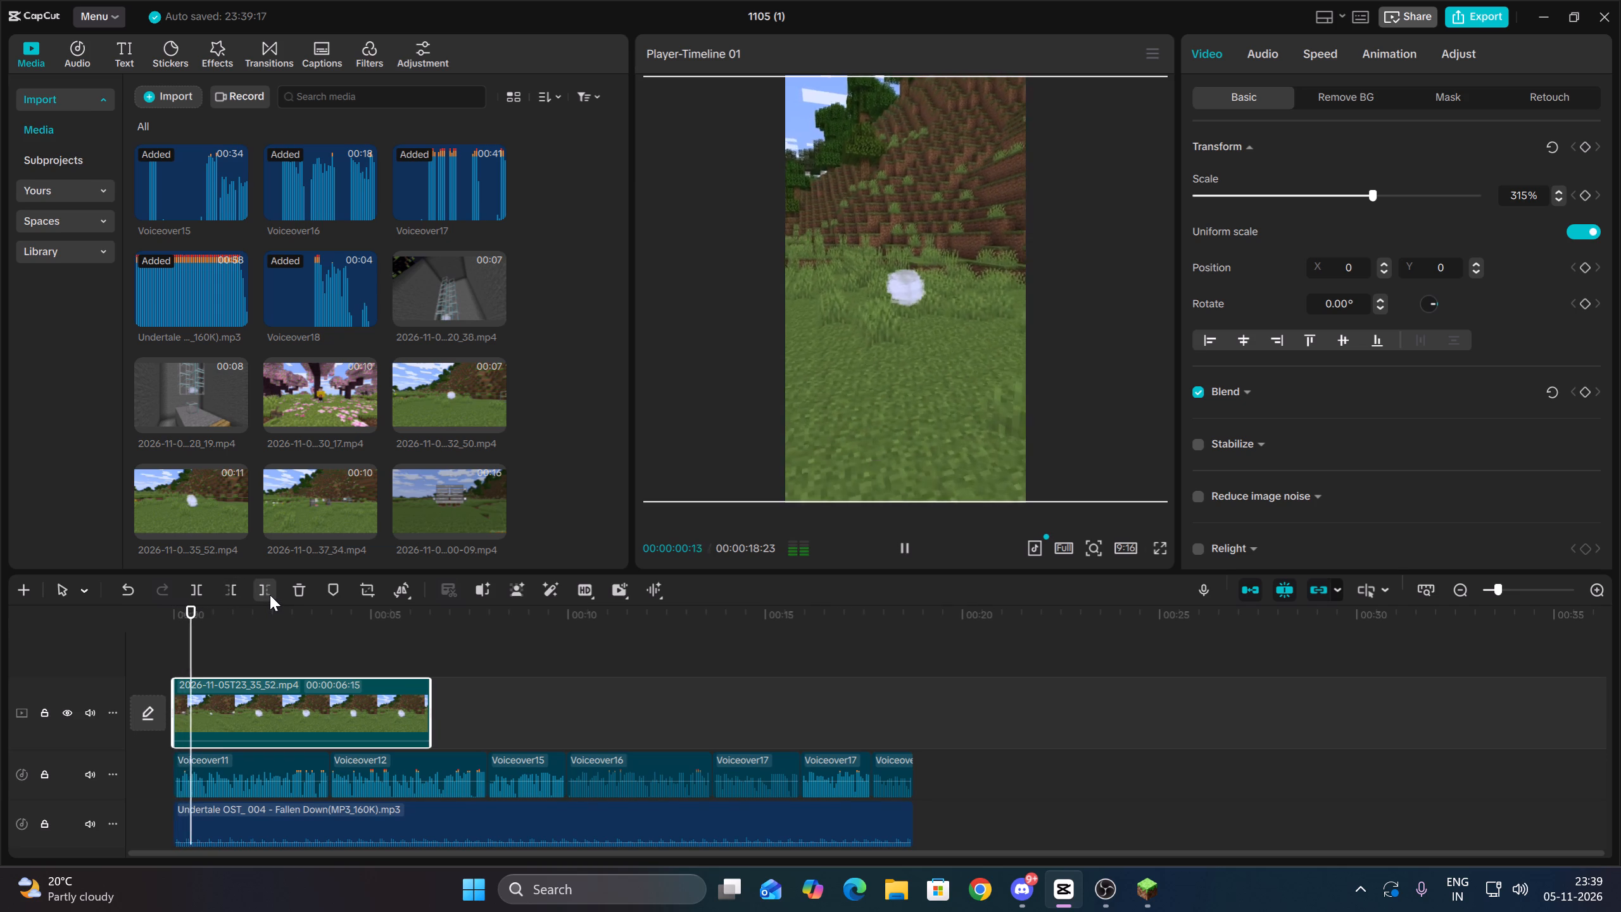
key(space)
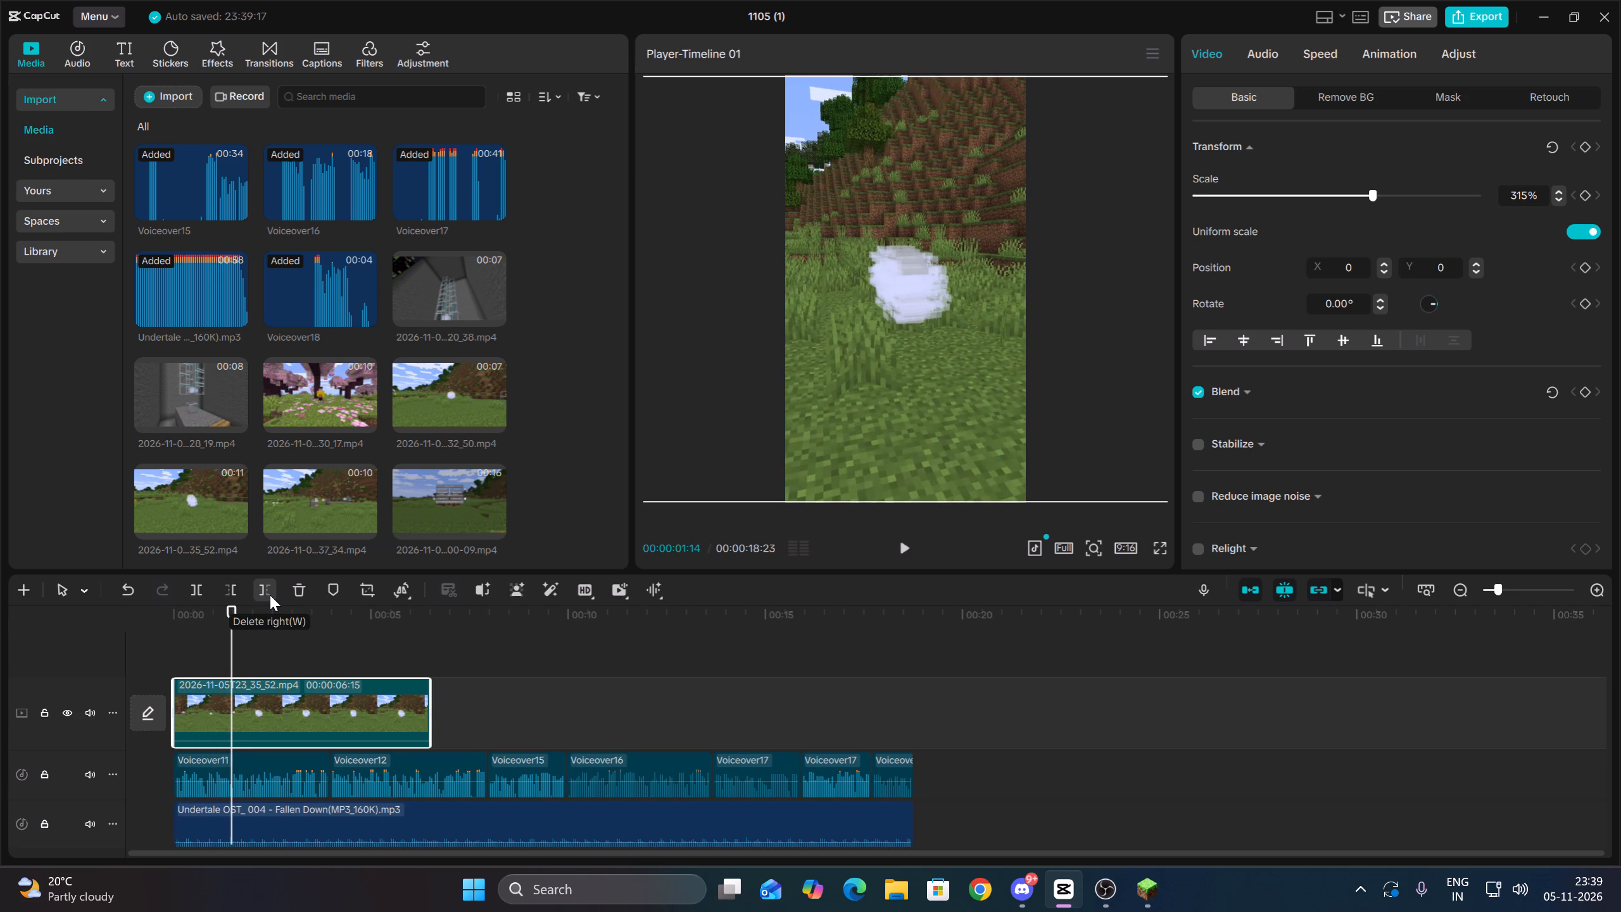
key(space)
key(space)
click(270, 595)
key(Up)
key(space)
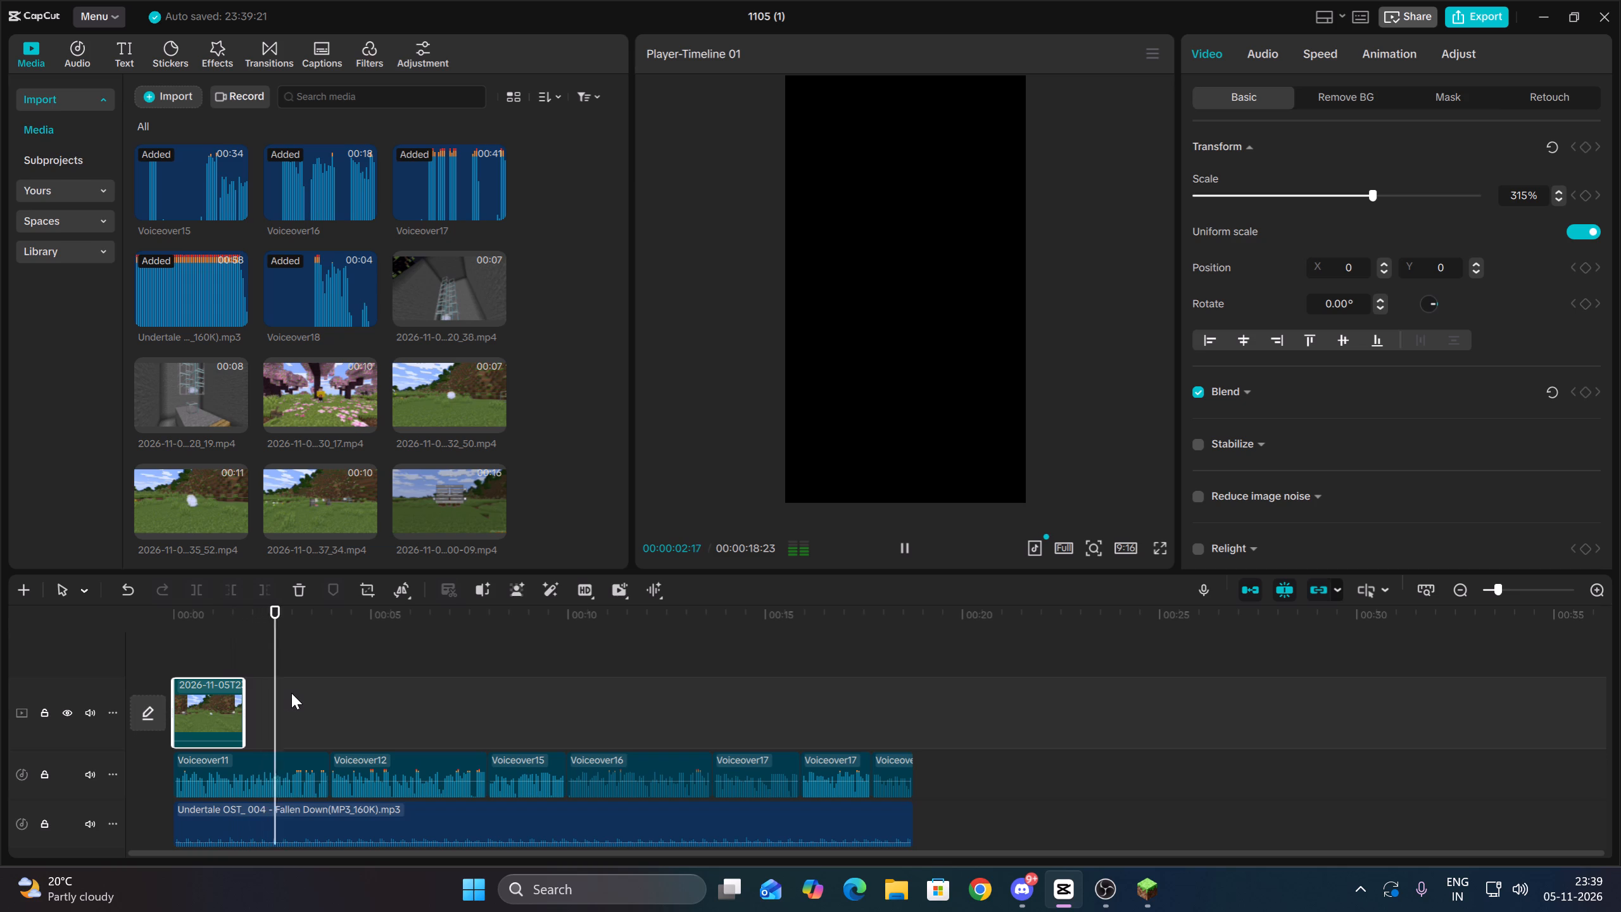
key(space)
click(307, 704)
key(Up)
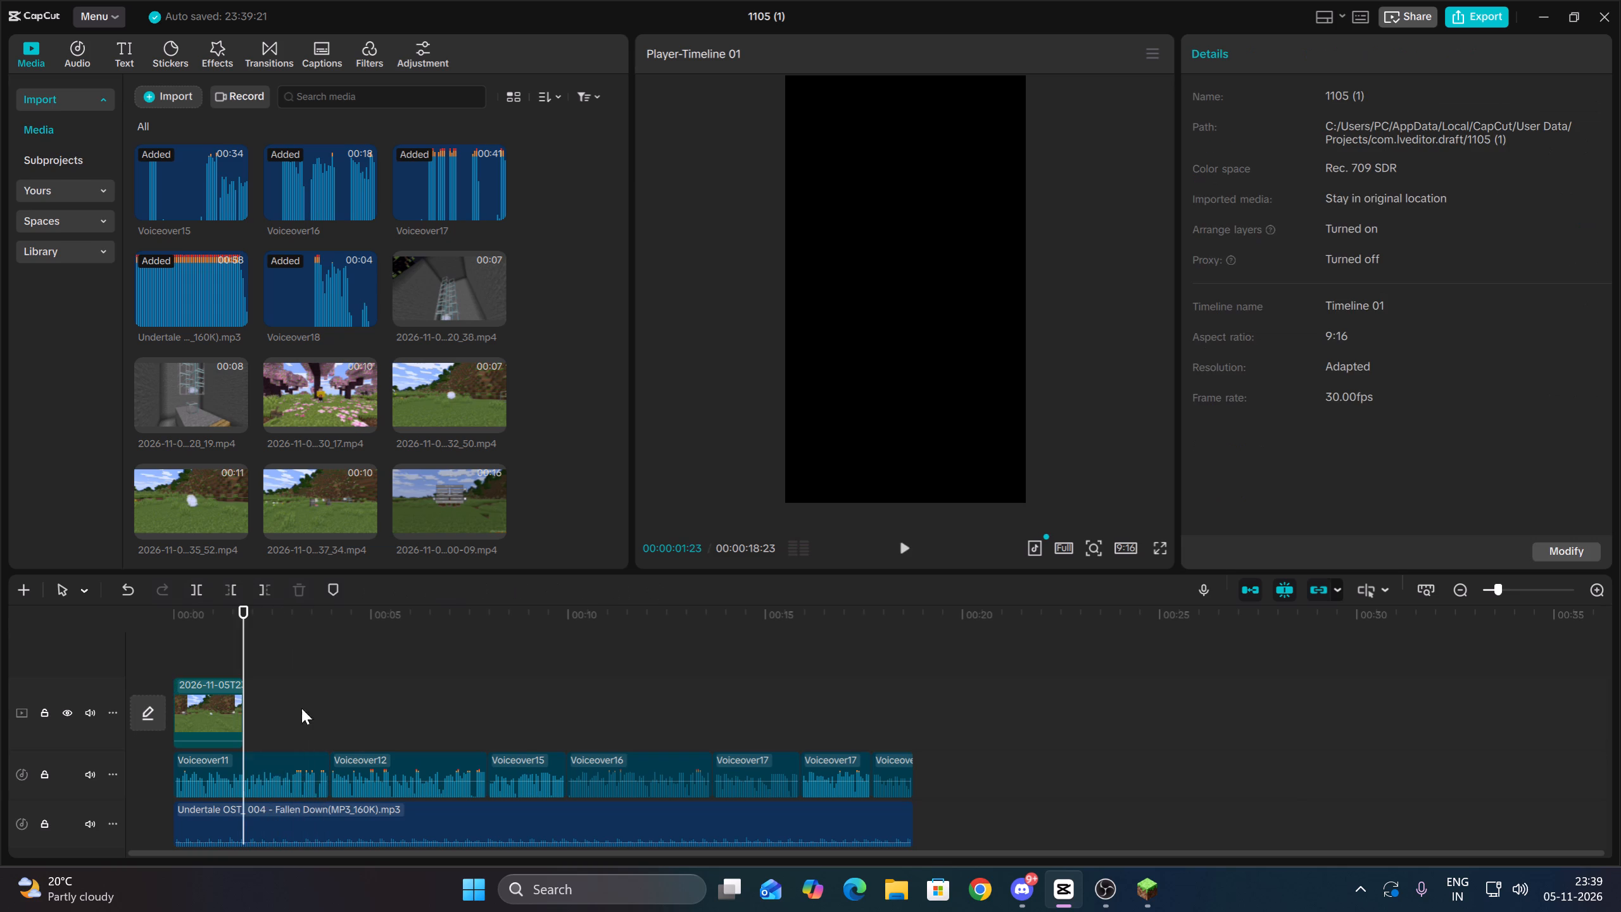
key(Up)
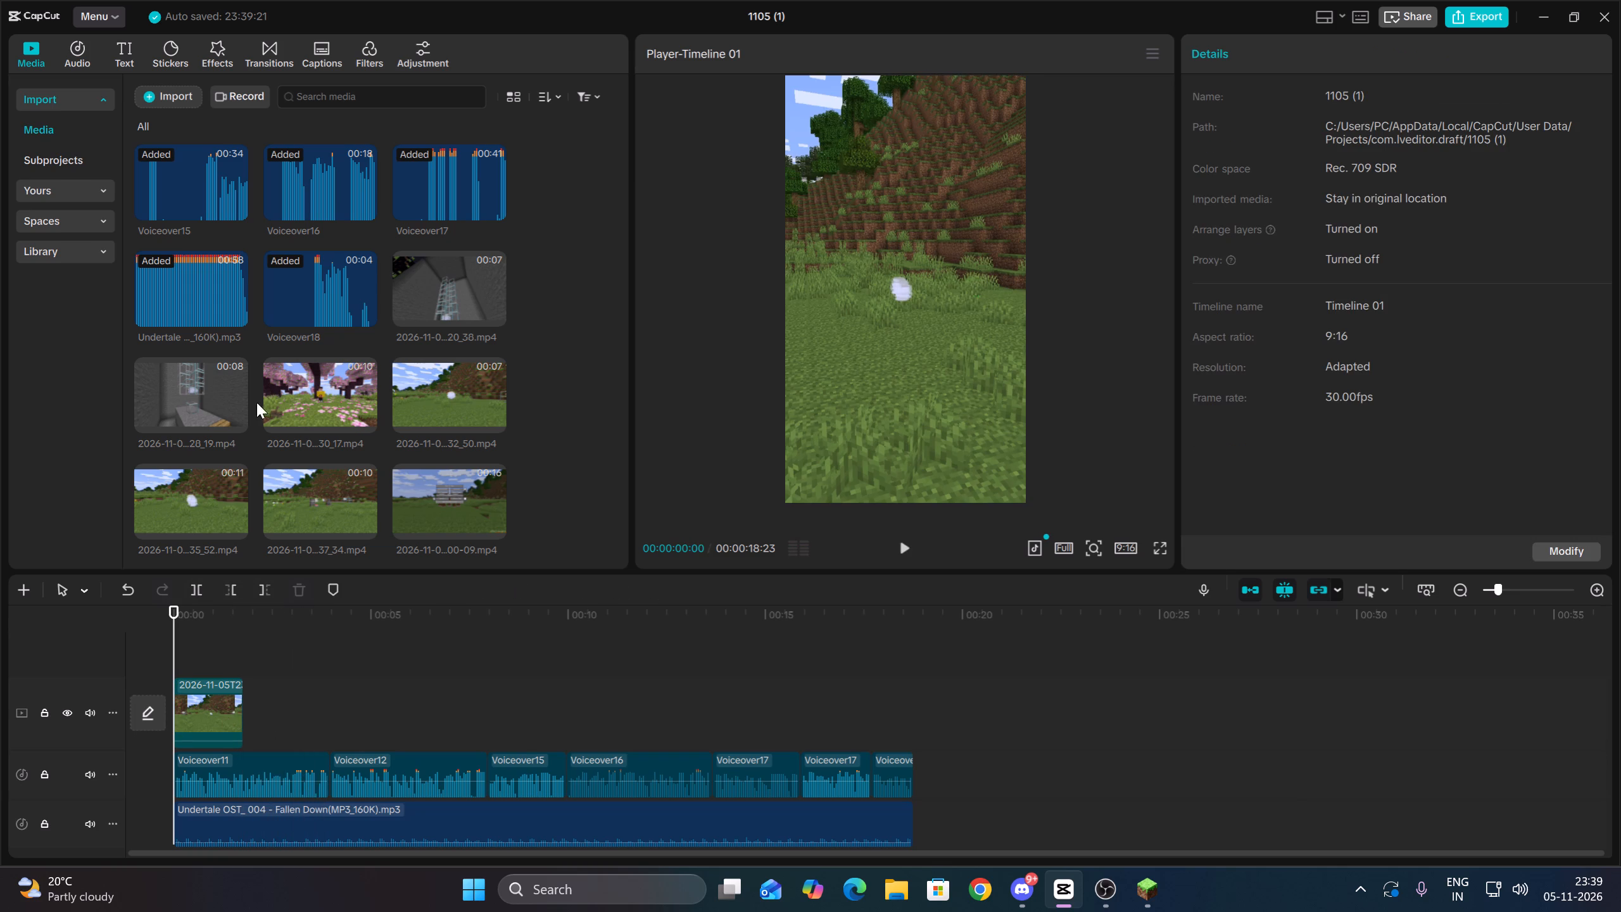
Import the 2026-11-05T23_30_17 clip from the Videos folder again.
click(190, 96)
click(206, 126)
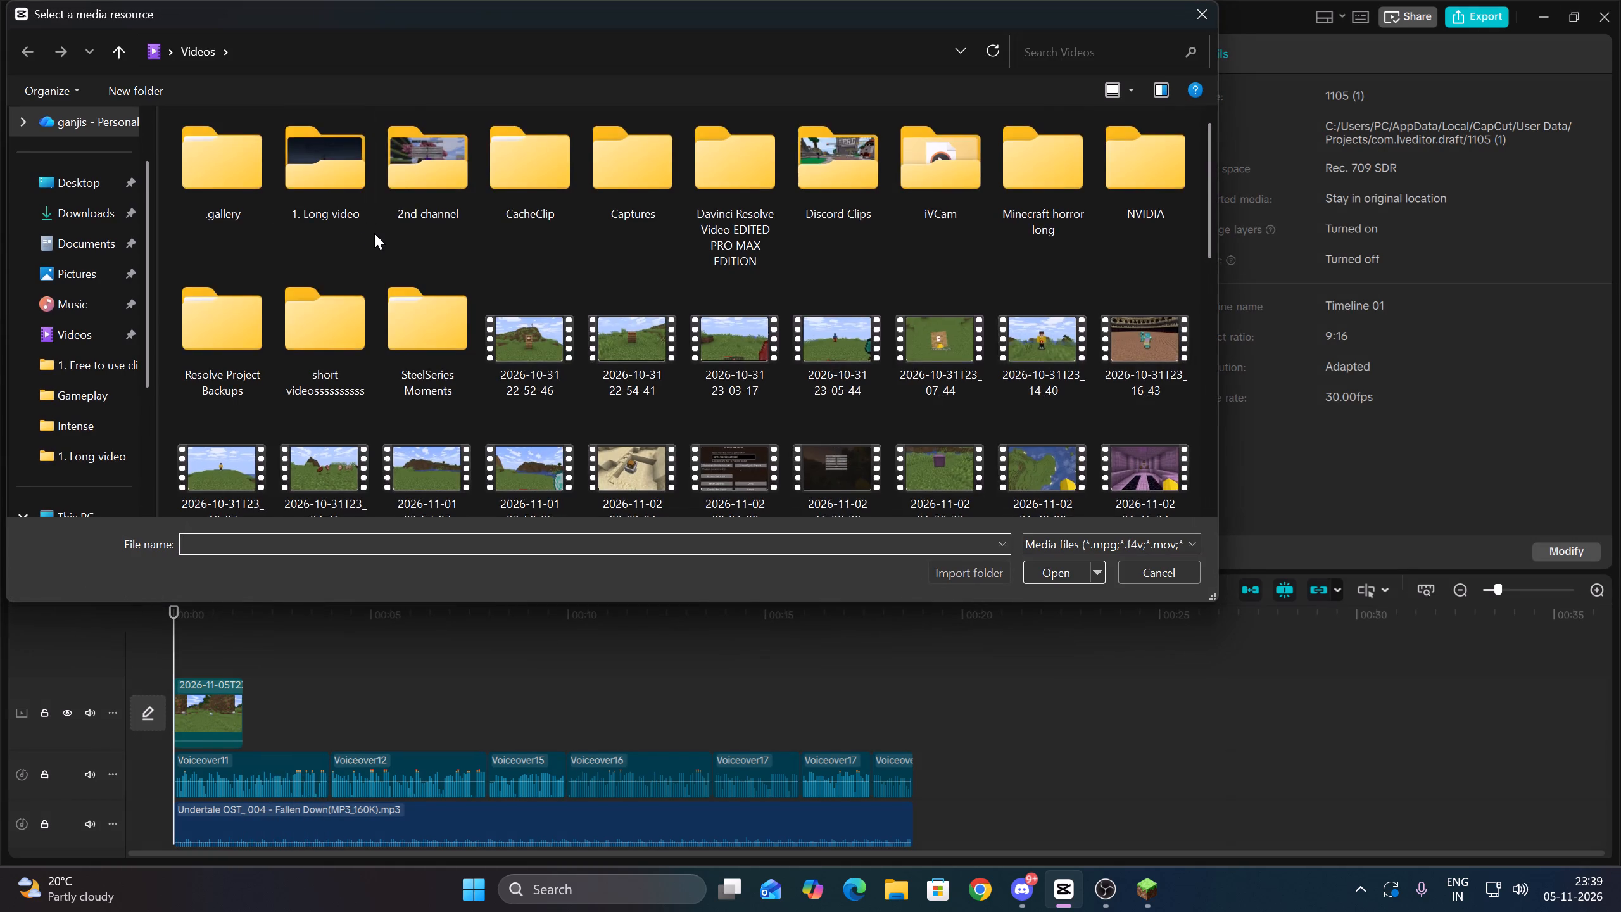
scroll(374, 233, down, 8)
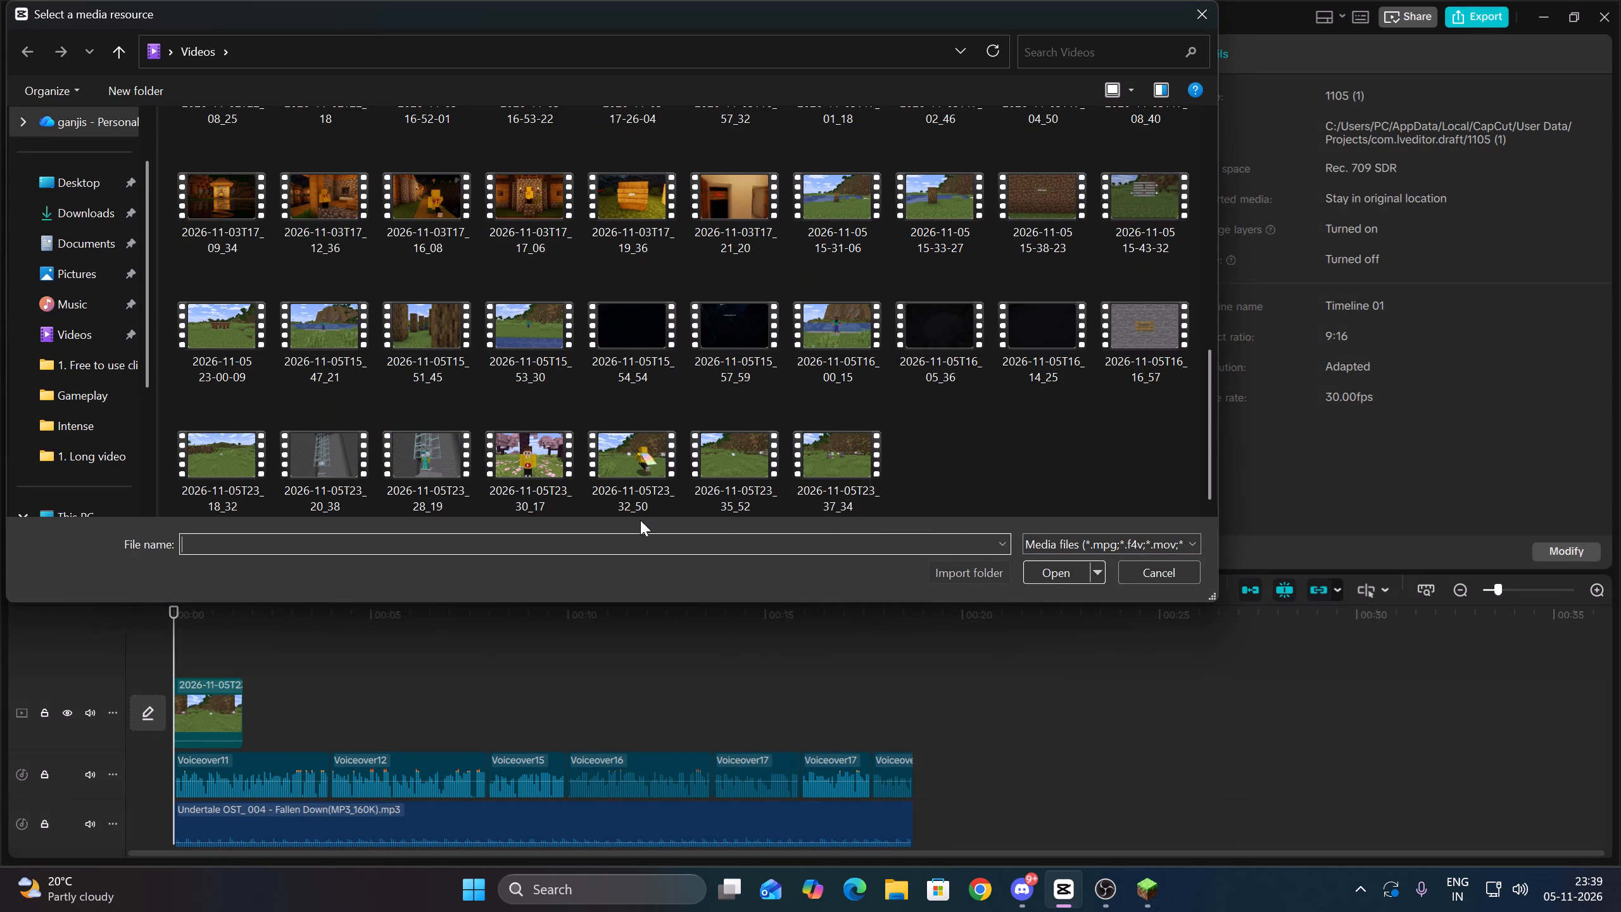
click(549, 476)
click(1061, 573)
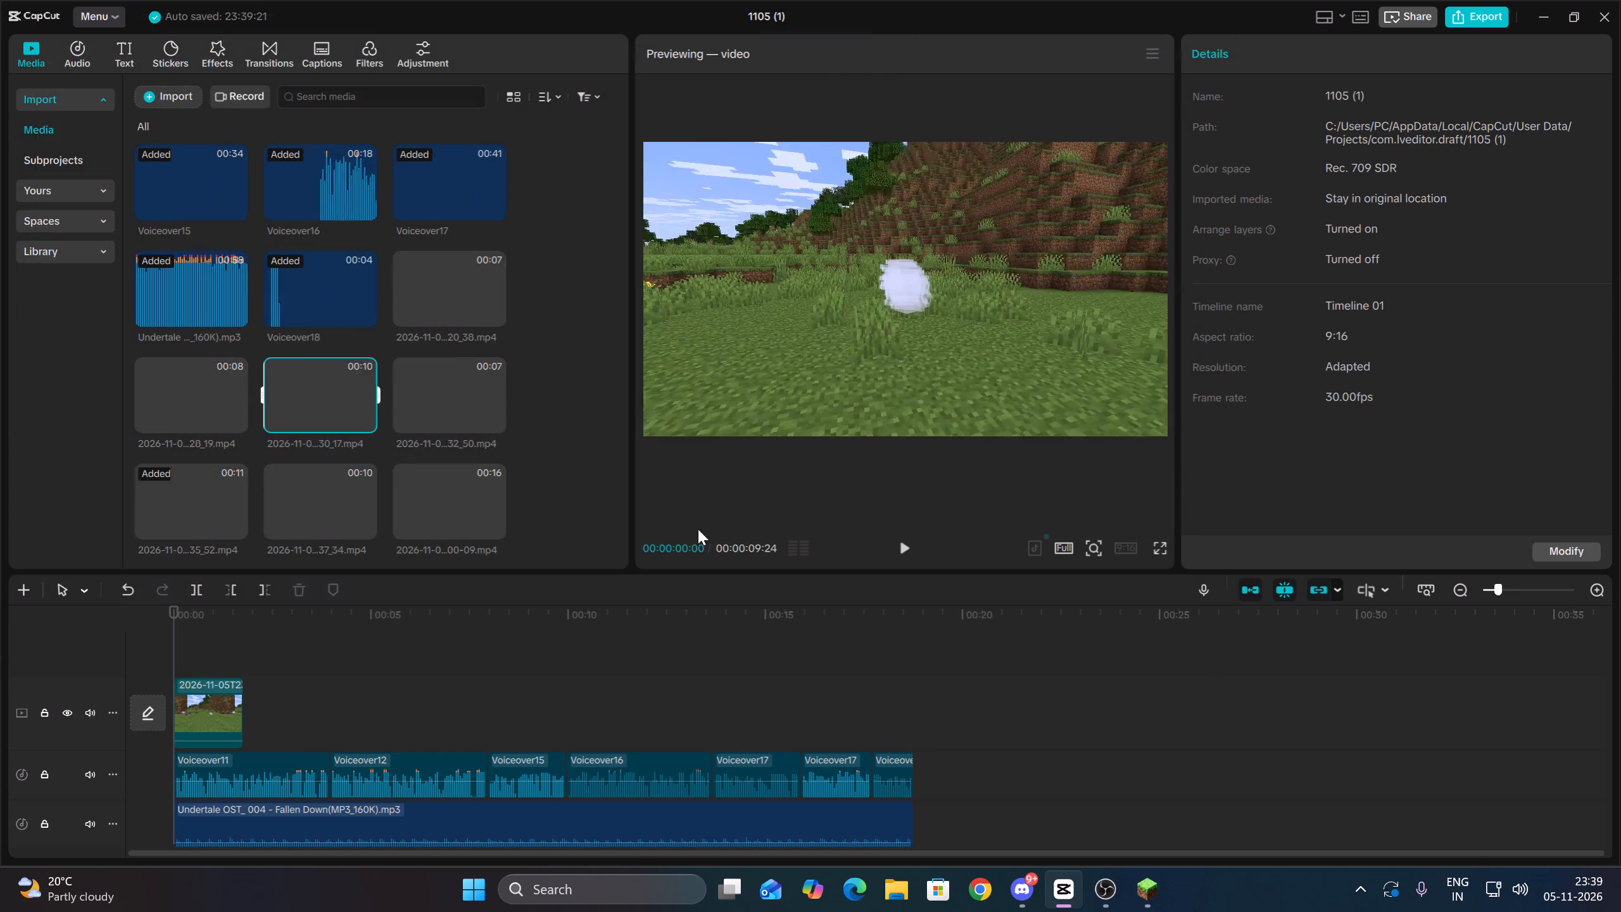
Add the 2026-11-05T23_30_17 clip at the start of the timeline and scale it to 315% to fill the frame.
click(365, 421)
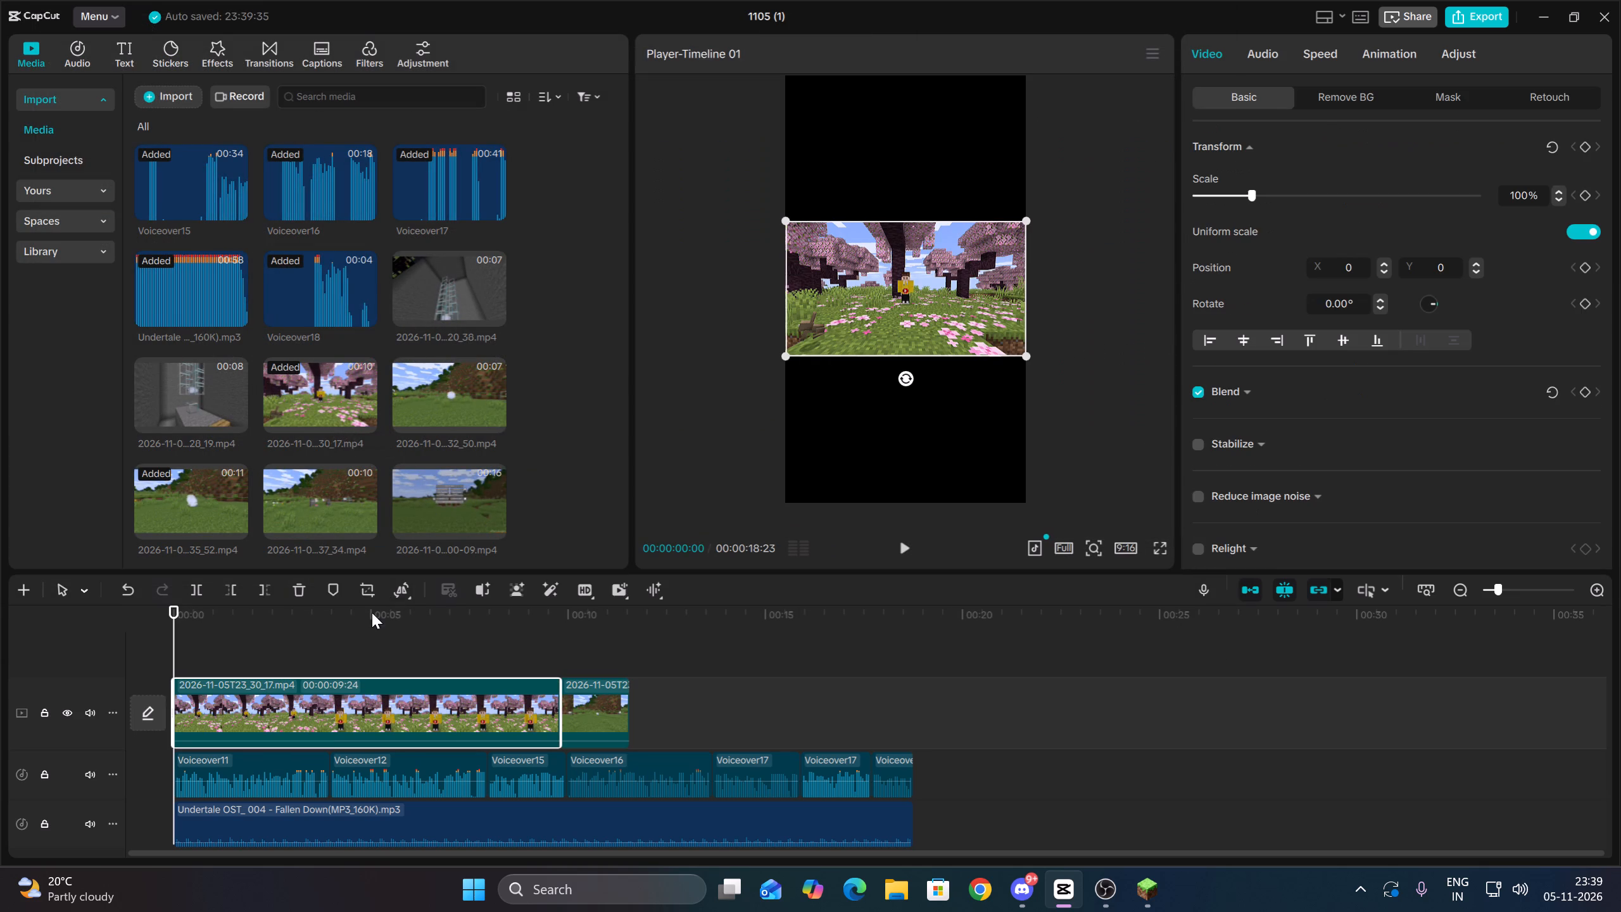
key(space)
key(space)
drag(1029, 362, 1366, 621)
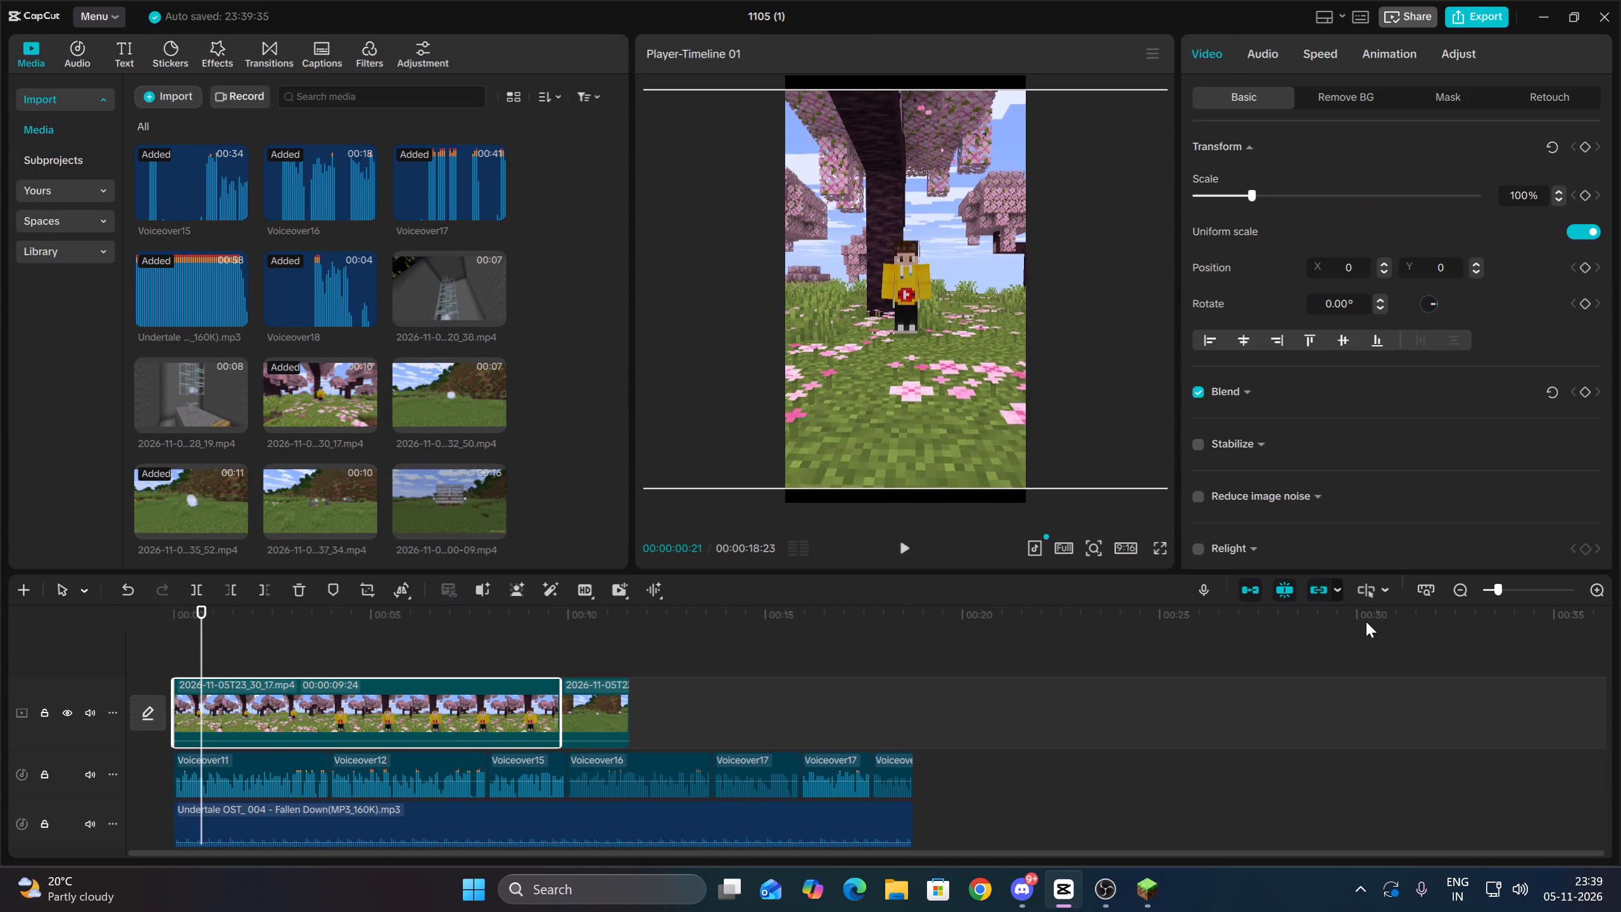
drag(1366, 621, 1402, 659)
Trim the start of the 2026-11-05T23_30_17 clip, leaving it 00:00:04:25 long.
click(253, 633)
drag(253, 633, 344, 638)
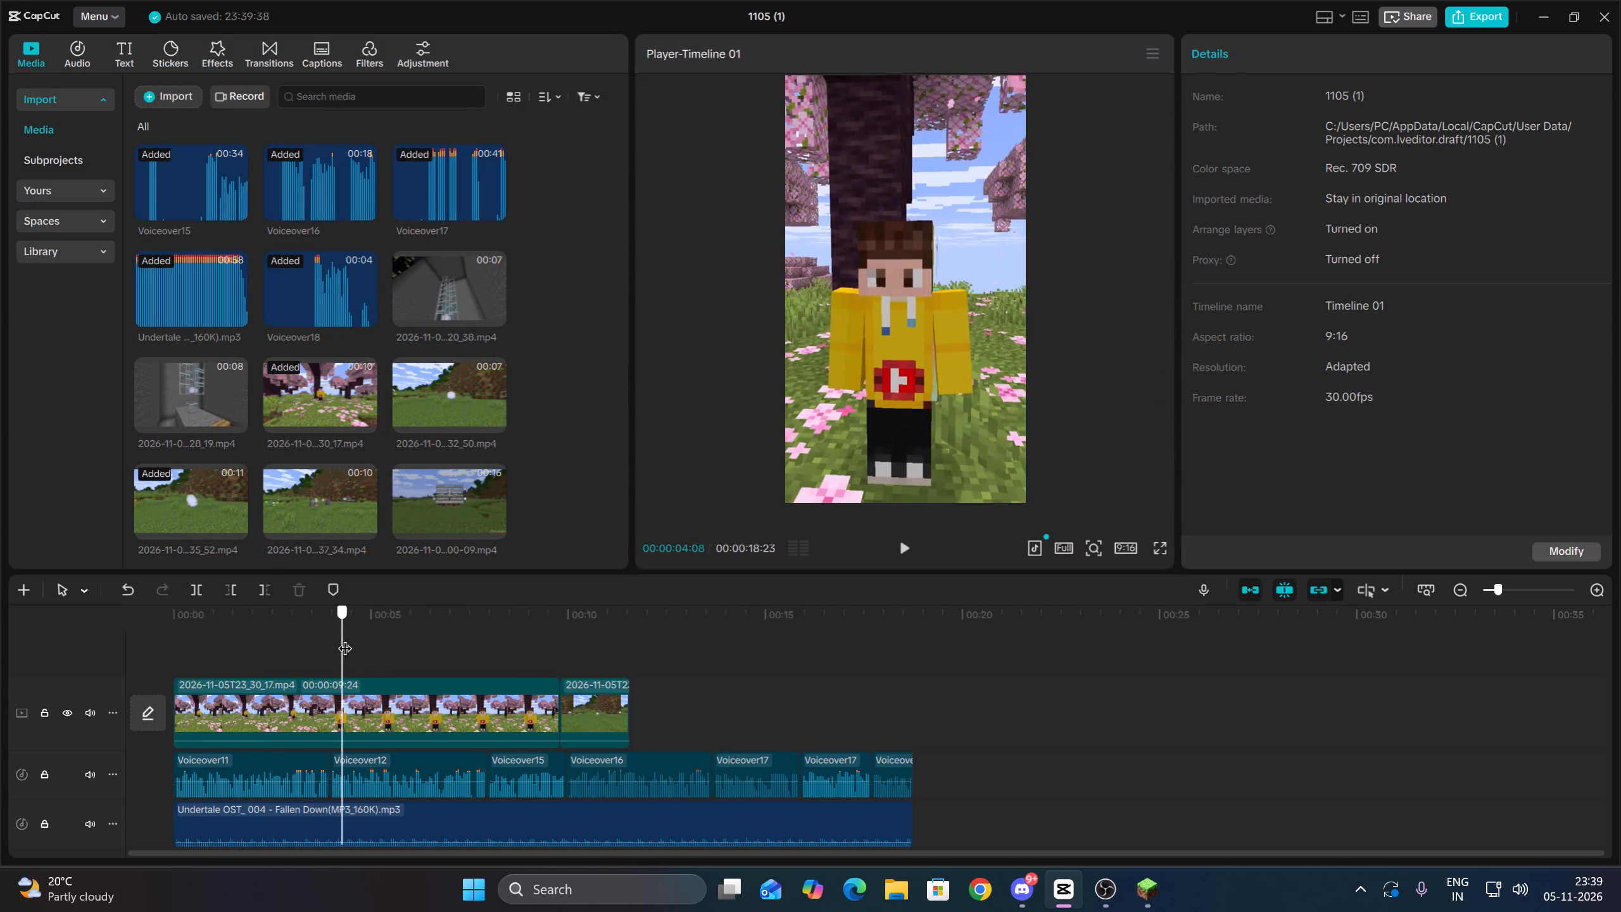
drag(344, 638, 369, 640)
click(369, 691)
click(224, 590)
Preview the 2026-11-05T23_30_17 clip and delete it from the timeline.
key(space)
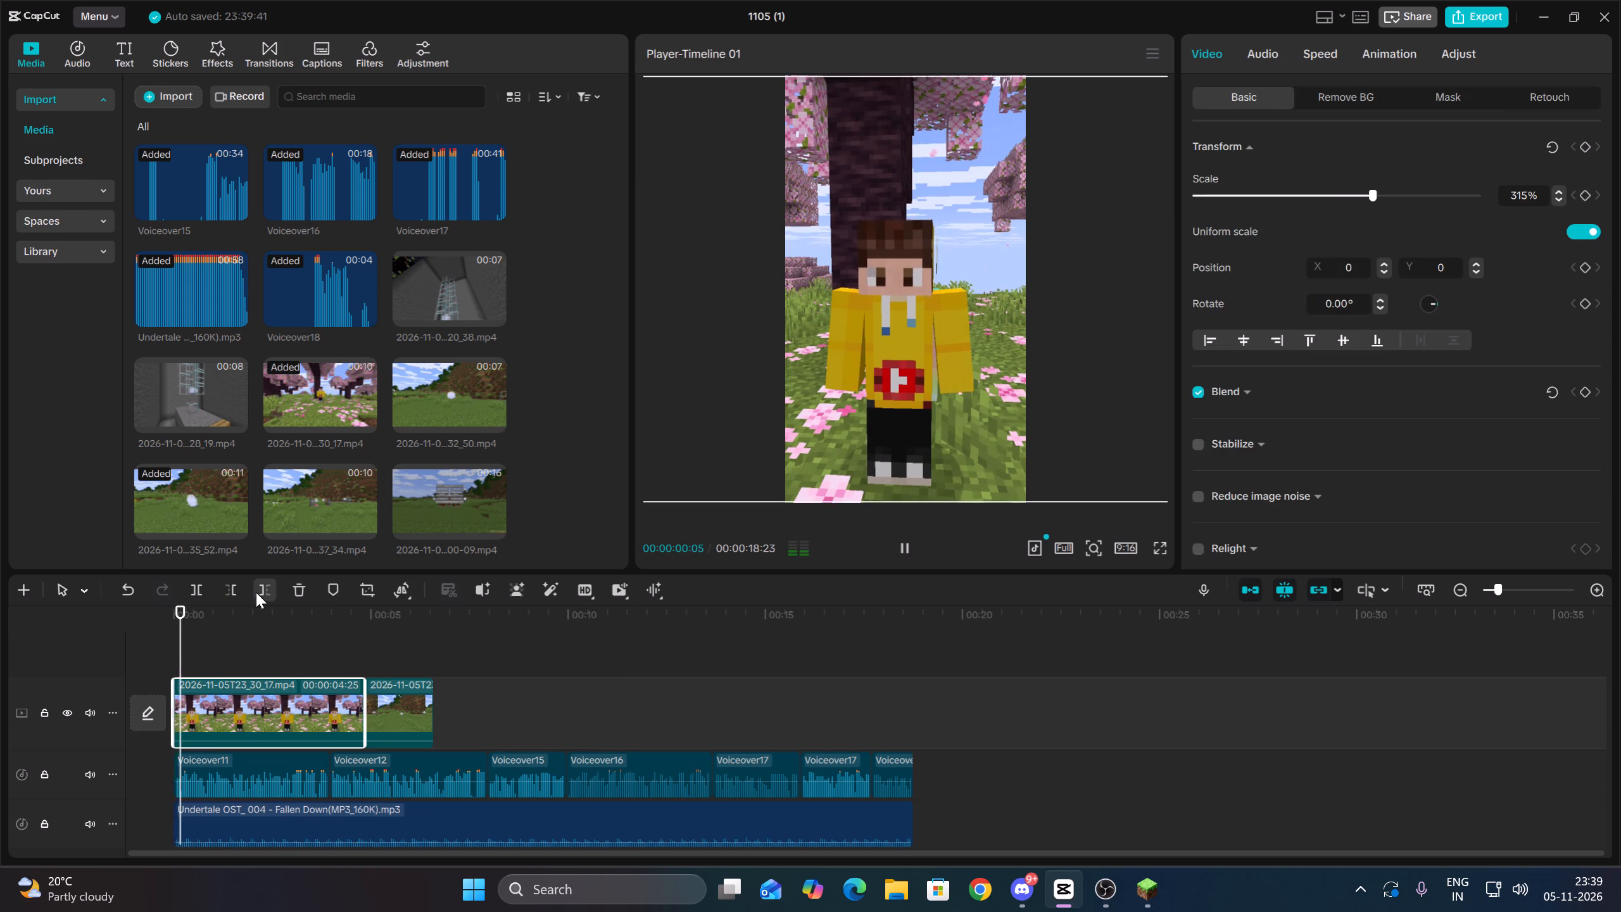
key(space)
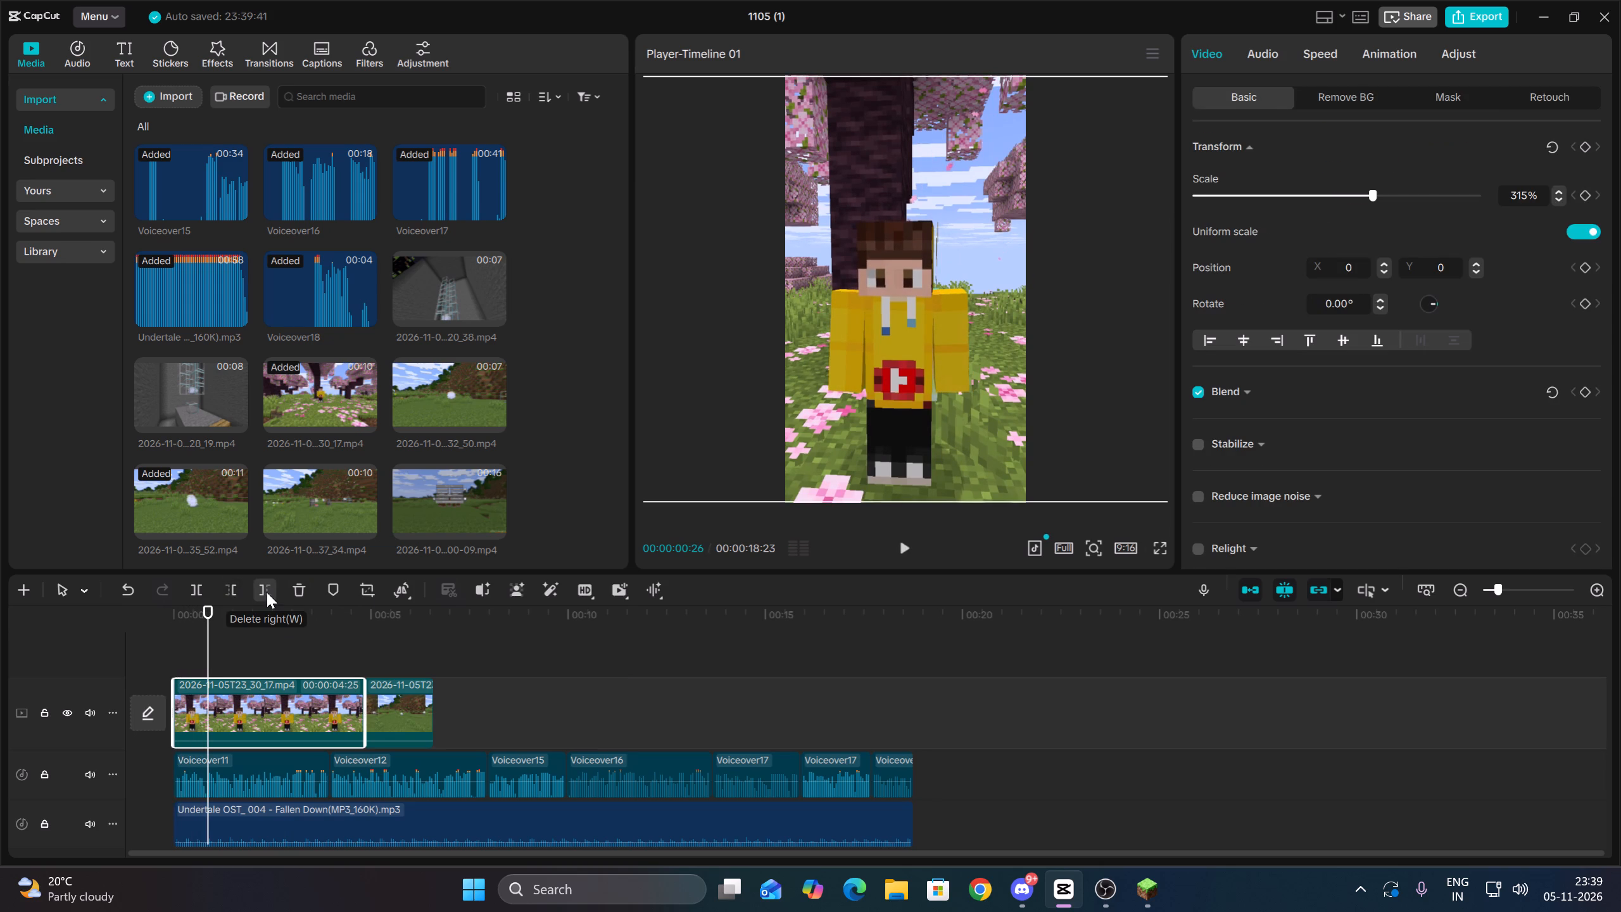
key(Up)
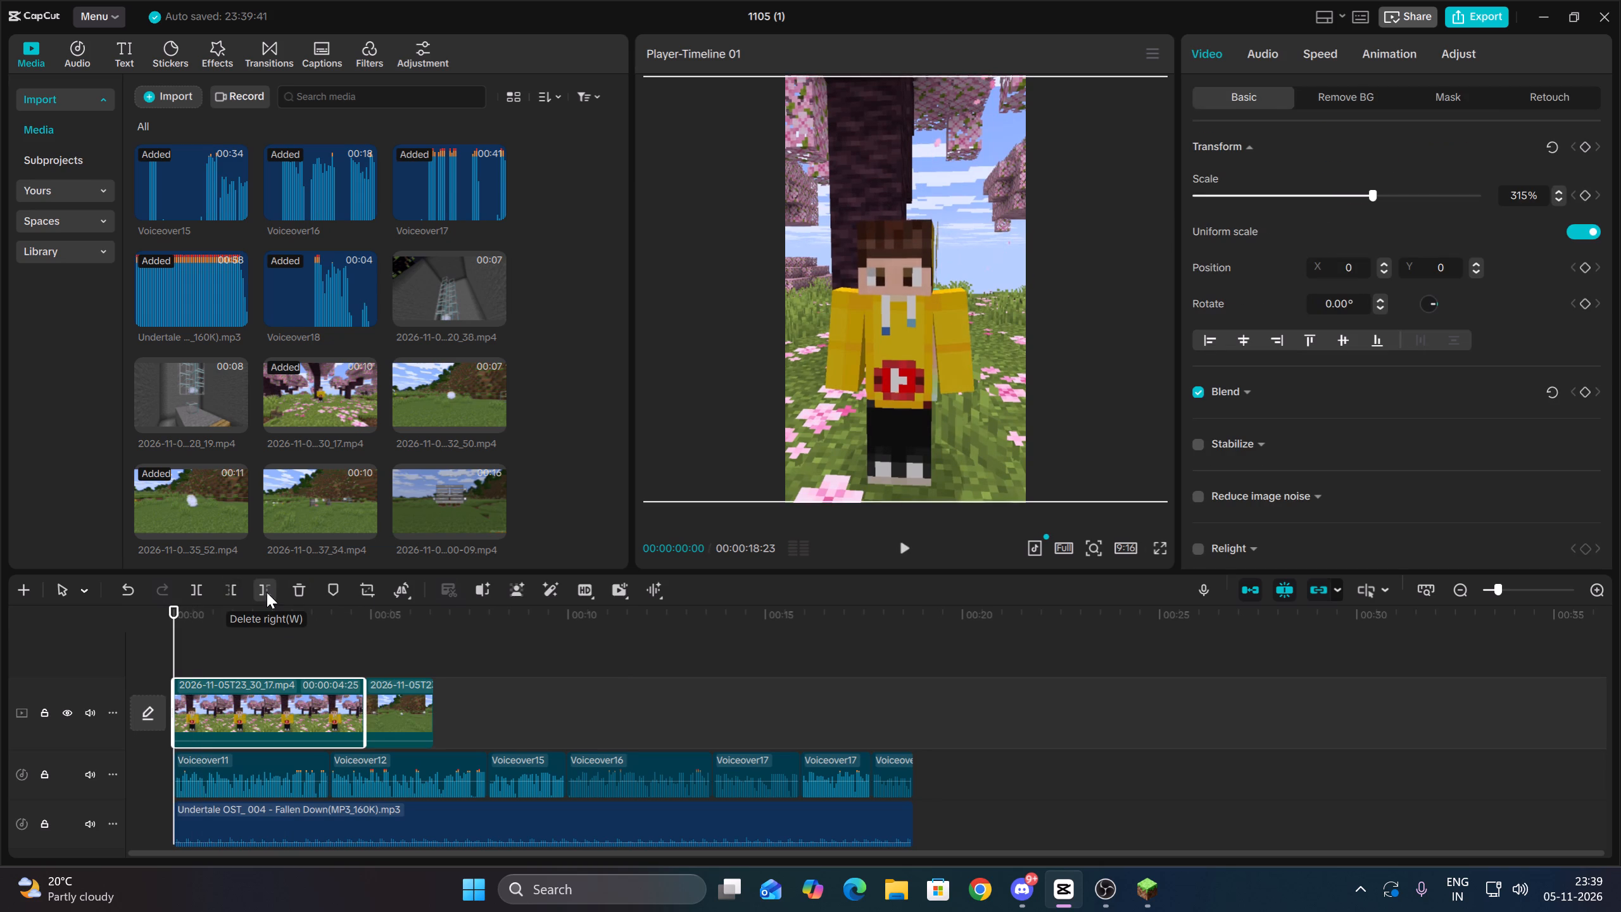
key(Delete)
Extend the end of the 2026-11-05T23_35_52 clip to about the two-second mark and preview it against the voiceover.
click(197, 697)
key(space)
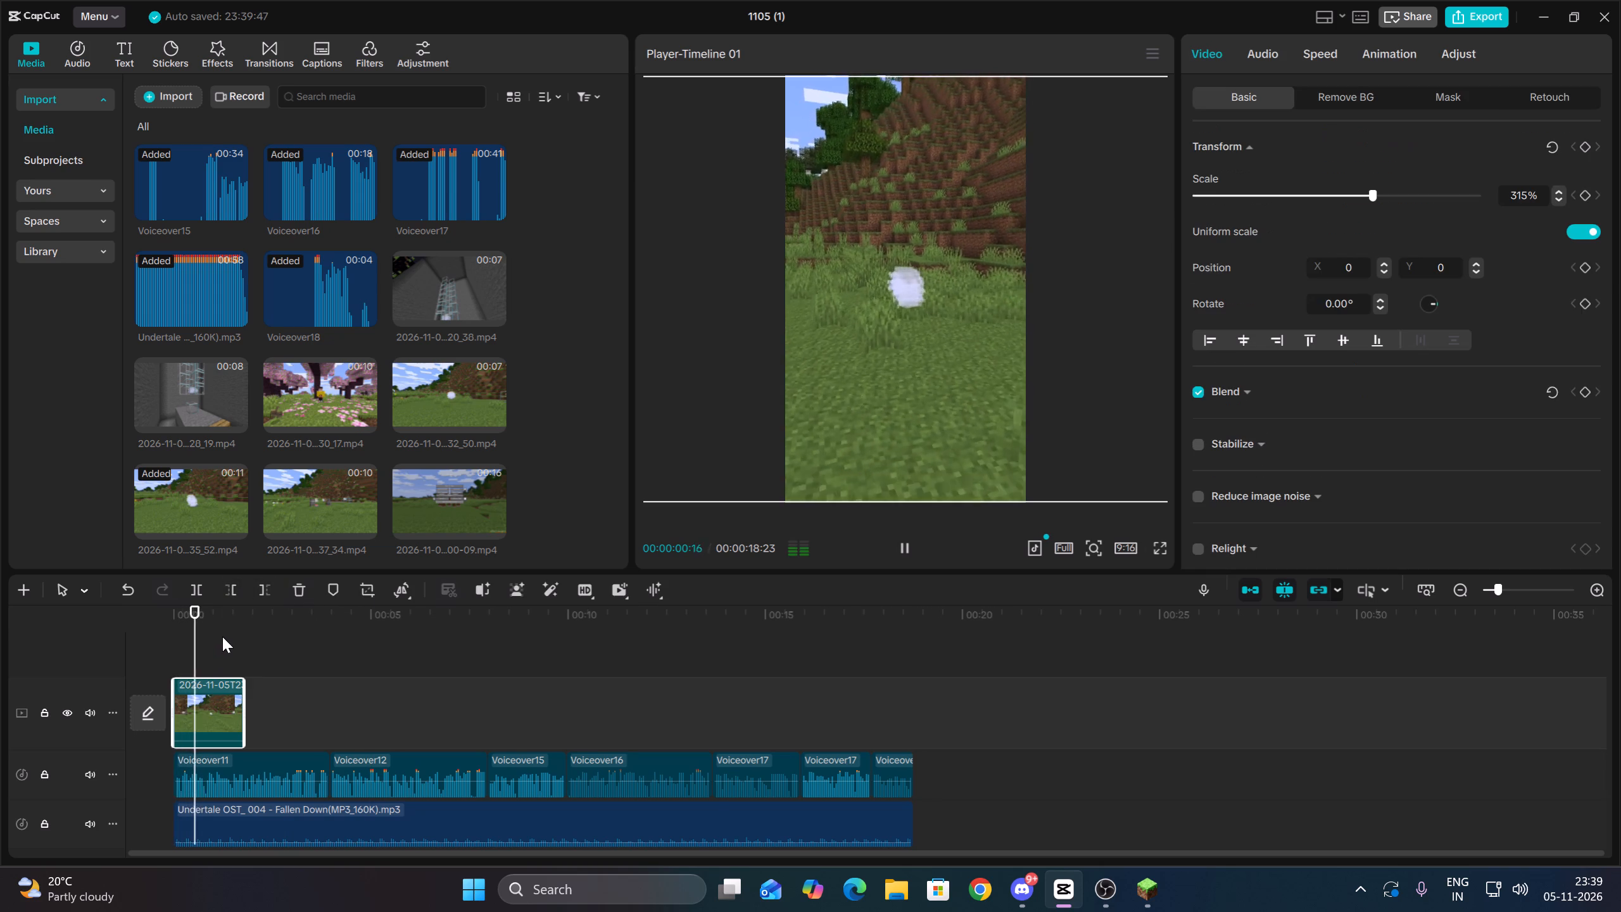
key(space)
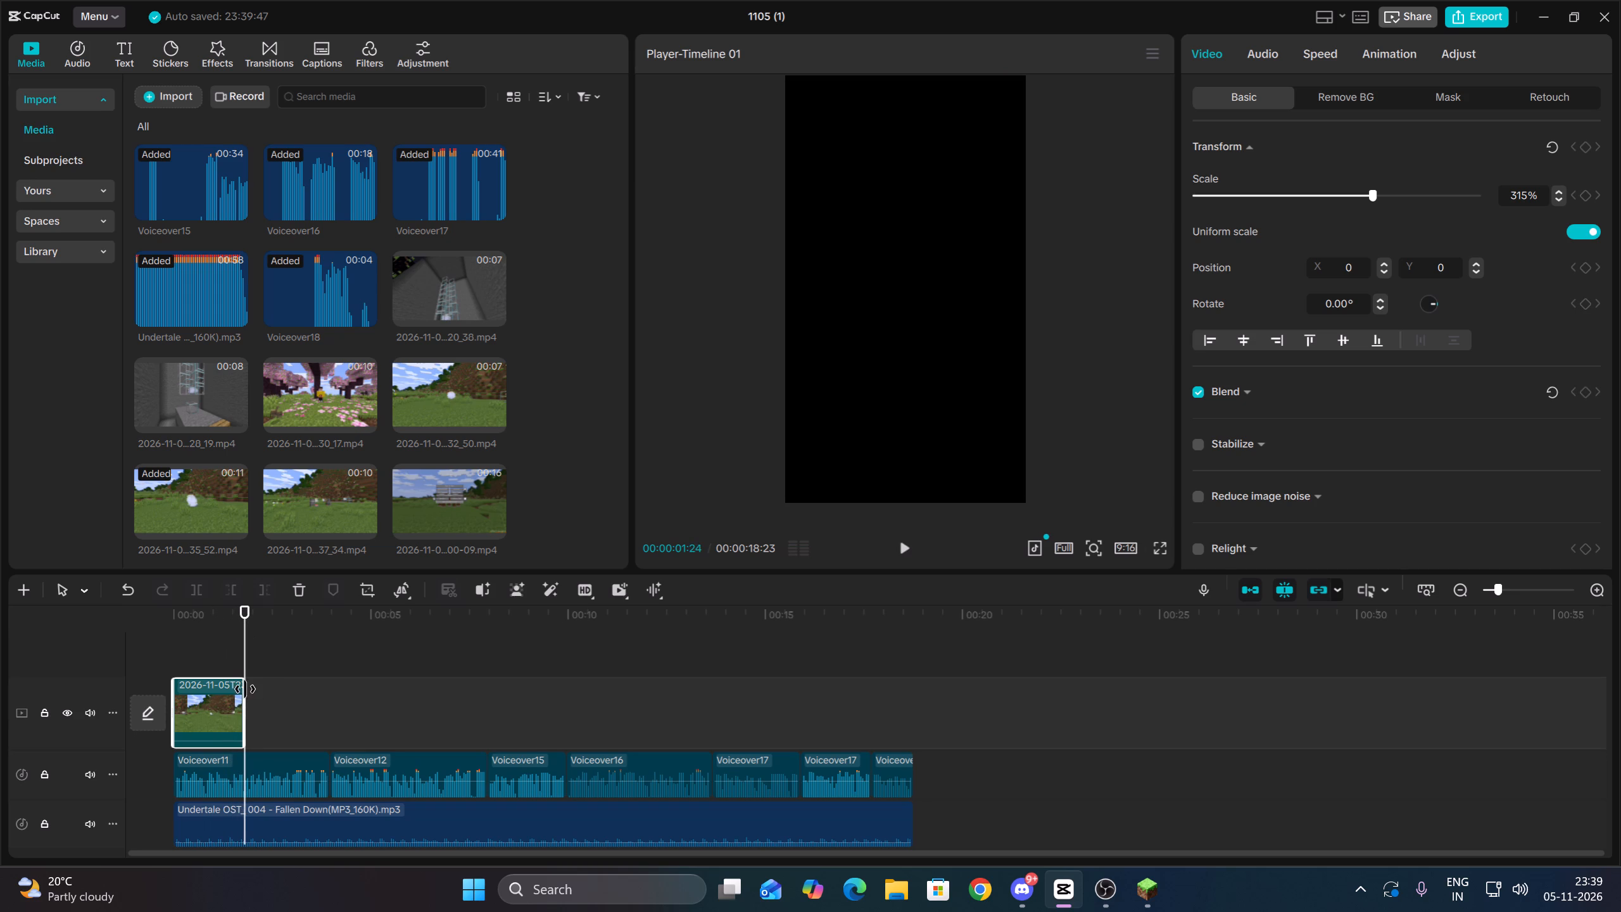
drag(243, 689, 250, 689)
key(space)
key(Up)
key(Up)
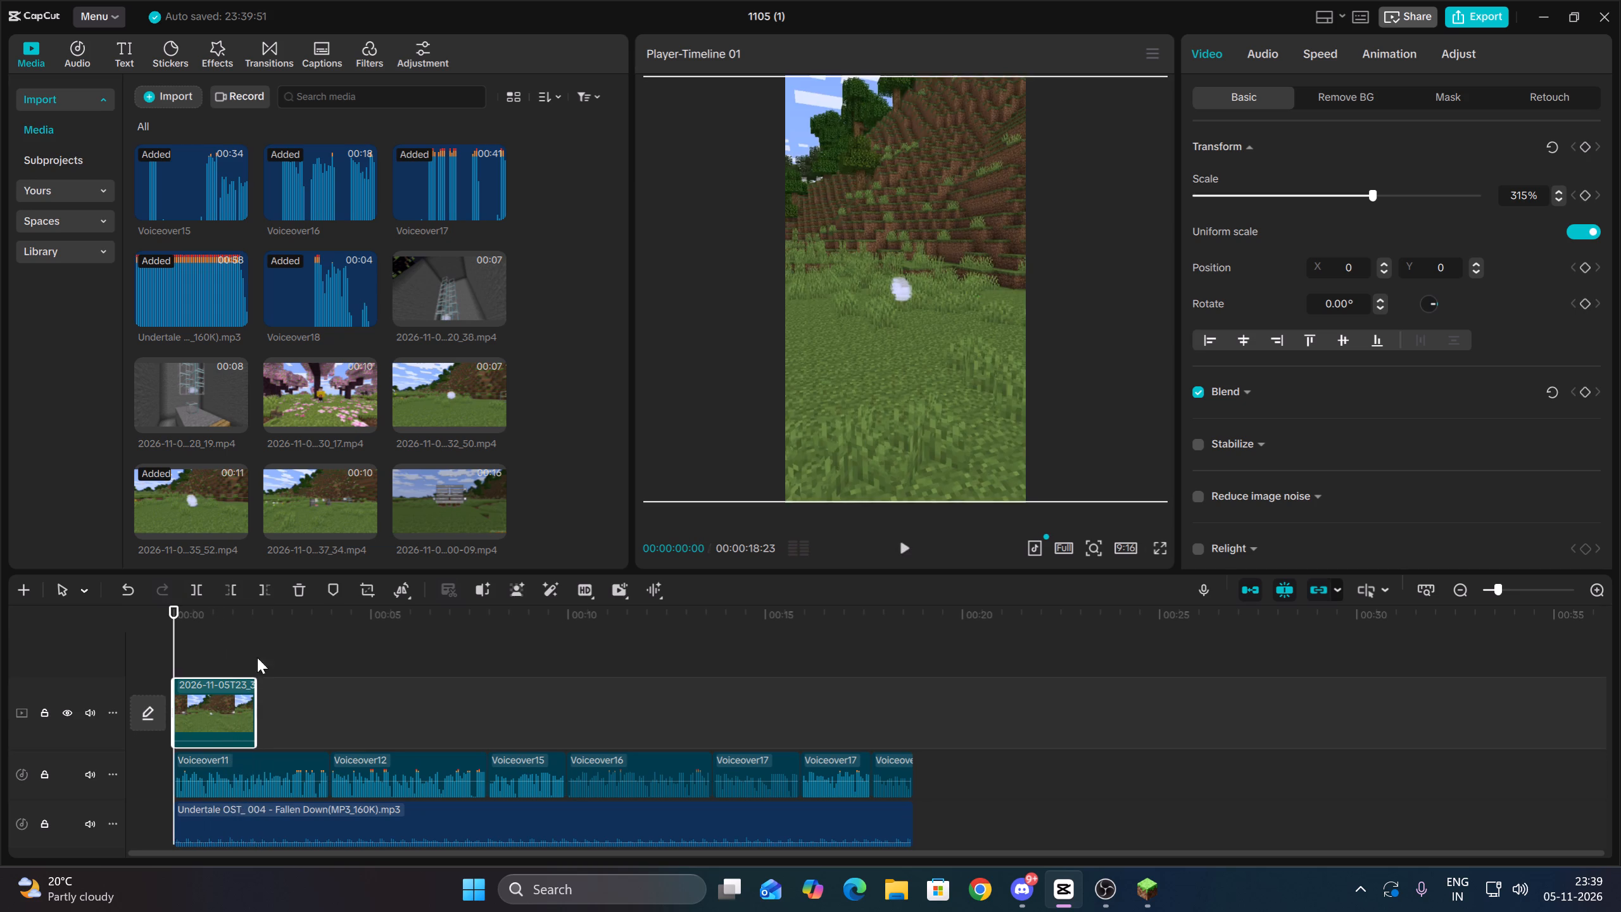
key(space)
key(space)
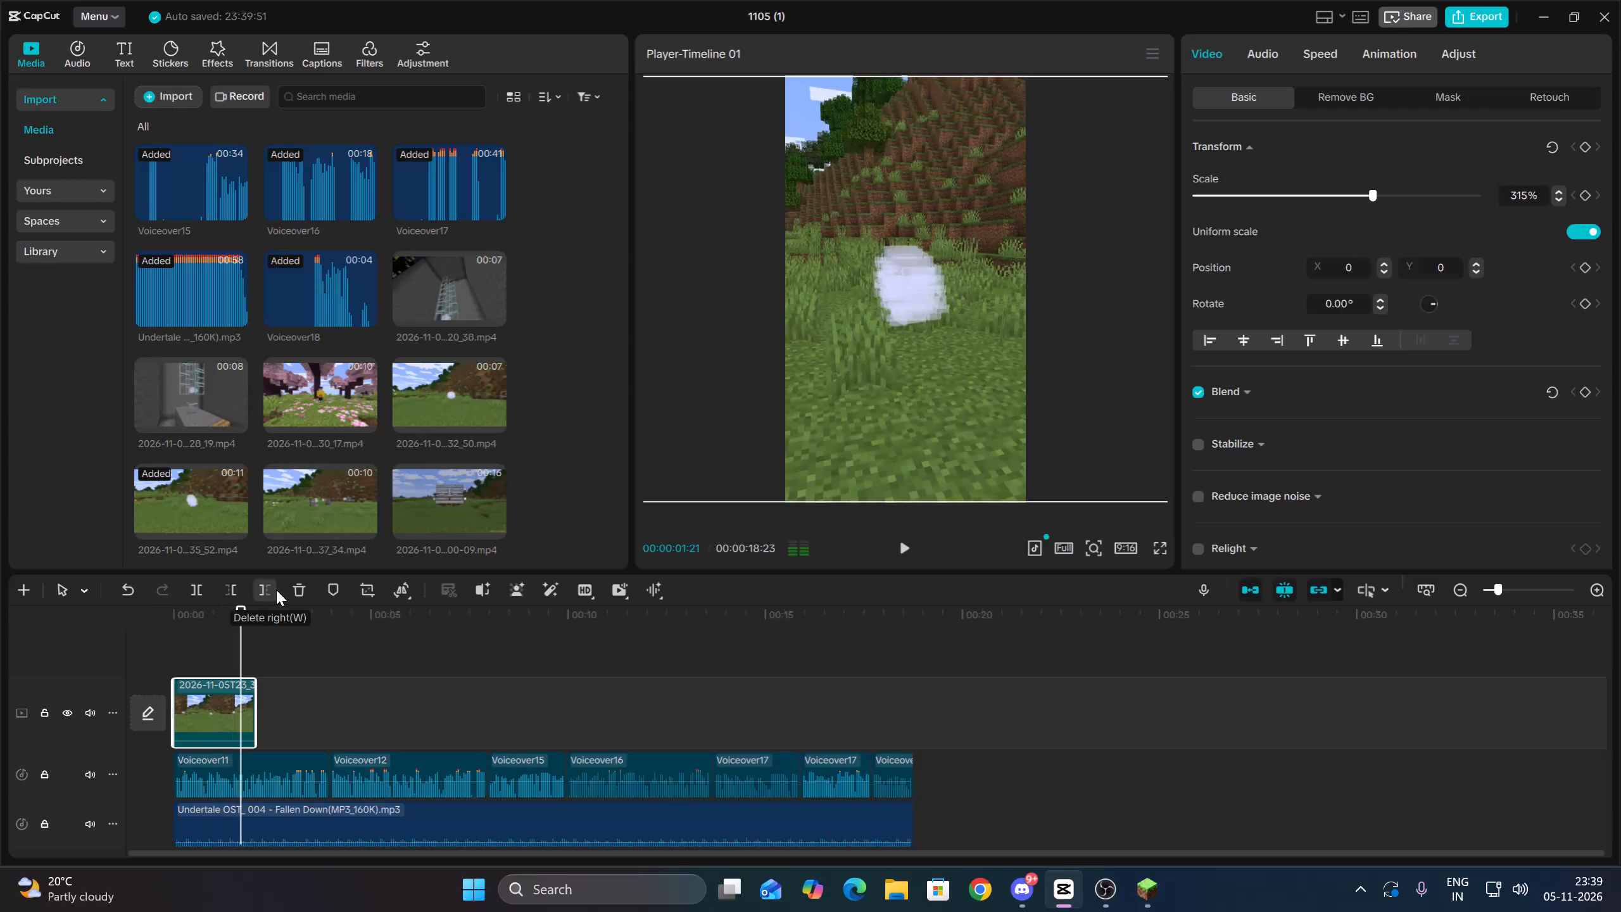
Trim the end of the 2026-11-05T23_35_52 clip at 00:00:01:21.
click(276, 590)
click(282, 689)
key(Up)
Add the 2026-11-05T23_32_50 clip directly after the first clip and scale it to 315% to fill the frame.
scroll(445, 405, down, 3)
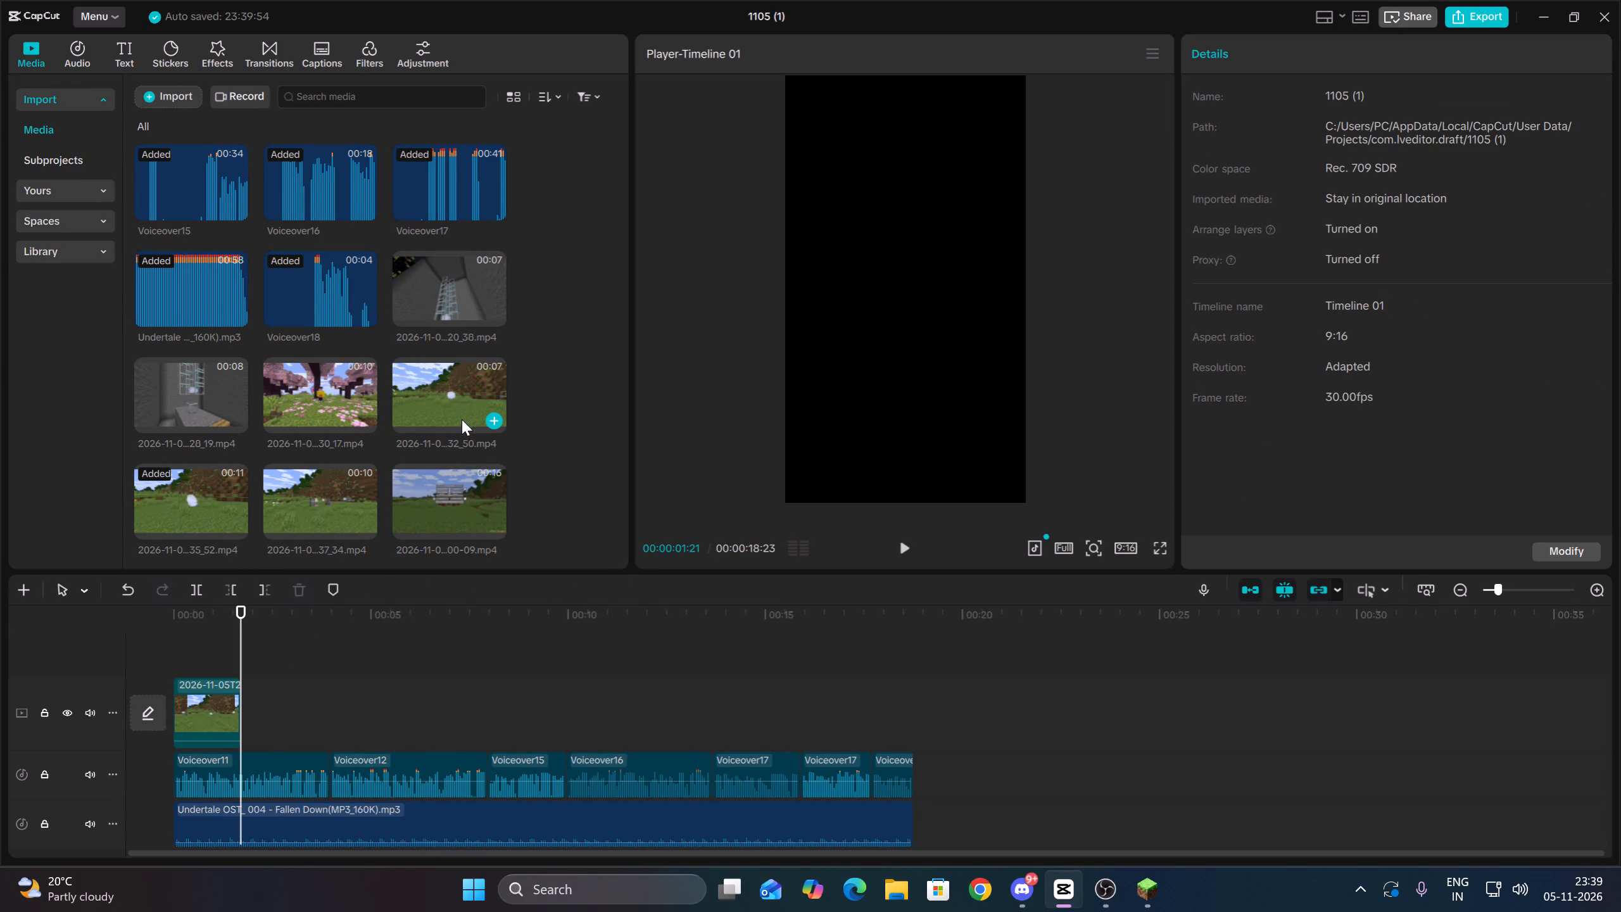
scroll(462, 419, down, 1)
click(222, 515)
click(448, 395)
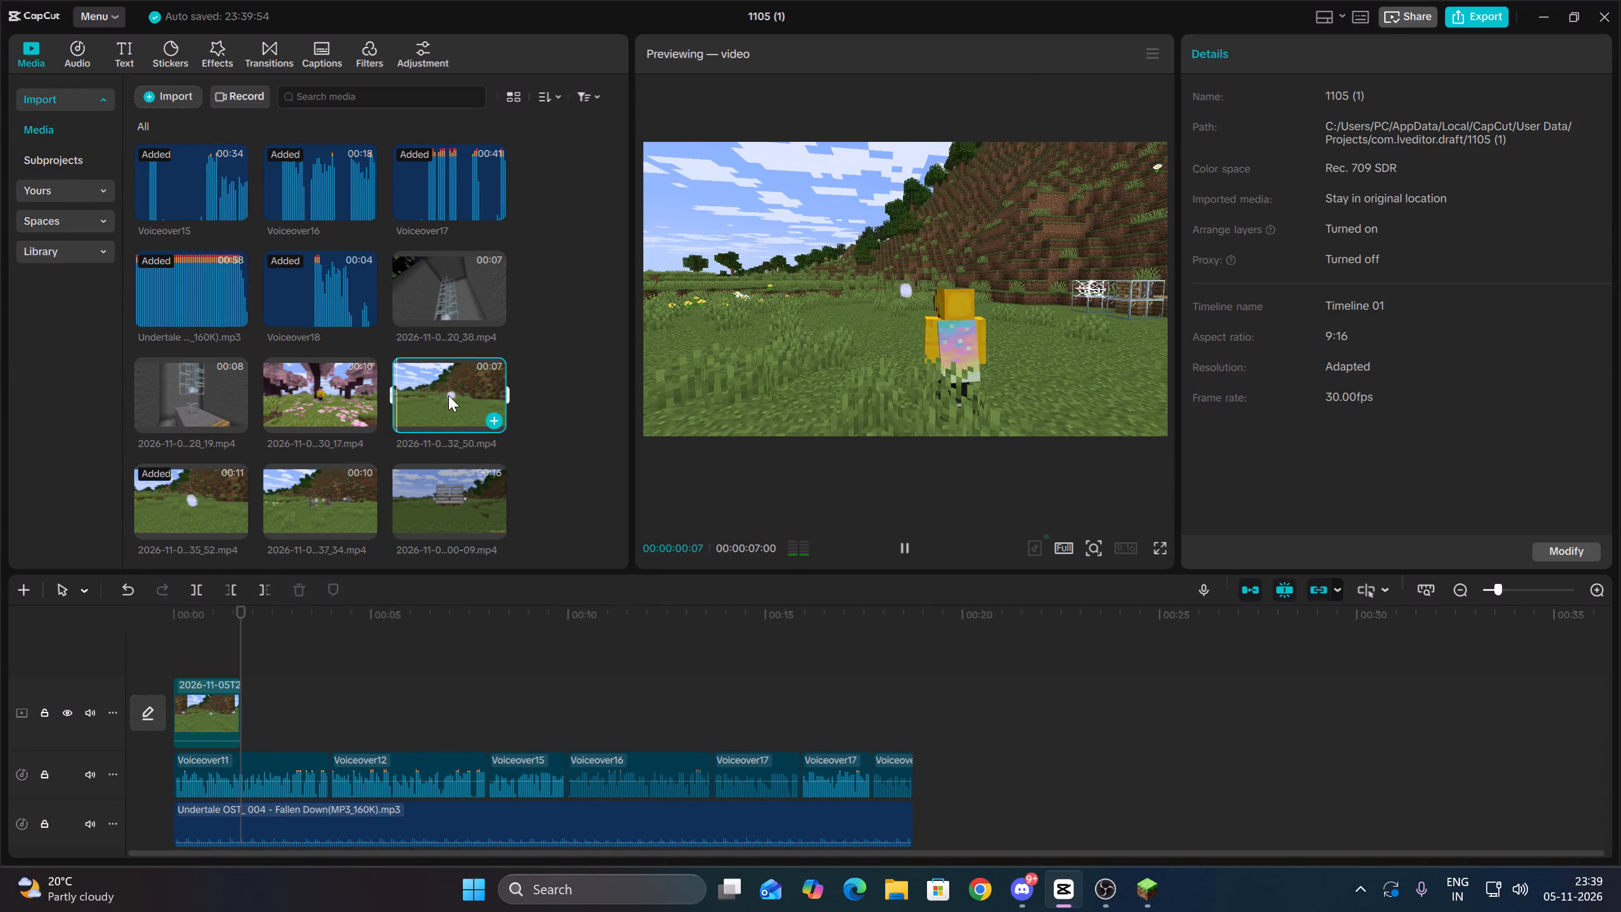
drag(448, 395, 289, 730)
key(space)
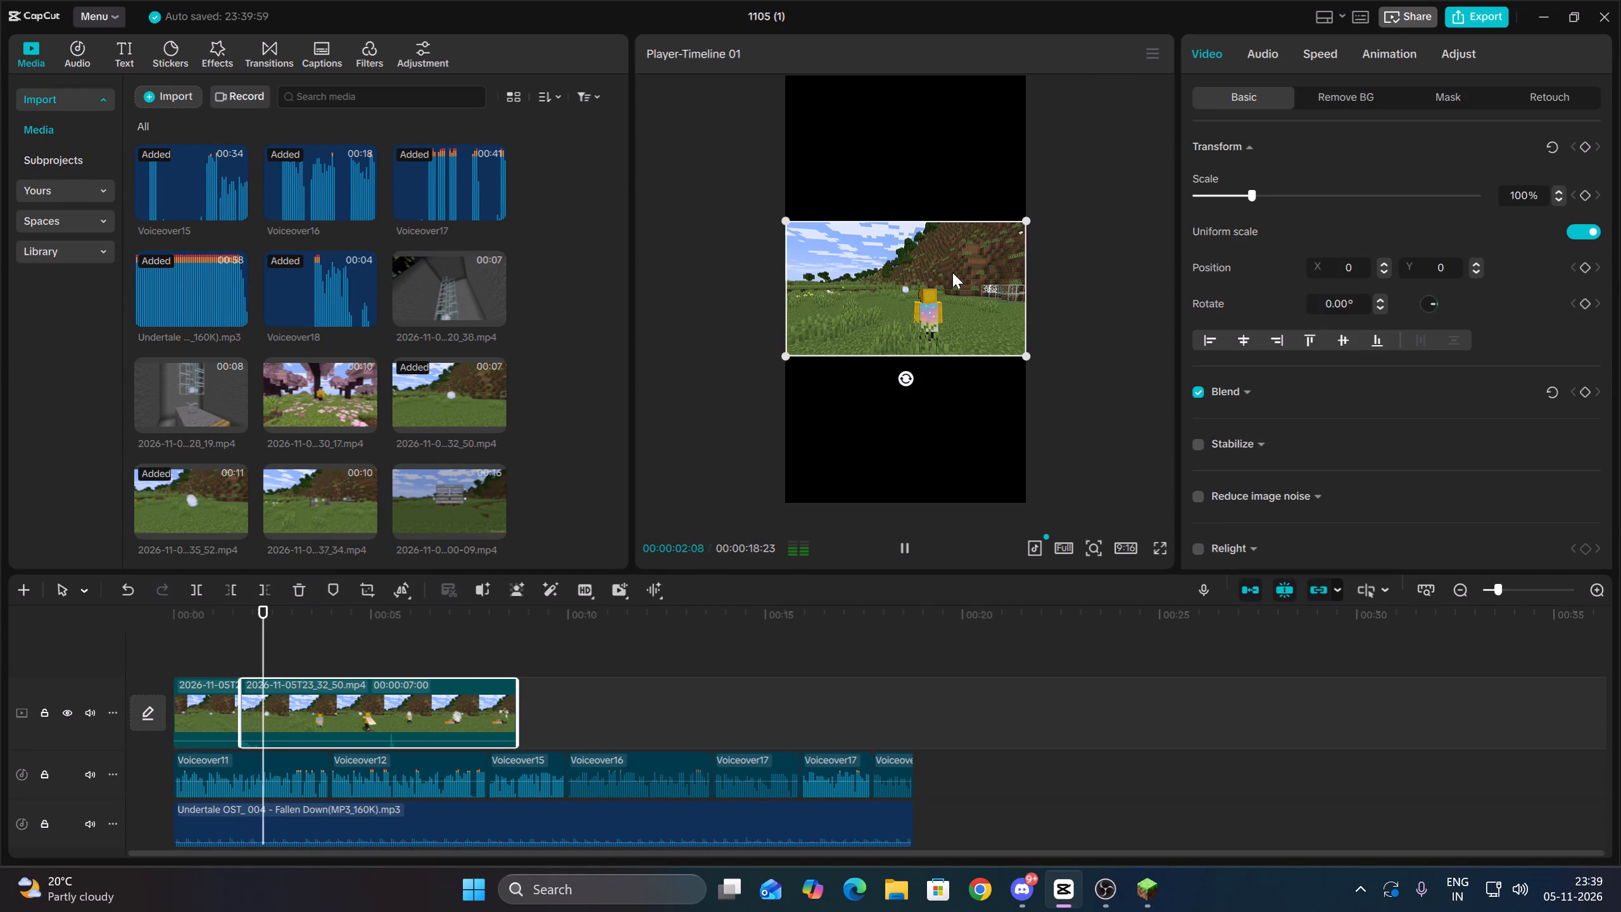
key(space)
drag(1027, 357, 1324, 722)
Trim the start of the 2026-11-05T23_32_50 clip, leaving it 00:00:05:10 long.
key(space)
click(232, 591)
key(space)
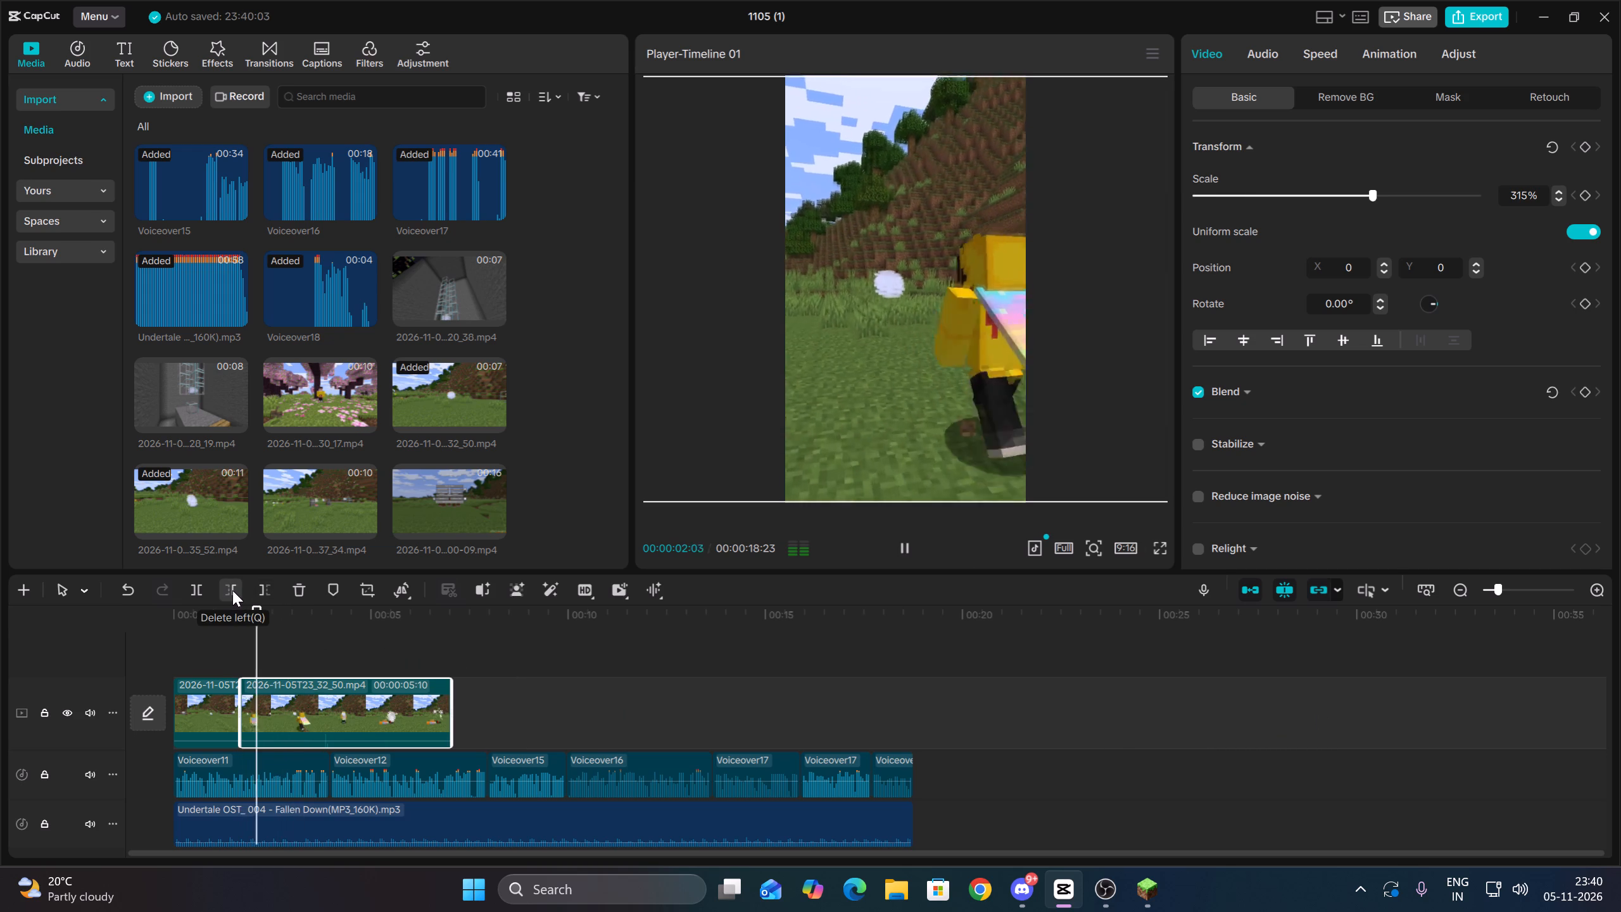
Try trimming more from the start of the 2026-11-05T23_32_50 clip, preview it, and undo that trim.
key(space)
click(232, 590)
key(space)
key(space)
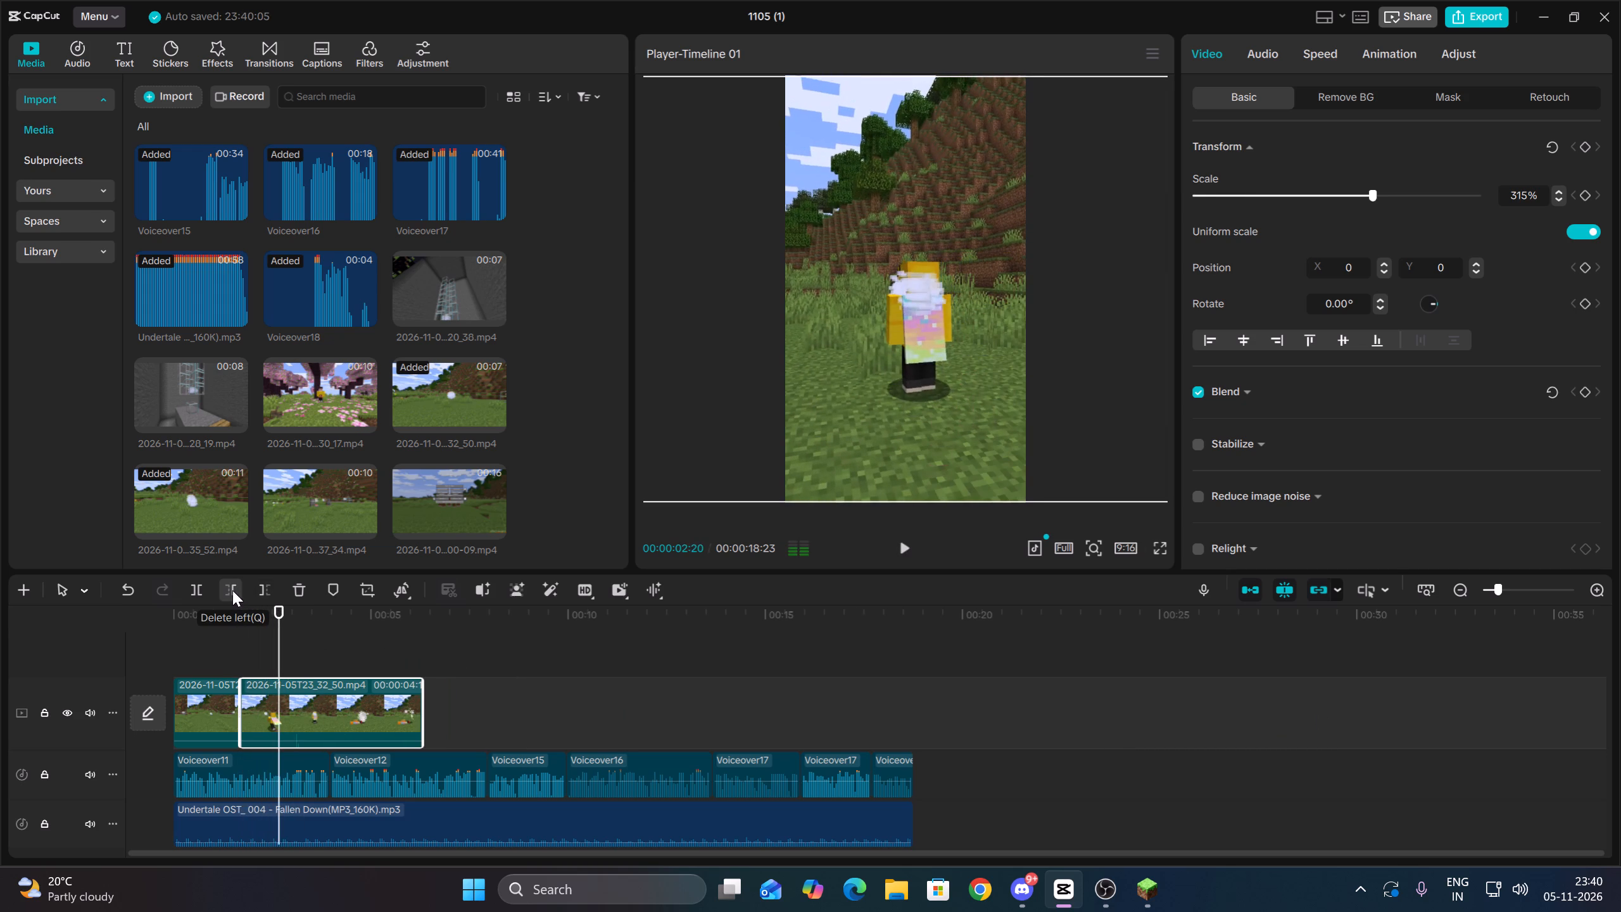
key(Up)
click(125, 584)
Preview the 2026-11-05T23_32_50 clip and split it at 00:00:02:29.
key(space)
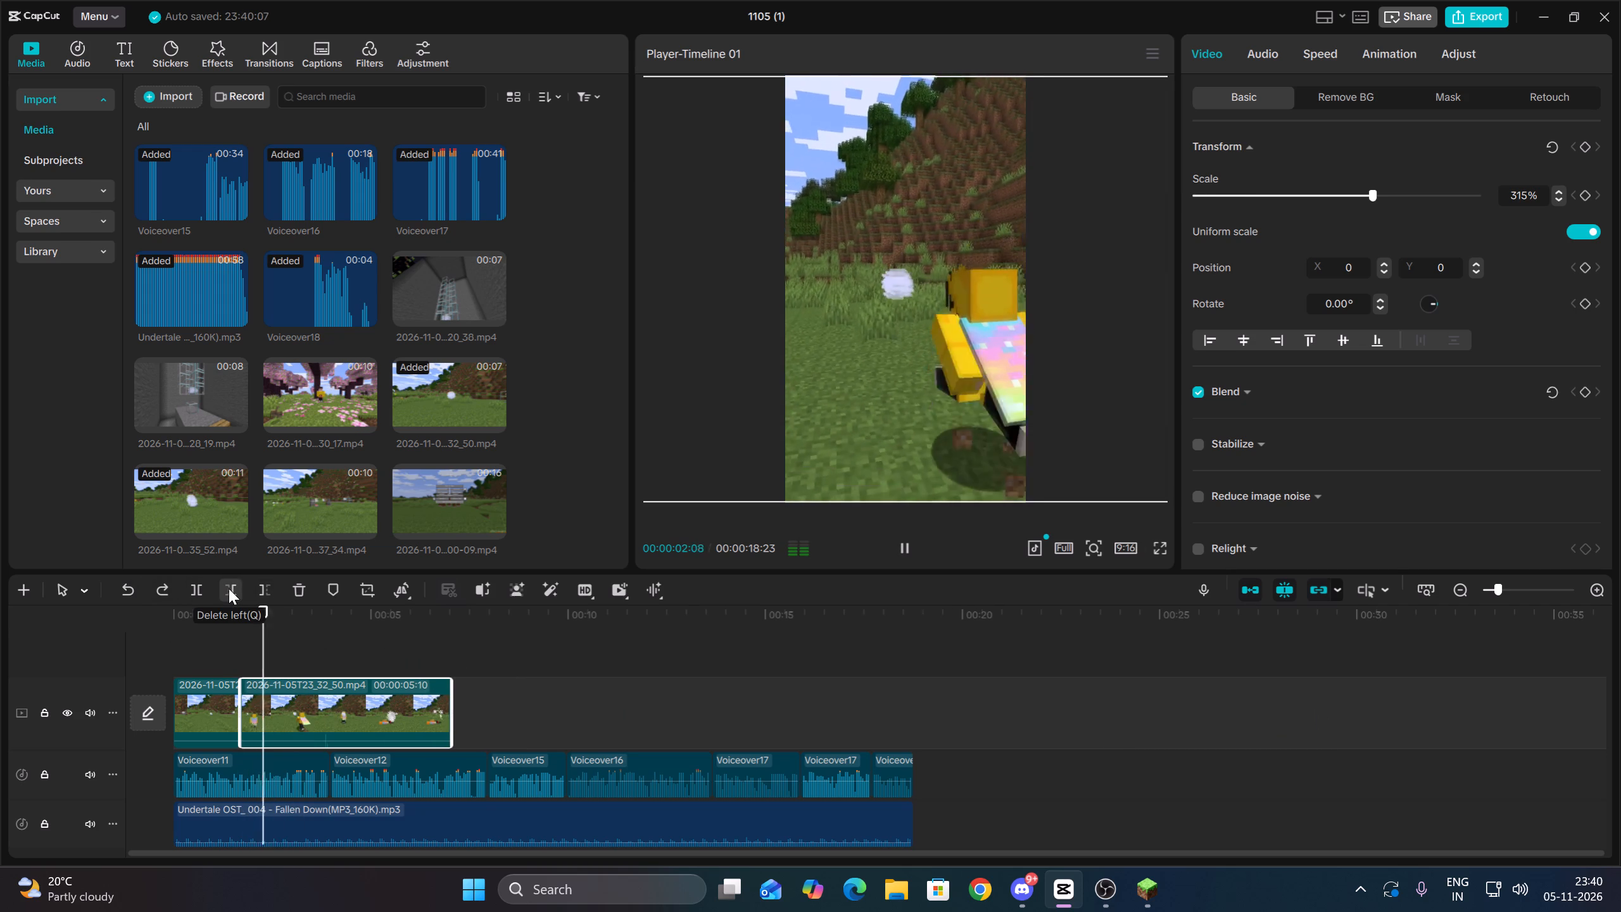
key(space)
key(space)
key(space)
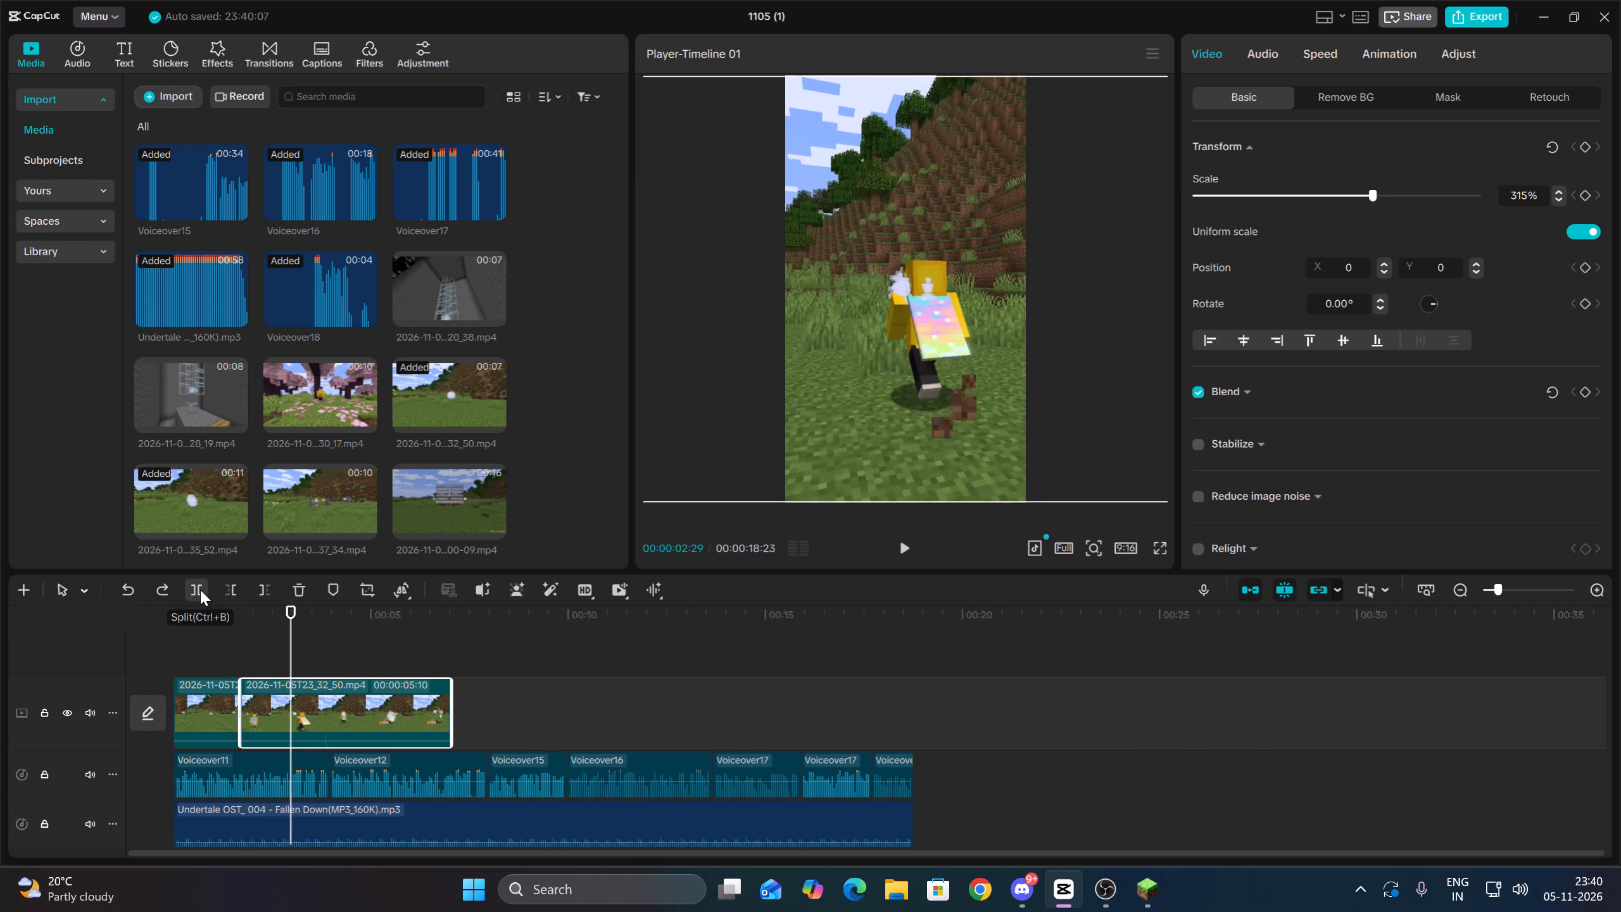
click(200, 590)
Trim just under one second from the start of the second 2026-11-05T23_32_50 piece.
key(space)
key(space)
key(space)
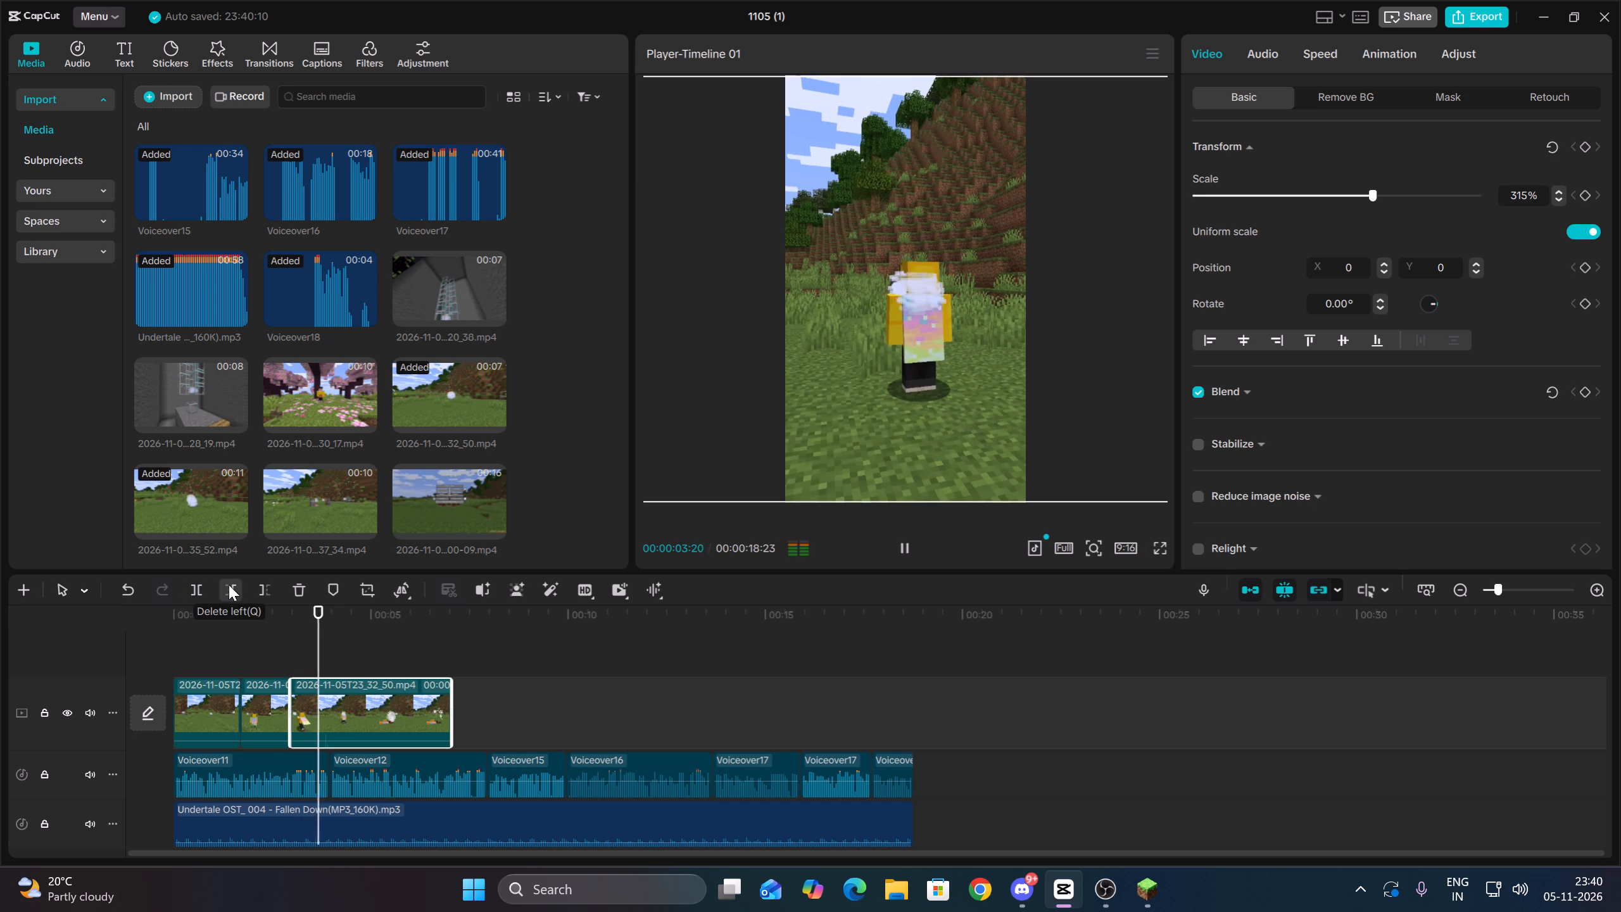
click(229, 585)
Trim the end of the second 2026-11-05T23_32_50 piece at 00:00:04:01, where Voiceover12 starts, and preview from the beginning.
click(275, 643)
key(space)
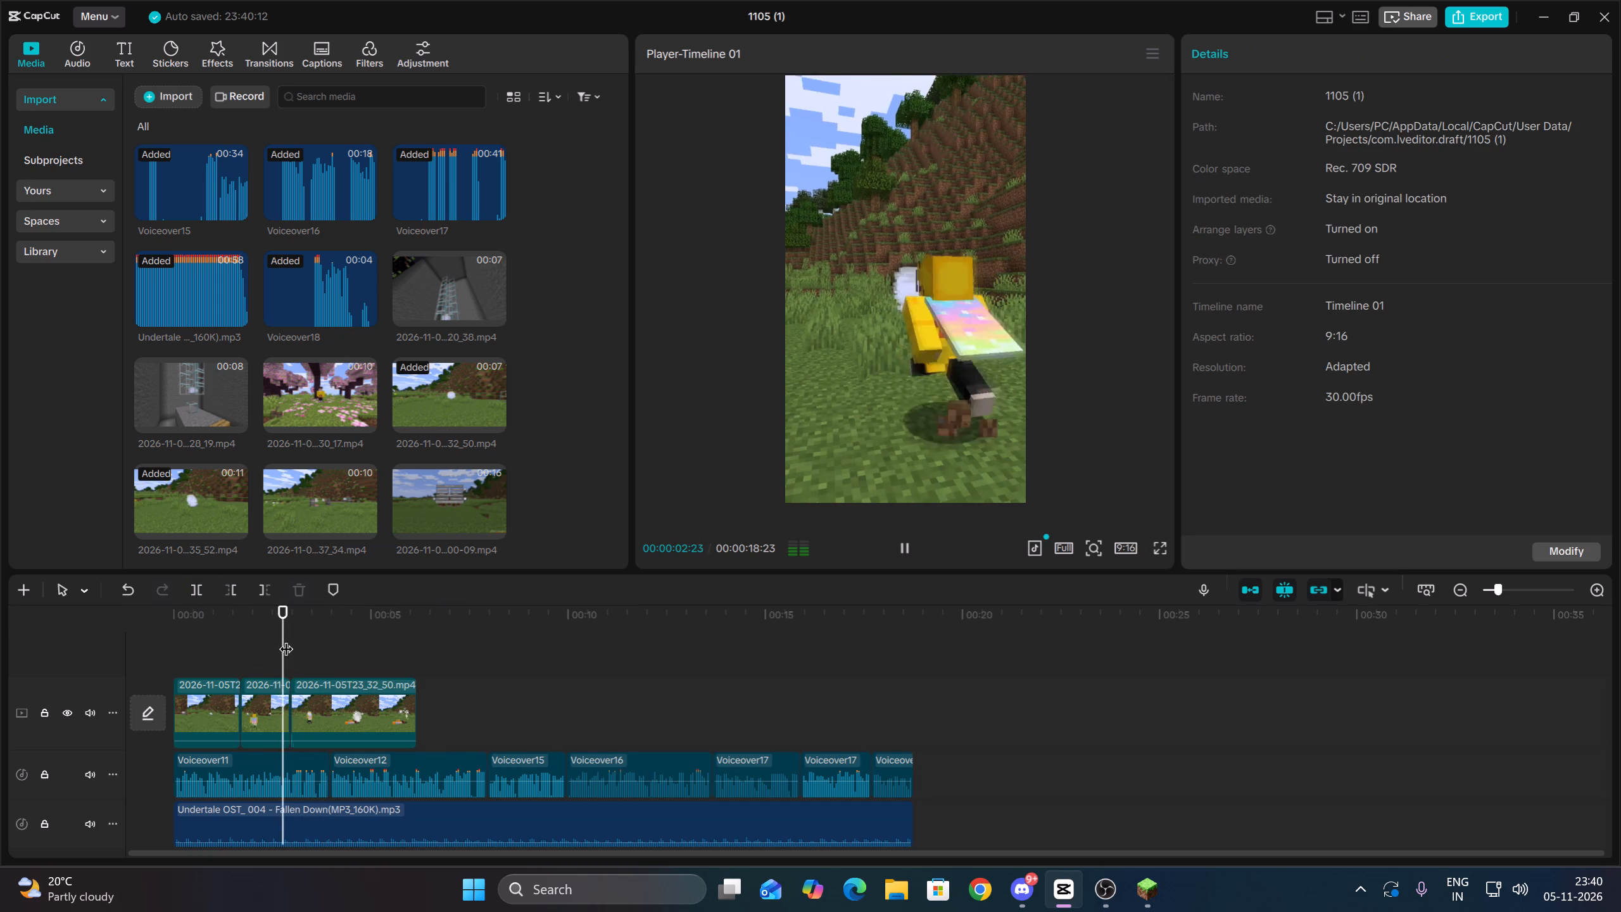
key(space)
click(363, 715)
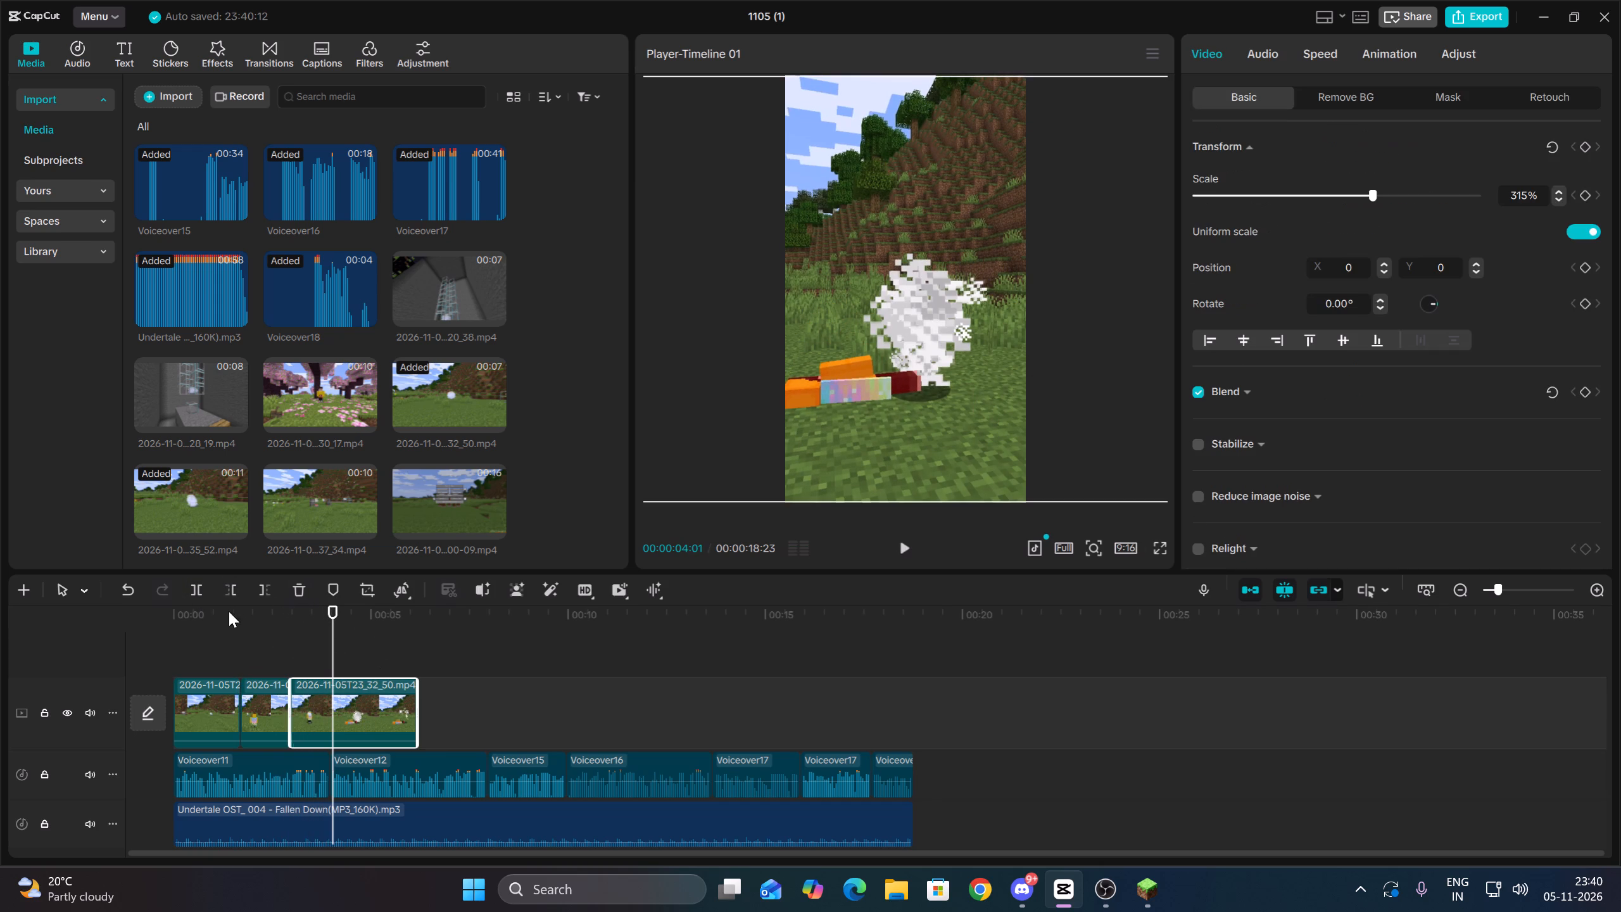
click(265, 585)
click(267, 668)
drag(265, 664, 123, 677)
key(space)
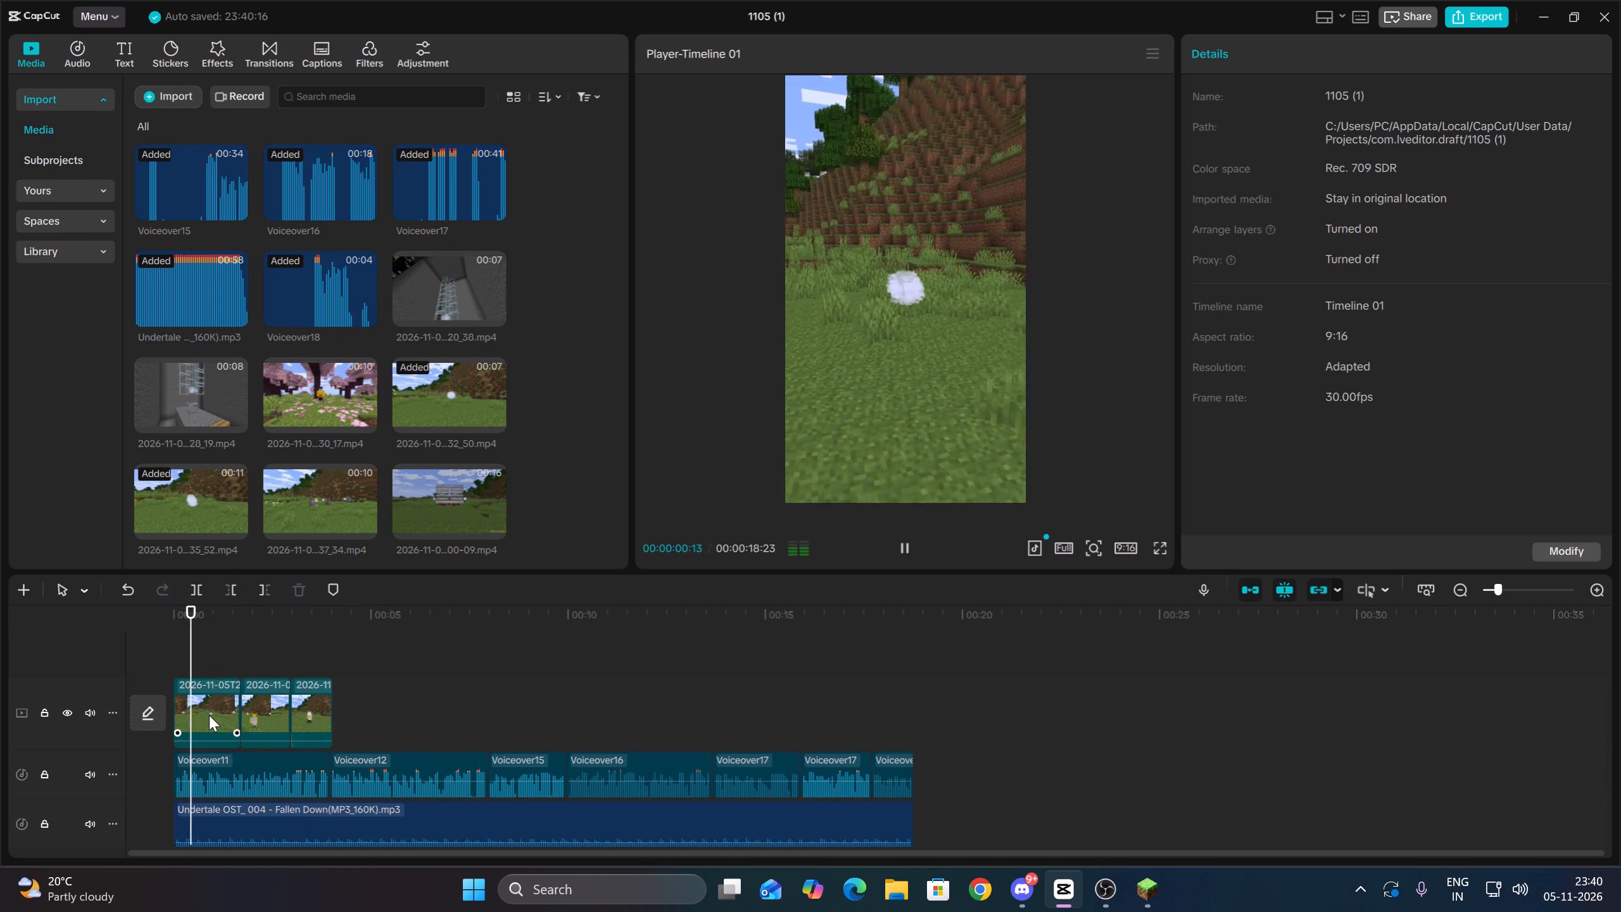
key(space)
Copy the opening 2026-11-05T23_35_52 clip and paste it at 00:00:17:21, above the last voiceover segment.
click(215, 708)
key(Up)
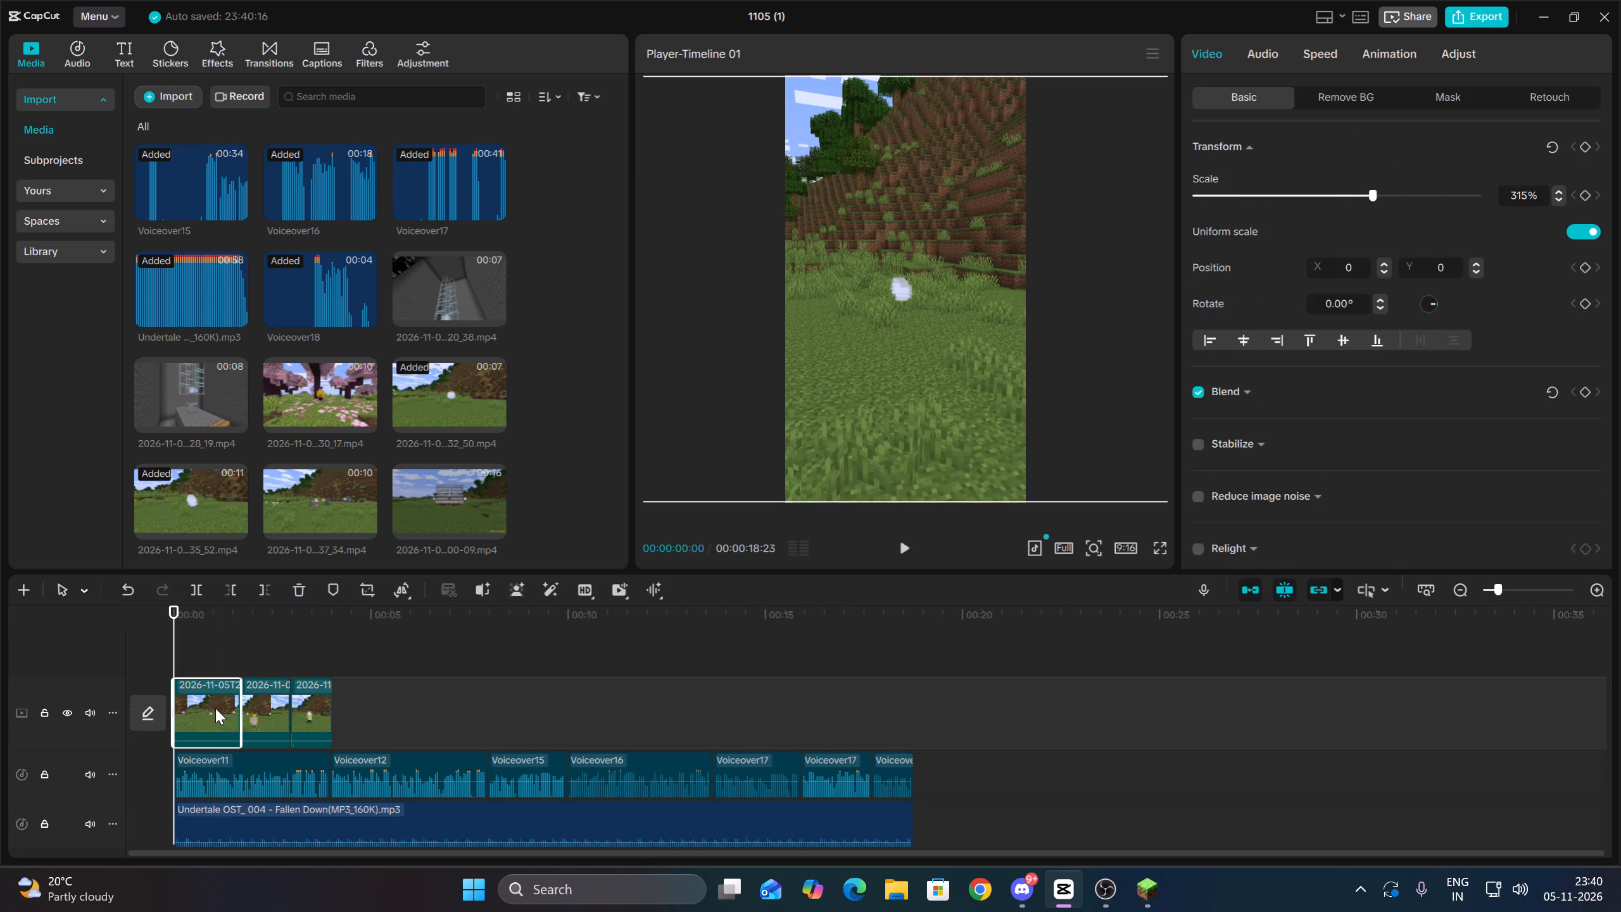
right_click(215, 708)
click(308, 169)
click(889, 695)
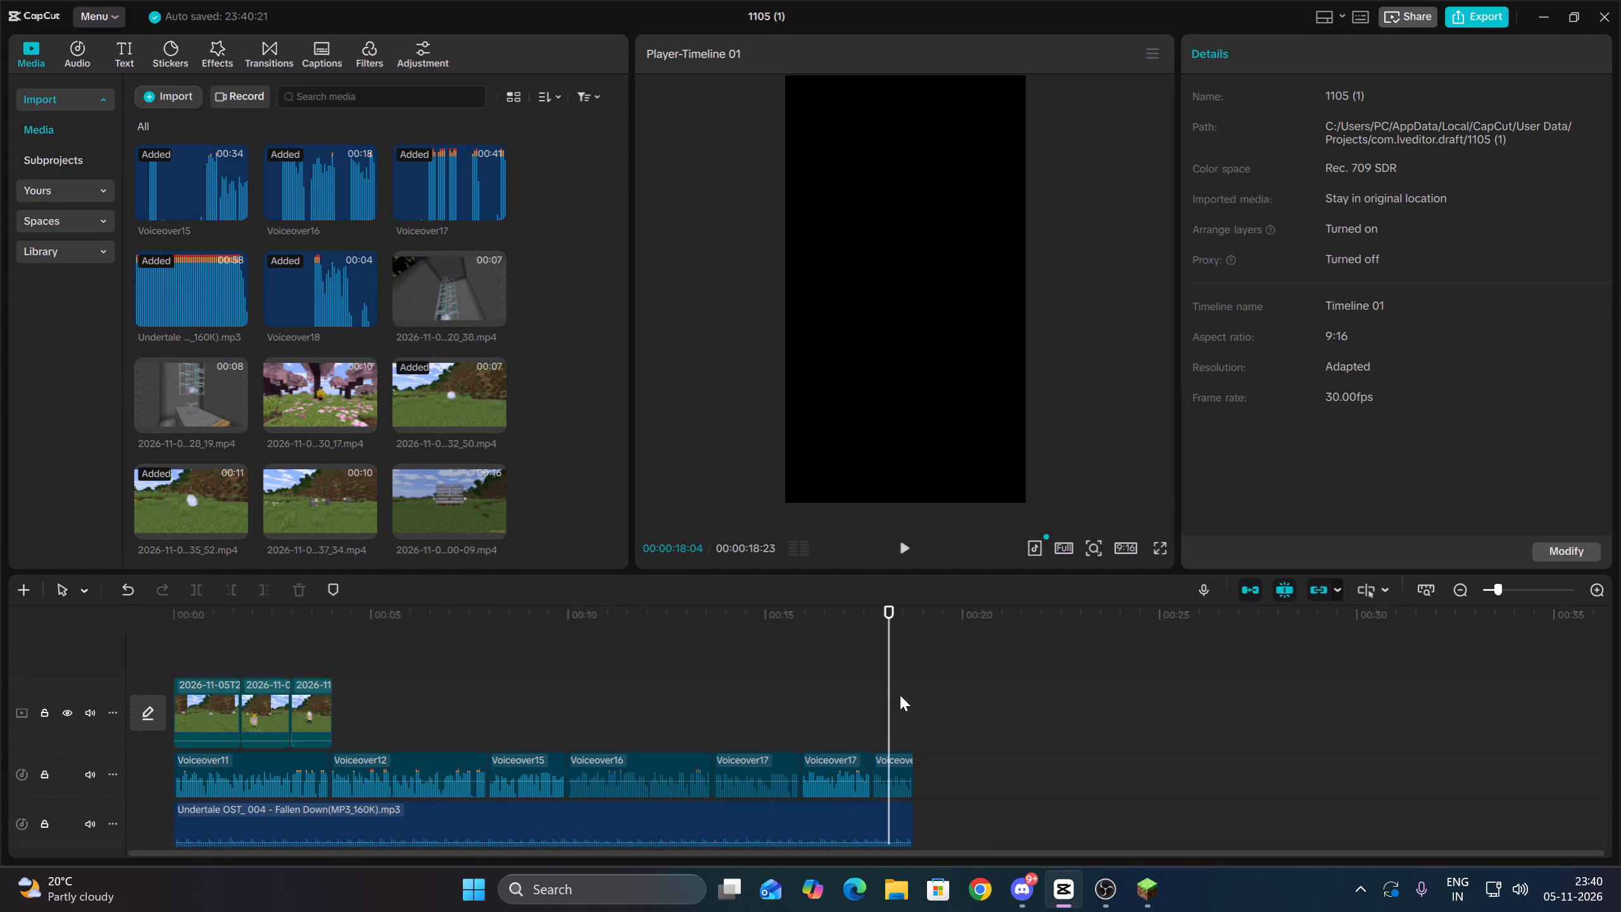
key(Up)
right_click(917, 693)
click(960, 767)
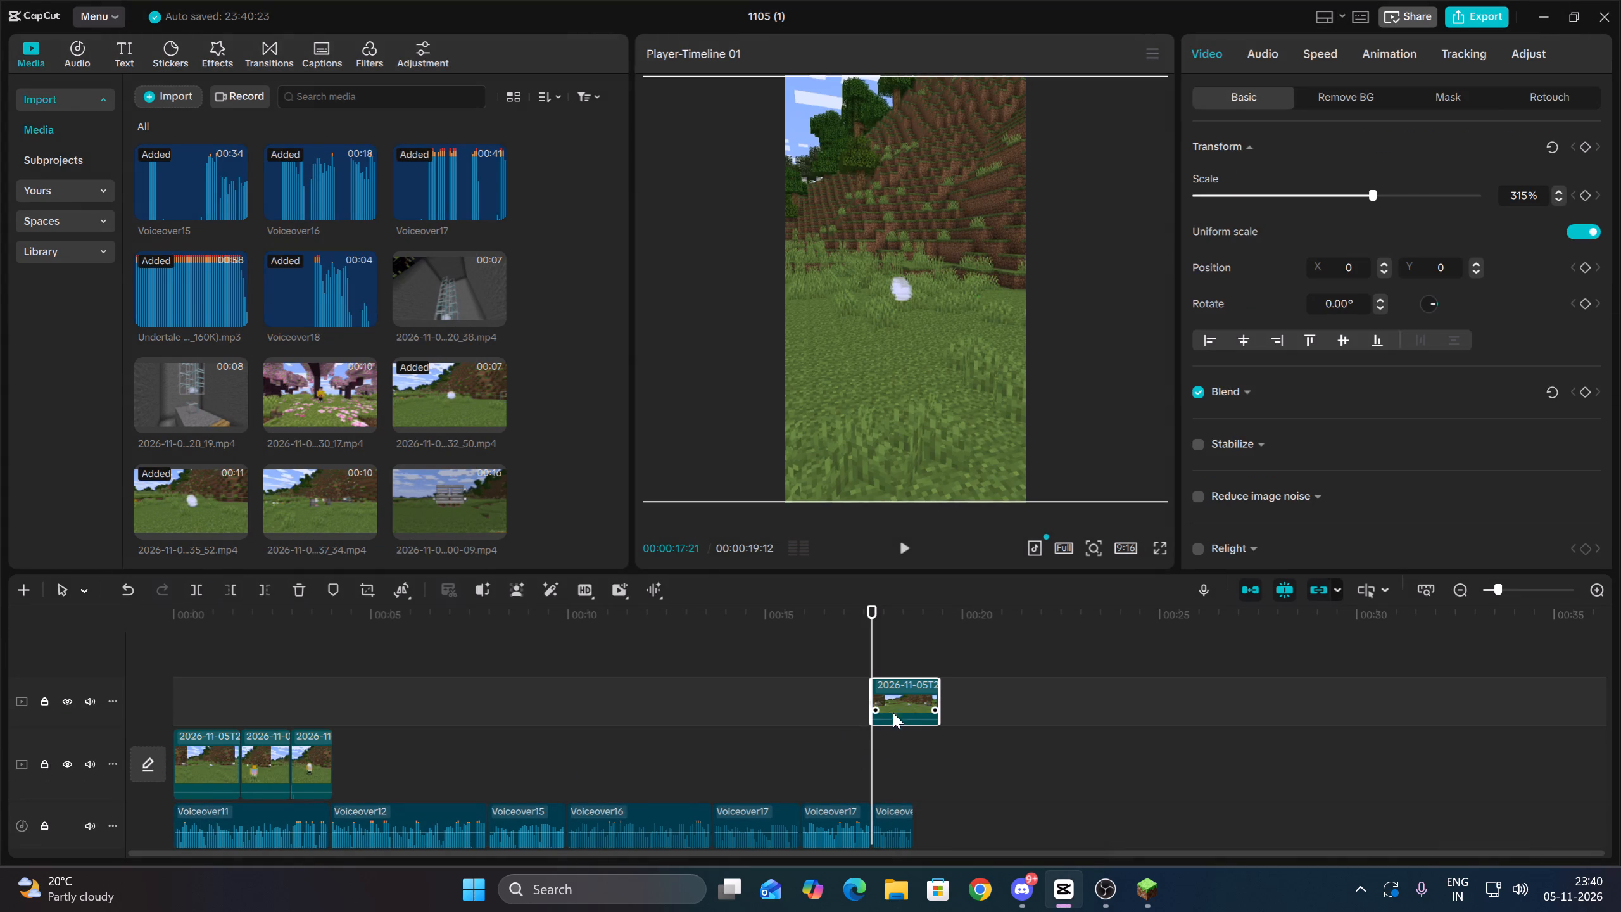
Move the pasted clip to start at 00:00:18:23 and extend its beginning back to 00:00:17:21.
key(space)
key(Up)
key(space)
key(Up)
drag(903, 698, 941, 702)
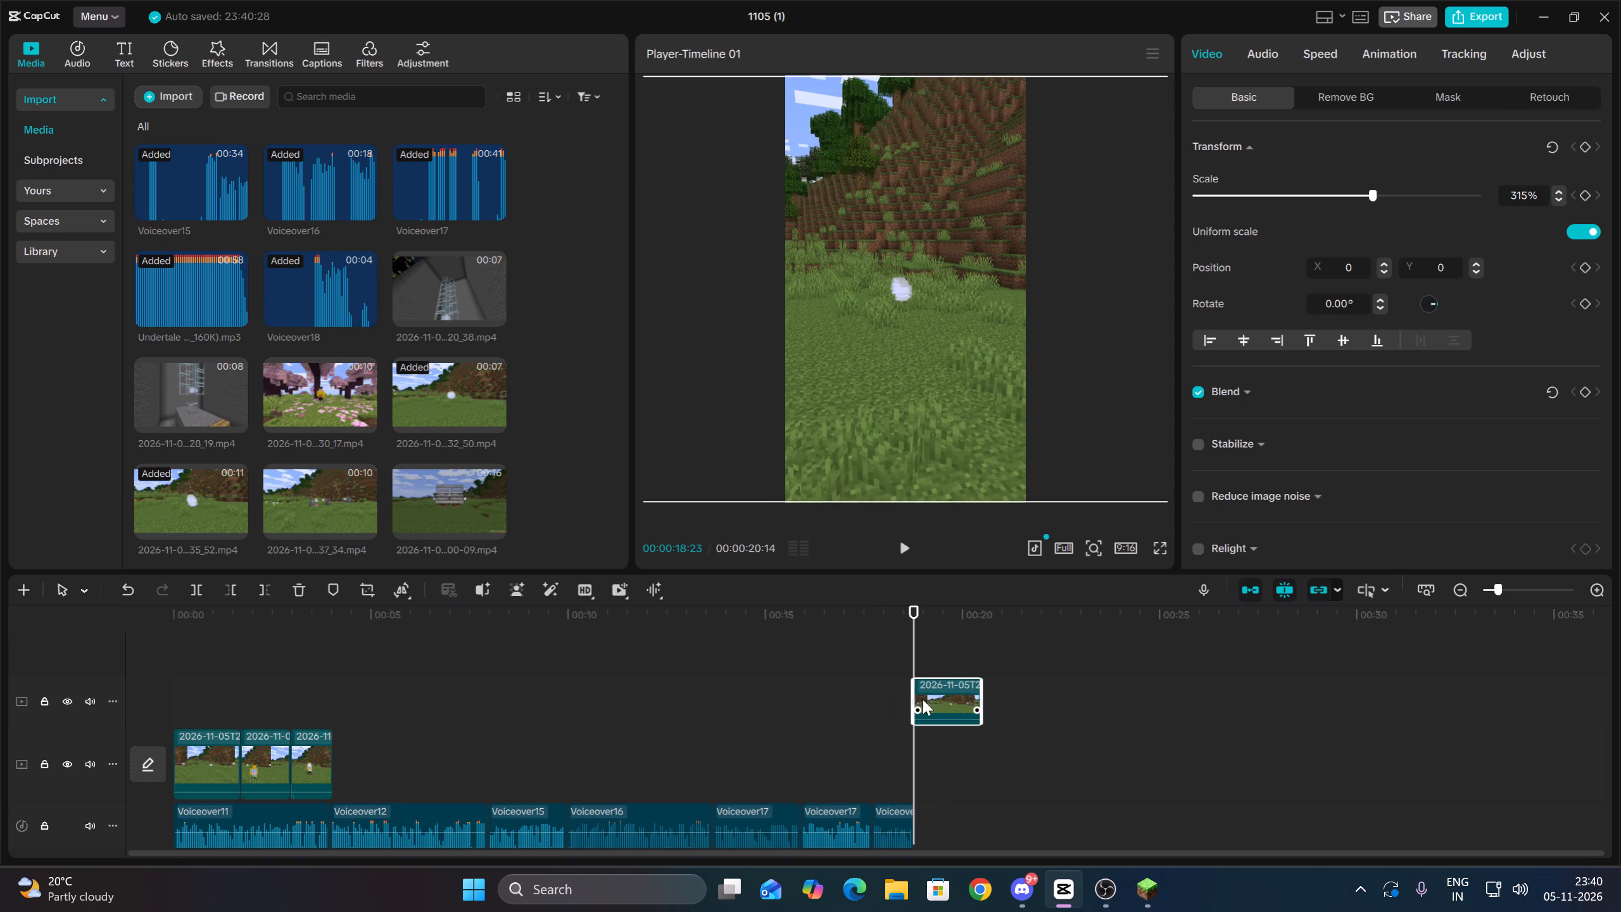
drag(912, 687, 873, 681)
Trim the pasted clip's end at 00:00:18:23, where the voiceover ends, and play the video's opening.
key(Up)
key(space)
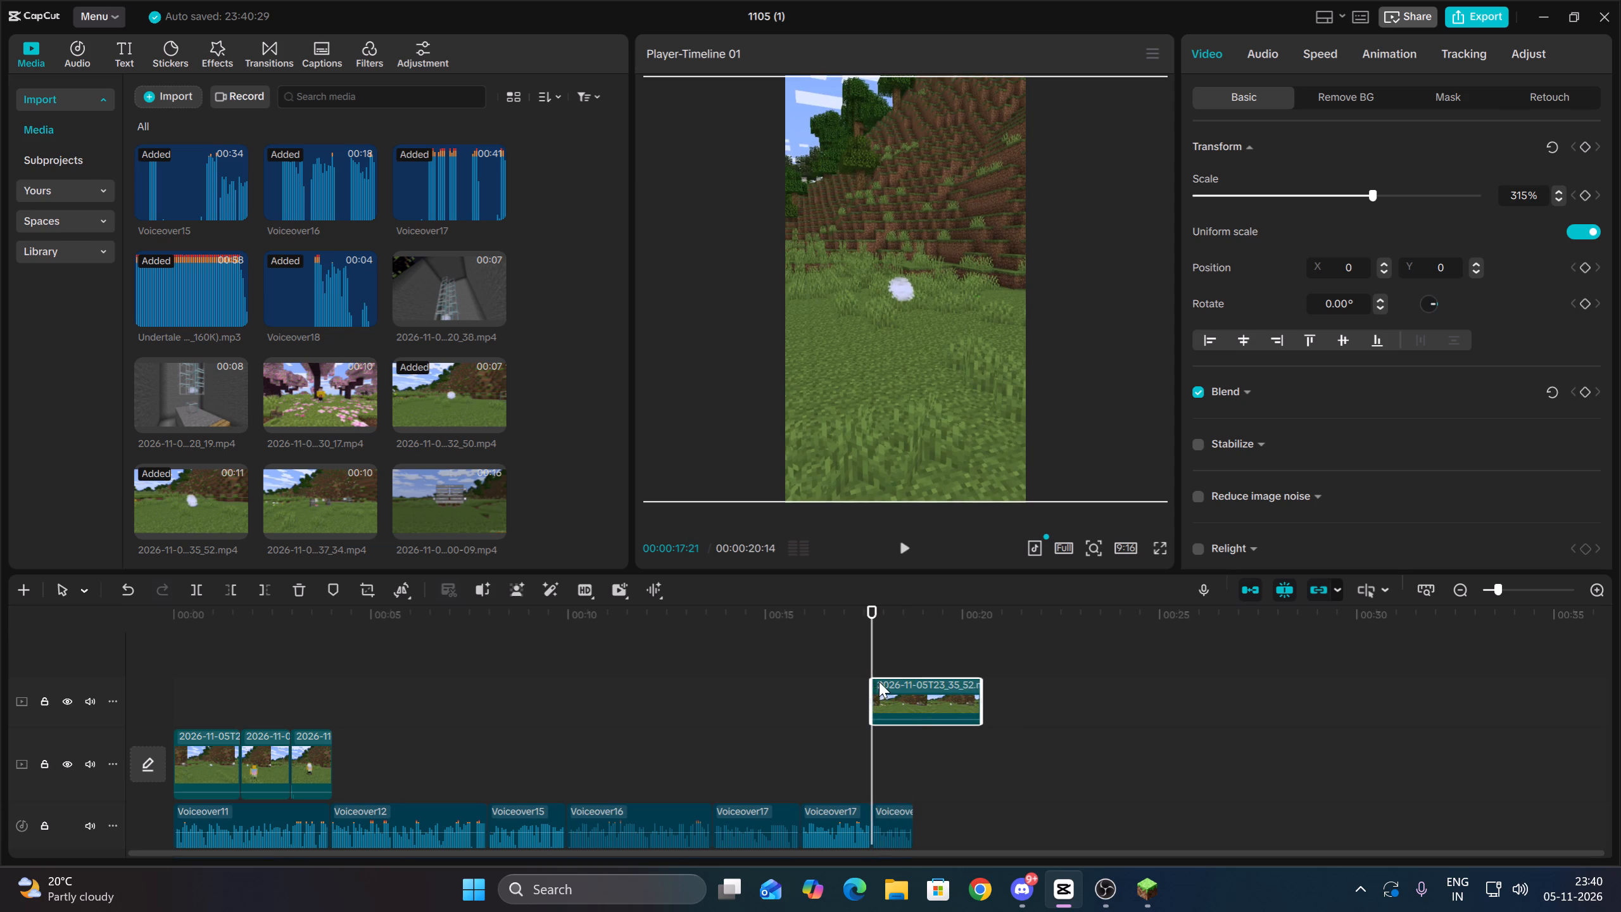
key(space)
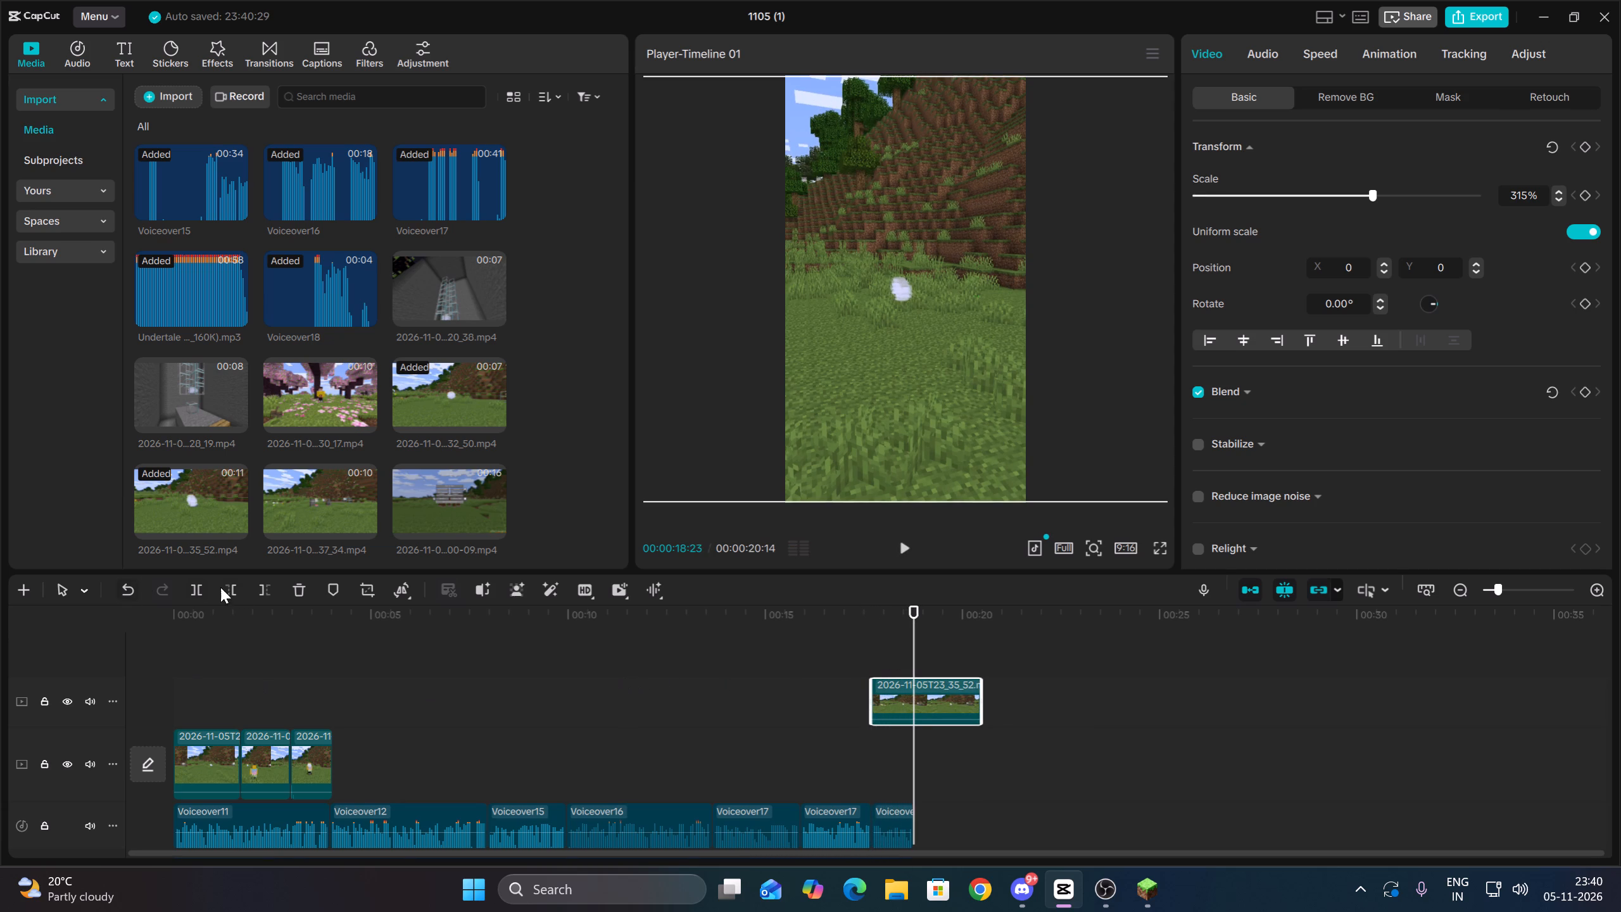
click(265, 594)
key(space)
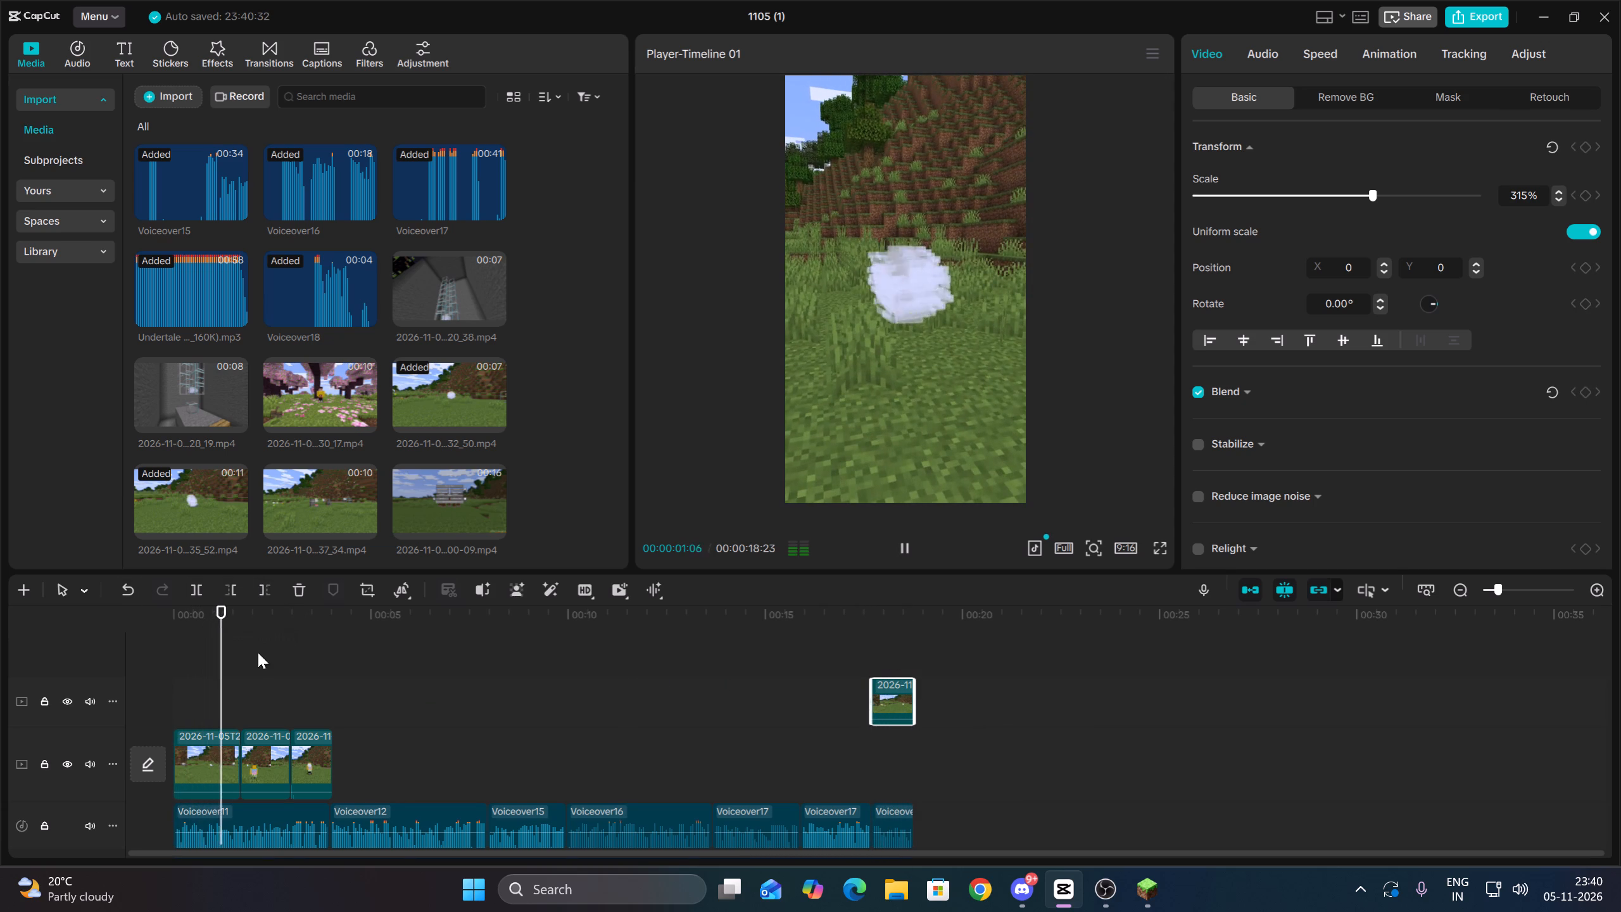
click(229, 683)
drag(229, 683, 1, 685)
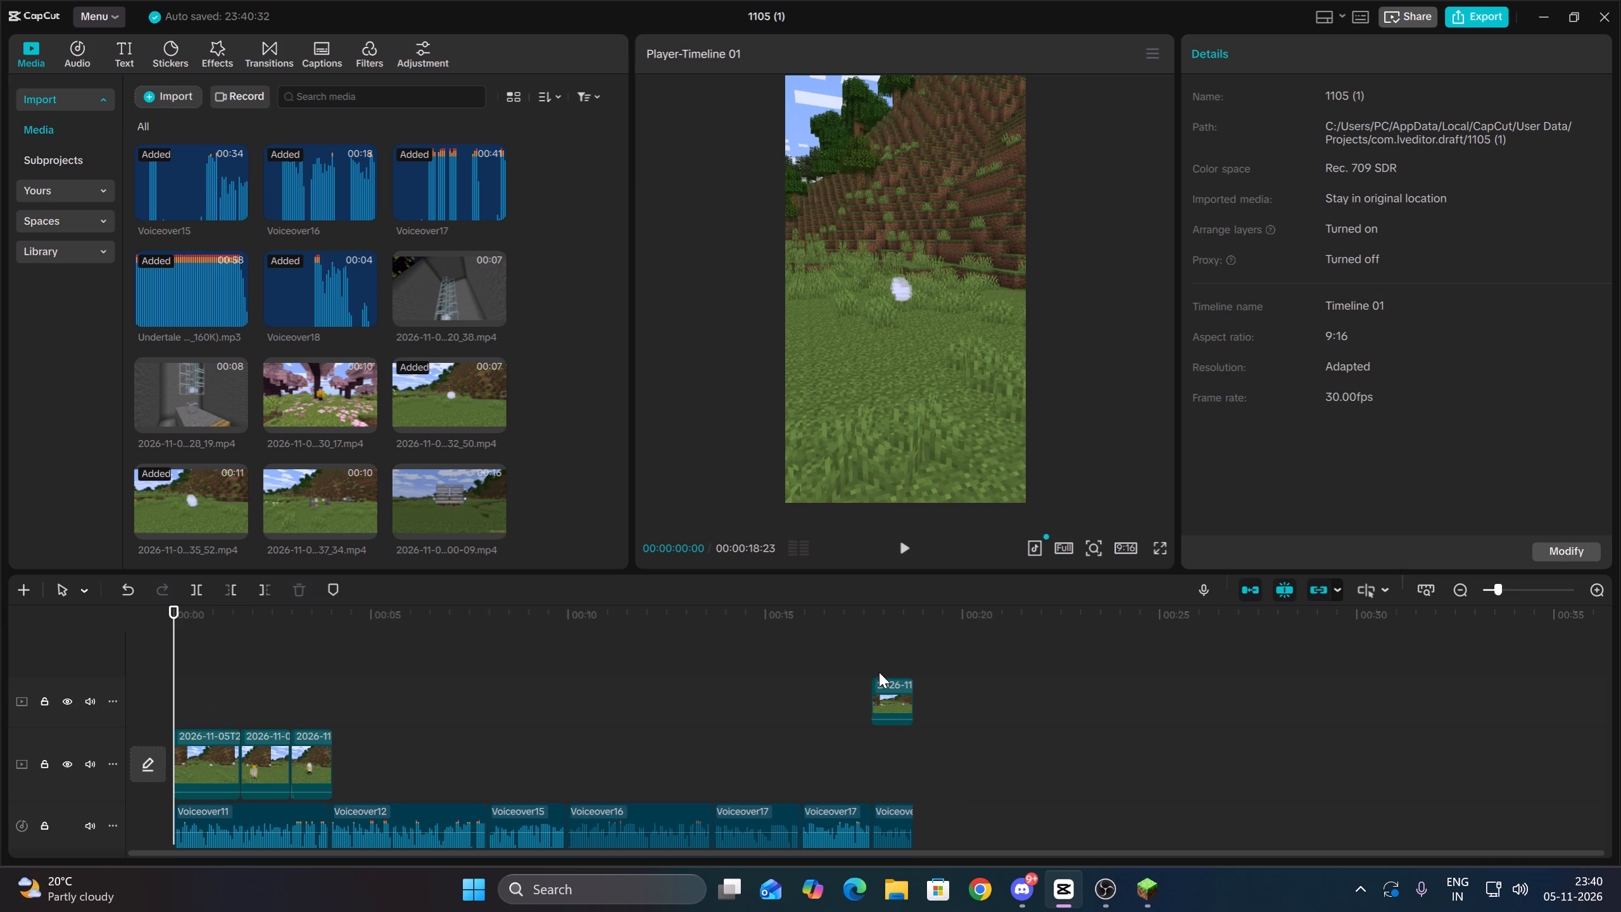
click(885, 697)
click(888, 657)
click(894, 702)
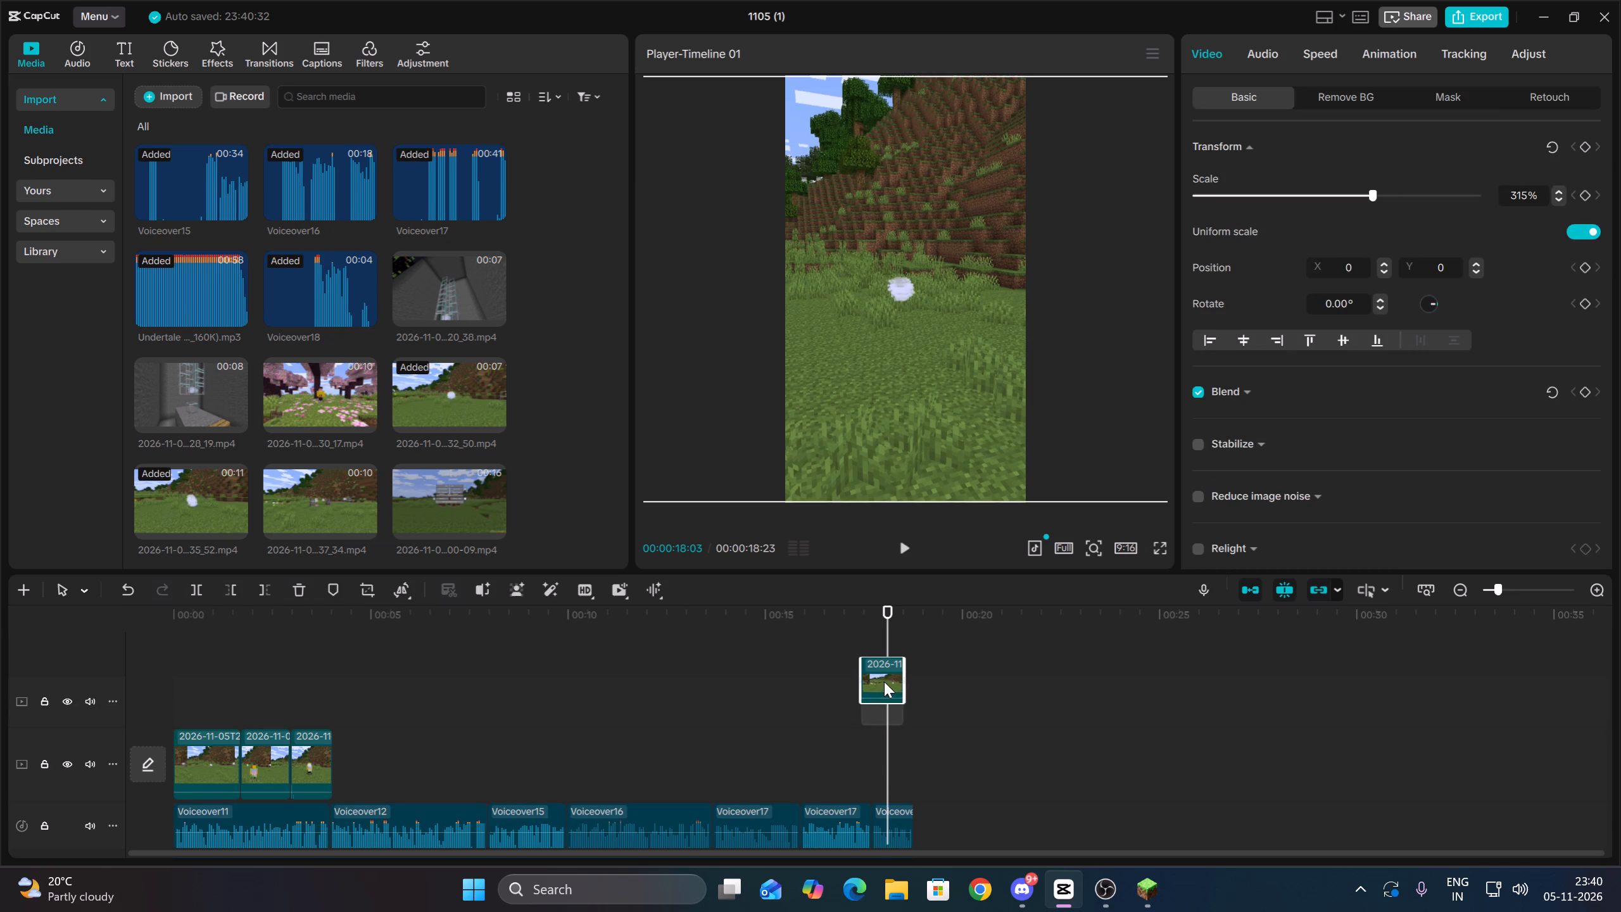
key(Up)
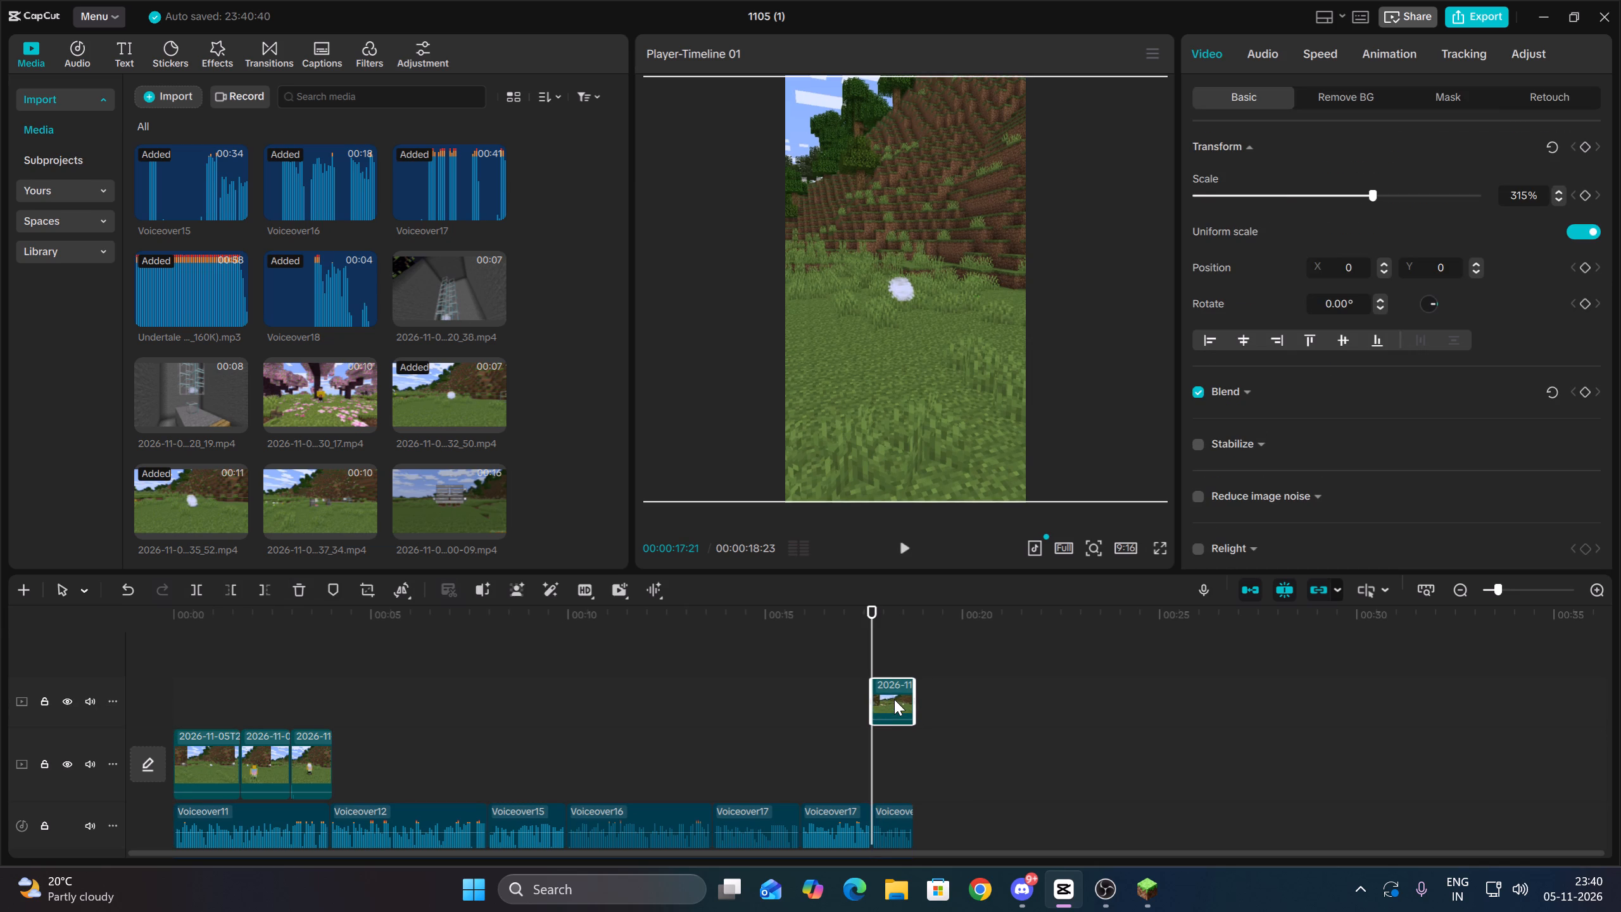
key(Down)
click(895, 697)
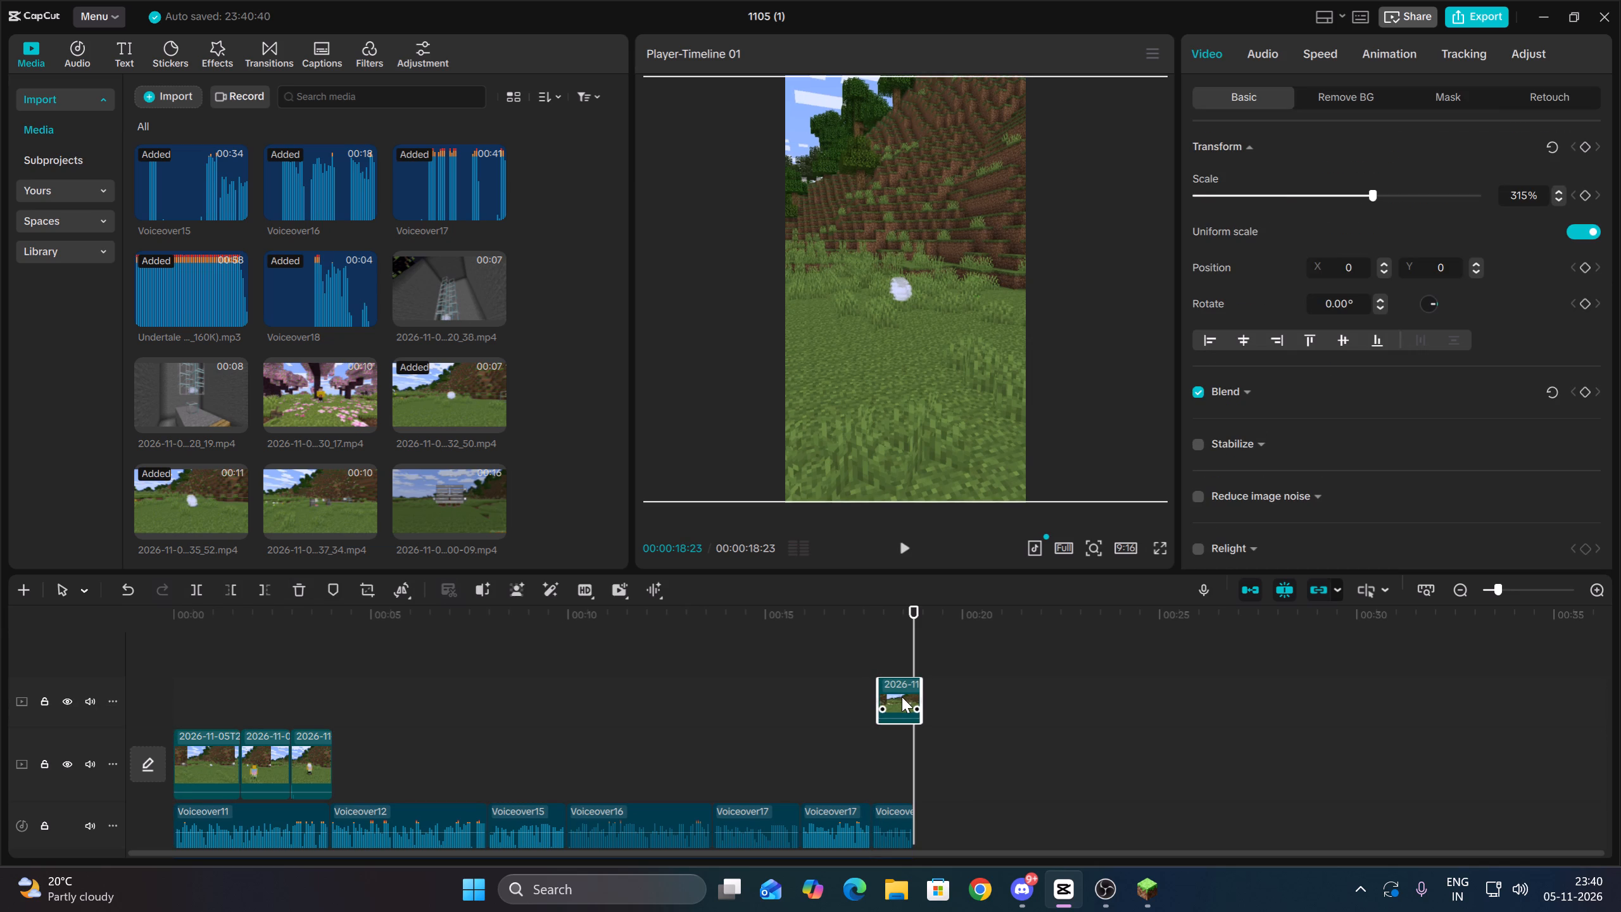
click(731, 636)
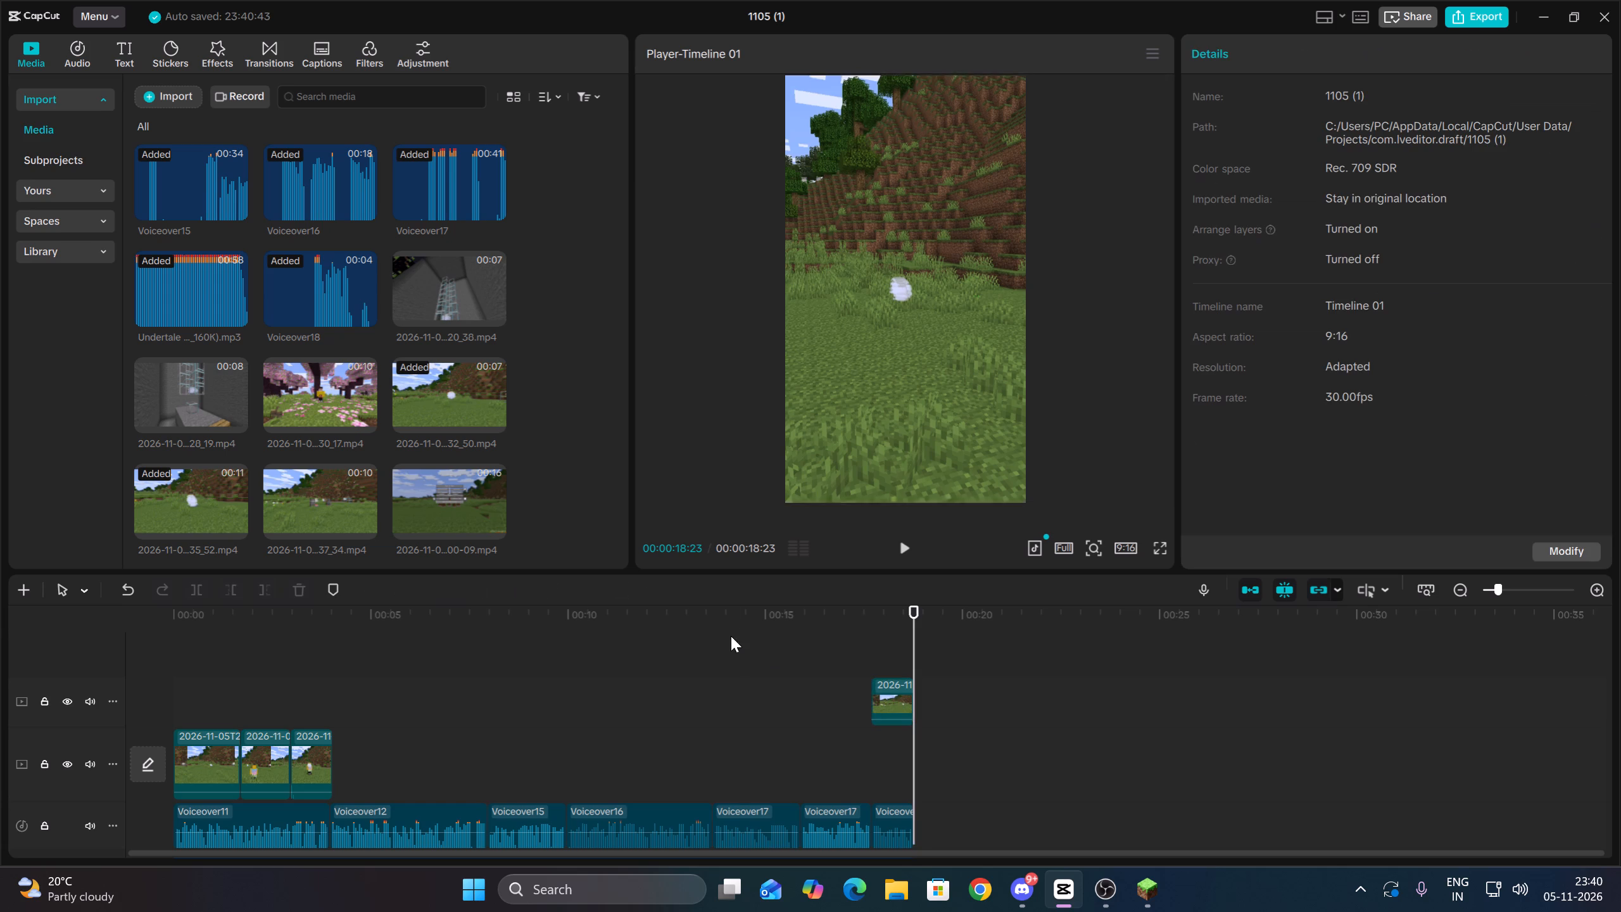
Play the opening clips from the start through the end of Voiceover11 to check their timing.
drag(731, 636, 65, 670)
key(space)
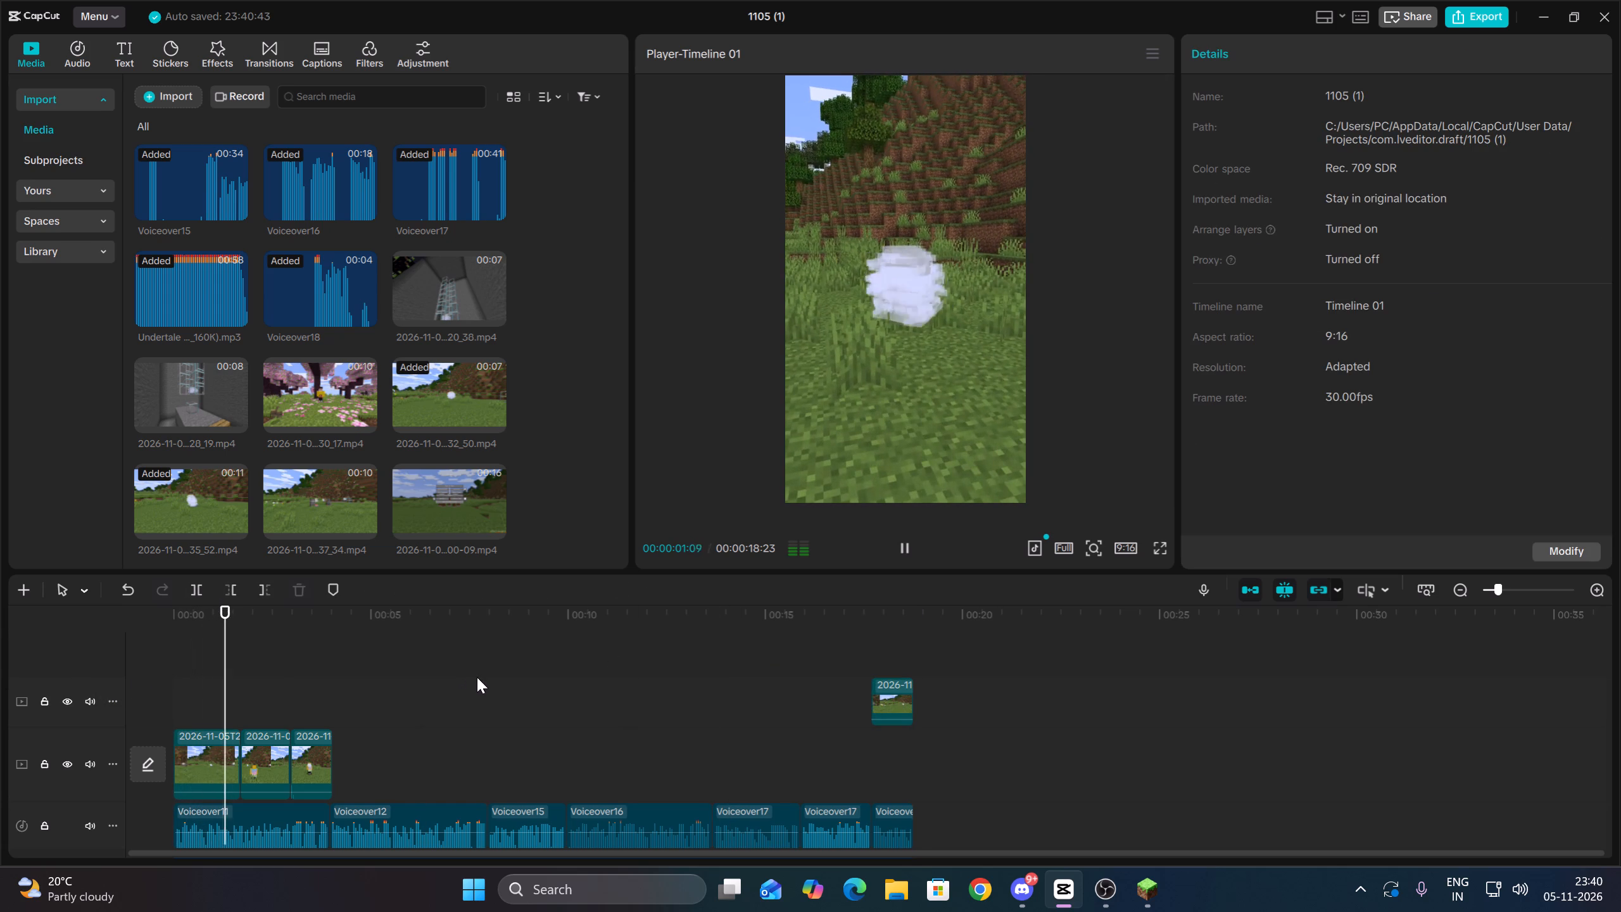
key(space)
key(space)
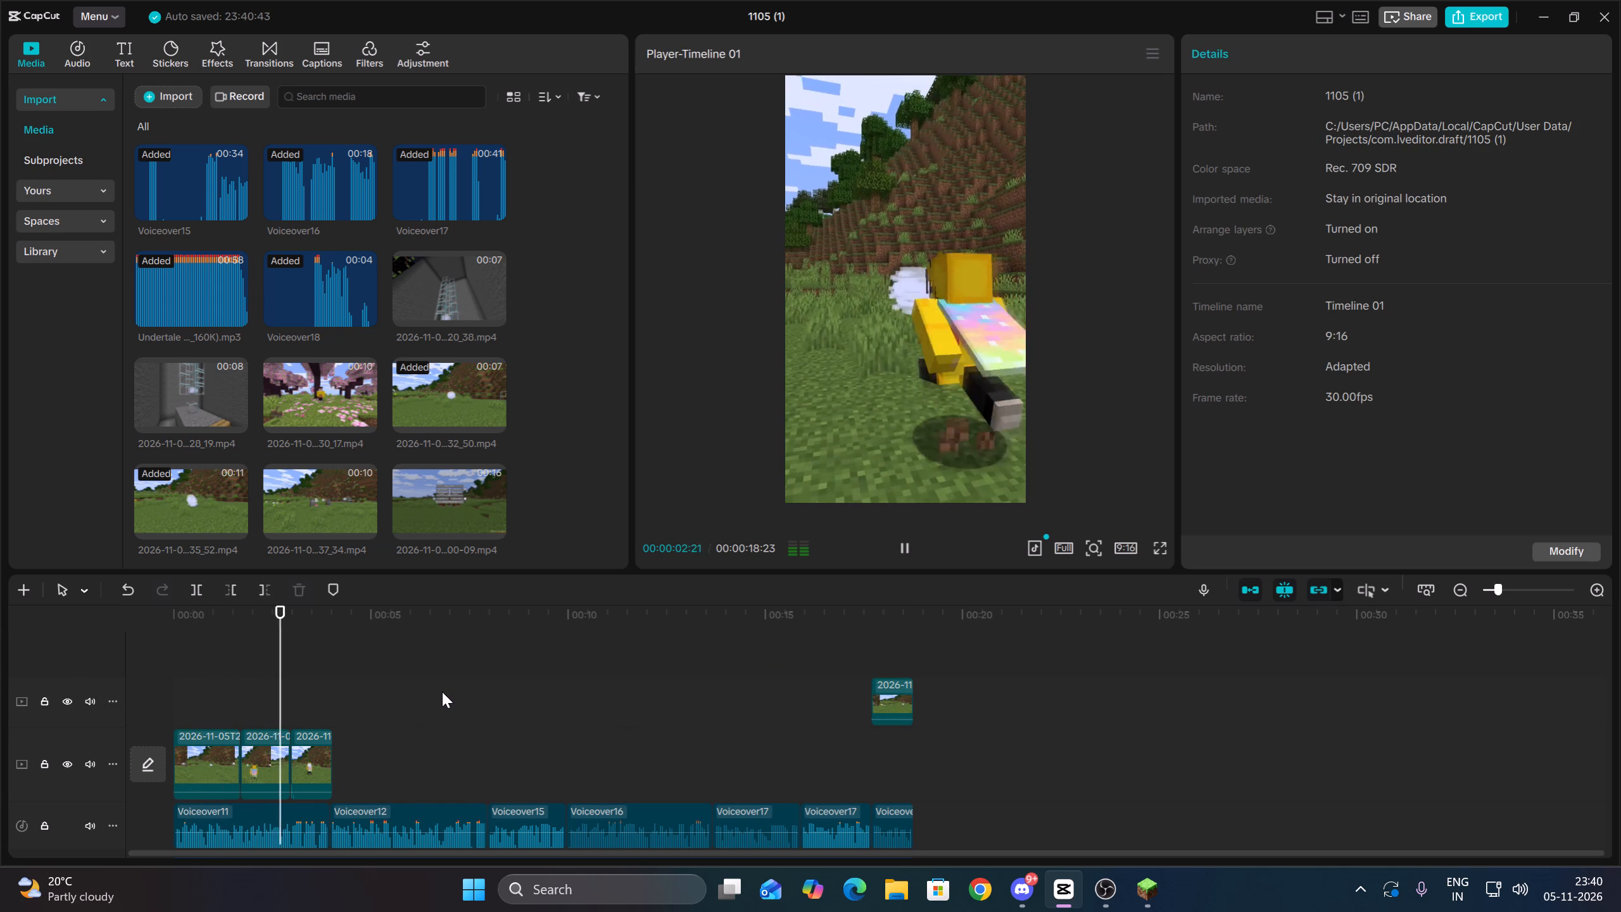
key(space)
key(space)
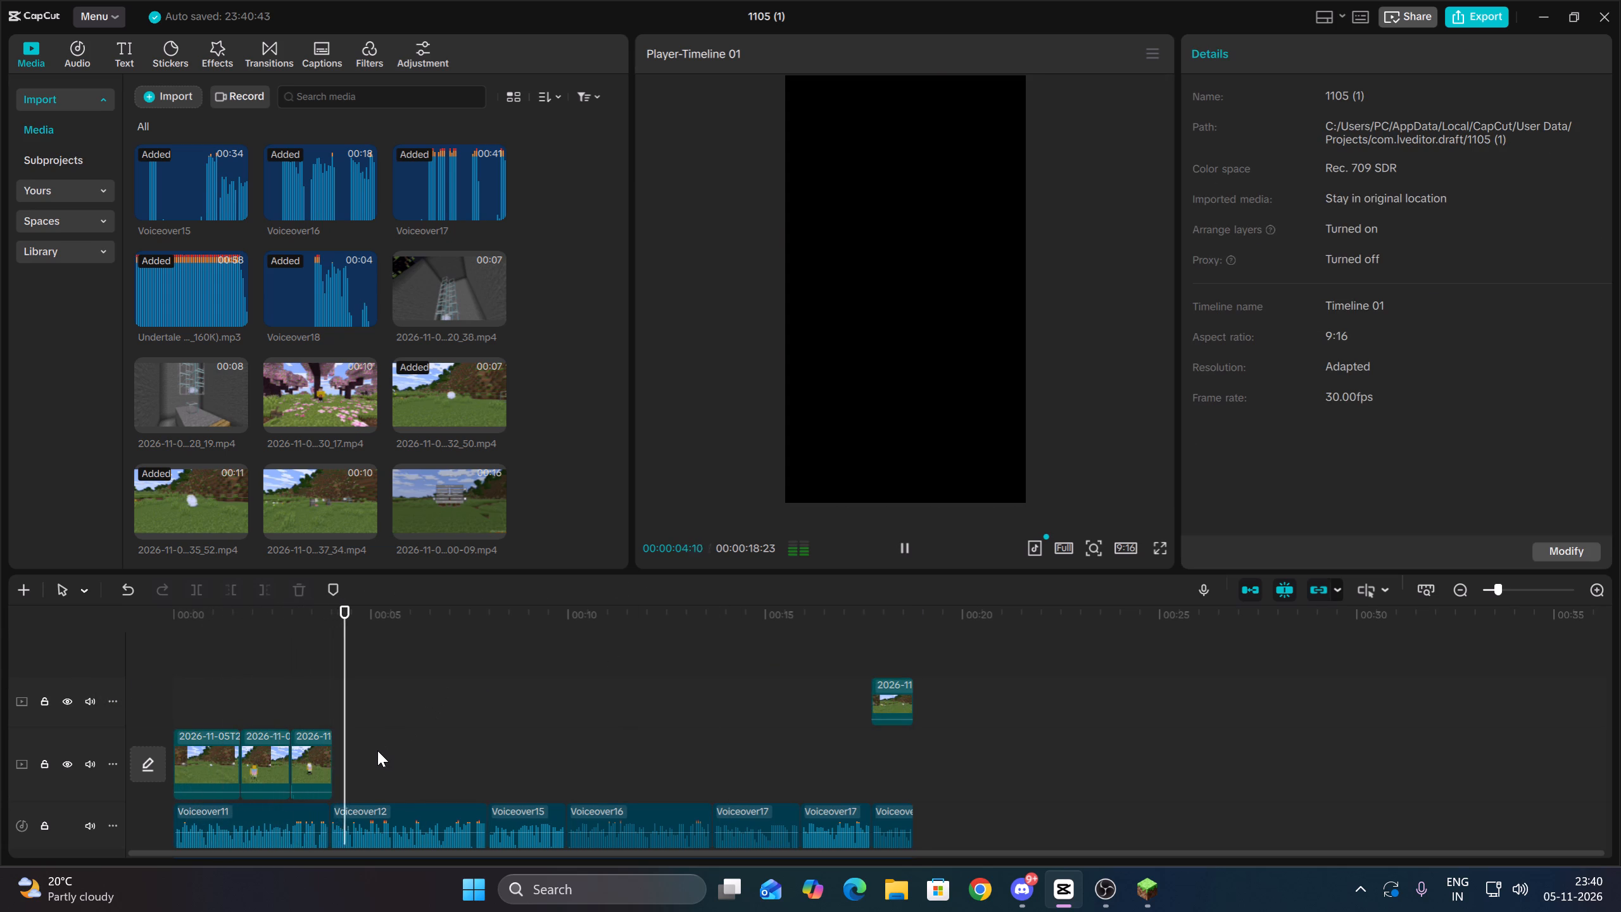
key(Up)
click(377, 750)
key(Up)
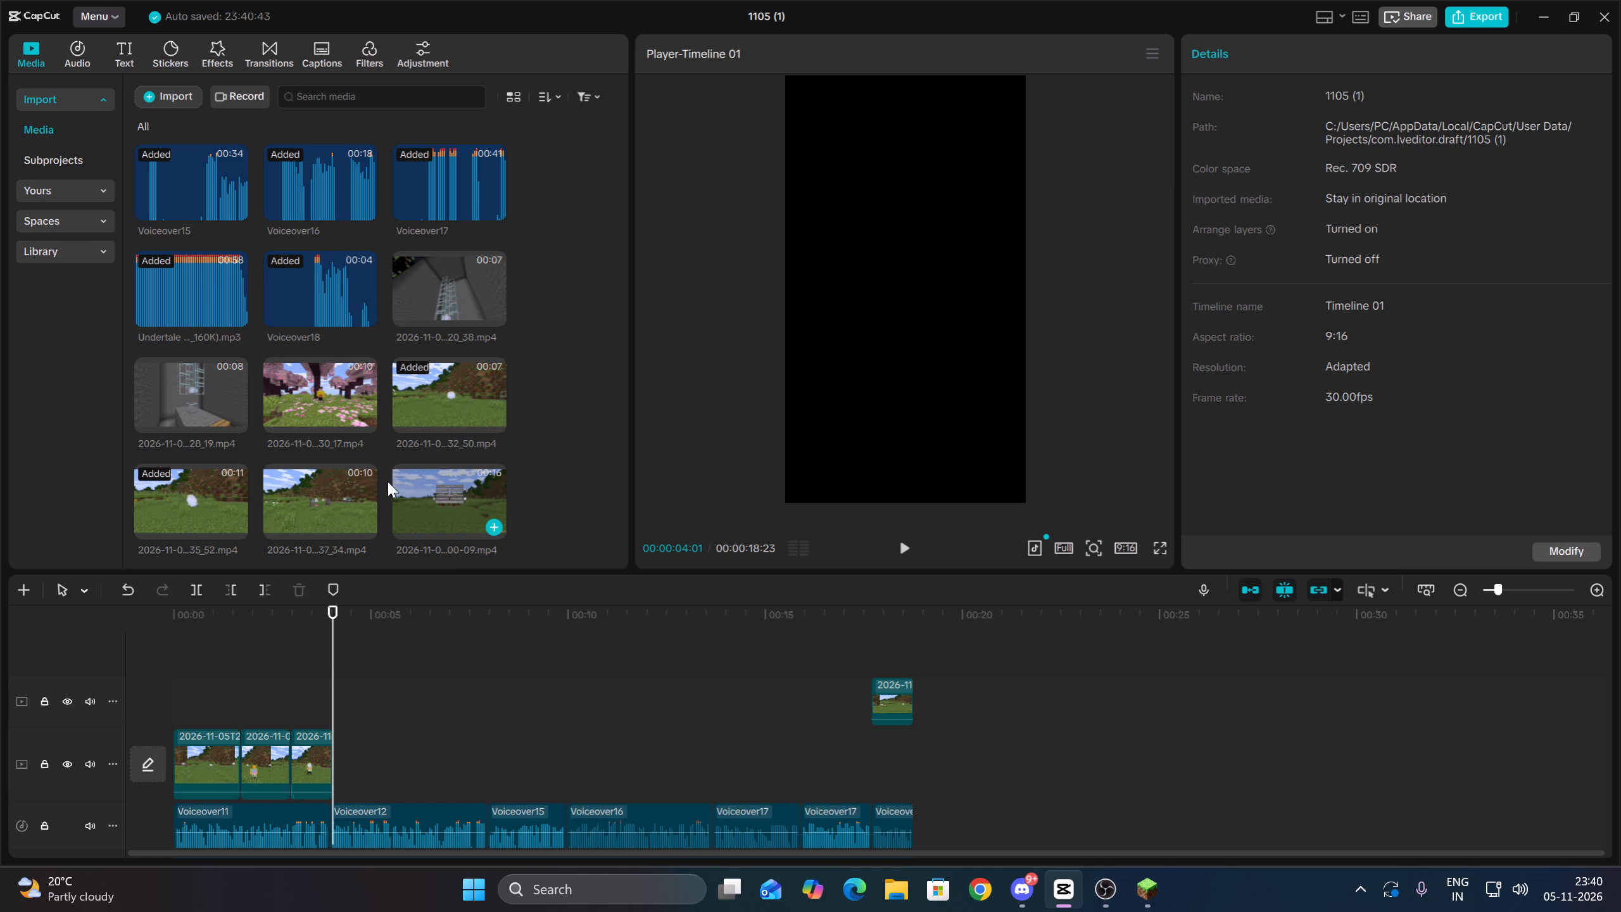
scroll(362, 483, down, 1)
click(410, 506)
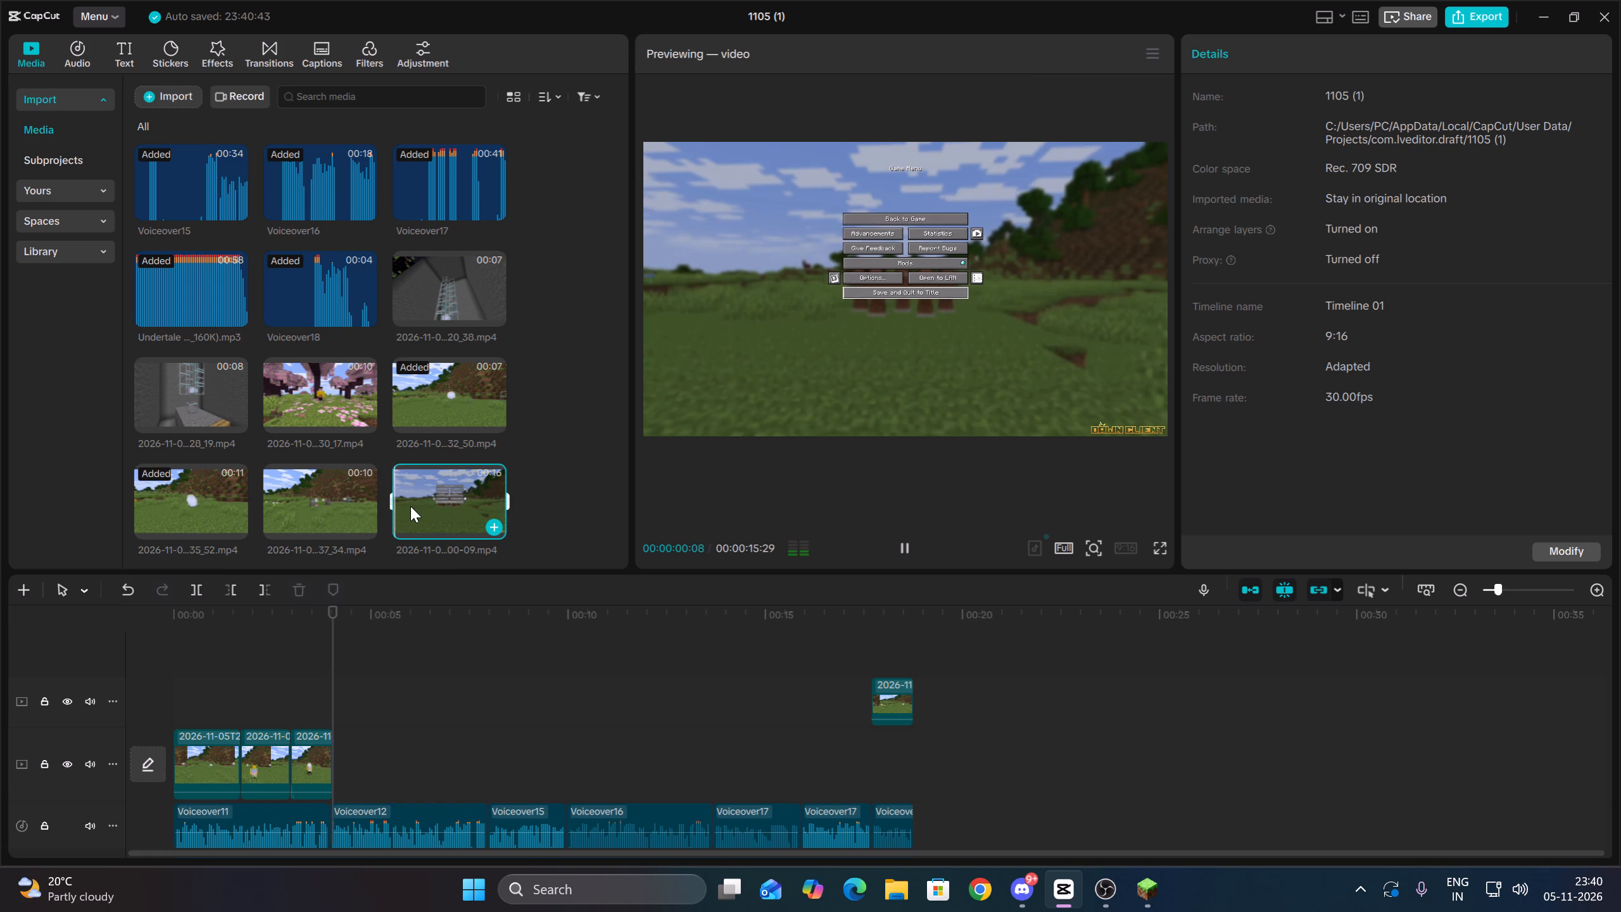
drag(410, 506, 392, 751)
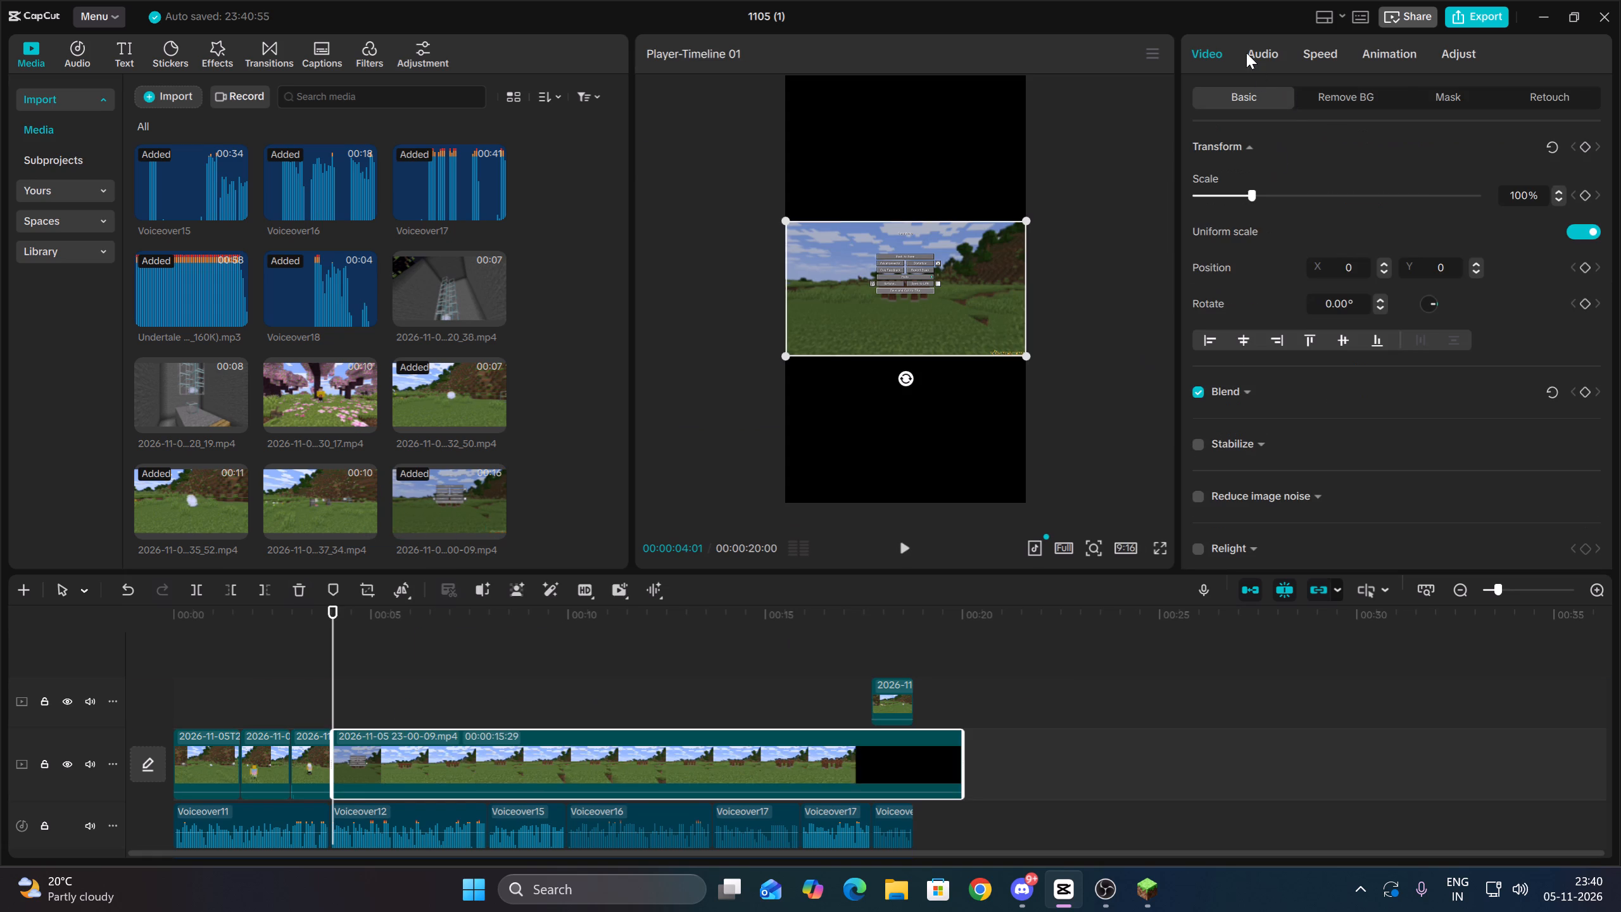
click(1246, 53)
drag(1273, 199, 1101, 199)
drag(1027, 360, 1148, 517)
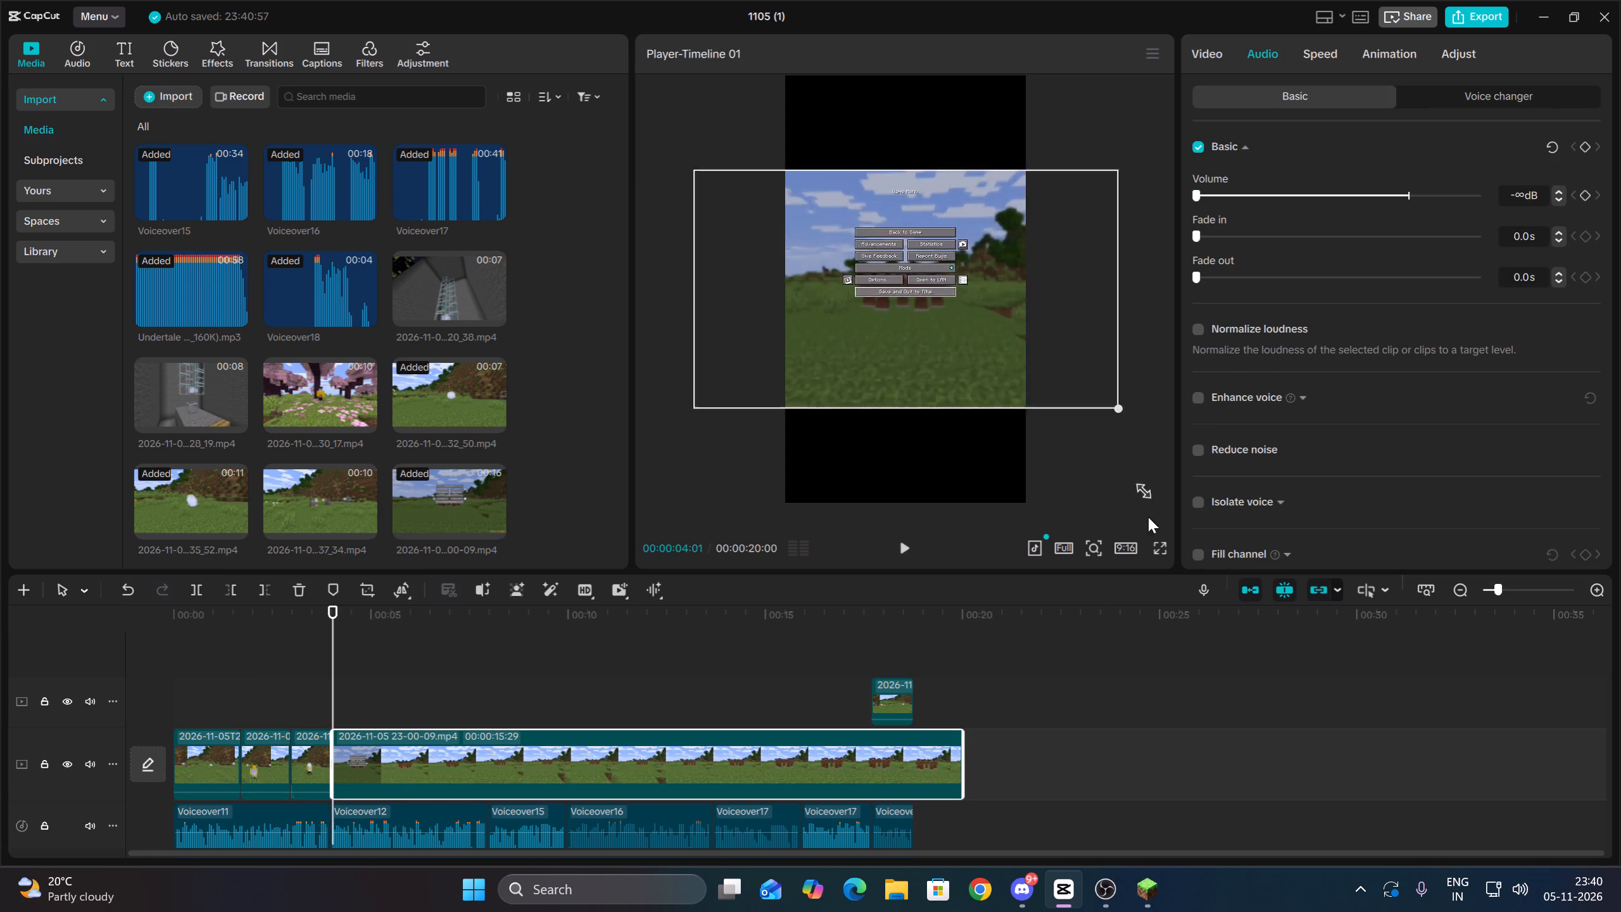
drag(1148, 517, 1296, 774)
double_click(480, 676)
drag(480, 676, 600, 666)
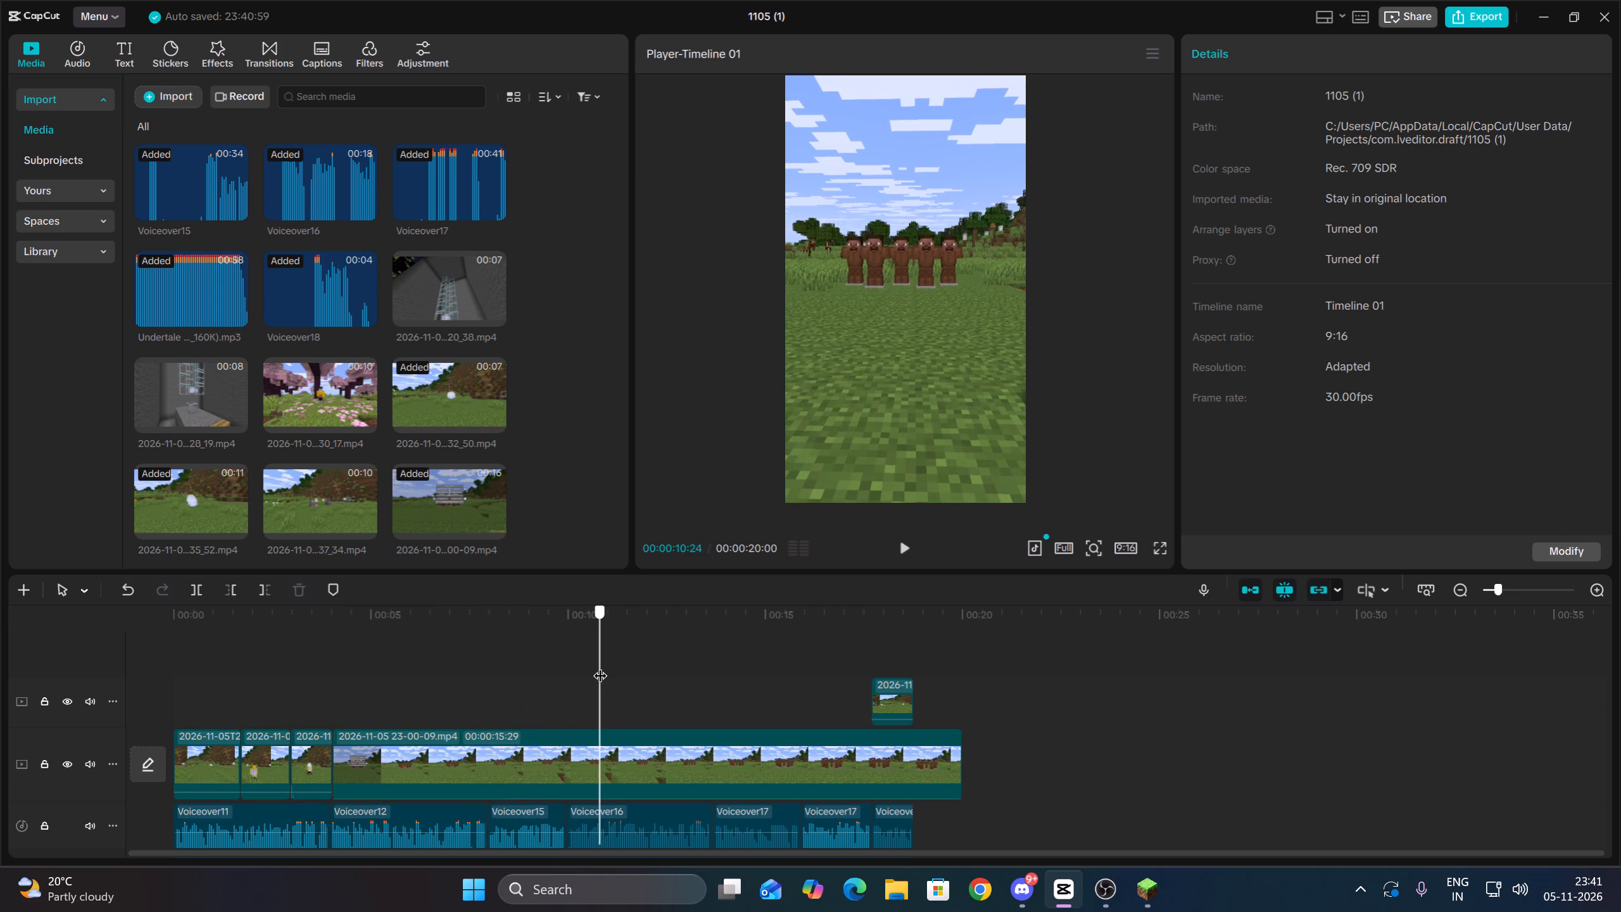
drag(600, 666, 600, 666)
drag(634, 725, 641, 780)
click(245, 590)
click(242, 590)
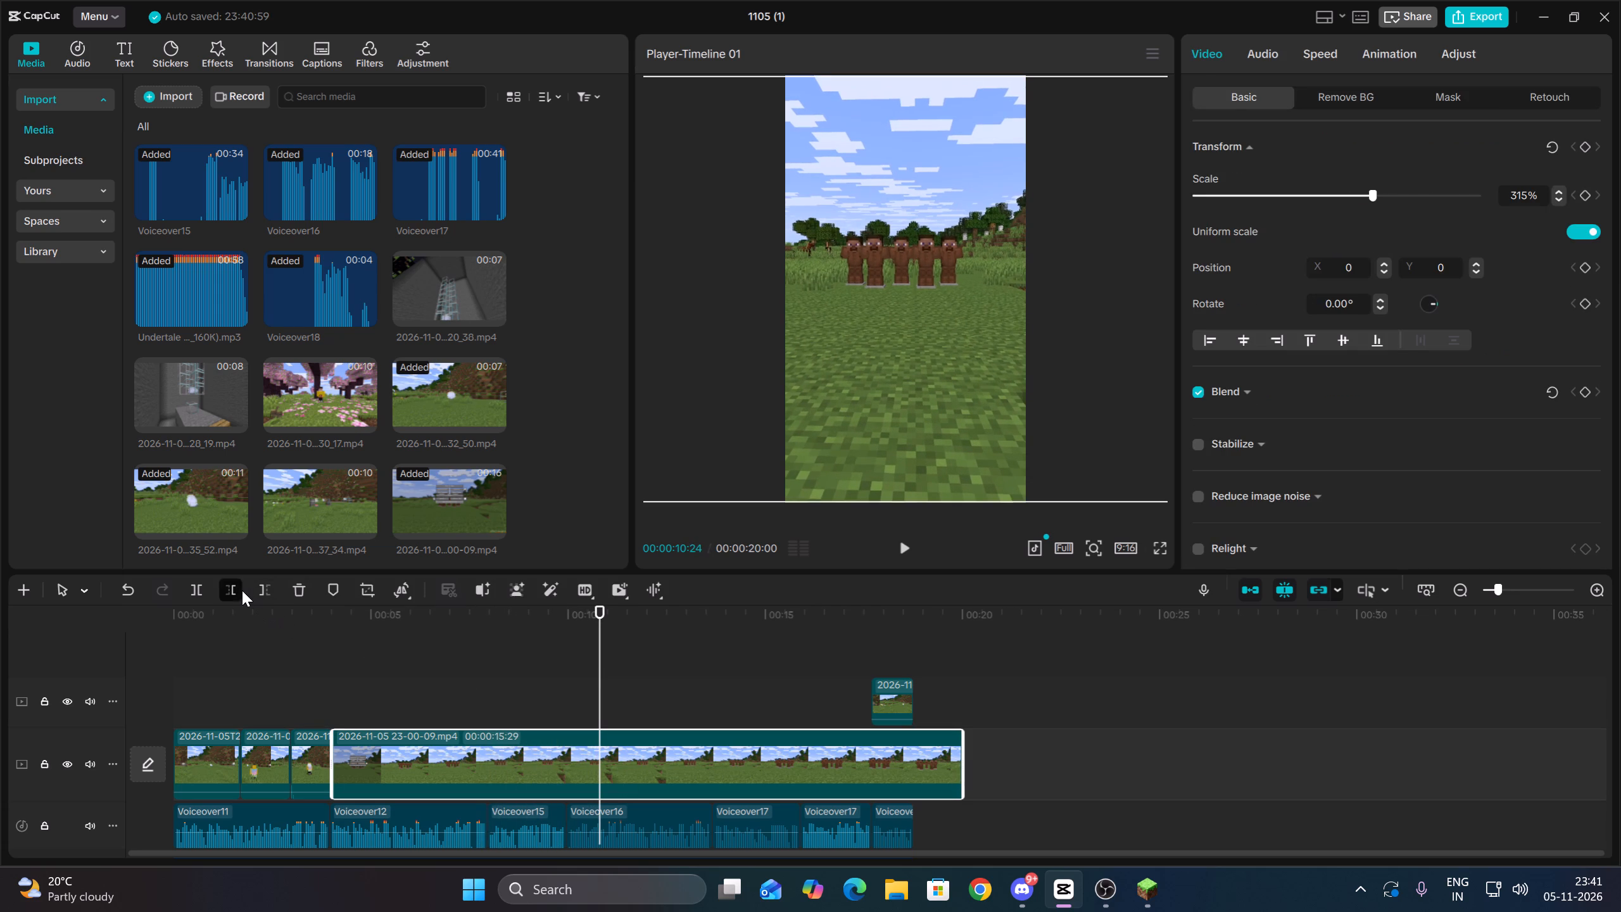
key(space)
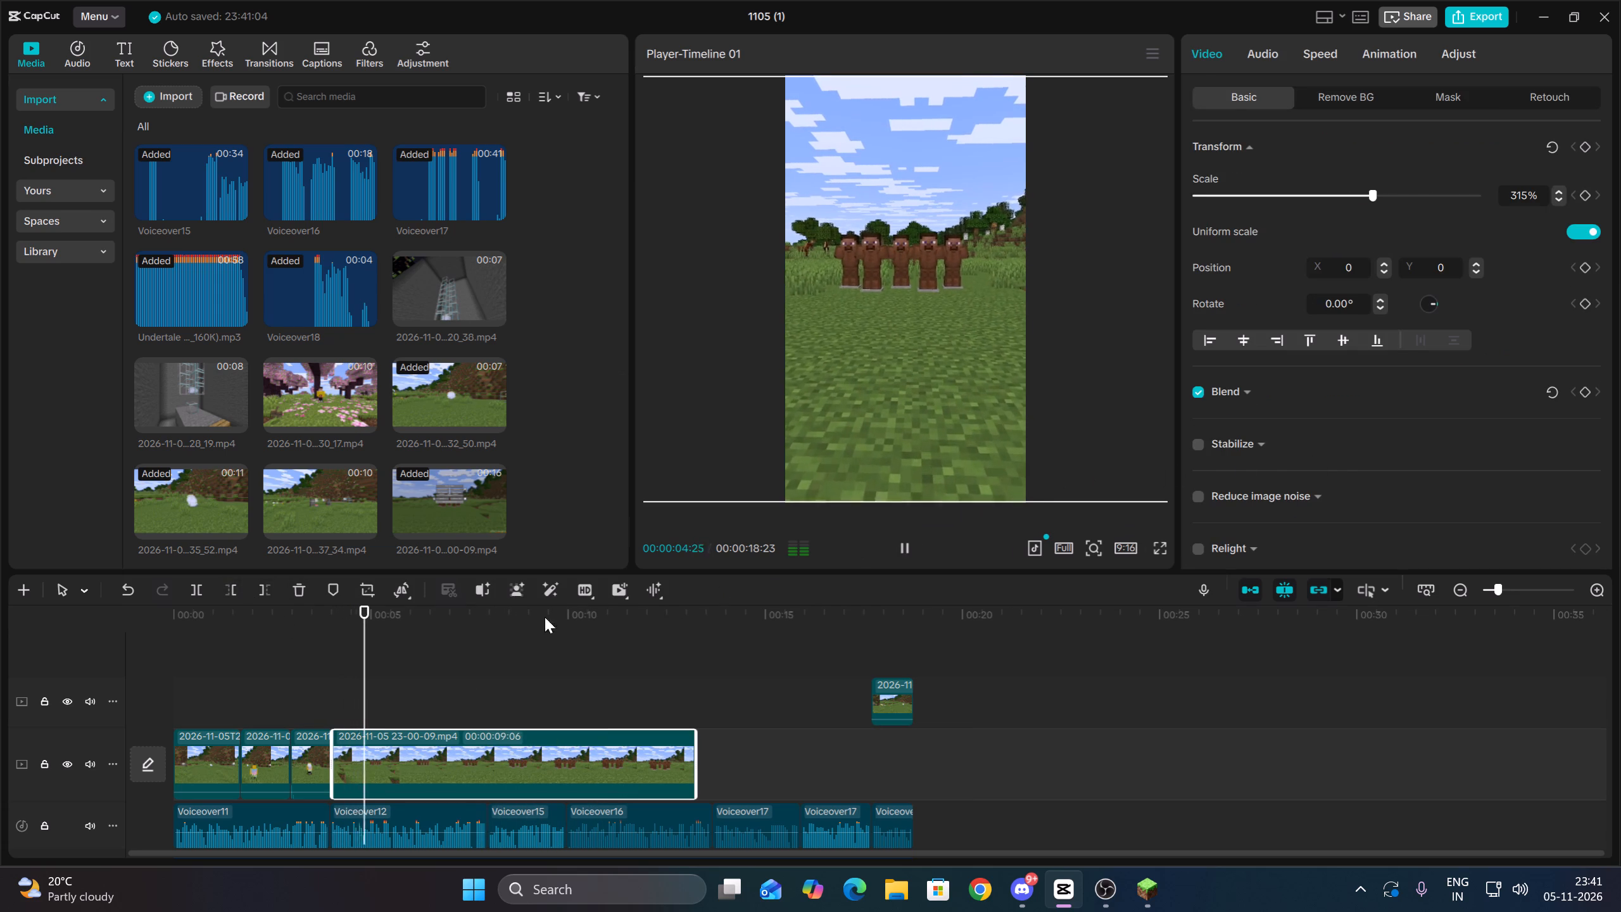
key(space)
click(228, 585)
key(space)
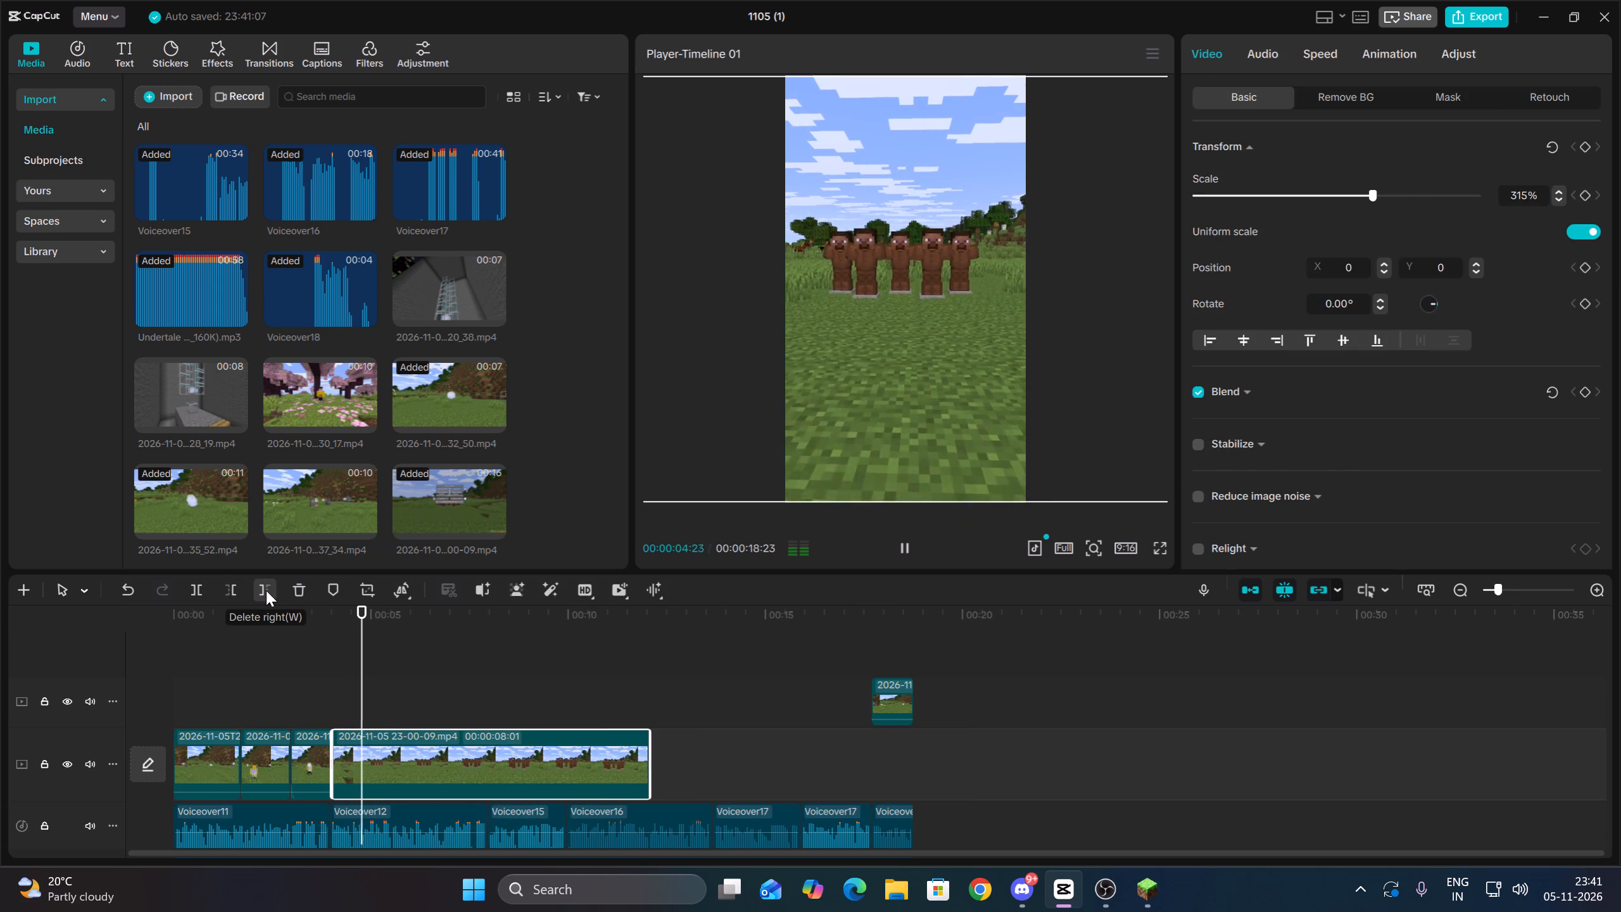
key(space)
key(Up)
key(space)
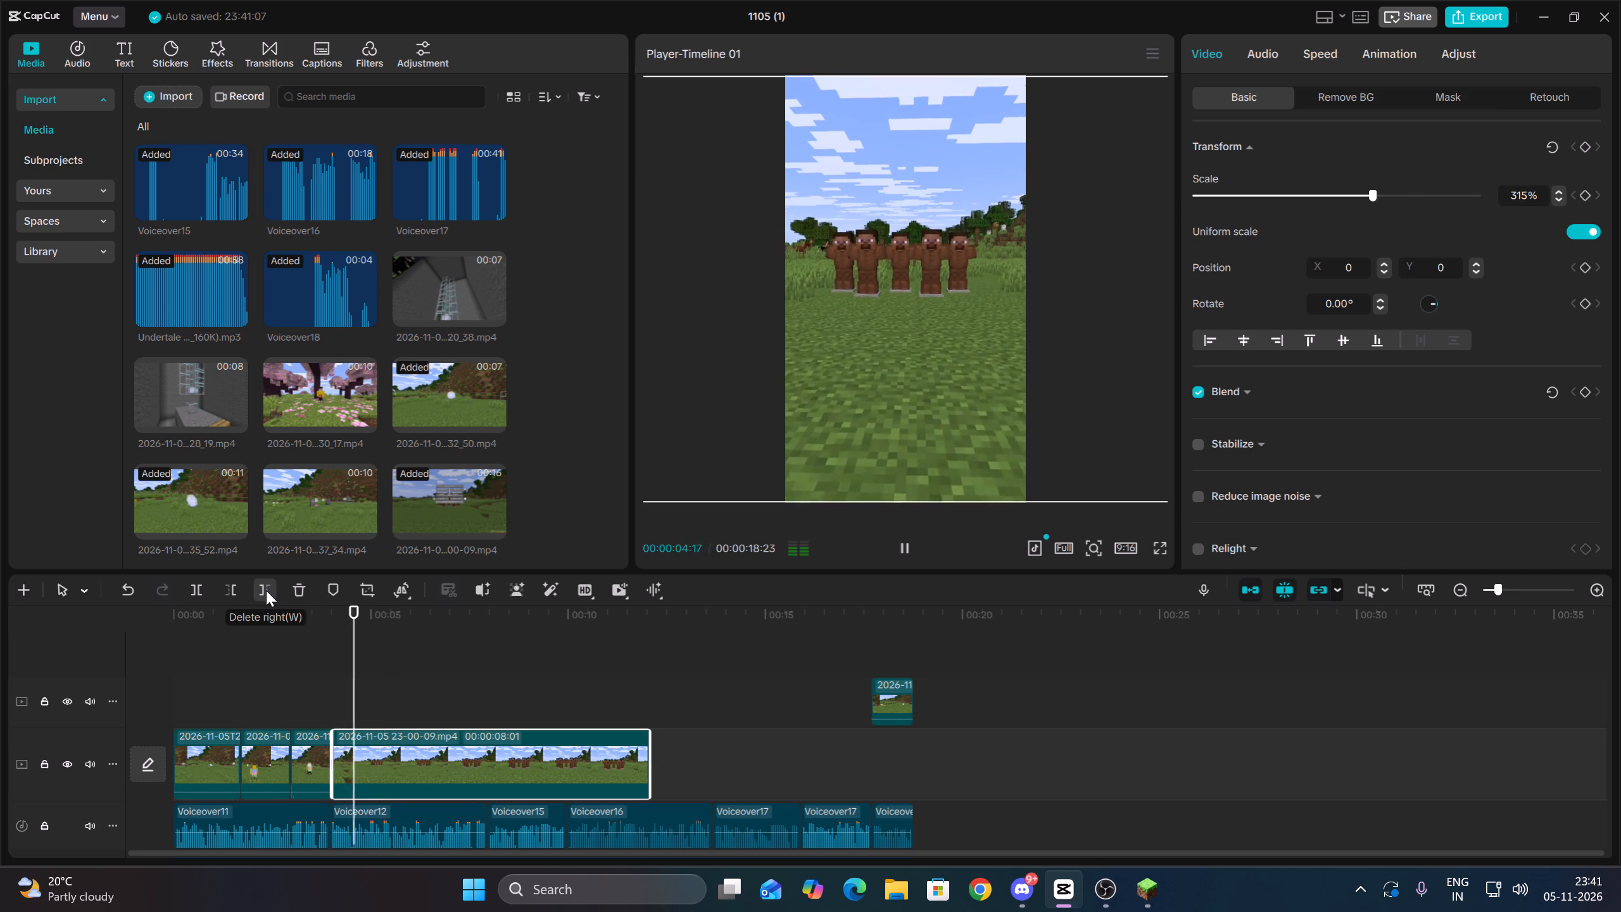
key(space)
click(266, 590)
Add the 2026-11-05T23_37_34 clip to the main track at 00:00:05:06 and scale it to 315% to fill the frame.
key(space)
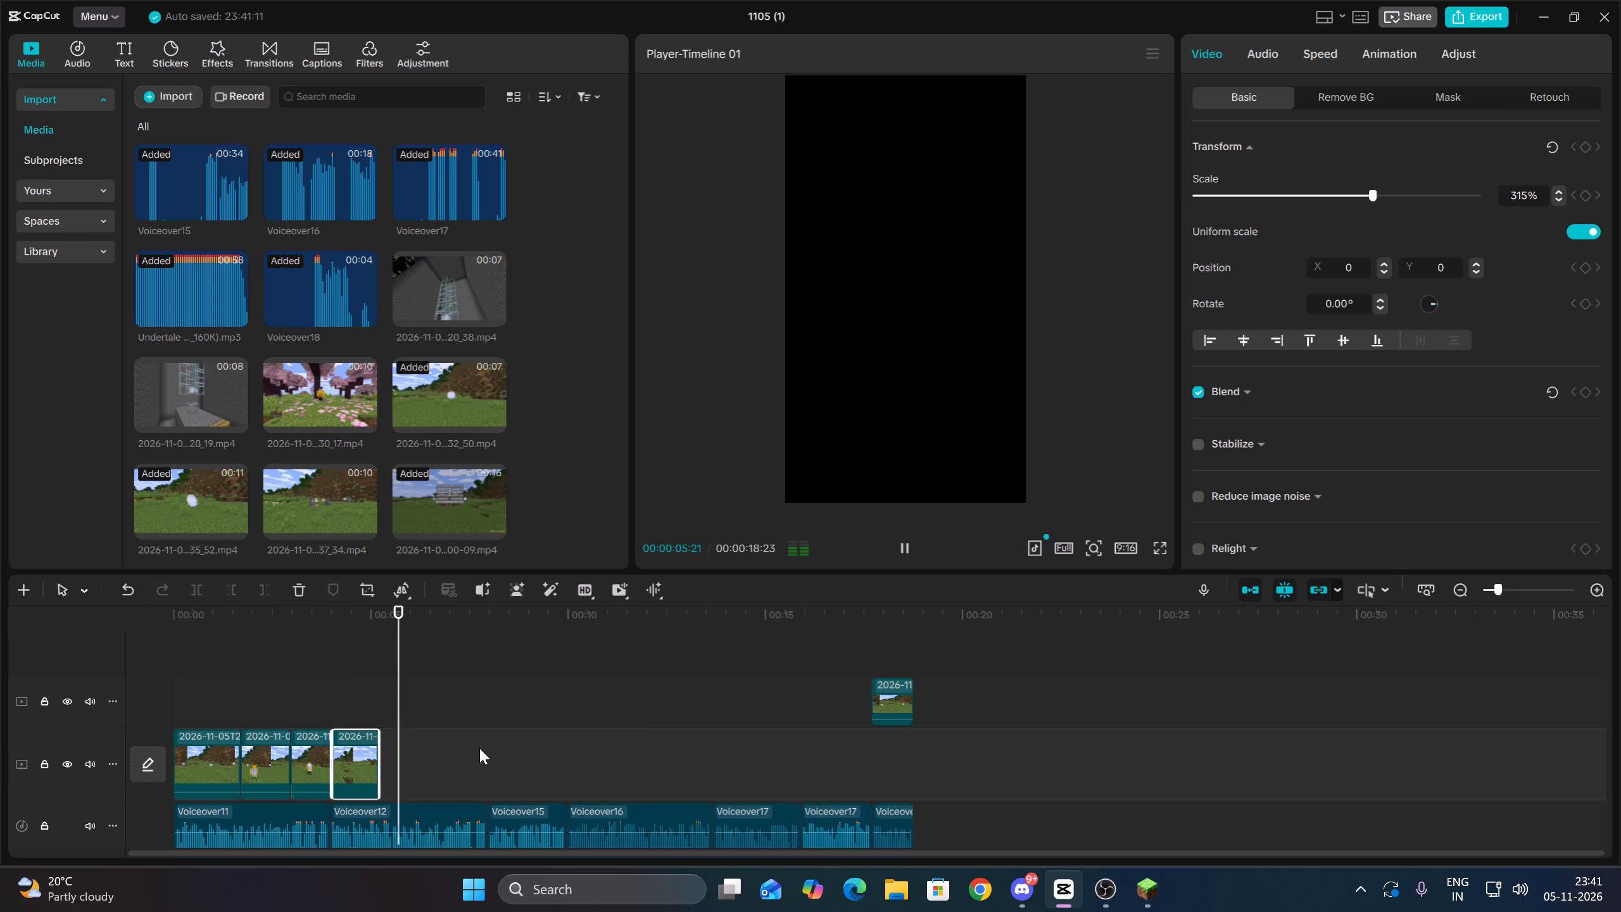
click(403, 752)
key(Up)
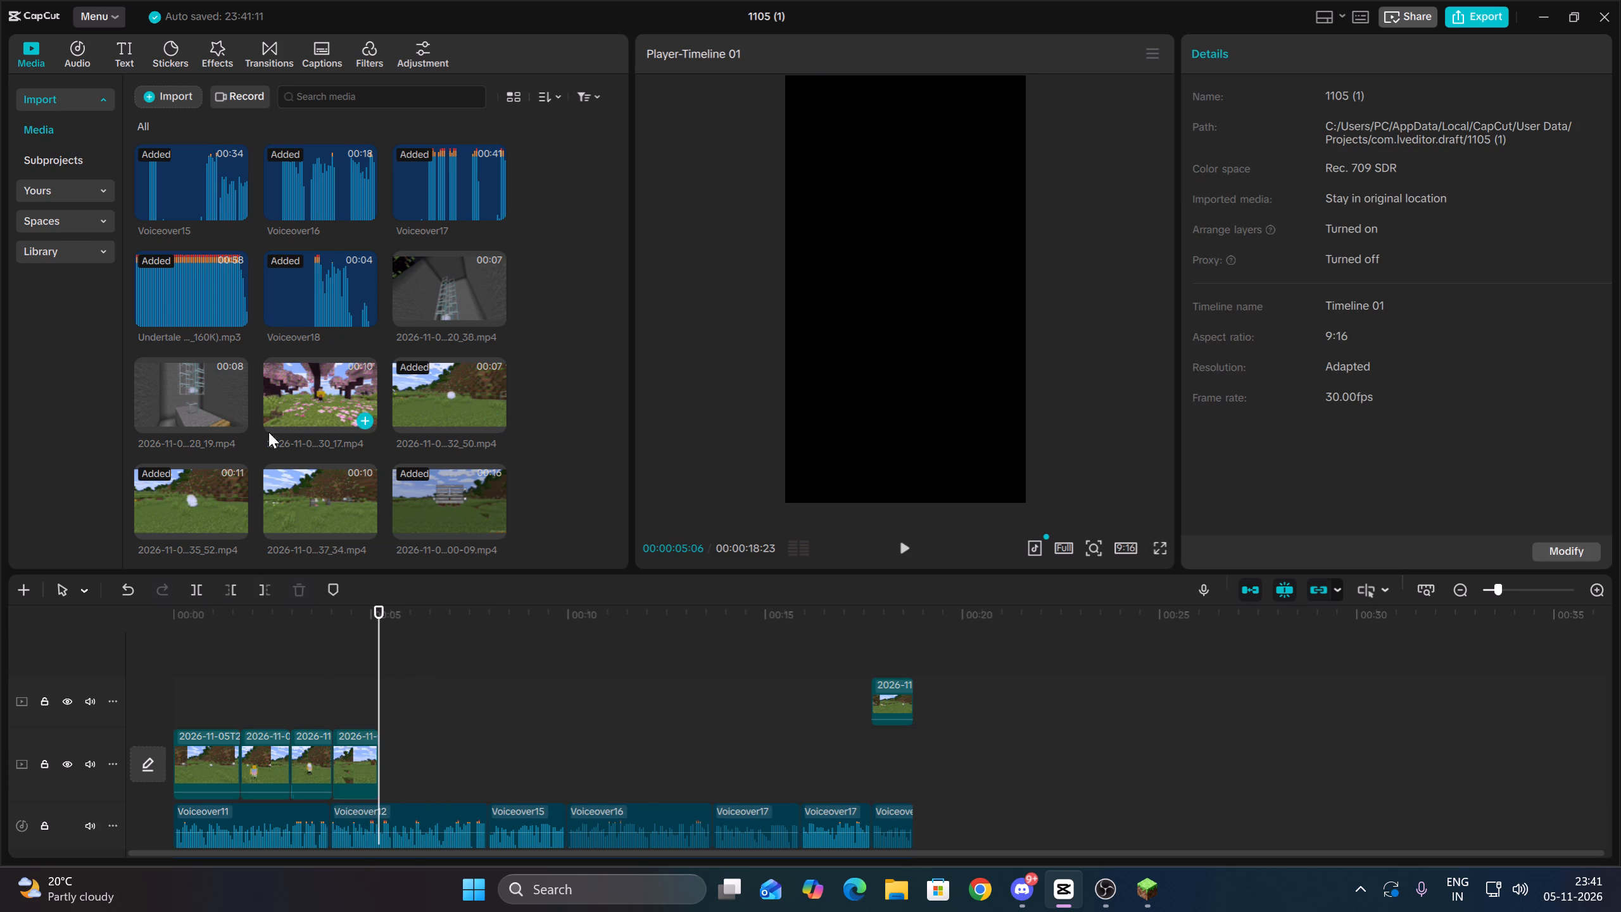
click(285, 498)
click(287, 498)
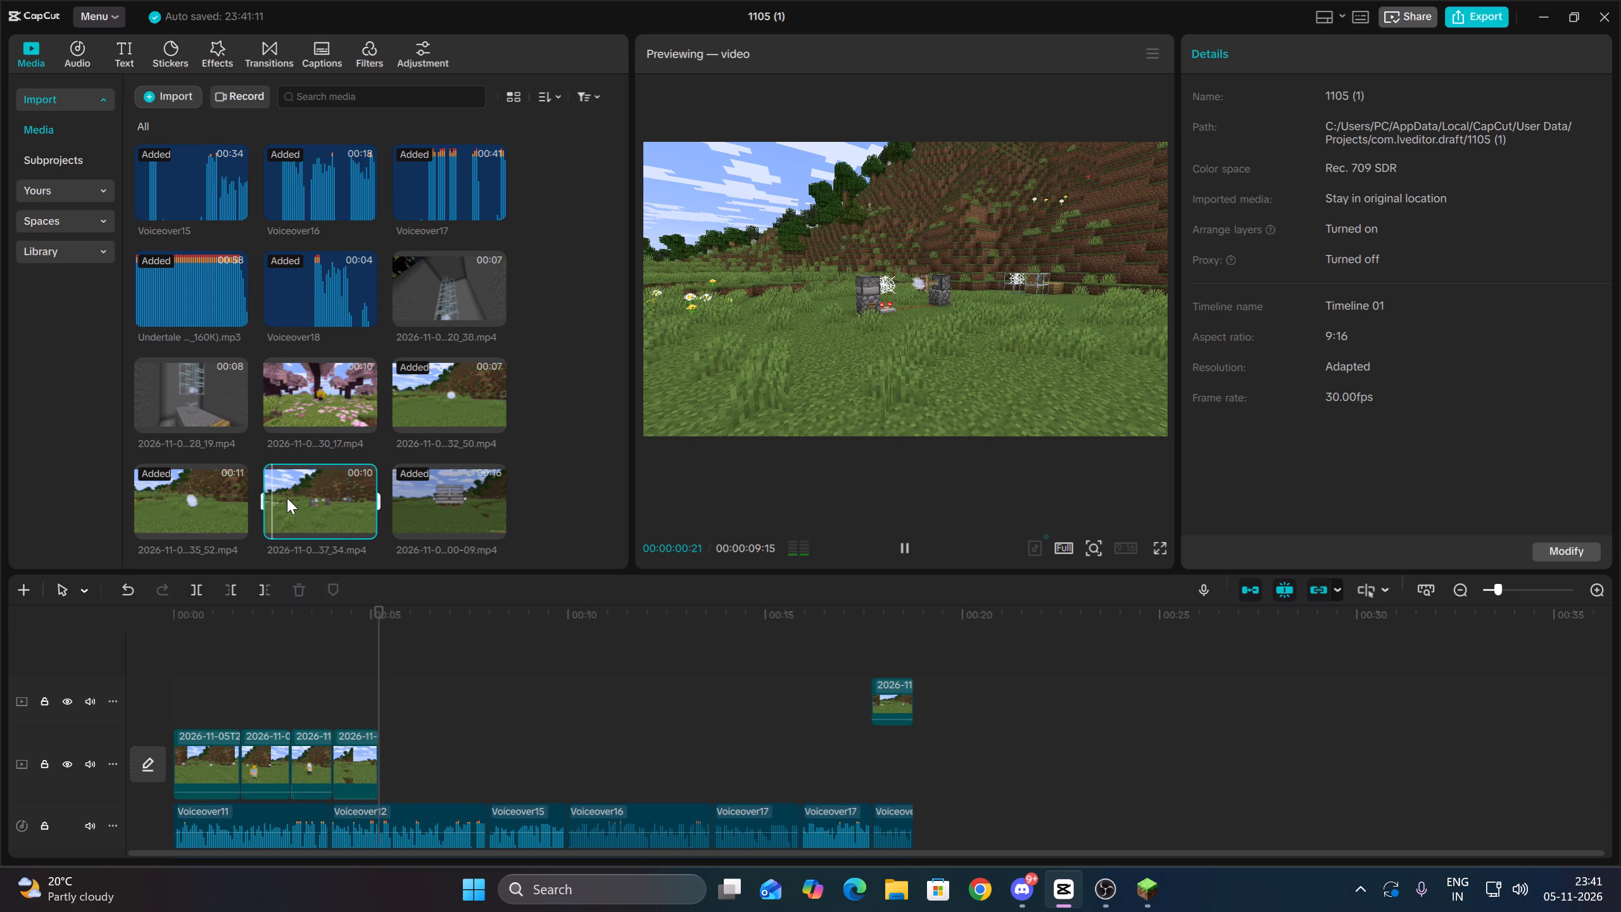
drag(291, 497, 434, 755)
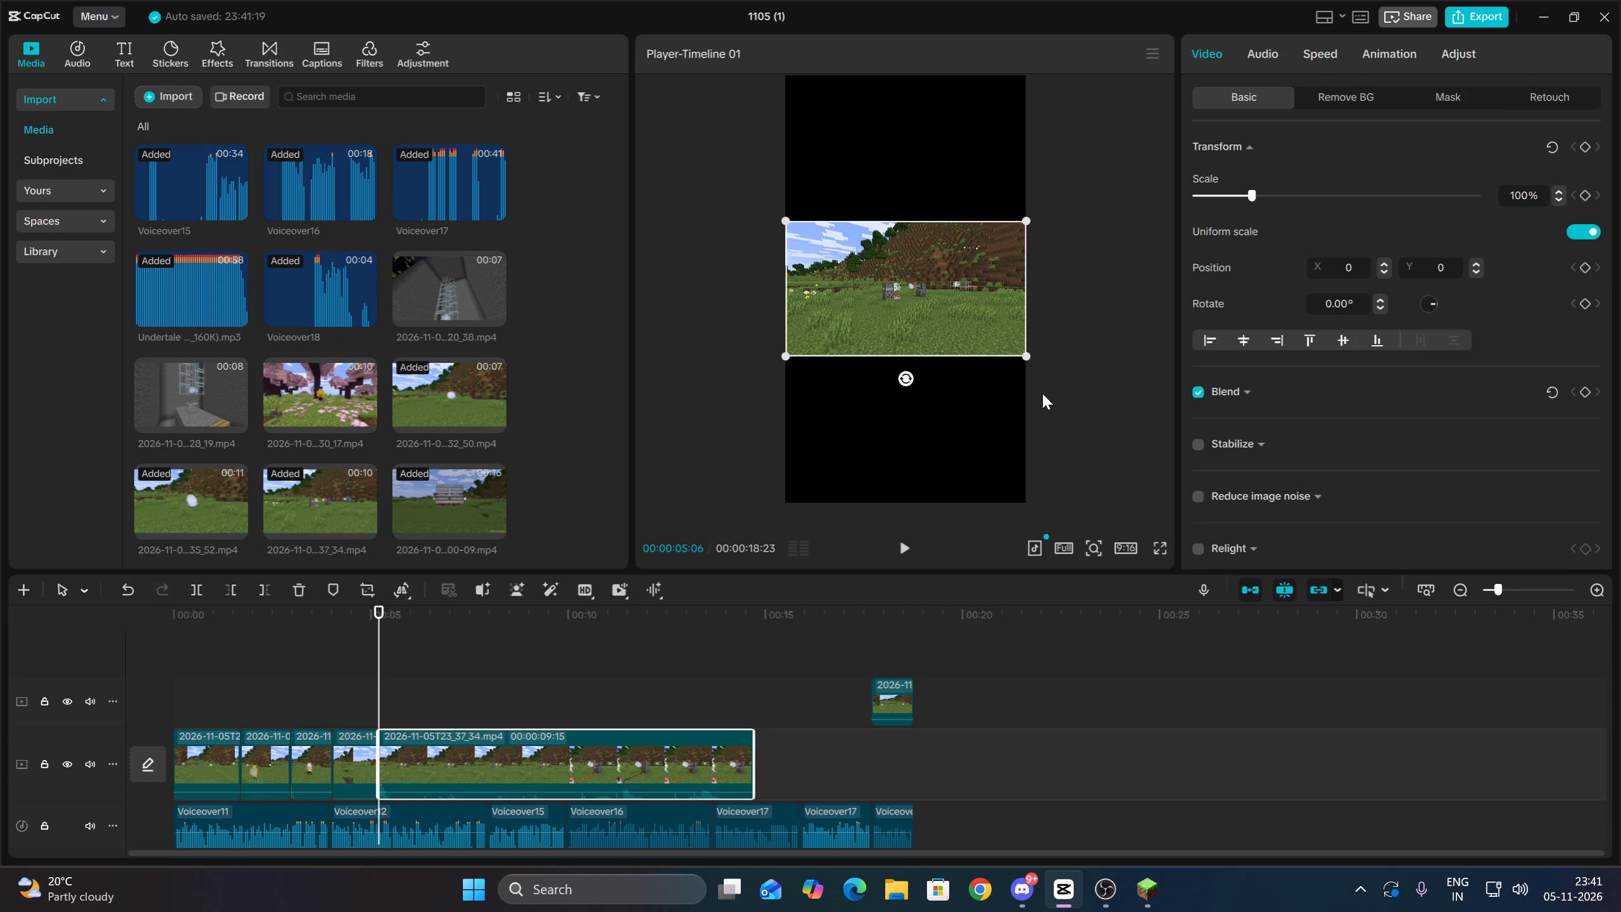
drag(1028, 357, 1327, 731)
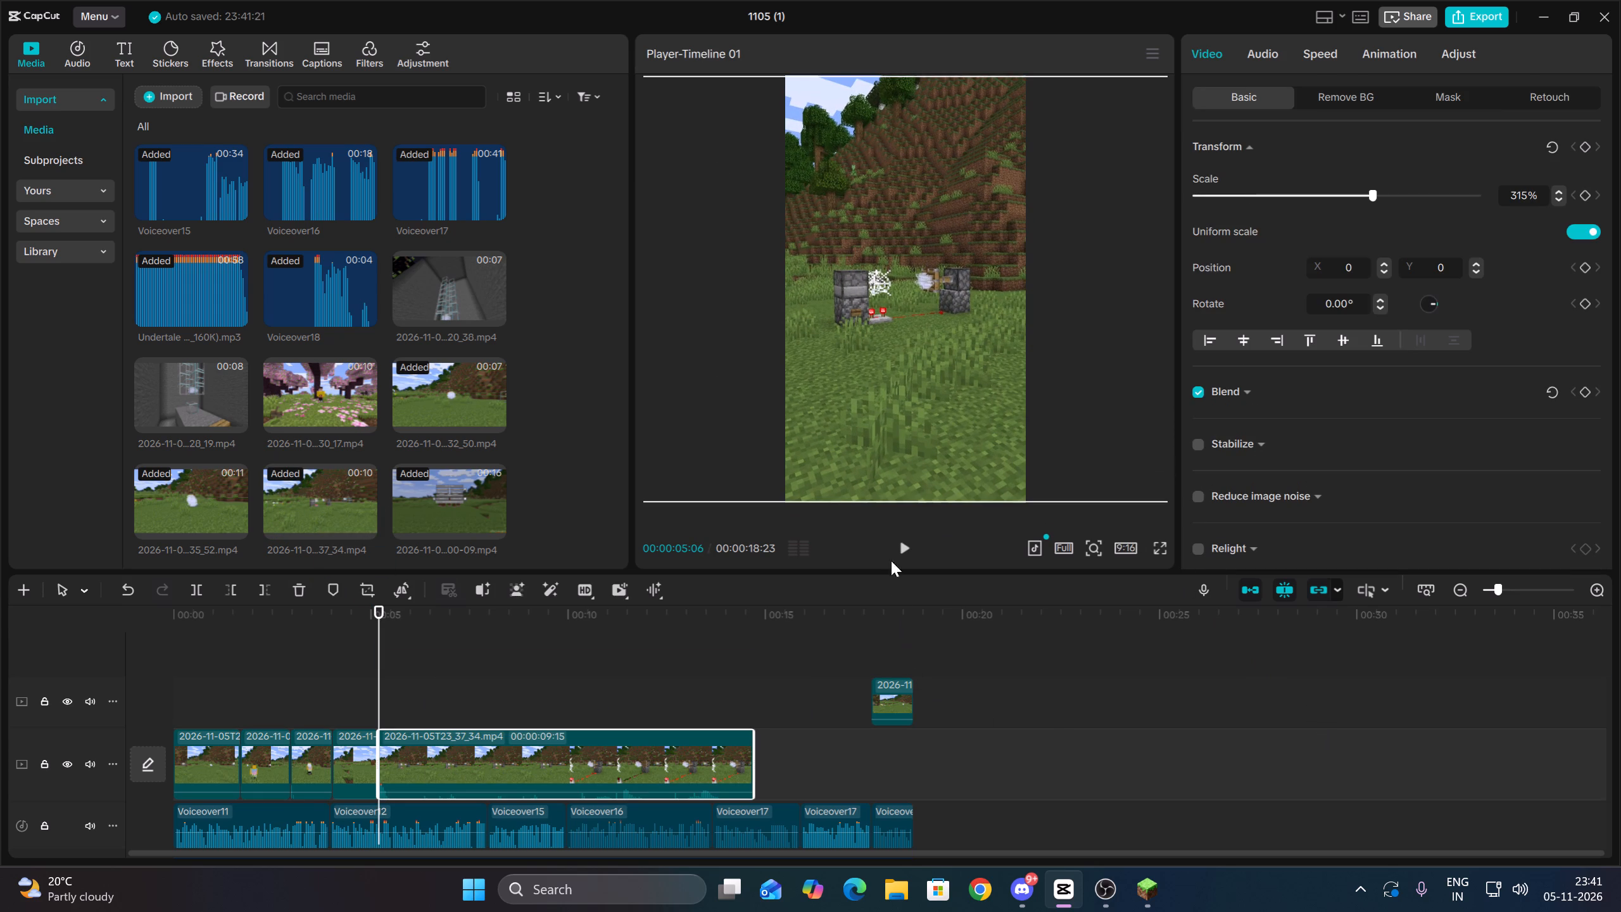
Trim the start of the 2026-11-05T23_37_34 clip in two passes, leaving it 00:00:05:25 long.
click(900, 547)
click(900, 547)
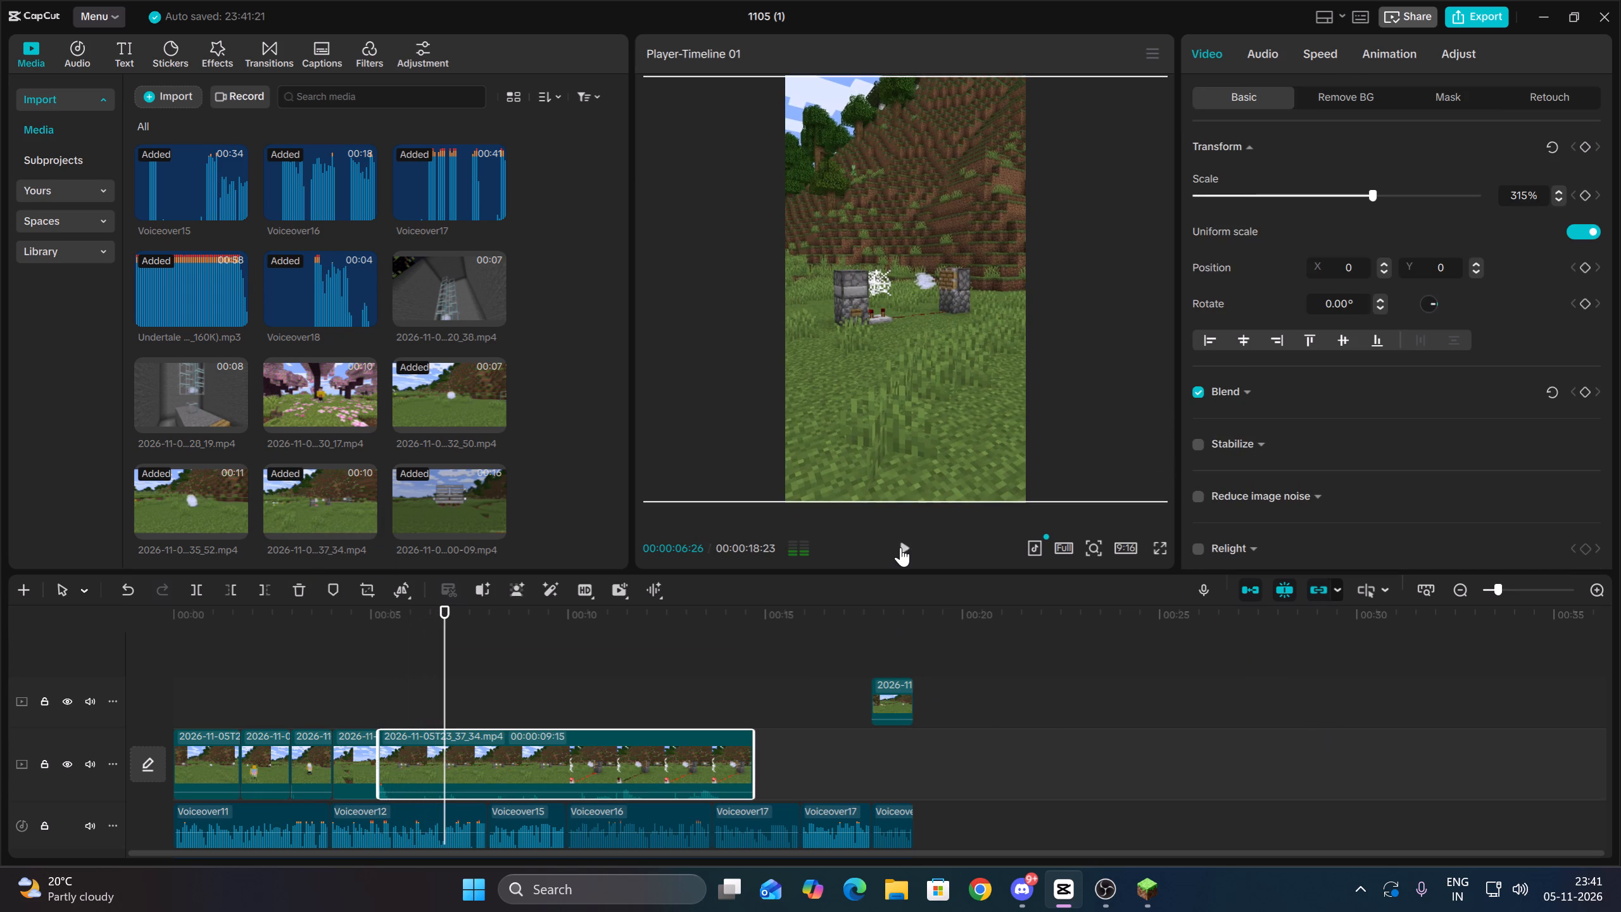
click(225, 585)
key(space)
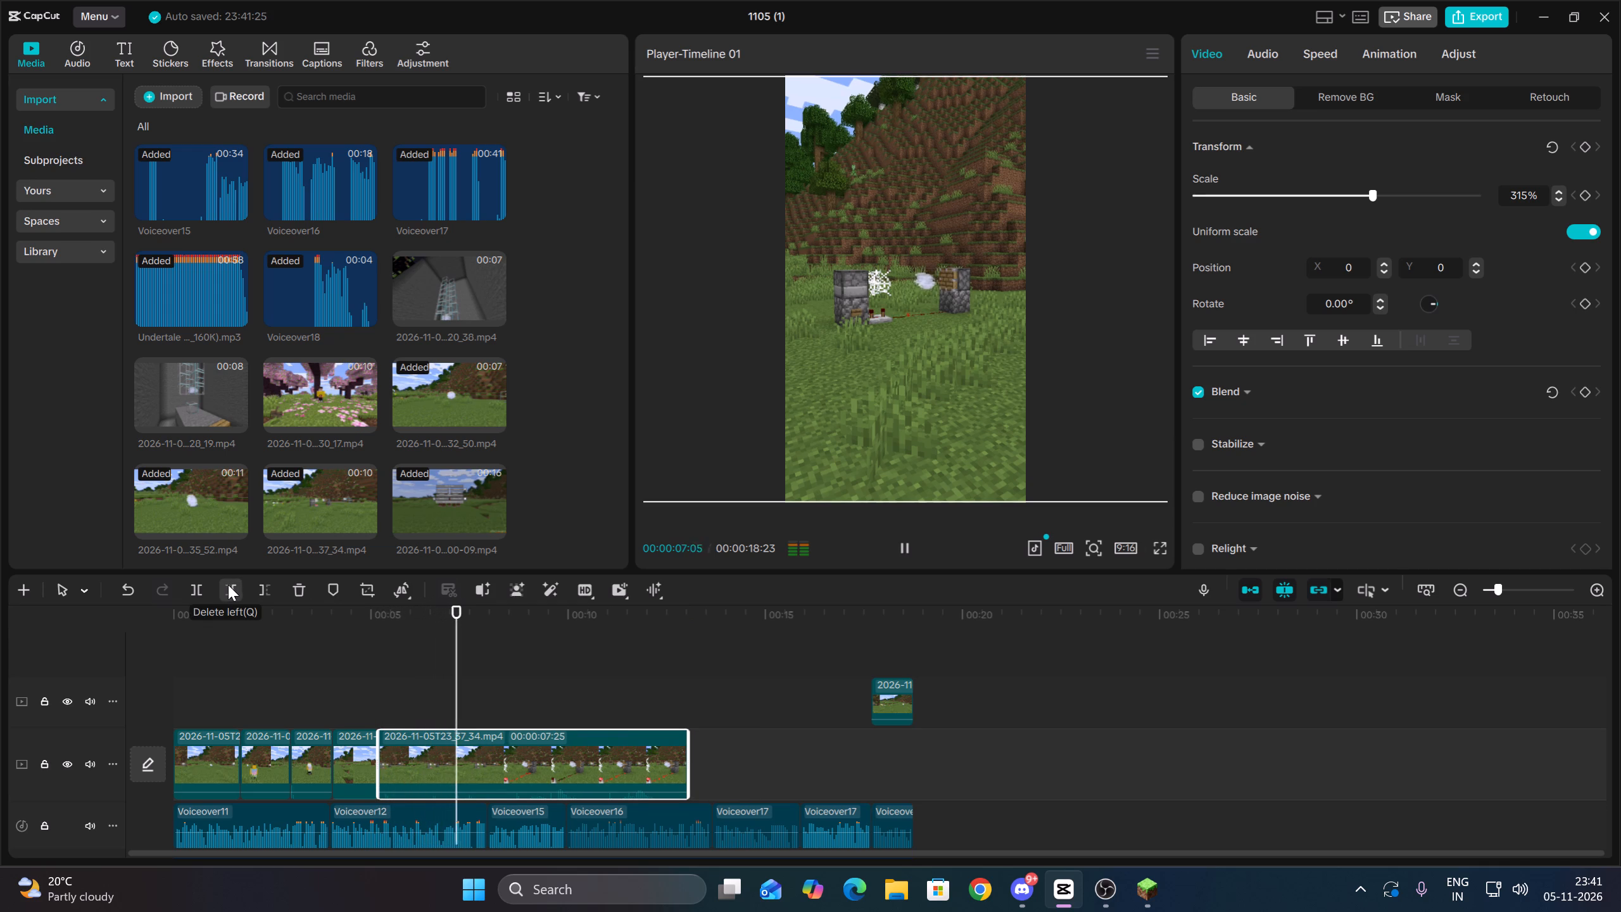
key(space)
click(476, 684)
drag(471, 685, 439, 683)
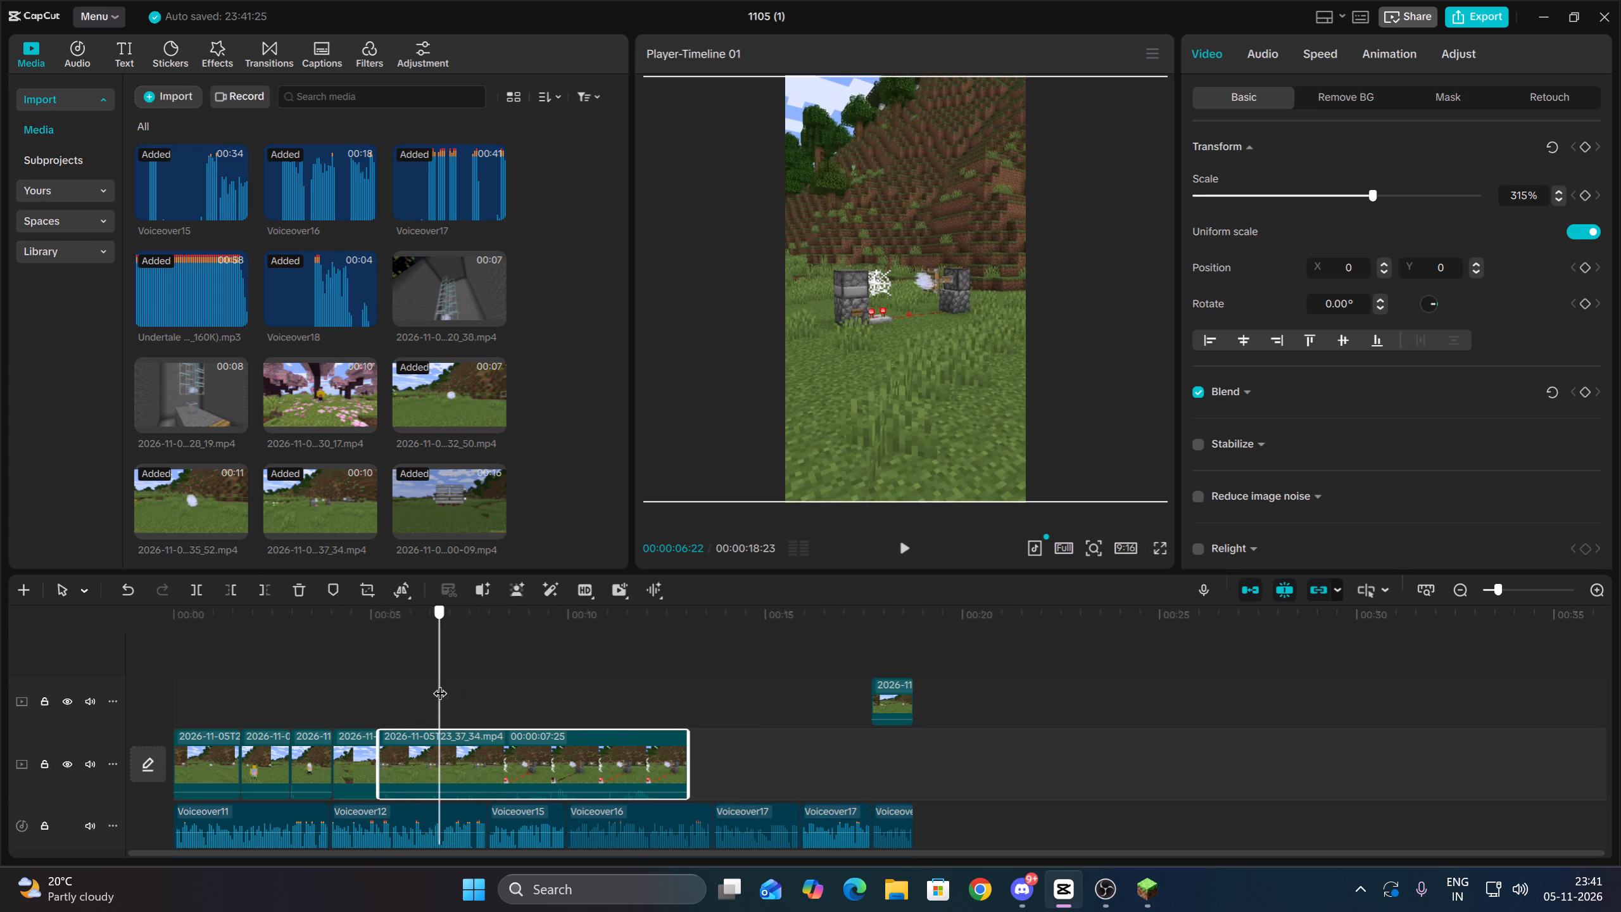
drag(439, 683, 449, 685)
double_click(458, 685)
drag(498, 678, 509, 721)
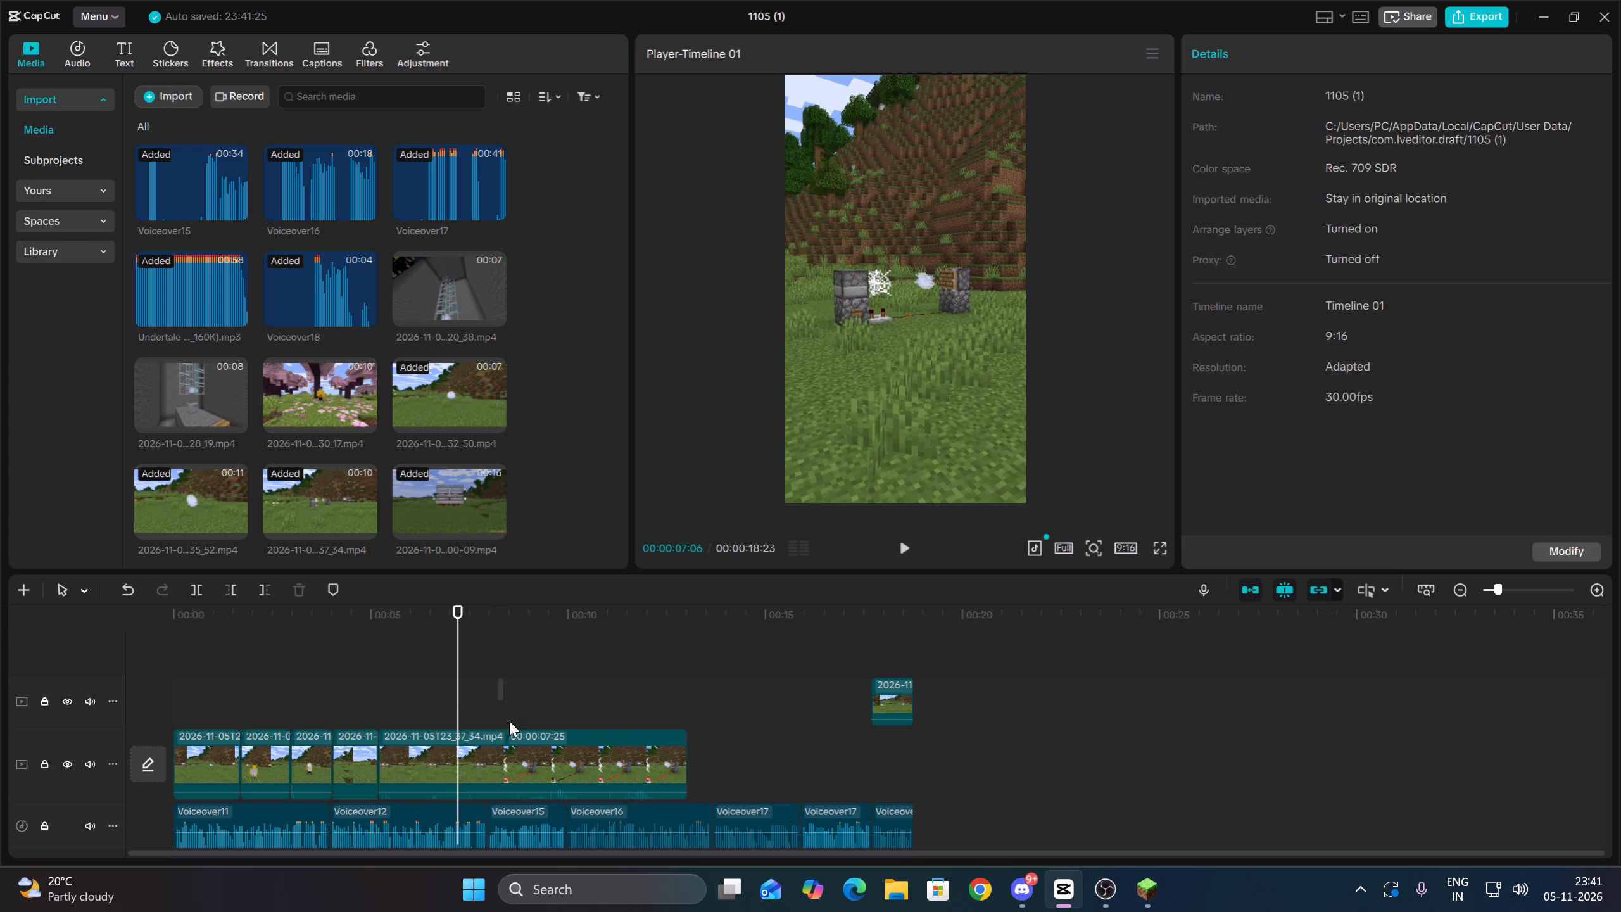
drag(509, 721, 515, 744)
click(236, 581)
Preview the 2026-11-05T23_37_34 clip and trim its start further, leaving it 00:00:05:09 long.
key(space)
key(space)
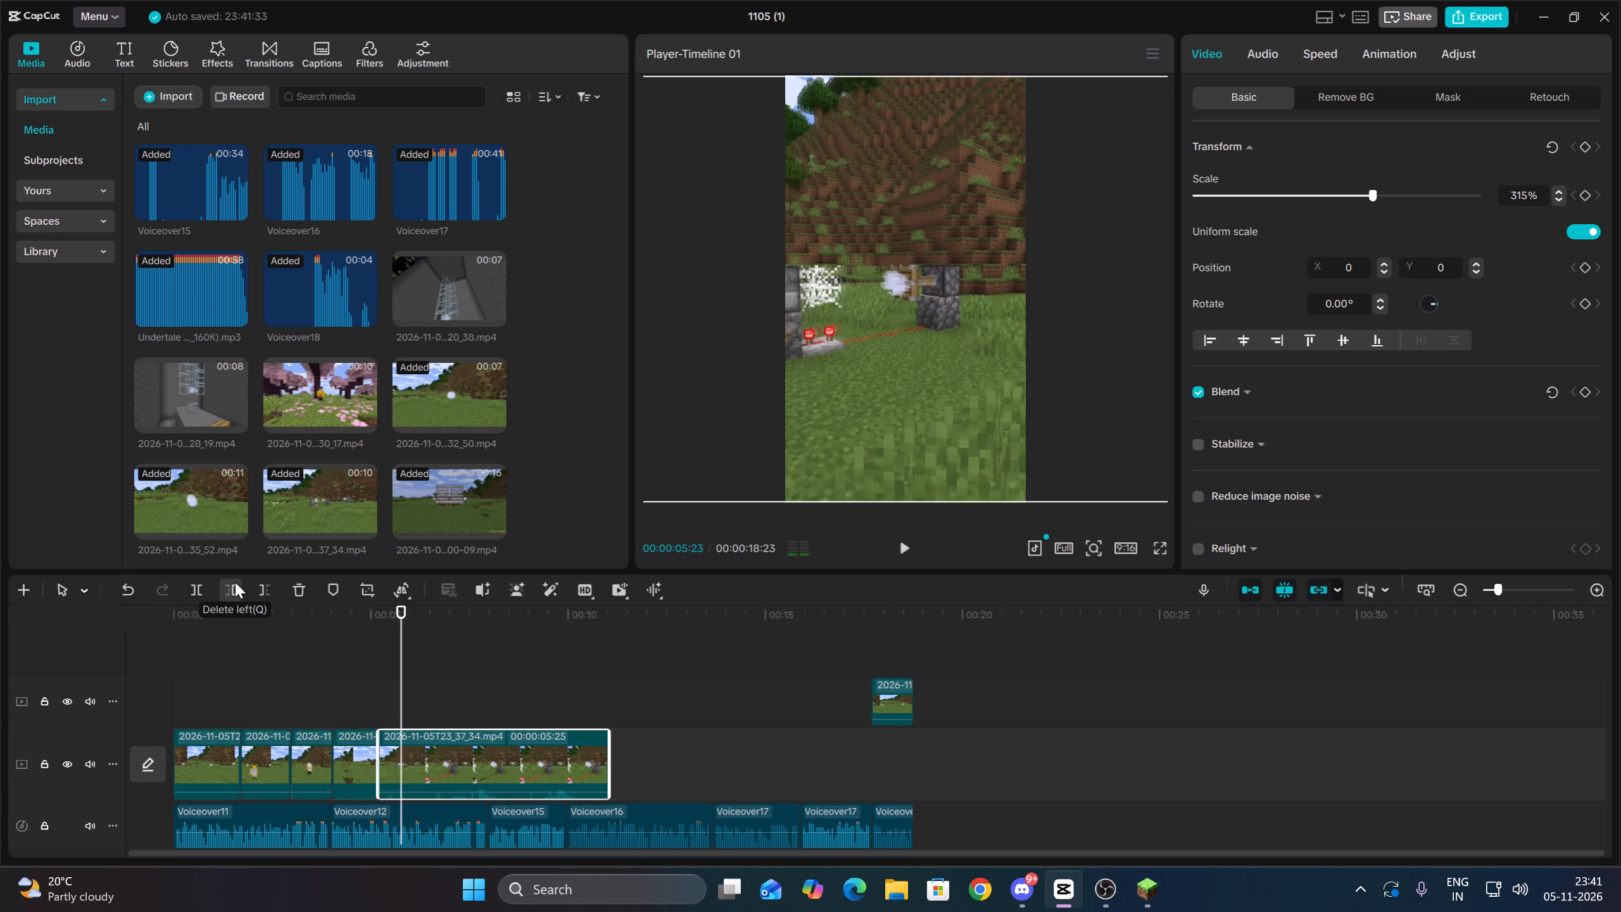
key(Up)
key(space)
key(space)
click(235, 582)
Trim off the end of the 2026-11-05T23_37_34 clip at 00:00:08:00, where Voiceover12 ends.
key(space)
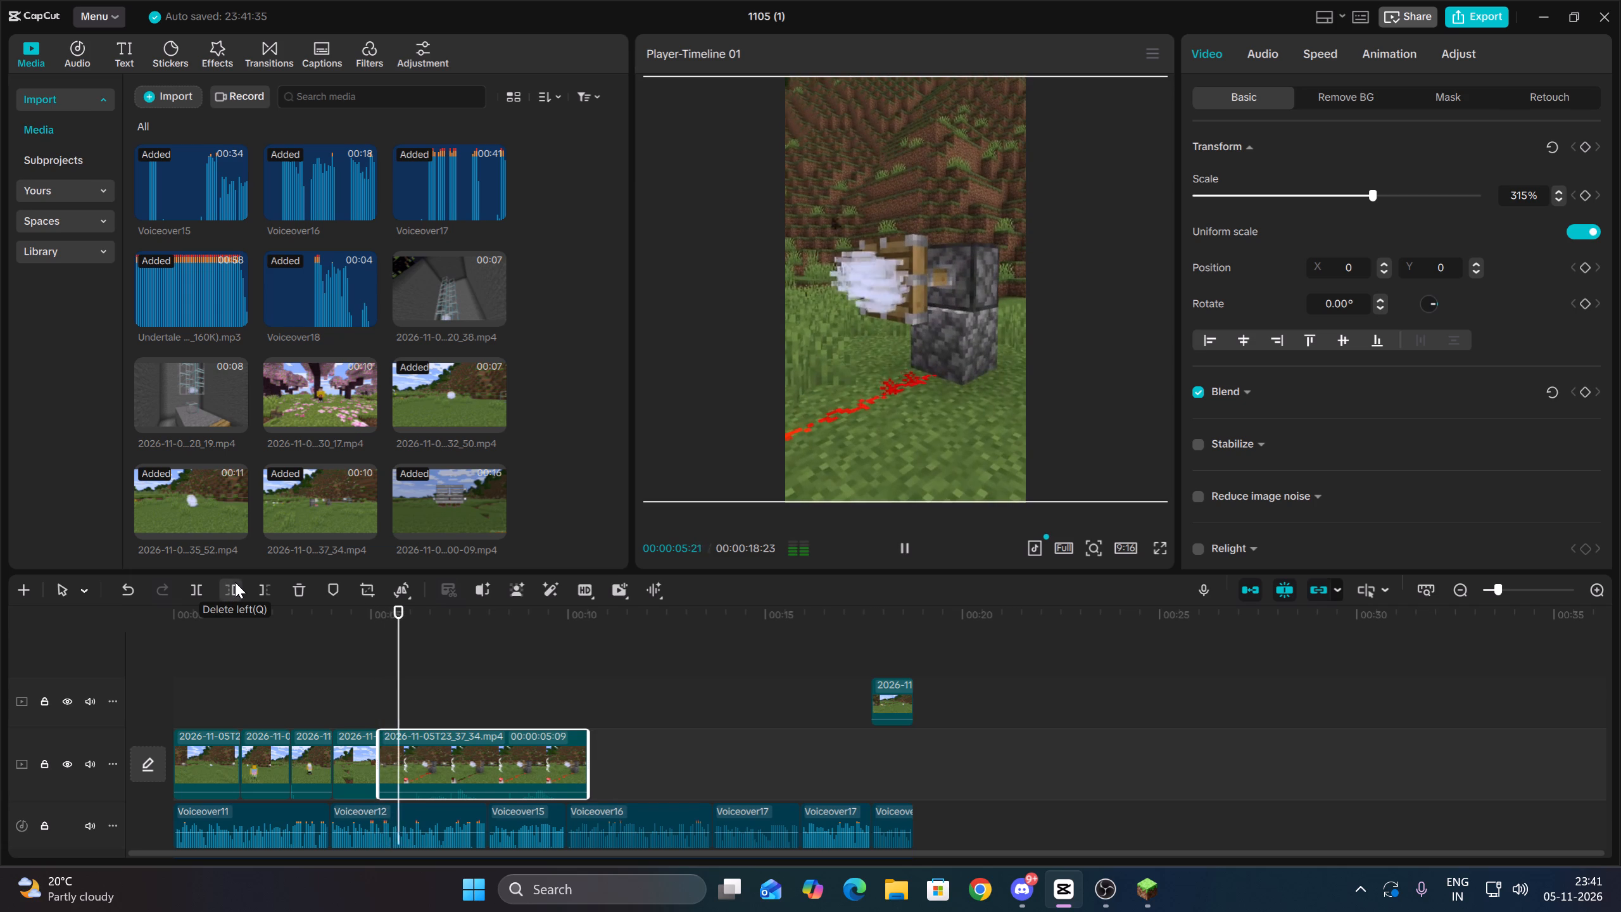
key(space)
click(270, 587)
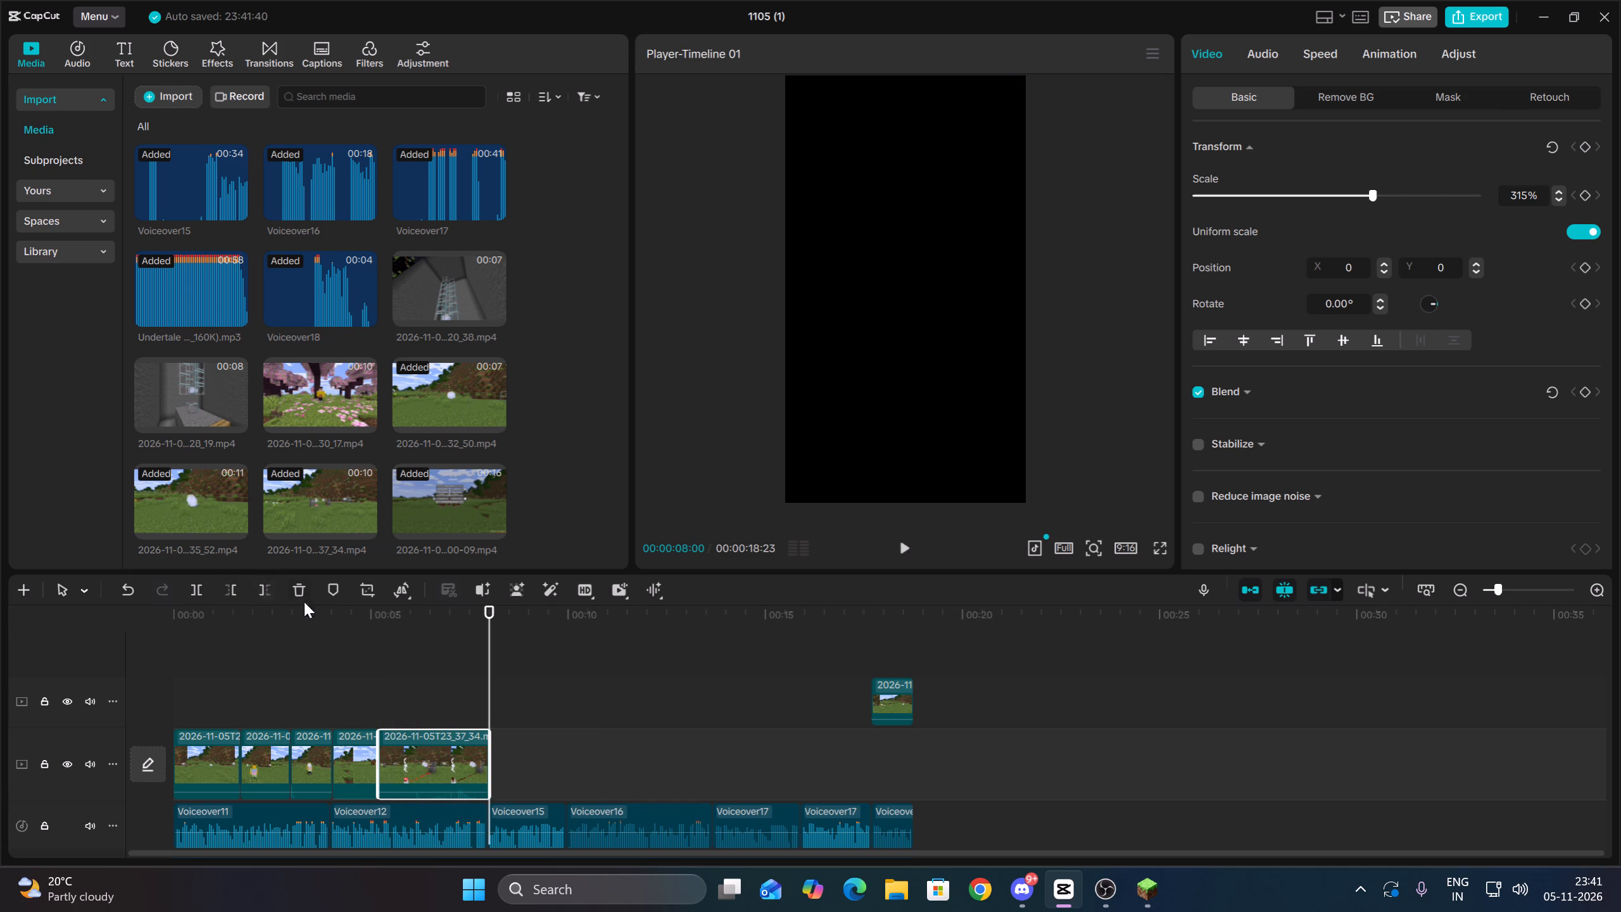
Listen to Voiceover15, add the cherry-grove clip 2026-11-05T23_30_17 to the main track at 00:00:08:00, and scale it to 315%.
key(space)
key(space)
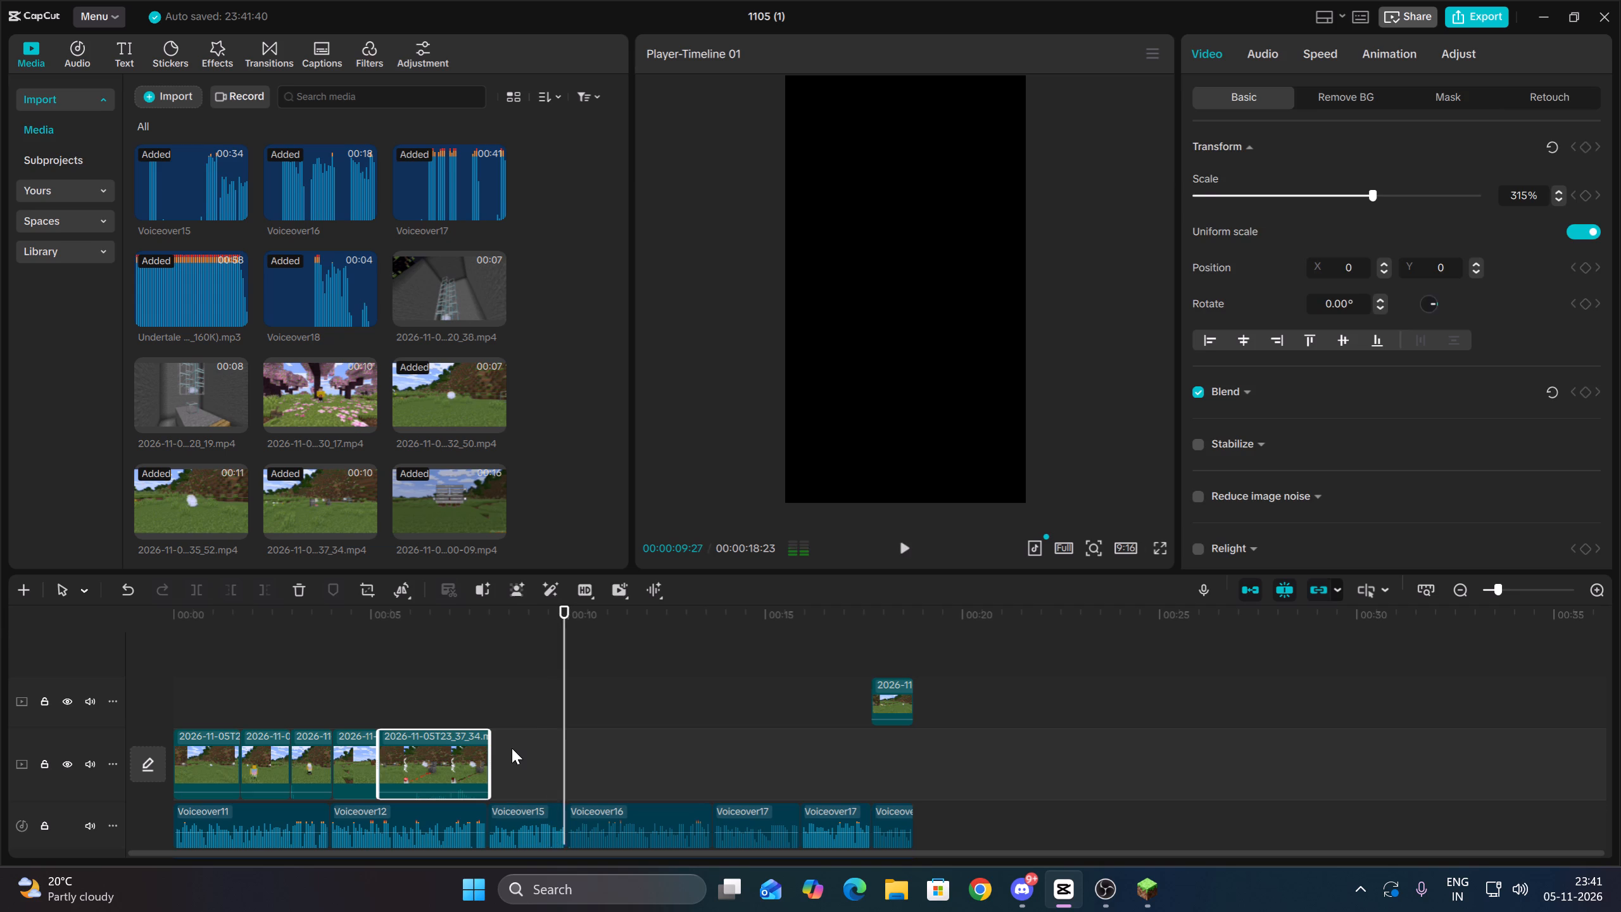
click(512, 748)
key(Up)
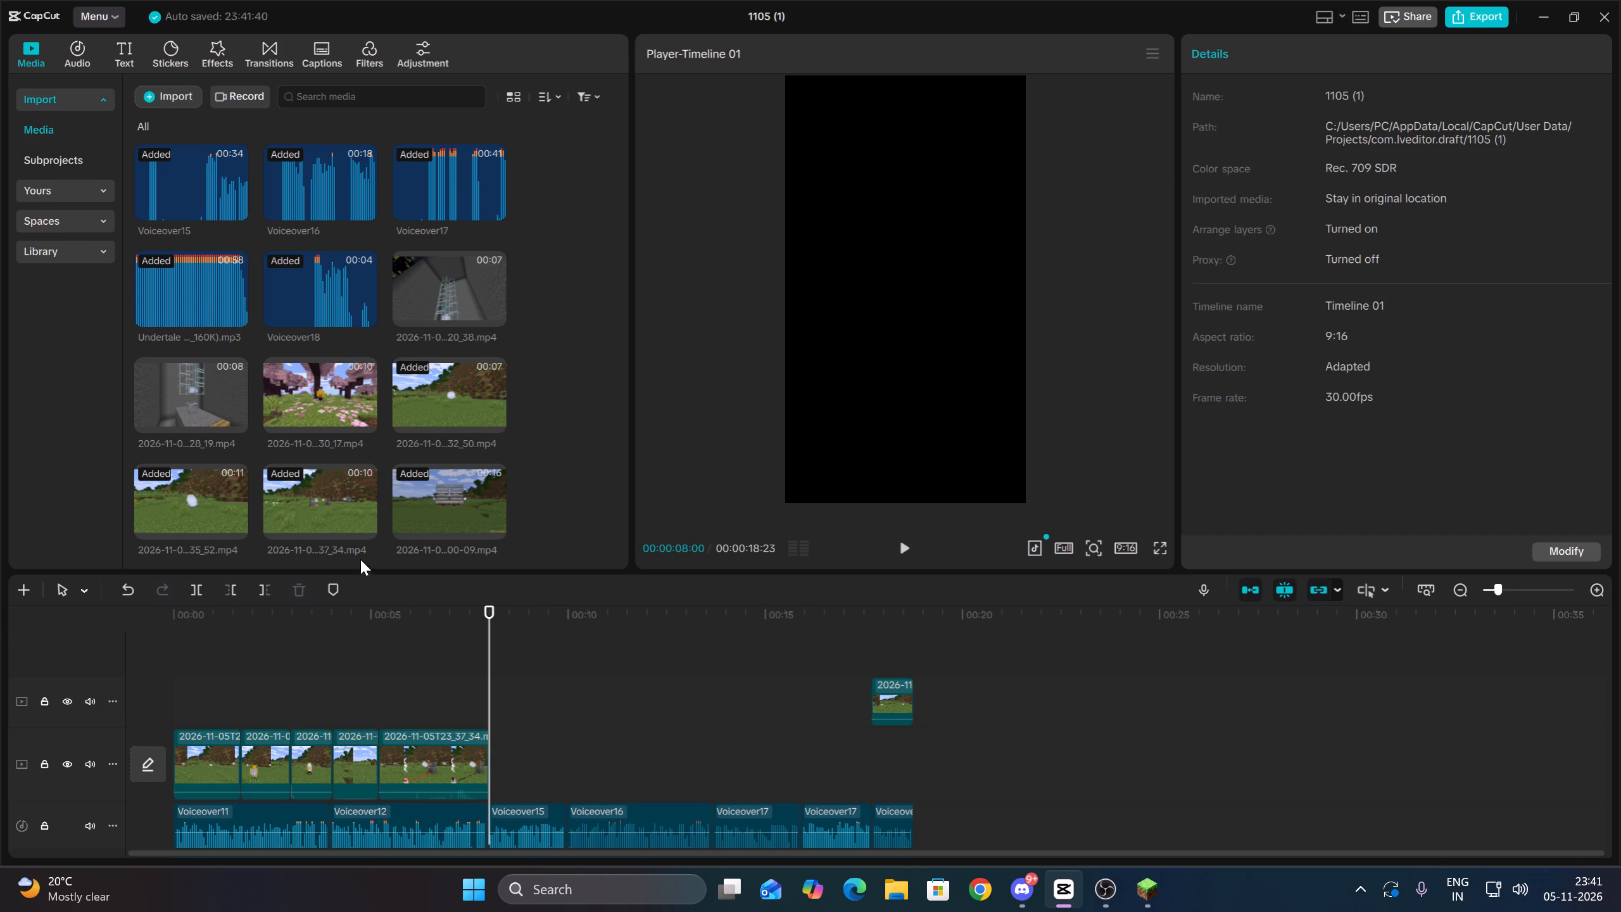
drag(328, 406, 550, 769)
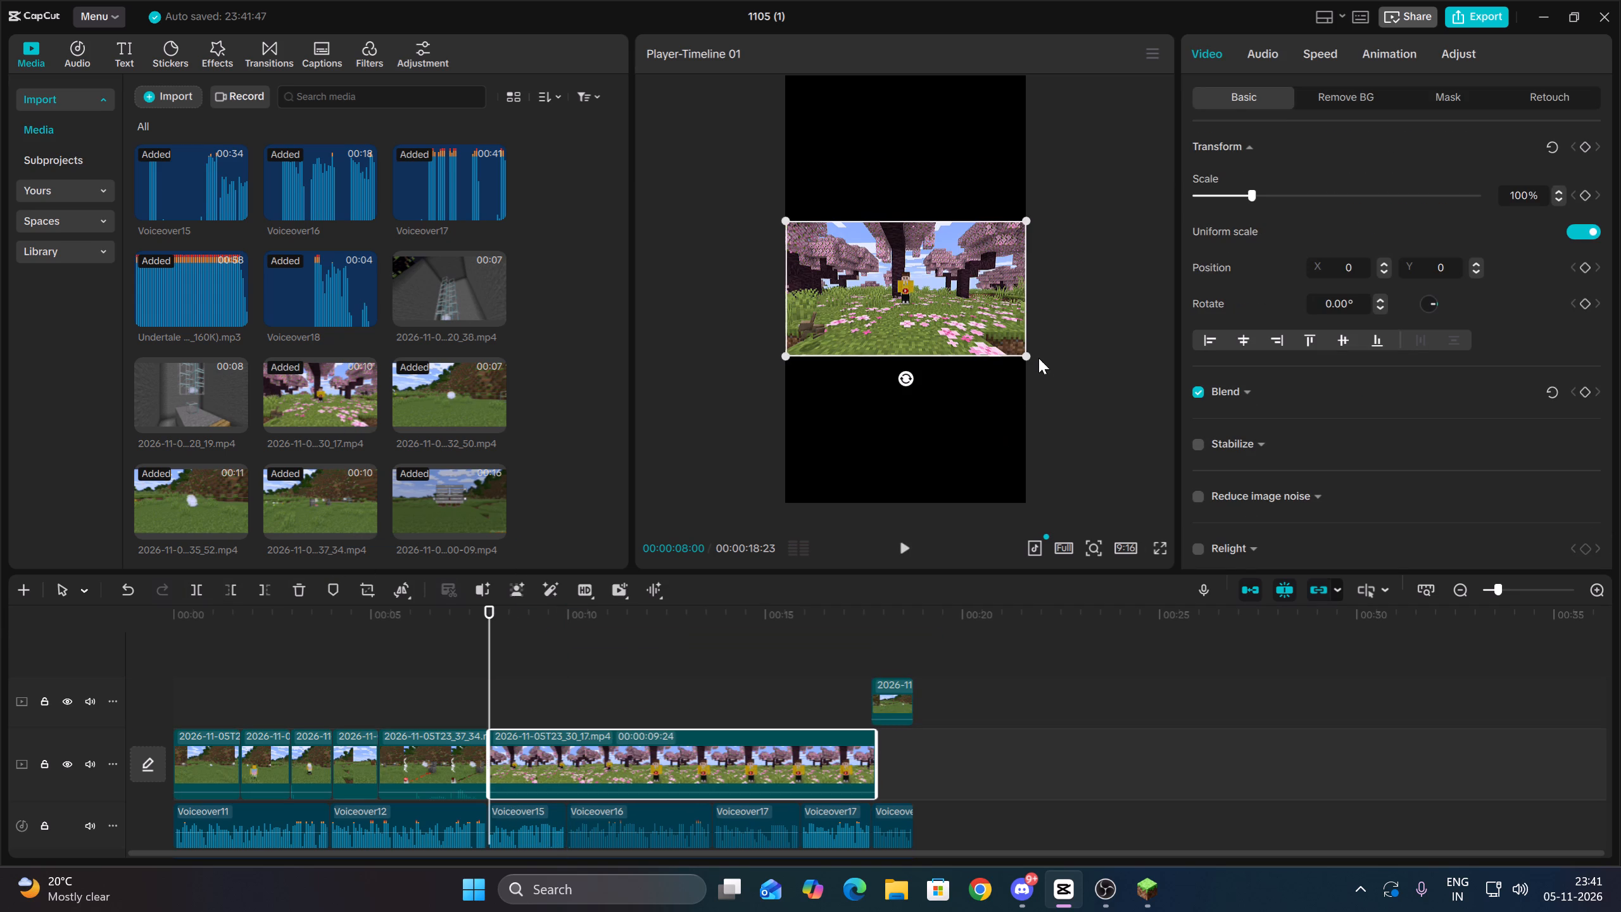
drag(1023, 353, 1328, 713)
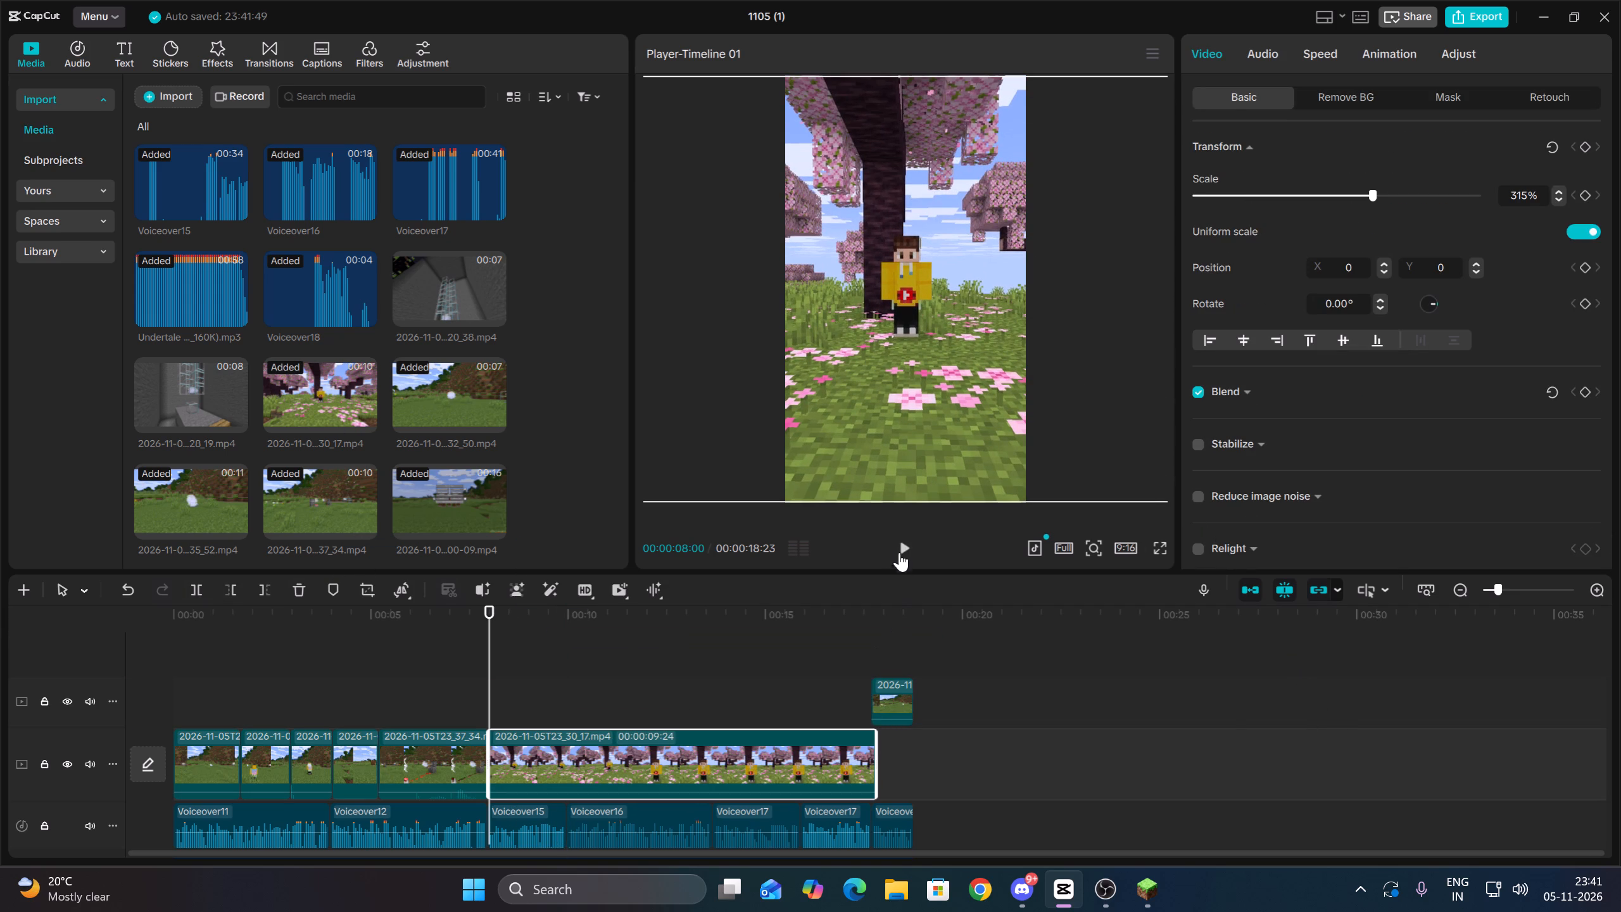
Trim the start of the 2026-11-05T23_30_17 clip in two passes, leaving it 00:00:07:27 long.
click(904, 539)
click(603, 687)
drag(603, 687, 581, 692)
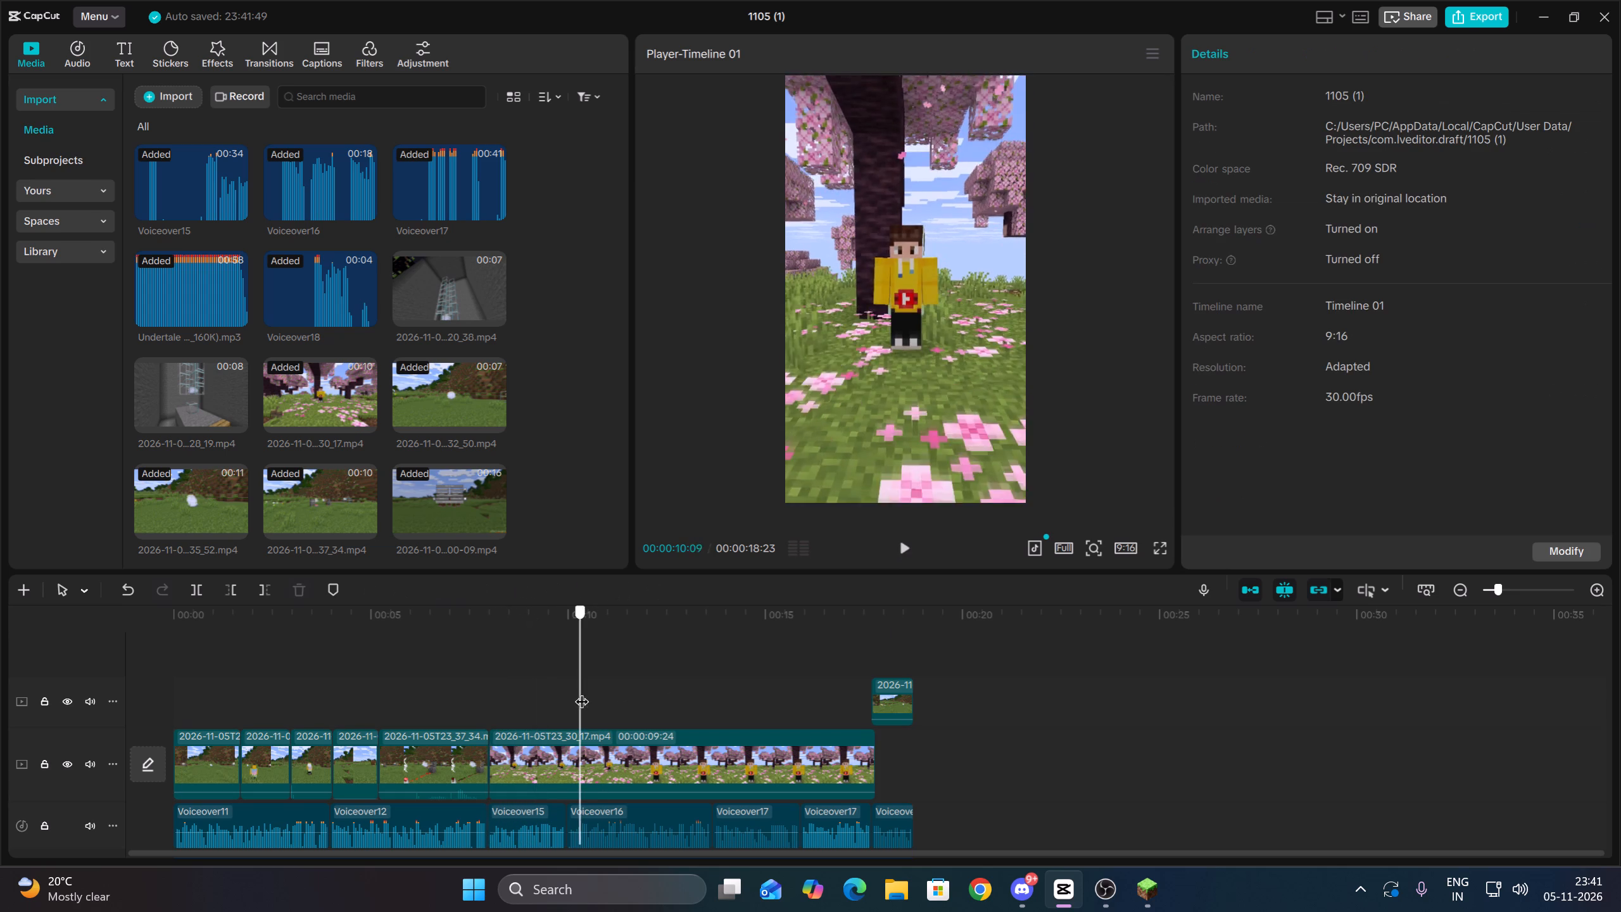
drag(581, 692, 537, 694)
click(550, 741)
click(236, 597)
key(space)
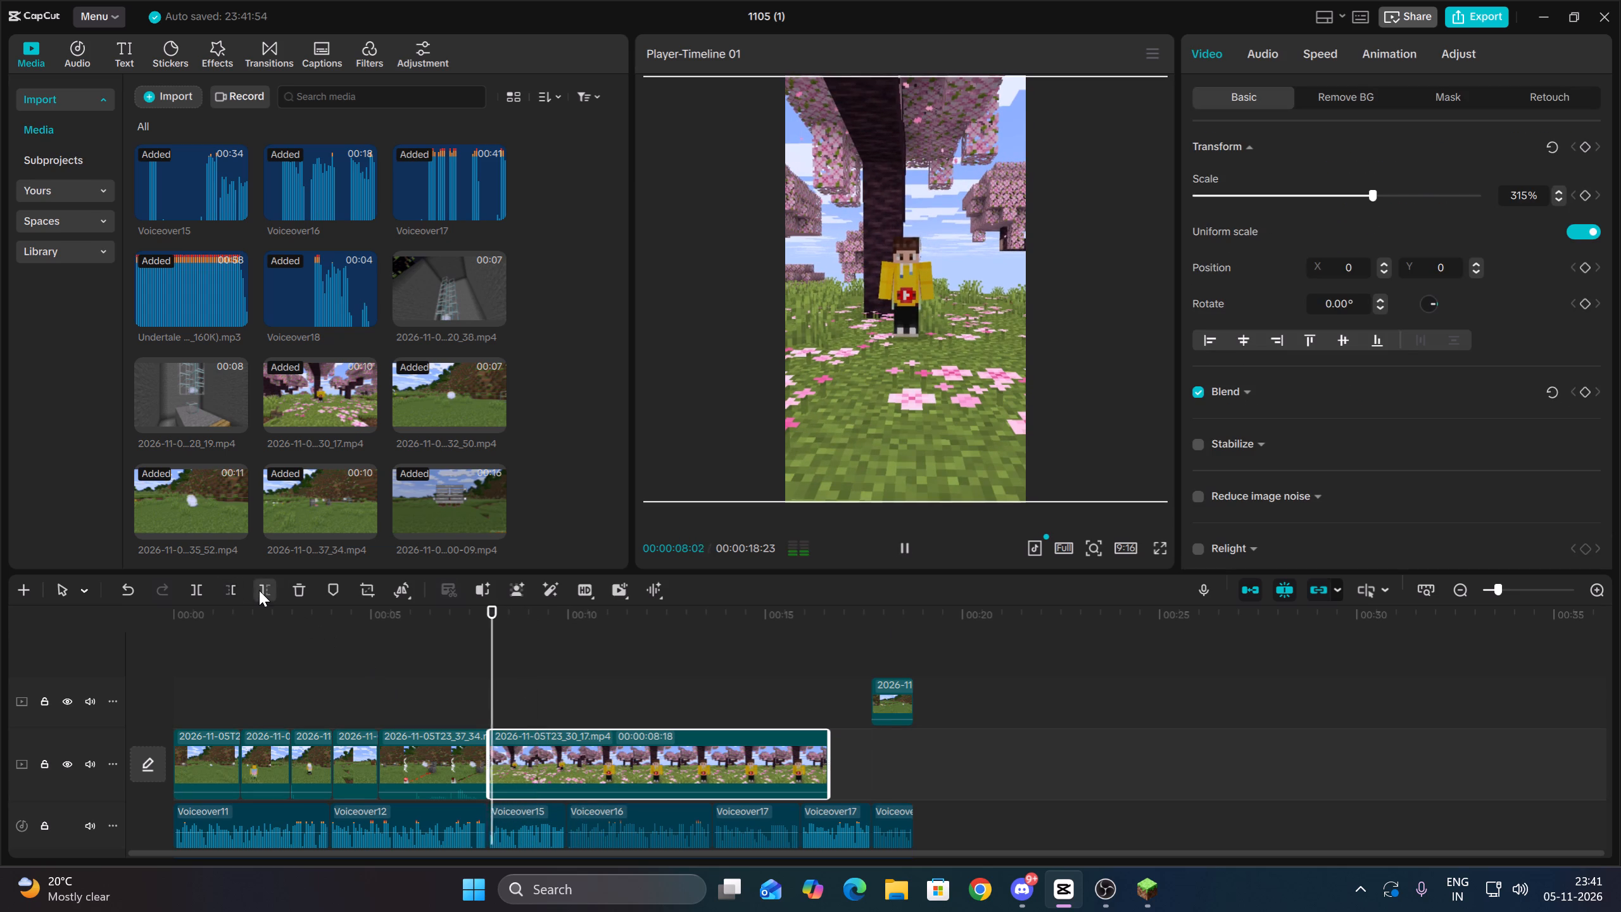
key(space)
click(236, 592)
Trim off the end of the 2026-11-05T23_30_17 clip at 00:00:09:27, where Voiceover15 ends.
key(space)
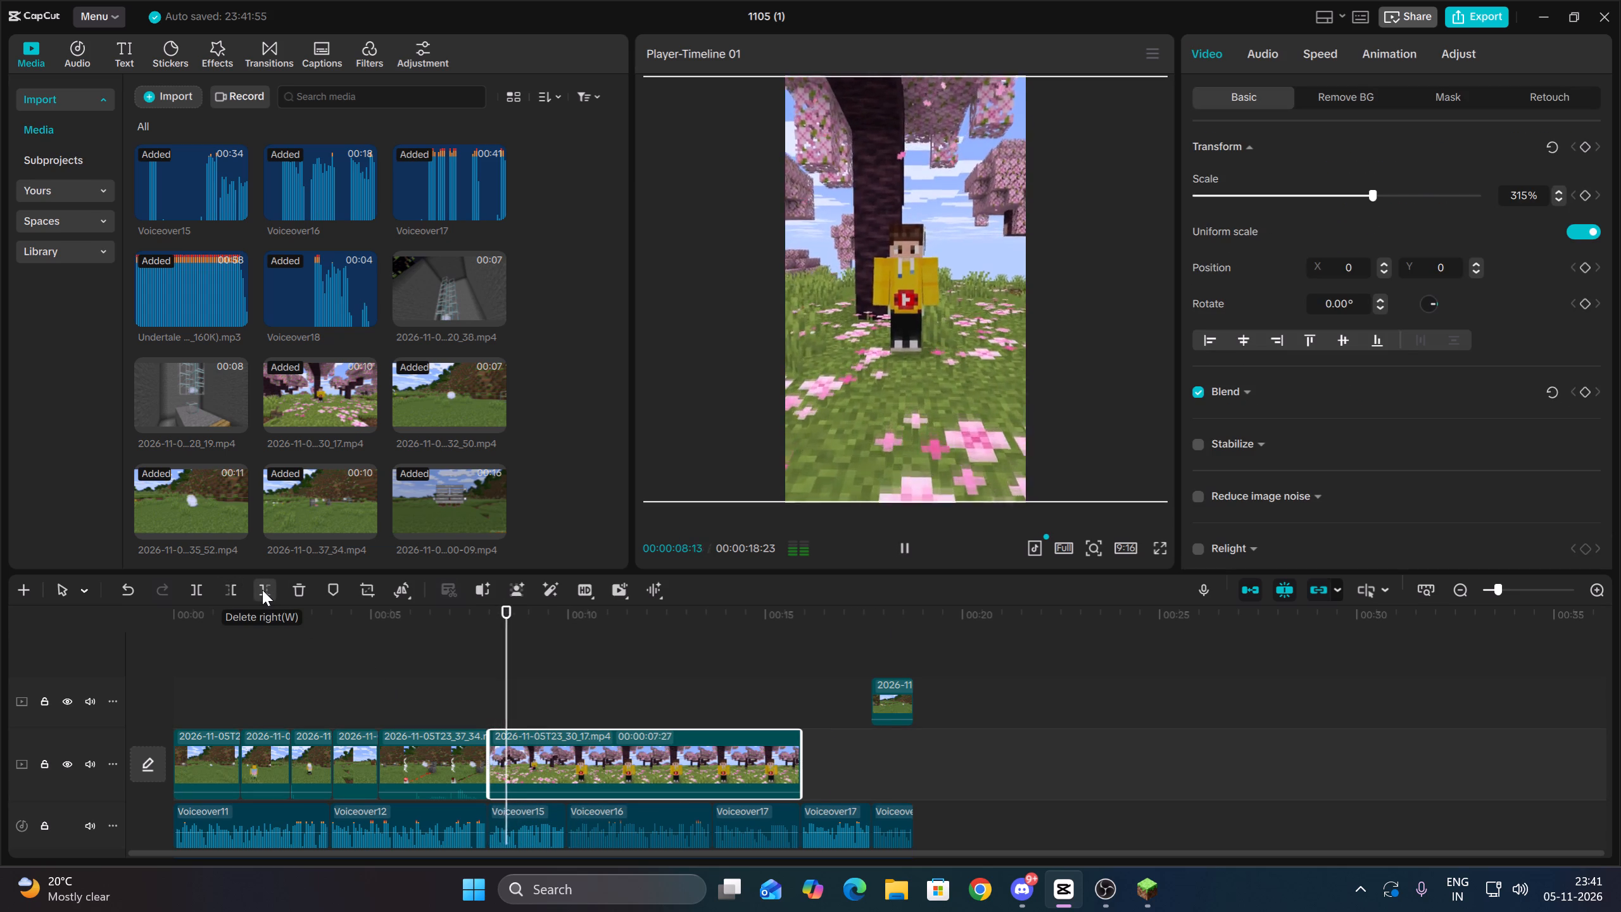
key(space)
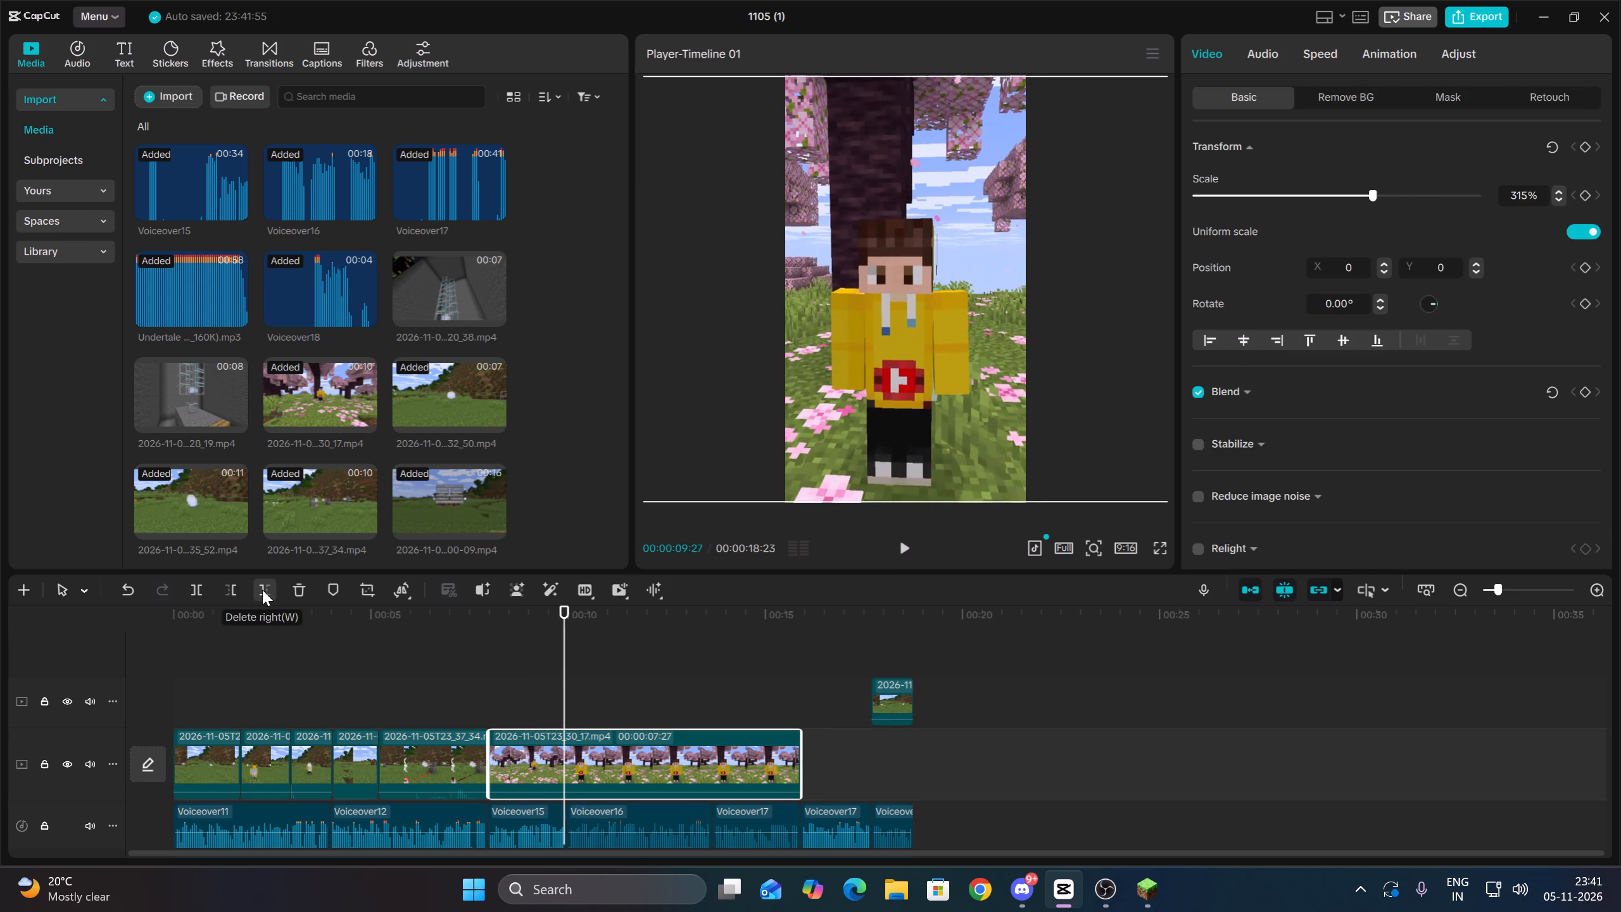
click(262, 590)
Play the uncovered timeline section under Voiceover16 to hear what footage its narration needs.
key(Up)
key(space)
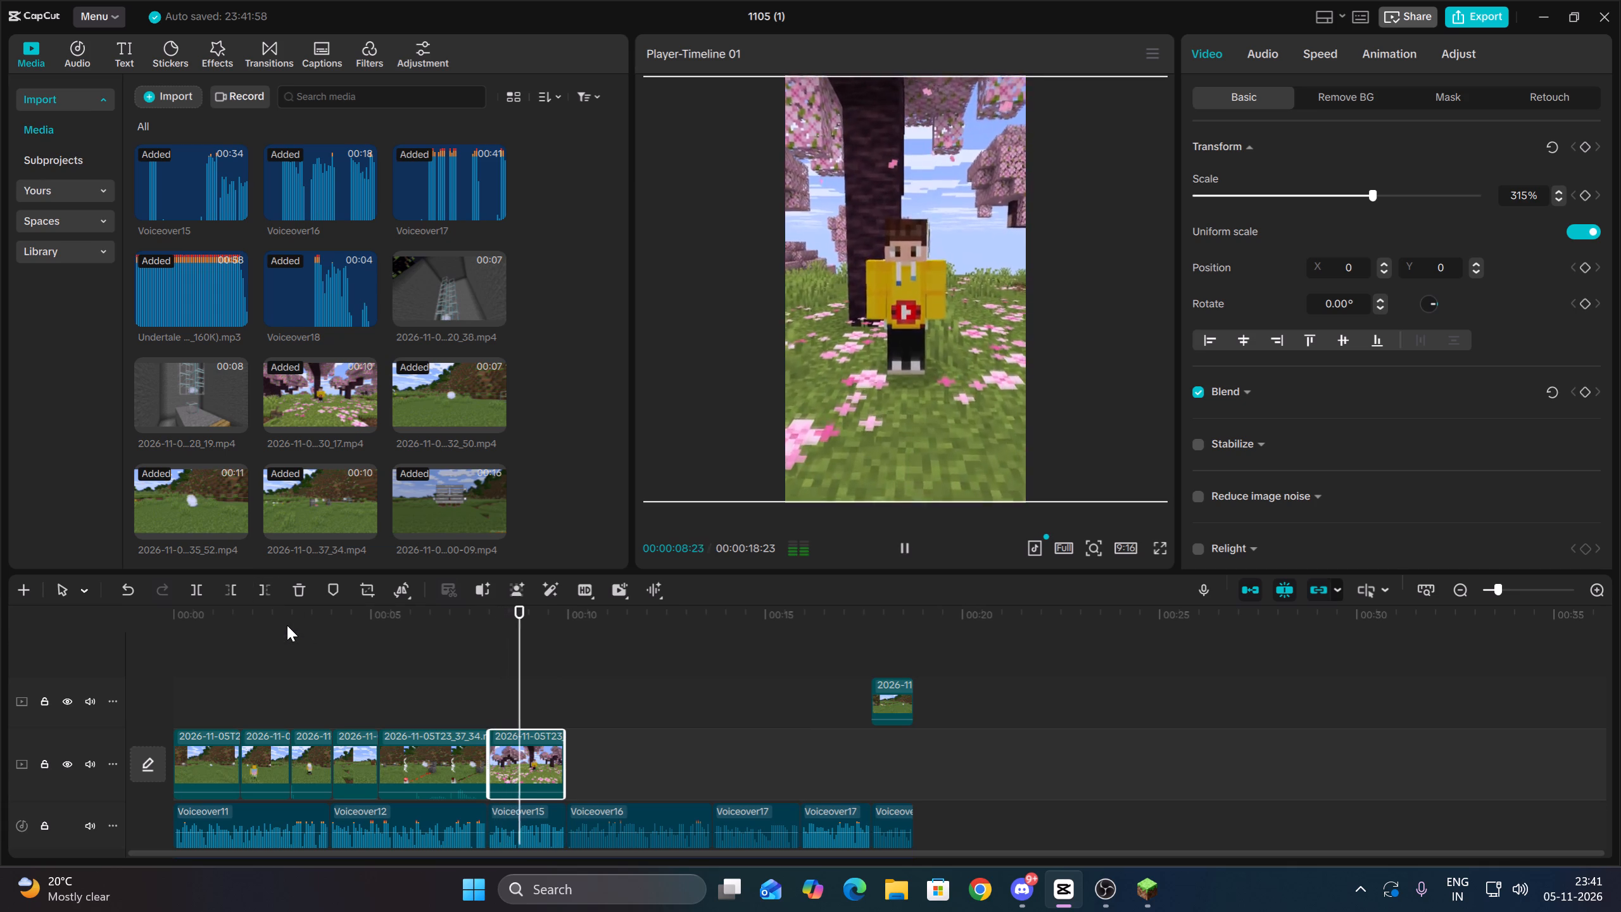
key(space)
click(635, 767)
key(Up)
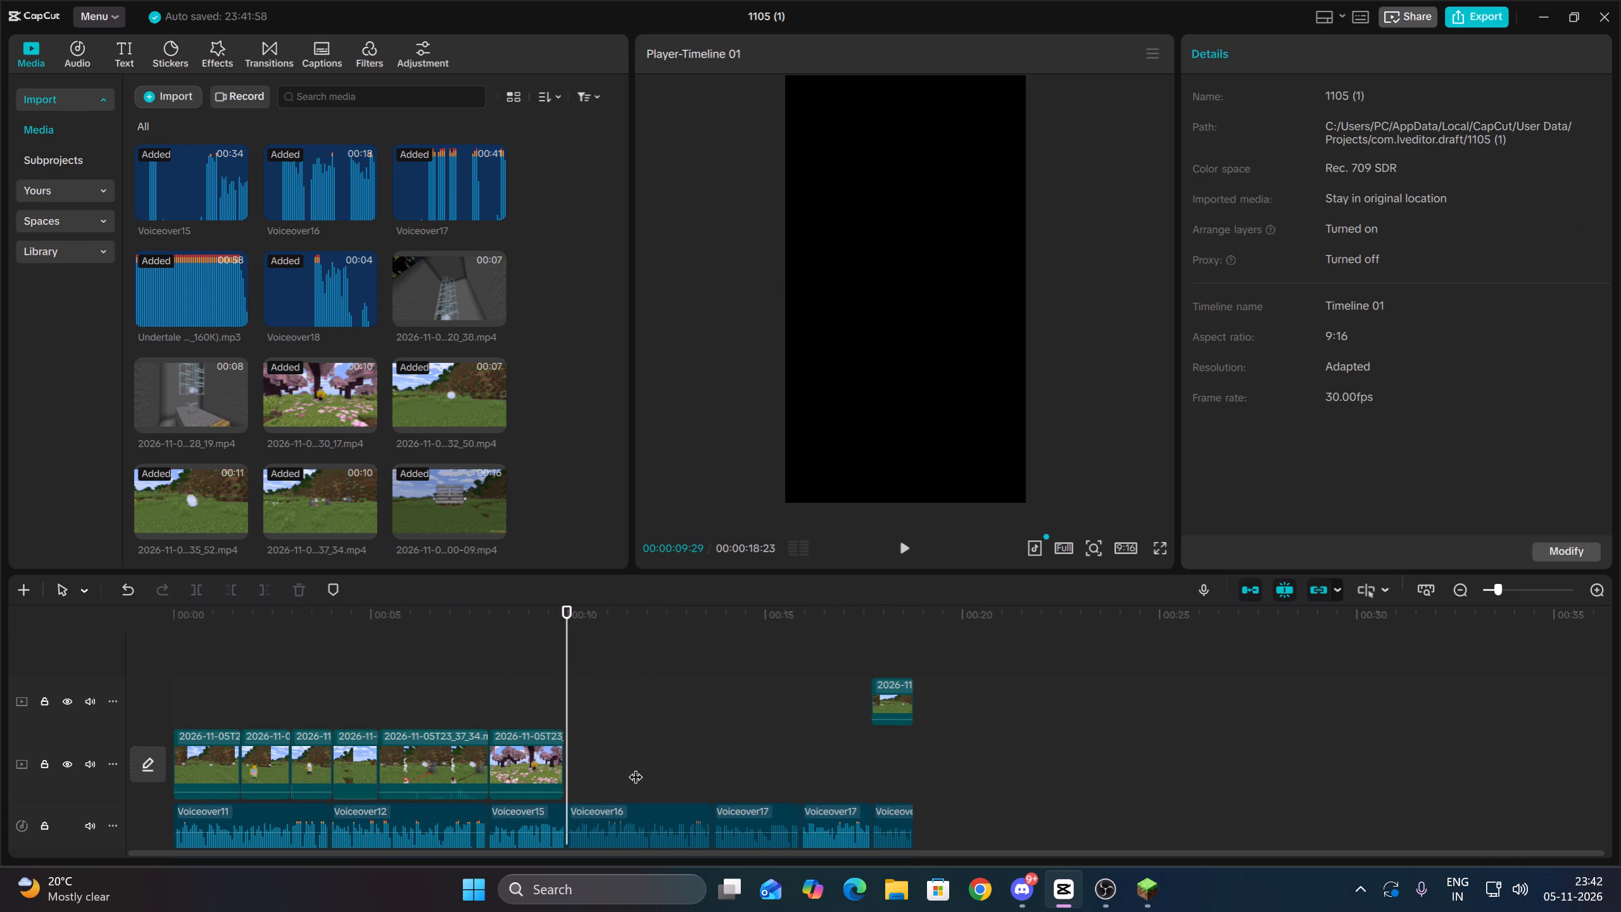
key(space)
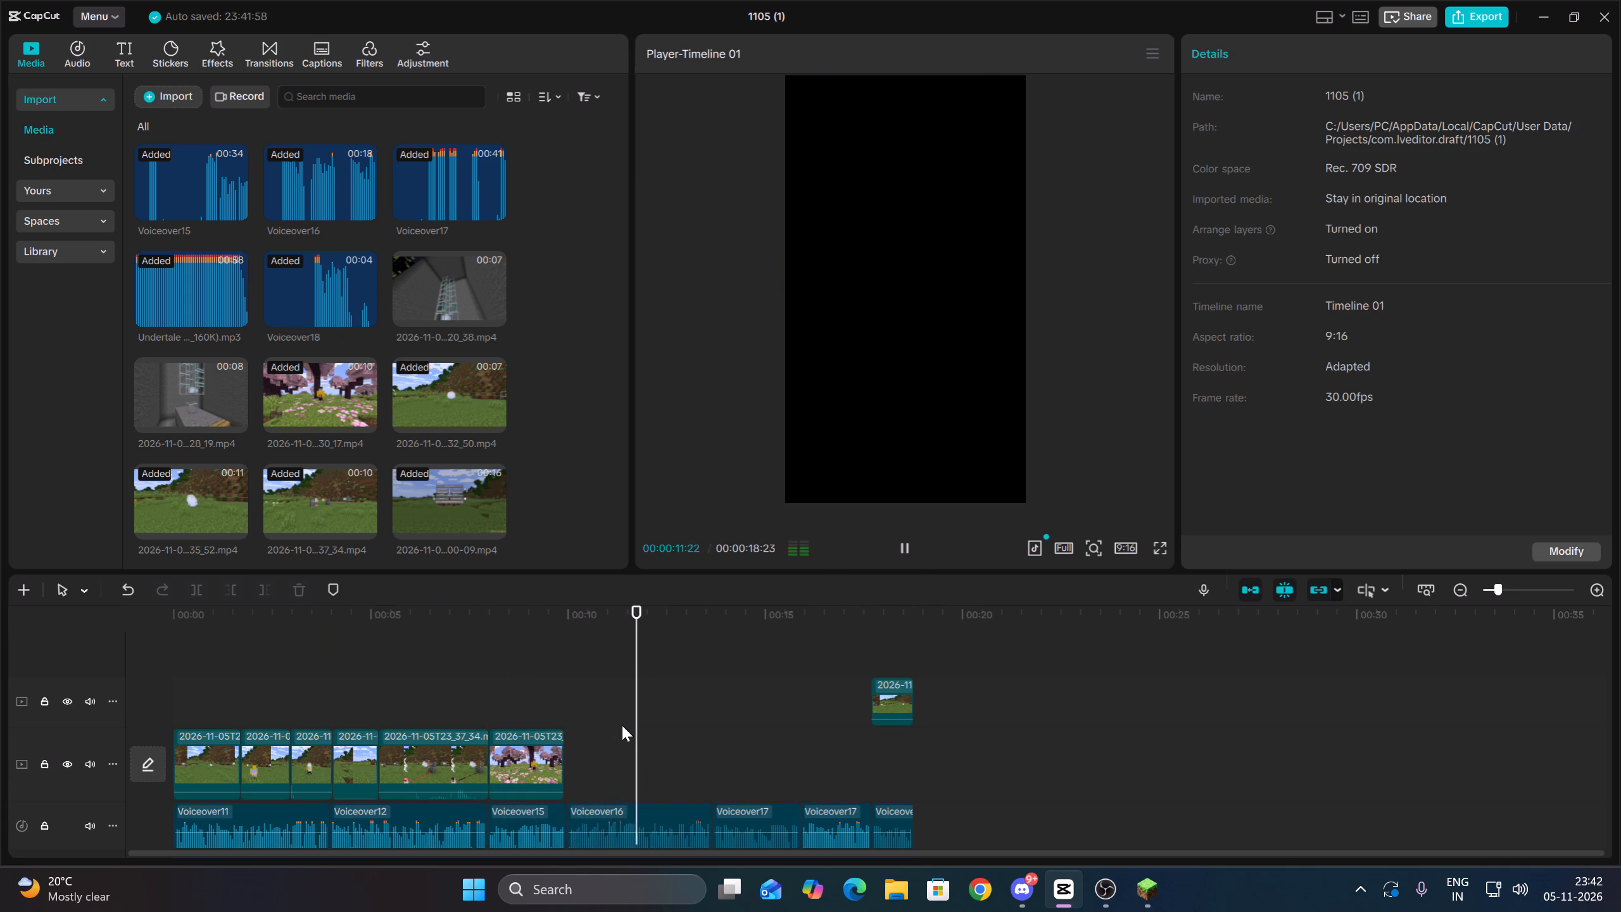
key(Up)
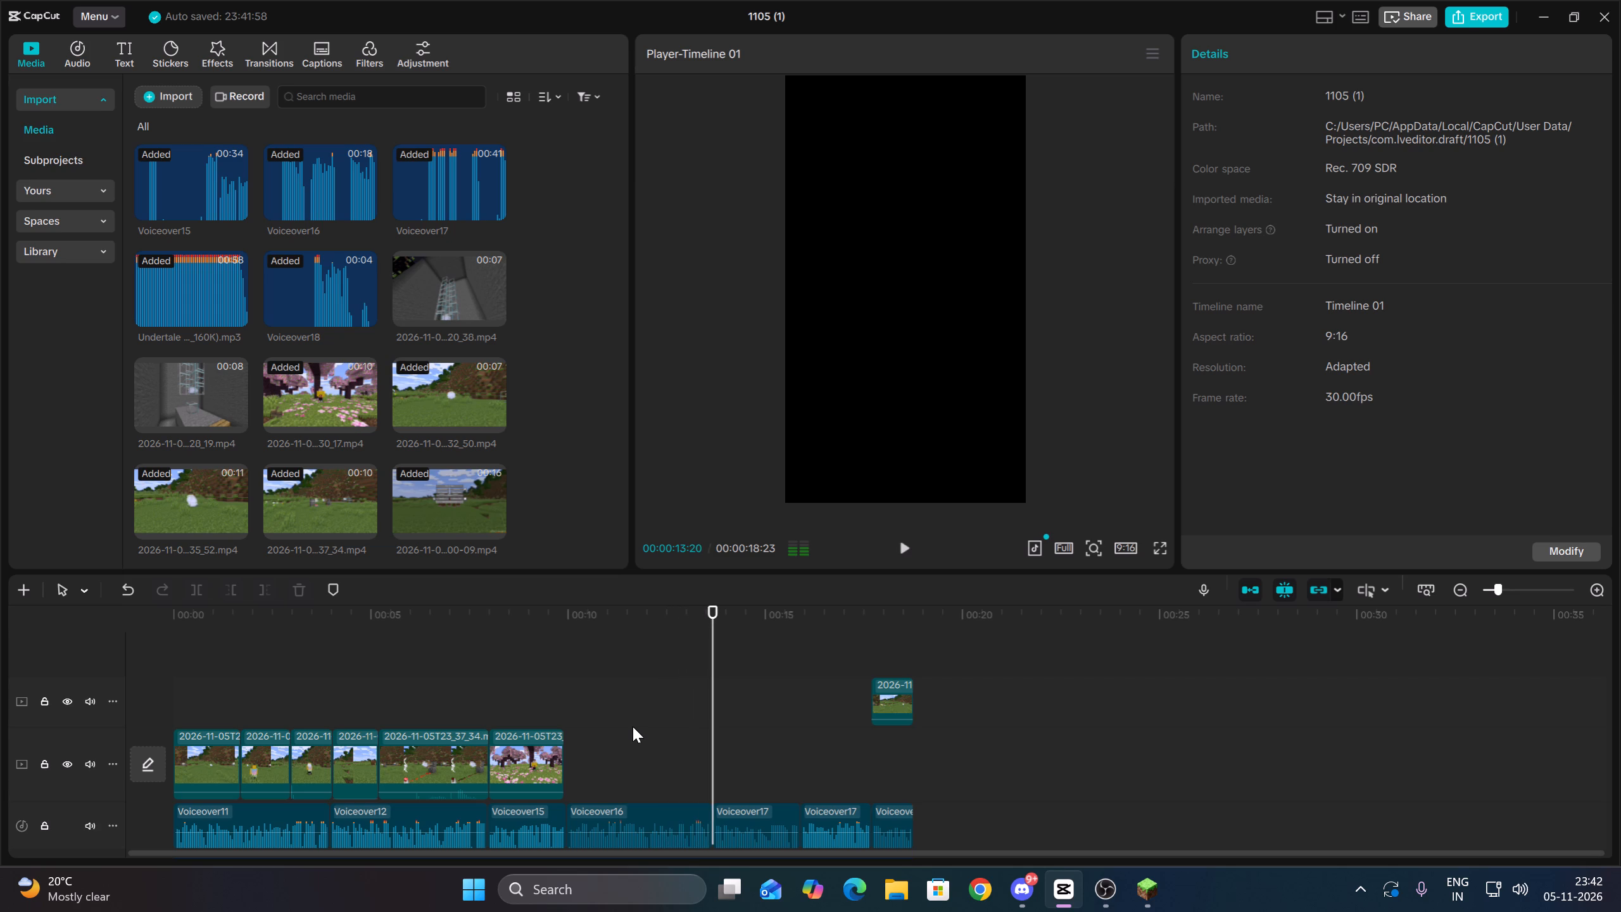
Add the 2026-11-05T23_20_38 glass-tower clip directly after the cherry-grove clip on the main track and scale it to 315%.
click(633, 744)
key(Up)
key(Down)
key(Up)
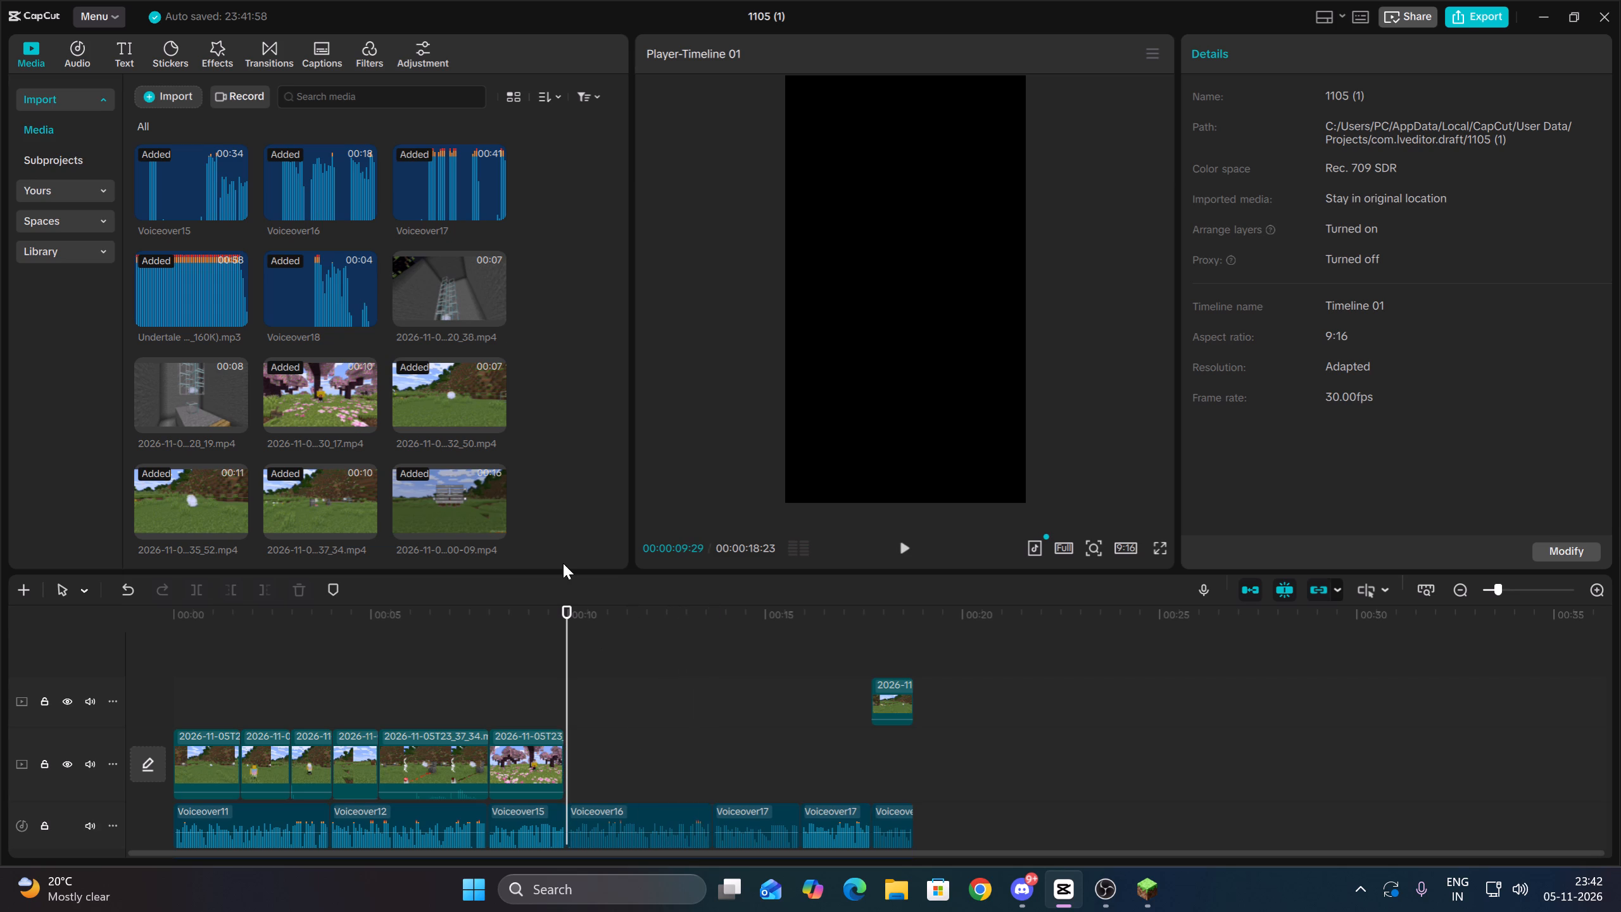
drag(467, 275, 626, 765)
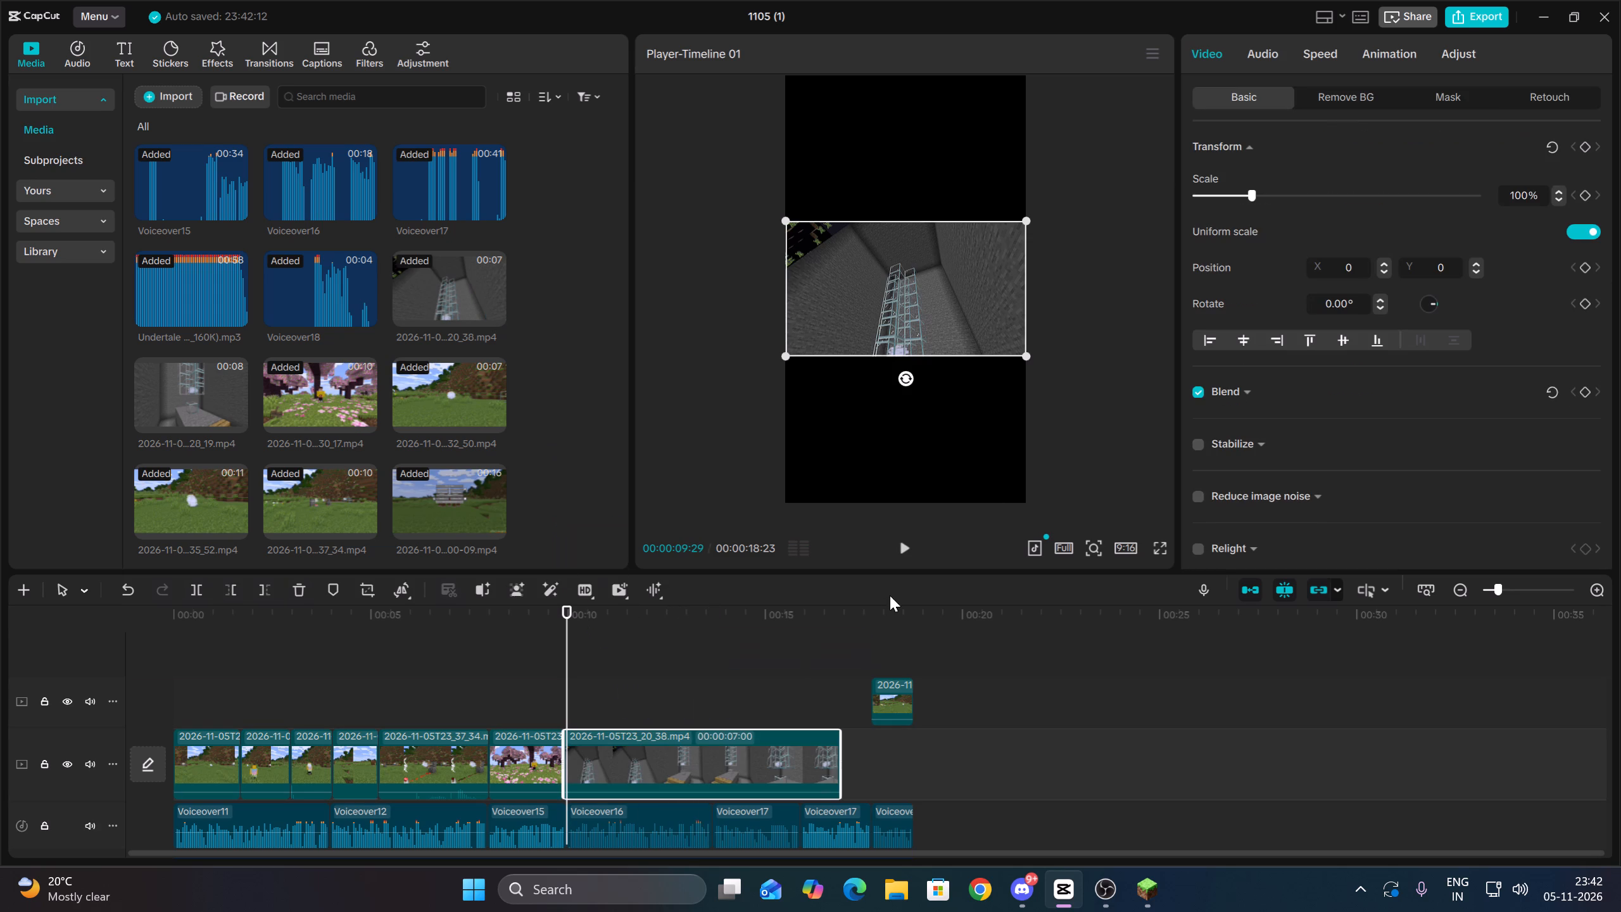
drag(1028, 359, 1329, 747)
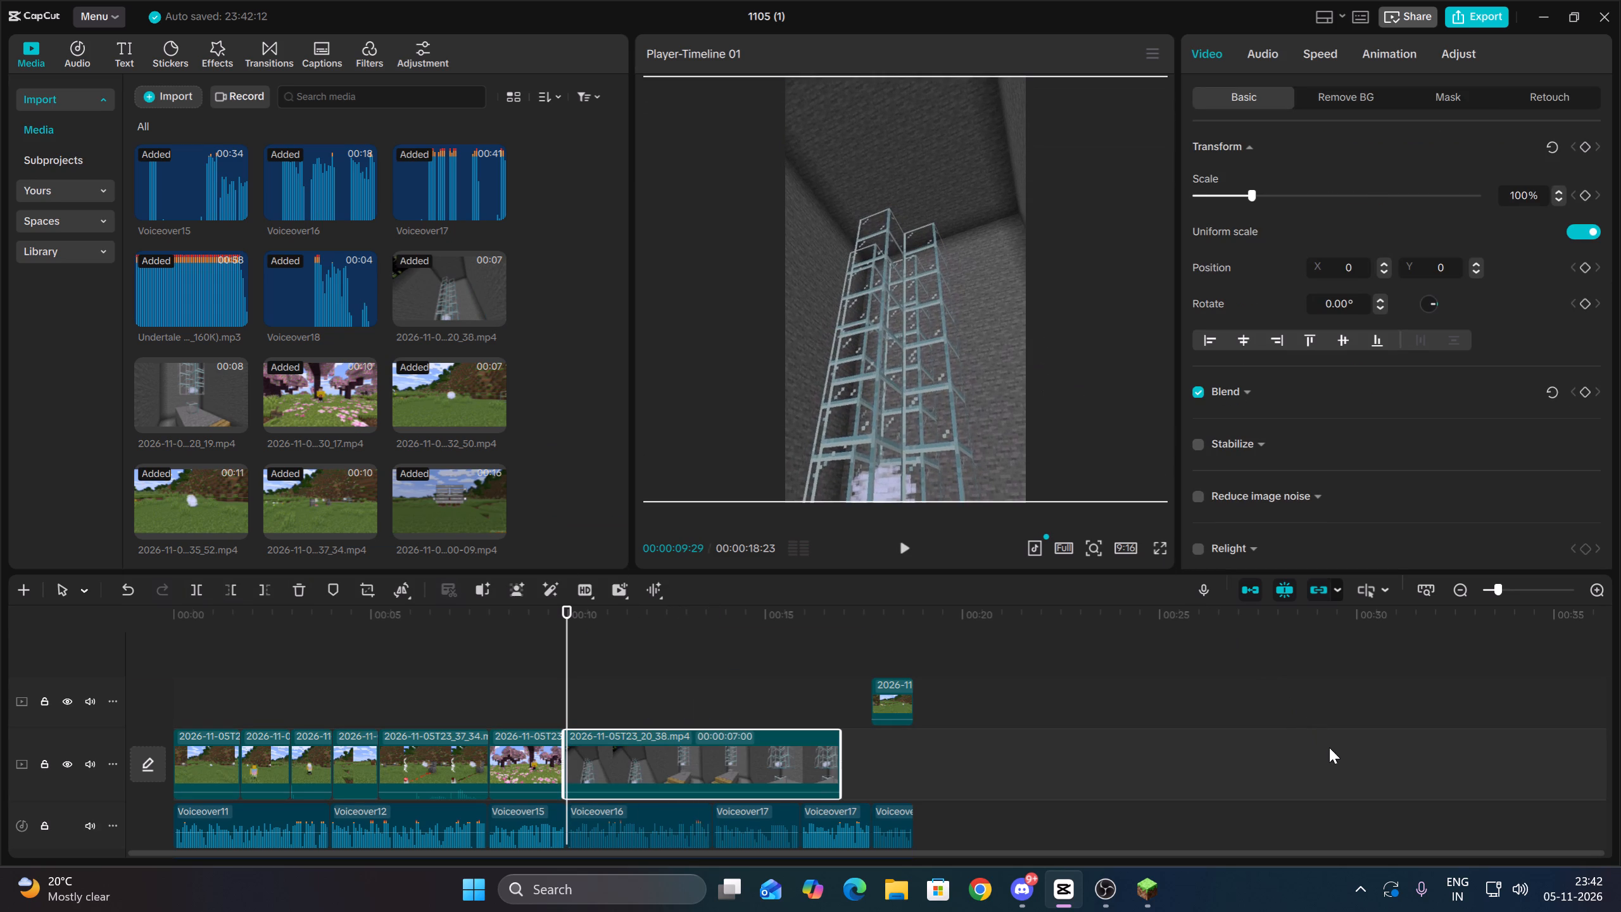
Trim the start of the 2026-11-05T23_20_38 clip in two passes, leaving it 00:00:05:09 long.
click(894, 540)
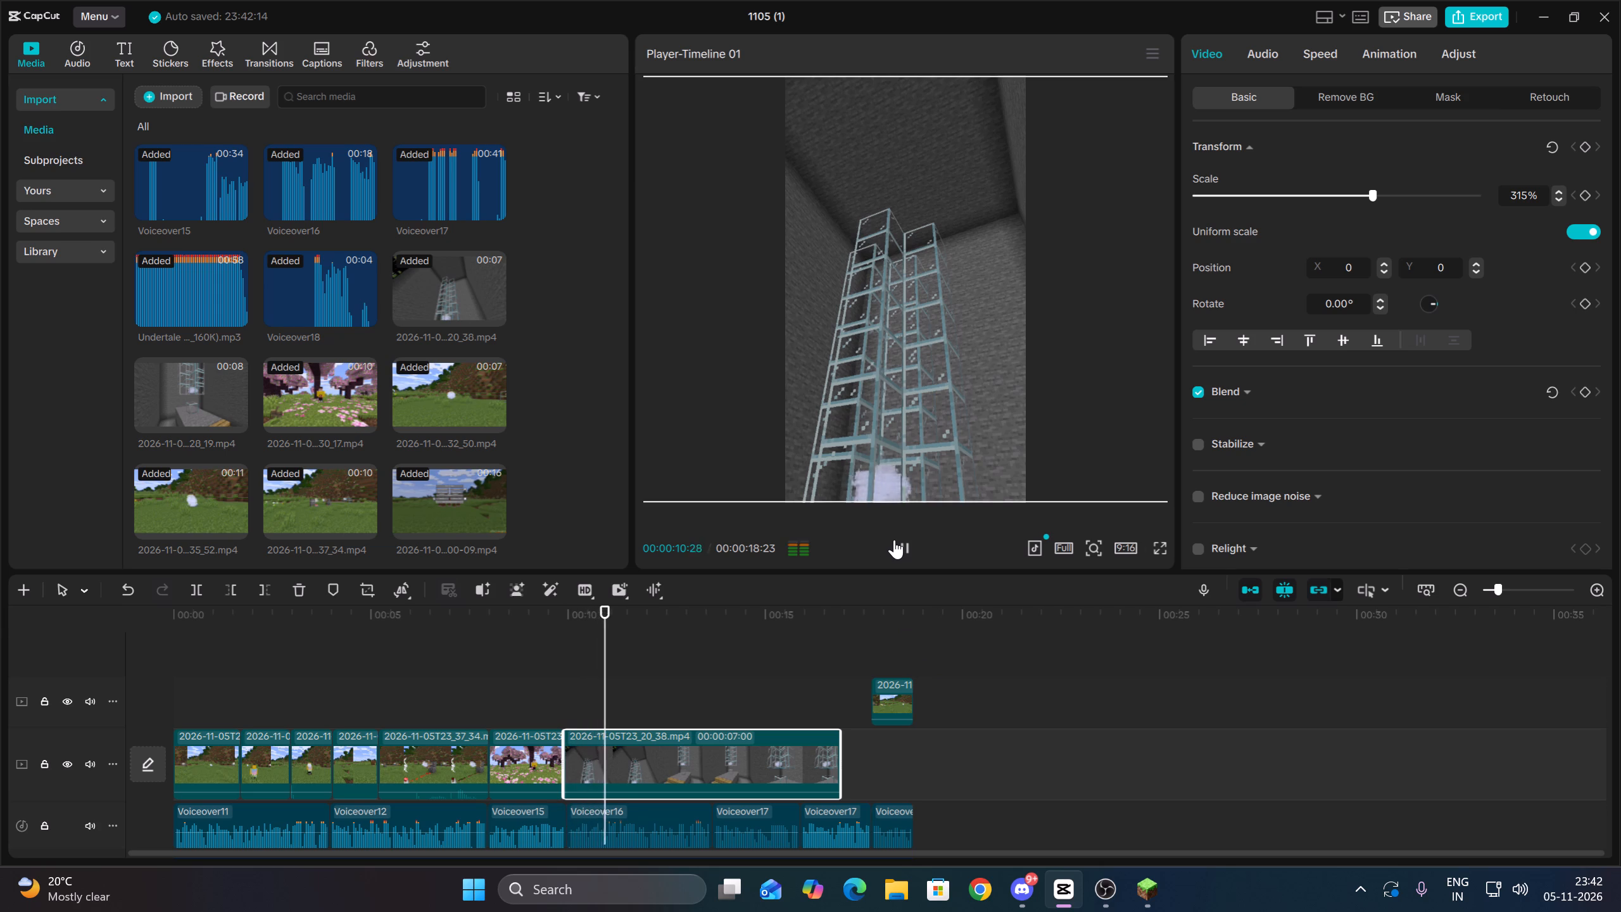
click(894, 540)
double_click(607, 683)
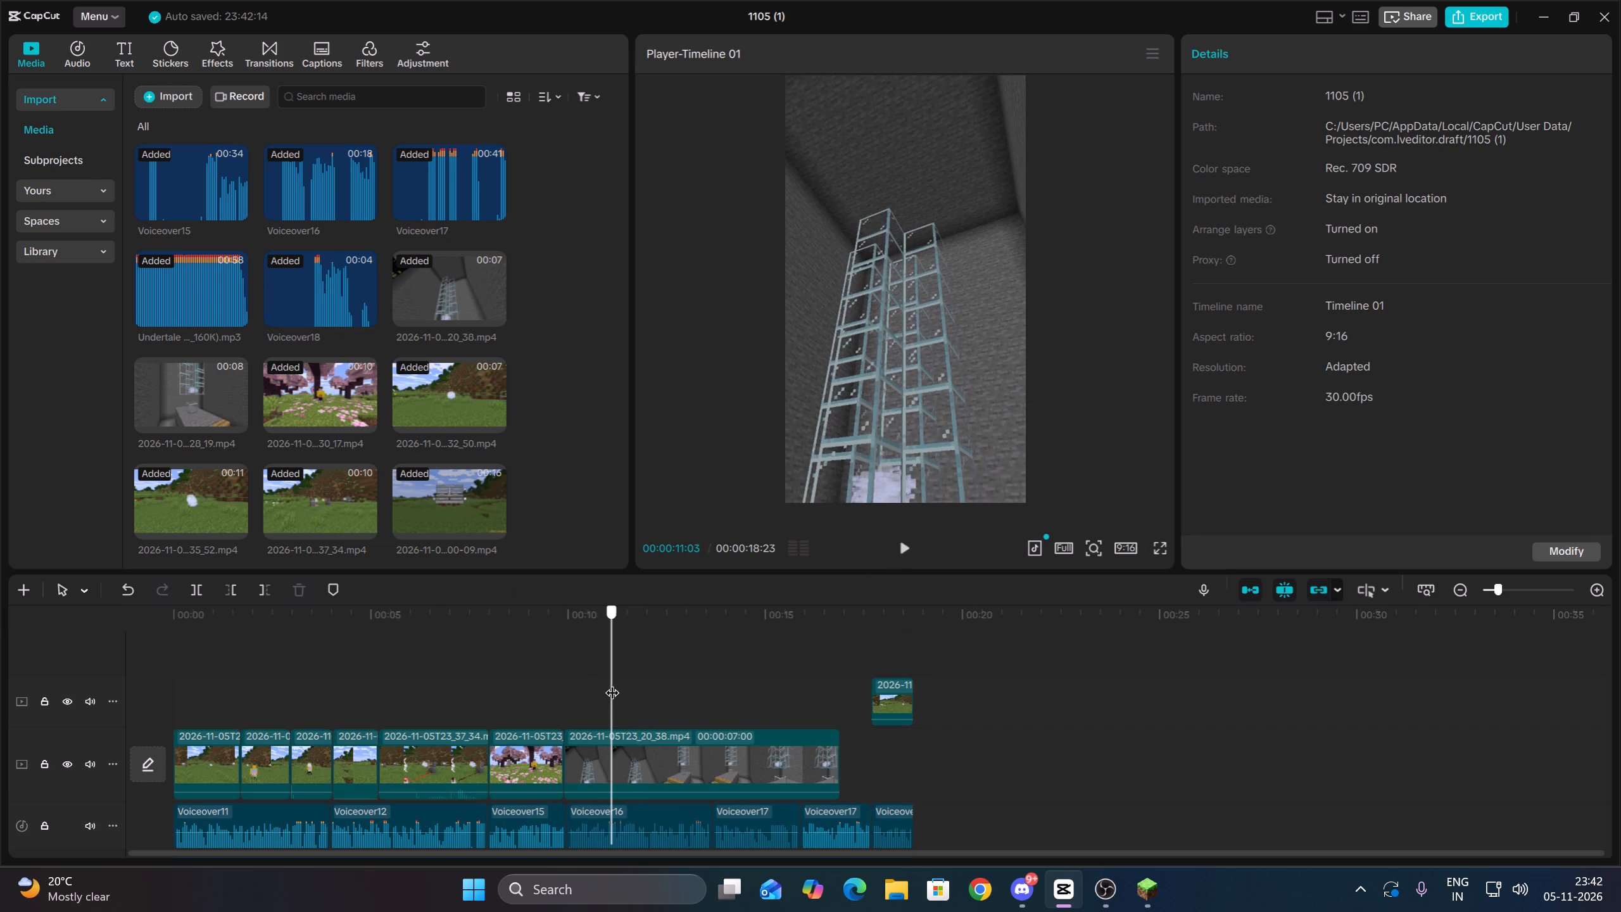
drag(644, 694, 671, 762)
click(227, 585)
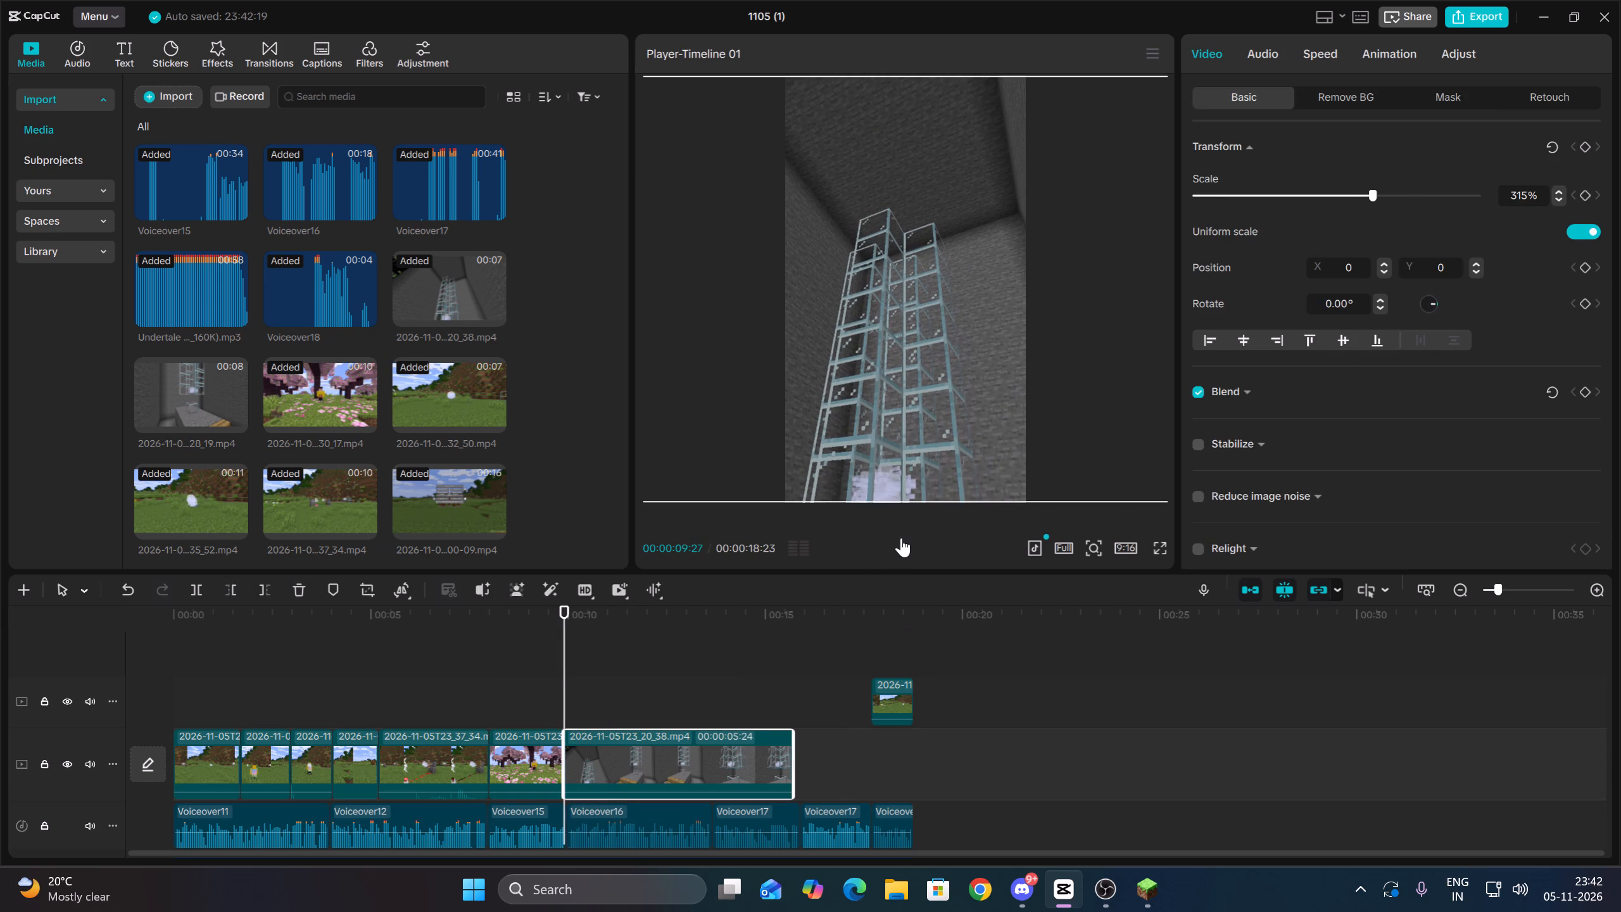
click(903, 547)
click(903, 547)
key(Up)
key(space)
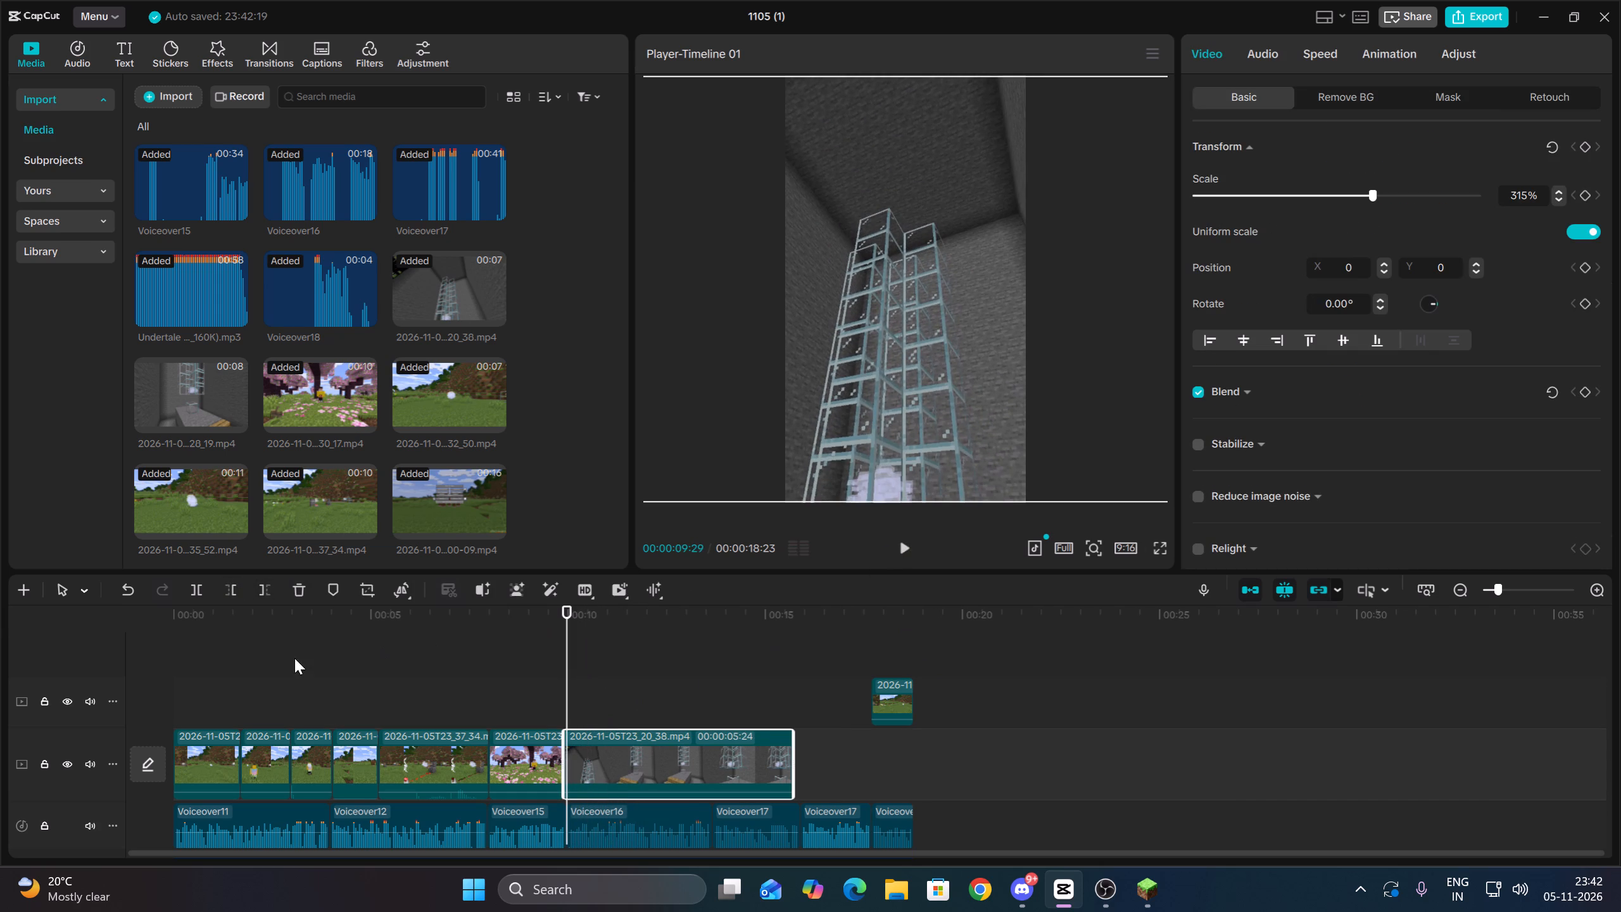
key(space)
click(234, 592)
Play through the 2026-11-05T23_20_38 clip and trim off its end at 00:00:13:20, where Voiceover16 ends.
key(space)
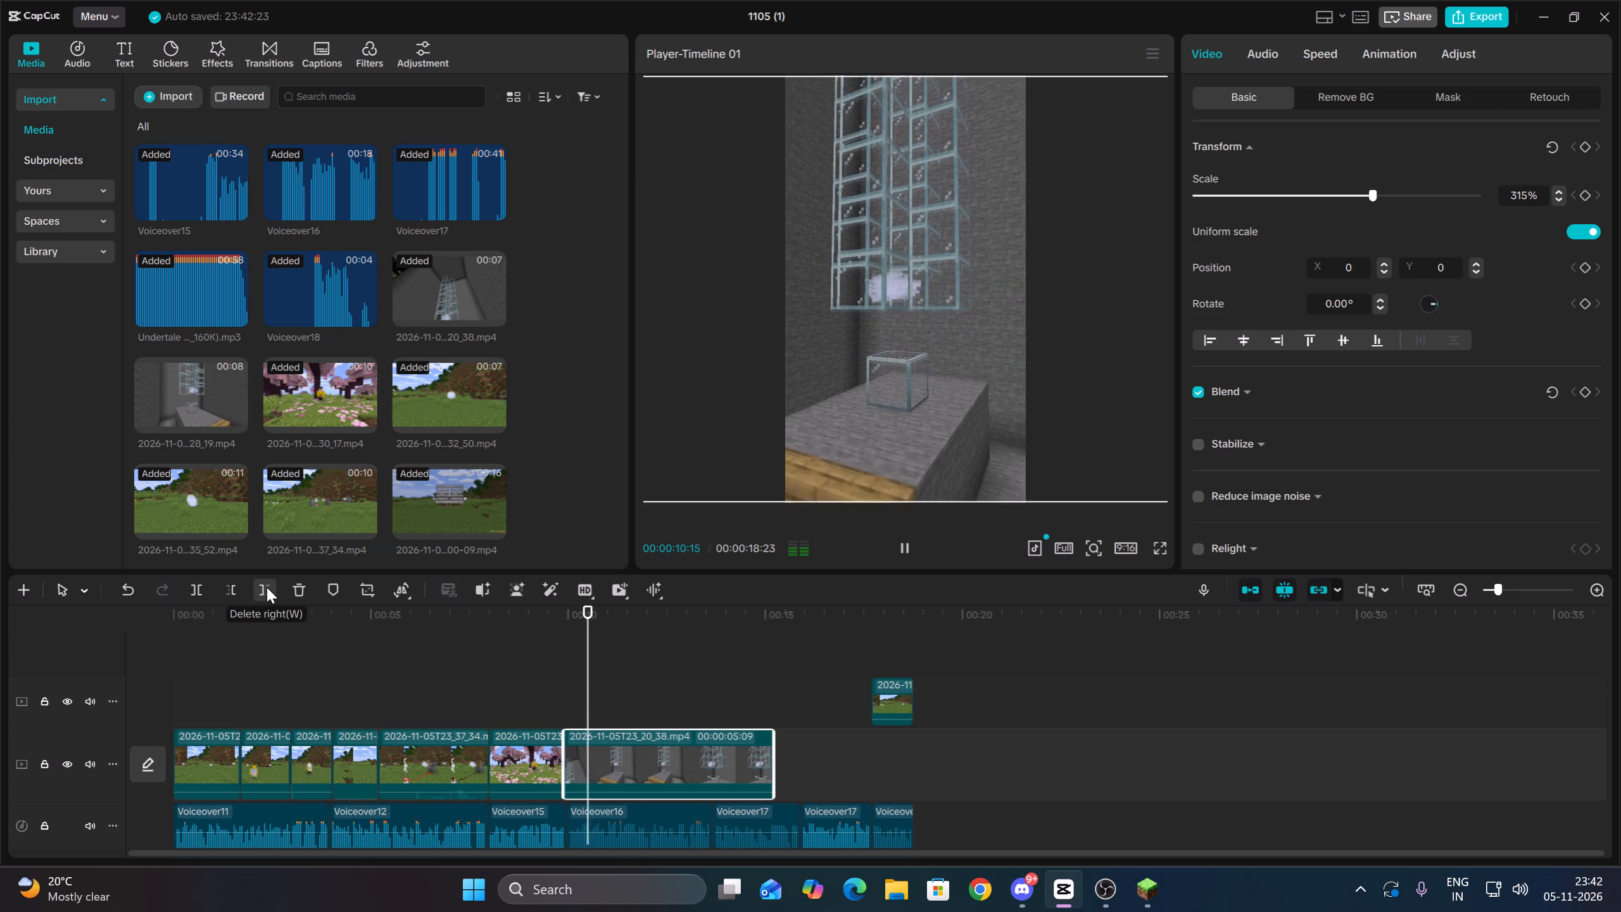
key(space)
key(space)
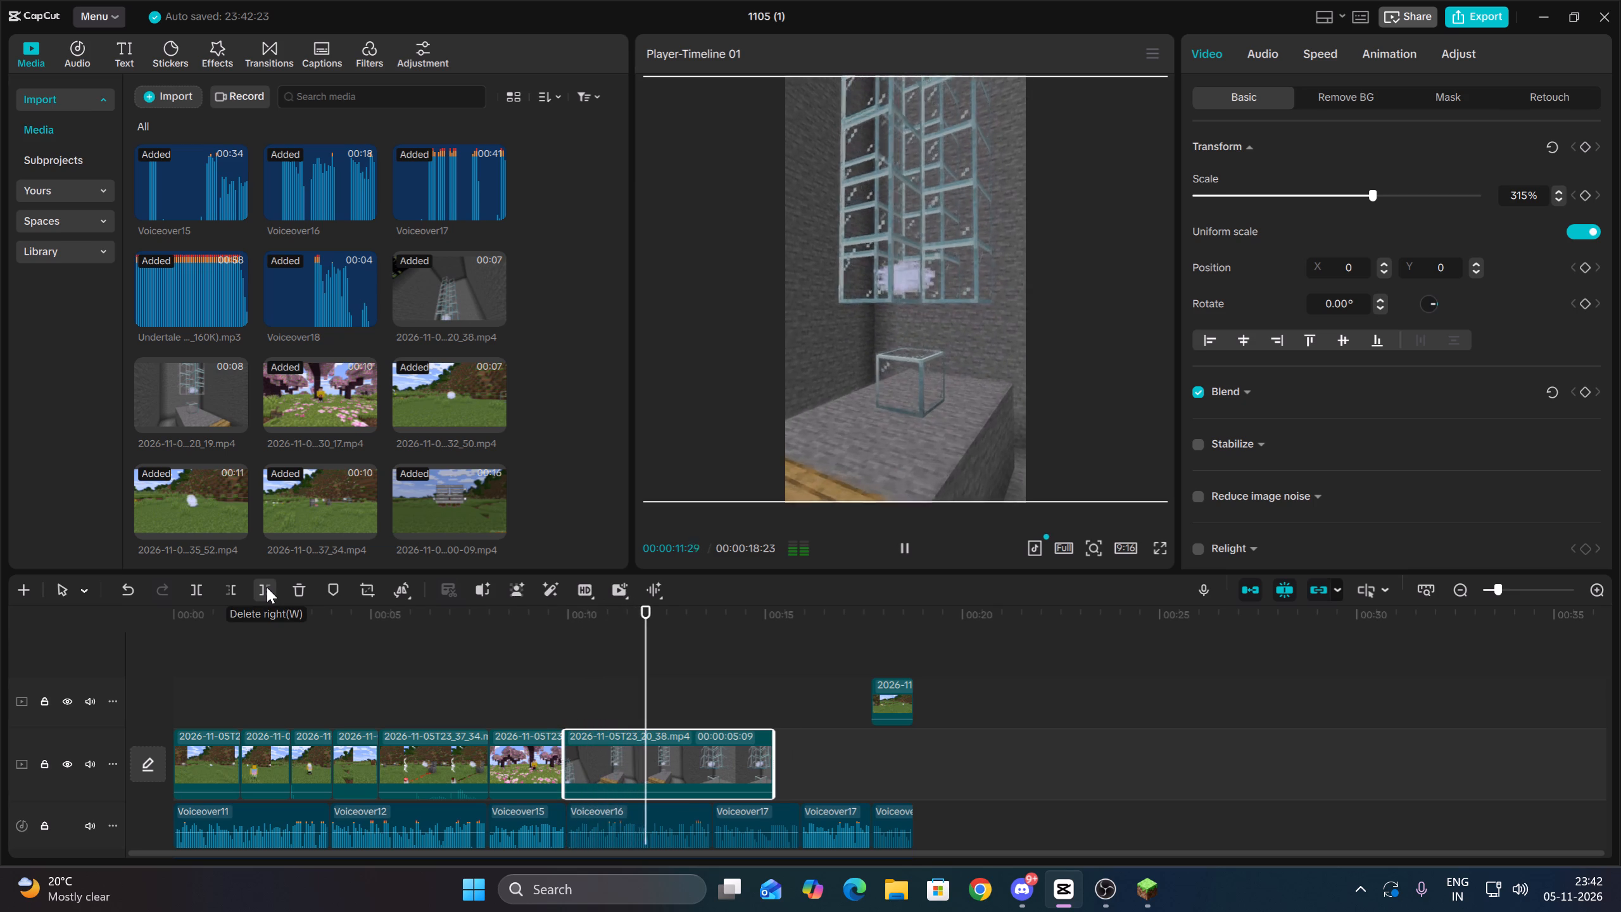
key(space)
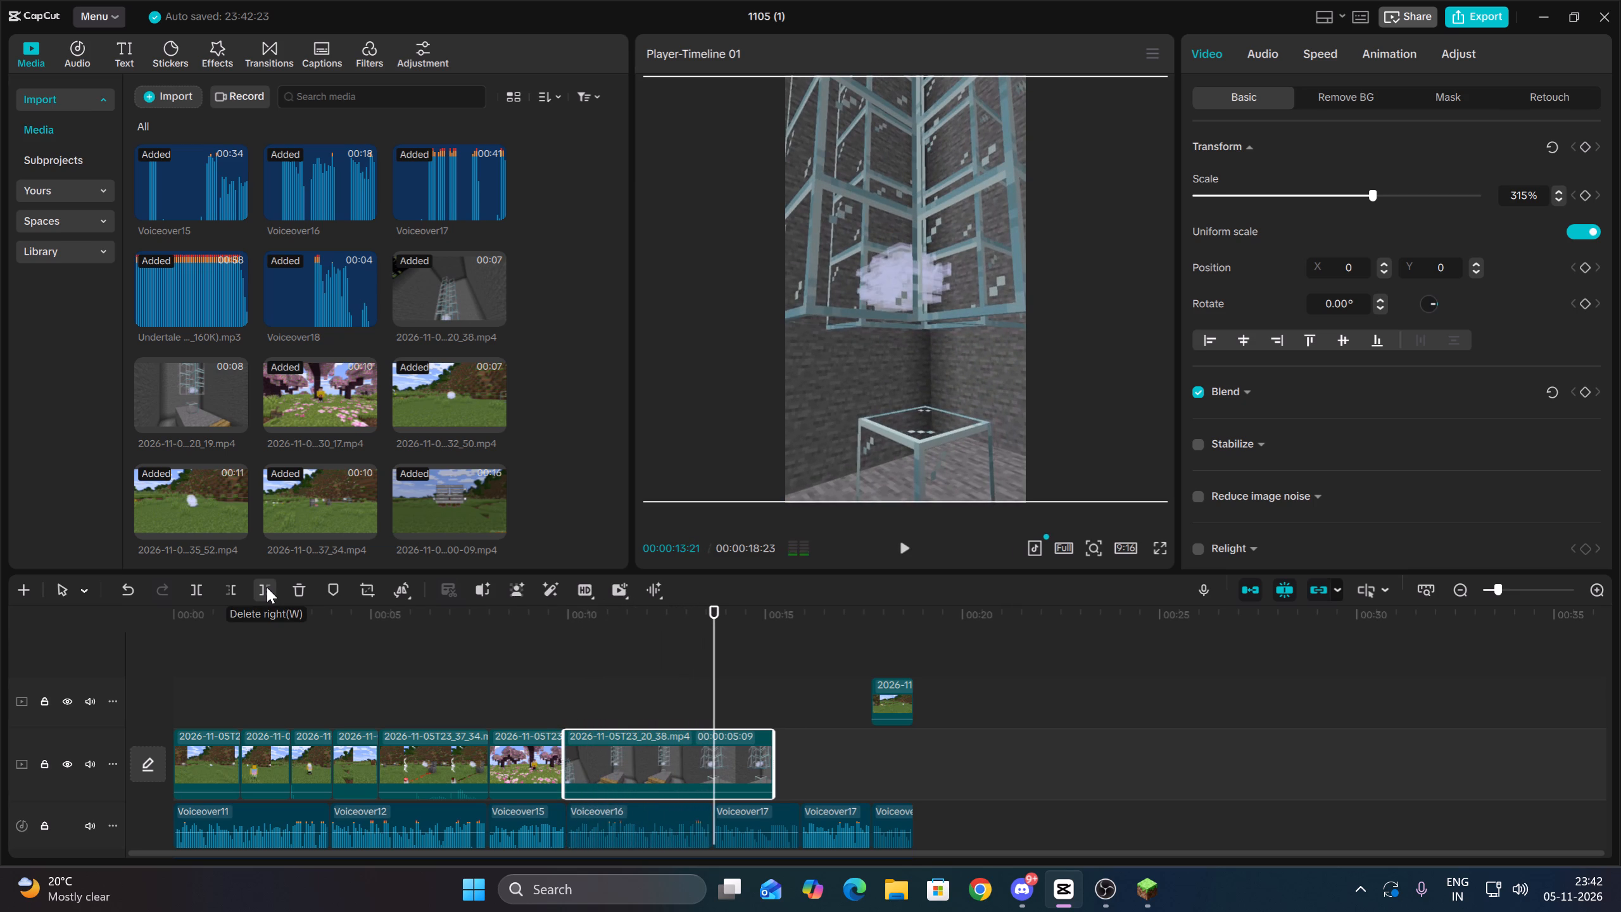
key(Up)
click(267, 587)
Play the uncovered timeline section under Voiceover17 to hear what footage its narration needs.
key(space)
key(Up)
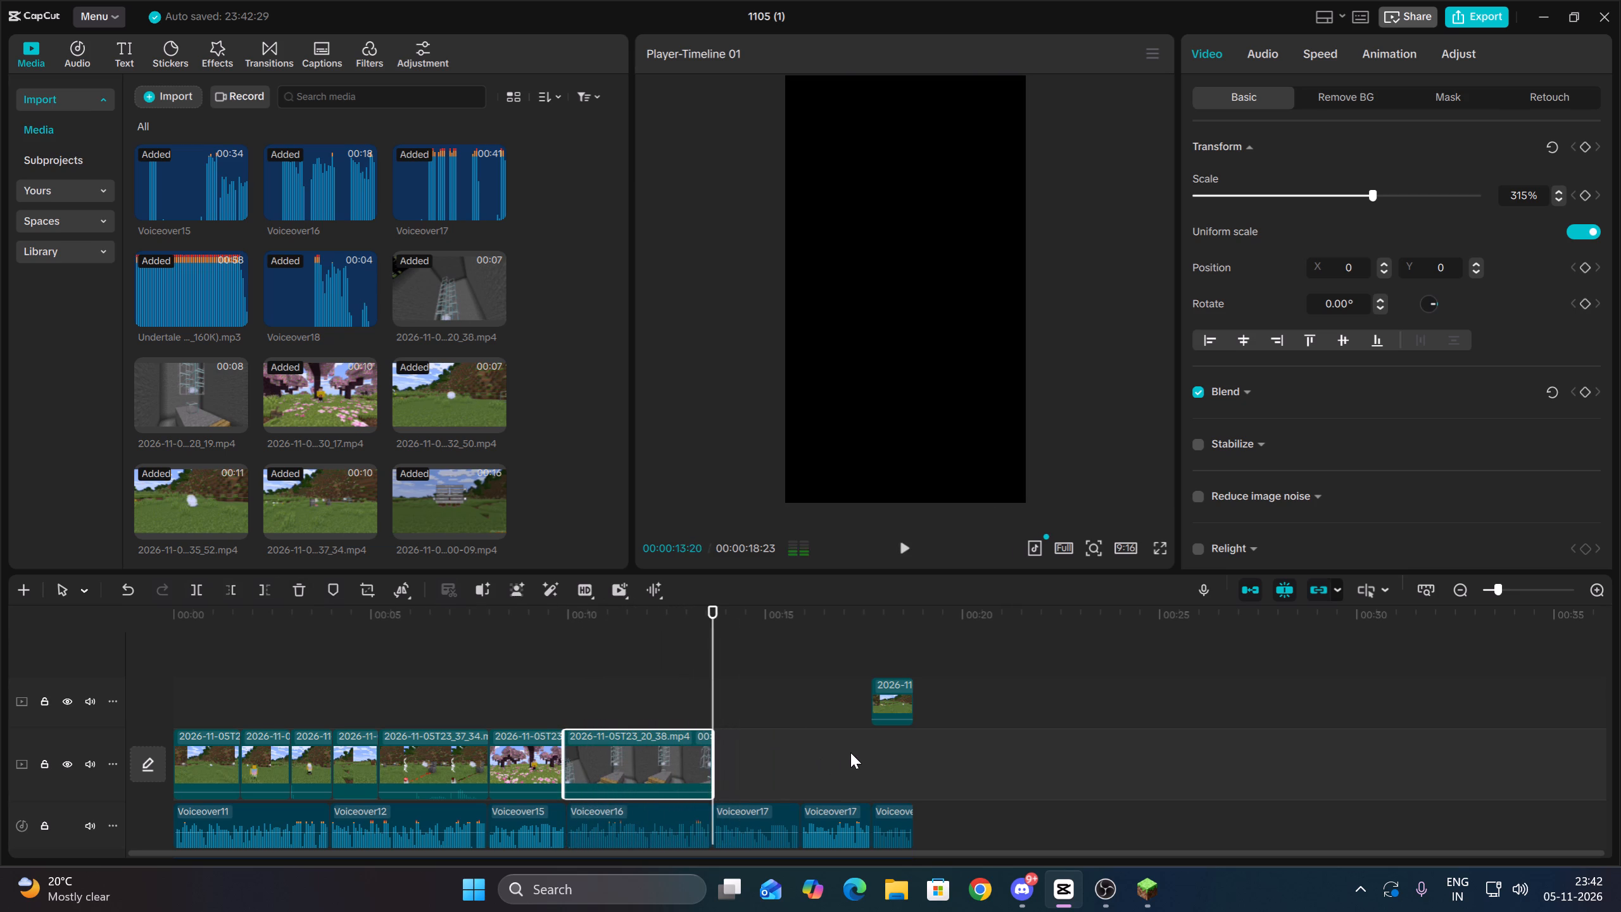
key(Up)
key(space)
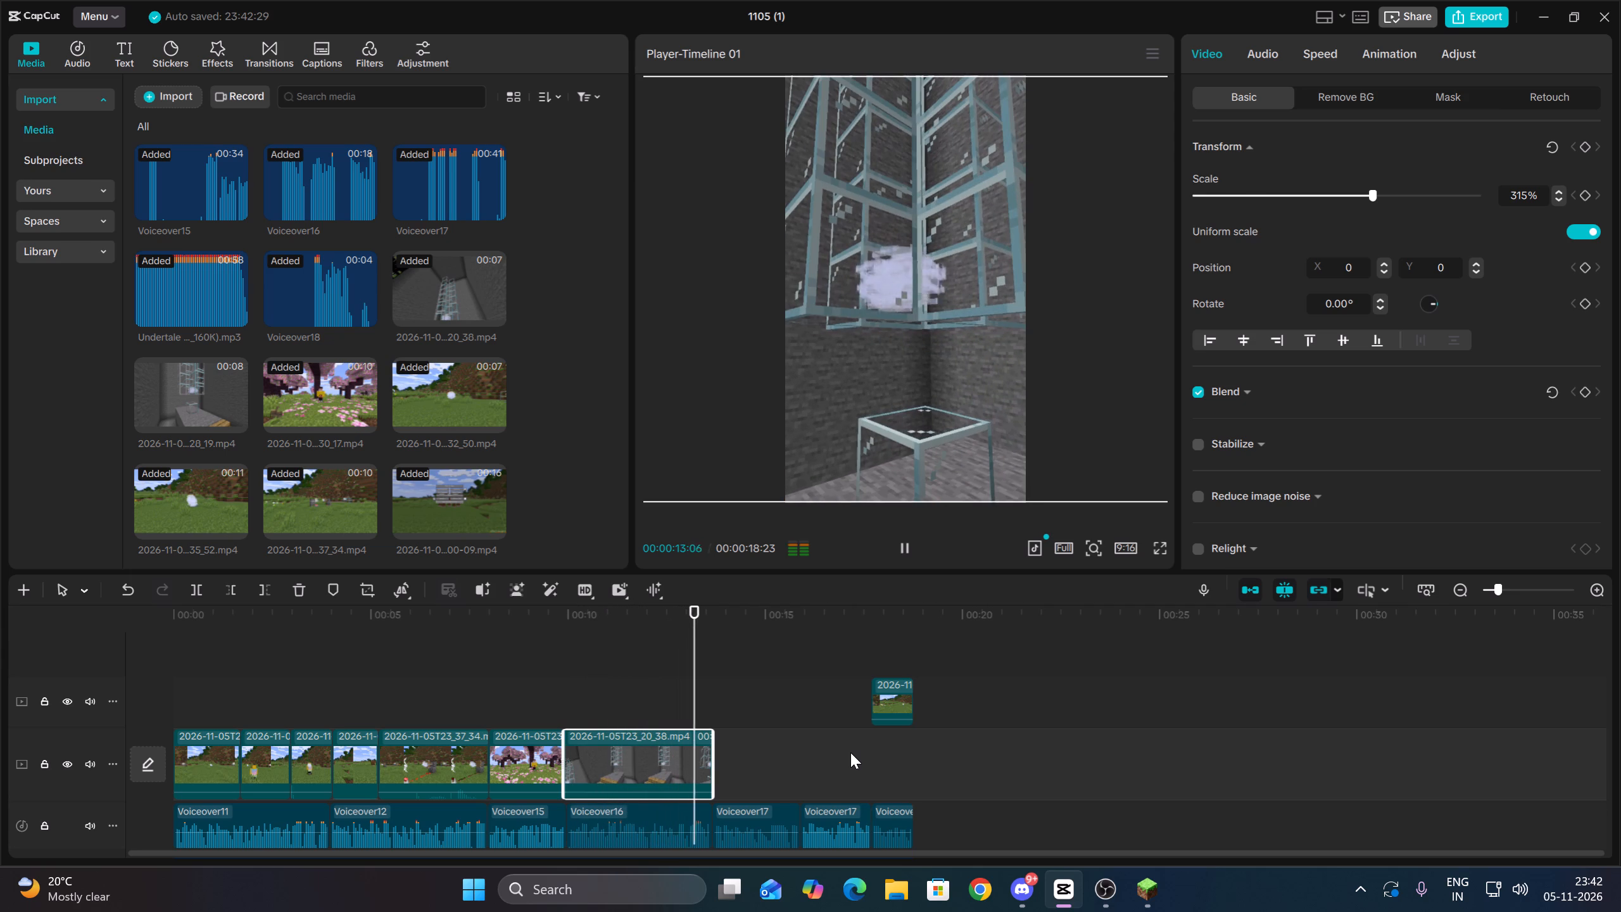
key(space)
click(780, 758)
key(Up)
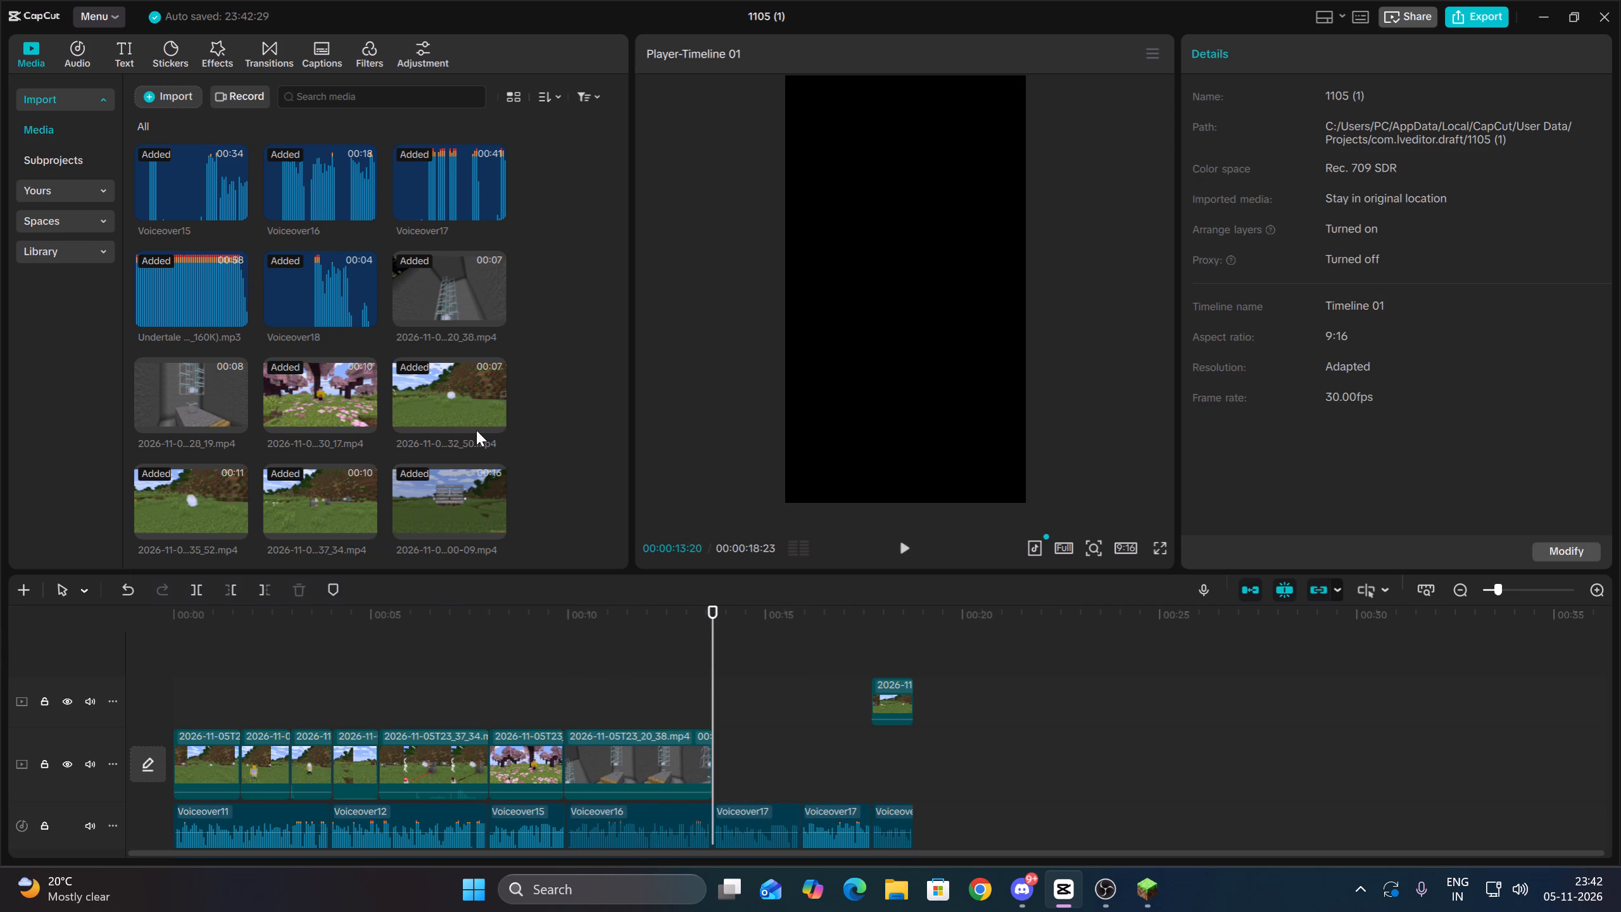
Preview the imported 32_50, 35_52 and 28_19 clips to find footage that fits Voiceover17.
click(463, 390)
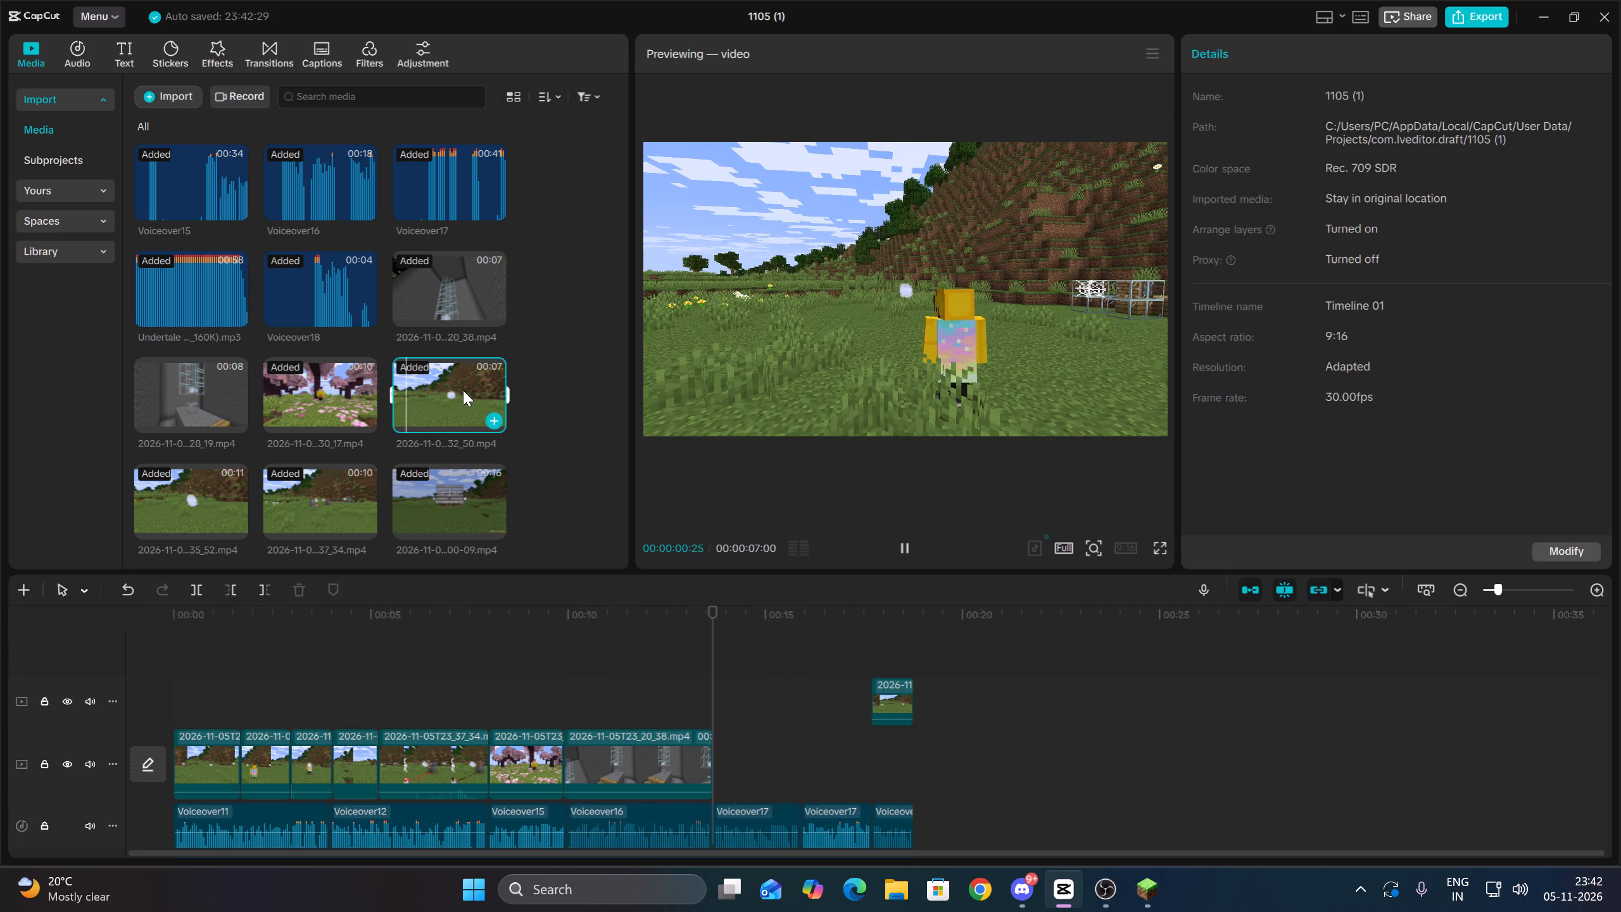
click(213, 484)
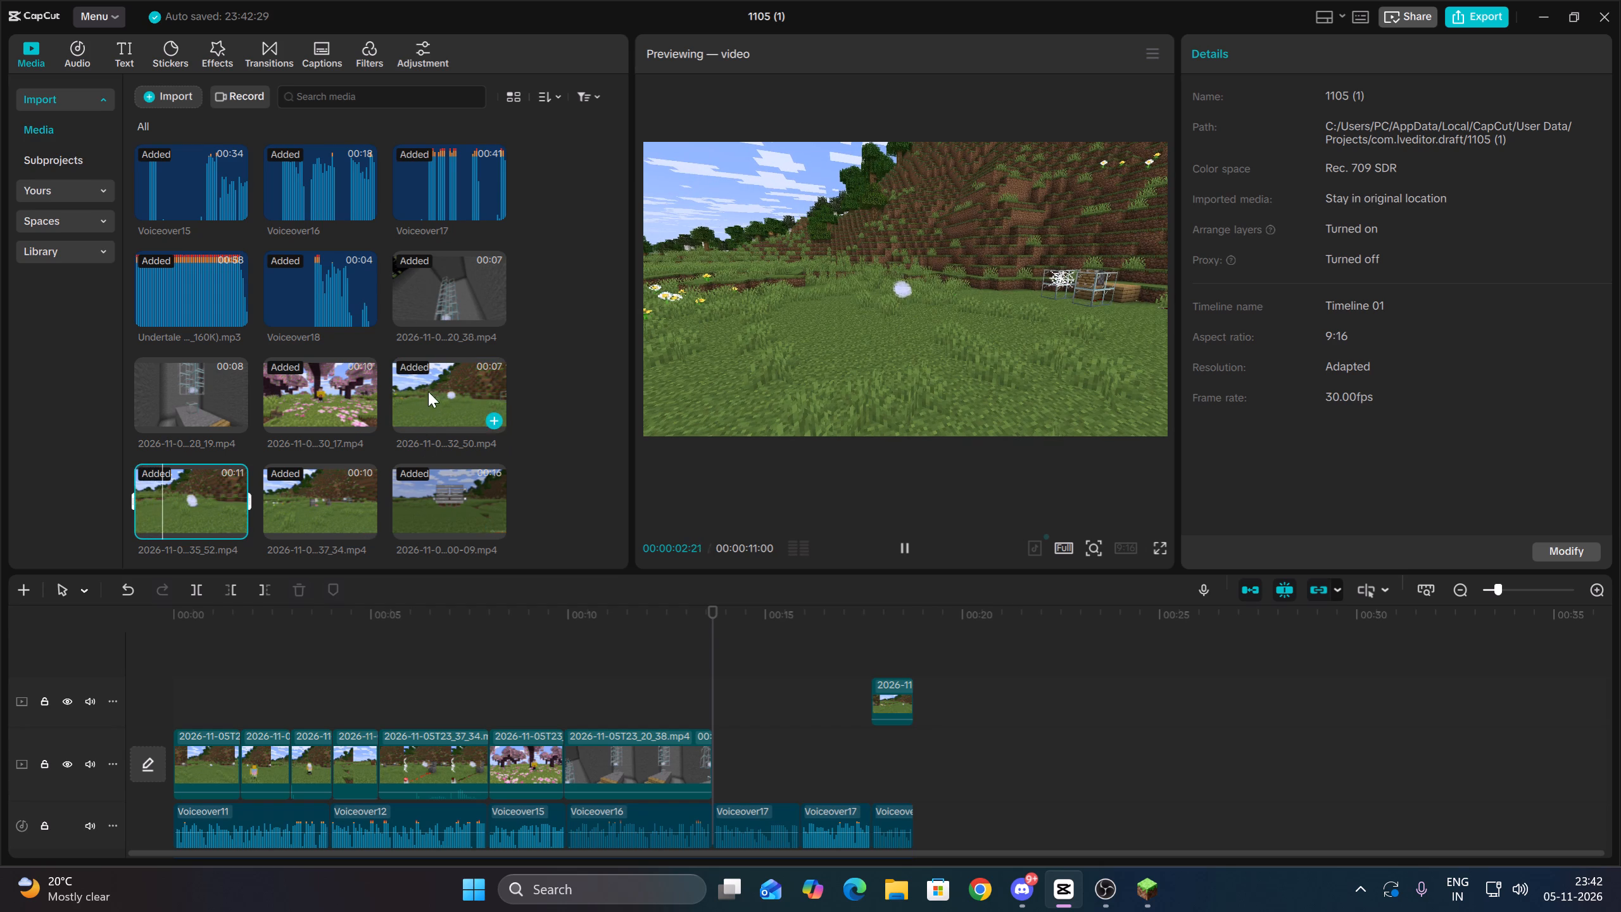
click(201, 383)
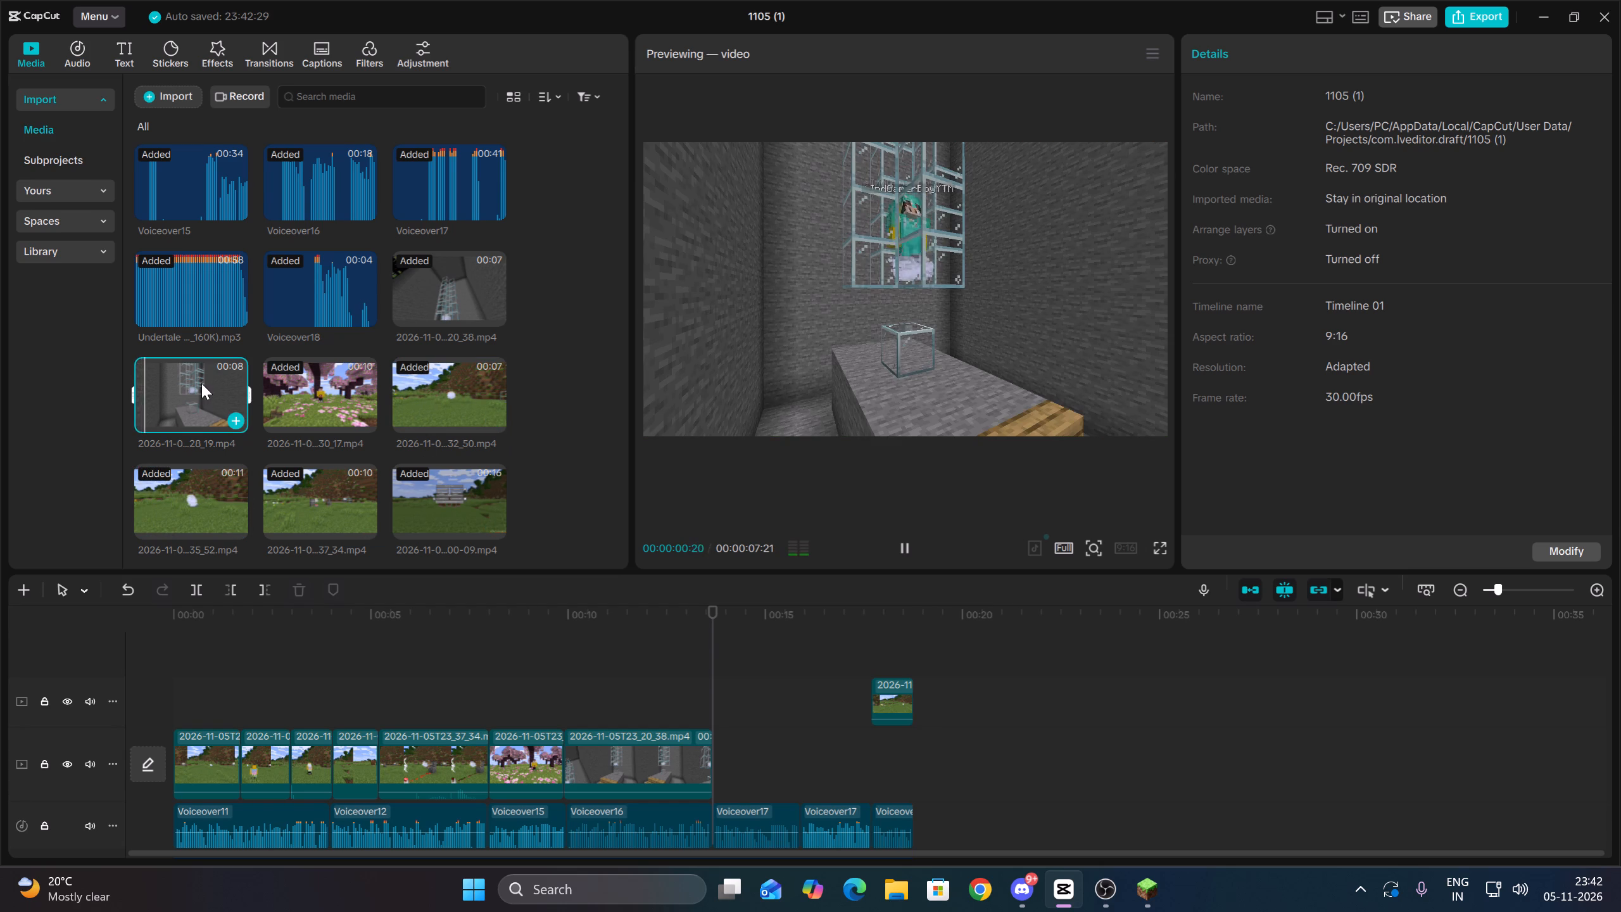
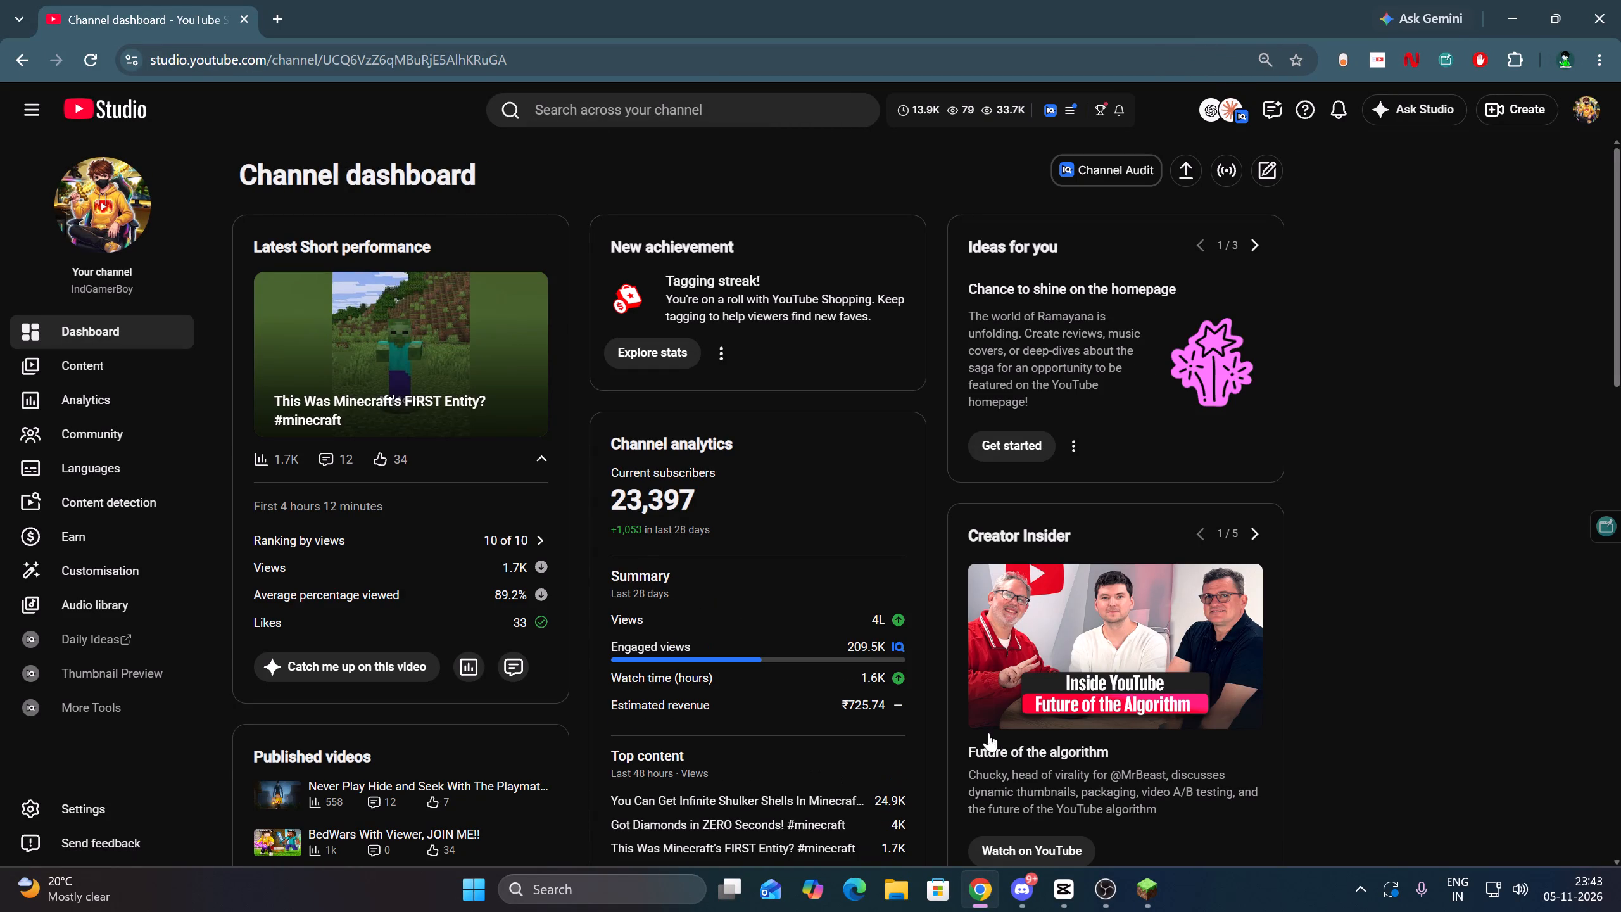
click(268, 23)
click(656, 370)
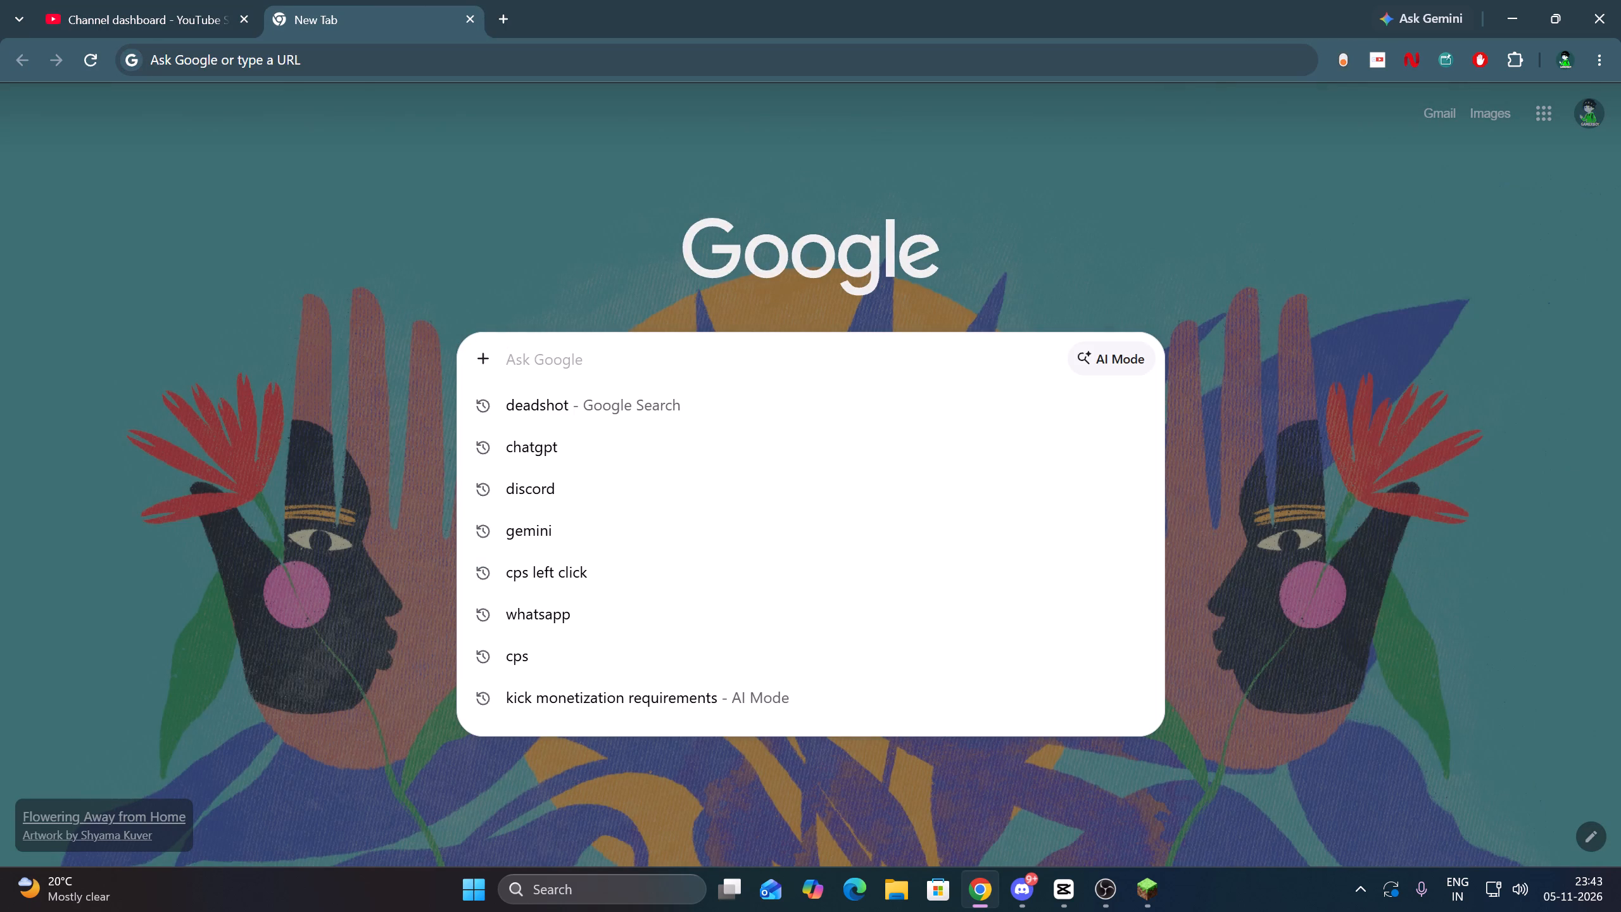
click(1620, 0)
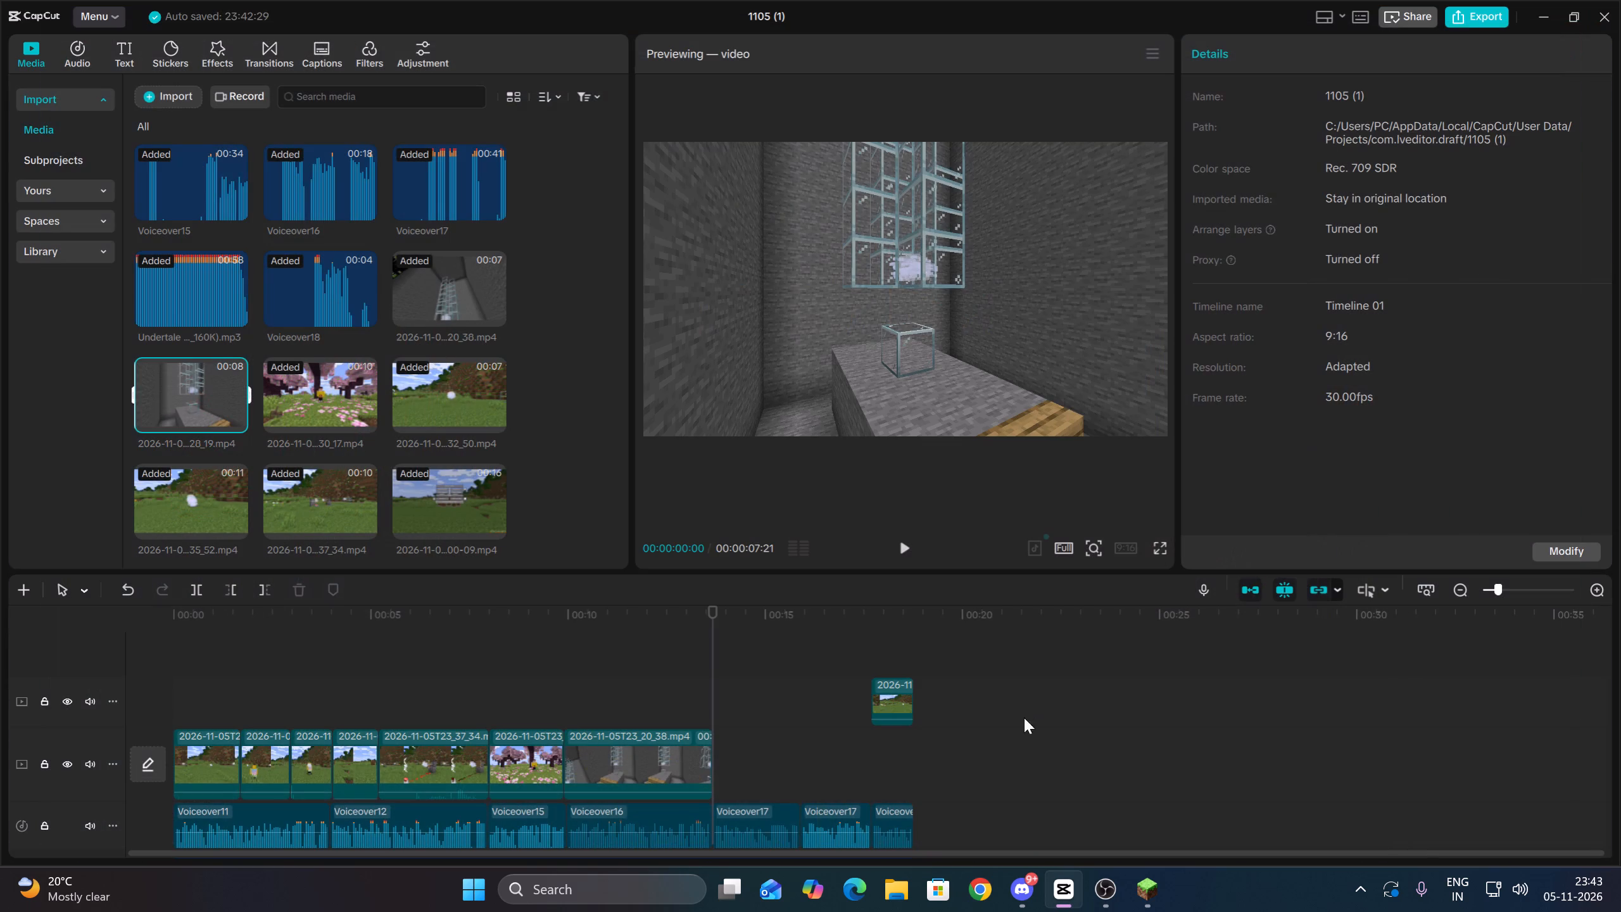
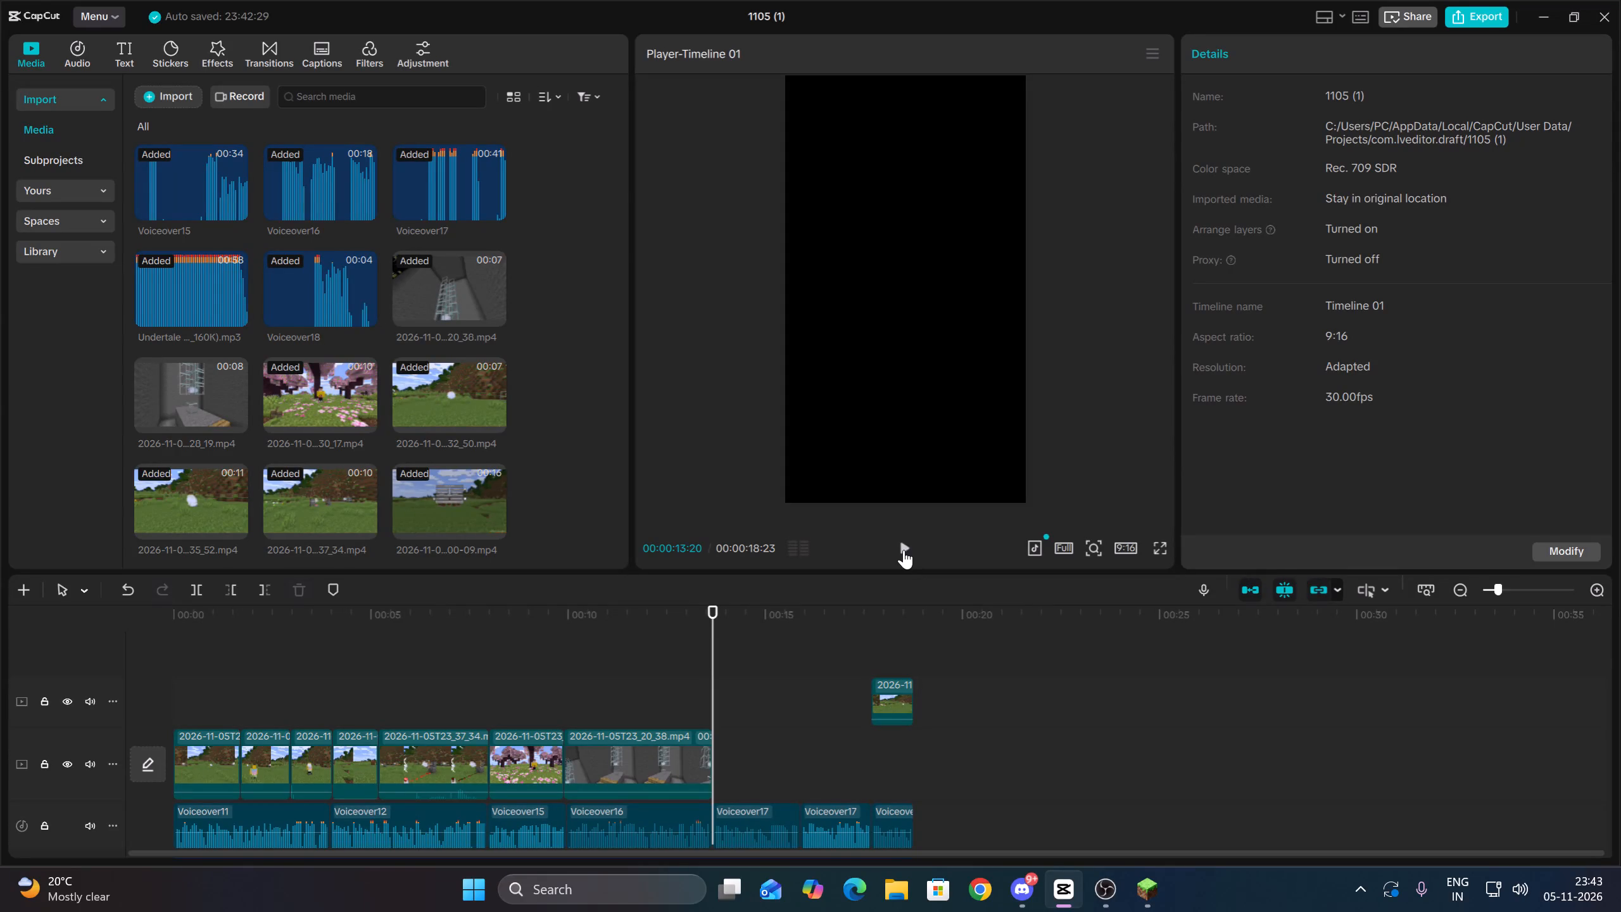
Preview the empty section over Voiceover17 and the opening clip, and look through the imported media for usable footage.
click(904, 550)
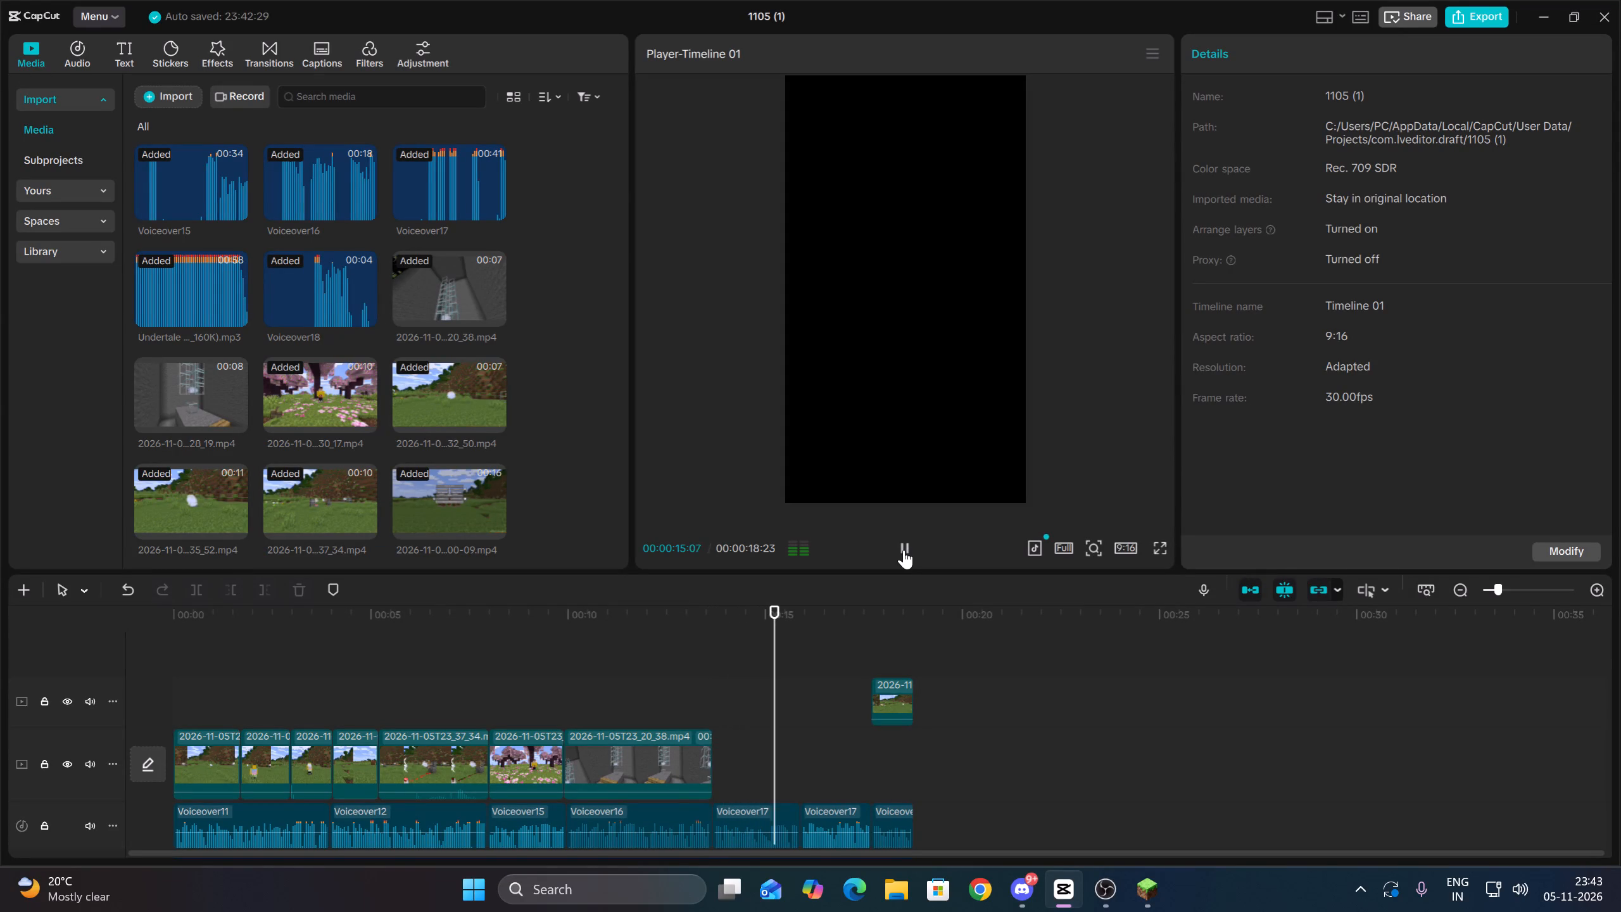
click(904, 550)
click(721, 737)
key(Up)
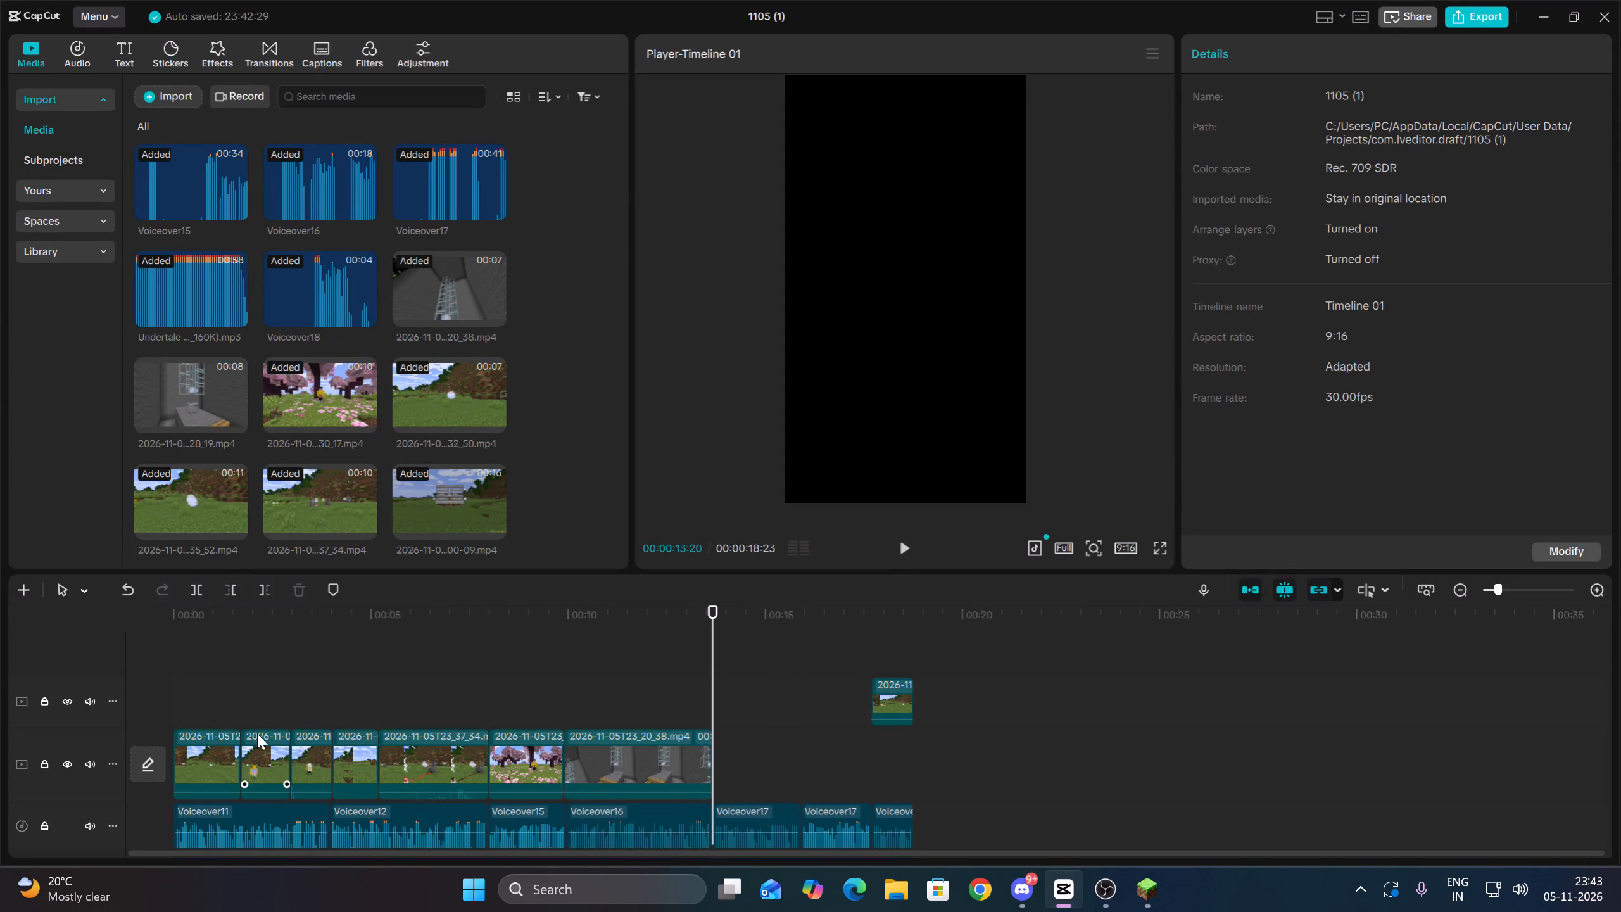
click(165, 690)
click(187, 699)
key(Up)
click(196, 749)
key(space)
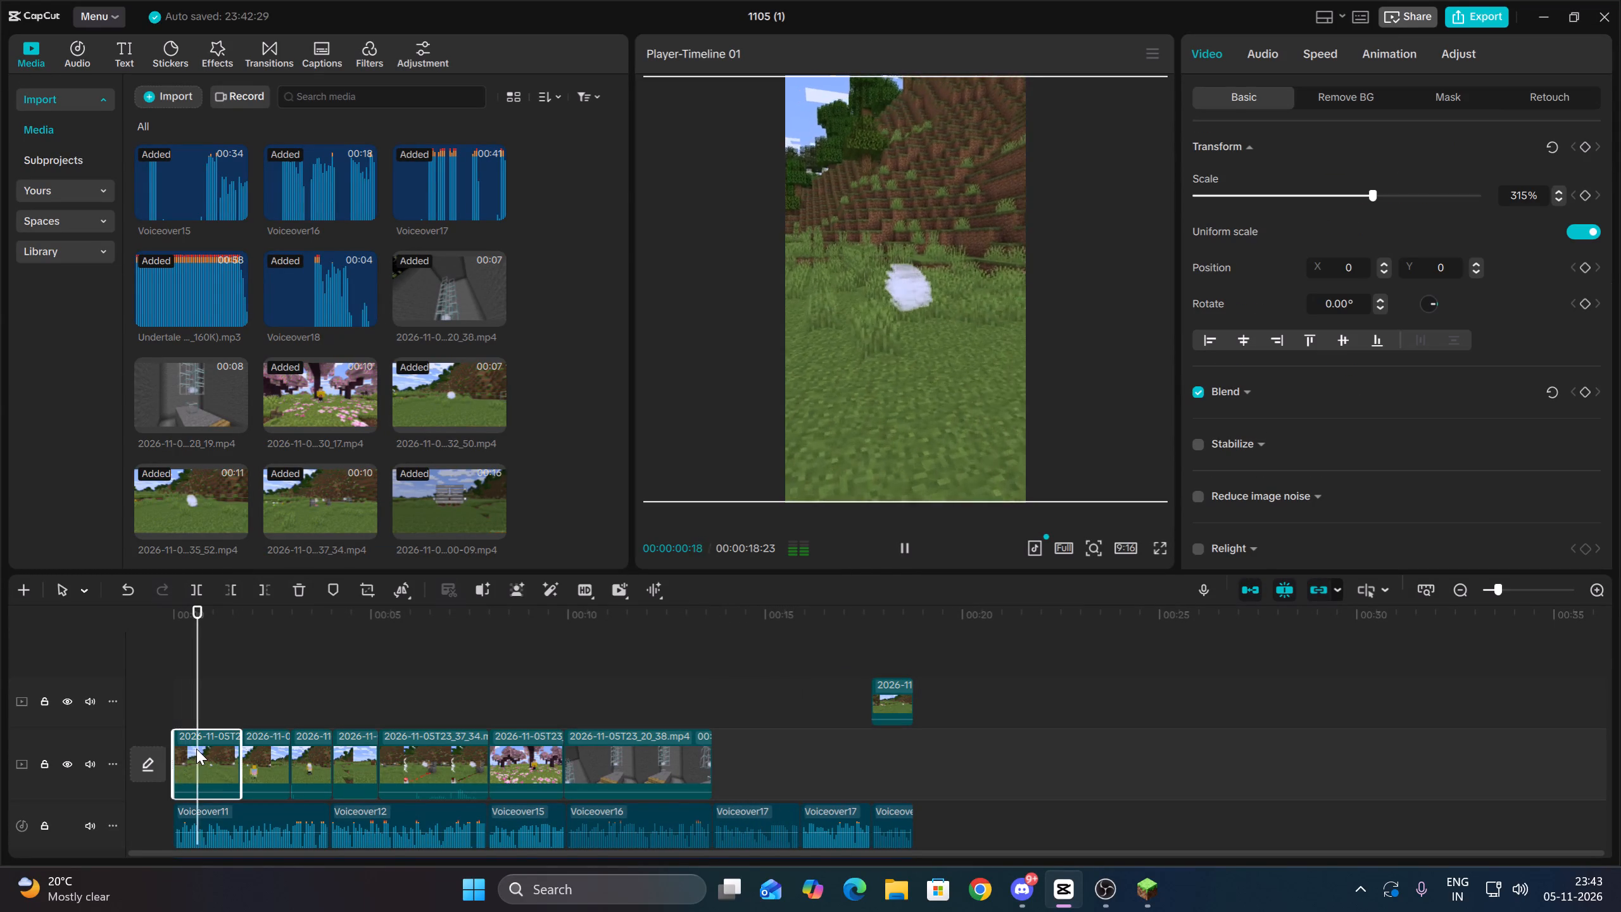
key(space)
click(745, 721)
key(Up)
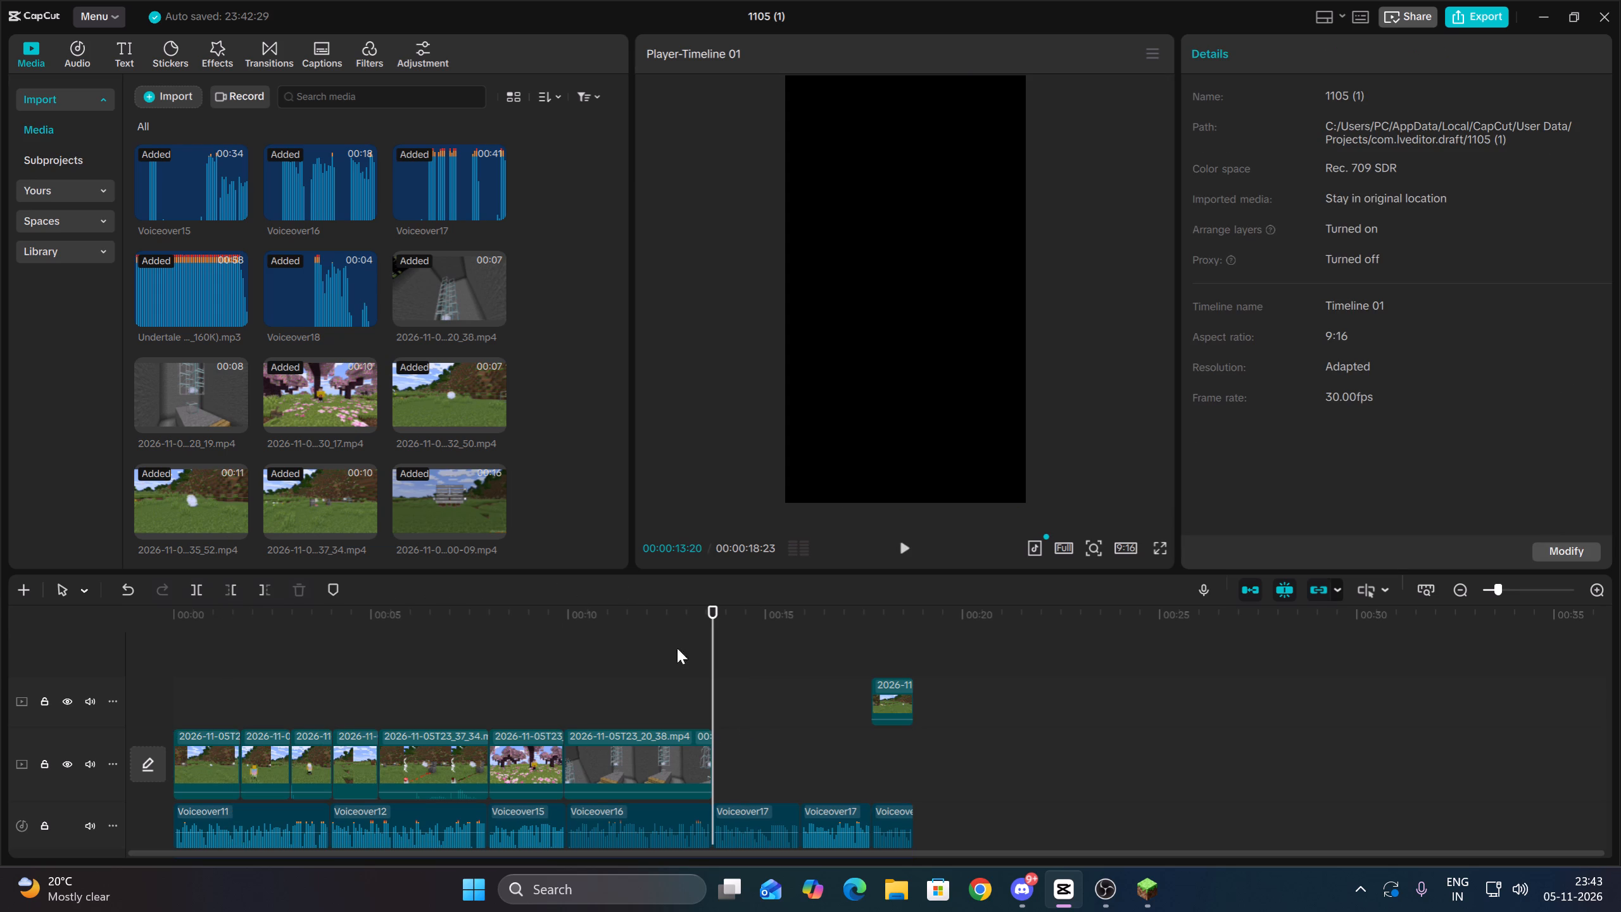
scroll(406, 487, up, 2)
scroll(406, 487, down, 3)
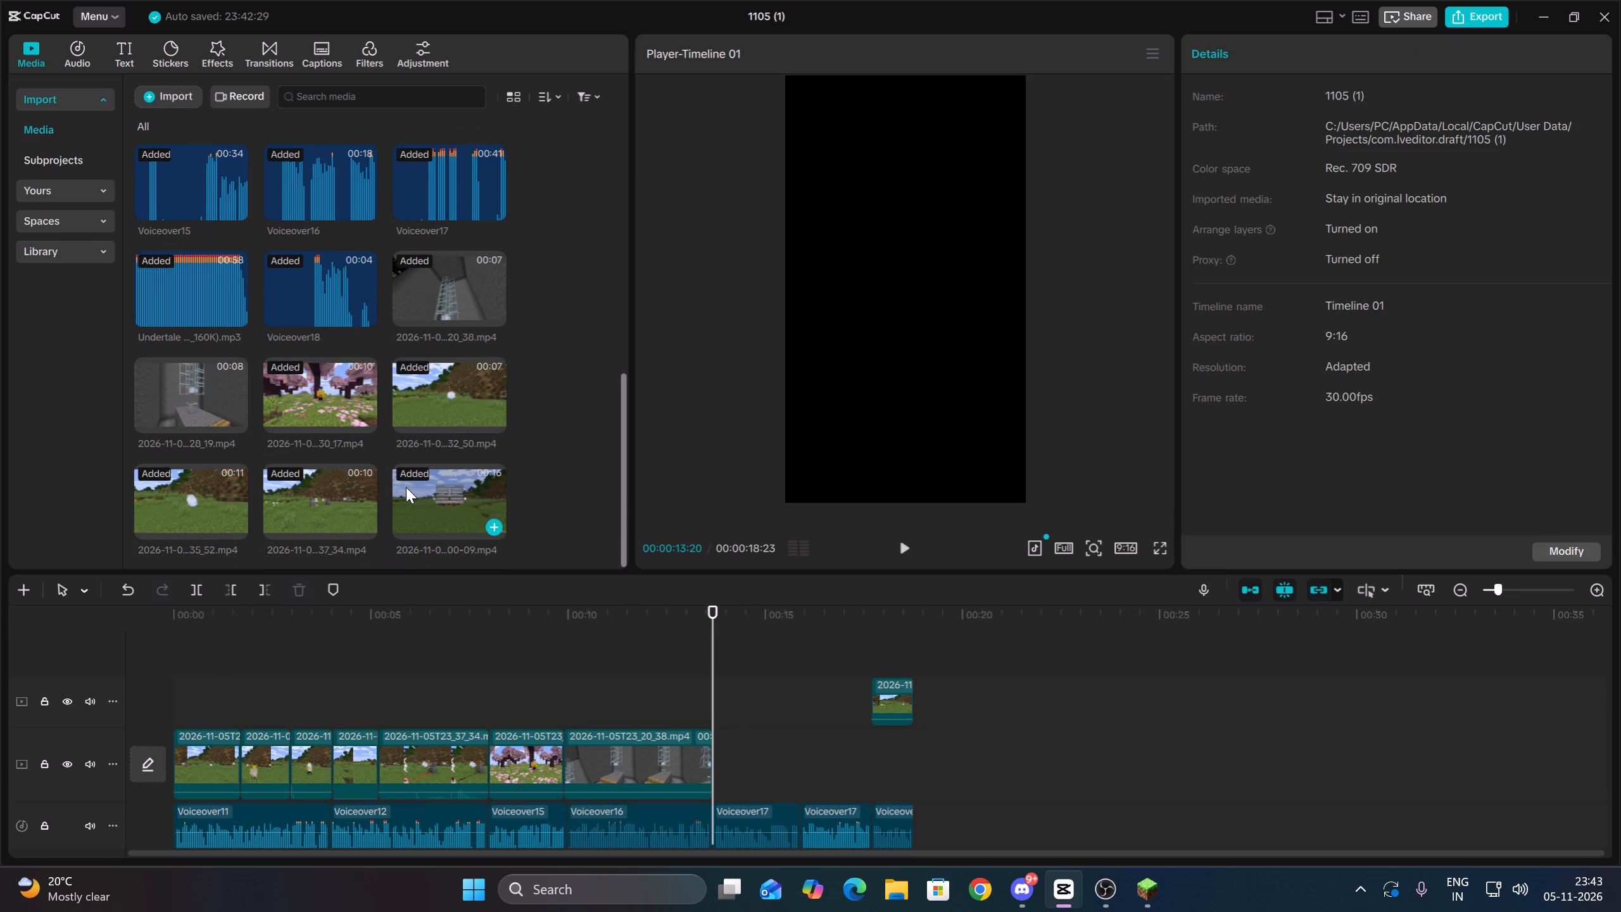
scroll(406, 487, down, 2)
Switch to Minecraft, open the 2026-11-05T22:59:21 replay, and play it from about 00:07 to 00:11.
click(1149, 892)
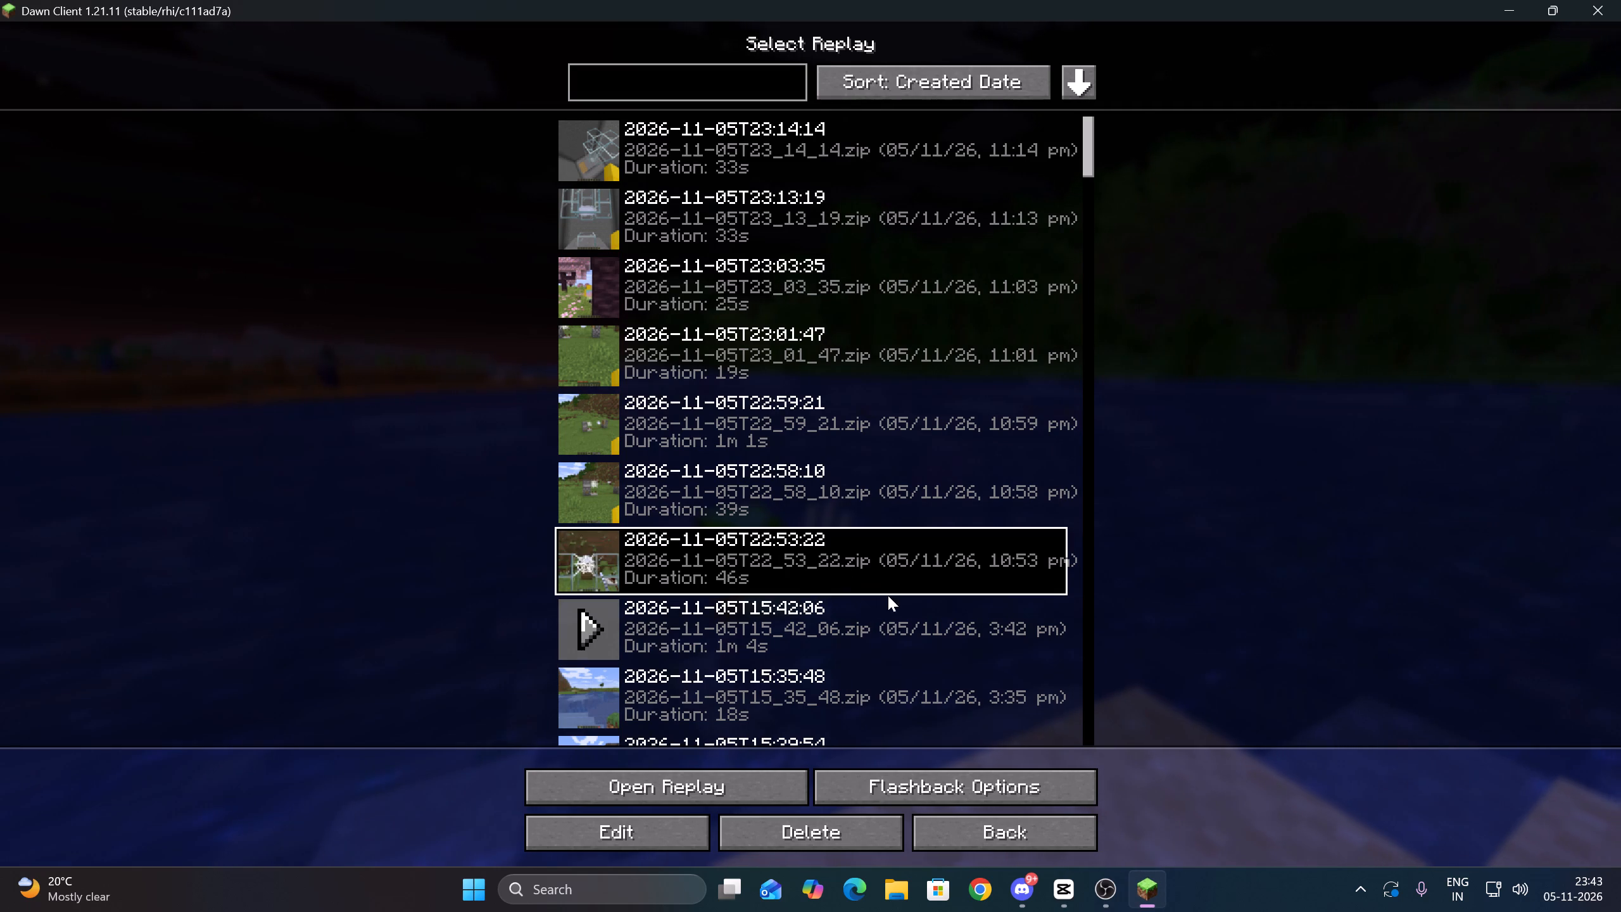
double_click(807, 431)
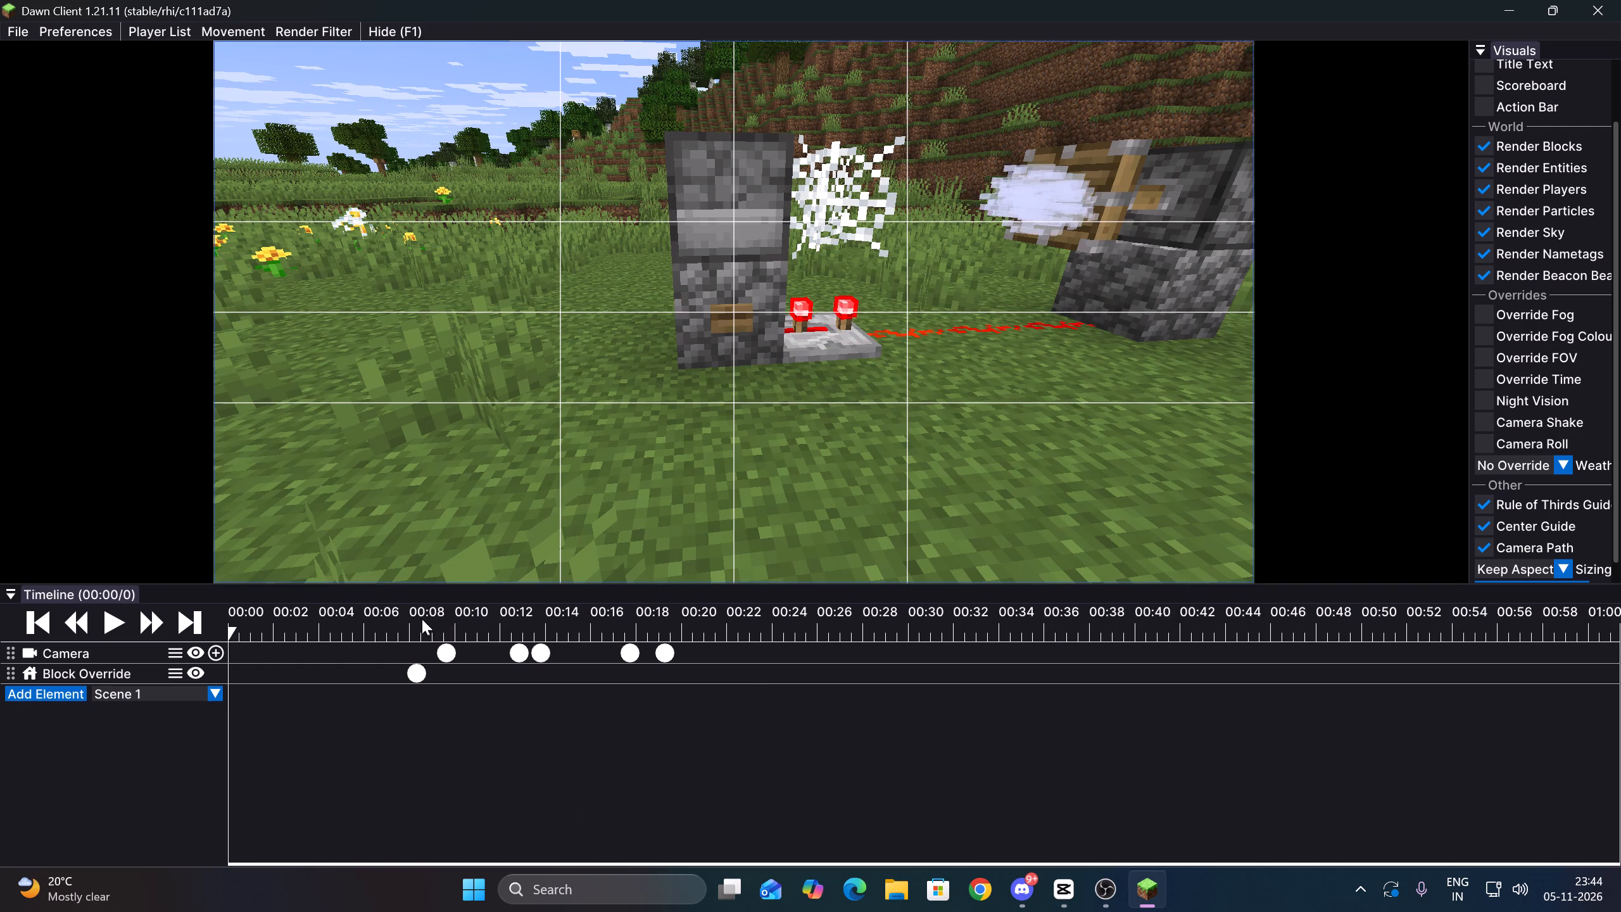
click(422, 619)
drag(434, 618, 408, 612)
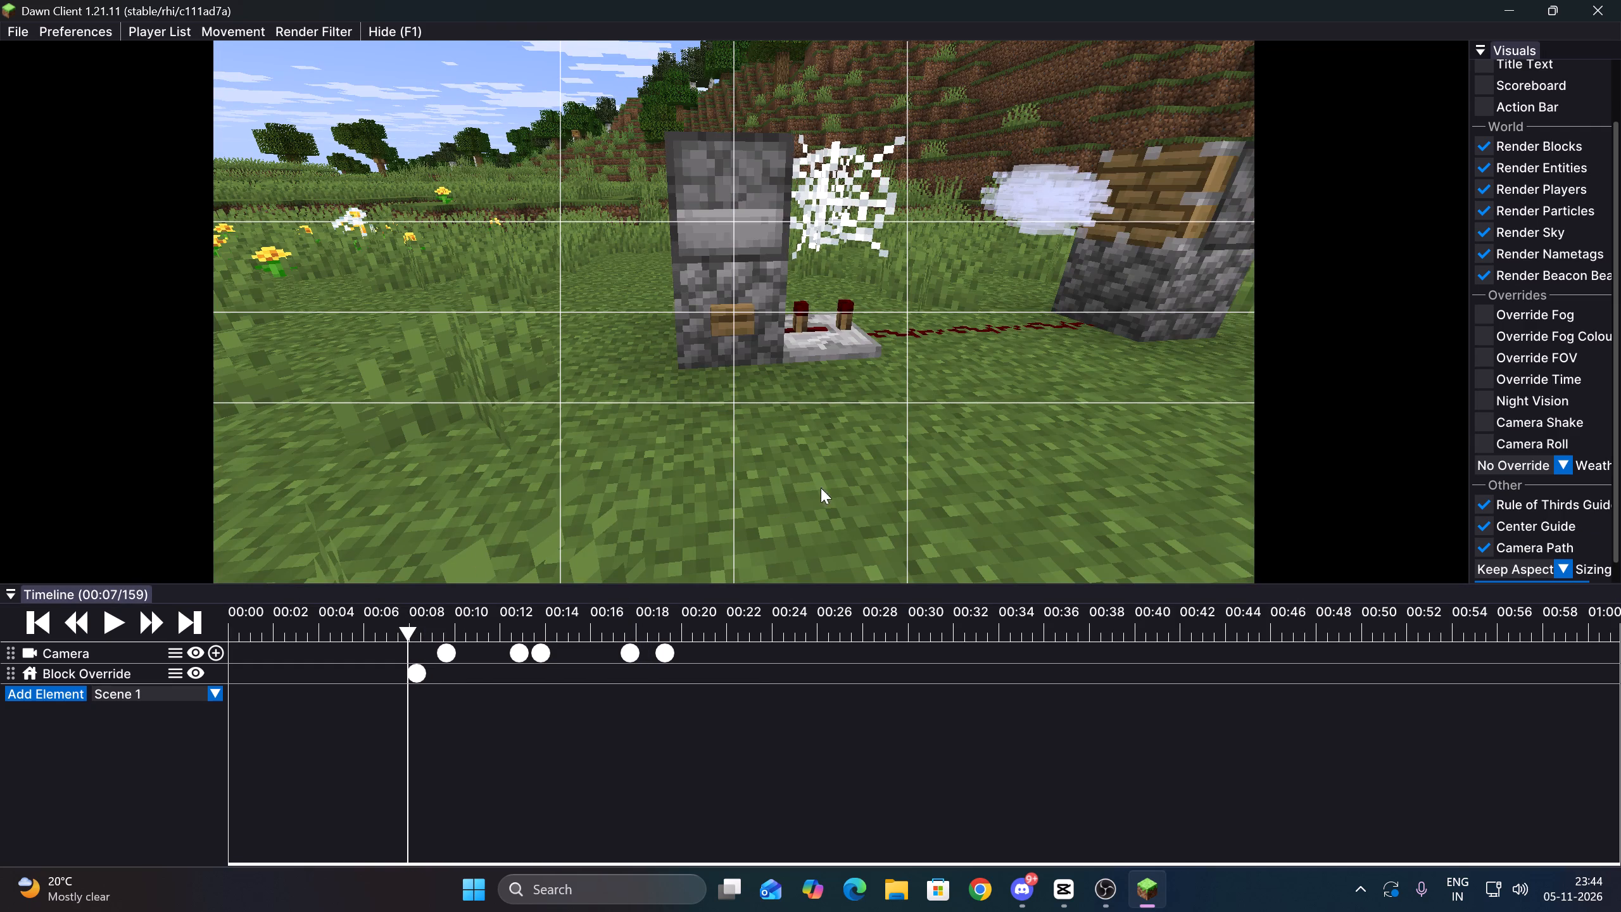
click(117, 613)
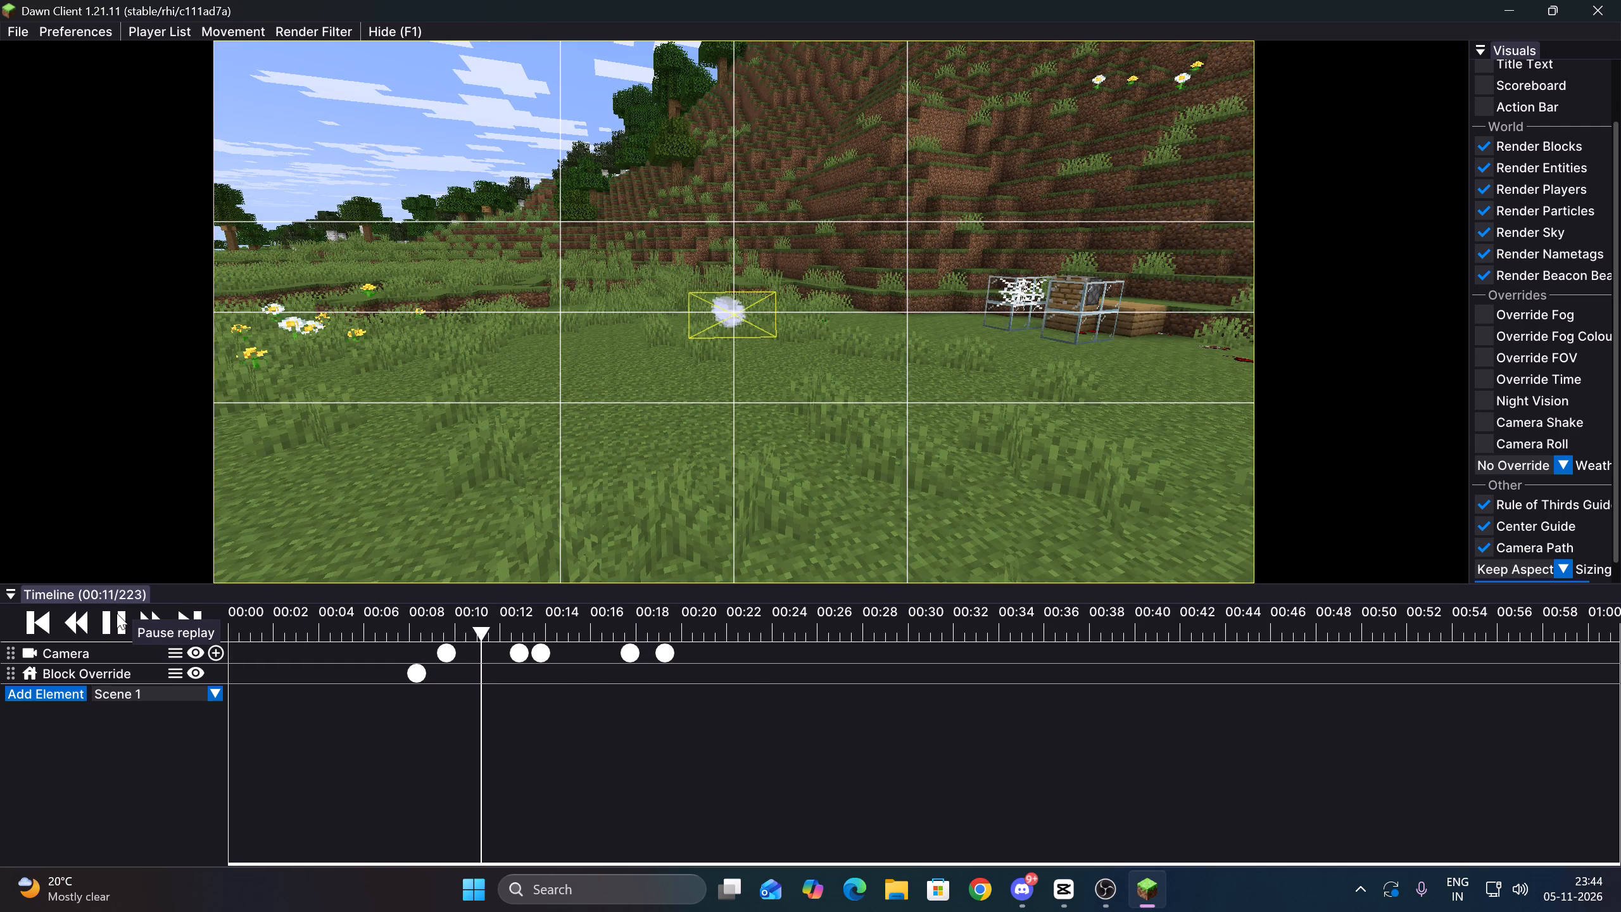
click(117, 613)
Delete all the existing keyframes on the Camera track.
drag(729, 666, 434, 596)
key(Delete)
Fly the camera around the white projectile at 00:11 so it sits centred with the hillside beside it.
key(Right)
key(Up)
drag(974, 405, 810, 444)
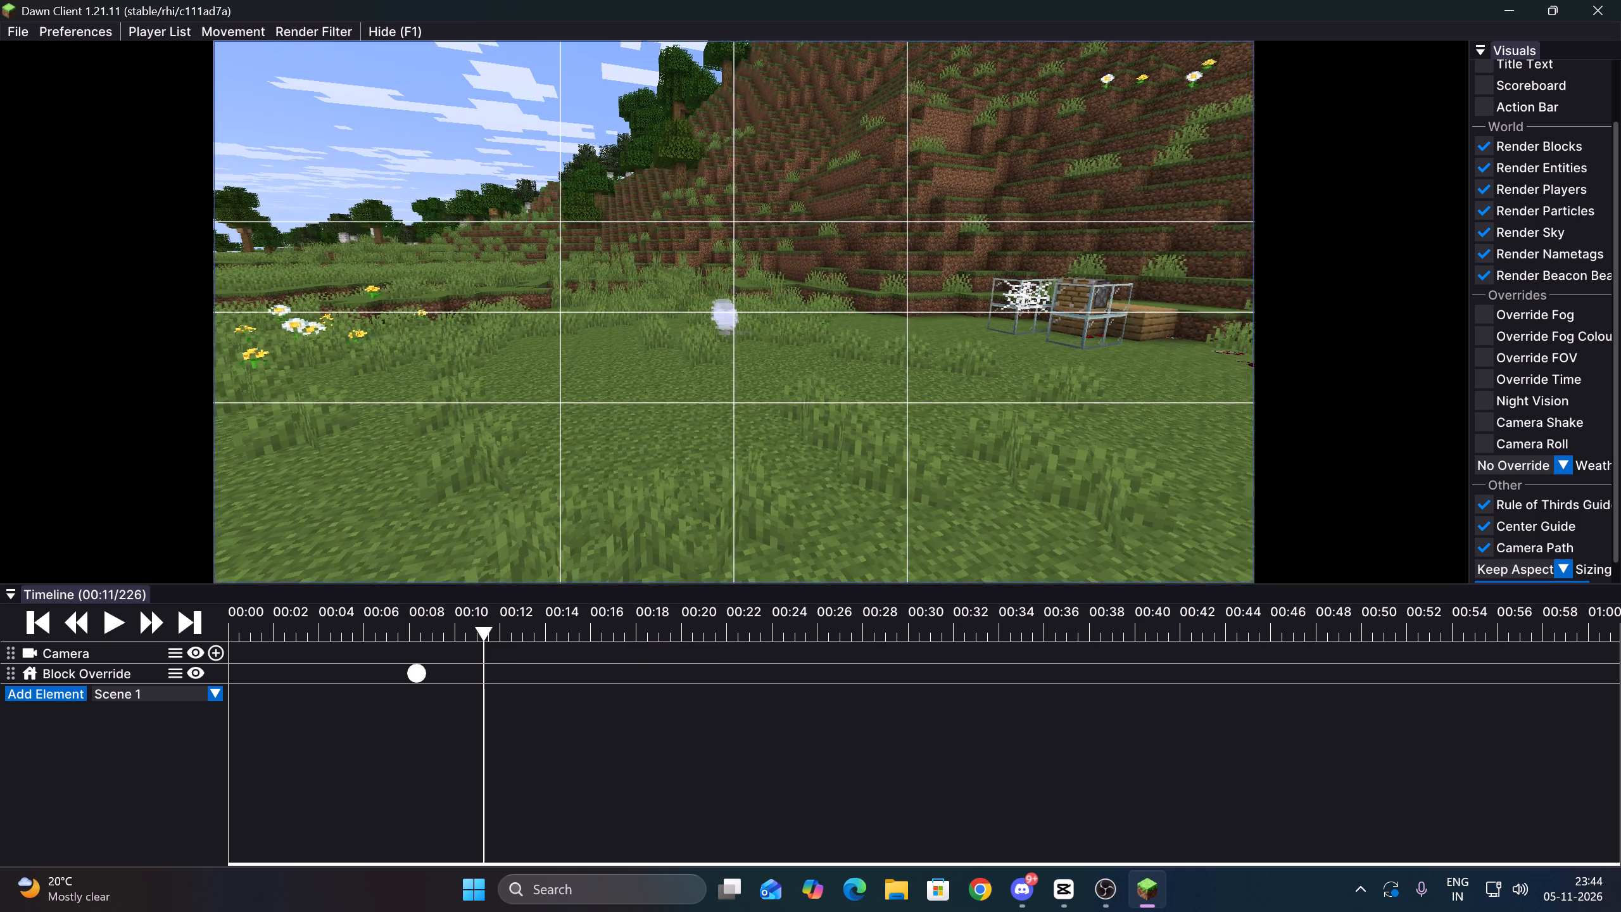
drag(810, 444, 810, 443)
key(Down)
key(Right)
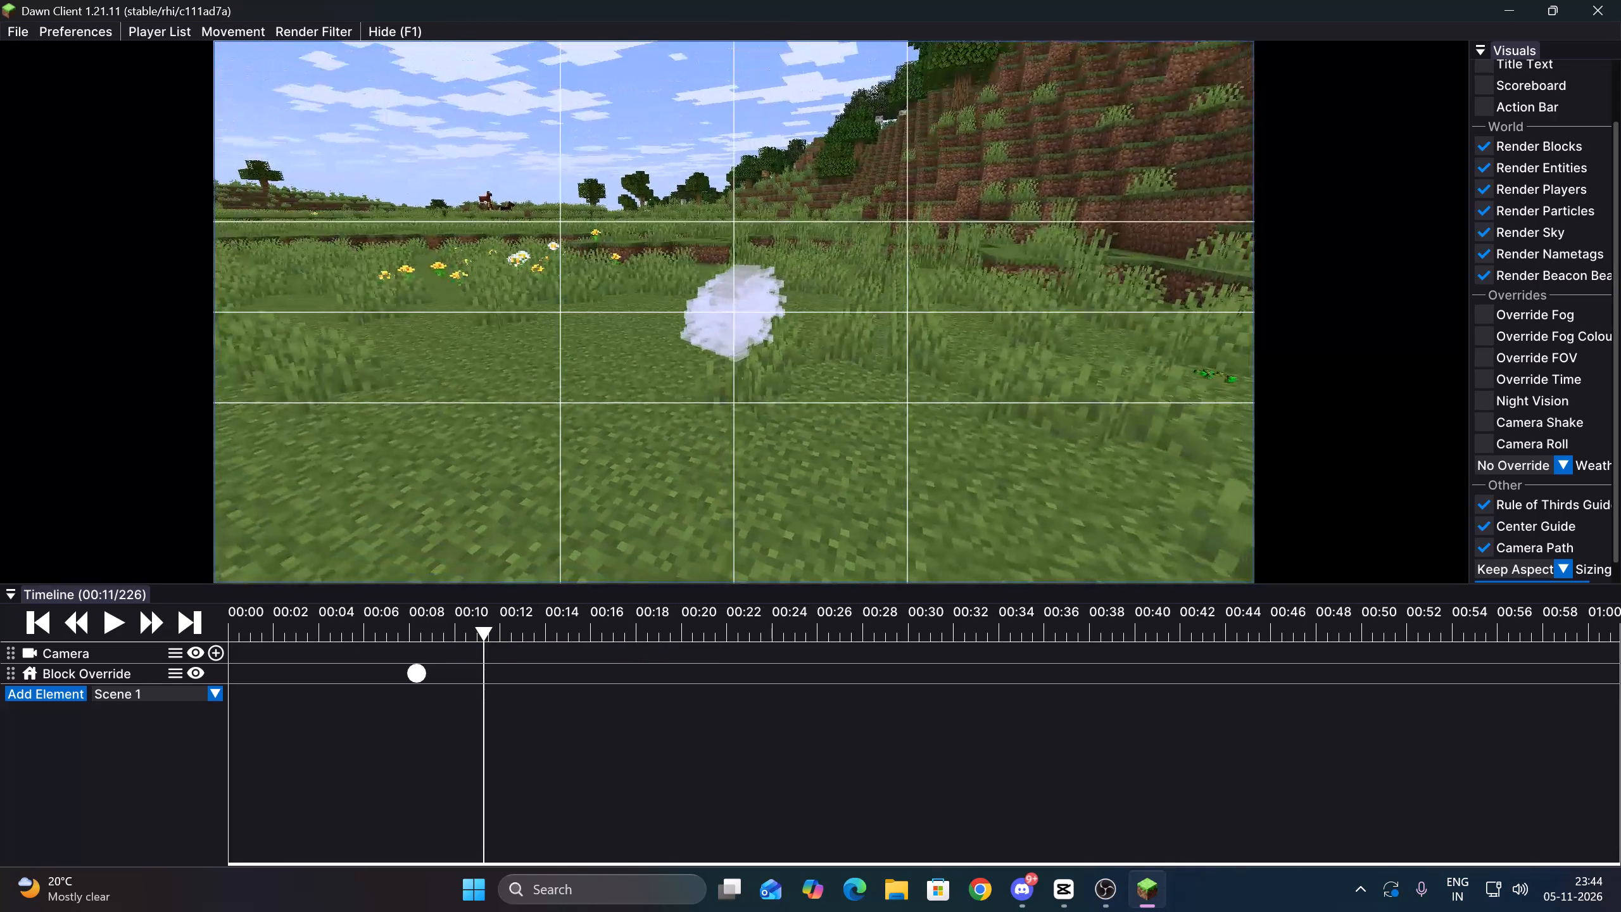
drag(810, 443, 810, 444)
key(Down)
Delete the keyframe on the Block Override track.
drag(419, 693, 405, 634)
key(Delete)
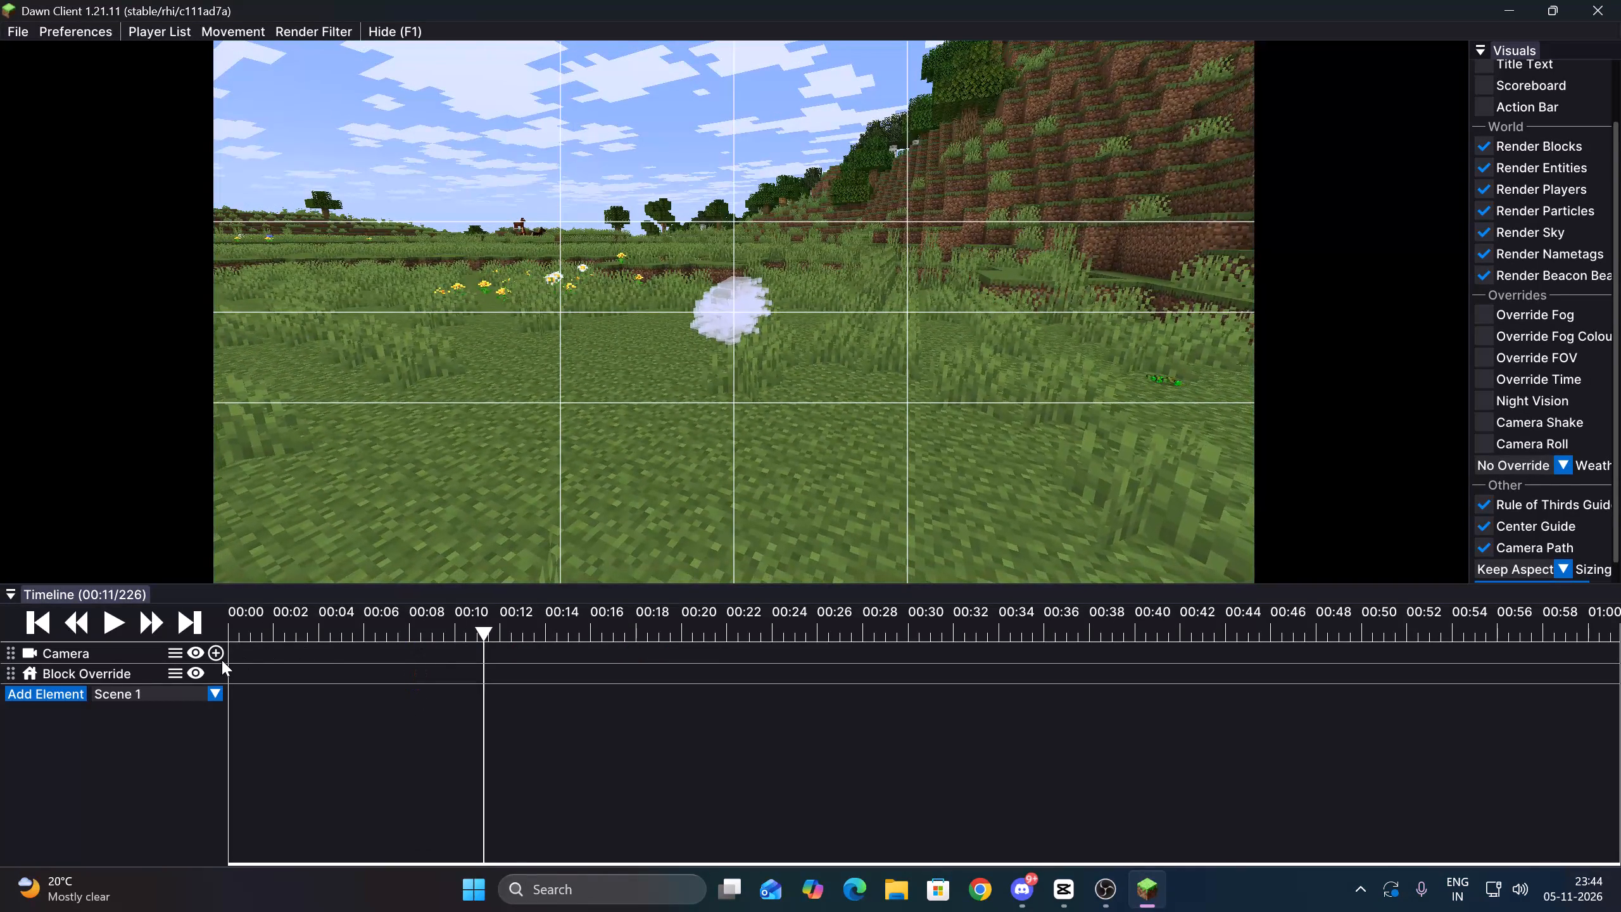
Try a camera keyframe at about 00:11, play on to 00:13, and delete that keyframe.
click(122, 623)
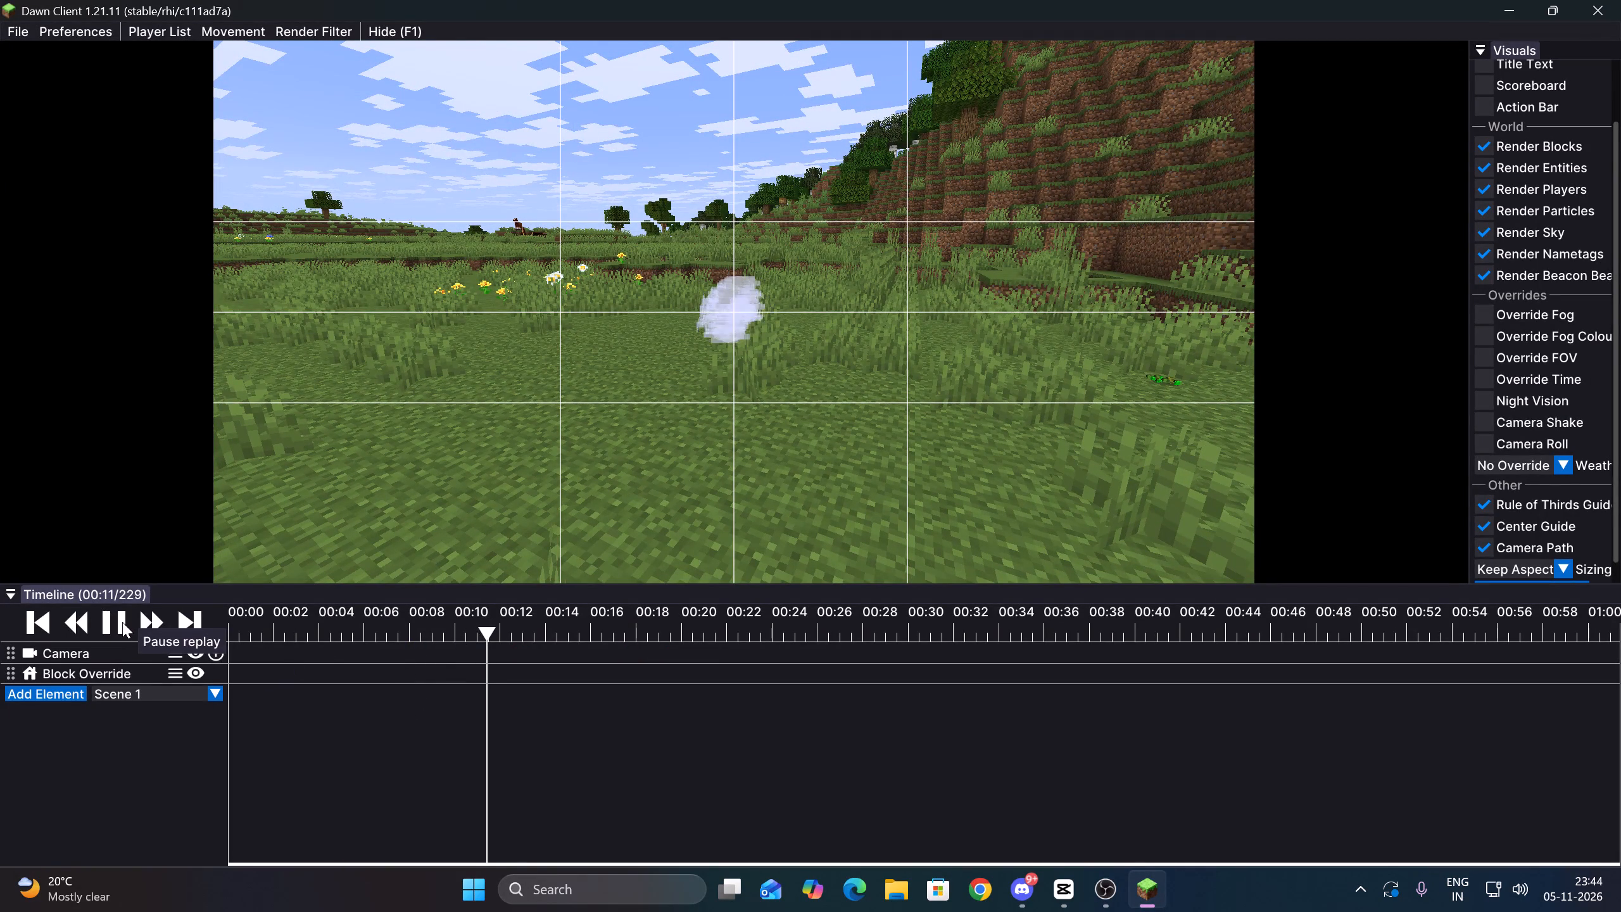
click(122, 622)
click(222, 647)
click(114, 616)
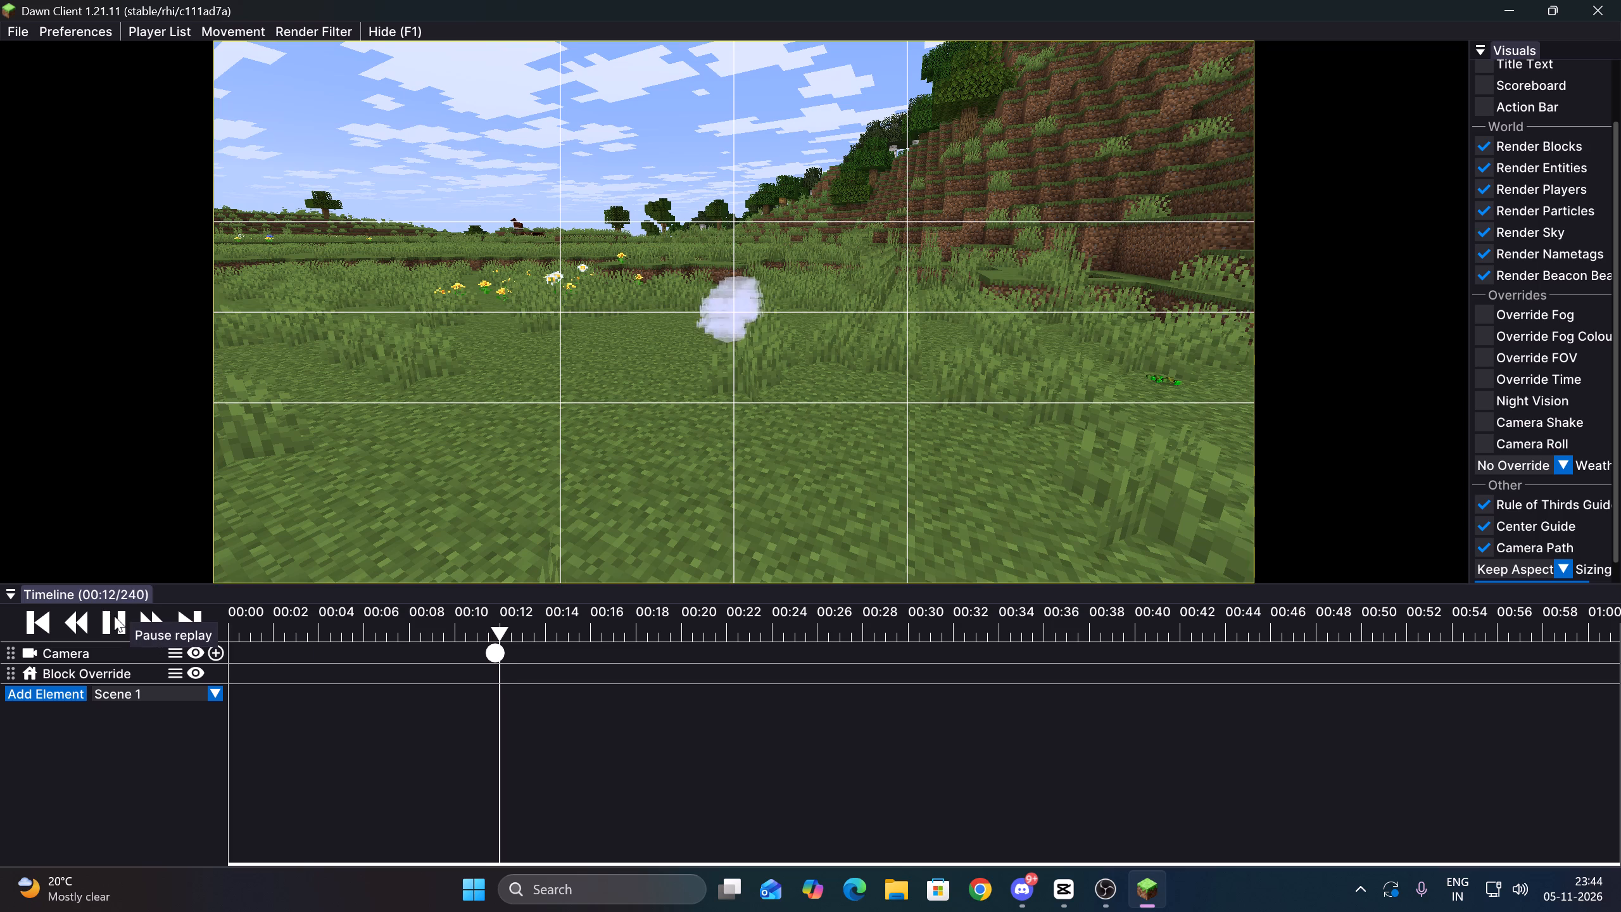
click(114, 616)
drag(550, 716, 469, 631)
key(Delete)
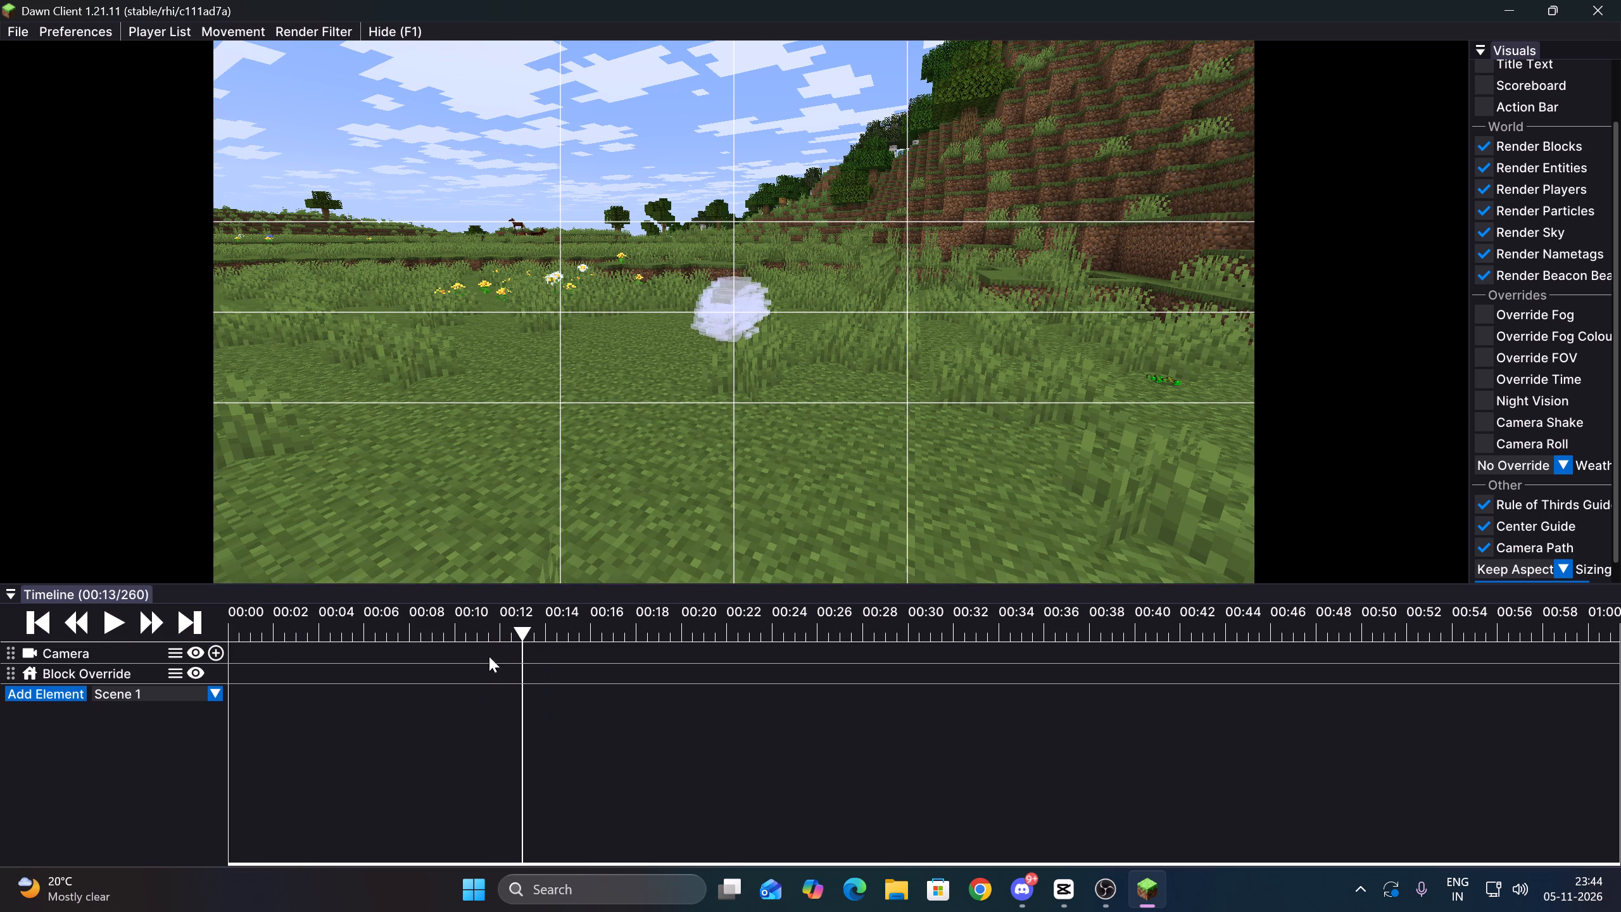
Pull the camera back at 00:13 so the projectile stays centred but smaller in a wider view.
key(Down)
drag(909, 418, 810, 444)
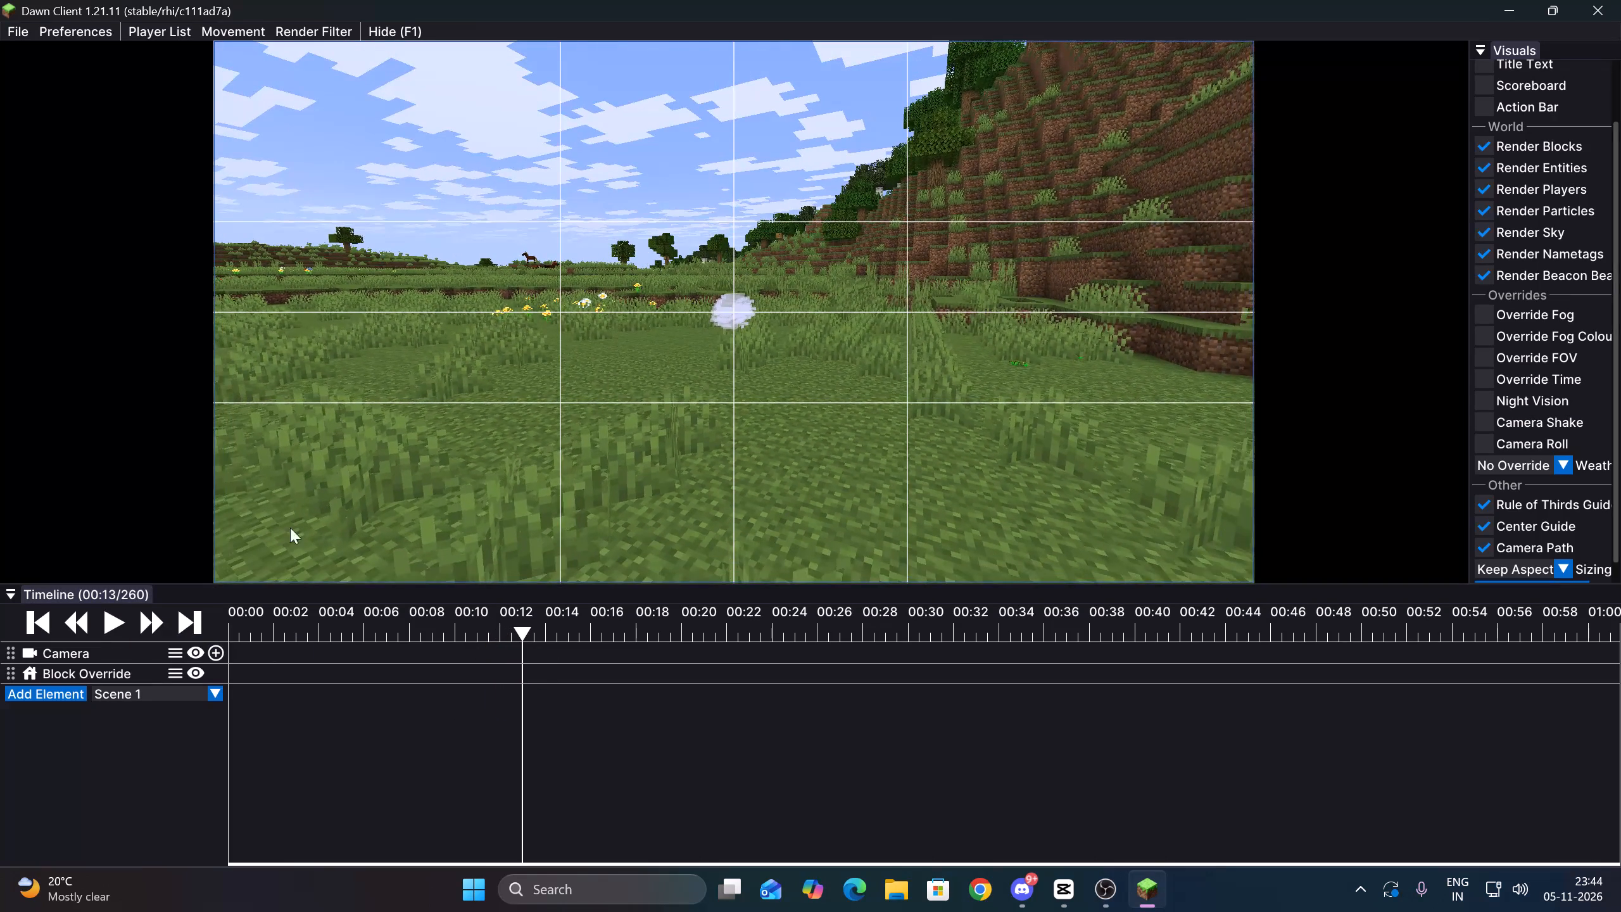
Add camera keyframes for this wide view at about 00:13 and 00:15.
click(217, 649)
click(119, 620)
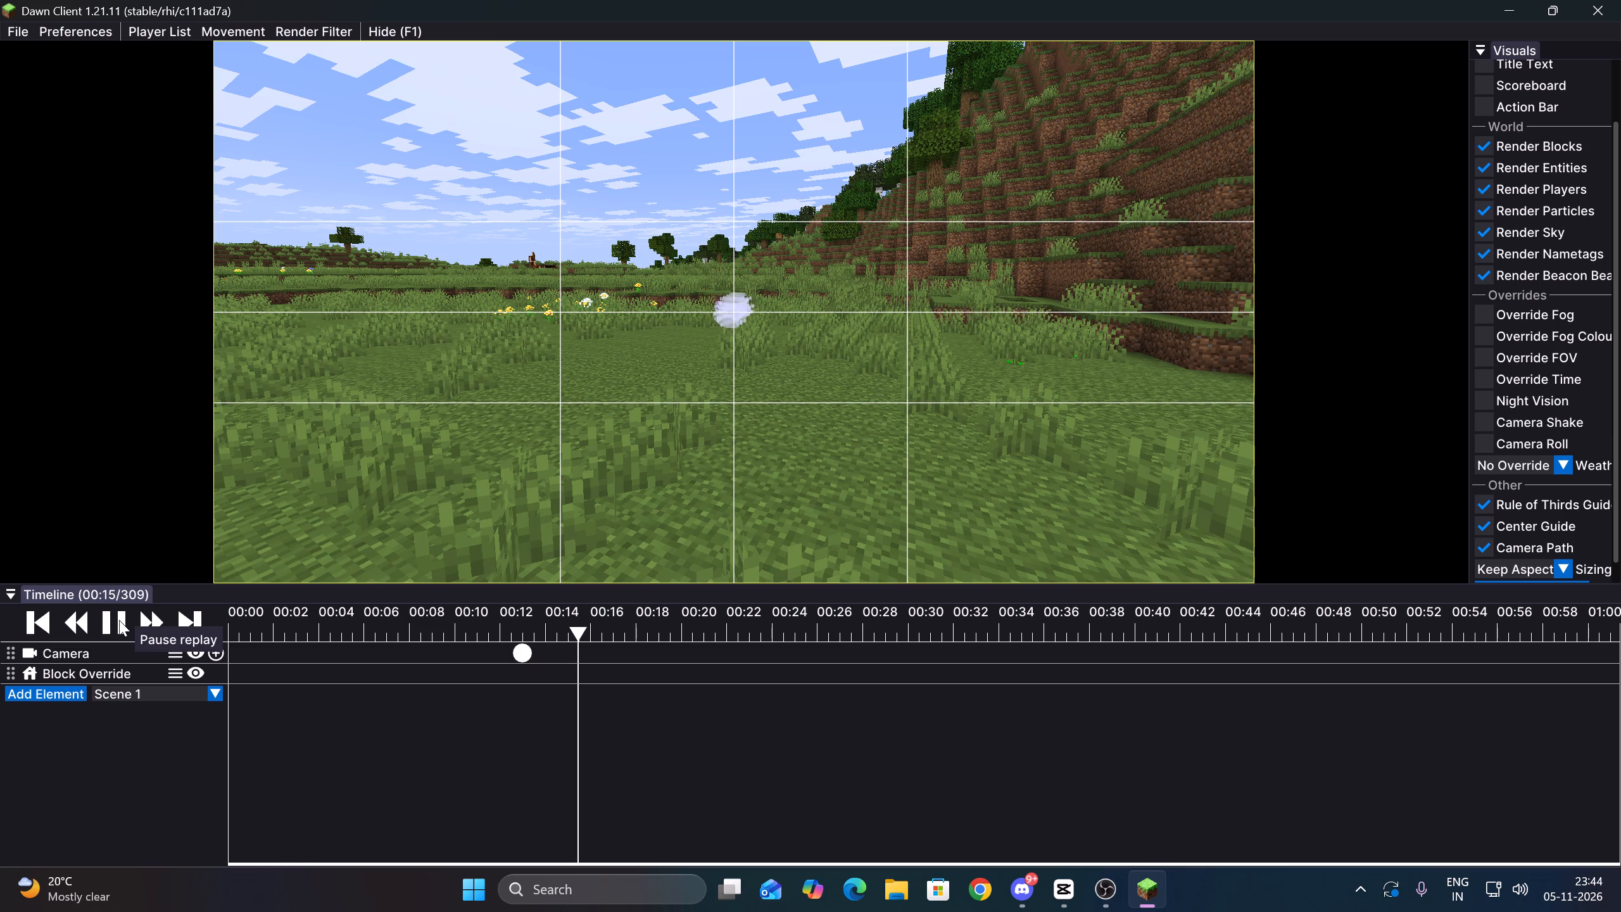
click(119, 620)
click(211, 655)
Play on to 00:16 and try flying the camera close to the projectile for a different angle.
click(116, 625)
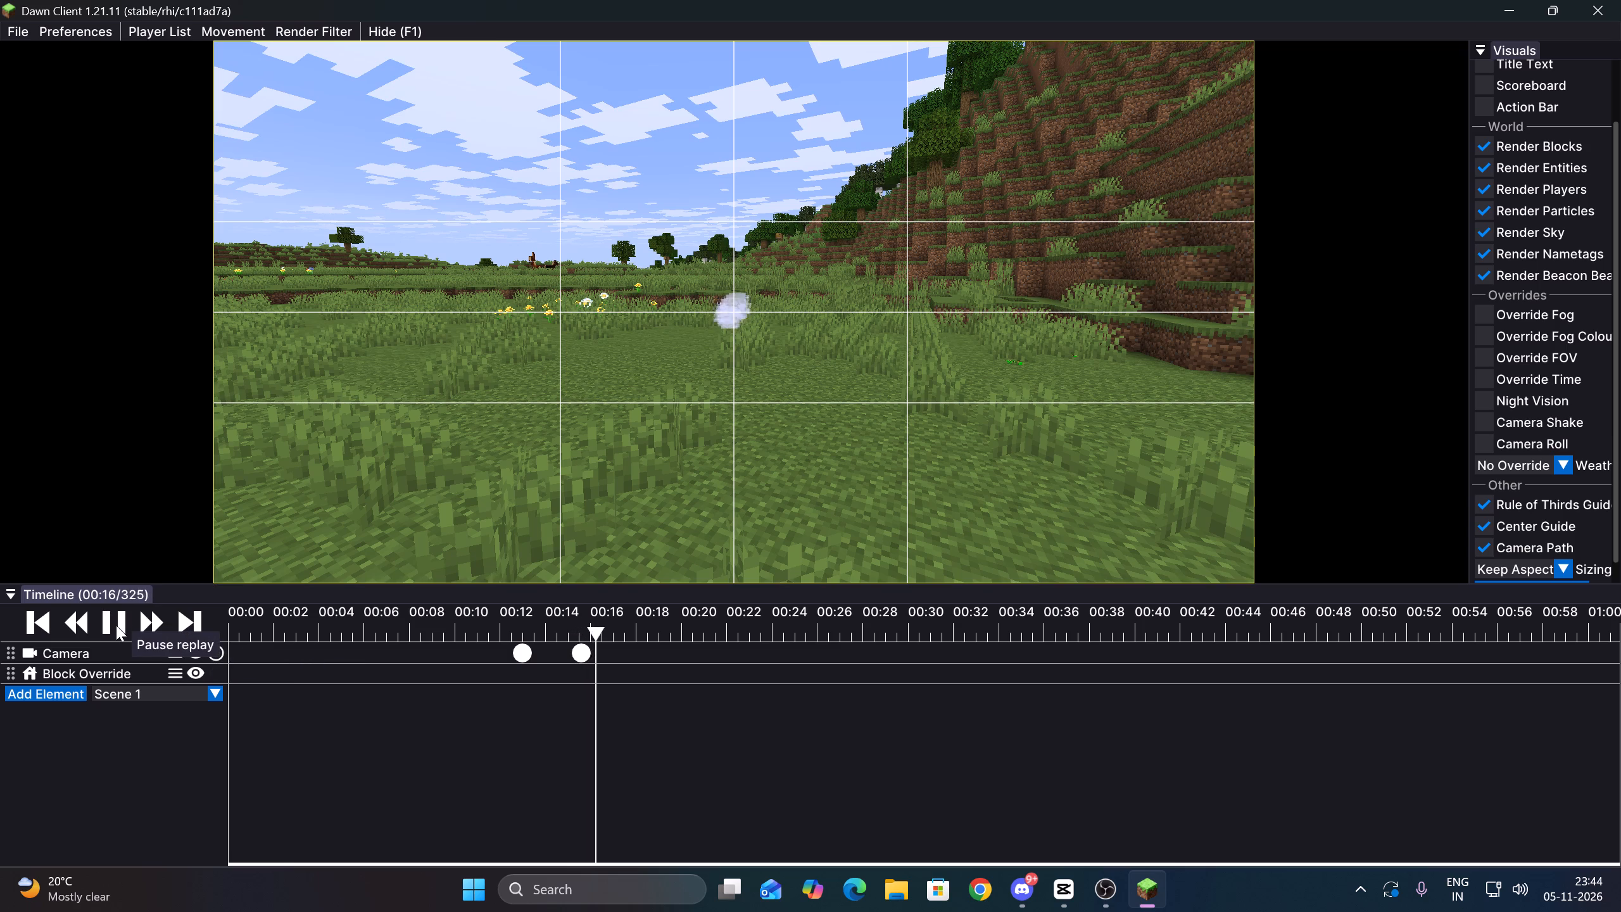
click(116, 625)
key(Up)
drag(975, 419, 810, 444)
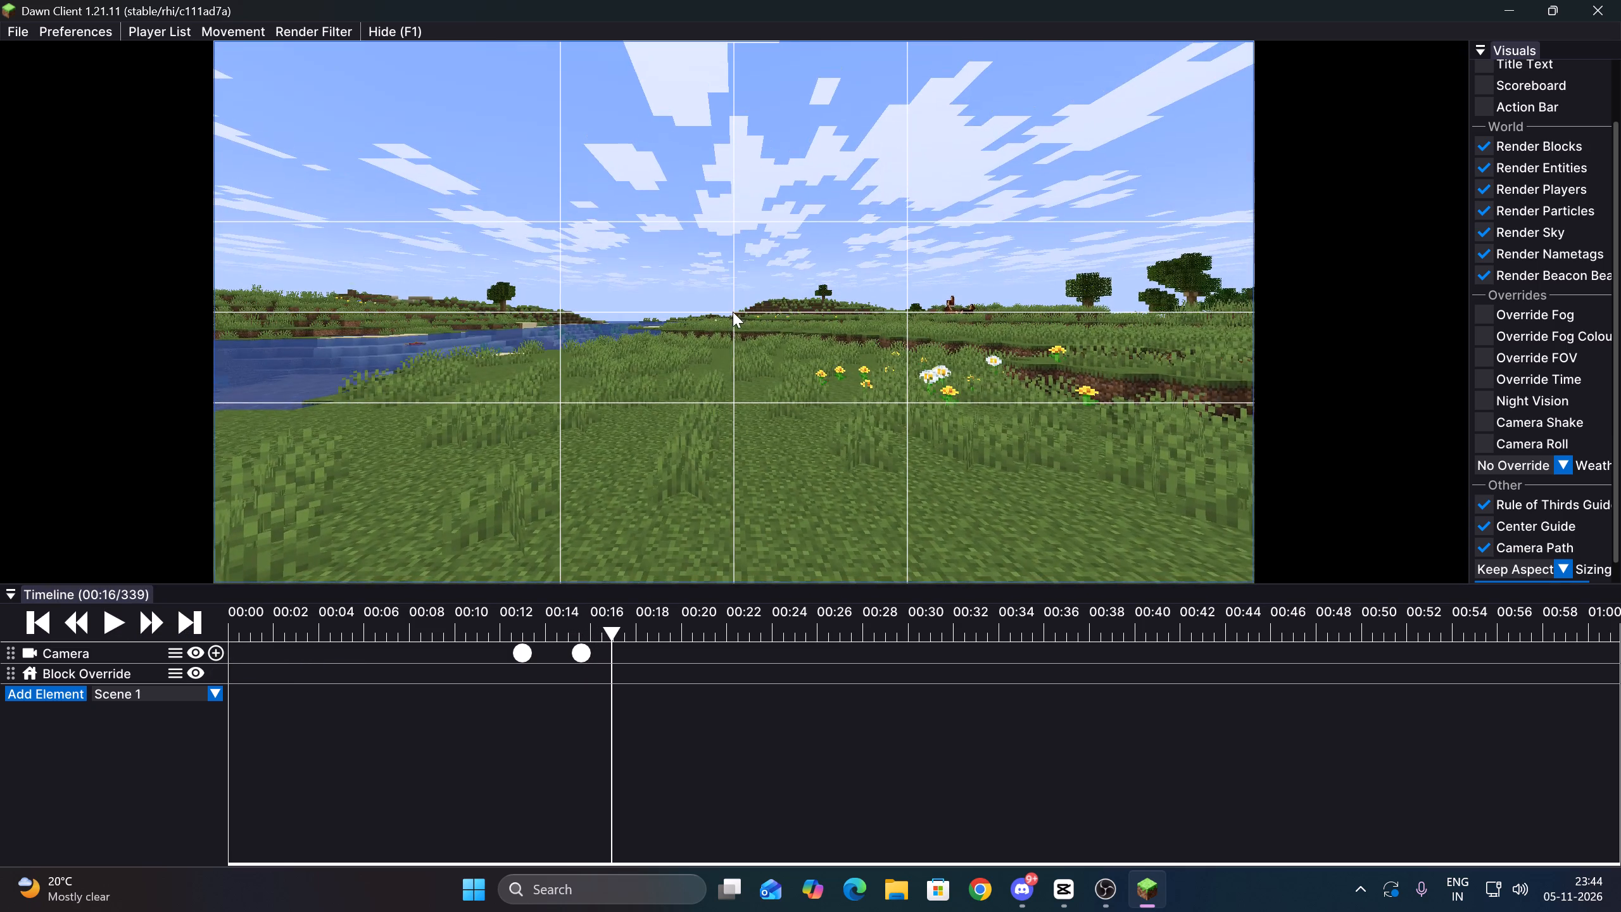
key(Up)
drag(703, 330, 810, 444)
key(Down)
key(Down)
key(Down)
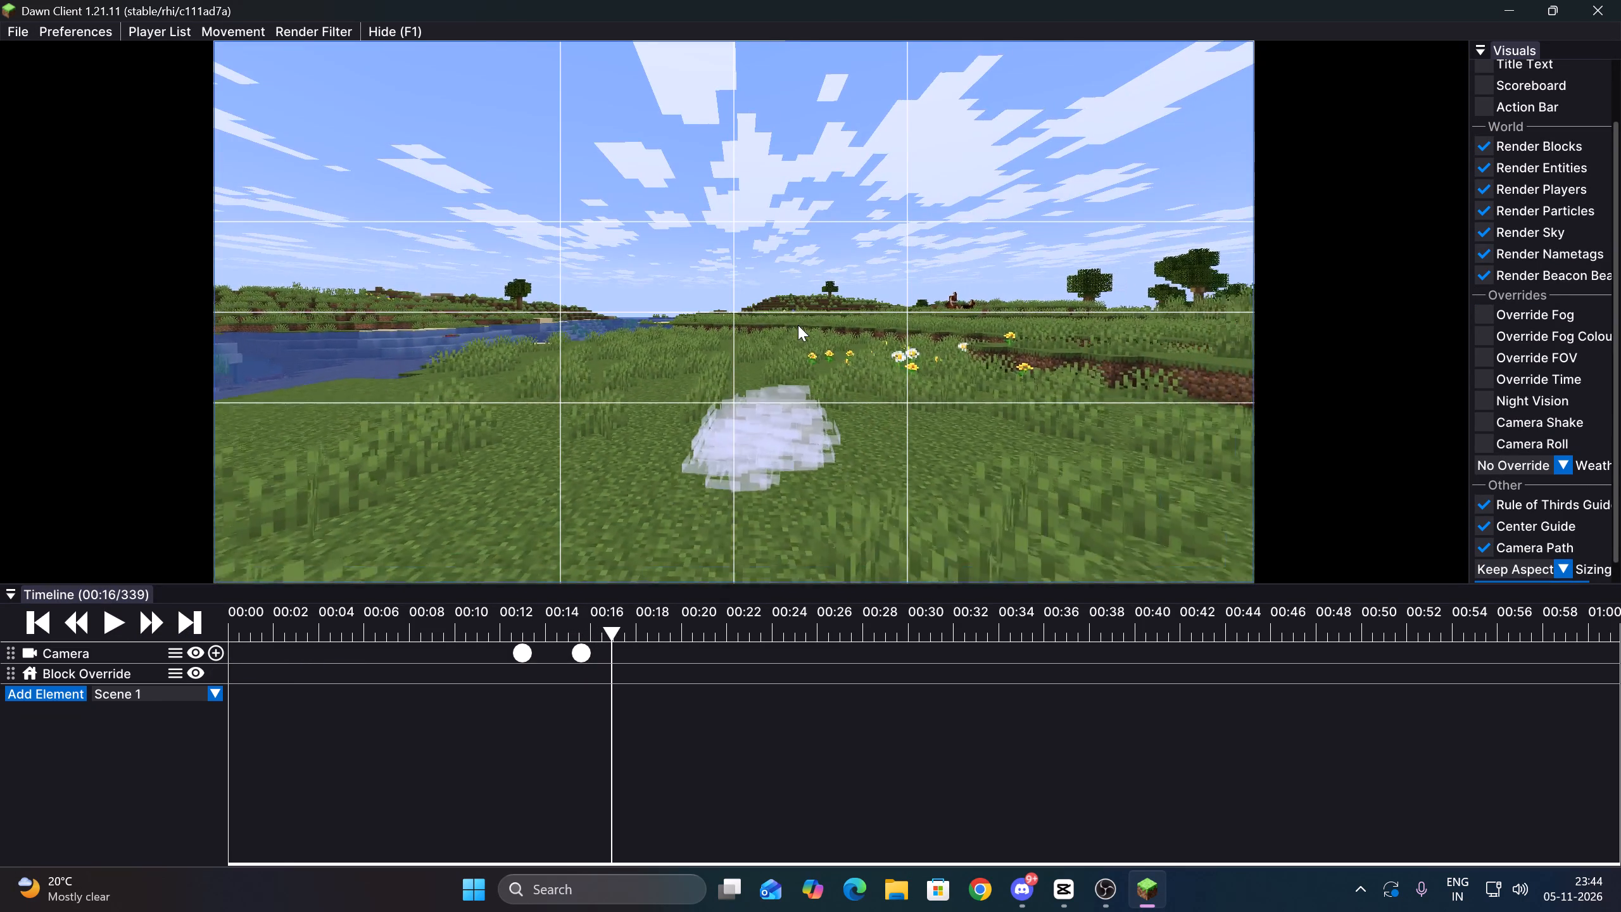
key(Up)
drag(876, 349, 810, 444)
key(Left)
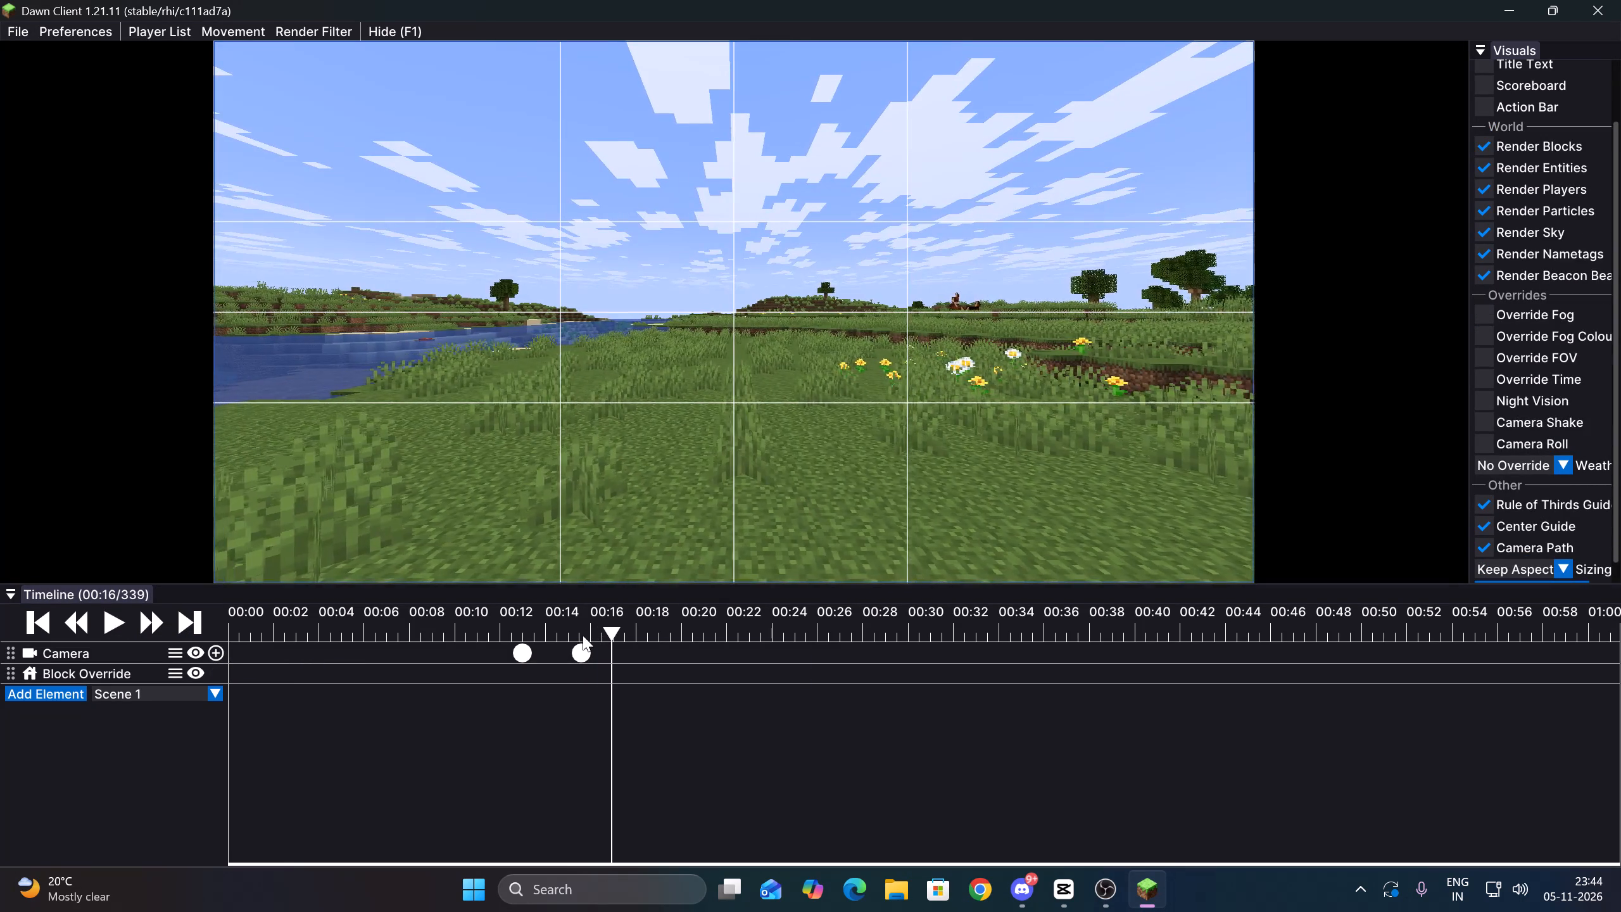
Play the camera path from about 00:14 to 00:17 to check the shot.
click(583, 635)
click(565, 625)
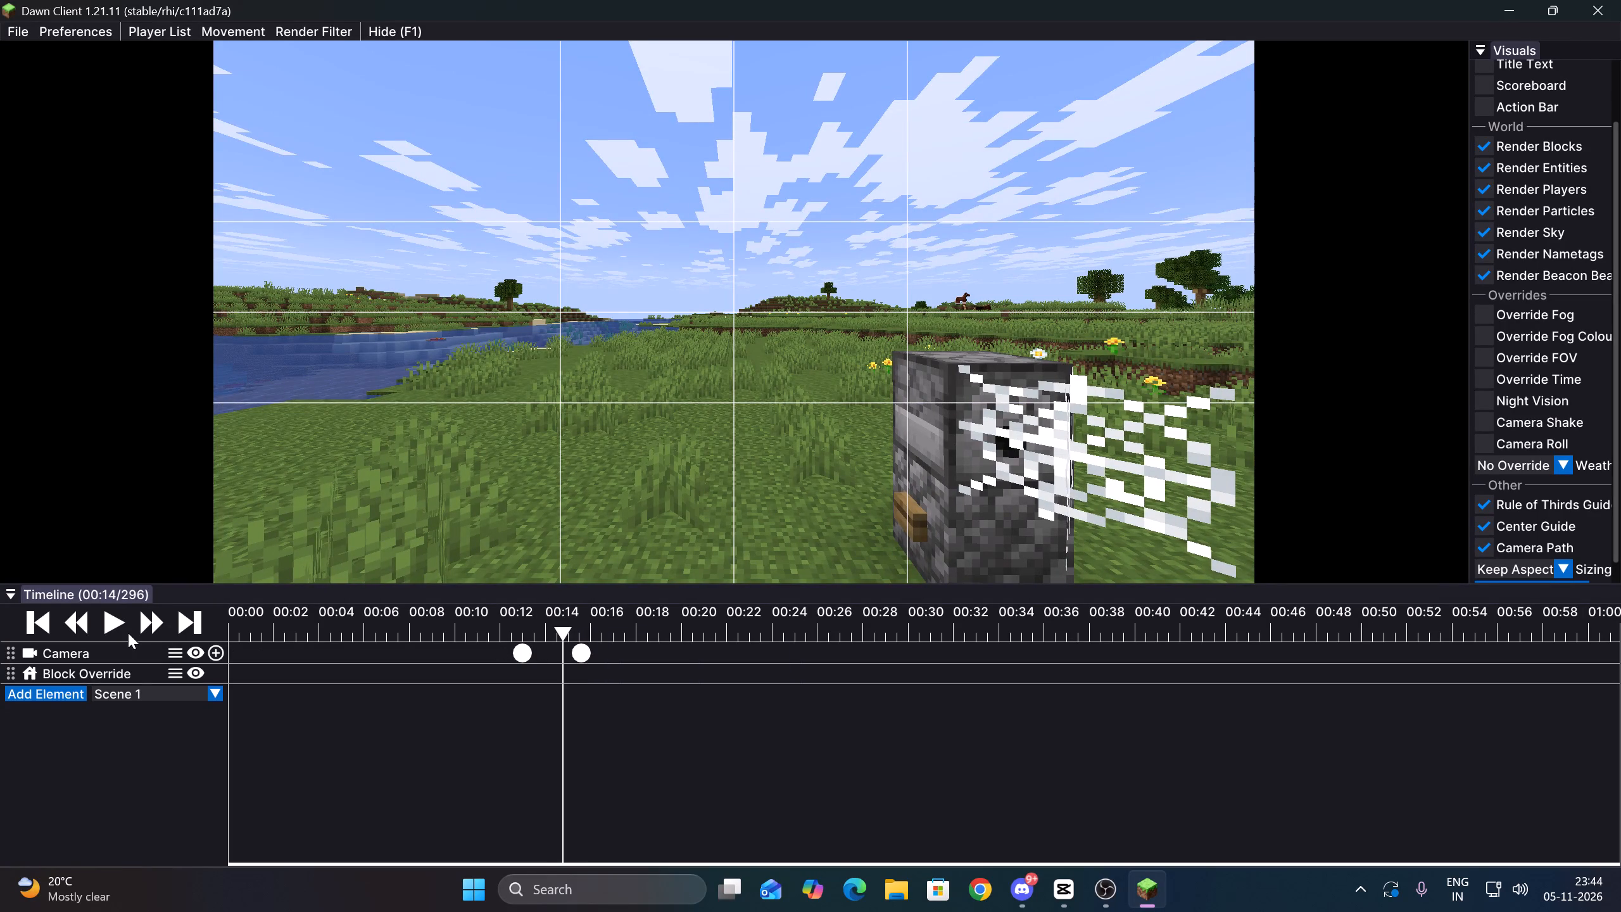
click(123, 625)
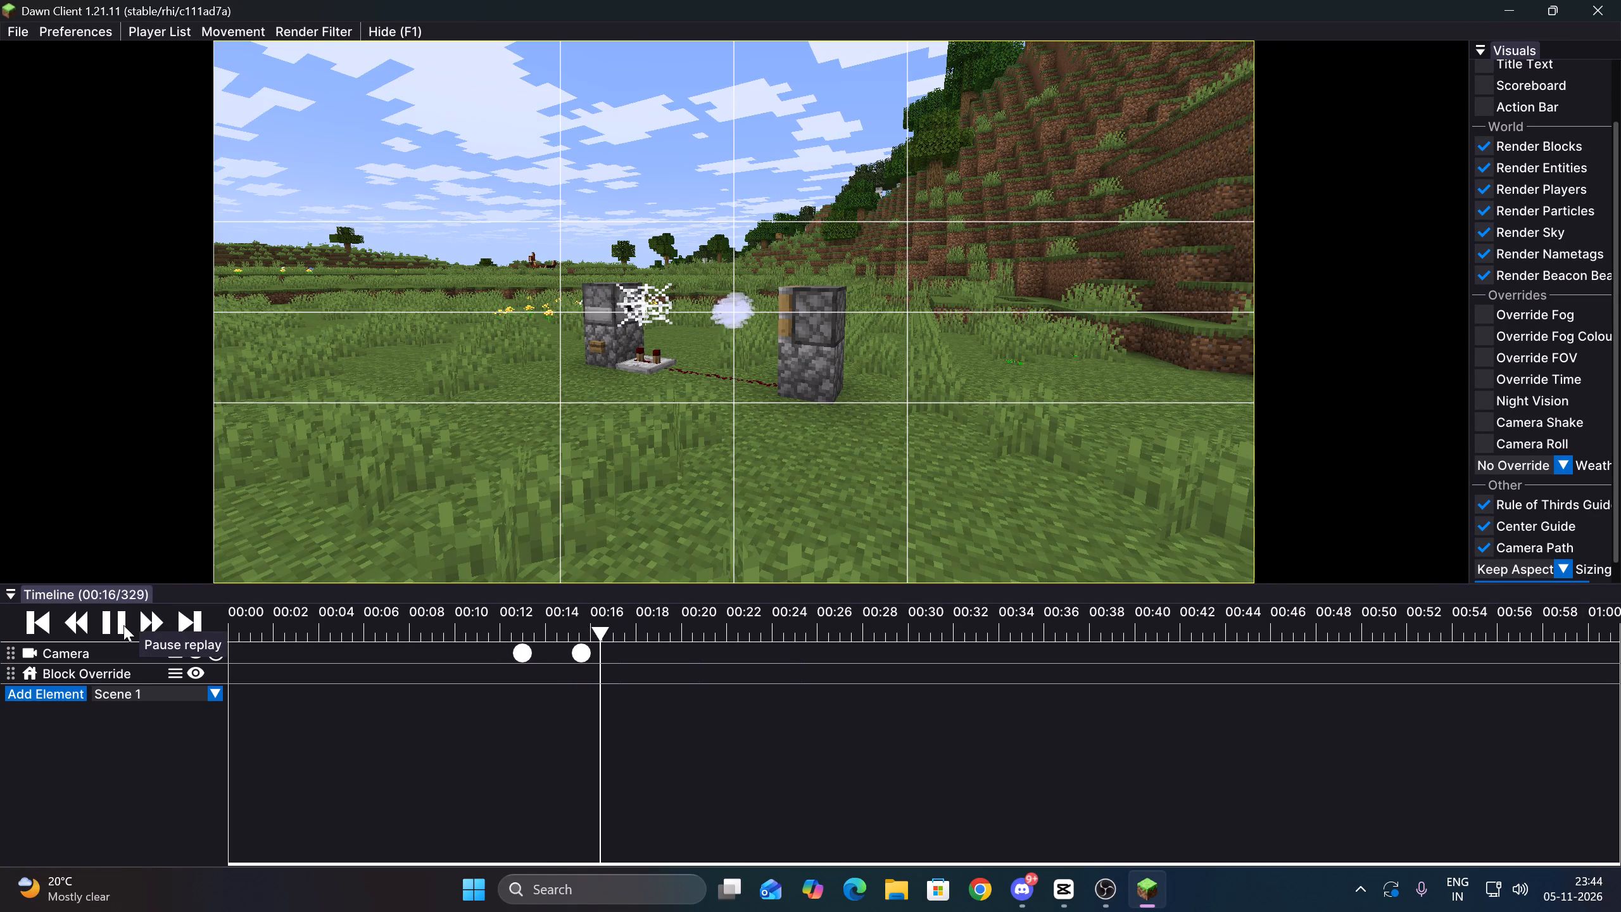
double_click(123, 625)
click(123, 625)
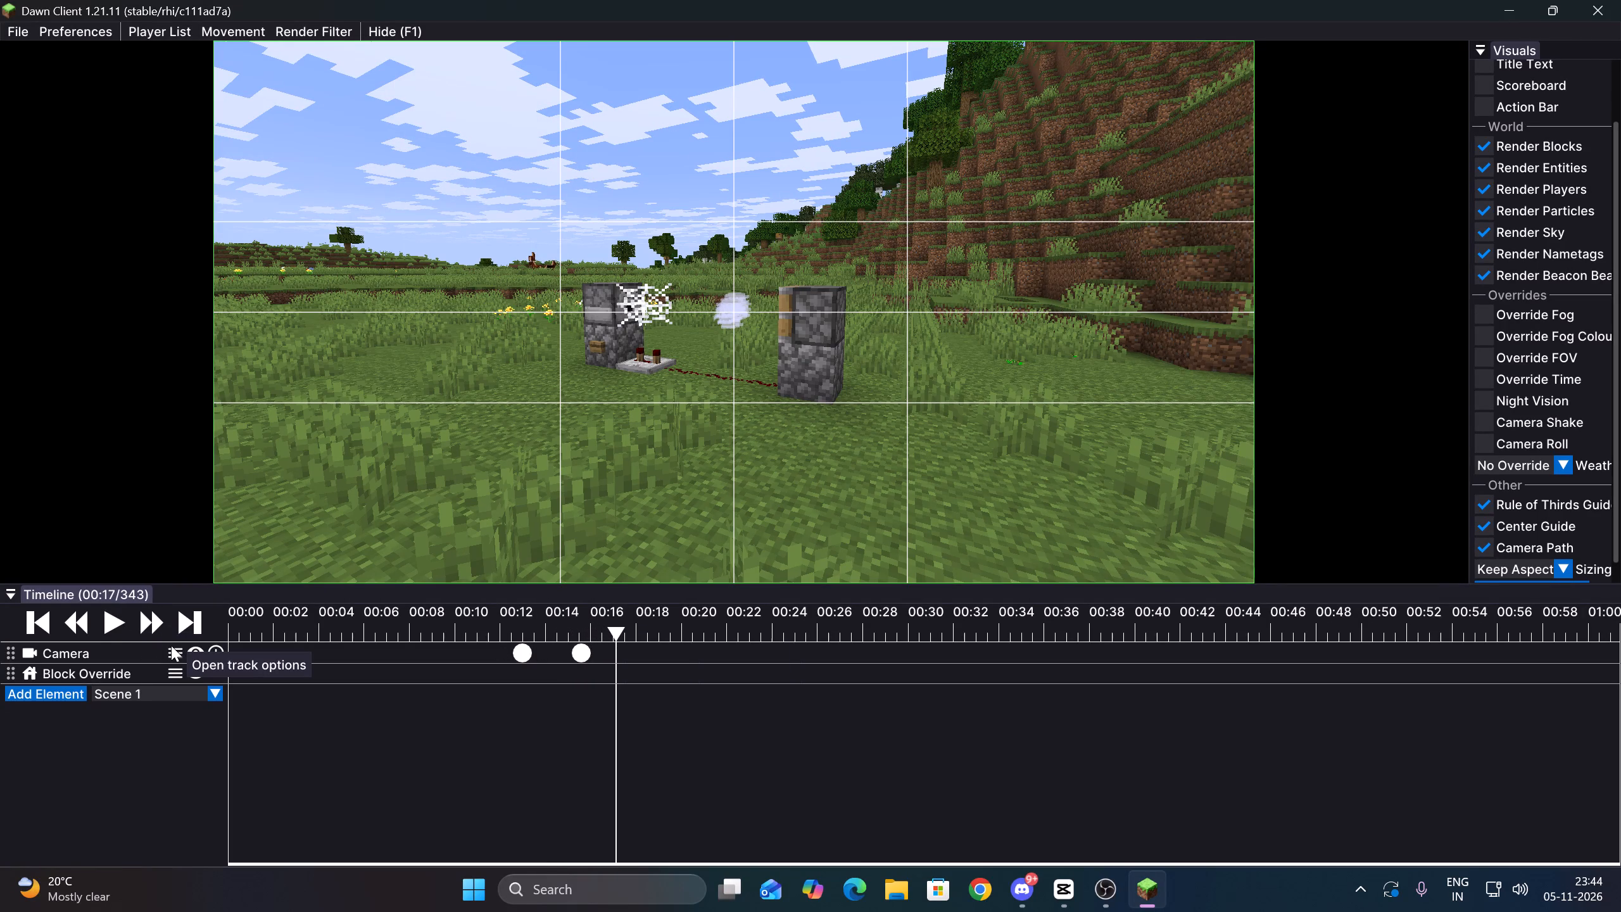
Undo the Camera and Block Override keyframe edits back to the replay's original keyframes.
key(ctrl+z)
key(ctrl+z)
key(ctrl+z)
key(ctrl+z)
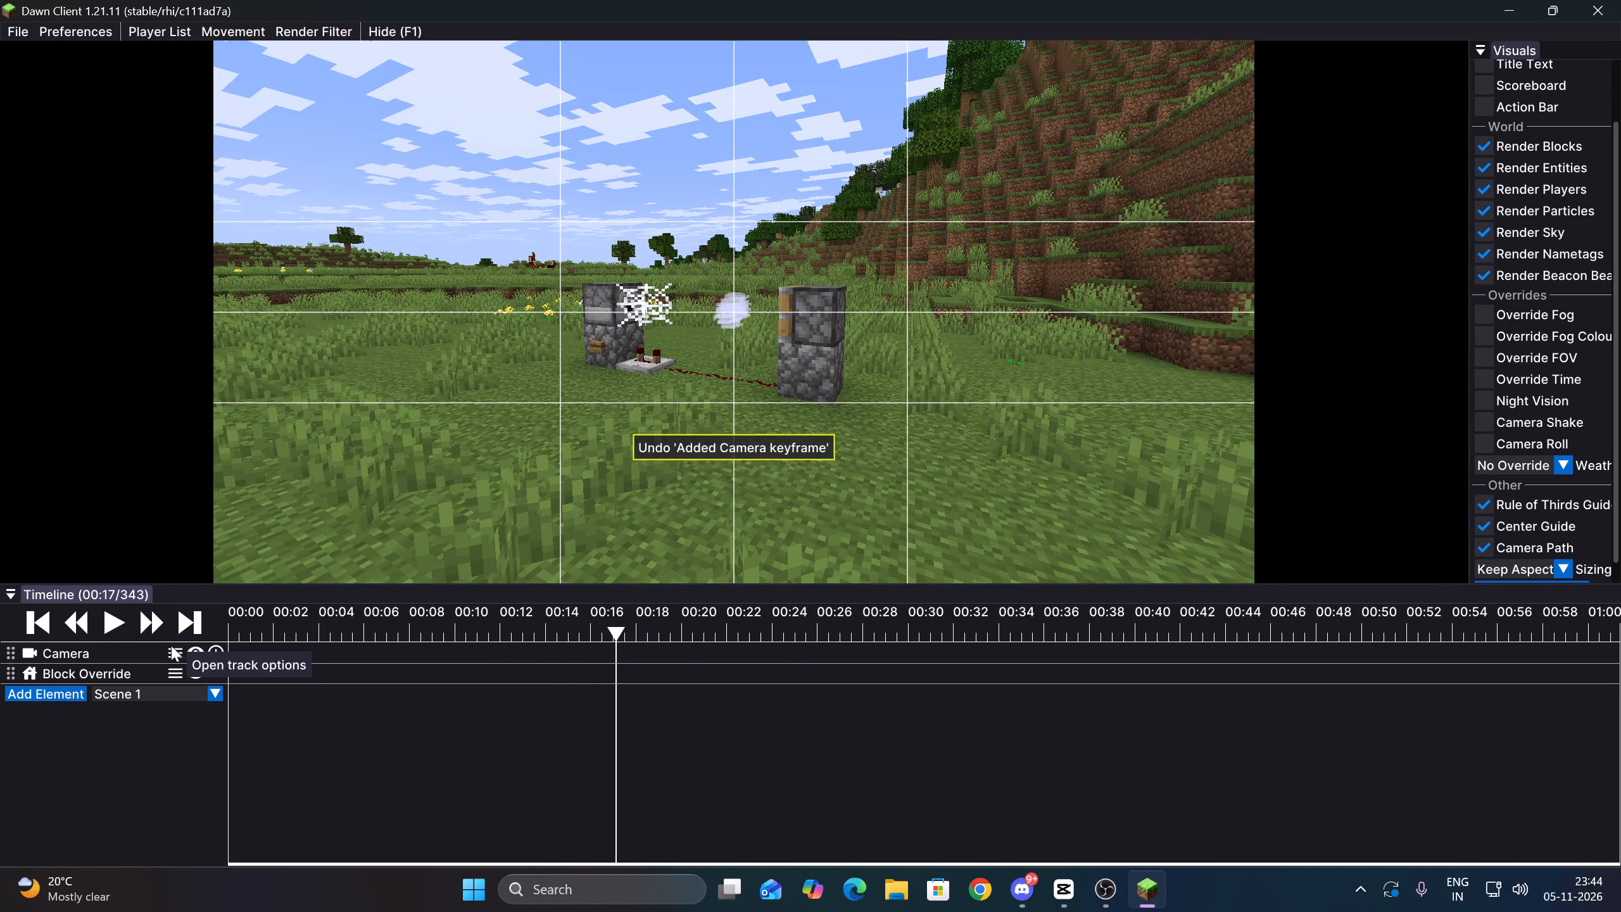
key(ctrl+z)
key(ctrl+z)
Play the replay from about 00:07 to 00:09 in the wide view and delete all five Camera keyframes.
click(394, 628)
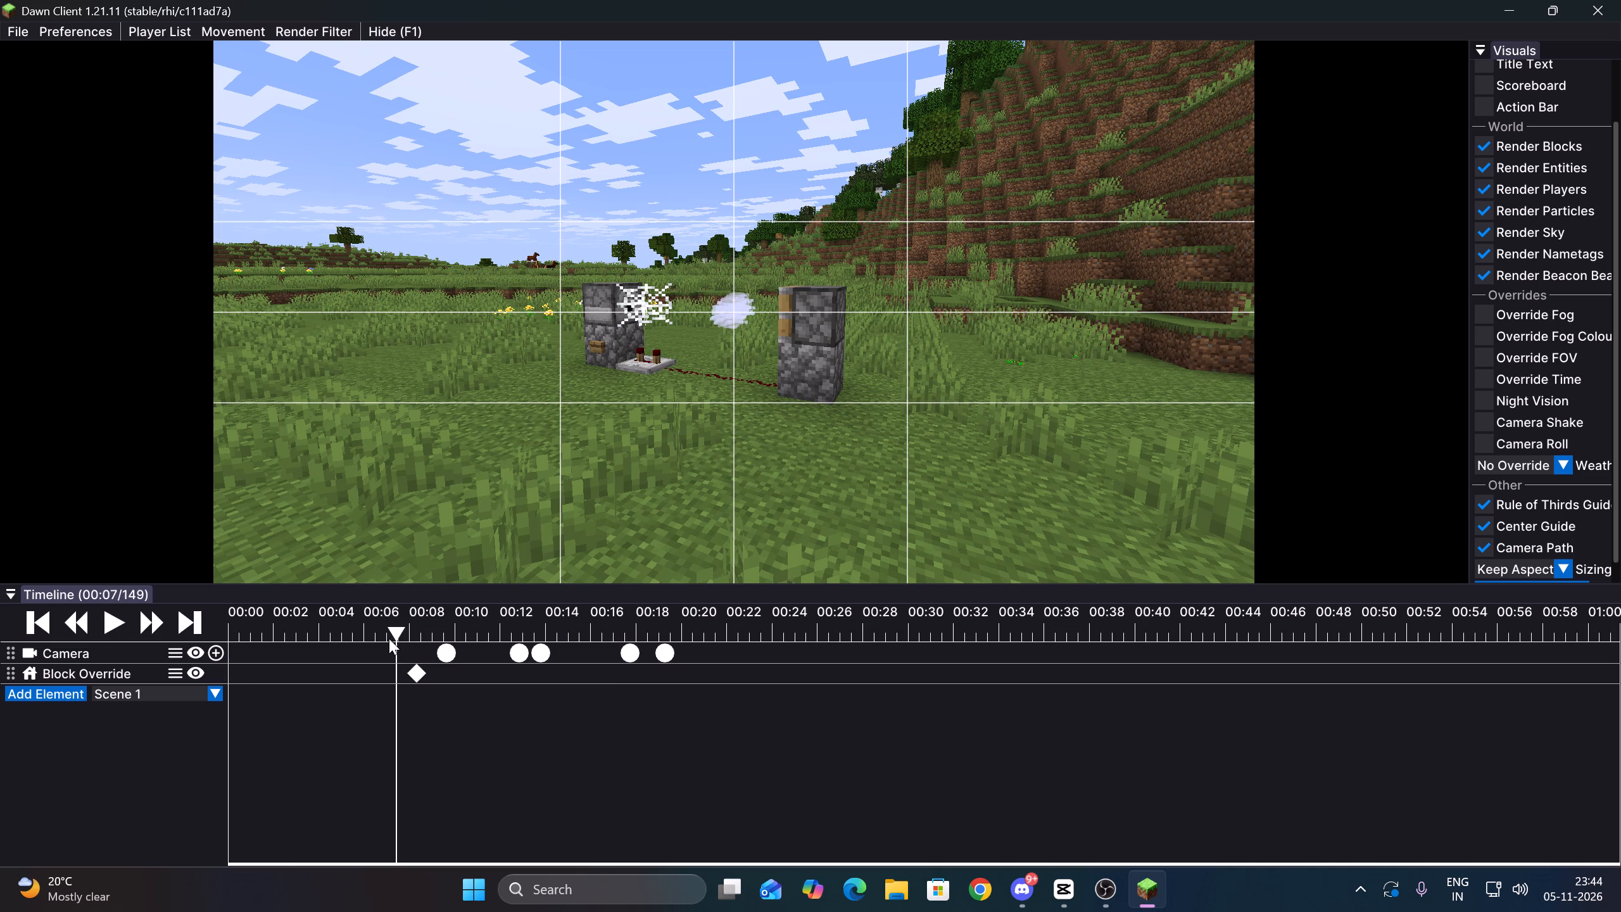
click(123, 626)
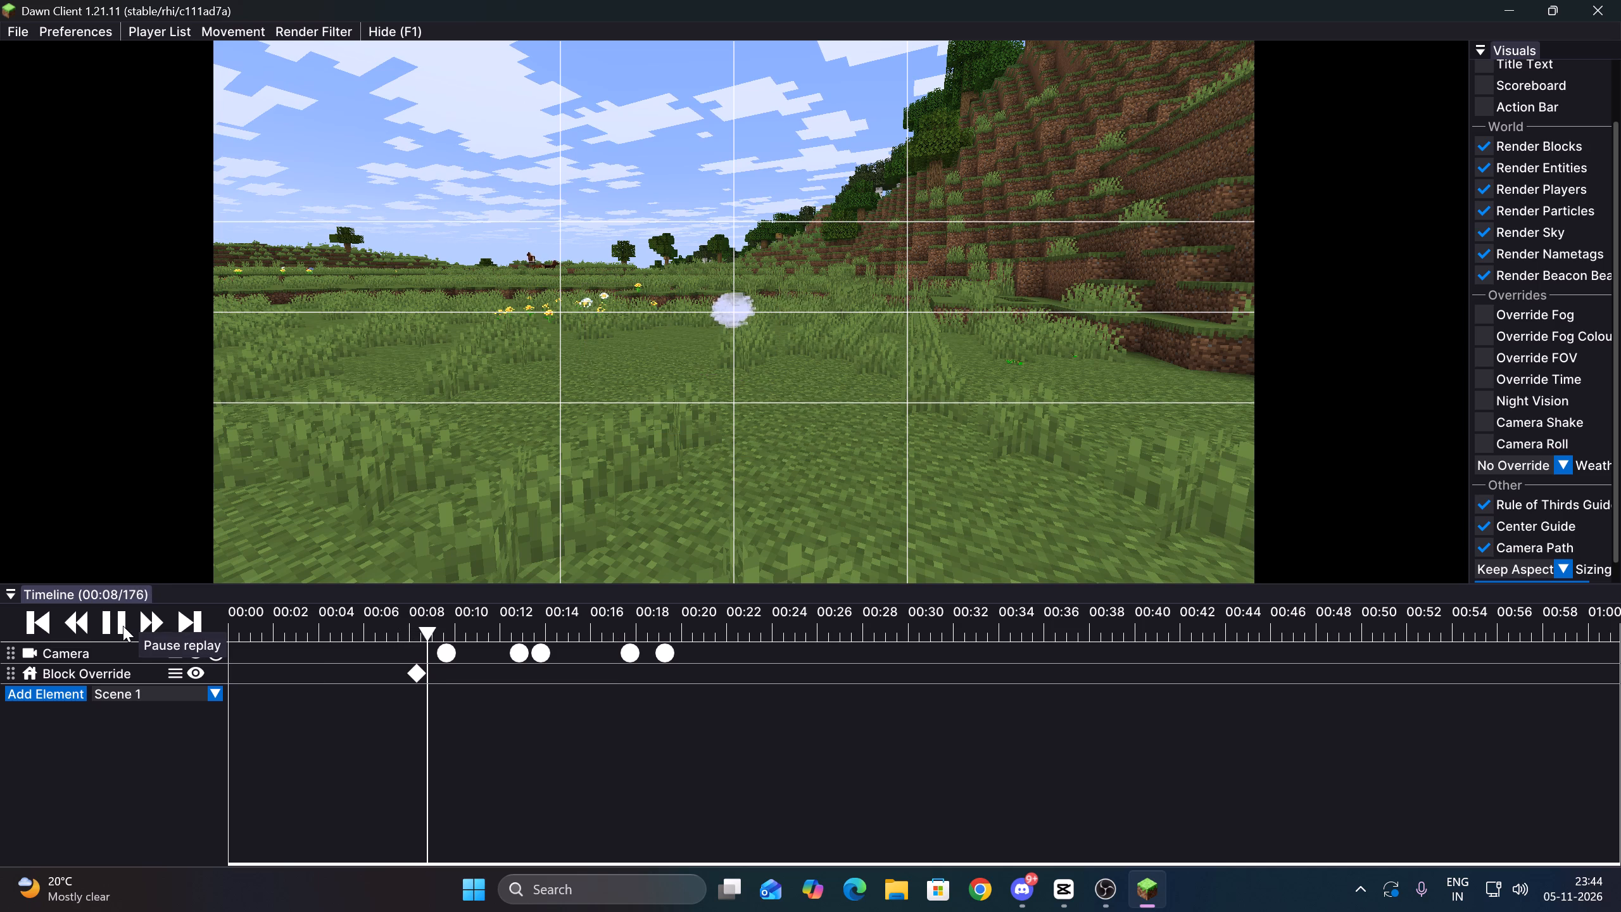
click(123, 626)
drag(704, 659, 428, 588)
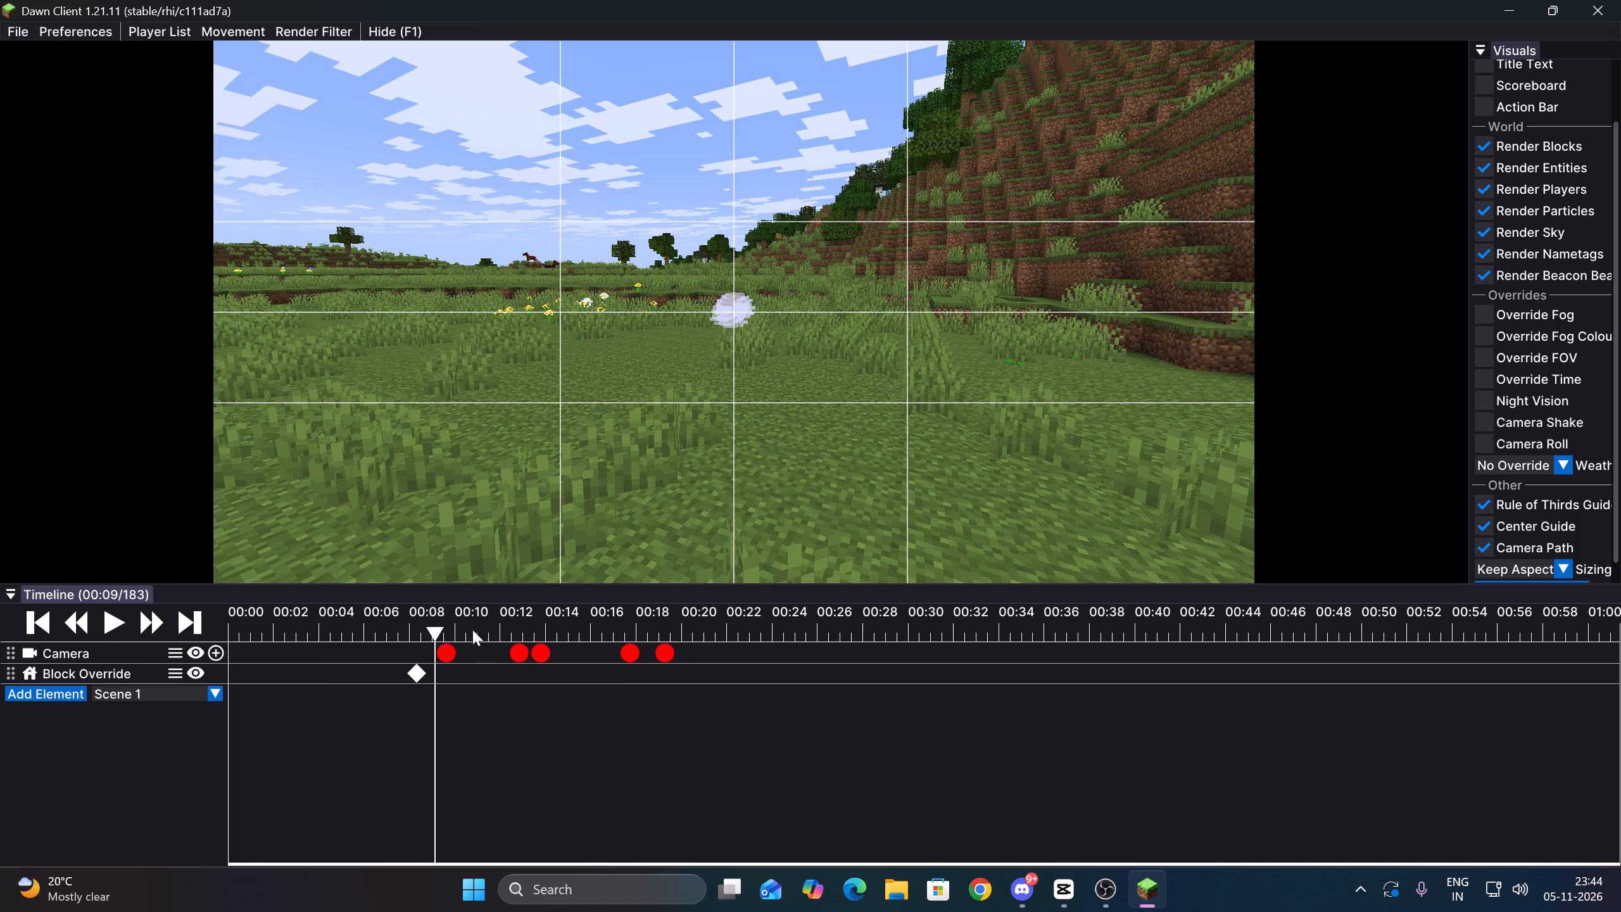
key(Delete)
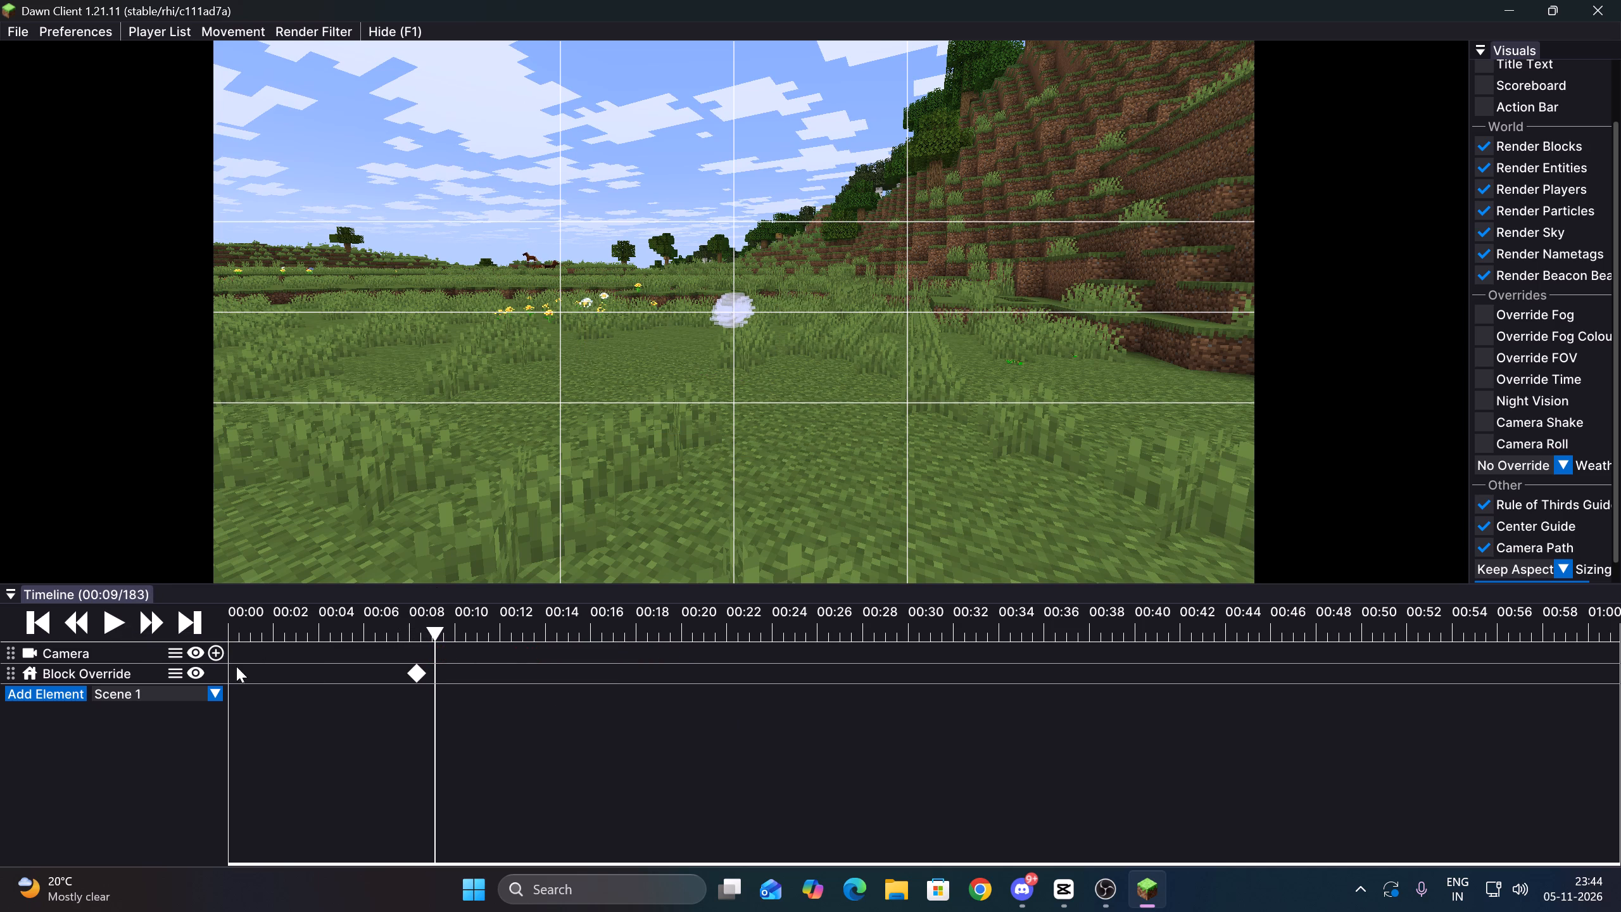
Add camera keyframes for the wide view at about 00:09 and 00:11.
click(210, 655)
click(119, 615)
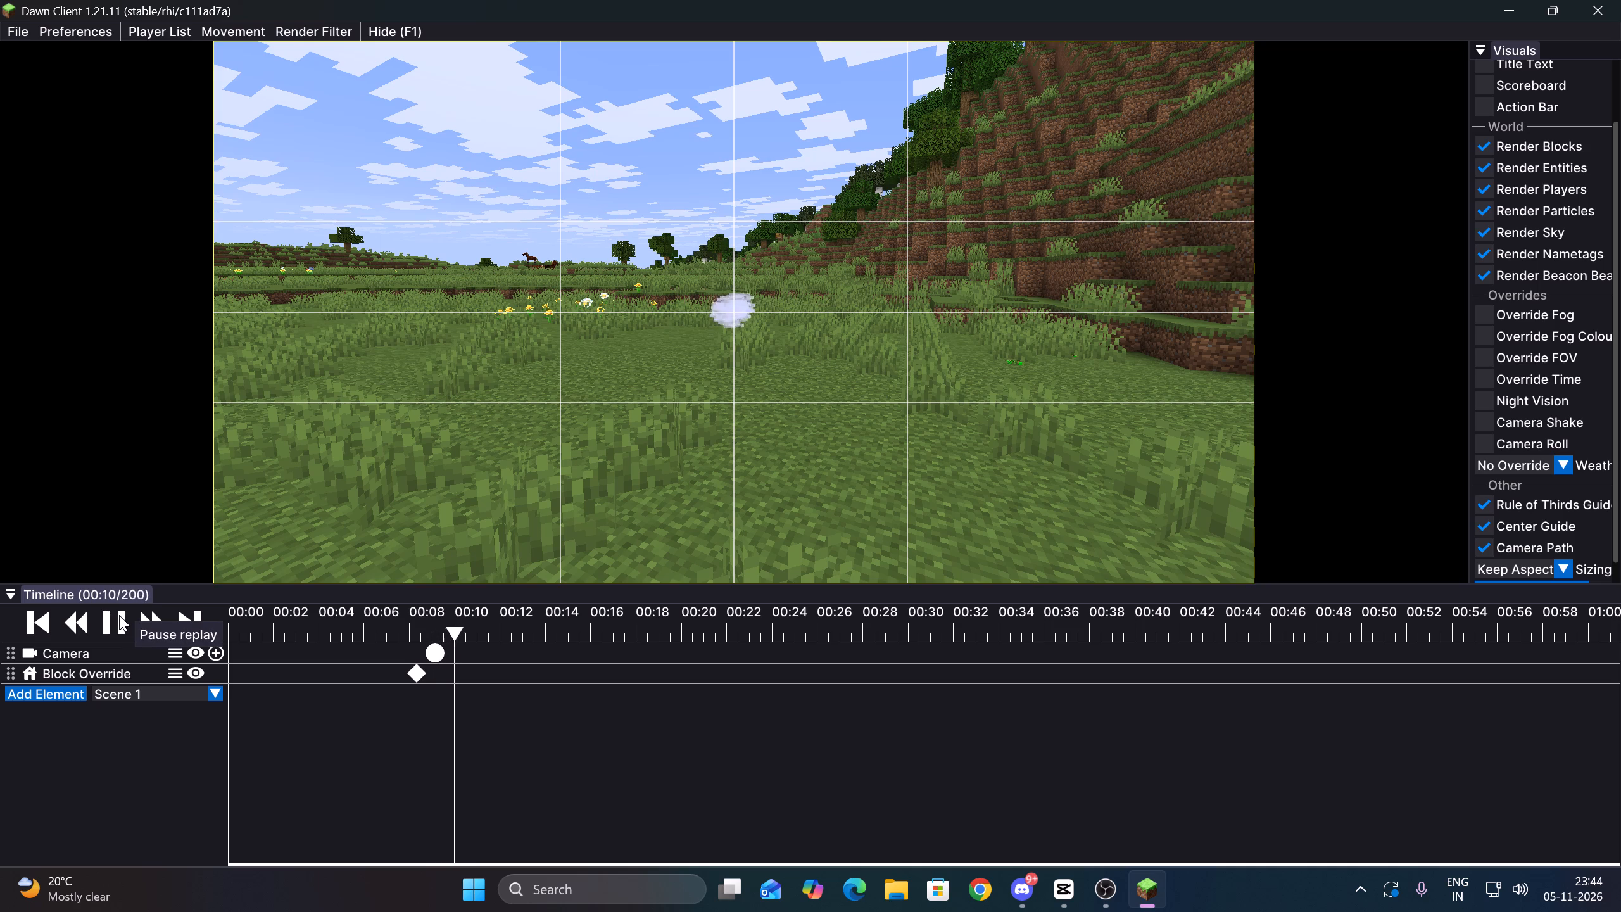
click(119, 615)
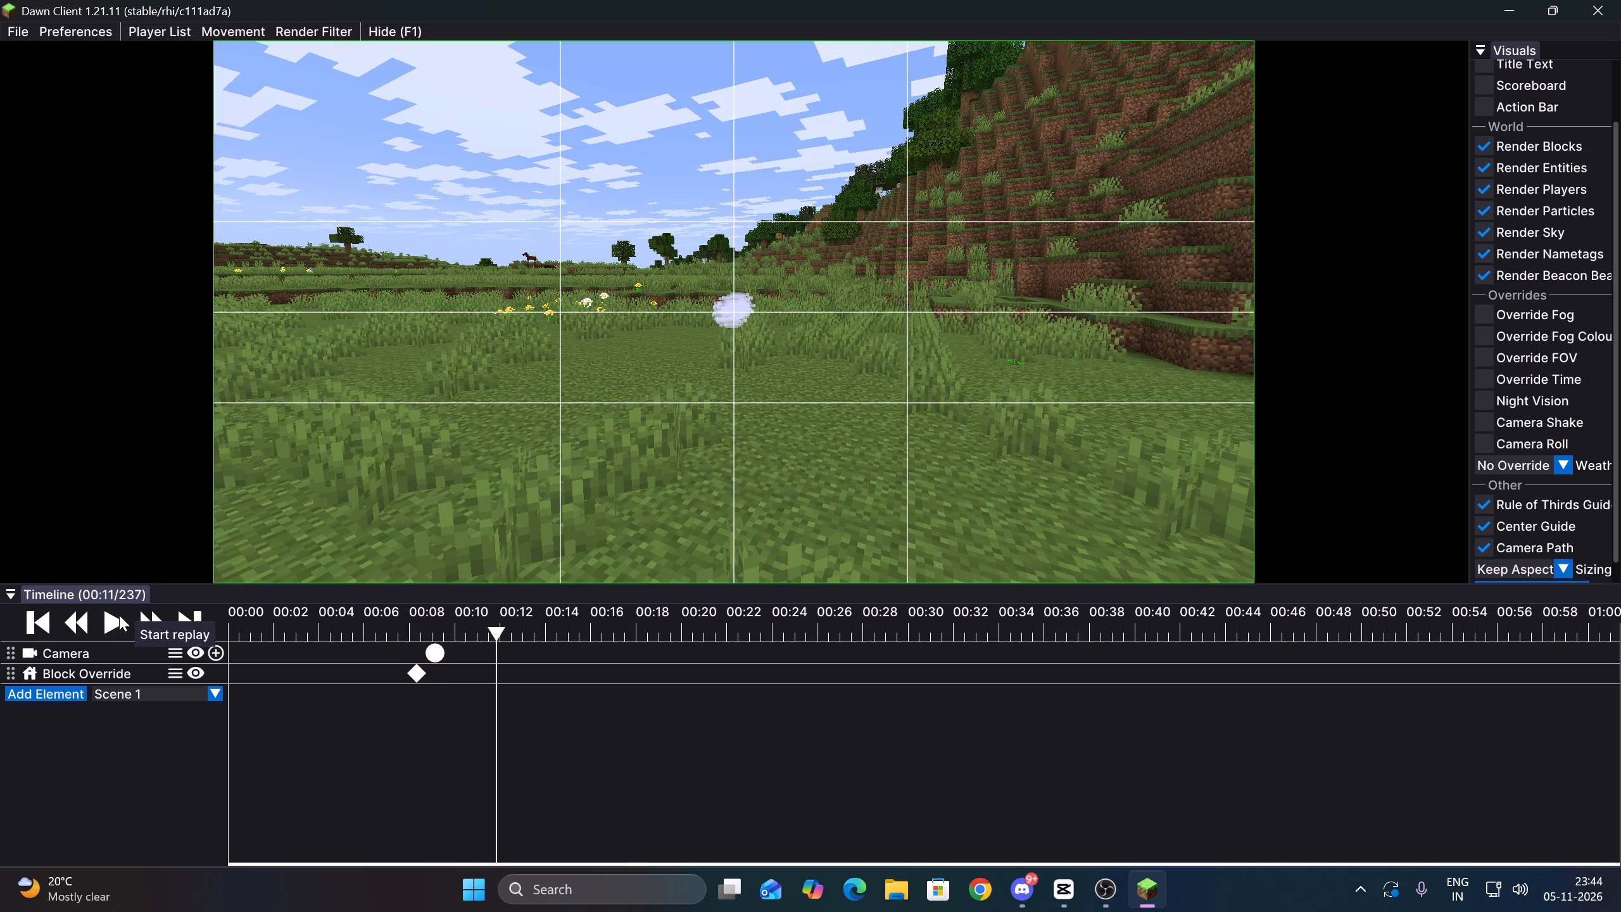
click(208, 650)
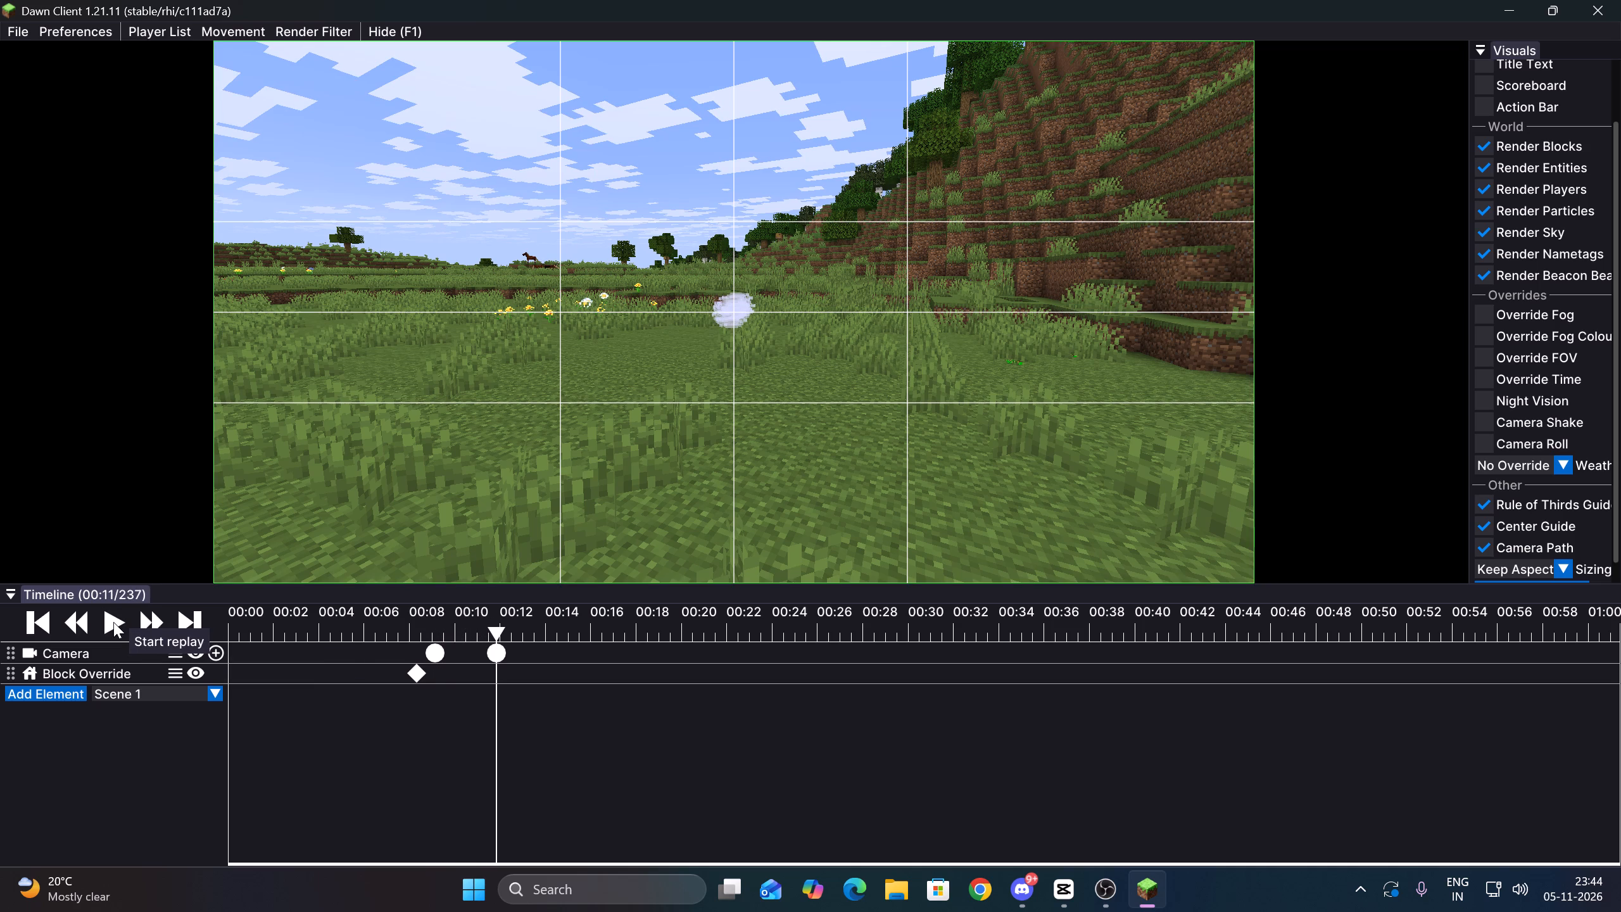
Play on to 00:14, fly the camera in close to the centred projectile, and add a camera keyframe there.
click(113, 622)
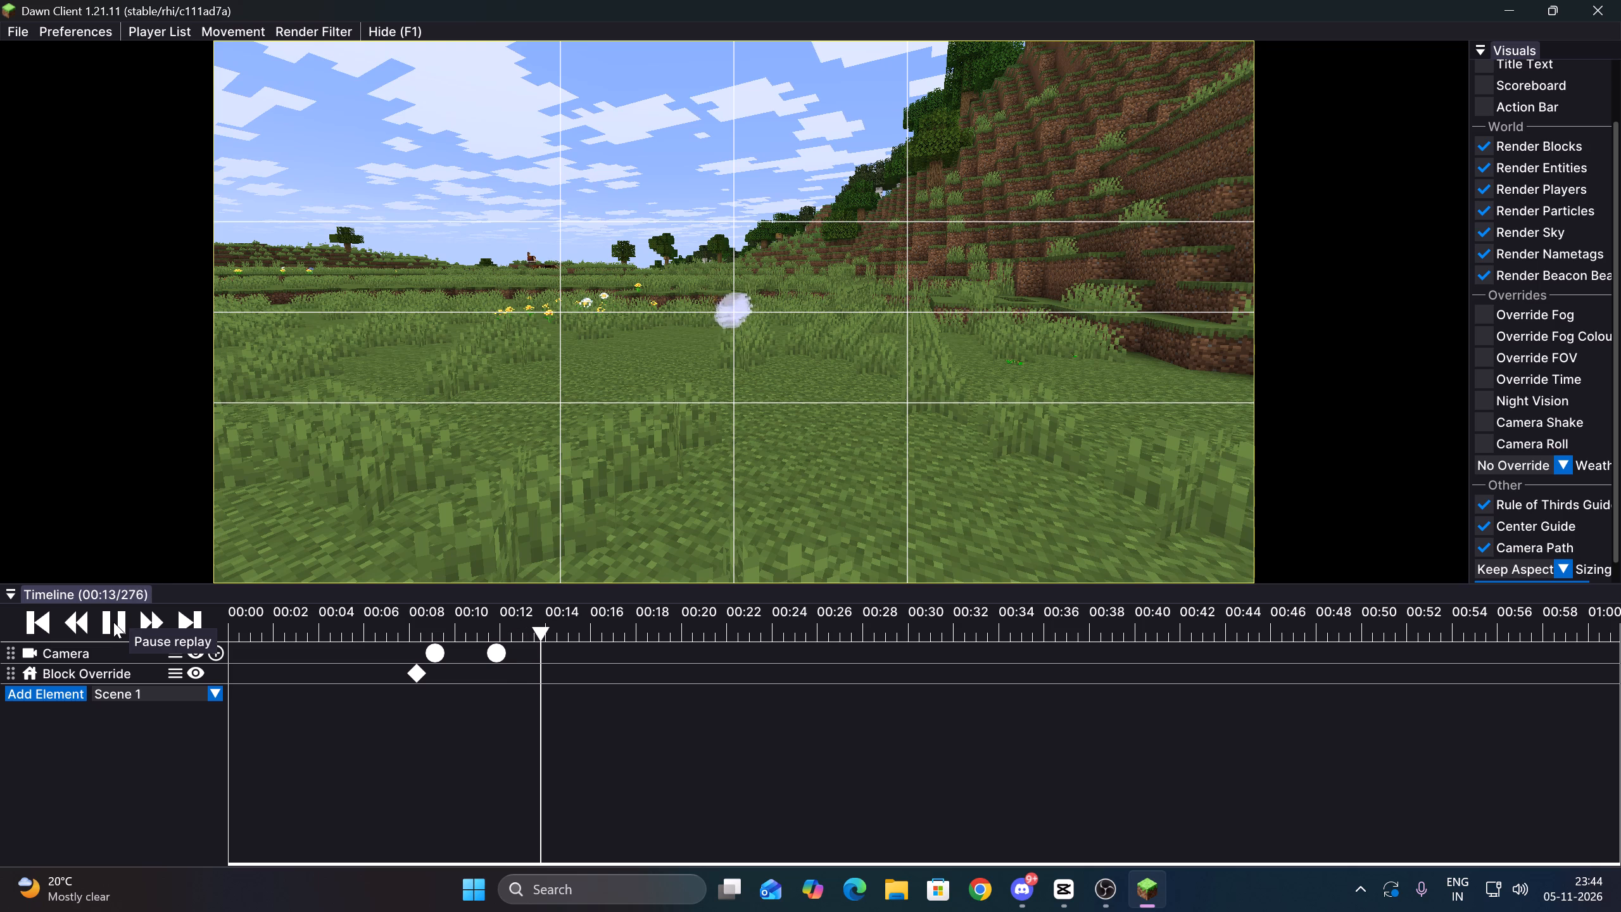
click(113, 622)
drag(1050, 431, 810, 445)
key(Up)
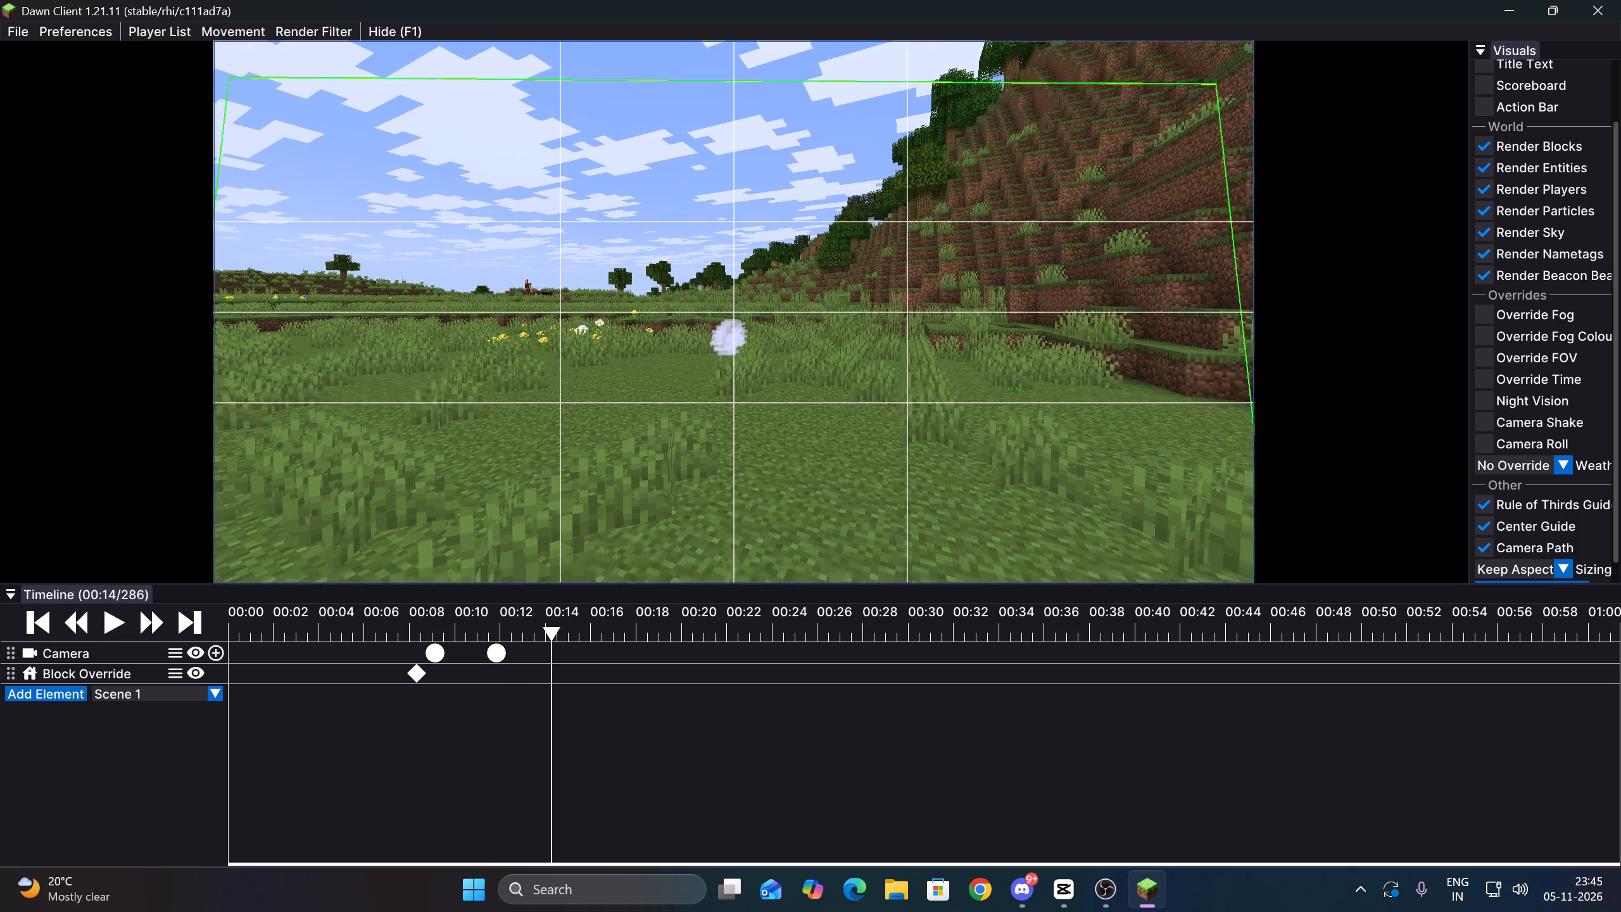
drag(810, 445, 810, 443)
key(Up)
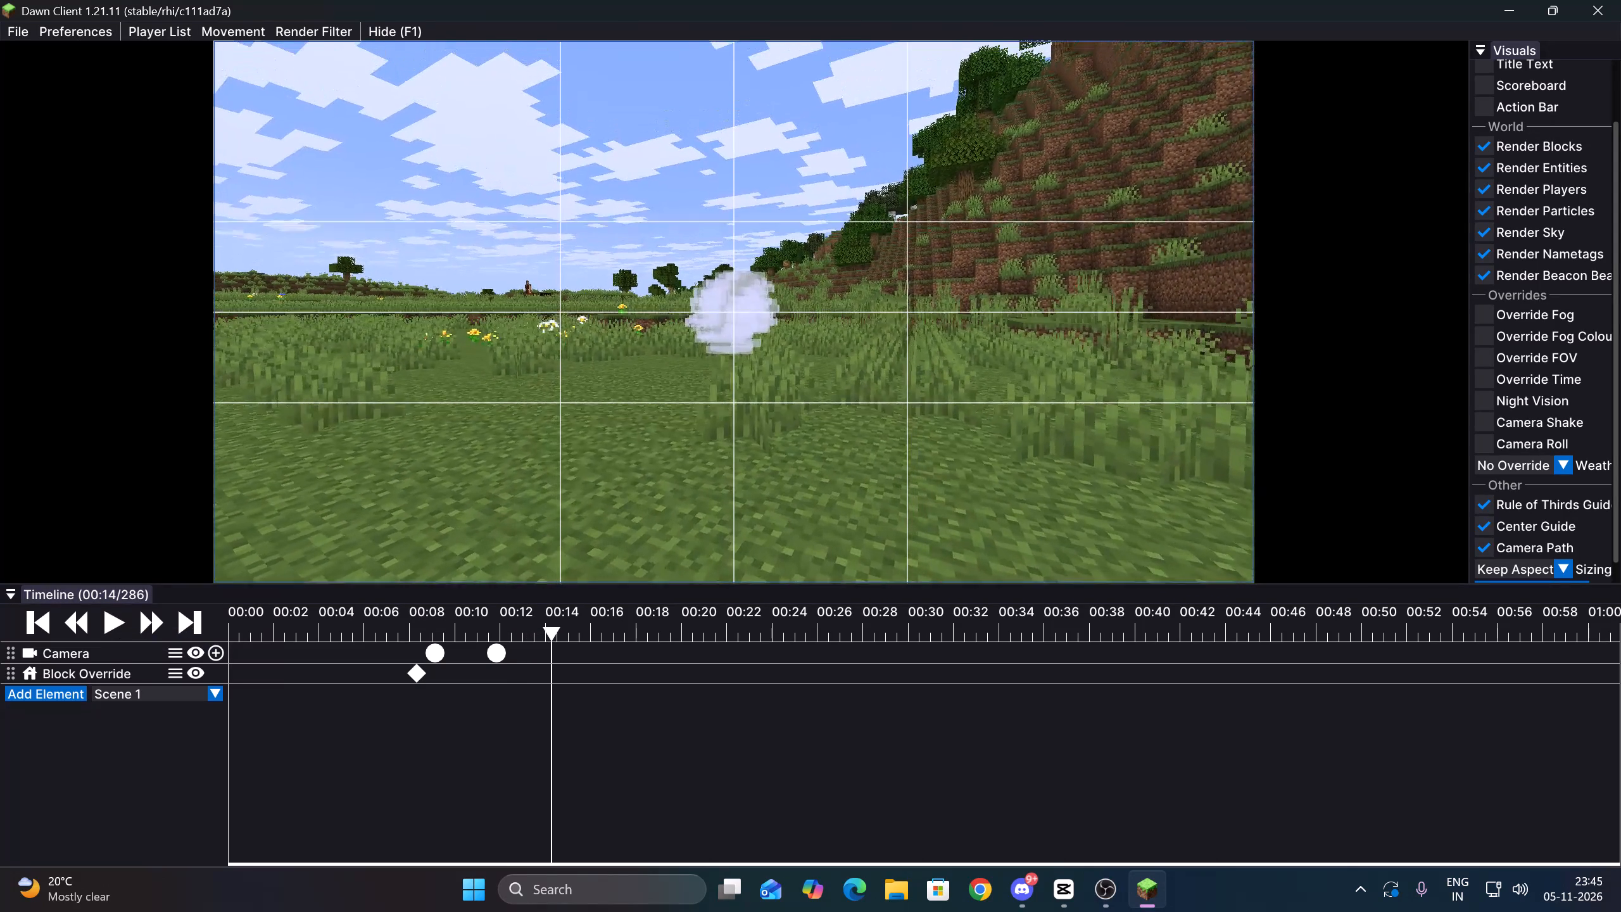
drag(810, 443, 810, 444)
click(214, 654)
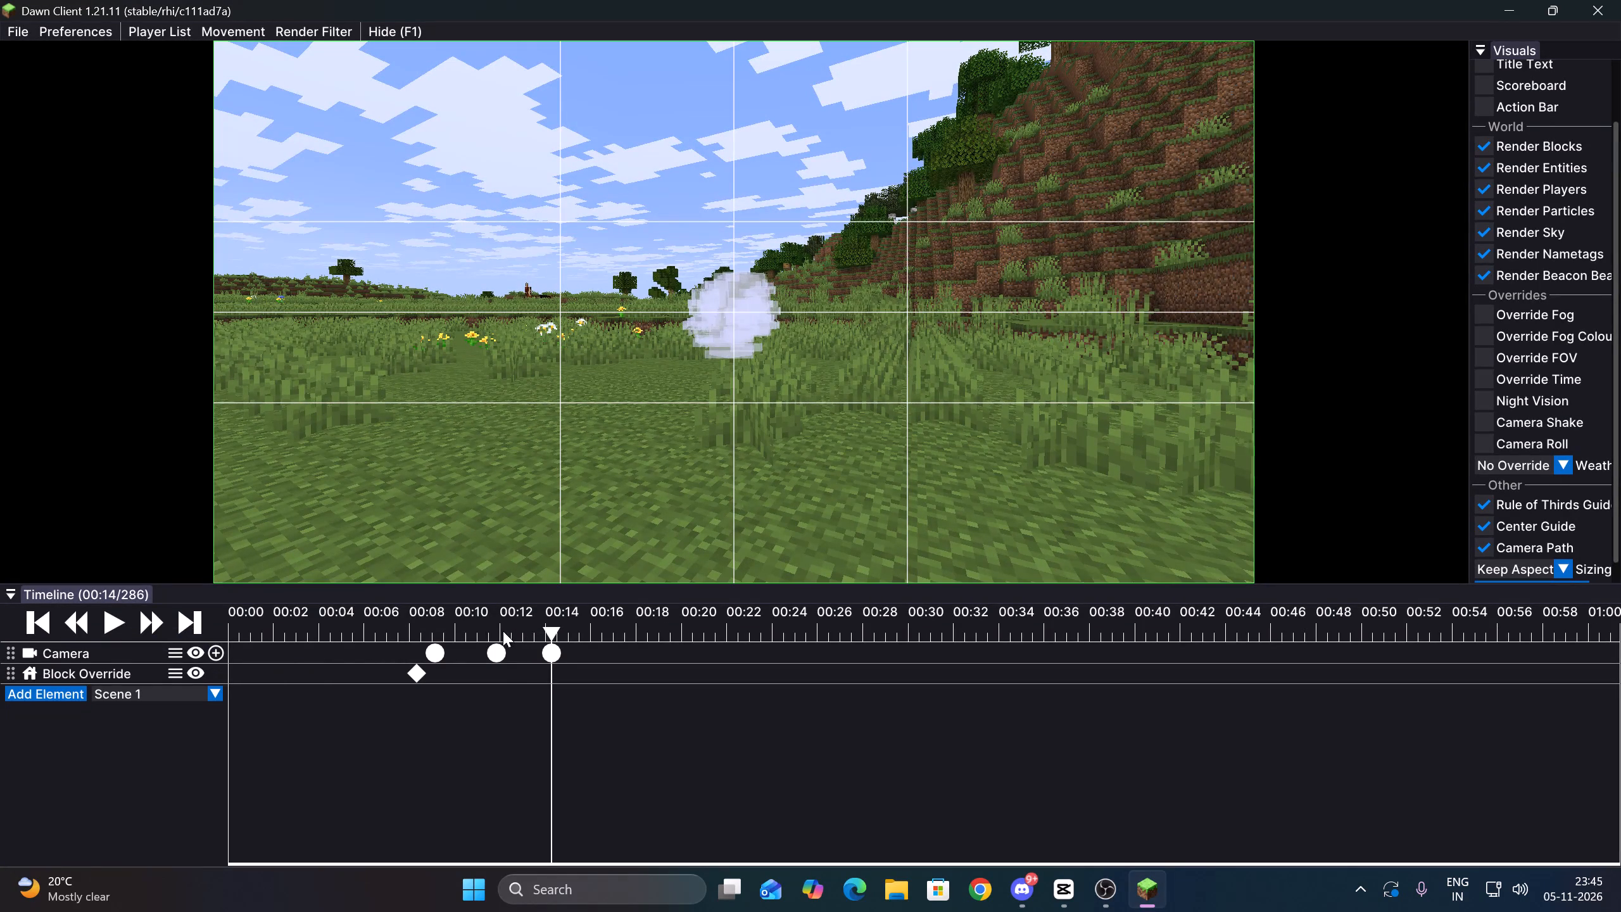
Play the camera path briefly from just before the 00:11 keyframe.
click(480, 628)
click(123, 617)
click(123, 617)
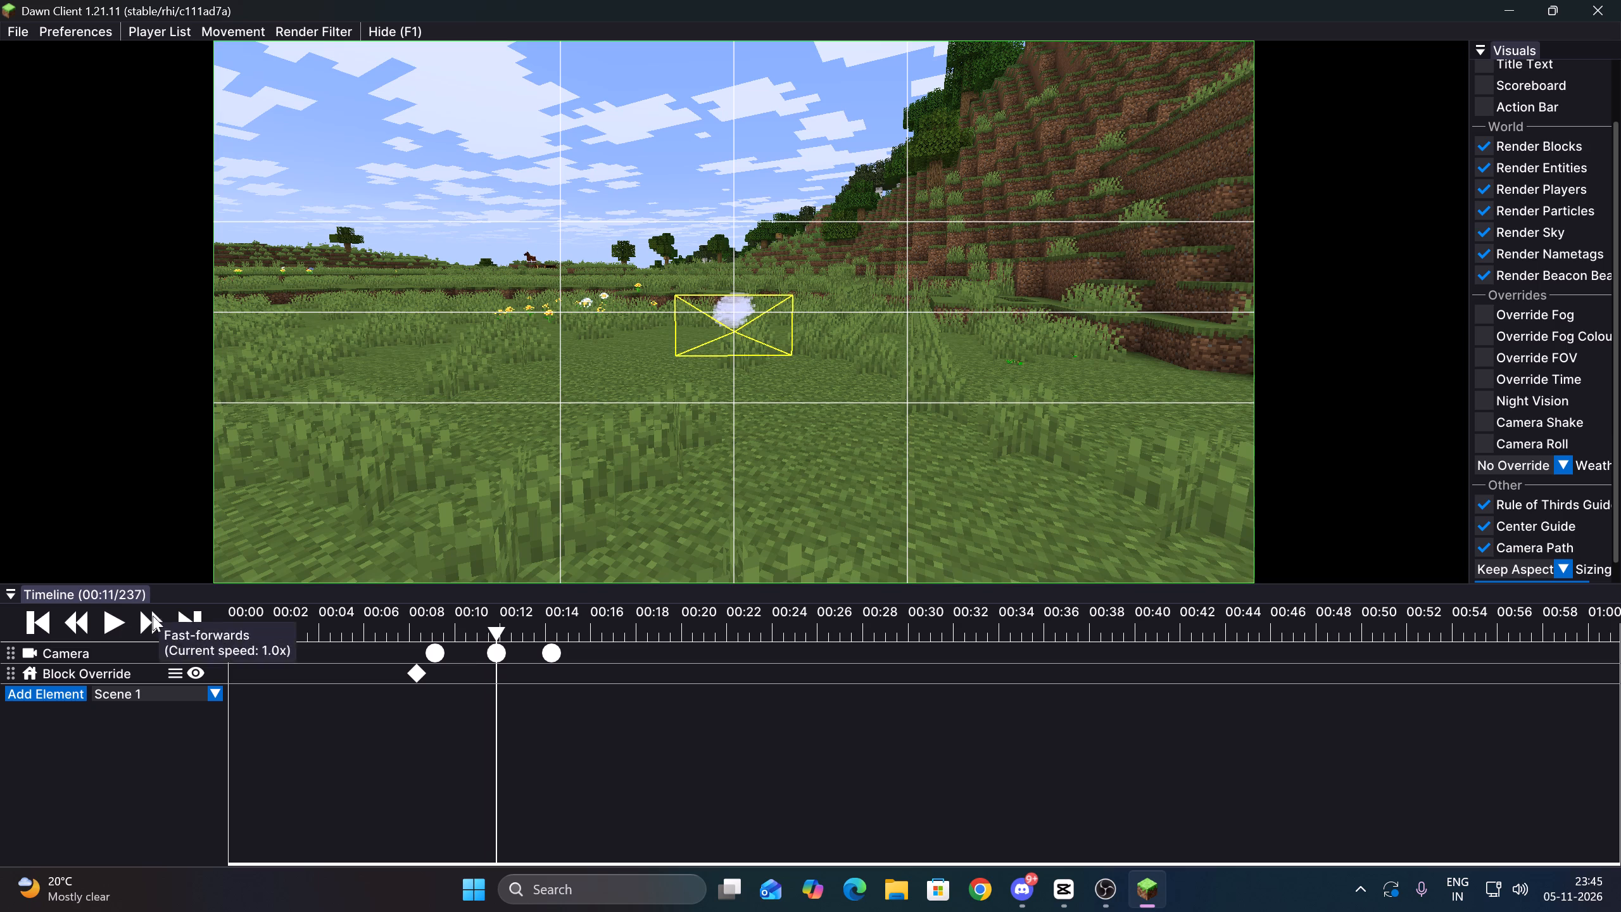
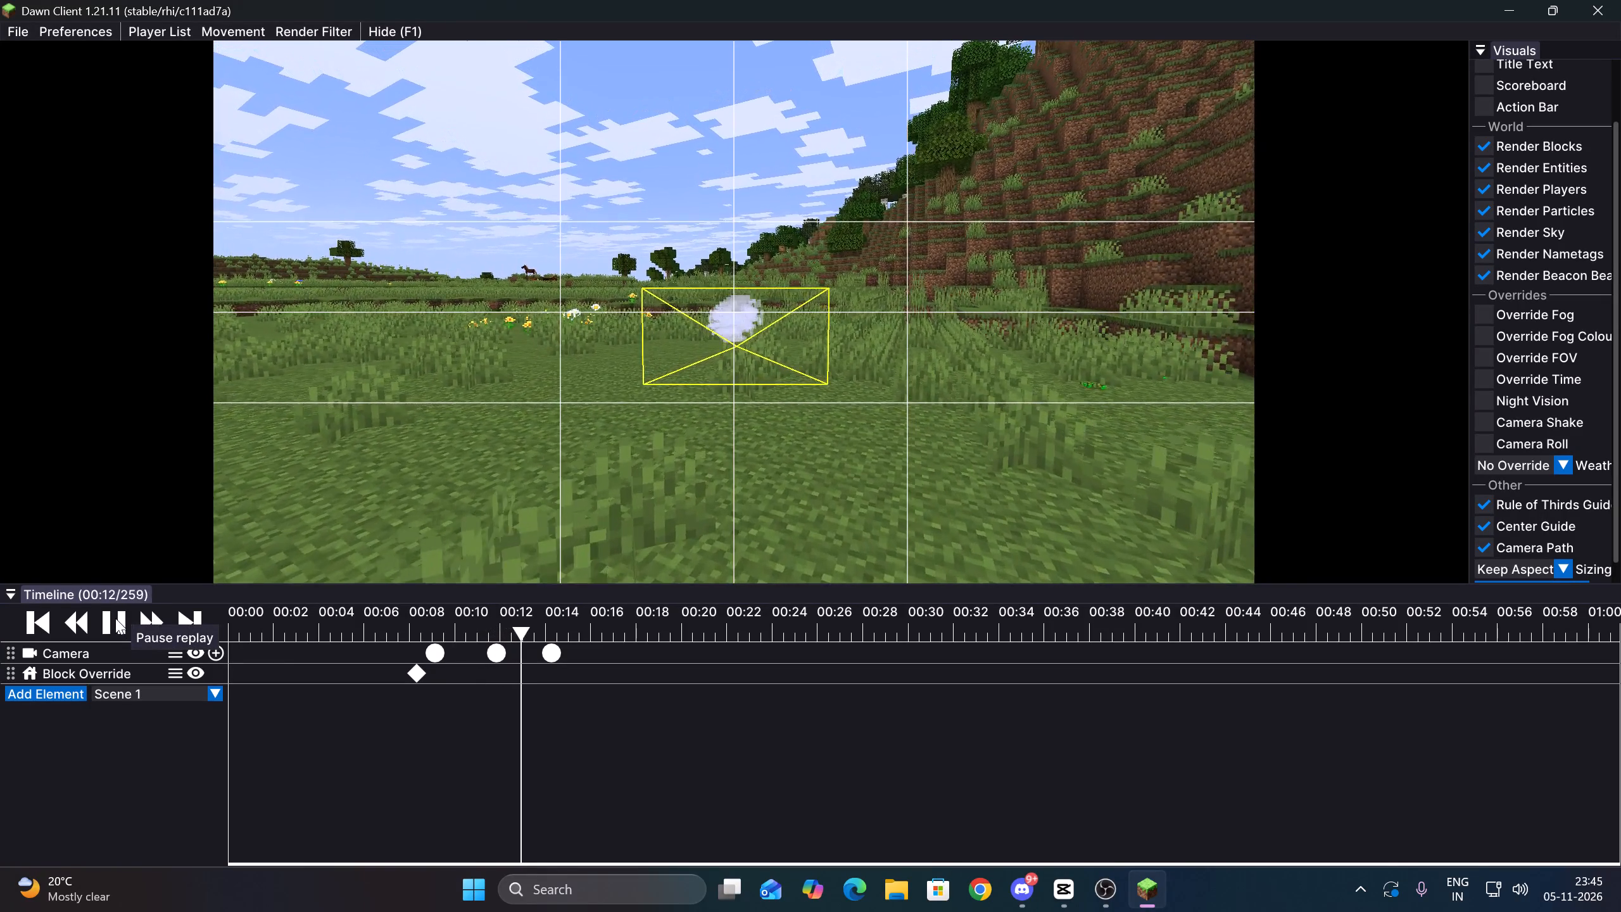
Retime the last camera keyframe slightly earlier, to about 00:14, replaying the move from the 00:11 keyframe to judge its speed.
click(115, 618)
drag(551, 654, 546, 655)
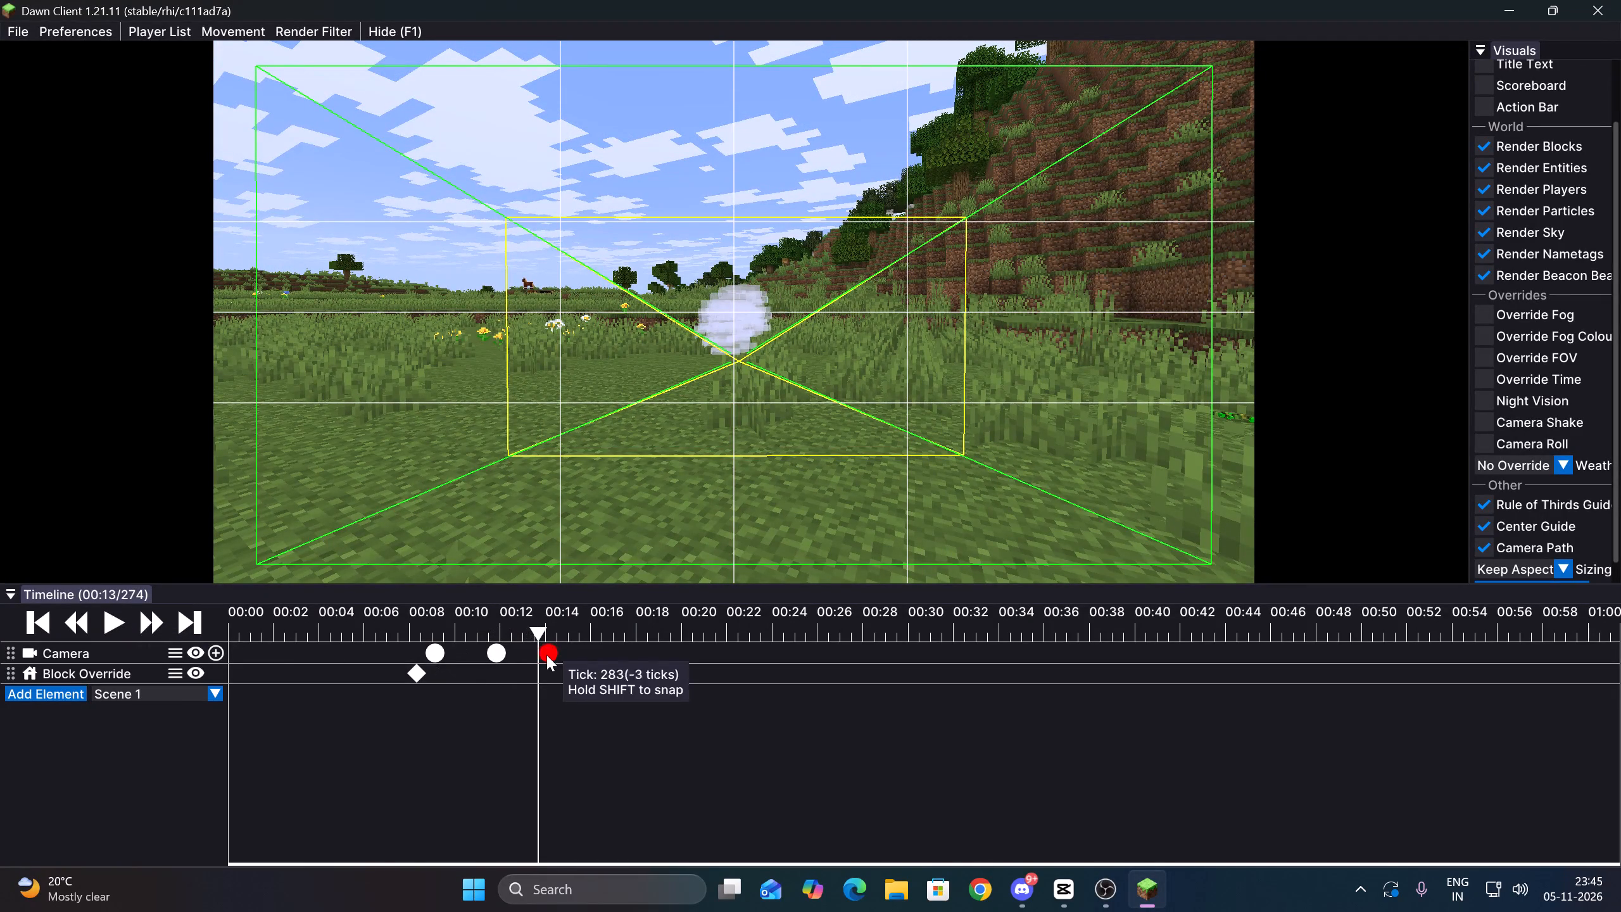
drag(546, 655, 530, 653)
click(493, 621)
click(125, 622)
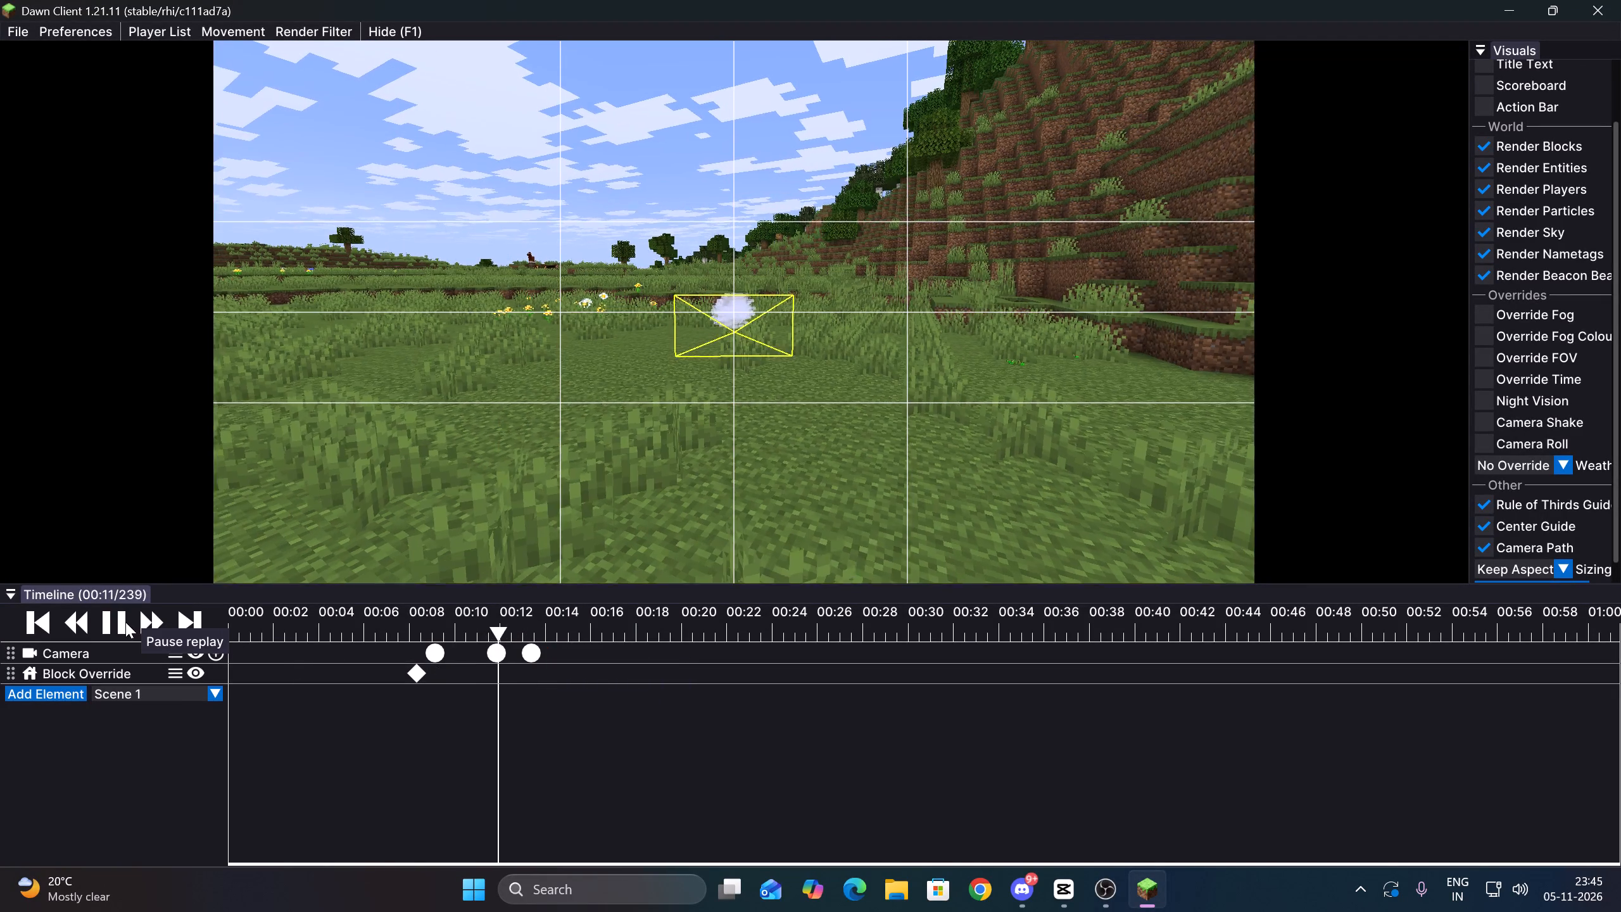
click(125, 622)
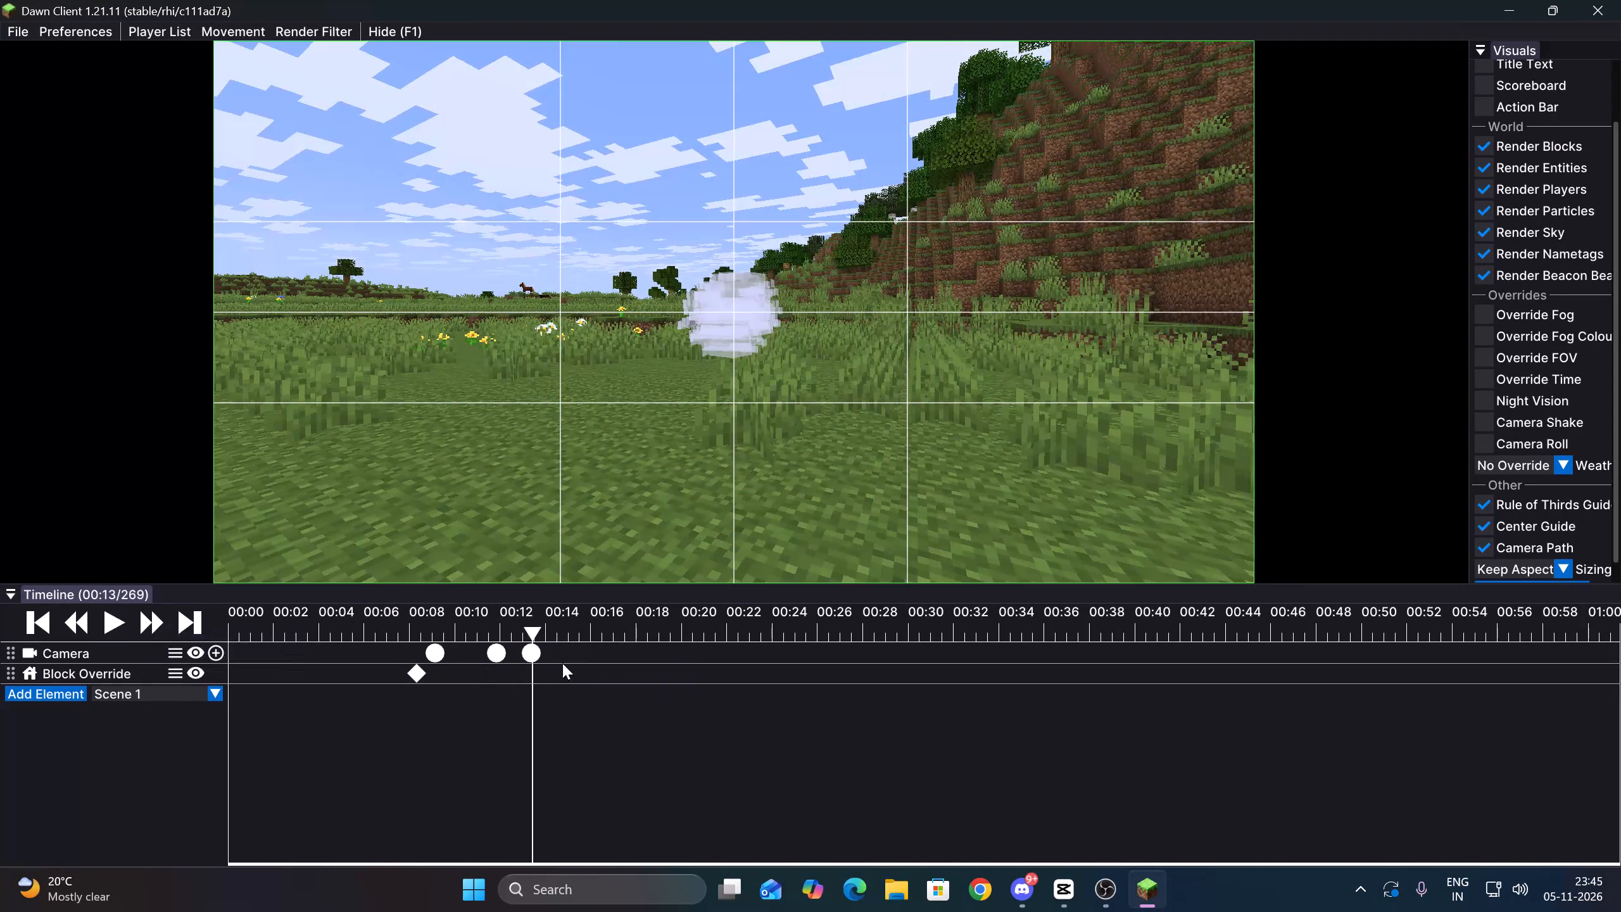
drag(529, 650, 542, 647)
Play the replay on to about 00:15 and add a camera keyframe there with the same close view.
click(107, 623)
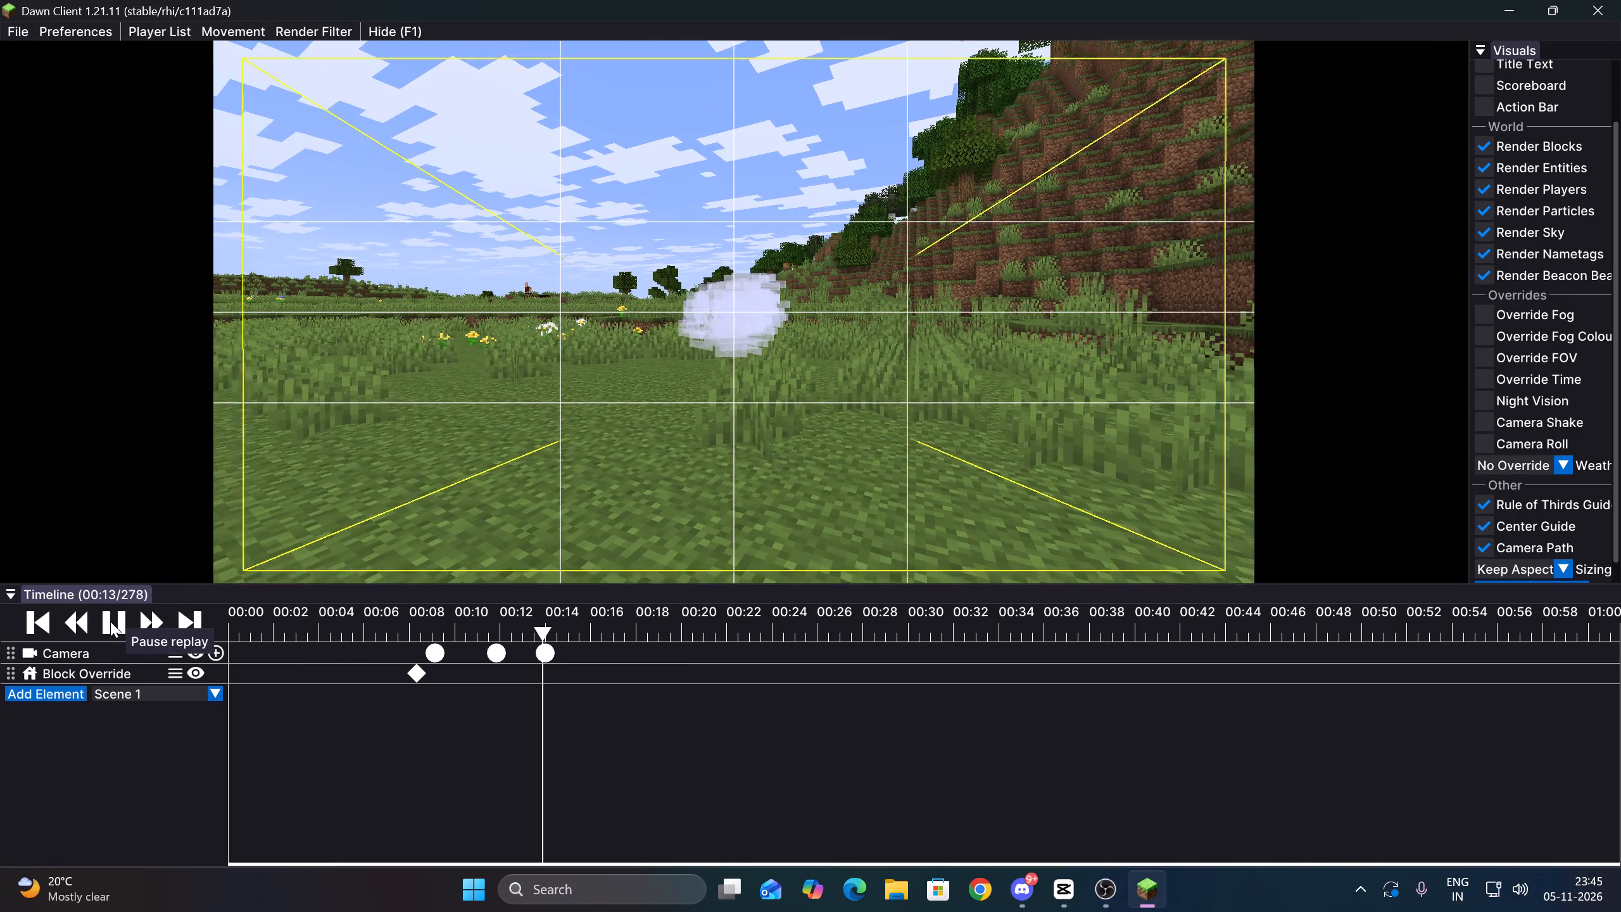
click(110, 621)
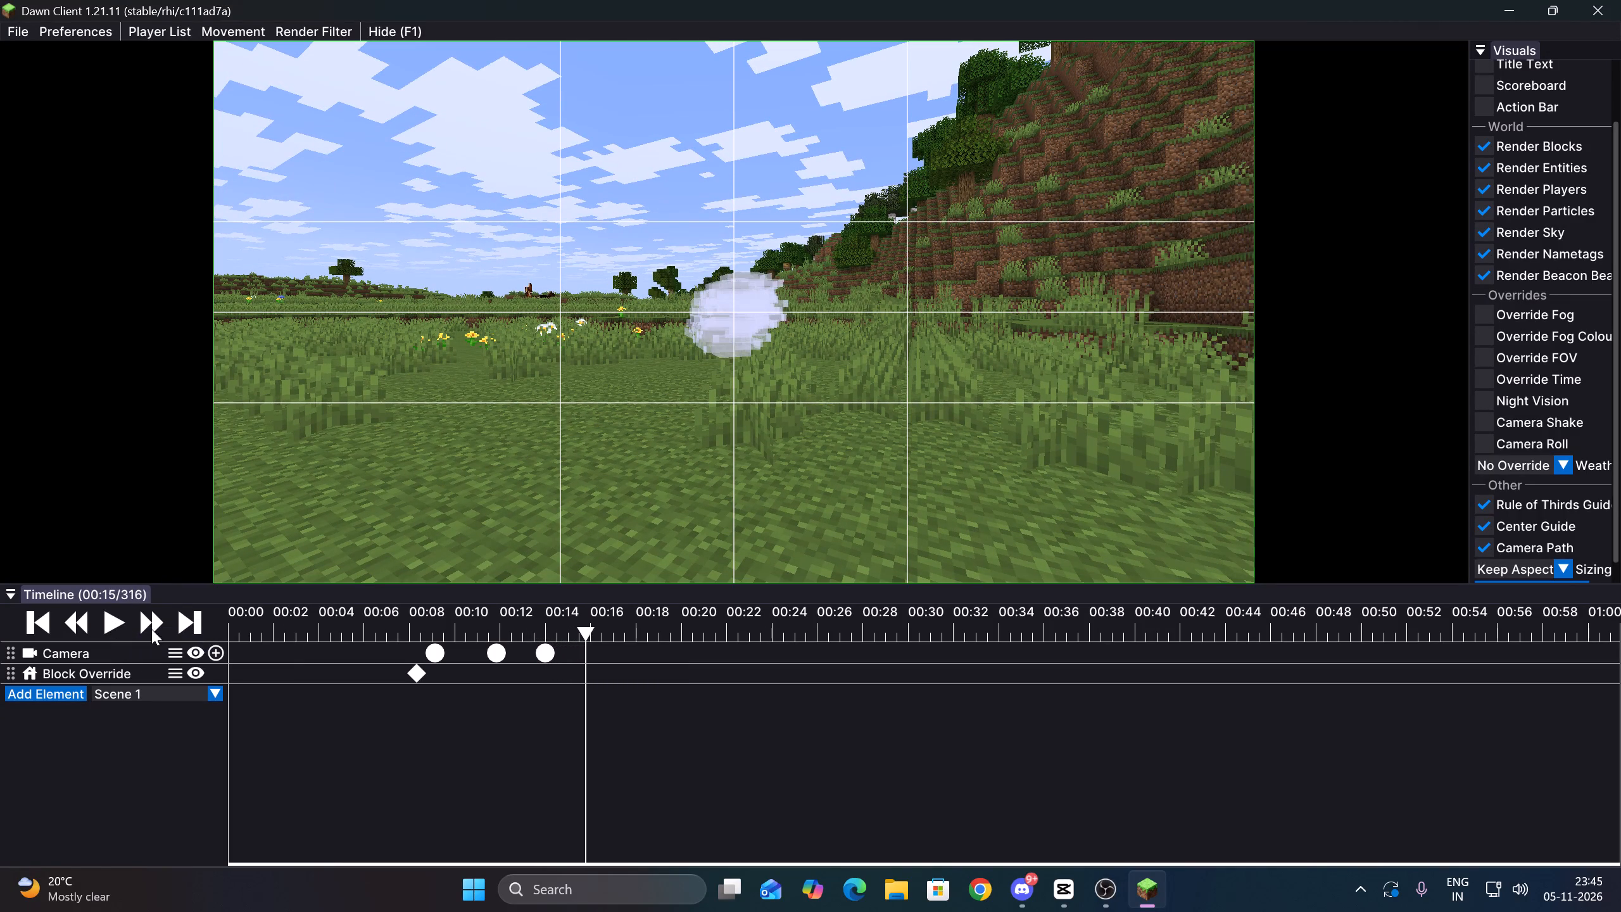
click(219, 654)
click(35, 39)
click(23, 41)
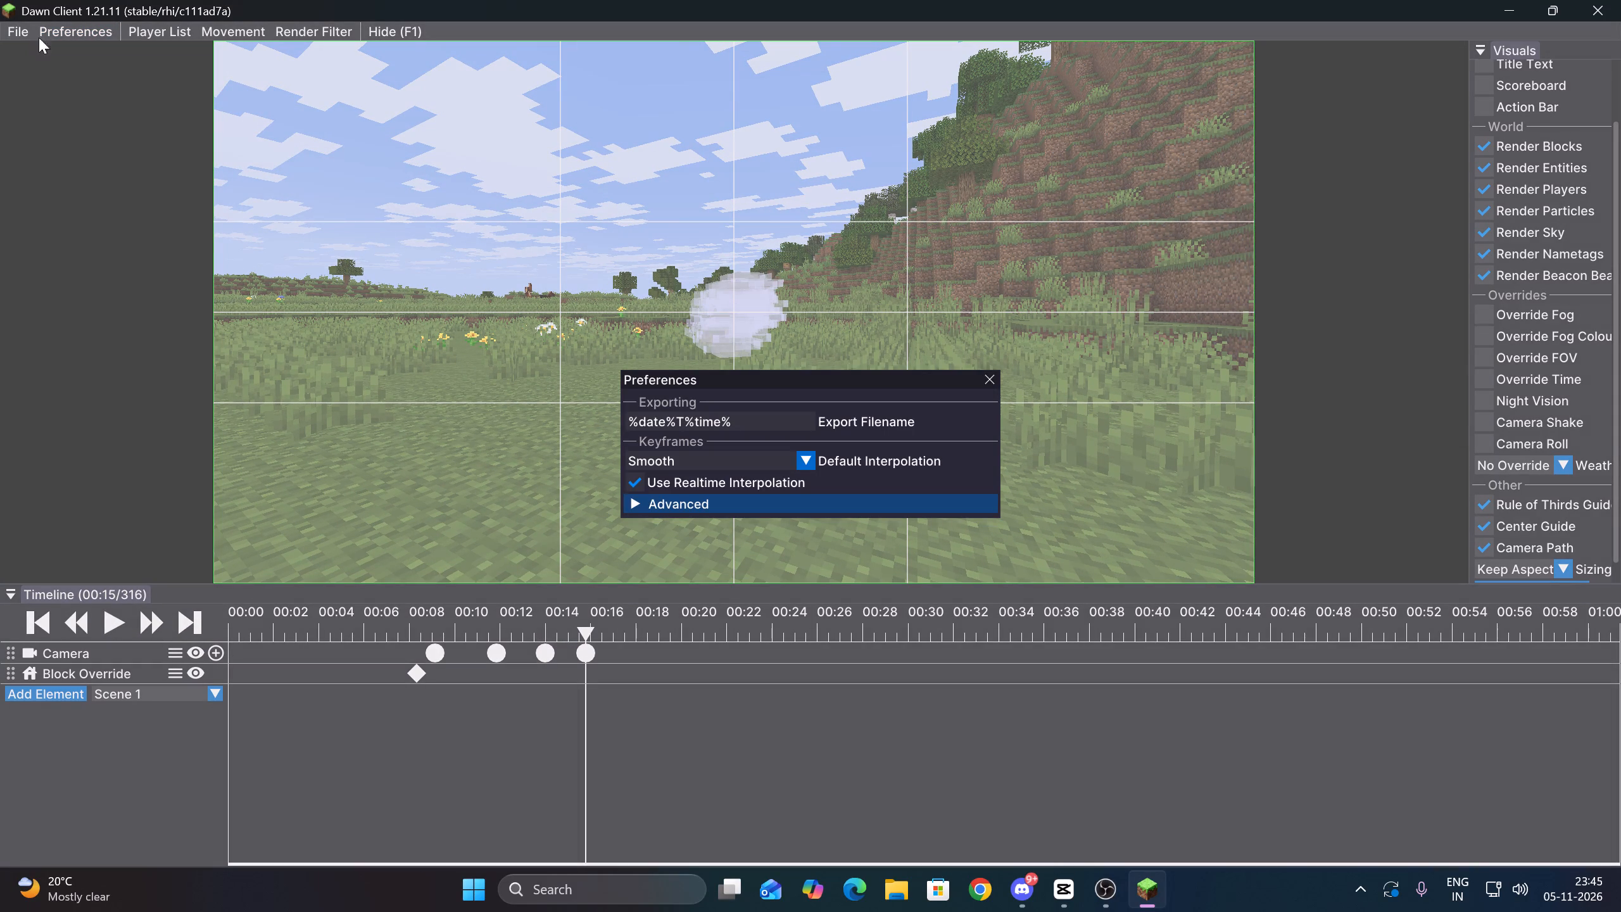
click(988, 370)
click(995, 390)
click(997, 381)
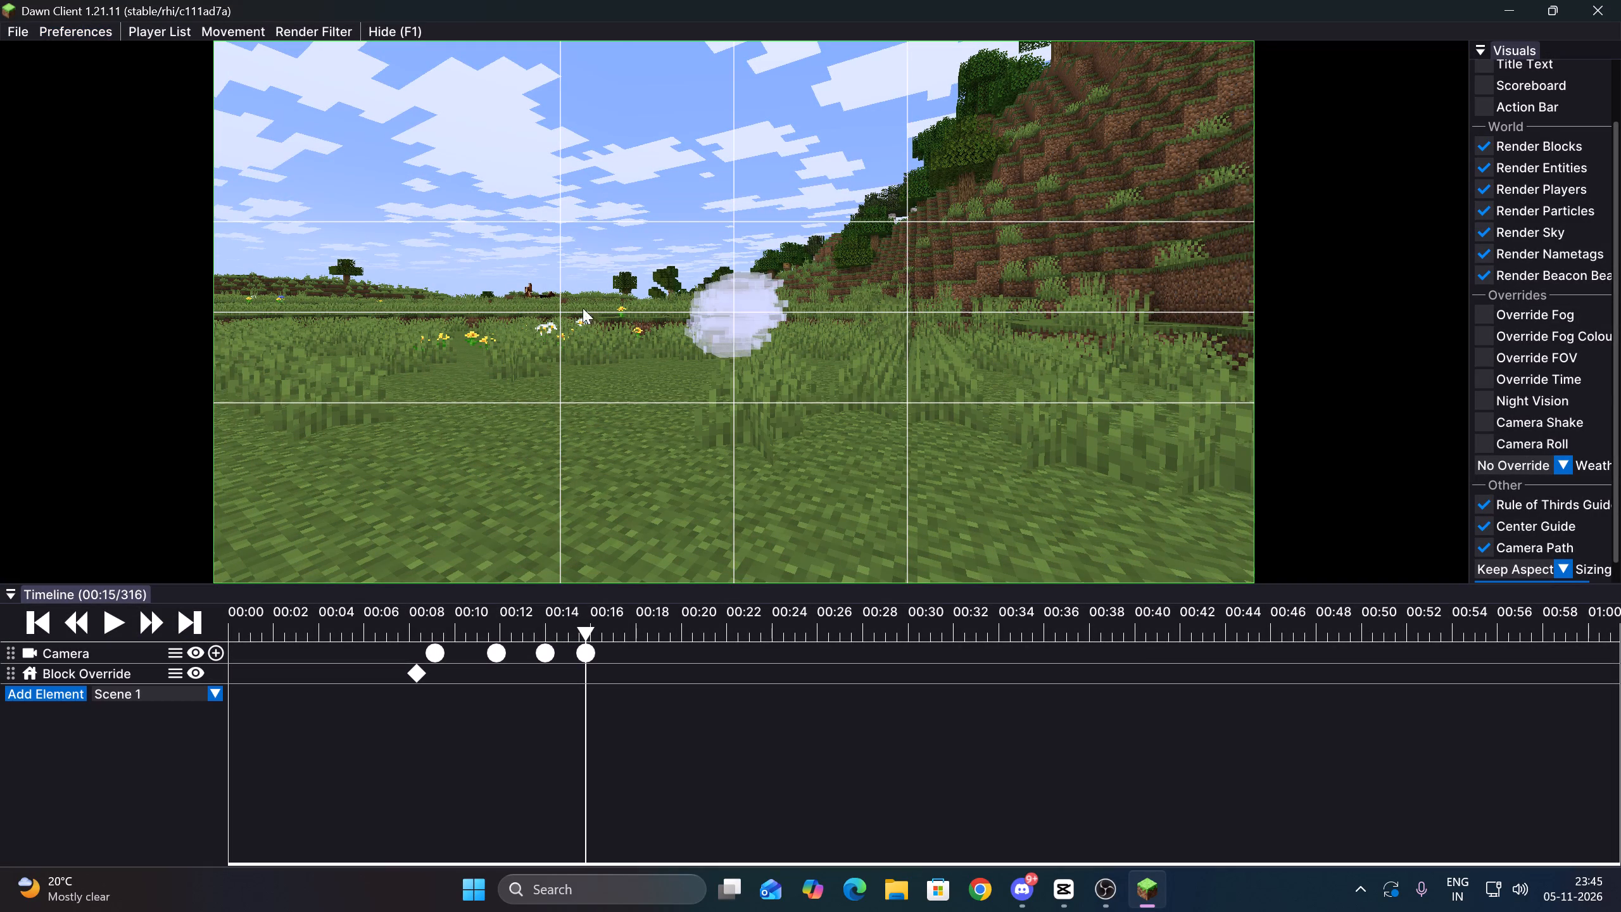
Export the camera shot as an MP4 video with the existing settings, saving it in the Videos folder under the suggested name.
double_click(0, 28)
click(4, 30)
click(64, 55)
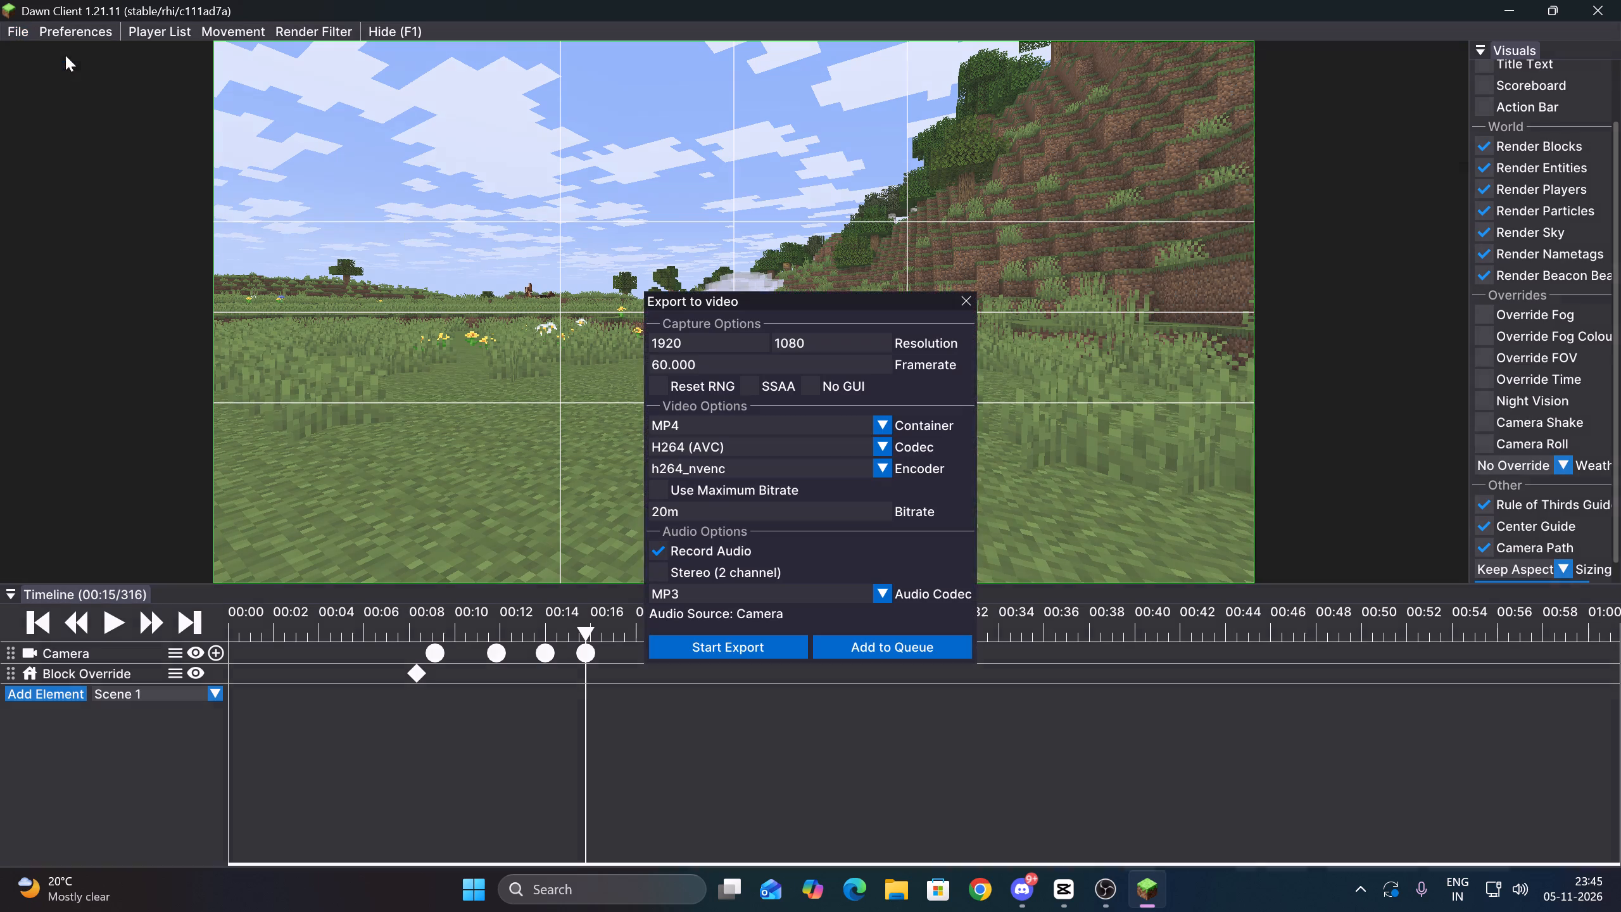
click(768, 646)
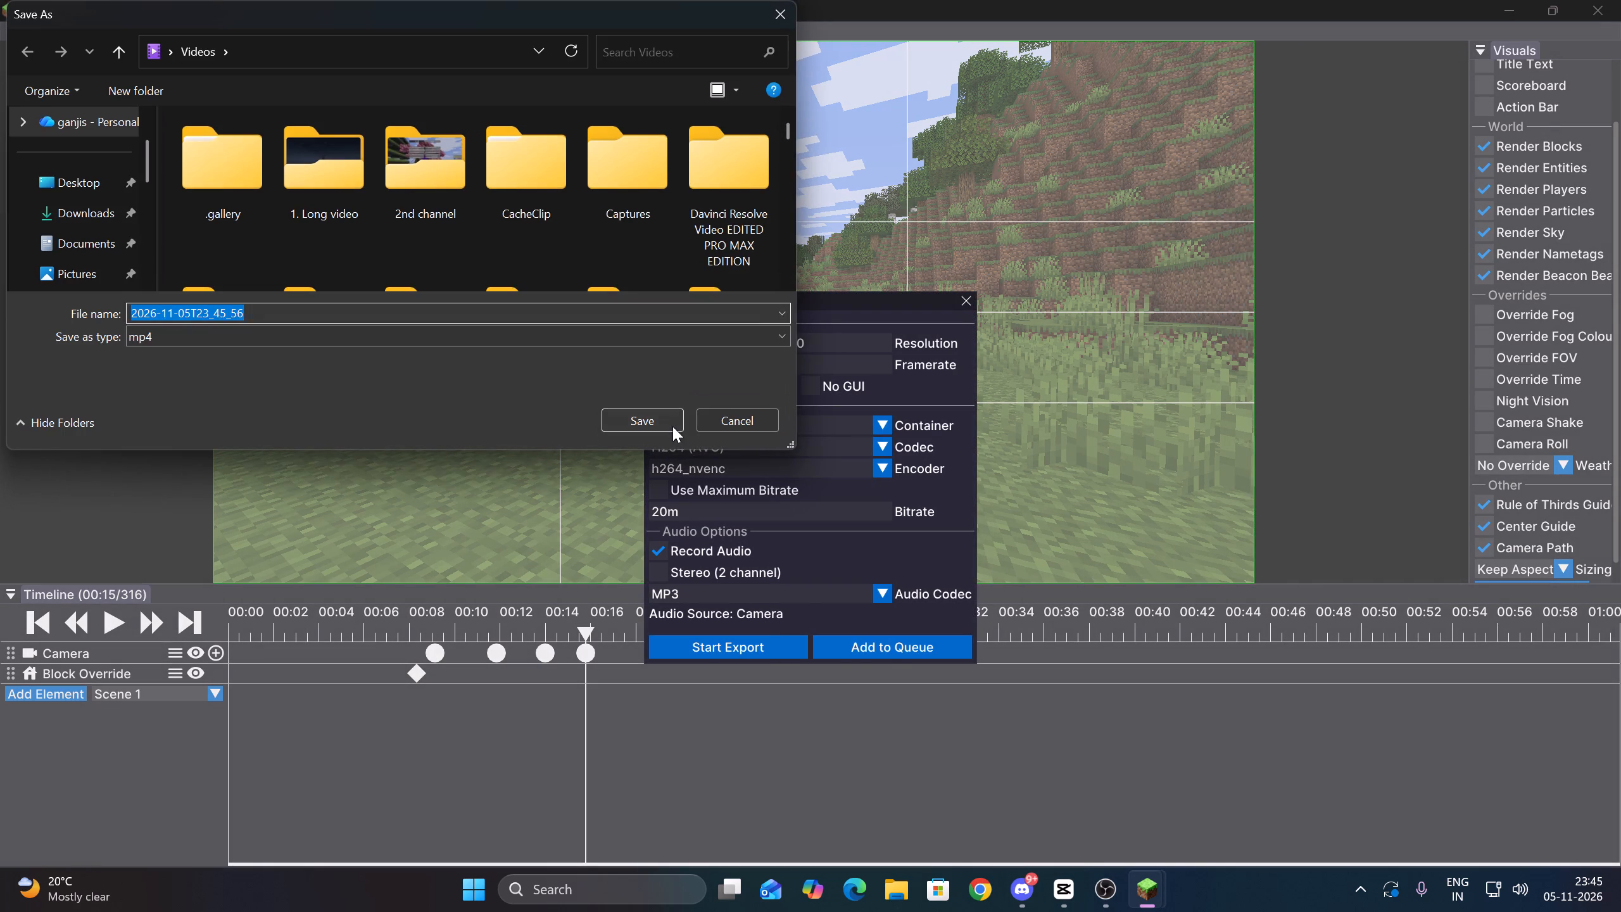
click(672, 426)
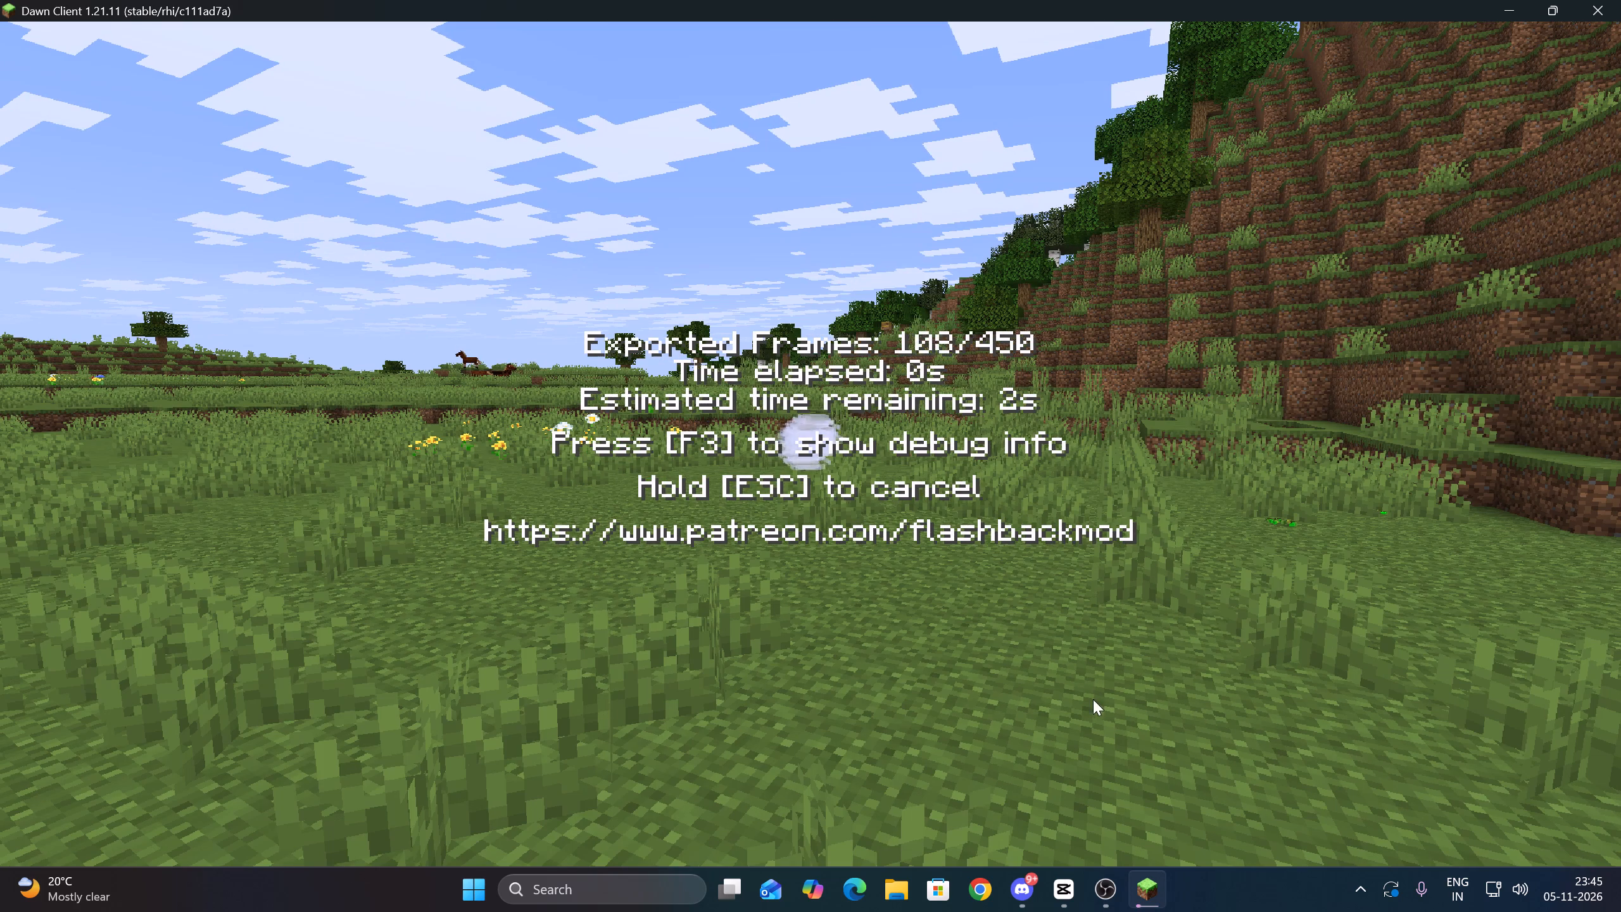
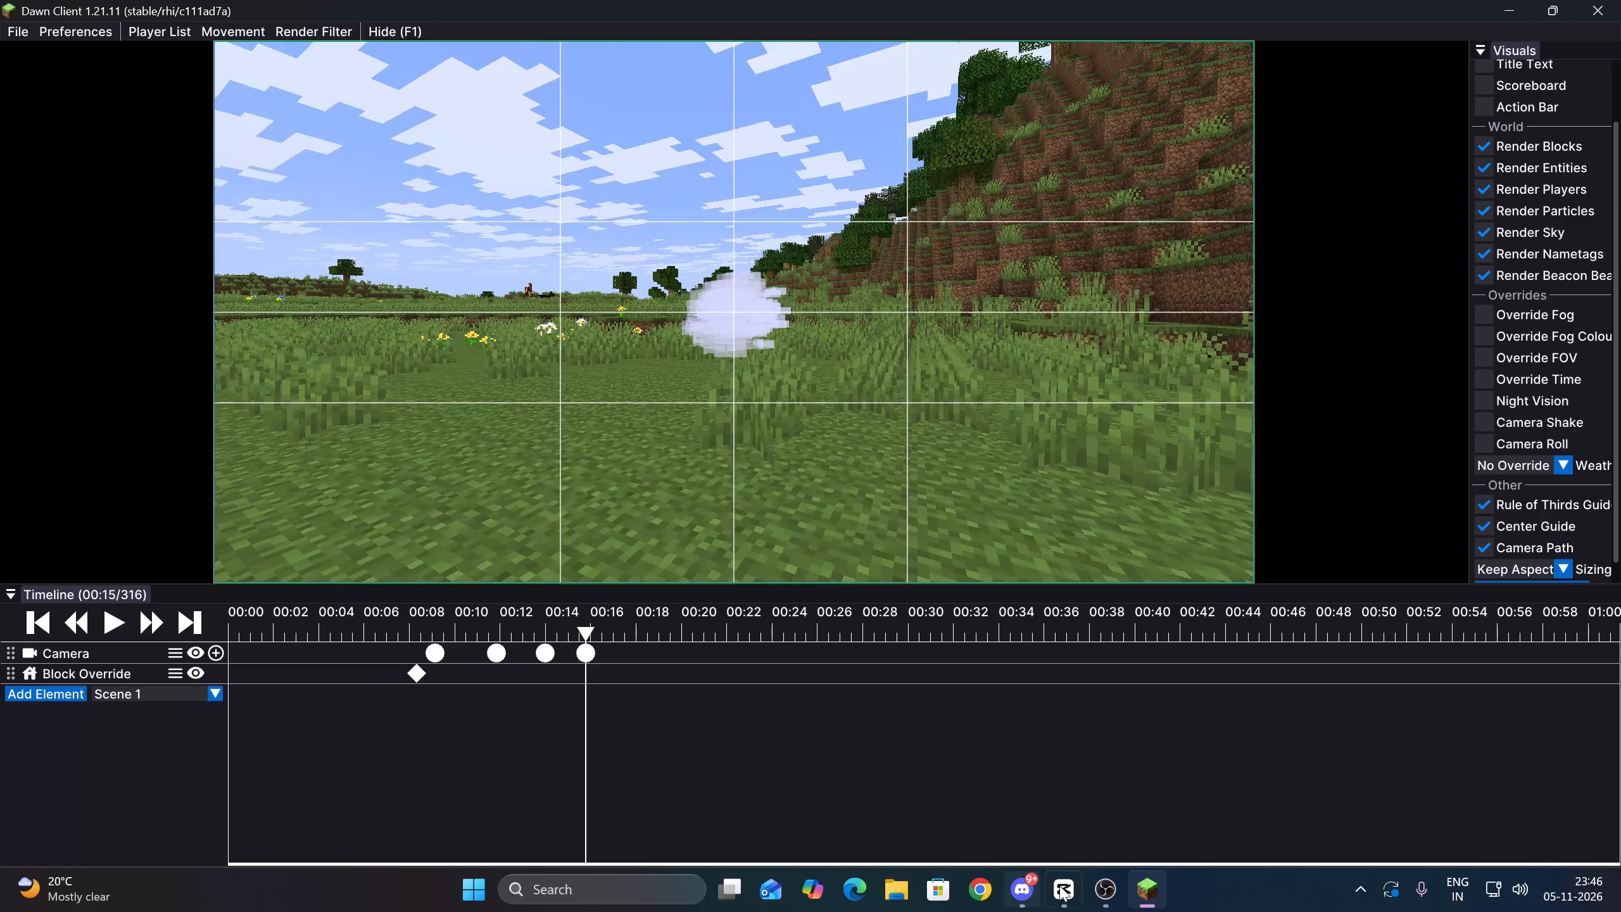
Switch to CapCut and import the newly exported video 2026-11-05T23_45_56 from the Videos folder.
click(1078, 889)
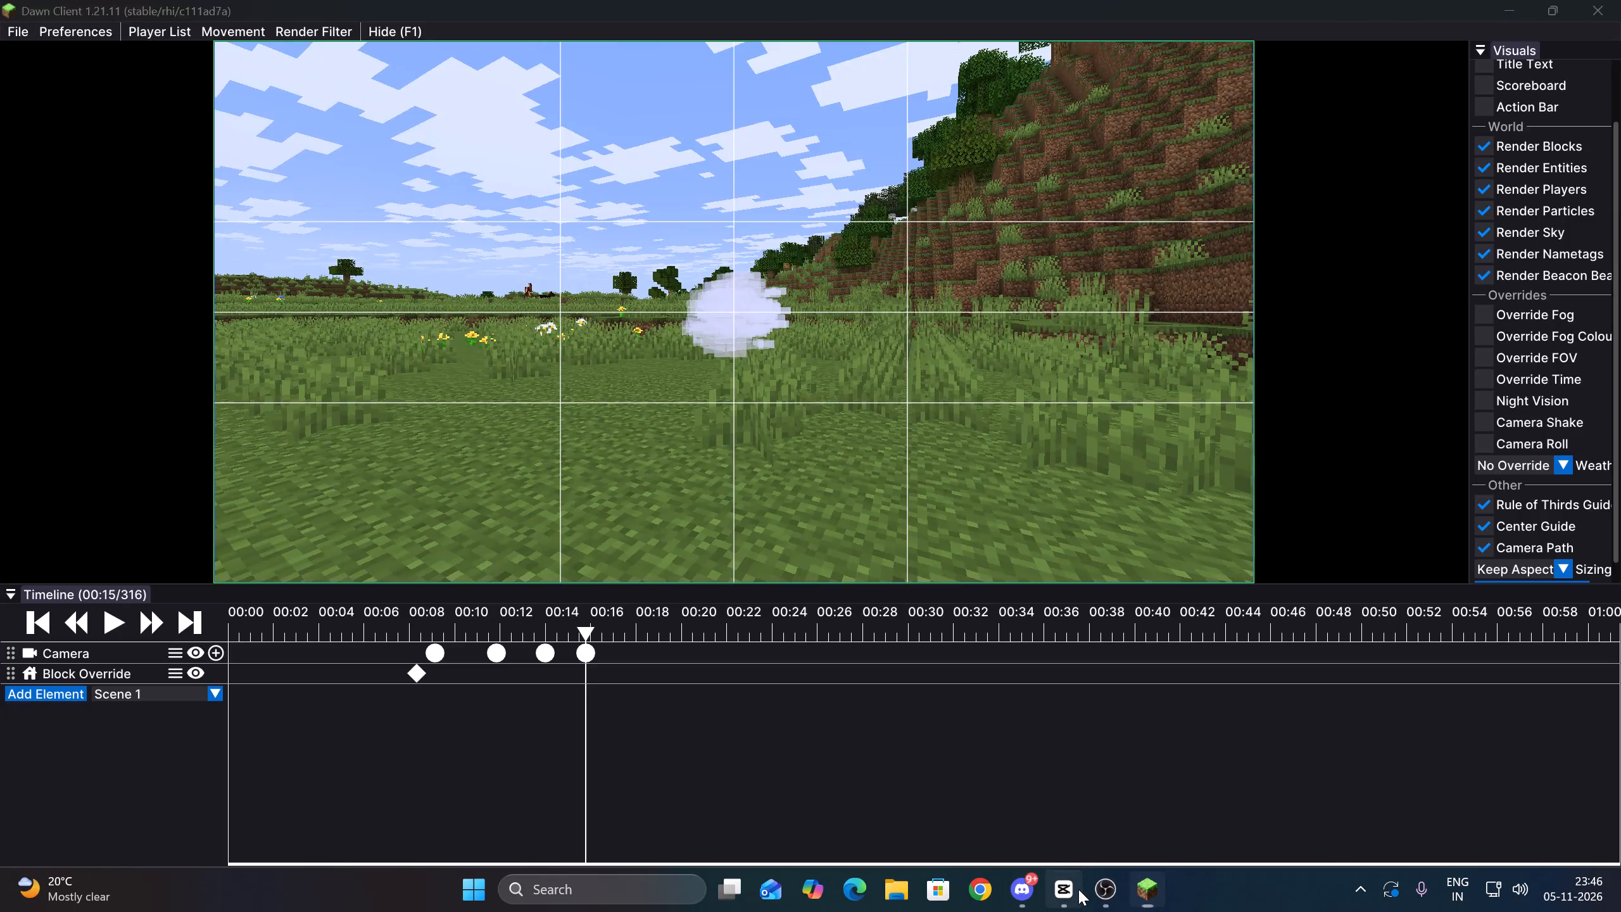
click(172, 96)
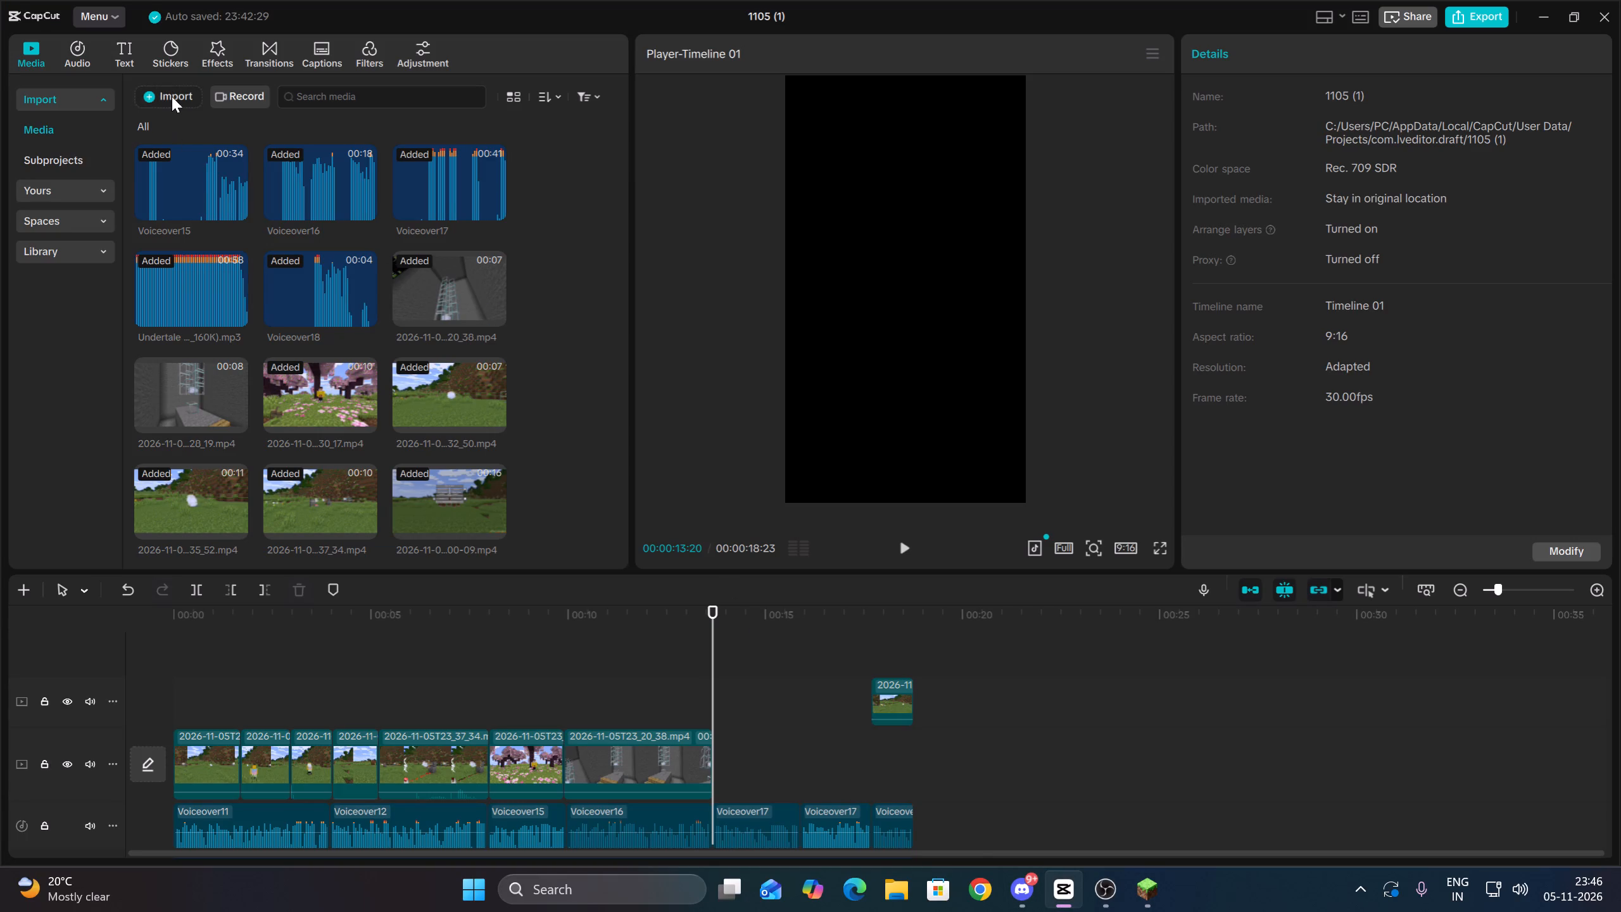
click(175, 122)
scroll(436, 331, down, 14)
click(969, 476)
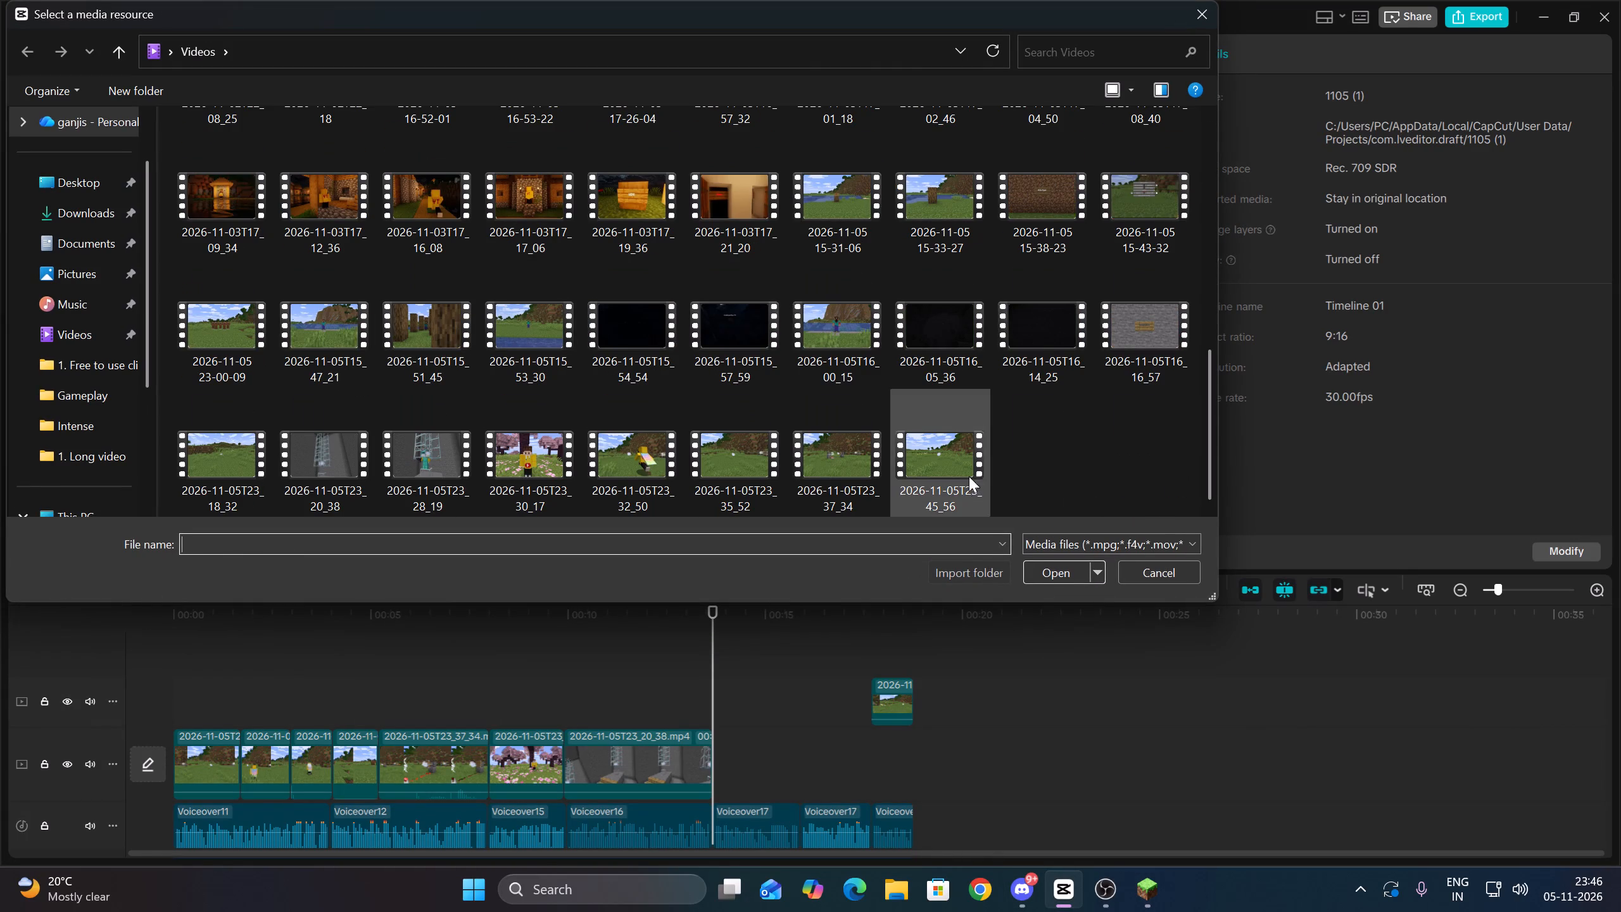
click(1050, 578)
Place the imported 23_45_56 clip on the main track at 00:00:13:20, above Voiceover17, and scale it to about 315% to fill the 9:16 frame.
drag(189, 490, 888, 762)
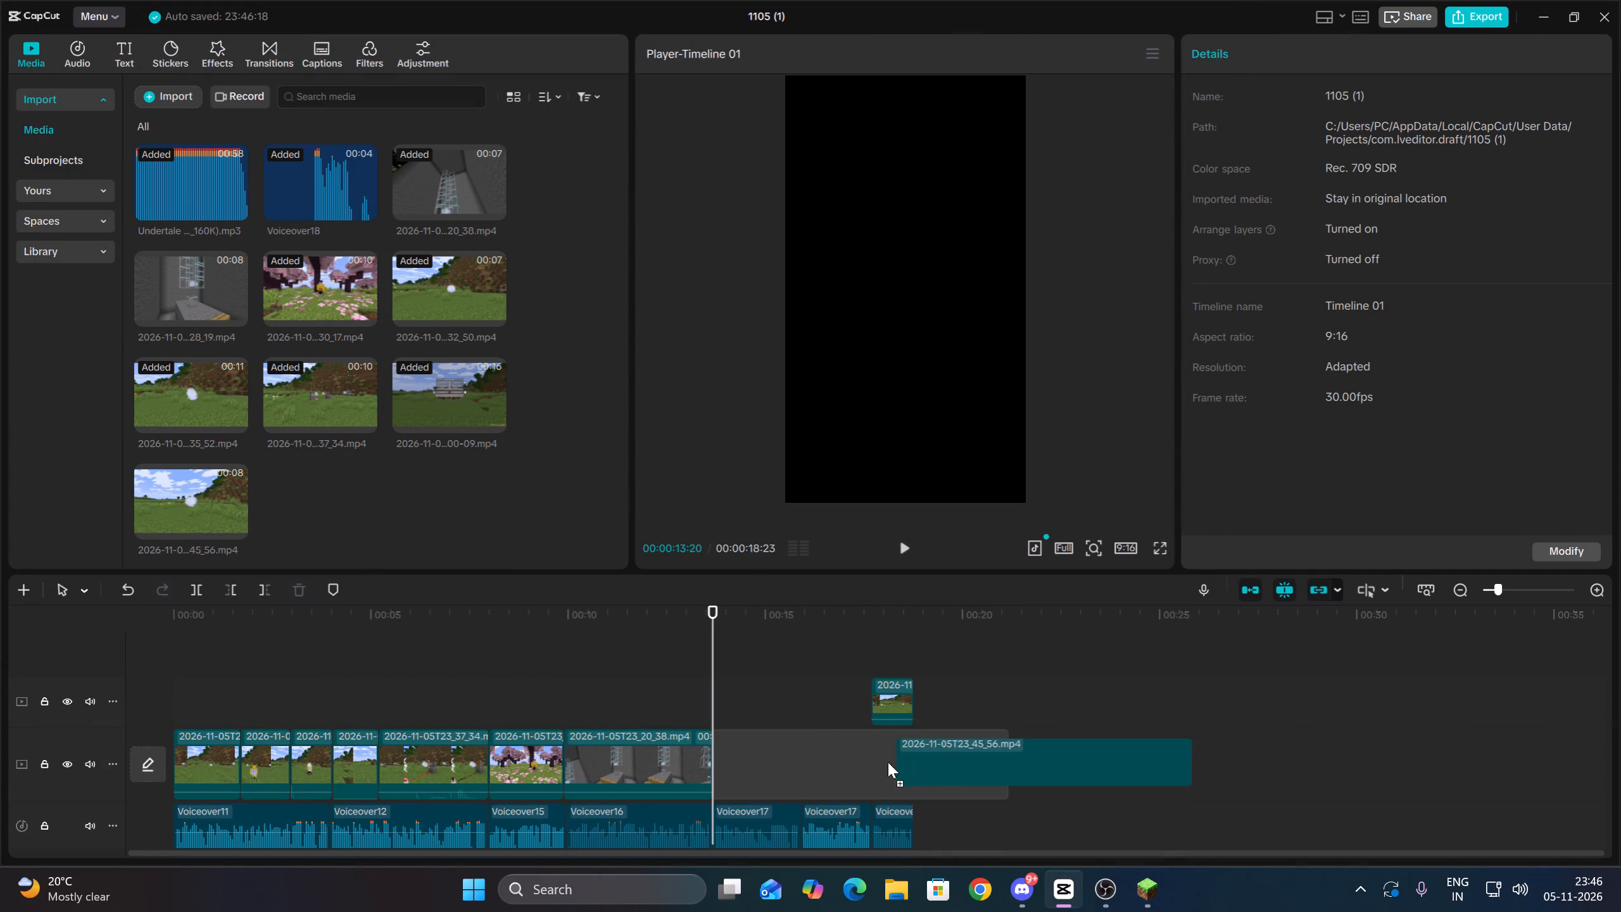
drag(888, 762, 836, 760)
drag(1034, 353, 1171, 503)
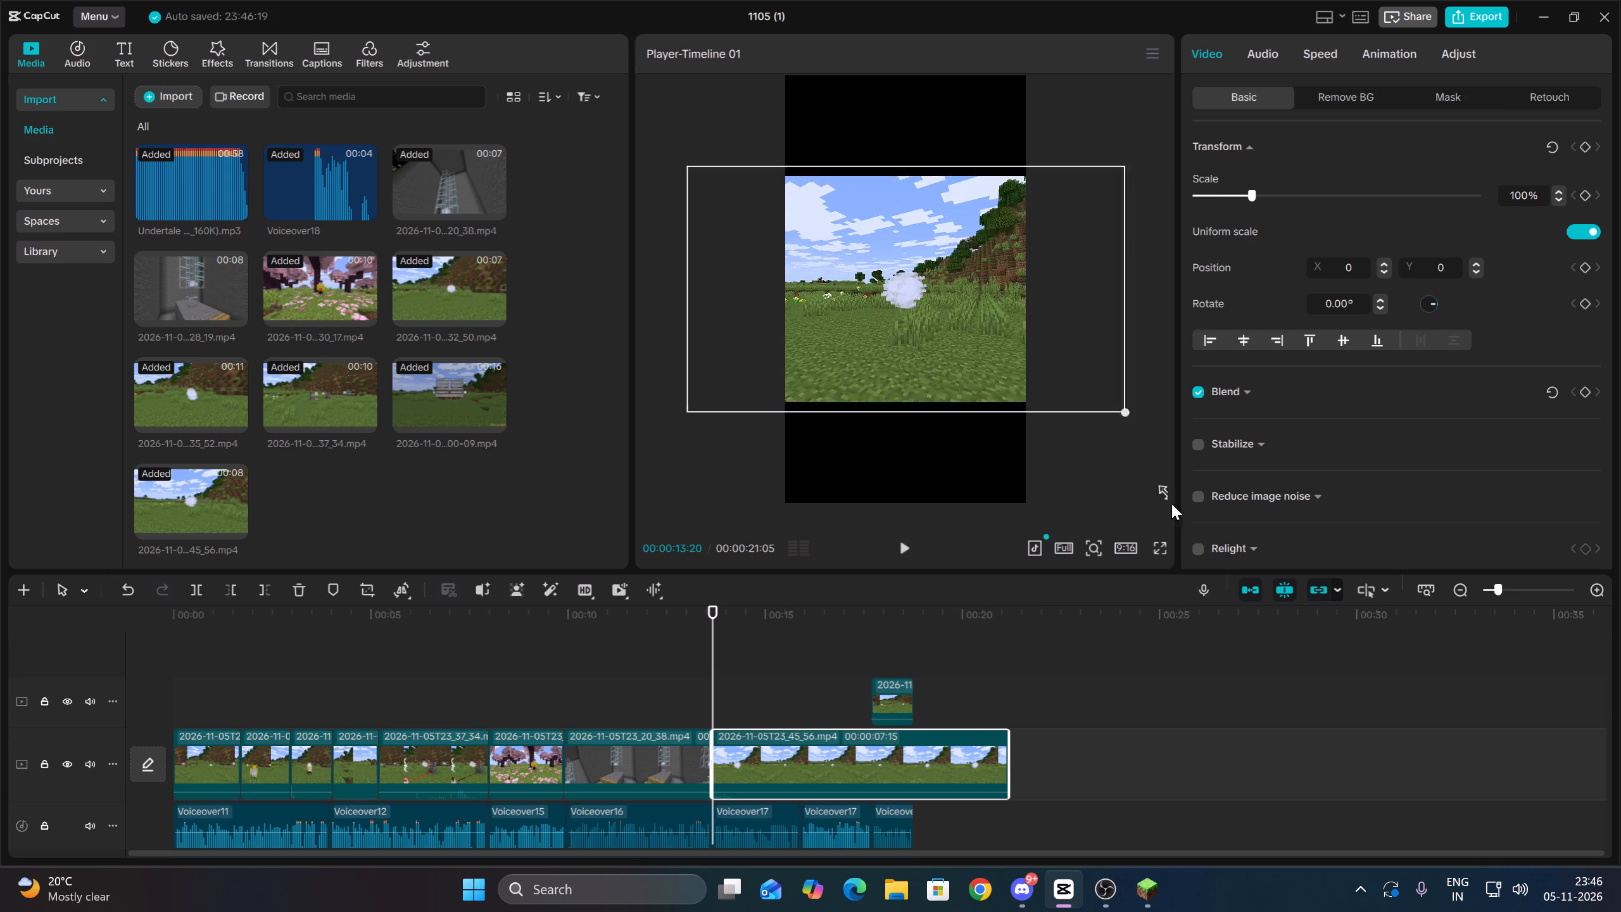
drag(1171, 503, 1358, 737)
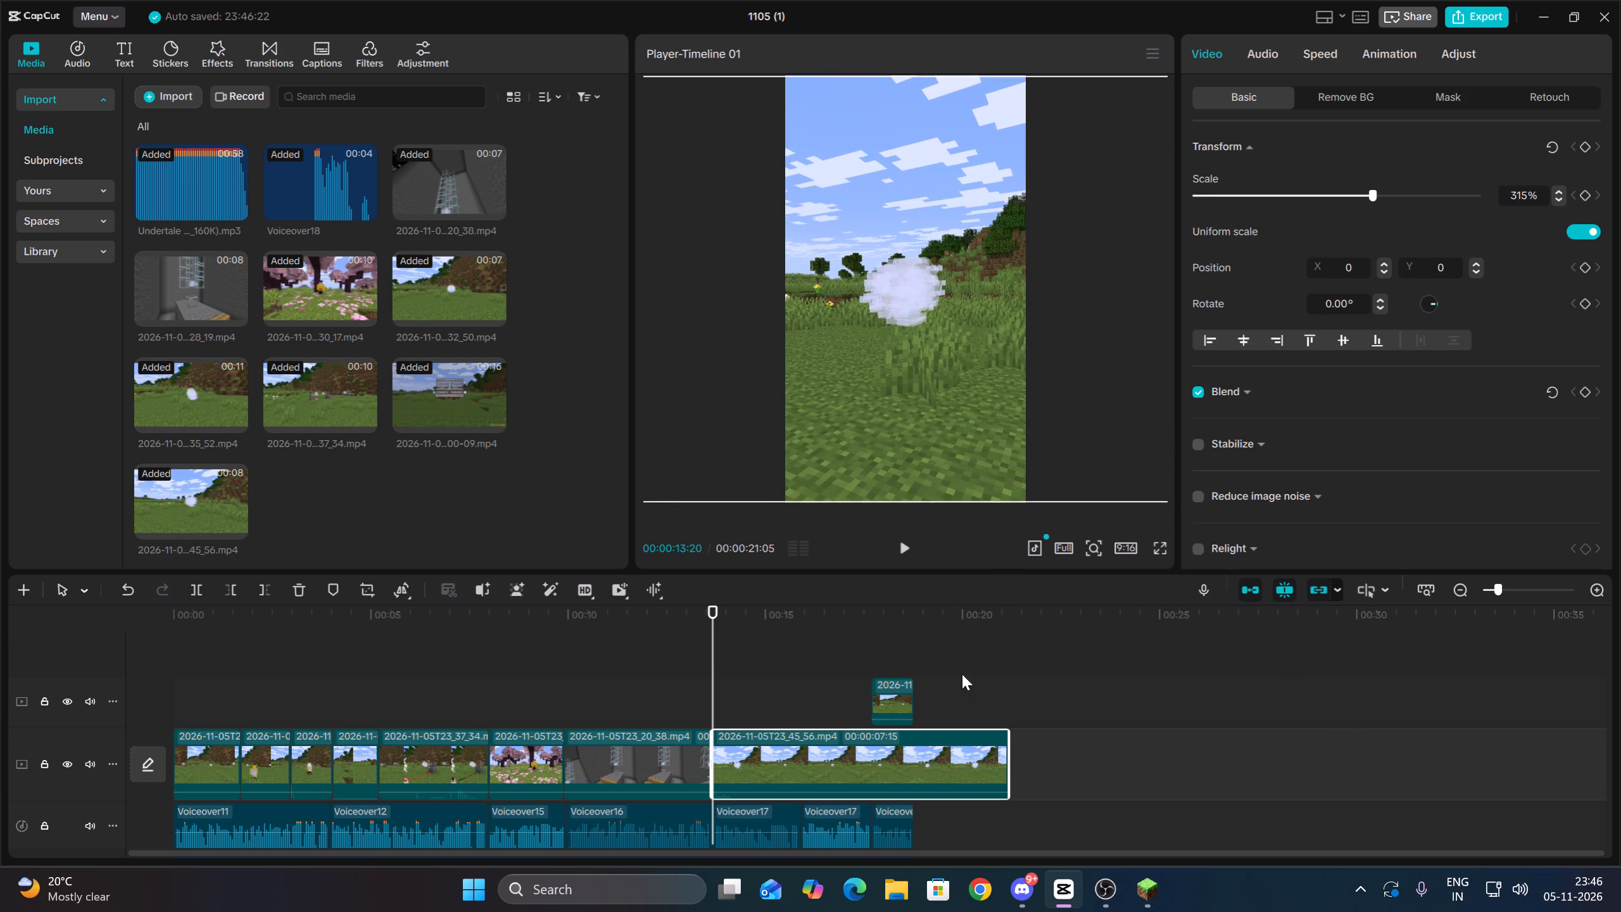
Scrub into the new 23_45_56 clip to about 00:00:14:25 and select the clip for editing.
click(727, 694)
drag(729, 694, 759, 692)
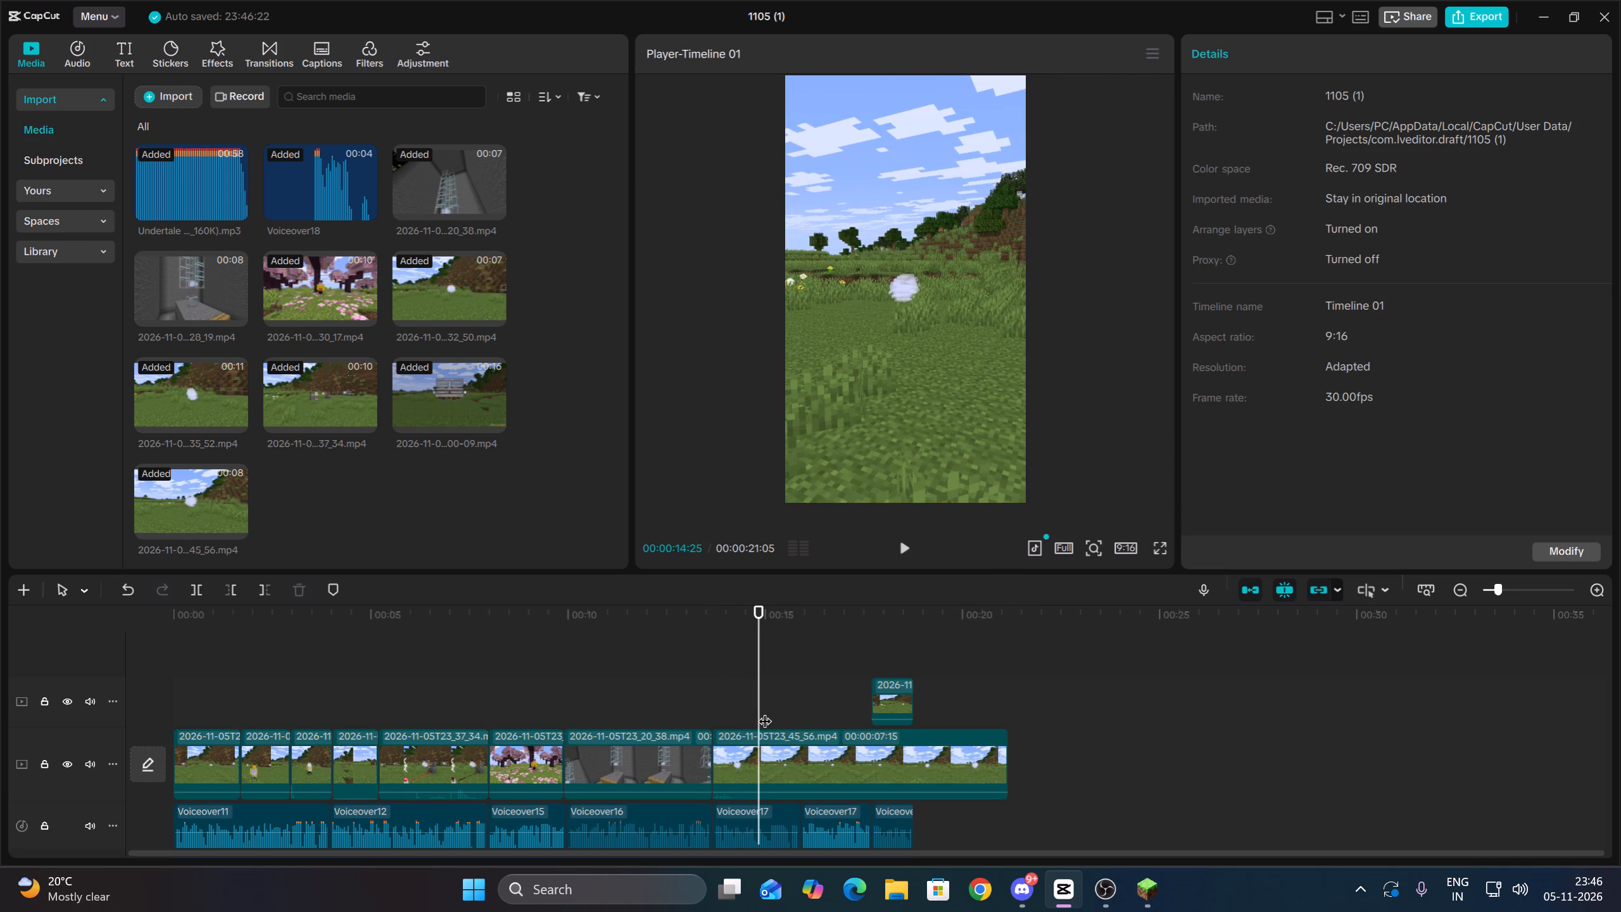
click(775, 768)
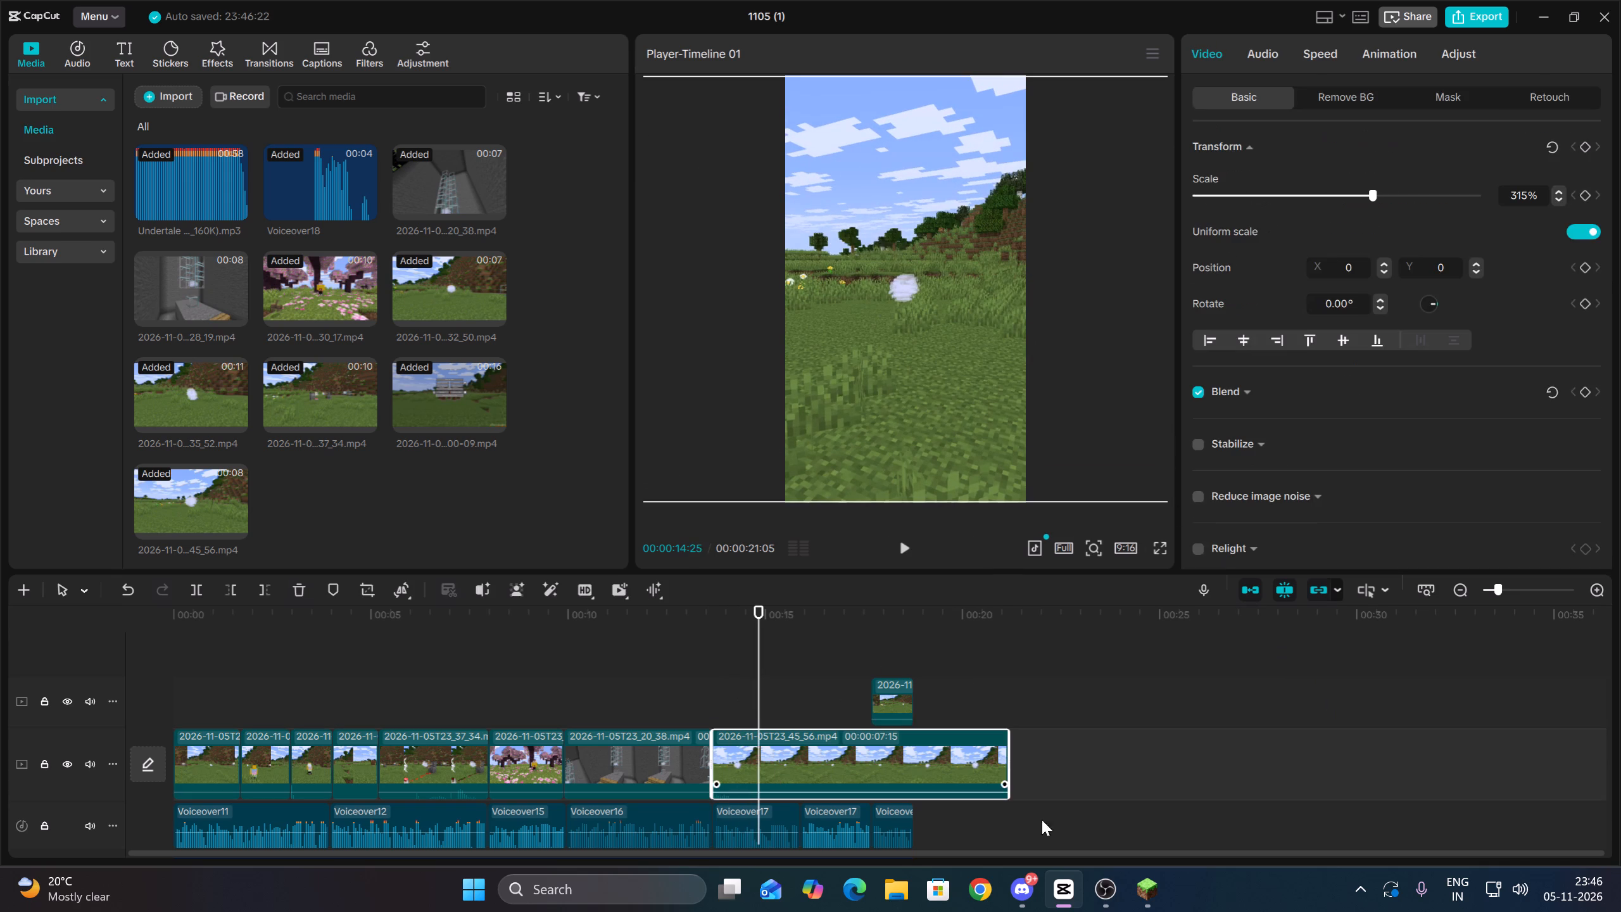
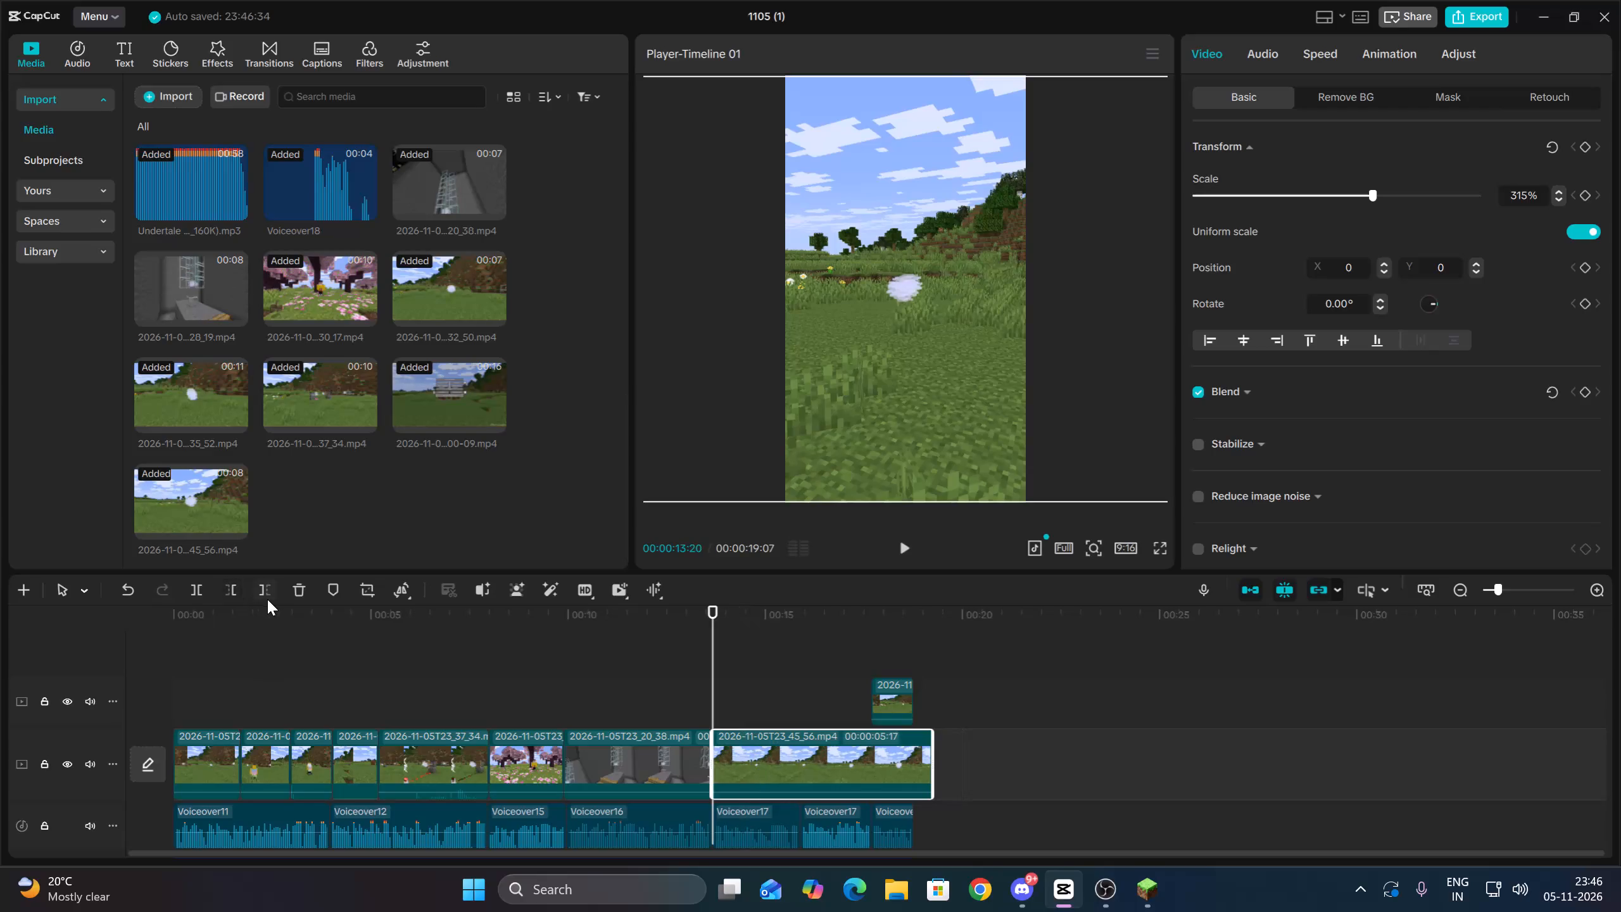
Trim the opening of the 23_45_56 clip in short successive cuts, keeping its start against the previous clip at 00:00:13:20.
key(space)
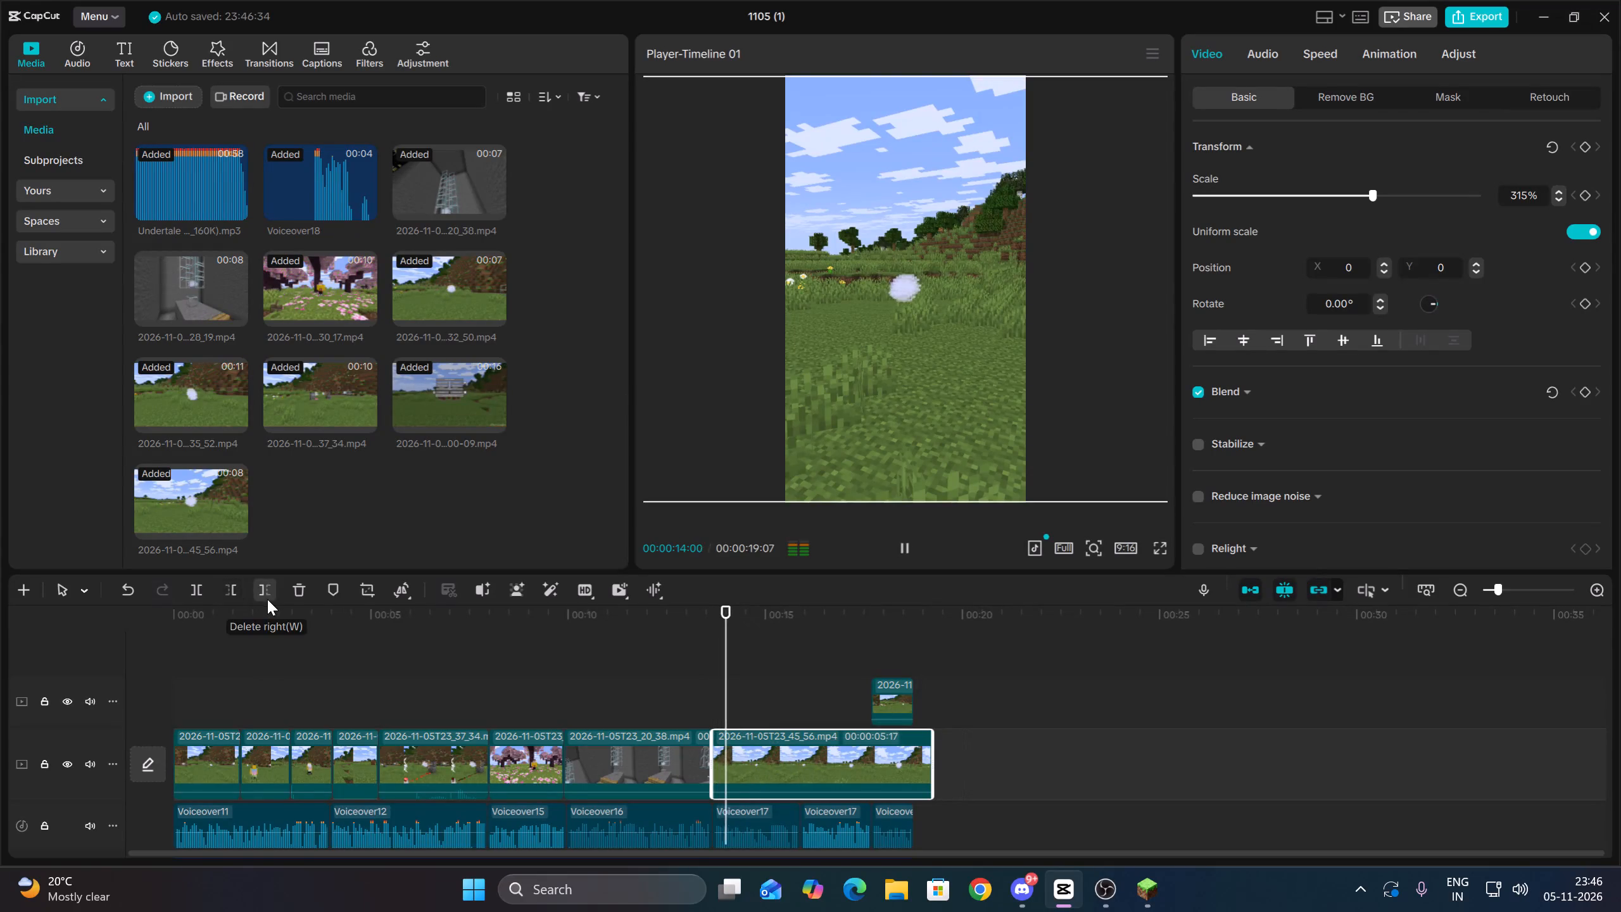
key(space)
click(228, 601)
key(space)
key(space)
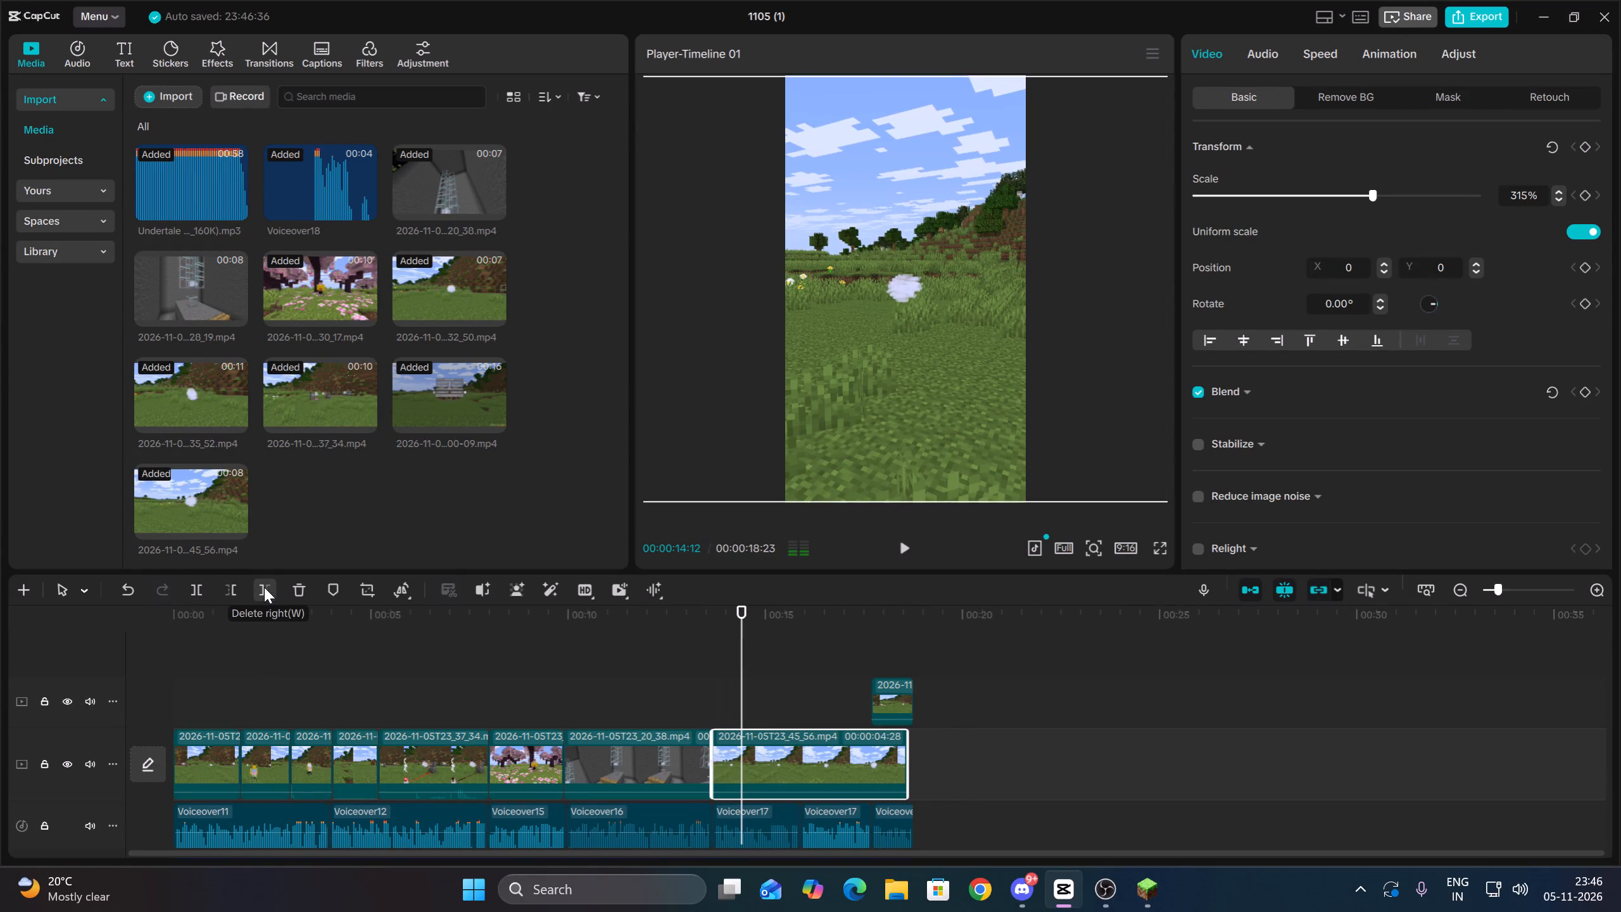
click(232, 592)
key(space)
key(space)
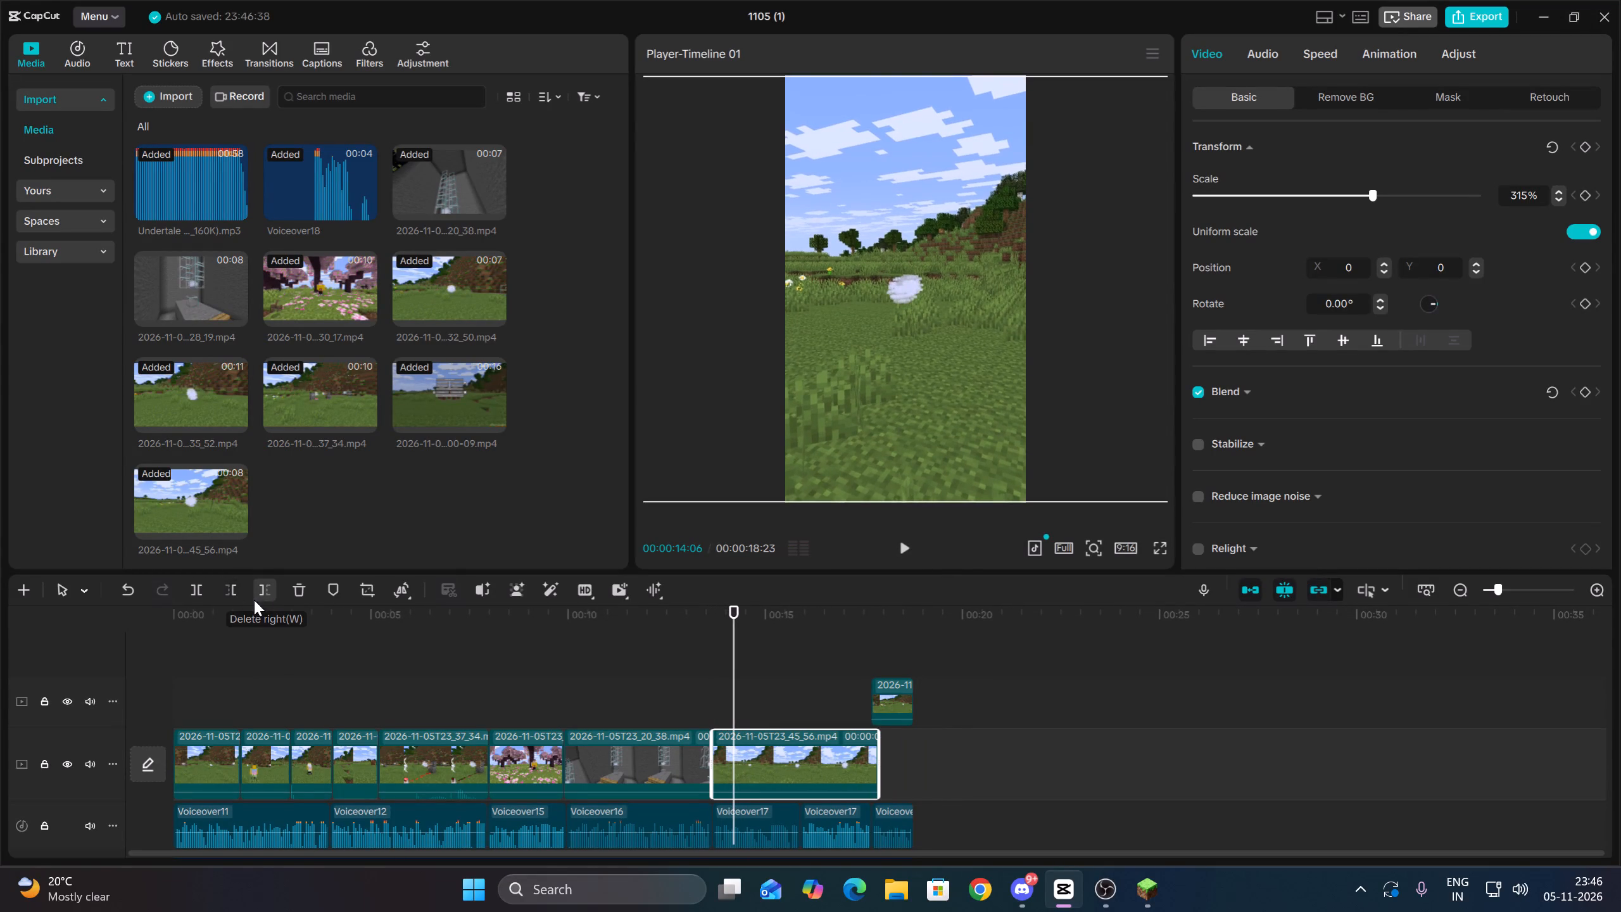
click(236, 590)
Cut off the rest of the 23_45_56 clip at 00:00:15:27, where the first Voiceover17 segment ends.
key(space)
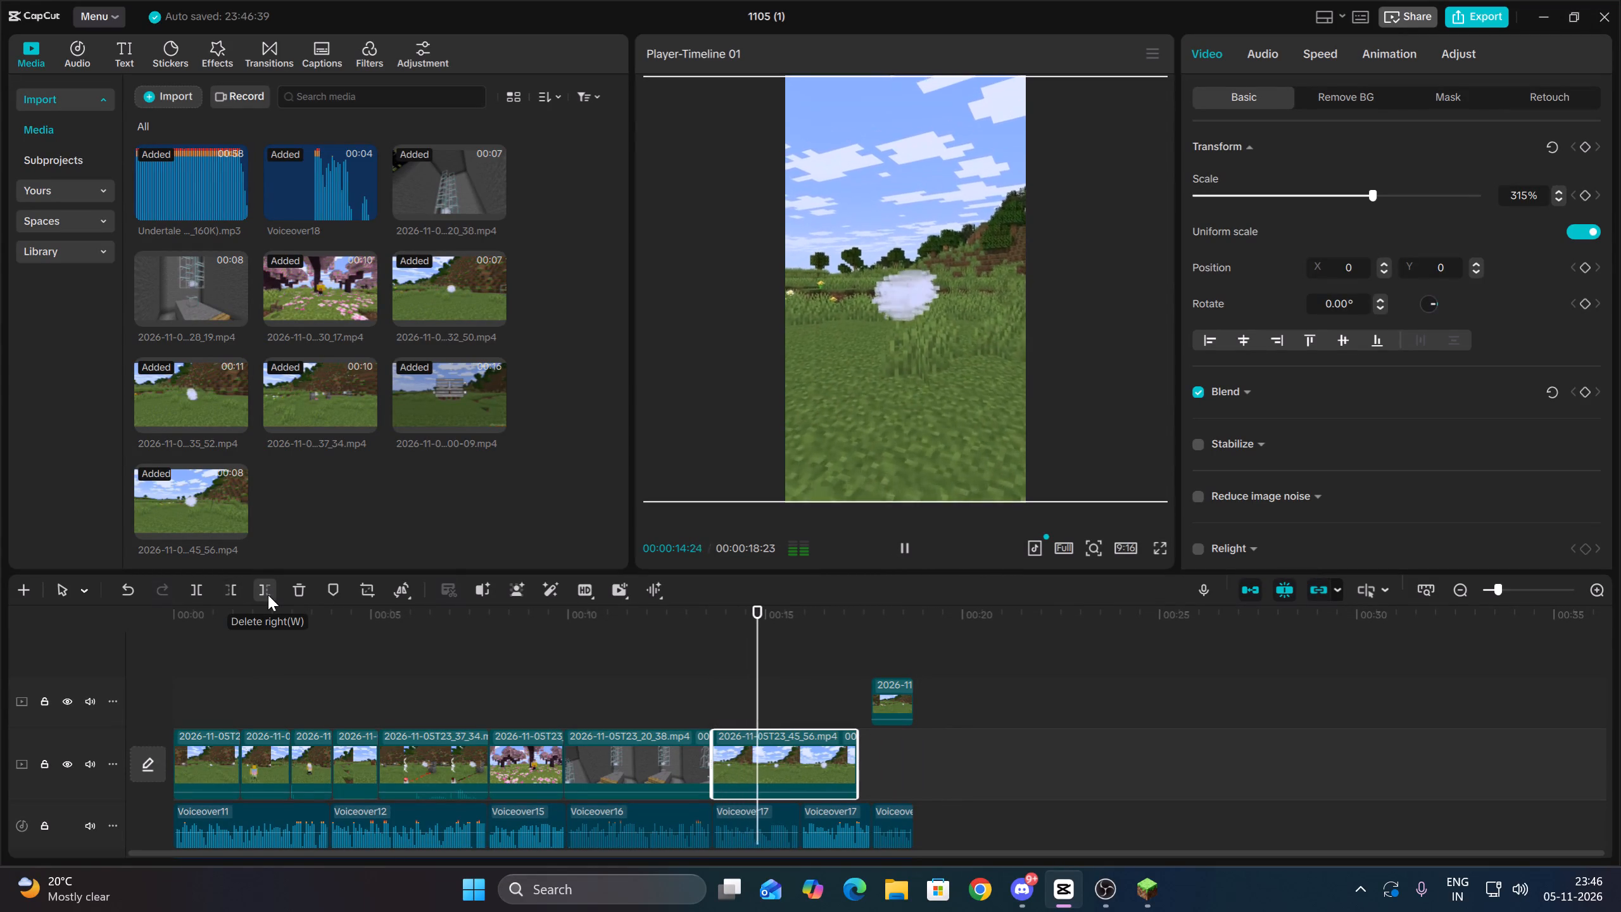
key(space)
key(space)
key(space)
key(Up)
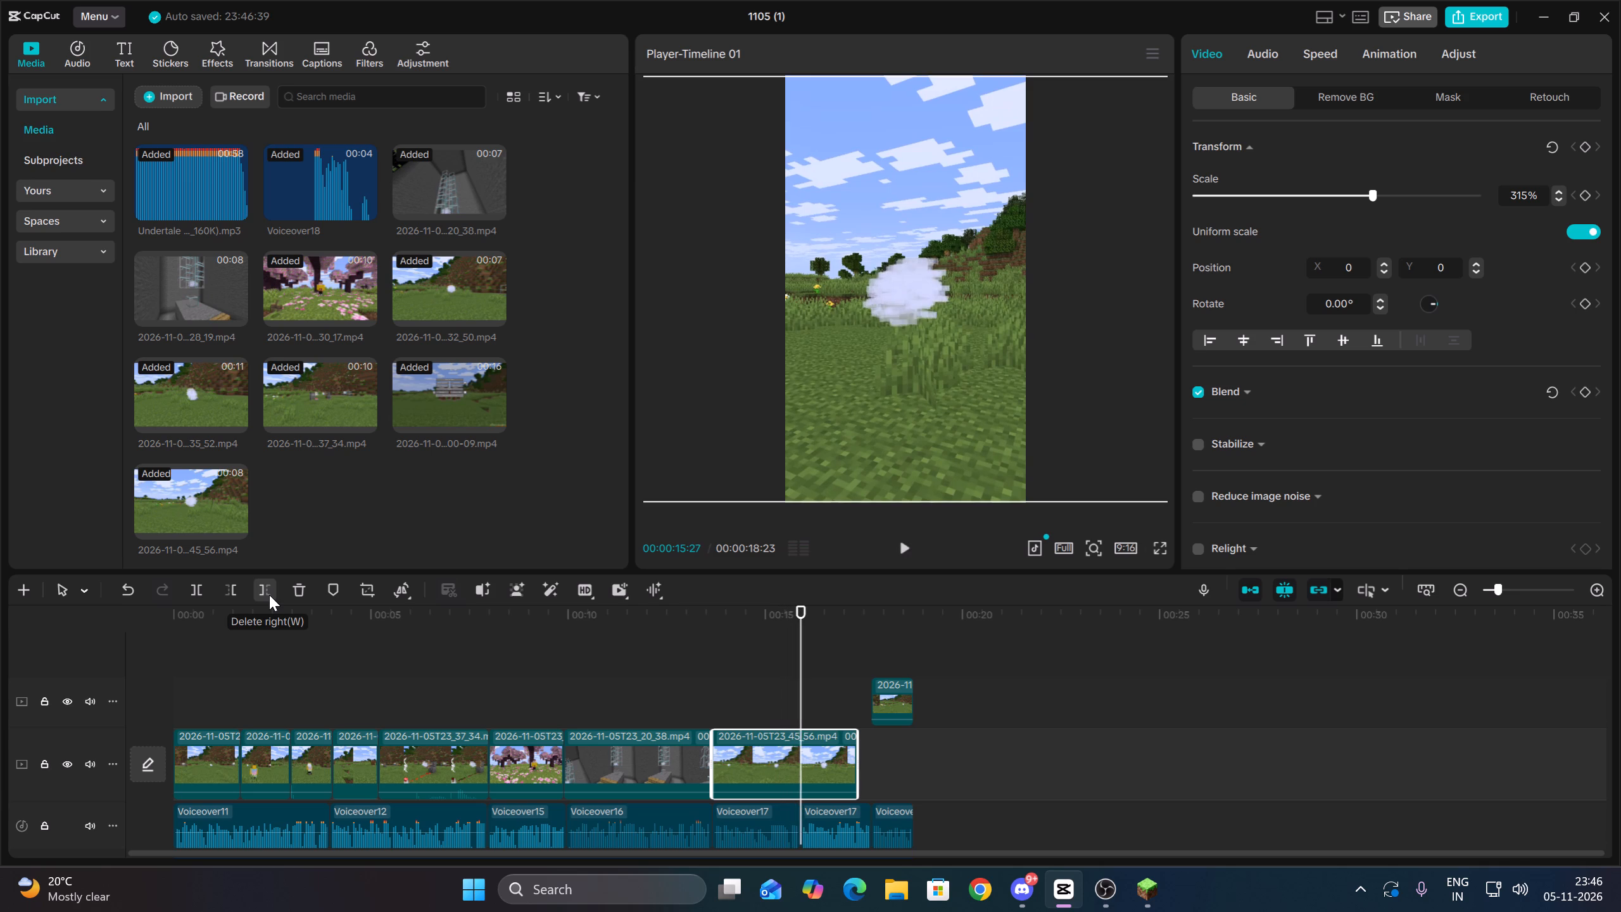
click(269, 595)
Place the 28_19 clip on the main track at 00:00:15:27, above the second Voiceover17 segment, and scale it to 315%.
key(space)
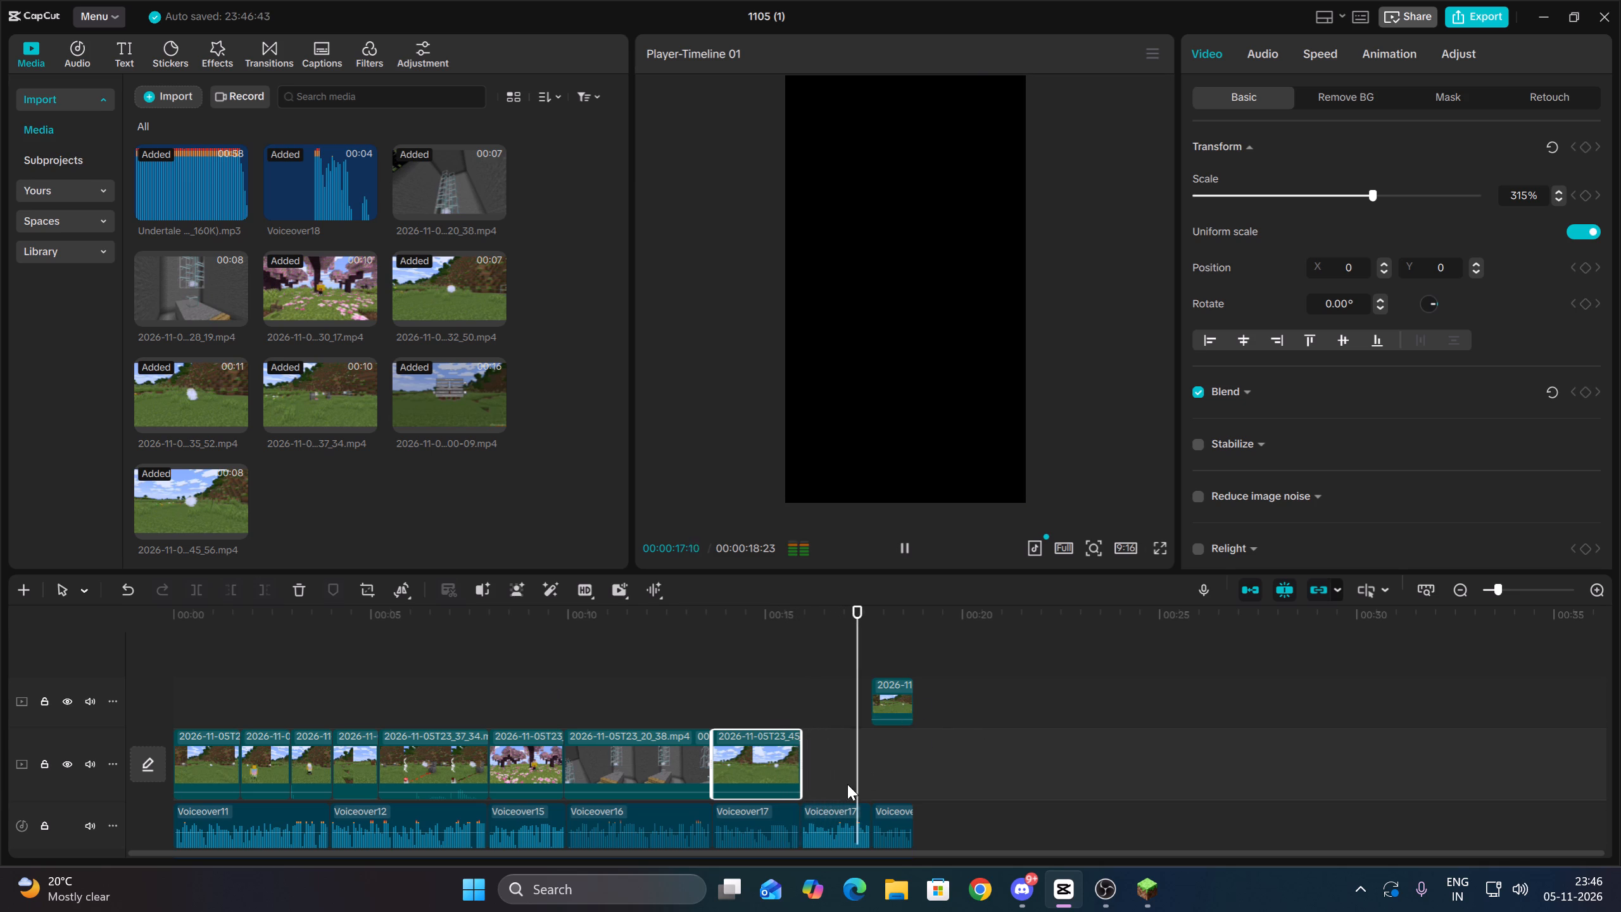
key(Up)
click(840, 772)
key(Up)
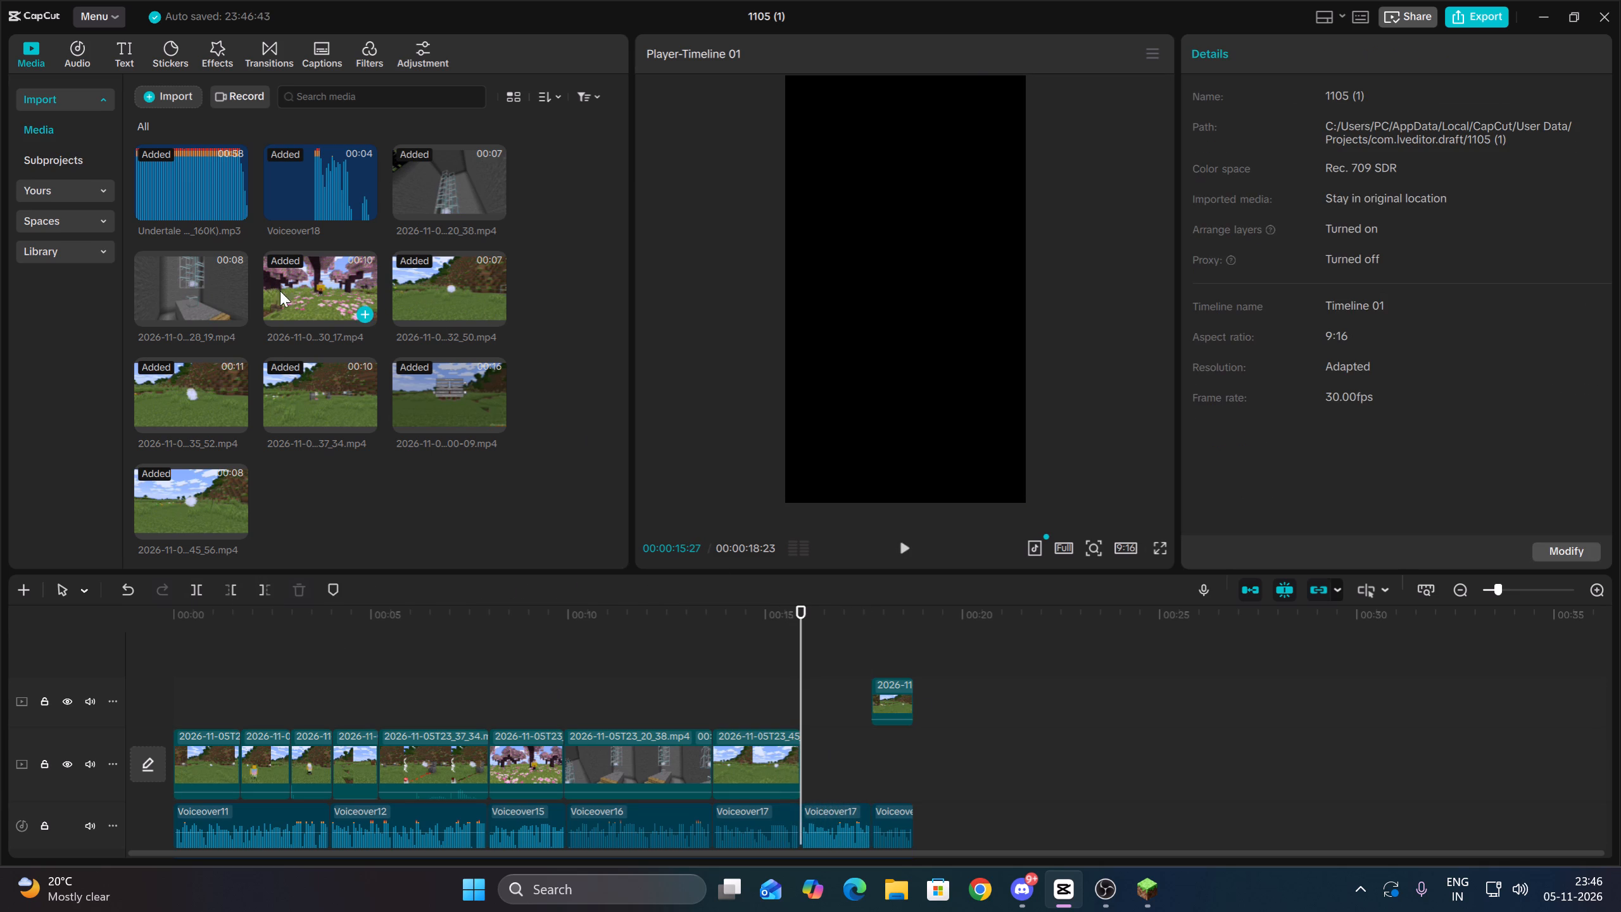
drag(197, 278, 842, 803)
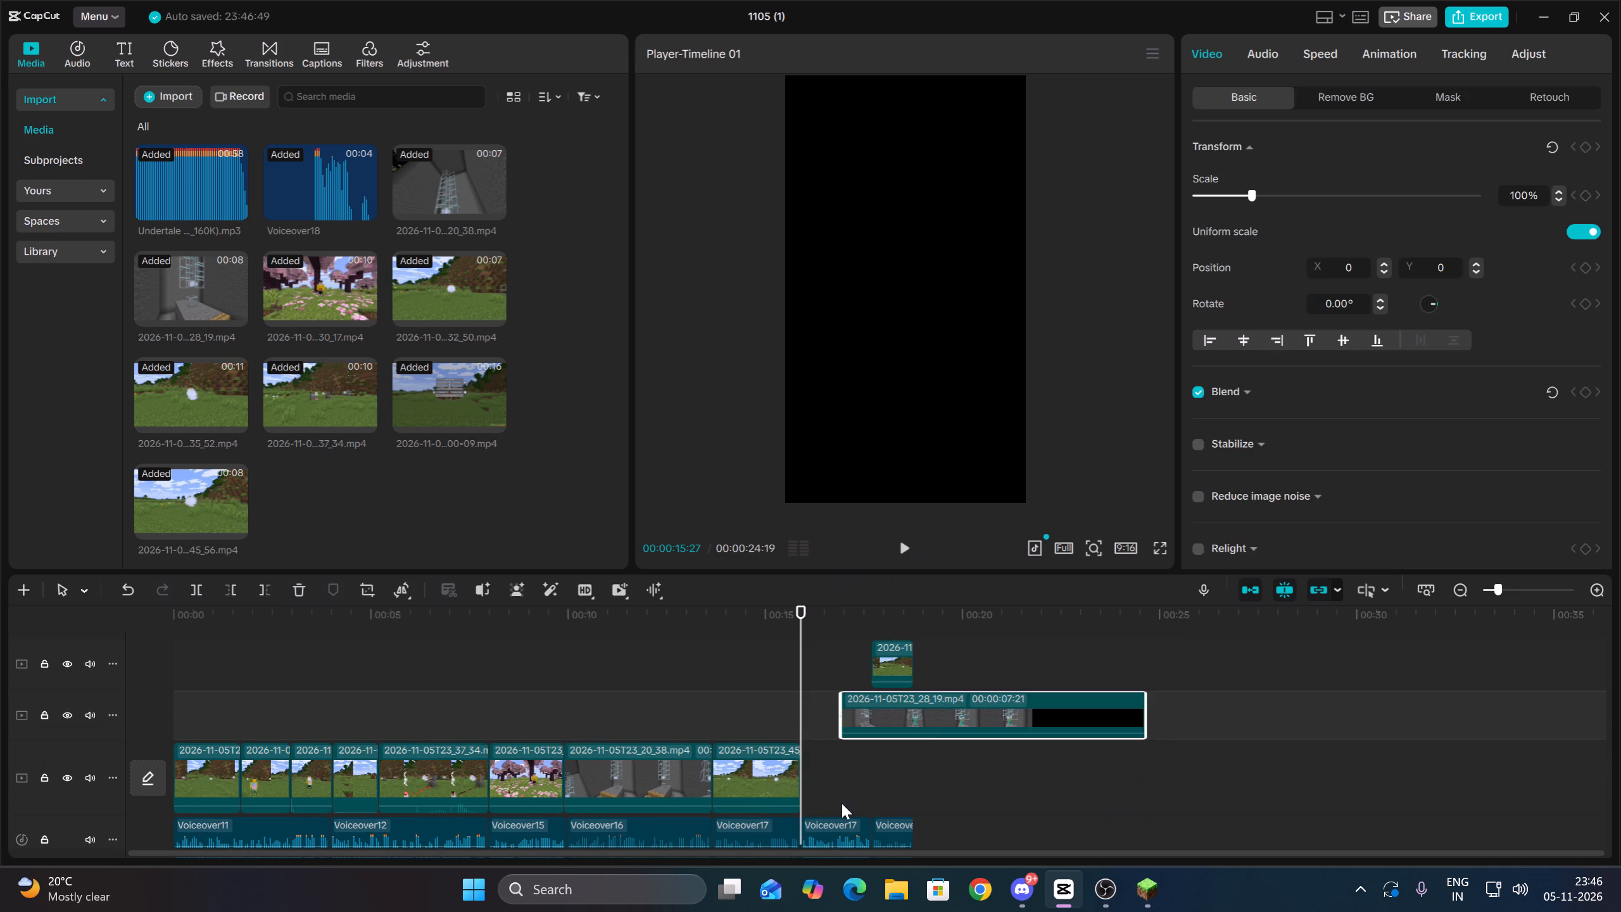
drag(949, 714, 934, 779)
drag(1033, 357, 1035, 358)
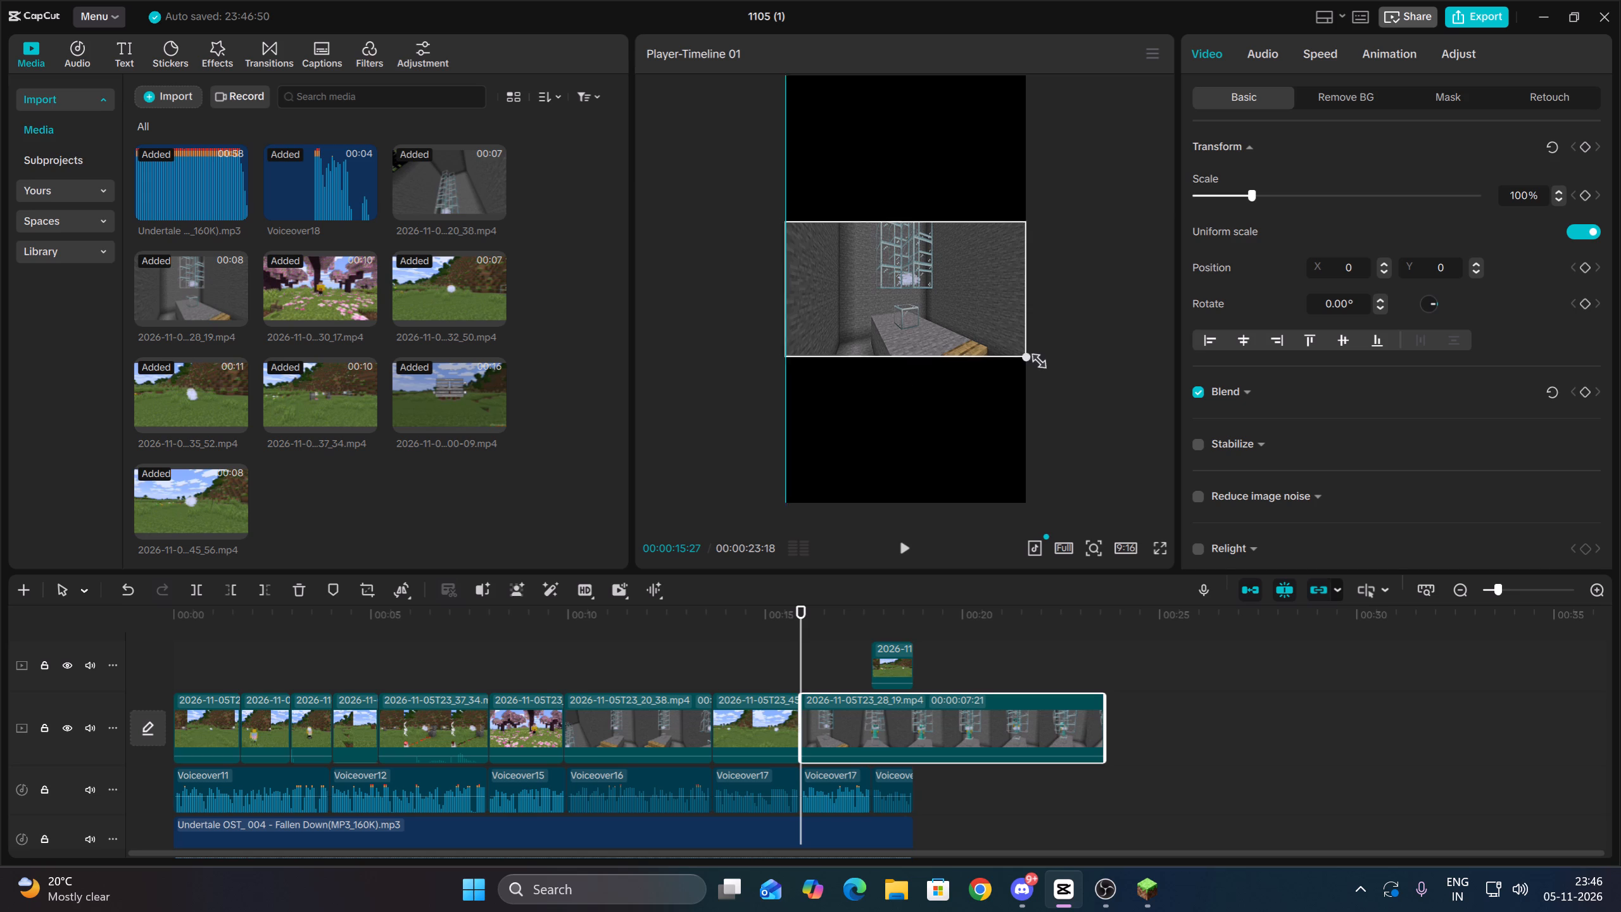
drag(1035, 358, 1370, 706)
click(817, 655)
drag(817, 655, 836, 640)
Trim the opening of the 28_19 clip in short cuts to a length of 00:00:06:27, starting with the player in the glass column.
click(848, 717)
key(Up)
key(space)
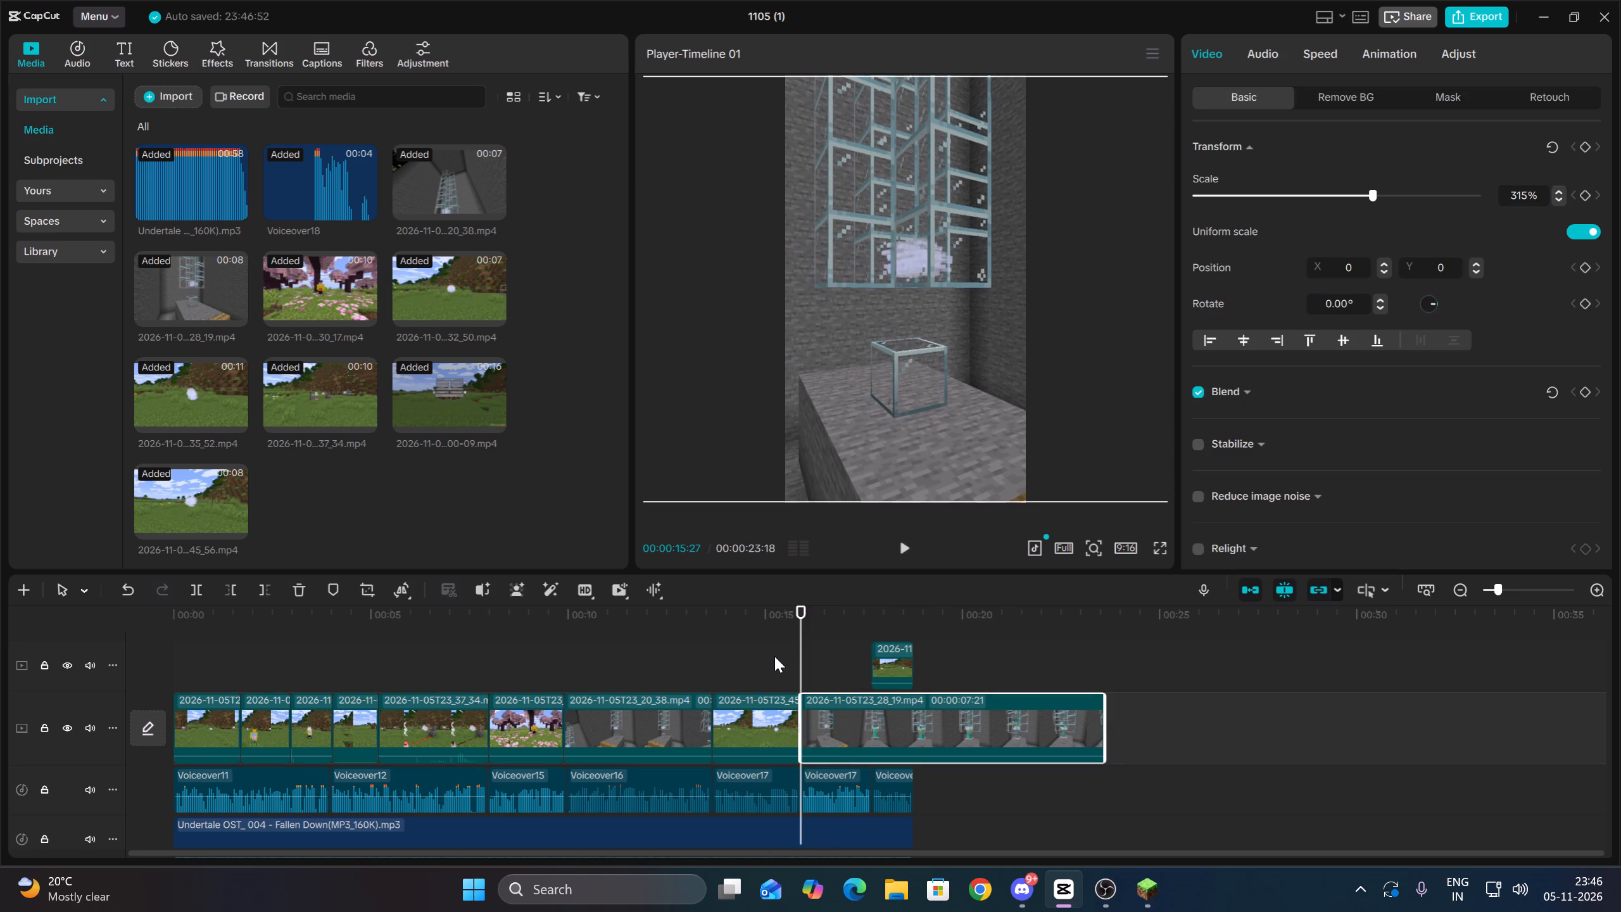
key(space)
click(232, 592)
key(space)
key(space)
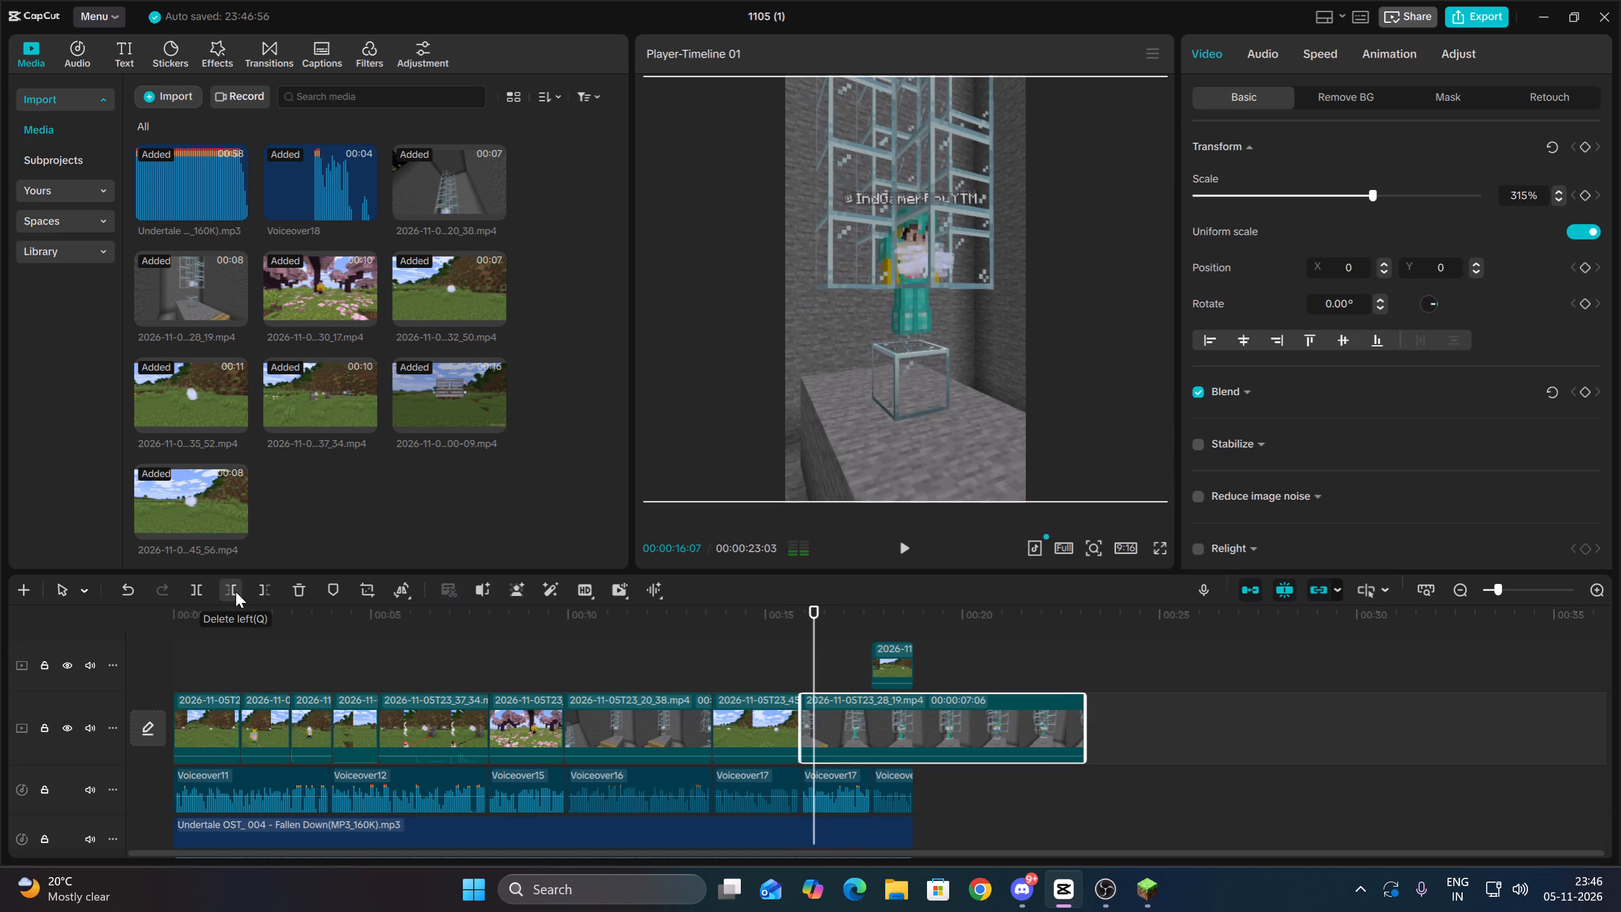
key(Up)
key(space)
key(space)
click(236, 592)
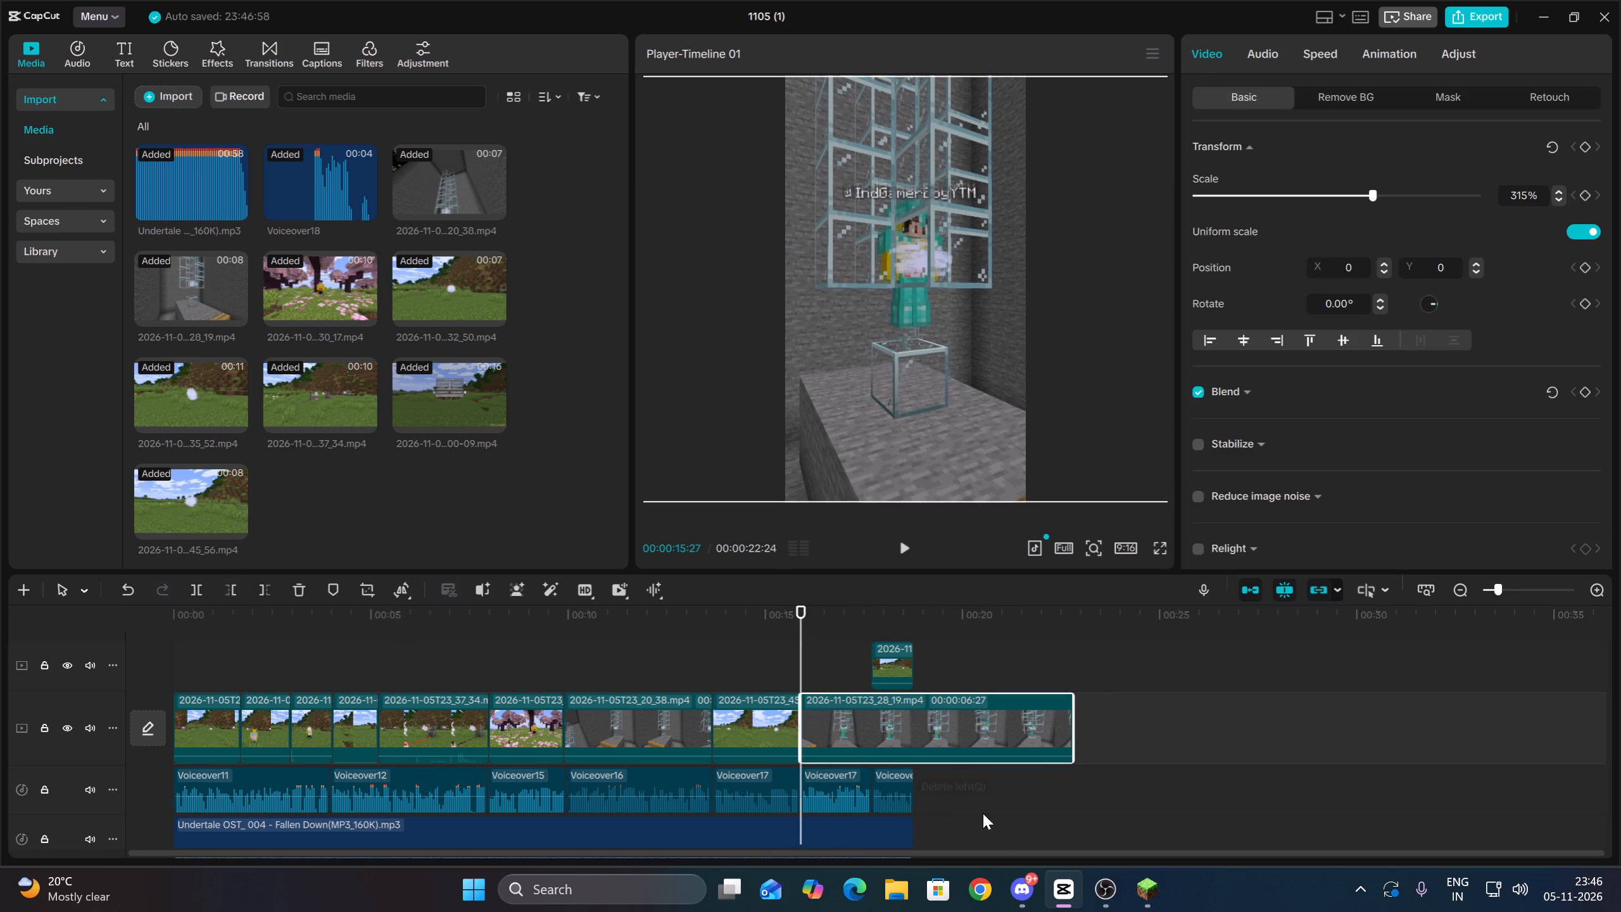
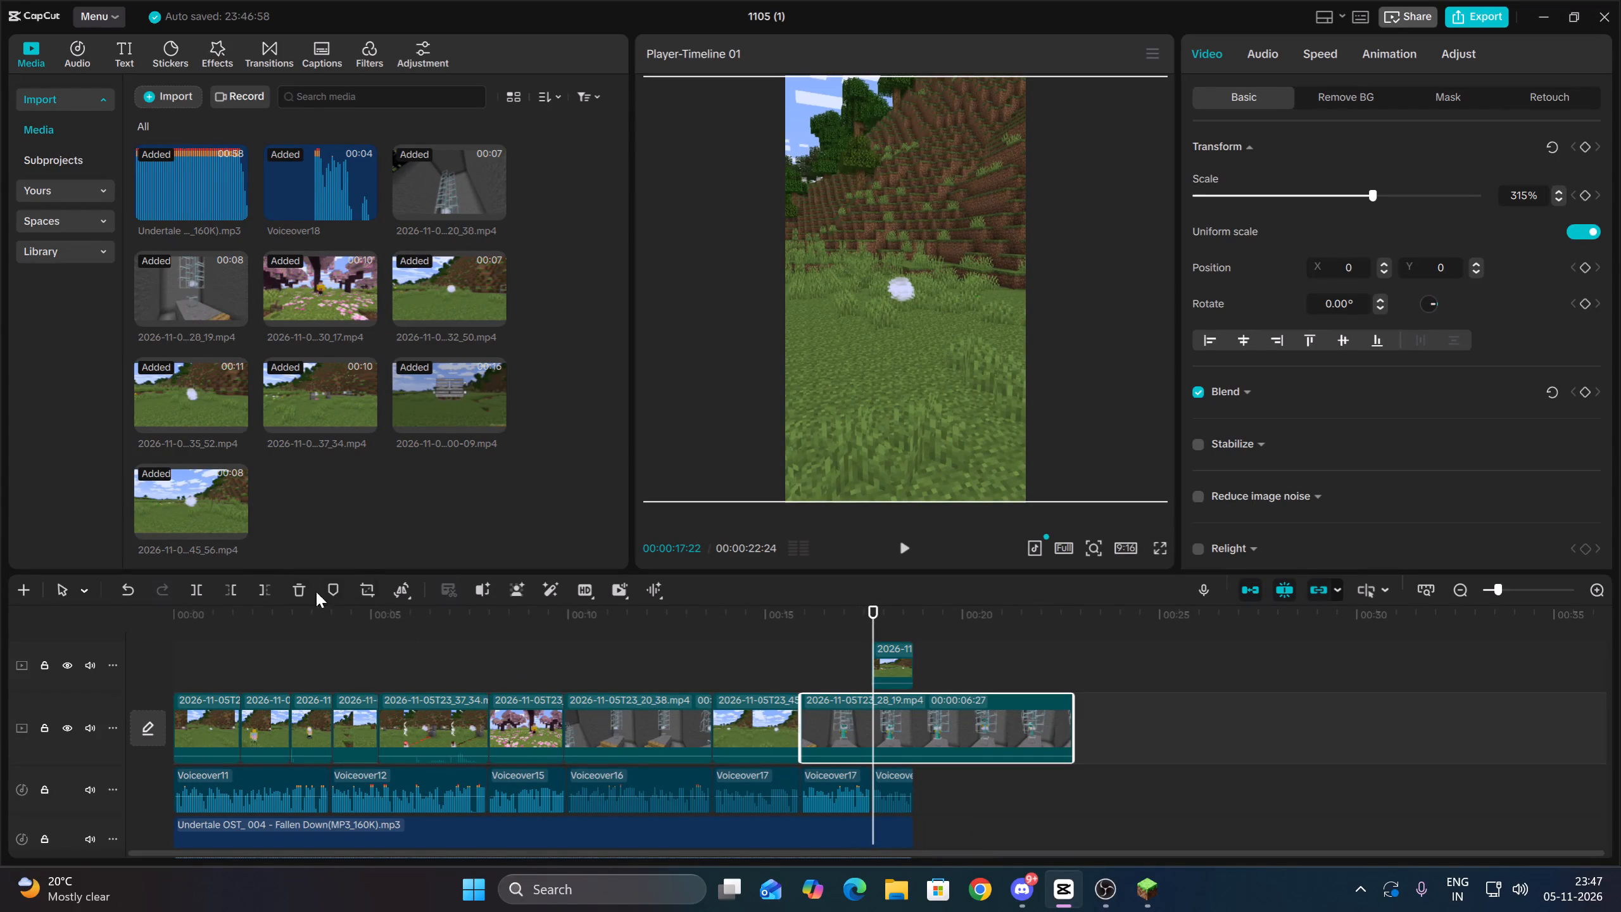
Cut off the rest of the 28_19 clip at 00:00:17:22, where the second Voiceover17 segment ends.
click(265, 585)
Move the short 35_52 clip above Voiceover18 down onto the main track, directly after the 28_19 clip.
drag(888, 662, 888, 746)
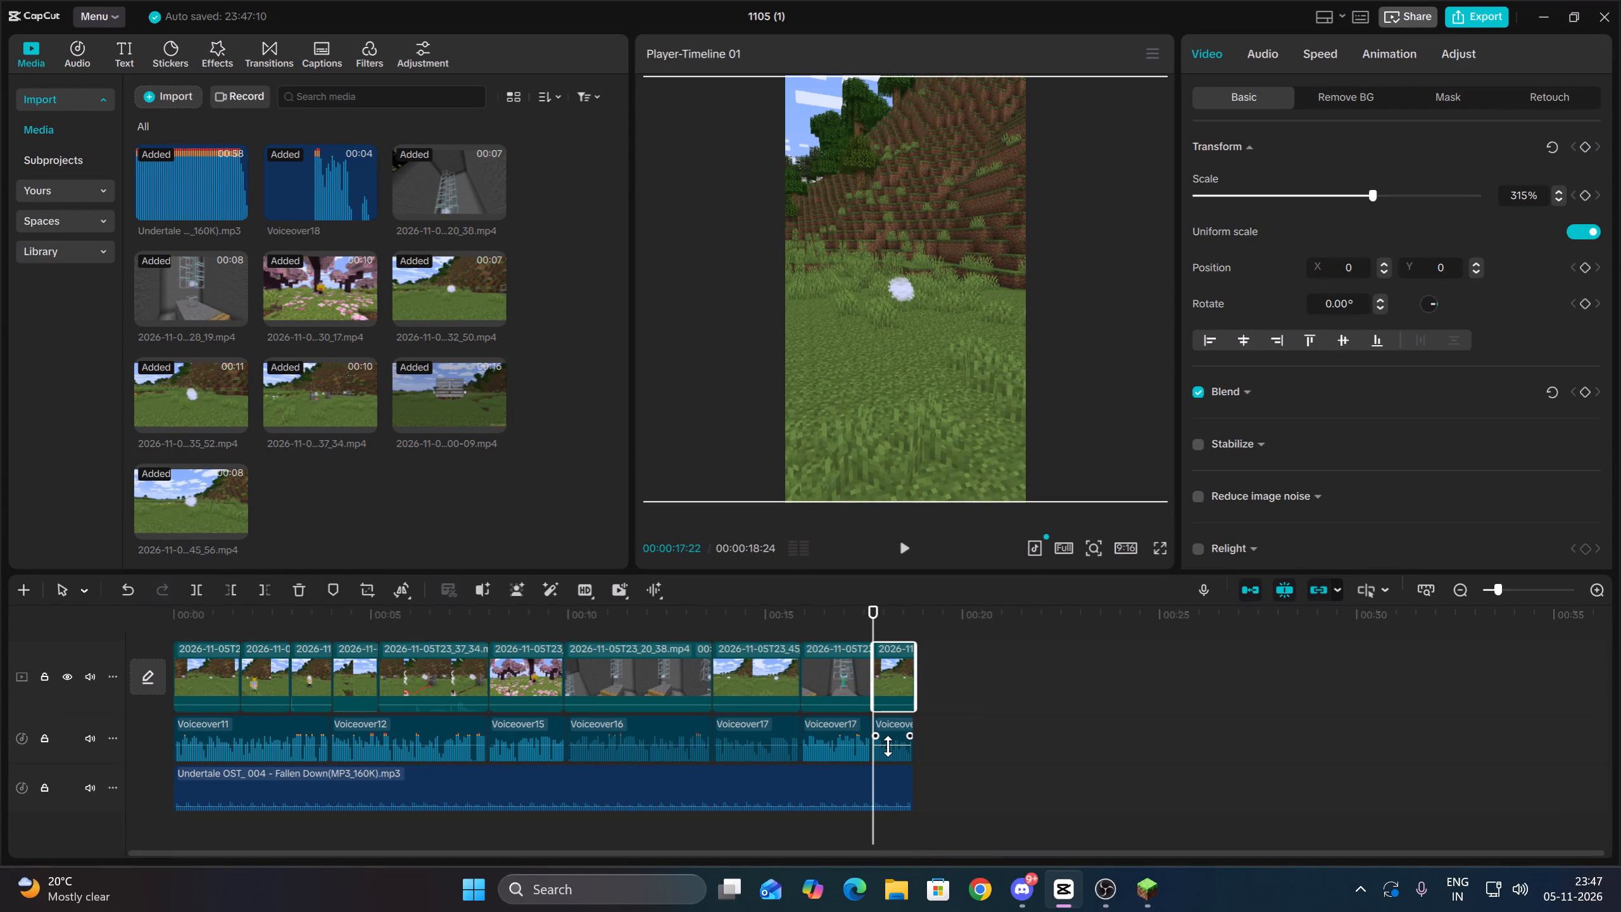
Play back the final clip over Voiceover18 and the opening seconds of the video to check the cuts, then return to the start.
double_click(1599, 588)
key(space)
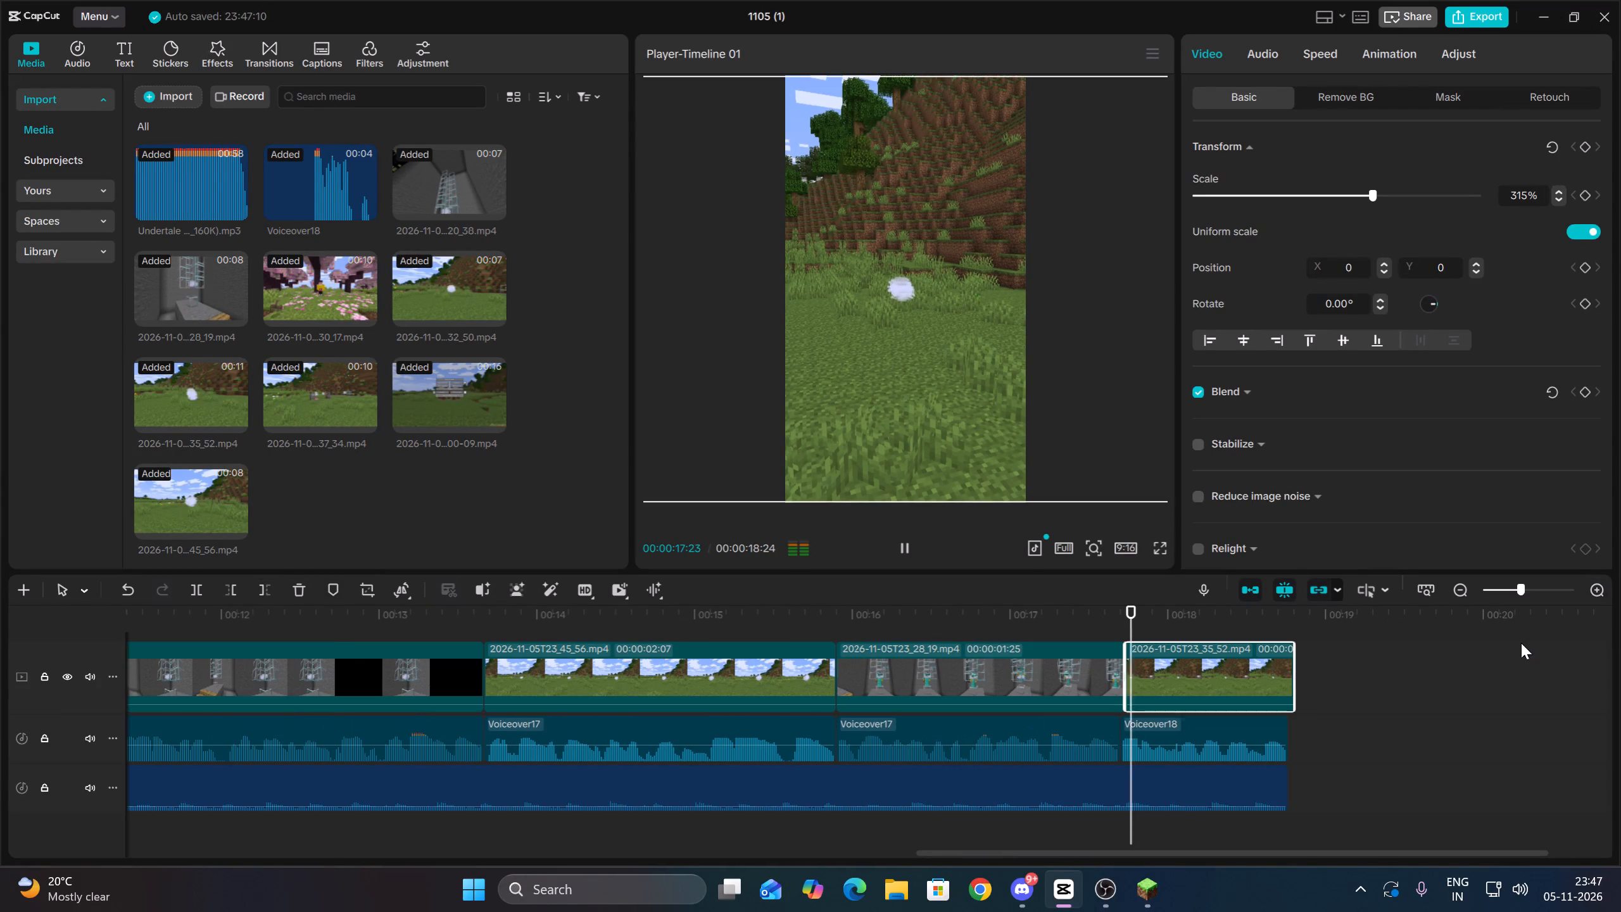
key(space)
key(space)
key(space)
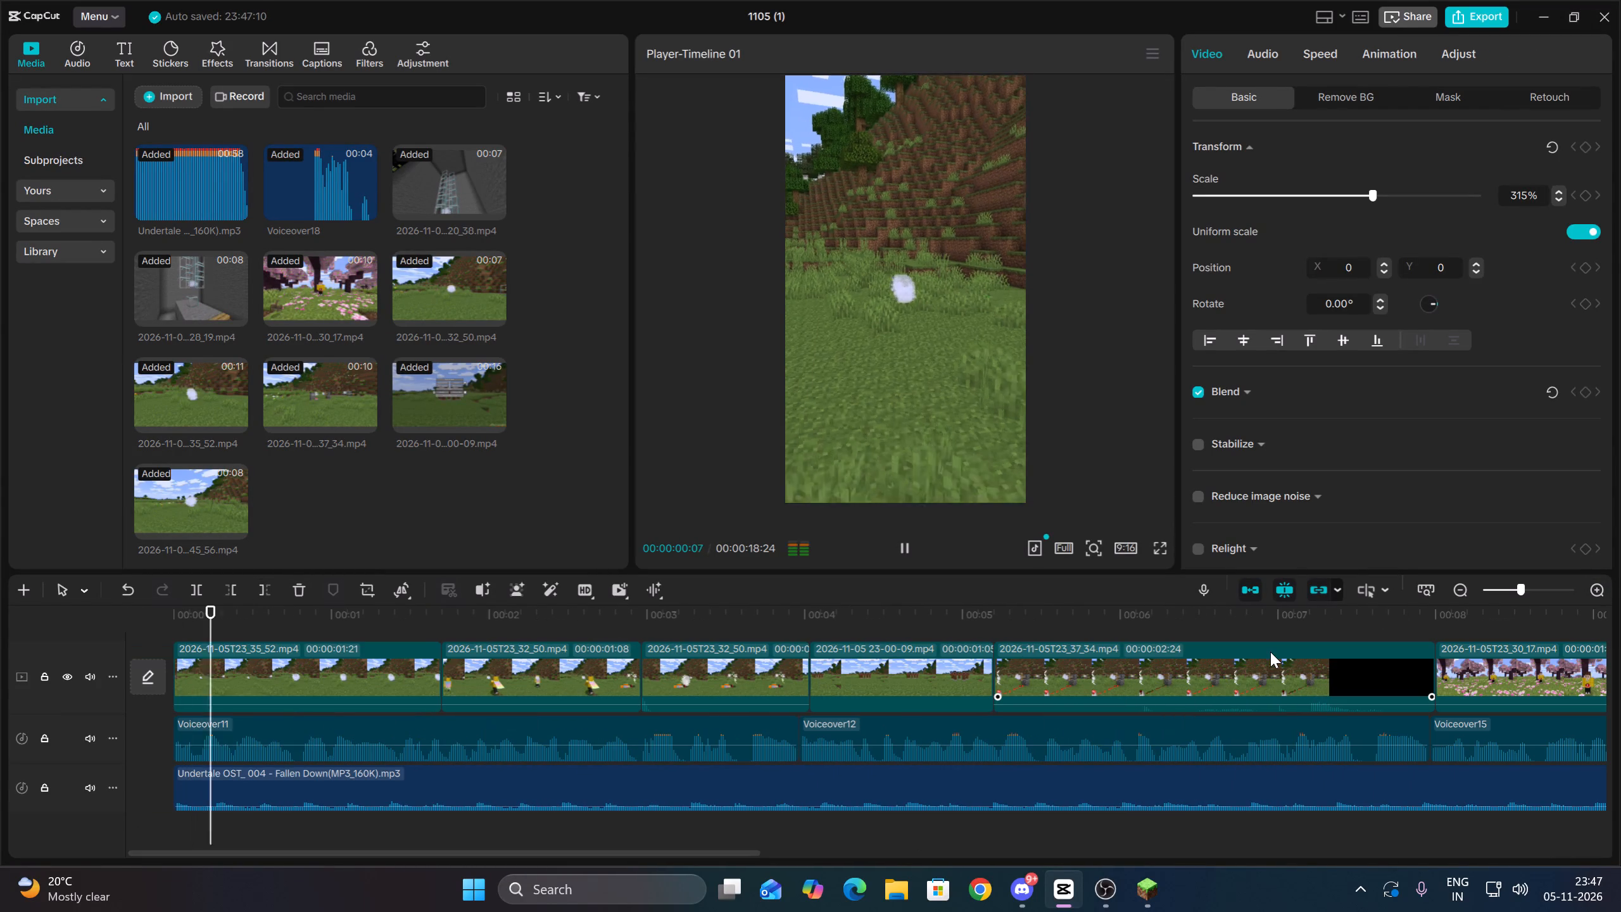
double_click(1465, 593)
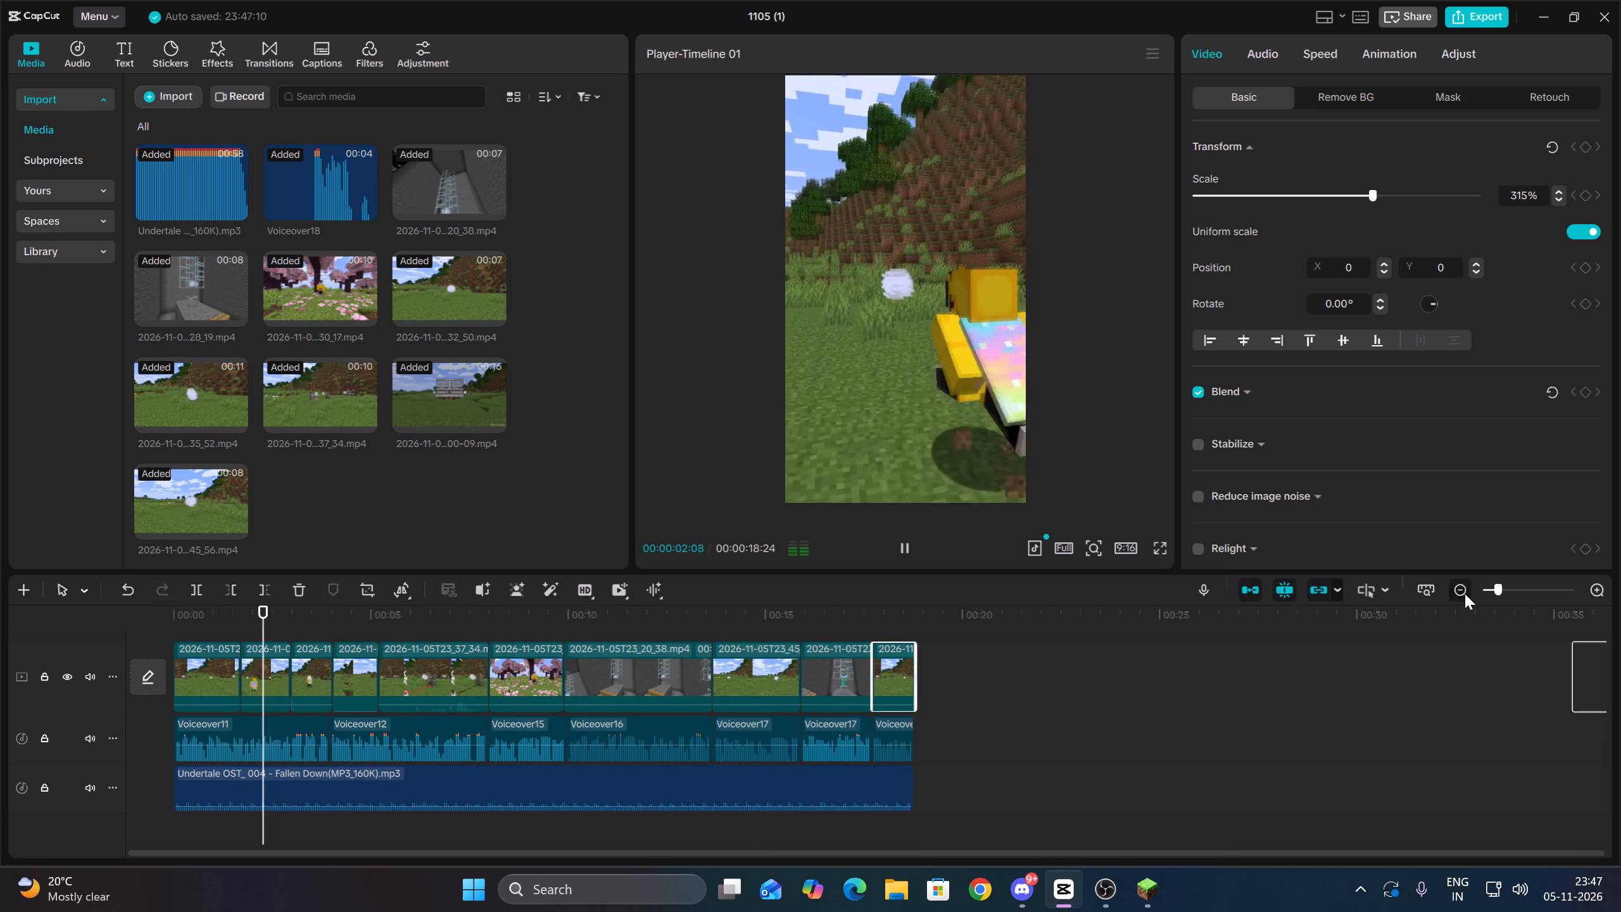
scroll(628, 768, down, 7)
key(space)
click(312, 816)
drag(312, 816, 242, 820)
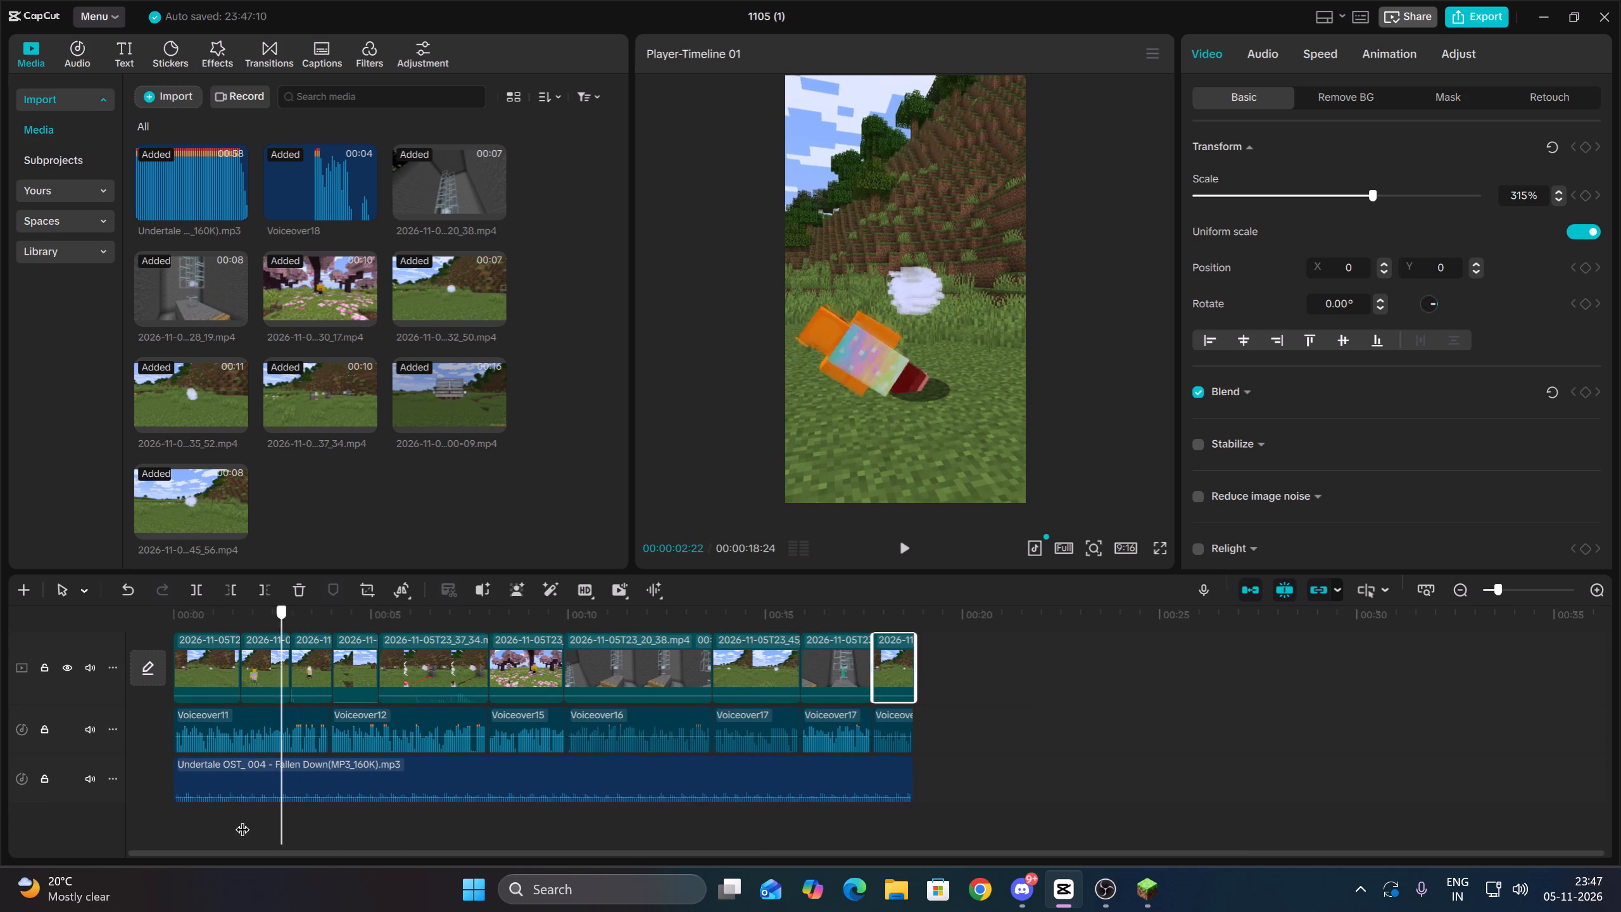
drag(242, 820, 85, 805)
Search the Downloads folder for "click" and import the five sound files from Button_Plate Click through click.
click(191, 107)
click(174, 129)
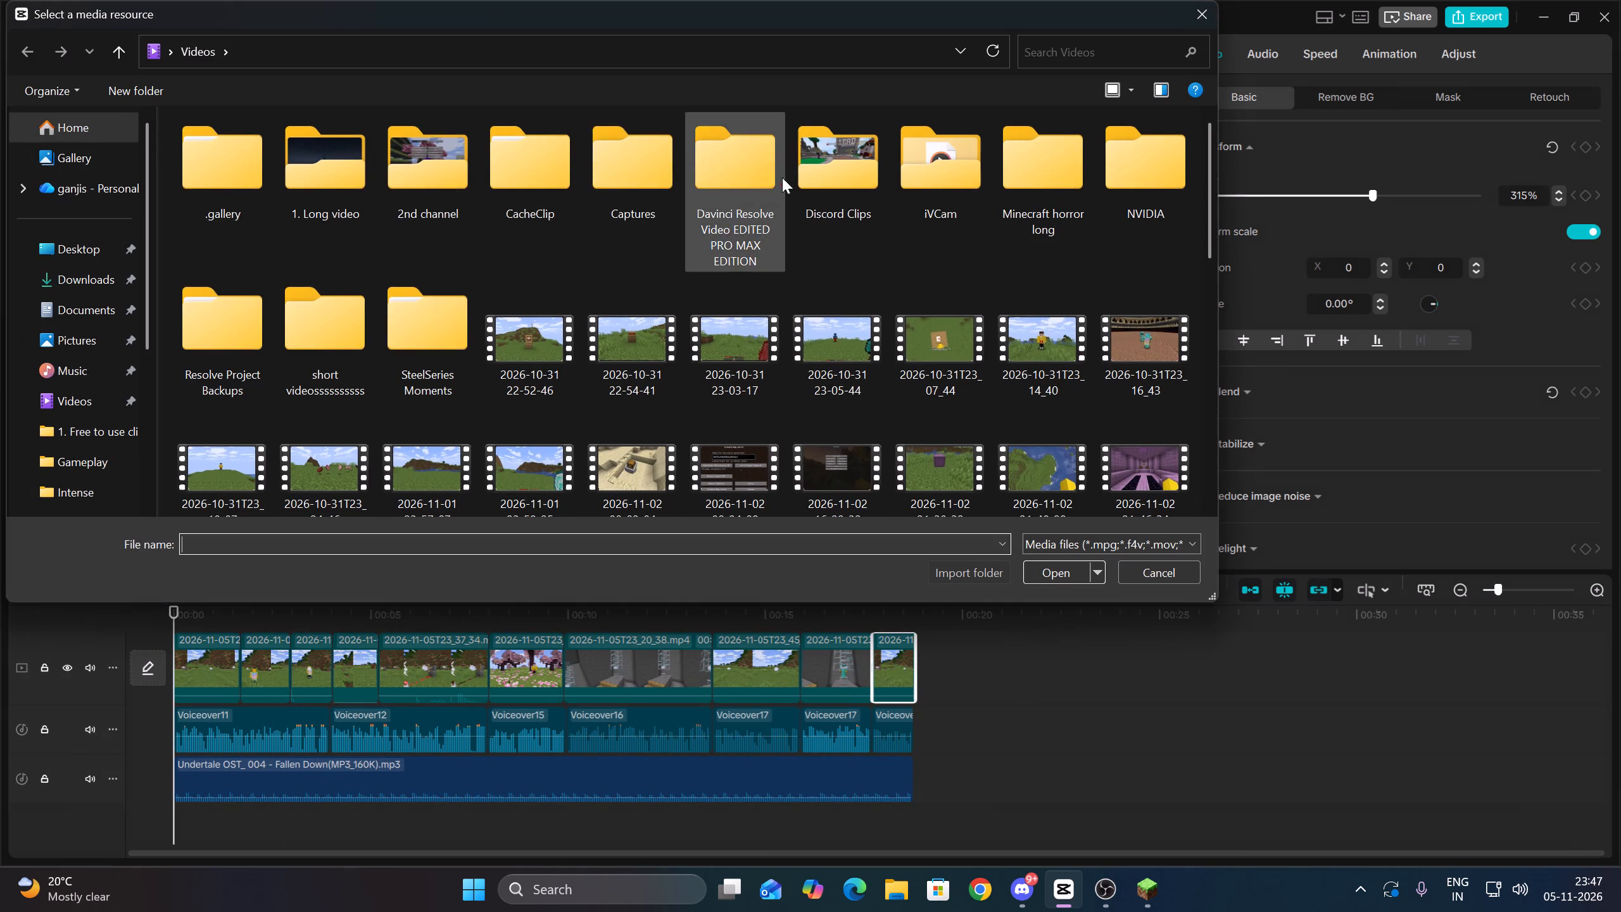
click(53, 267)
click(1098, 59)
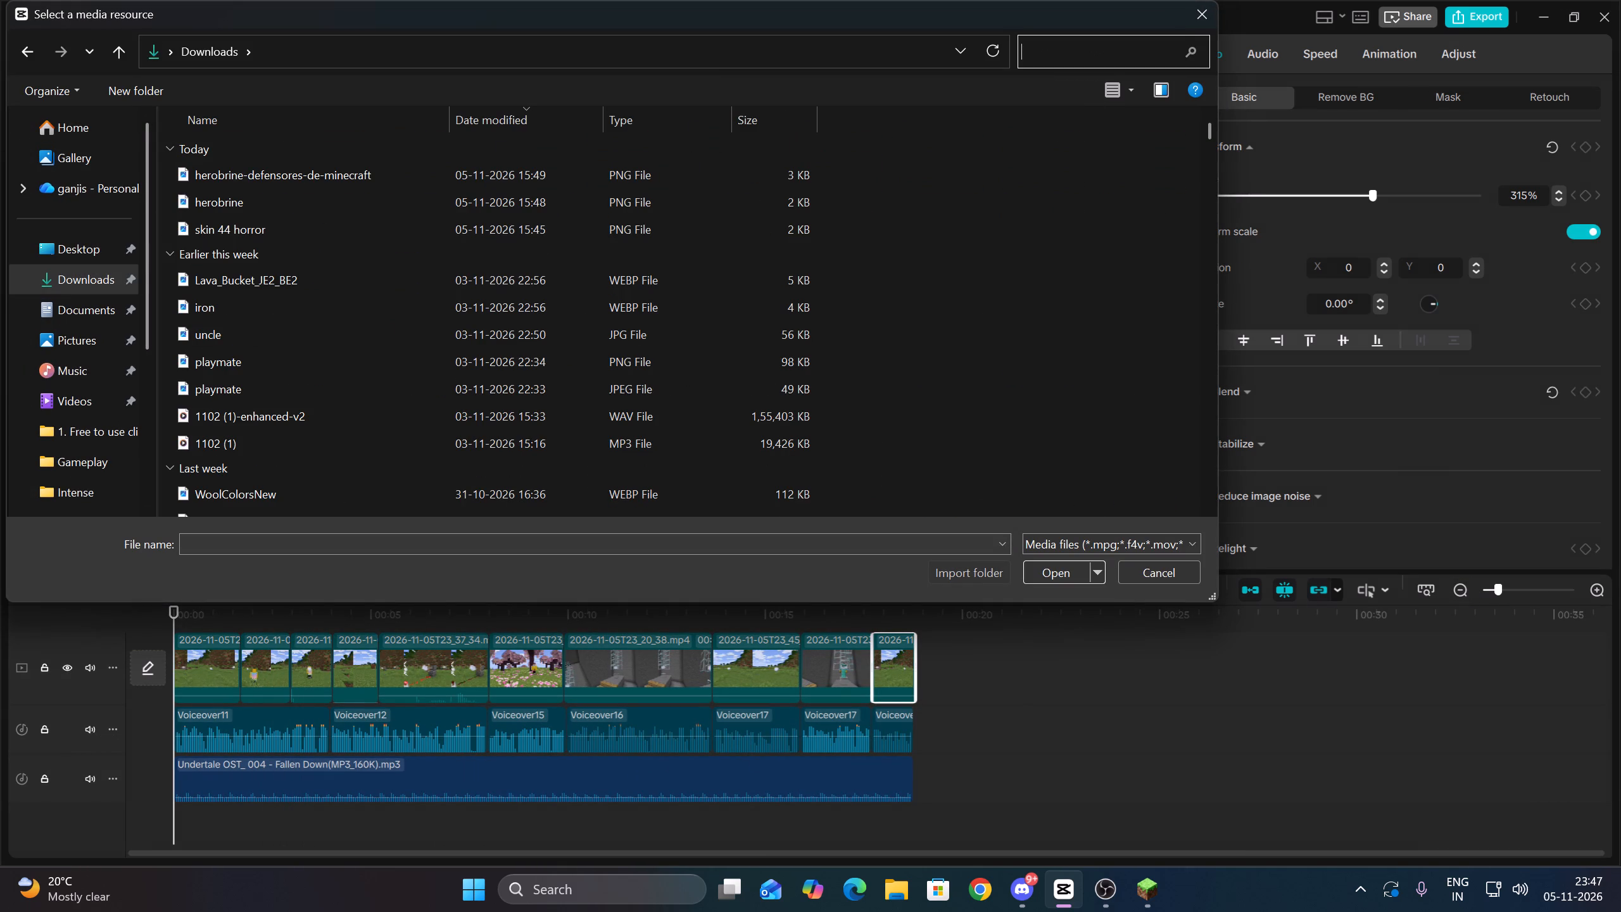
text(click)
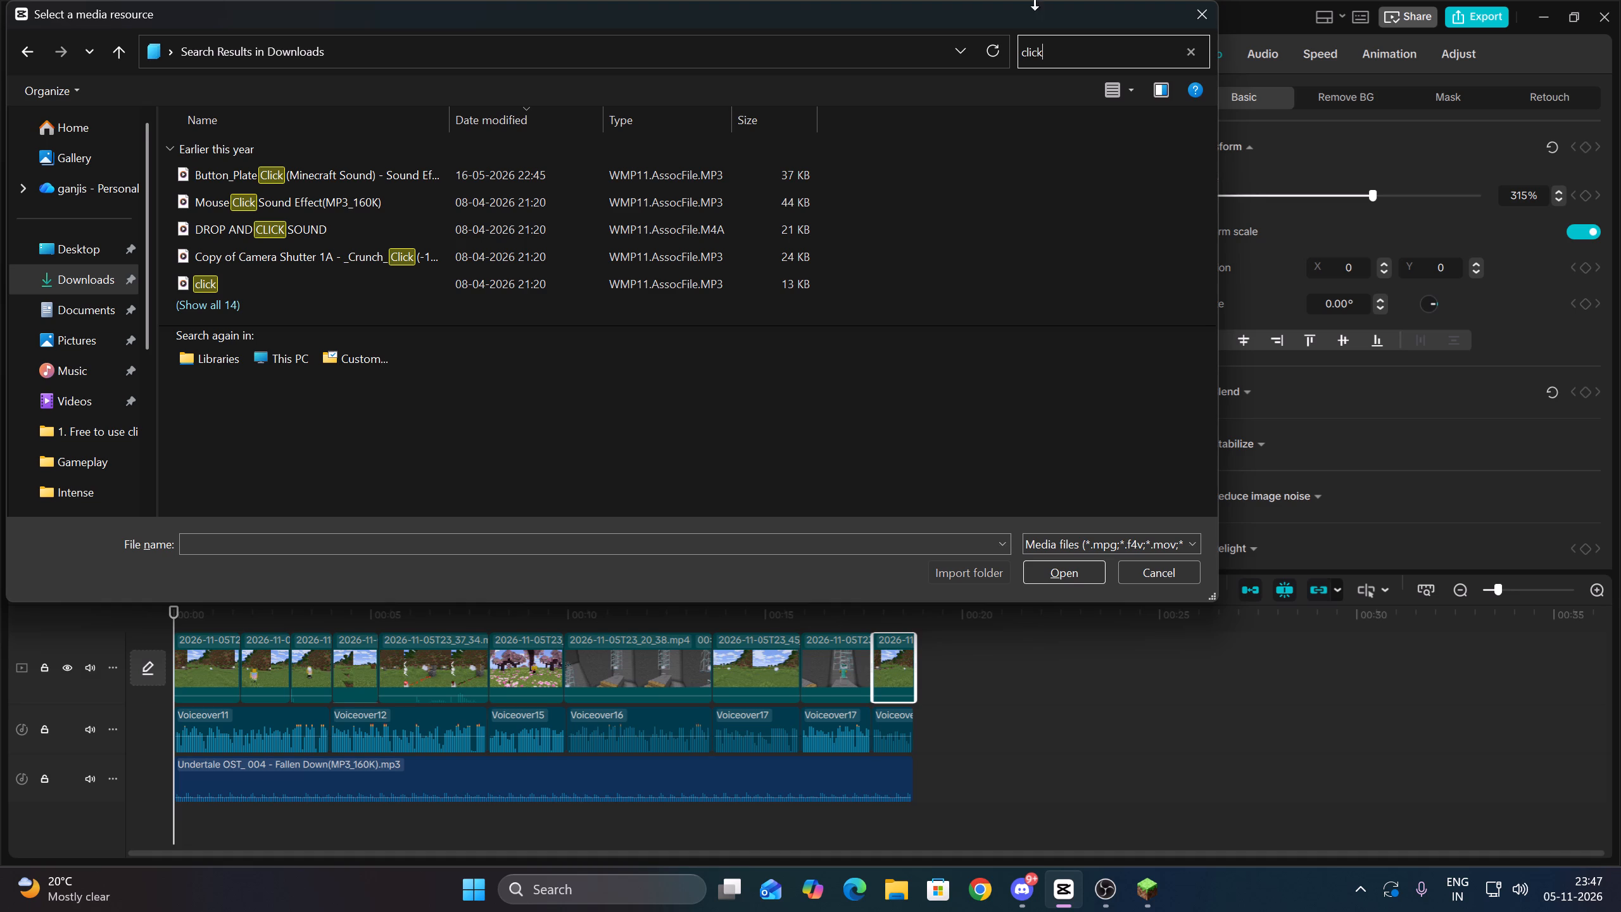
drag(828, 170, 724, 281)
click(1031, 572)
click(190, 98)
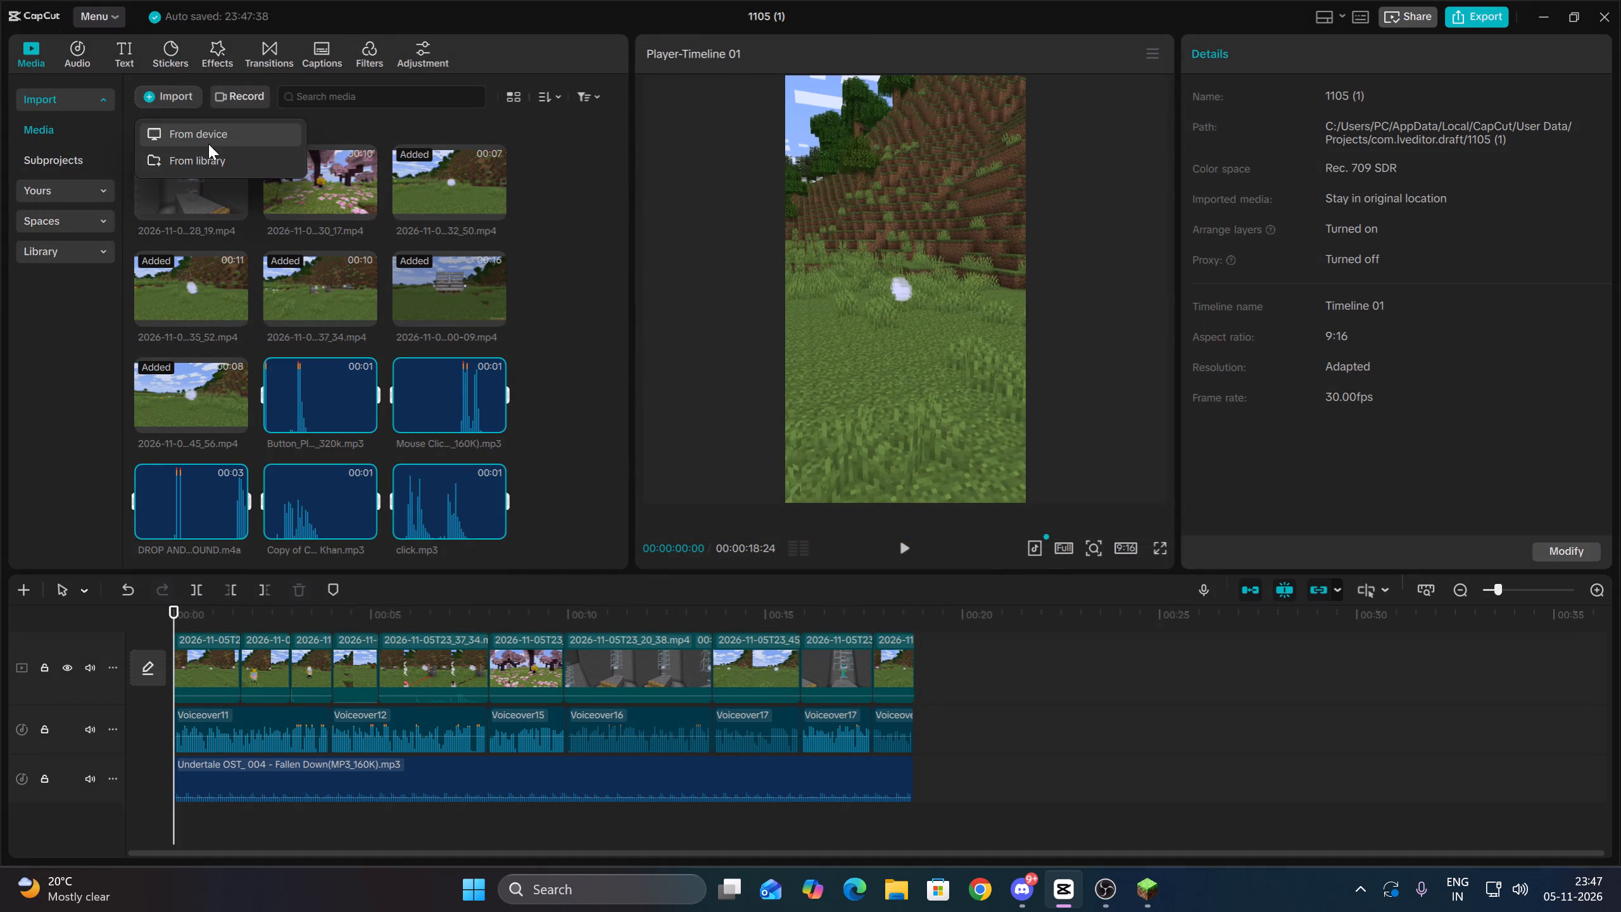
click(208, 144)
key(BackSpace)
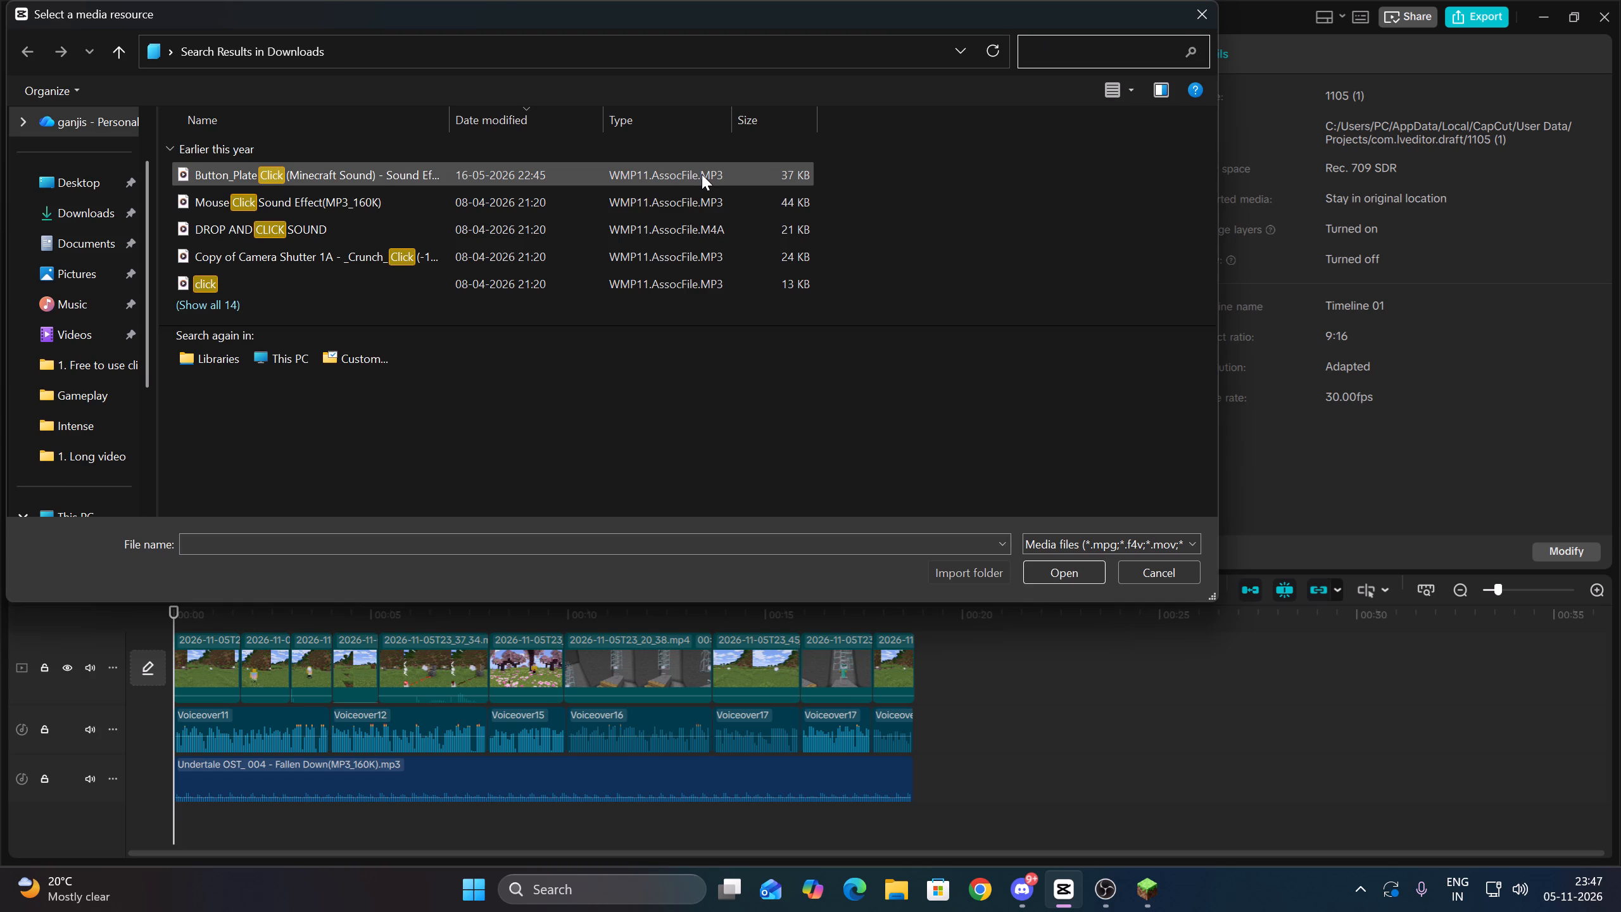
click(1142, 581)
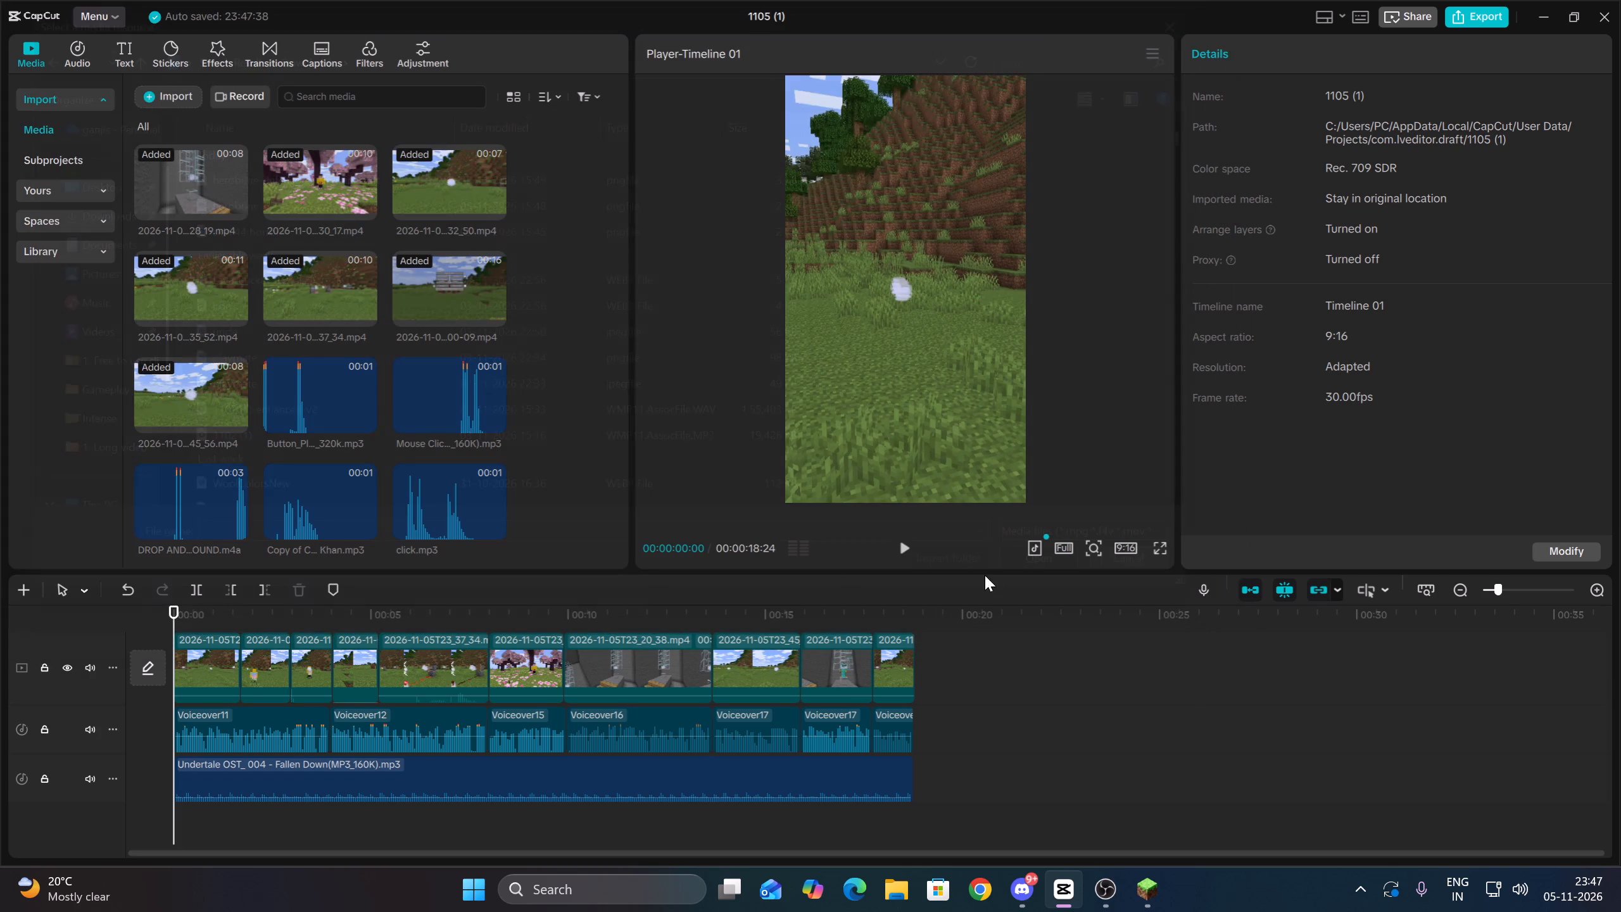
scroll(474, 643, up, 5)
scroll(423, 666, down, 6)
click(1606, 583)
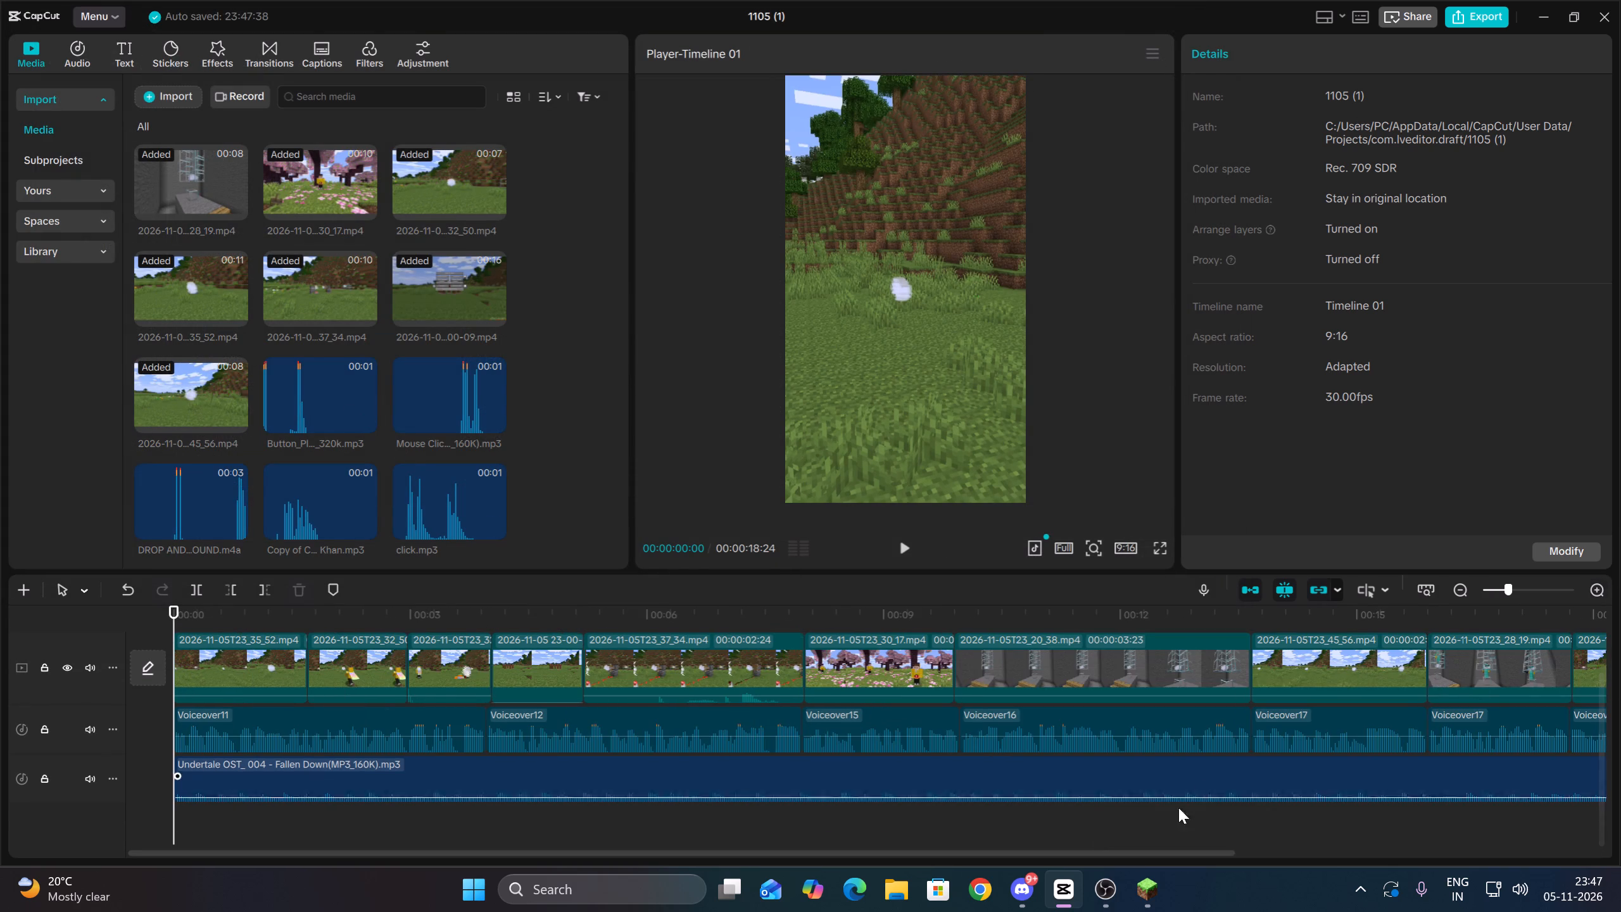
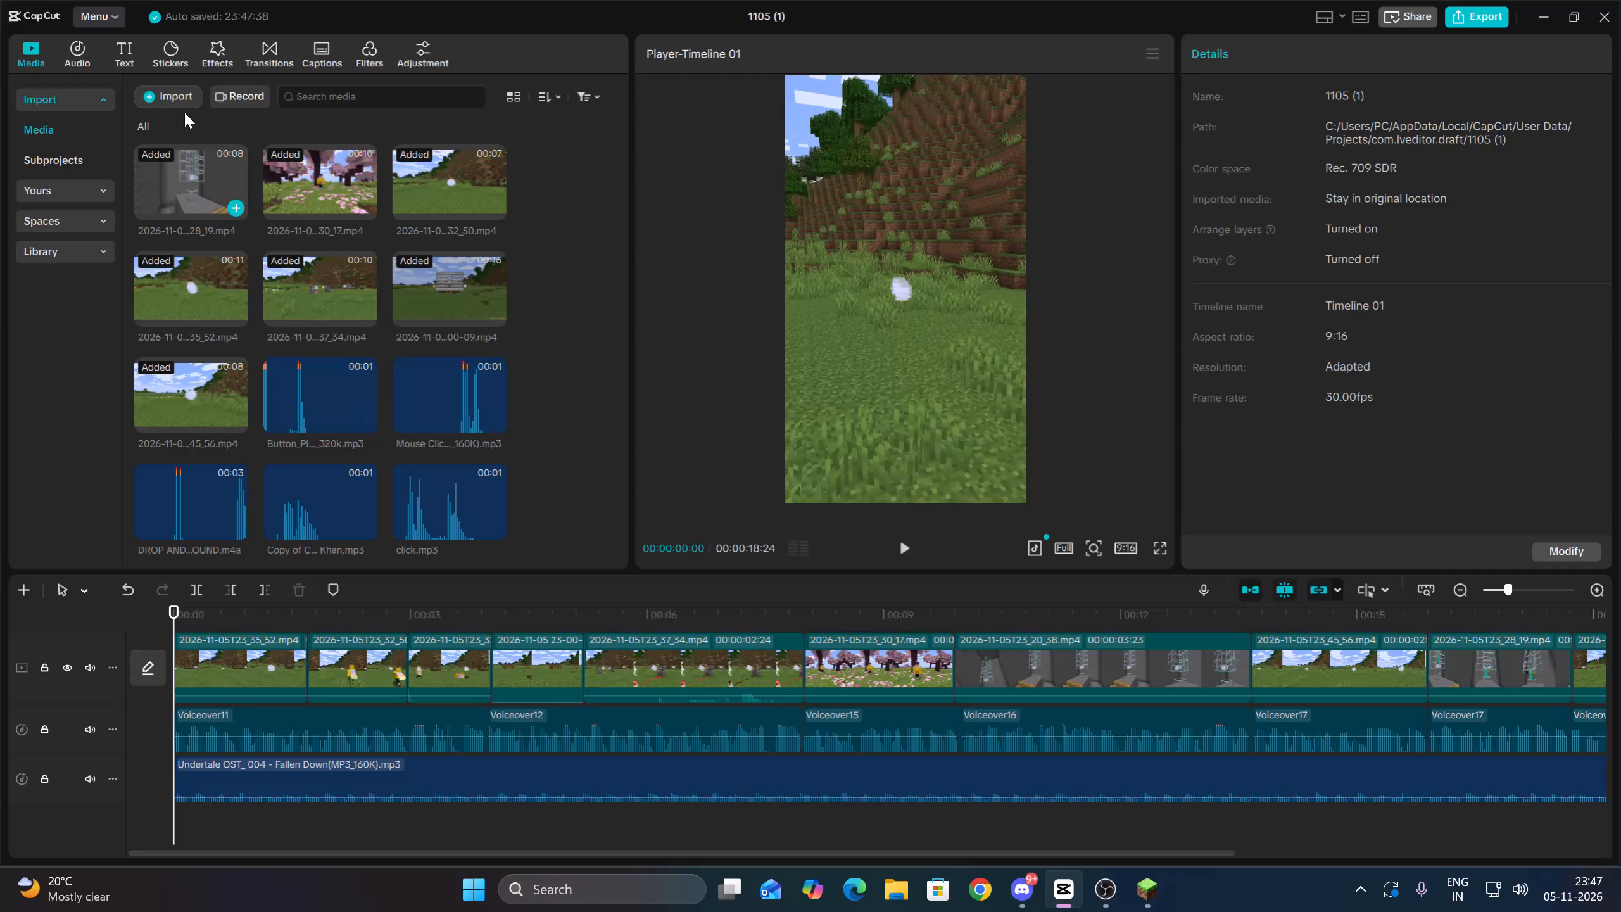
Search the Downloads folder for "riser" and import the Riser Sound Effect audio file.
click(178, 91)
click(196, 139)
key(BackSpace)
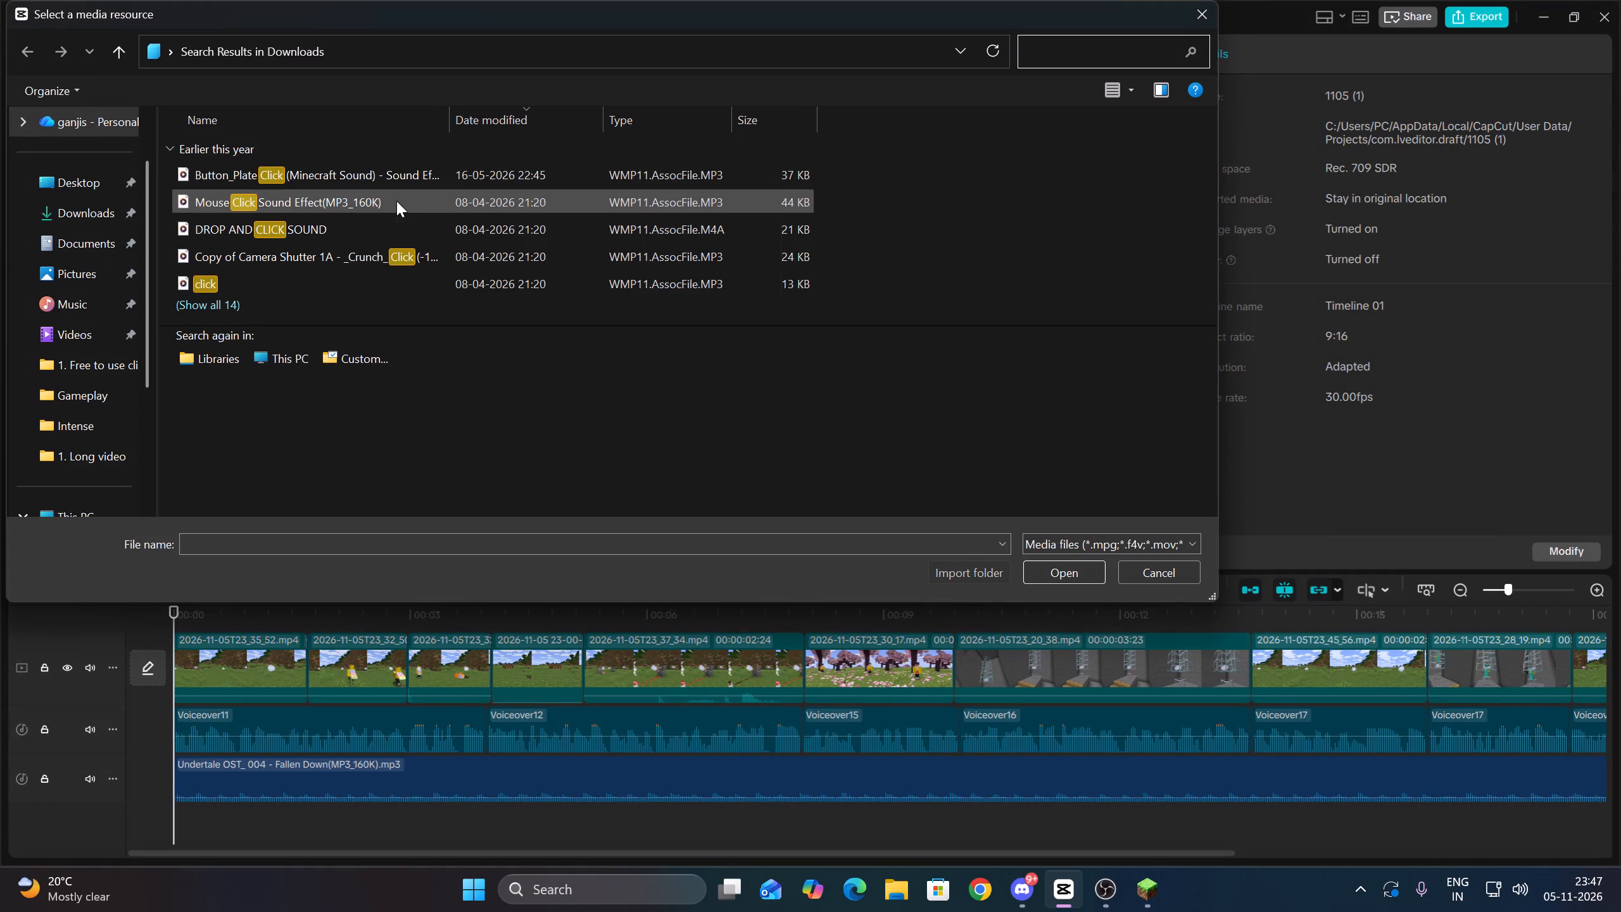
text(riser)
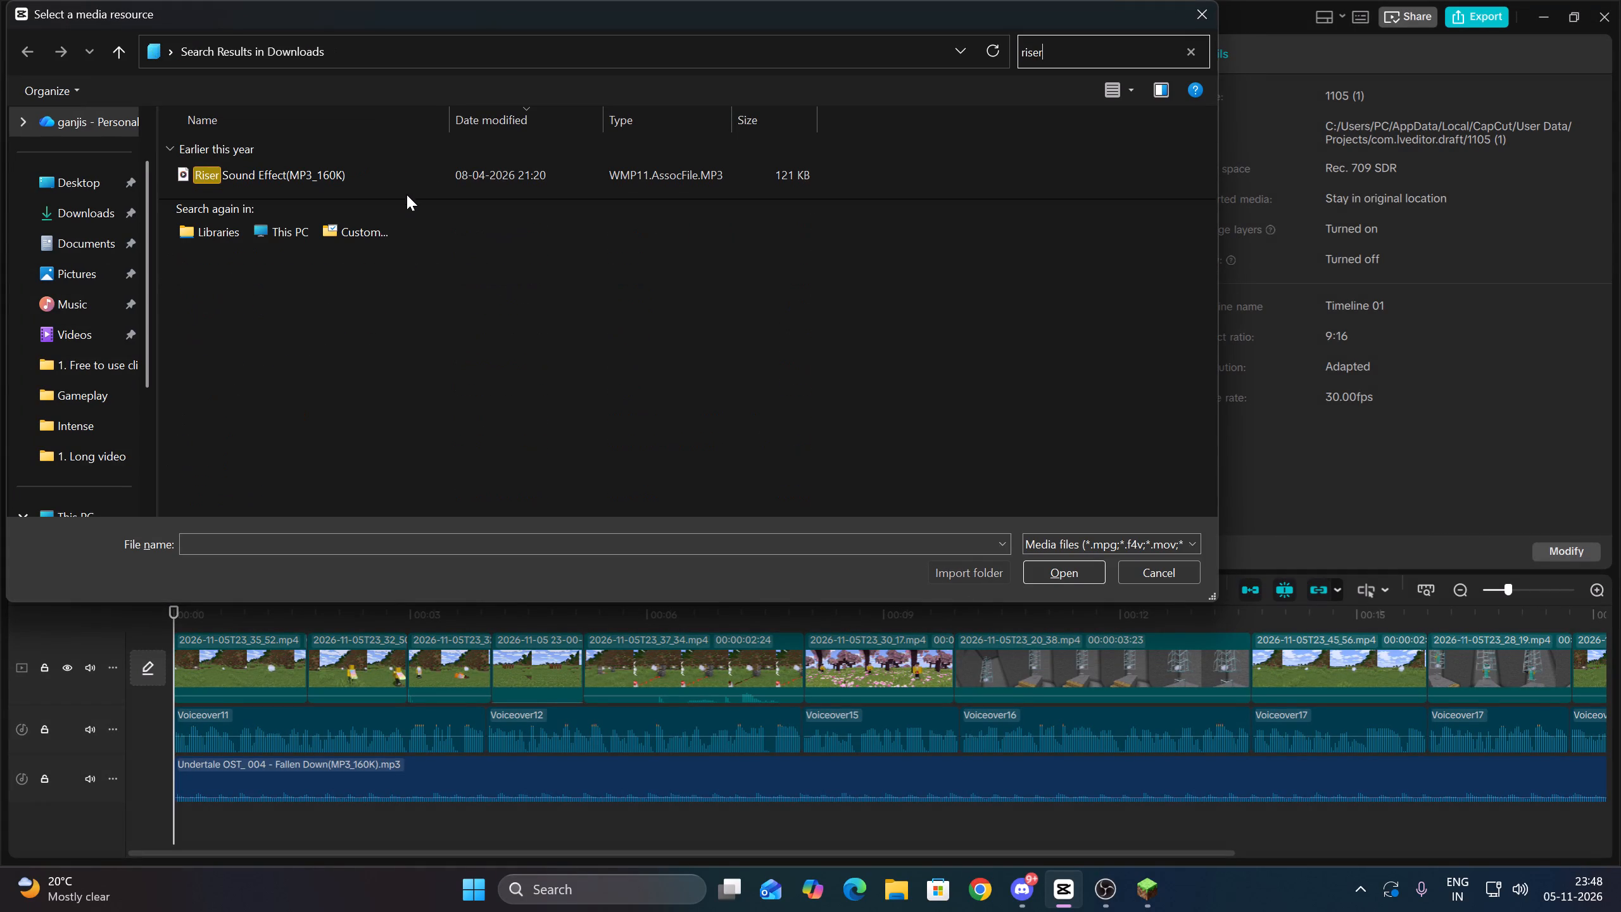
click(416, 179)
click(1050, 580)
Place the Riser Sound Effect on a new track below the music at 00:00:00:00 and set its volume to -15.9 dB.
scroll(324, 820, down, 6)
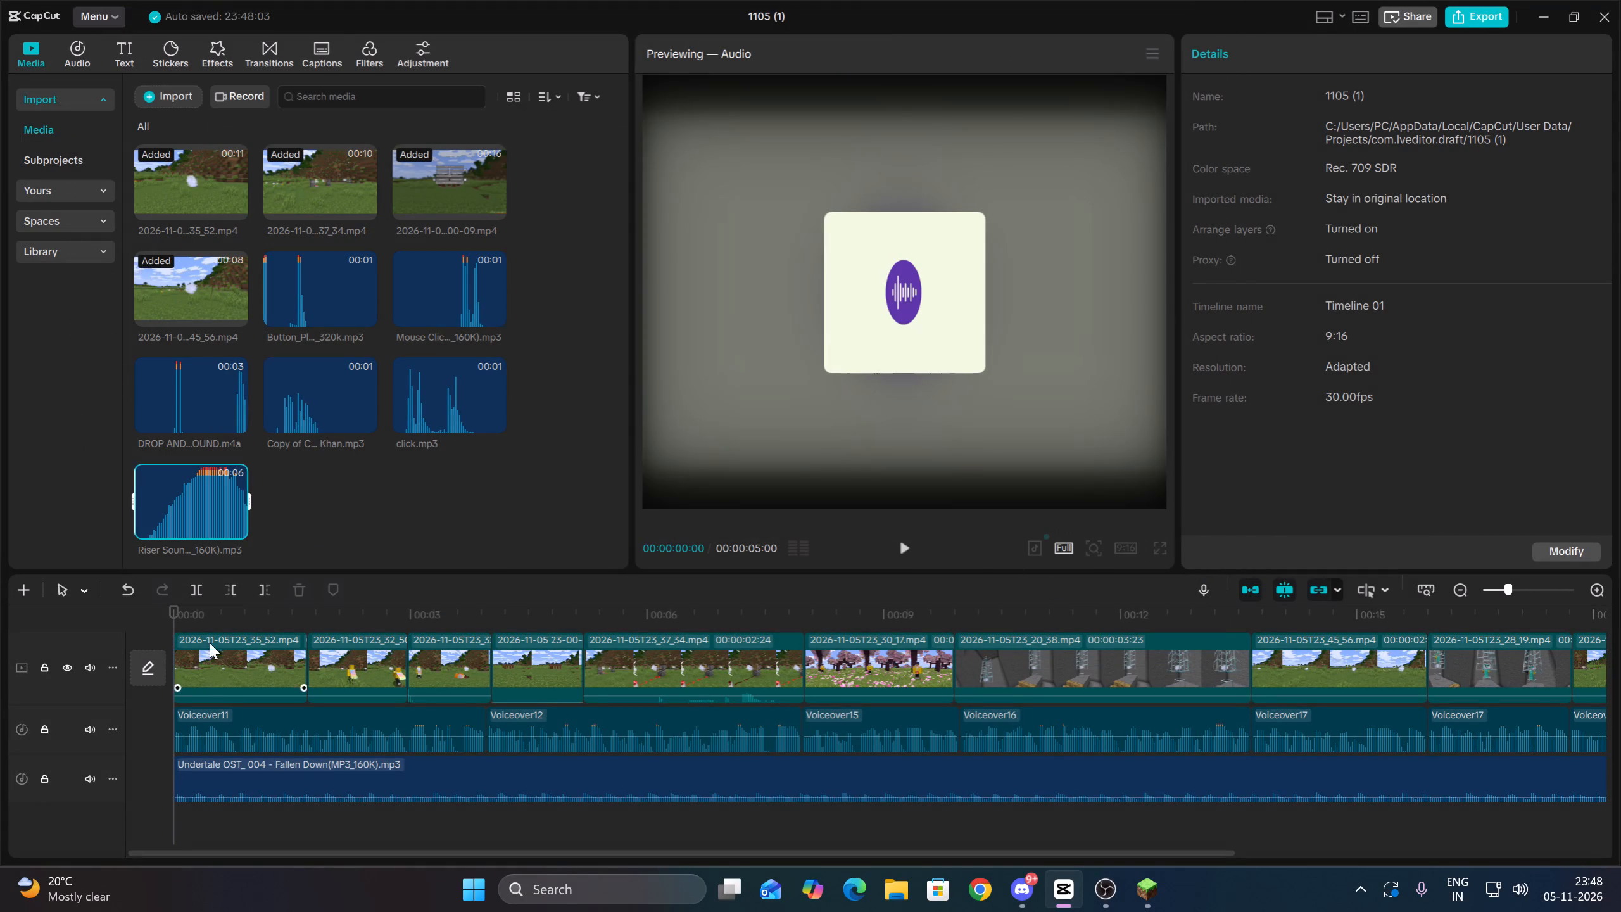
drag(217, 522, 134, 821)
drag(1409, 136, 1366, 146)
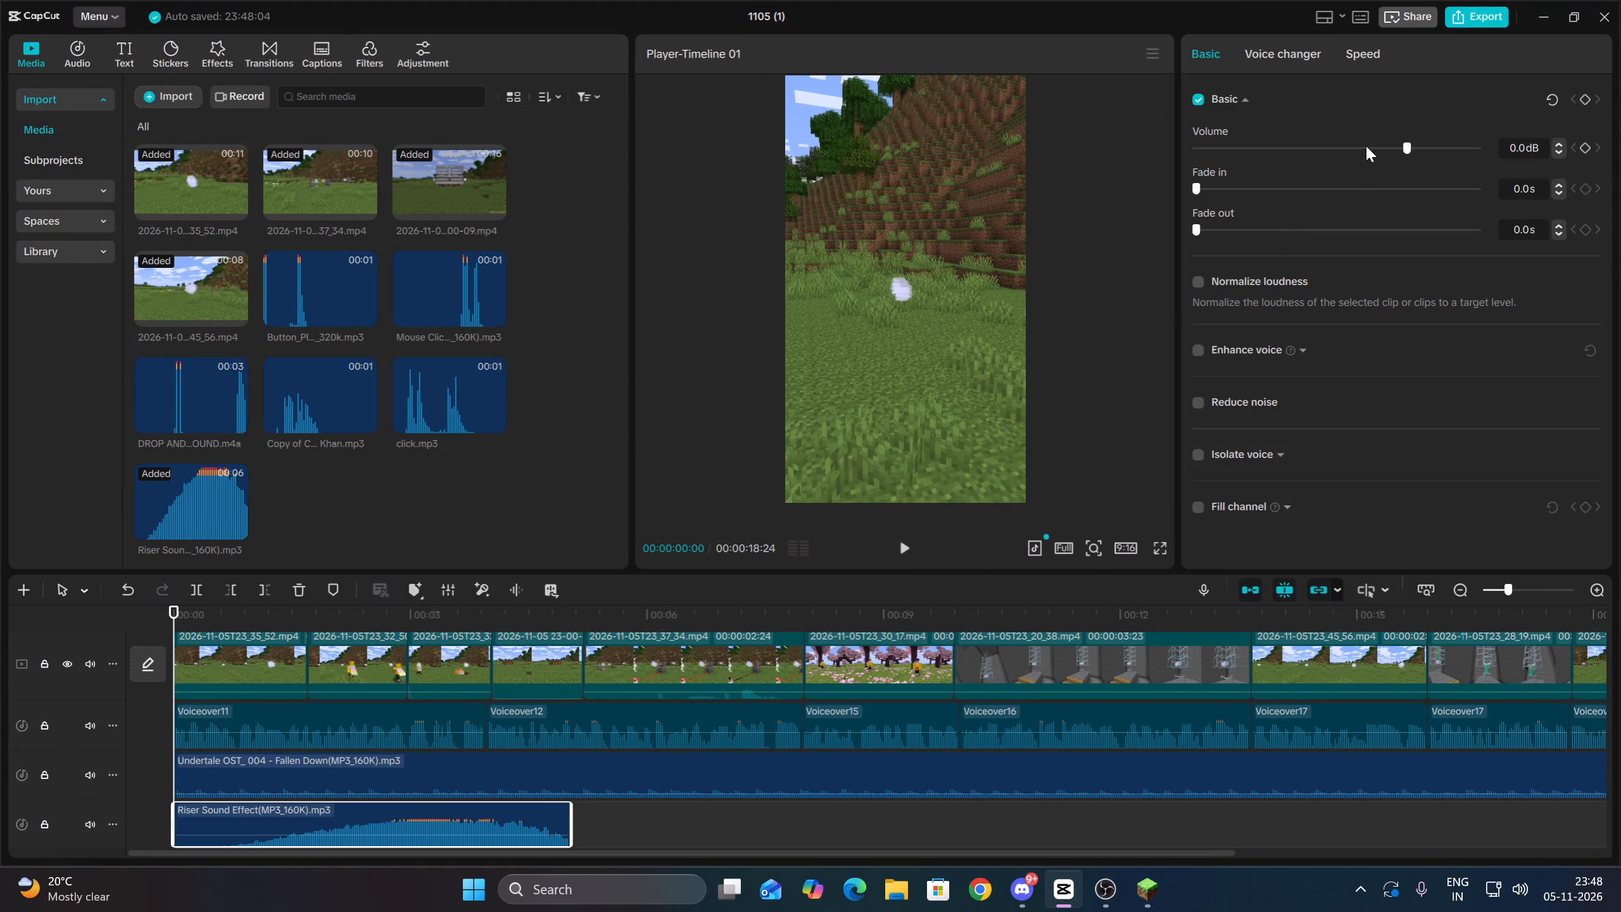
drag(1366, 146, 1358, 146)
drag(1358, 147, 1348, 148)
Play the opening, trim about 1.2 seconds off the riser's beginning, and move the remainder back to the video's start.
key(space)
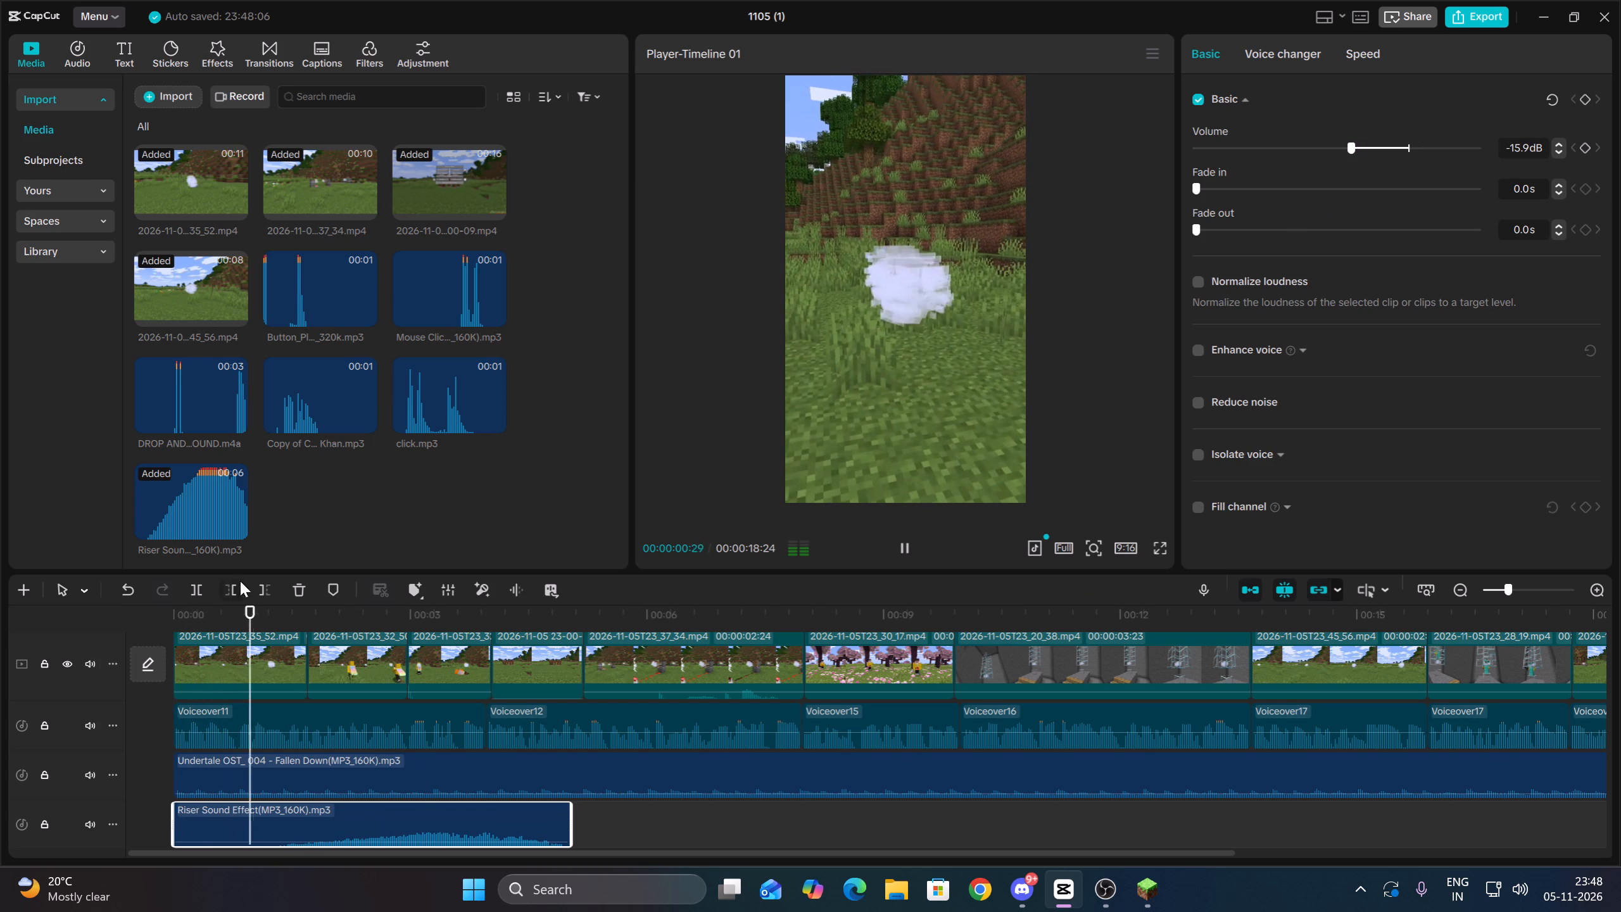
key(space)
click(232, 588)
drag(369, 809, 137, 820)
Replay the opening, trim about another half second off the riser's beginning, and move it back to the video's start.
key(Up)
key(space)
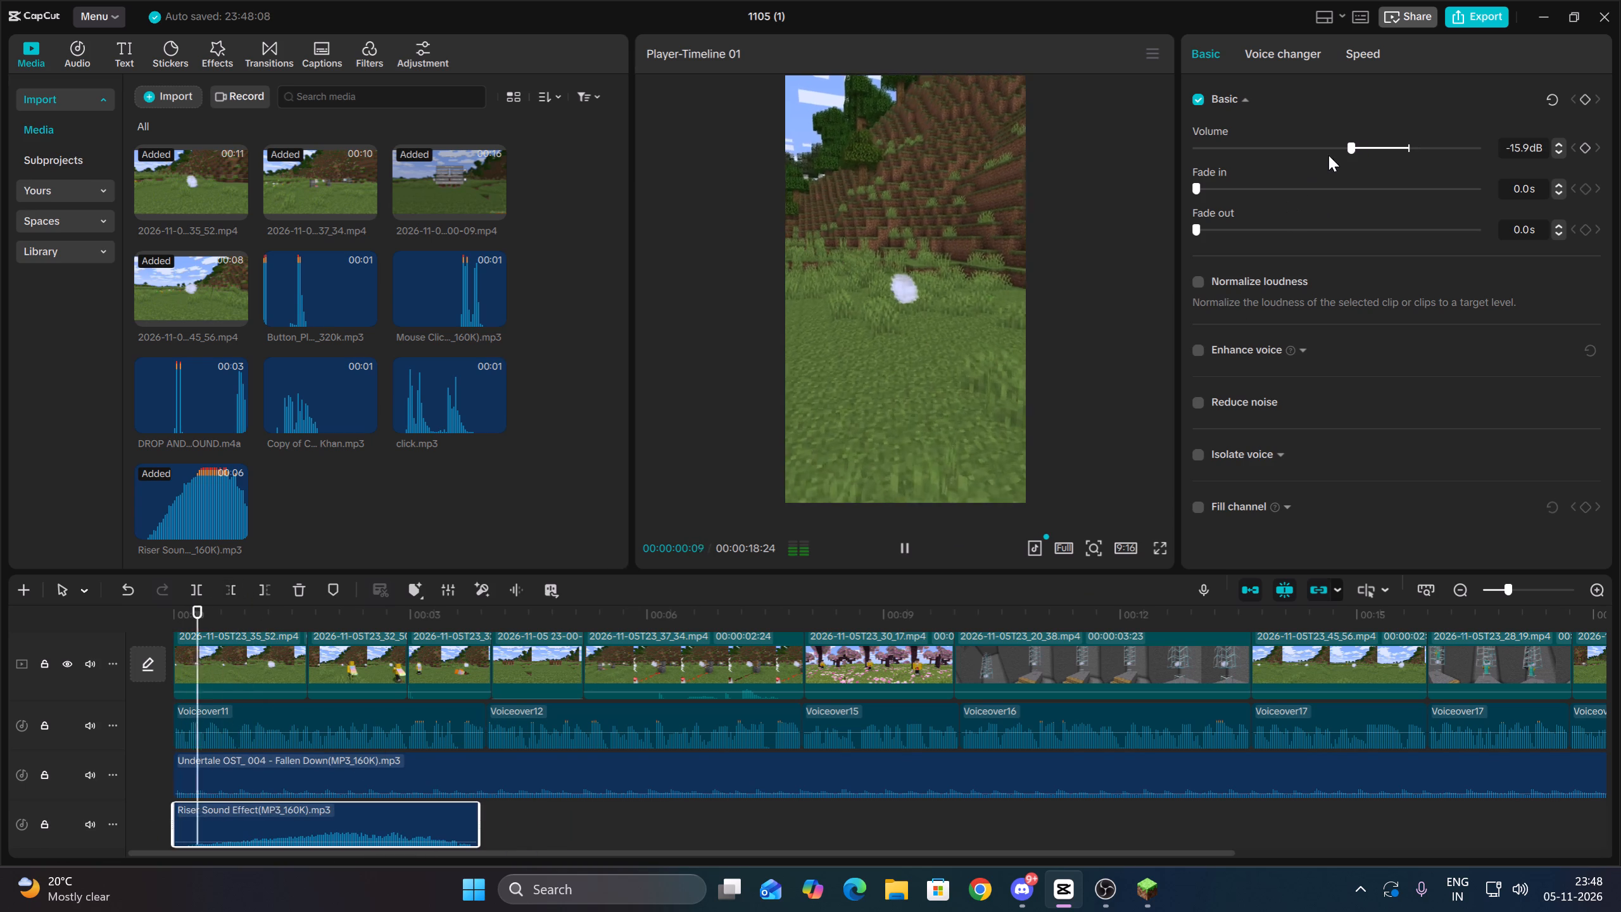
key(space)
key(Up)
key(space)
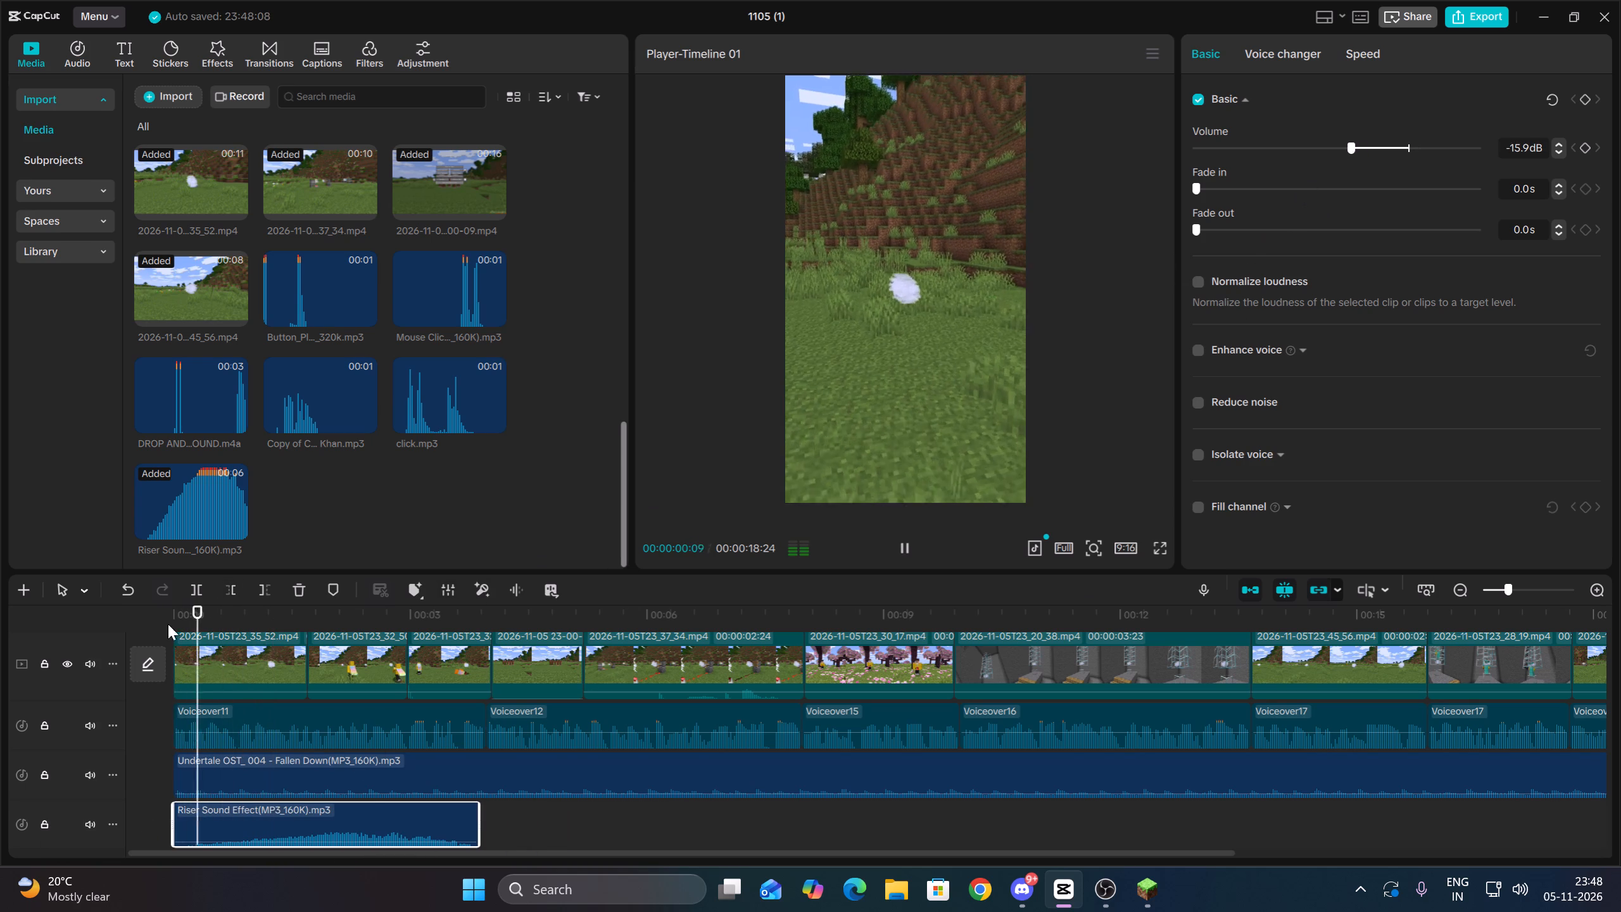
key(space)
click(236, 589)
drag(280, 821, 147, 806)
key(Up)
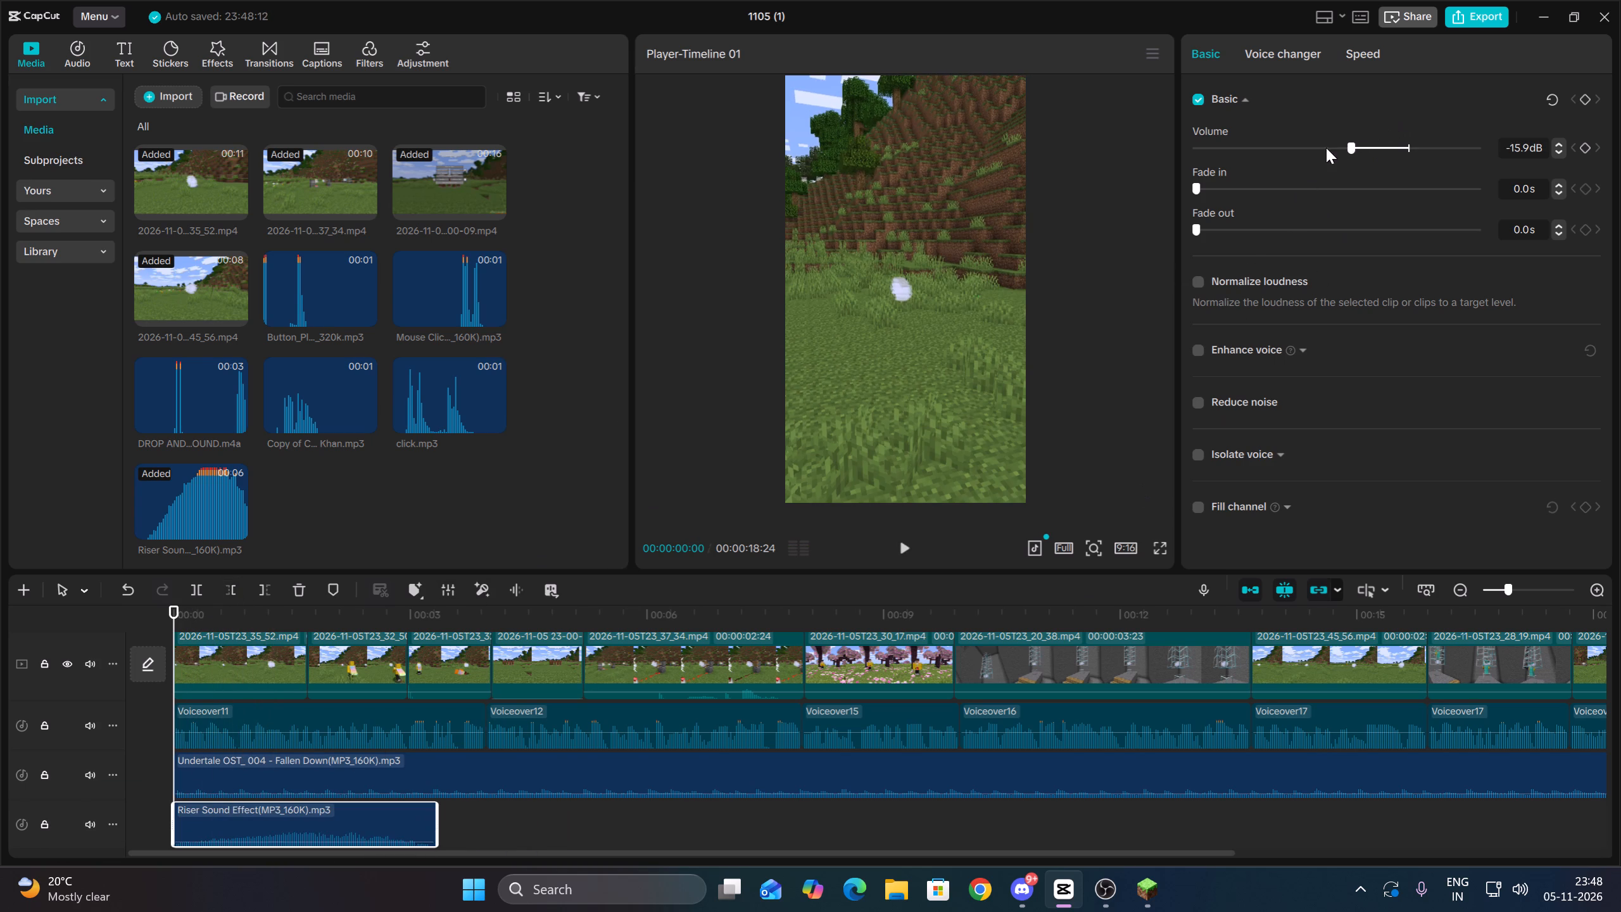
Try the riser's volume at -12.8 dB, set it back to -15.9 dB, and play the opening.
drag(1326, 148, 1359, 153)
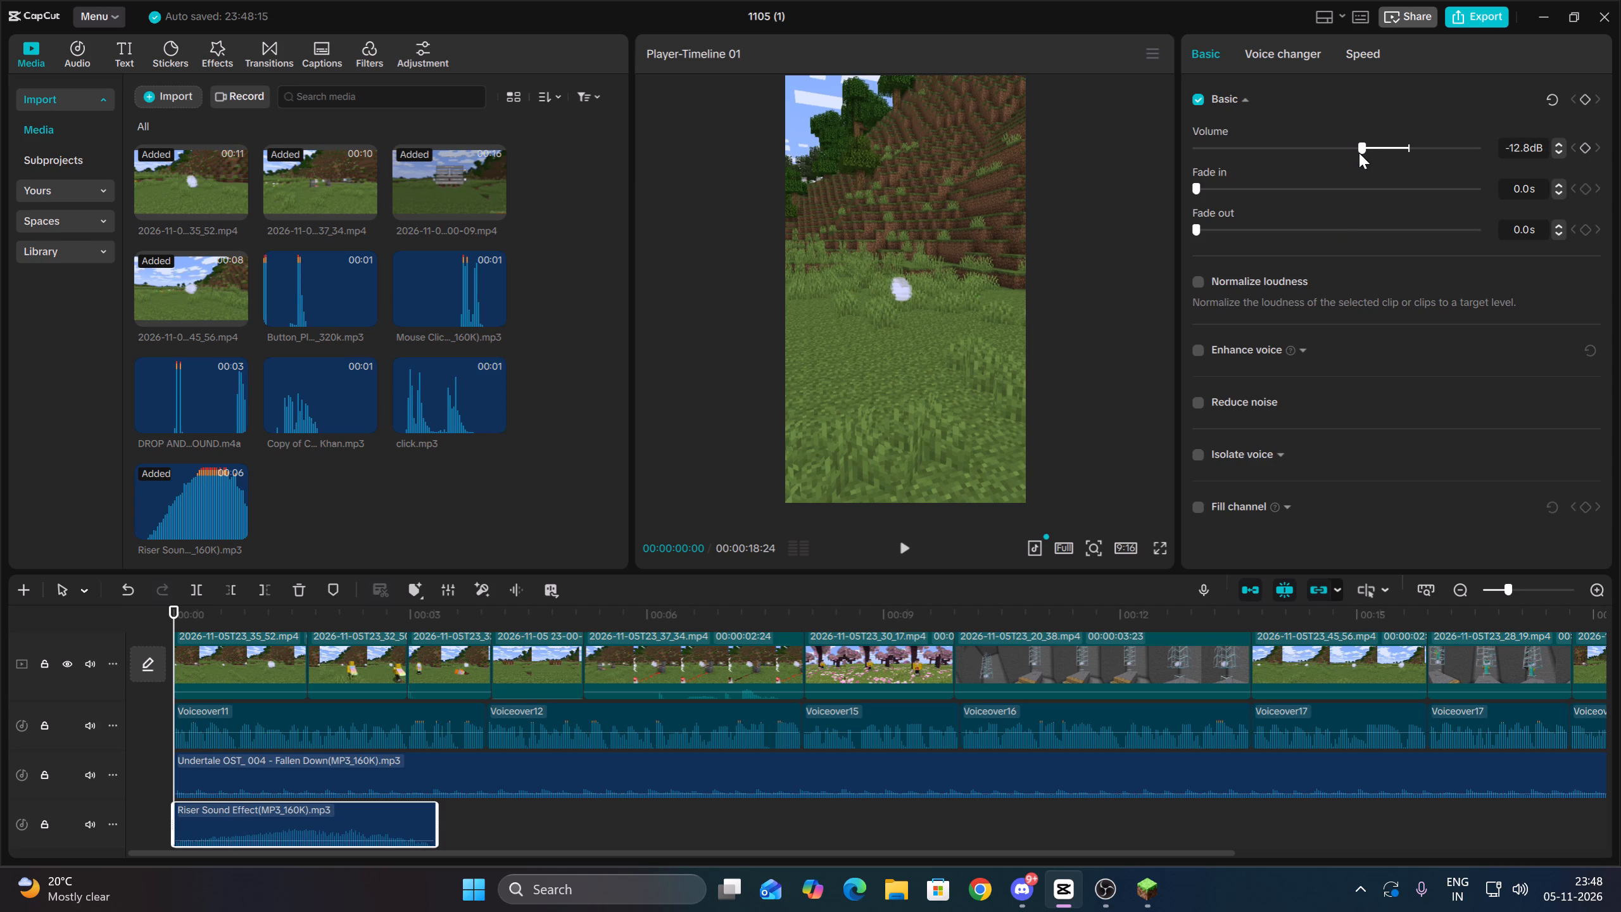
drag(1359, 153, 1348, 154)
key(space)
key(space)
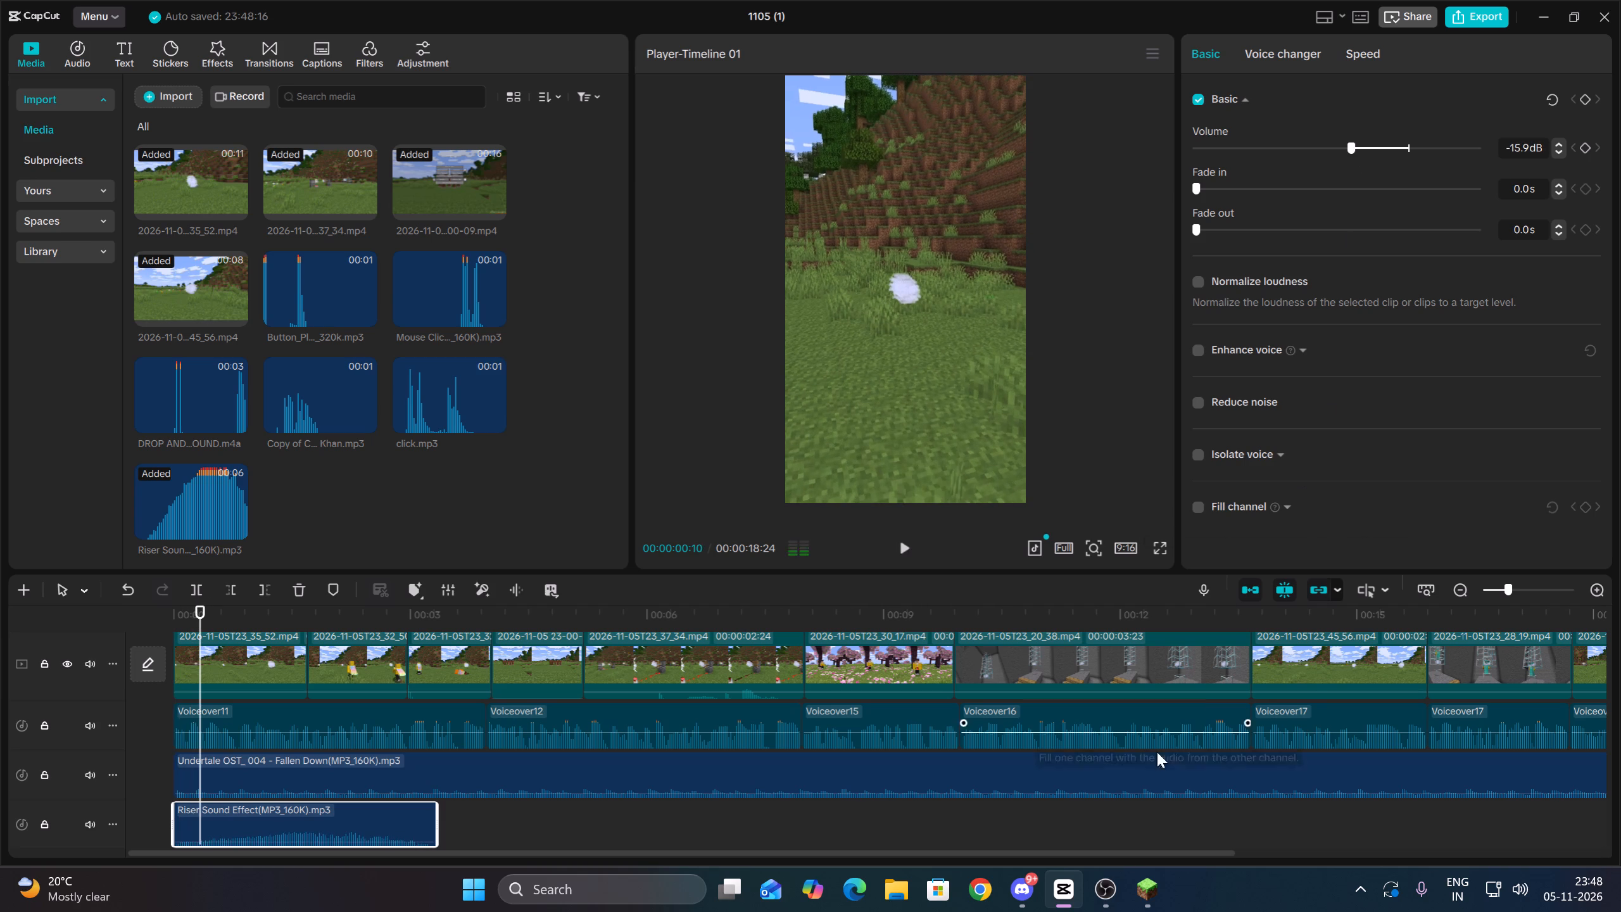
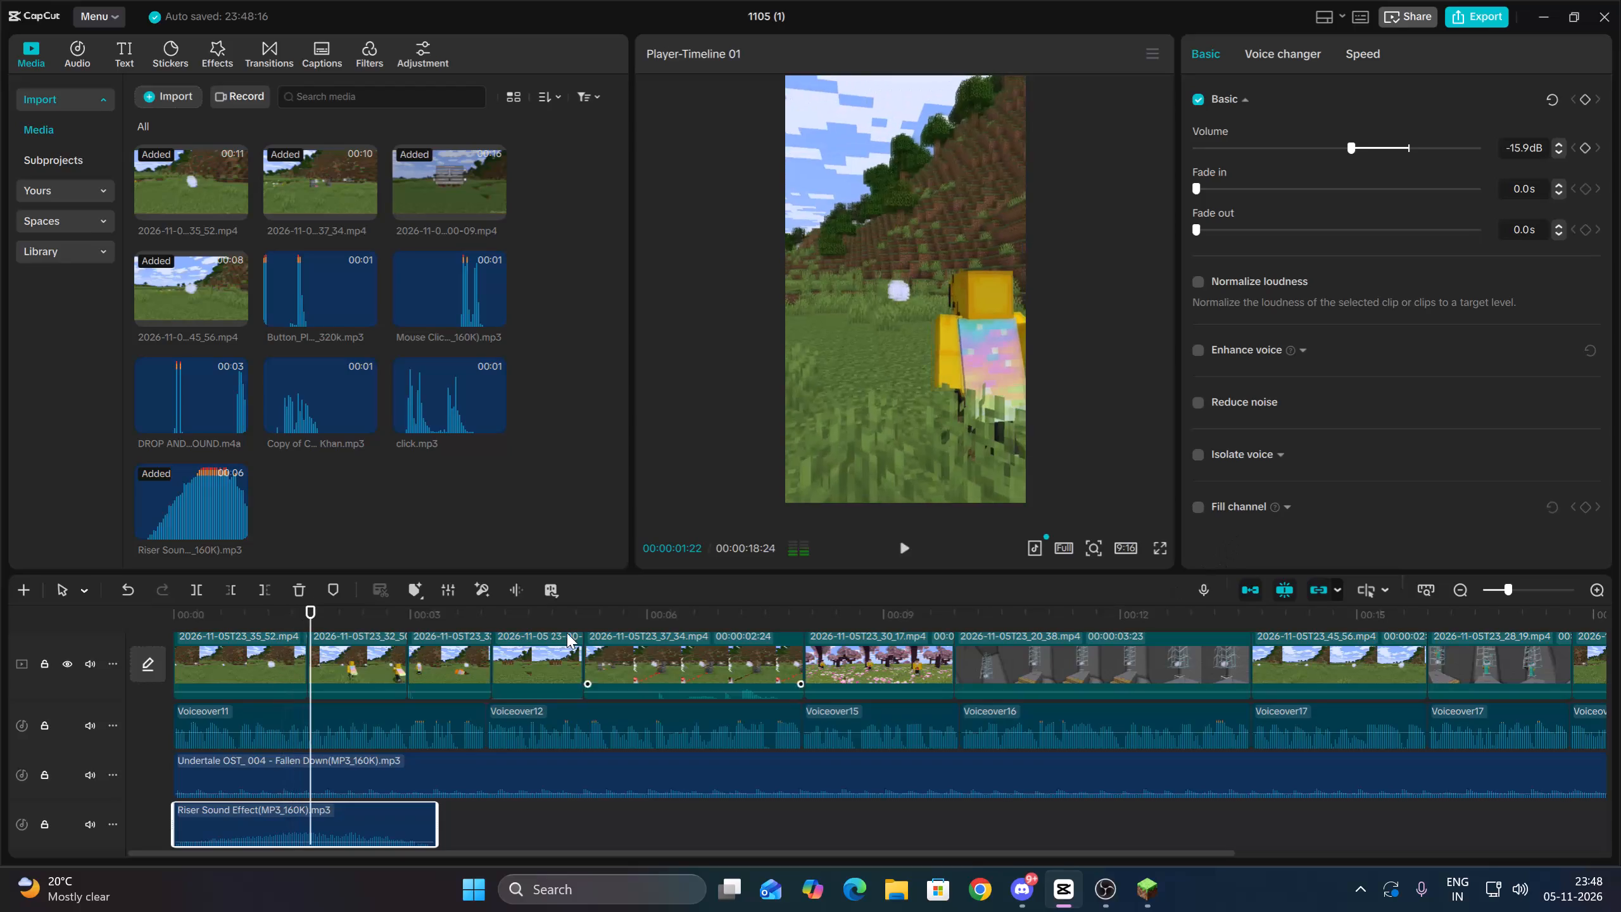
Play the opening and trim off the end of the riser sound effect from 00:00:02:06.
key(space)
key(space)
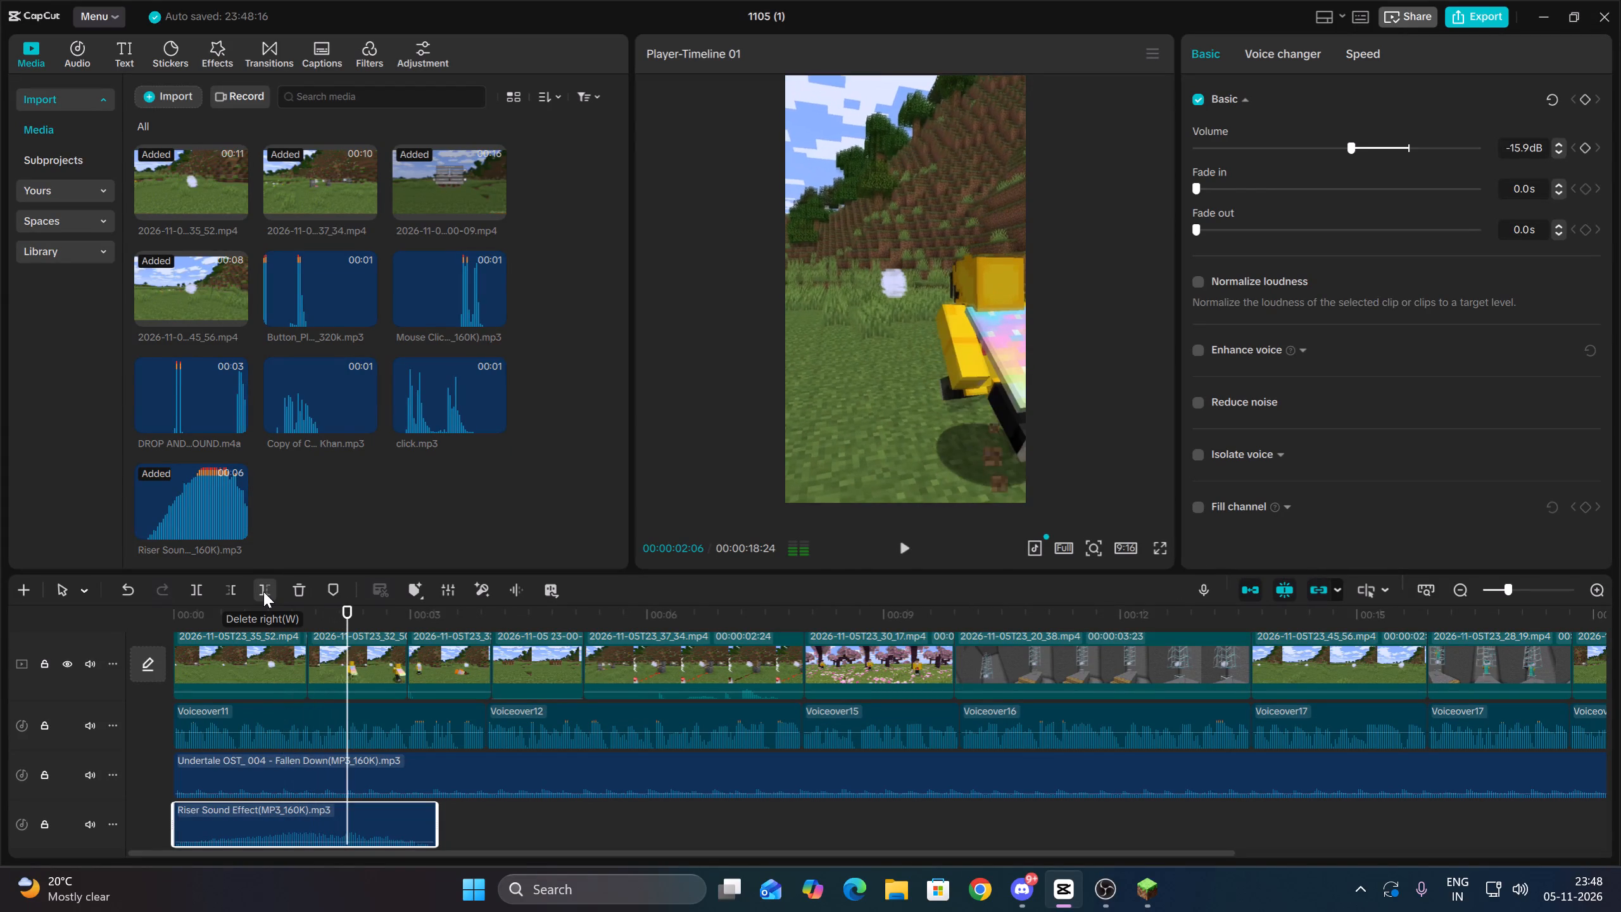
click(263, 592)
key(space)
key(Up)
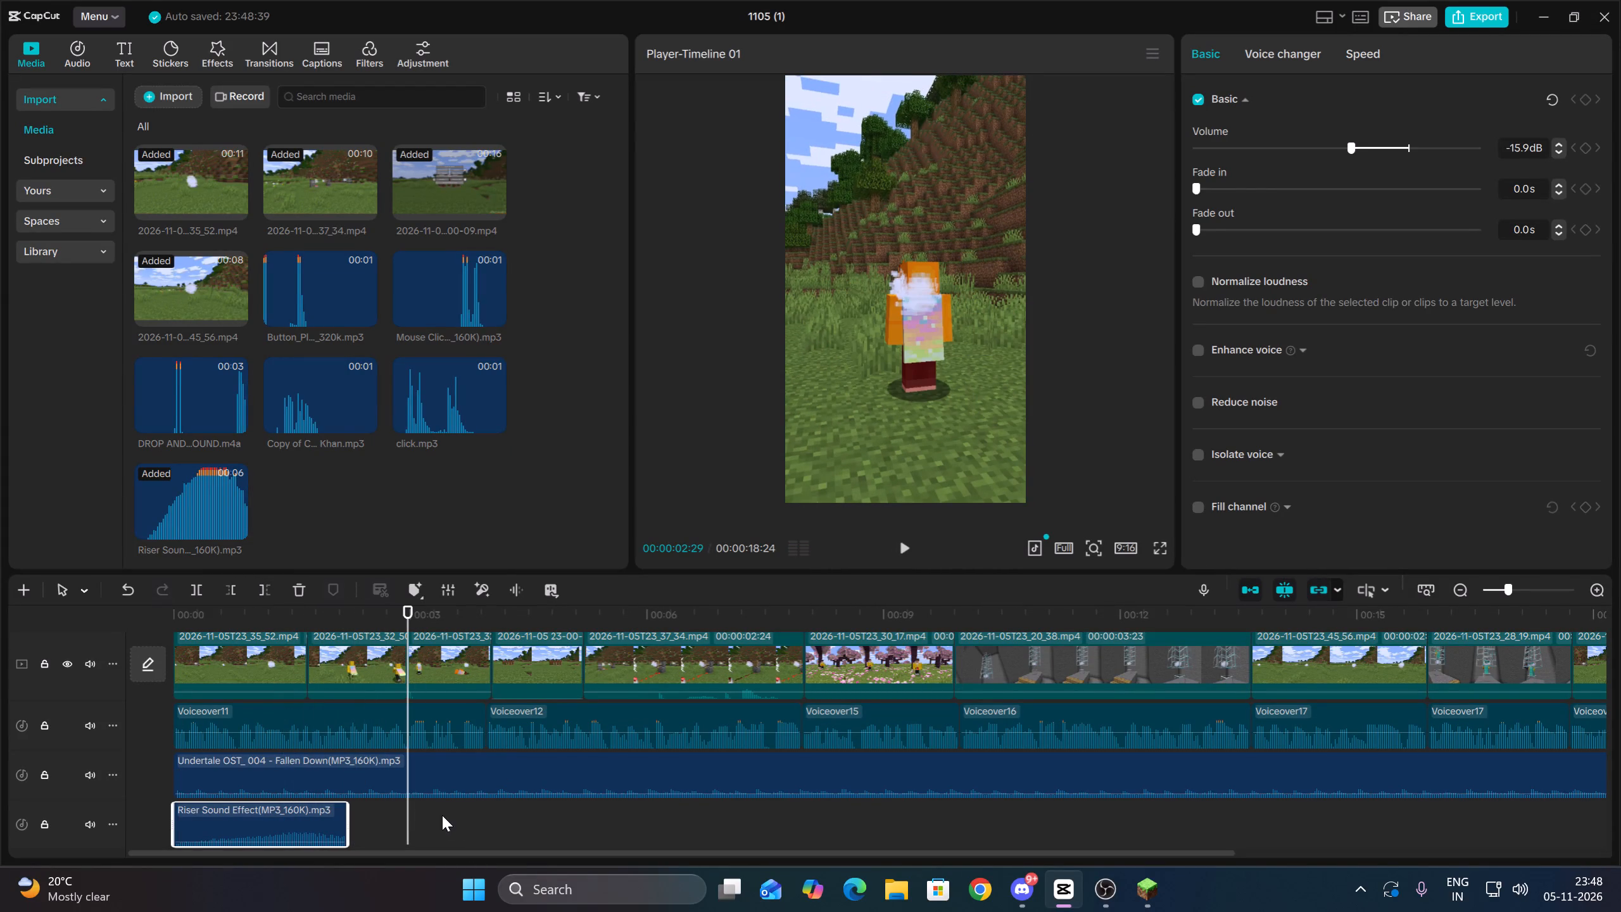
Set the third video clip's volume to 6.3 dB and play the video from its start.
click(434, 668)
click(1259, 63)
drag(1415, 189, 1426, 192)
key(Up)
key(Up)
key(Up)
key(space)
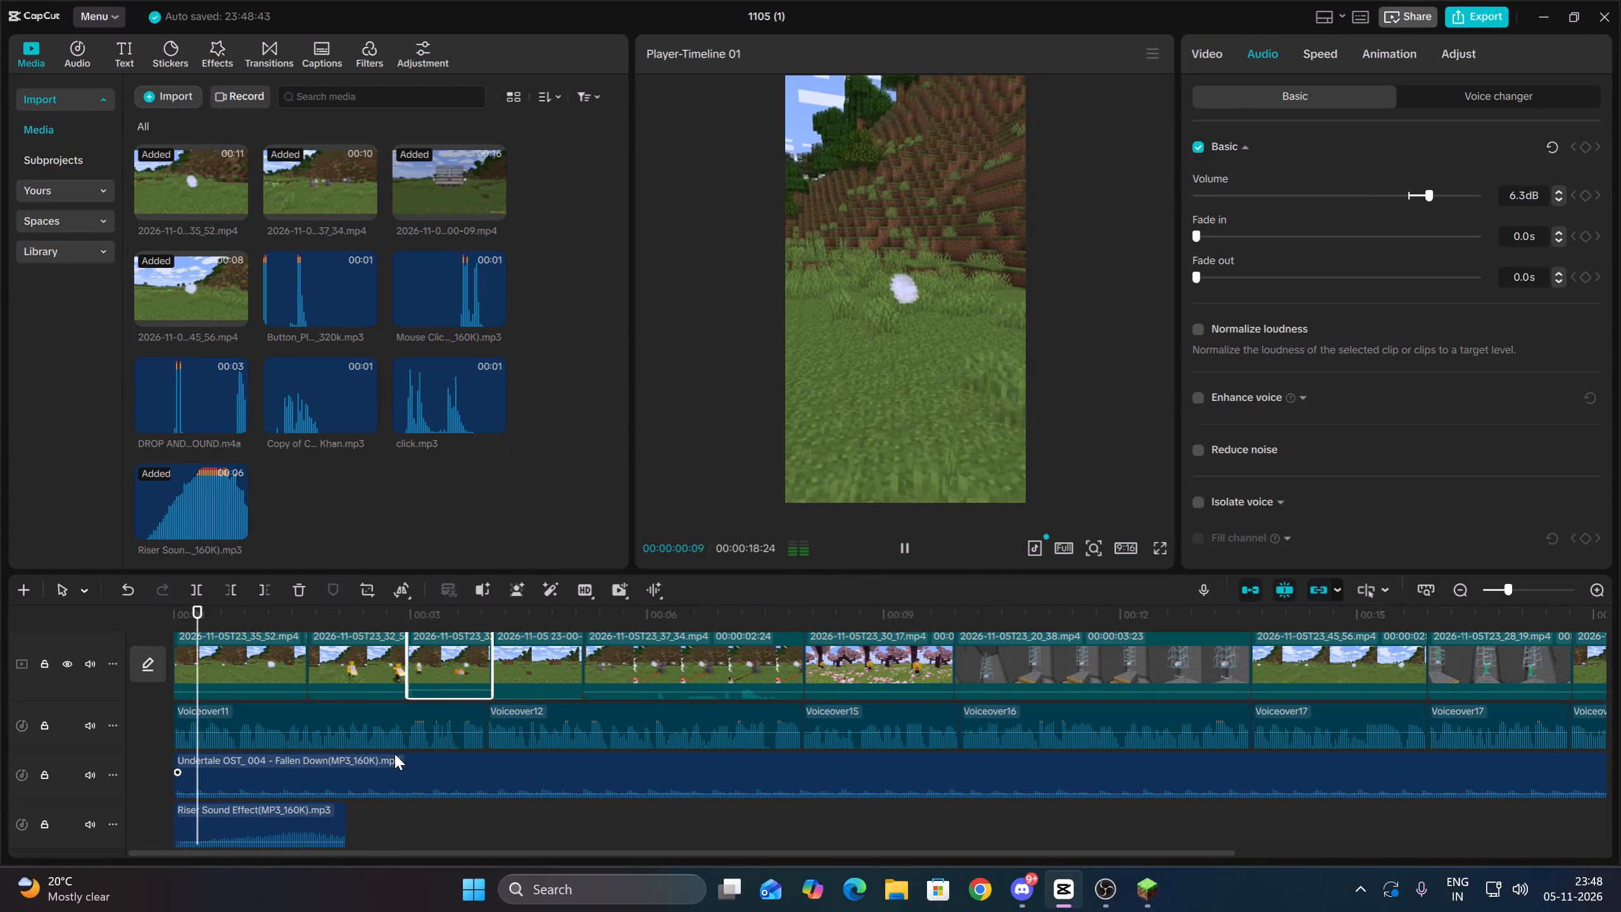
key(space)
Animate a zoom-in on the first clip with transform keyframes at 00:00:00:14 and 00:00:01:17, scaling to 500% at the second, and replay it.
key(Up)
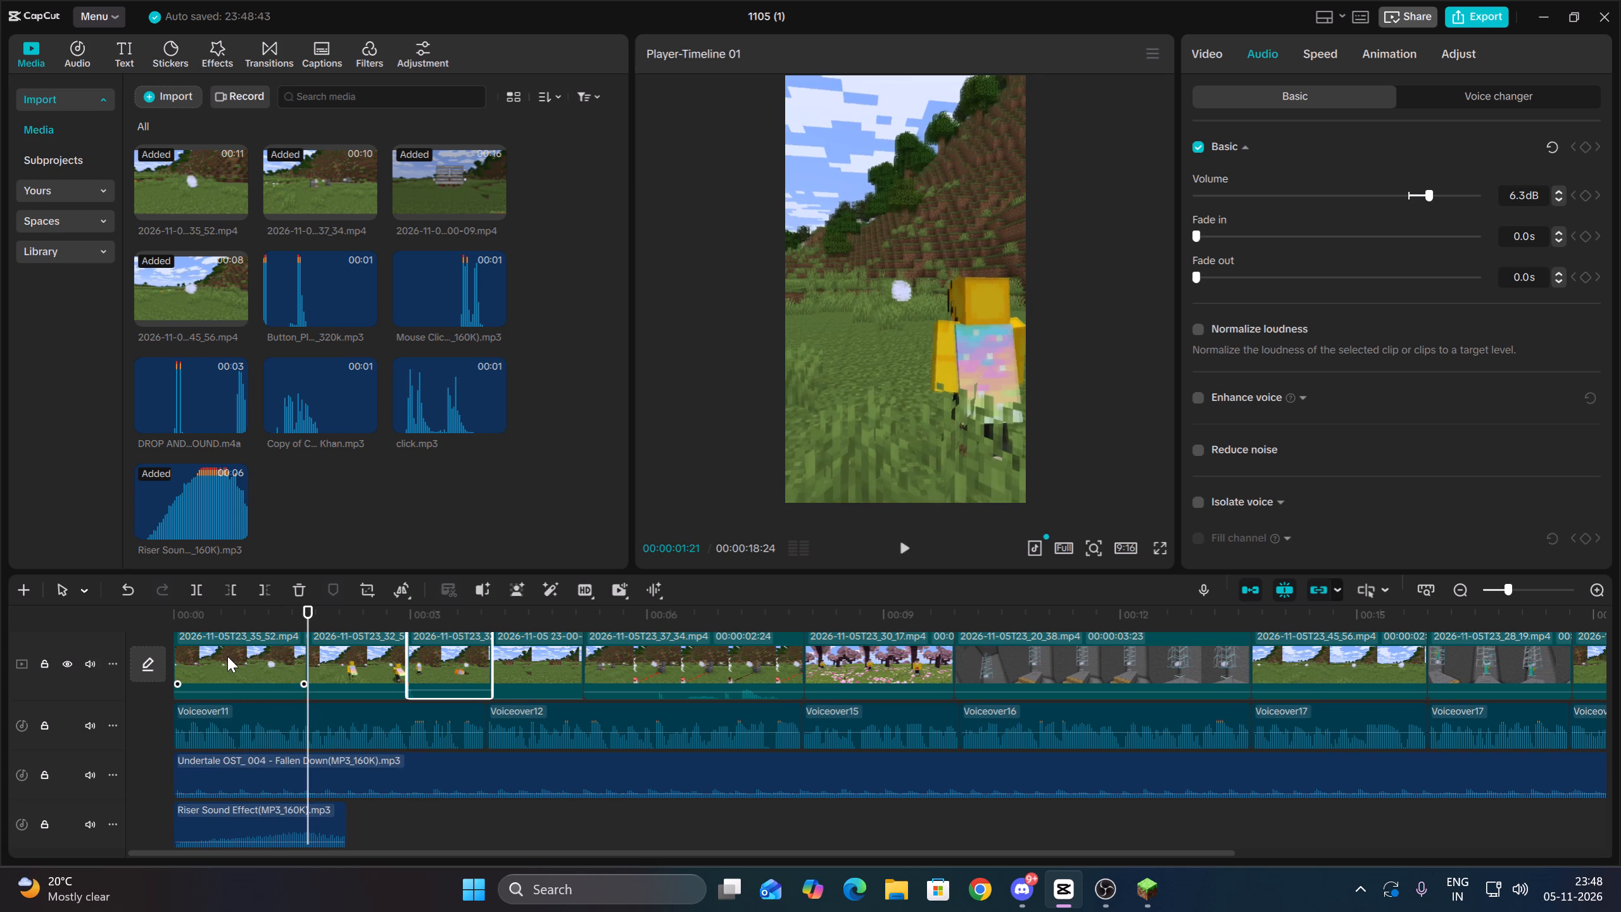
click(227, 656)
key(Up)
key(space)
key(space)
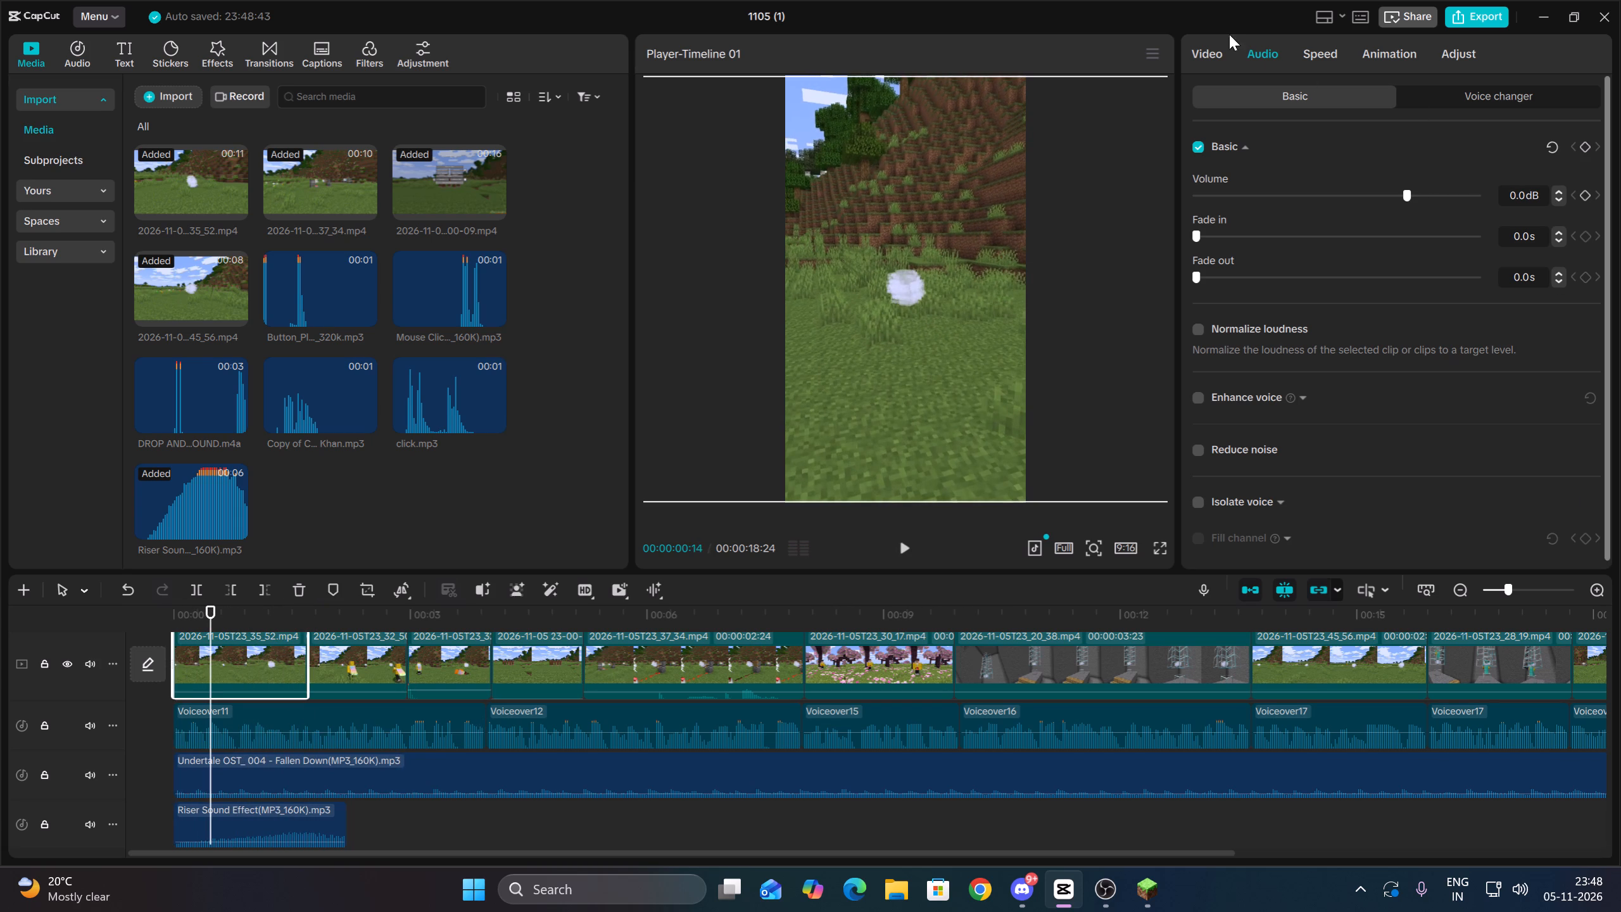
click(1210, 46)
click(1579, 144)
drag(1598, 142, 1592, 142)
click(1589, 142)
key(space)
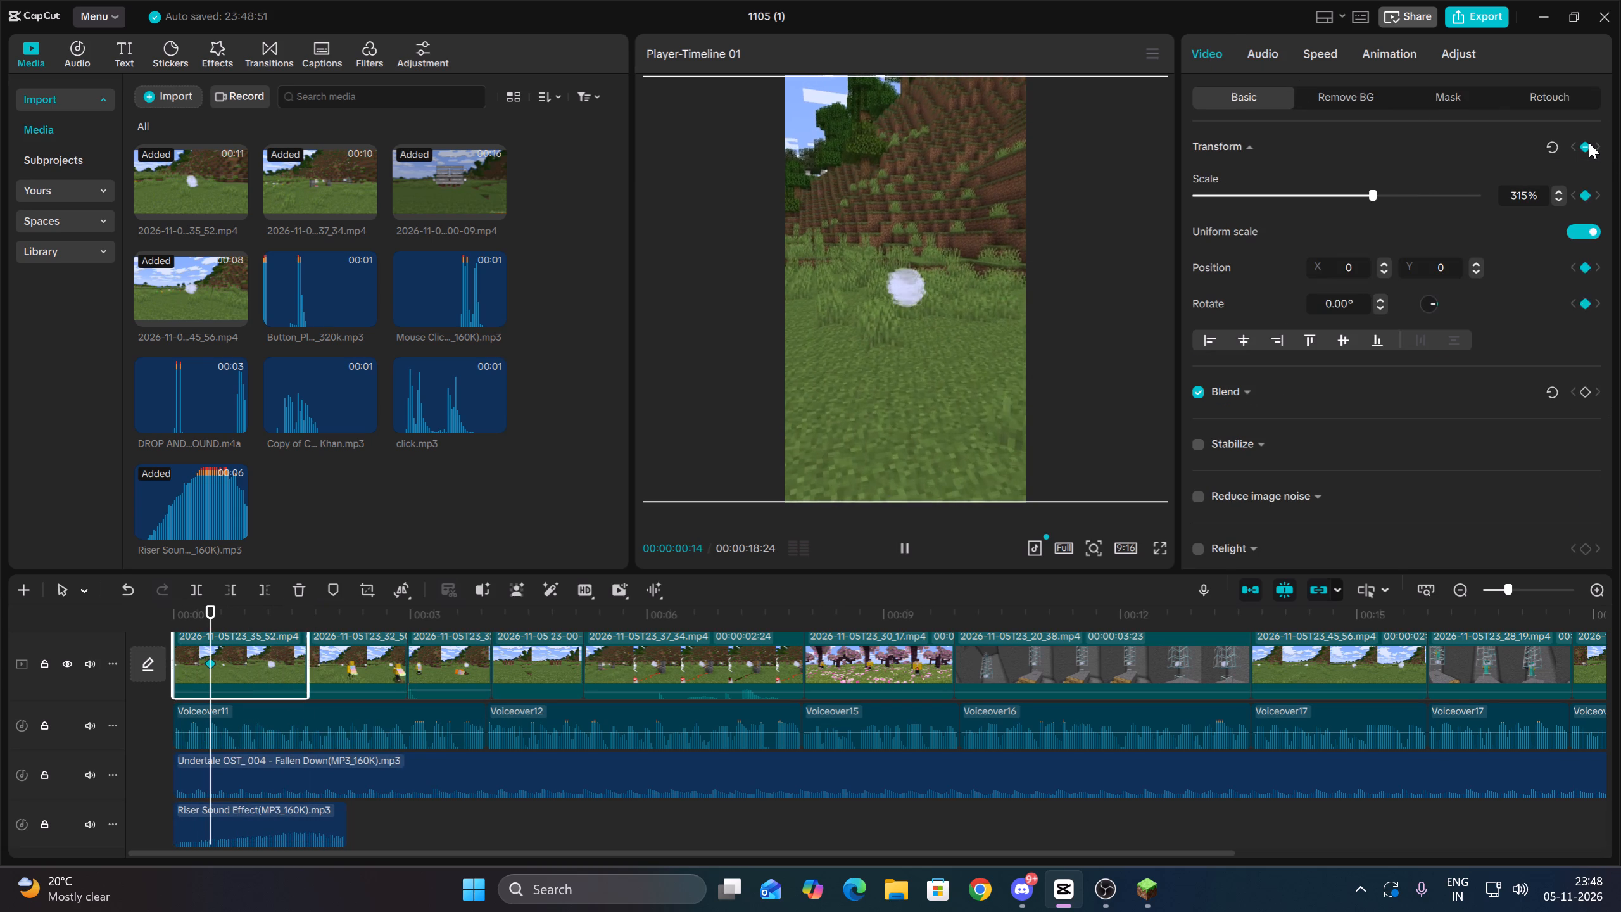
key(space)
click(1589, 142)
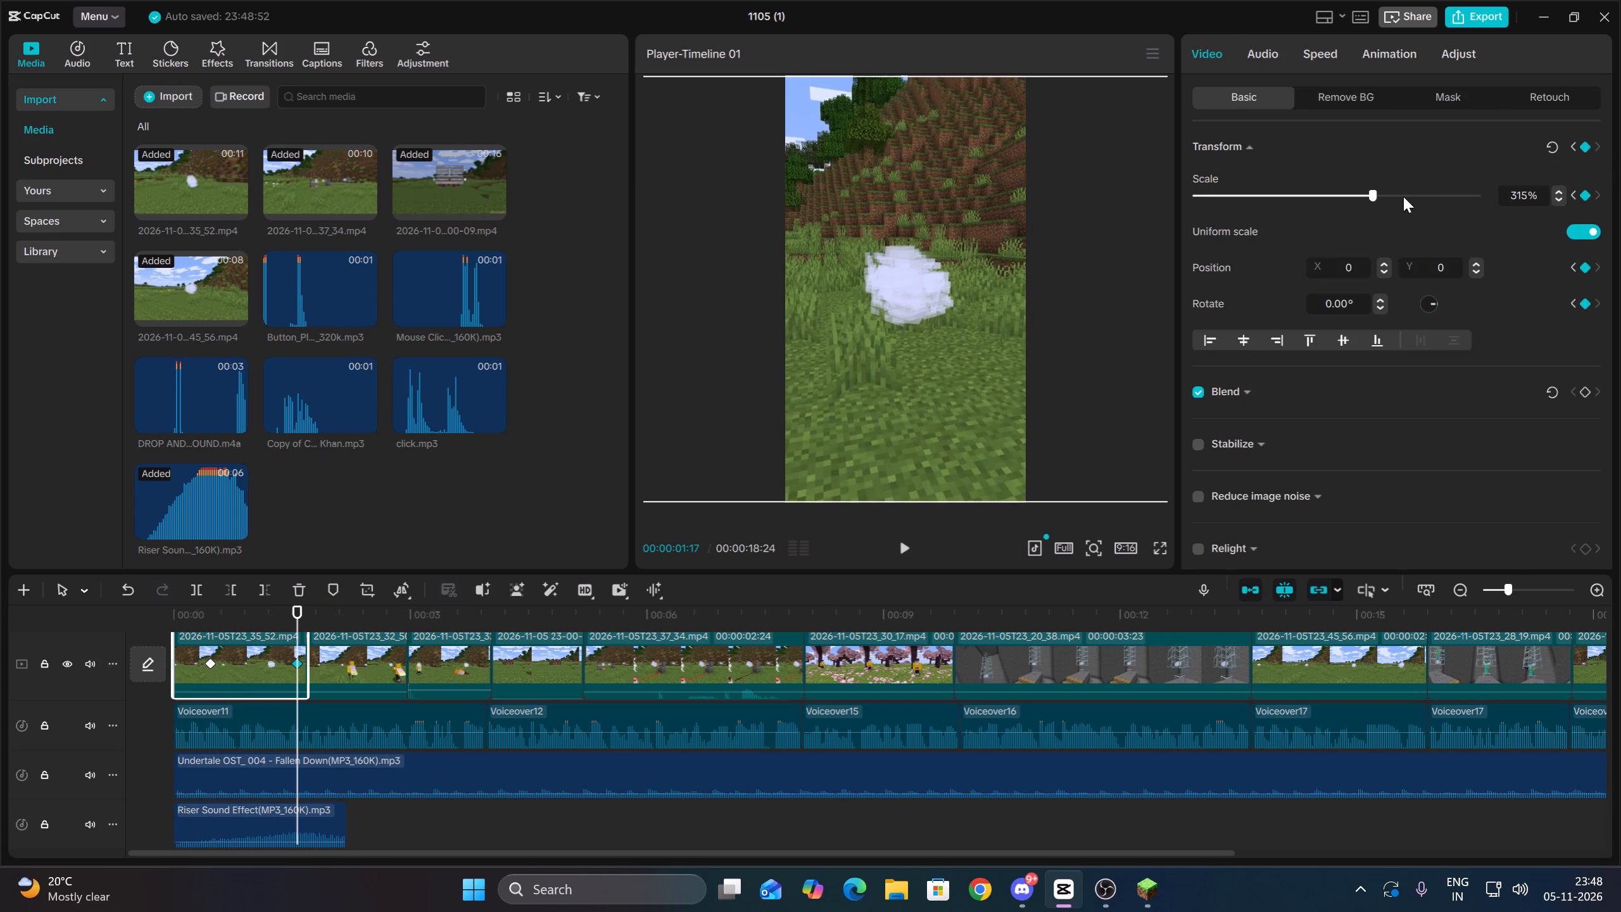
drag(1403, 196, 1503, 187)
key(Up)
key(space)
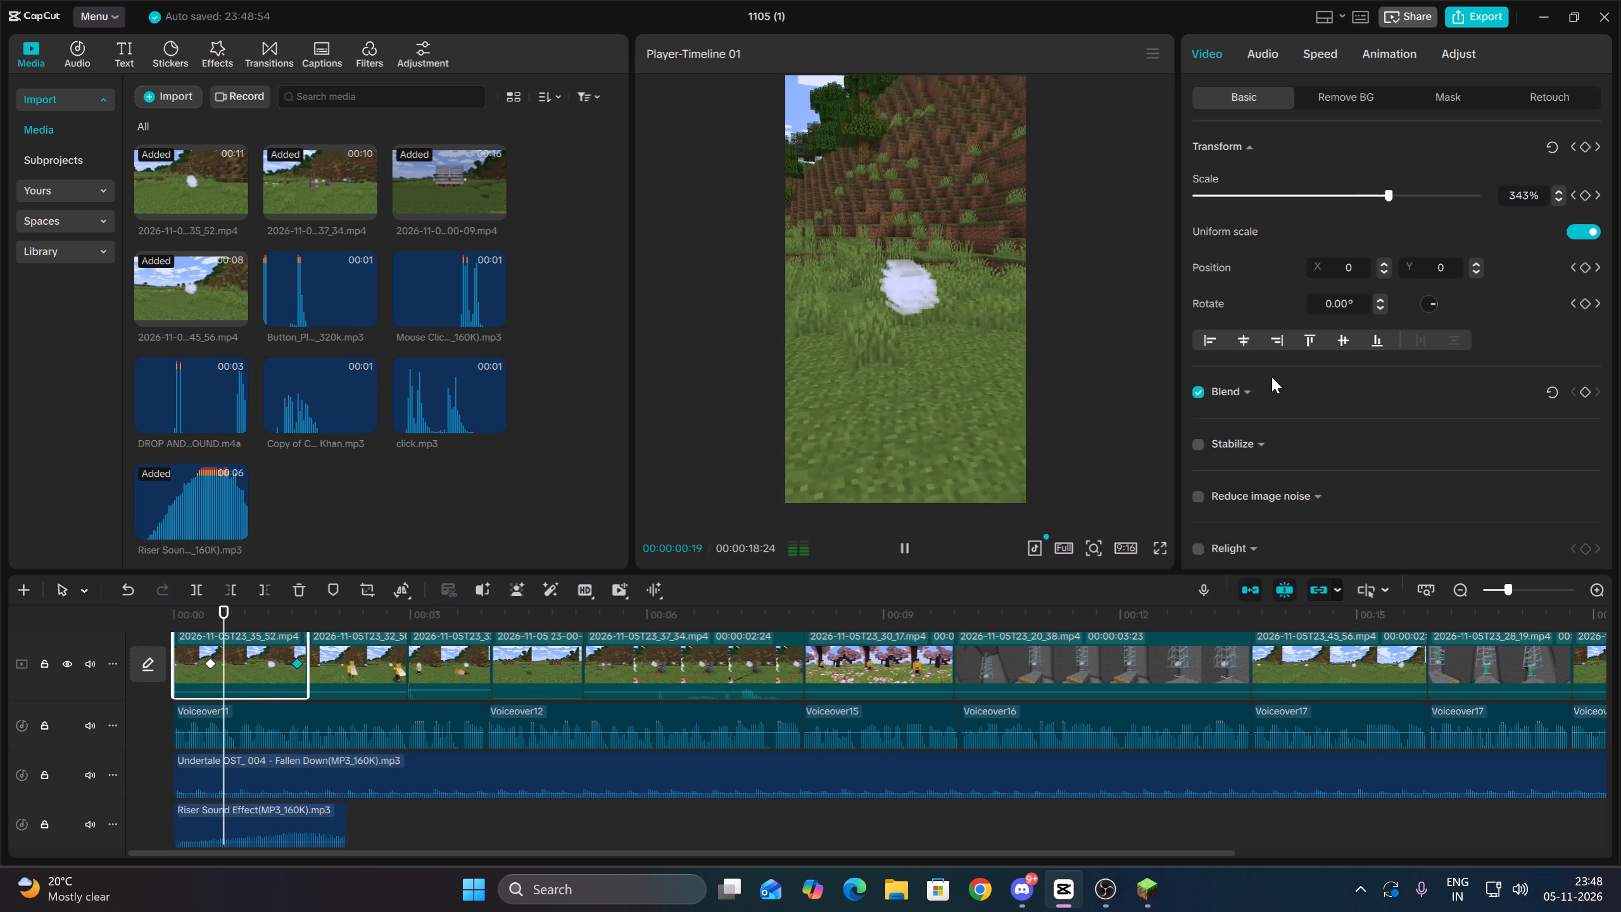
key(space)
key(space)
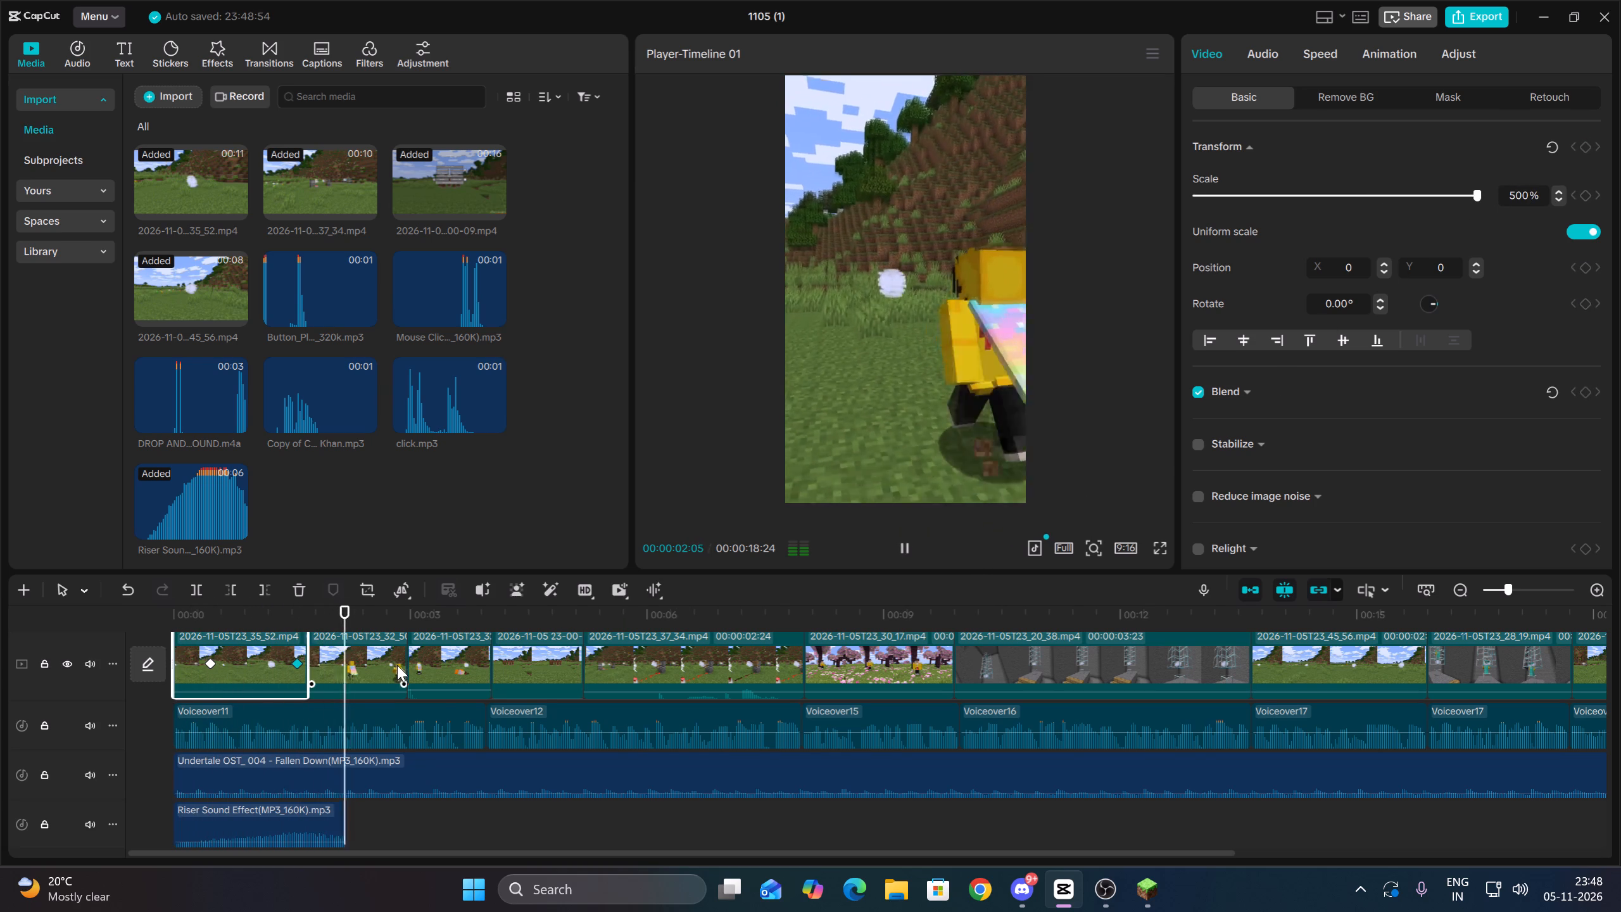
key(space)
key(space)
key(space)
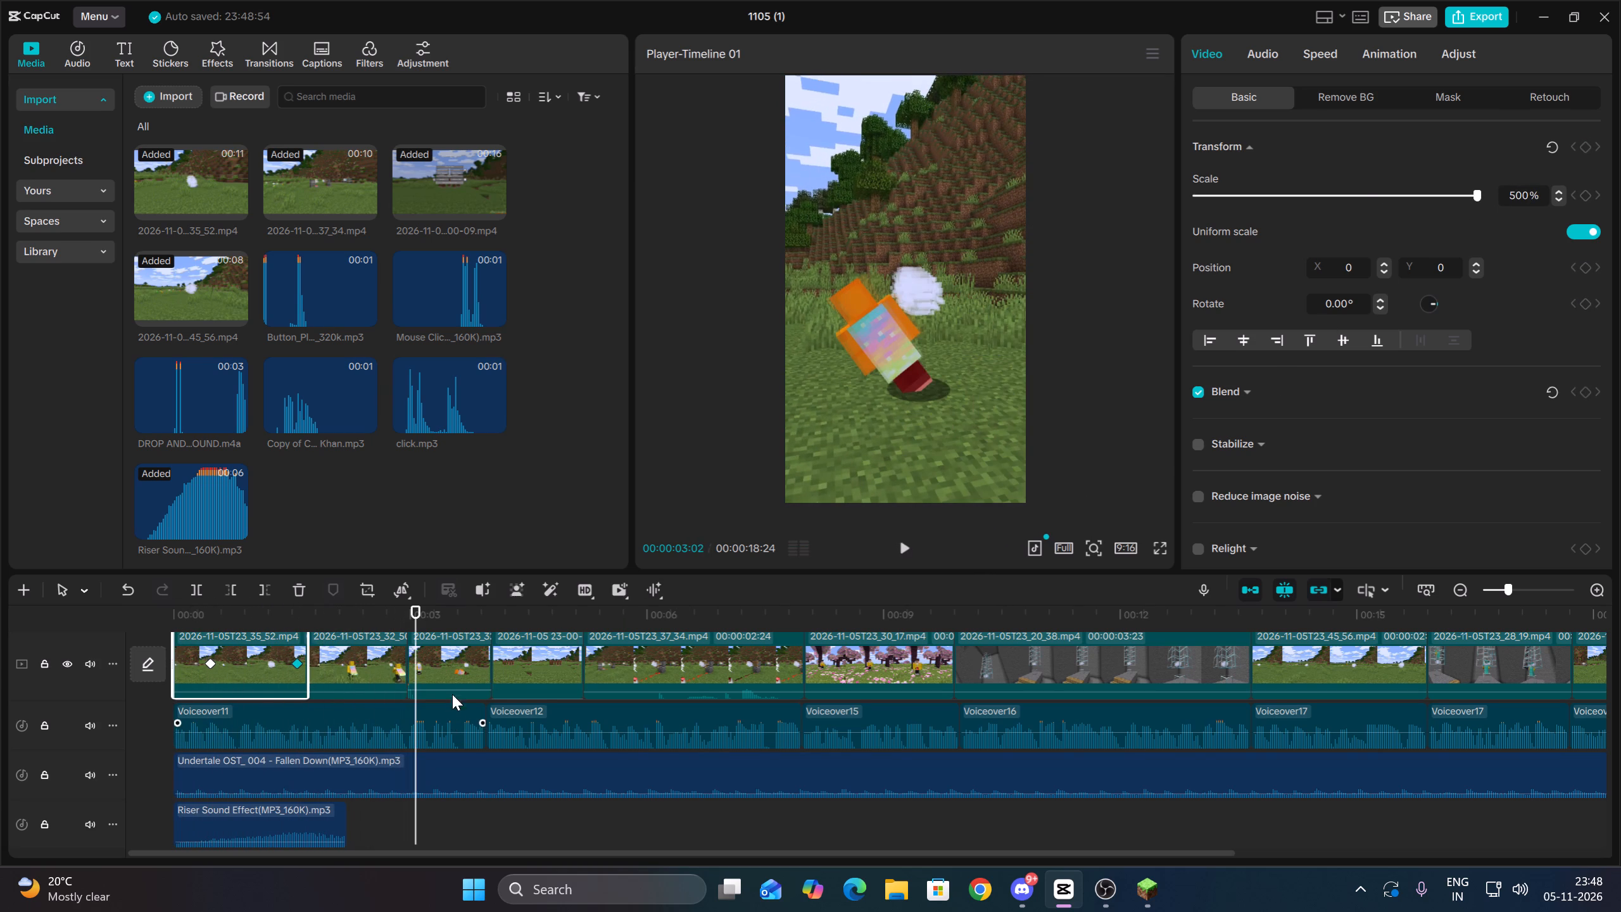
Keyframe the third clip at its start and 00:00:03:25, setting the second keyframe's scale to 448% and position to X 558, Y 64, and replay.
click(452, 684)
key(Up)
click(1587, 149)
key(space)
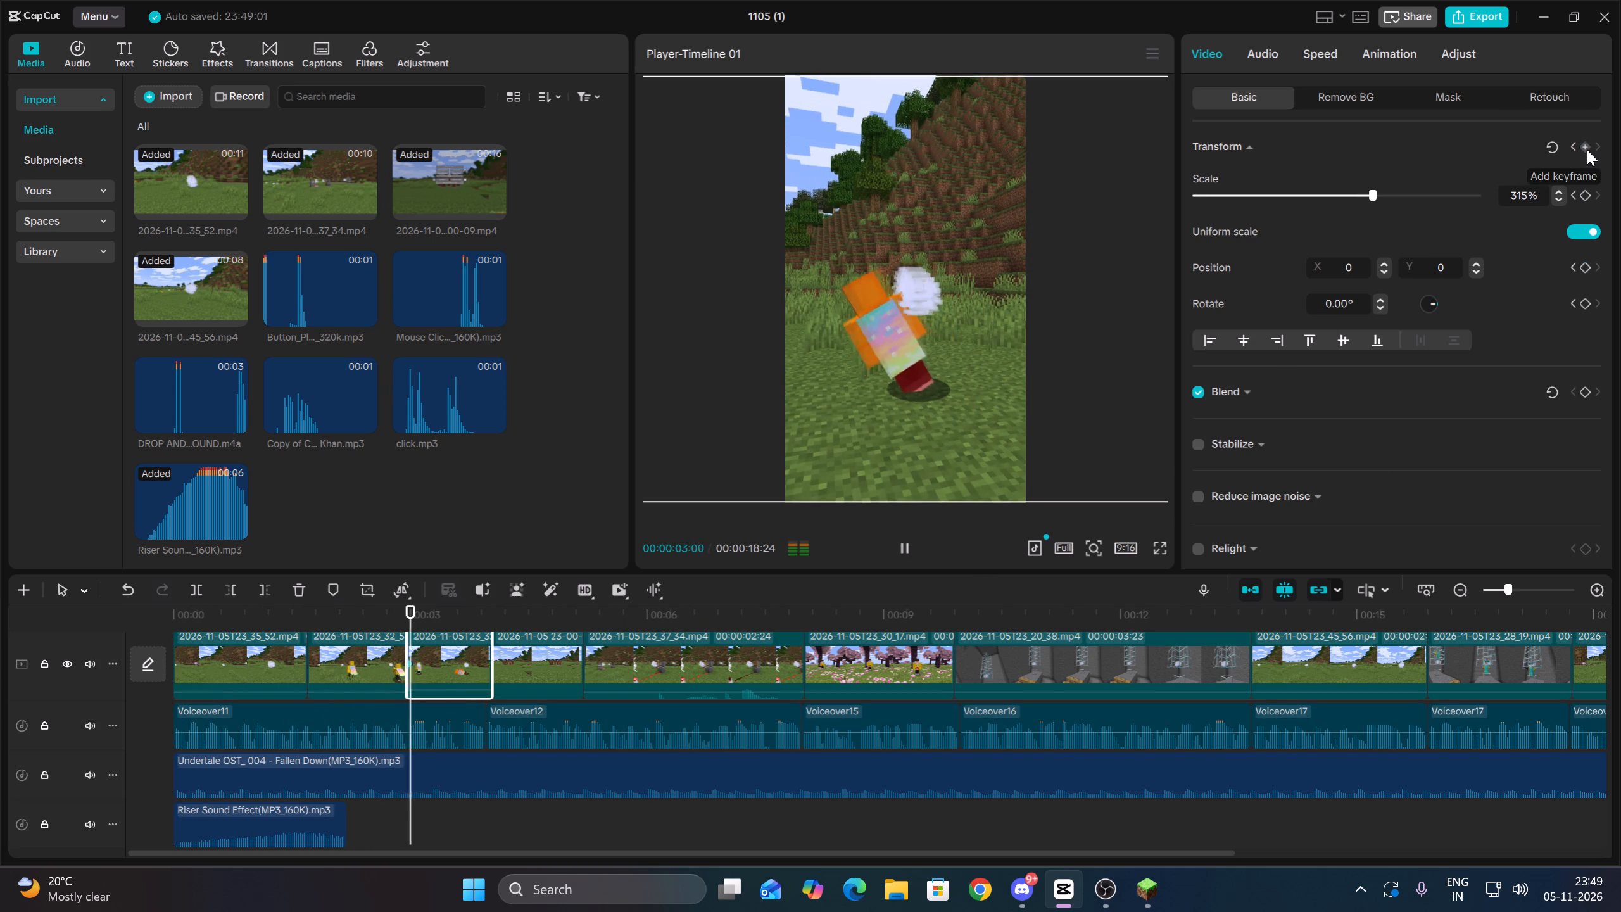
key(space)
click(1587, 149)
drag(1401, 193, 1449, 193)
drag(888, 310, 947, 304)
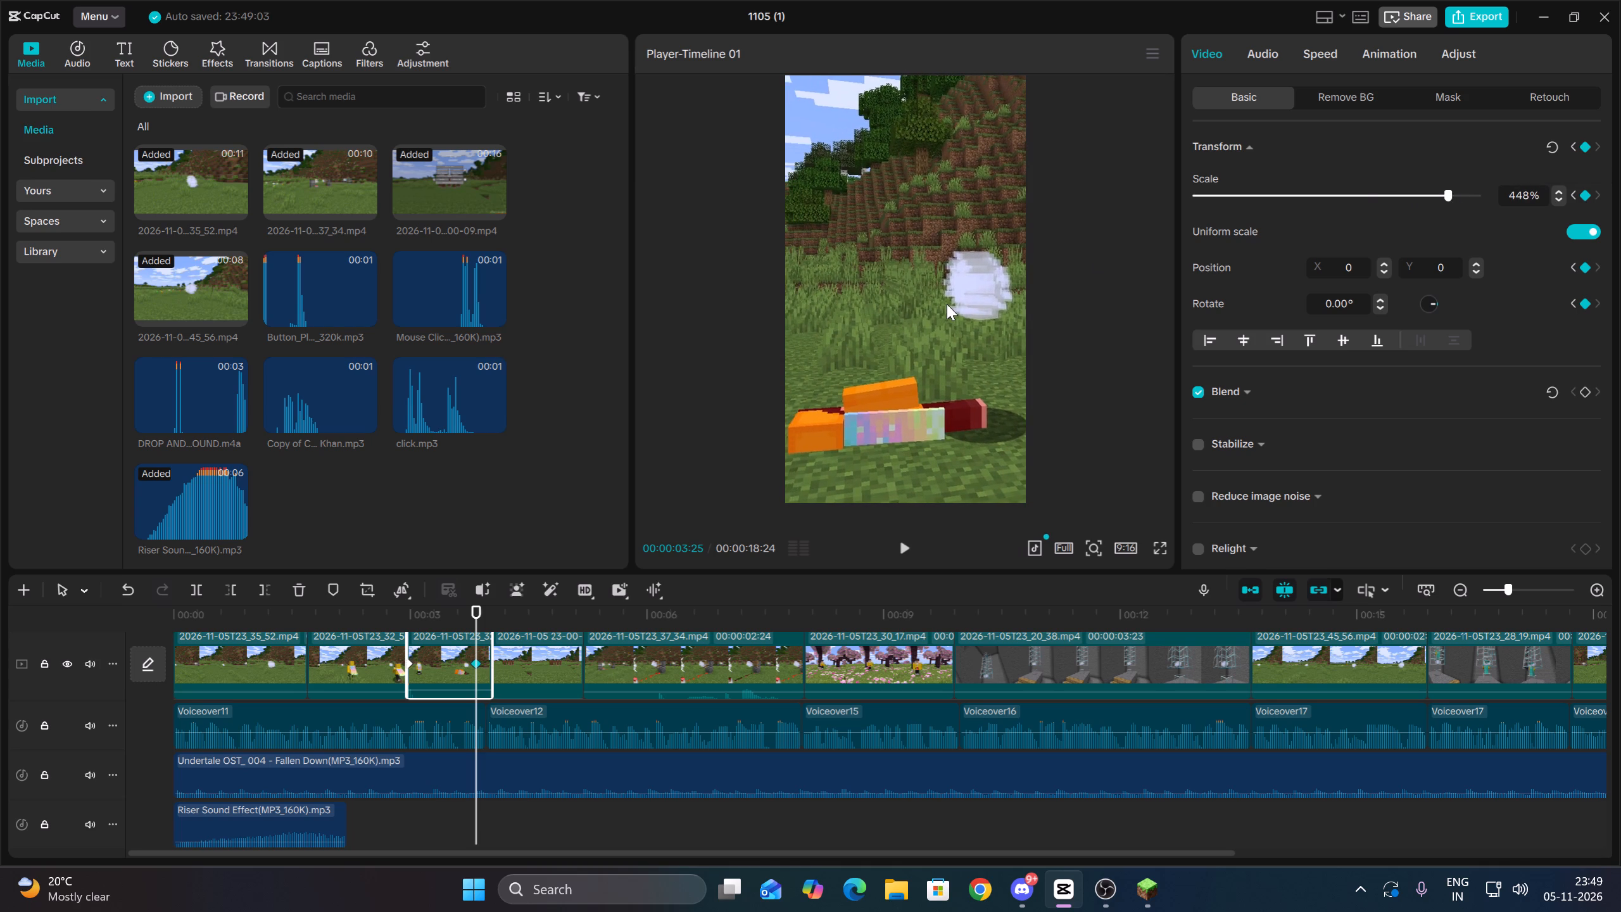
drag(947, 304, 949, 303)
key(Up)
key(space)
key(space)
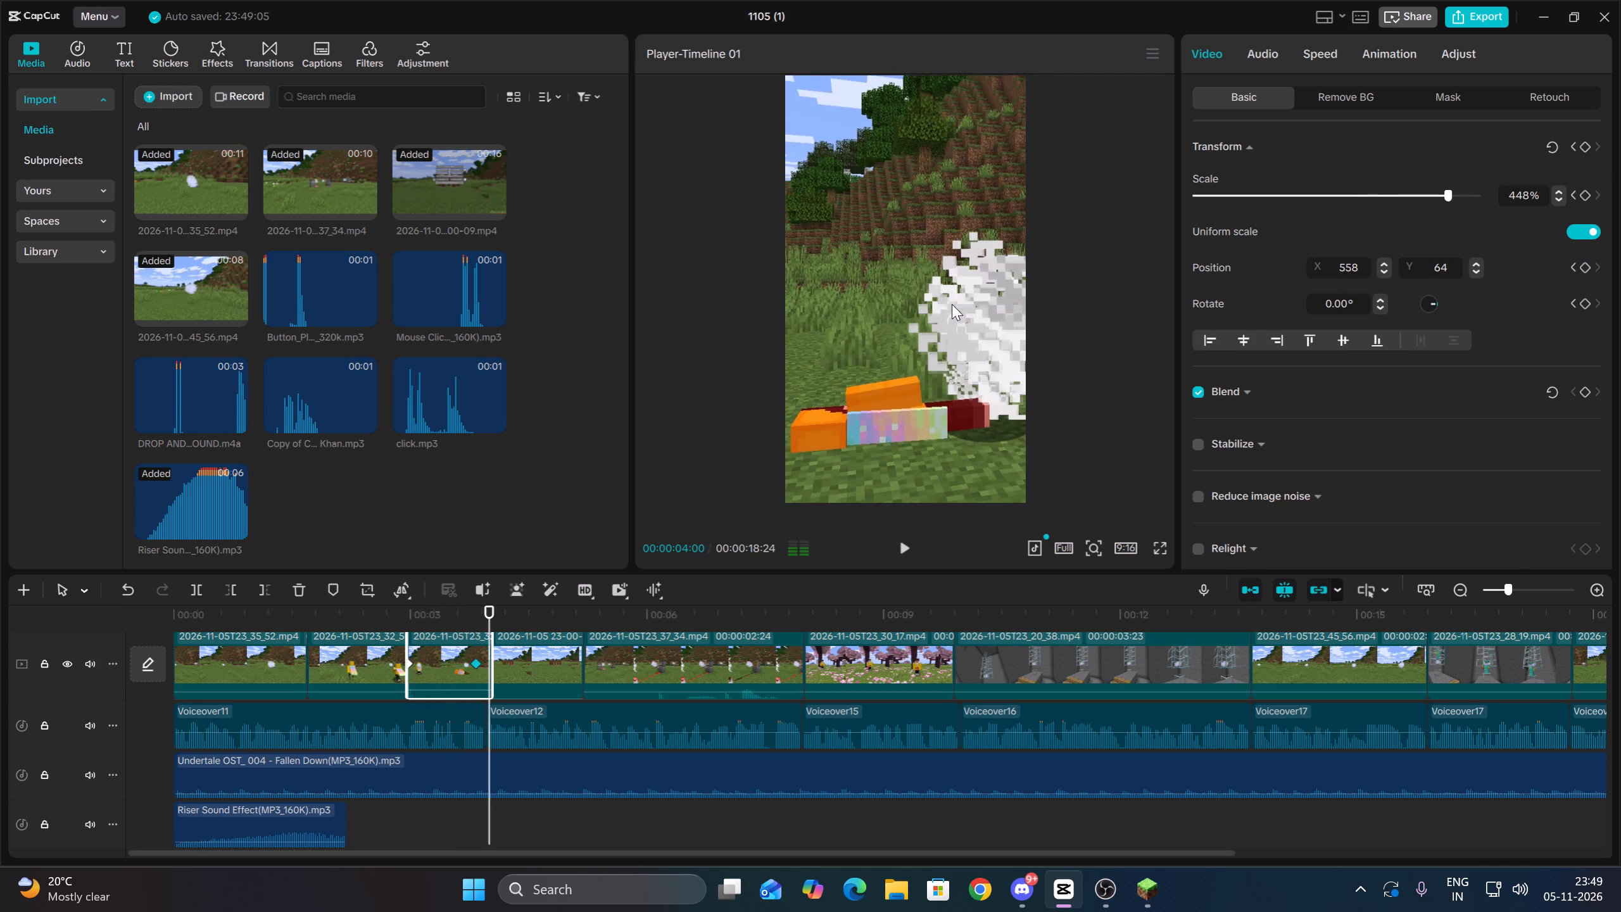
key(space)
key(space)
Keyframe the fourth clip at 00:00:04:01 and 00:00:05:00, scaling to 445% and shifting the picture slightly down at the second keyframe, and replay it.
click(571, 665)
key(Up)
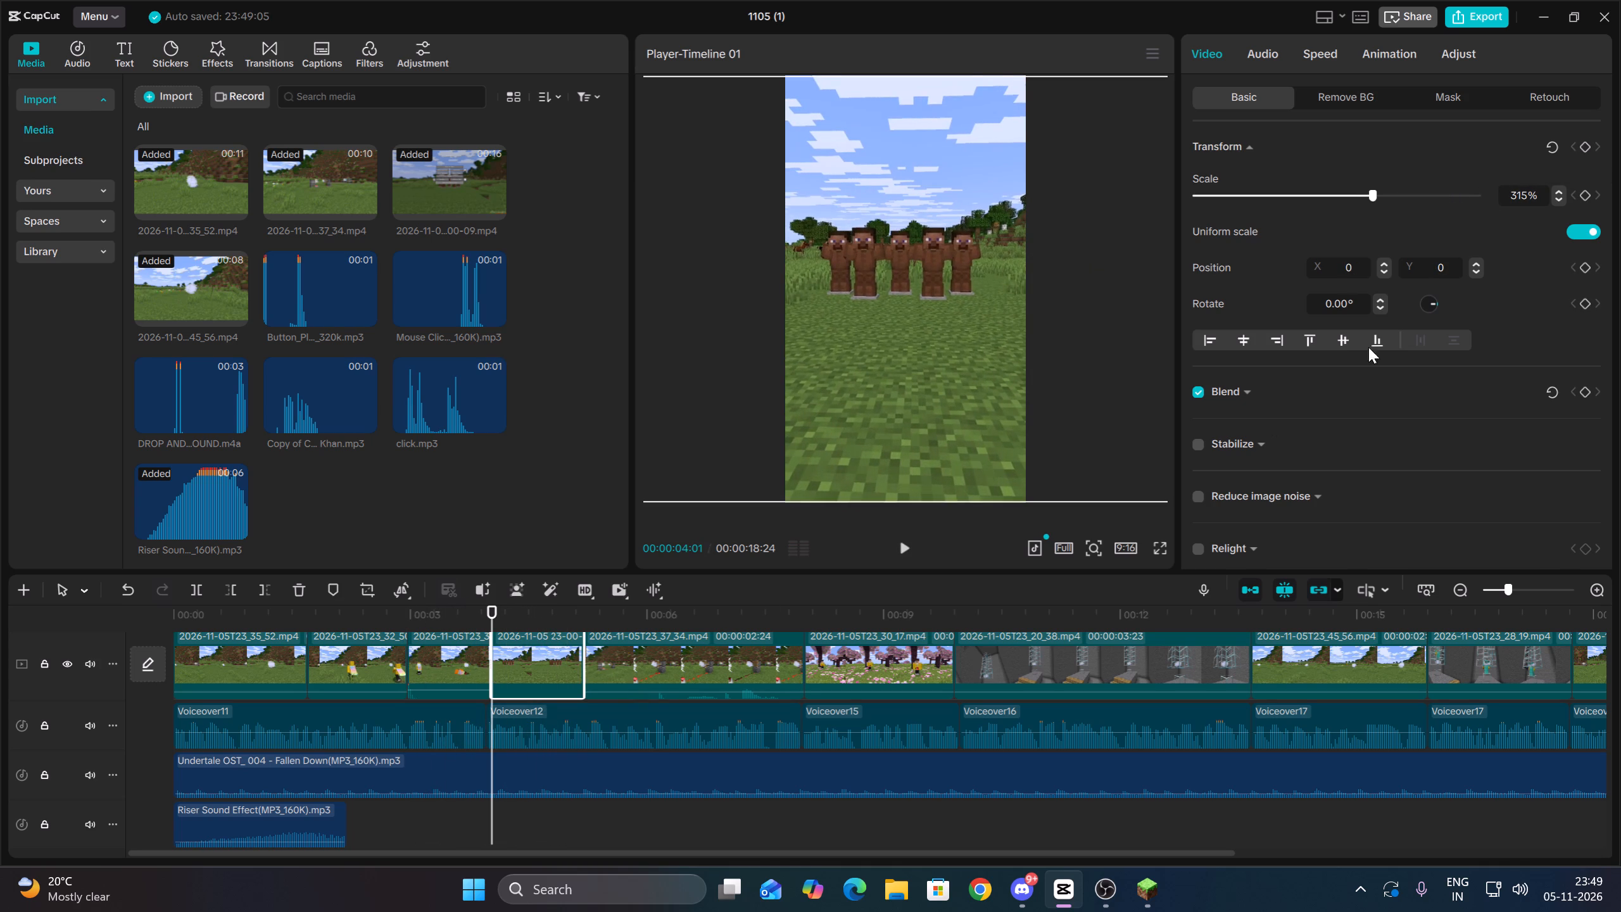
click(1587, 153)
key(space)
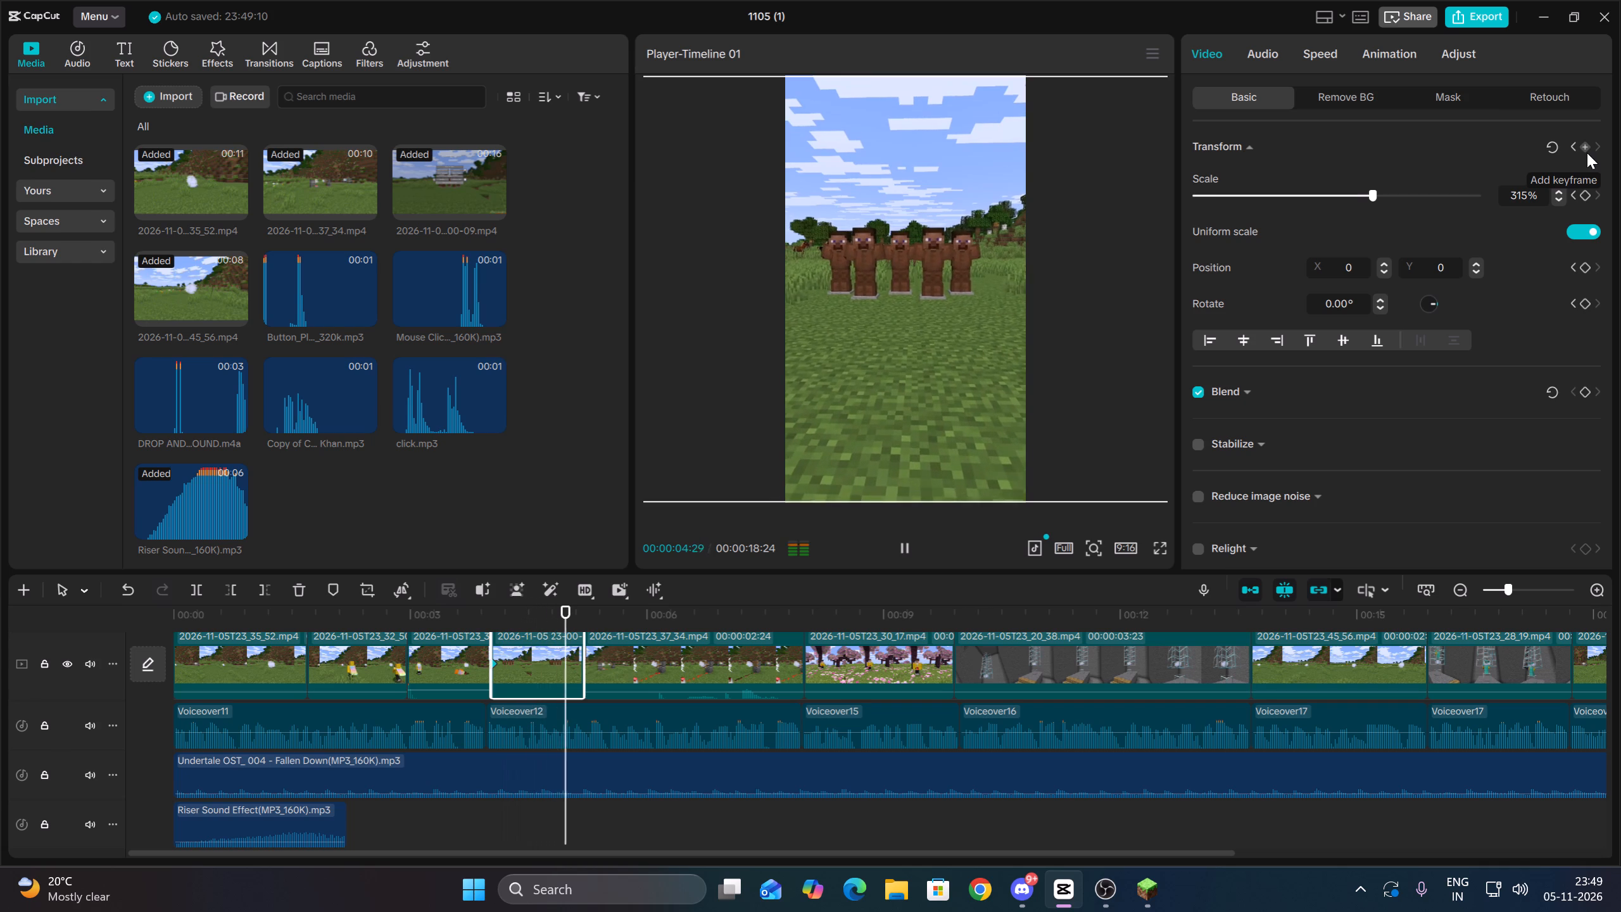
key(space)
click(1587, 153)
drag(1384, 185, 1420, 189)
drag(1397, 192, 1447, 190)
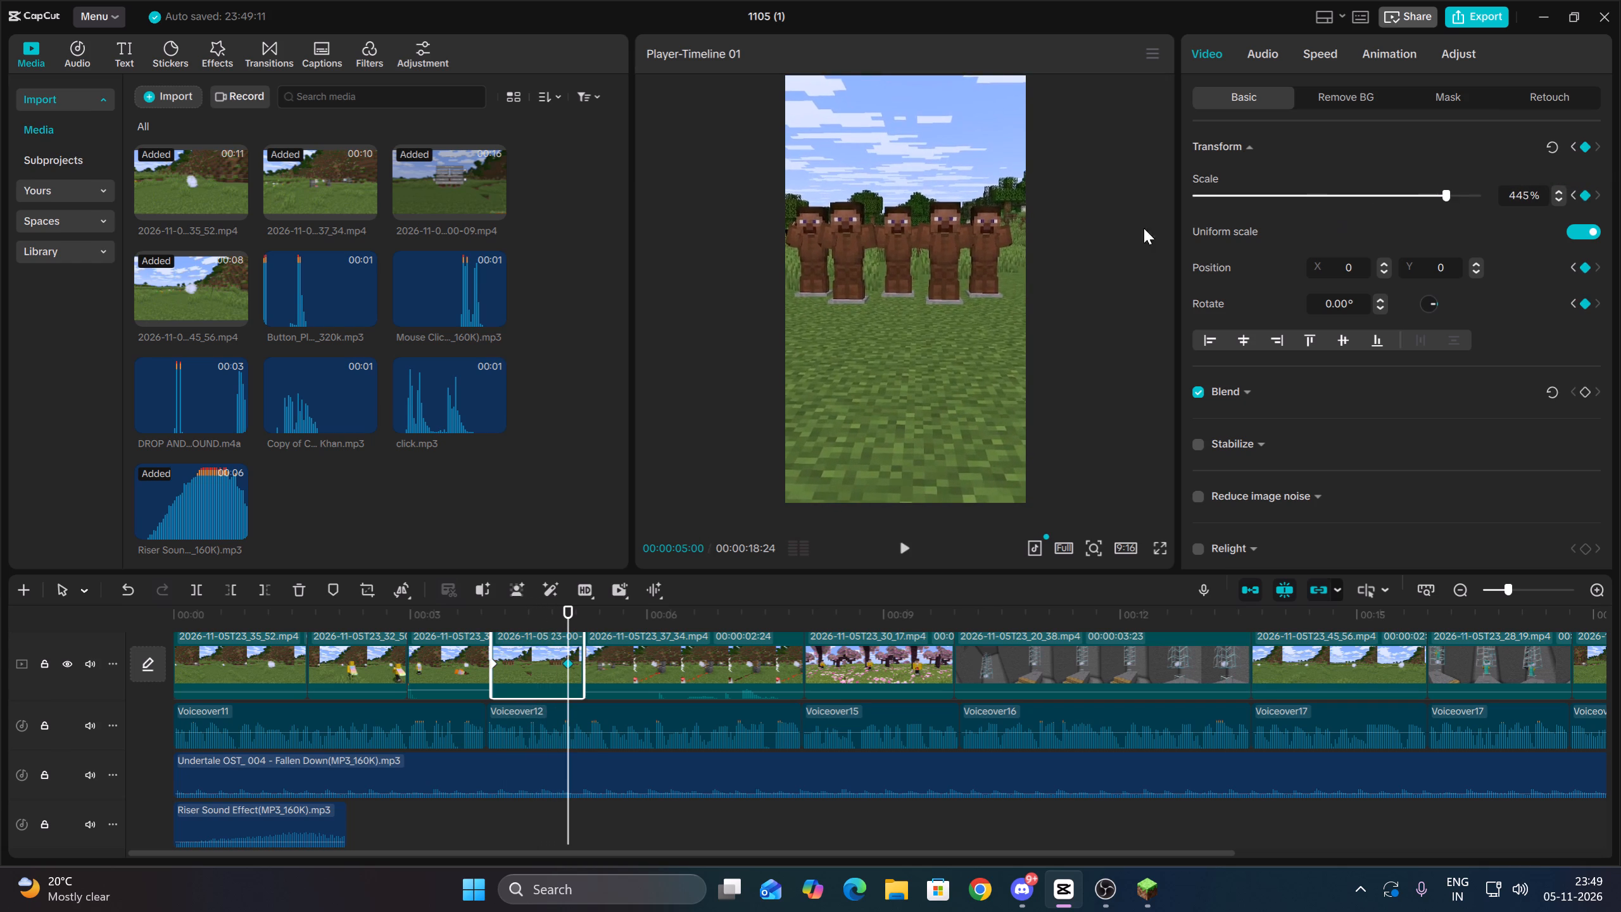
drag(954, 276, 957, 300)
key(Up)
key(space)
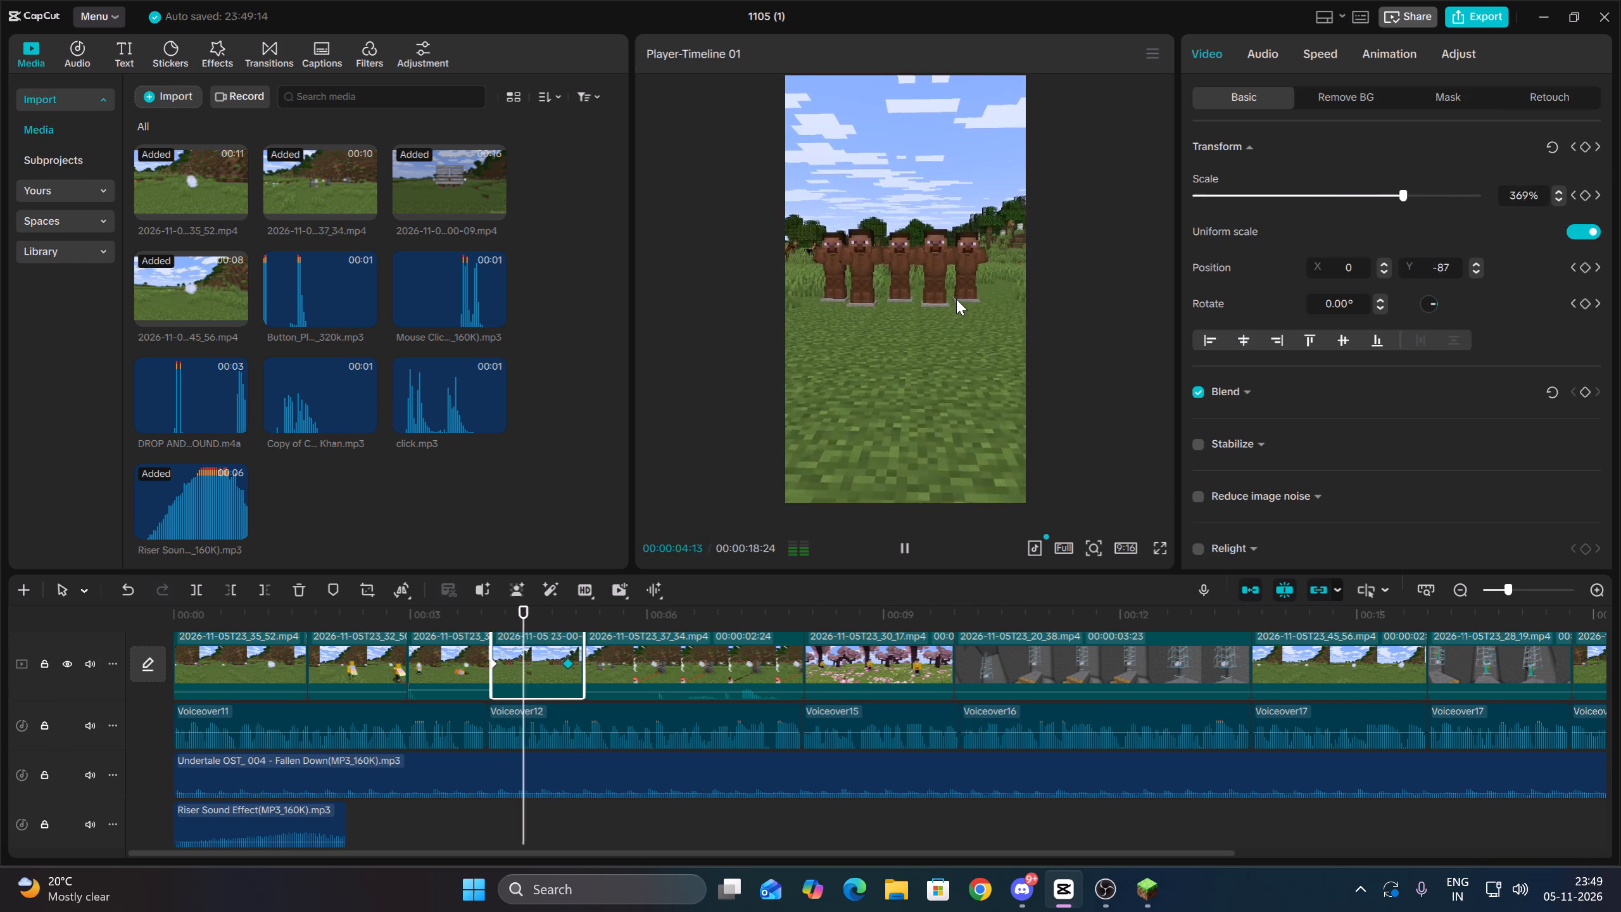
Animate a zoom-in on the fifth clip with transform keyframes at 00:00:05:06 and 00:00:07:23, scaling to 500% at the second.
click(701, 656)
key(Up)
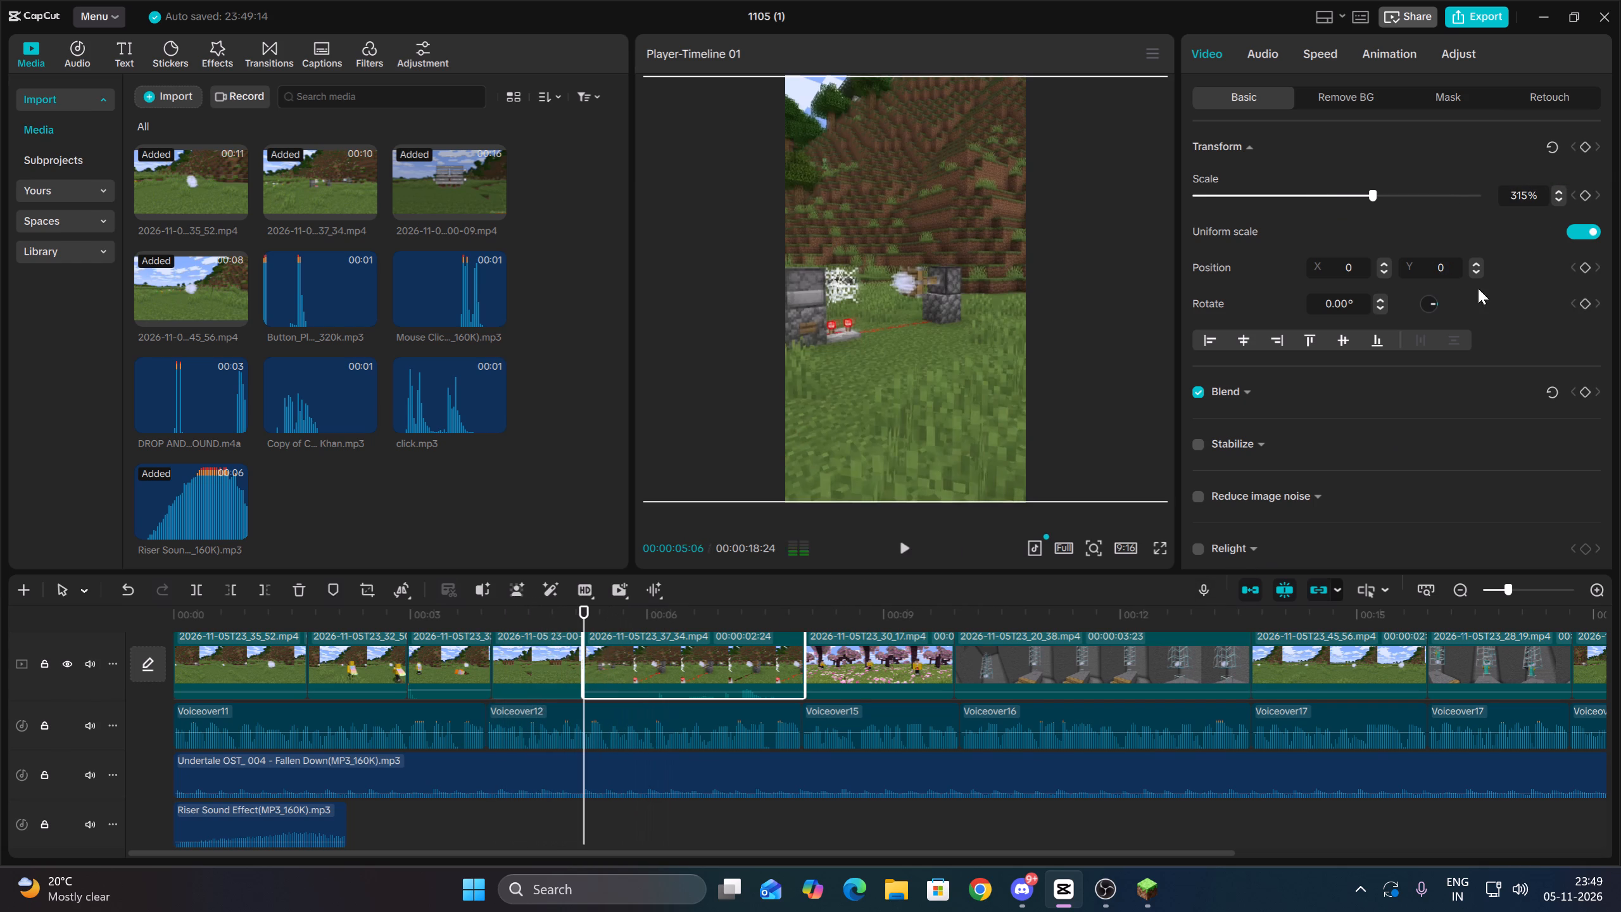
click(1587, 144)
key(space)
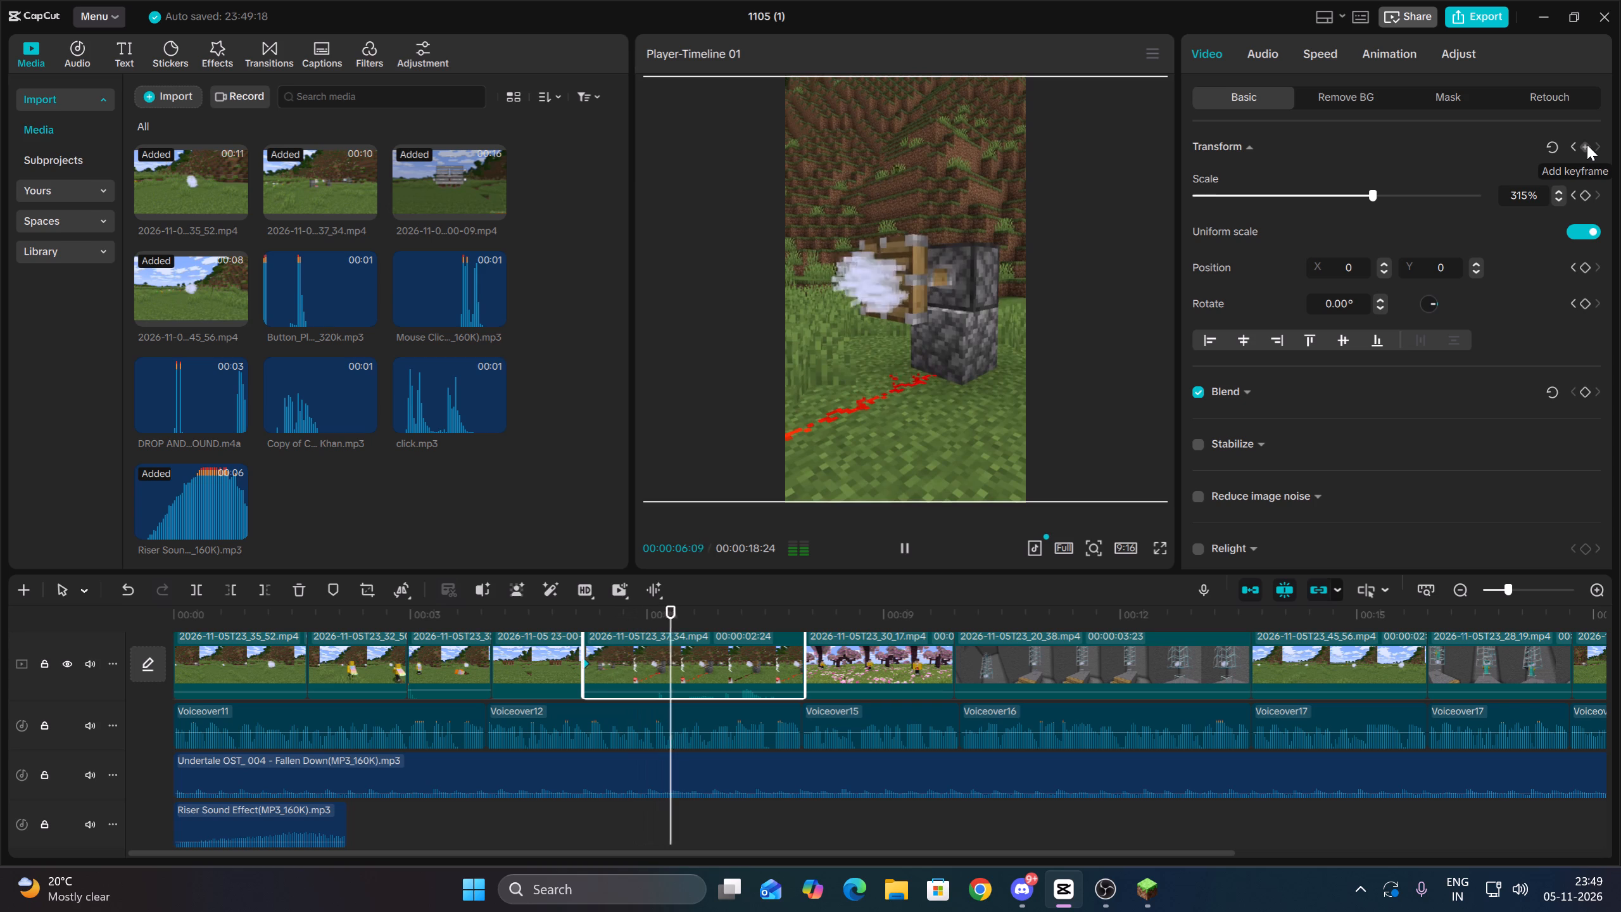
key(space)
key(space)
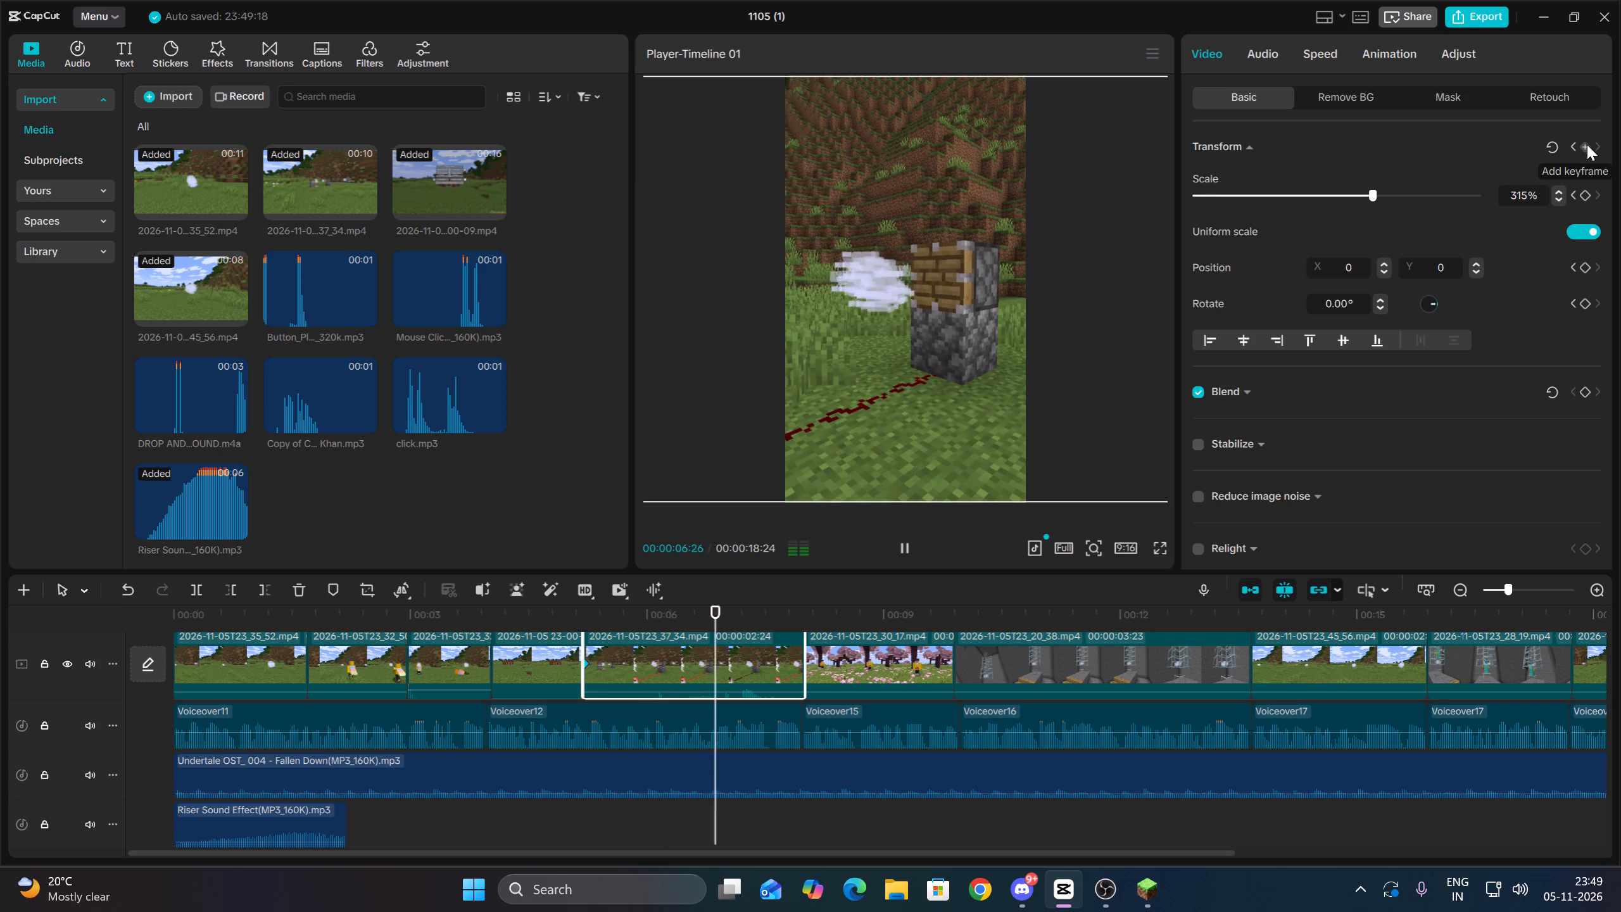
key(space)
click(1587, 144)
drag(1373, 192, 1542, 192)
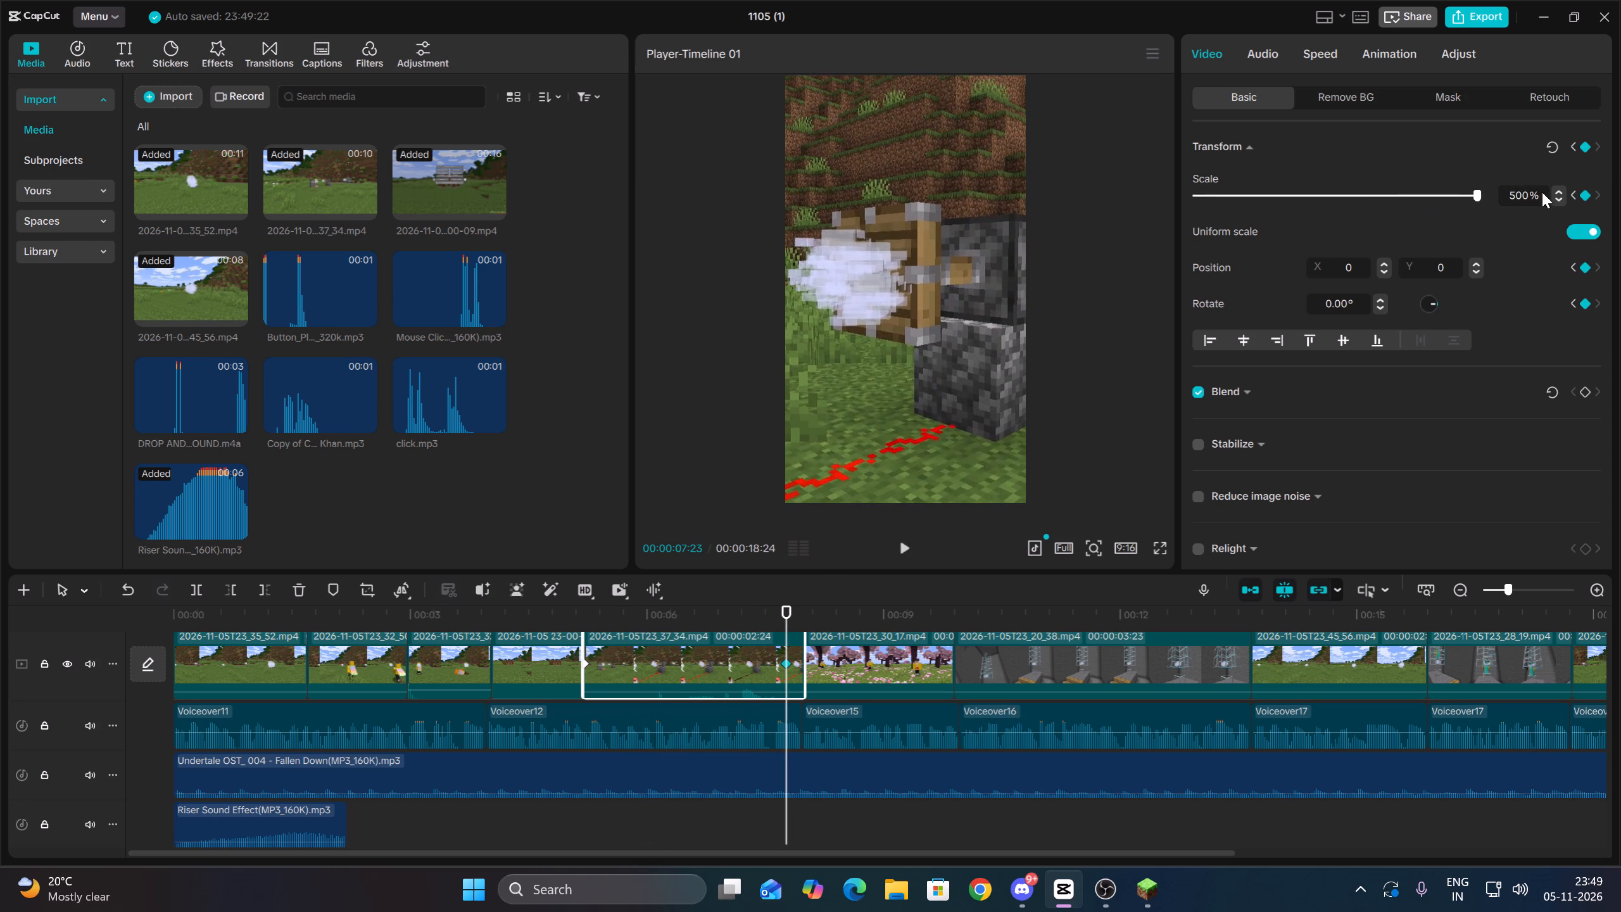
drag(1542, 192, 1542, 192)
Replay the fifth clip's zoom and watch on through the cherry-tree clip and the glass-tower clip.
key(Up)
key(space)
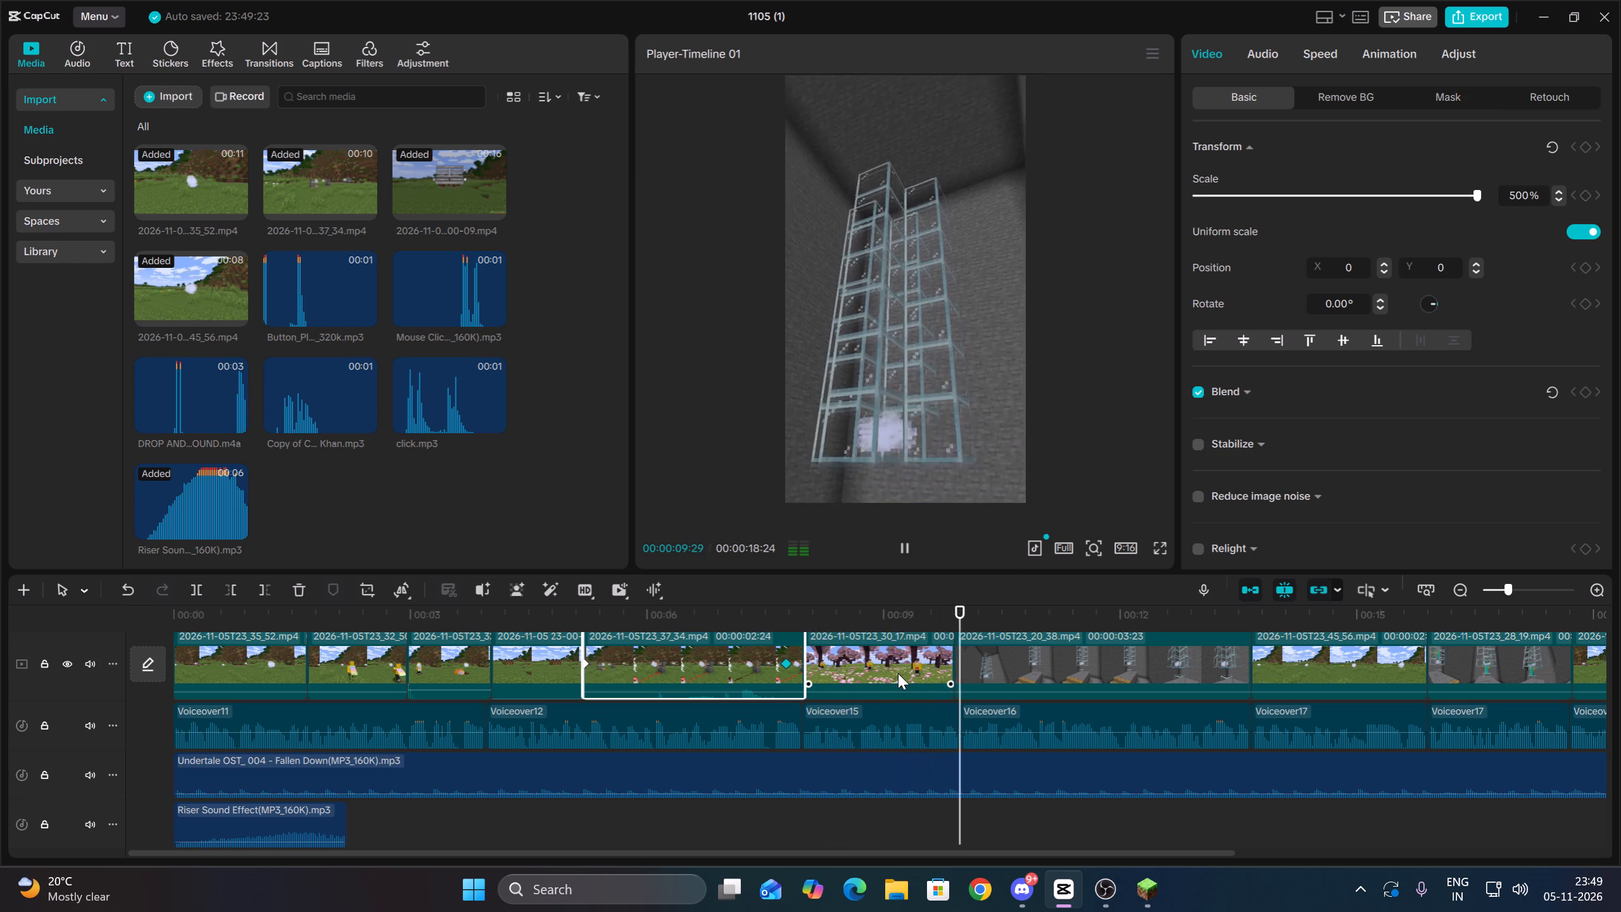
key(Up)
click(997, 652)
key(space)
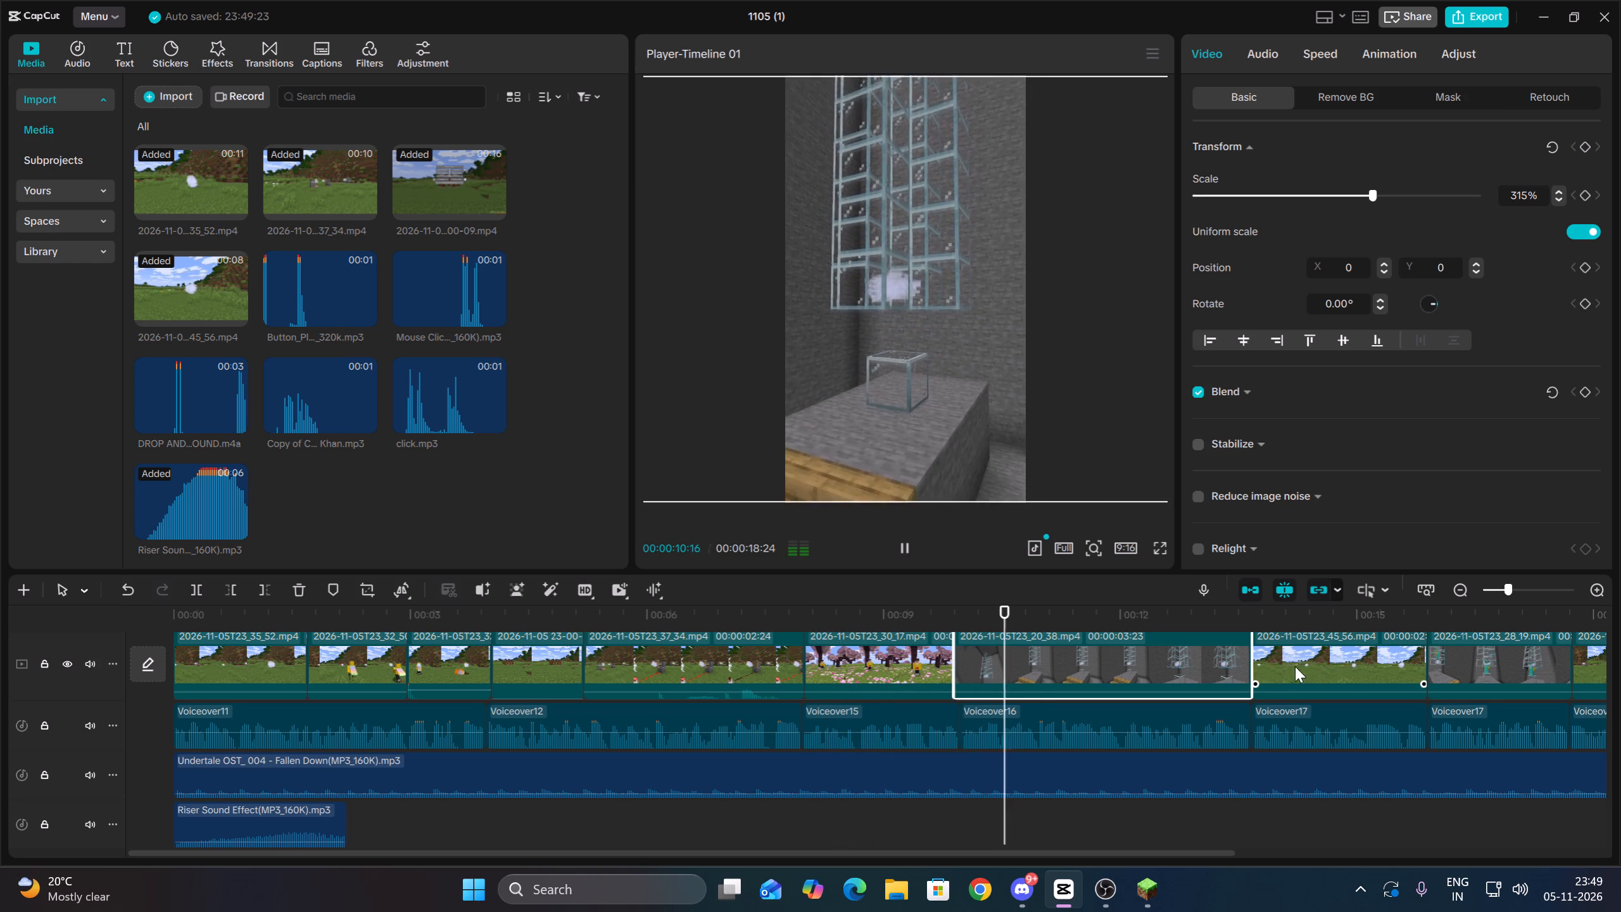
key(space)
key(space)
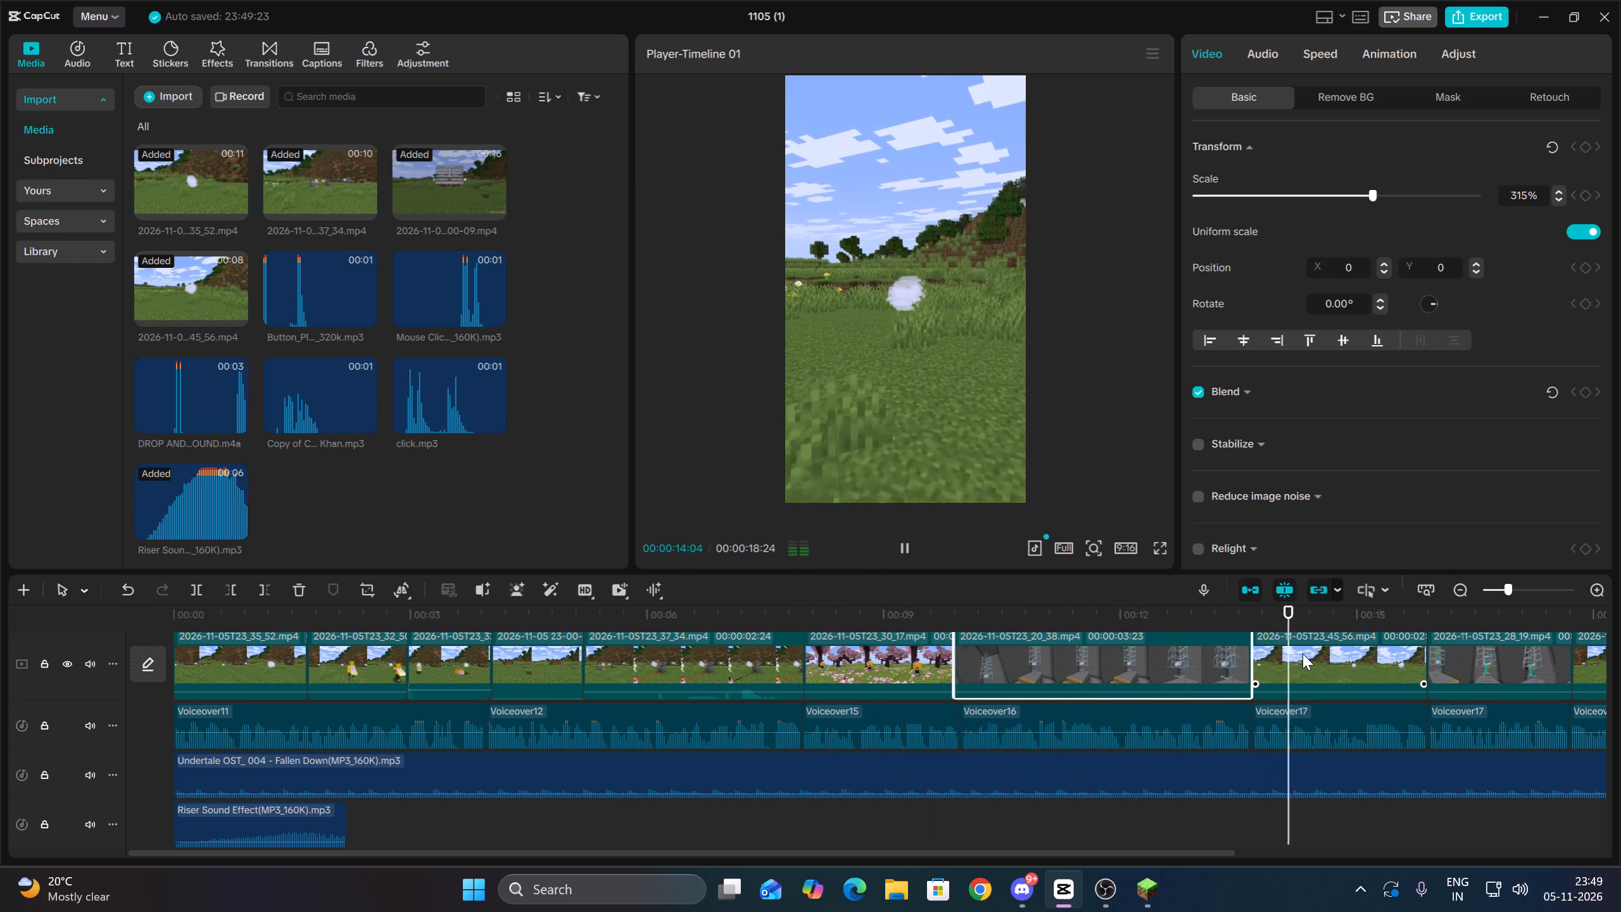
Animate a zoom-in on the seventh clip with keyframes at its start and 00:00:15:20, enlarging the second keyframe's scale to slightly above 426%.
click(1302, 654)
key(Up)
click(1581, 142)
key(space)
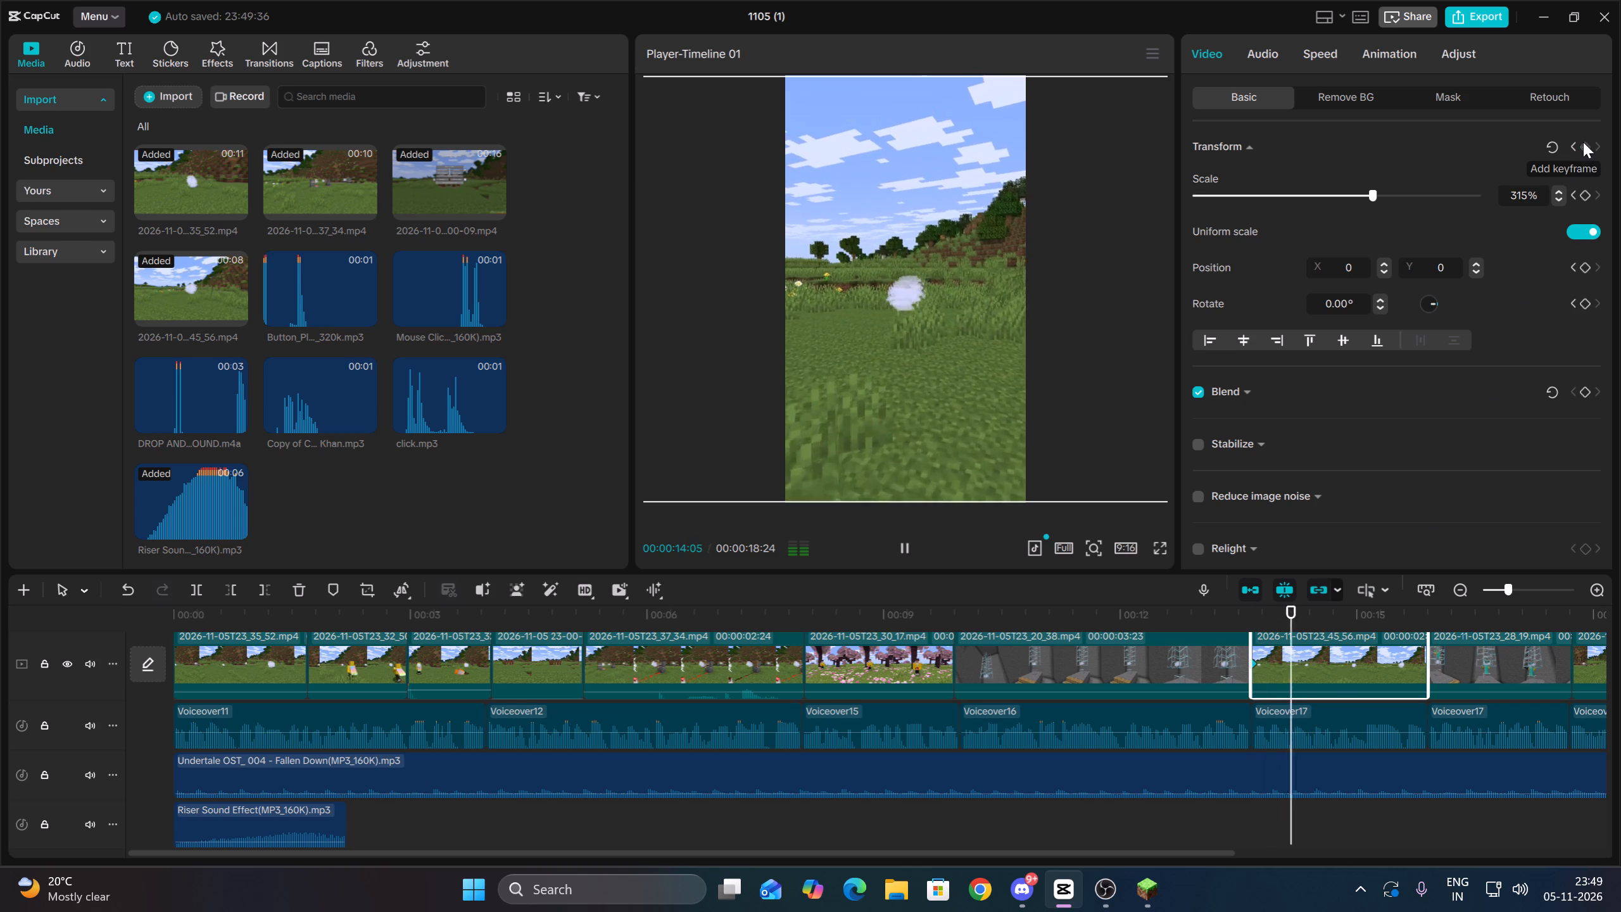
key(space)
click(1583, 142)
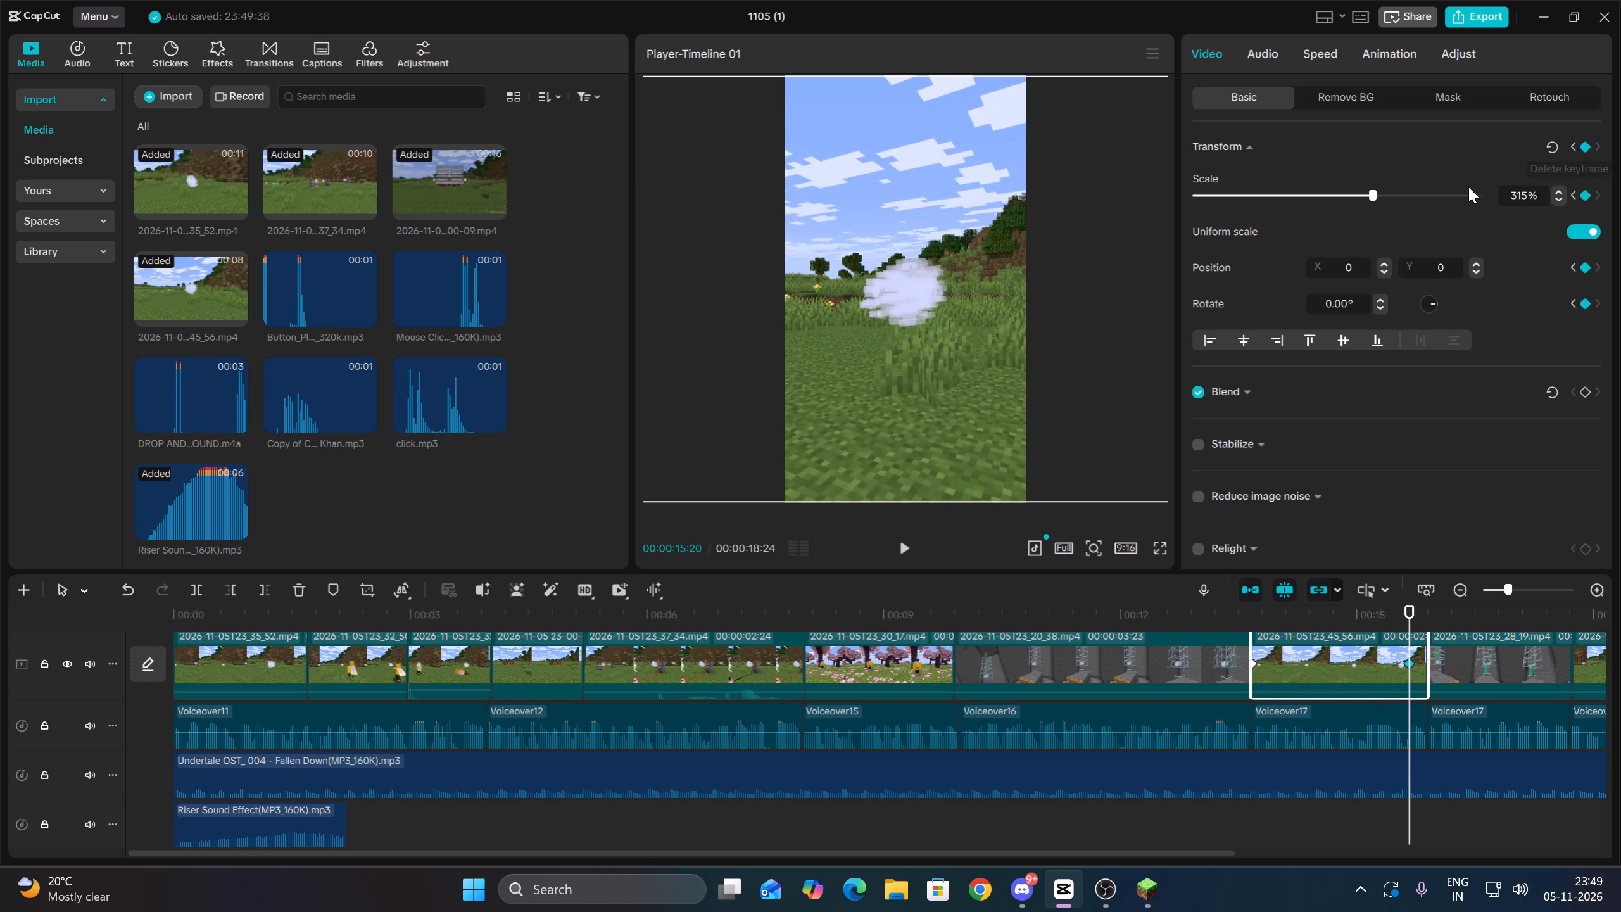
drag(1387, 194, 1436, 190)
key(Up)
key(space)
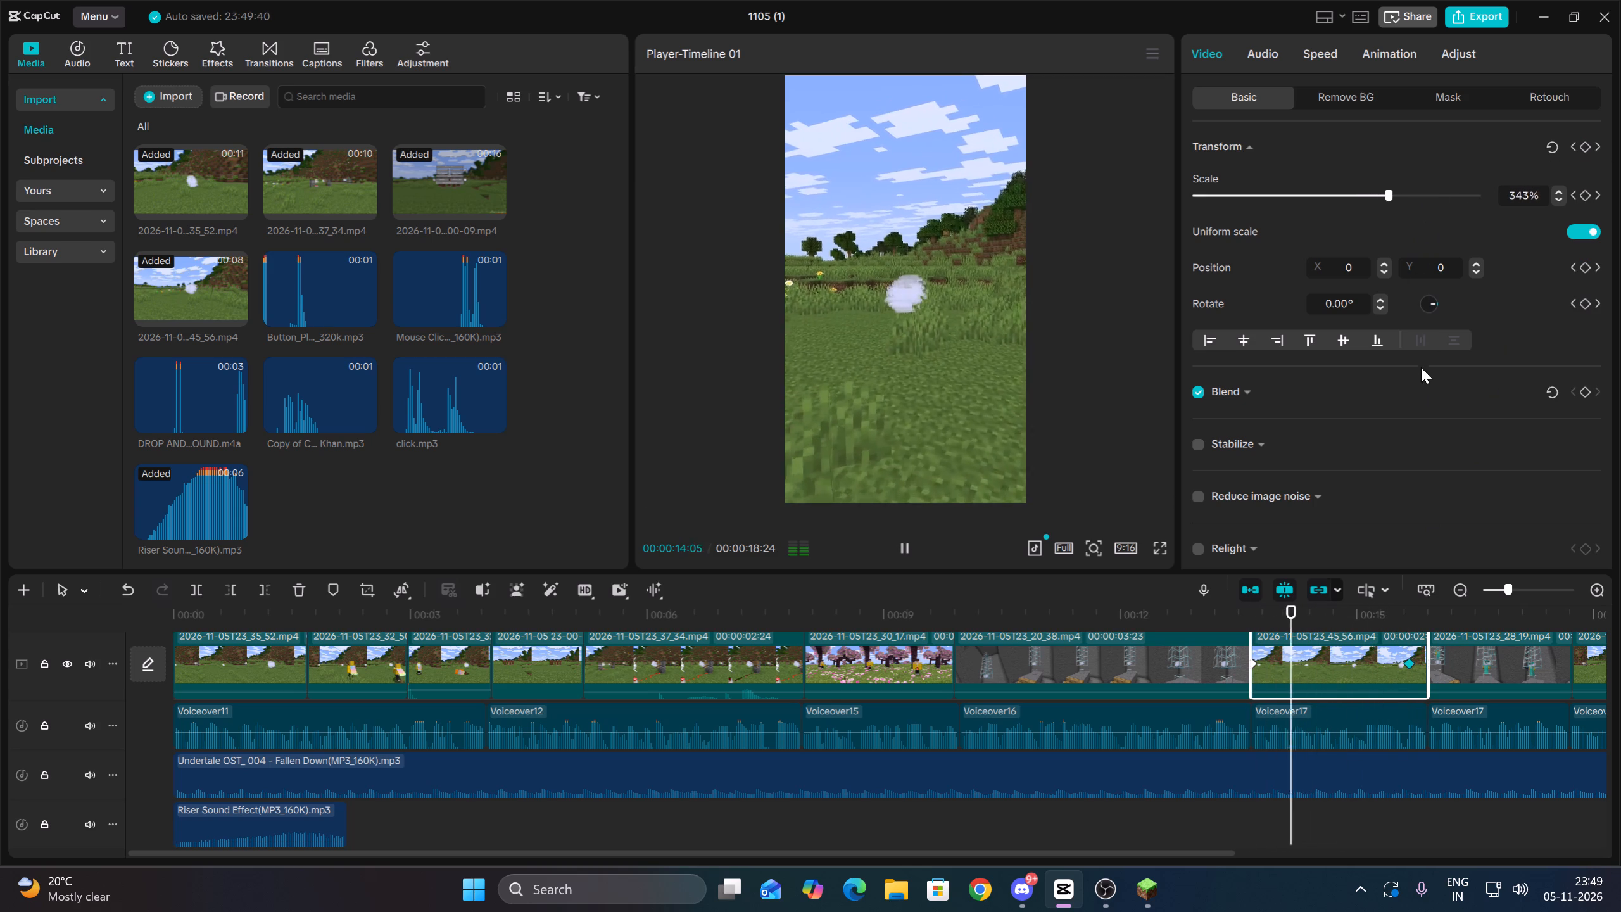
click(1410, 666)
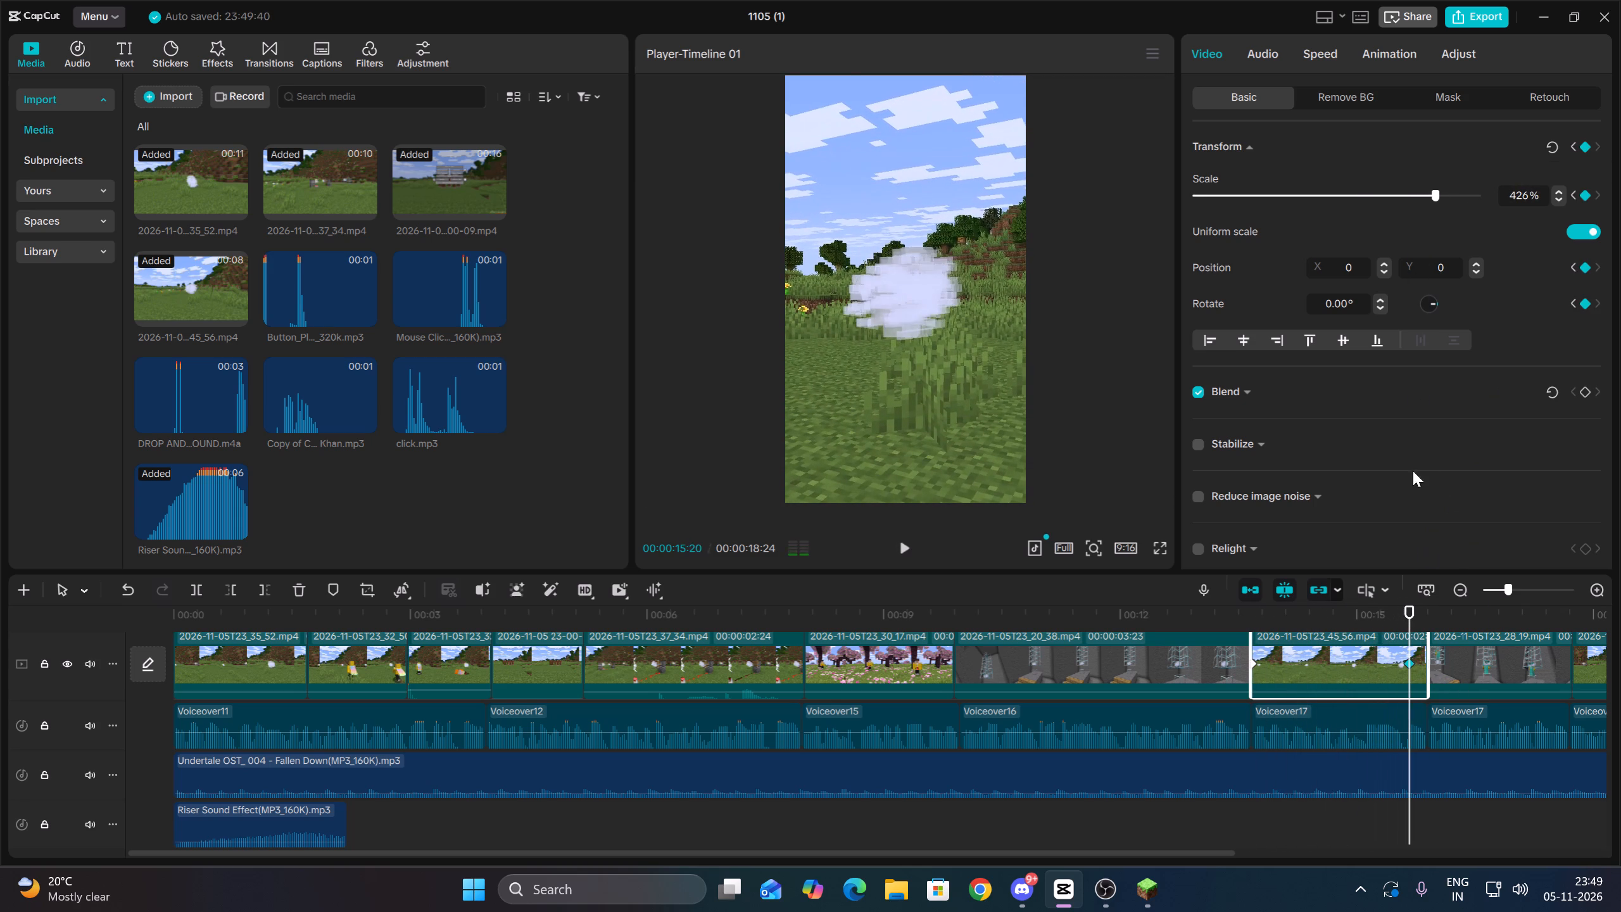
click(1456, 201)
Animate a zoom-in on the eighth clip with keyframes at 00:00:15:27 and 00:00:17:16, replay it, and bring the second keyframe's scale to 429%.
click(1452, 677)
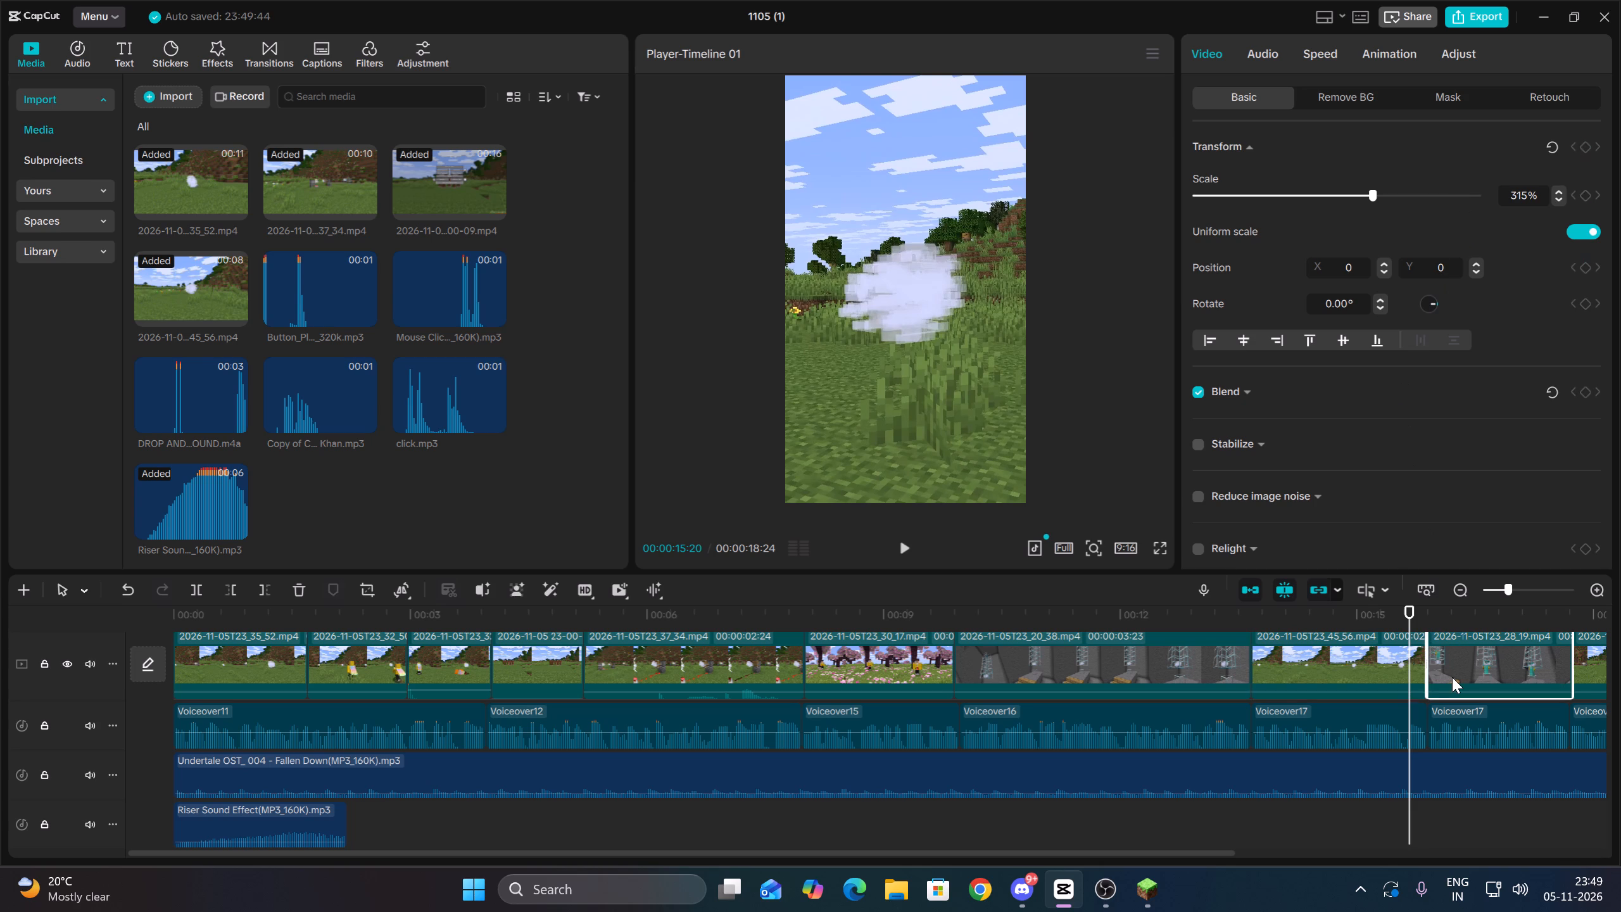
key(space)
key(Up)
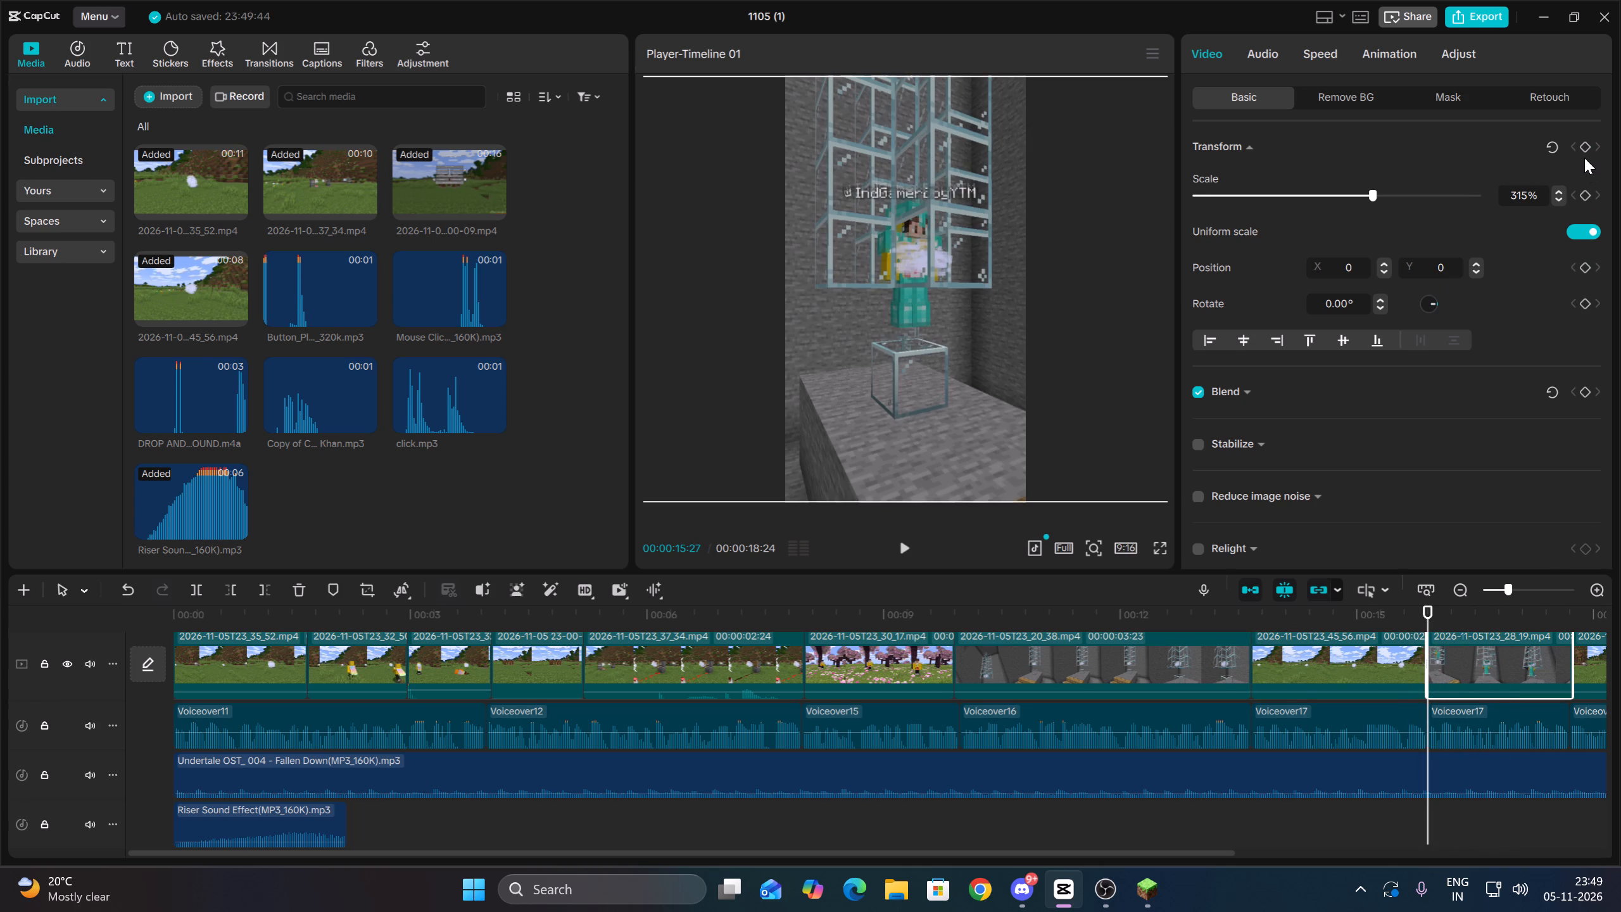
click(1584, 149)
key(space)
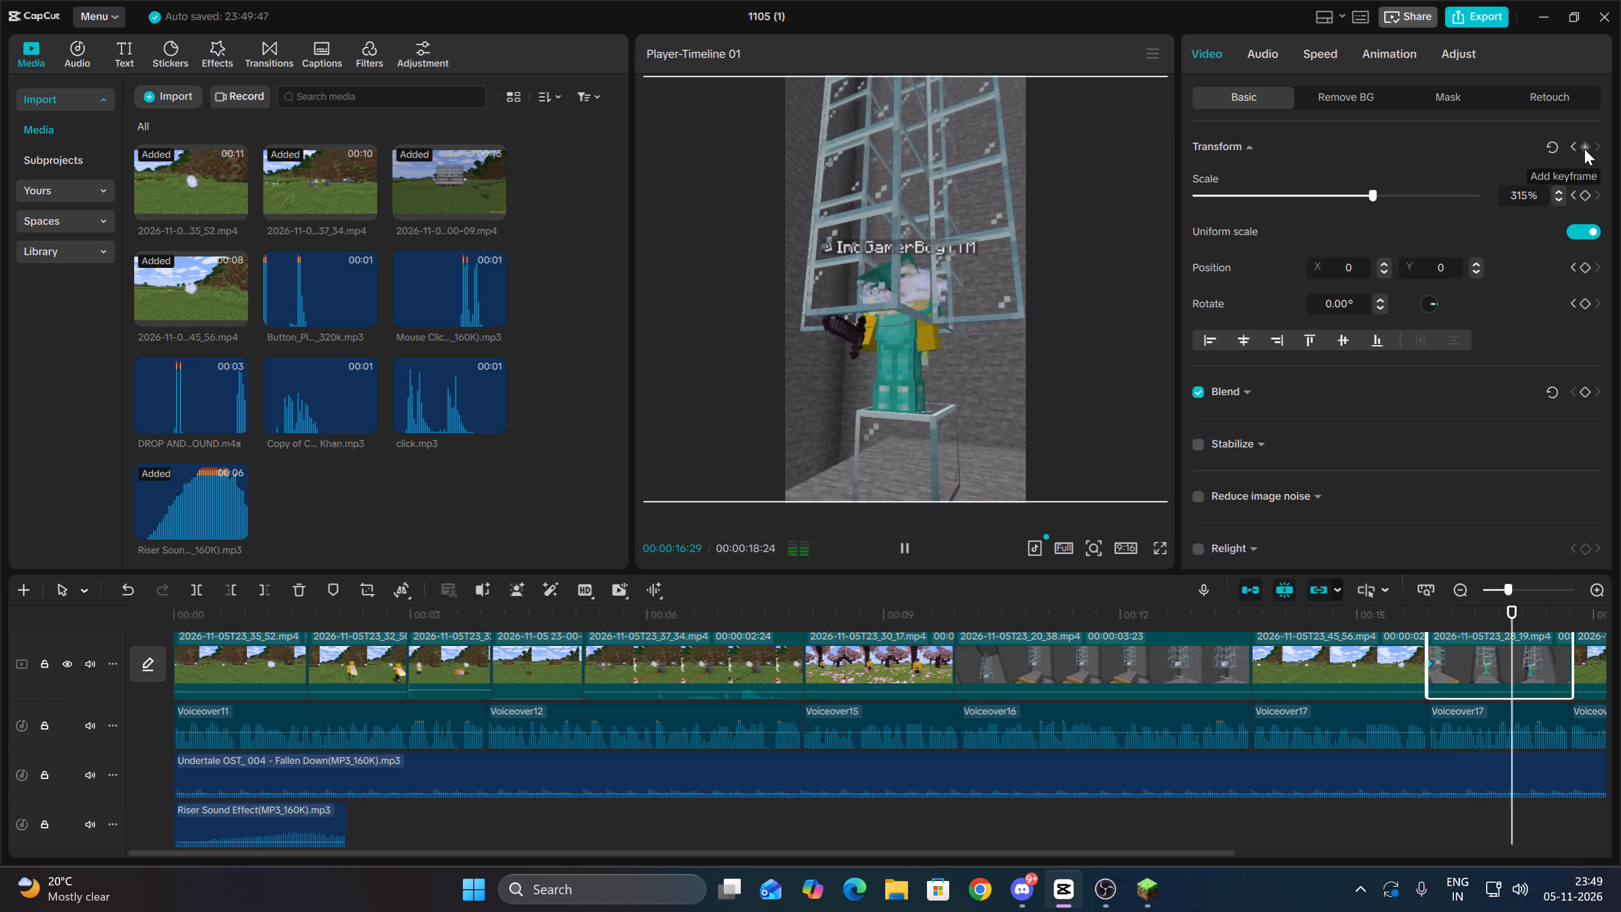
key(space)
key(space)
key(space)
click(1584, 149)
drag(1381, 196, 1392, 198)
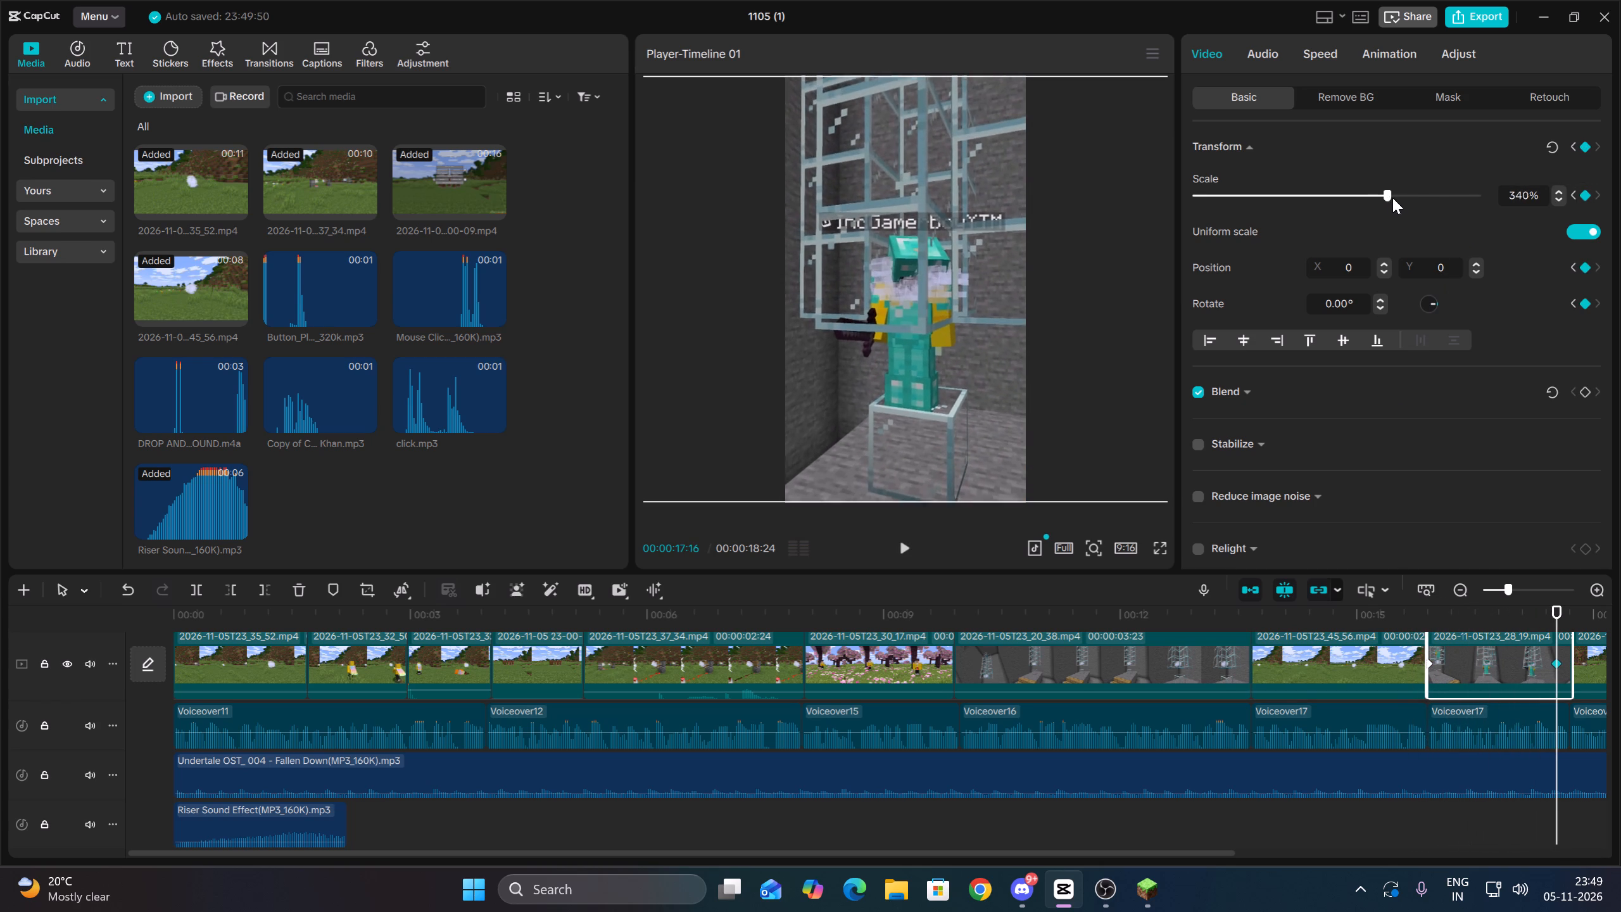
drag(1392, 198, 1426, 201)
key(Up)
key(space)
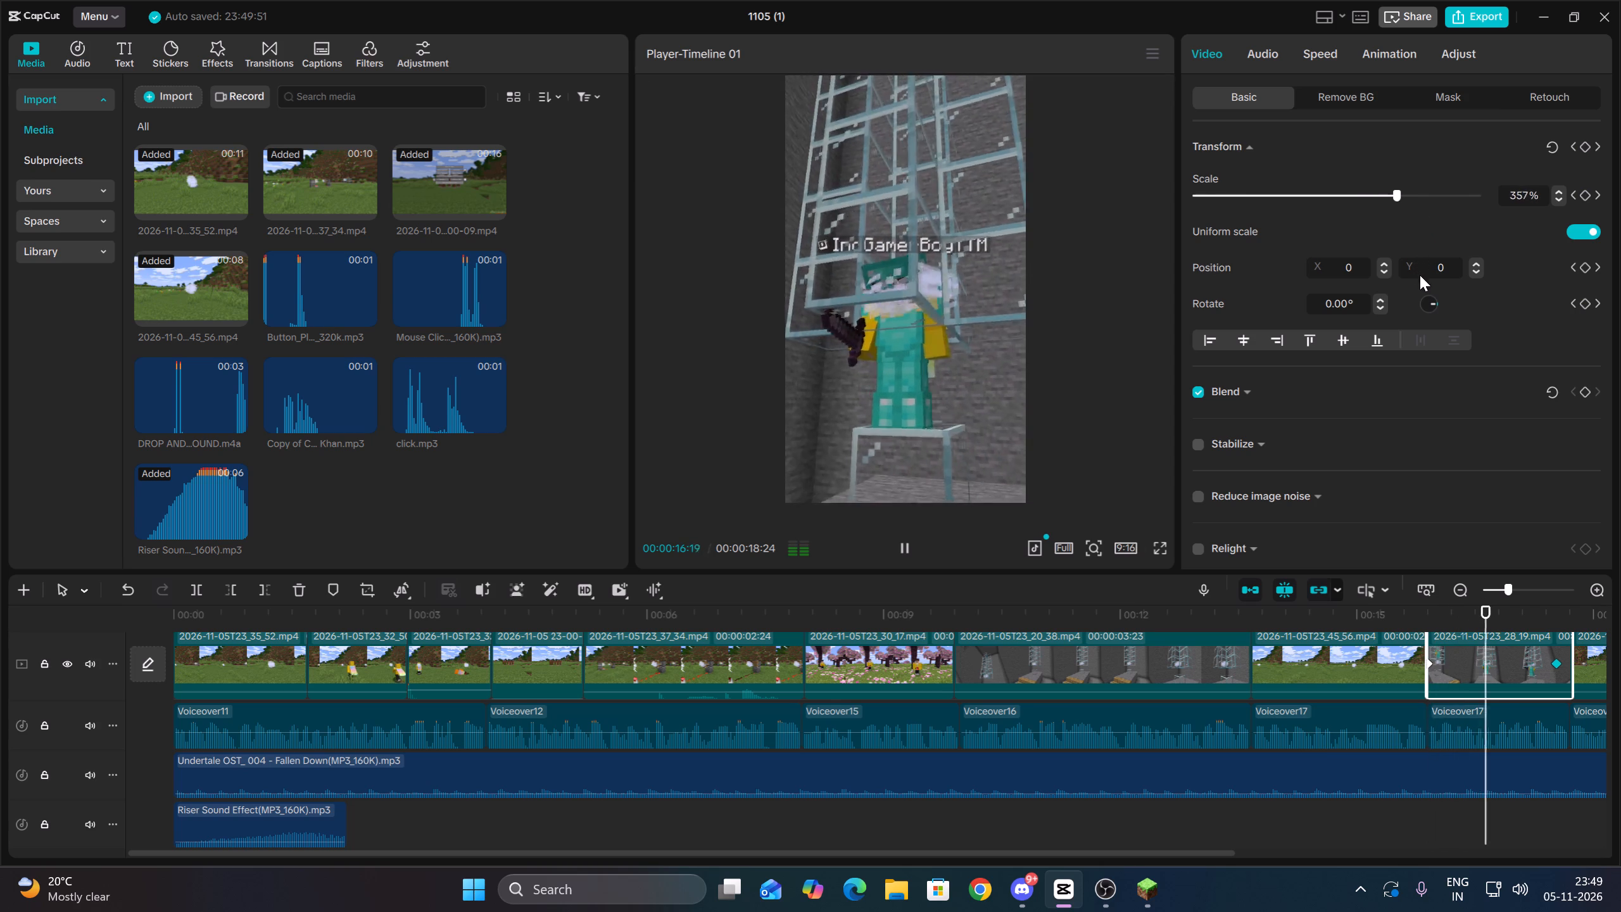
key(space)
click(1555, 663)
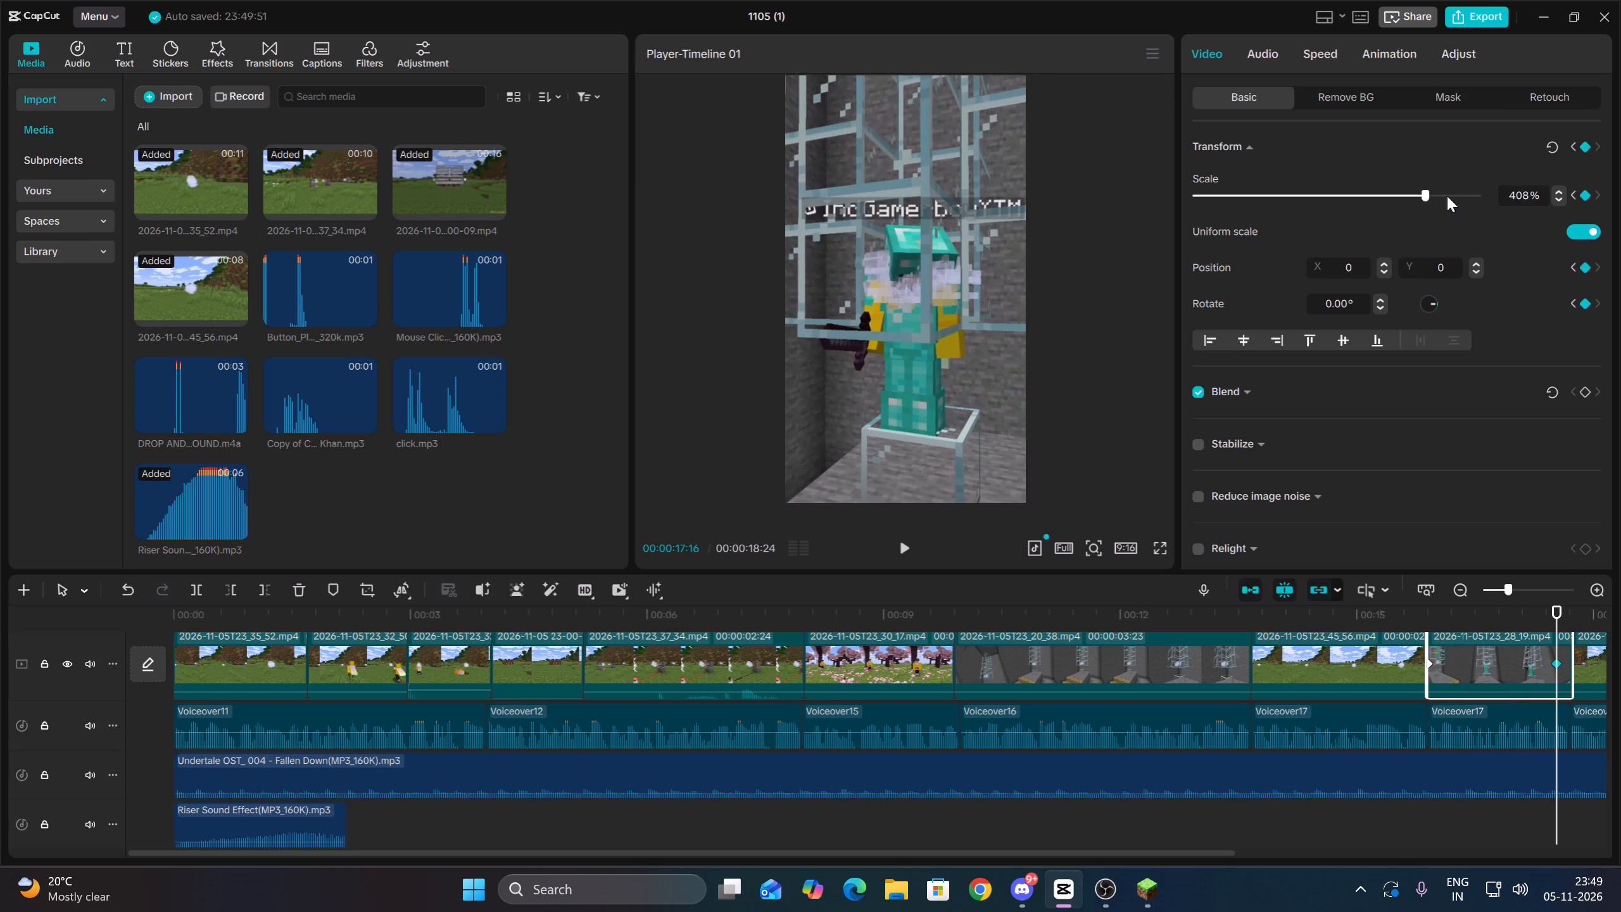
drag(1444, 196, 1438, 196)
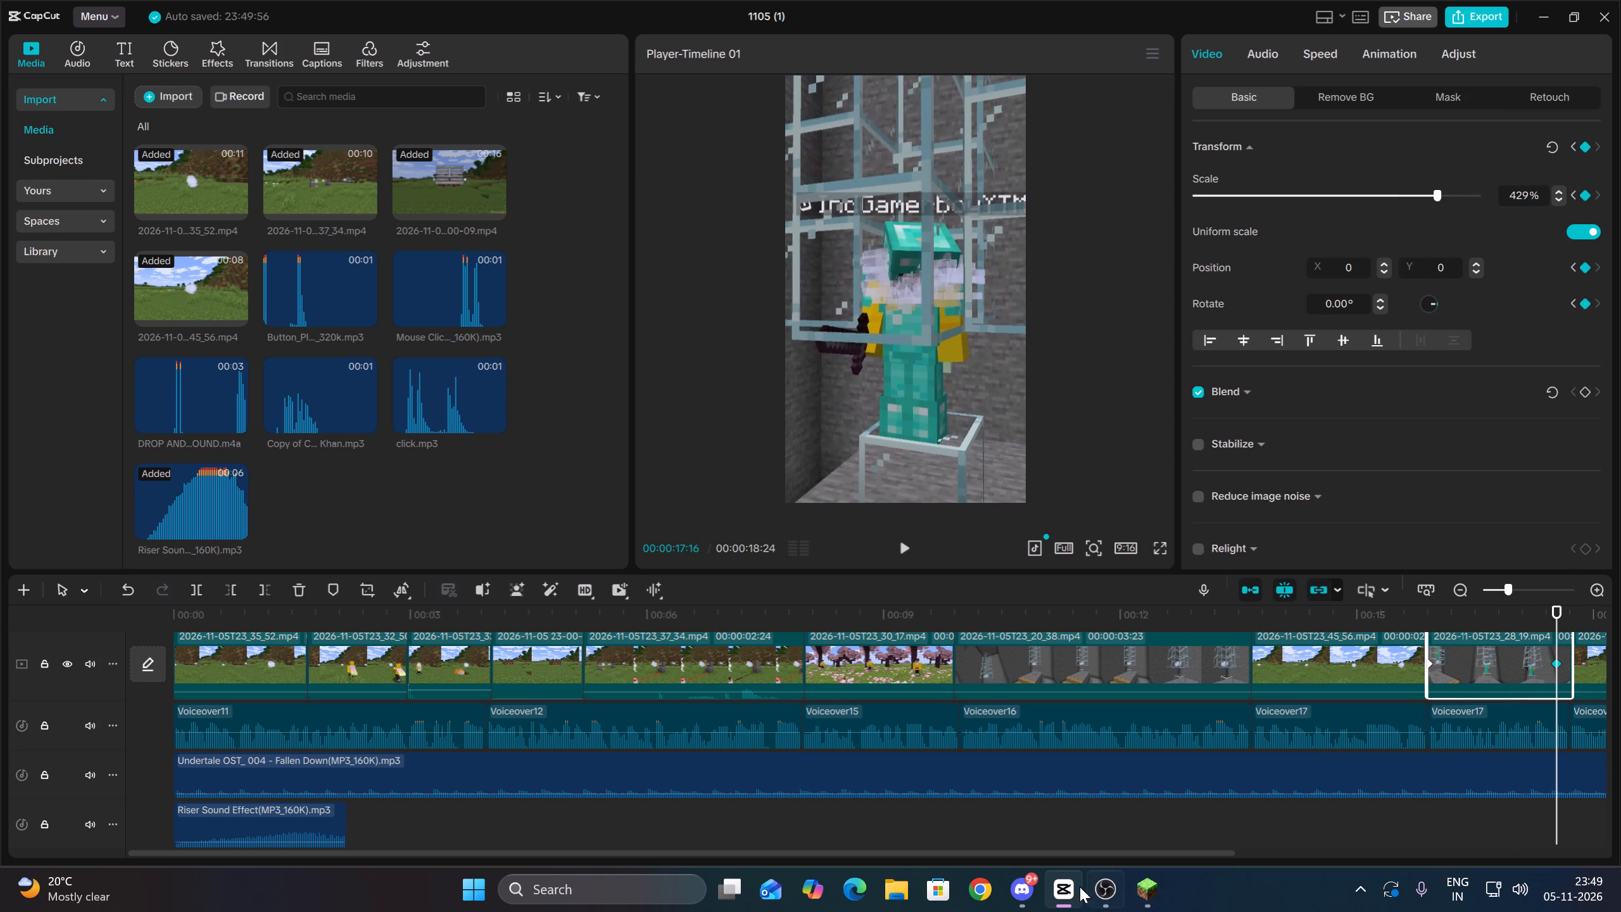
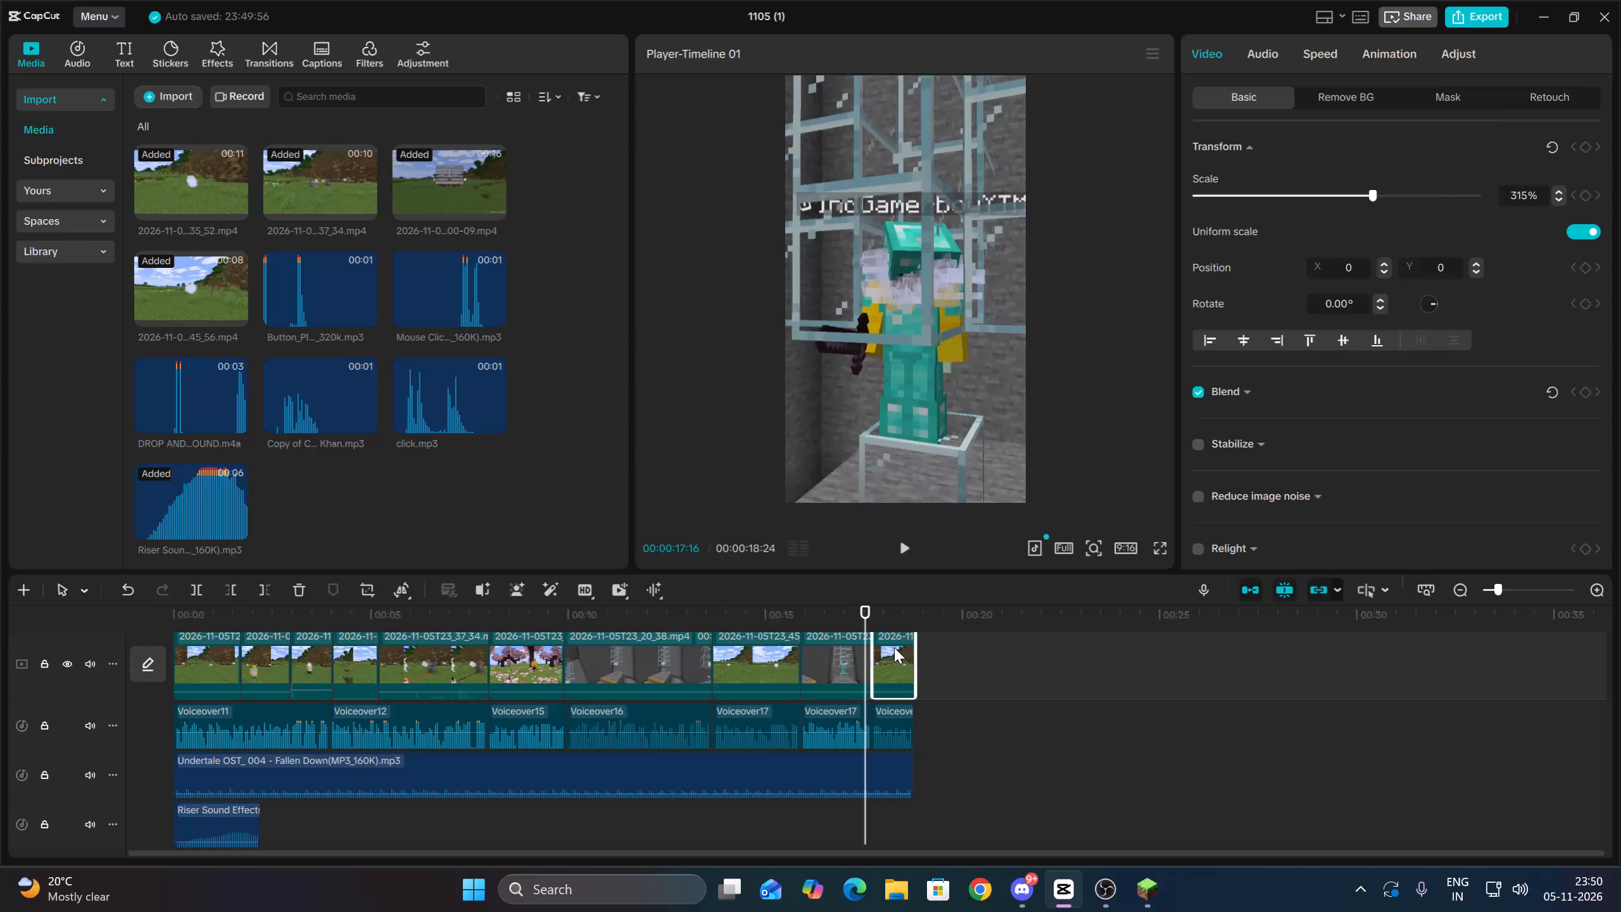
Place the playhead at the start of the timeline's final clip, 2026-11-05T23_35_52.mp4.
key(Down)
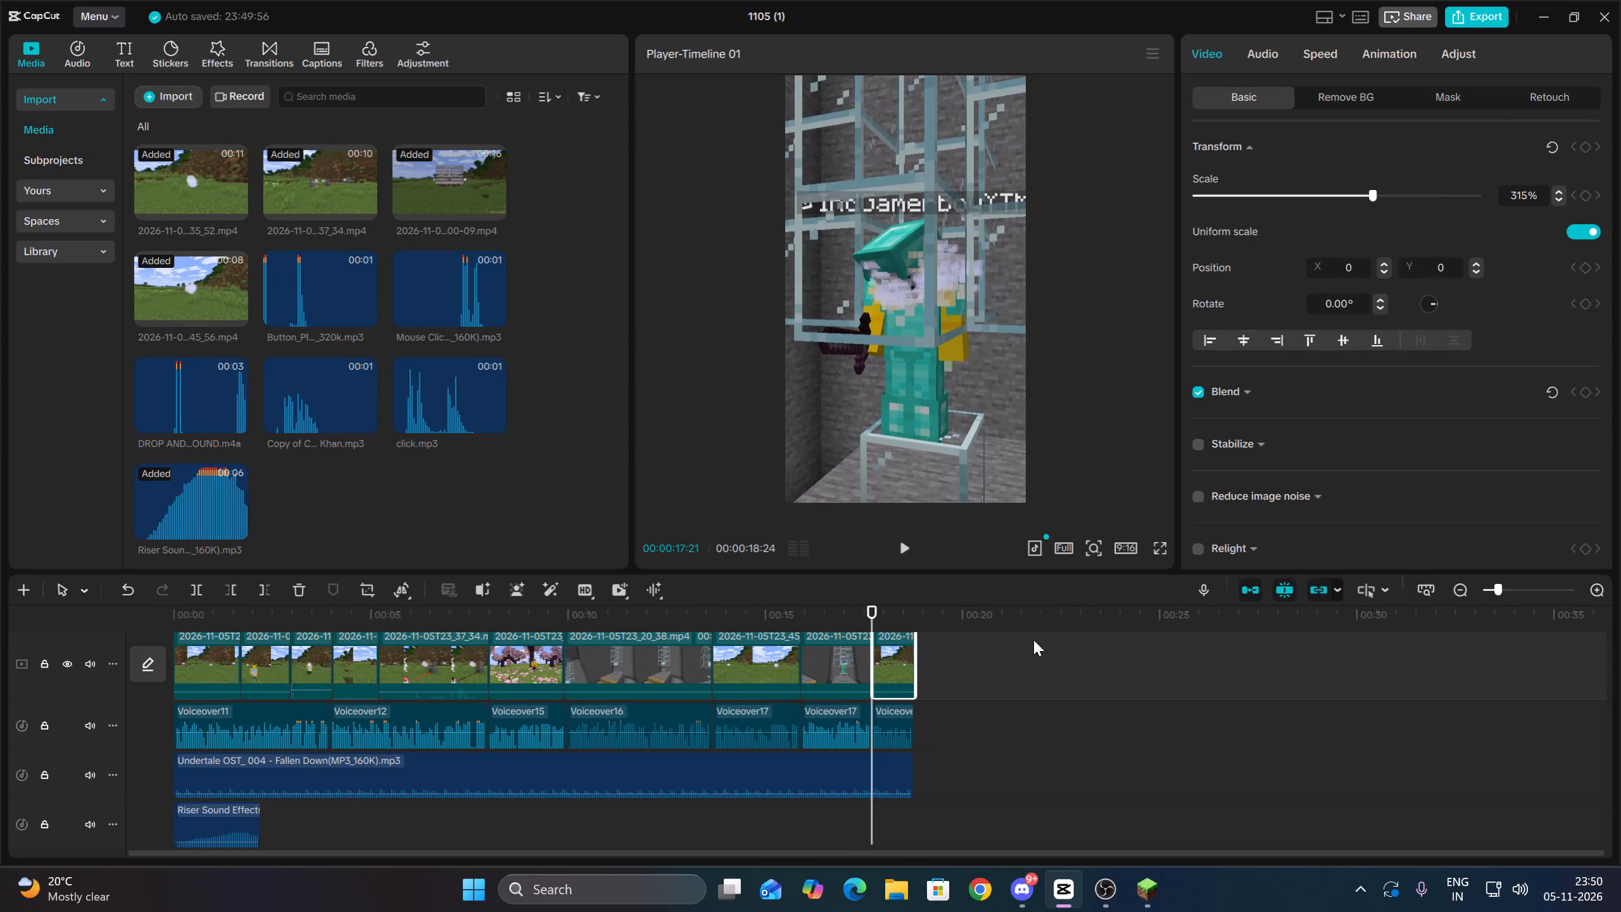
click(1609, 583)
double_click(1605, 585)
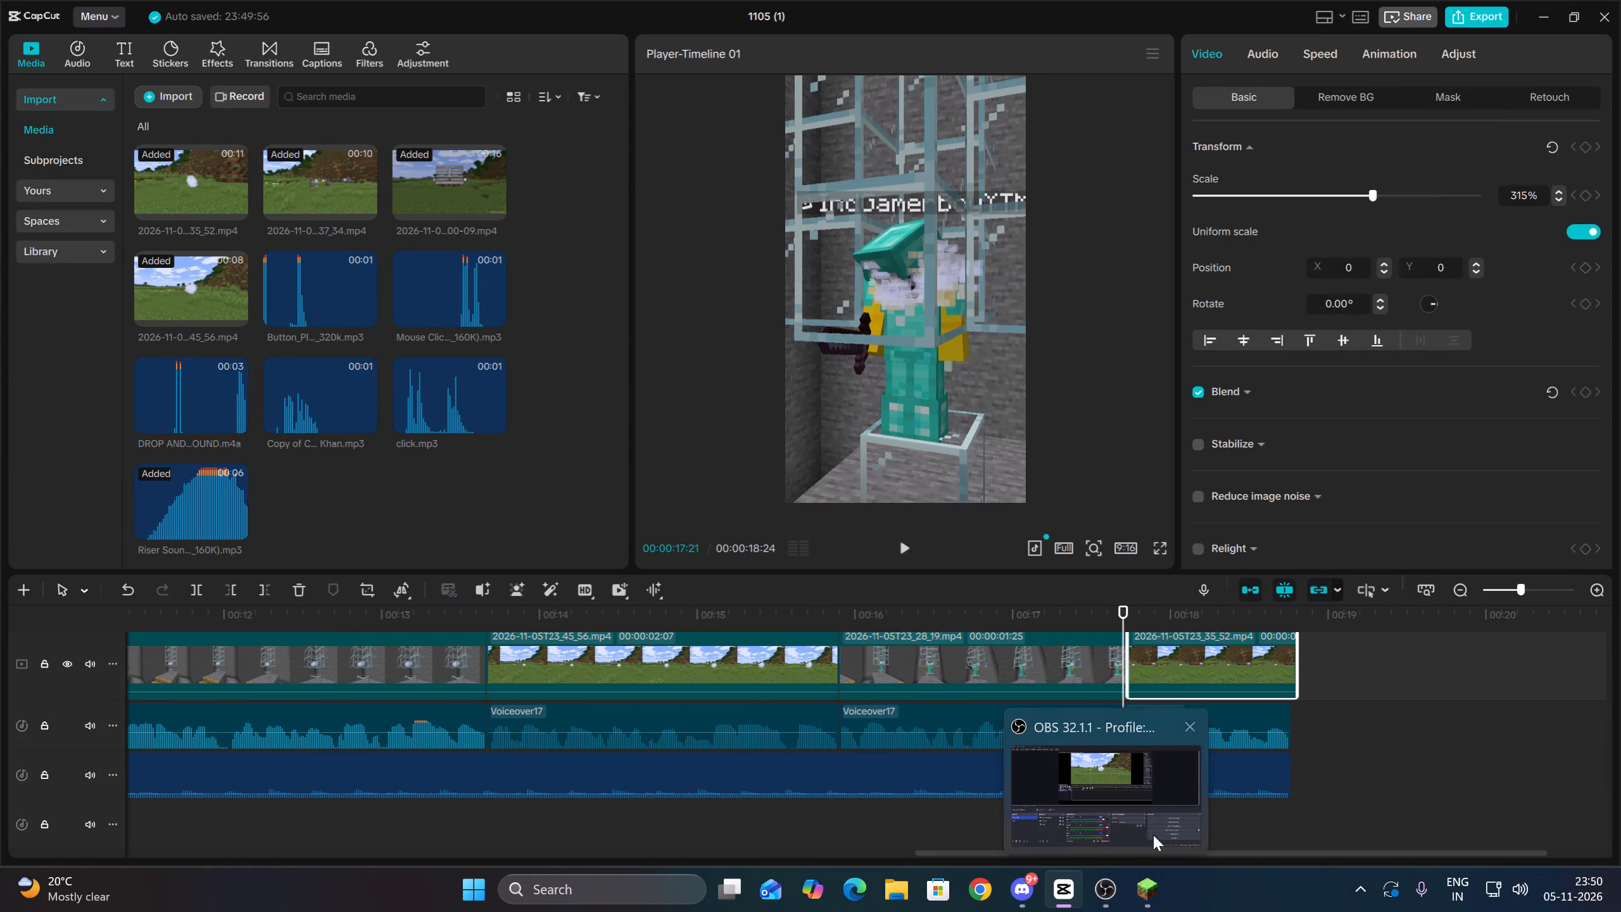
key(Down)
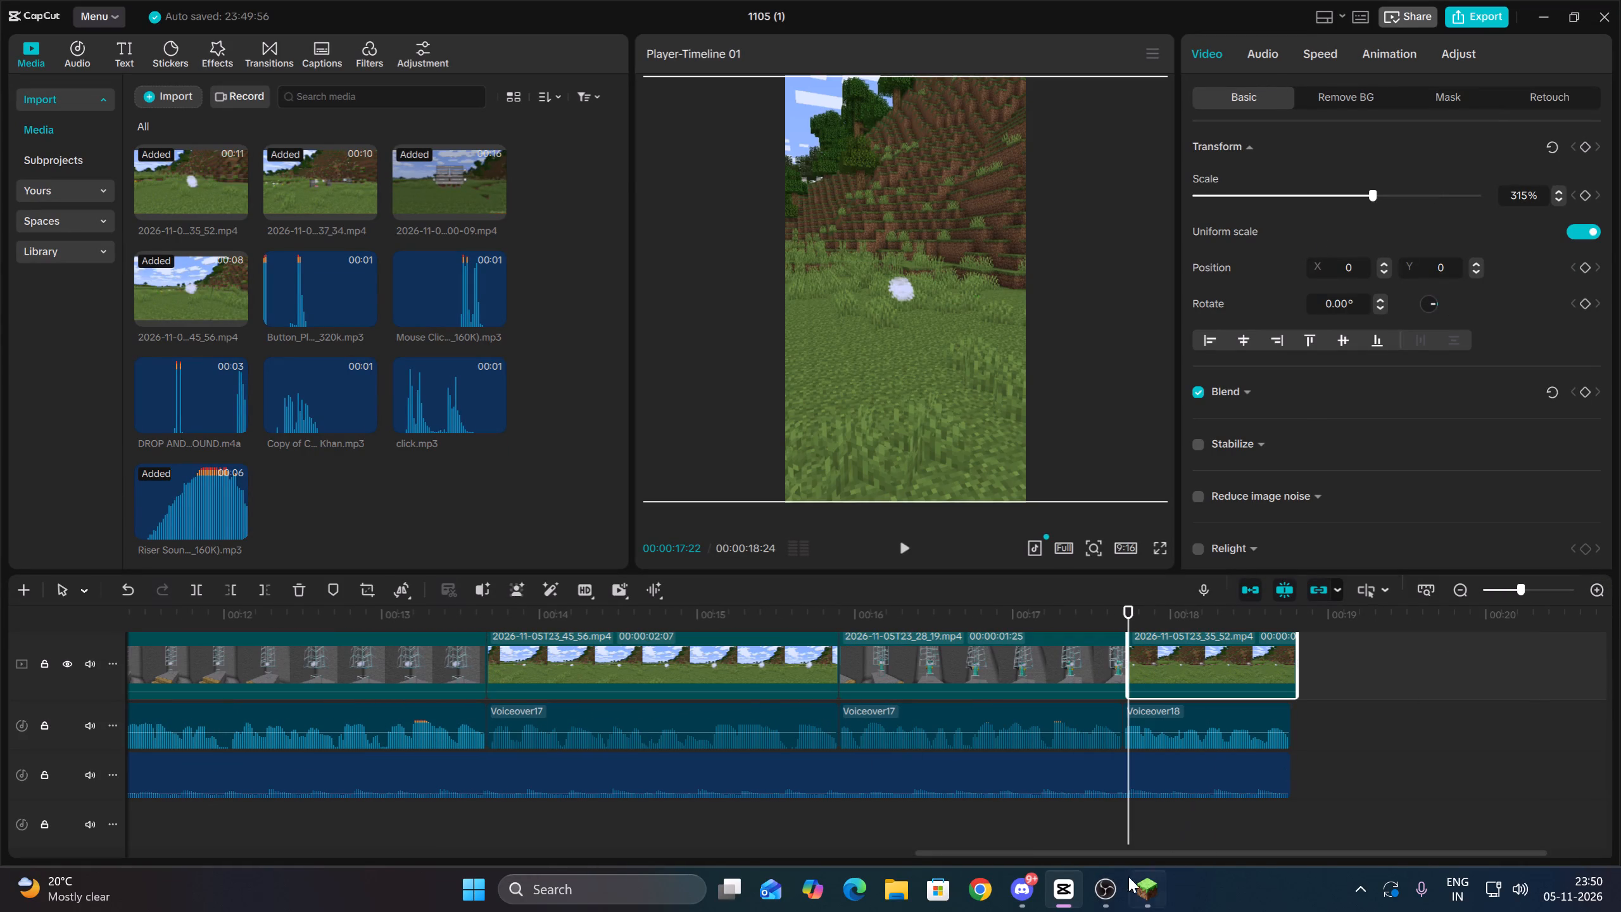
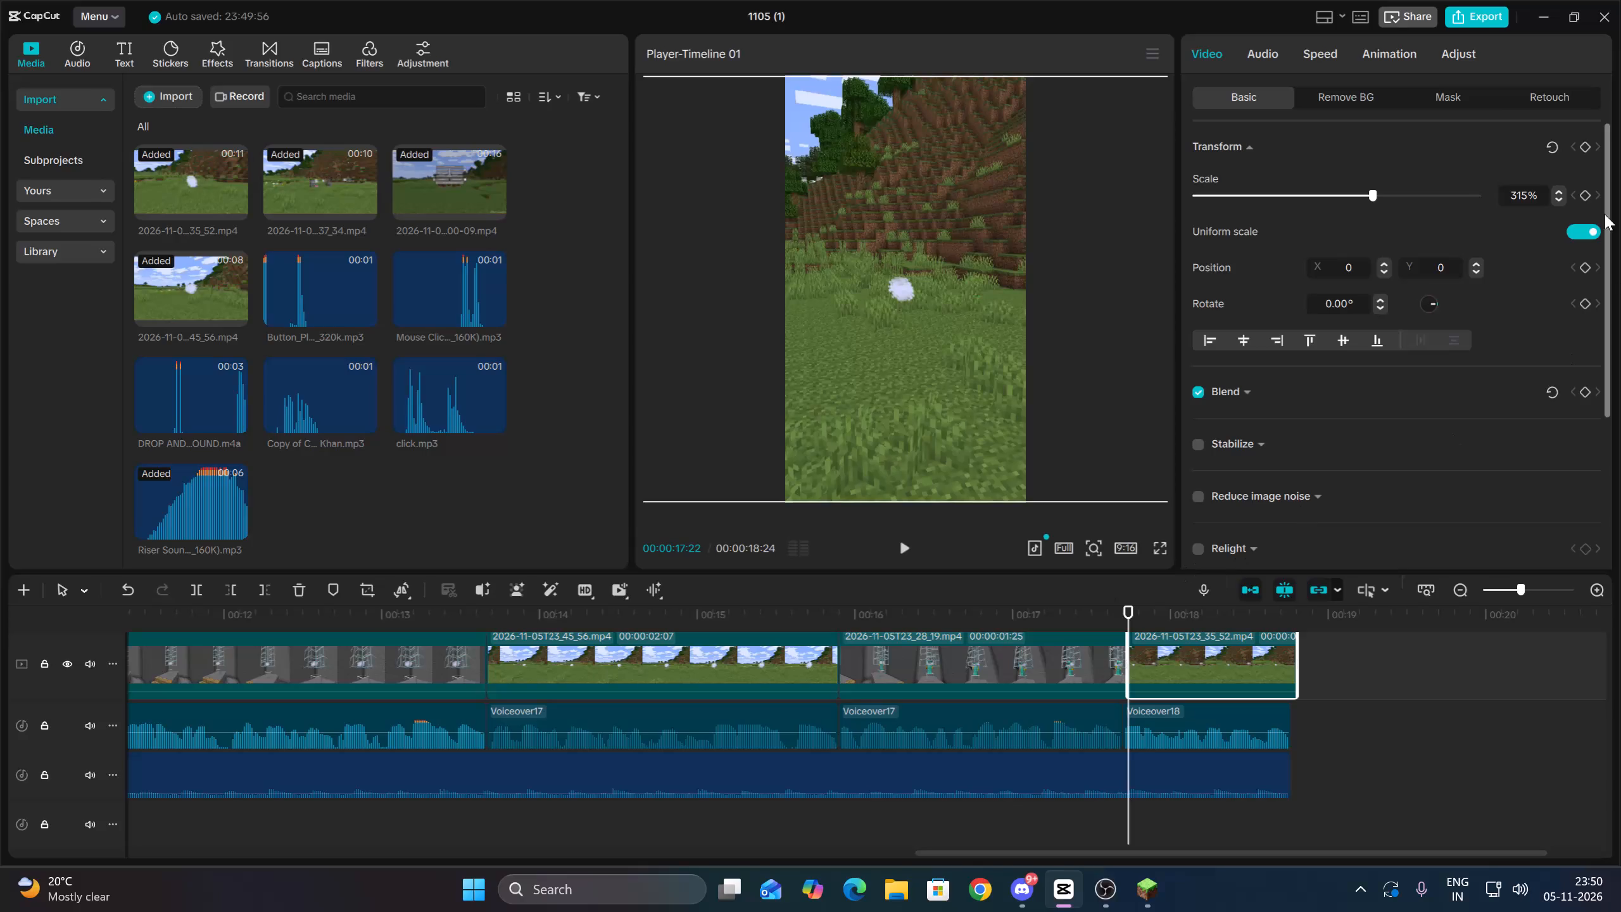
Add transform keyframes at the start of the final clip and at 00:00:18:21, setting the scale at the second keyframe to 500%.
double_click(1579, 141)
scroll(1297, 670, up, 3)
click(1271, 652)
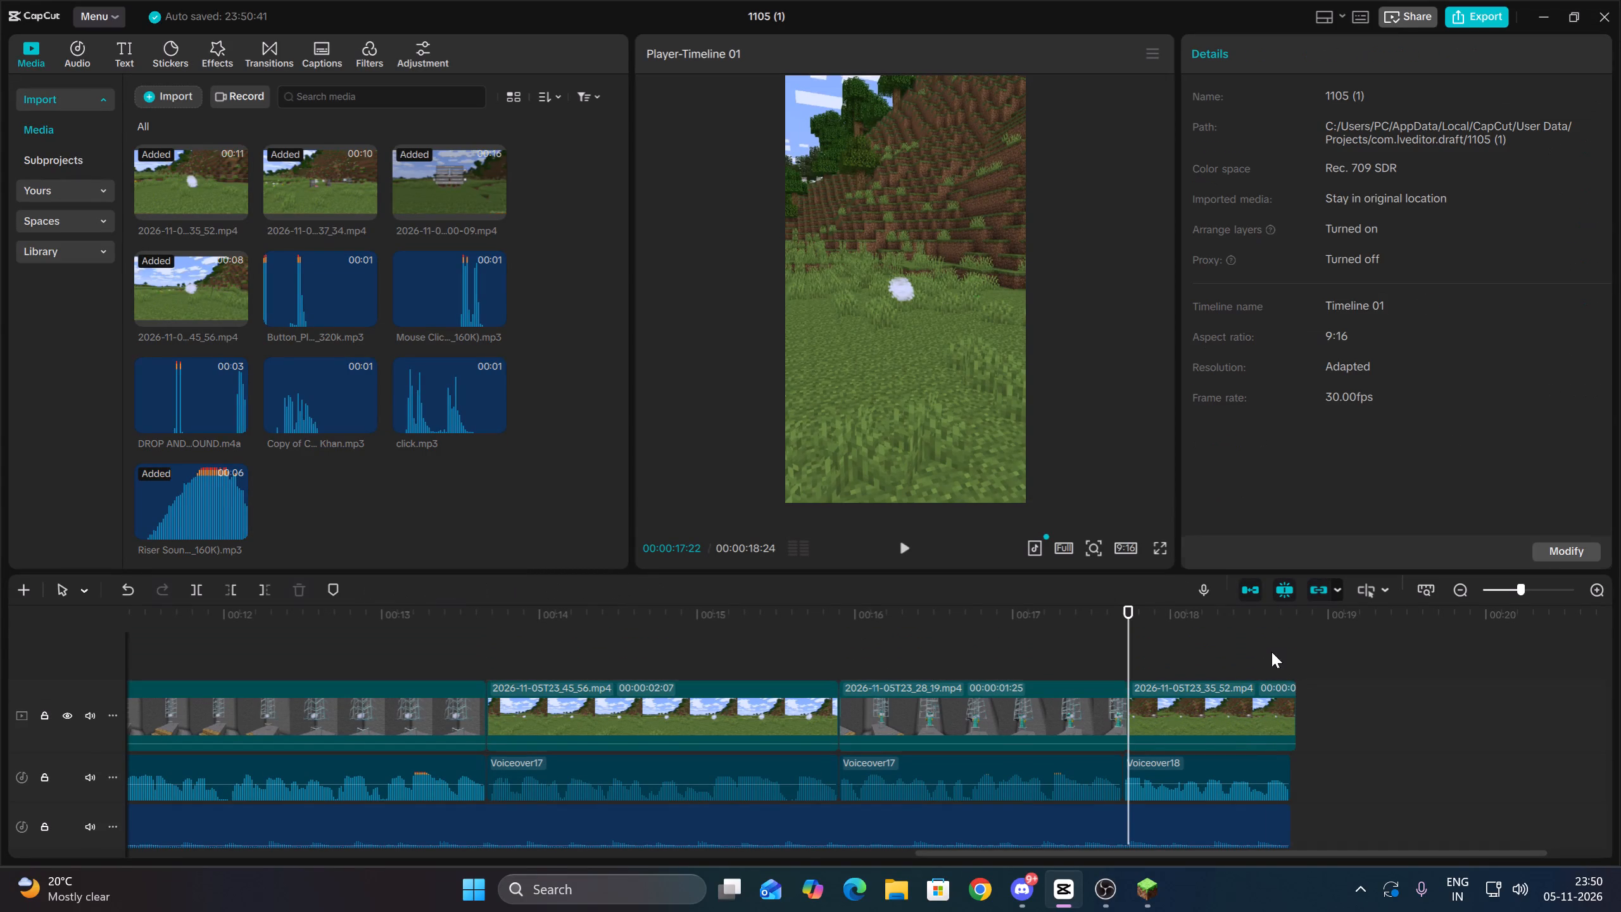
drag(1271, 652, 1283, 652)
click(1242, 711)
click(1586, 153)
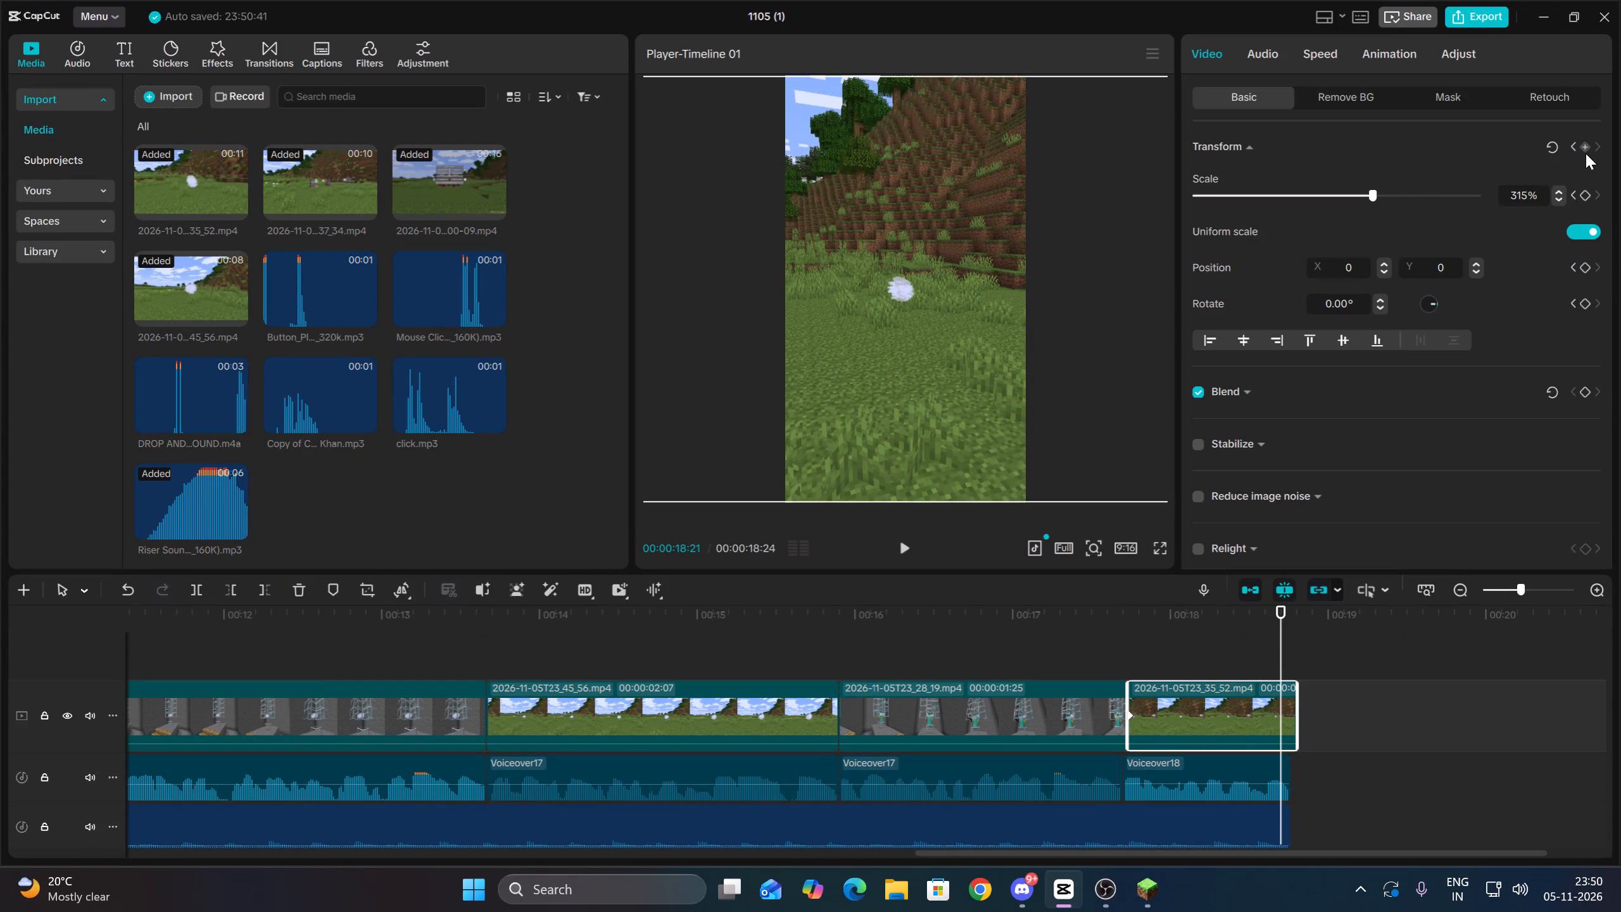
drag(1385, 194, 1496, 201)
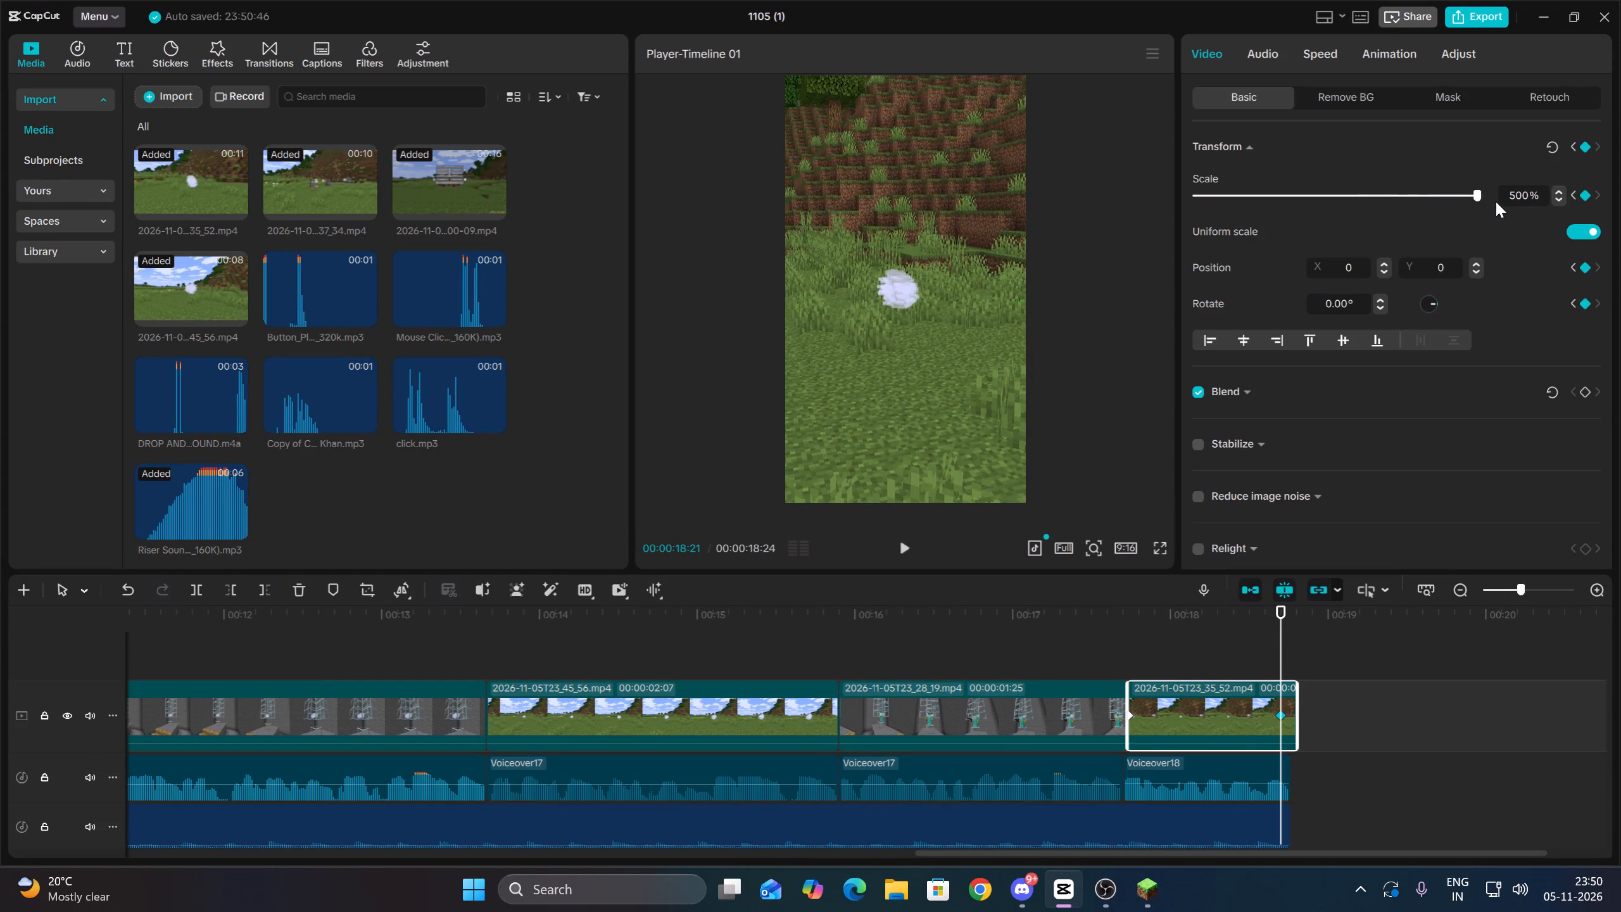
Trim the end of the timeline so the final clip, voiceover and music all end together at 00:00:18:23.
key(Up)
key(space)
key(space)
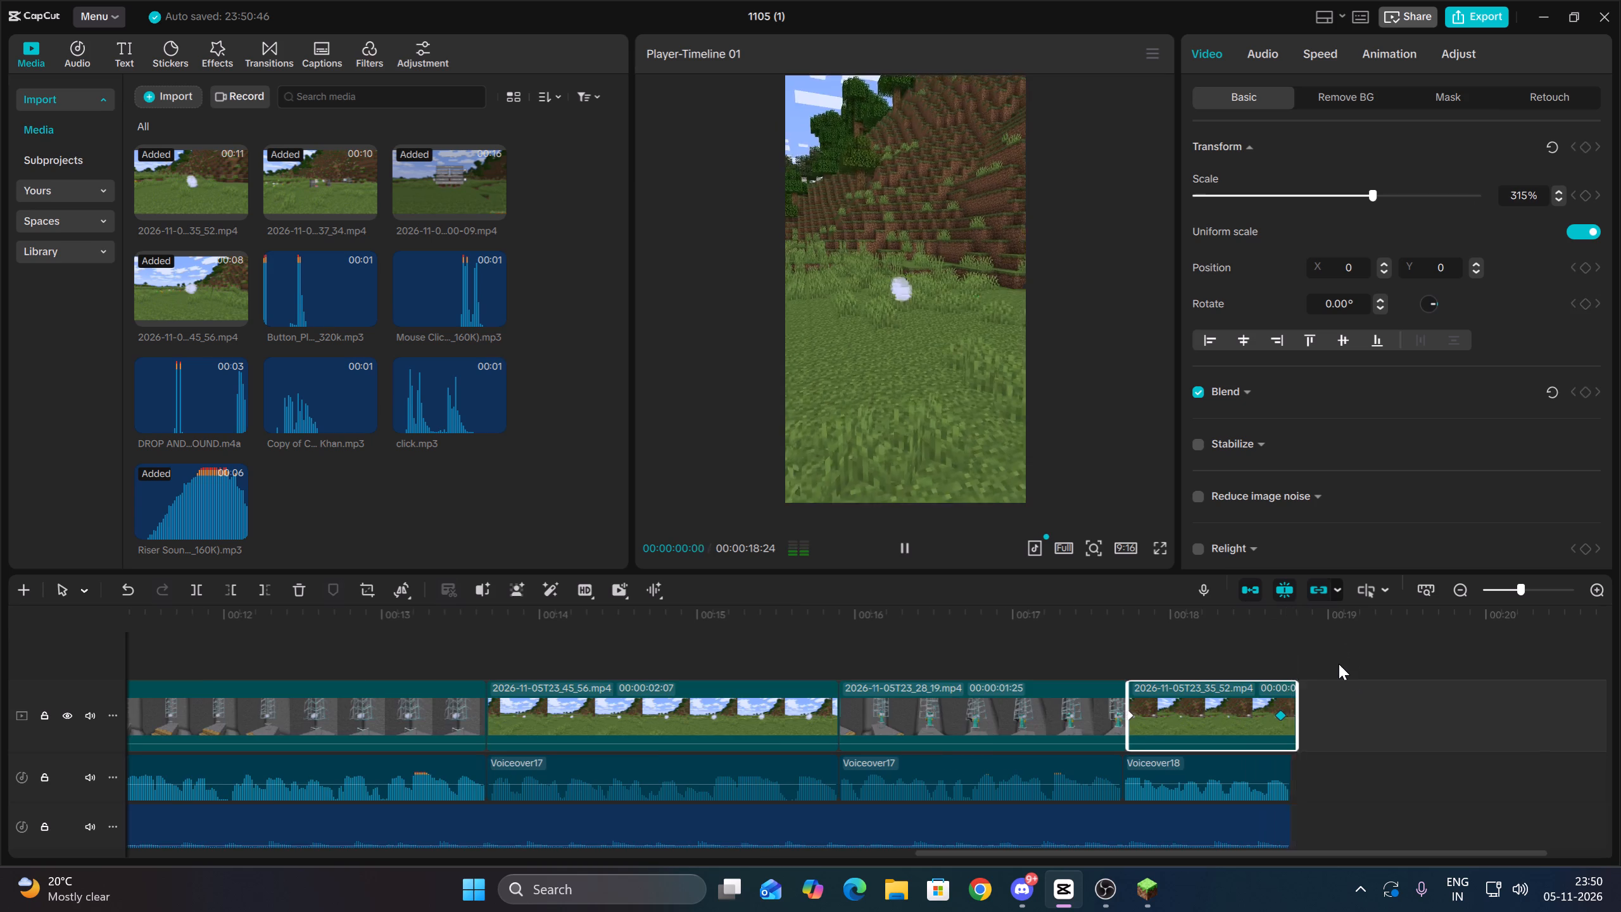
key(space)
double_click(1460, 579)
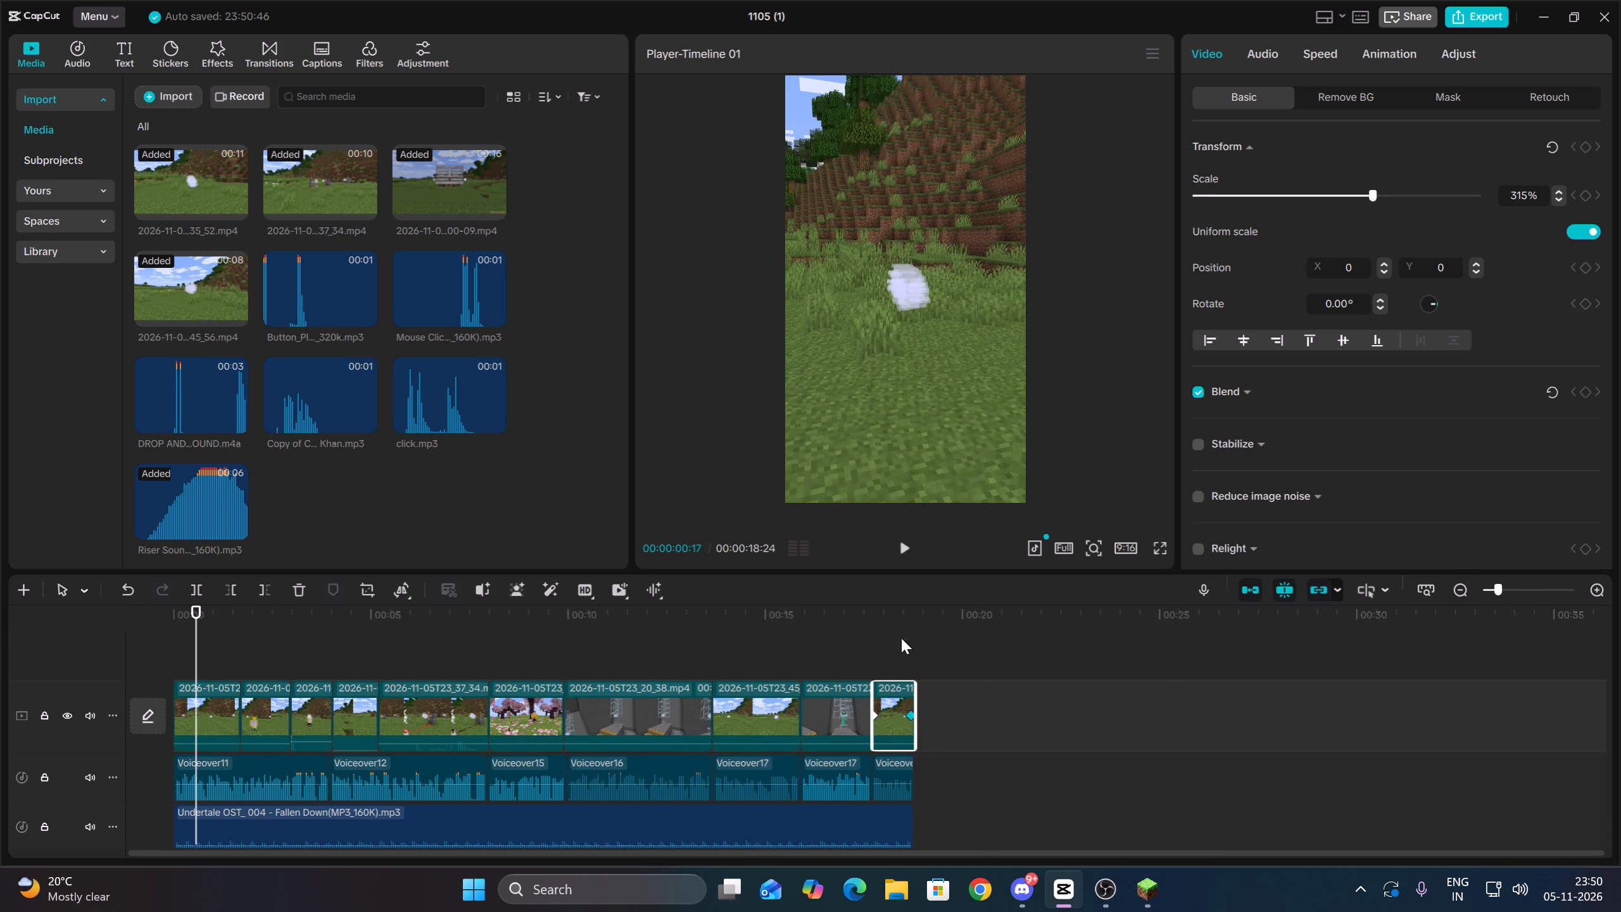
click(901, 638)
key(Down)
triple_click(1598, 590)
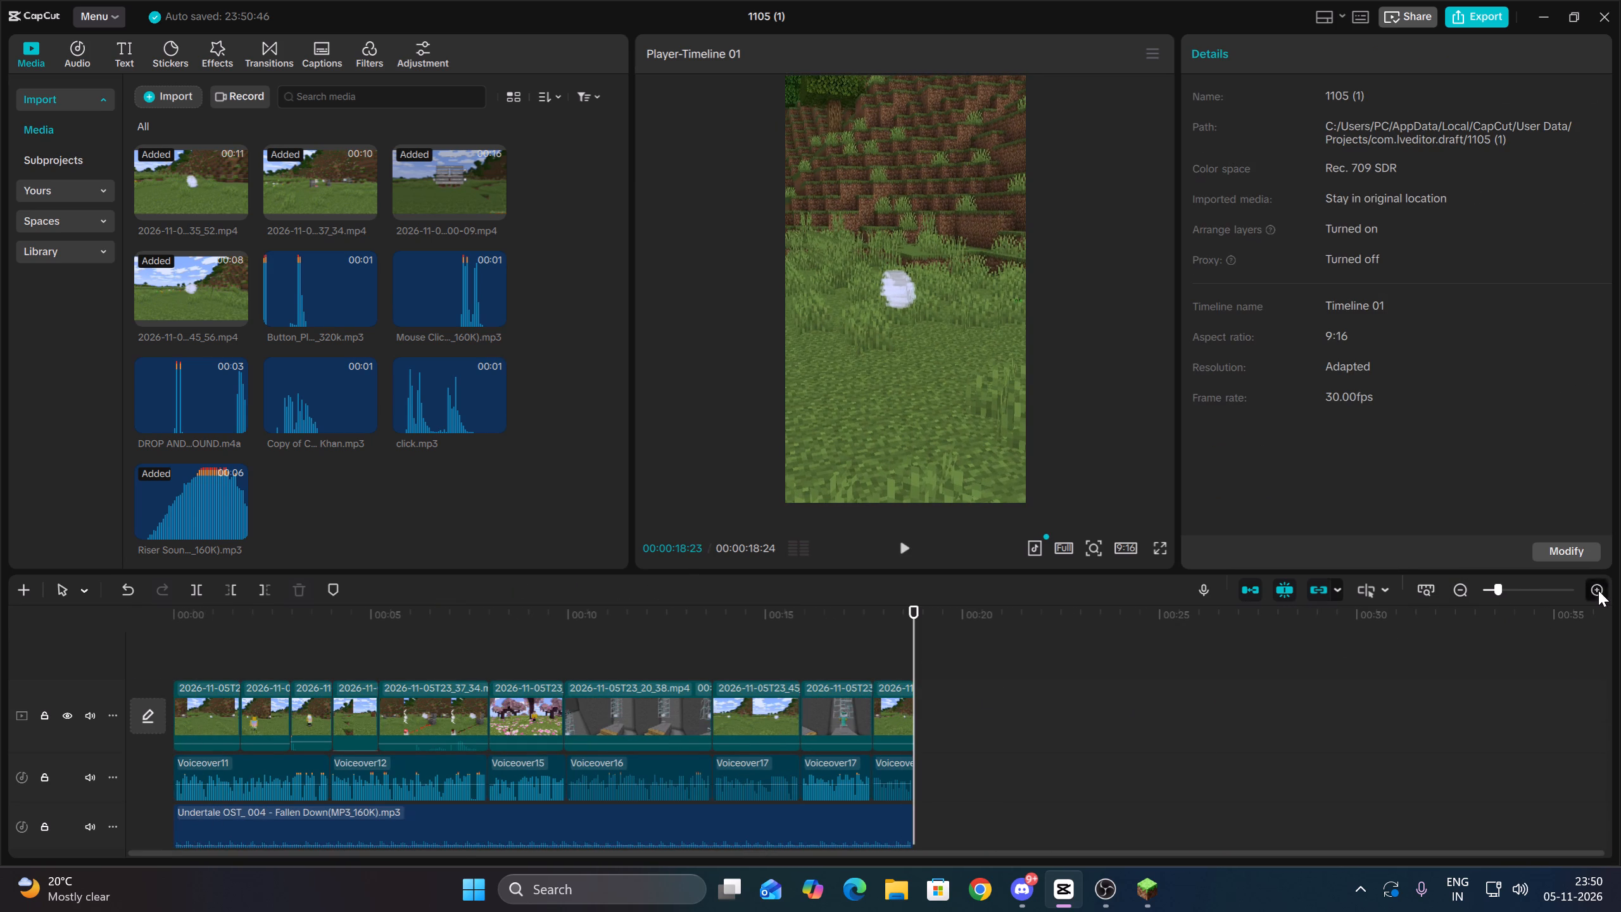
drag(1226, 790, 1213, 629)
click(261, 588)
Play back the final clip and the timeline's opening to review the zoom, the trimmed ending and the transition back to the start.
click(1093, 652)
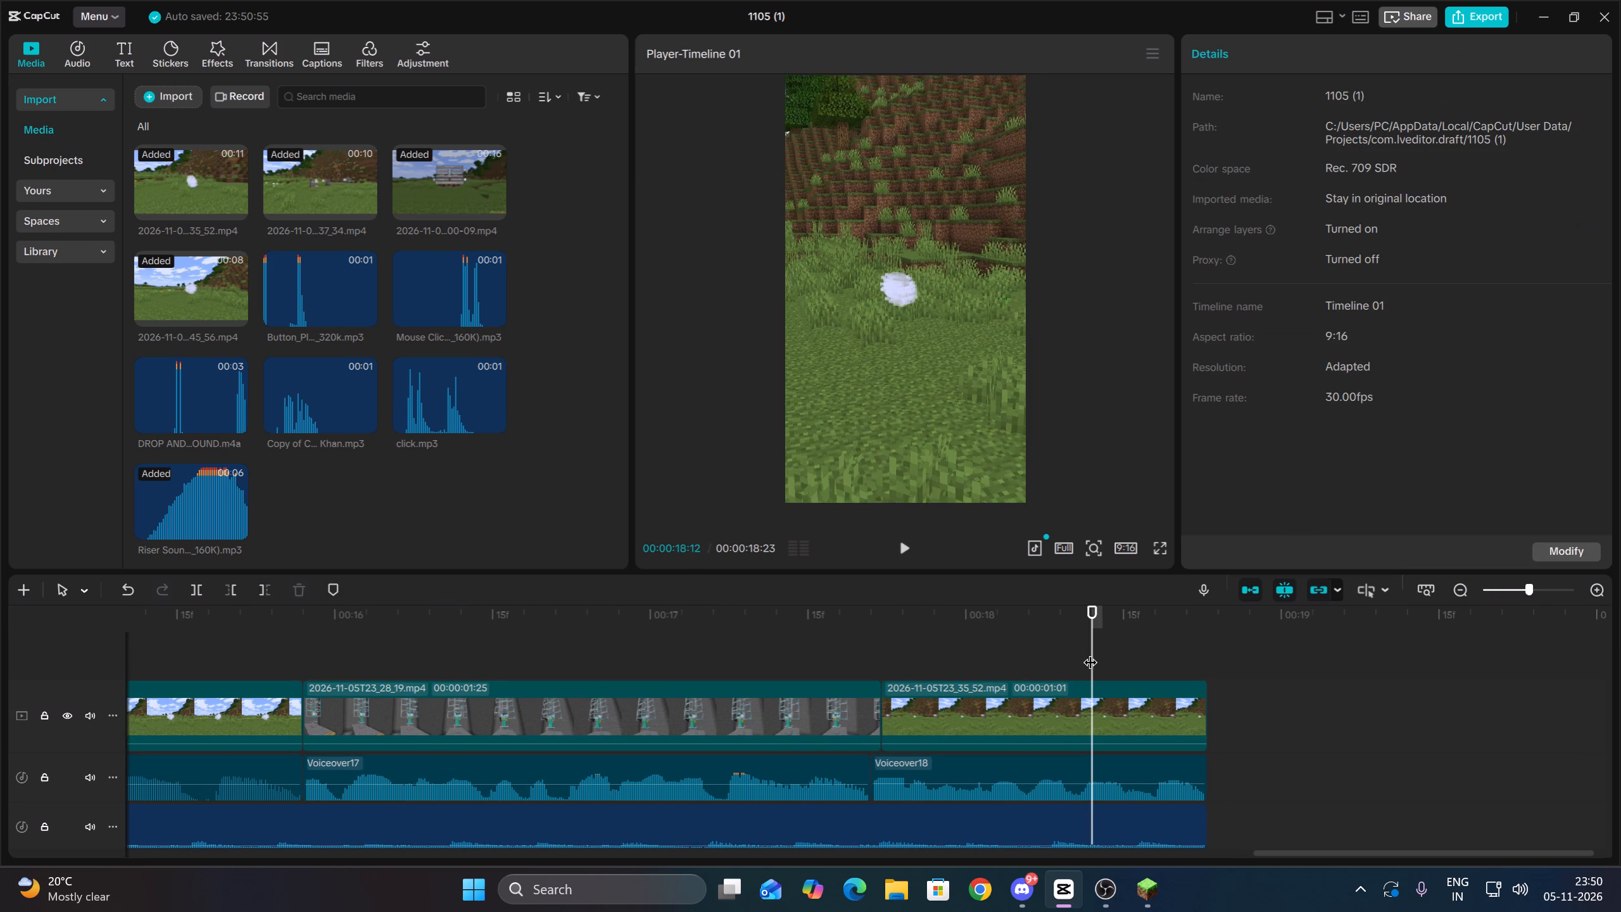
key(space)
key(space)
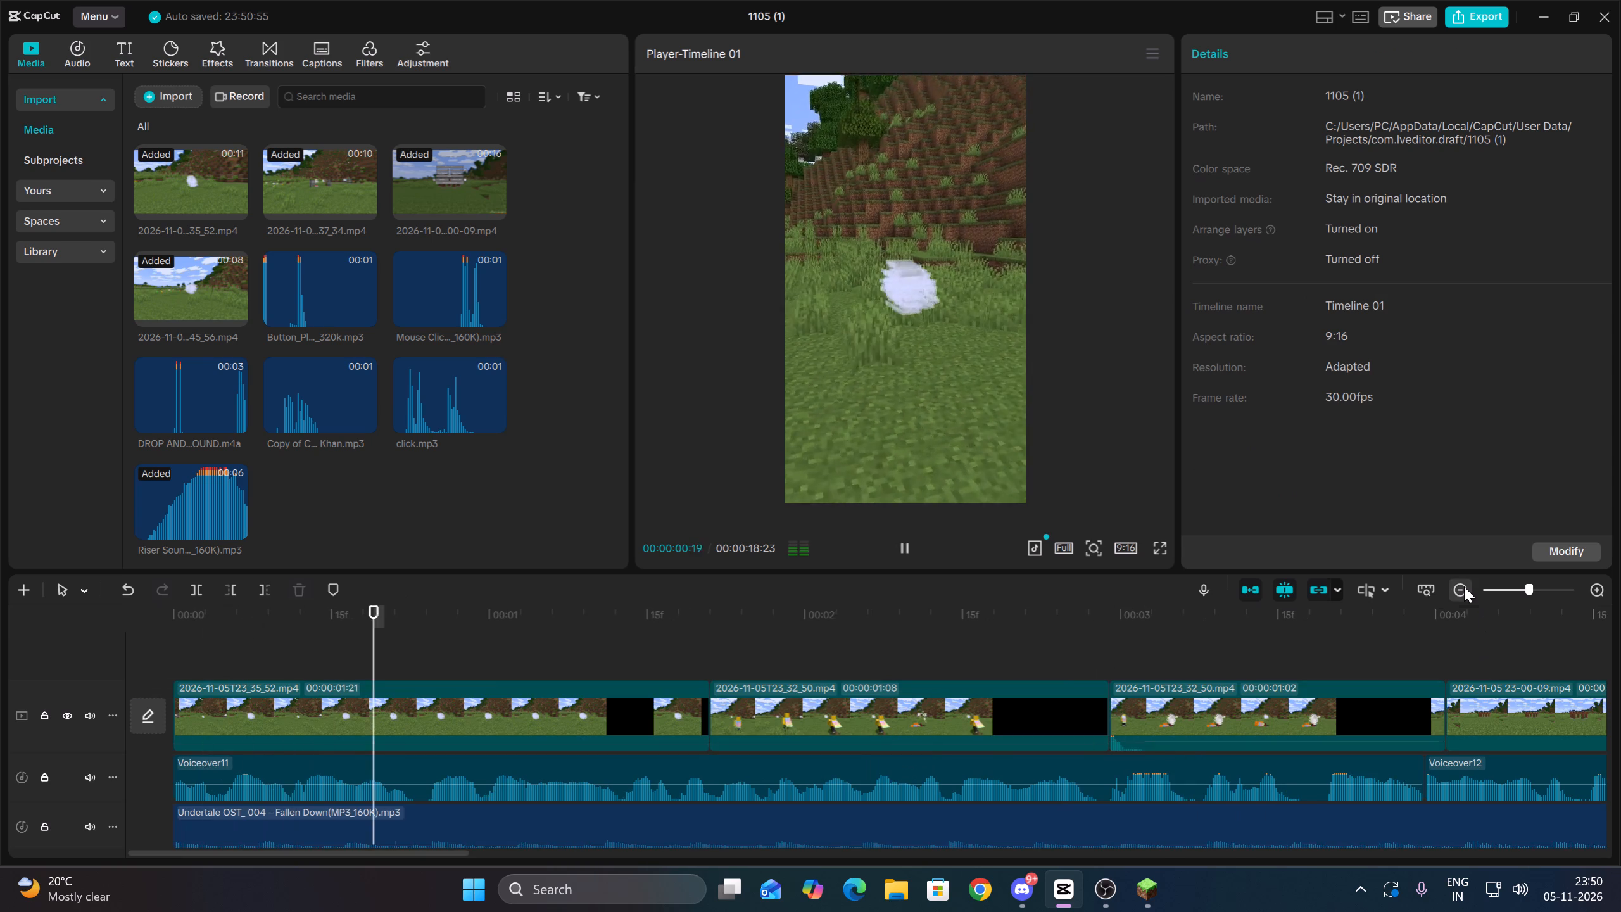
triple_click(1464, 586)
click(921, 652)
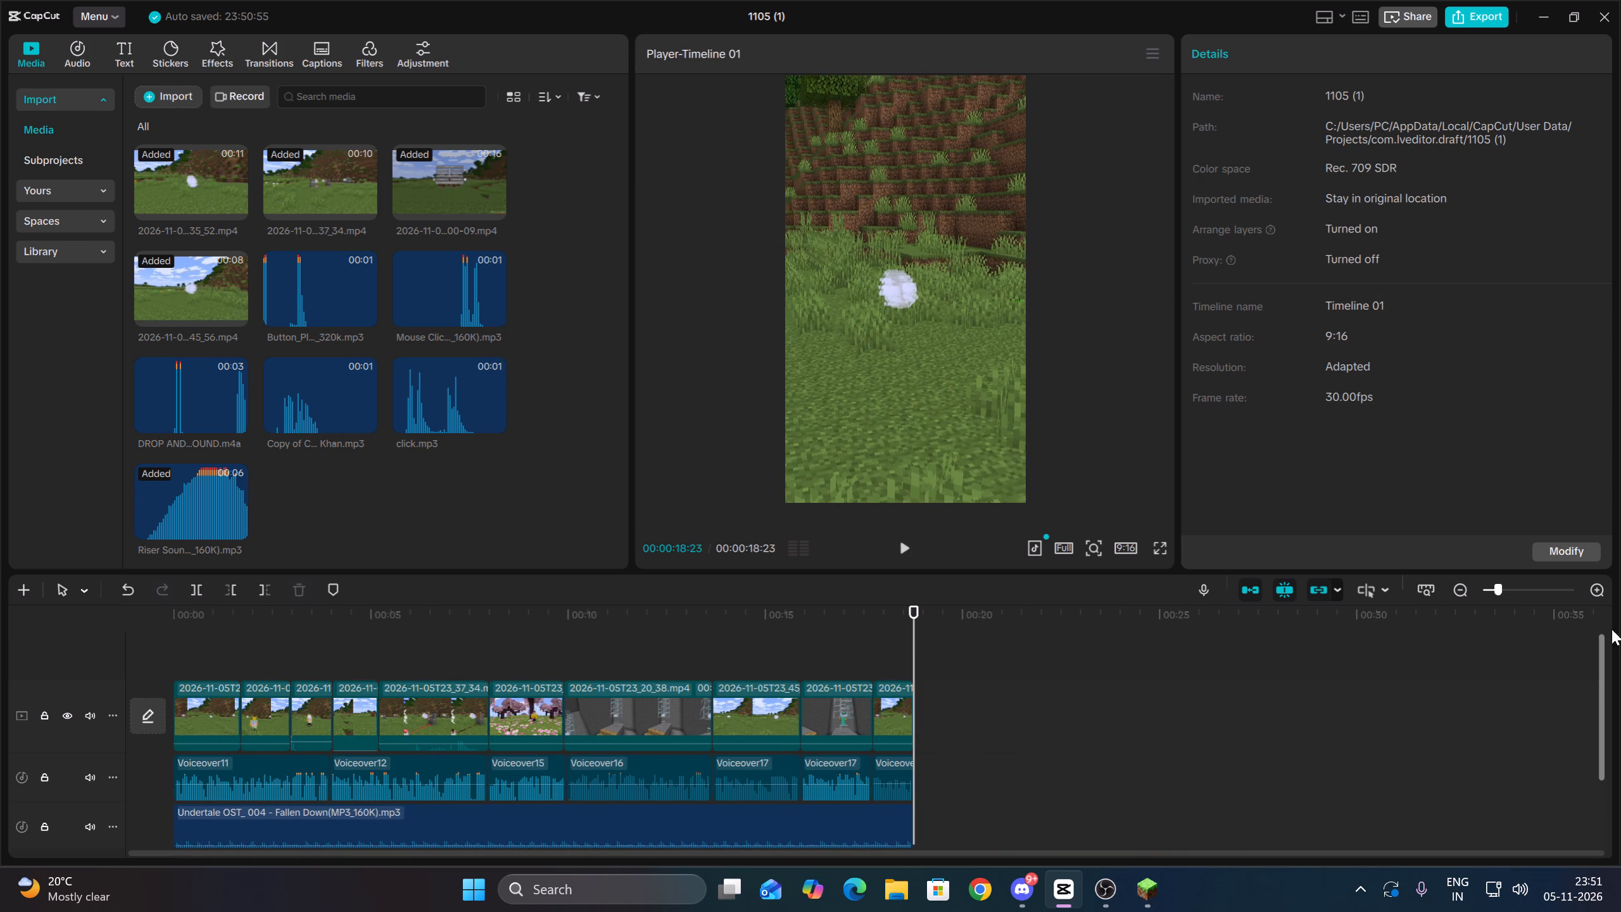
triple_click(1601, 588)
double_click(1153, 658)
key(space)
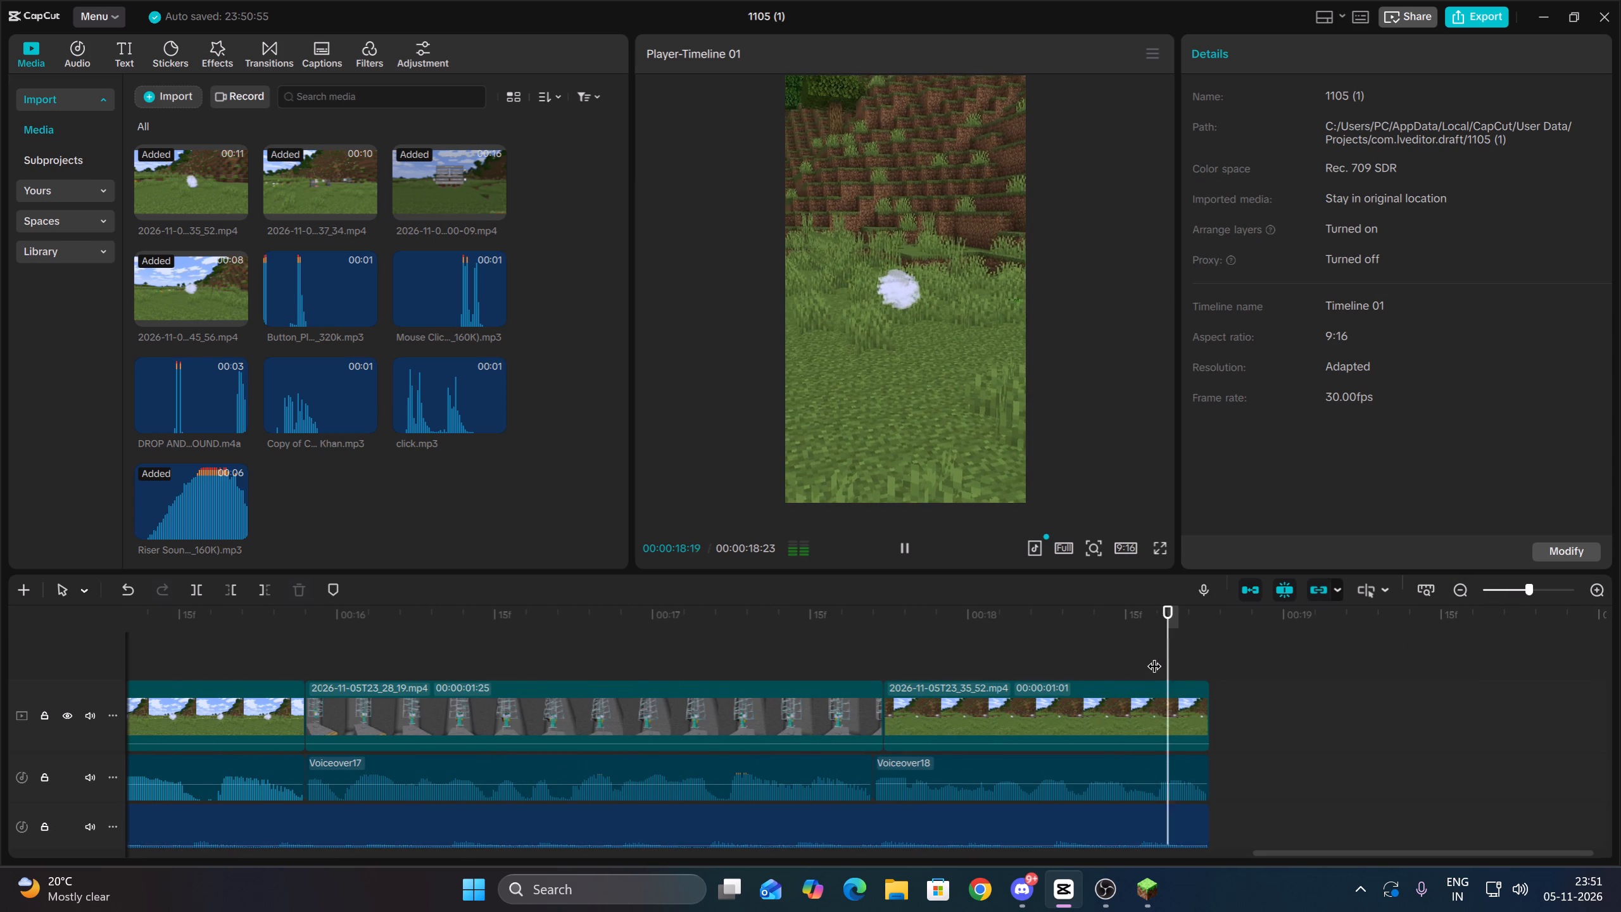
key(space)
key(space)
key(Up)
key(Up)
Trim the beginning of the Undertale OST_ 004 - Fallen Down music so it starts at 00:00:01:25.
double_click(1456, 585)
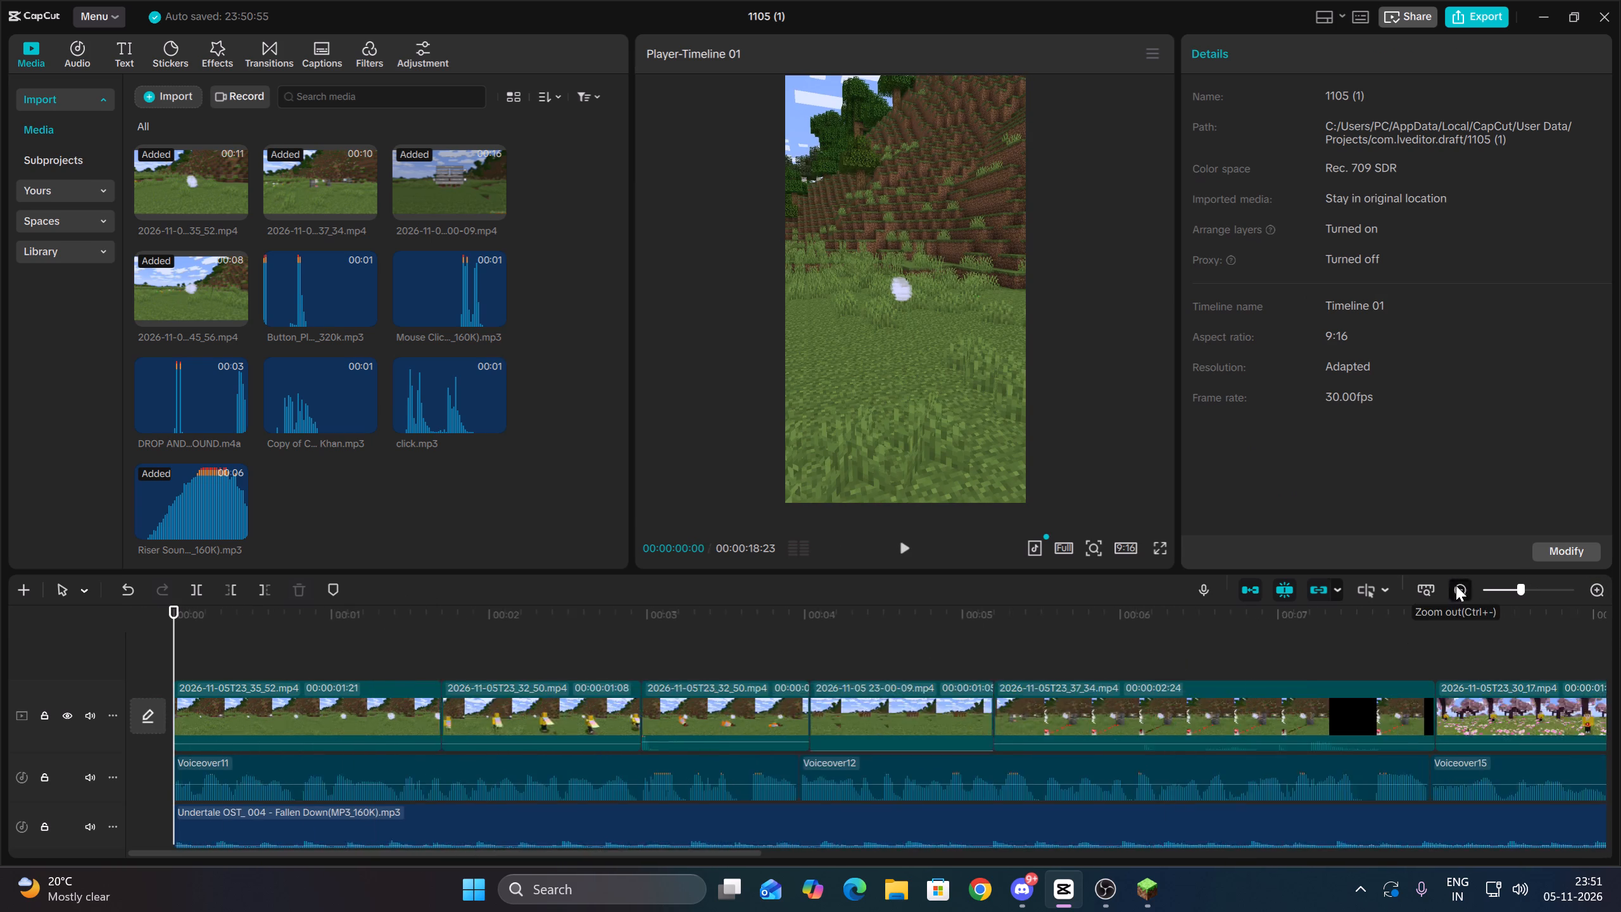
scroll(606, 775, down, 8)
key(space)
key(space)
click(408, 733)
key(space)
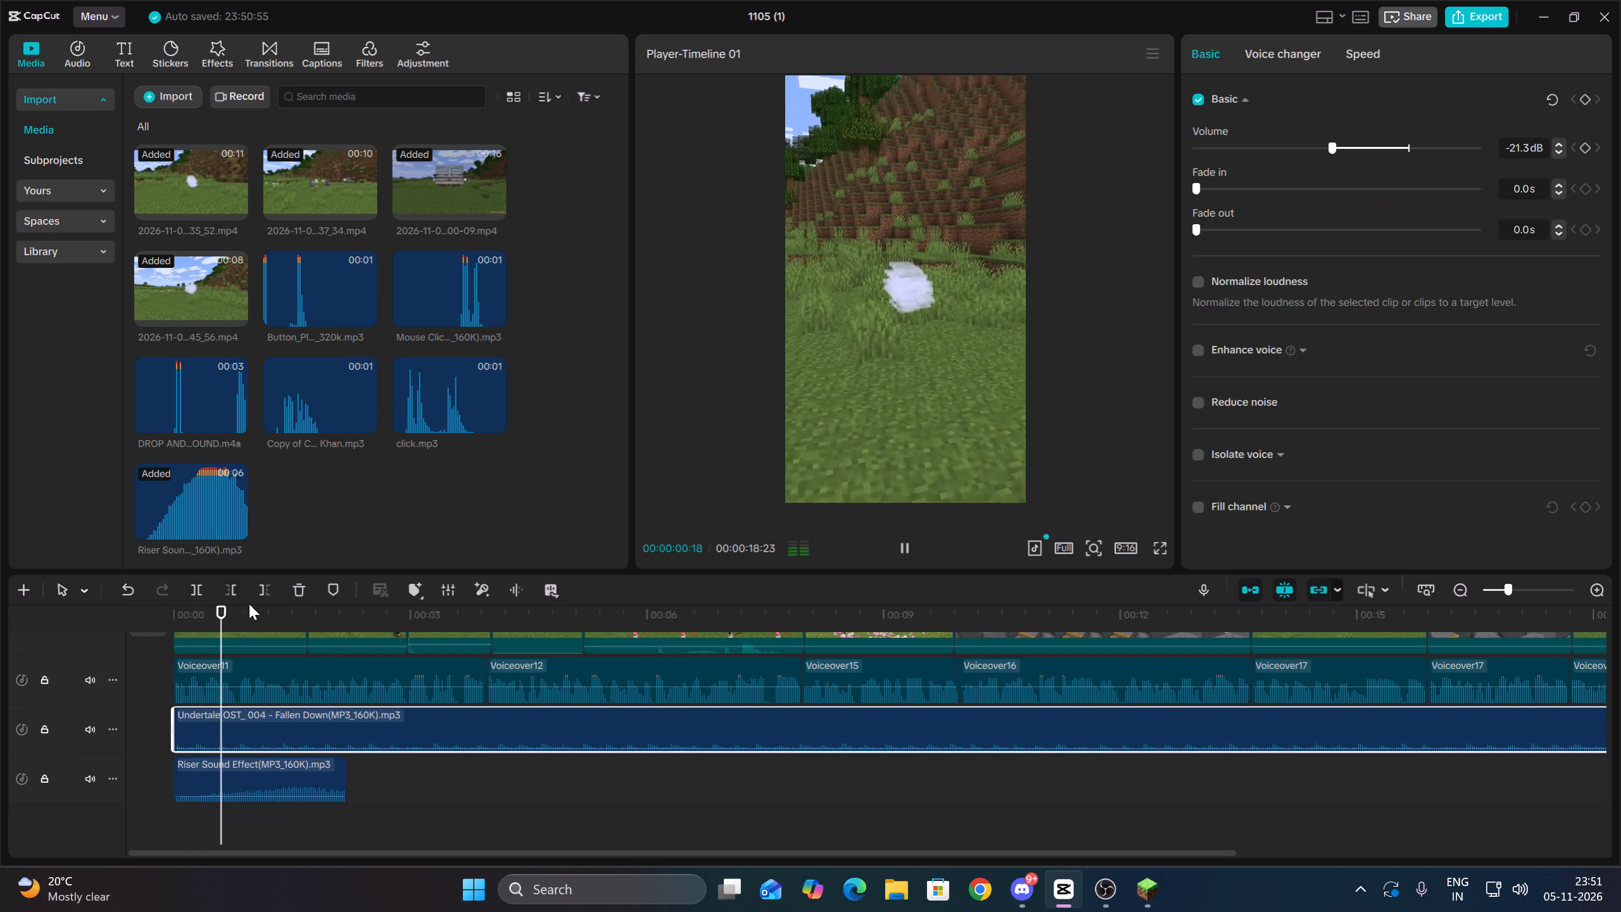
key(space)
click(229, 586)
Place the click.mp3 sound effect on a new audio track below the Riser Sound Effect, at 00:00:01:25 where the music starts, and preview it.
key(space)
key(Up)
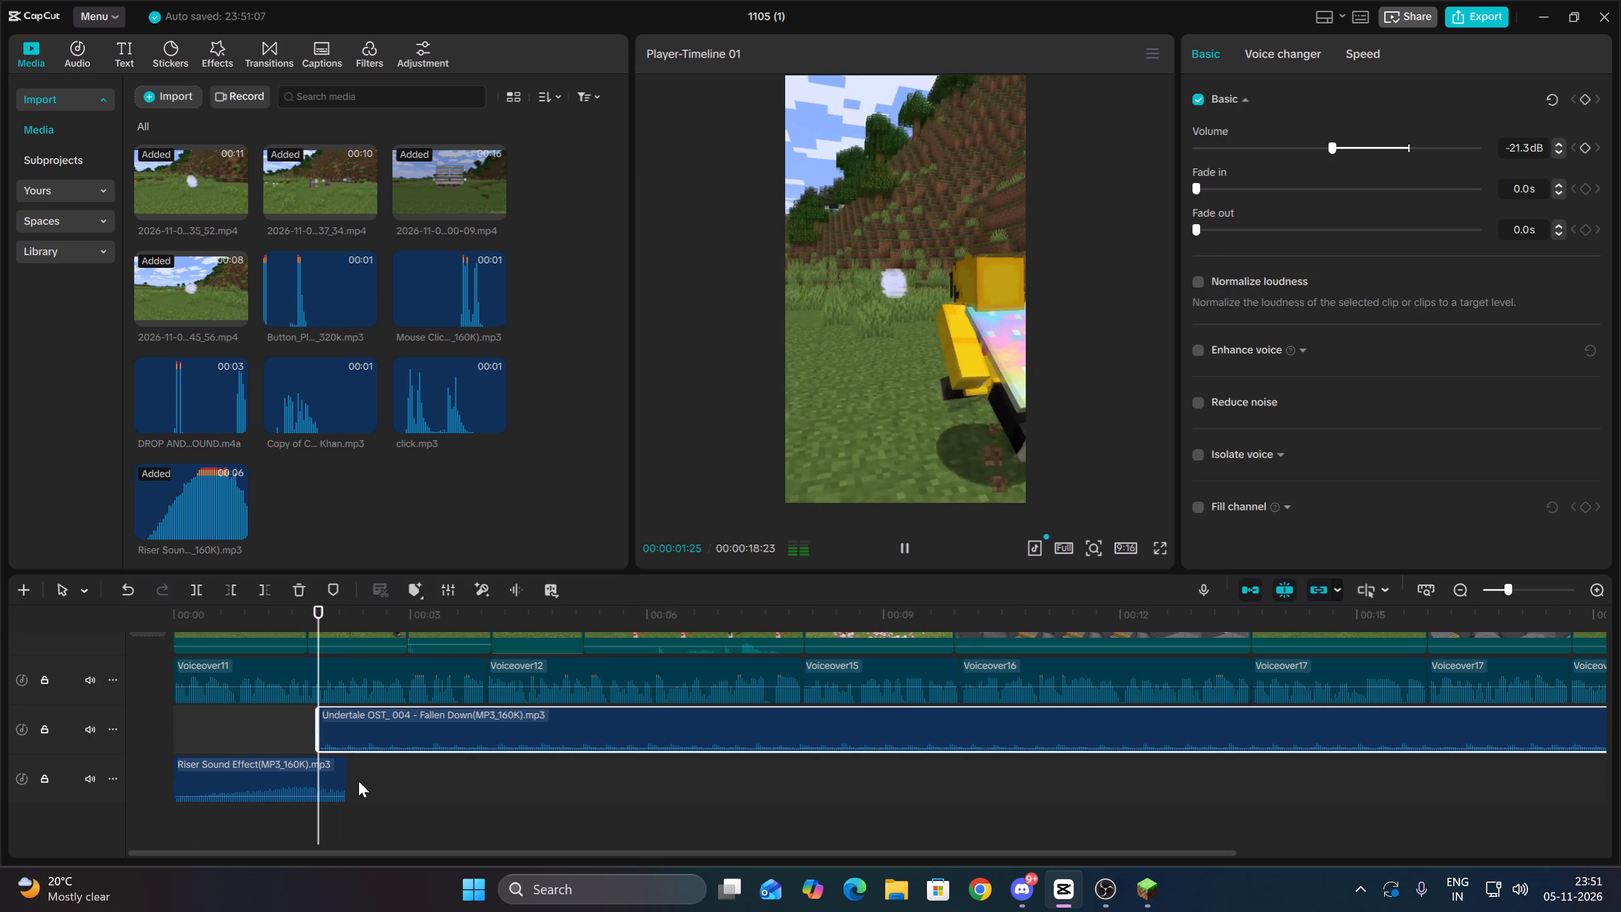
click(343, 832)
key(Up)
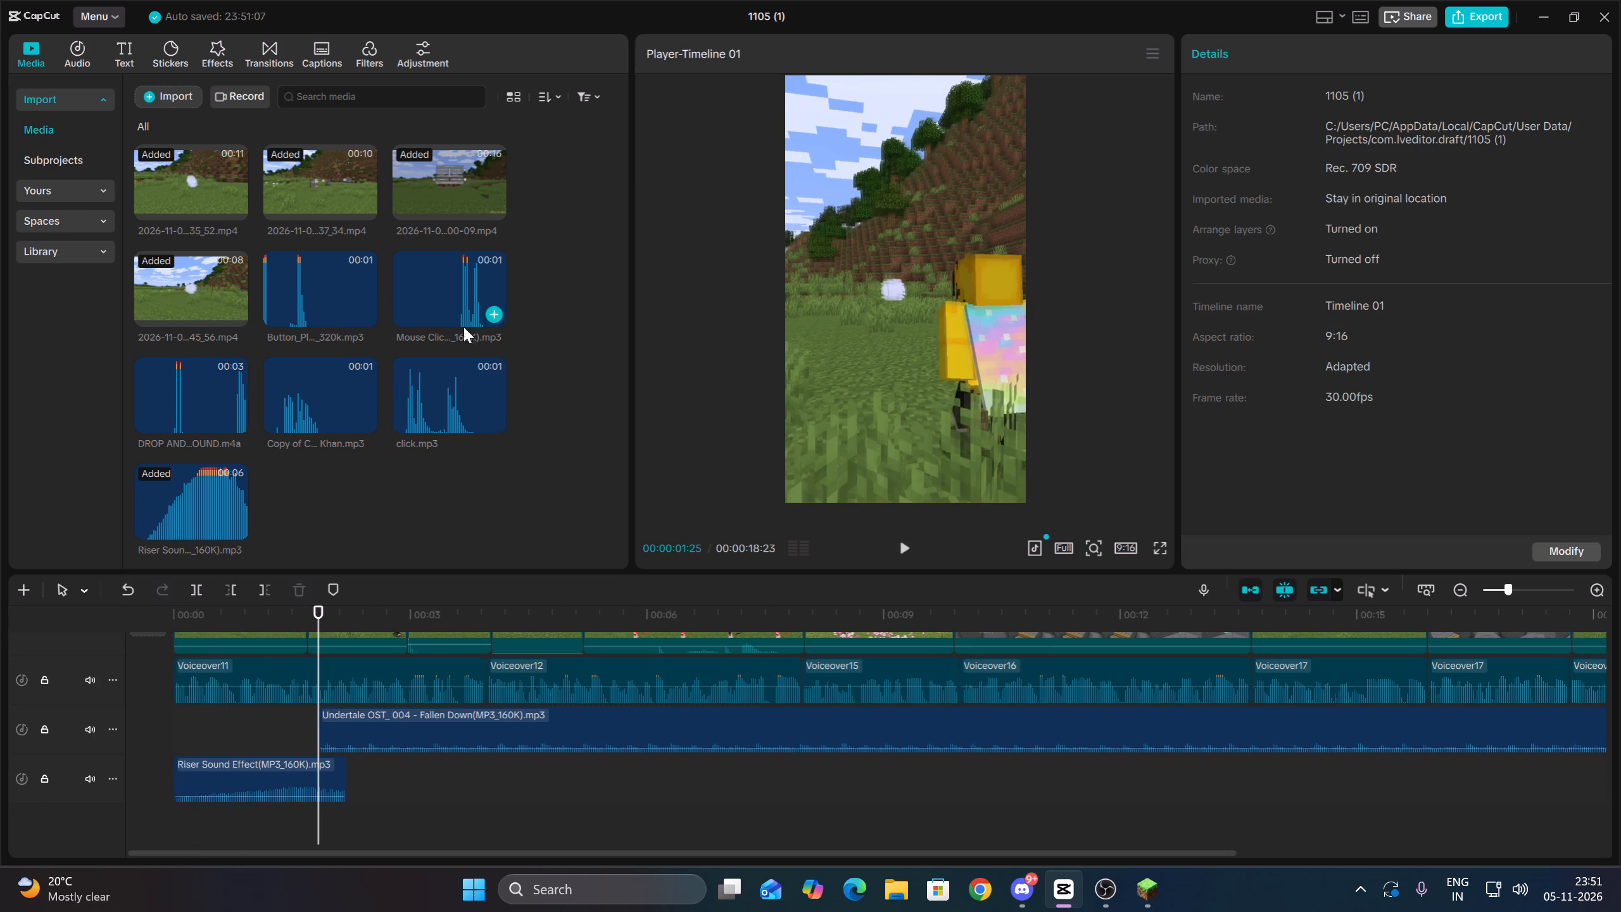
drag(321, 412, 296, 419)
drag(436, 401, 344, 737)
drag(344, 737, 315, 832)
key(space)
key(space)
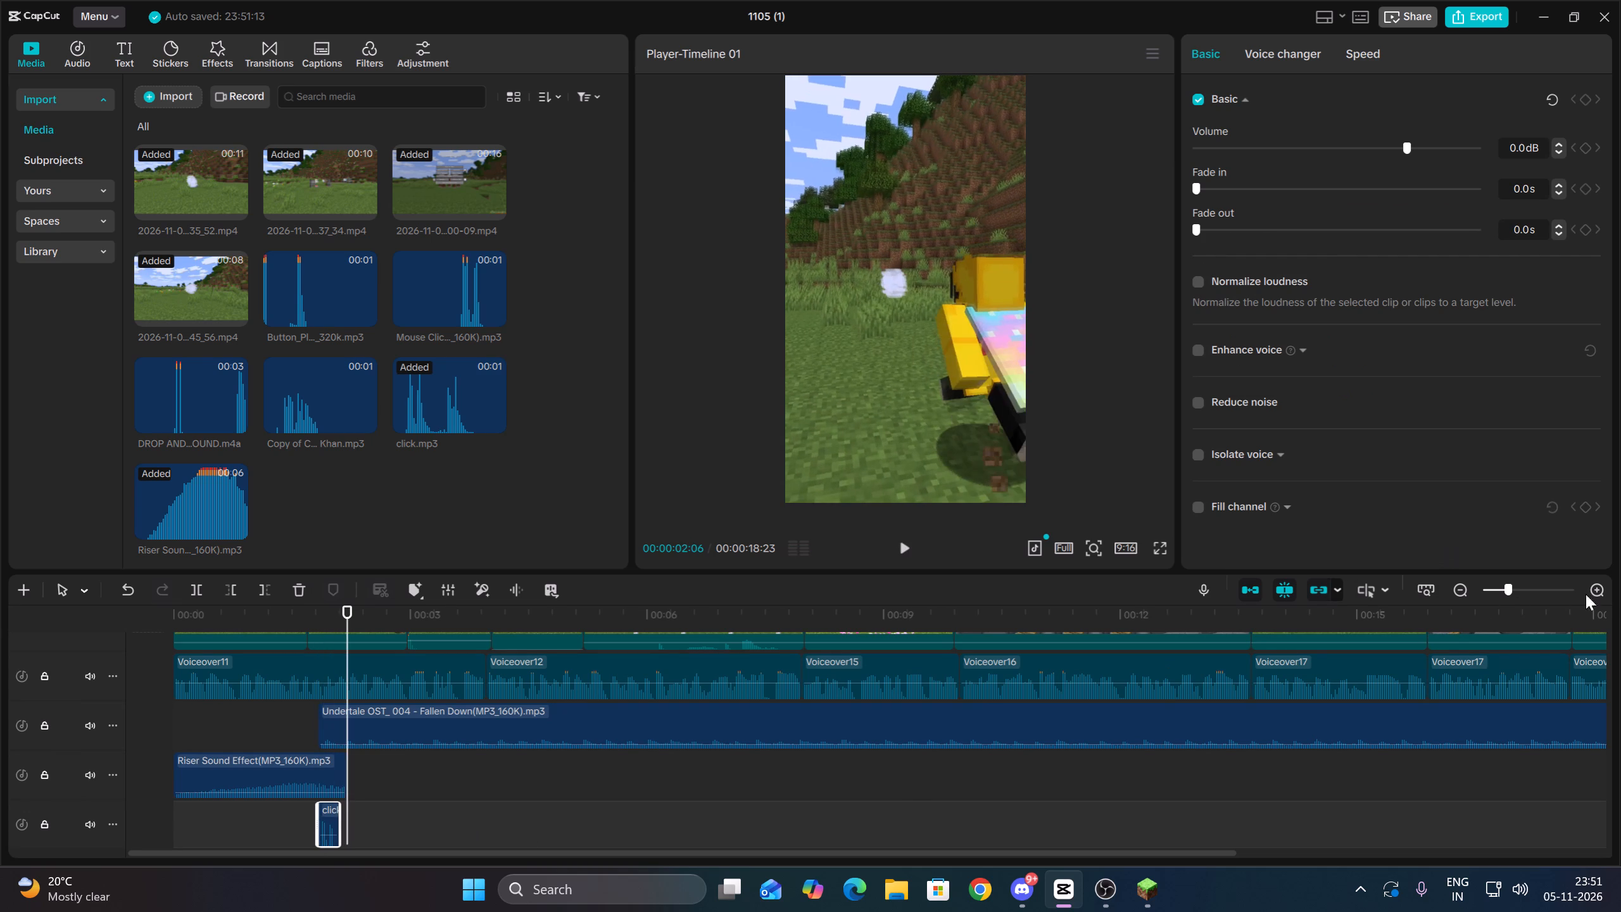
Examine the video clips and audio around the click sound near 00:00:02:03.
click(1601, 589)
click(1040, 880)
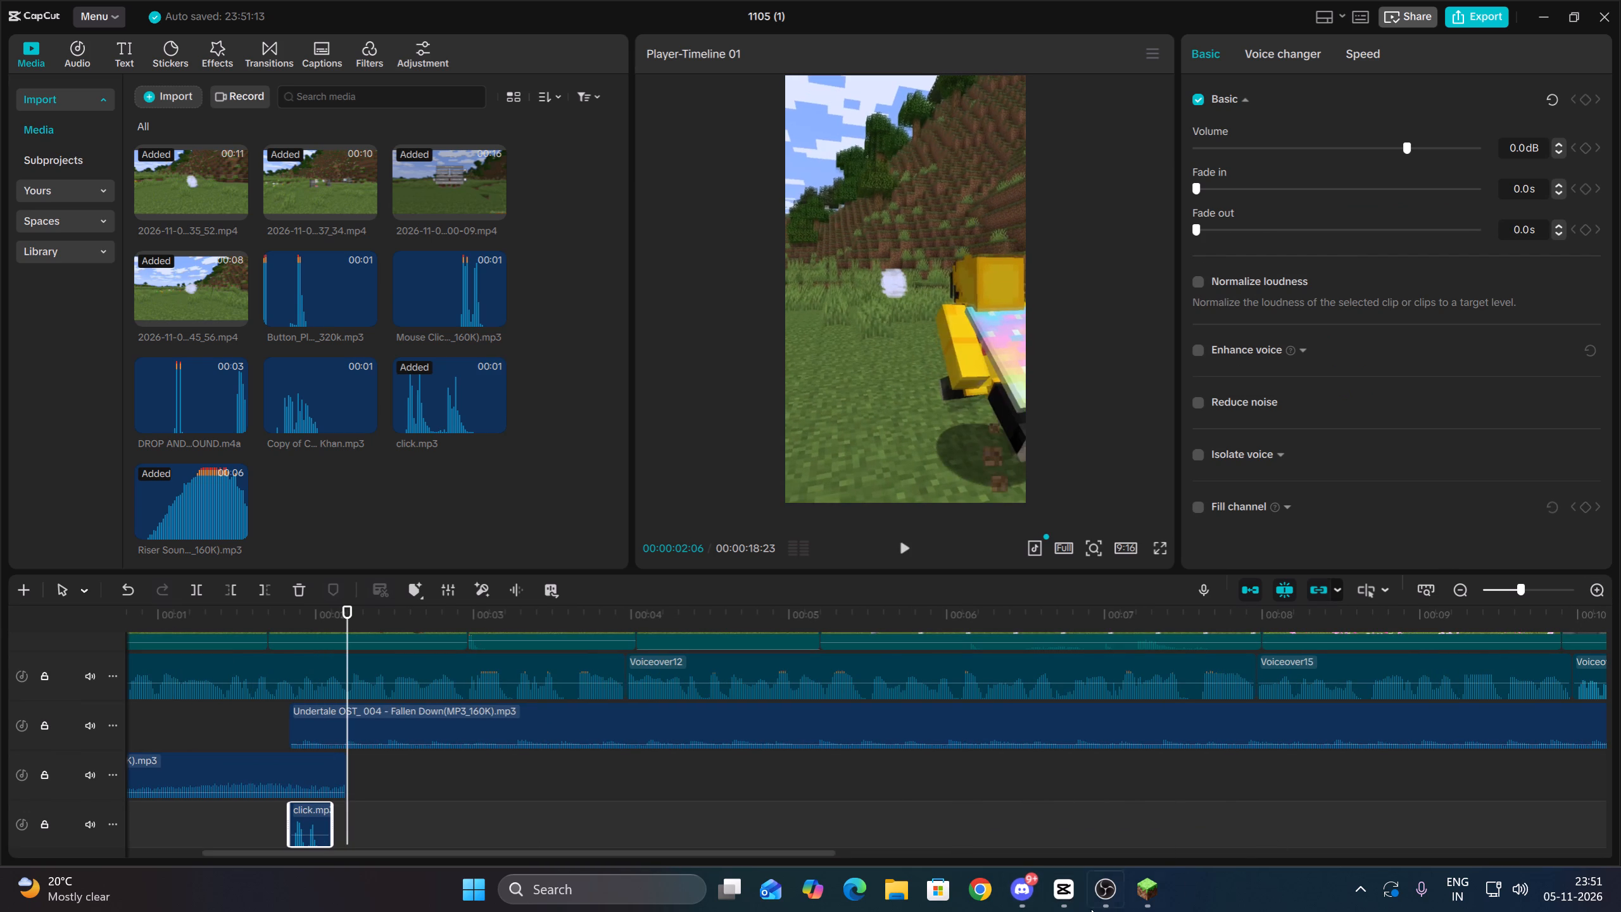
scroll(684, 795, up, 4)
key(space)
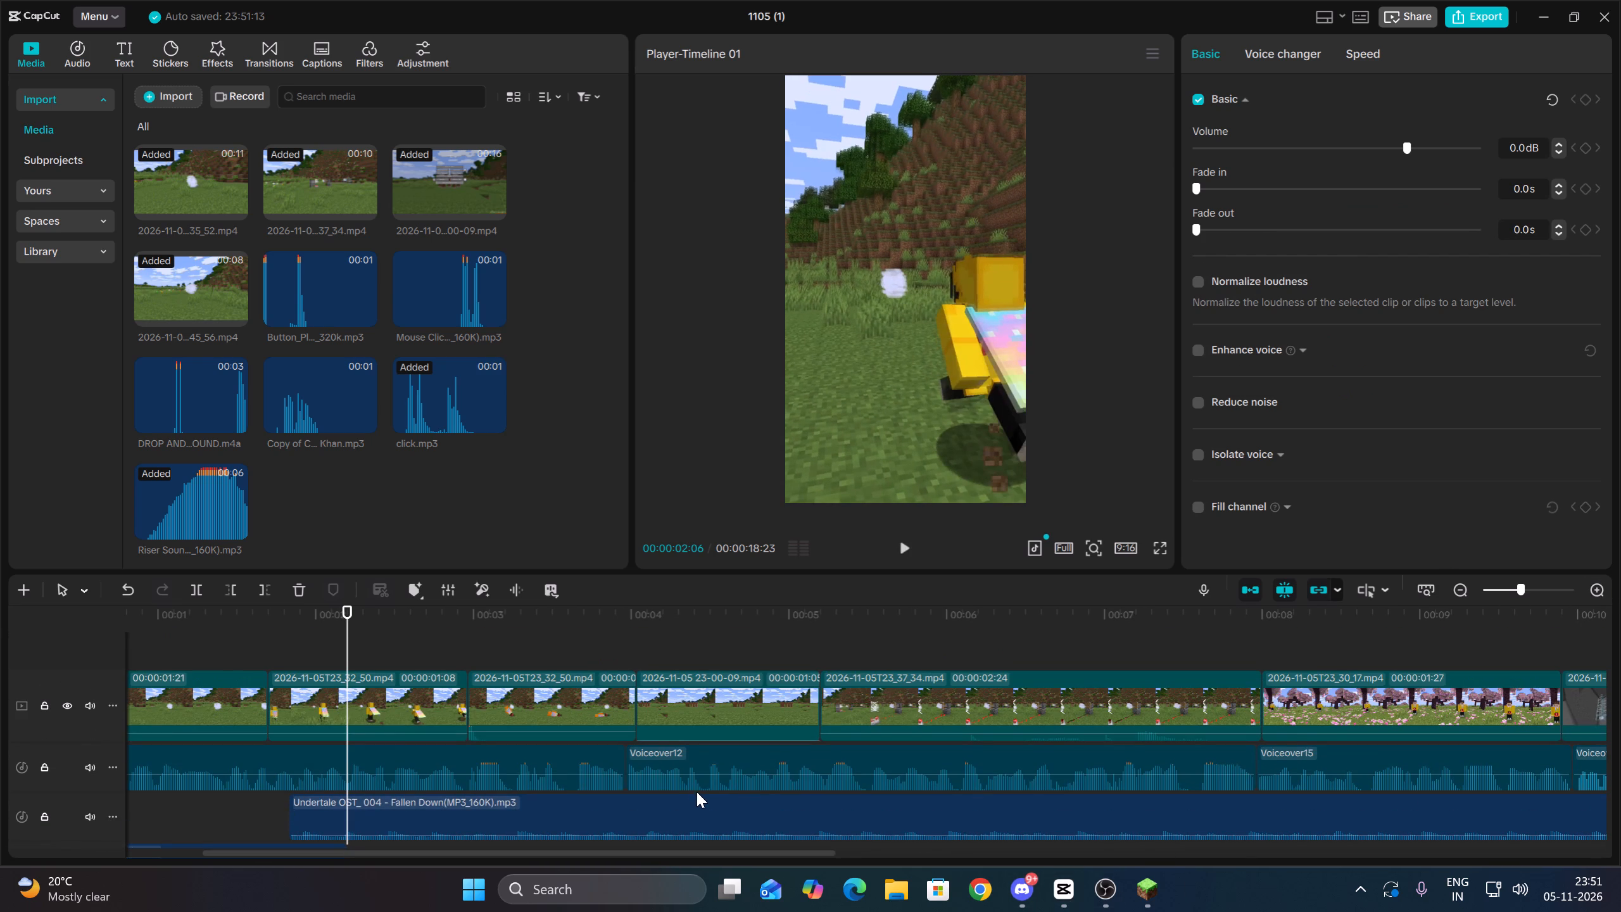
click(393, 636)
key(Up)
key(Up)
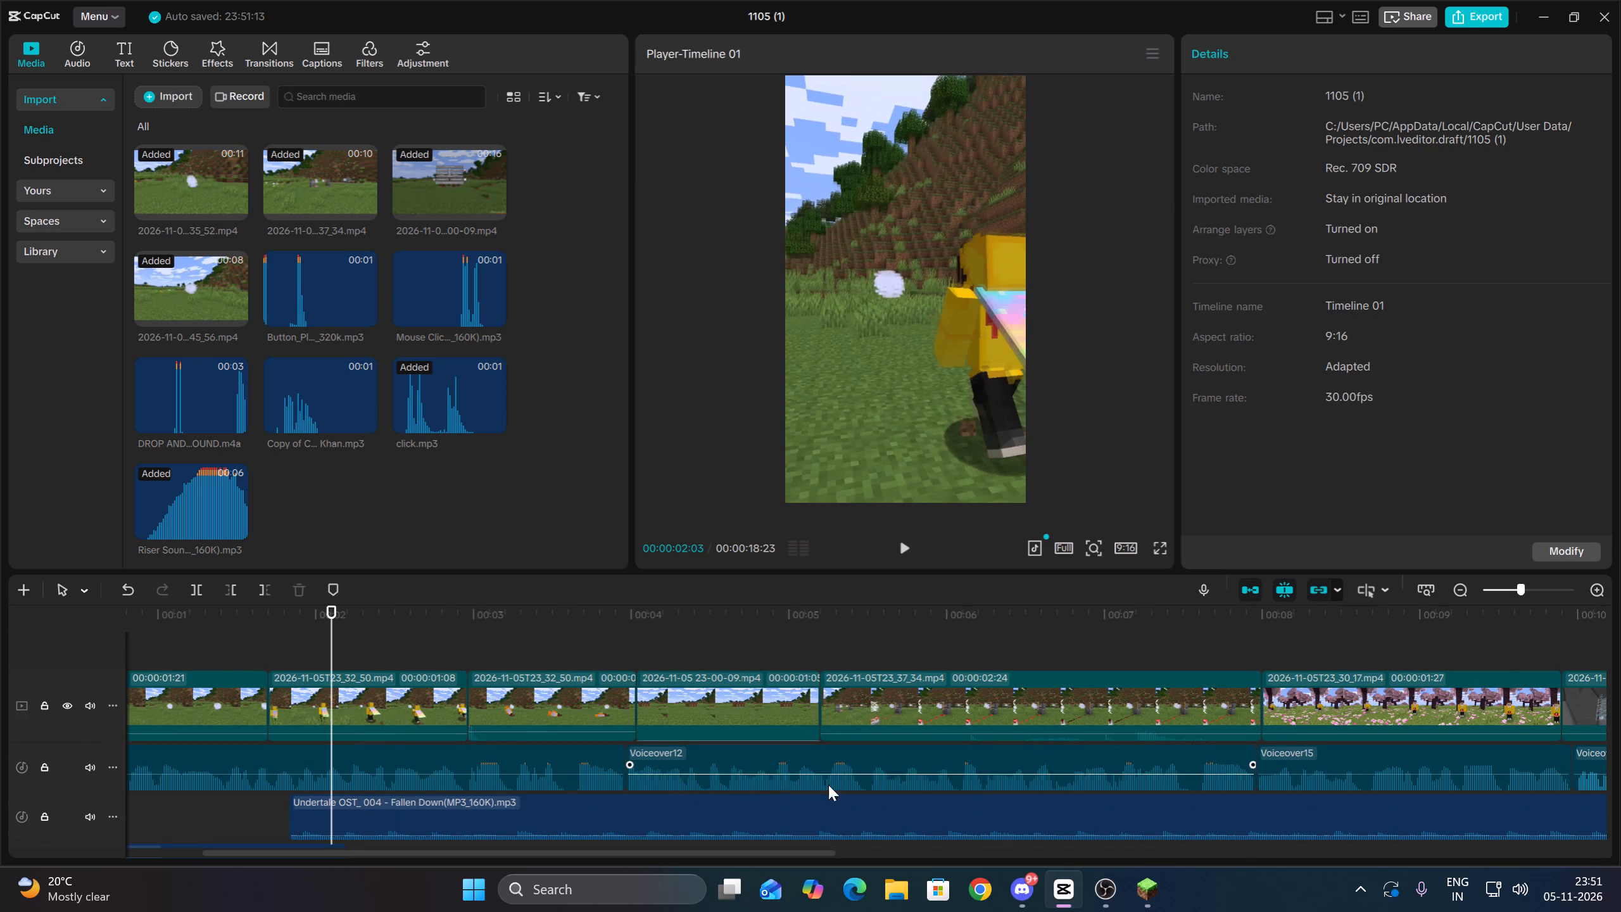
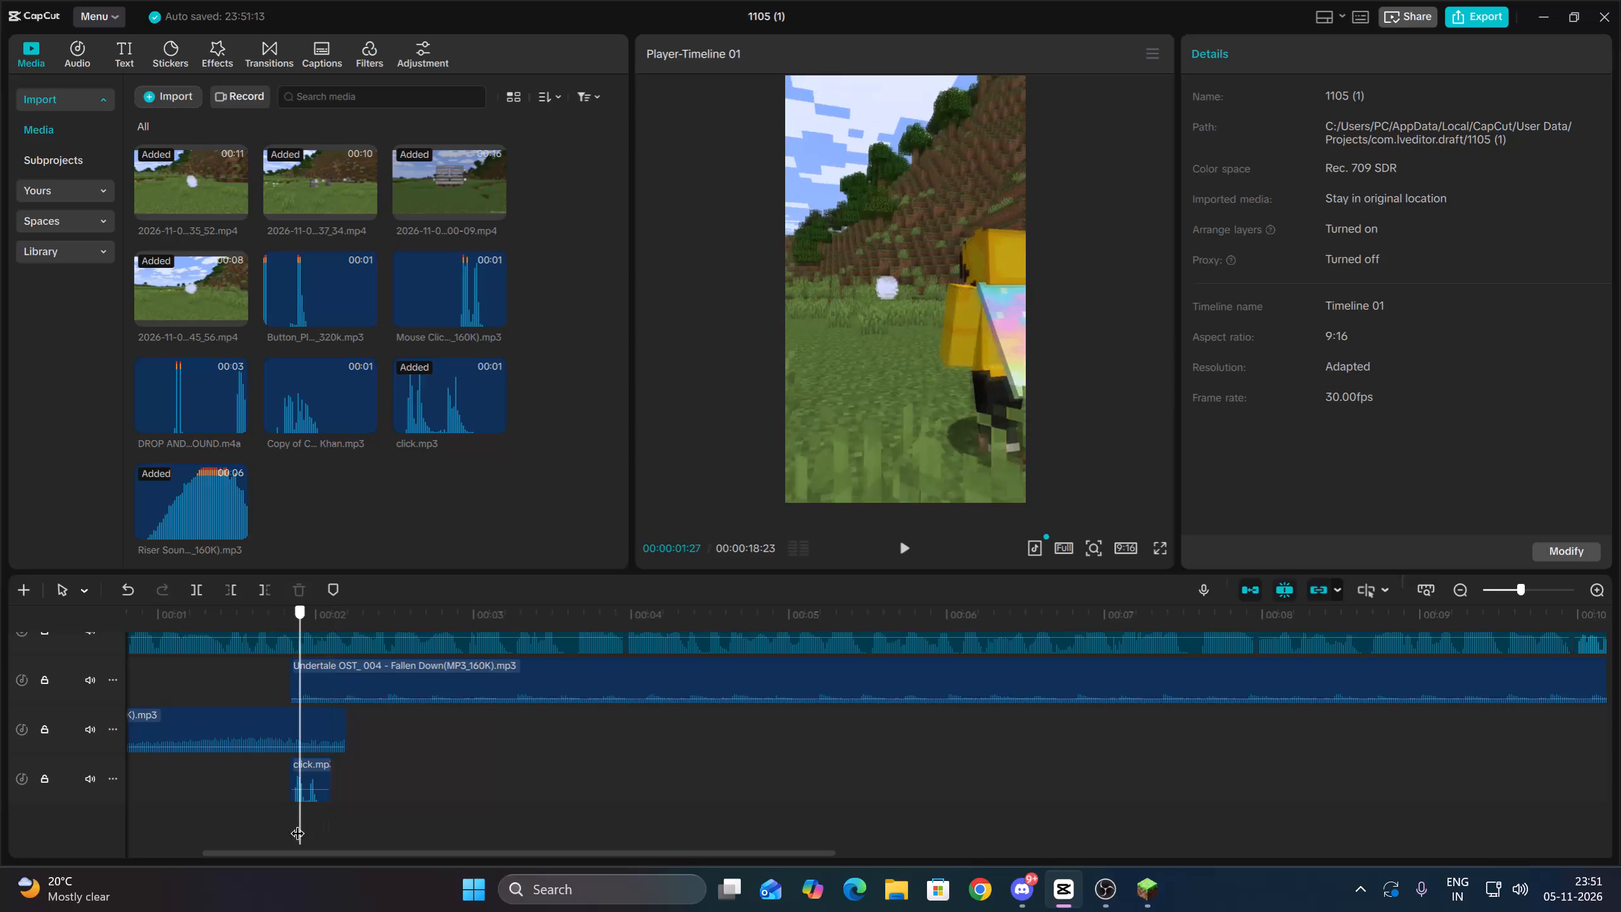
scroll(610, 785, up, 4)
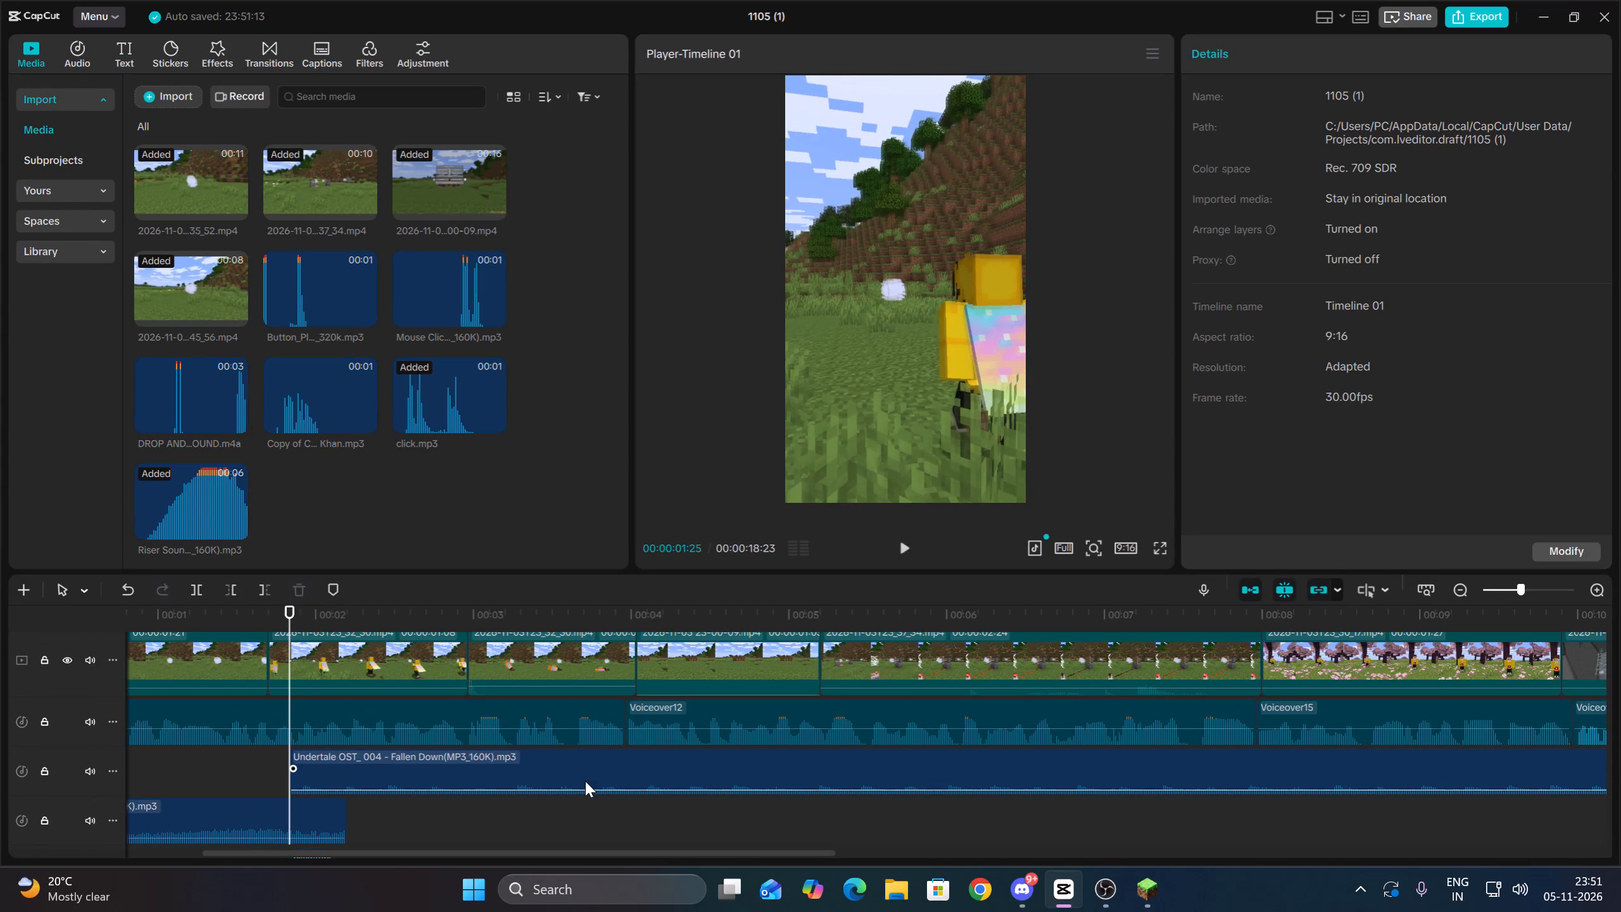
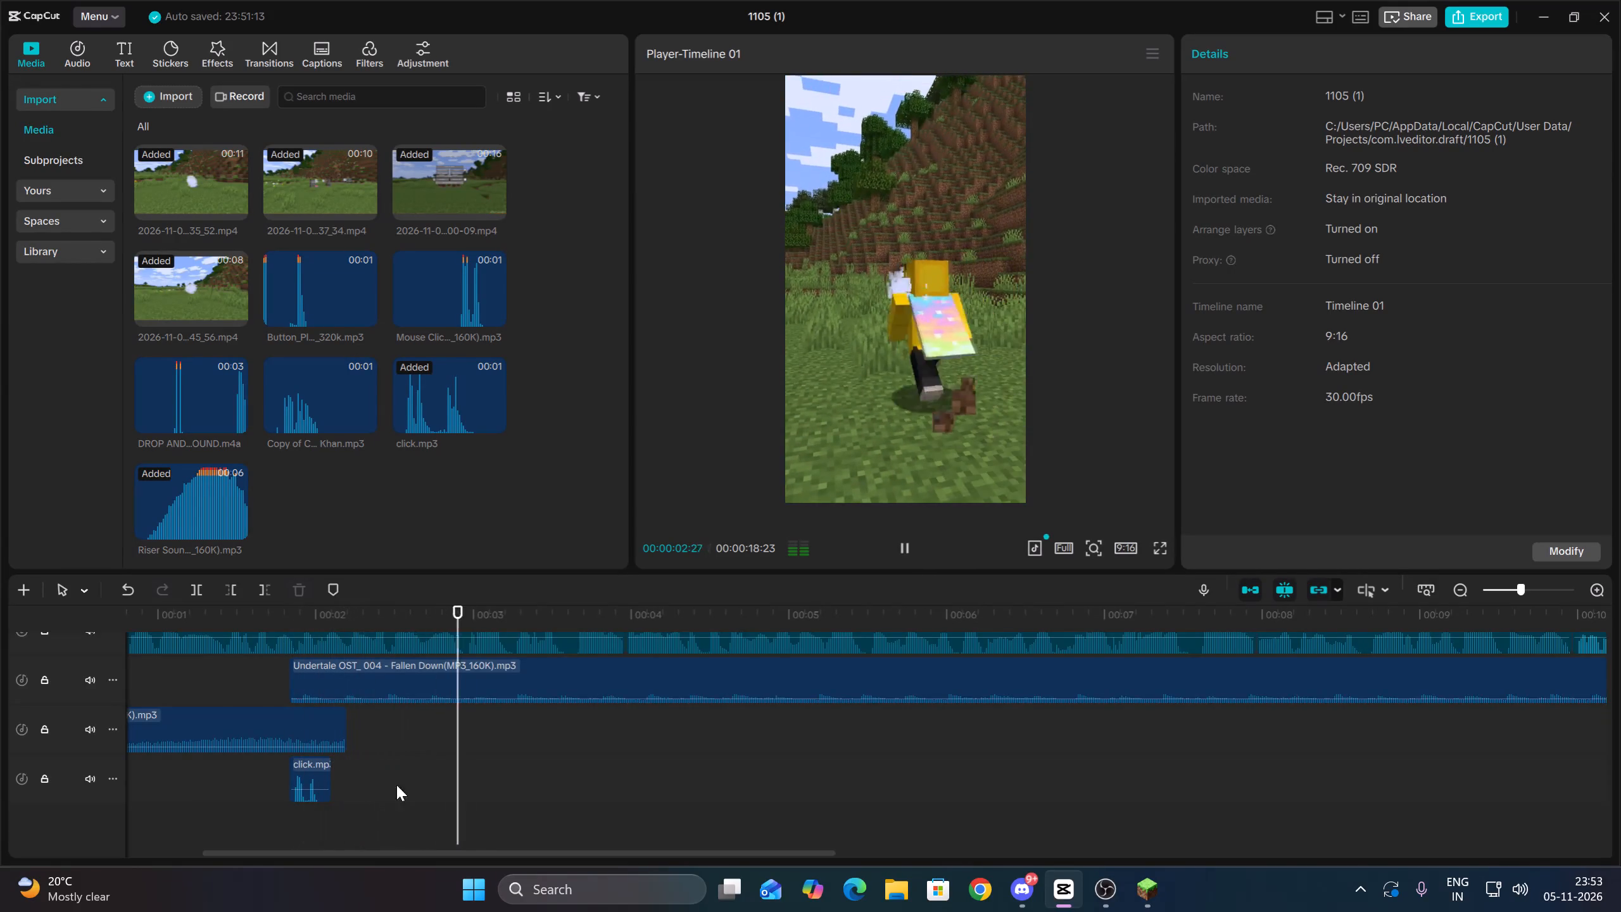
Place the Copy of Camera Shutter sound at the cut near 4 seconds, below the music, and raise its volume to 4.7 dB.
scroll(431, 778, up, 4)
key(space)
key(Up)
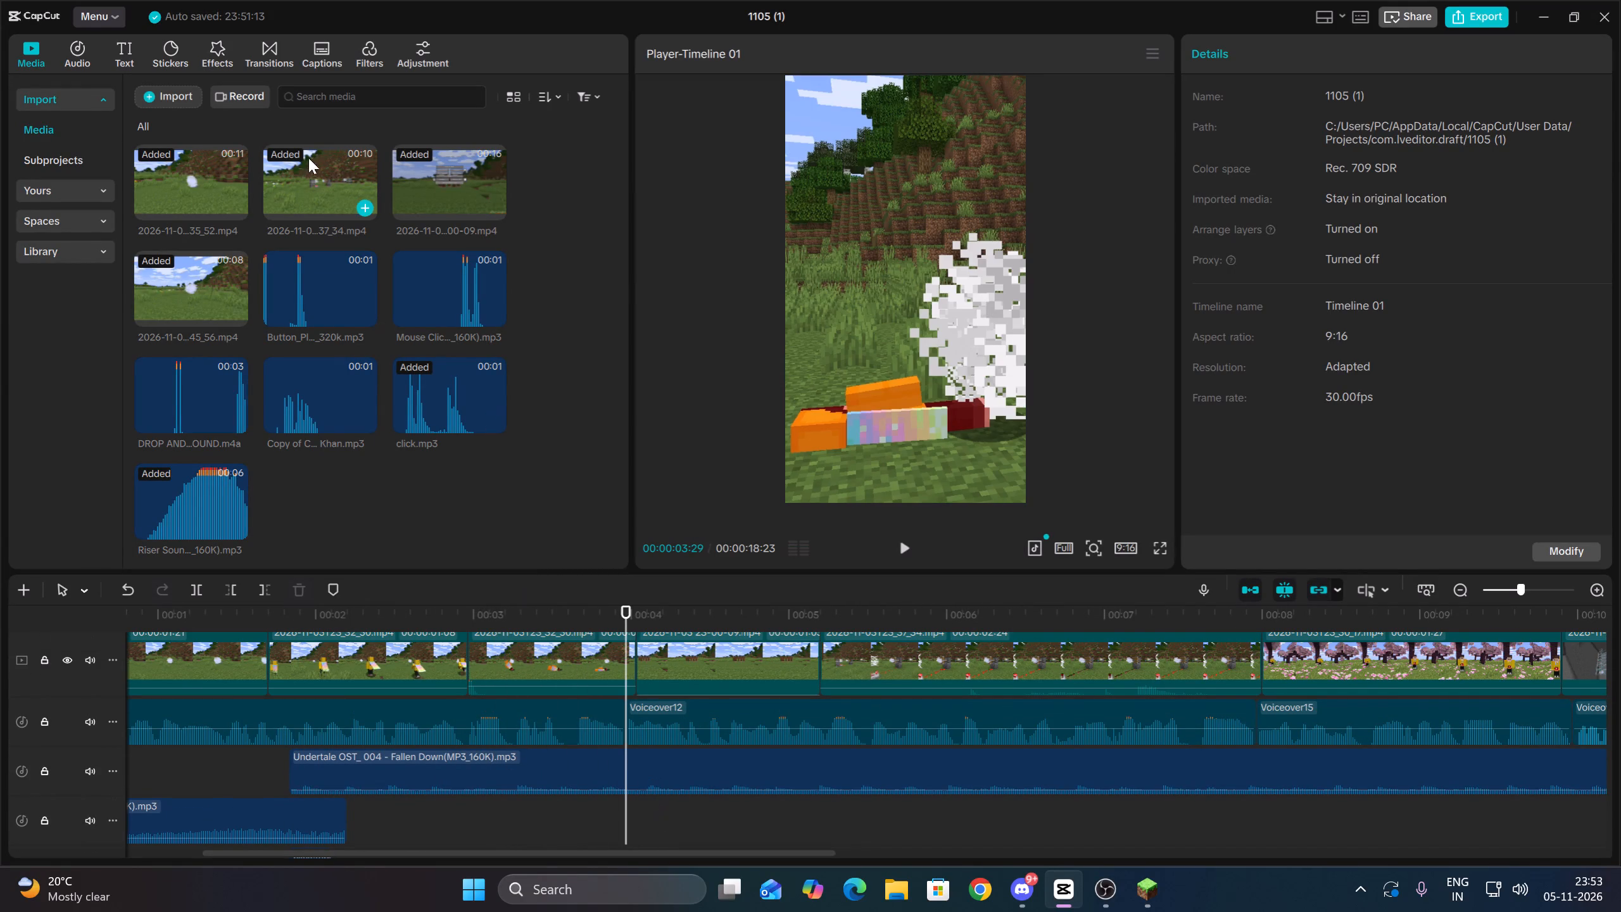
drag(314, 384, 622, 814)
drag(685, 818, 667, 819)
click(1420, 147)
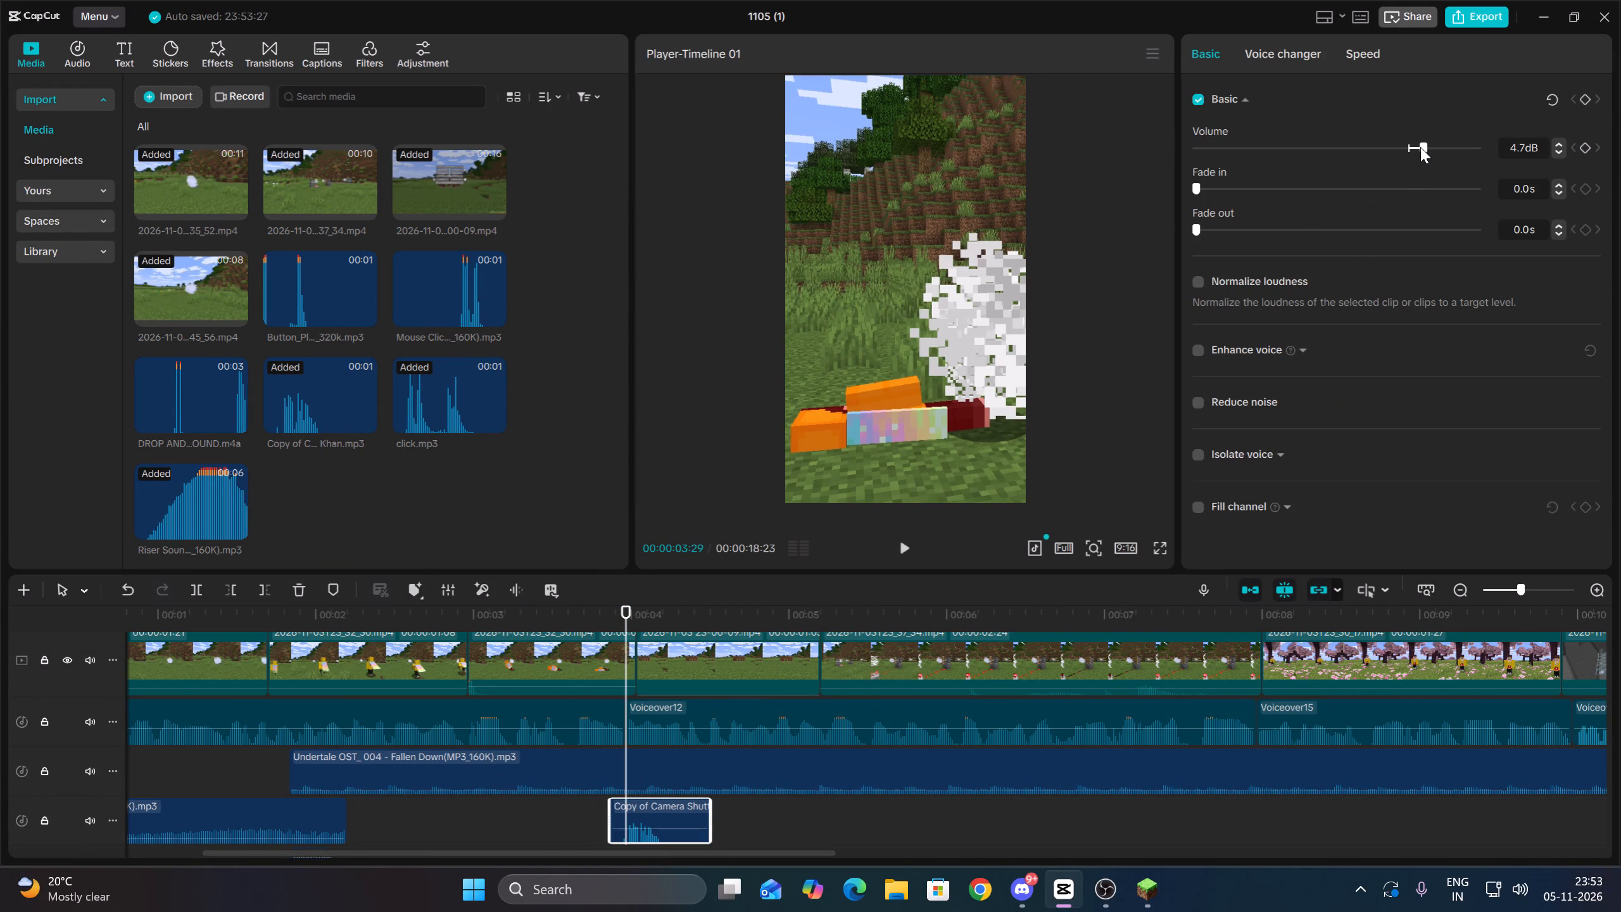
key(space)
key(Up)
Search the transitions for "flick", add Flick Flash at the cut near 4 seconds with a 0.1 s duration, and preview it.
scroll(551, 702, up, 2)
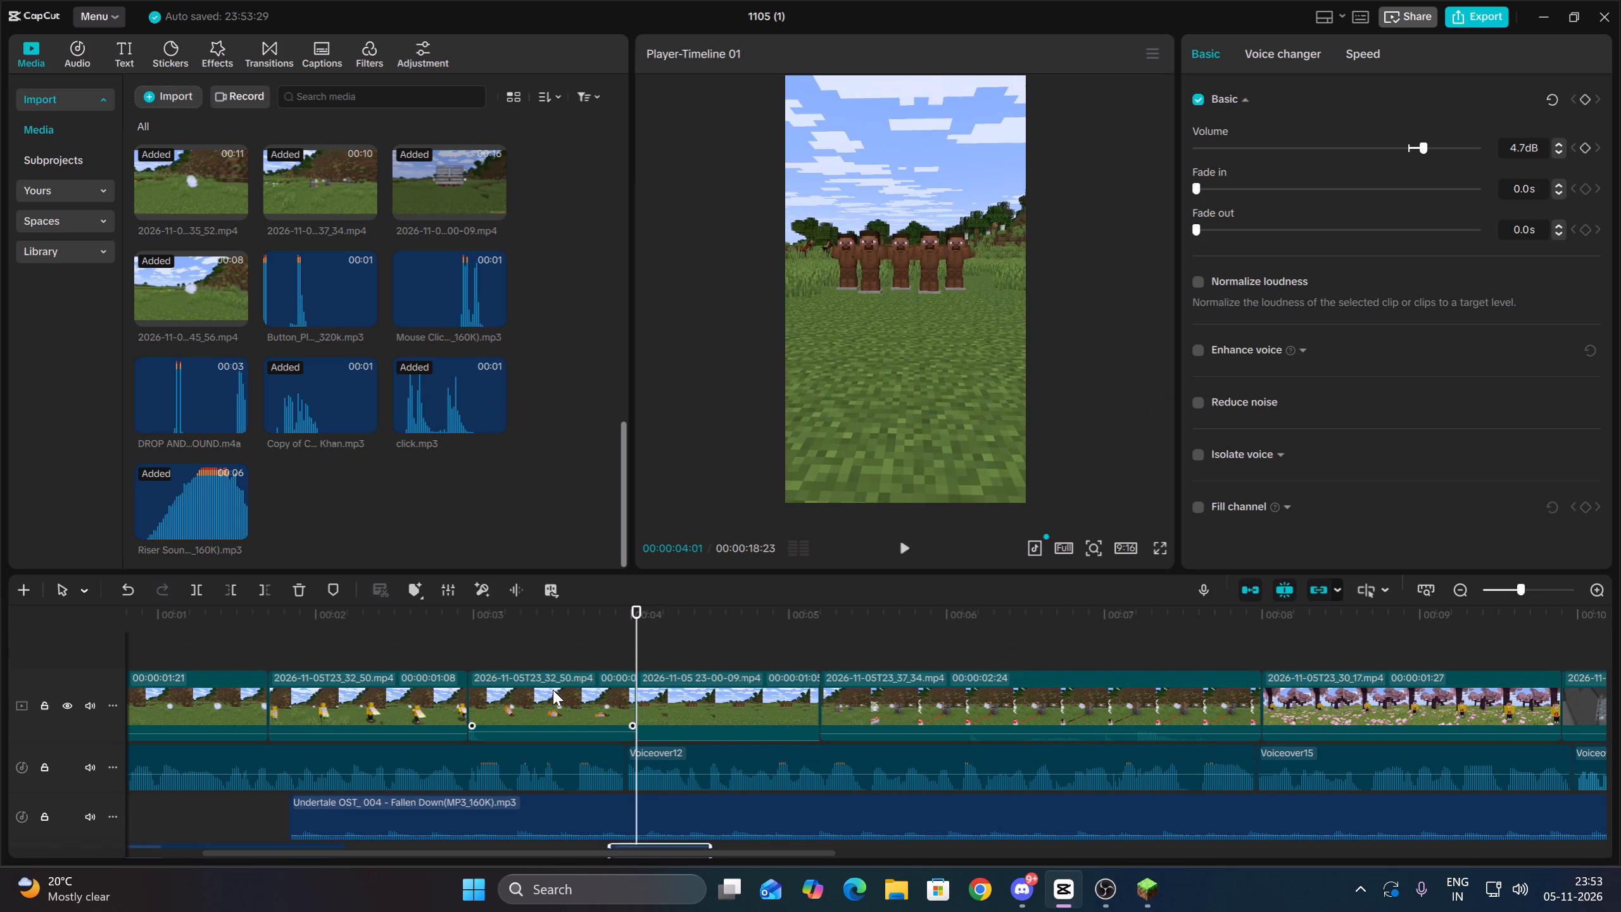
scroll(553, 690, up, 2)
click(273, 56)
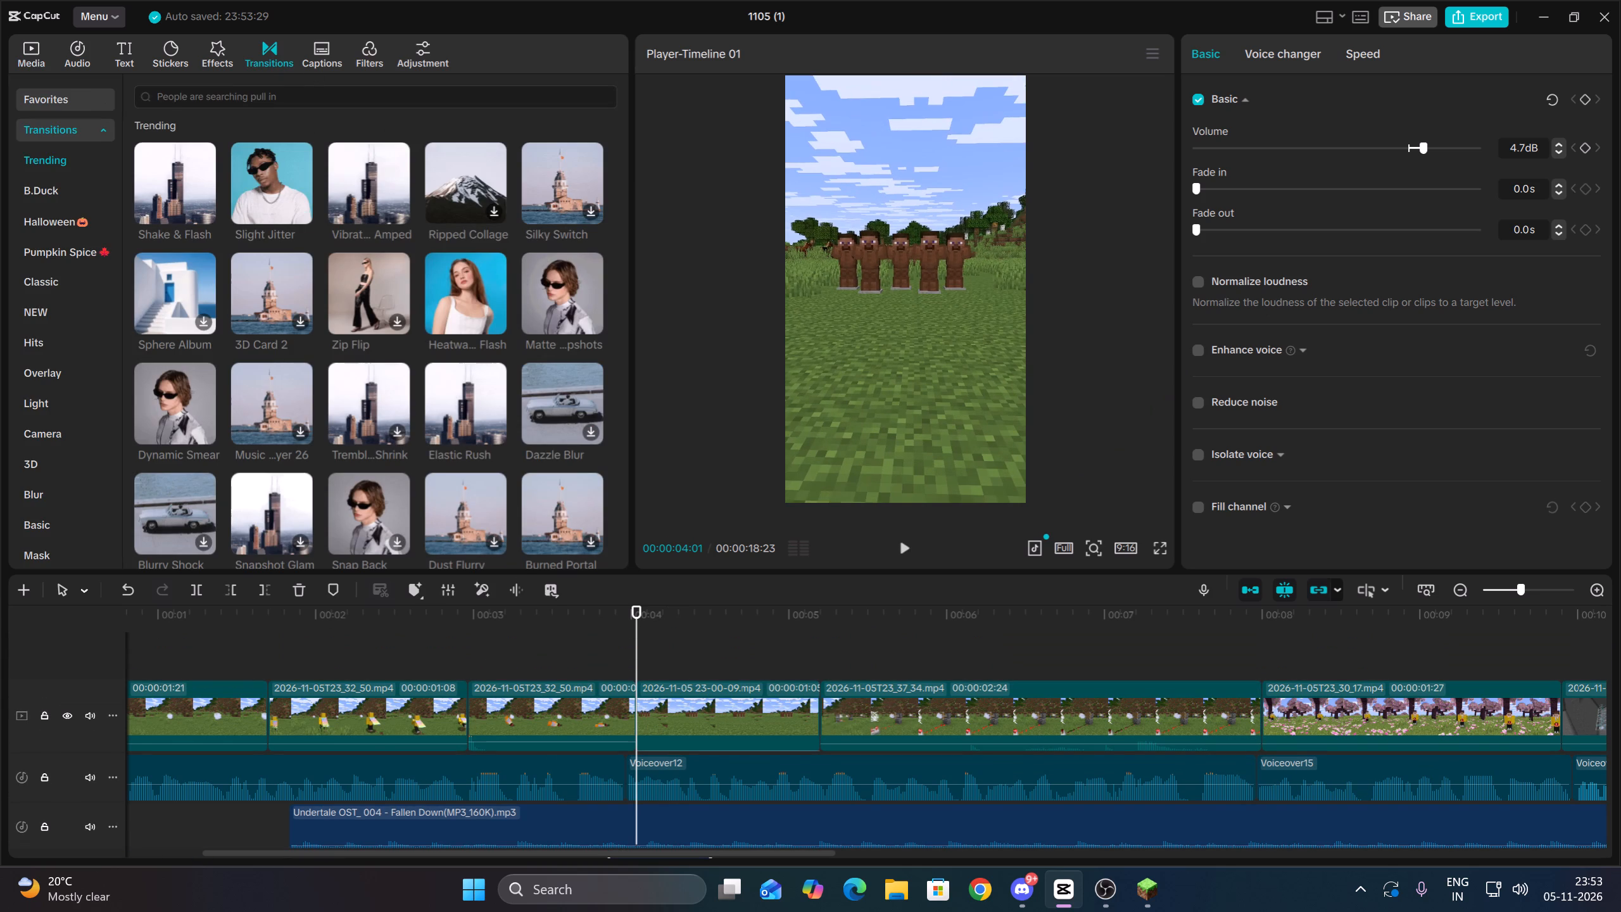
click(291, 85)
click(283, 148)
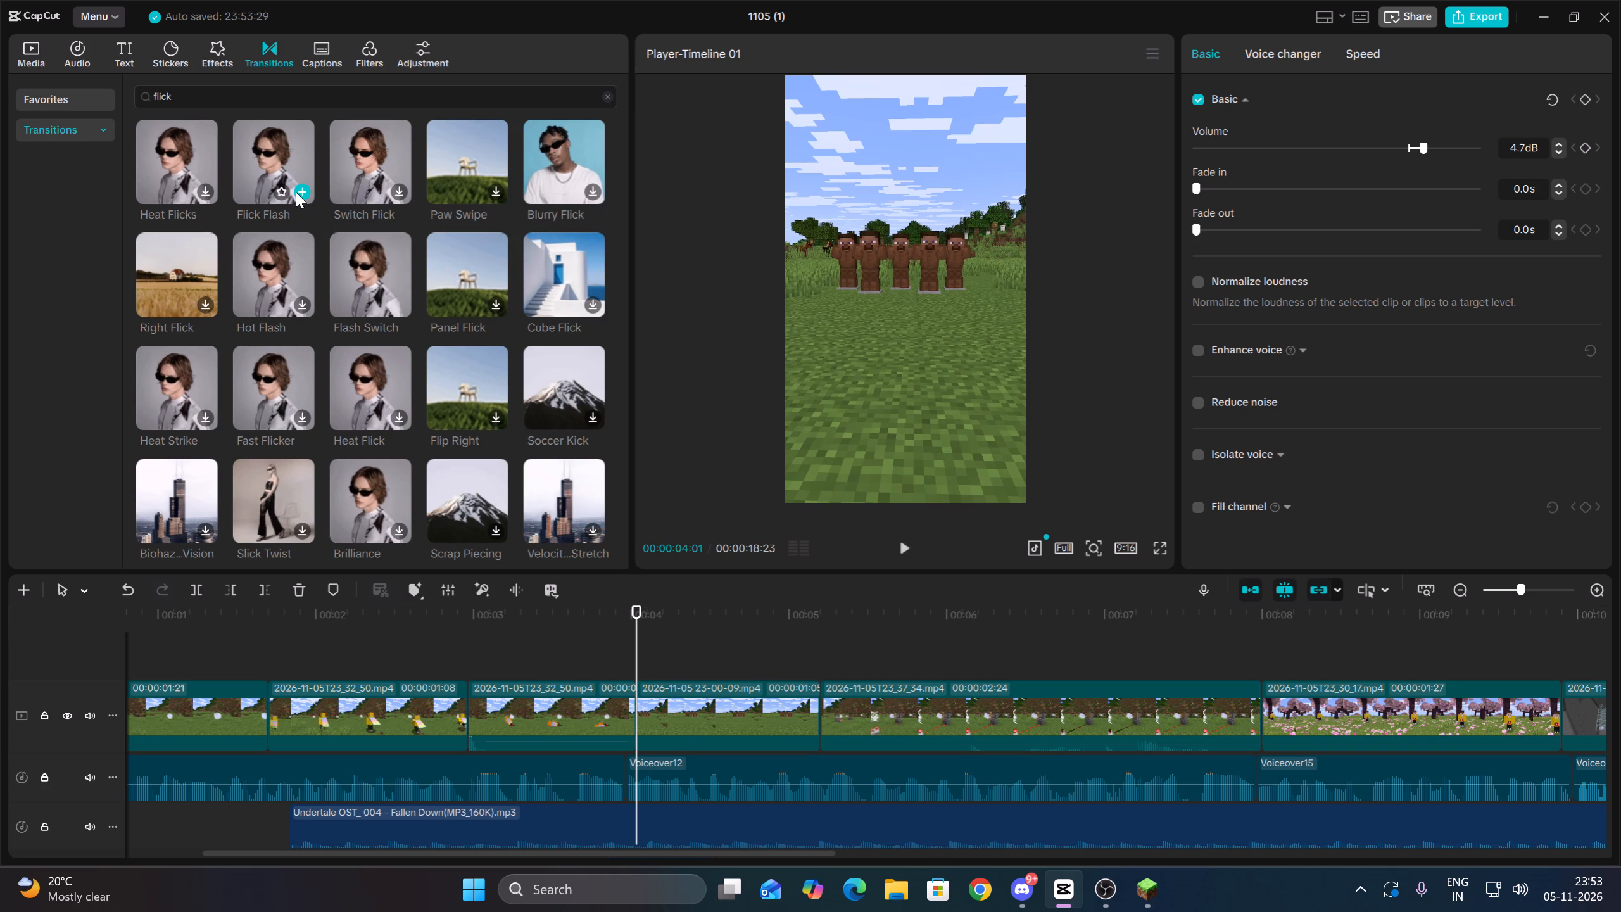
click(302, 193)
drag(1479, 193, 1258, 190)
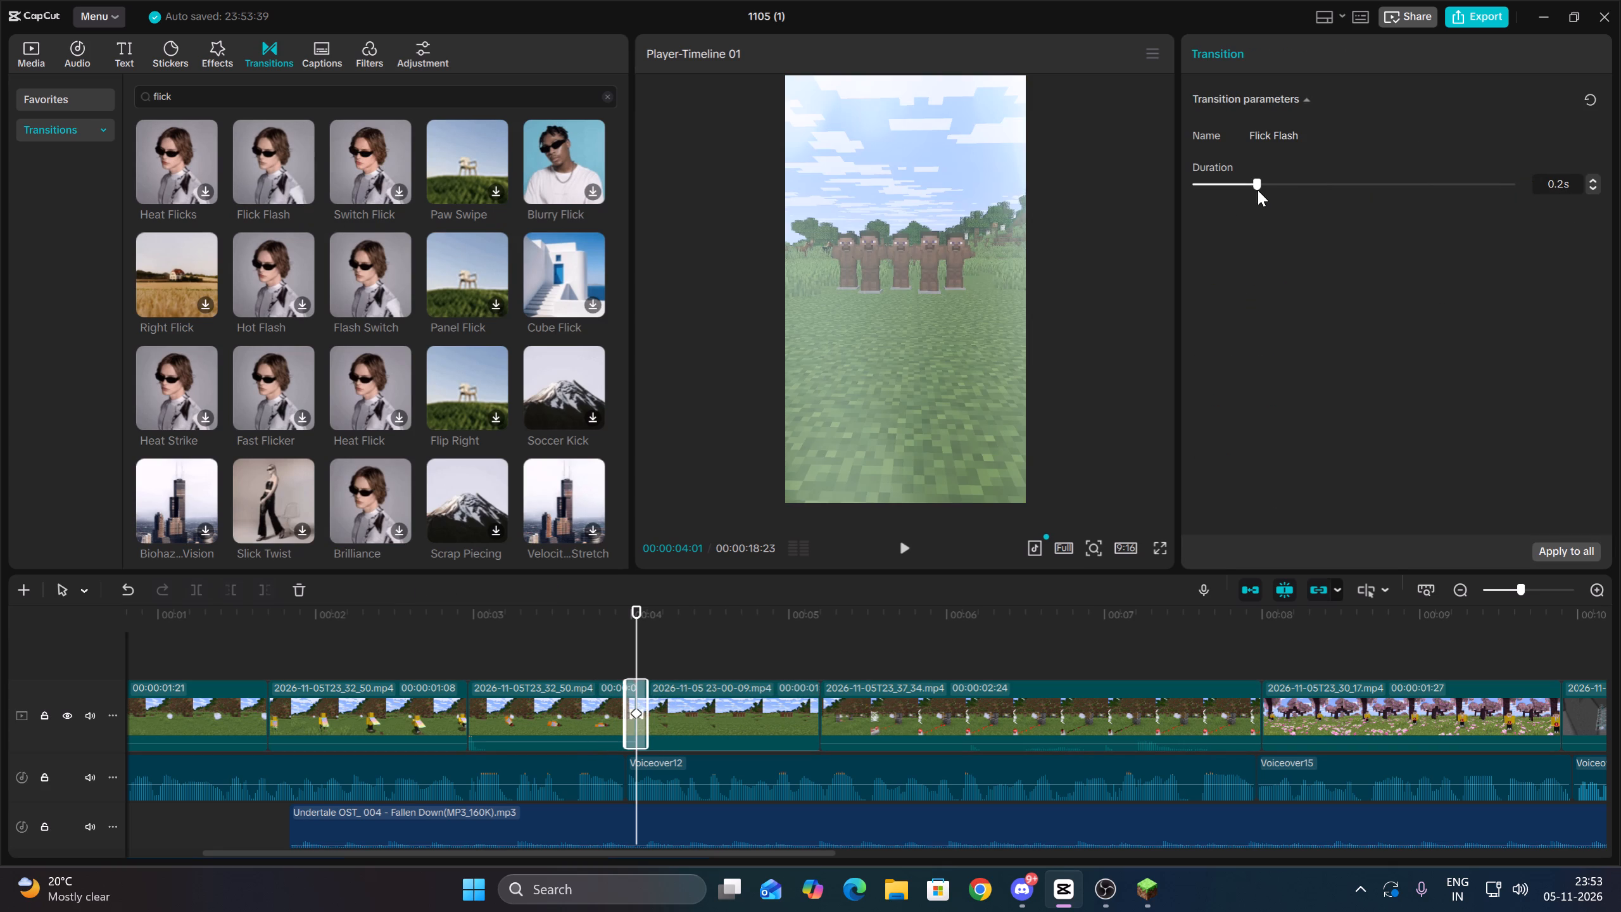
drag(1258, 190, 1260, 191)
click(615, 651)
click(898, 548)
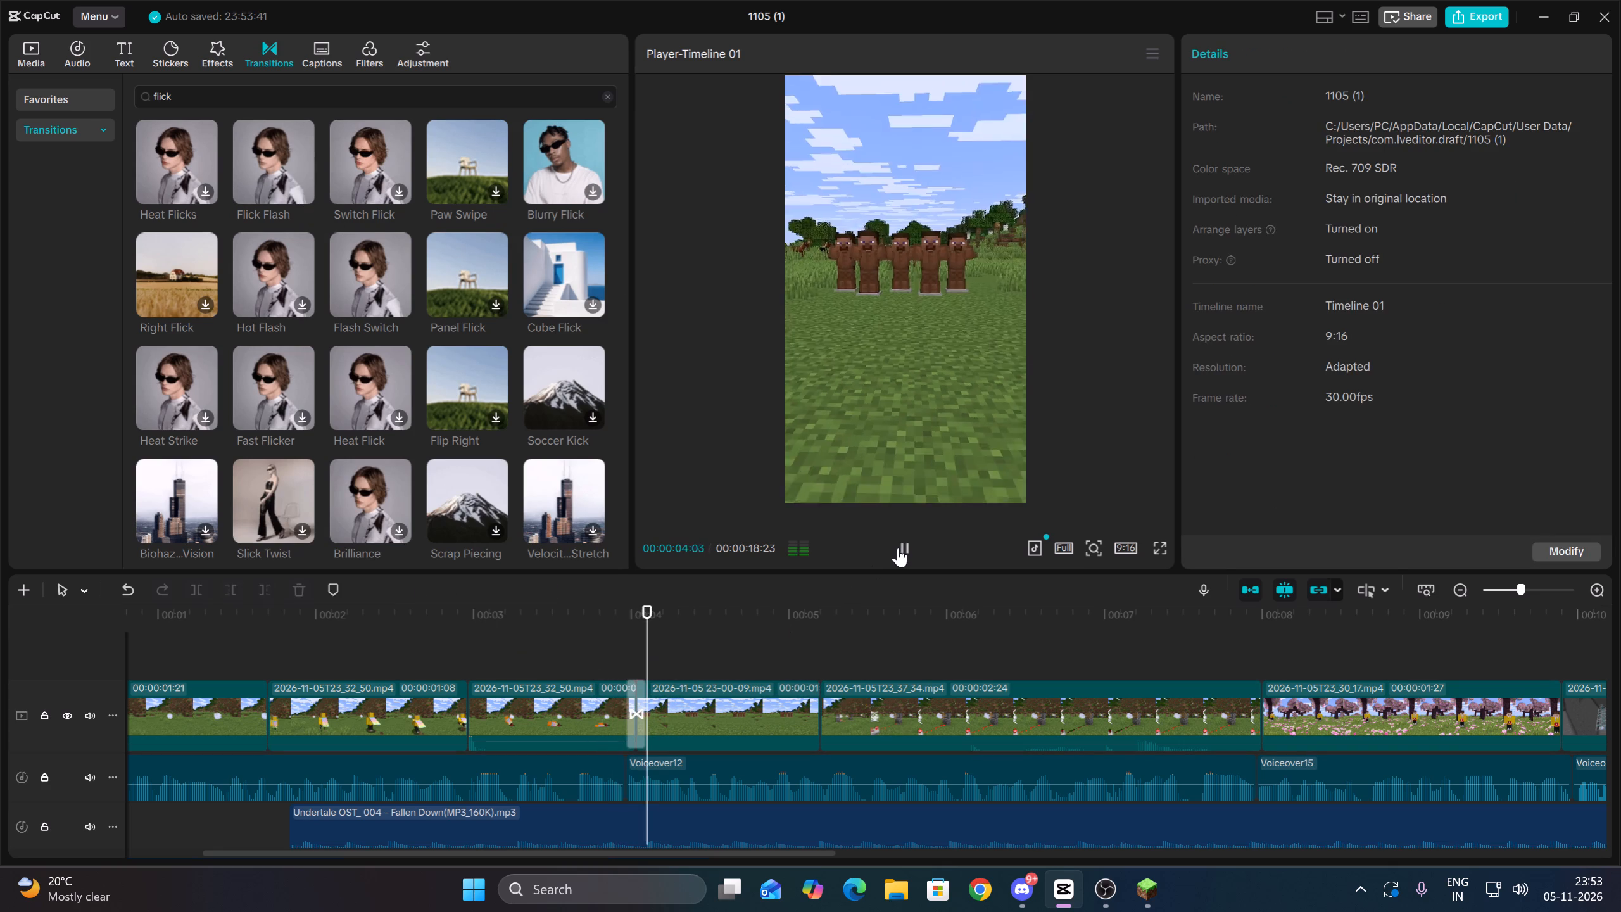
click(898, 548)
Lengthen the Flick Flash transition to 0.2 s and play back the cut.
click(640, 727)
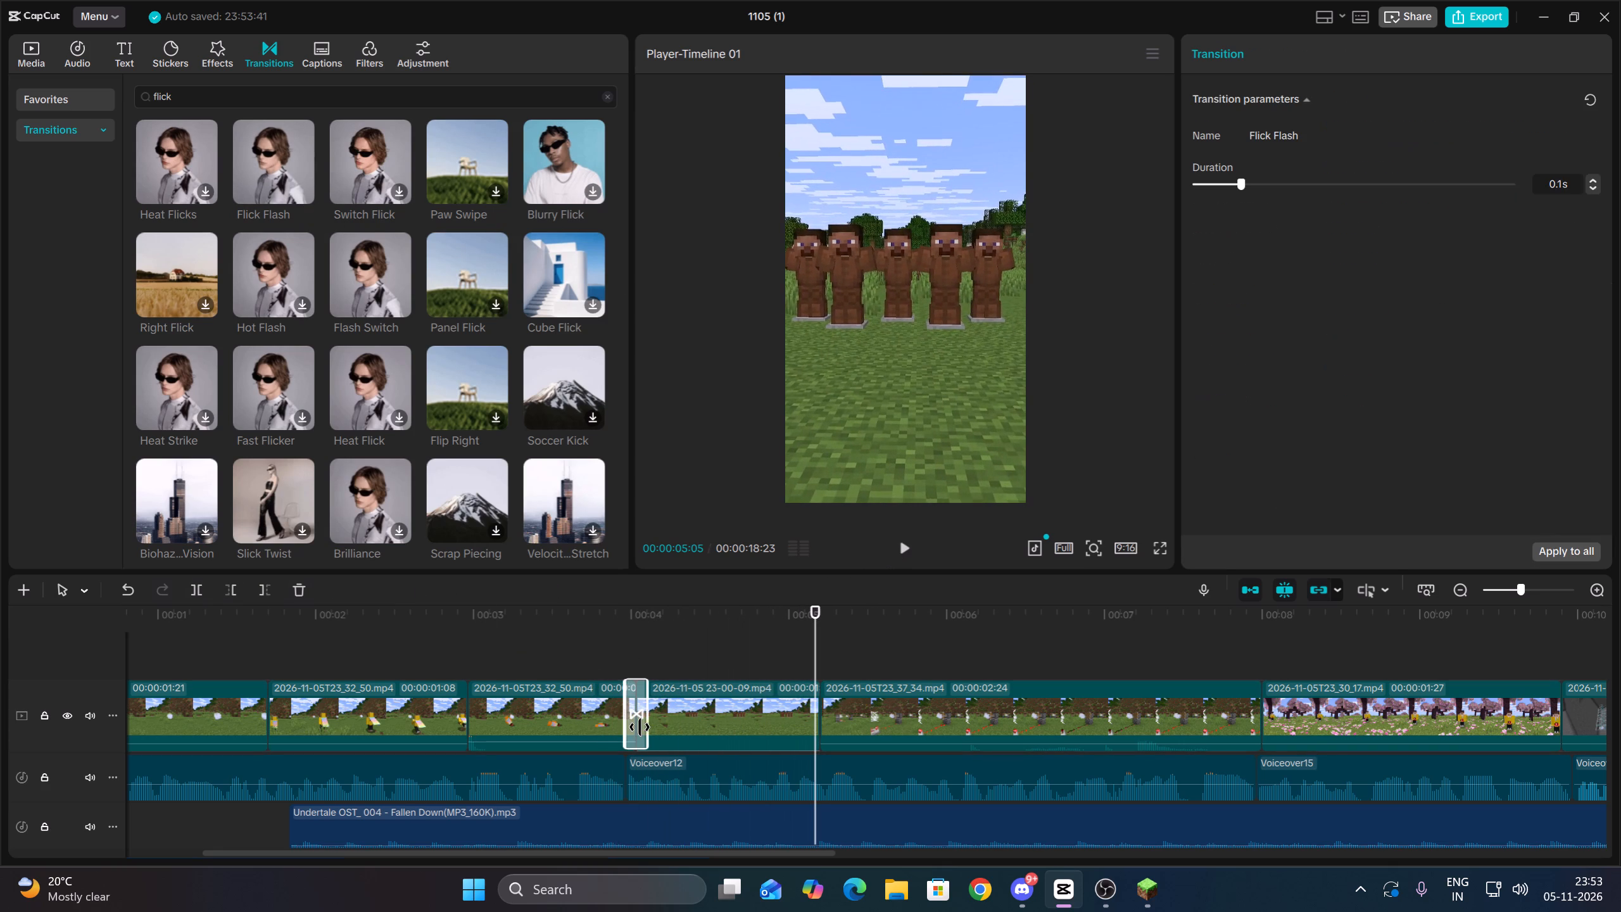
drag(1251, 182, 1266, 184)
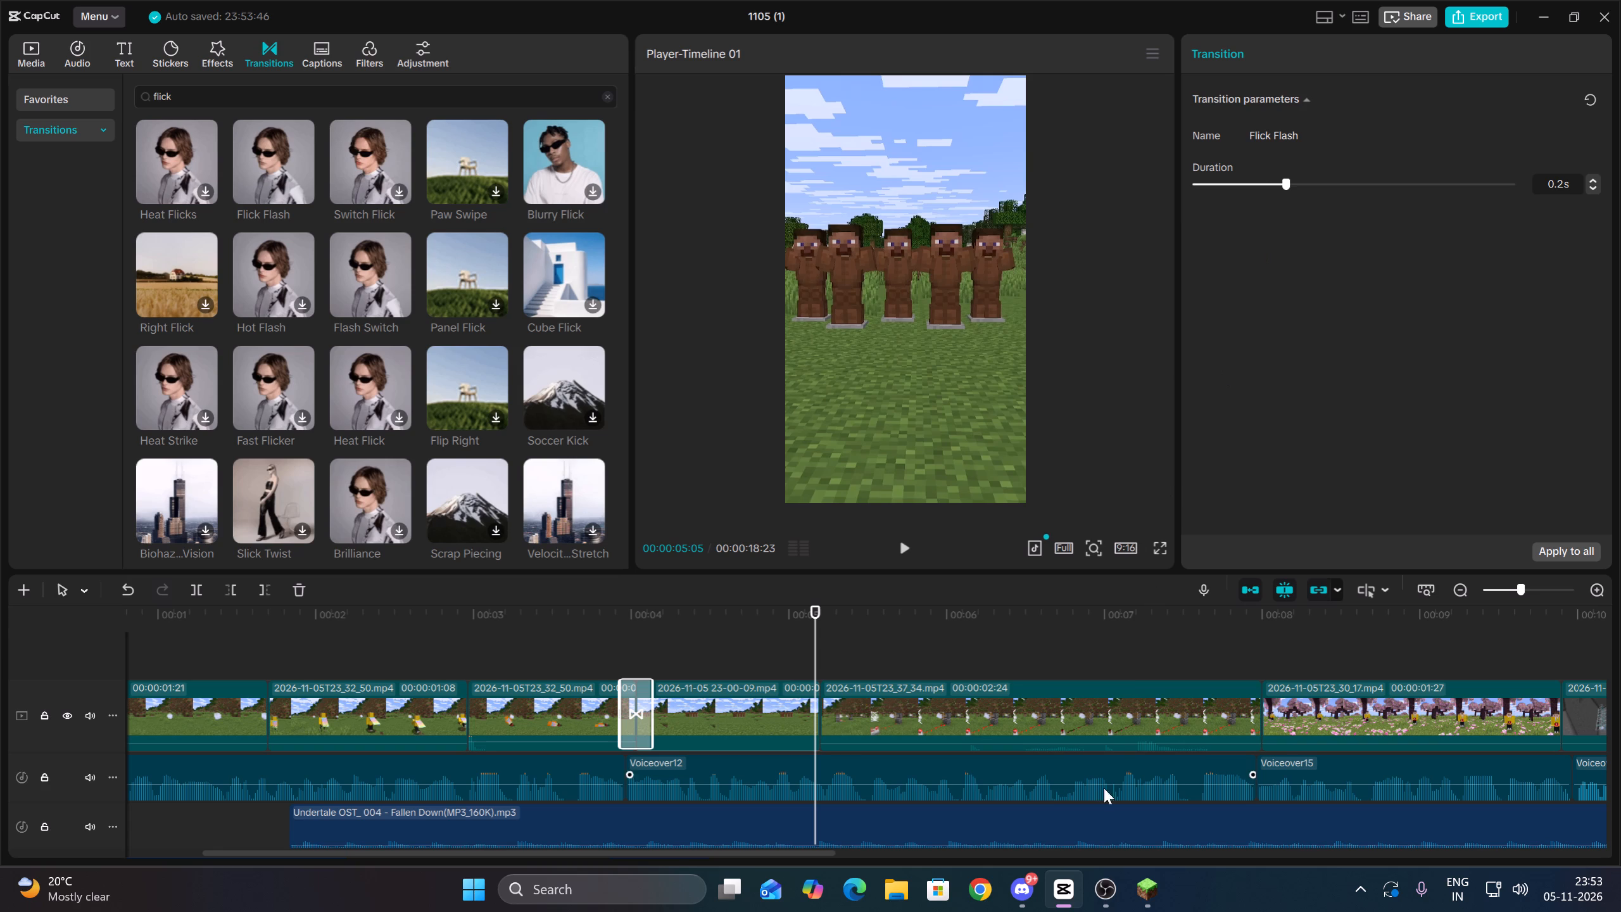
click(609, 654)
click(905, 545)
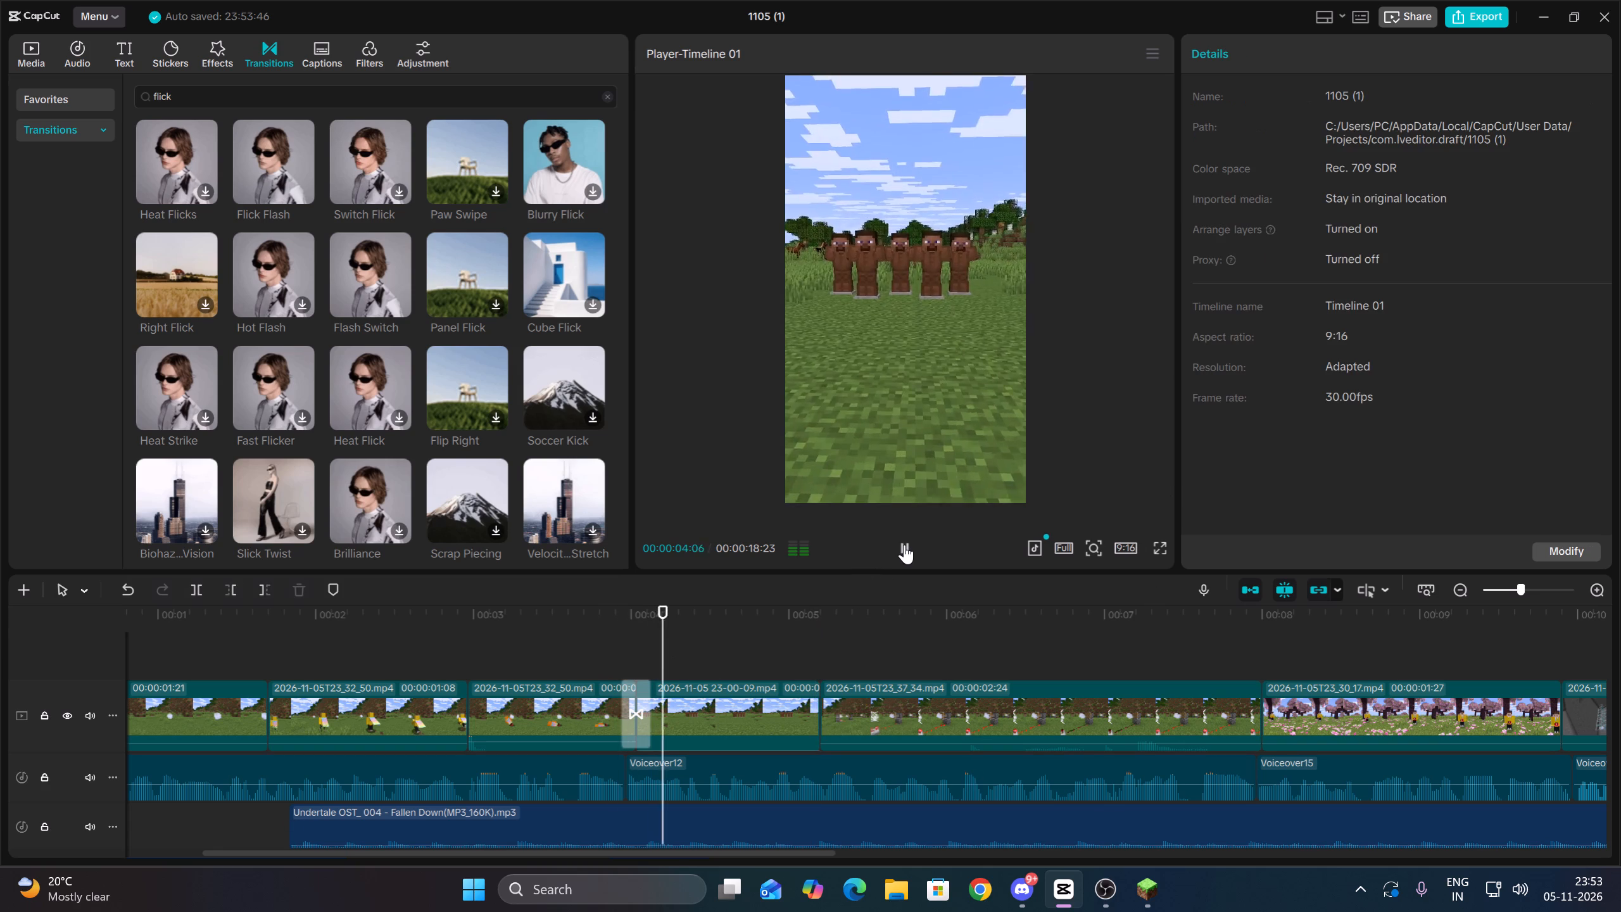
click(904, 545)
click(904, 545)
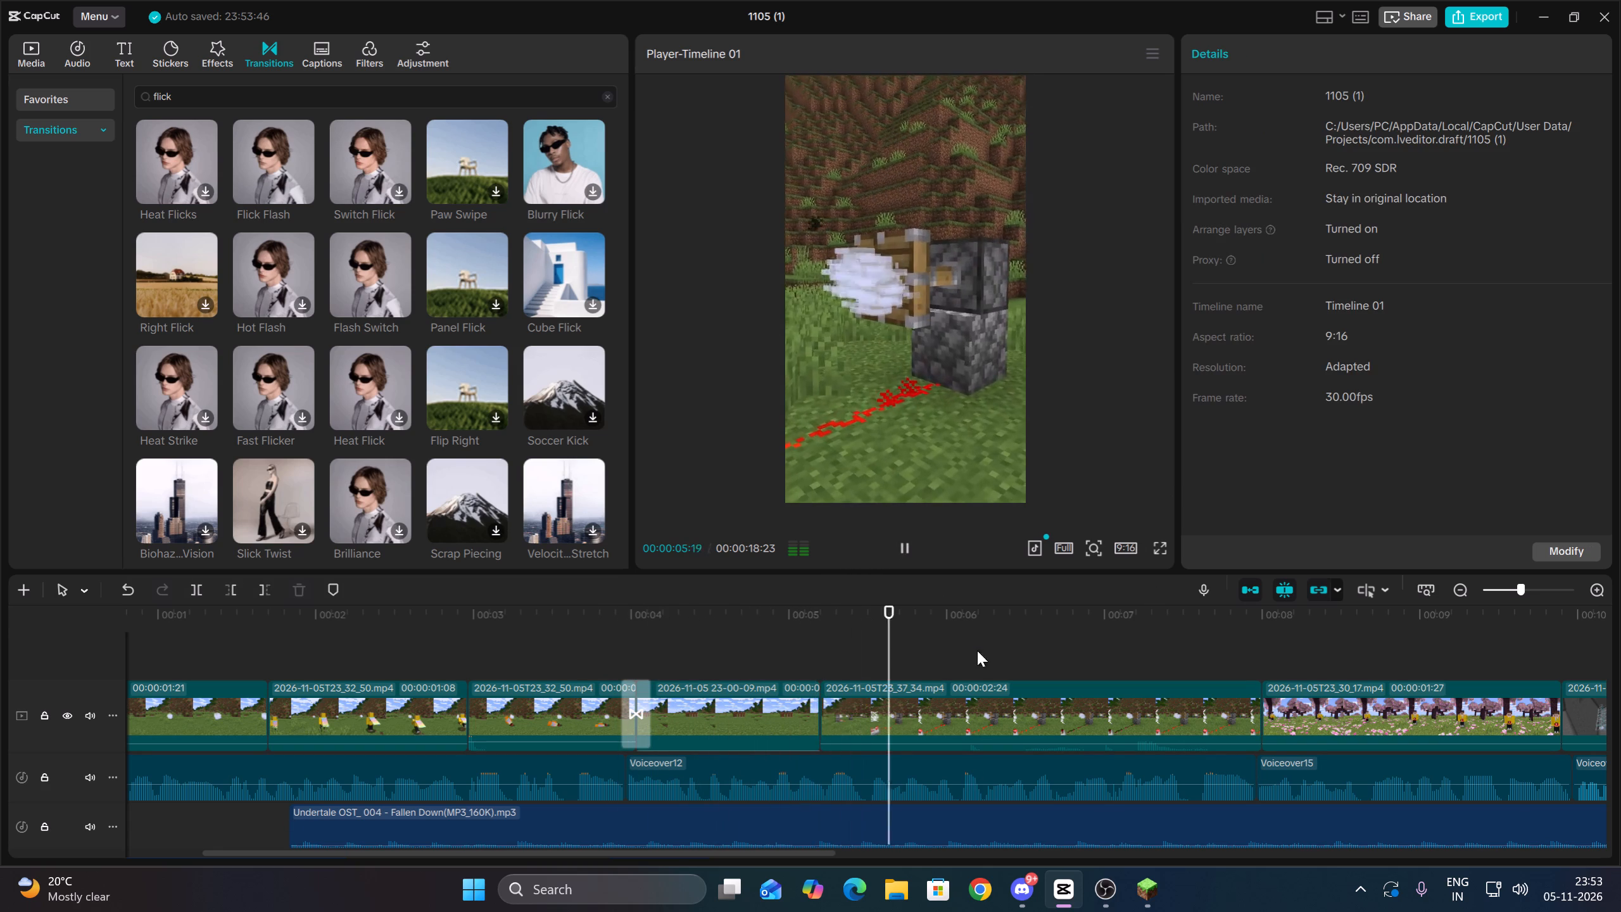
Search the Downloads folder for "swipe" and import the Swipe Swoosh Transition sound into the project media.
key(space)
key(Up)
scroll(971, 723, down, 8)
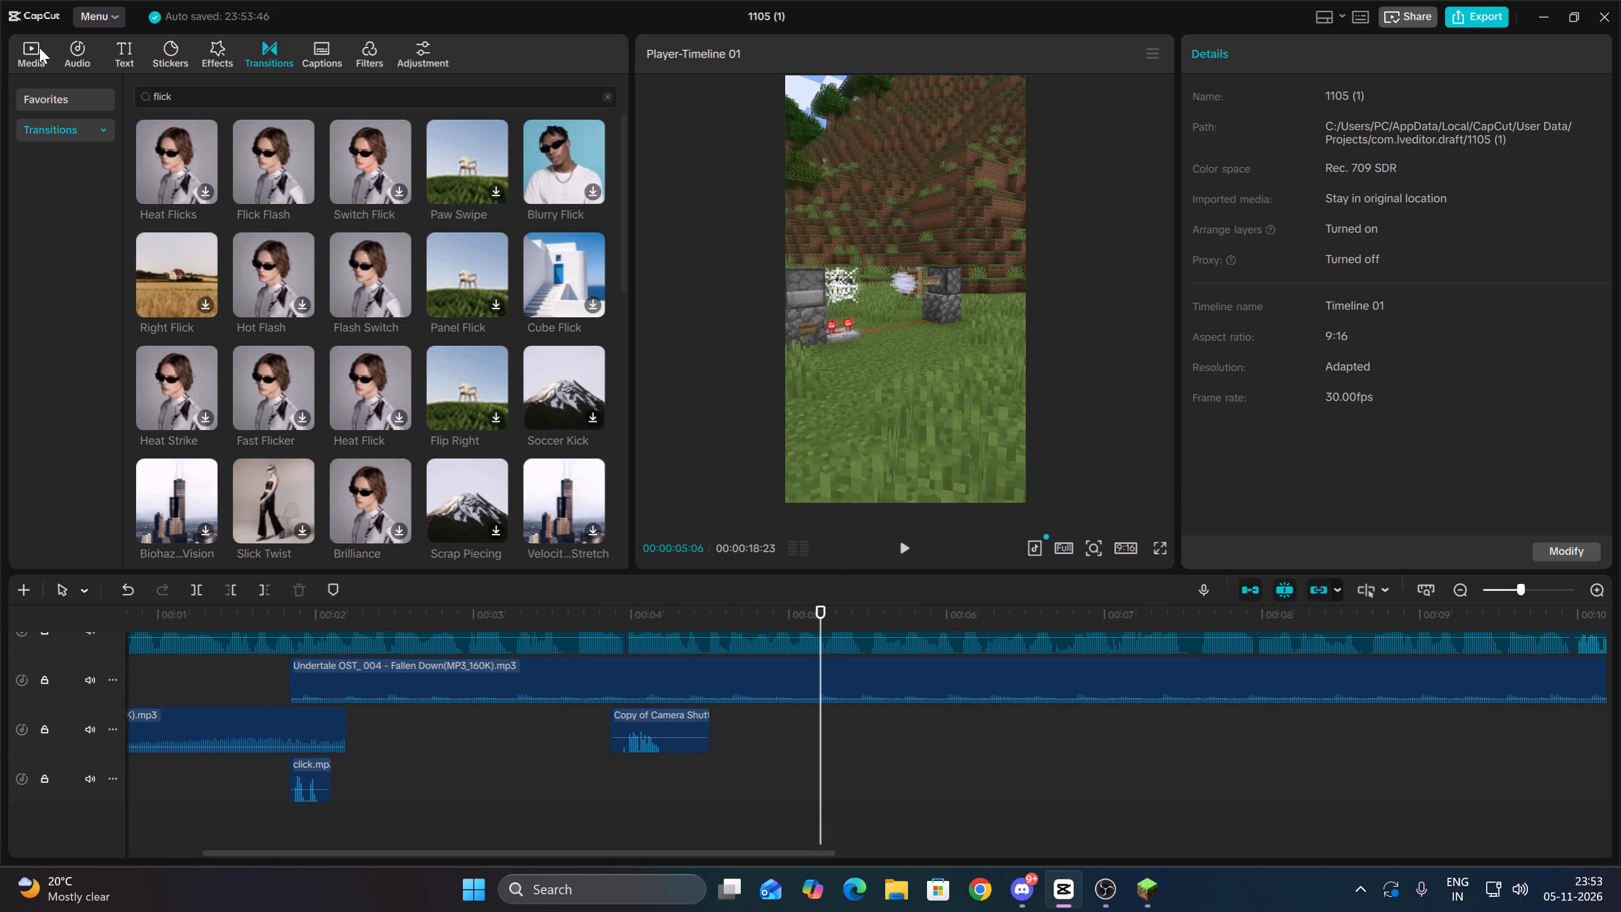
click(39, 47)
click(187, 96)
click(191, 131)
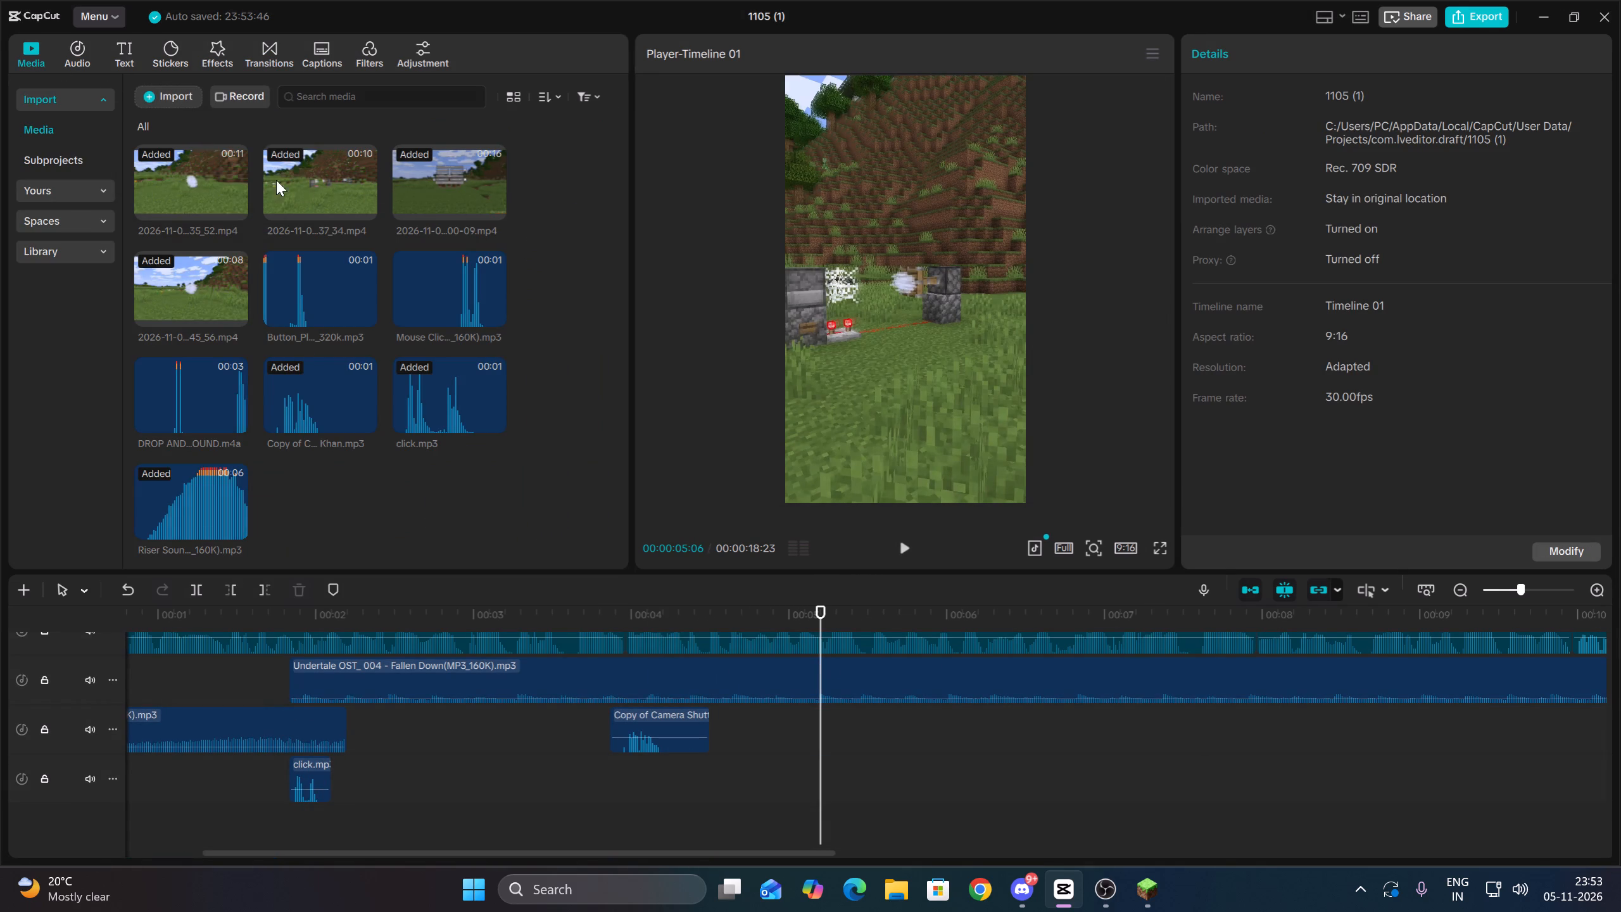
key(BackSpace)
text(swipe)
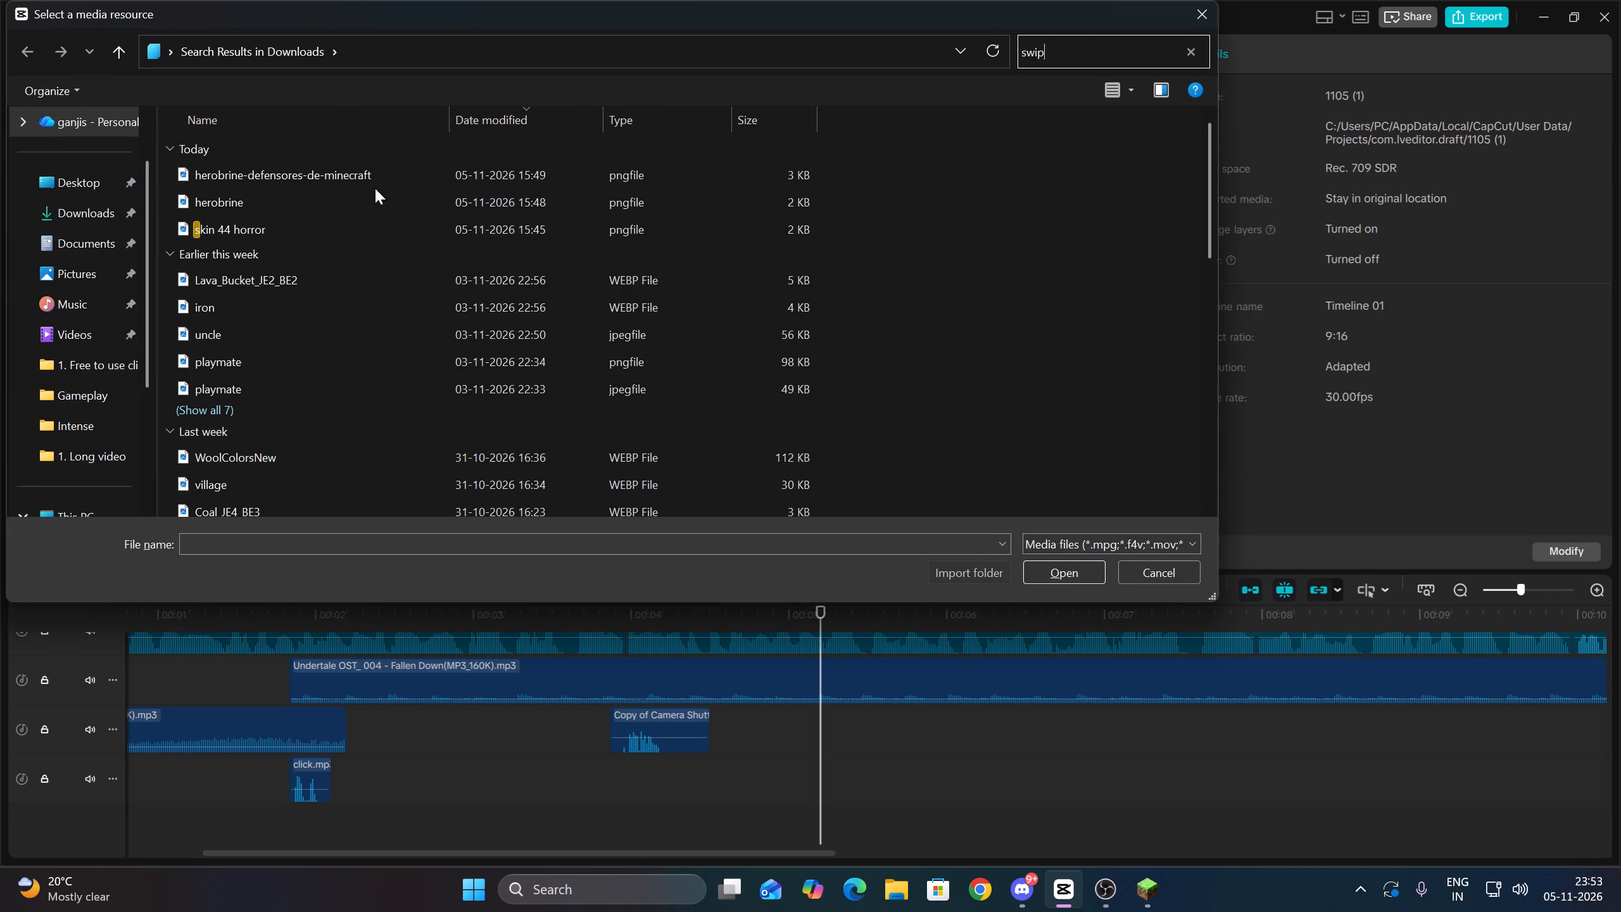
click(442, 178)
click(1069, 573)
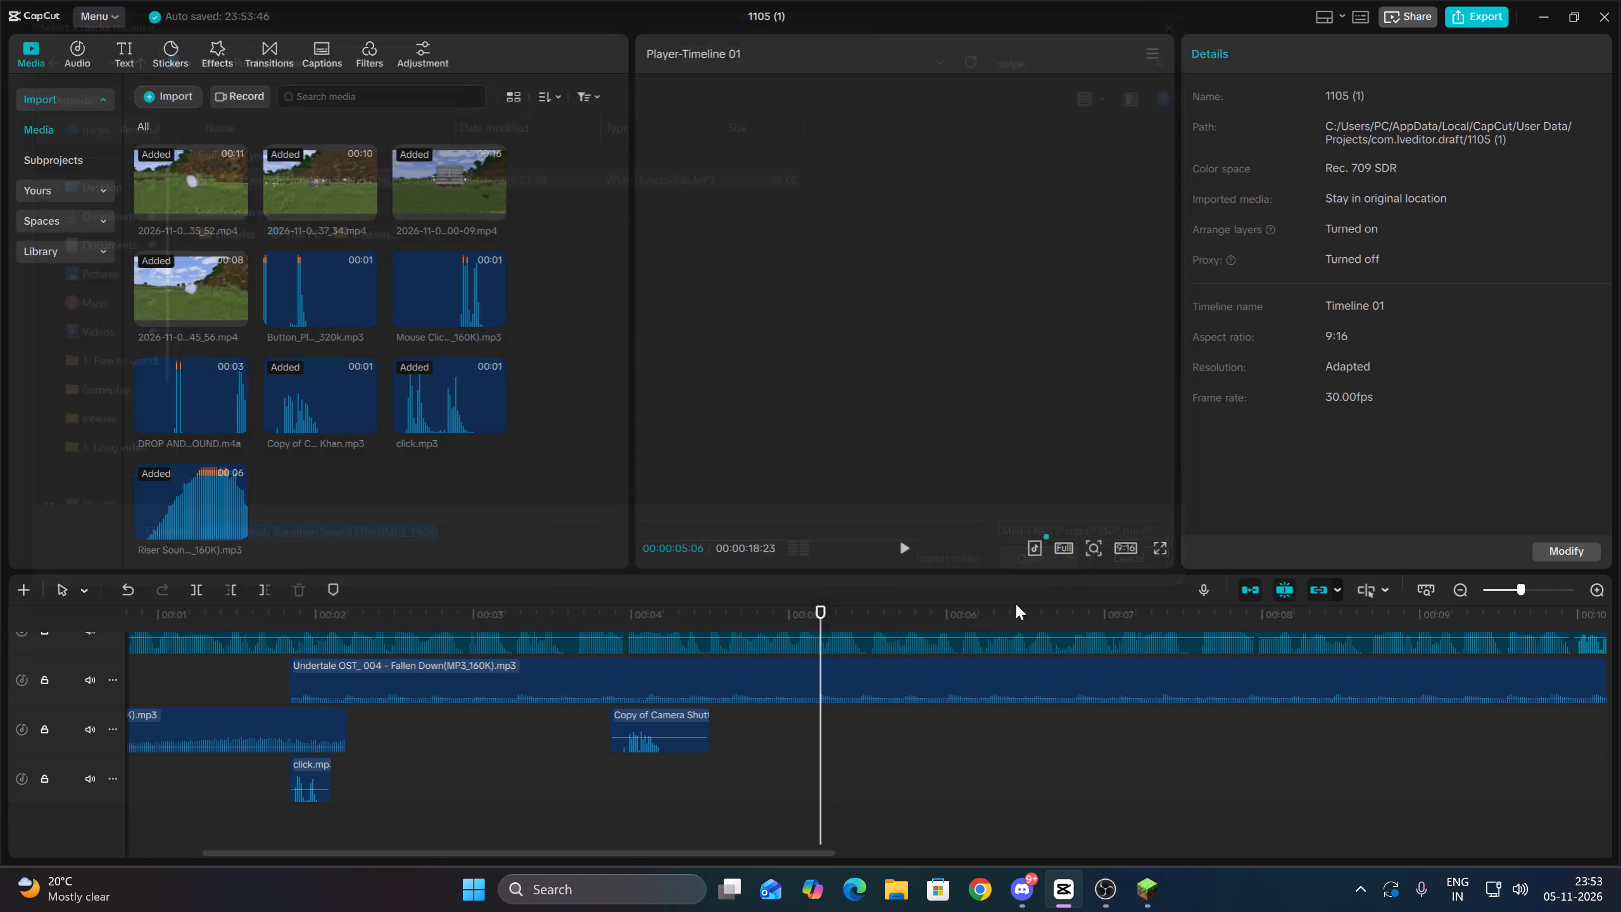
Place the Swipe Swoosh sound with its peak at the cut near 00:00:05:06, lower its volume to -5.2 dB, and preview it.
scroll(874, 733, down, 7)
drag(356, 523, 779, 764)
drag(833, 765, 824, 763)
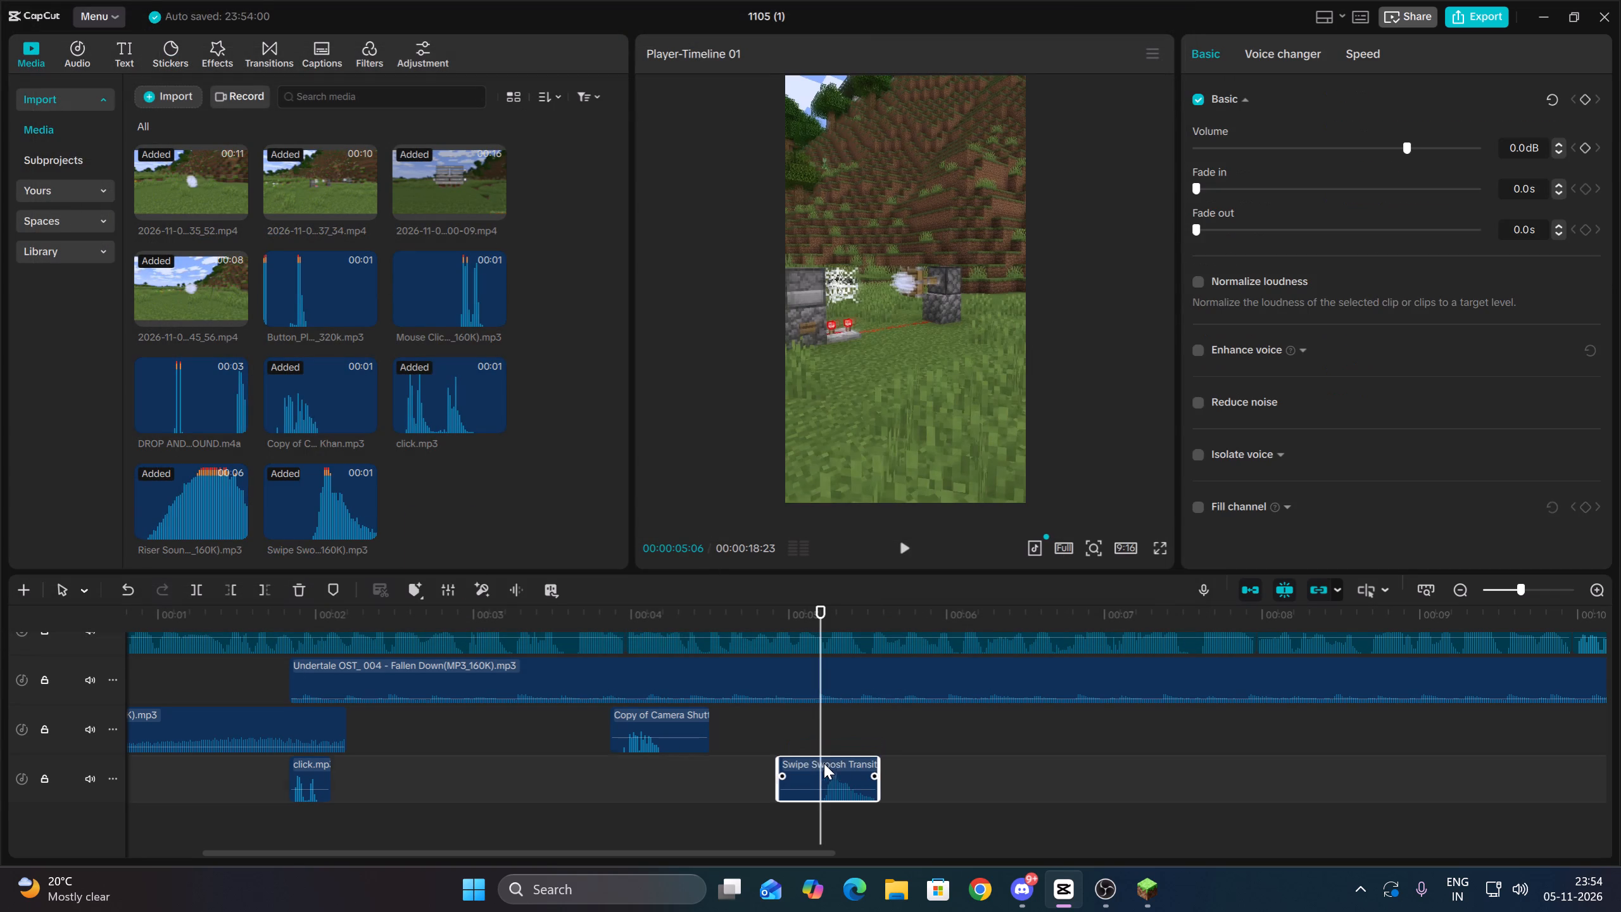
drag(824, 763, 821, 763)
click(1391, 149)
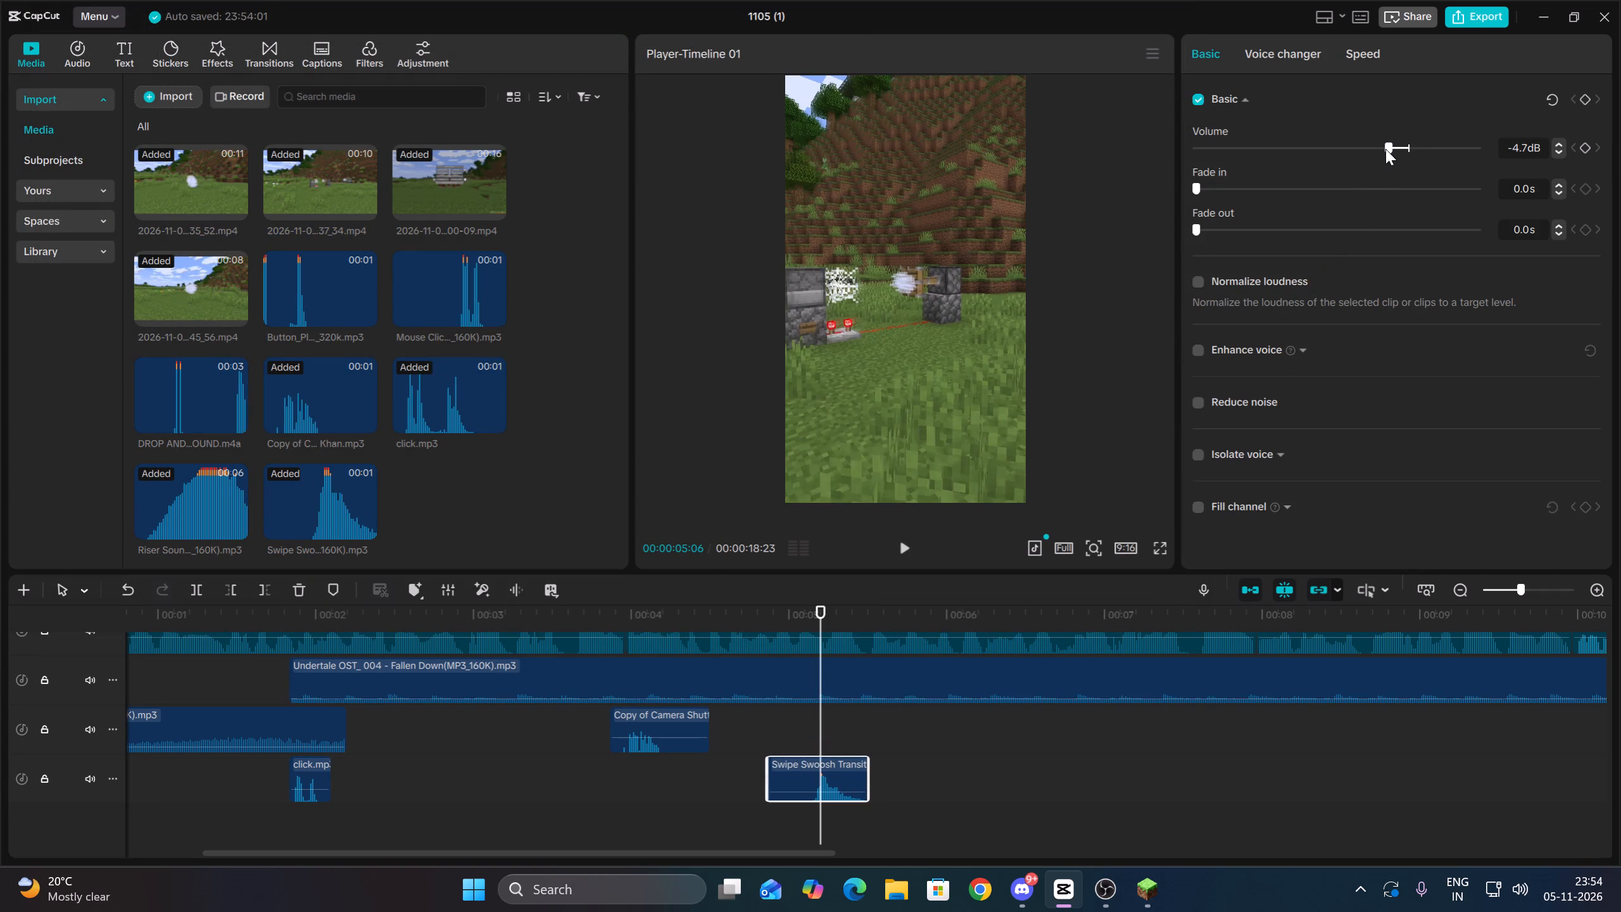
key(Up)
key(space)
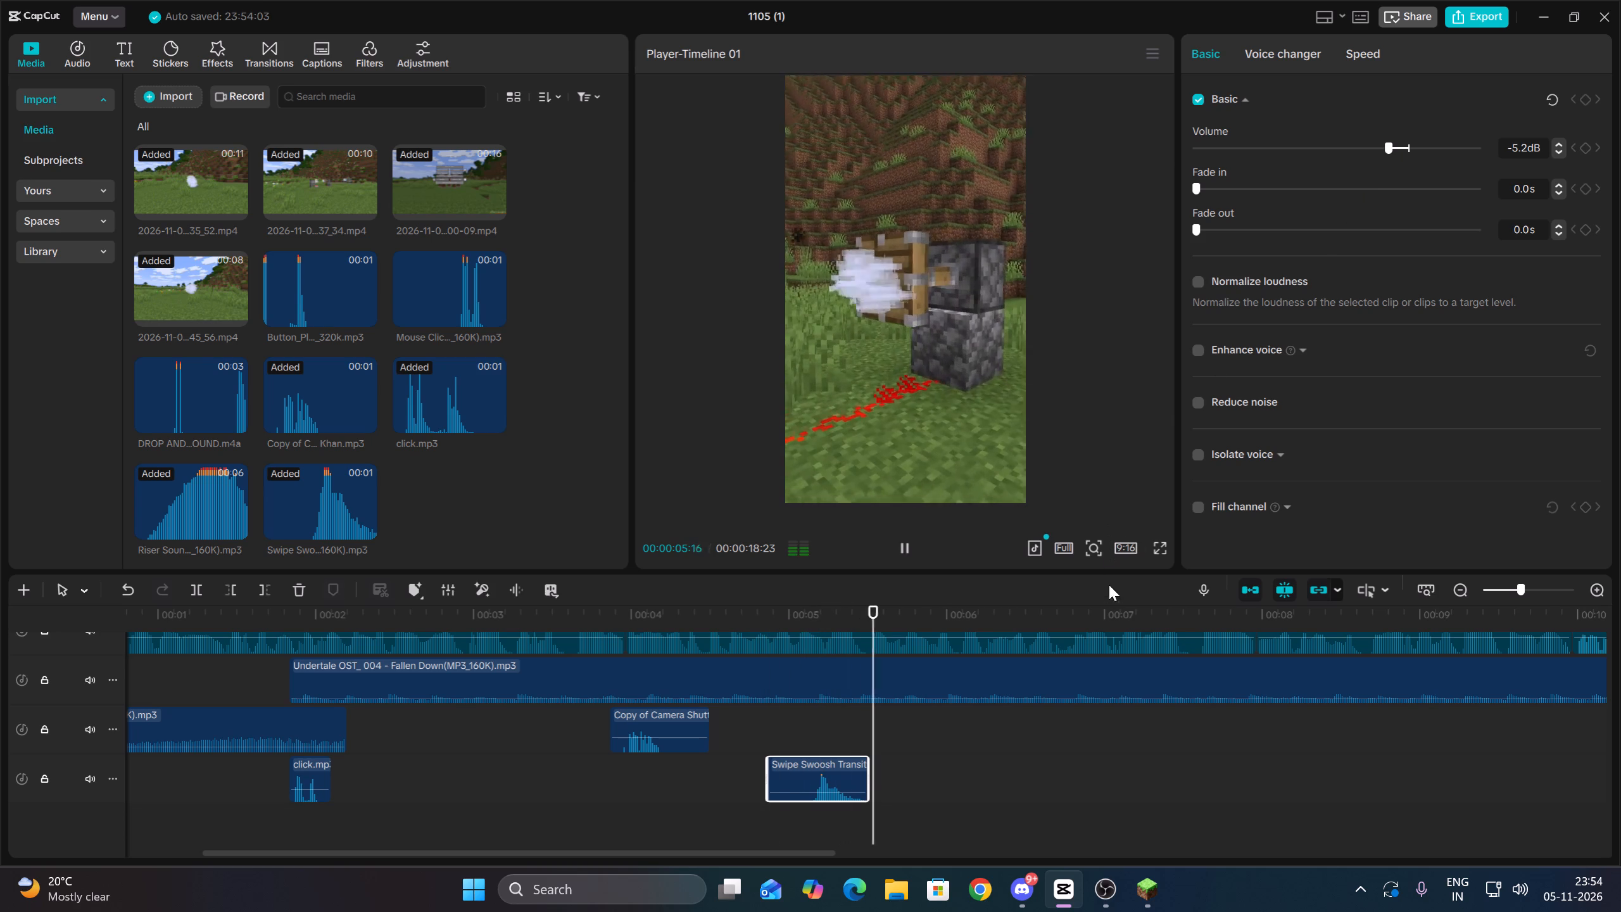
key(space)
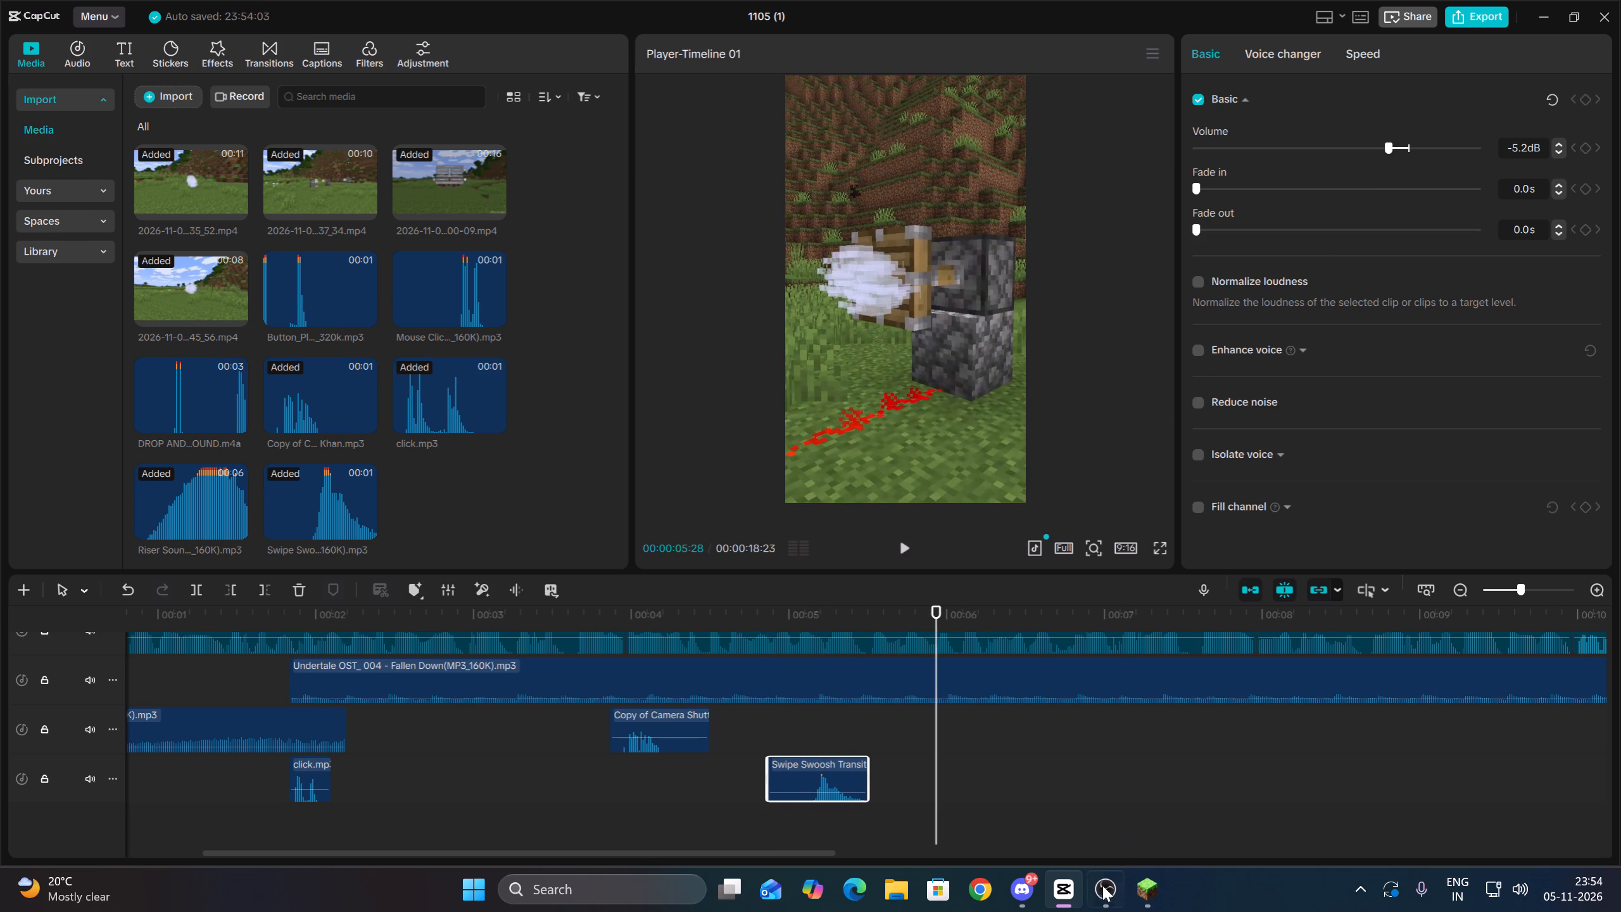
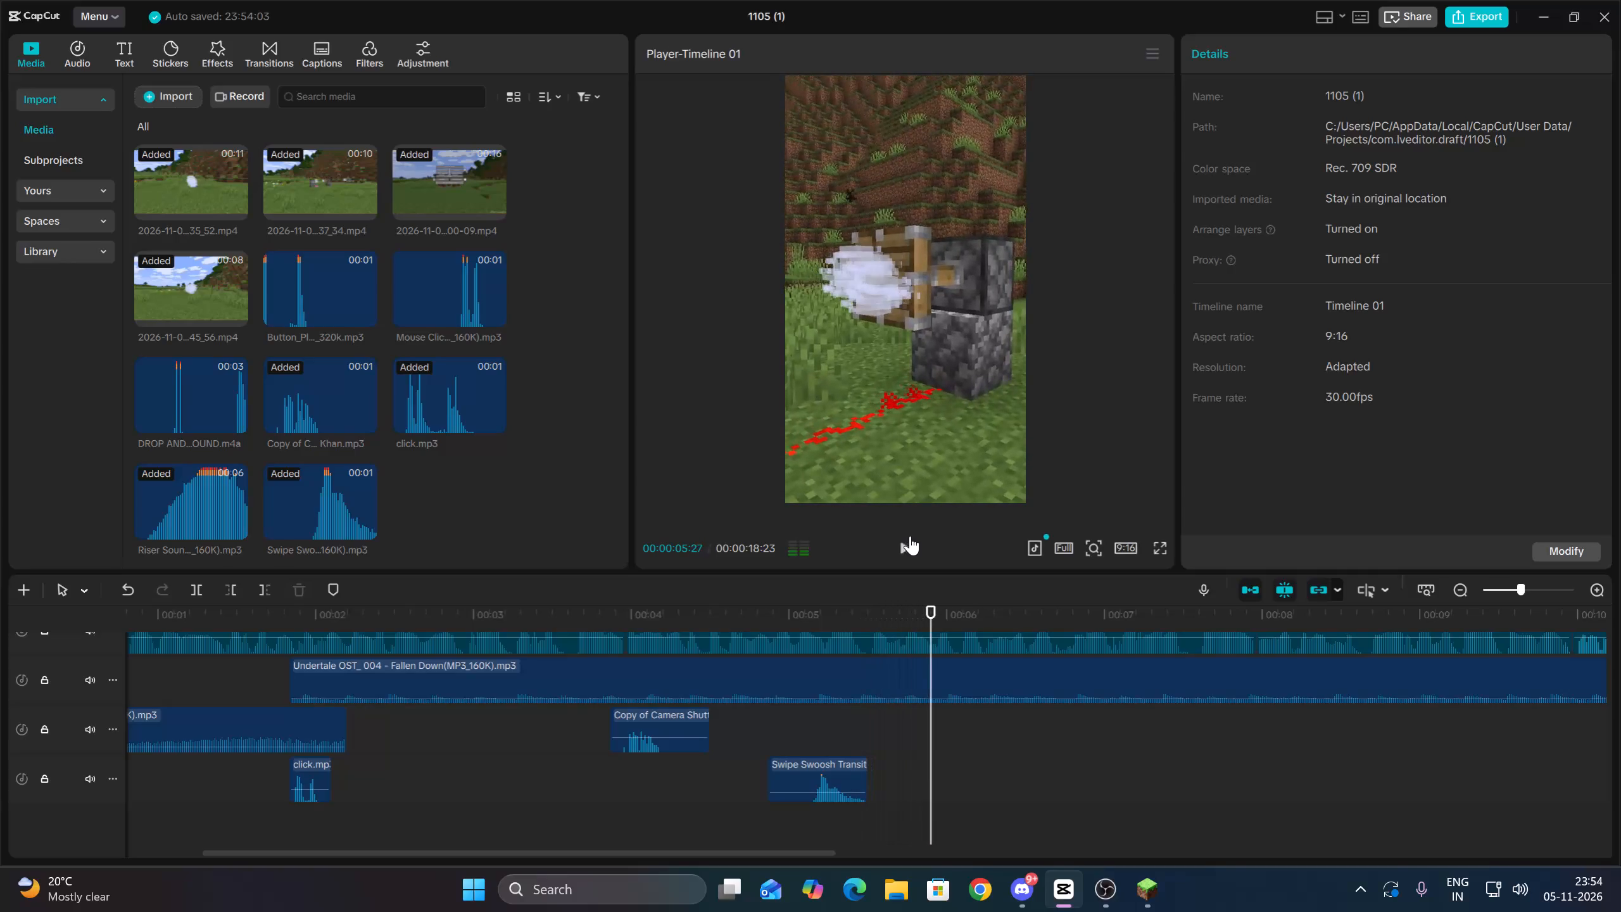
Select the piston clip after the swipe swoosh cut and play it back from about 6 seconds to about 00:00:06:27.
scroll(938, 657, up, 6)
click(959, 701)
key(space)
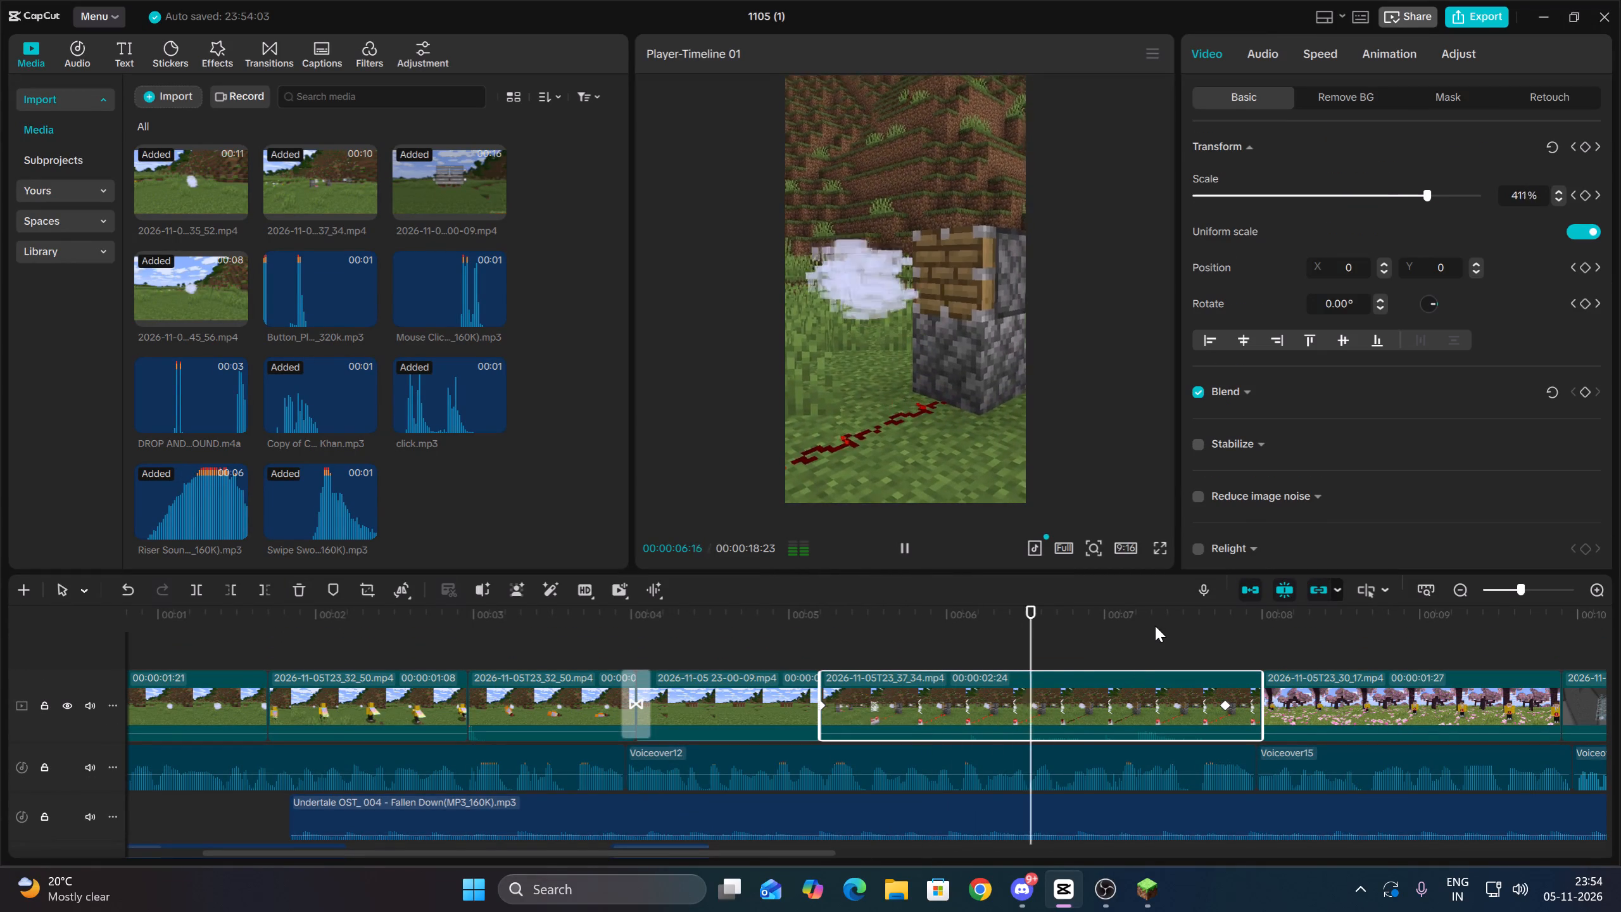
key(space)
scroll(1157, 704, down, 5)
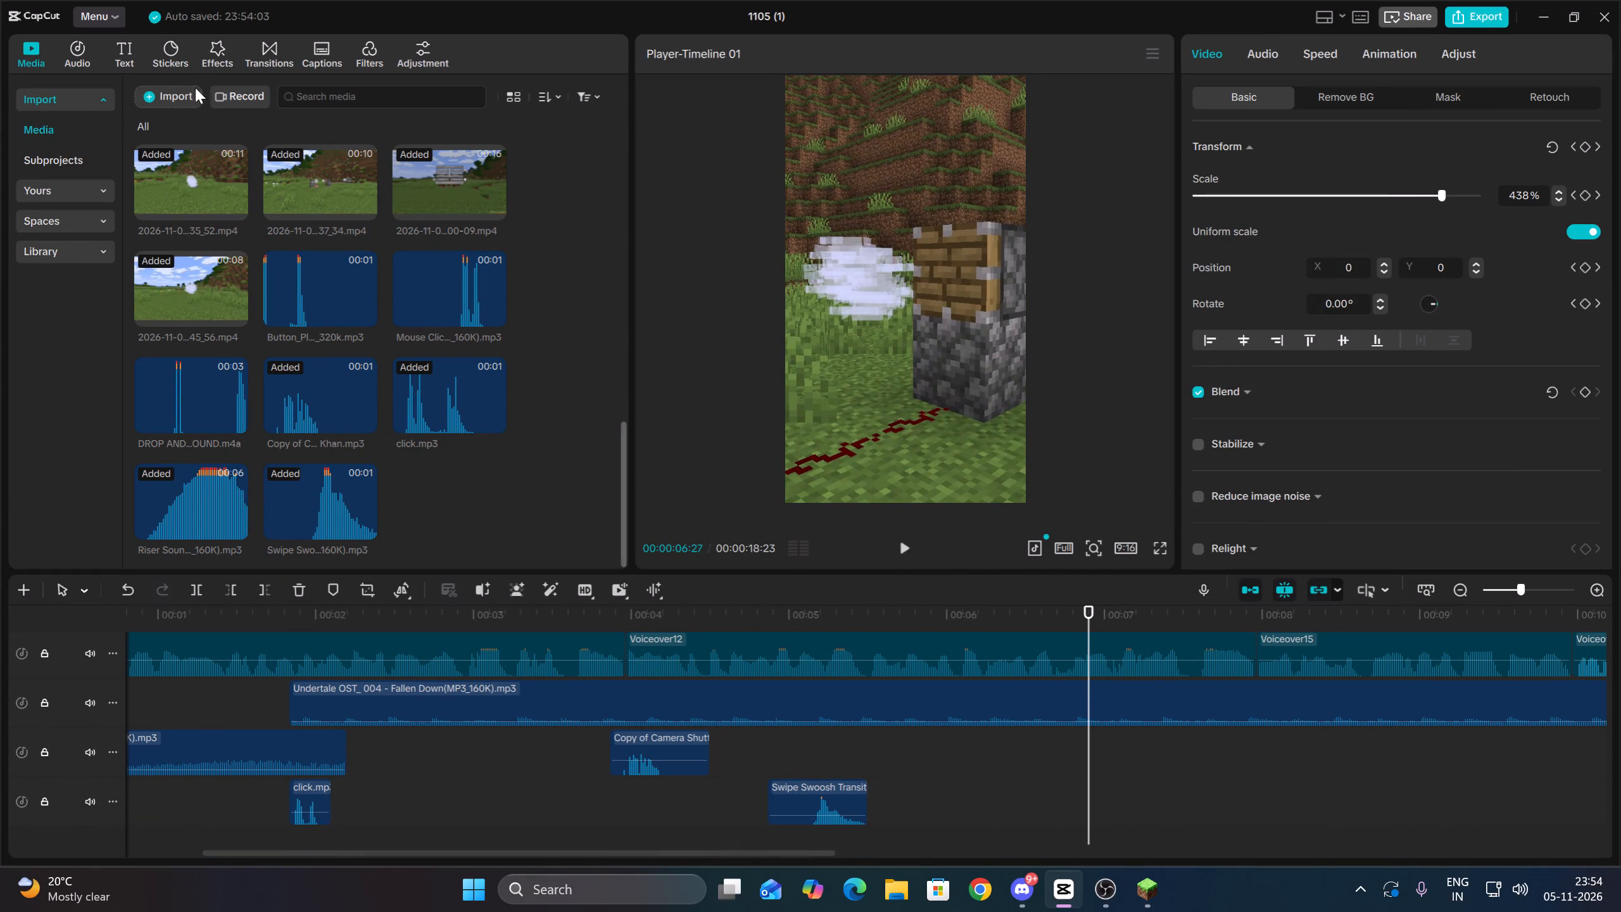
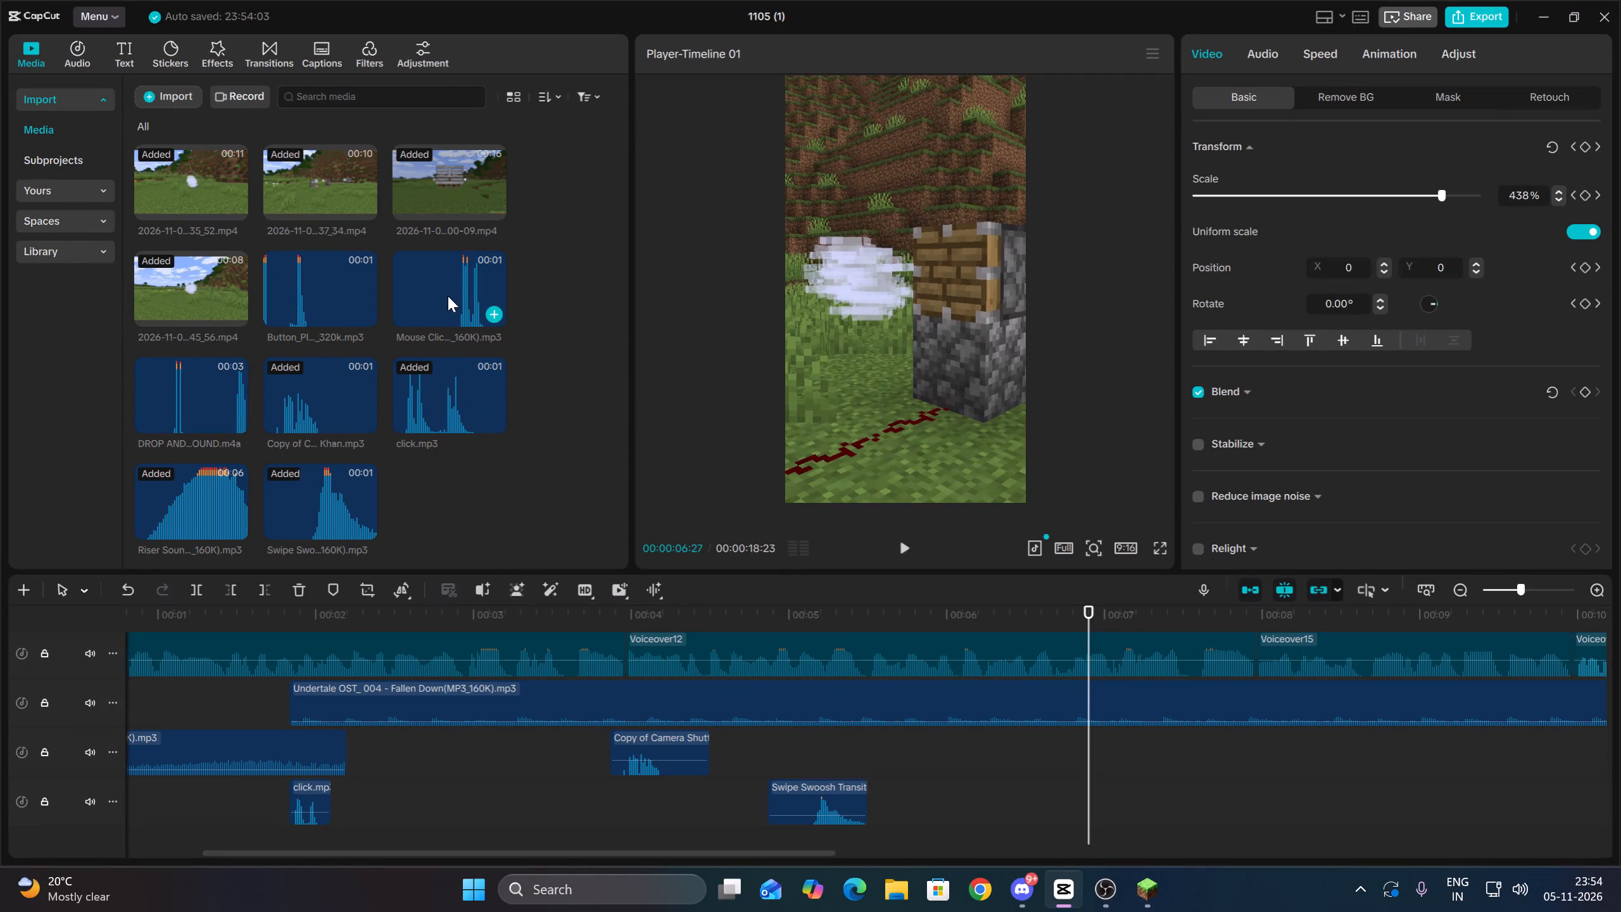
Add the Mouse Click sound effect below the music under the piston clip, starting at about 6.4 seconds, and preview it.
drag(448, 296, 1006, 752)
click(1041, 796)
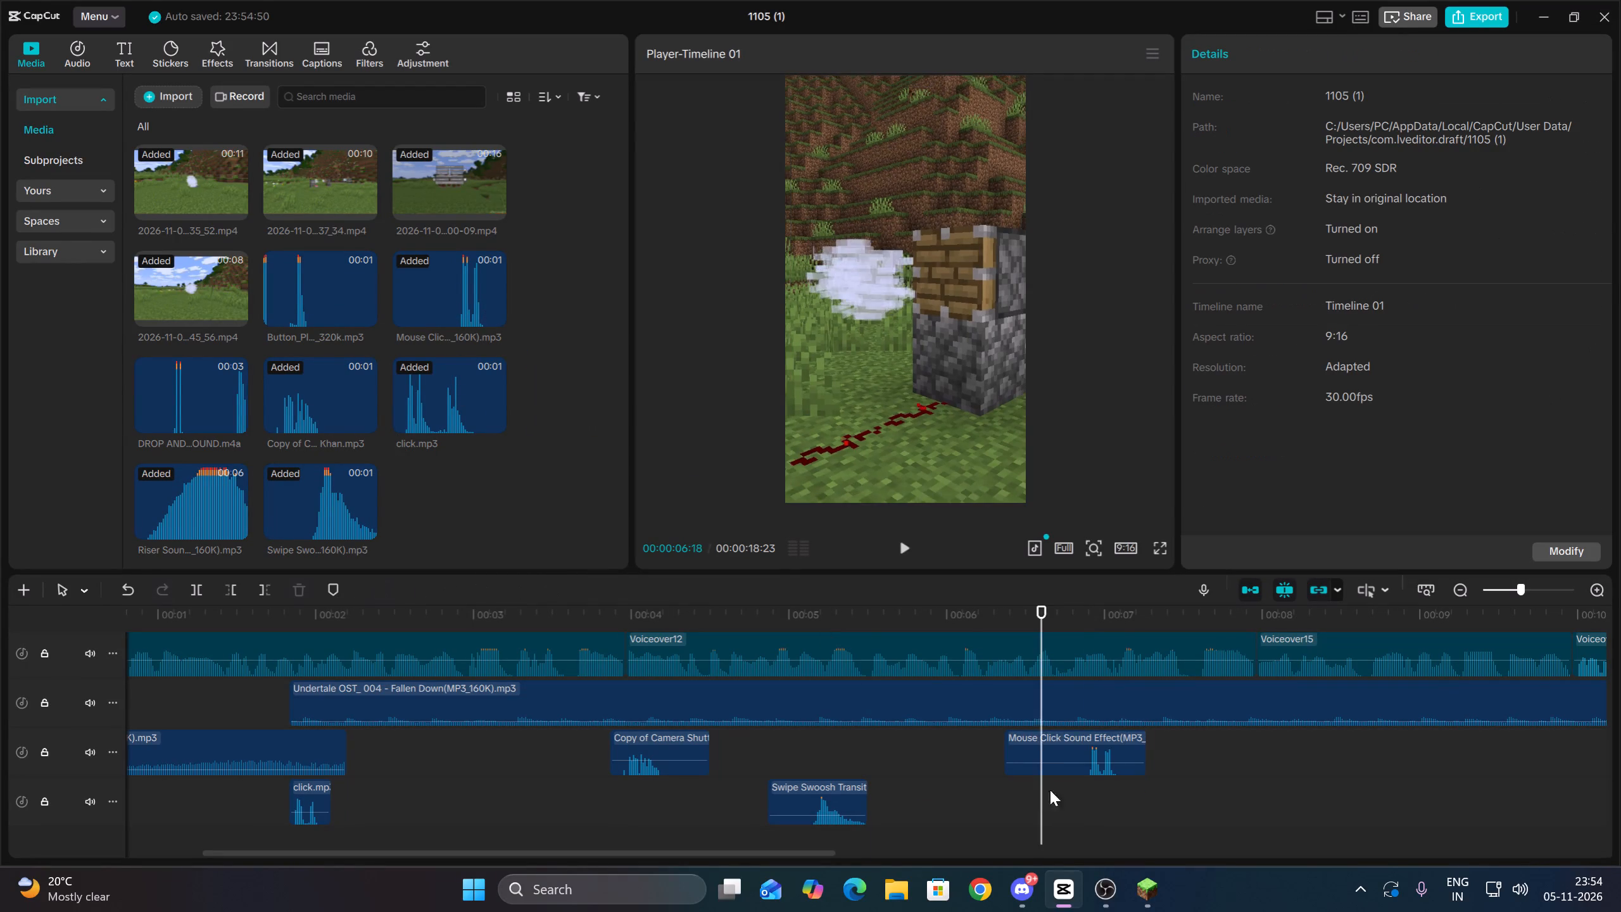
key(space)
Lower the Mouse Click sound effect's volume to -7.0 dB and play the piston section back.
click(1095, 742)
key(Up)
key(Up)
drag(1402, 136, 1387, 142)
drag(1387, 142, 1379, 141)
key(space)
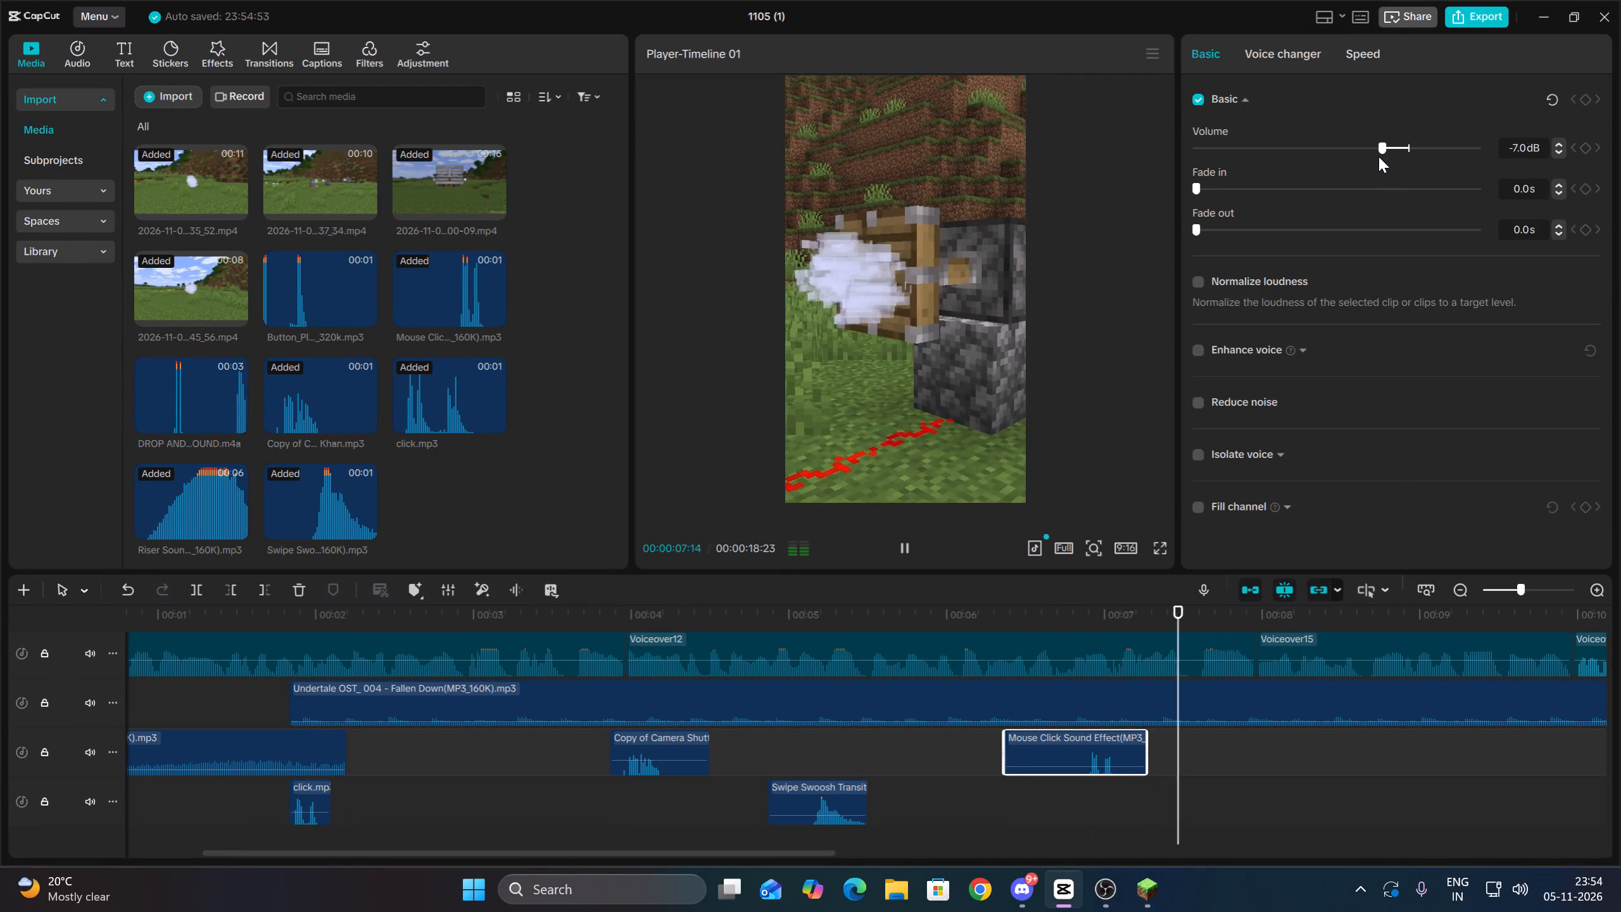
key(space)
Search Downloads for "swipe" and import the Swipe Swoosh Transition Sound Effect for the cut at 00:00:08:00.
key(Up)
scroll(1321, 750, up, 5)
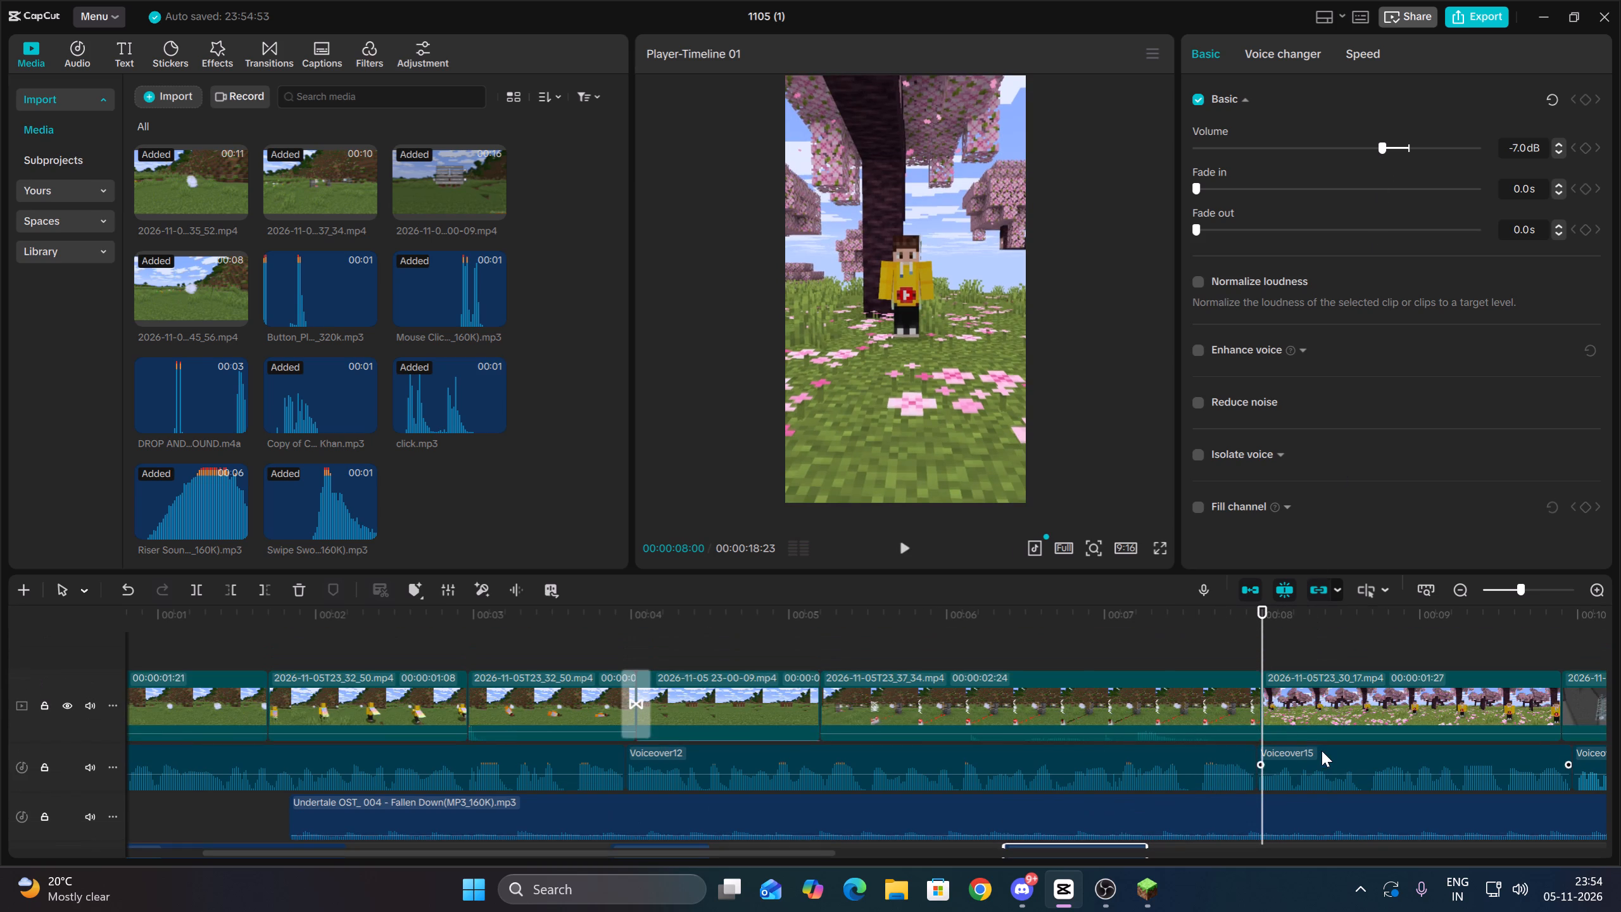
ctrl+scroll(1308, 783, down, 9)
scroll(1221, 734, down, 6)
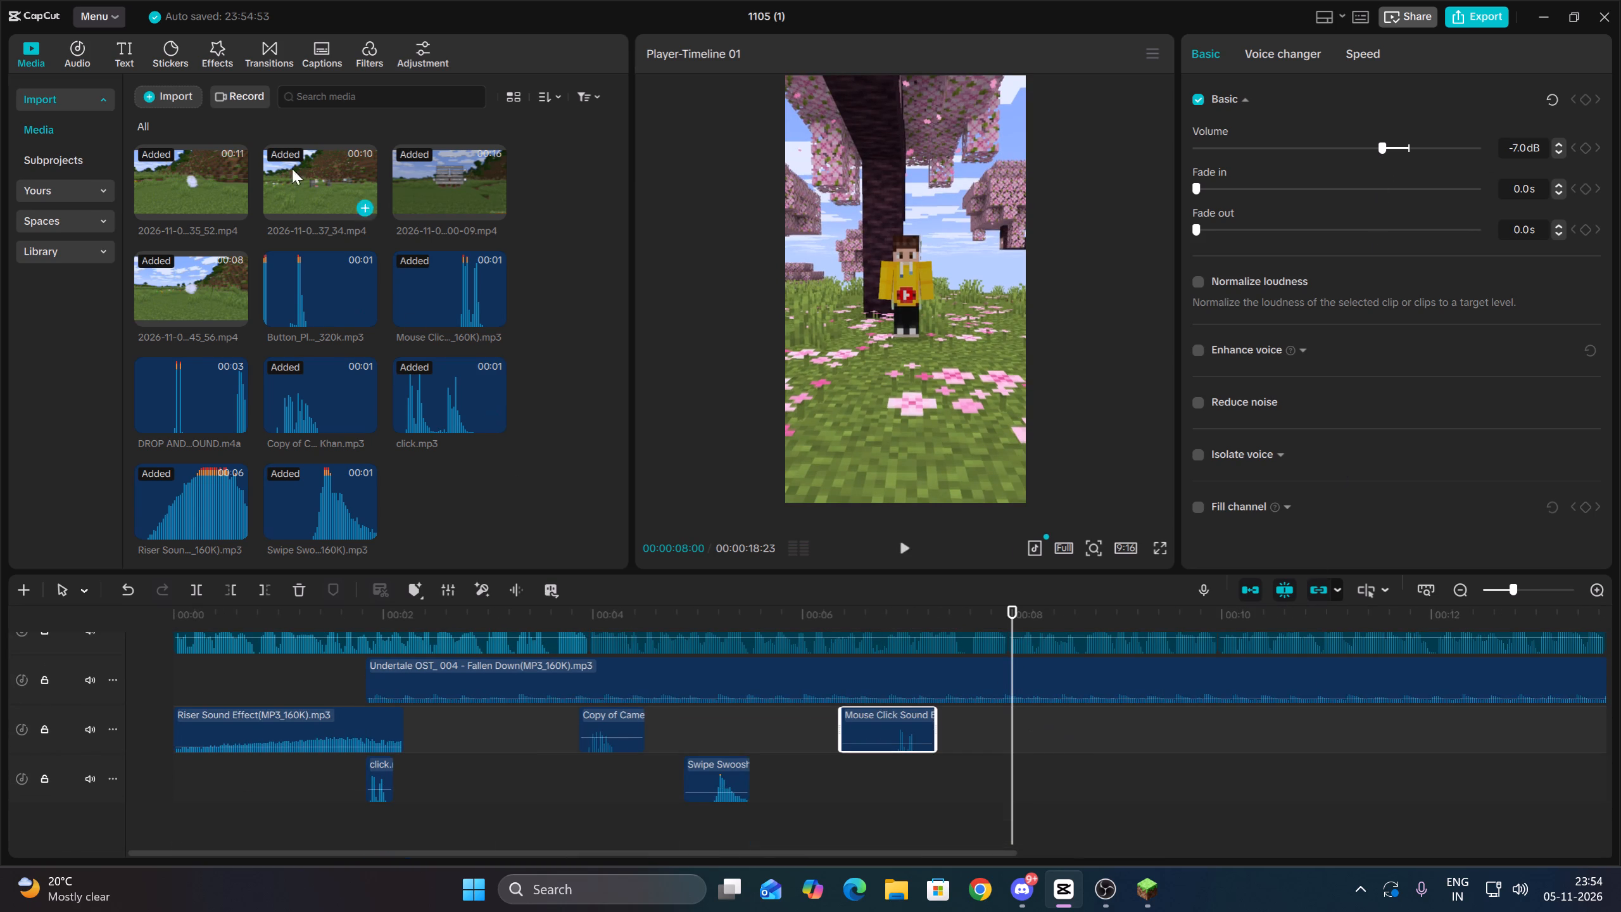
click(181, 90)
click(201, 127)
key(BackSpace)
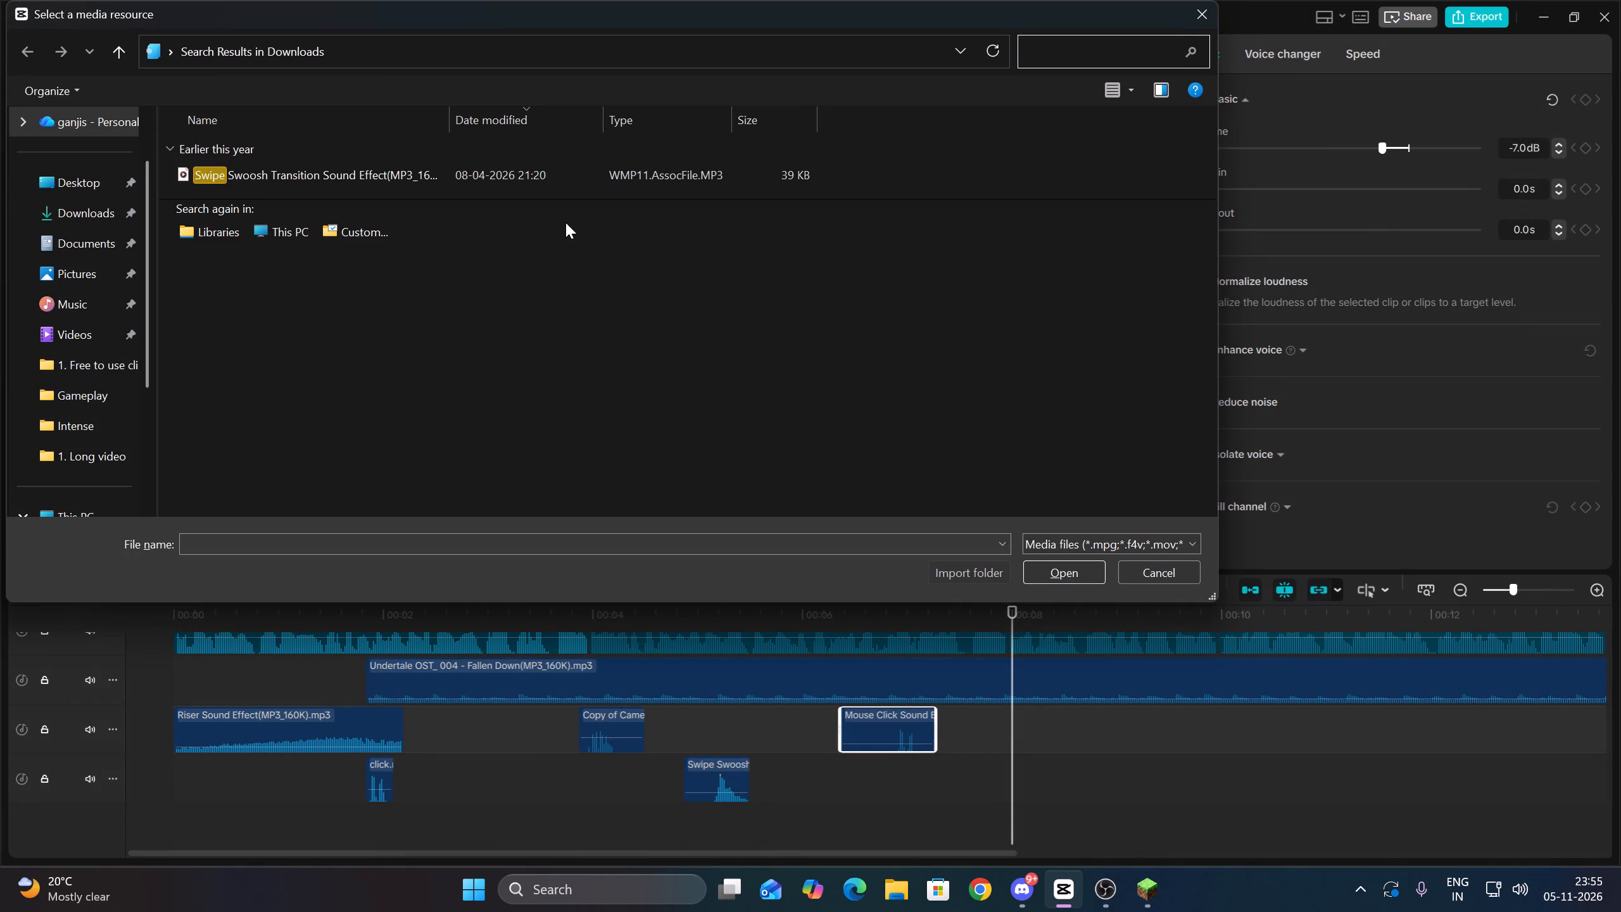
text(swipe)
click(608, 178)
click(1059, 557)
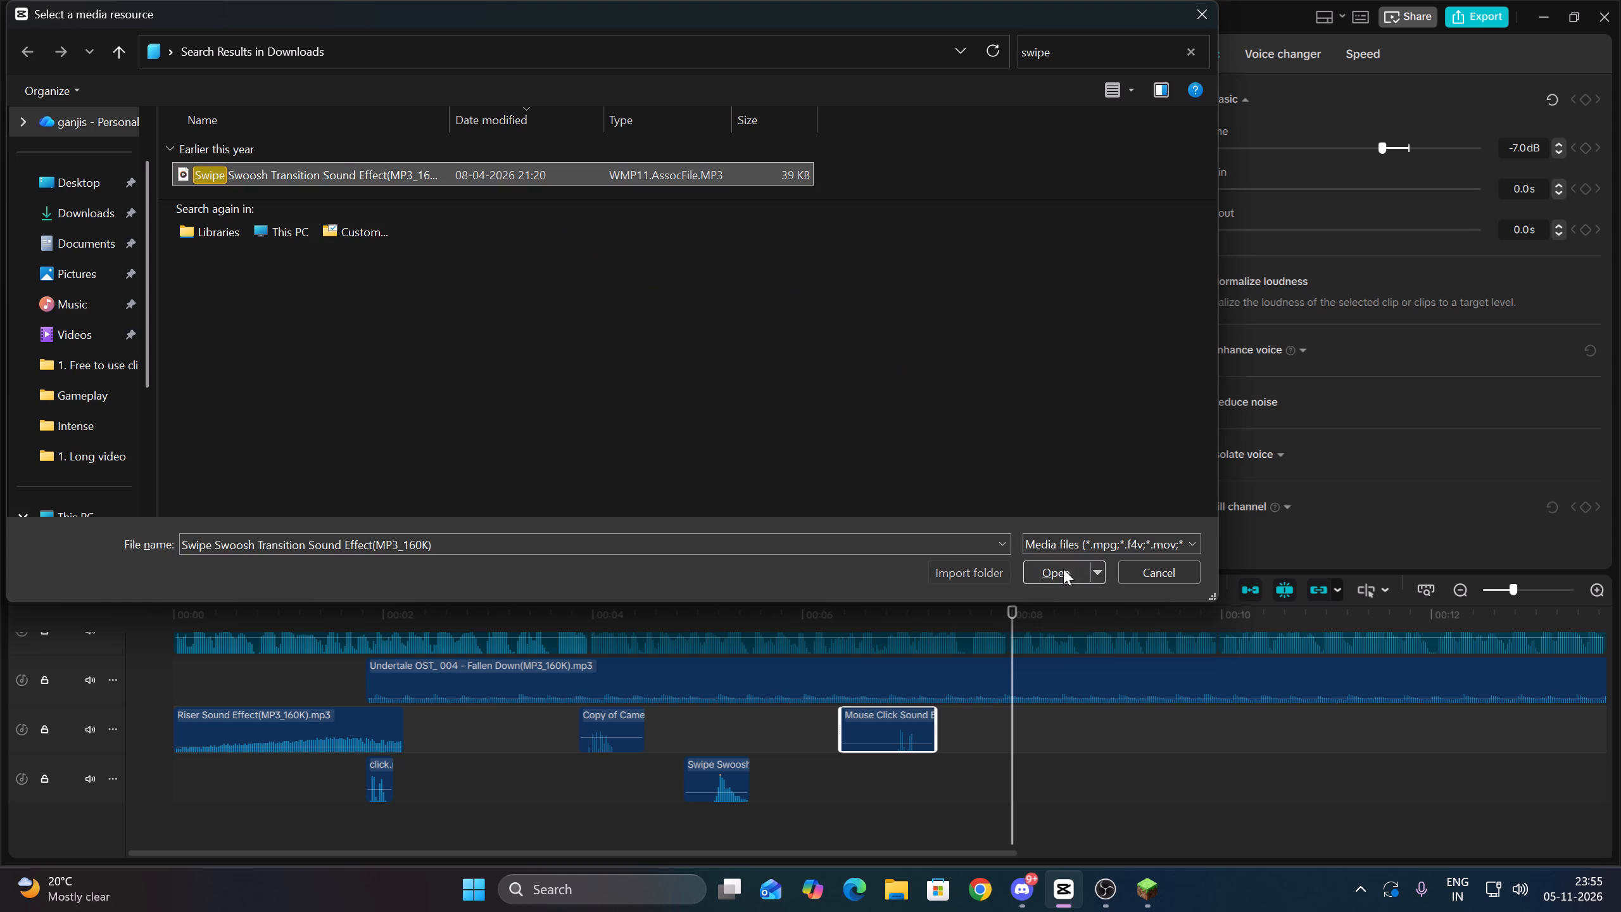
click(1063, 569)
Add the Swipe Swoosh sound across the cut at 00:00:08:00 and set its volume to -5.0 dB.
scroll(1026, 728, down, 6)
drag(309, 476, 968, 783)
drag(1389, 141, 1386, 147)
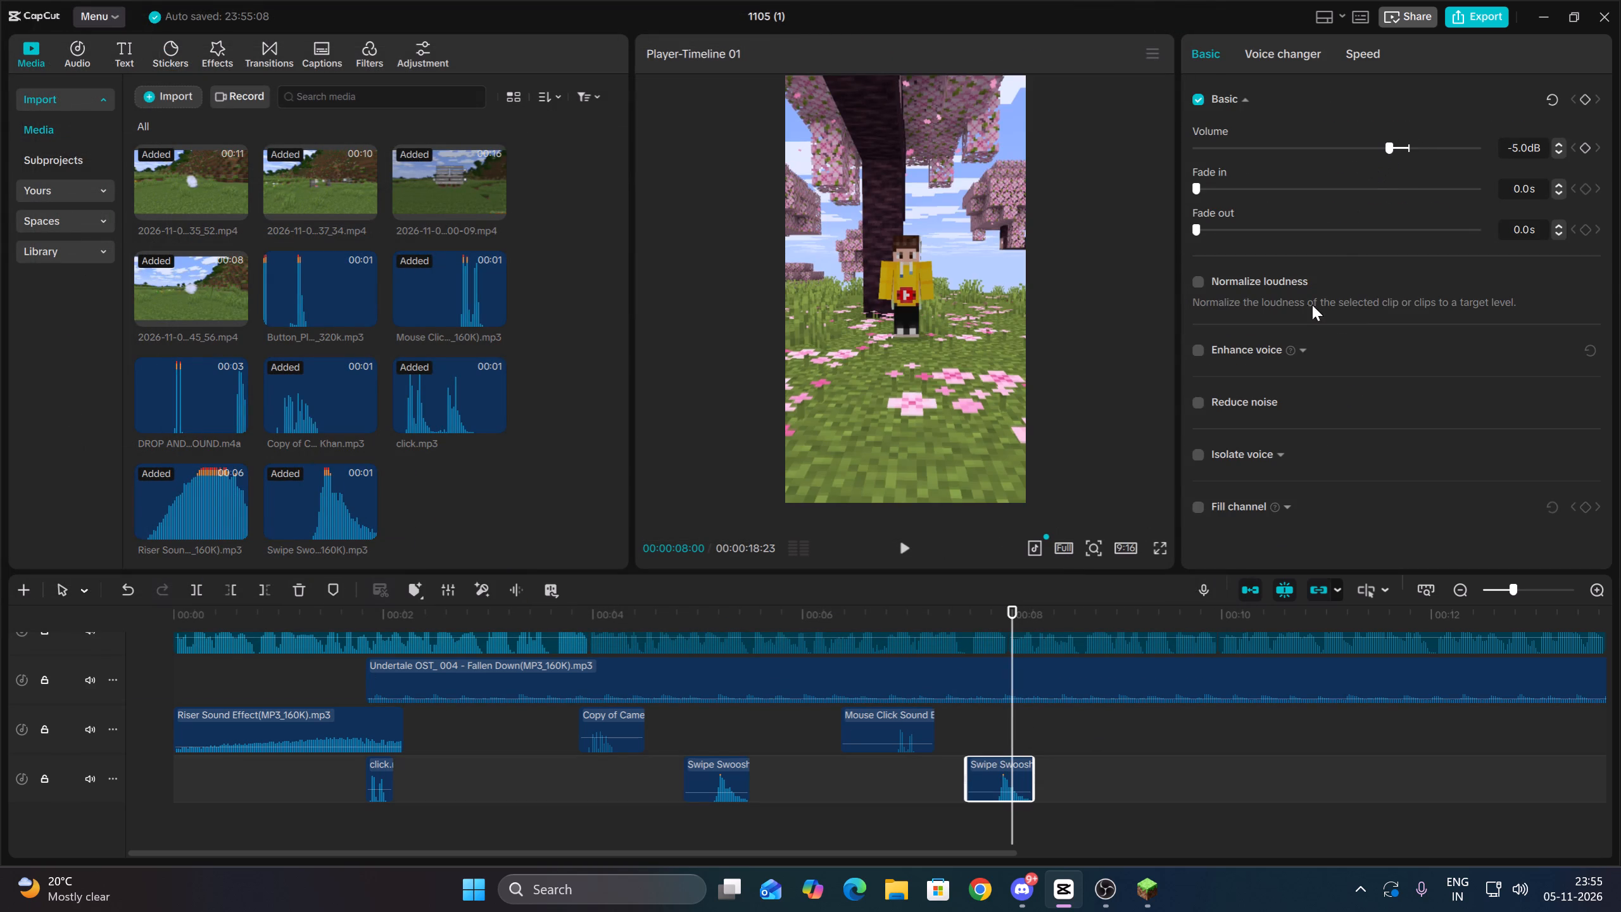
Shift the new Swipe Swoosh sound slightly later to match the cut into the cherry blossom clip, checking its timing by playback.
drag(1012, 782, 1028, 763)
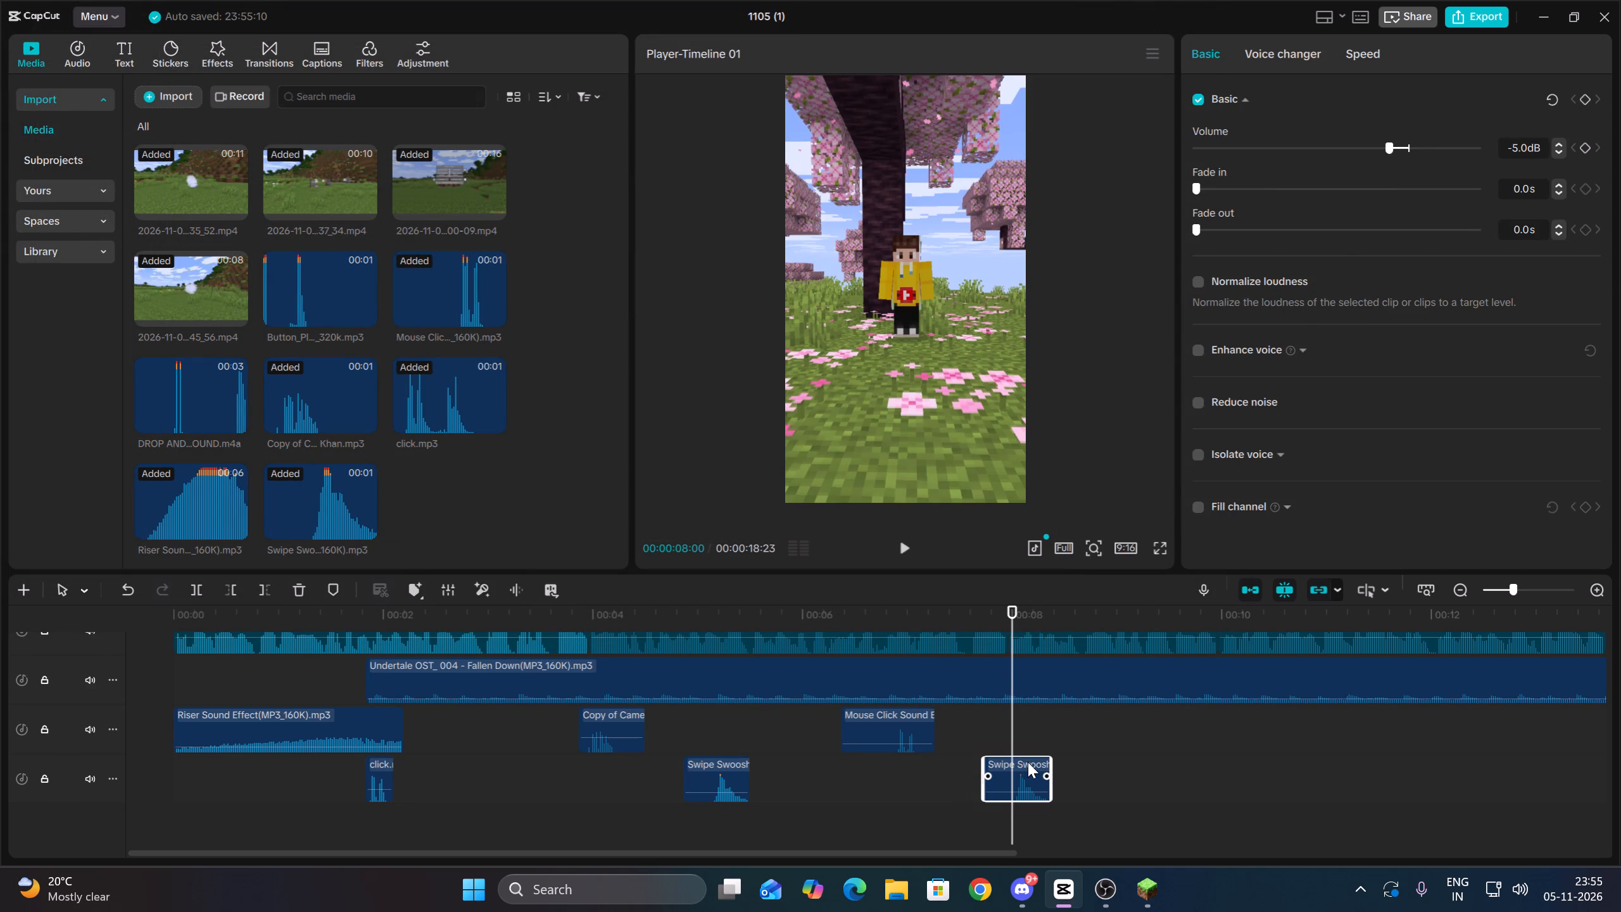
key(space)
key(Up)
key(Up)
drag(1029, 764, 1018, 764)
key(Up)
scroll(1205, 695, up, 5)
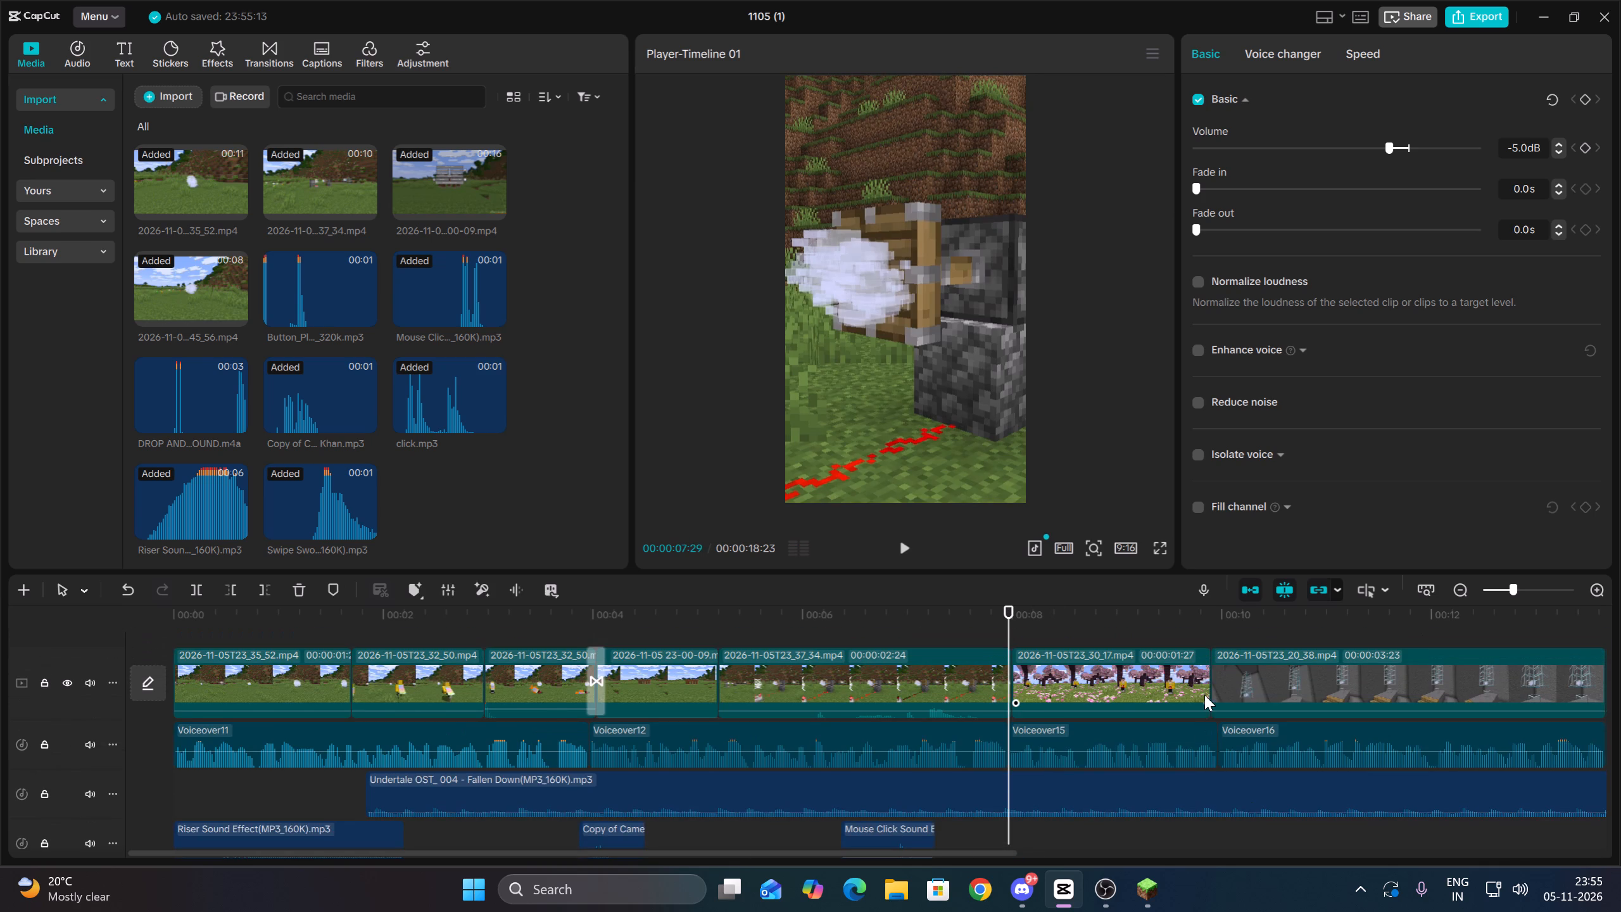
scroll(1209, 695, down, 5)
click(987, 722)
drag(987, 722, 1000, 722)
key(space)
key(space)
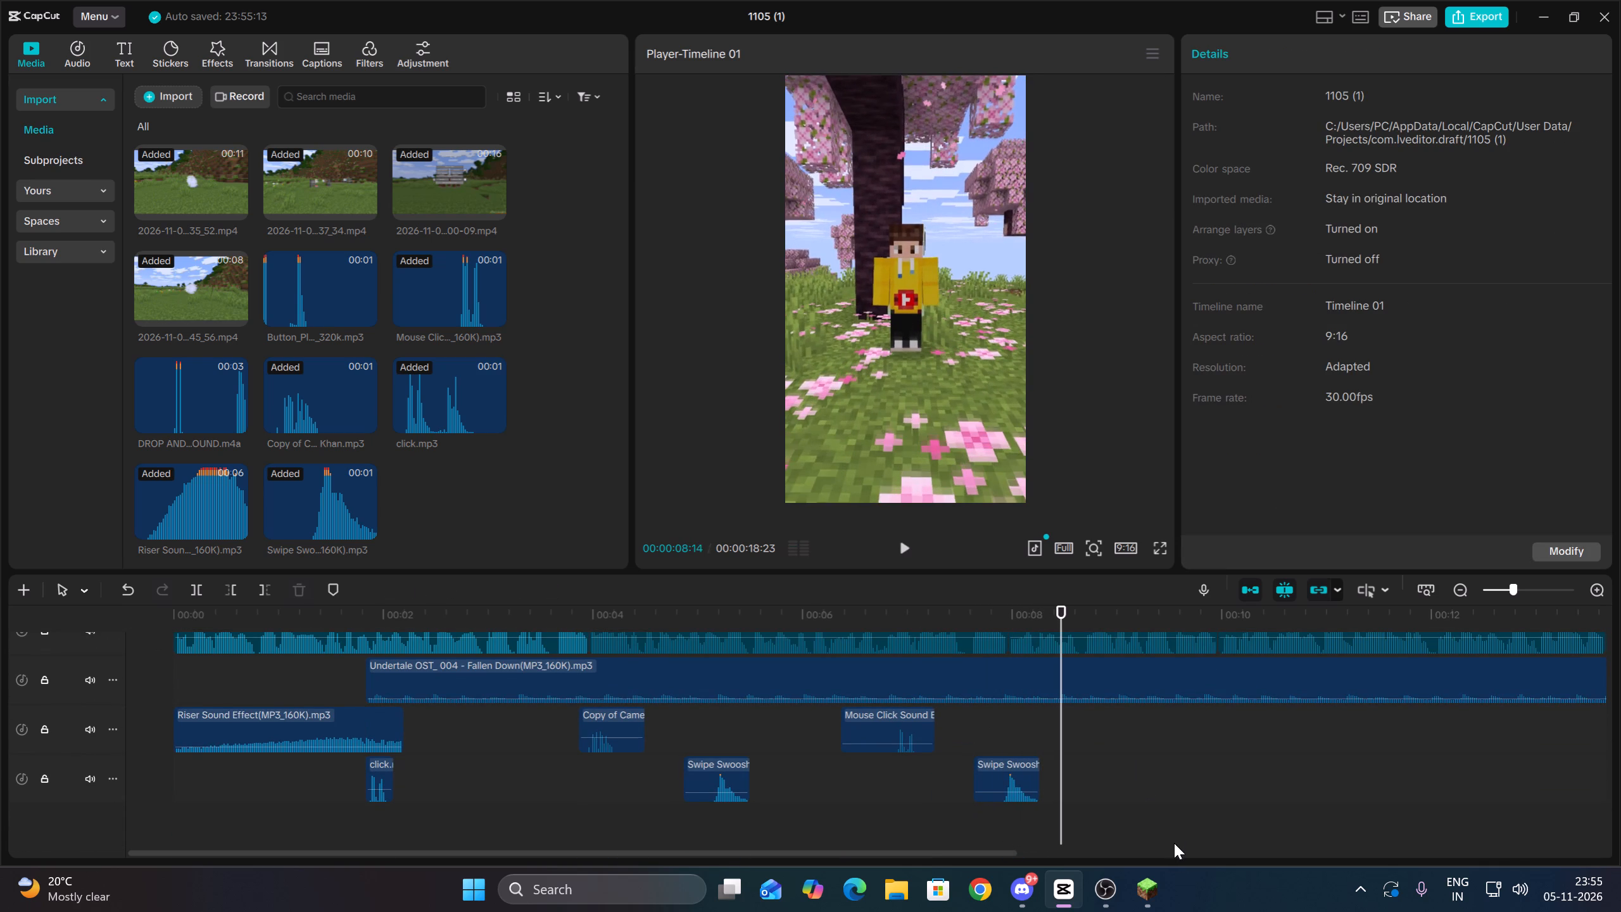
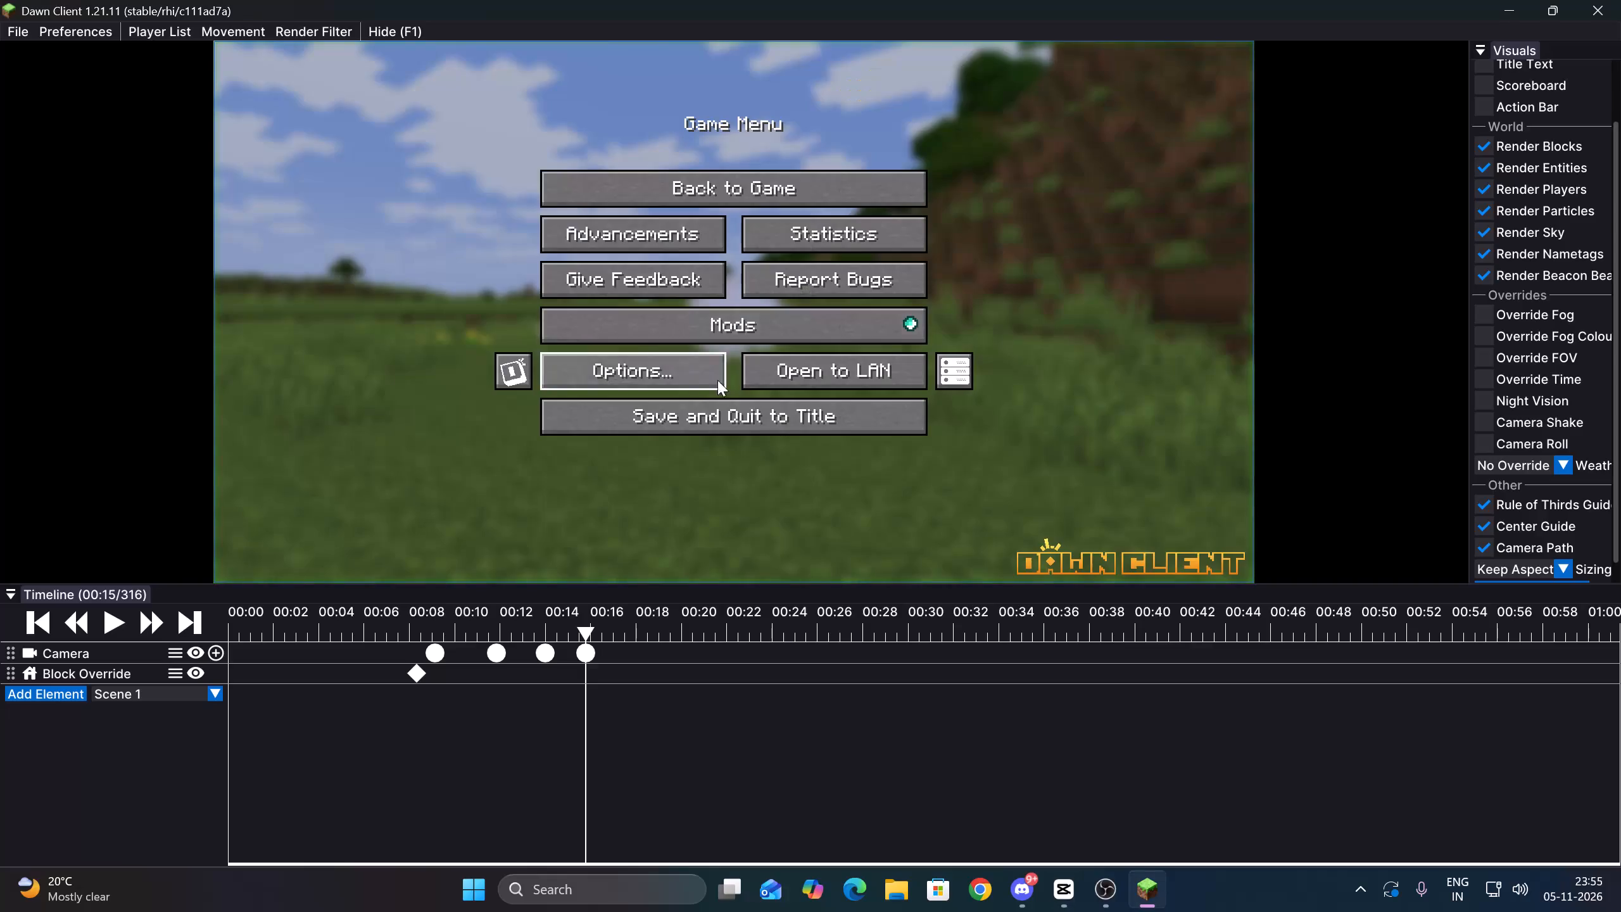
Save and quit the open Minecraft world to the title screen, and return to the 1105 (1) project in CapCut.
drag(717, 402, 720, 409)
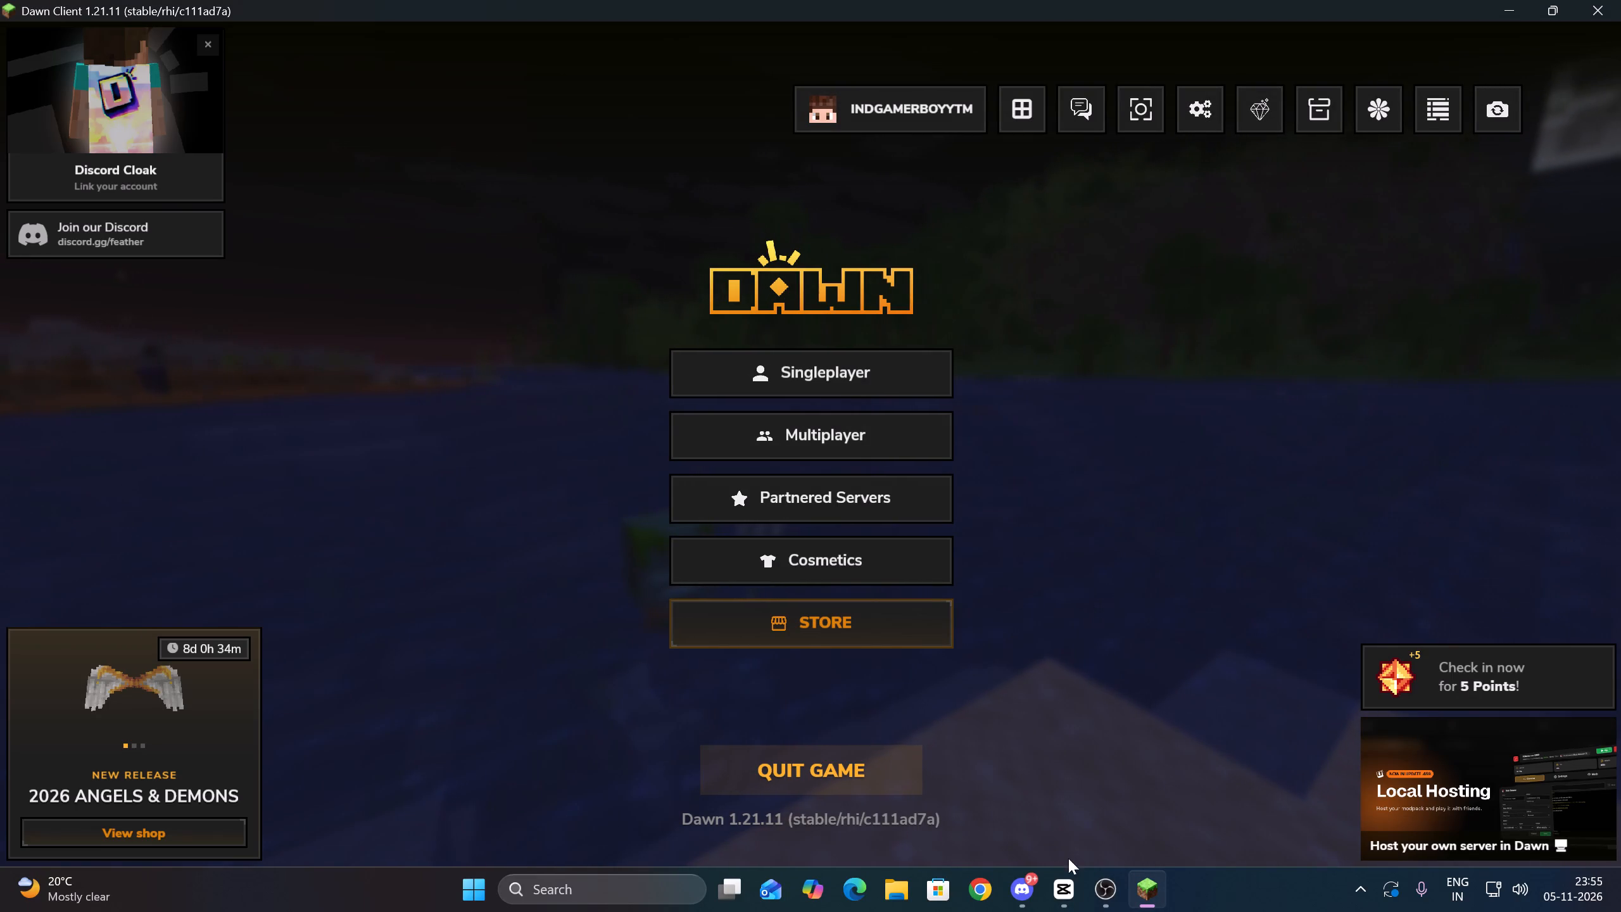
click(1058, 879)
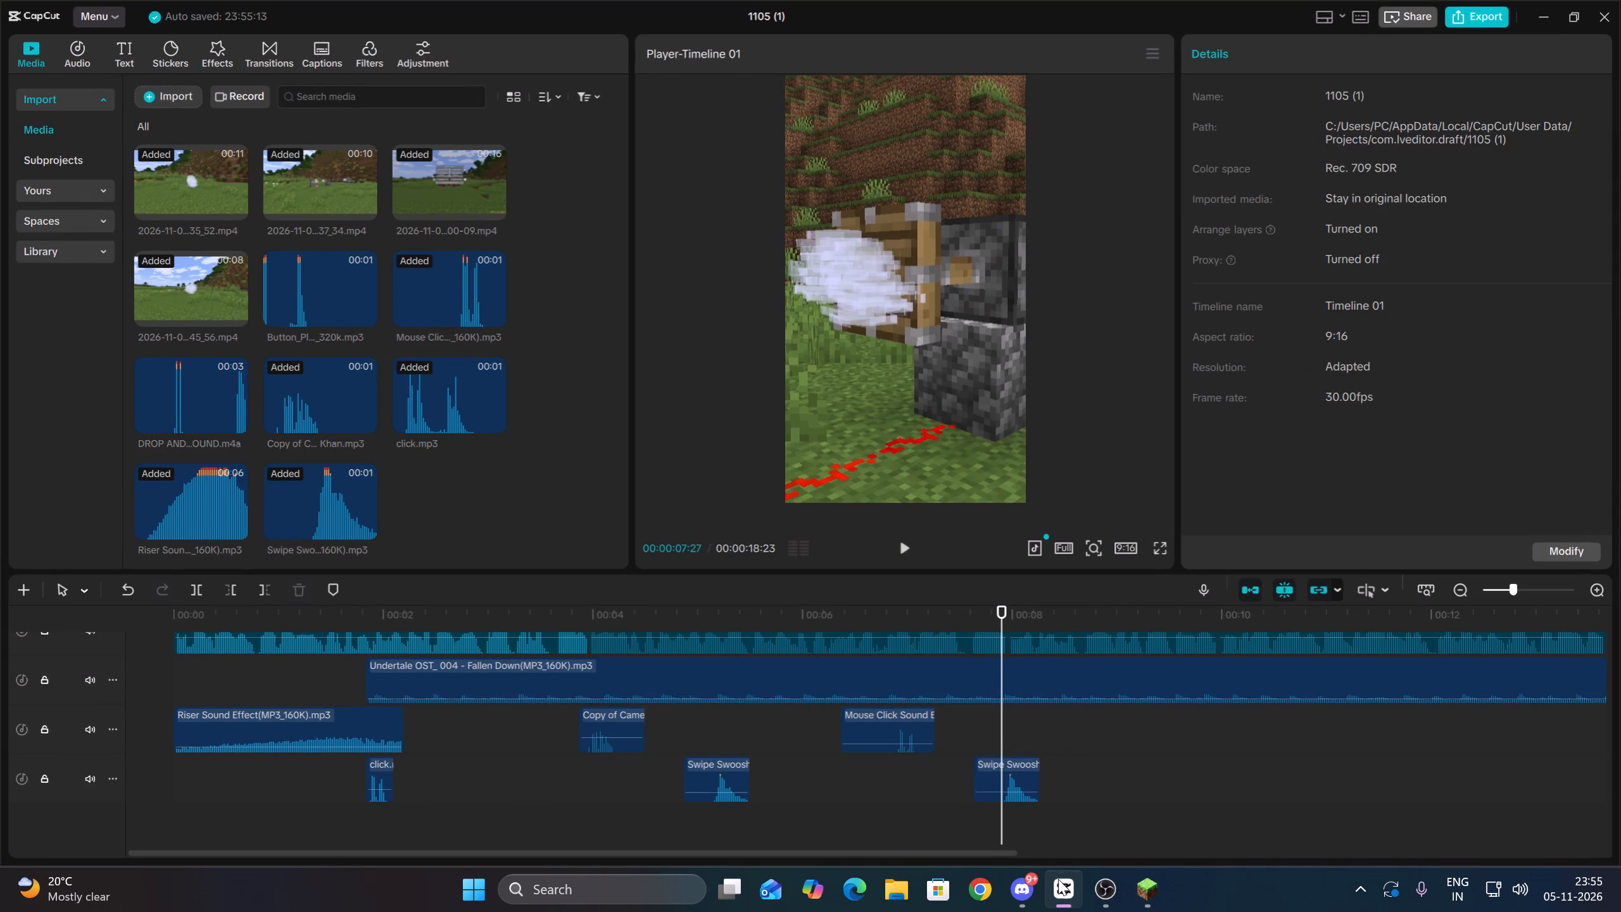
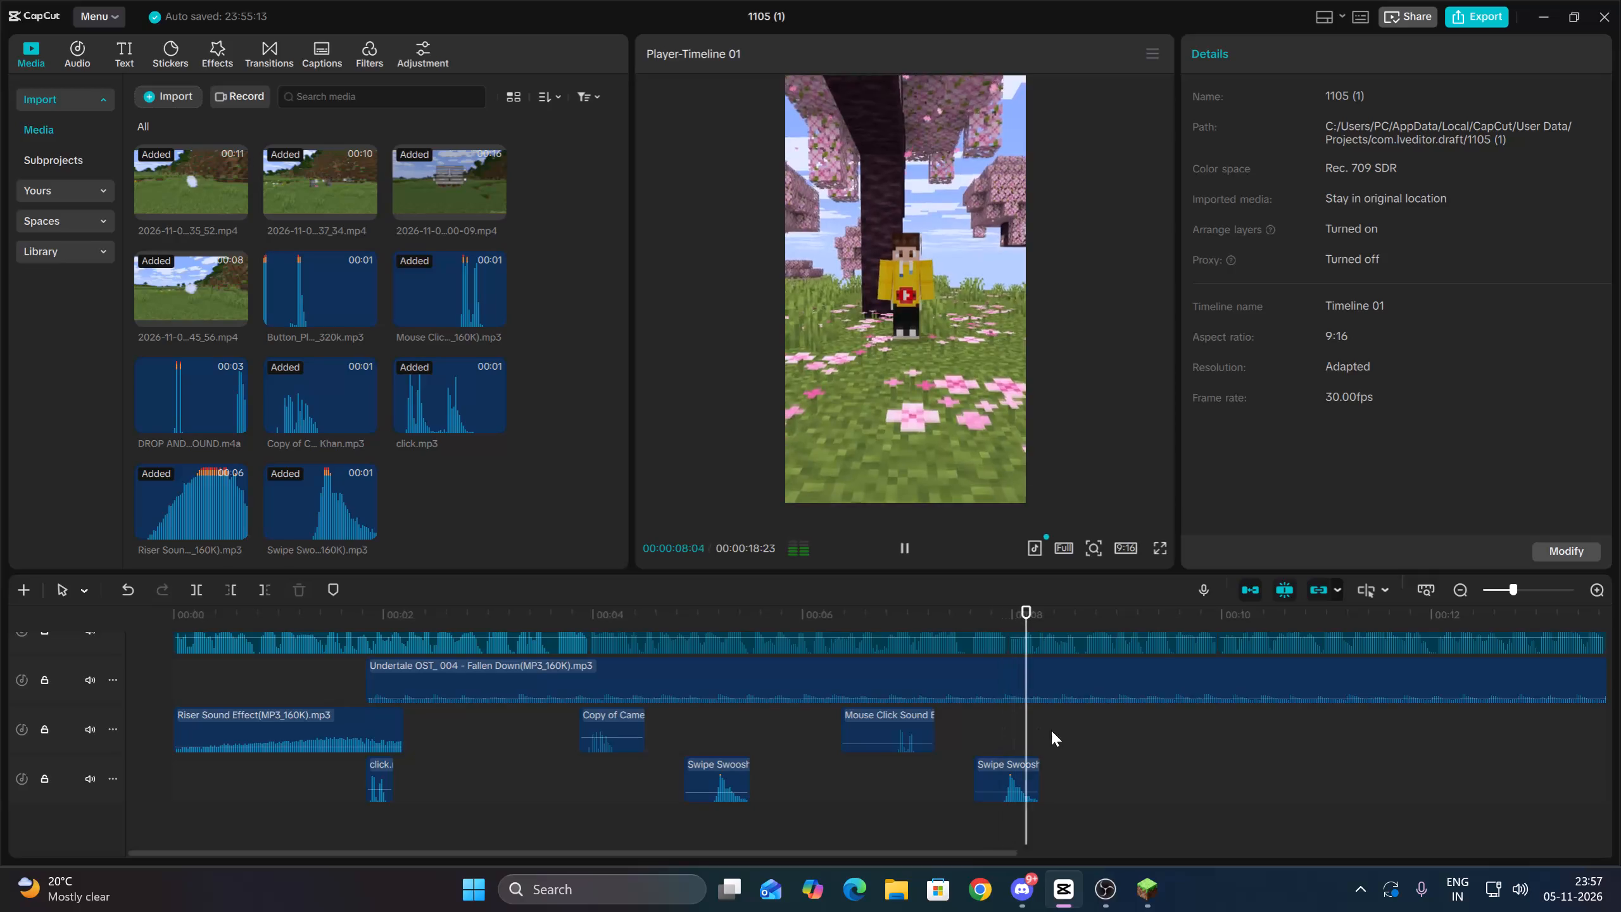
Add click.mp3 to the sound-effects track at about 00:00:08:18, under the cherry-blossom character clip, and play it back.
scroll(1086, 738, up, 5)
key(Up)
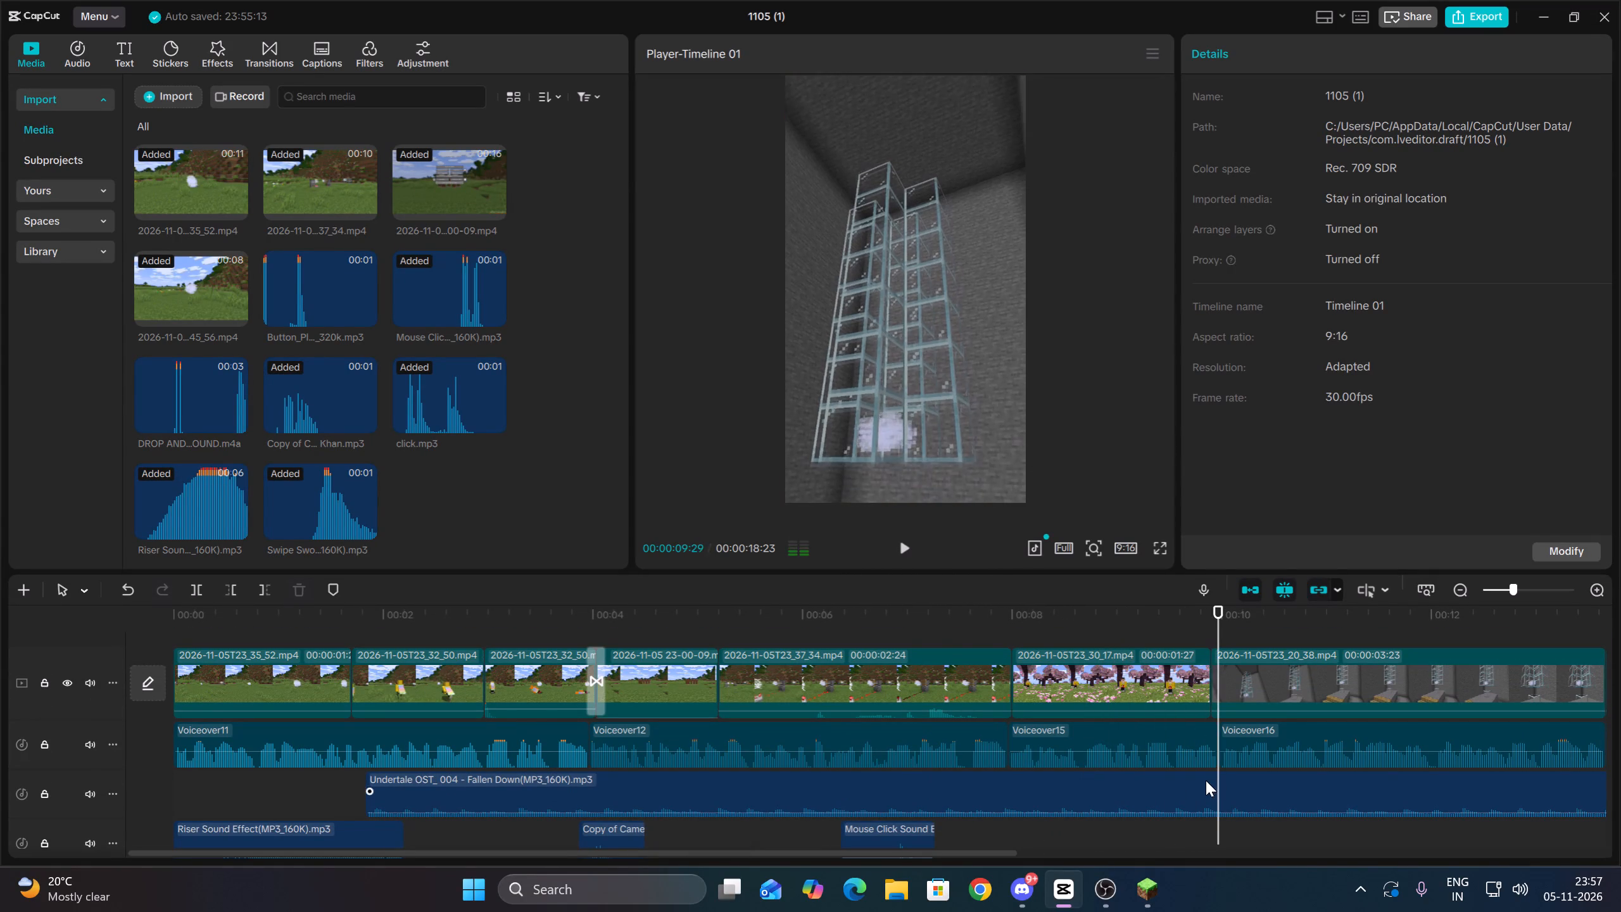
key(Up)
key(Up)
scroll(1187, 790, down, 5)
key(Up)
key(Up)
key(space)
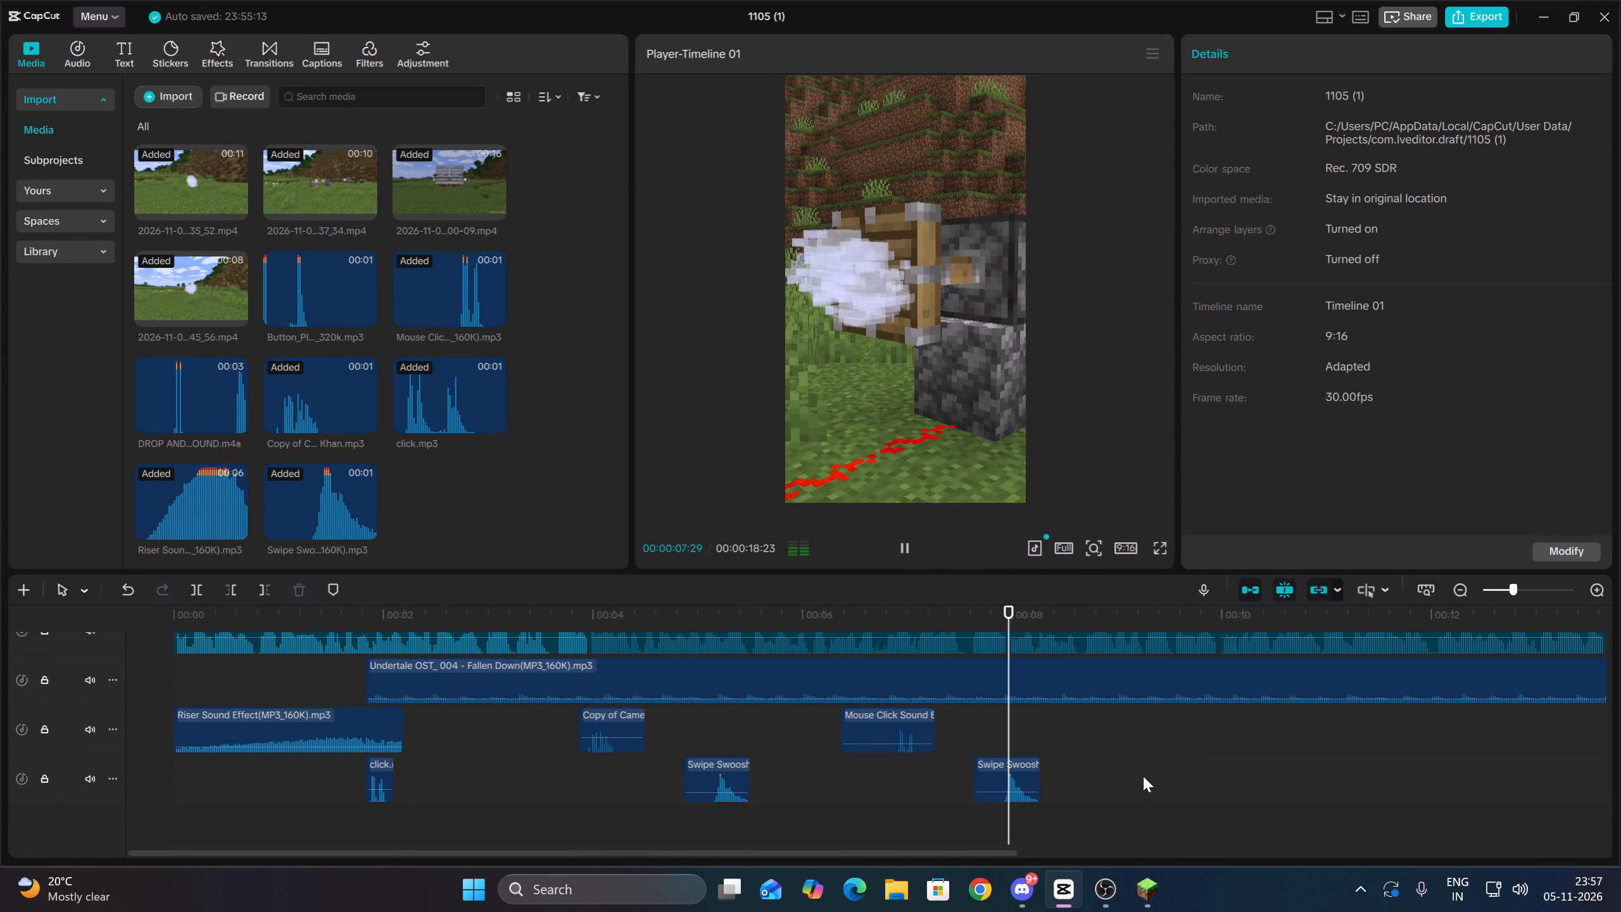
key(space)
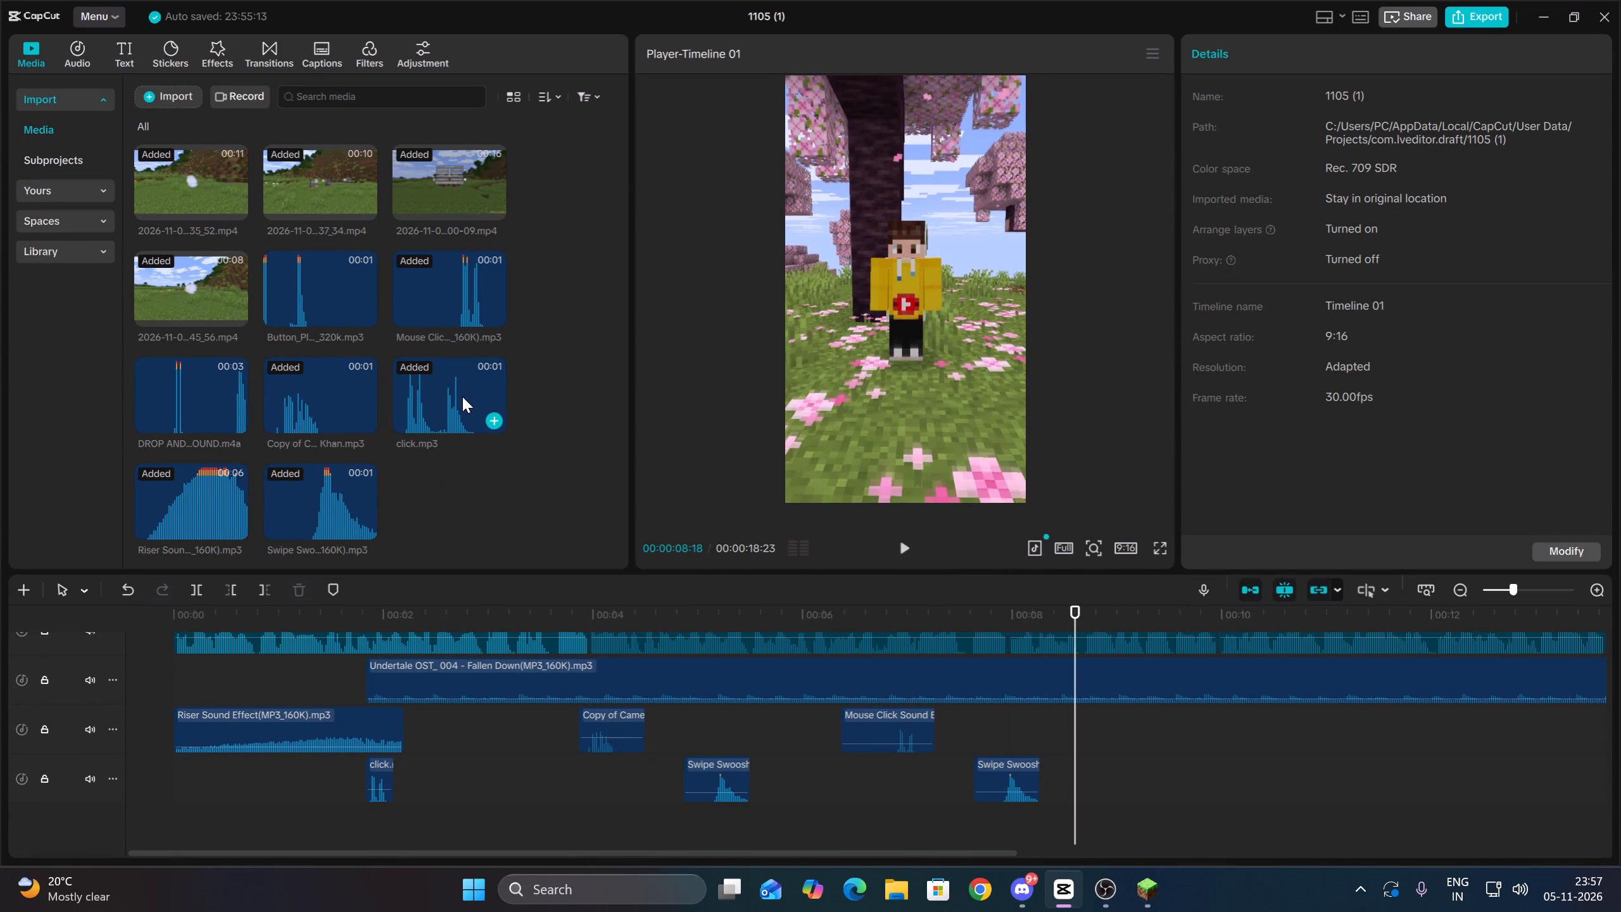
drag(450, 396, 1078, 736)
key(space)
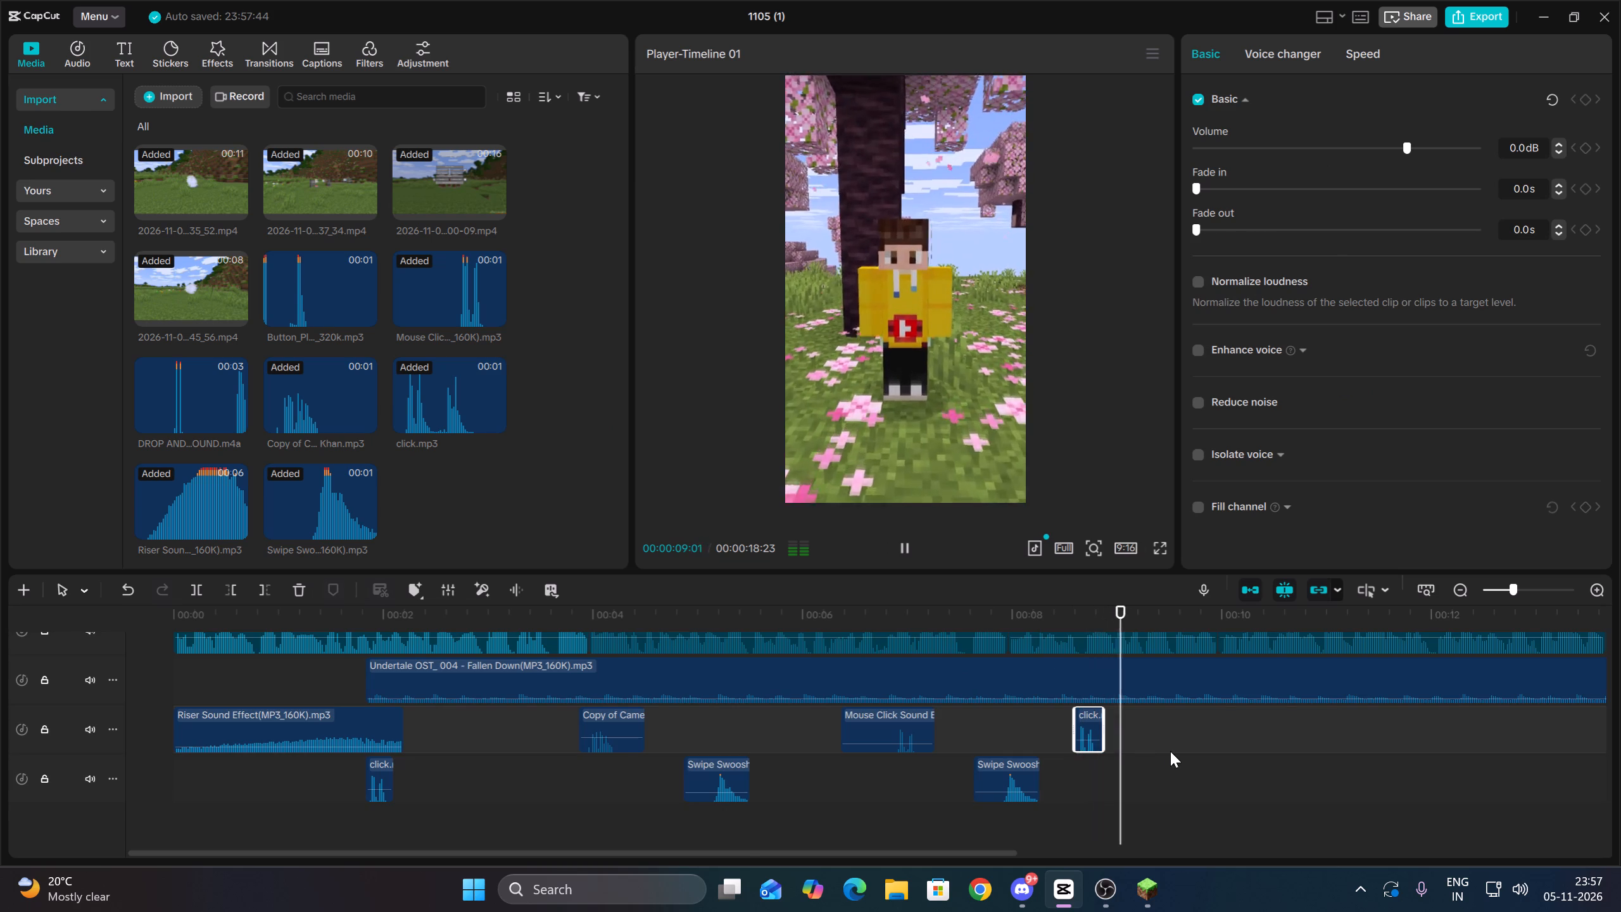
Add the Mouse Click sound effect to the same audio track, spanning the cut into the glass tower clip at about 00:00:09:27.
scroll(1170, 751, up, 4)
key(Up)
key(space)
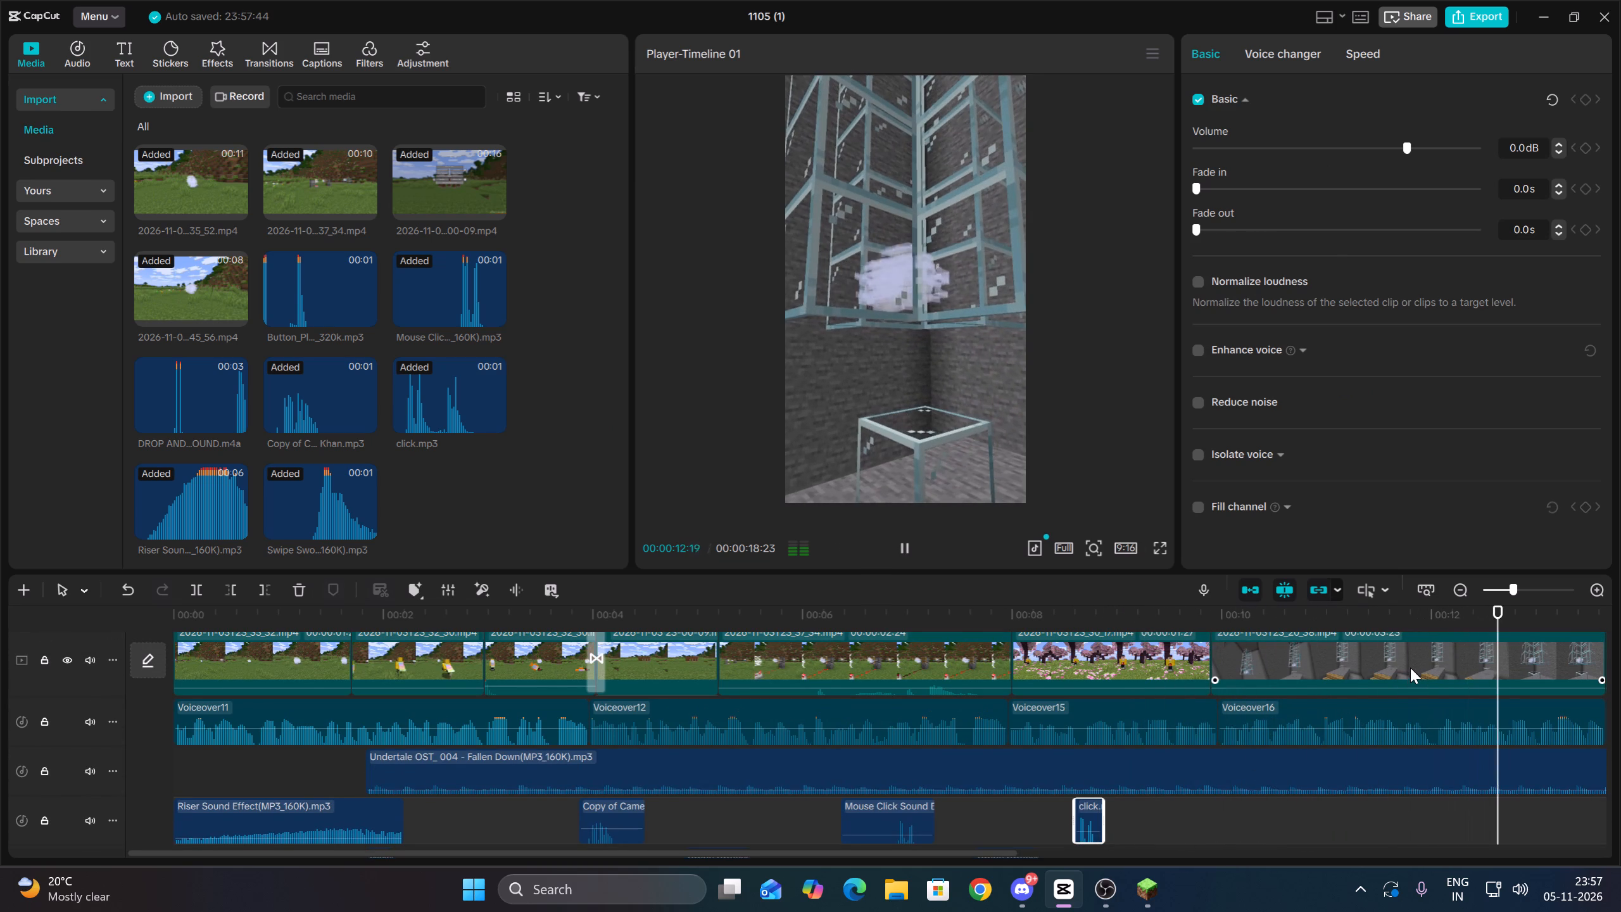
key(space)
key(Up)
key(Up)
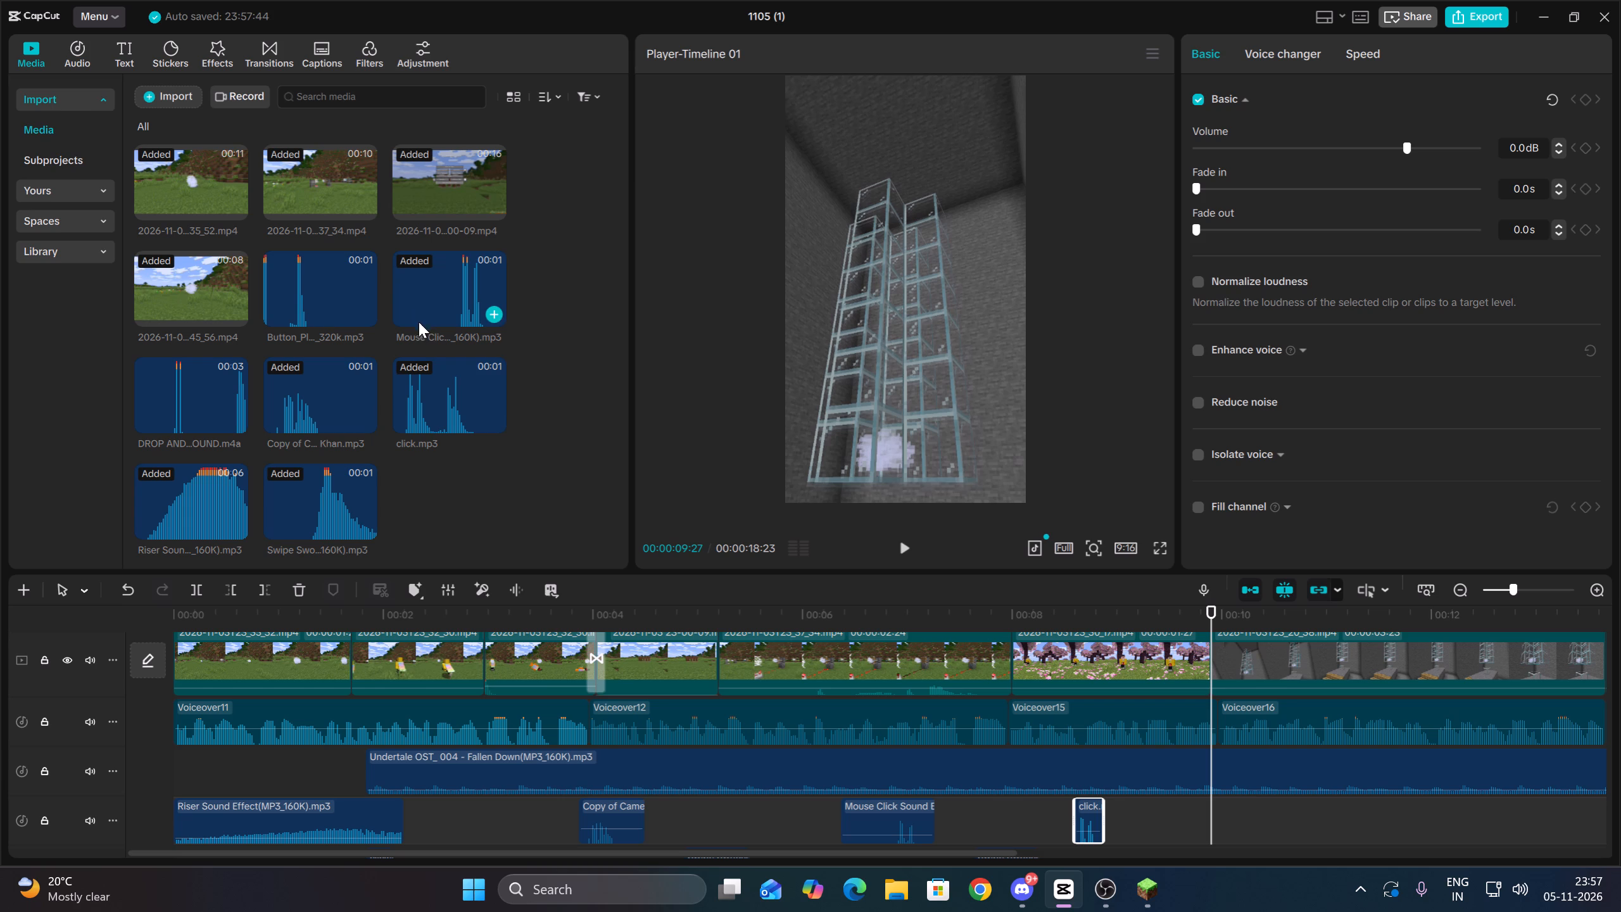
scroll(1183, 744, down, 4)
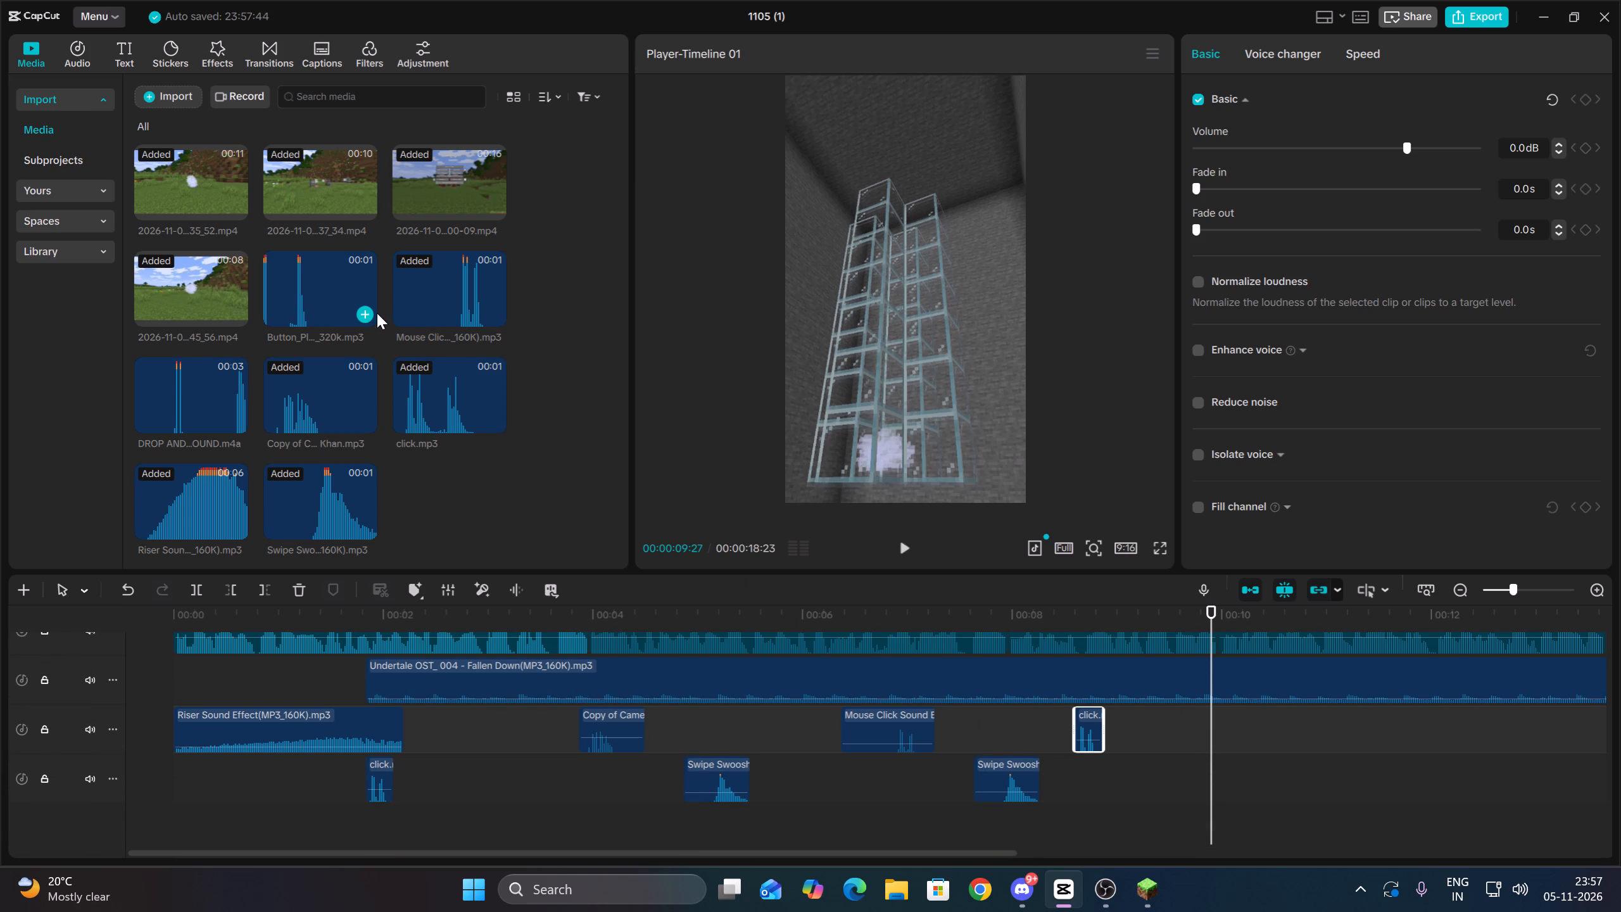
drag(437, 307, 1172, 741)
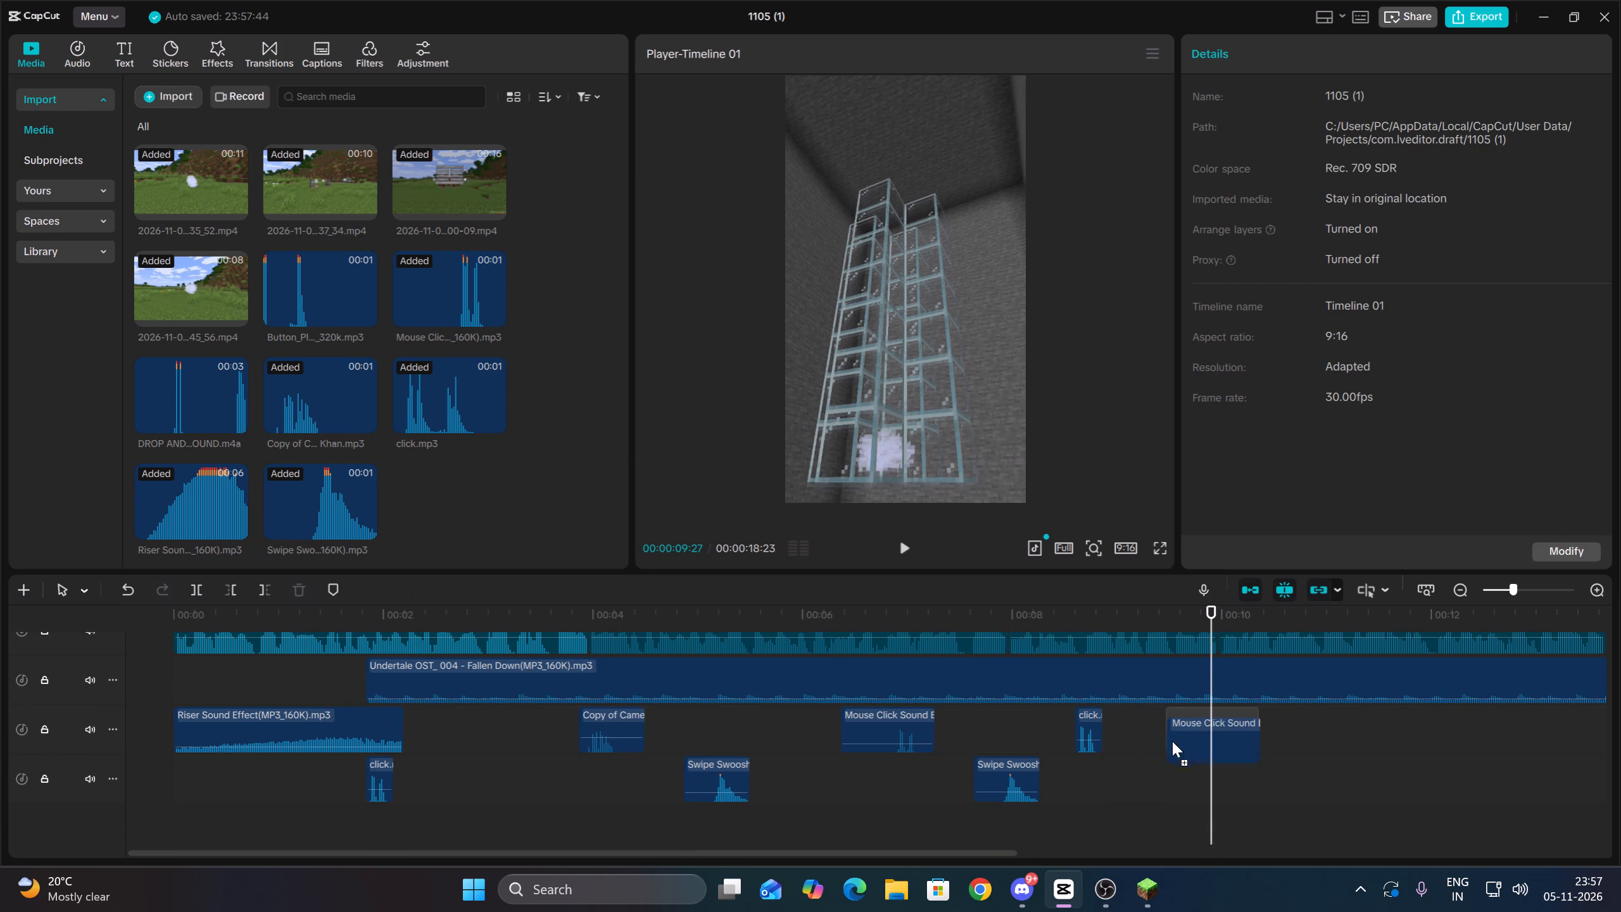
drag(1172, 741, 1165, 738)
Lower the volume of the Mouse Click sound at the glass tower cut to -8.3 dB.
drag(1397, 149, 1365, 147)
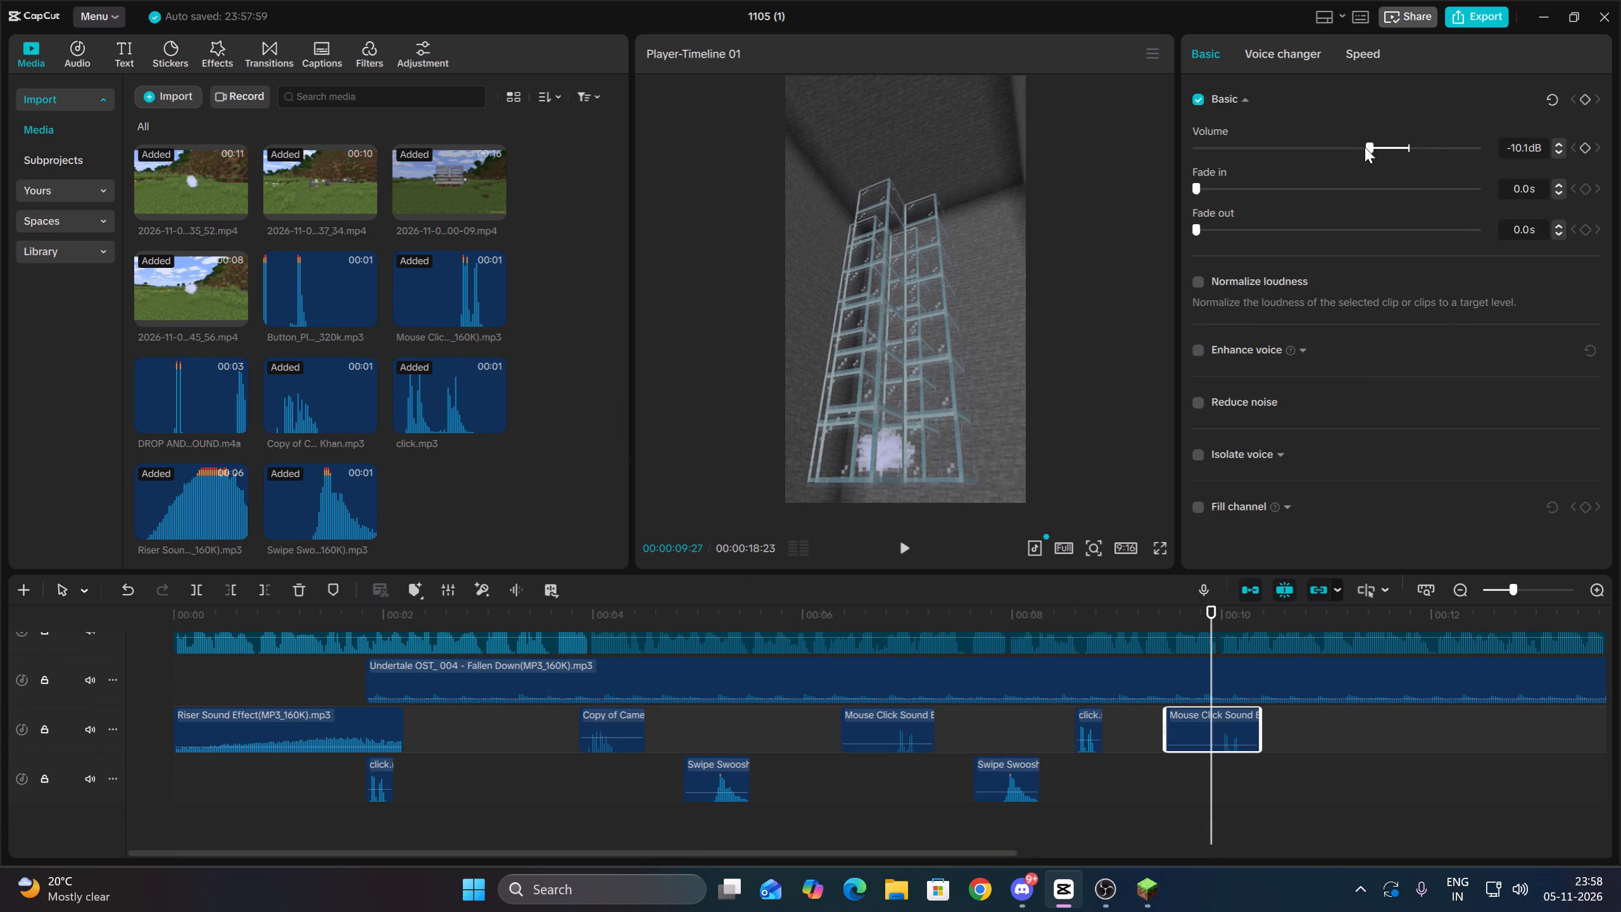
drag(1365, 147, 1375, 149)
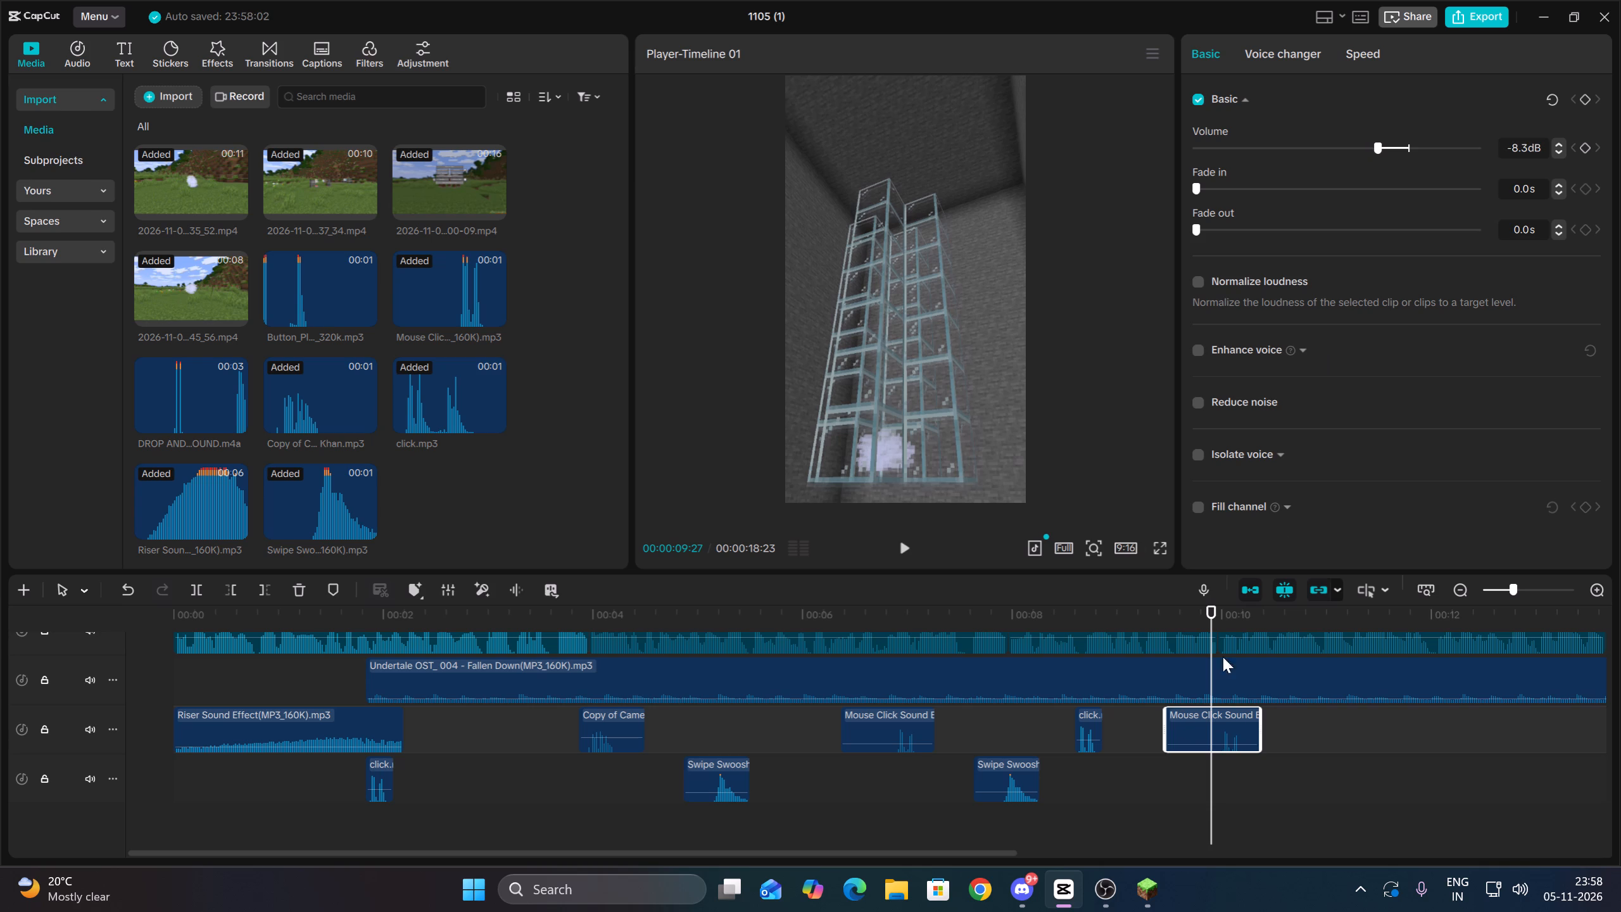
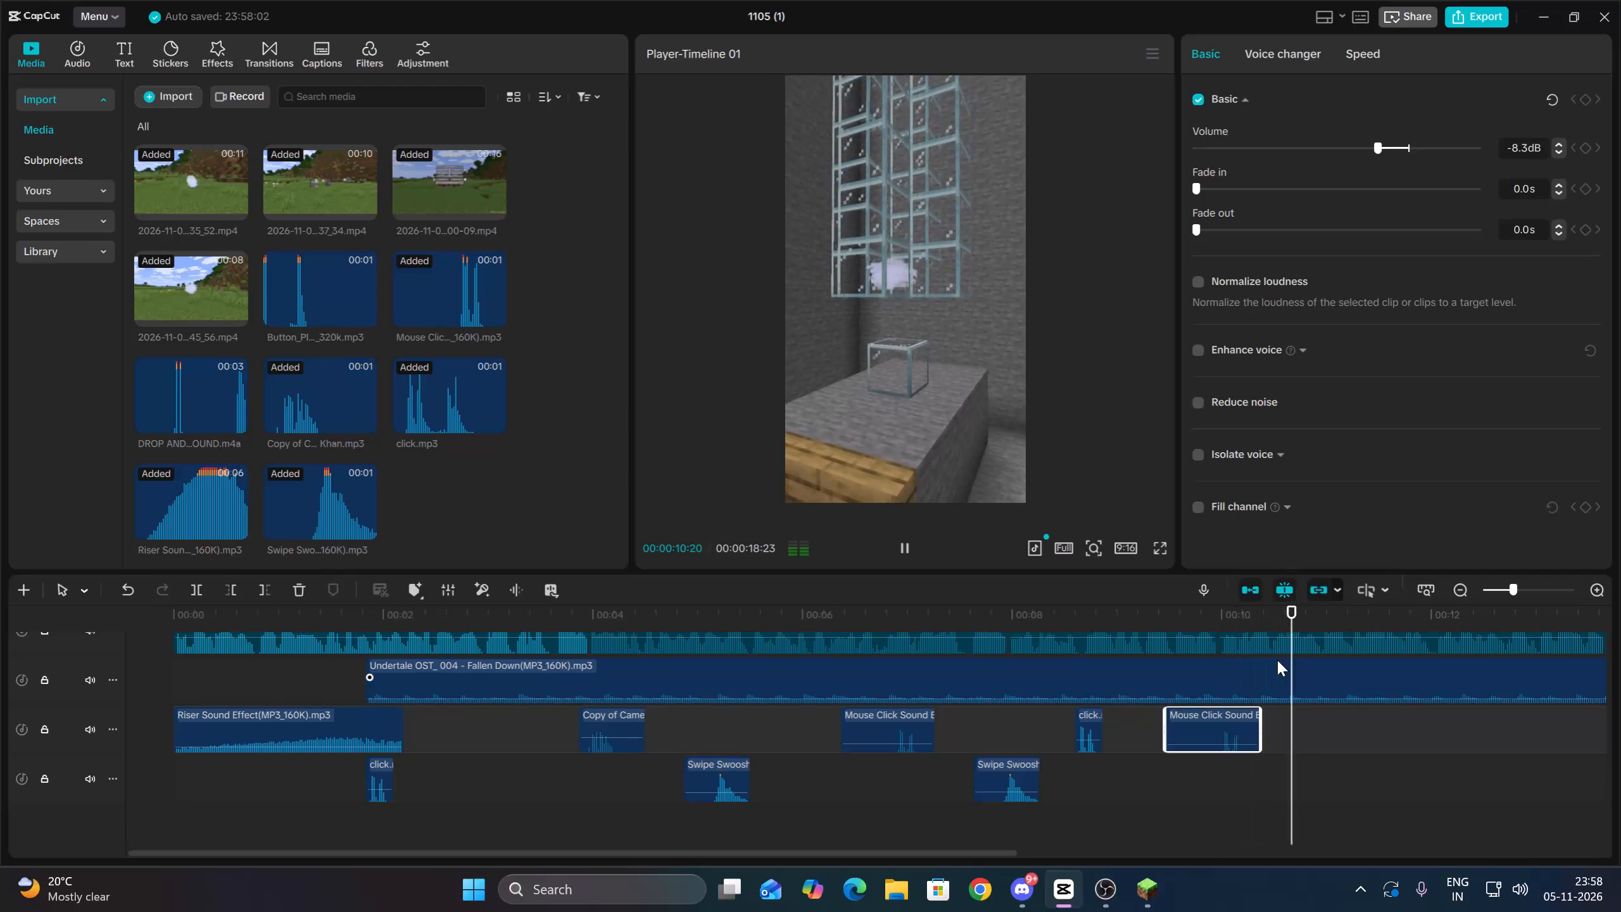
Move the playhead back to 00:00:09:26, just before the cut into the glass tower clip, to review the Mouse Click sound.
click(1223, 794)
drag(1224, 792, 1208, 788)
double_click(1209, 788)
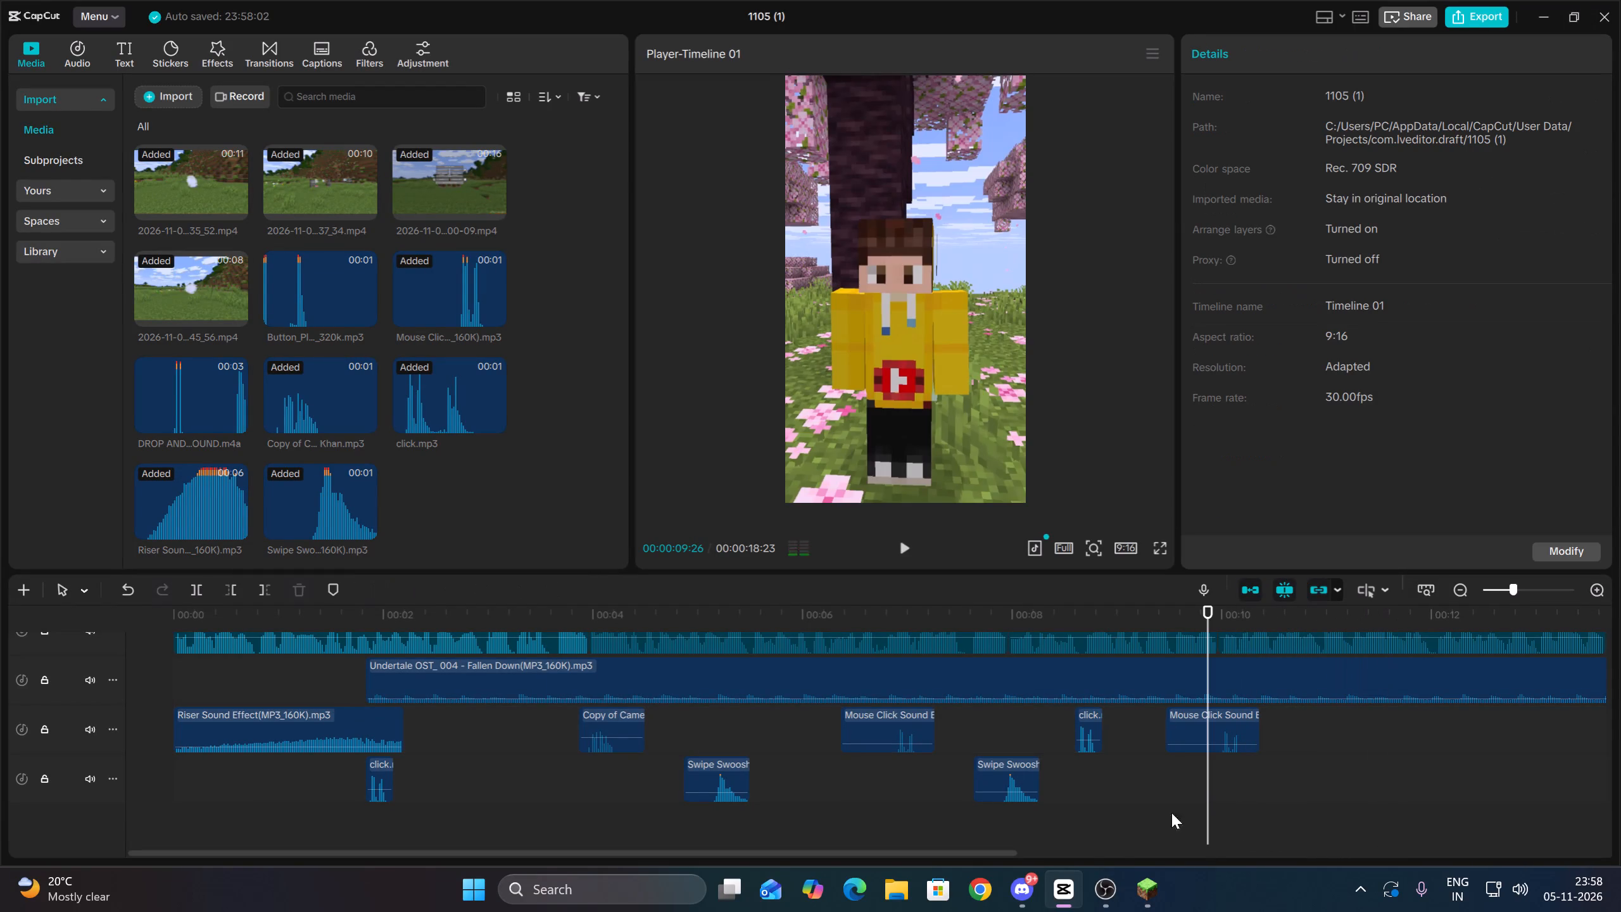
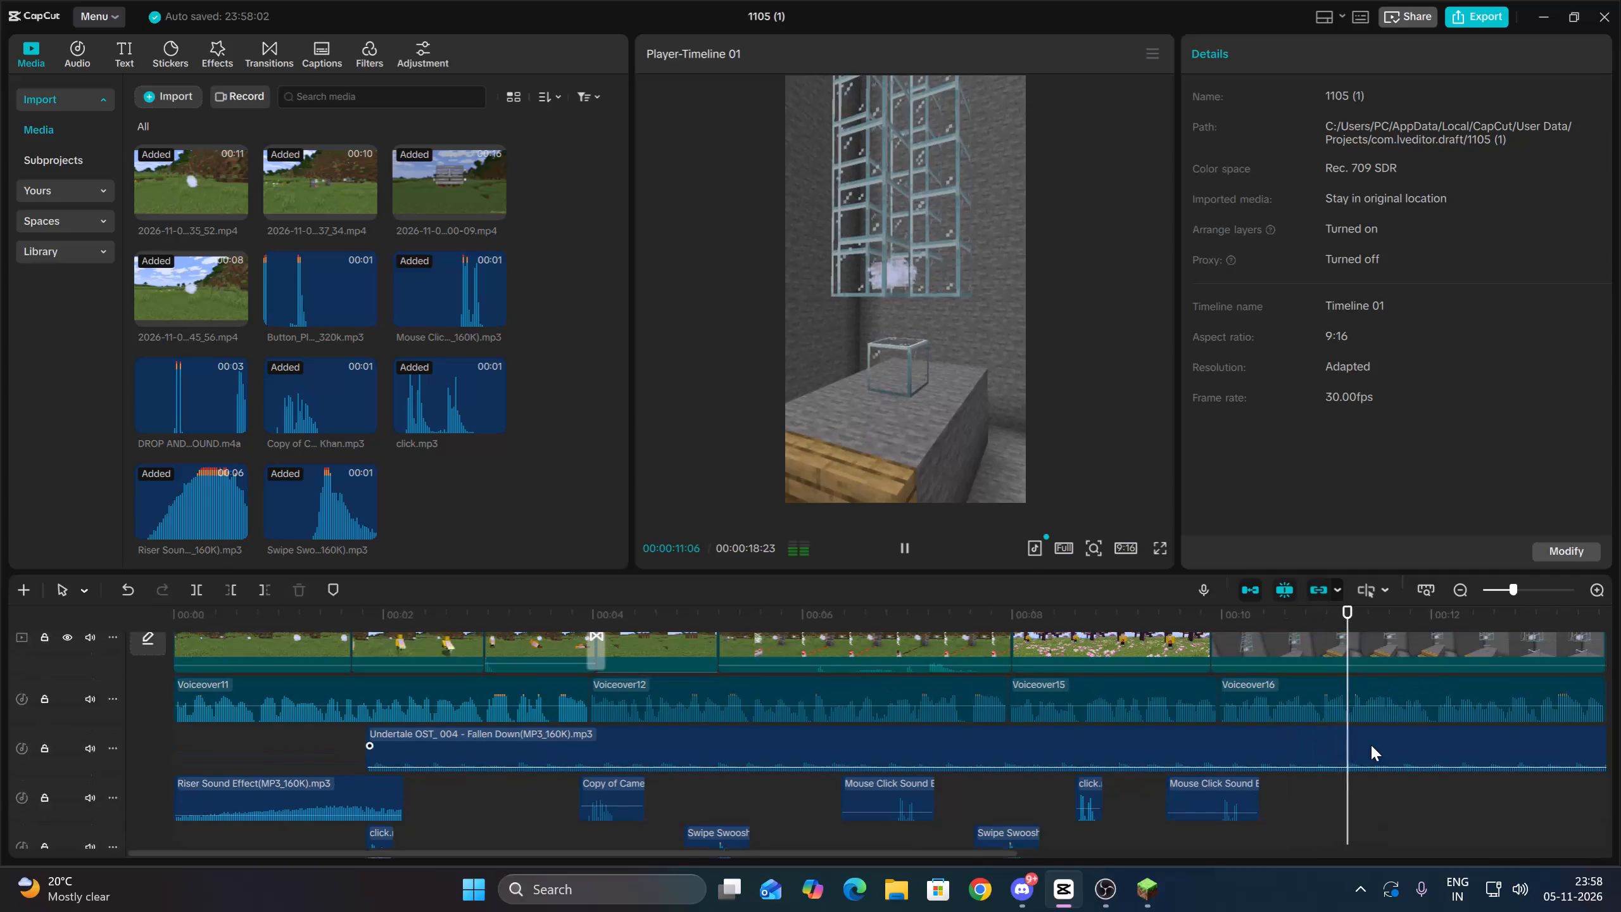
Stop playback and place the Swipe Swoosh sound on the sound effects track across 00:00:11:27, under the glass tower clip.
key(space)
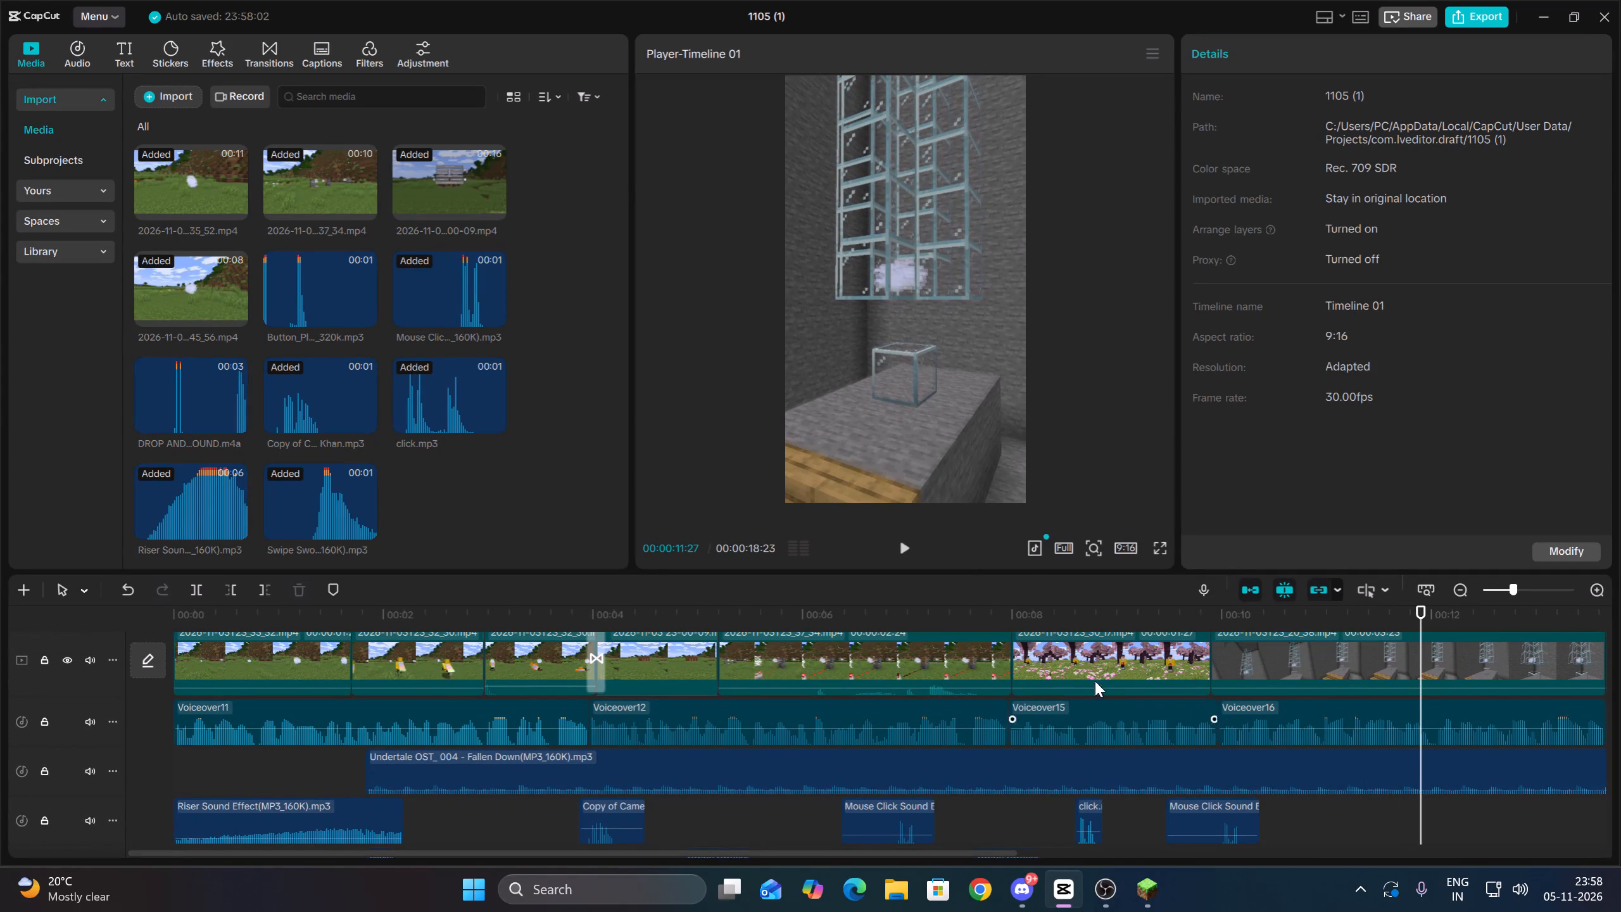
drag(322, 500, 1460, 849)
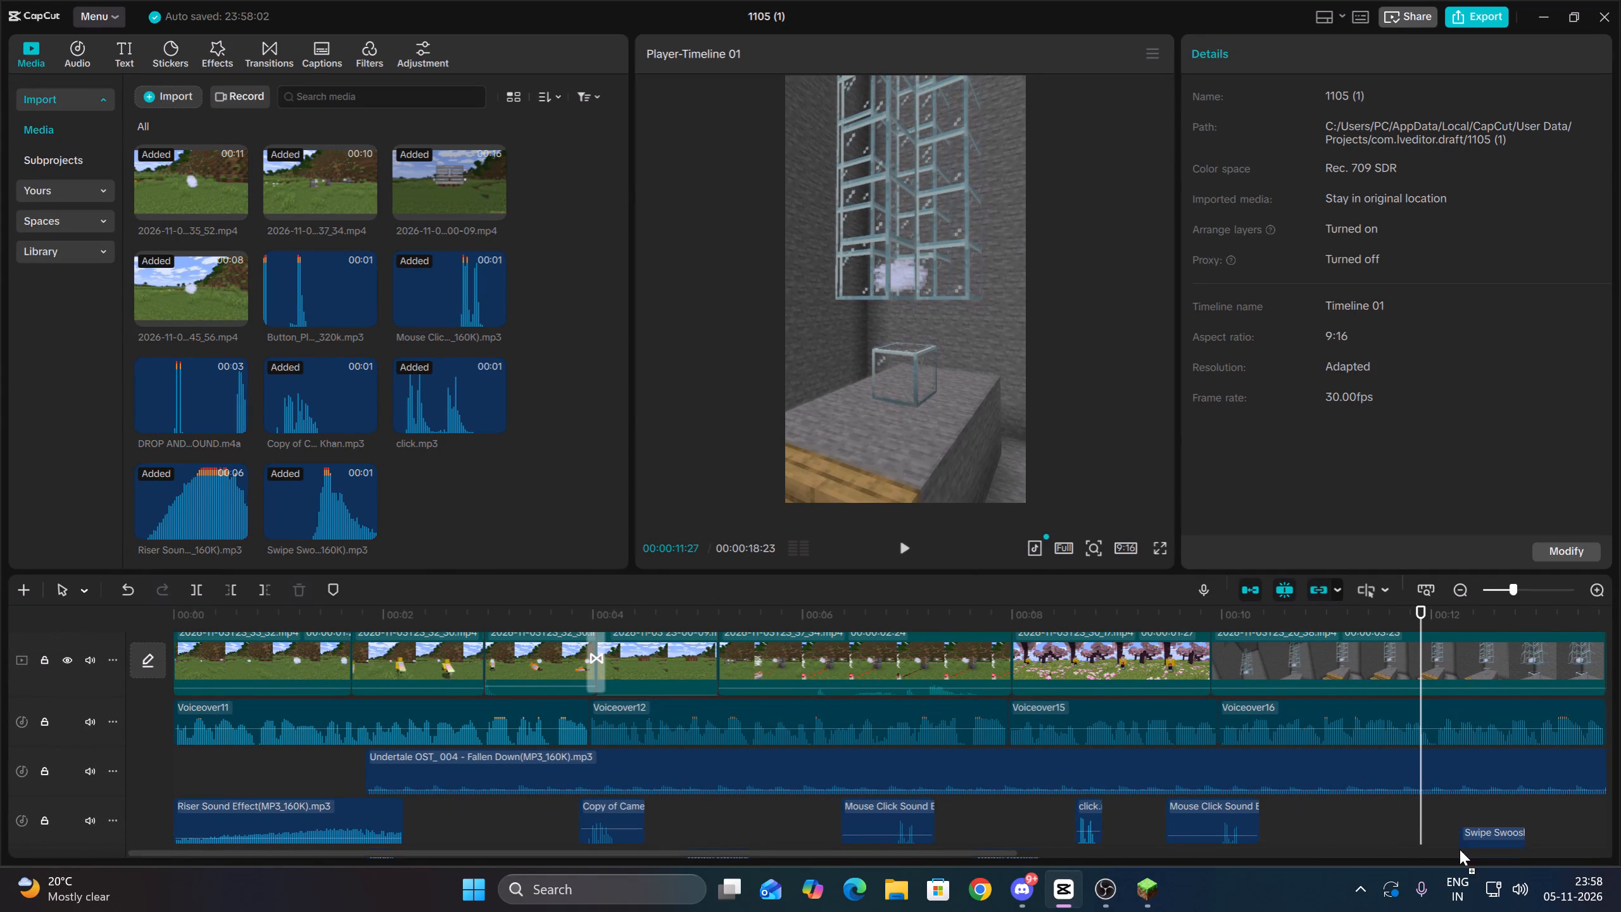
drag(1460, 849, 1373, 818)
drag(1401, 821, 1416, 821)
Adjust the volume of the Swipe Swoosh sound placed under the glass tower clip.
click(1378, 148)
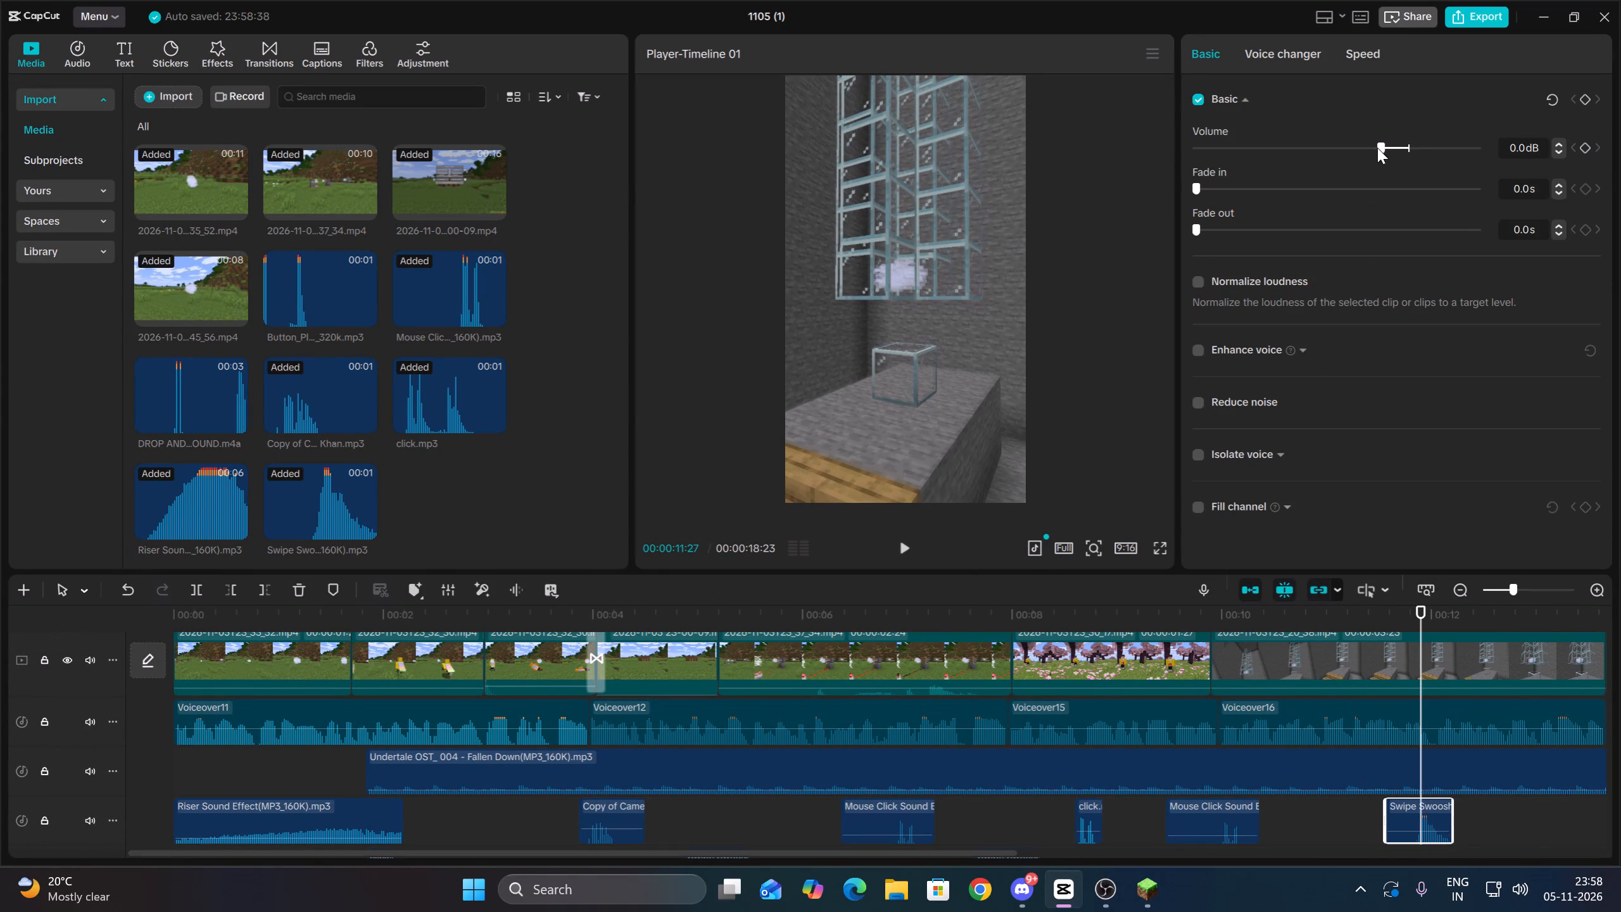
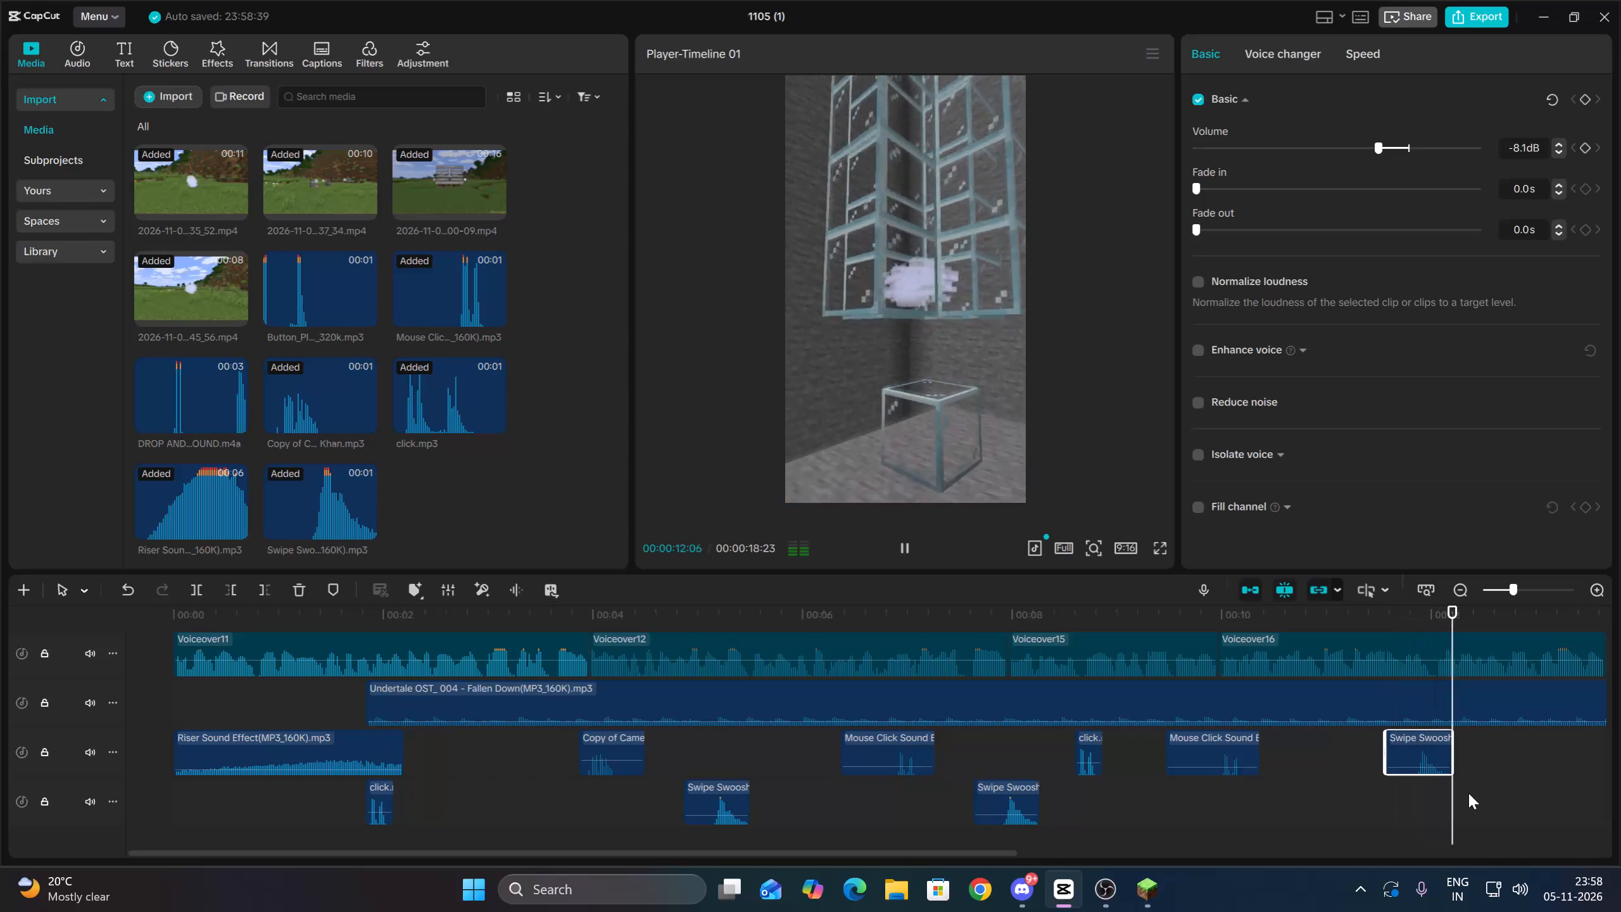
Set the volume of the Swipe Swoosh sound under the glass tower clip to -3.2 dB.
scroll(1468, 793, up, 4)
key(Up)
key(Up)
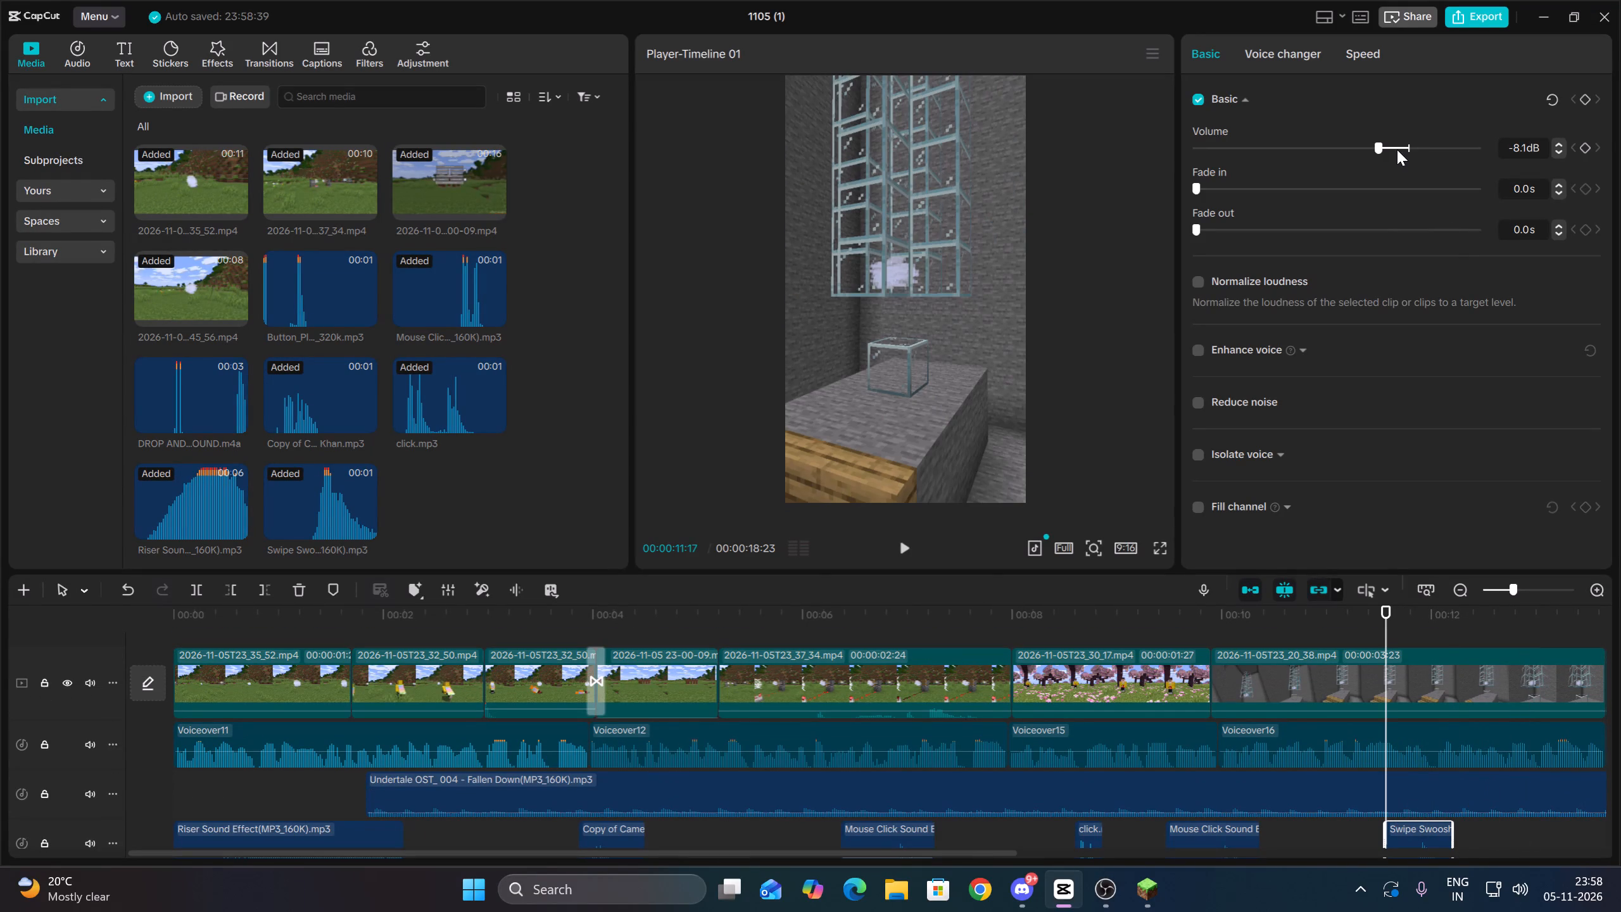
click(1396, 149)
drag(1409, 148, 1393, 146)
click(1392, 146)
scroll(1472, 739, down, 4)
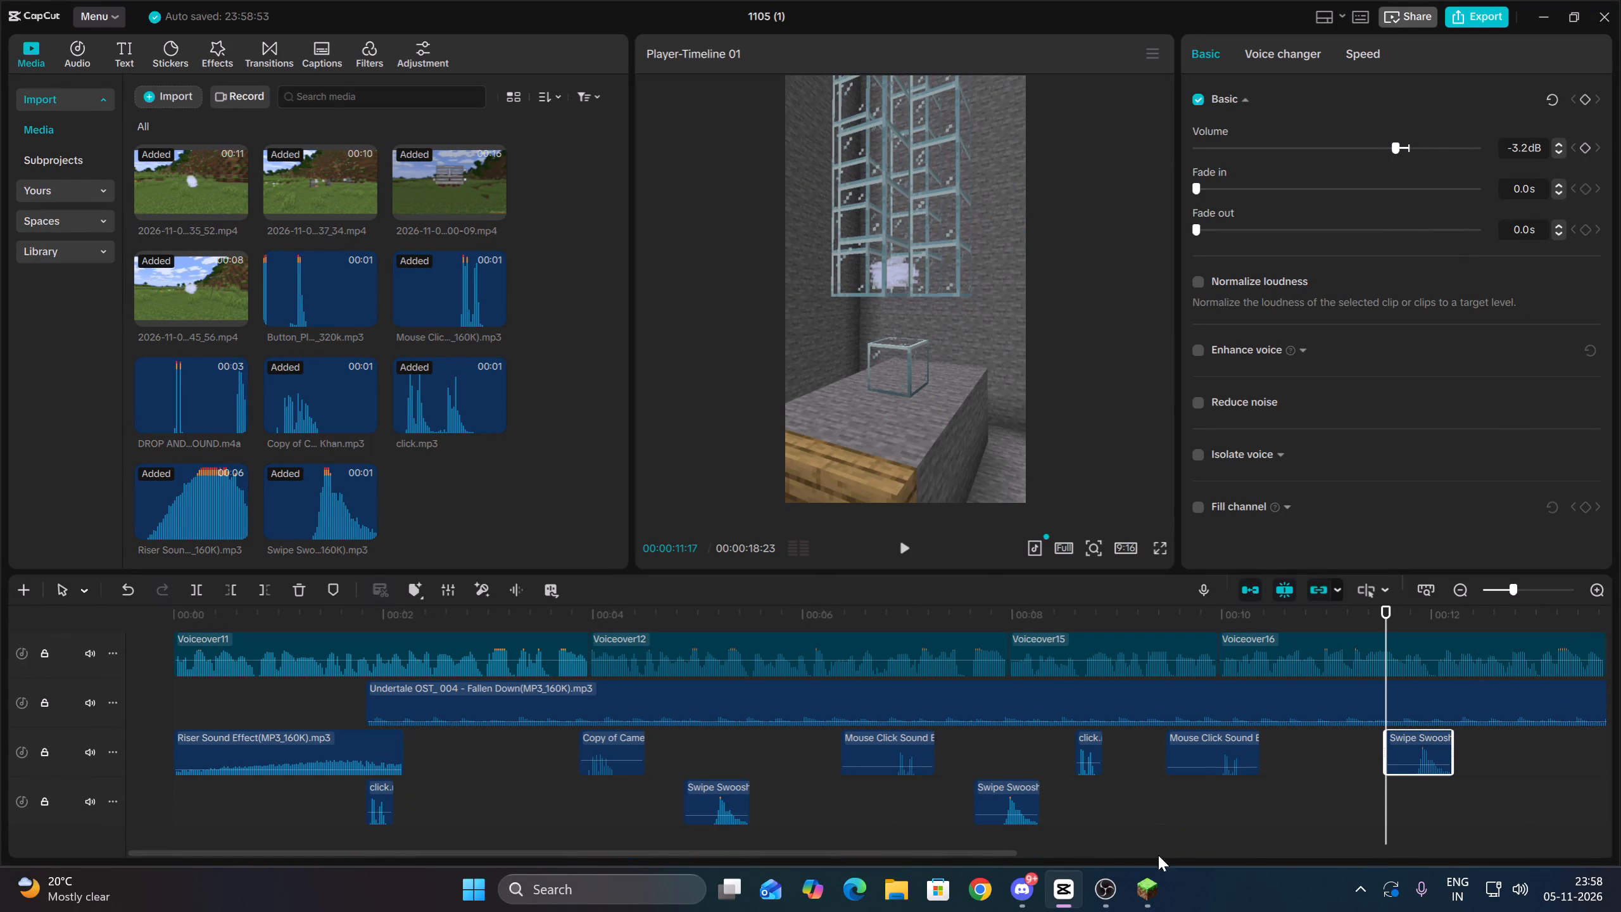
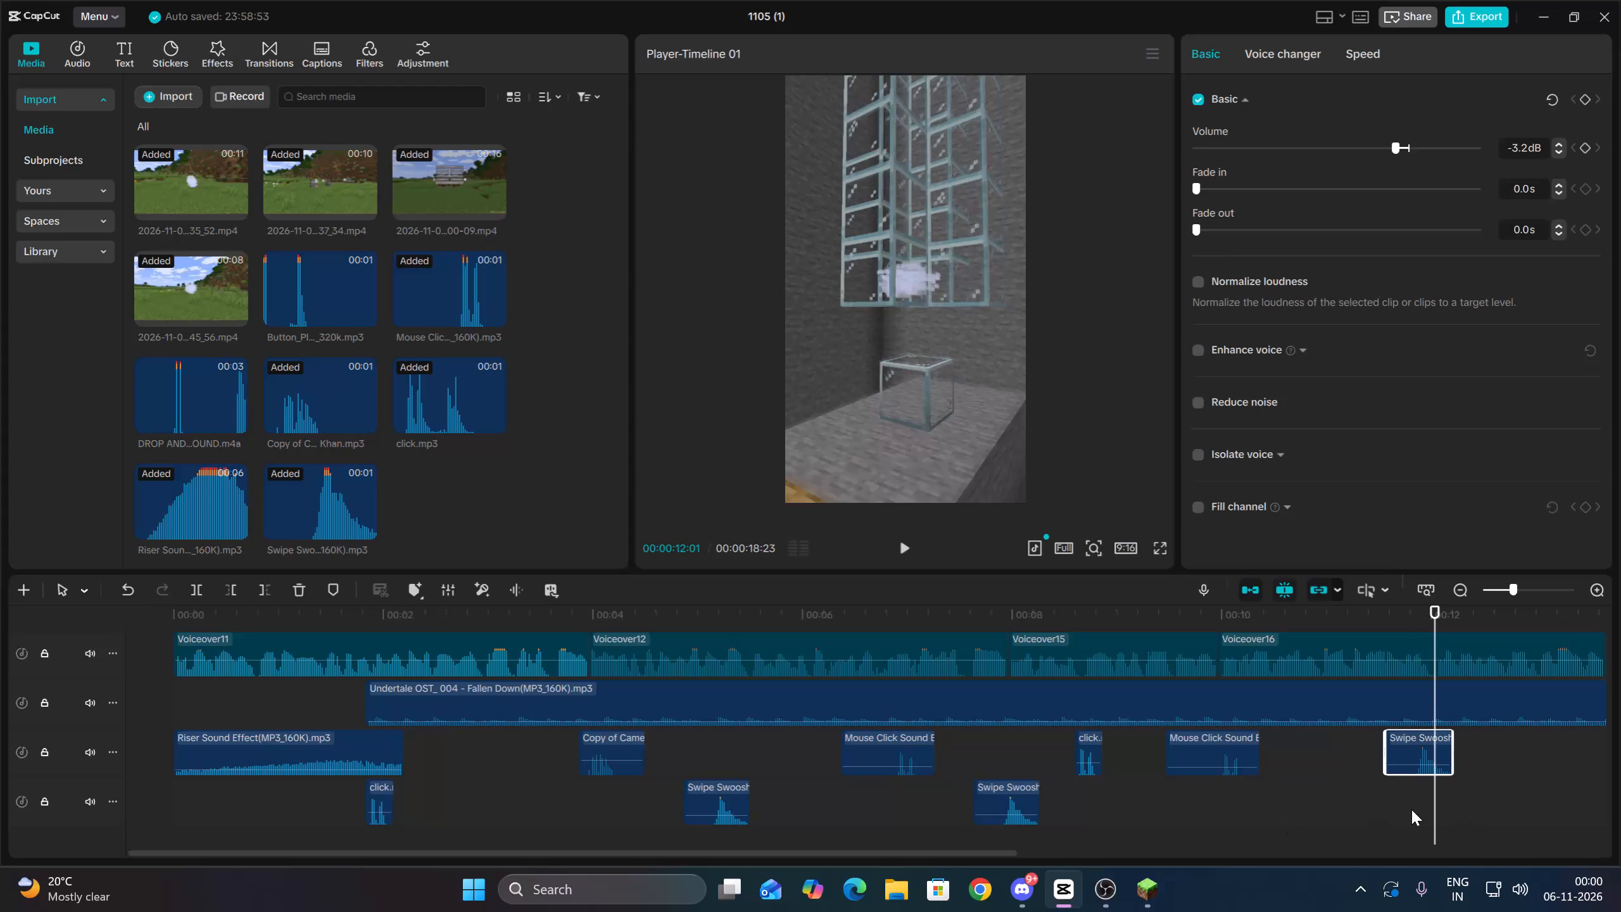
Play back the Swipe Swoosh moment under the glass tower clip to check the adjusted volume.
click(1408, 809)
key(space)
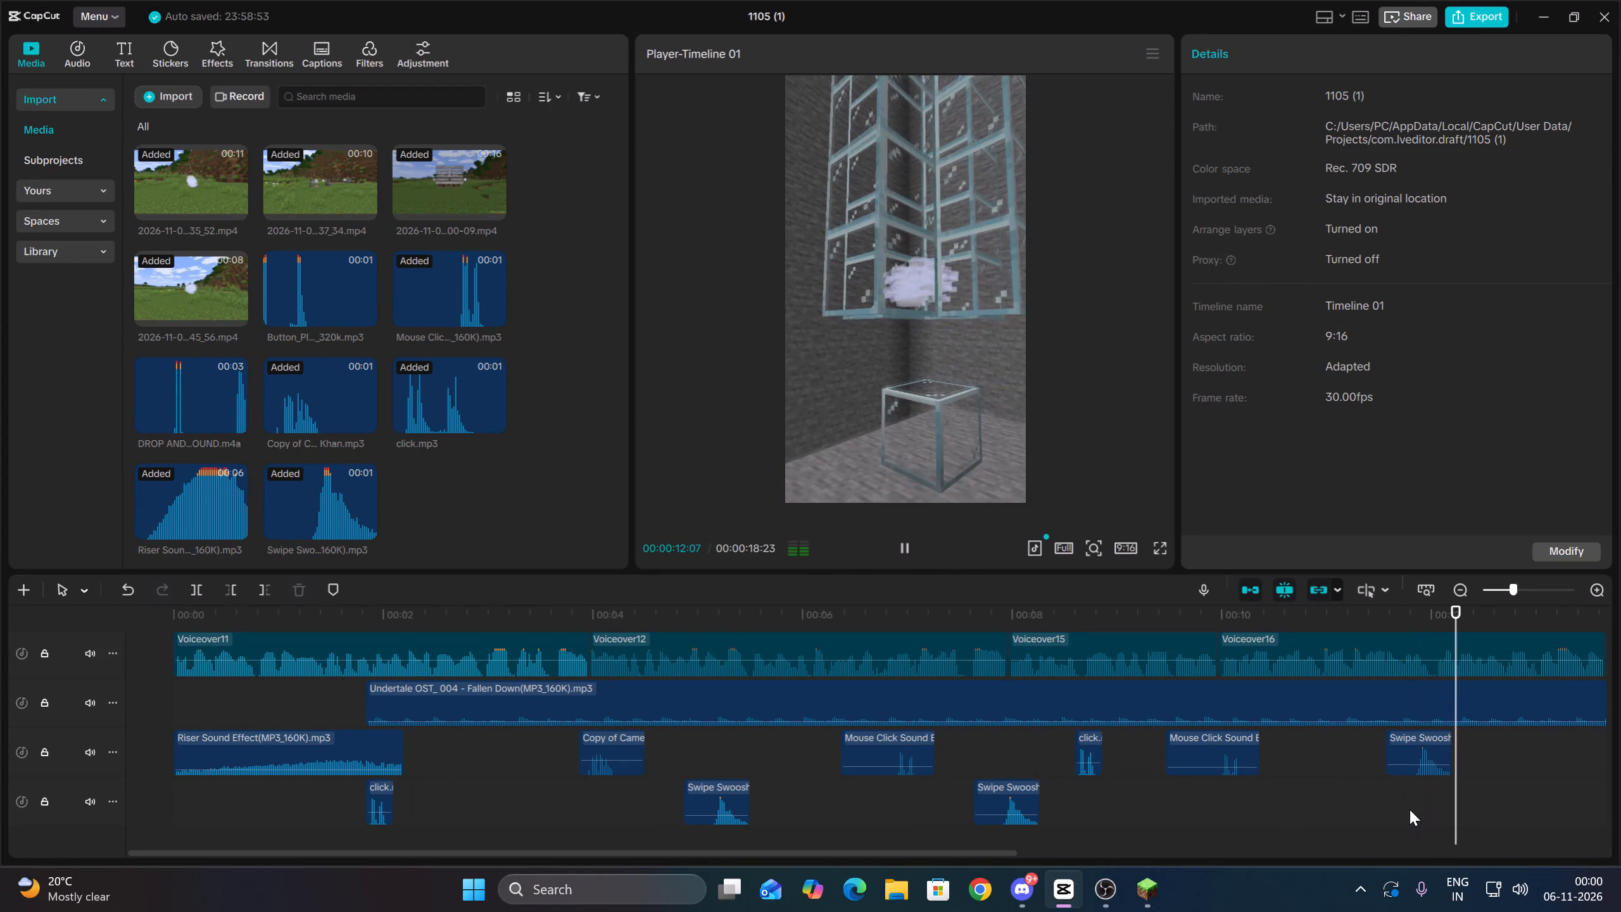
key(space)
triple_click(1412, 814)
scroll(1487, 811, up, 4)
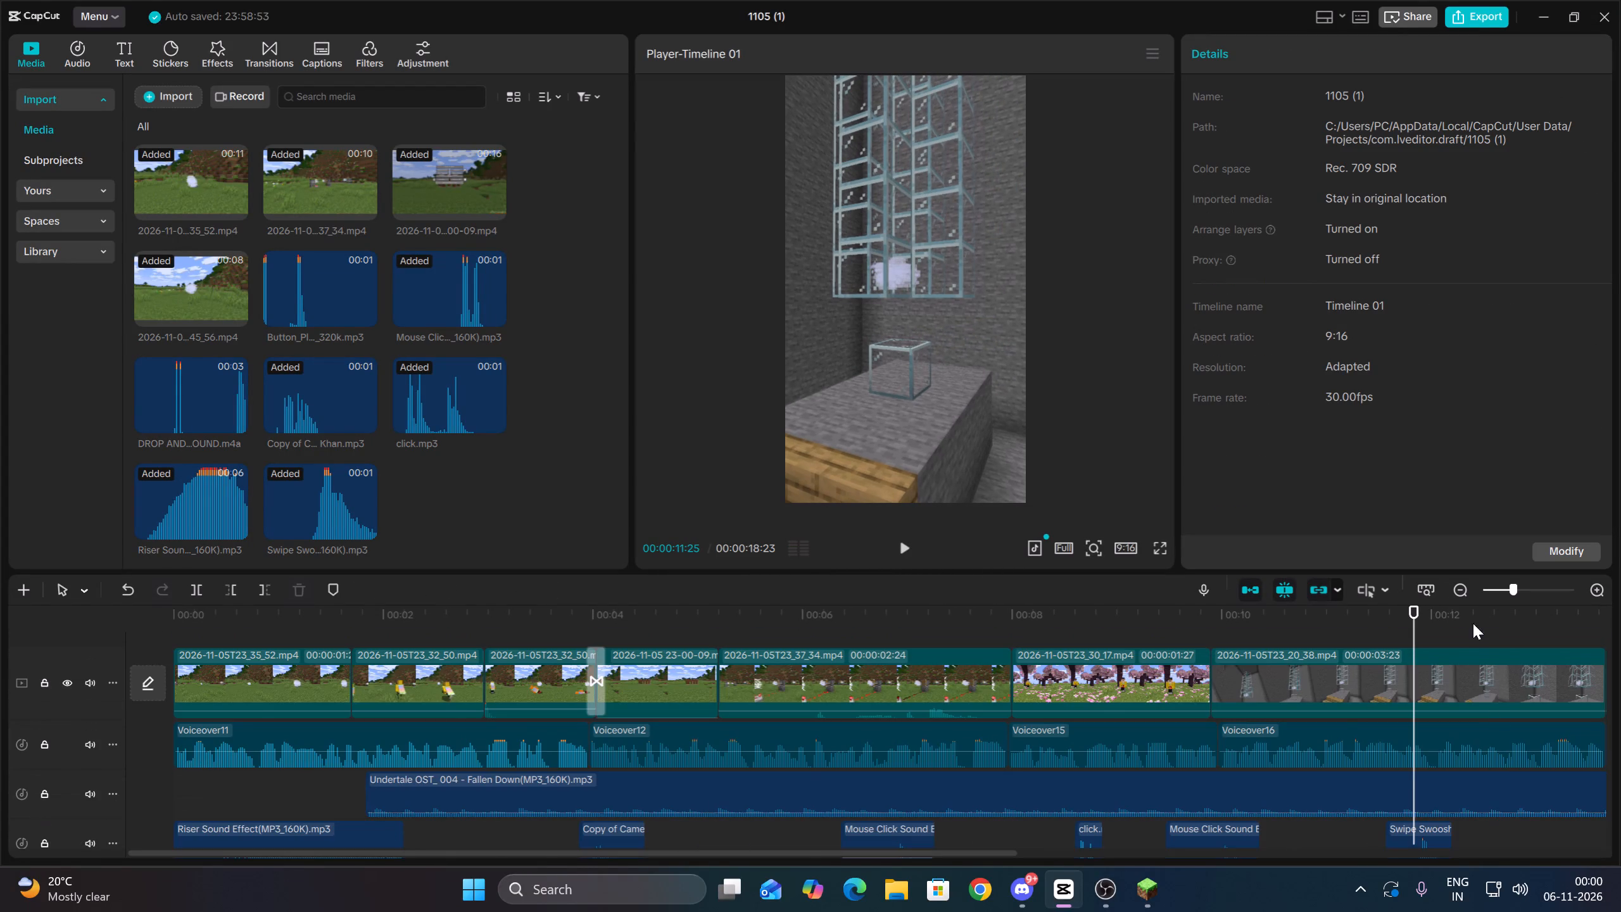
Enlarge the timeline area and fit the whole edit in view, with all video, voiceover, music and sound effect tracks.
double_click(1463, 585)
scroll(793, 688, down, 7)
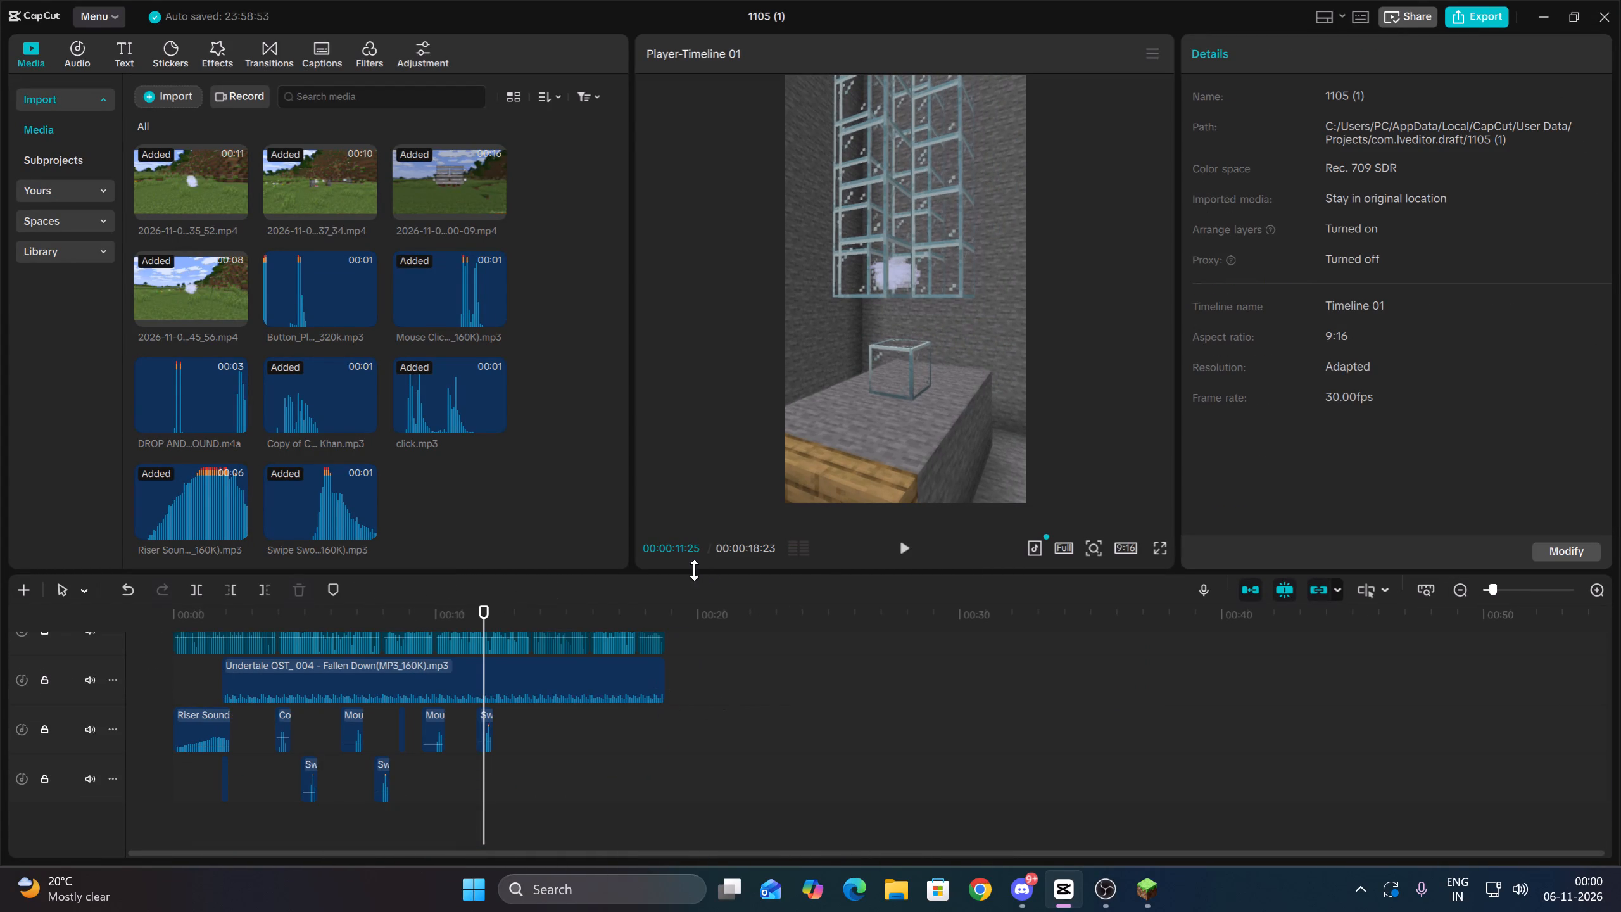
drag(694, 570, 692, 318)
scroll(627, 430, up, 2)
click(1049, 897)
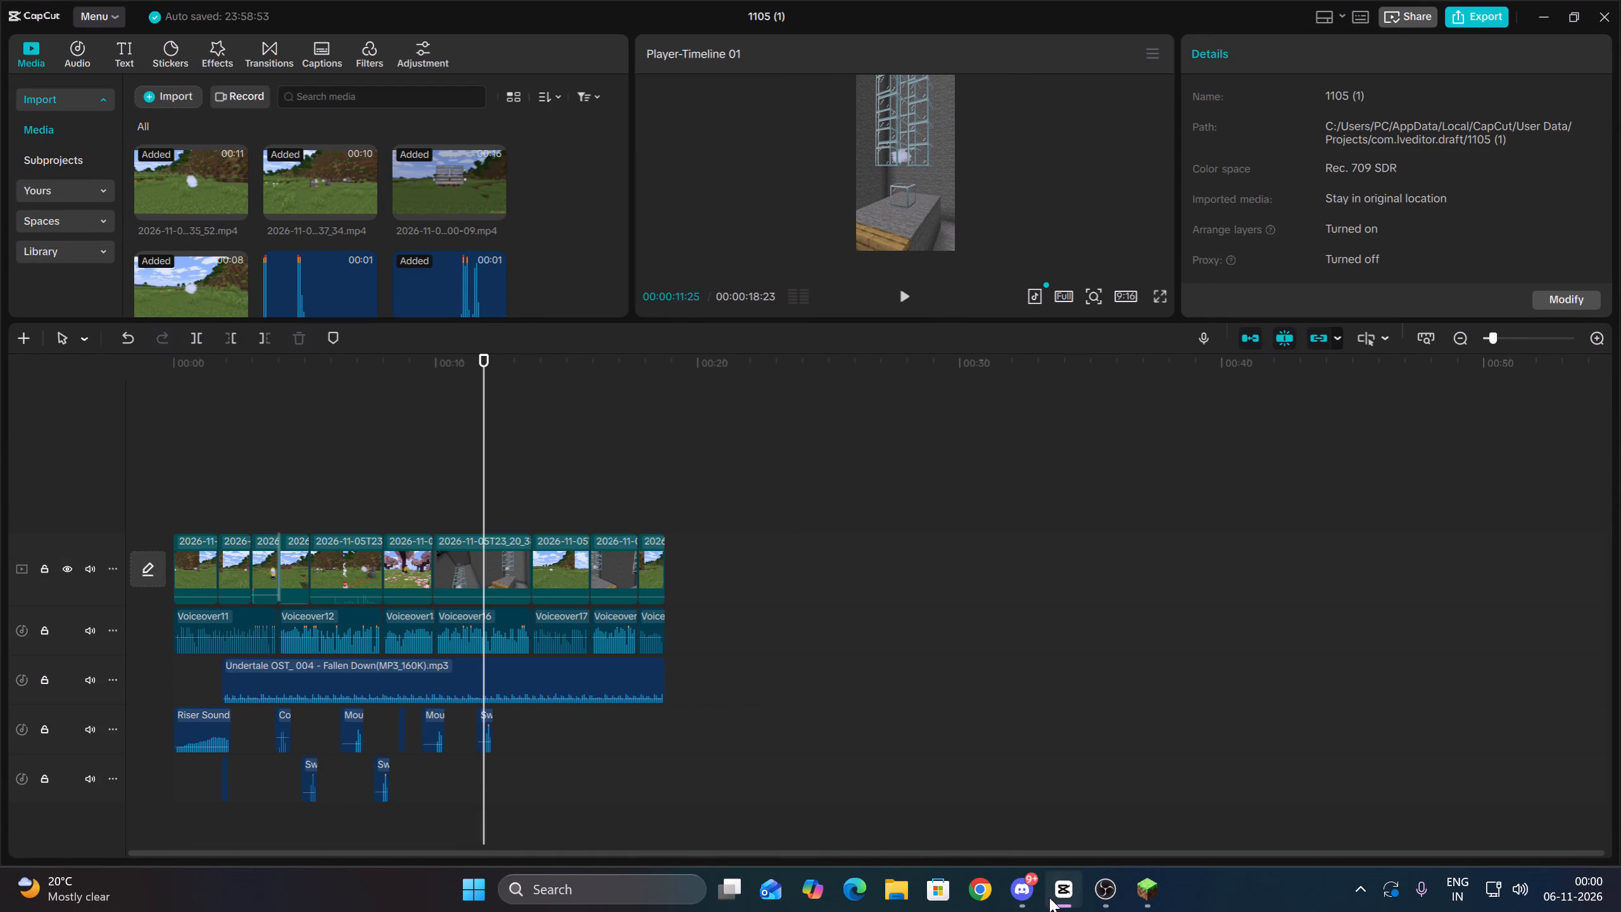
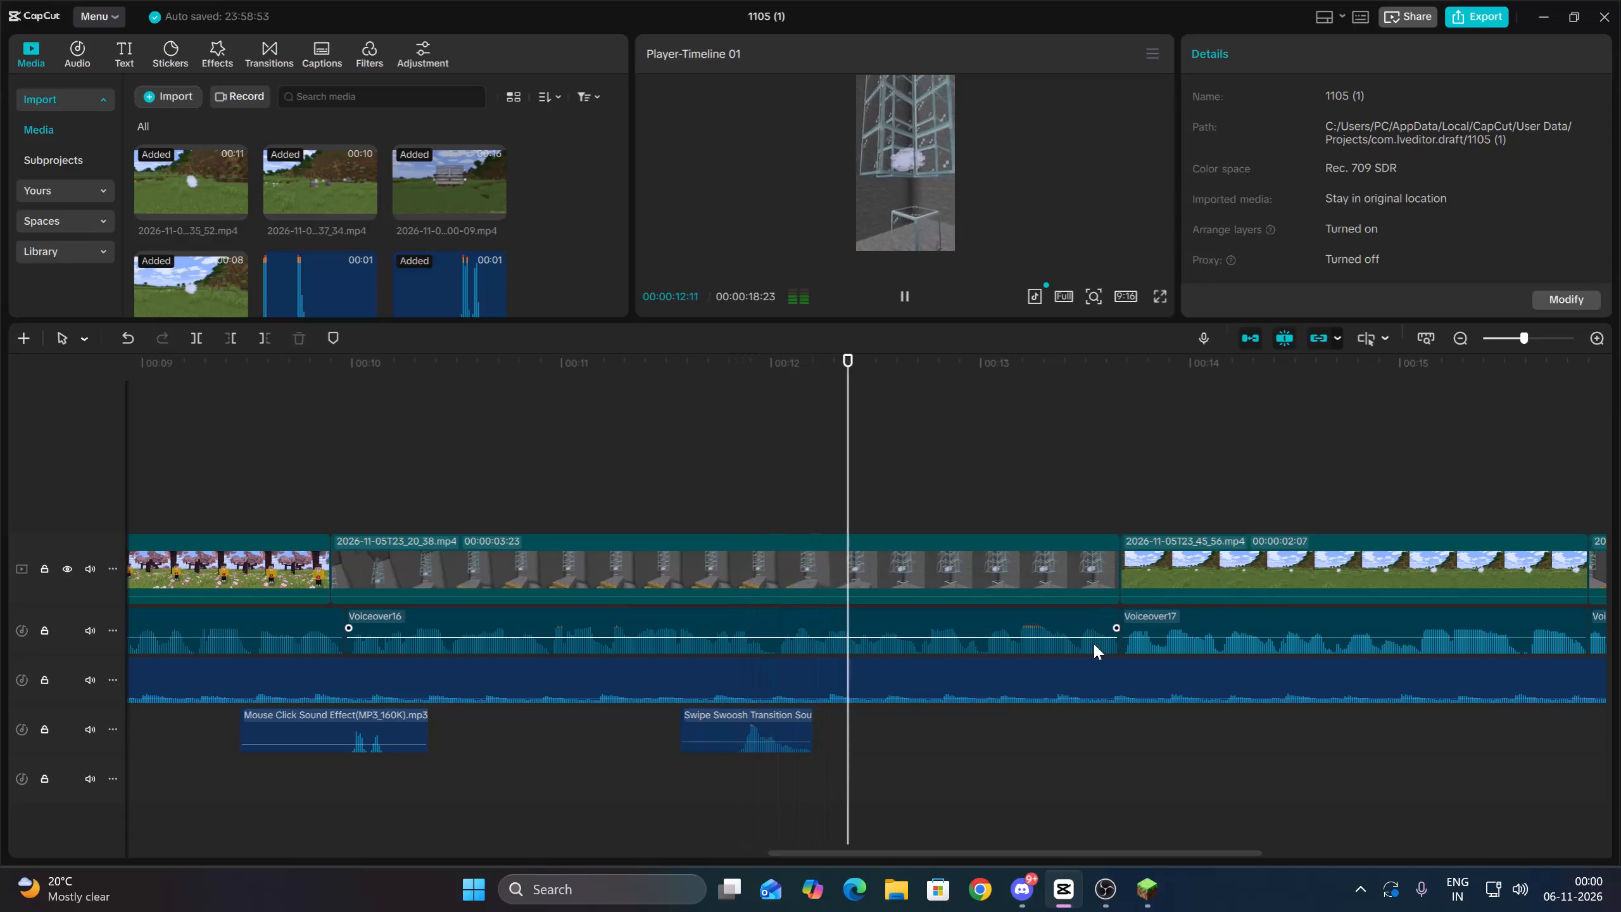
Shift the Swipe Swoosh sound slightly later under the glass tower clip and play back the new timing.
key(space)
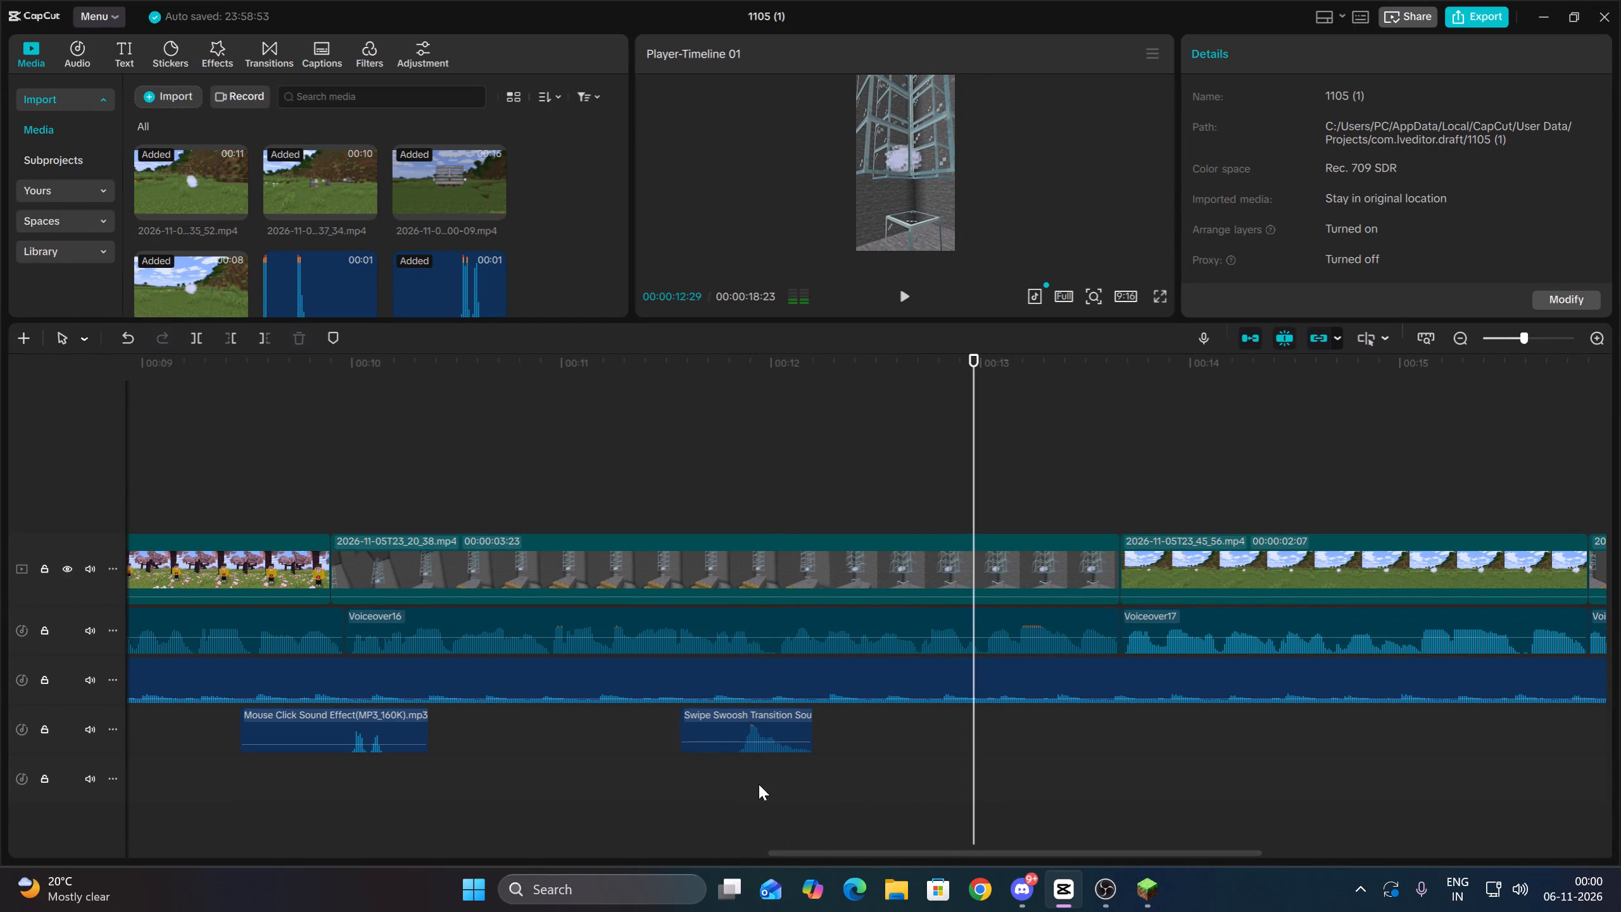
click(759, 784)
drag(755, 717, 783, 725)
key(space)
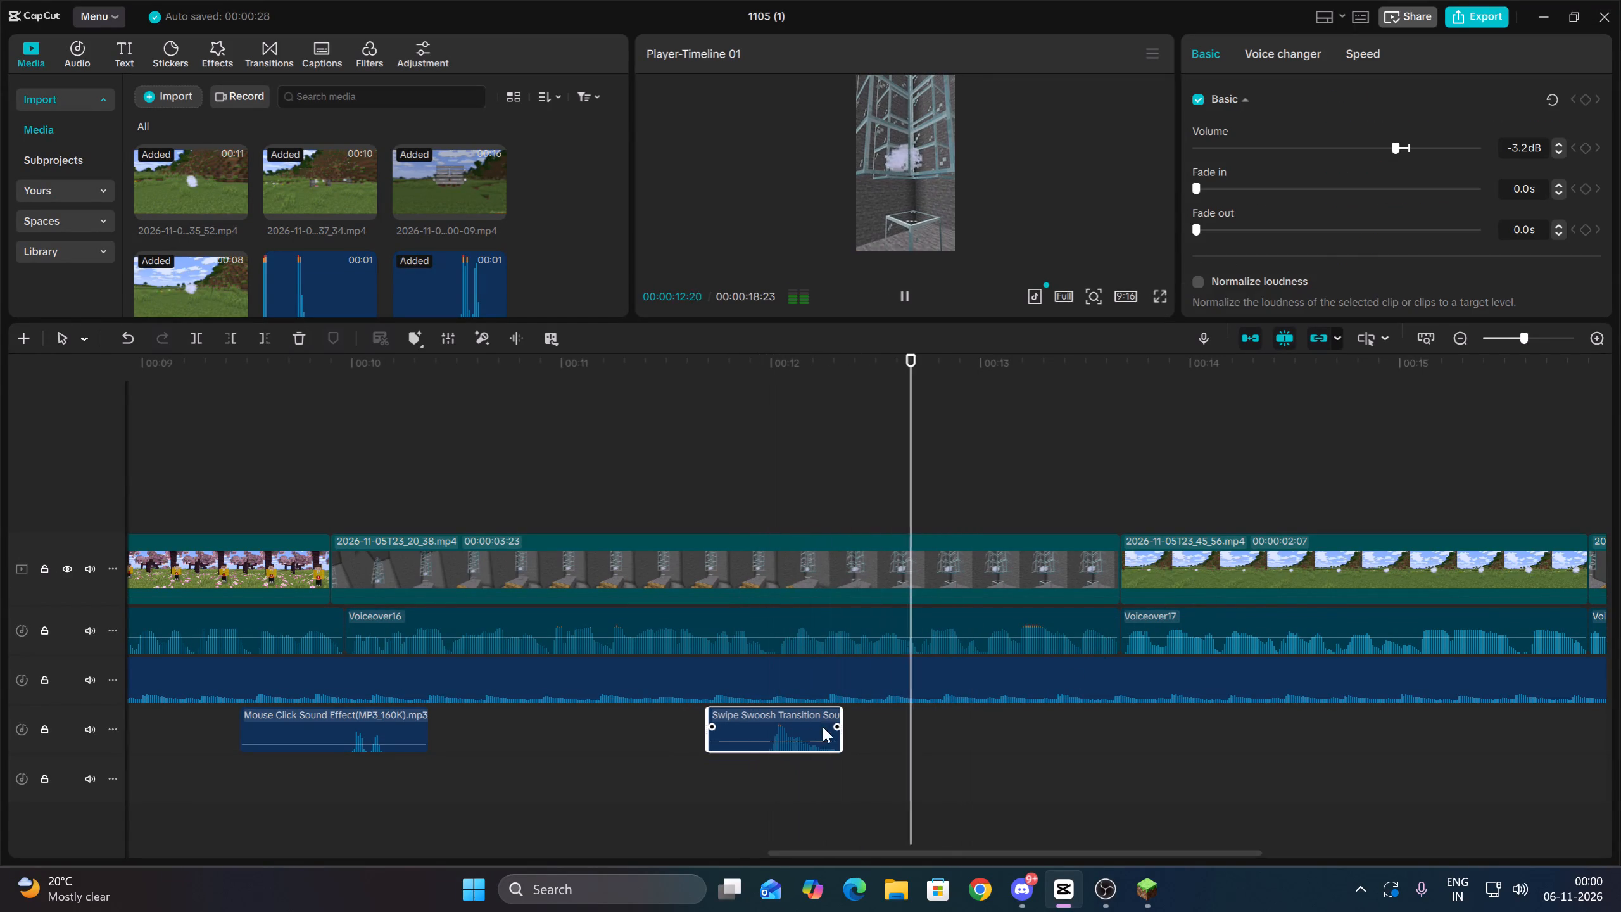
key(space)
Search Downloads for "hit" and import the Successful Arrow_Bow hit (Minecraft Sound) effect into the project media.
key(Up)
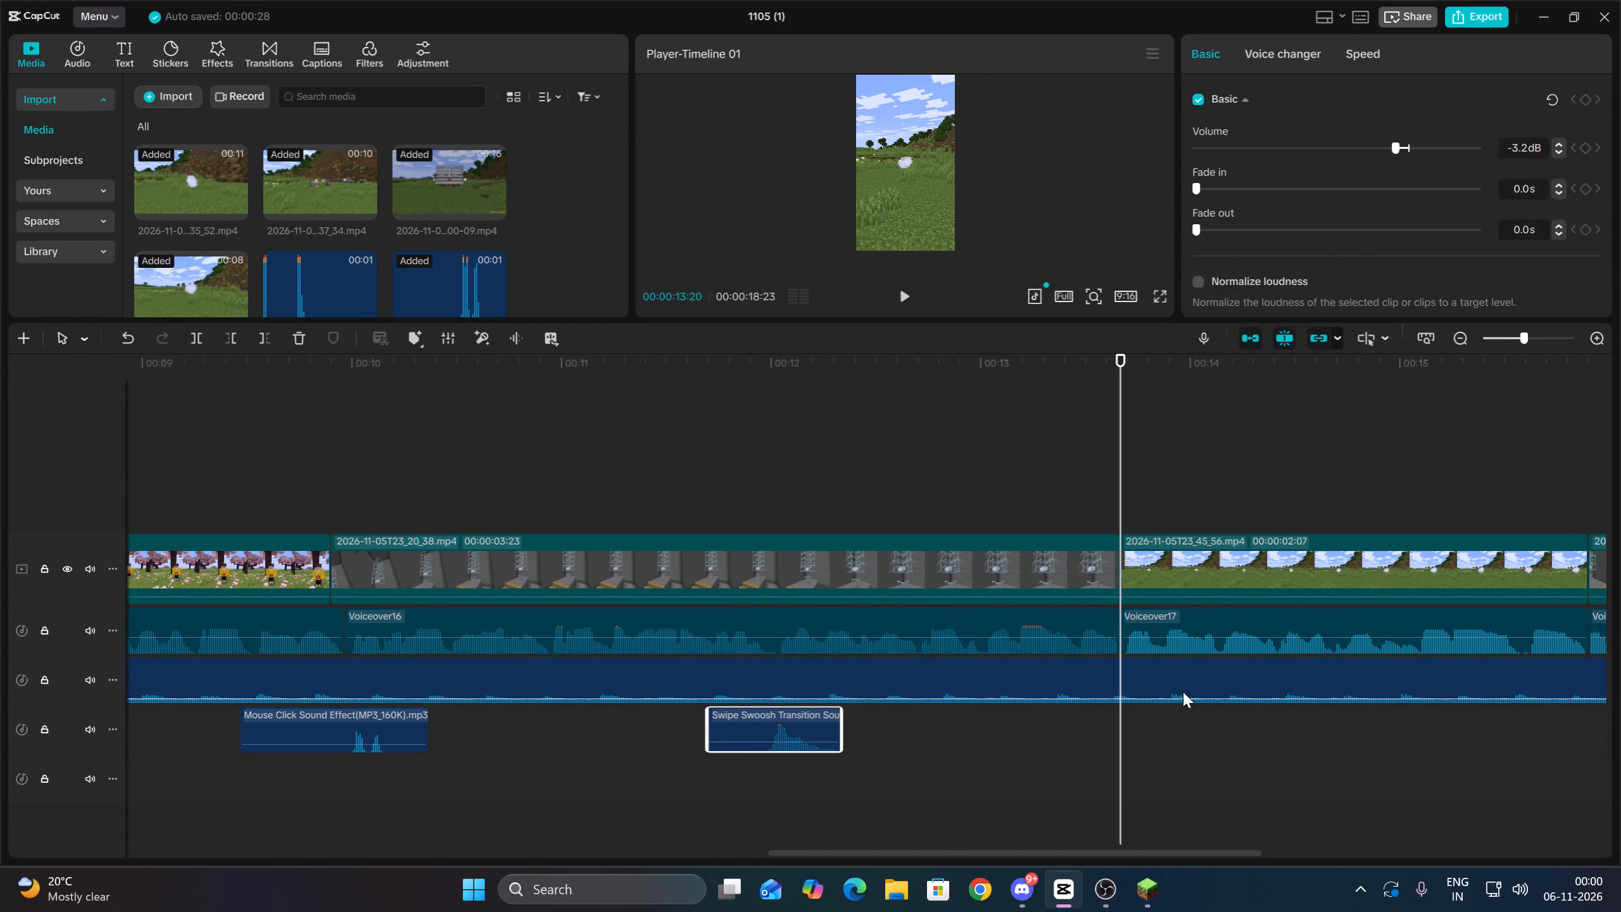
key(space)
key(Up)
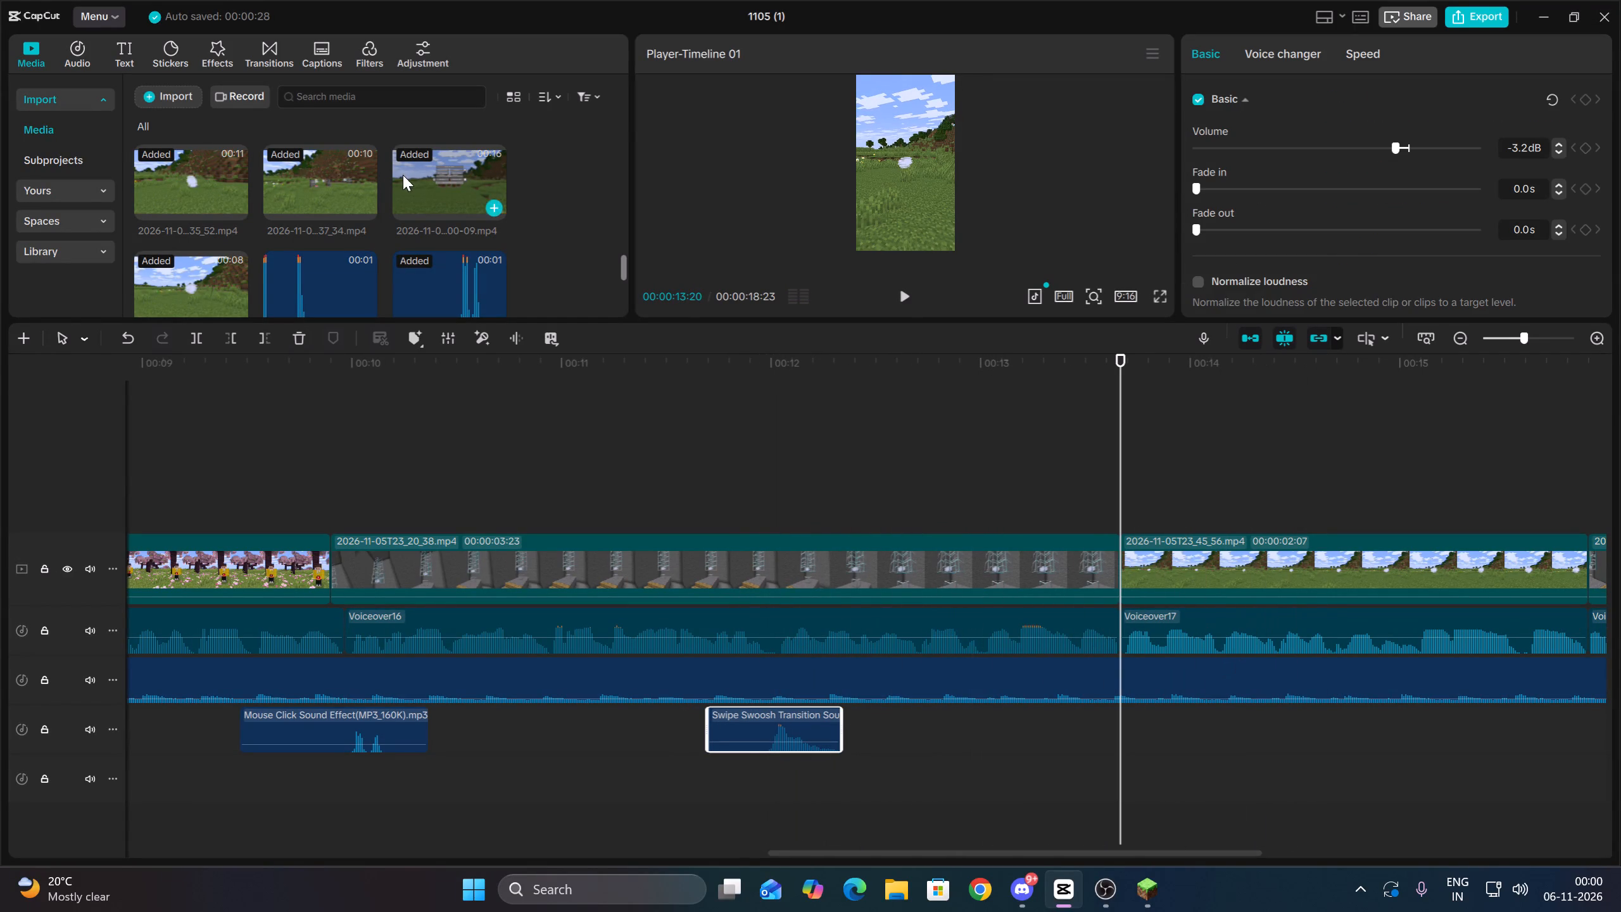
click(169, 90)
click(197, 116)
click(190, 92)
click(203, 129)
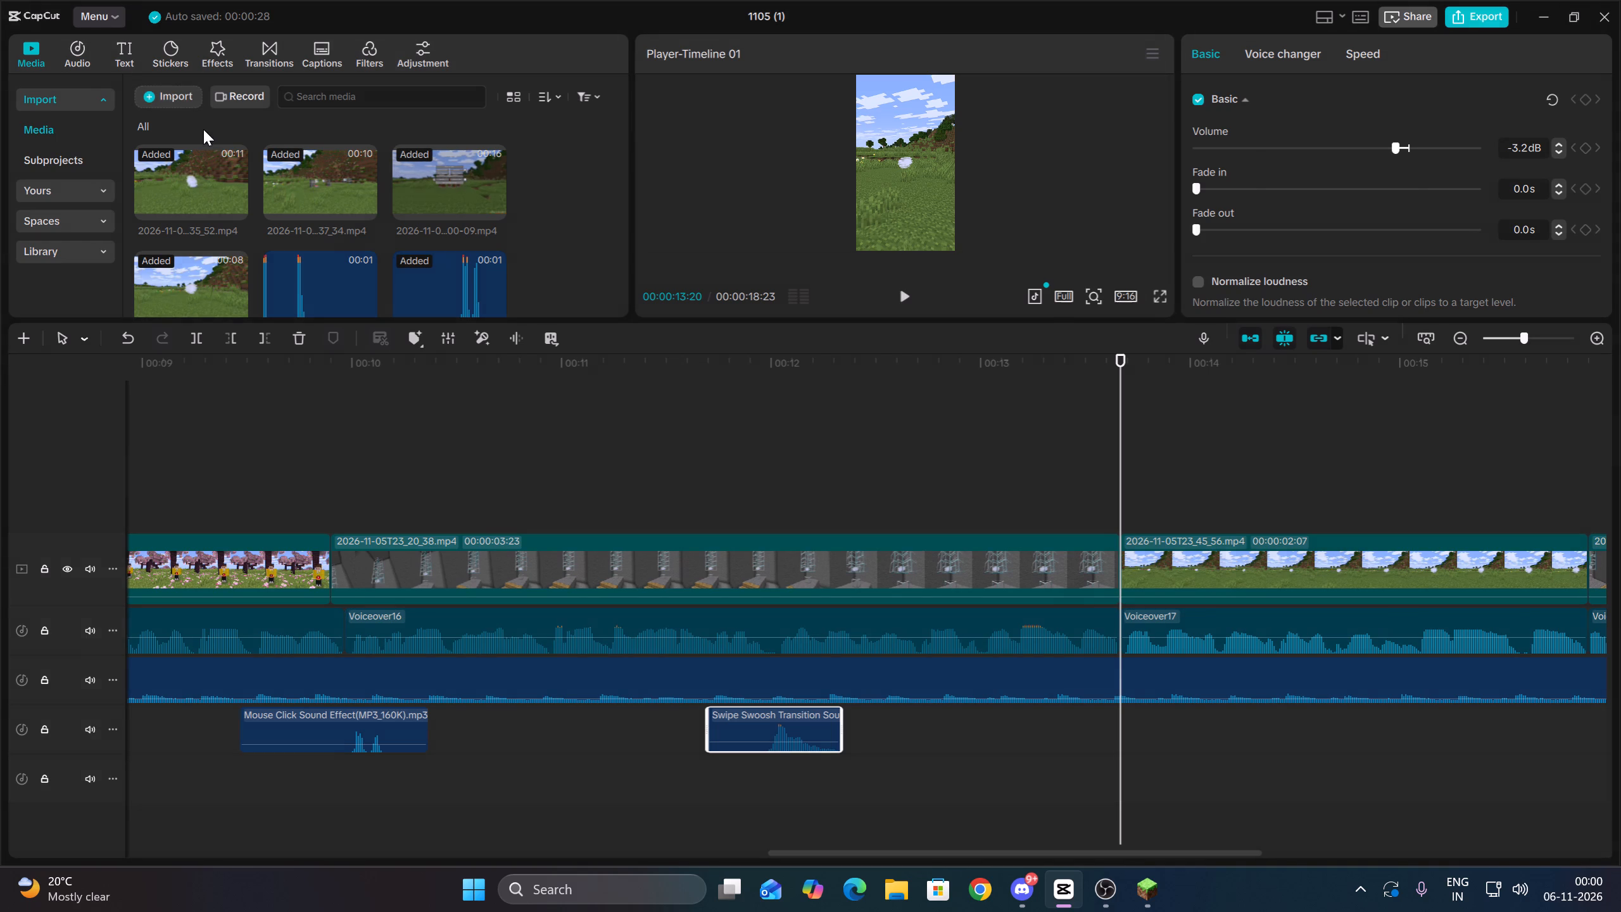
key(BackSpace)
text(hit)
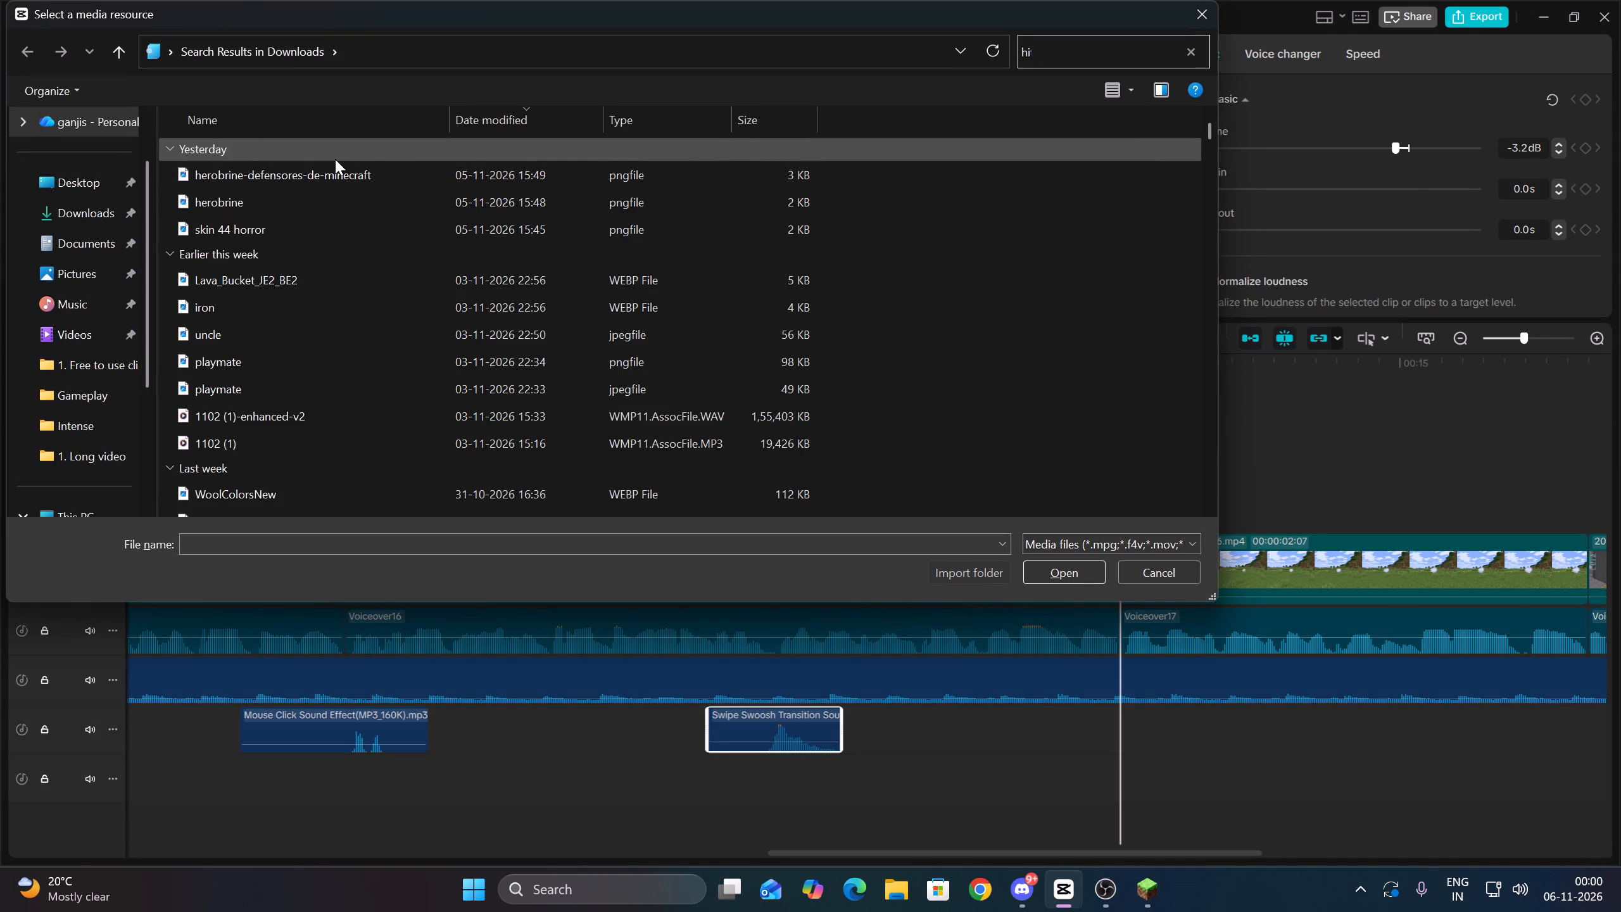
click(341, 253)
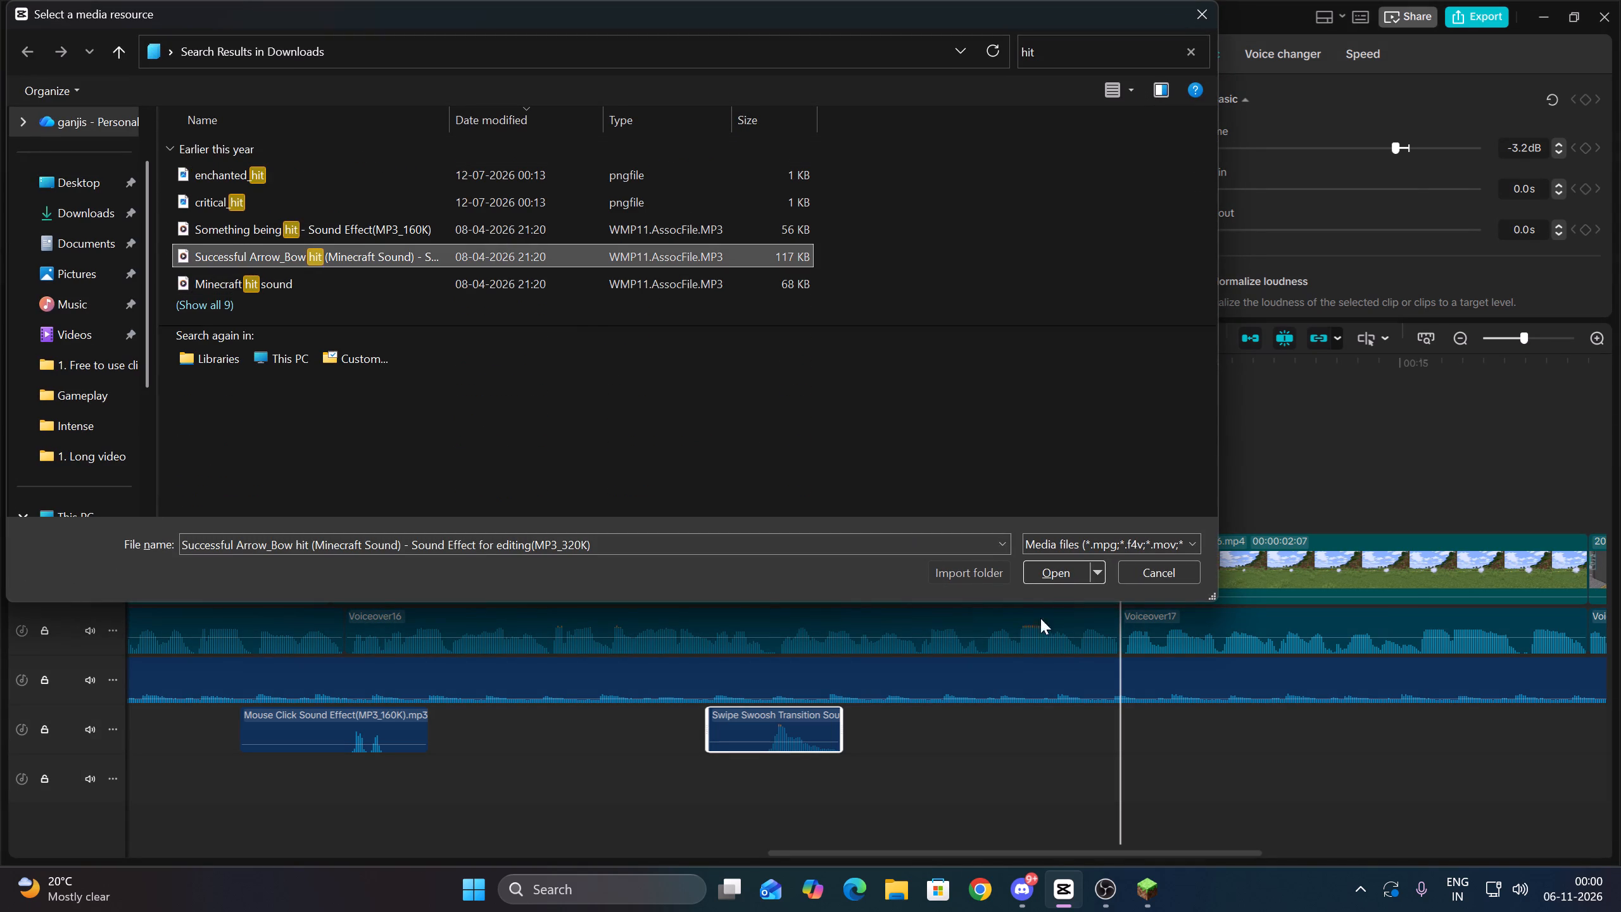
click(1050, 578)
Place the arrow hit sound on the sound effects track at the second grass clip's start and lower its volume to -8.3 dB.
drag(434, 254, 1076, 732)
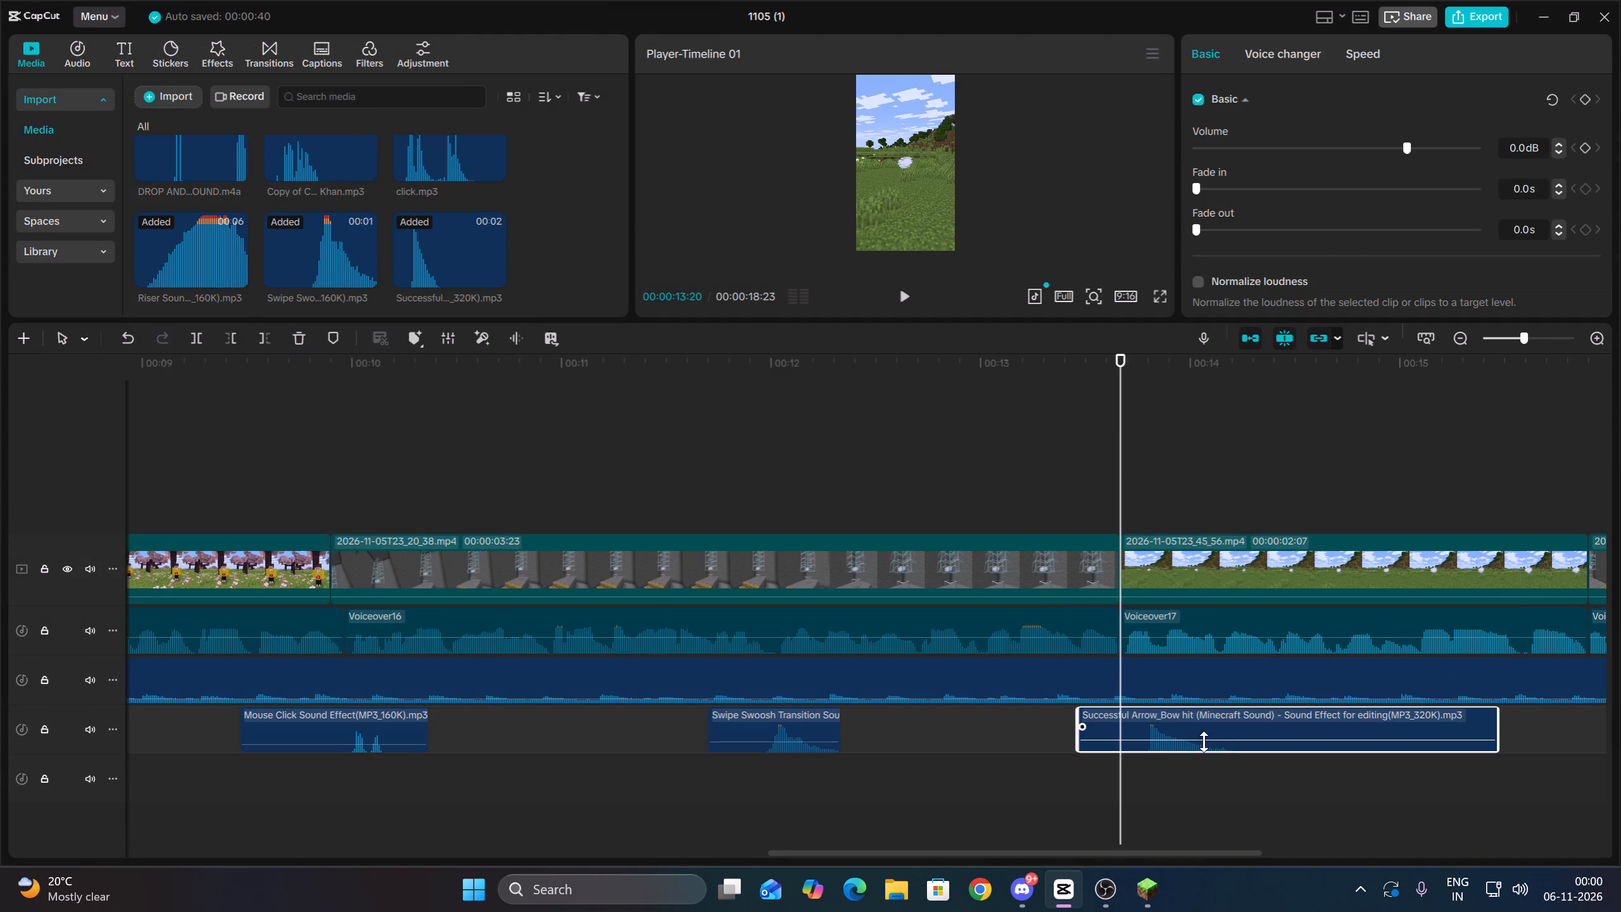
drag(1213, 740, 1234, 740)
drag(1239, 726, 1263, 726)
drag(1392, 139, 1388, 139)
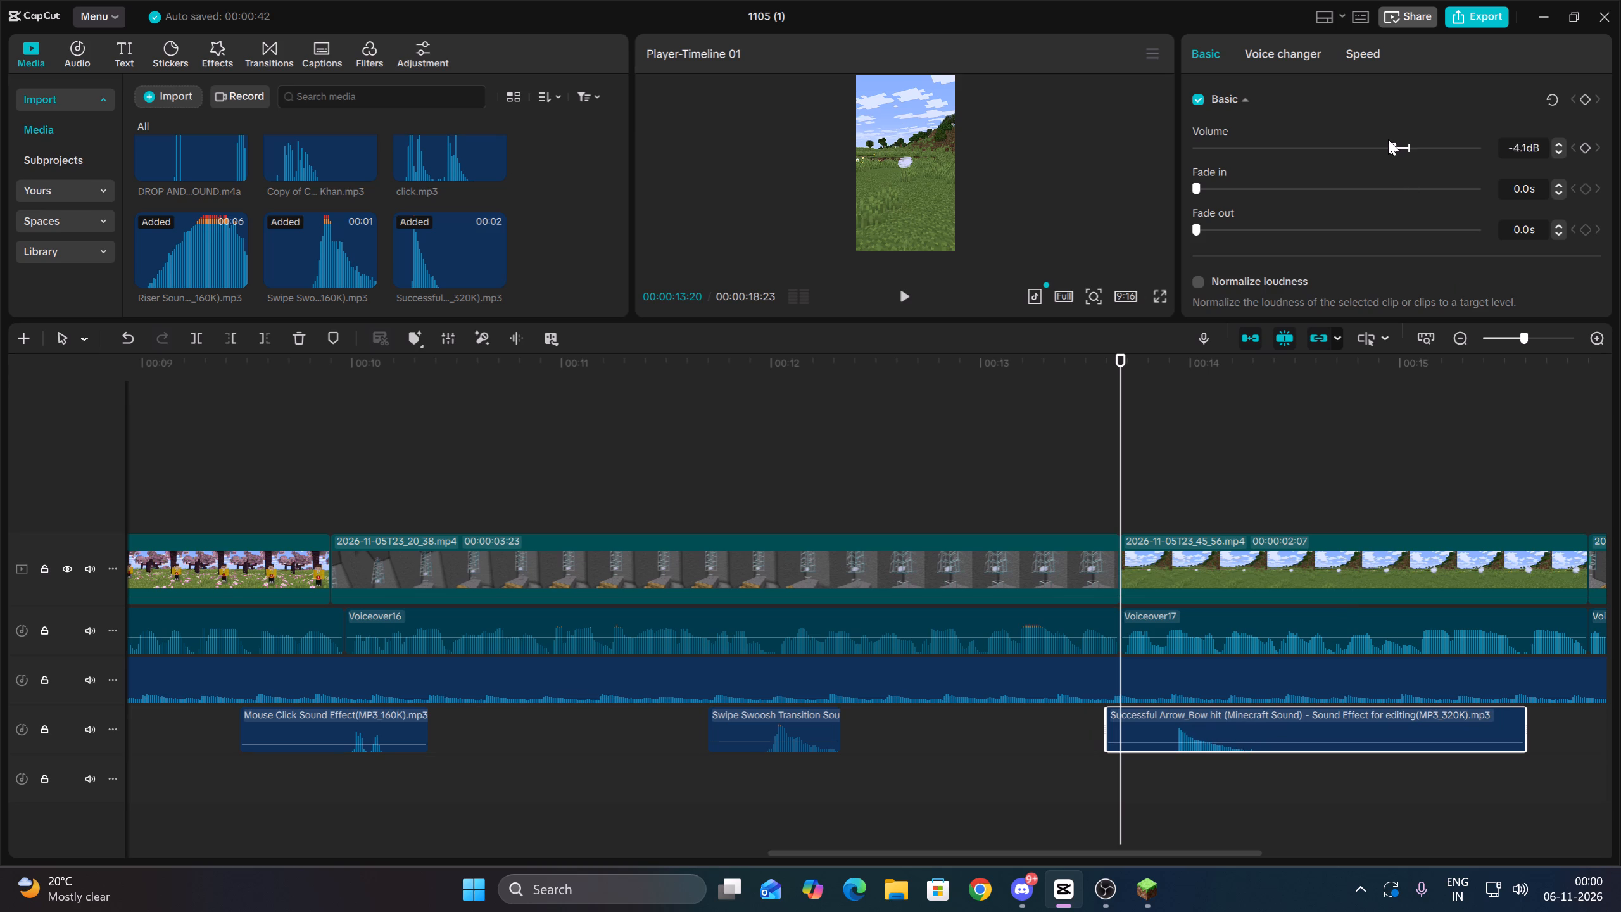
drag(1388, 139, 1375, 139)
key(space)
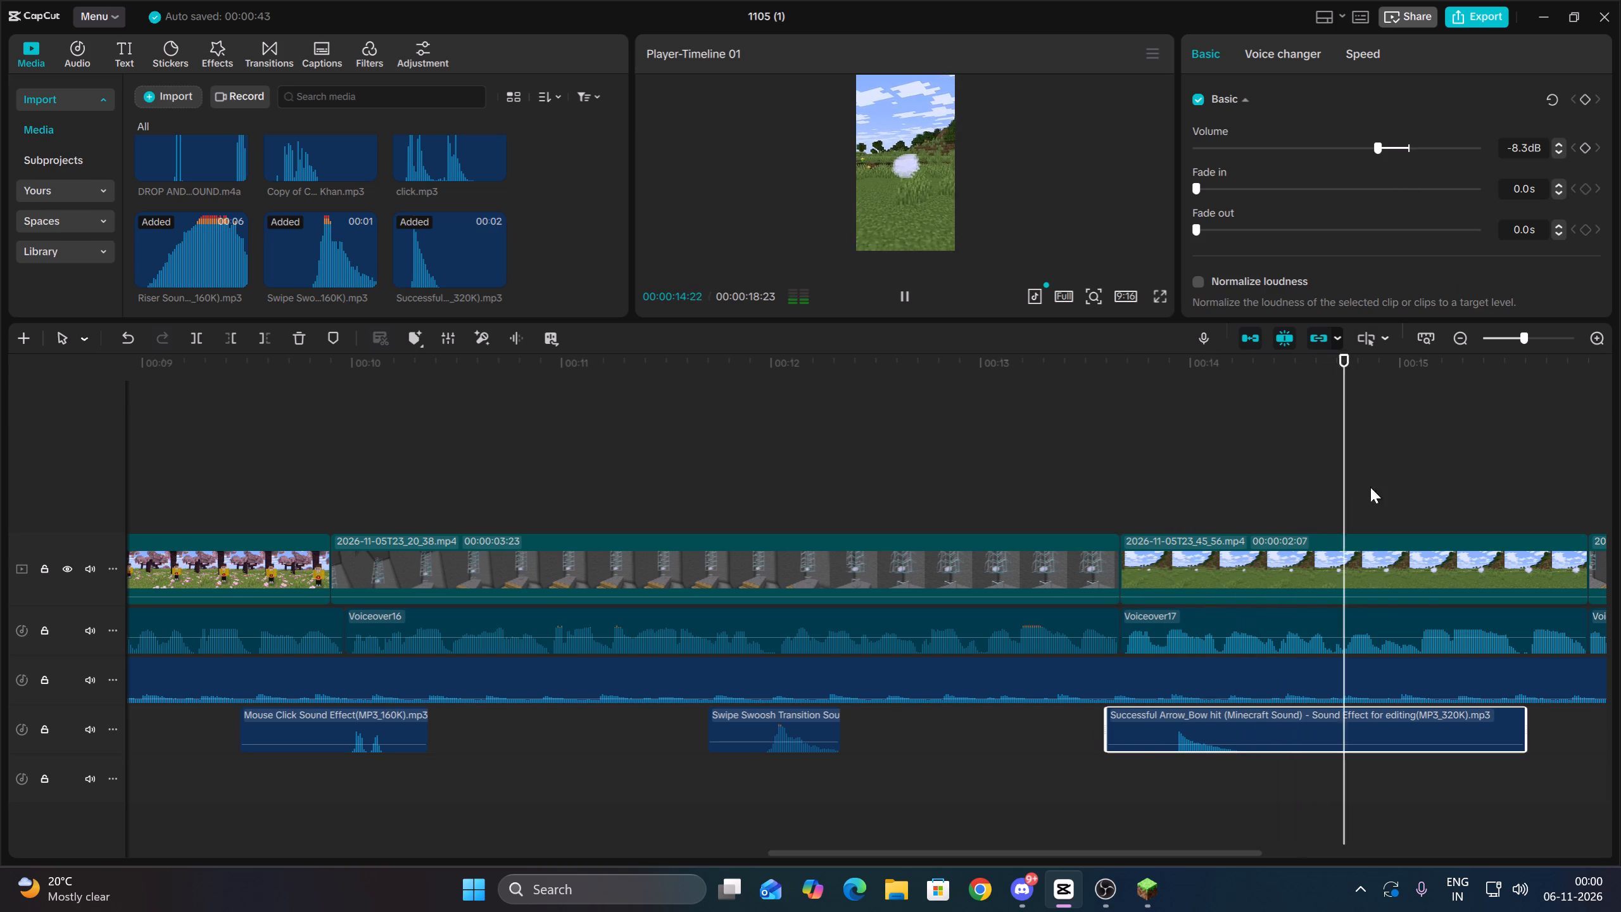
Move the arrow hit sound later to start at about the 14-second mark and play back its timing.
drag(1320, 731, 1396, 744)
click(1201, 785)
key(space)
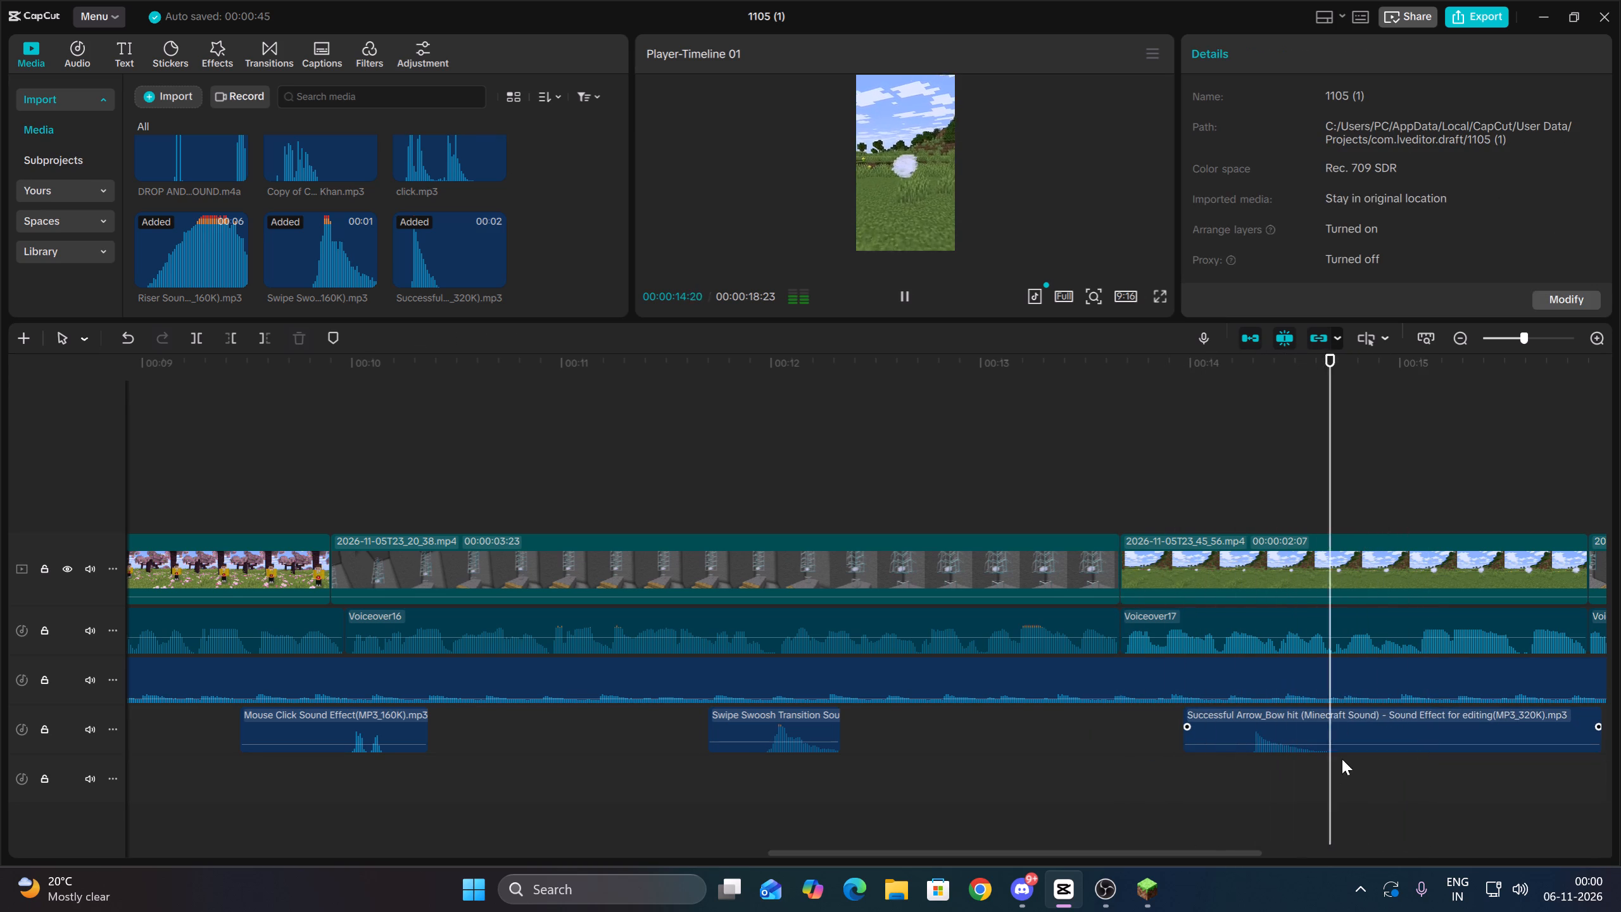
key(space)
Trim the arrow hit sound's tail so it ends at 00:00:14:27, and play the section back.
click(1416, 727)
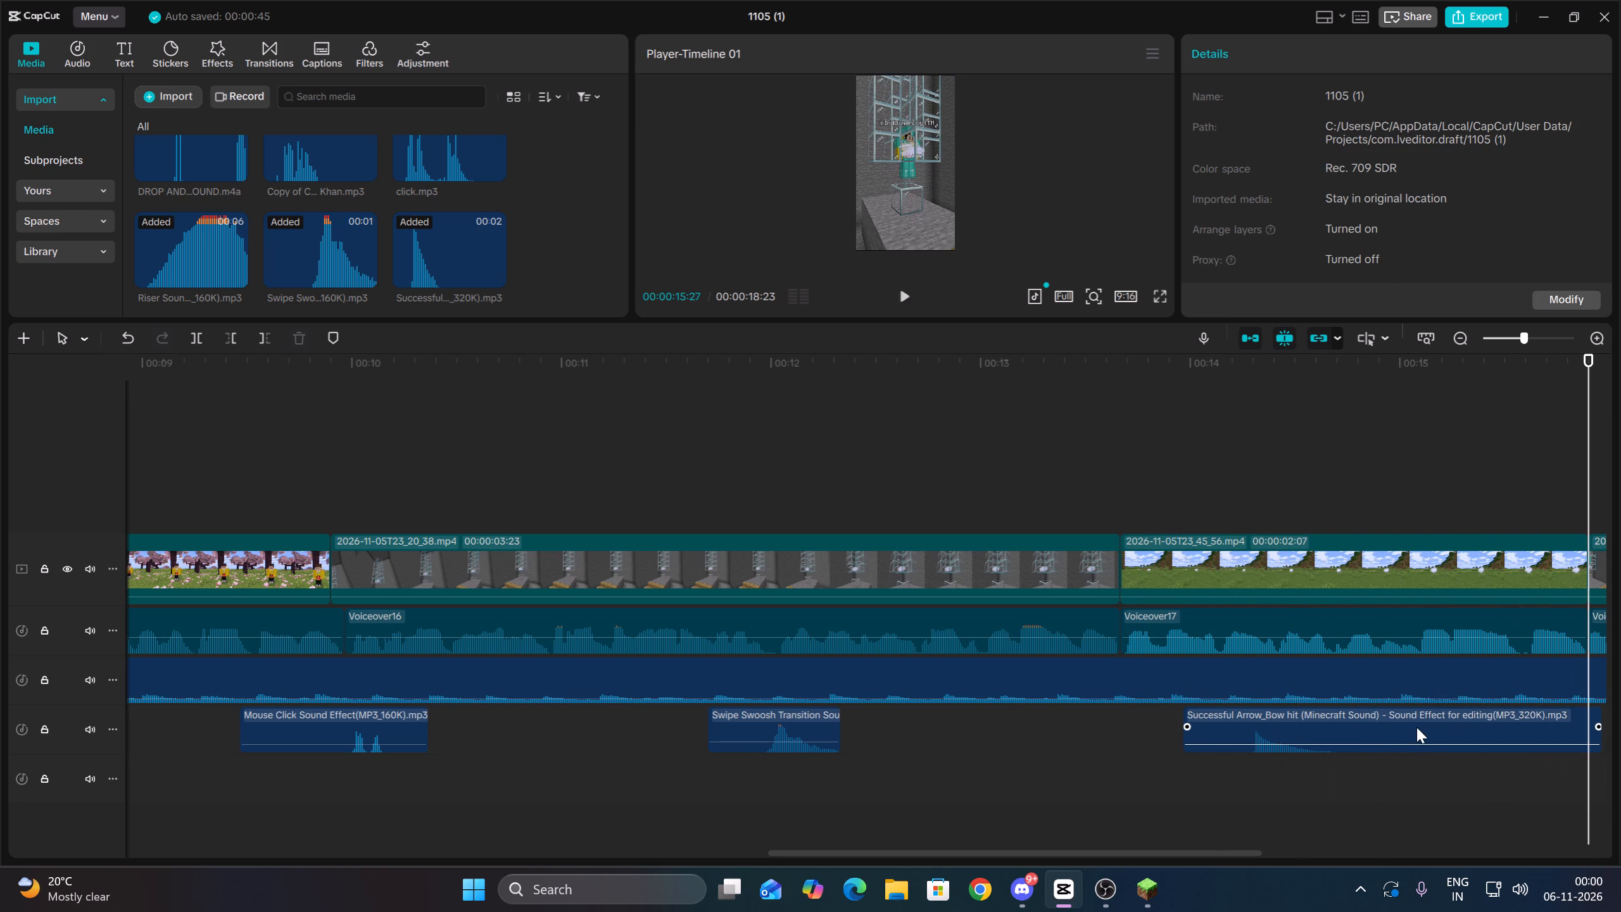
key(Up)
key(space)
key(space)
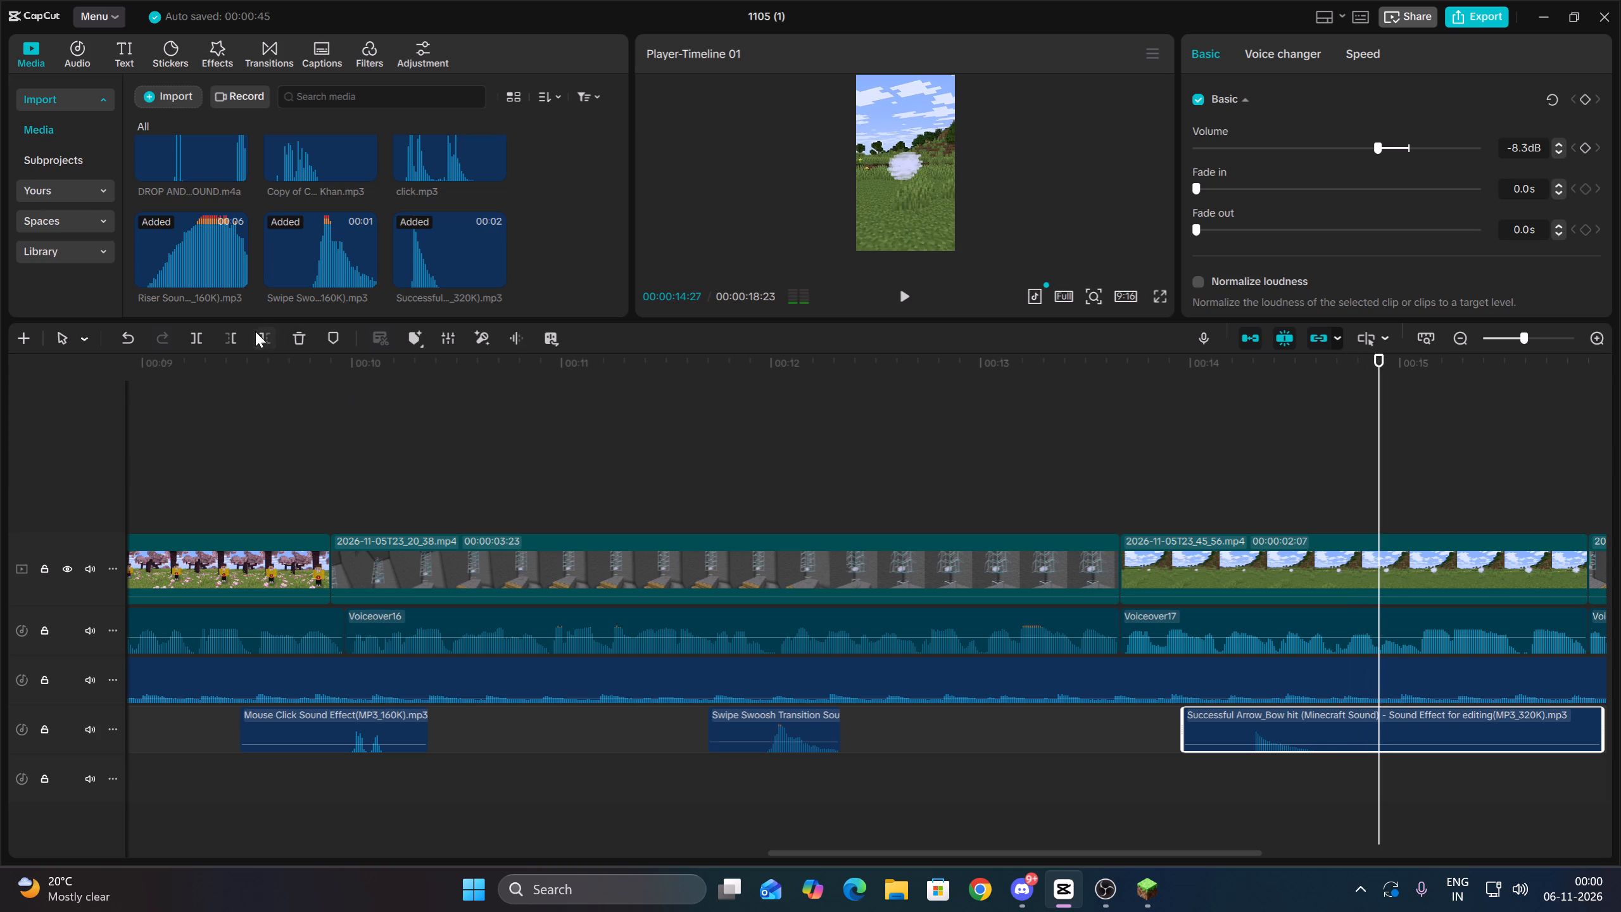
click(255, 331)
key(space)
key(Up)
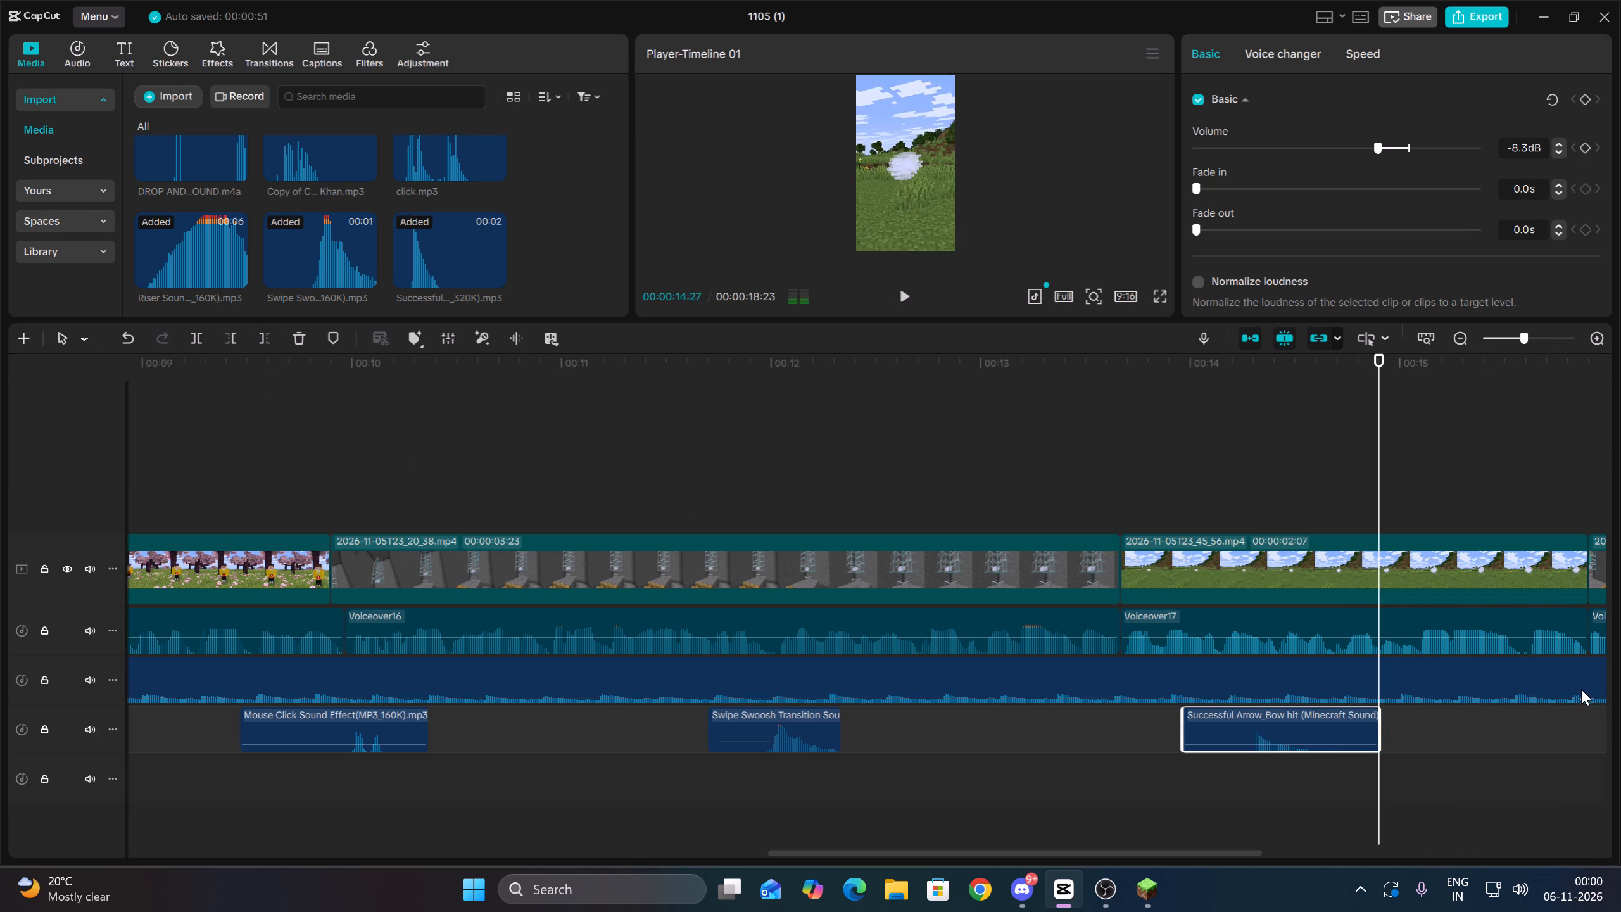
Search Downloads for "wrong" and import the Correct and wrong green screen_720p video into the project media.
key(Down)
key(space)
key(Up)
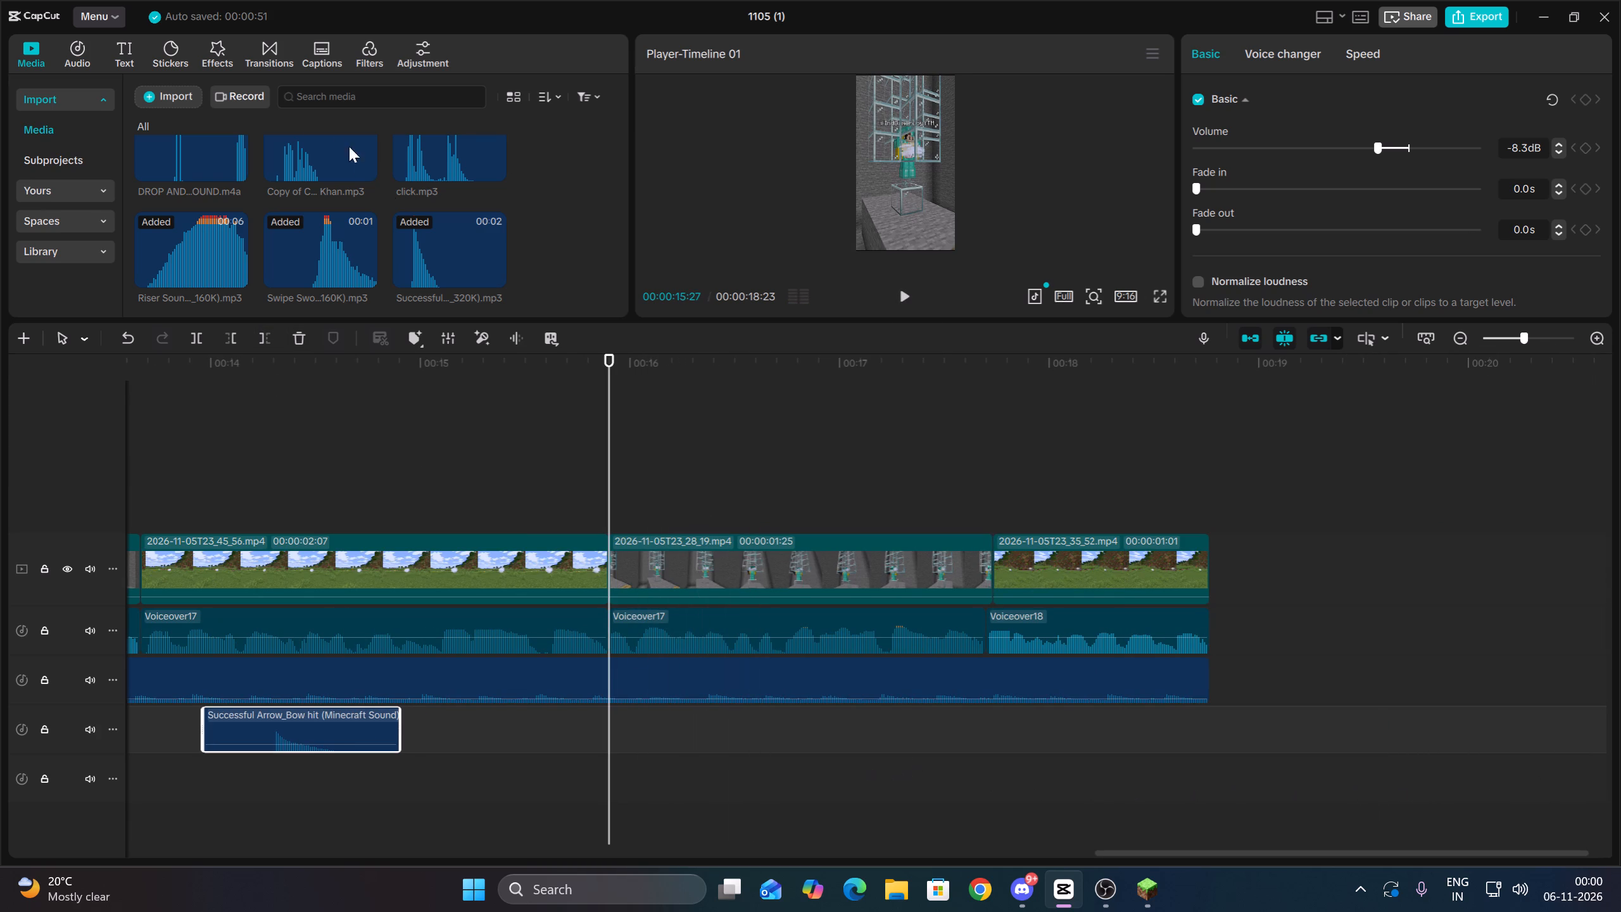
click(168, 101)
click(205, 128)
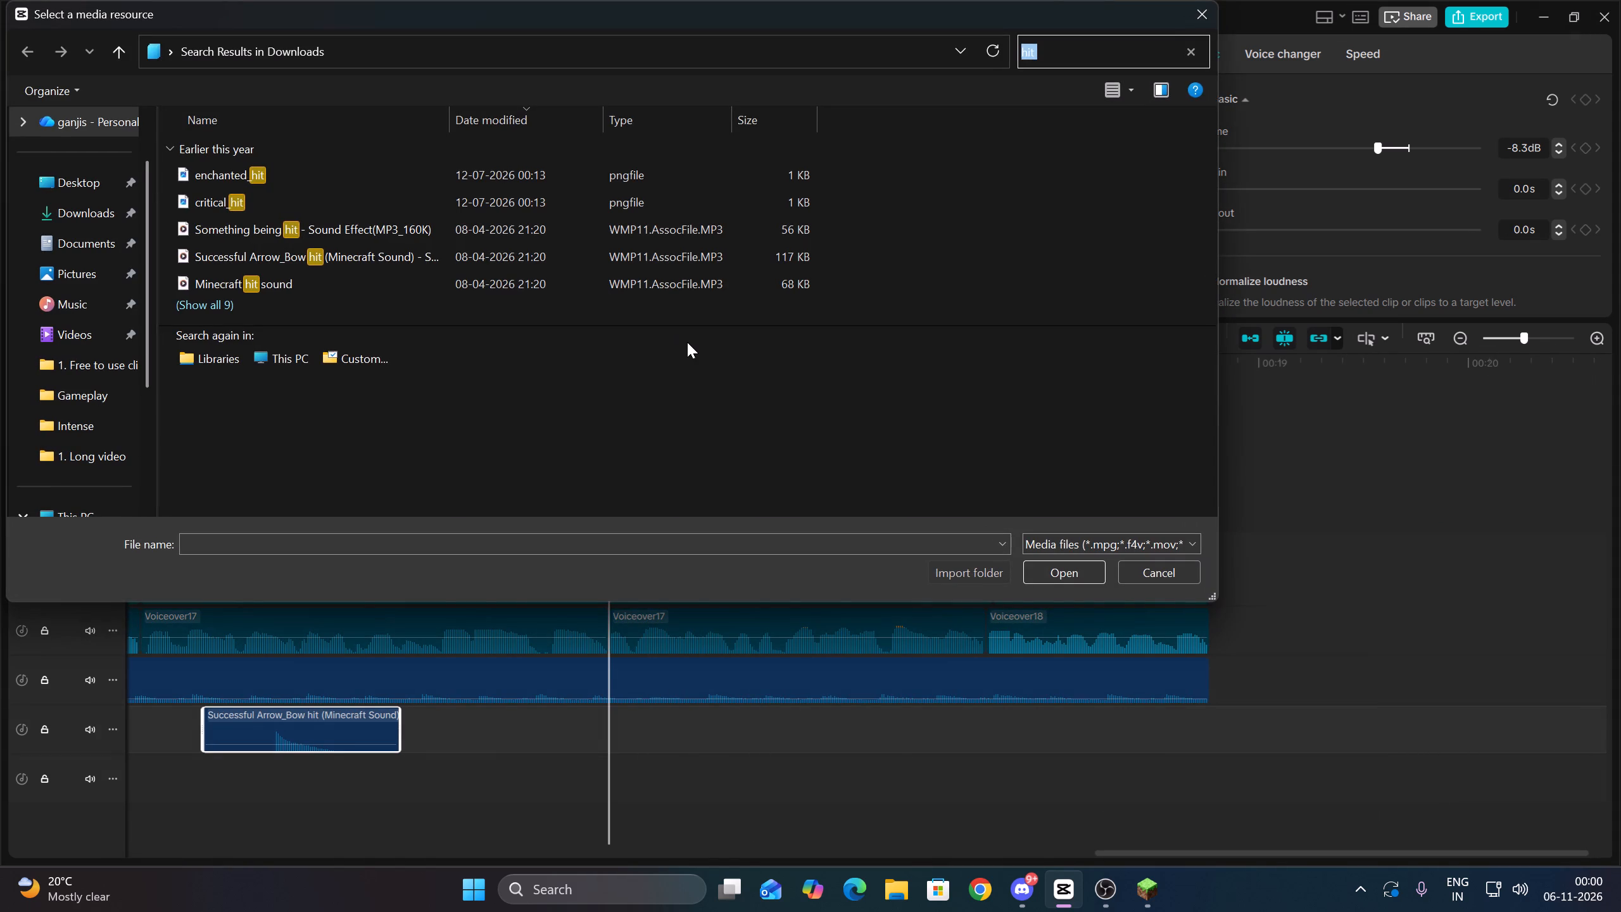
key(BackSpace)
text(wrong)
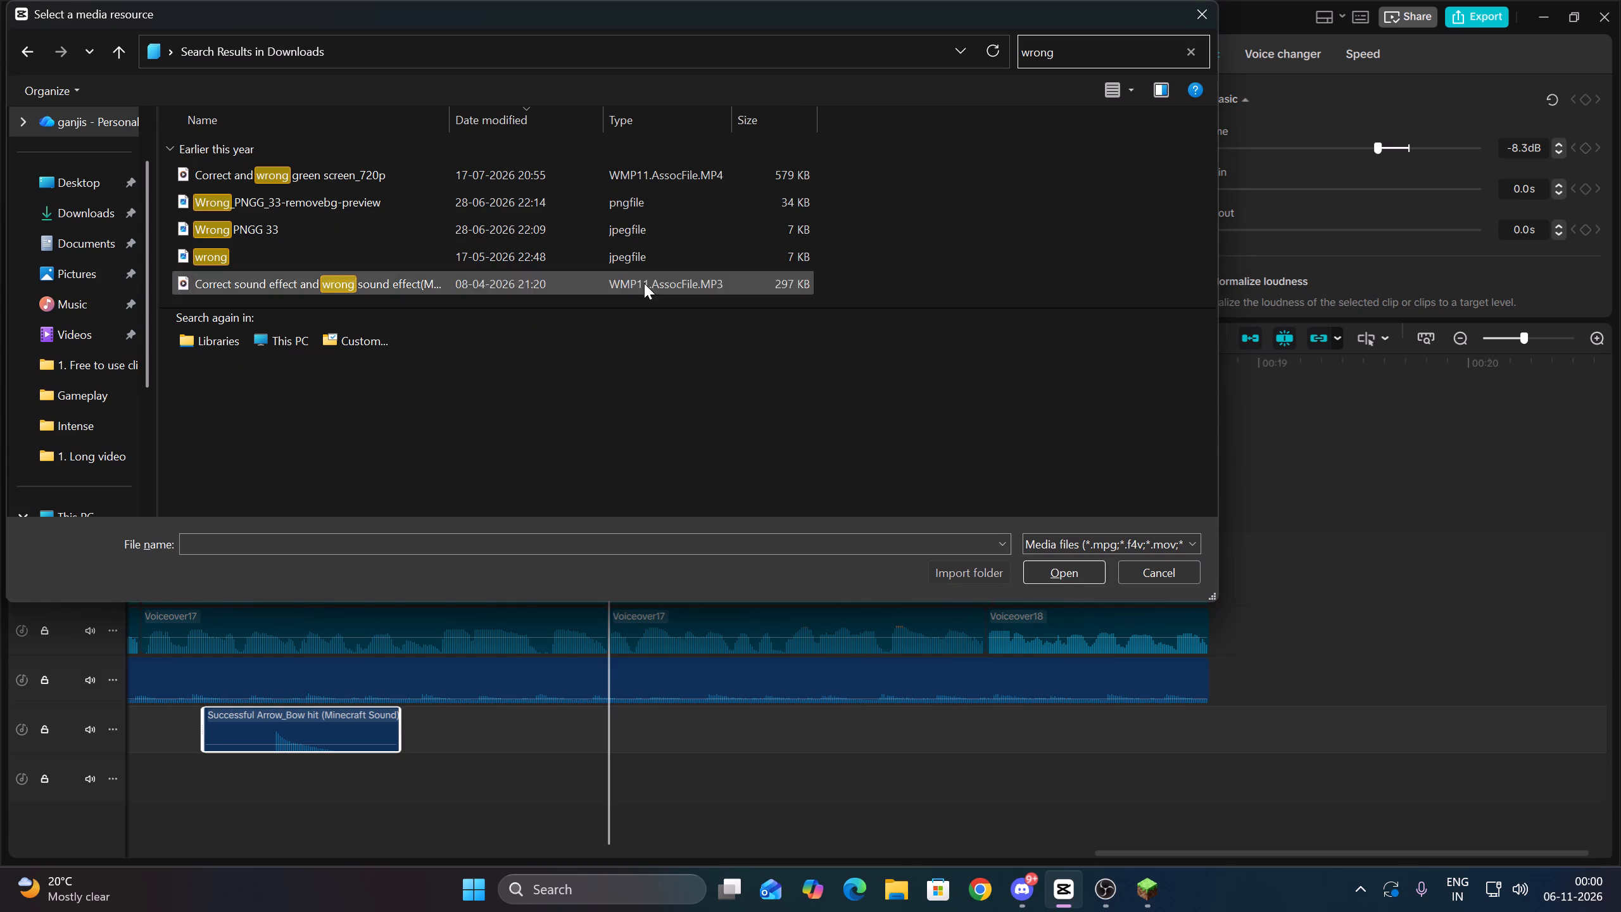
click(632, 184)
click(1061, 567)
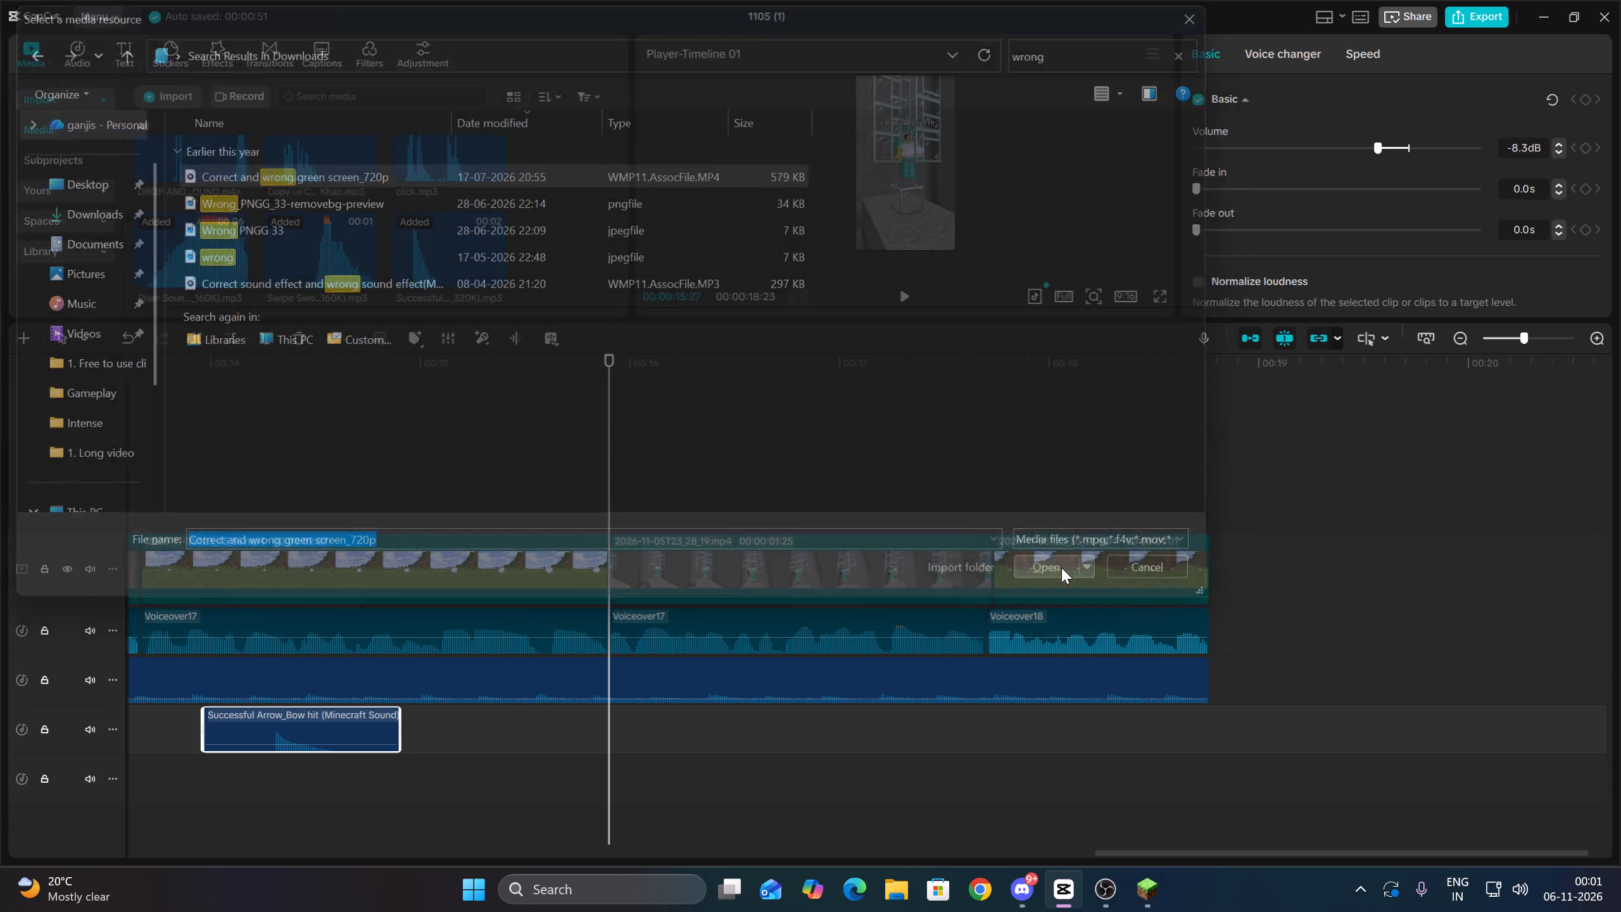
Add the green screen video on a track above the gameplay and cut away everything before the red cross at 00:00:23:17.
scroll(1049, 567, up, 4)
drag(167, 237, 323, 455)
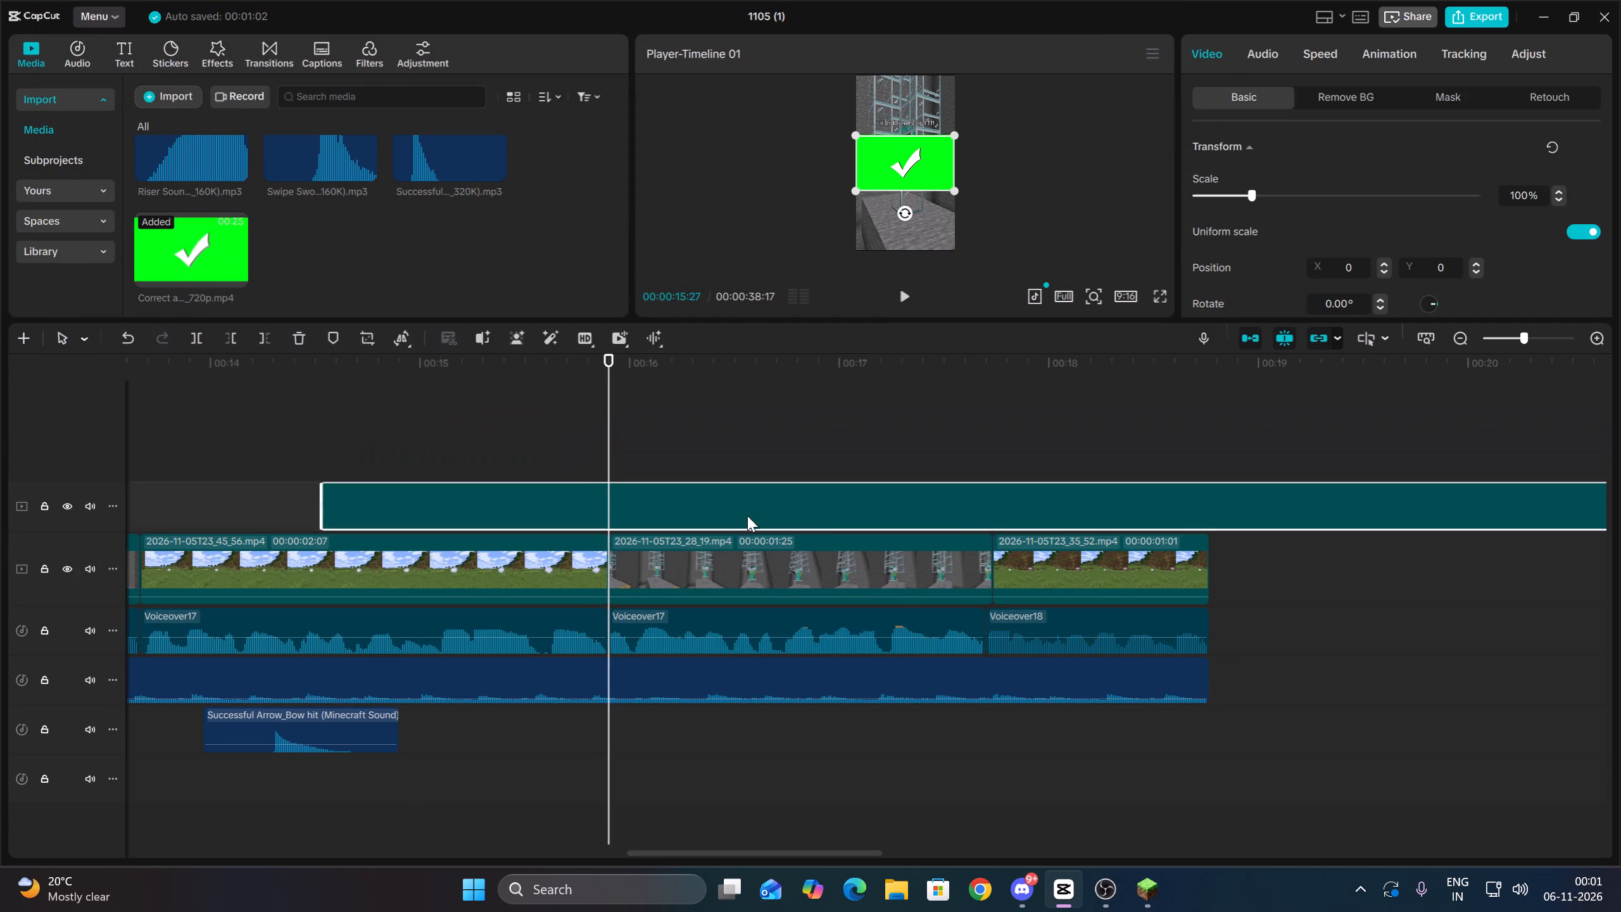
ctrl+scroll(1074, 524, down, 20)
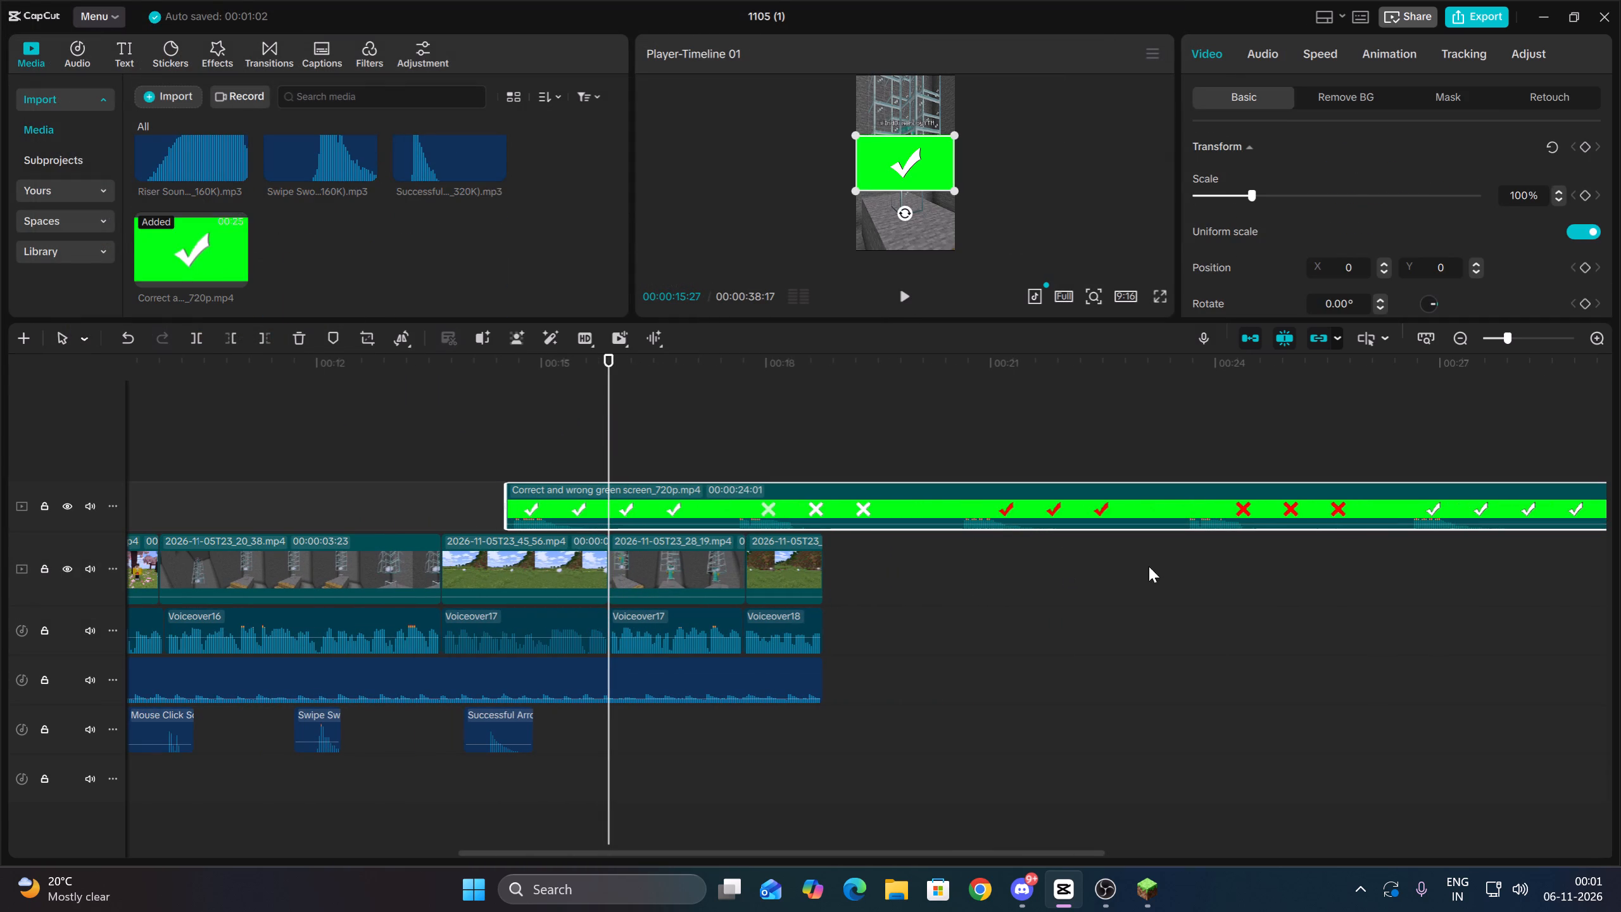
double_click(1184, 546)
drag(1224, 552, 1221, 510)
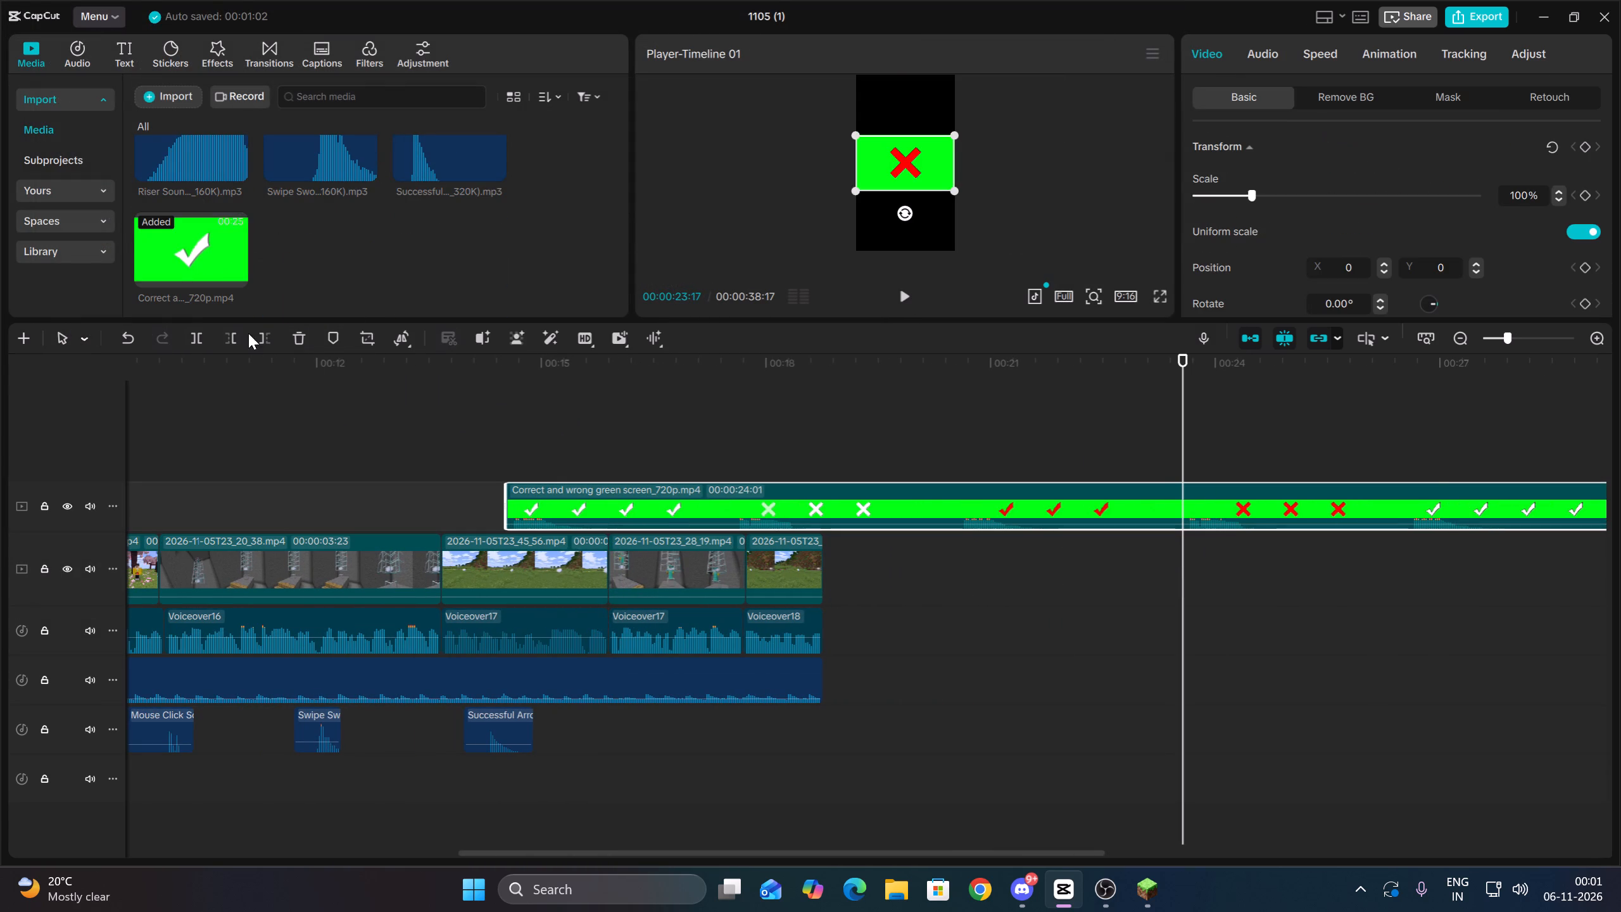
click(237, 331)
Move the trimmed red cross overlay over the glass tower clip so it starts at 00:00:16:17.
click(694, 479)
drag(693, 479, 659, 469)
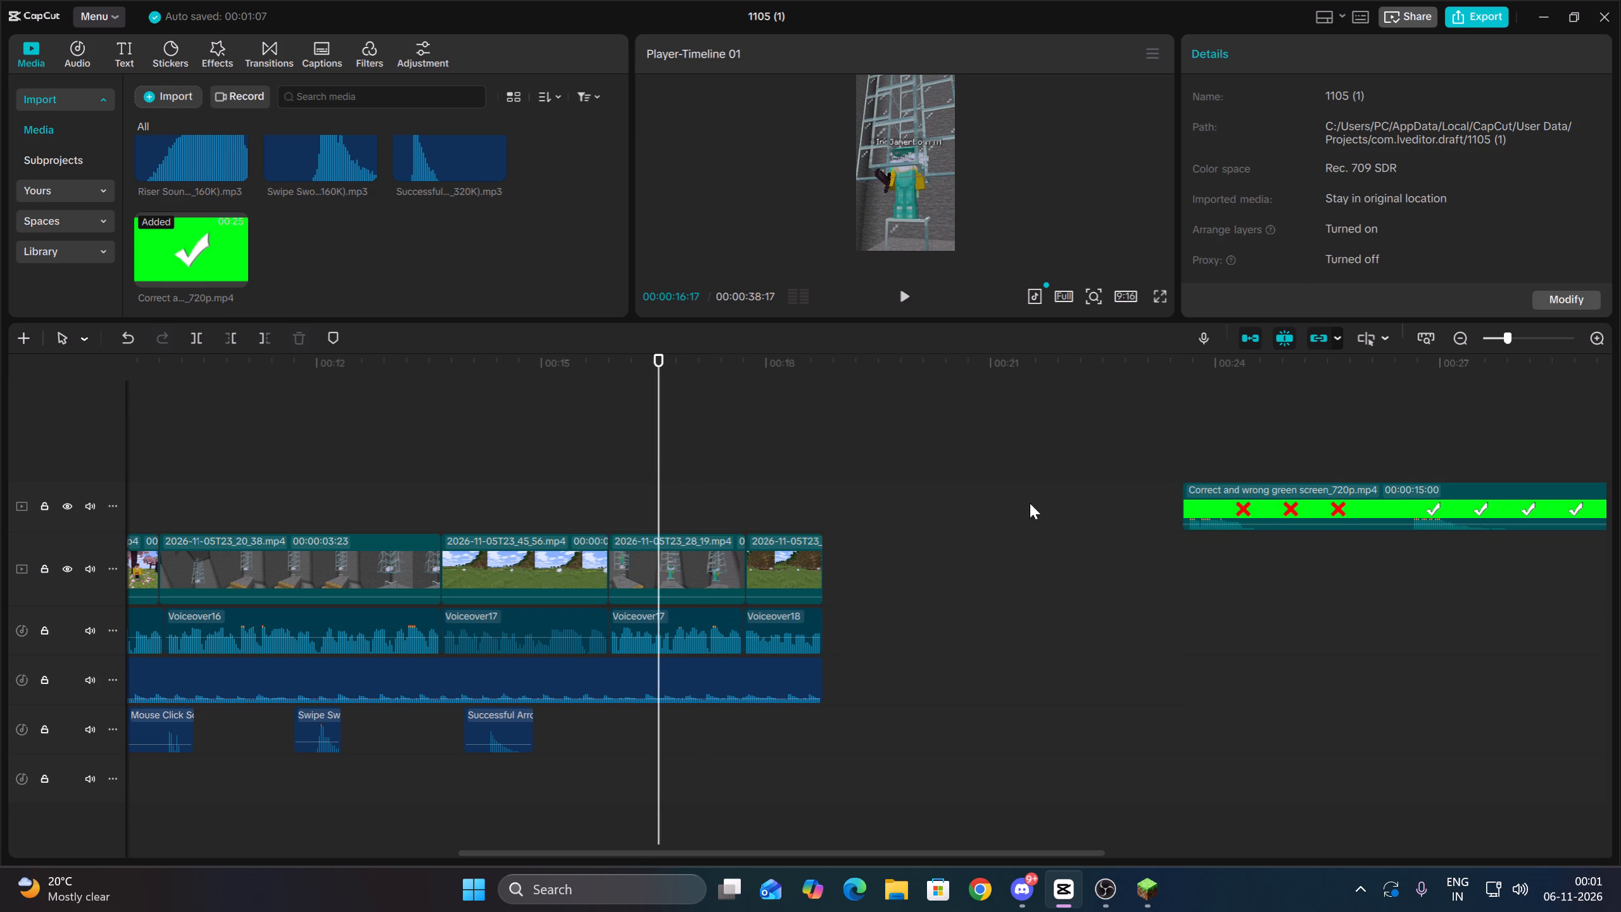
drag(1324, 505, 803, 518)
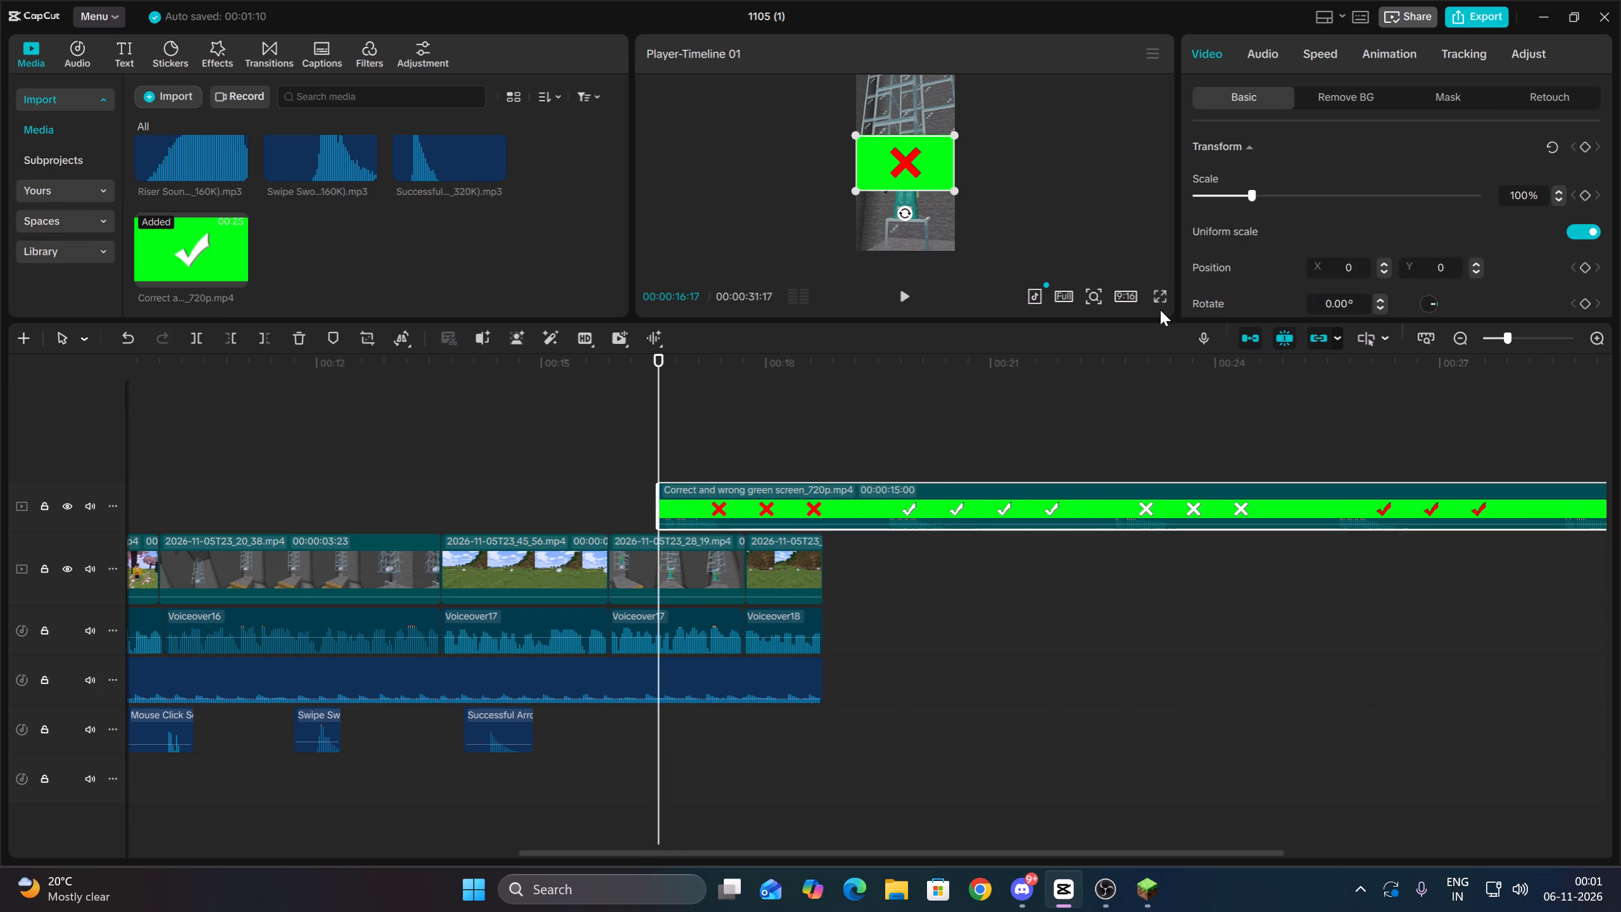
Lower the red cross overlay's audio volume to about -8.5 dB.
click(1267, 49)
drag(1385, 189, 1371, 190)
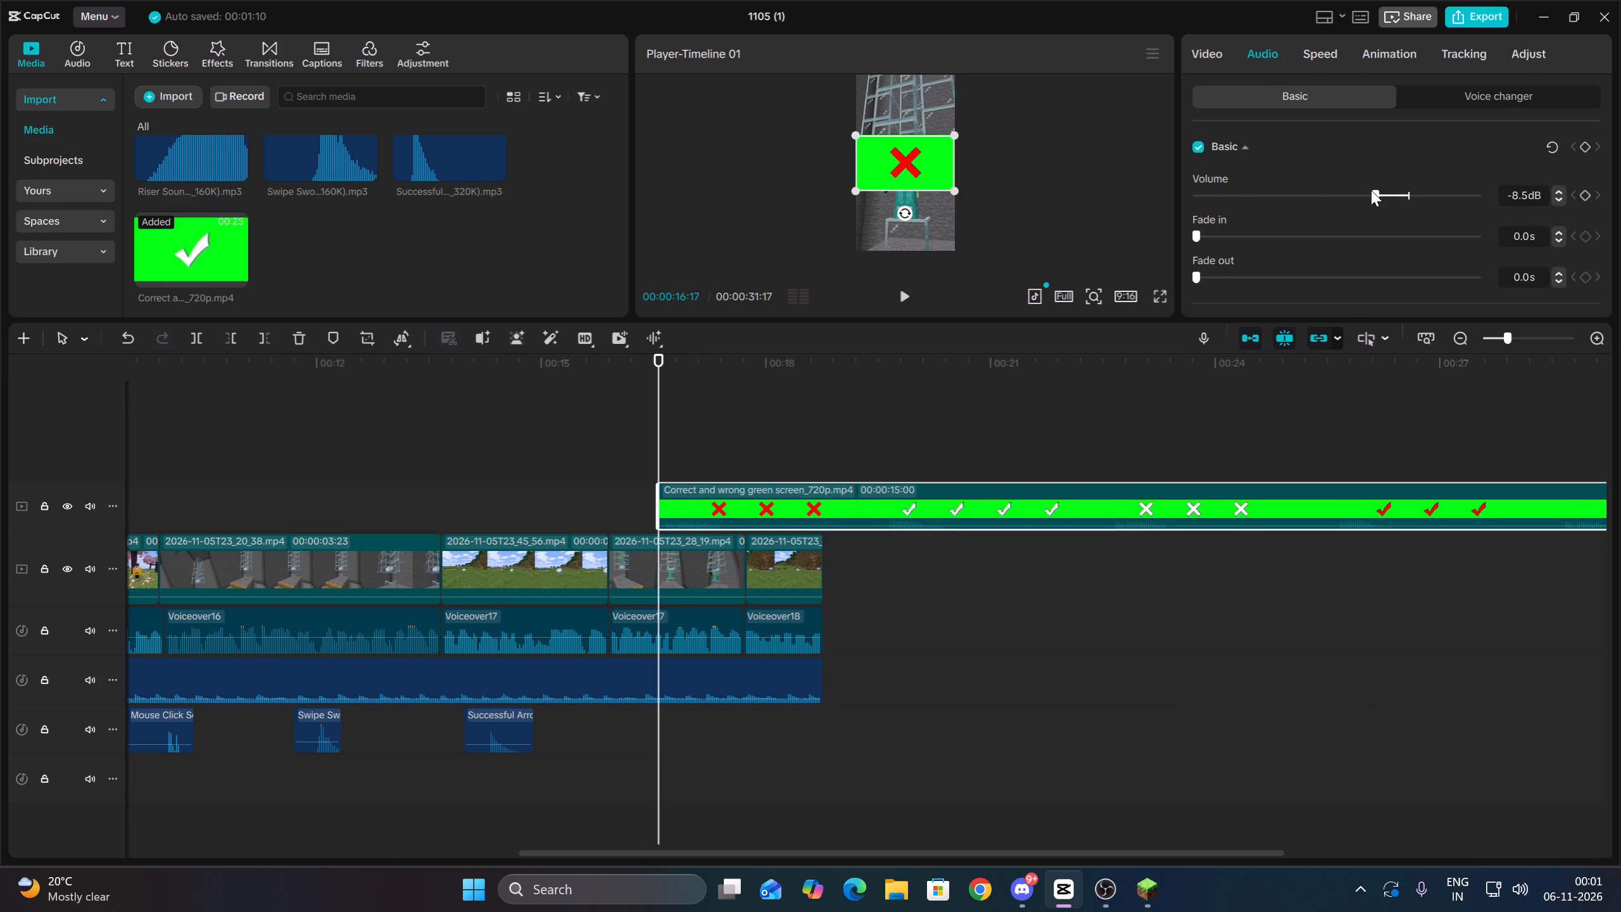
drag(1371, 190, 1374, 191)
Key out the overlay's green background with Chroma key at intensity 46 and check the cross in the full-screen preview.
click(1213, 55)
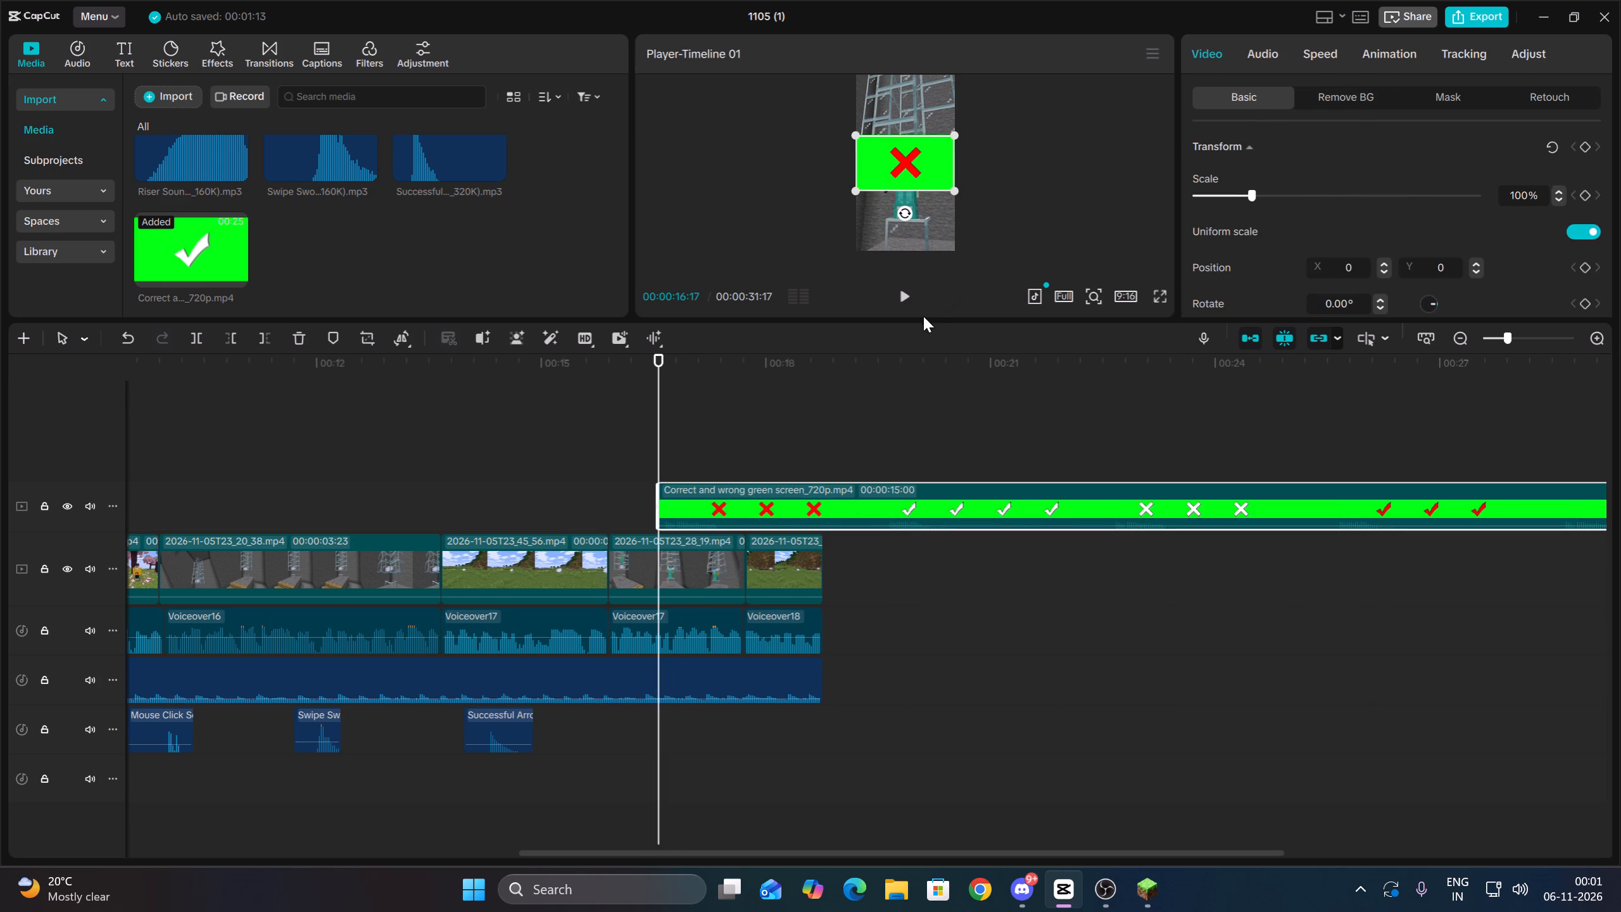
drag(919, 320, 897, 490)
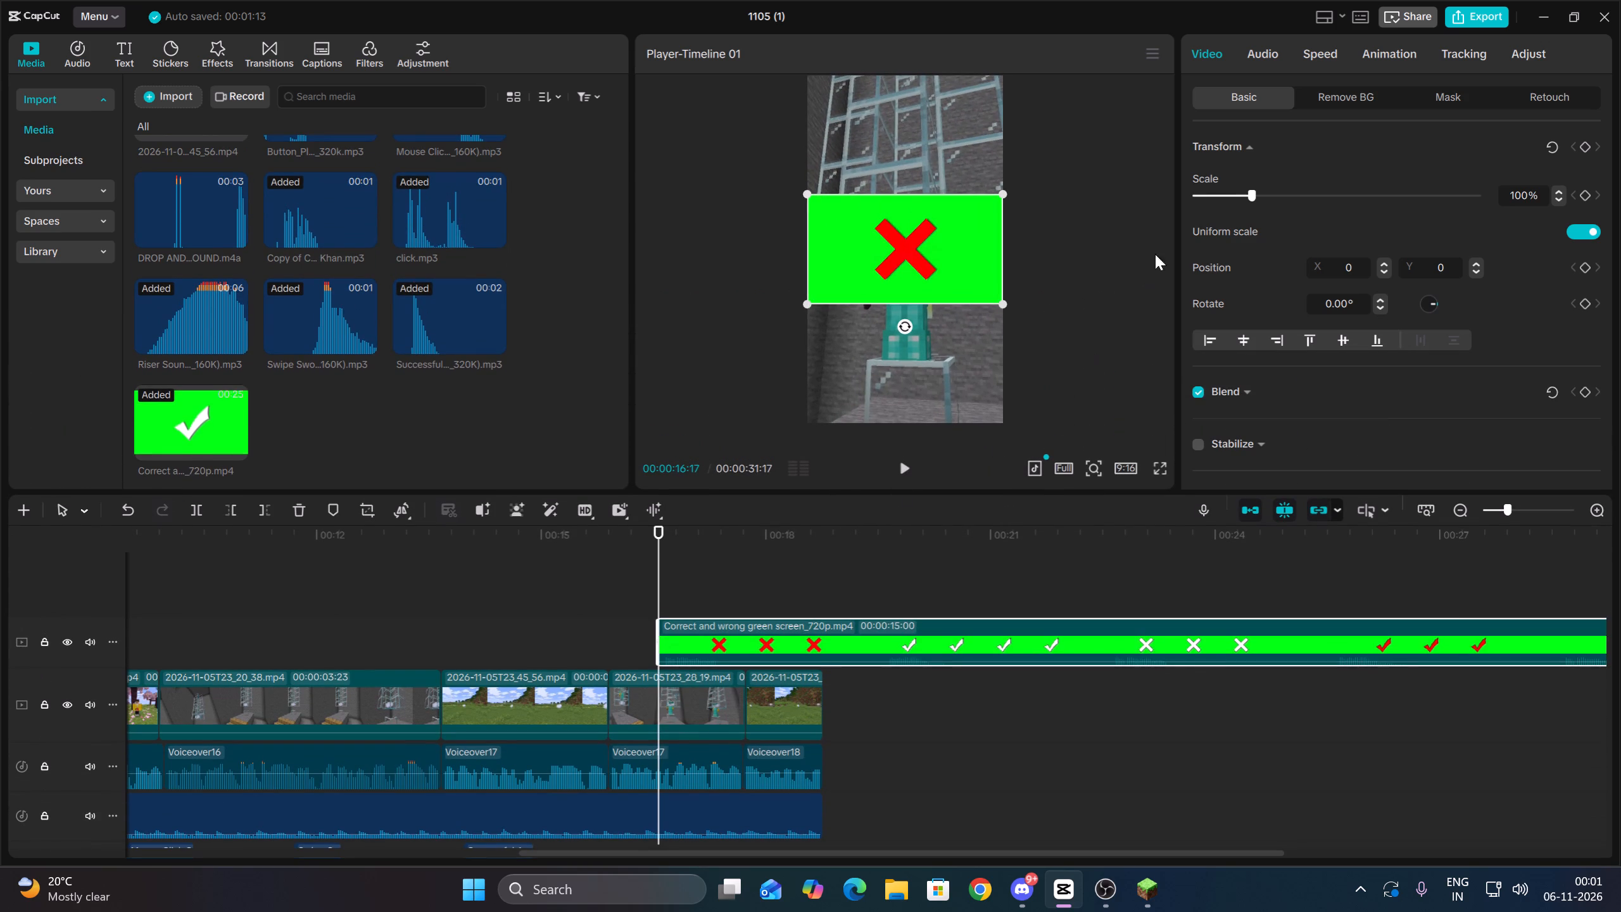
click(1320, 106)
click(1201, 187)
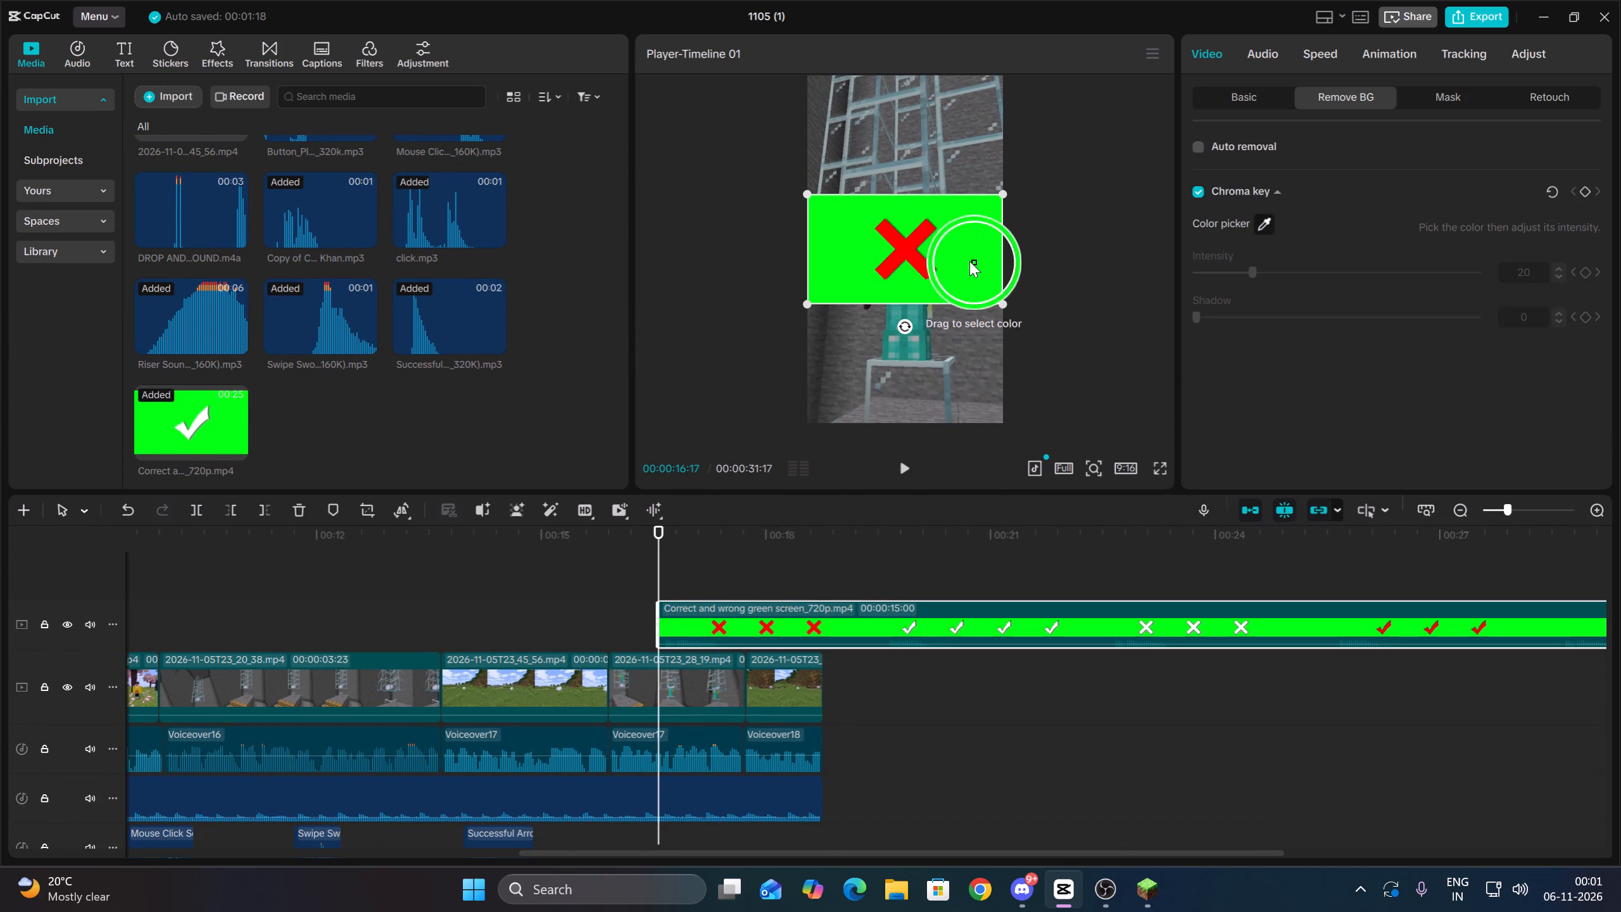
click(969, 260)
drag(1262, 281, 1325, 277)
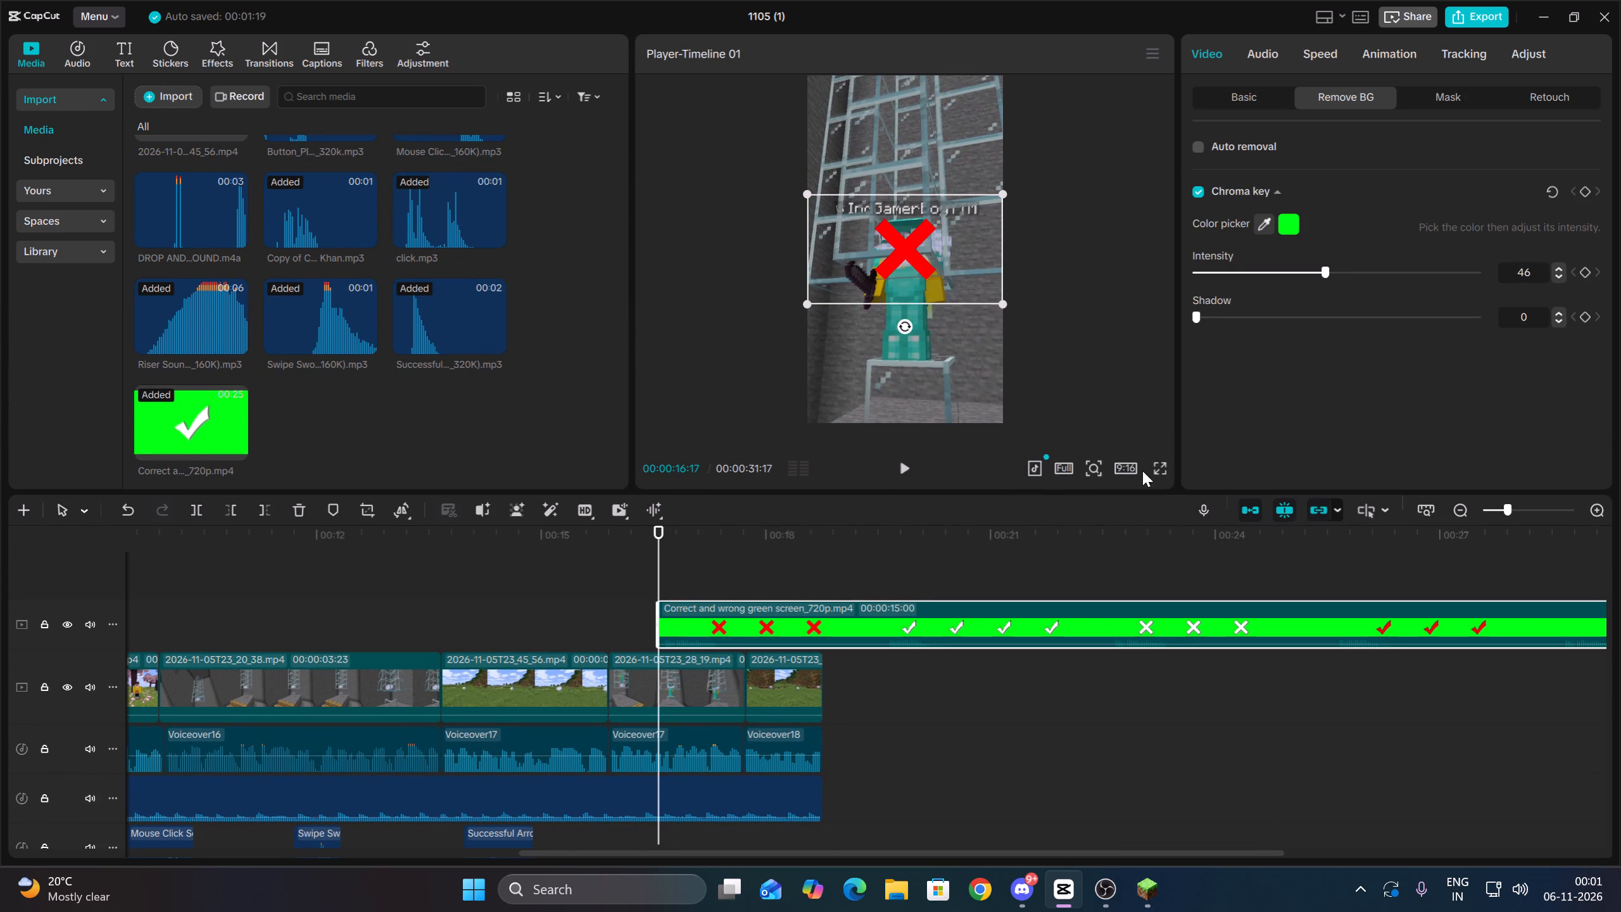
click(1154, 464)
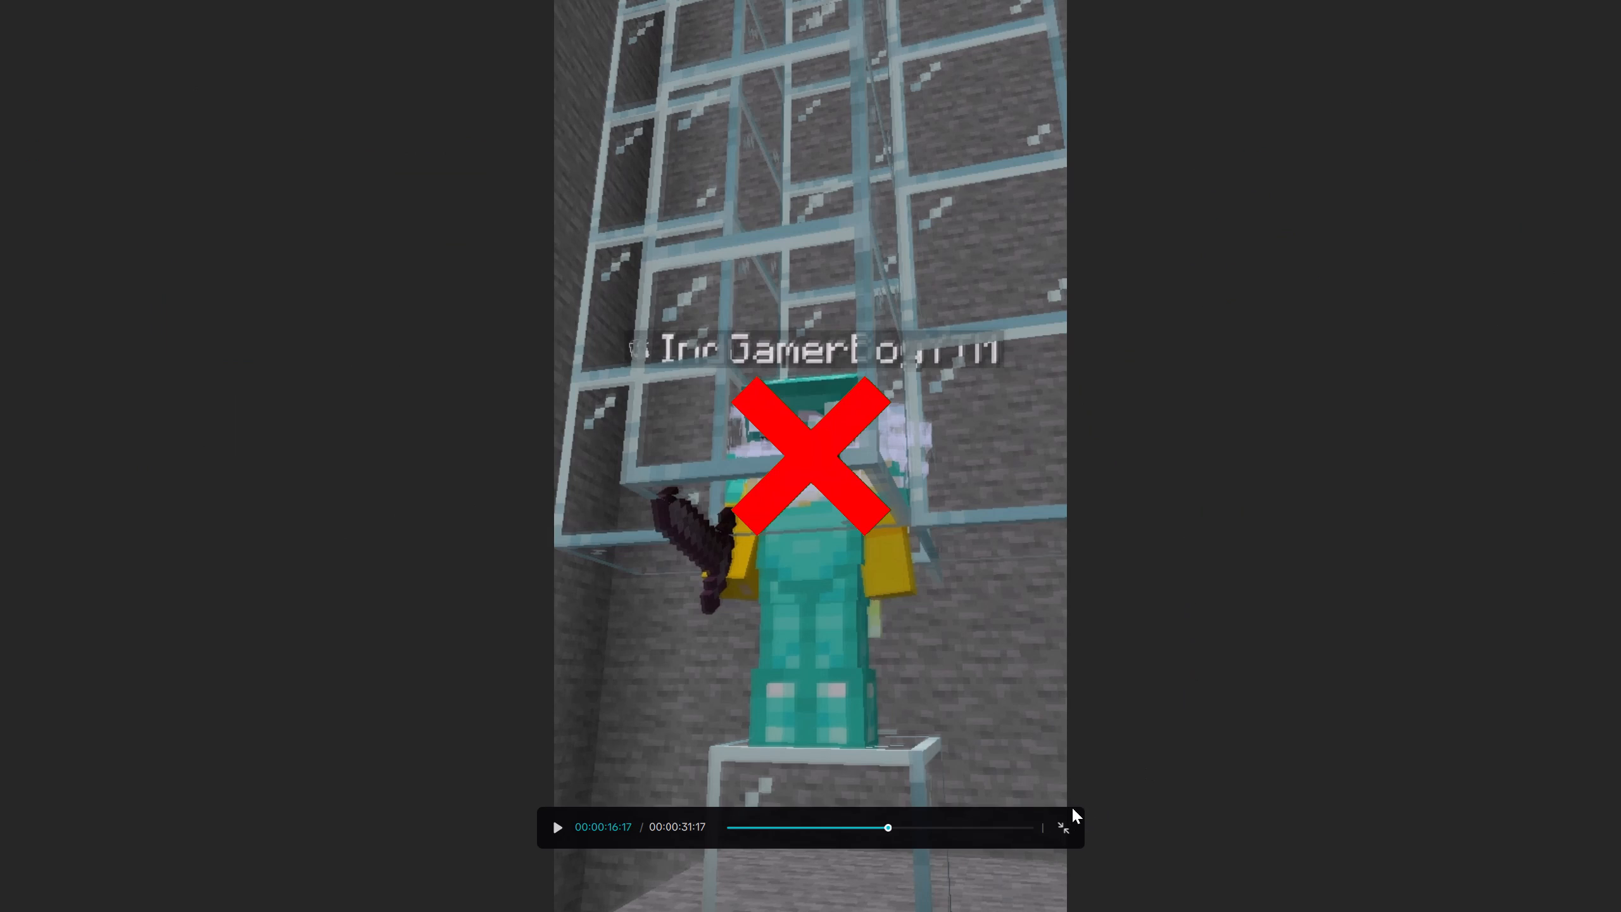
click(1059, 825)
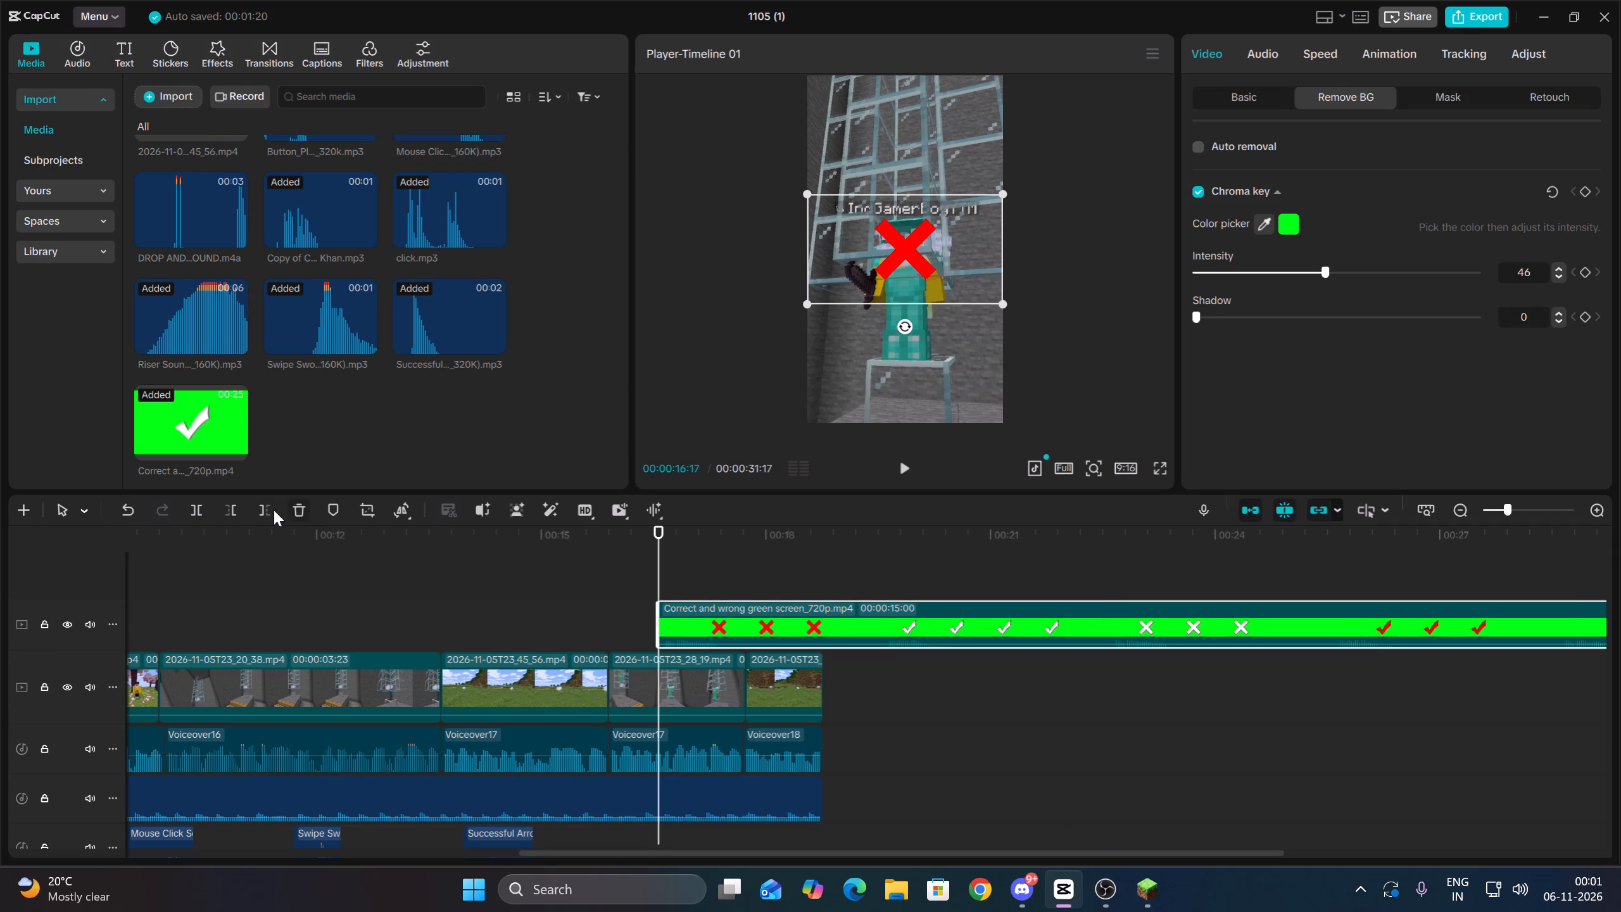
Trim the end of the red cross overlay at 00:00:17:22, where the last grass clip begins.
key(space)
key(space)
click(258, 505)
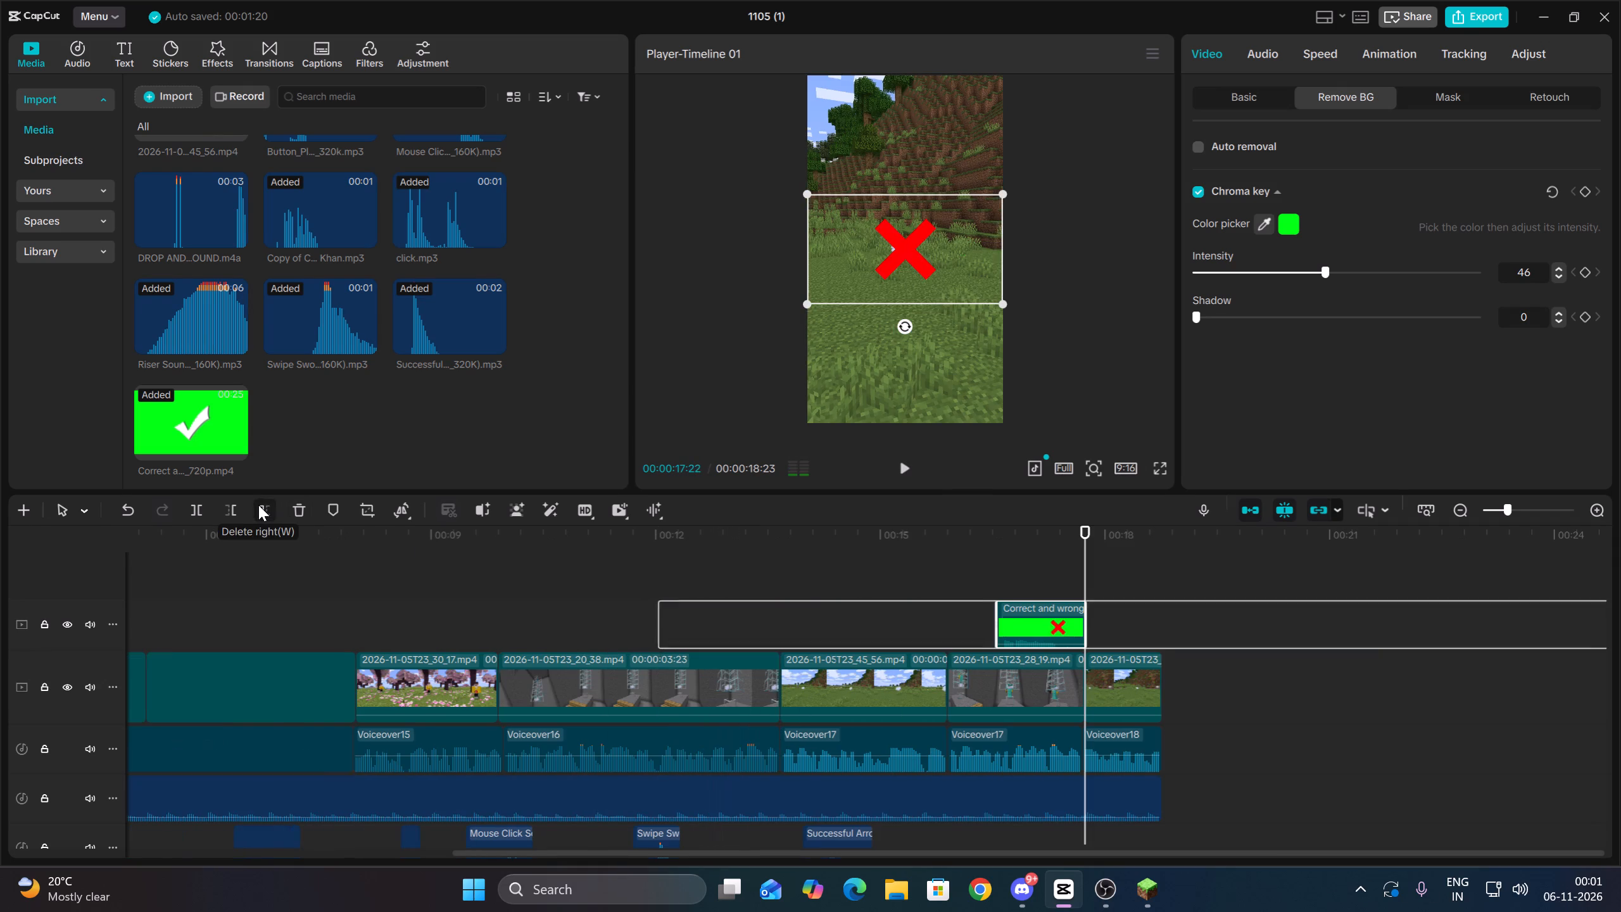
Add Transform keyframes to the red cross at 00:00:16:17 and 00:00:16:24, enlarging it to 159% and moving it lower over the character at the second.
key(Up)
key(Up)
click(1216, 85)
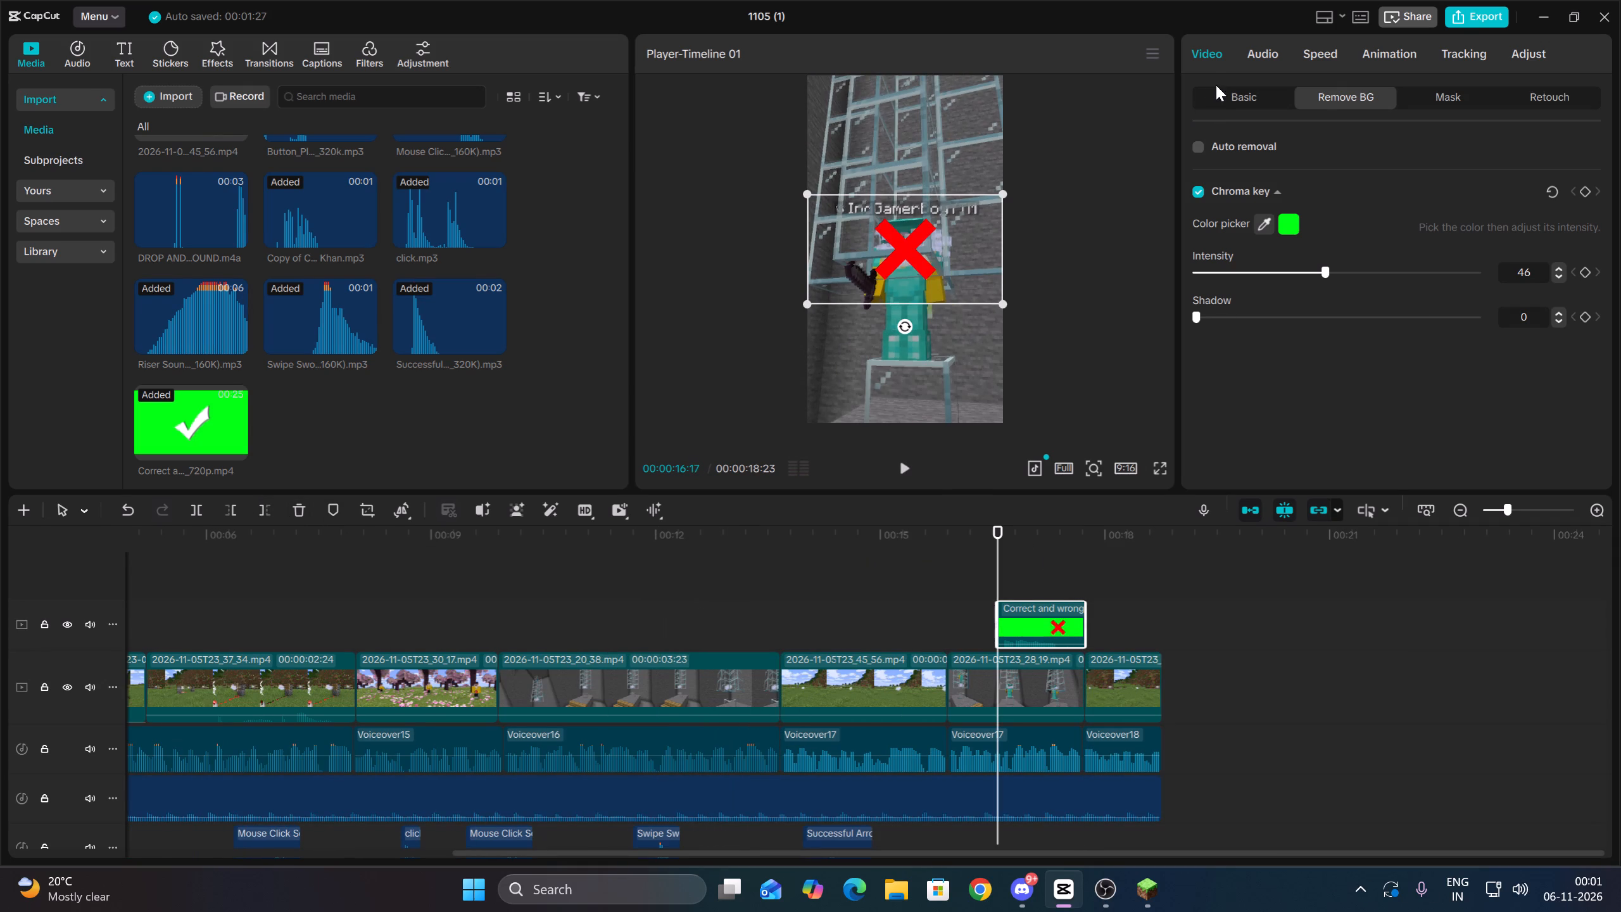
click(1218, 89)
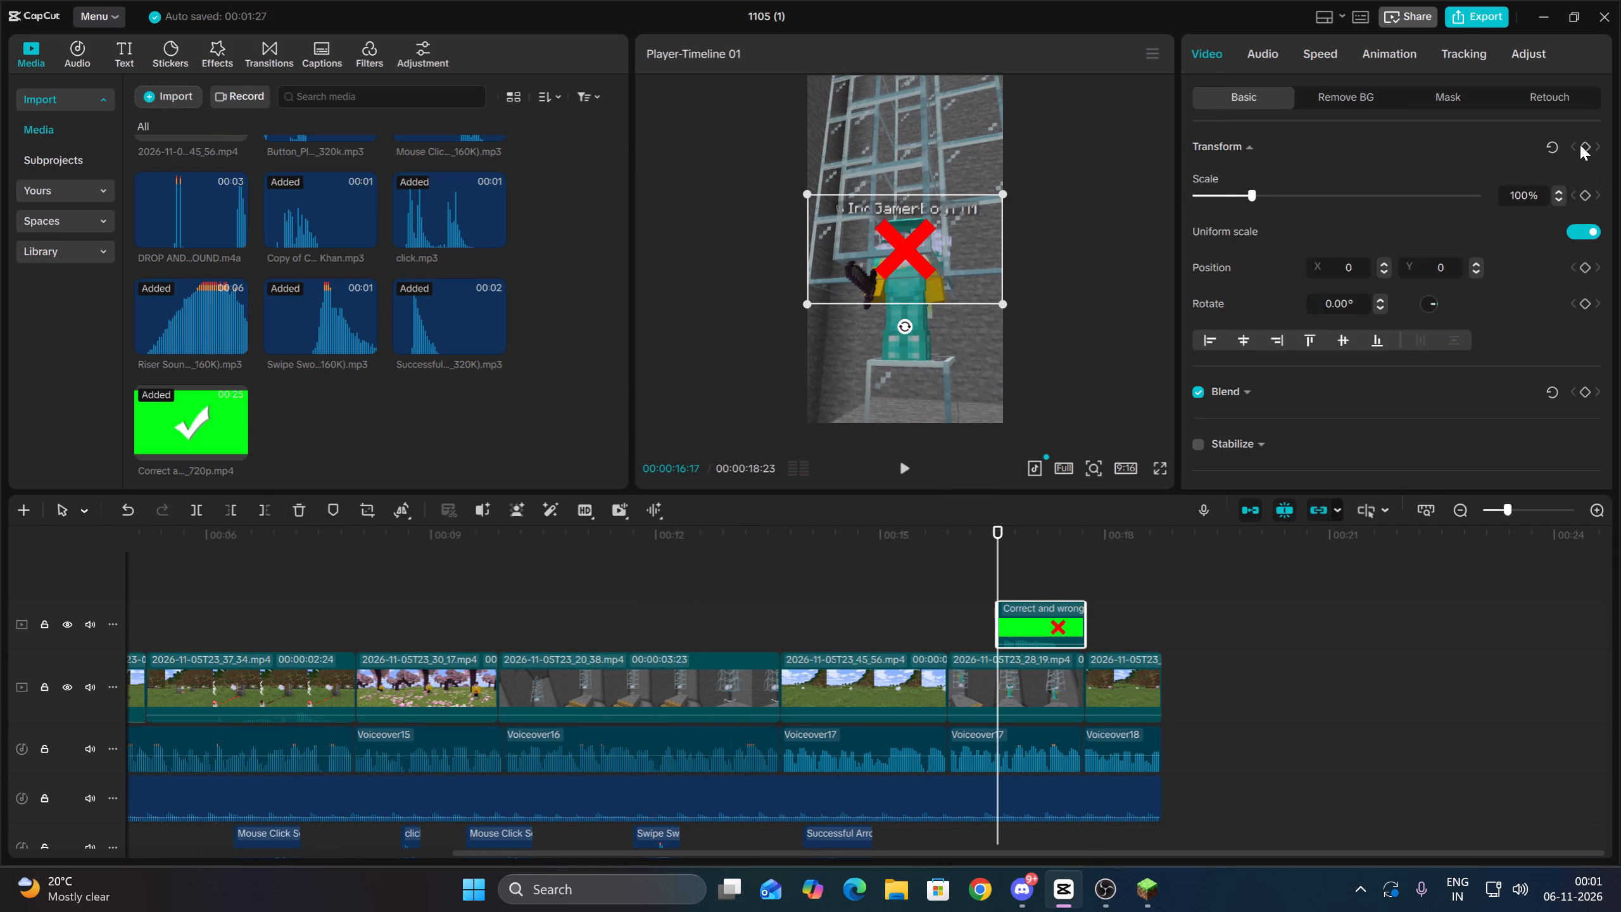
click(1588, 144)
key(space)
key(space)
click(1588, 144)
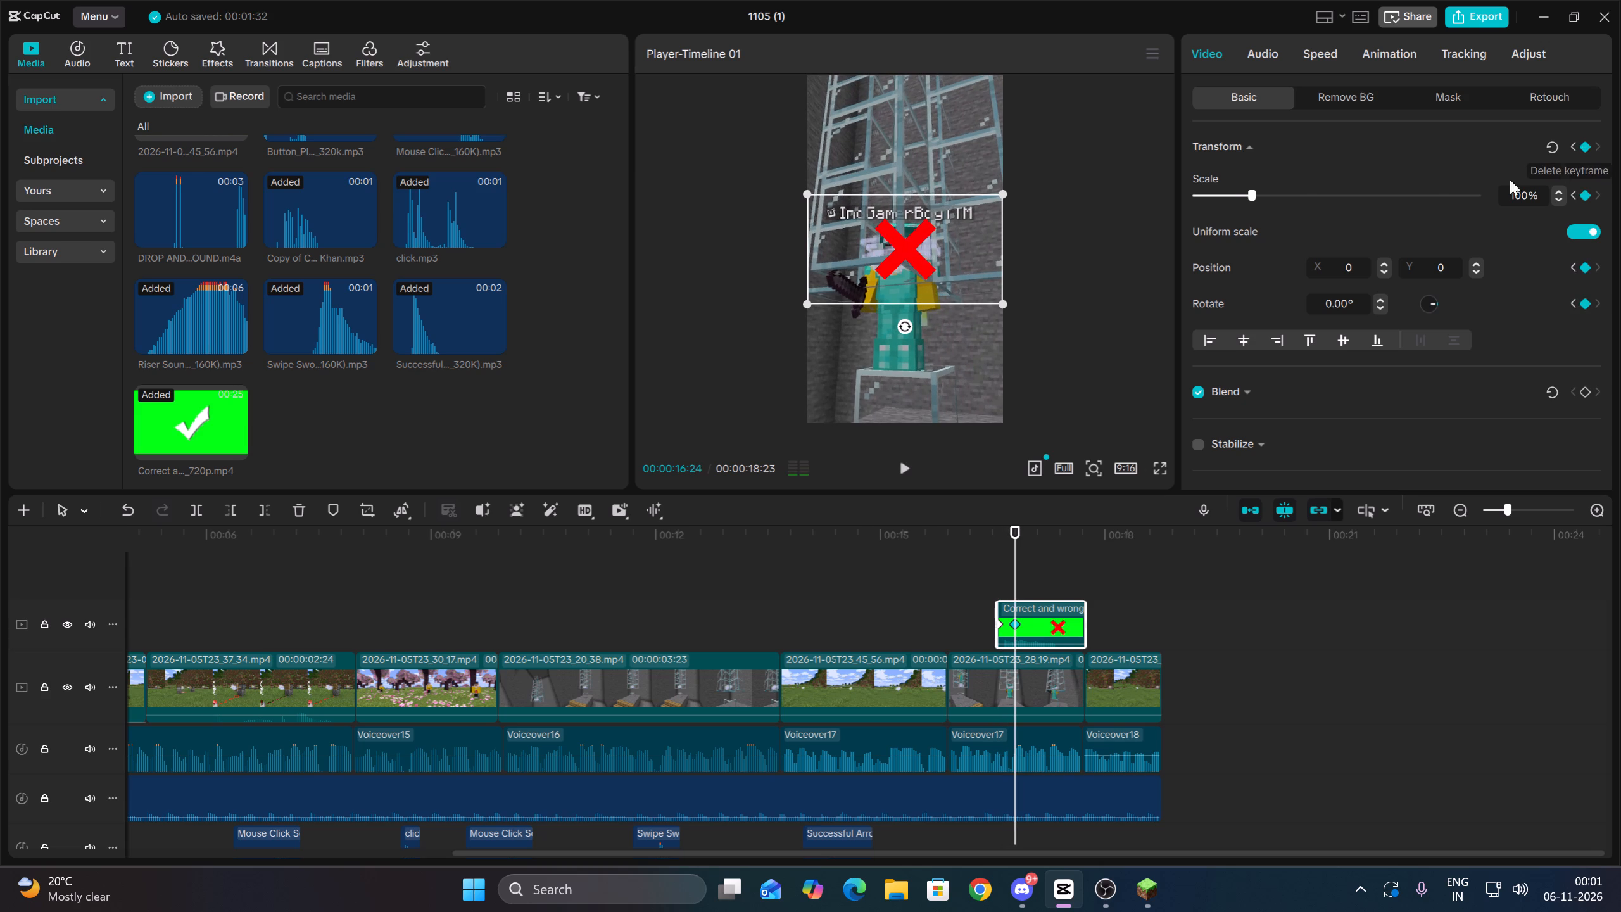
drag(1256, 204, 1286, 205)
drag(952, 224, 940, 269)
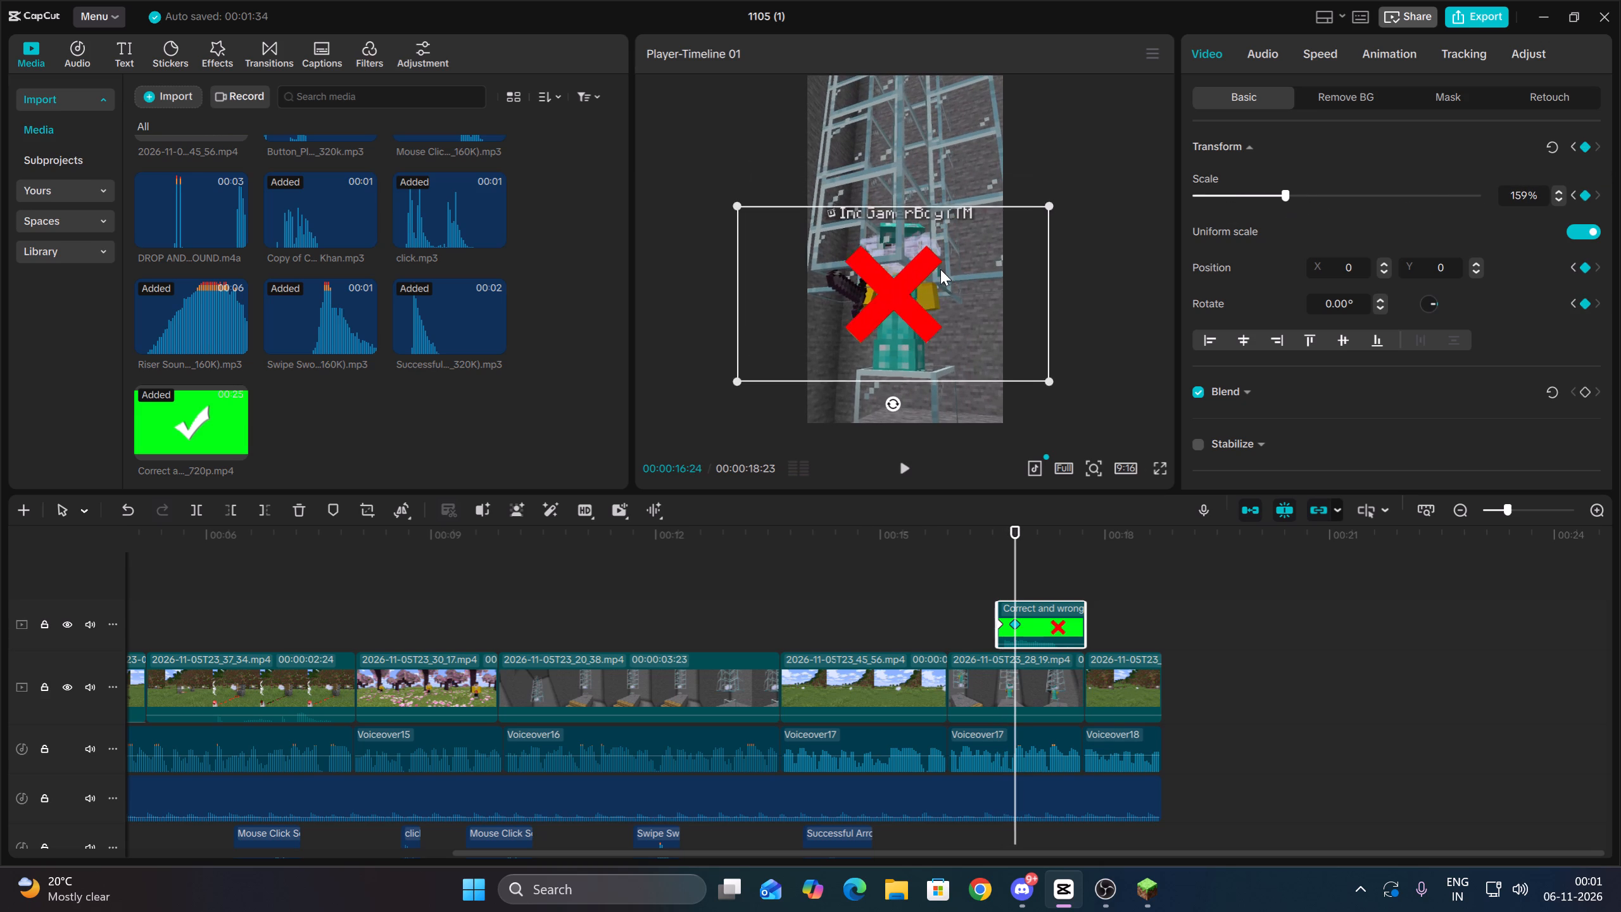
Reposition the red cross at its 00:00:16:24 keyframe to X -79, Y -519 and play back its animation.
drag(940, 269, 945, 272)
key(Up)
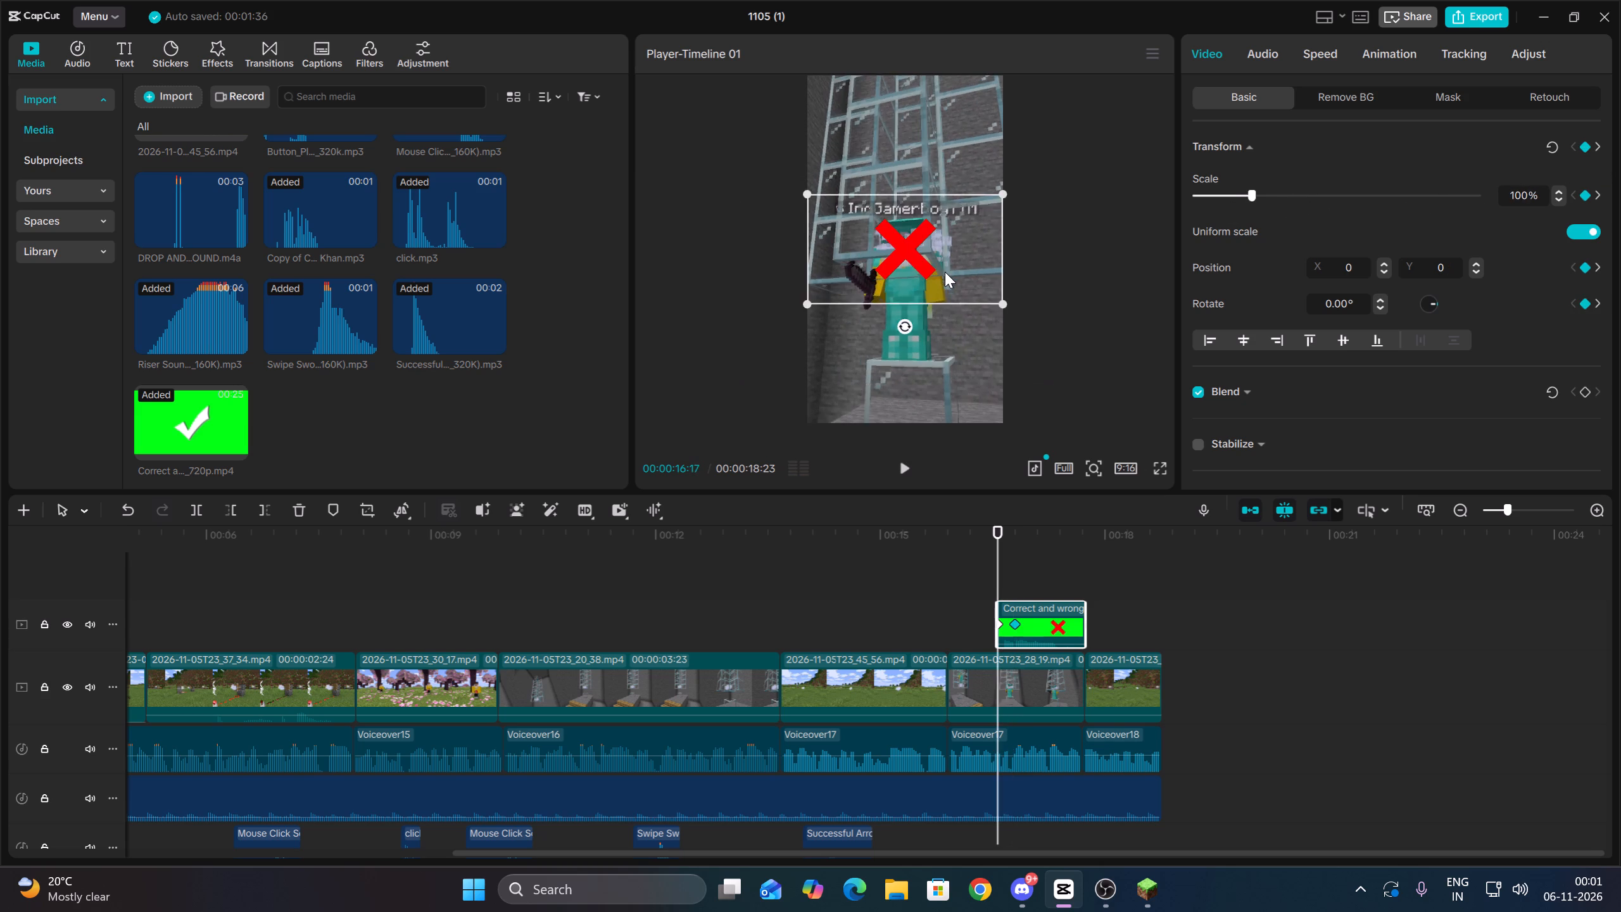
key(space)
key(space)
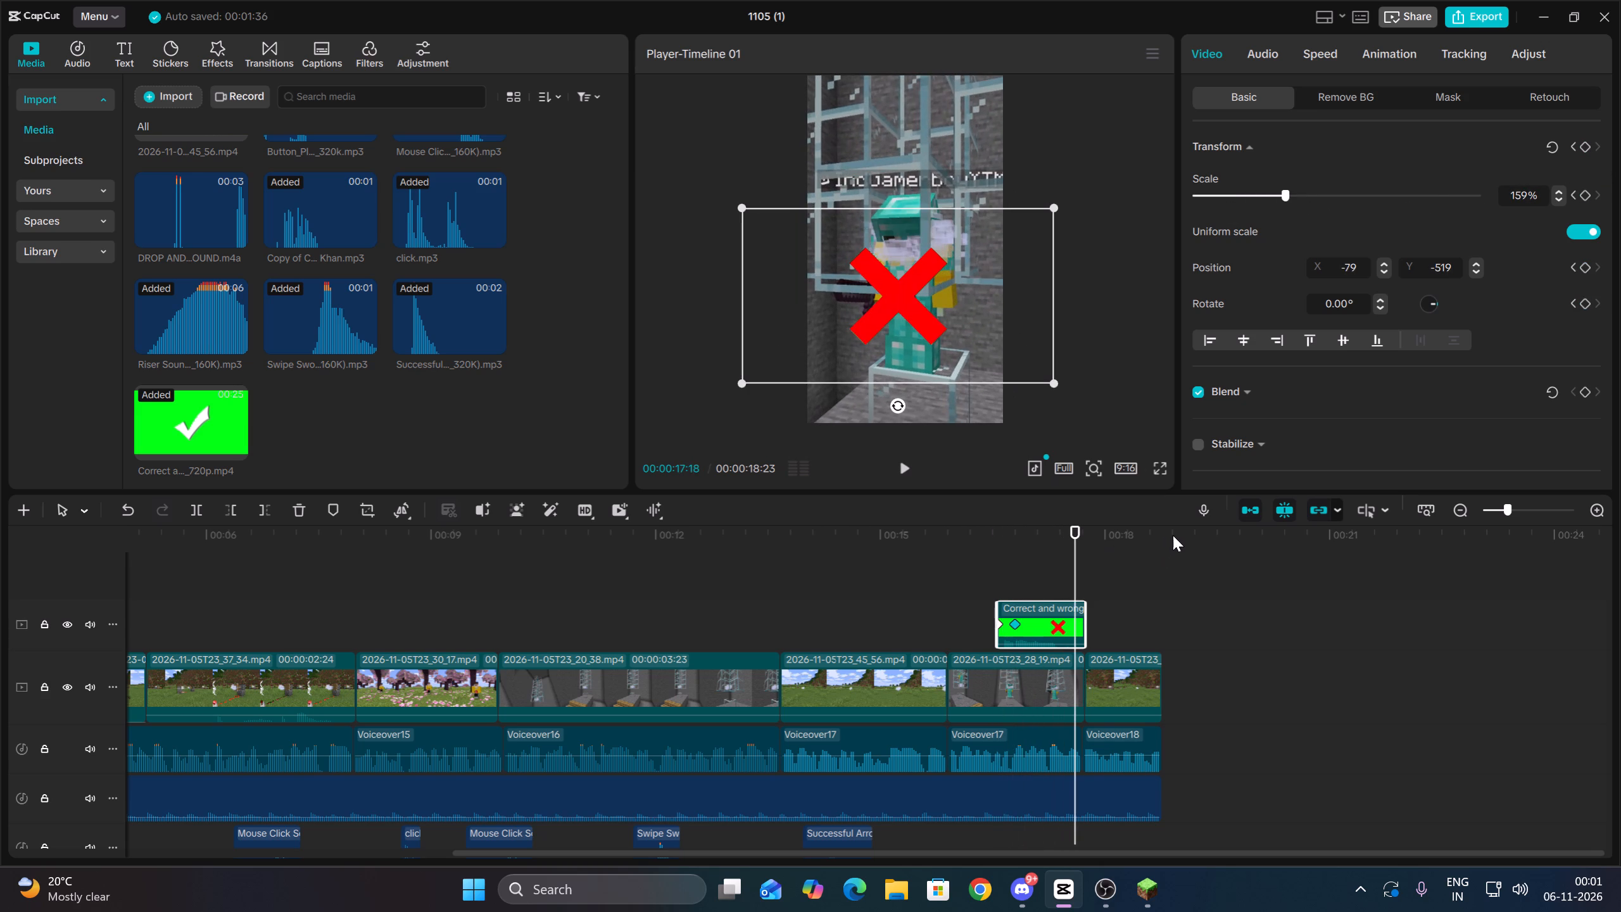
key(space)
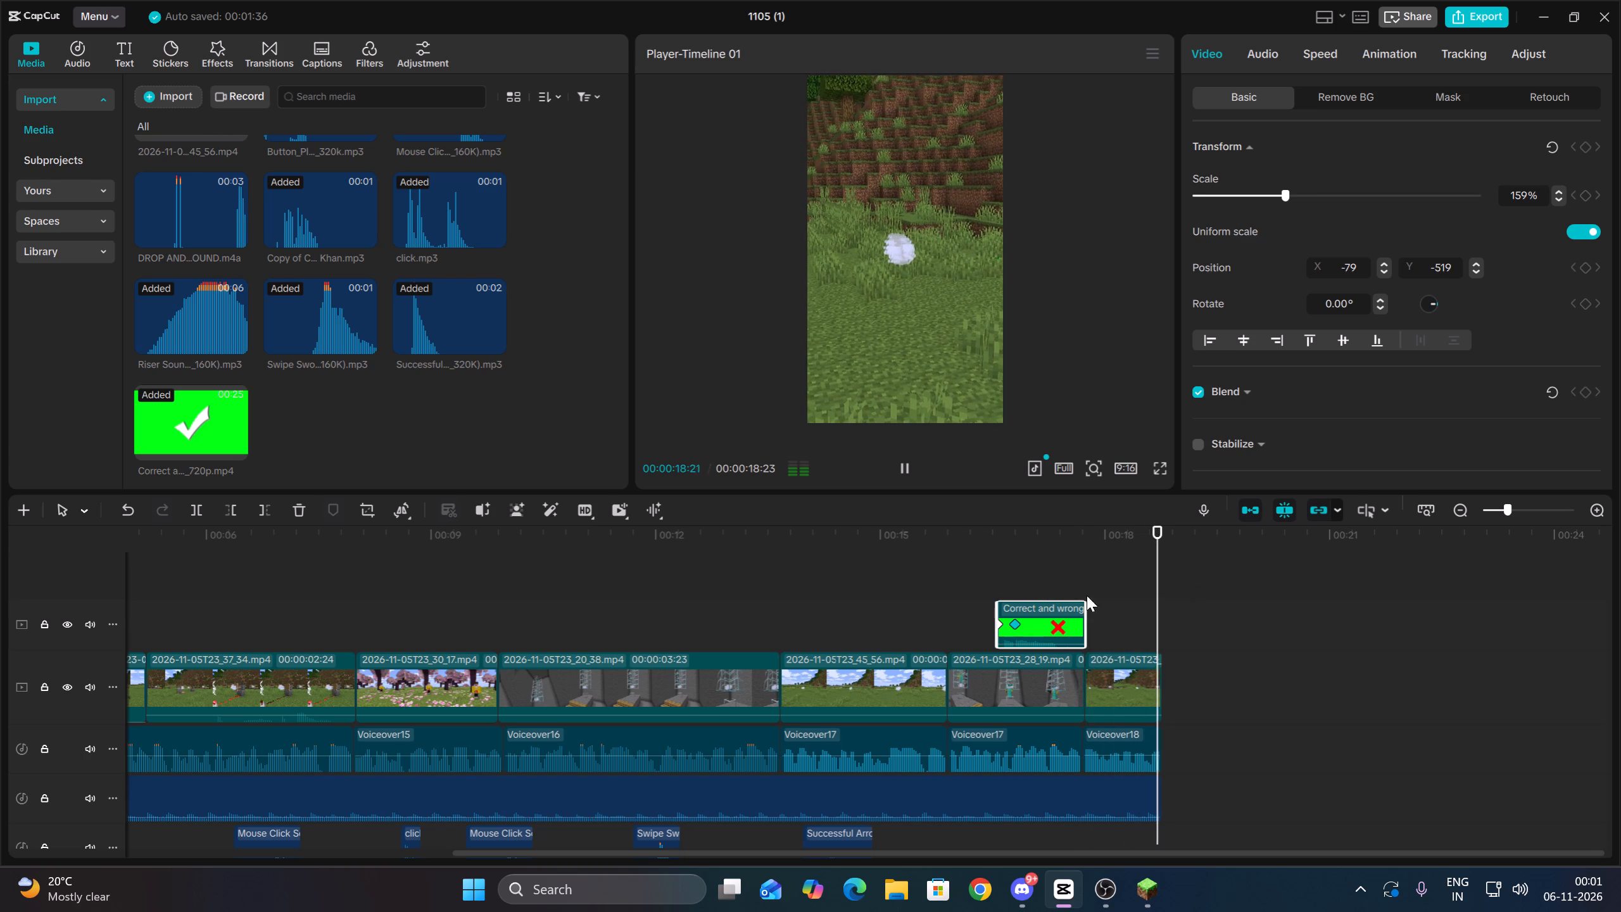
Play the final grass clip looping into the opening, and inspect the first clip's scale at its first keyframe.
click(1111, 602)
key(Up)
key(space)
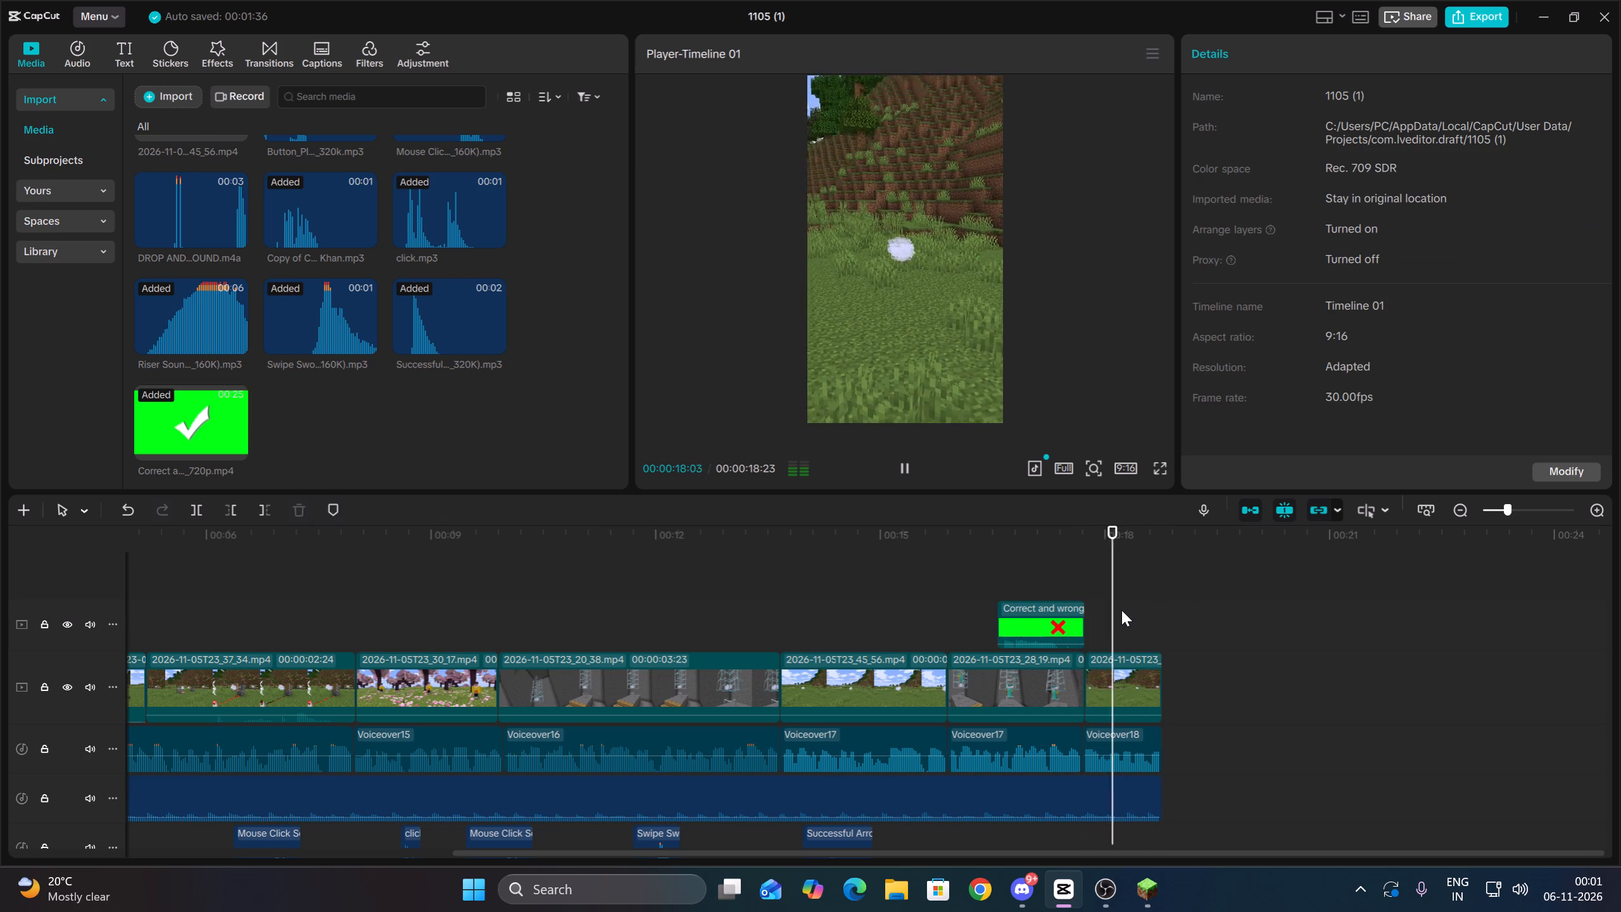
key(space)
key(space)
key(space)
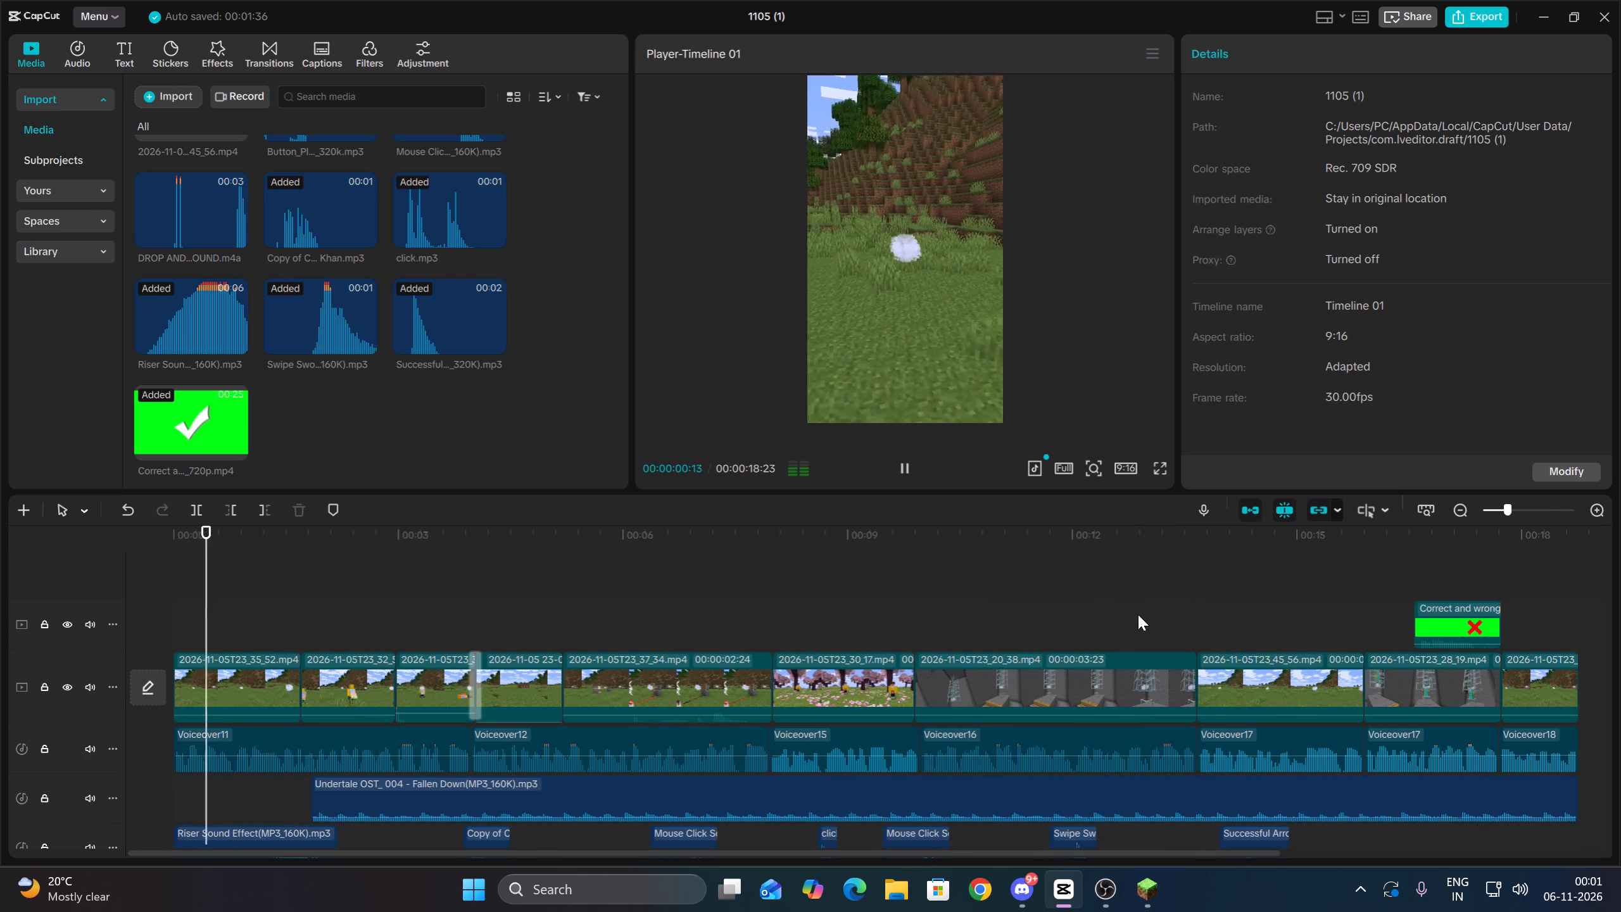
double_click(1503, 593)
click(1541, 682)
key(space)
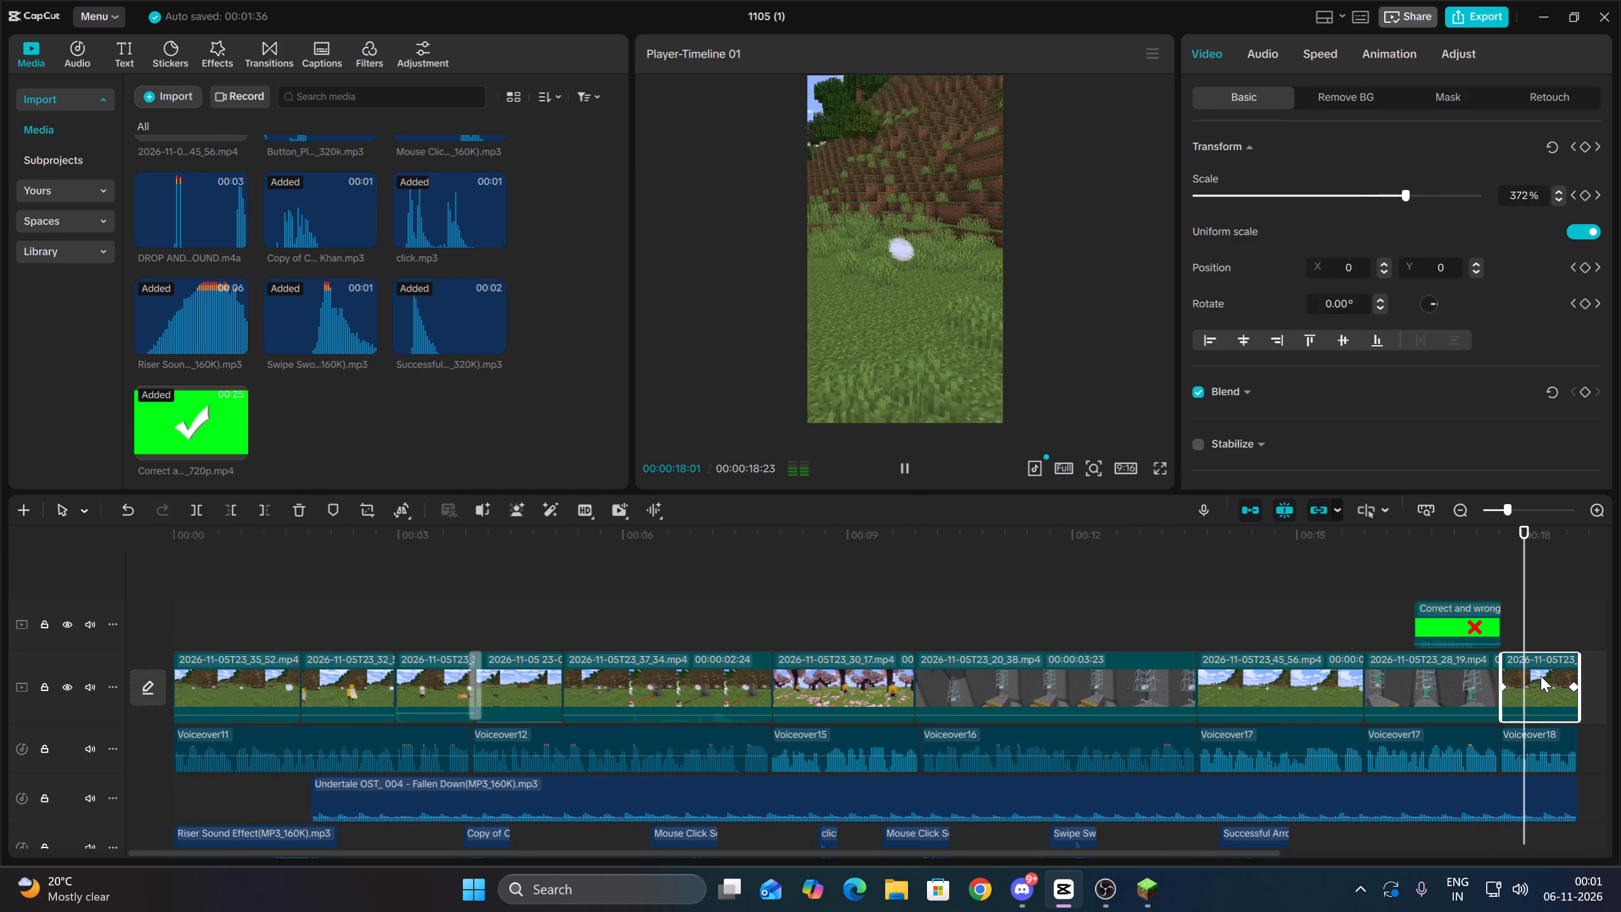
key(space)
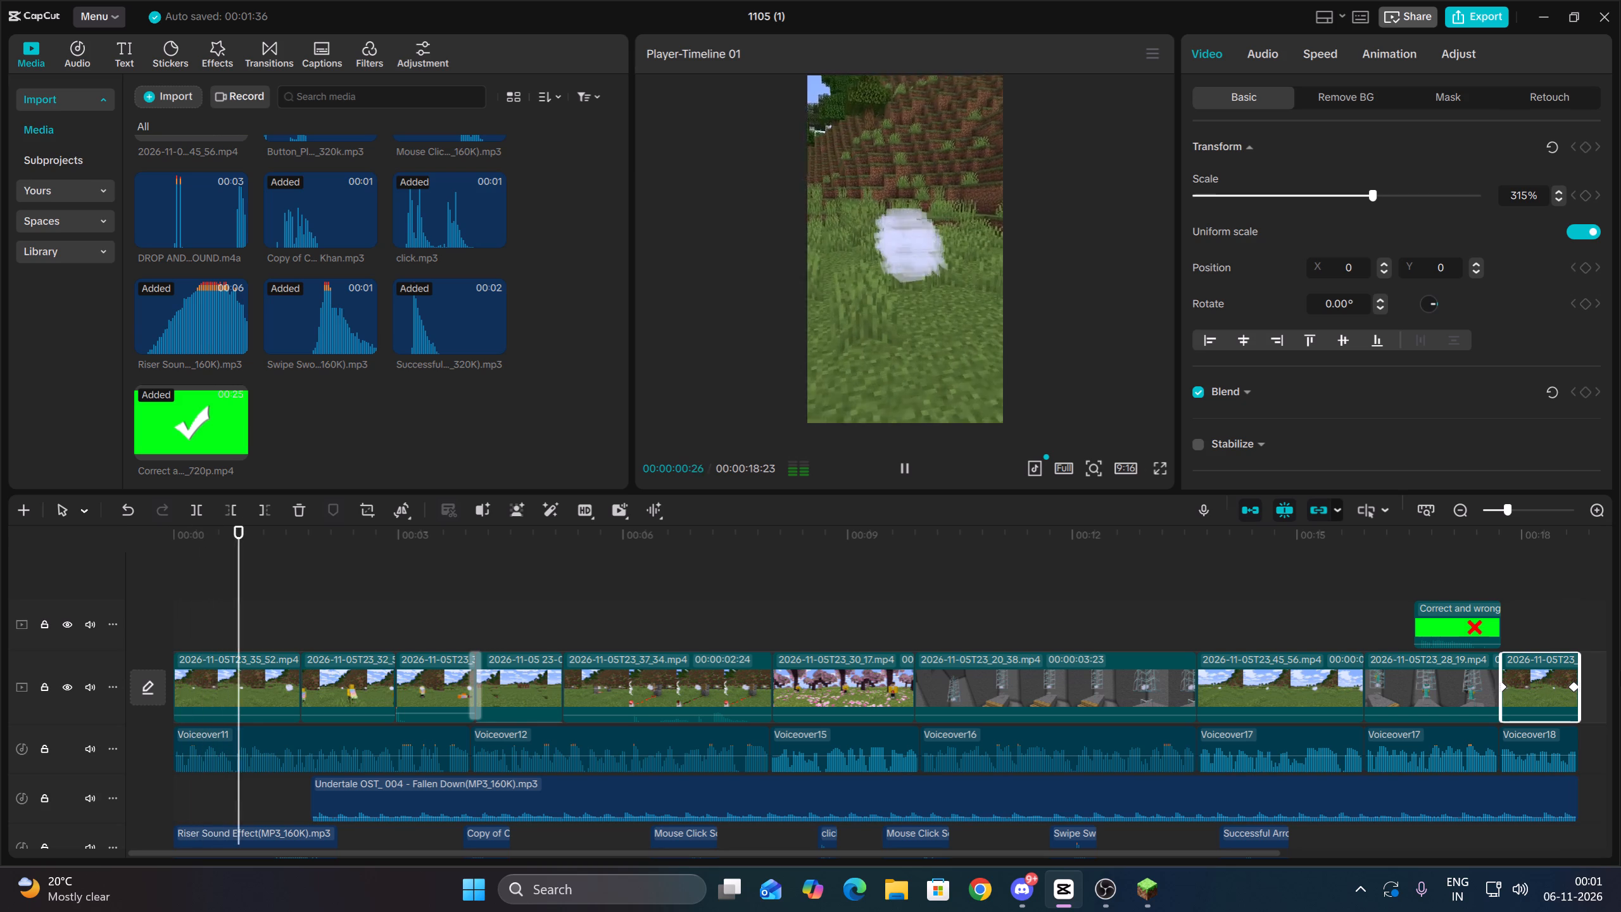
key(Up)
click(235, 666)
key(Up)
key(Up)
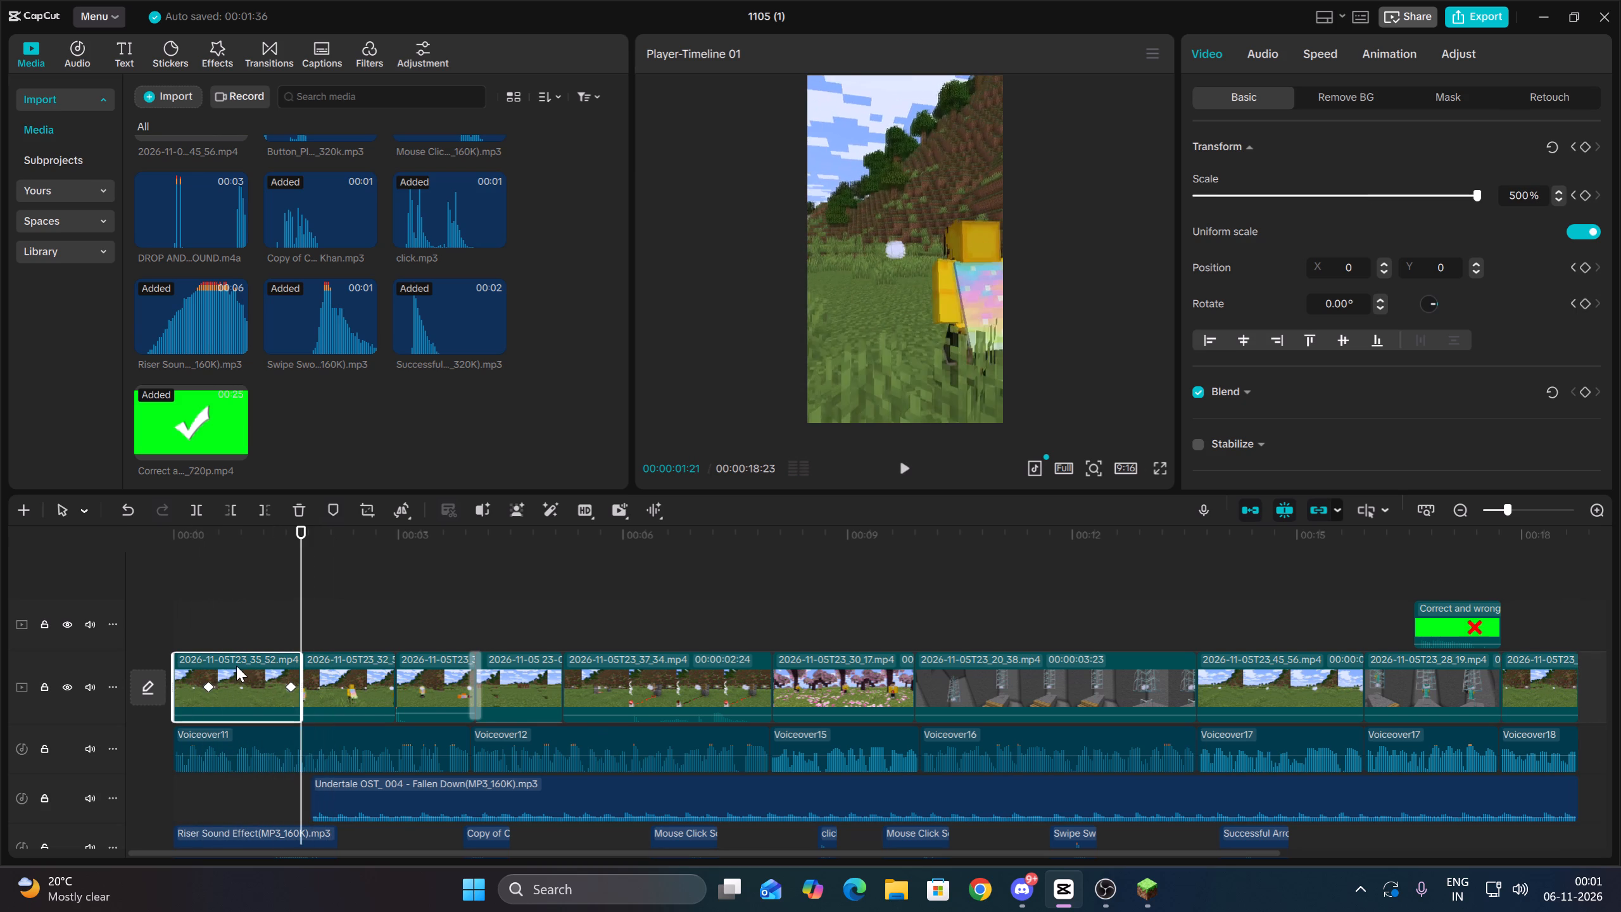
click(208, 685)
key(Up)
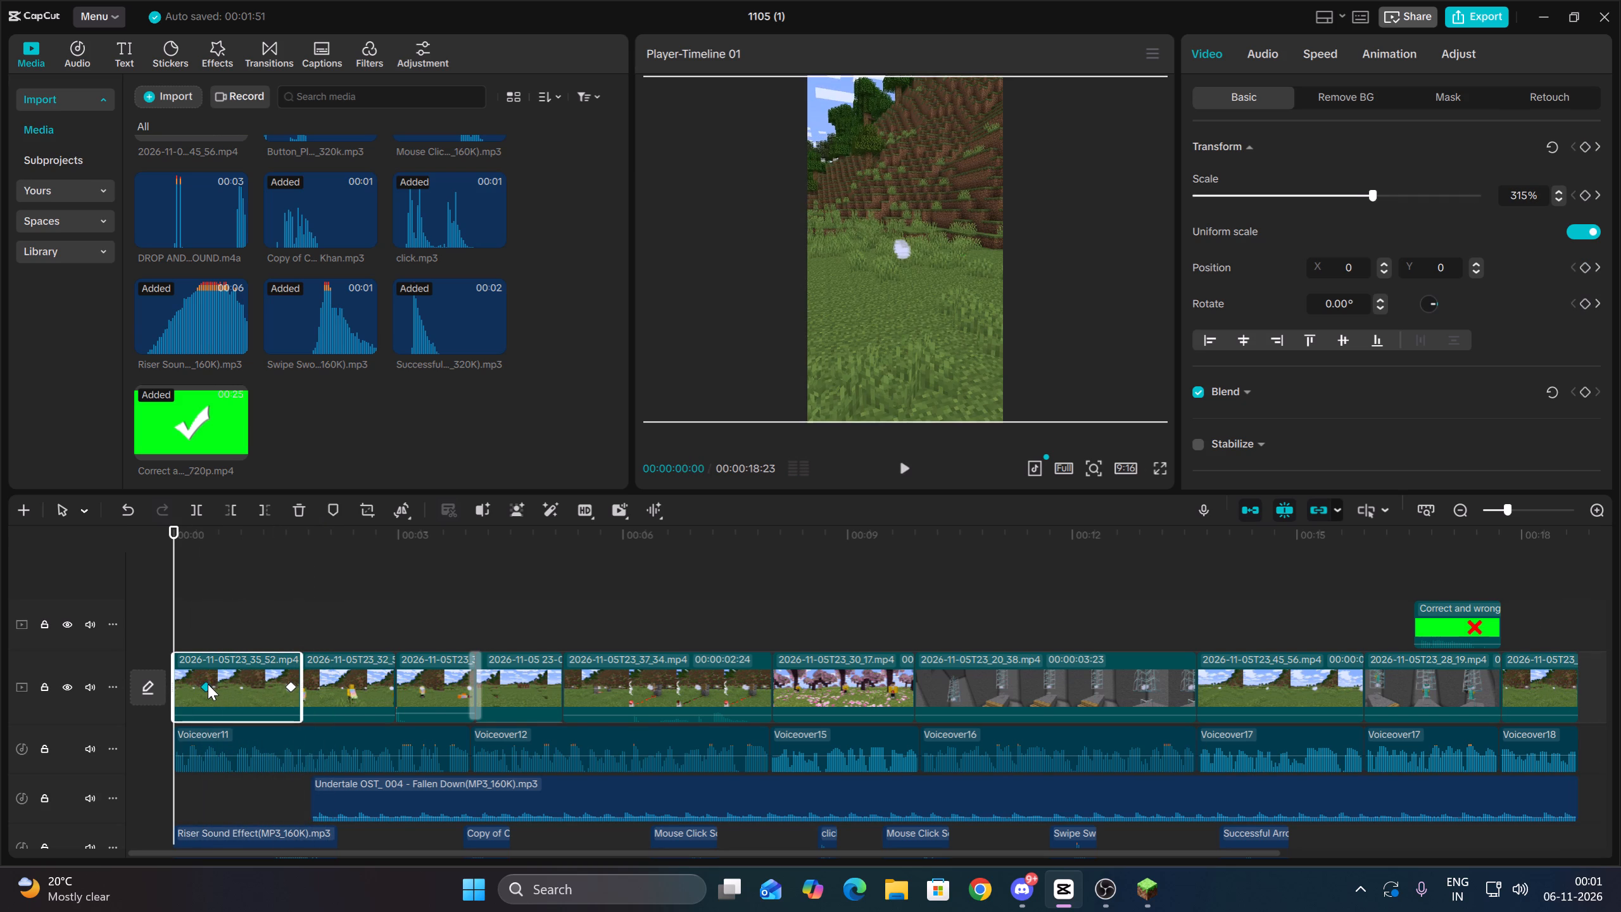
Set the scale at the final grass clip's end keyframe to 315% and replay the loop into the opening clip.
click(1547, 616)
click(1555, 696)
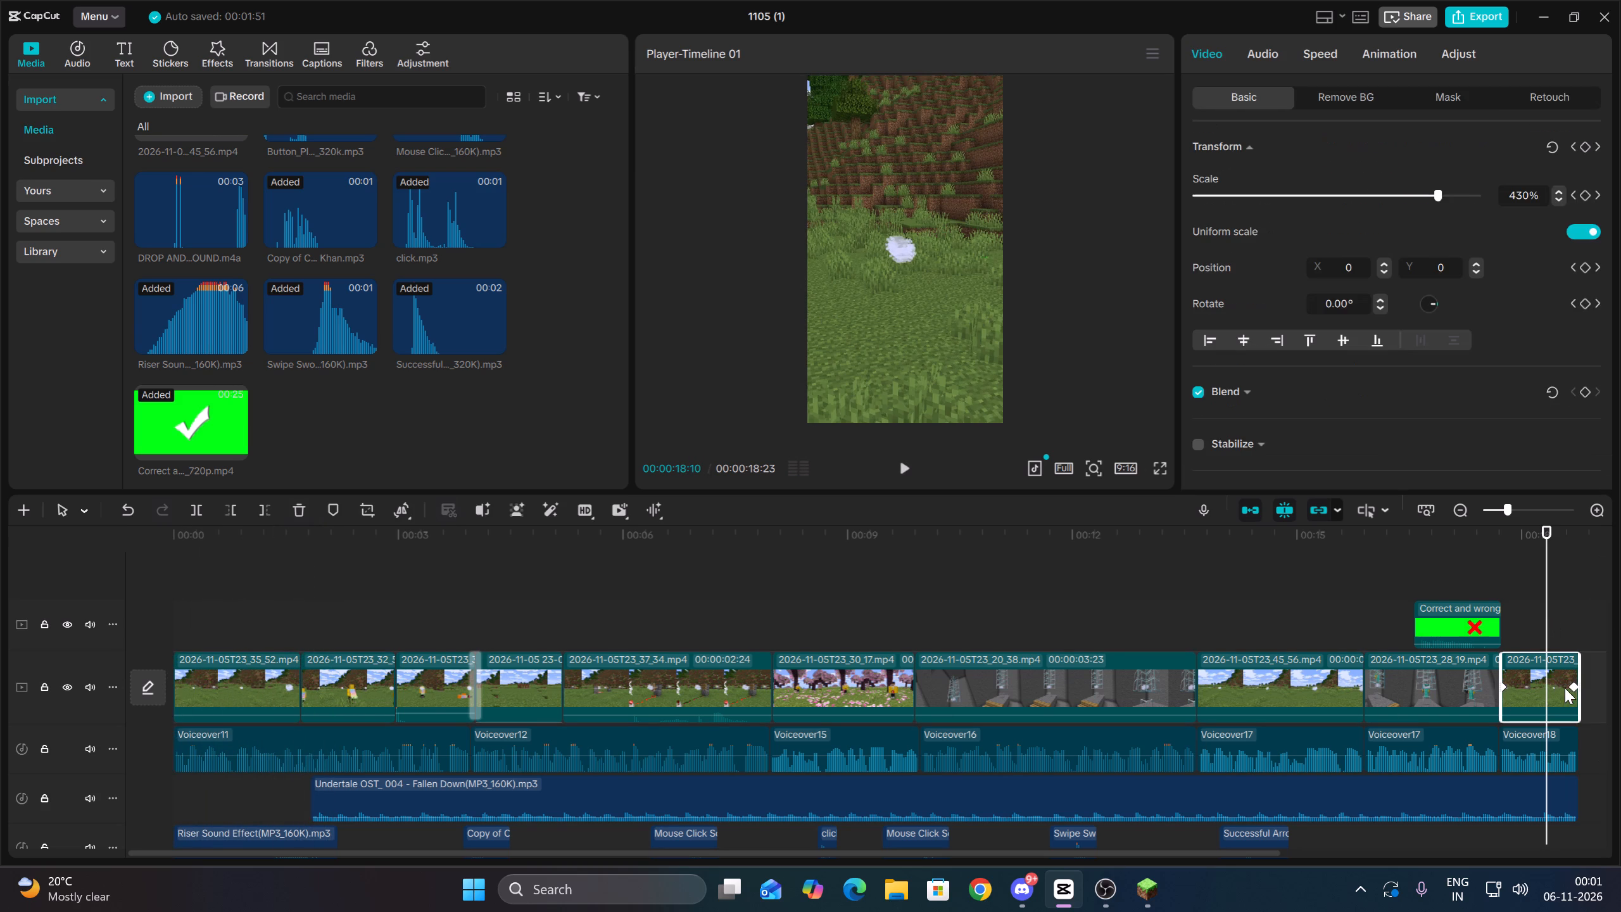
click(1571, 687)
drag(1525, 192, 1490, 190)
key(BackSpace)
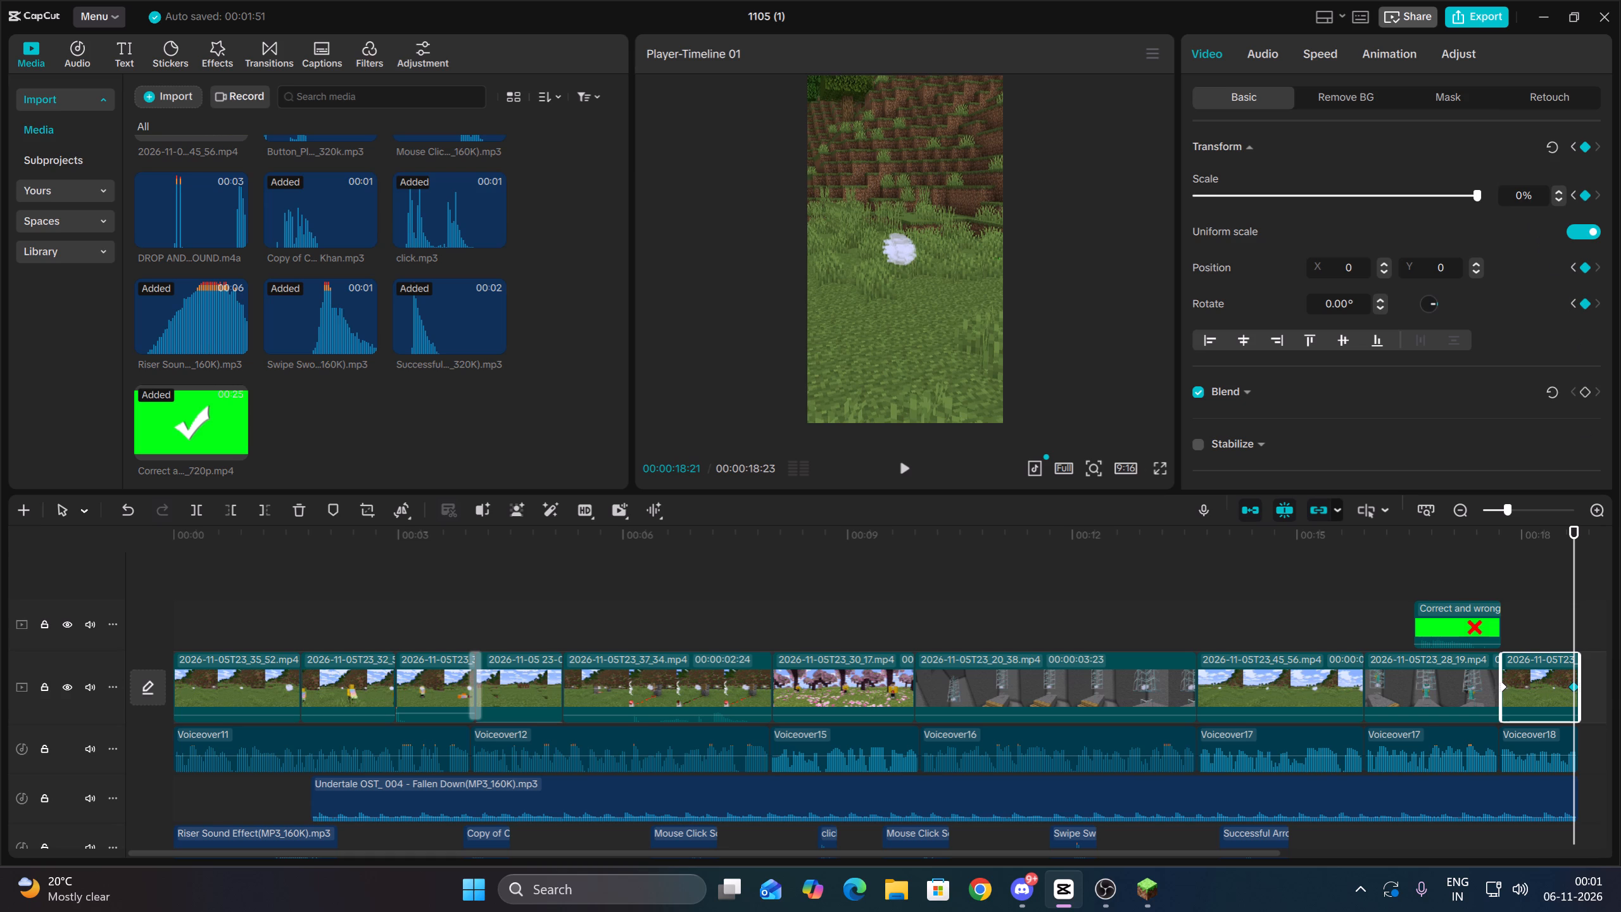
click(1525, 197)
key(BackSpace)
text(315)
click(1515, 626)
key(Up)
click(1532, 674)
key(space)
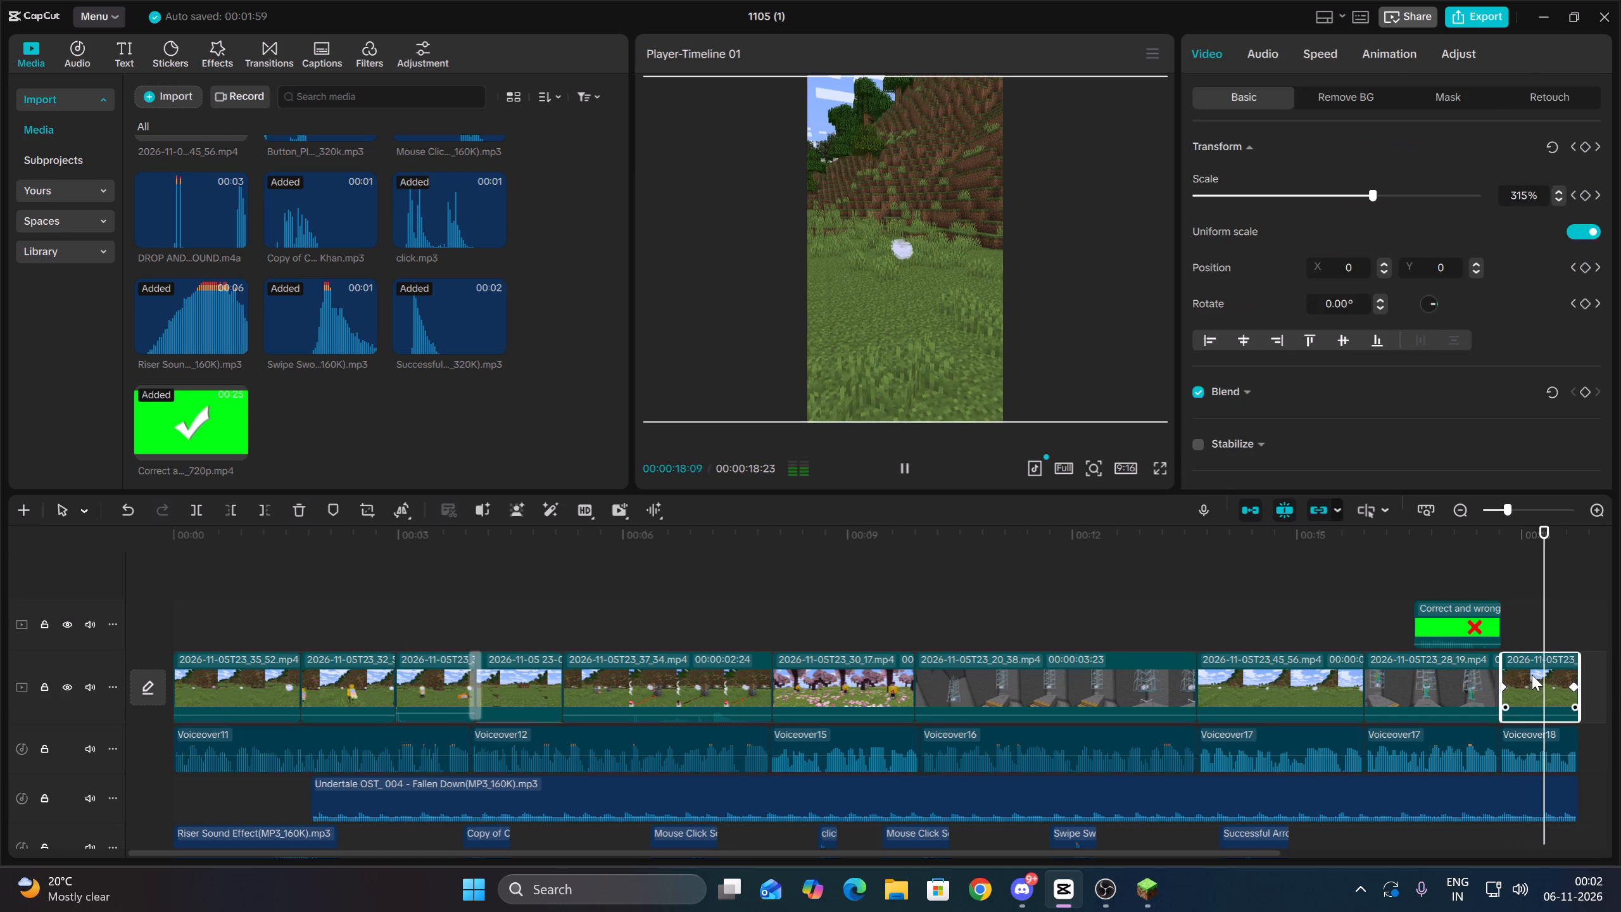
key(space)
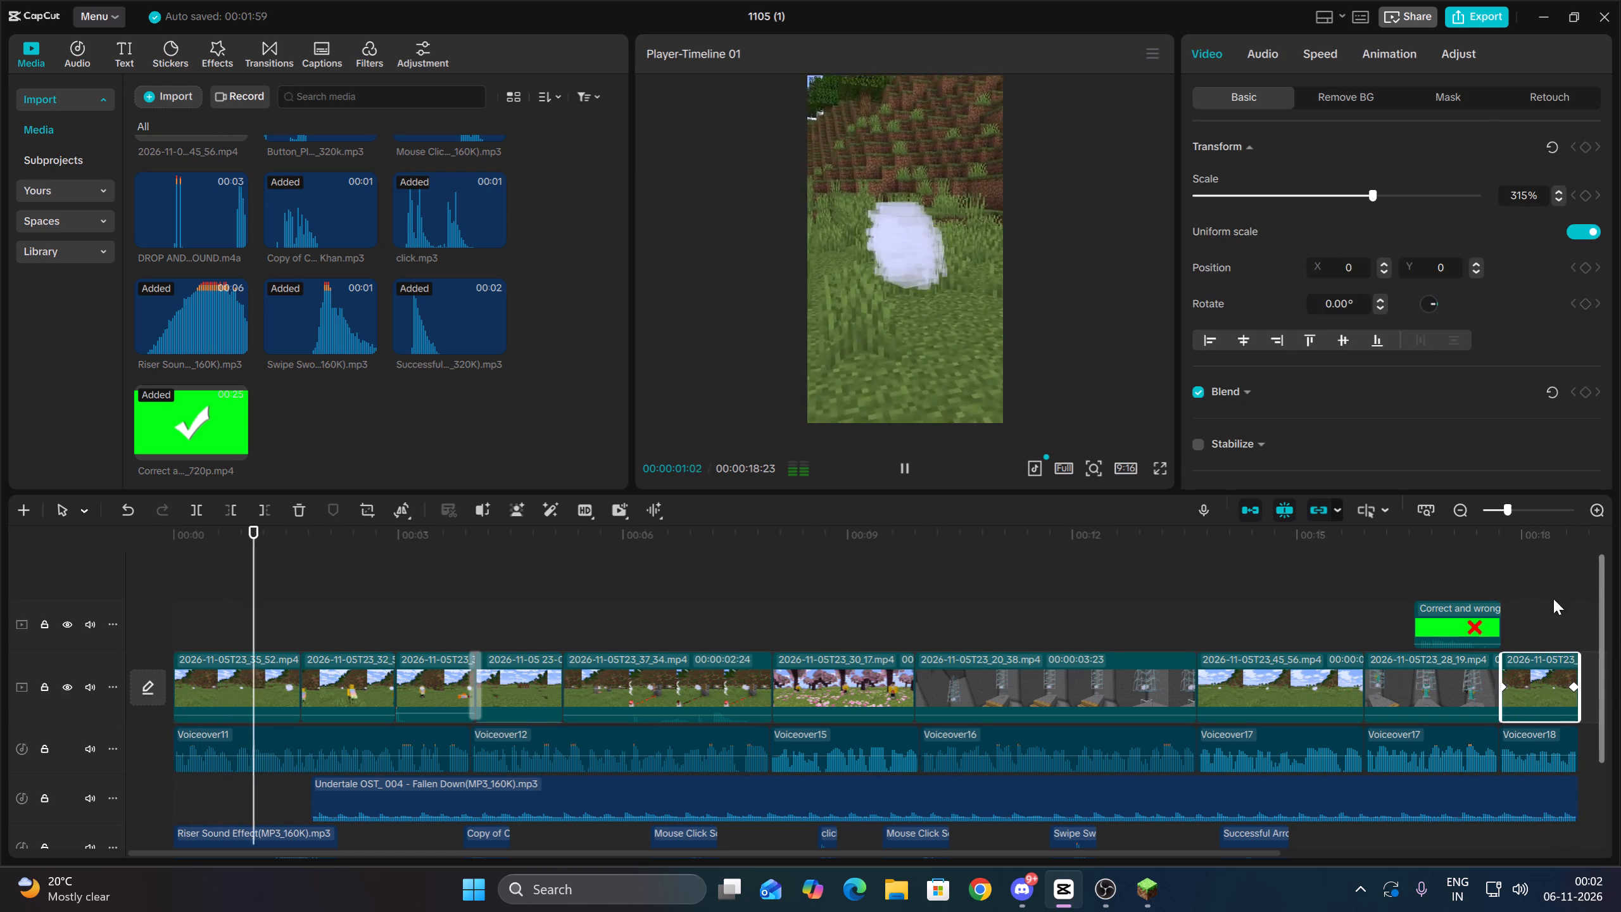
Place the playhead at 00:00:17:22, the start of the final grass clip, for work on the sound-effect tracks.
click(1555, 599)
key(Up)
scroll(1380, 805, down, 7)
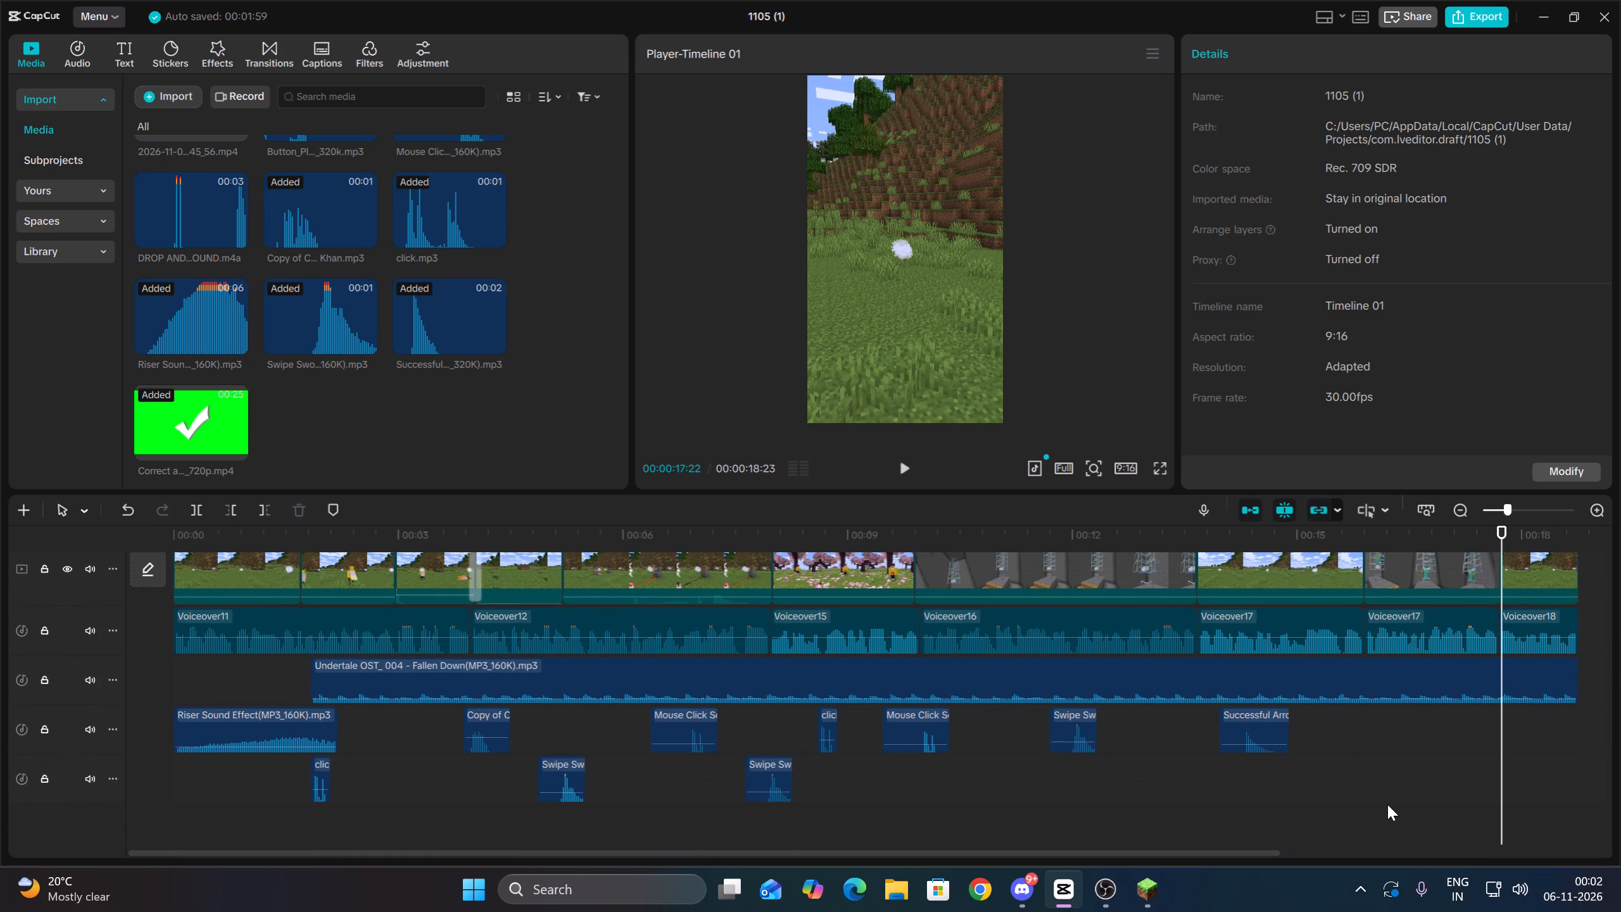
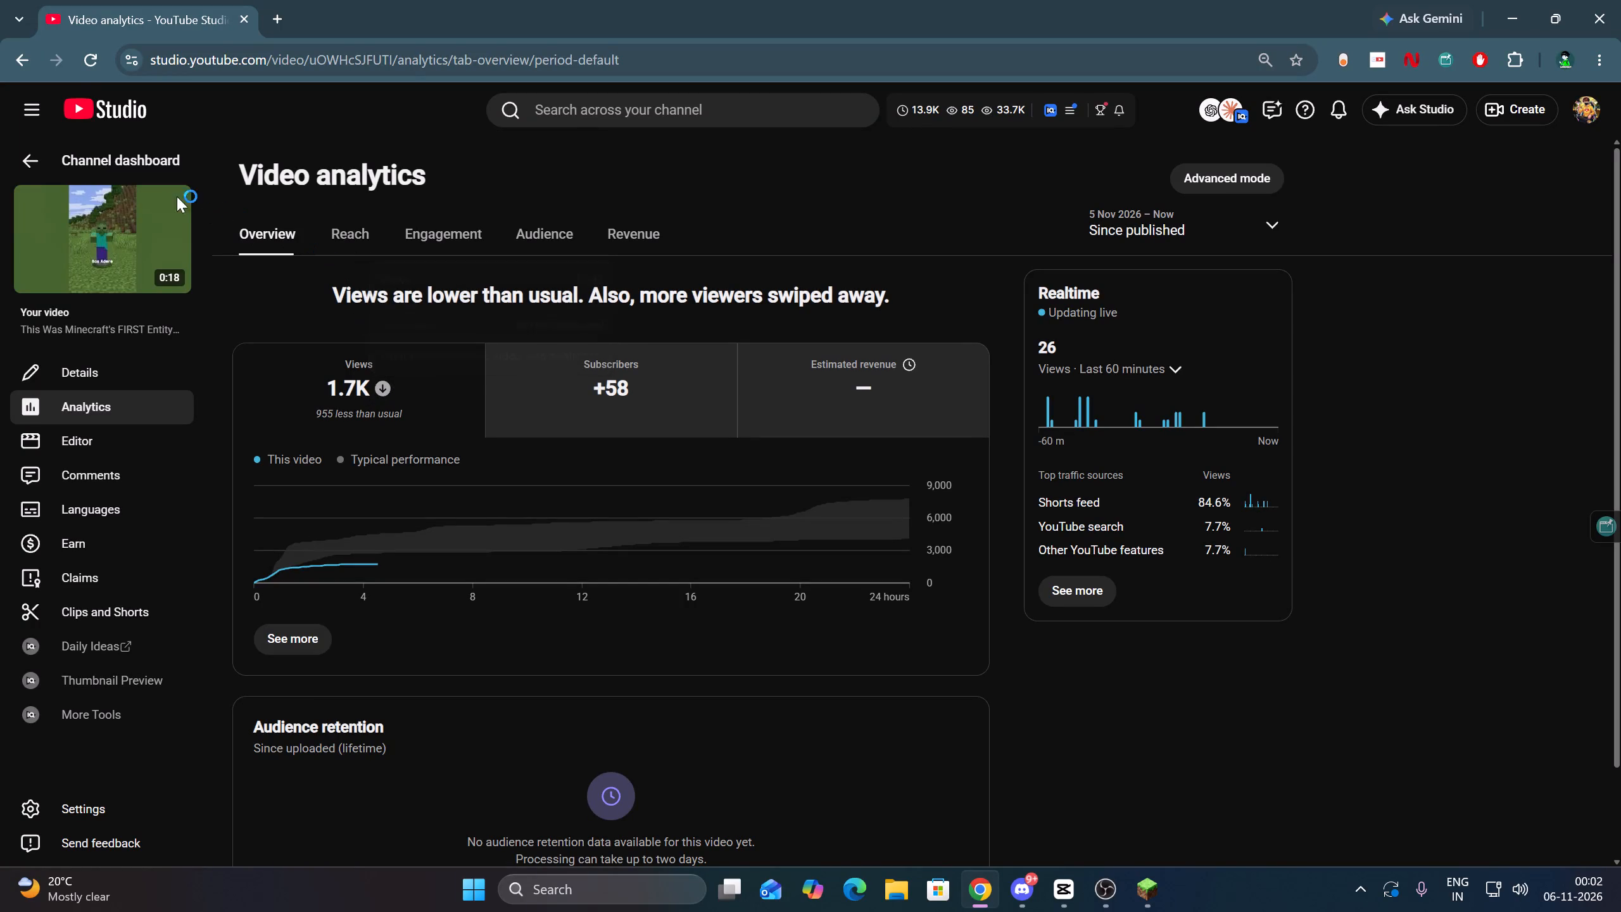
Open the channel's content page in YouTube Studio and look over the recent videos and Shorts.
click(141, 174)
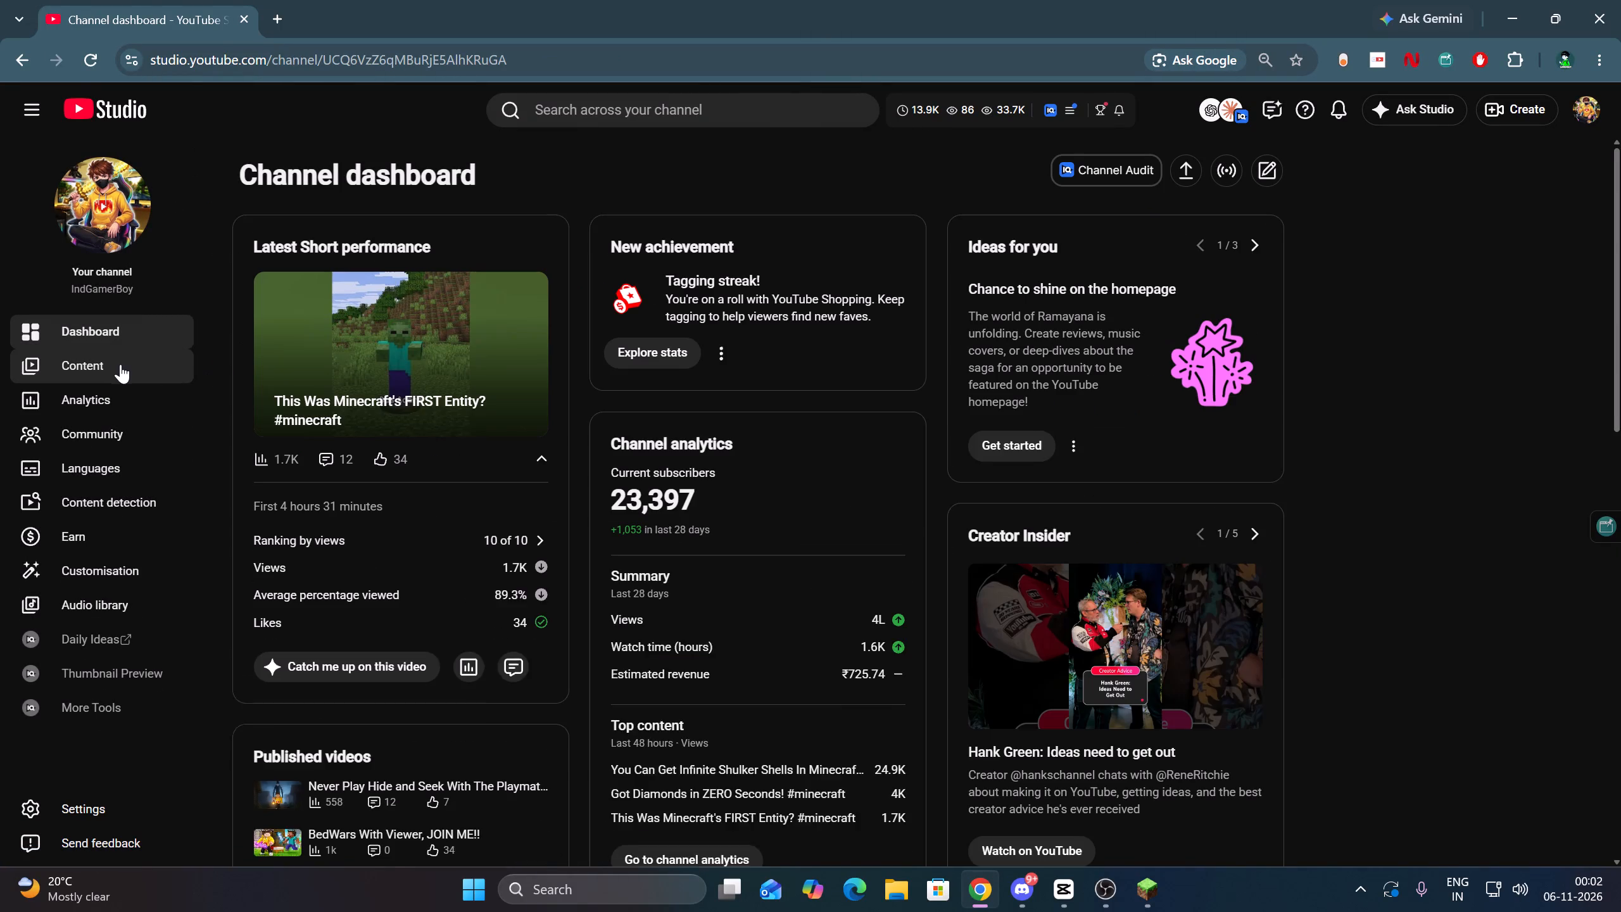
click(115, 363)
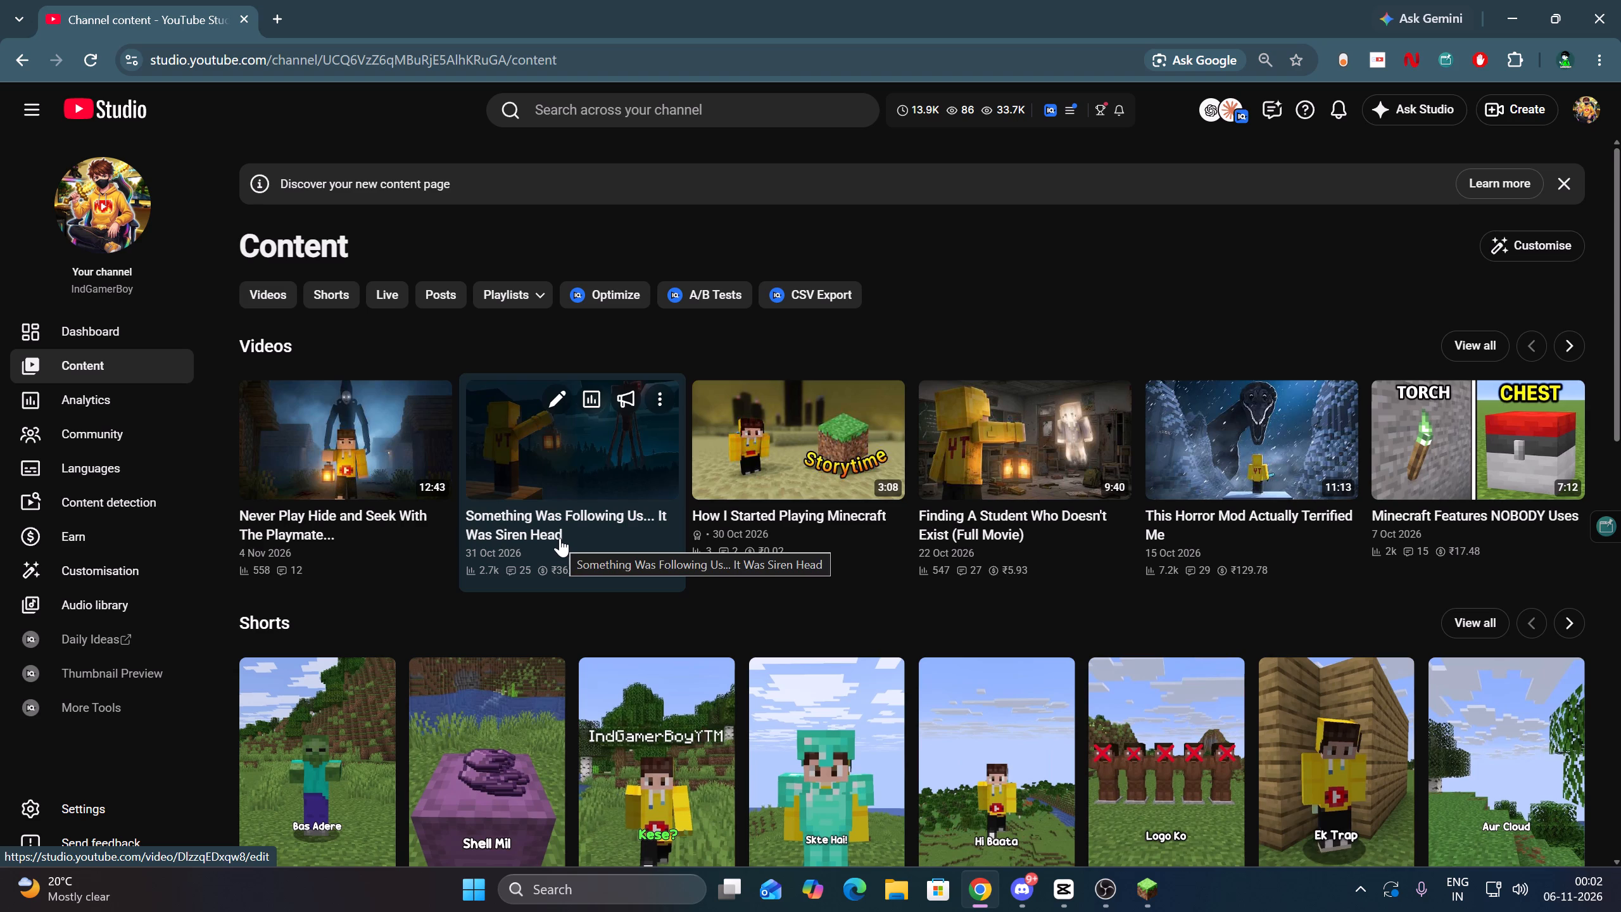
scroll(696, 567, down, 2)
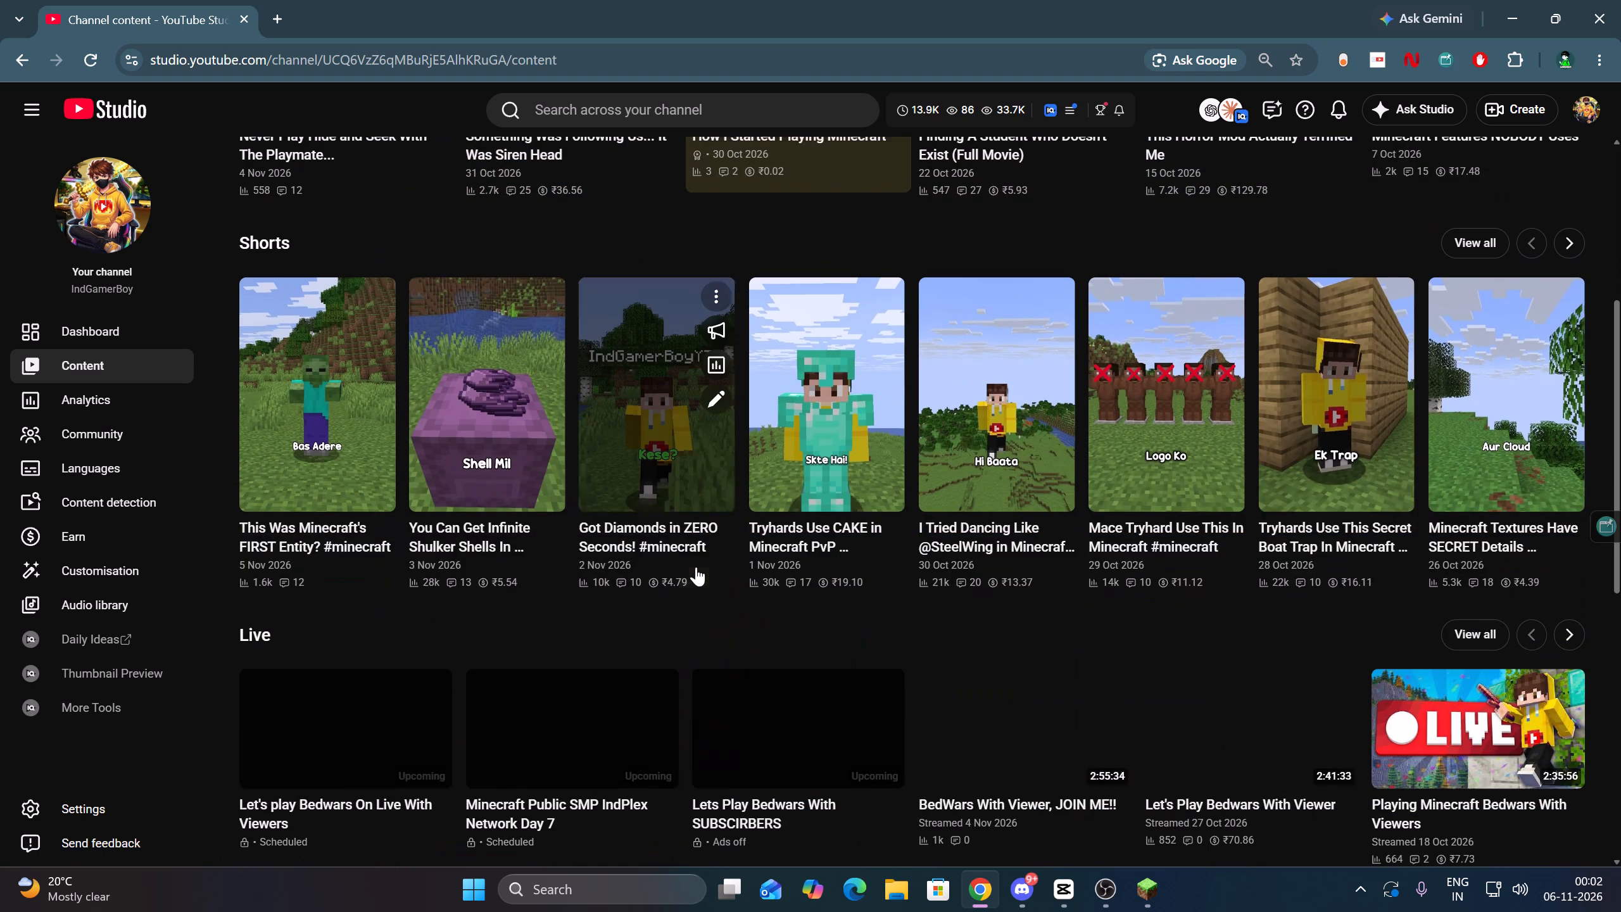
click(1148, 909)
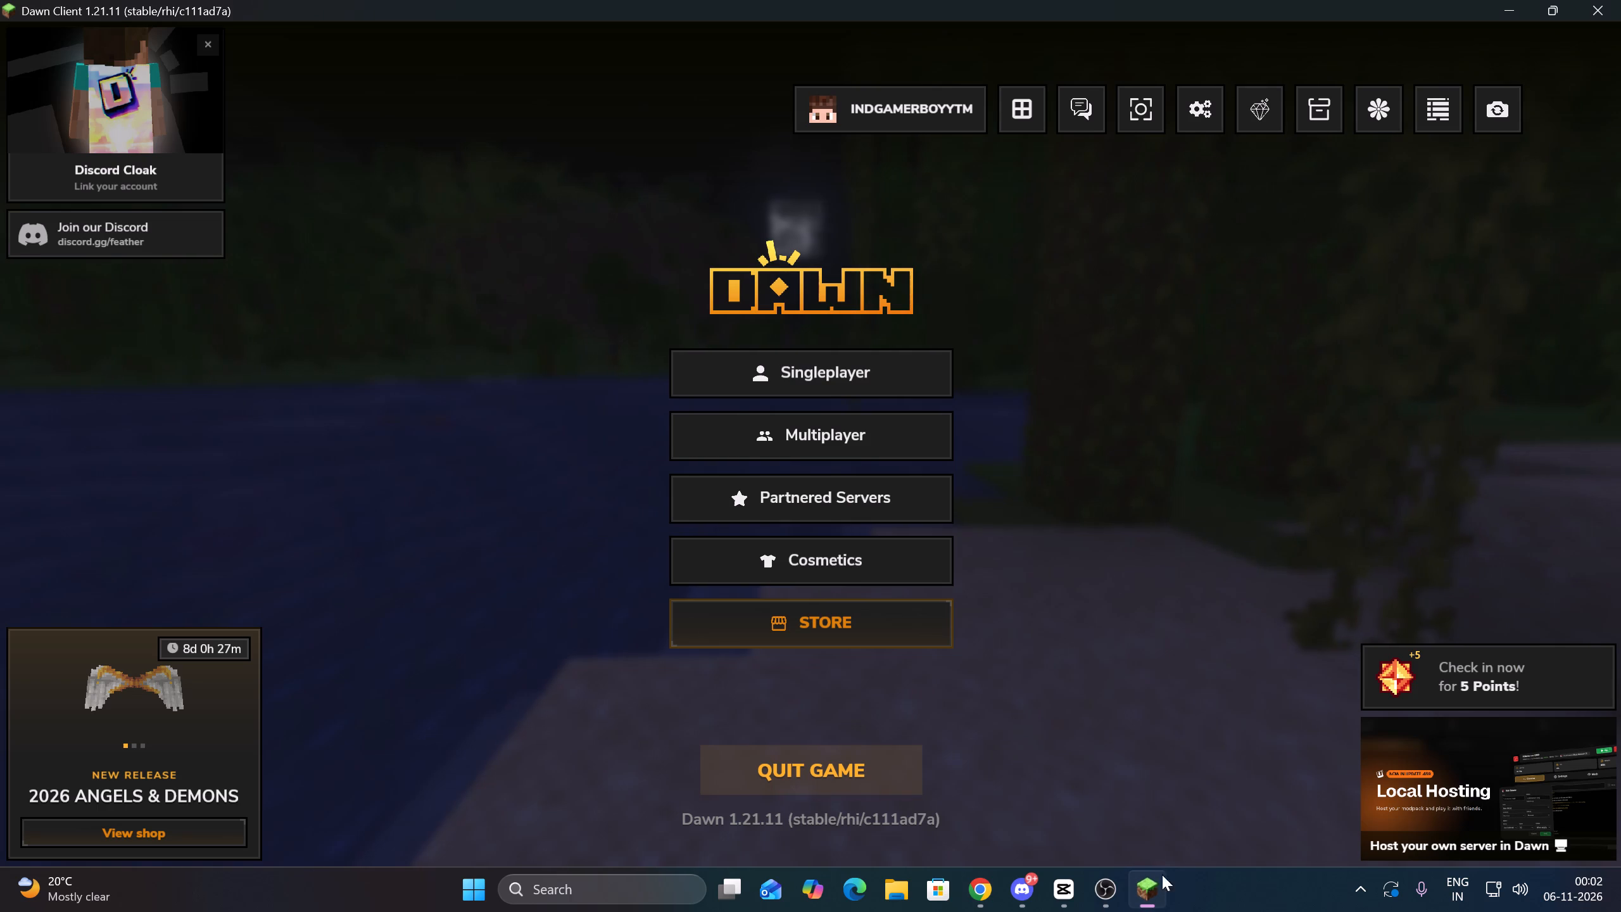
Switch to CapCut and add a transform keyframe to the red cross overlay at 00:00:17:02 with scale 139% and position X -131, Y -94.
click(1055, 892)
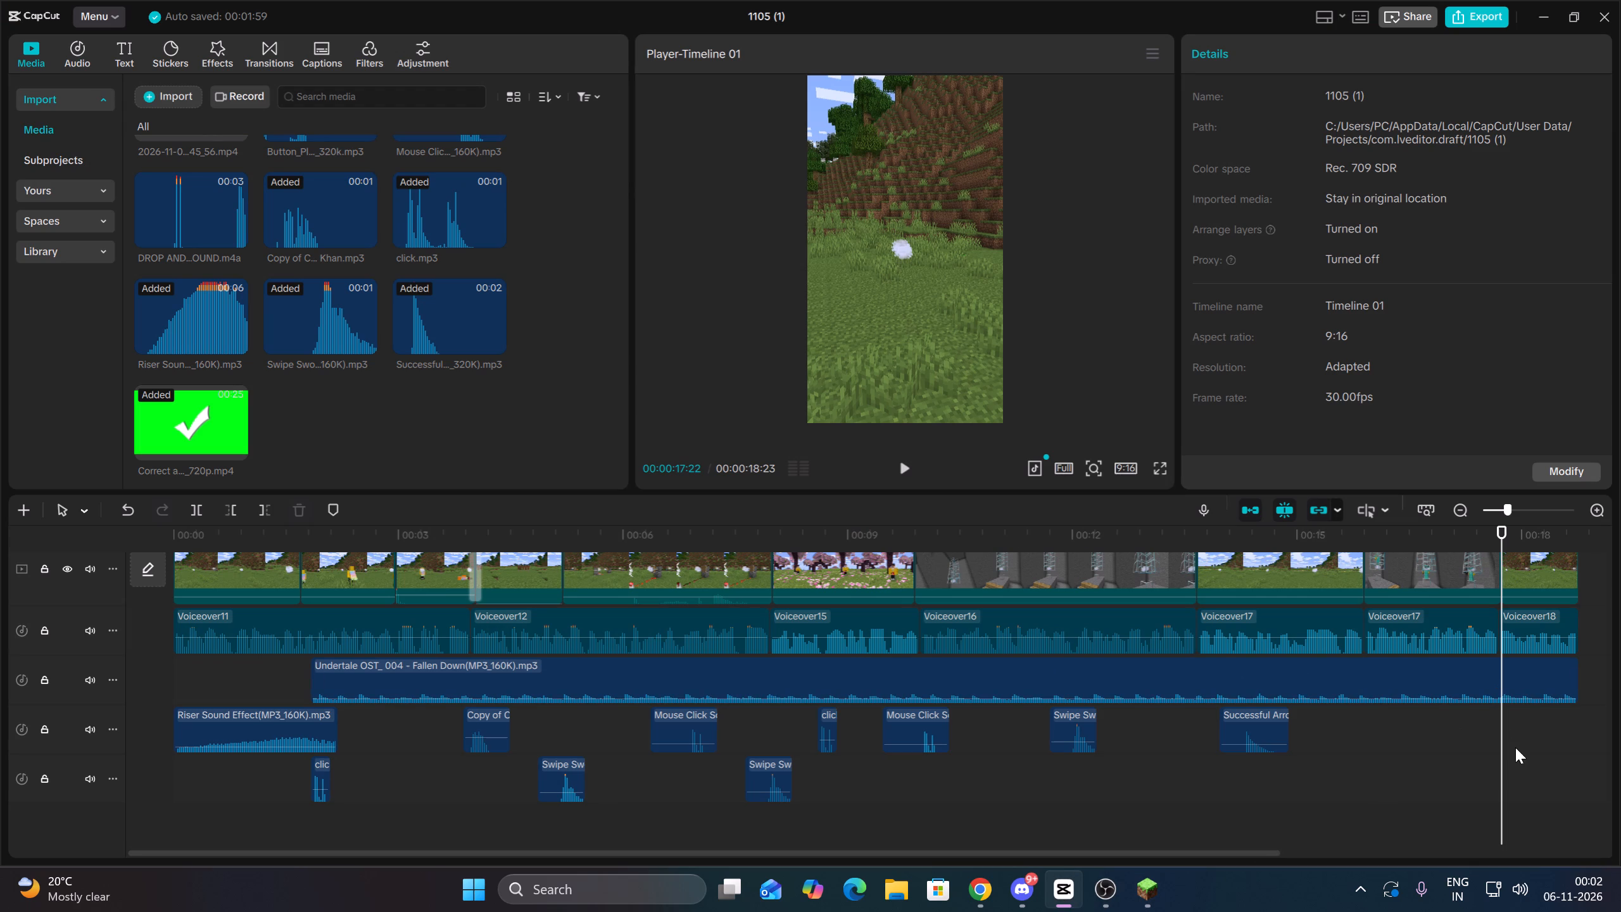
click(1502, 749)
drag(1502, 749, 1455, 761)
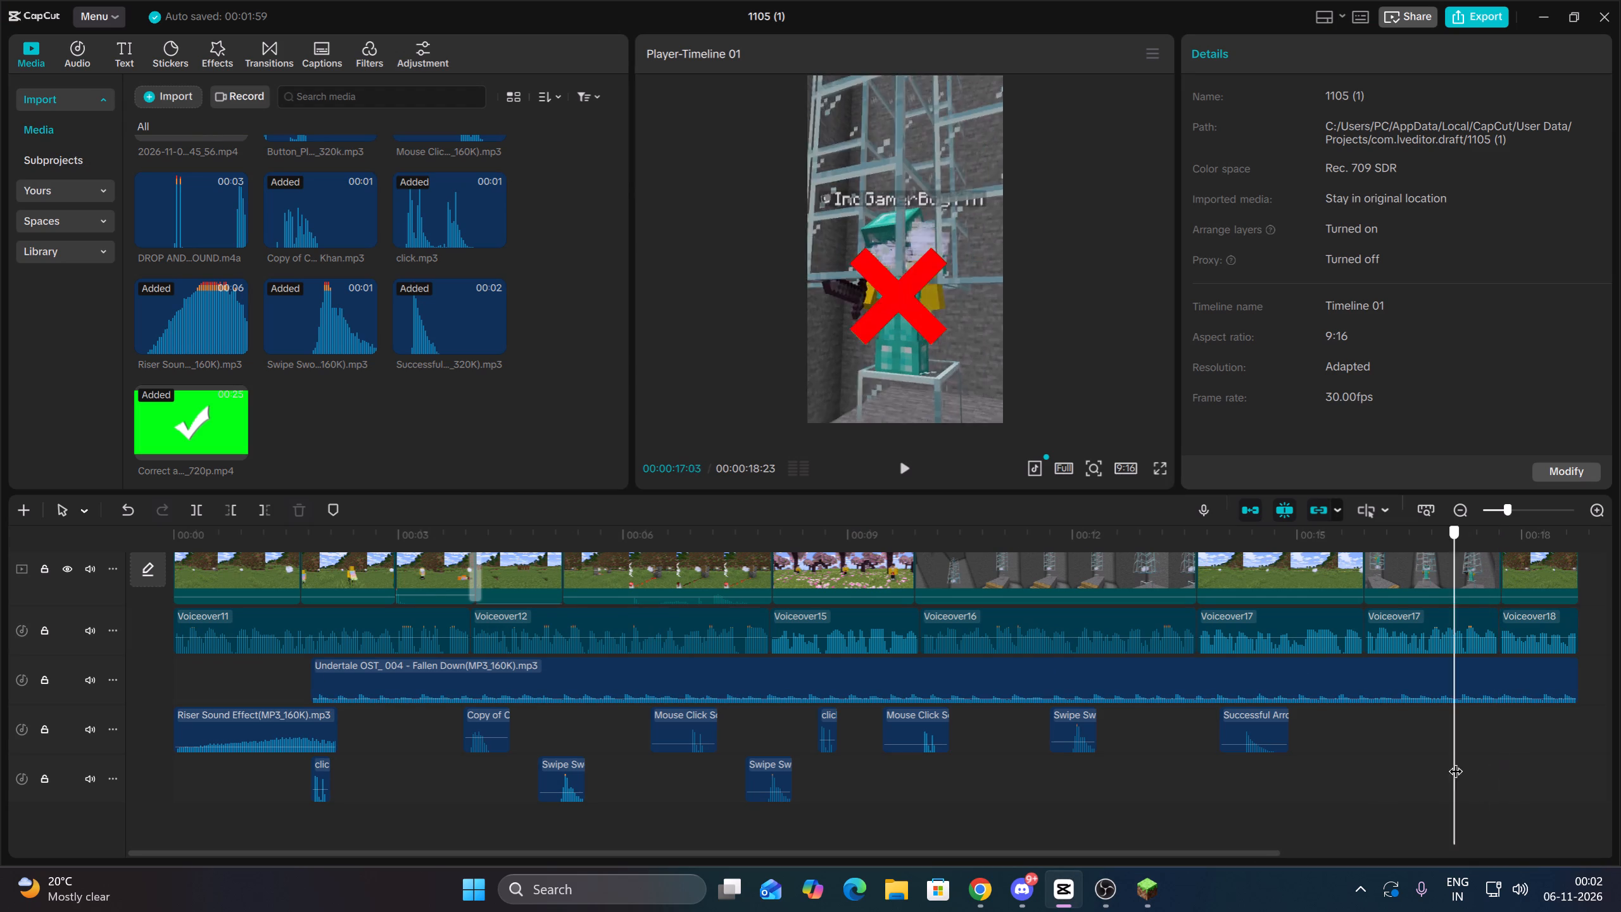
drag(1455, 761, 1365, 777)
scroll(1373, 780, up, 5)
scroll(1373, 780, down, 3)
click(1373, 780)
drag(1373, 780, 1409, 788)
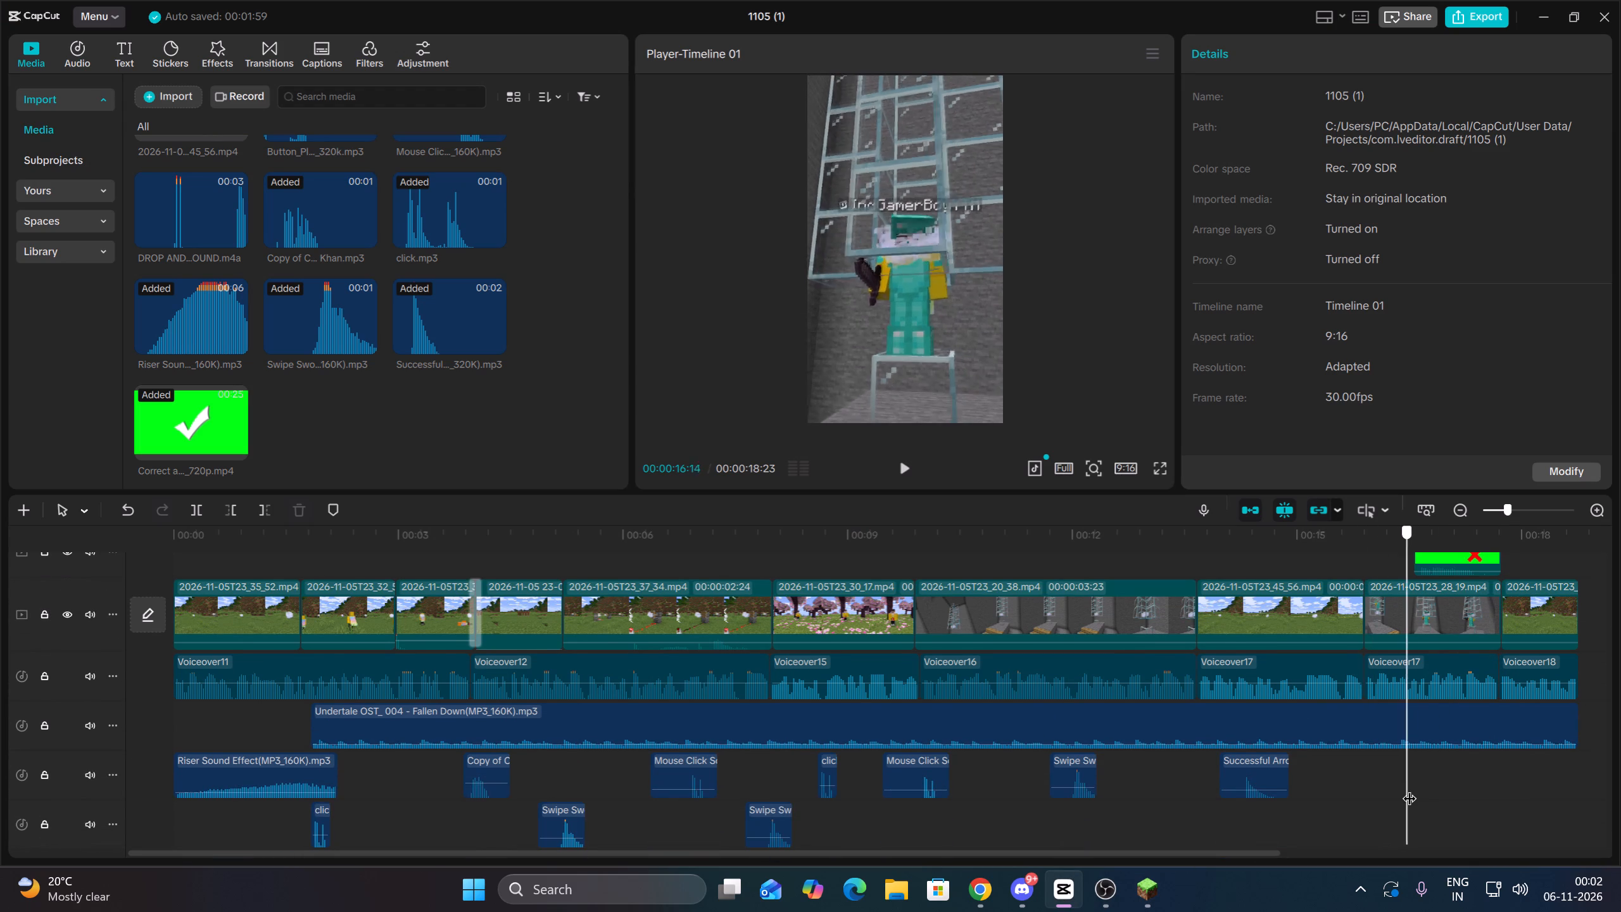
drag(1409, 788, 1413, 789)
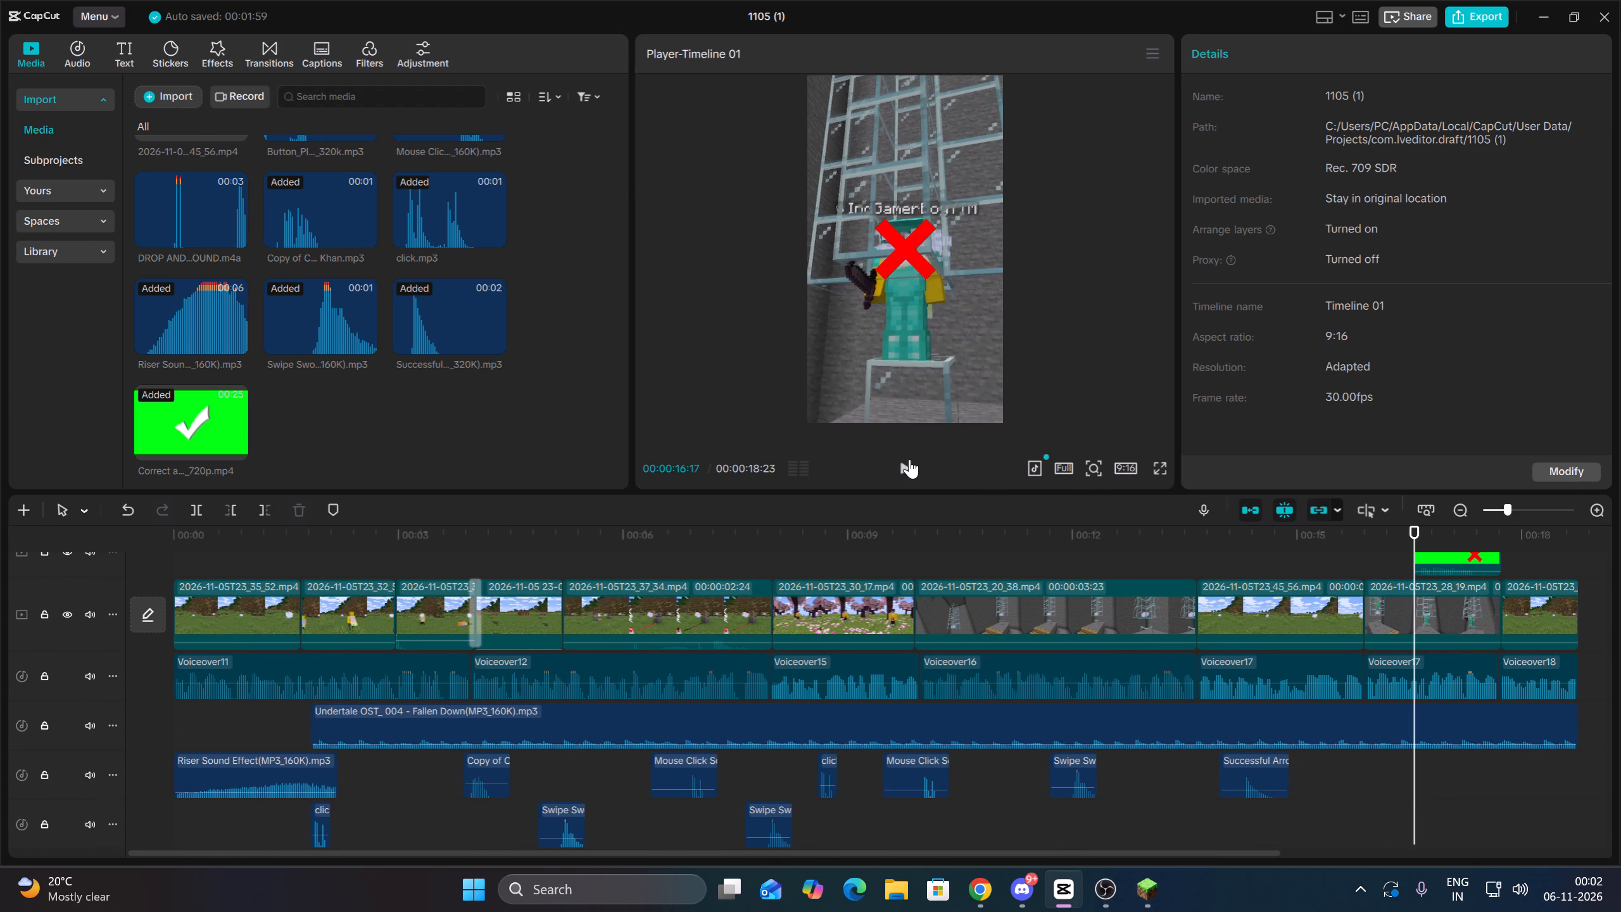
scroll(1289, 483, up, 3)
scroll(1487, 624, up, 2)
click(1451, 600)
click(1434, 596)
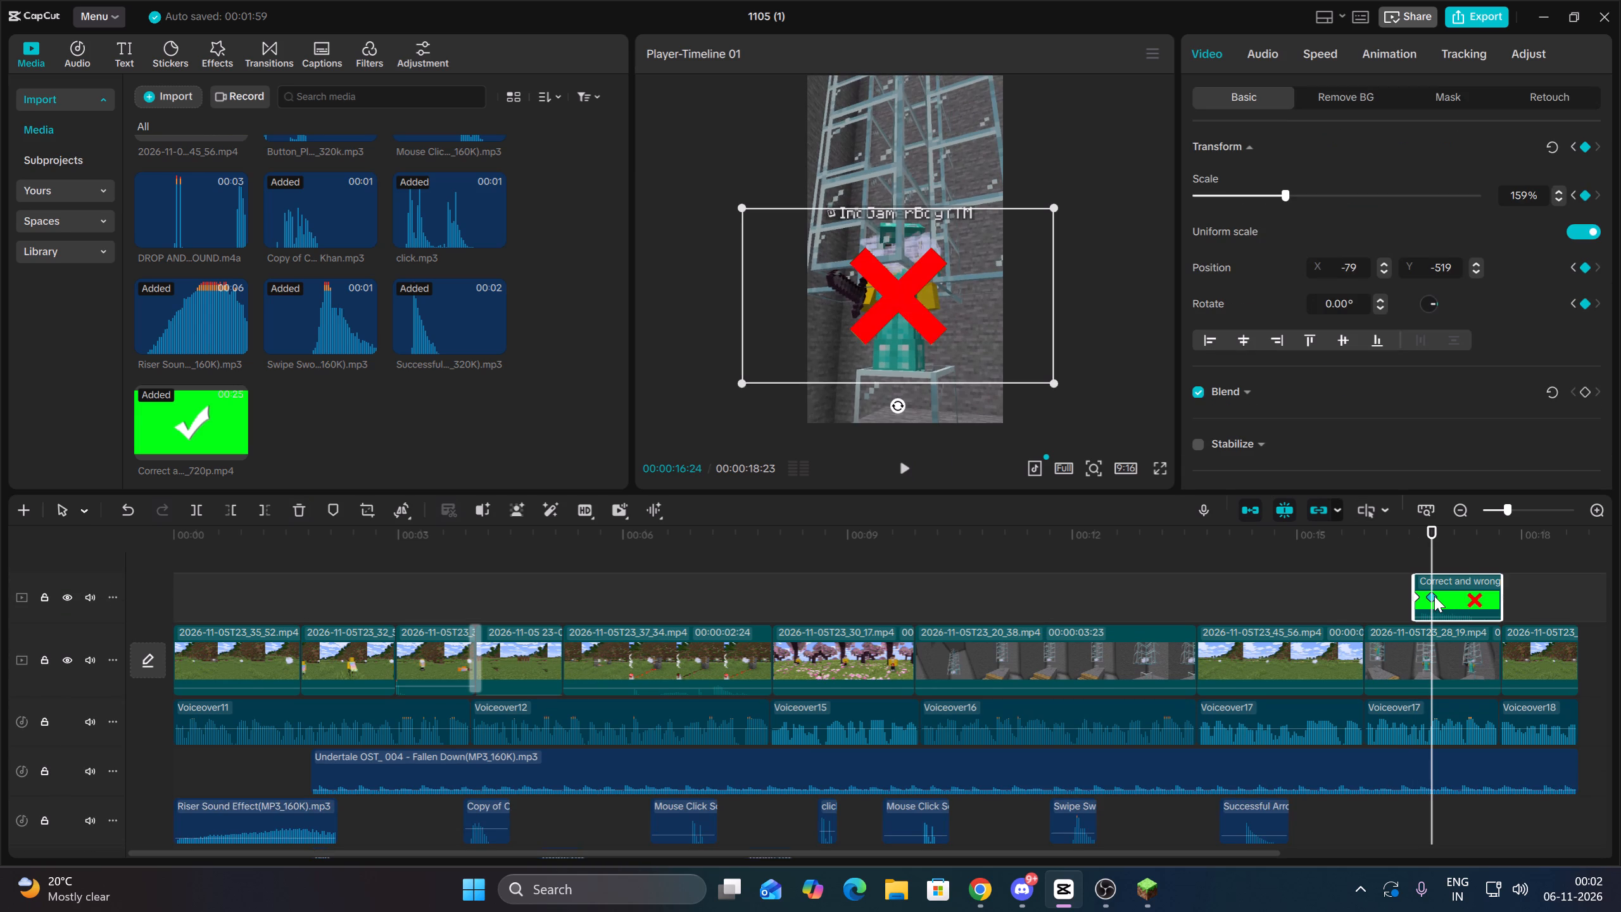
drag(1432, 545, 1453, 547)
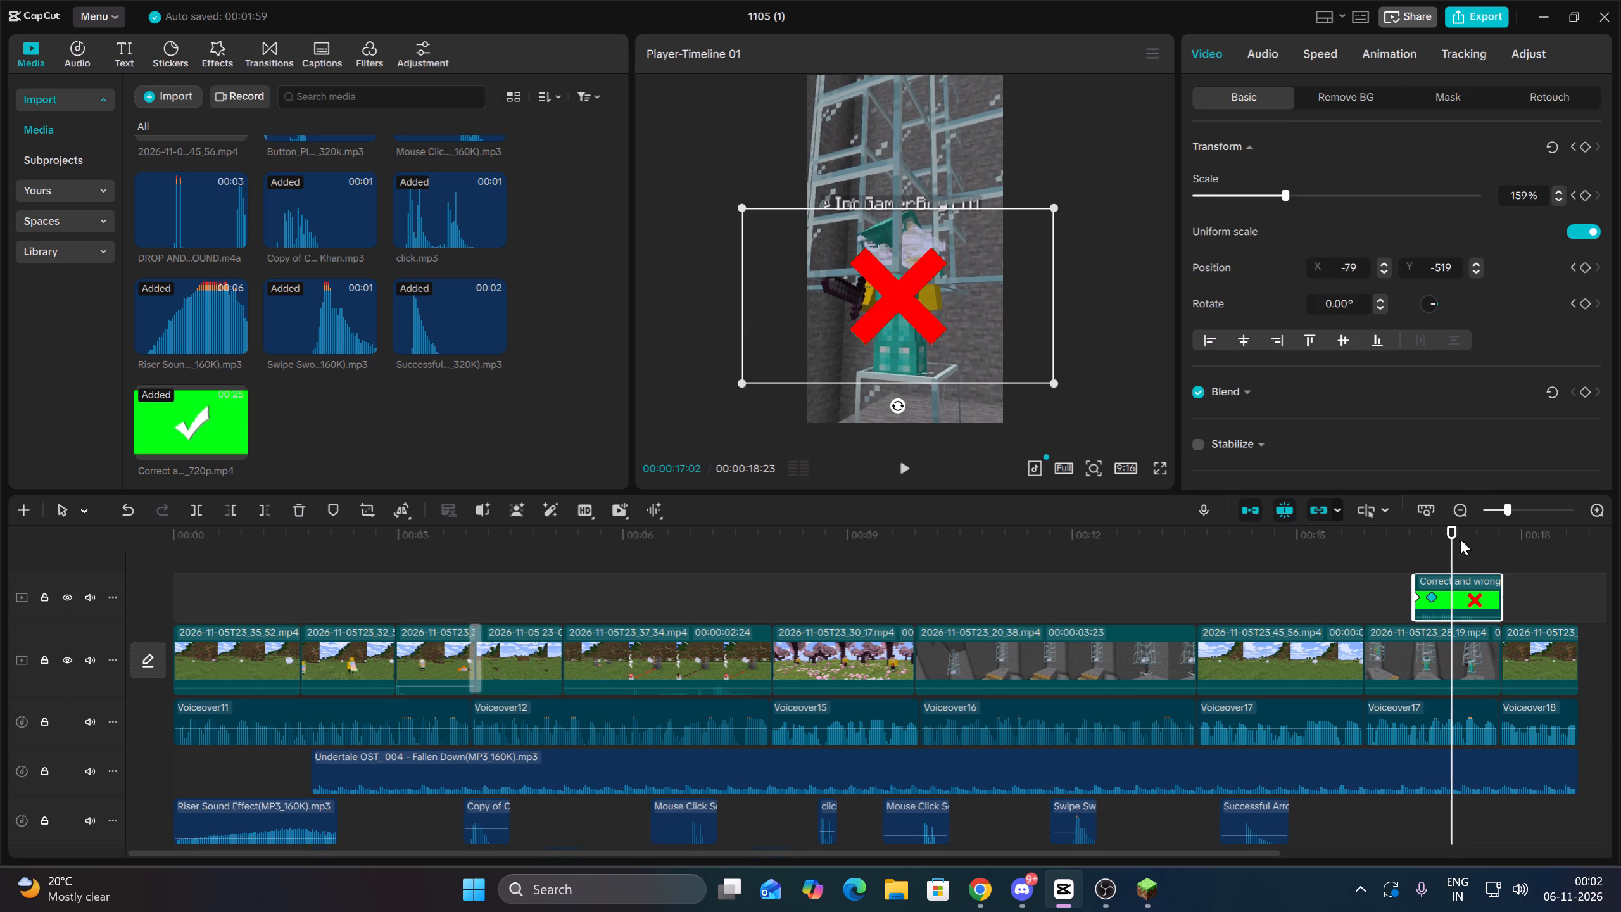
click(1583, 148)
drag(1050, 383, 1028, 354)
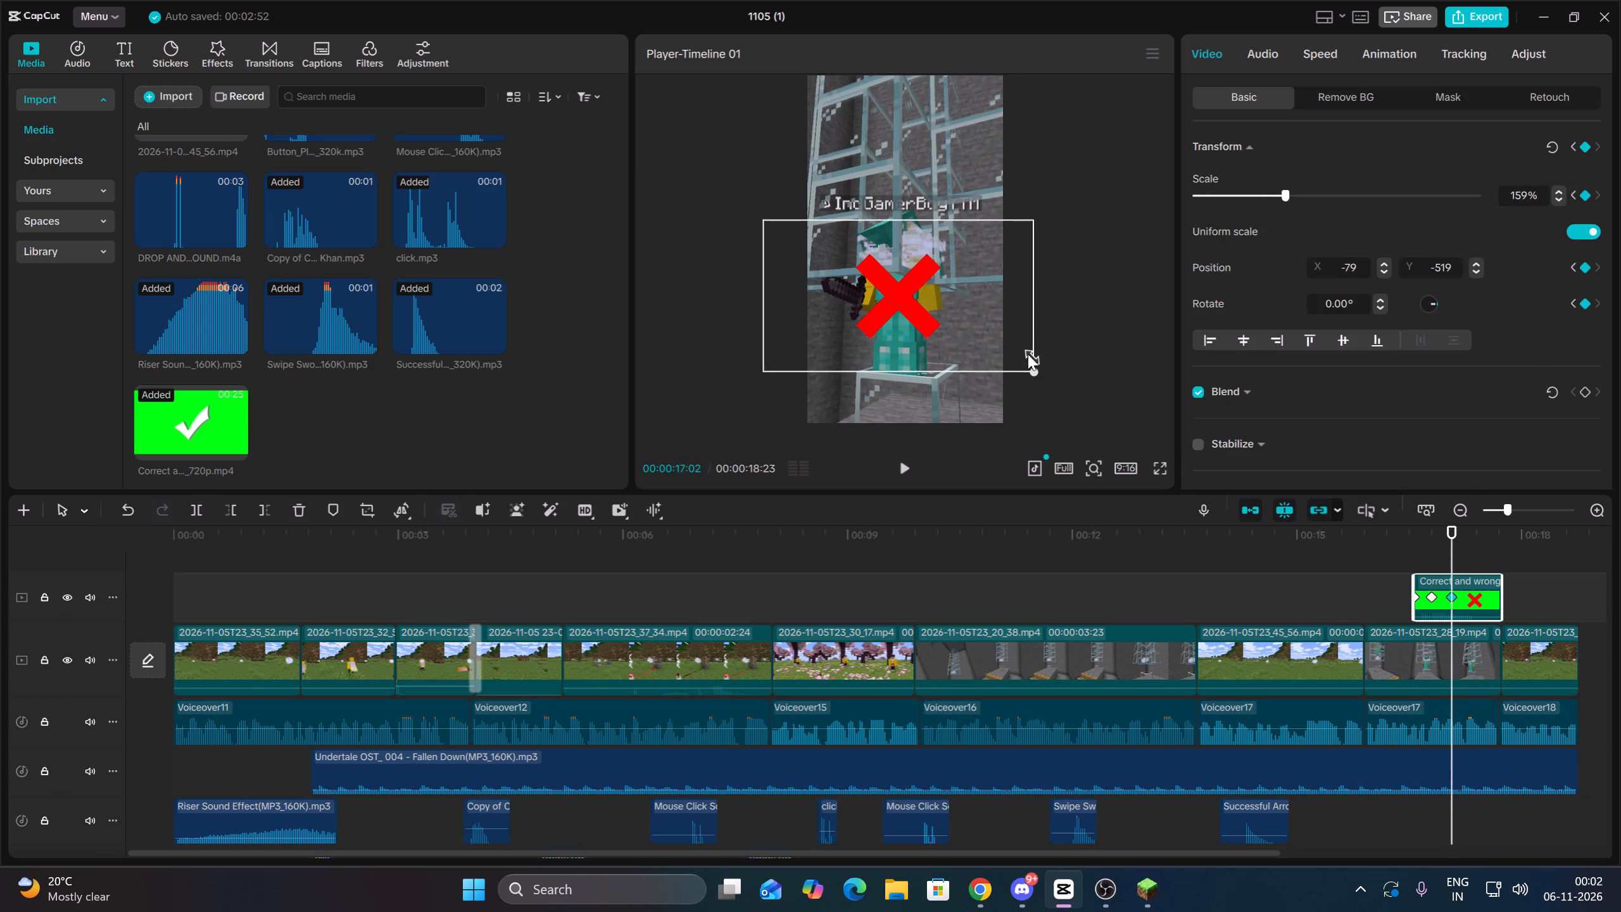
drag(1028, 354, 1028, 355)
drag(1000, 339, 996, 302)
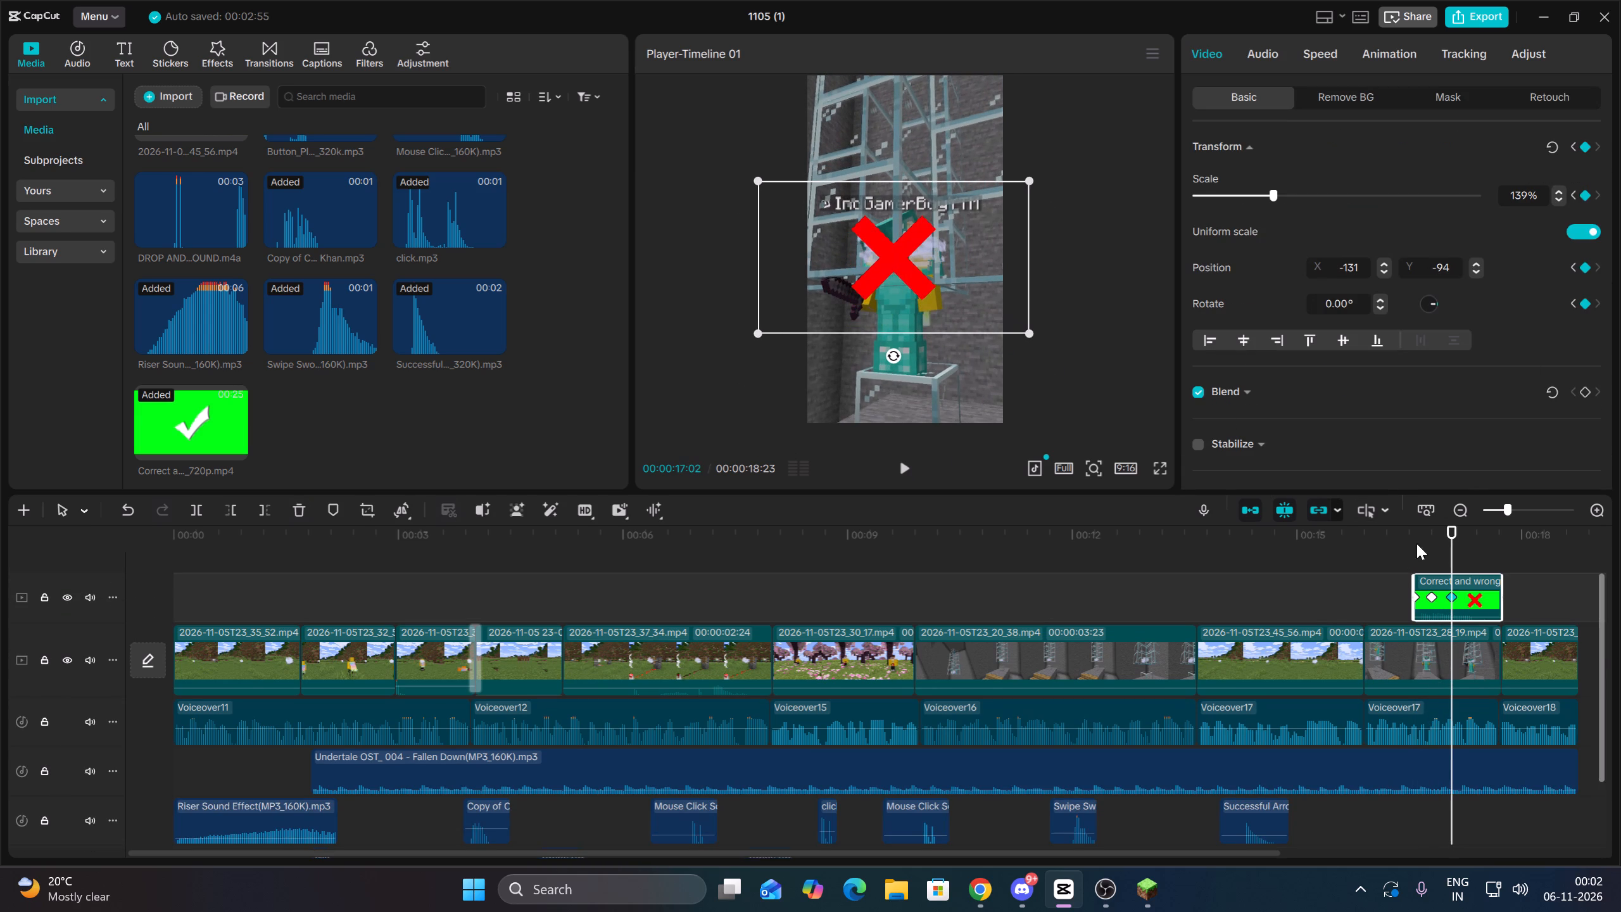
Add another transform keyframe to the red cross at 00:00:17:08 with scale 126% and position X -63, Y 0.
click(1444, 540)
drag(1447, 540, 1466, 543)
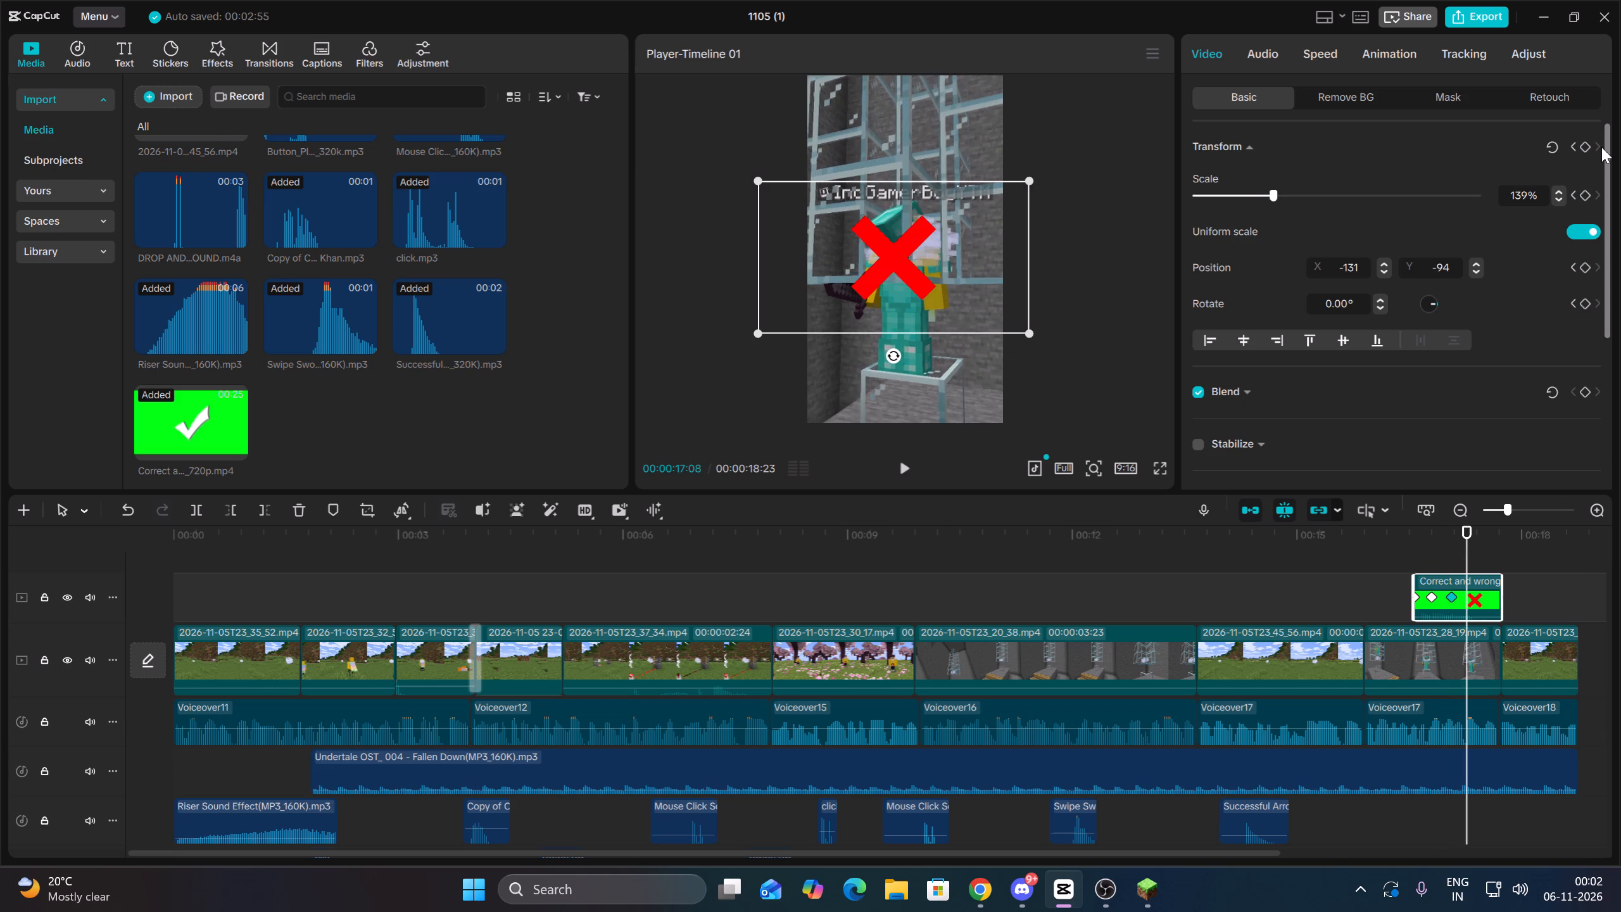
click(1592, 148)
click(1580, 152)
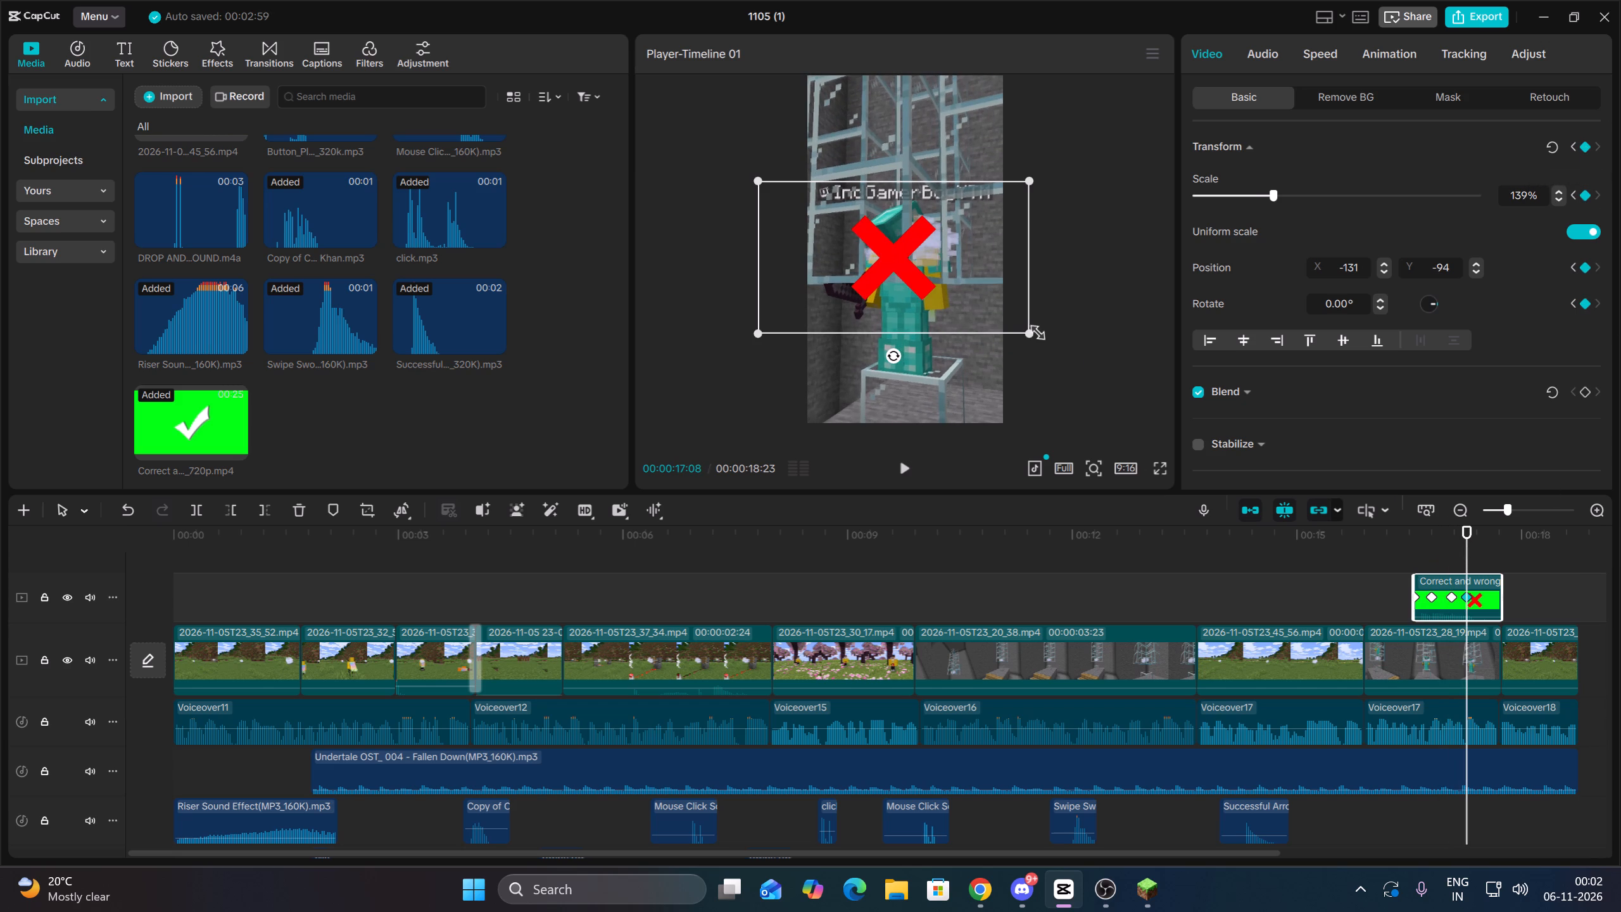
drag(1030, 328, 1011, 317)
drag(975, 298, 982, 286)
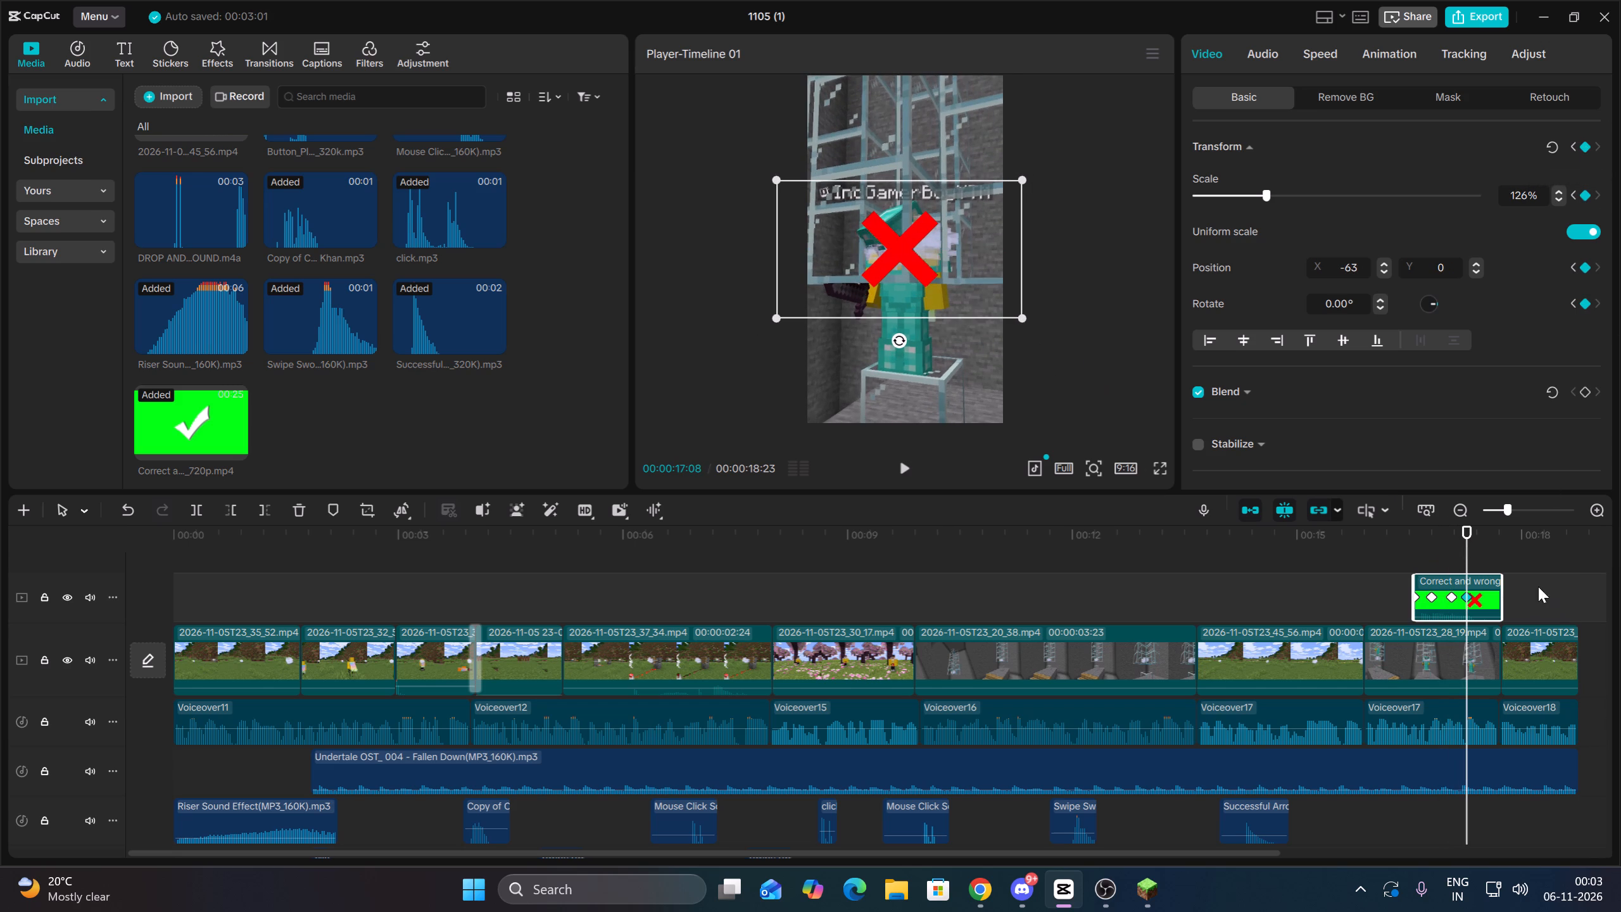
double_click(1482, 550)
Switch to Chrome and look through the channel's videos, Shorts, live streams and playlists on the content page.
click(983, 879)
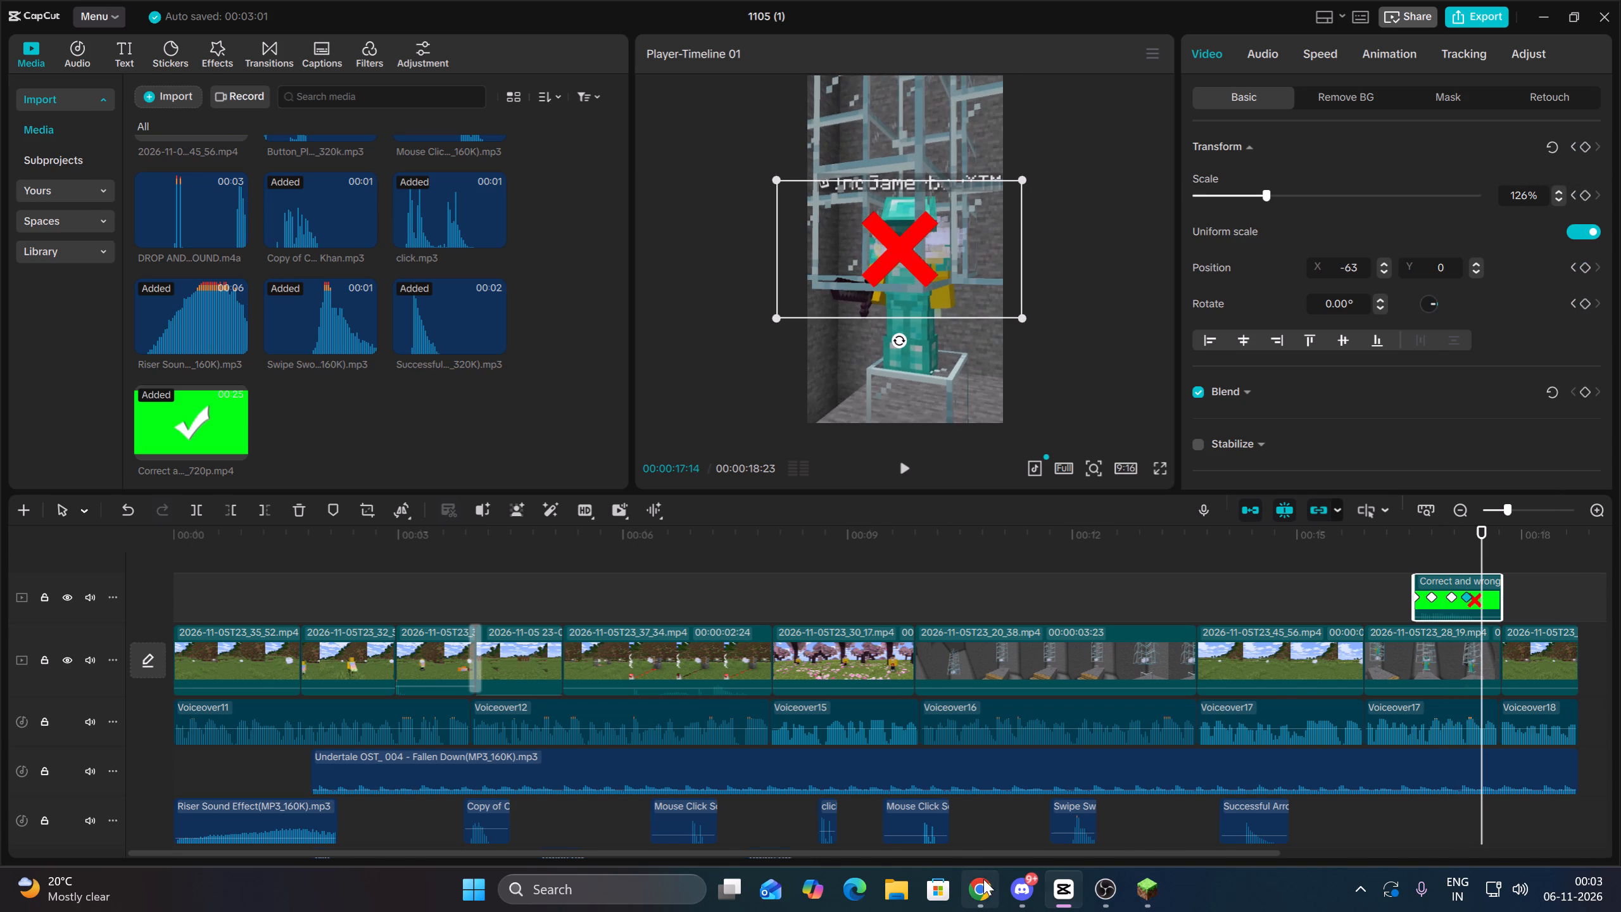
scroll(633, 606, up, 4)
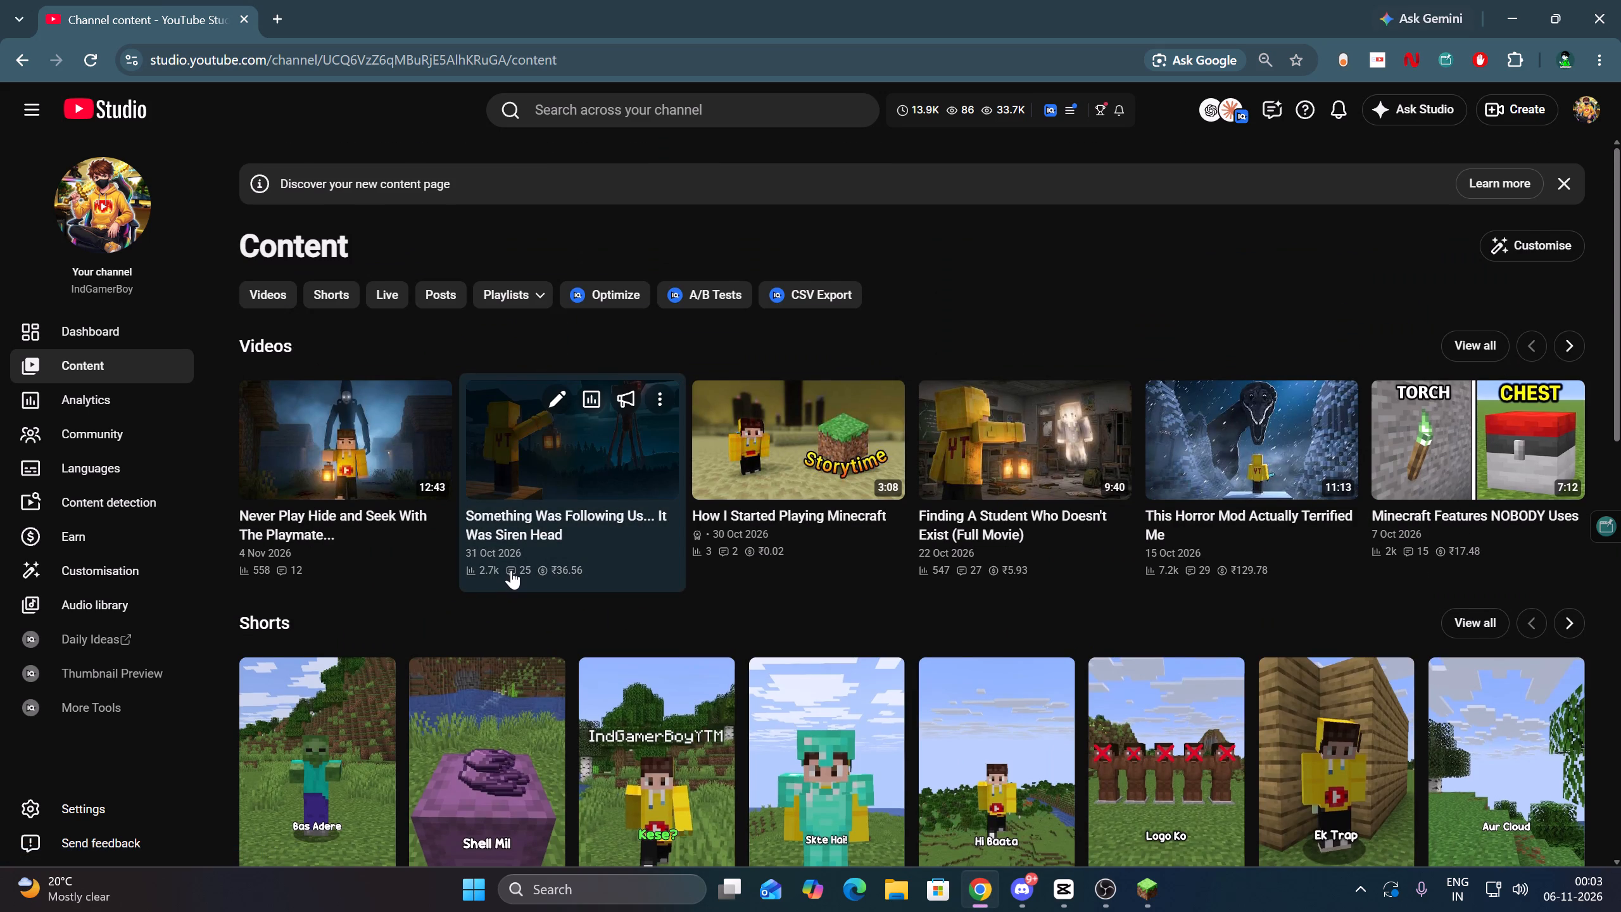
scroll(534, 572, down, 1)
scroll(532, 566, up, 1)
scroll(550, 565, down, 1)
scroll(550, 565, up, 2)
scroll(550, 565, down, 4)
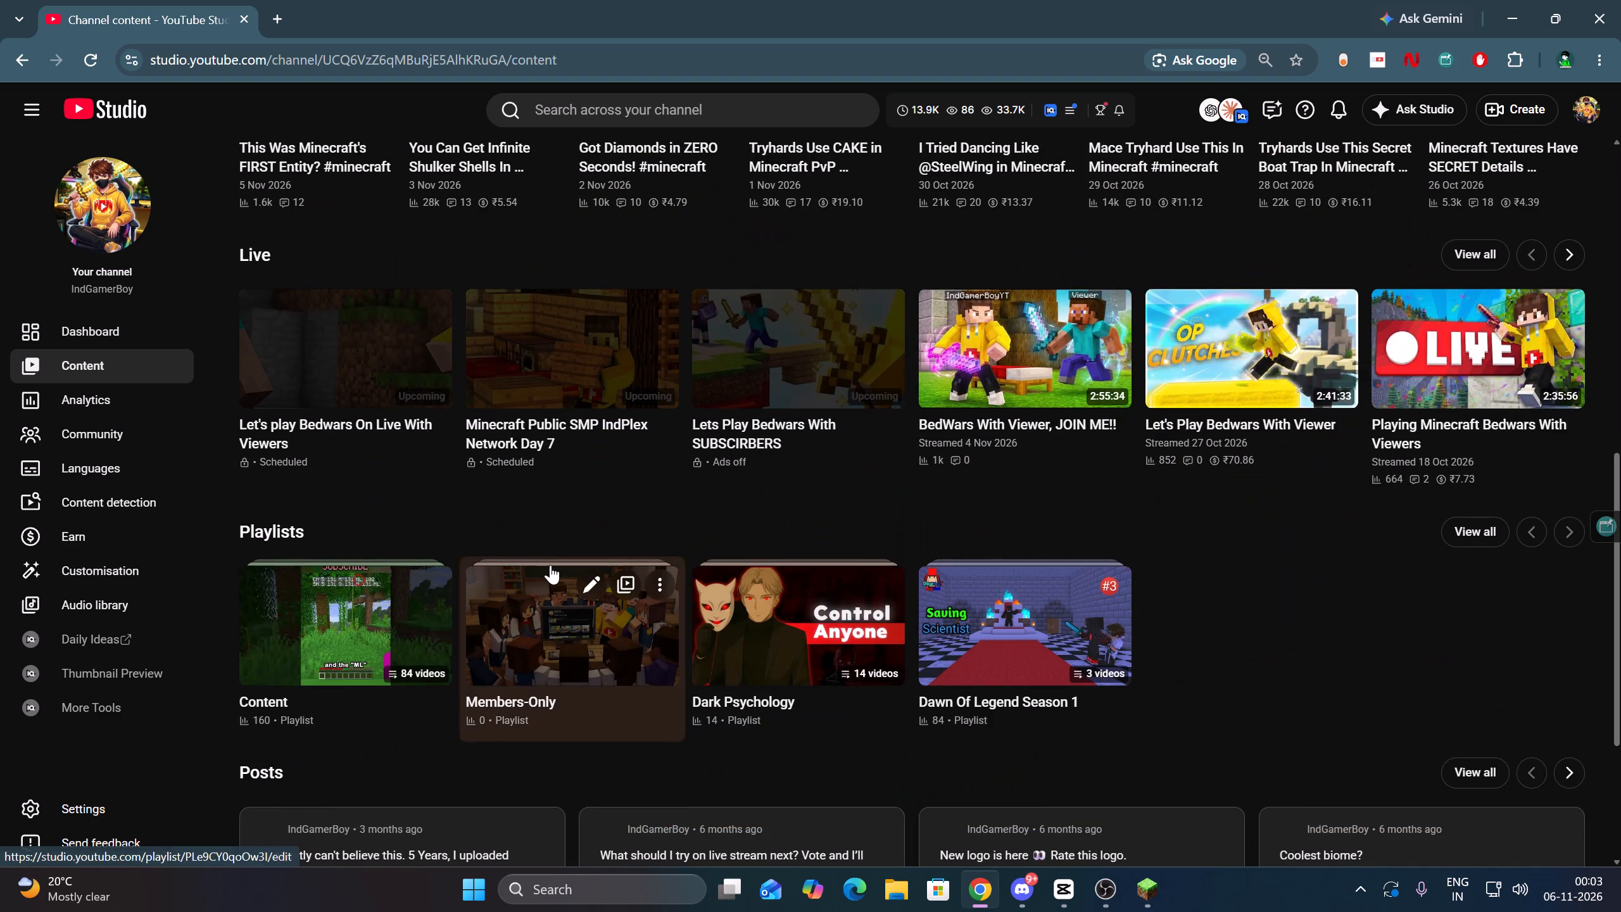
scroll(550, 565, up, 4)
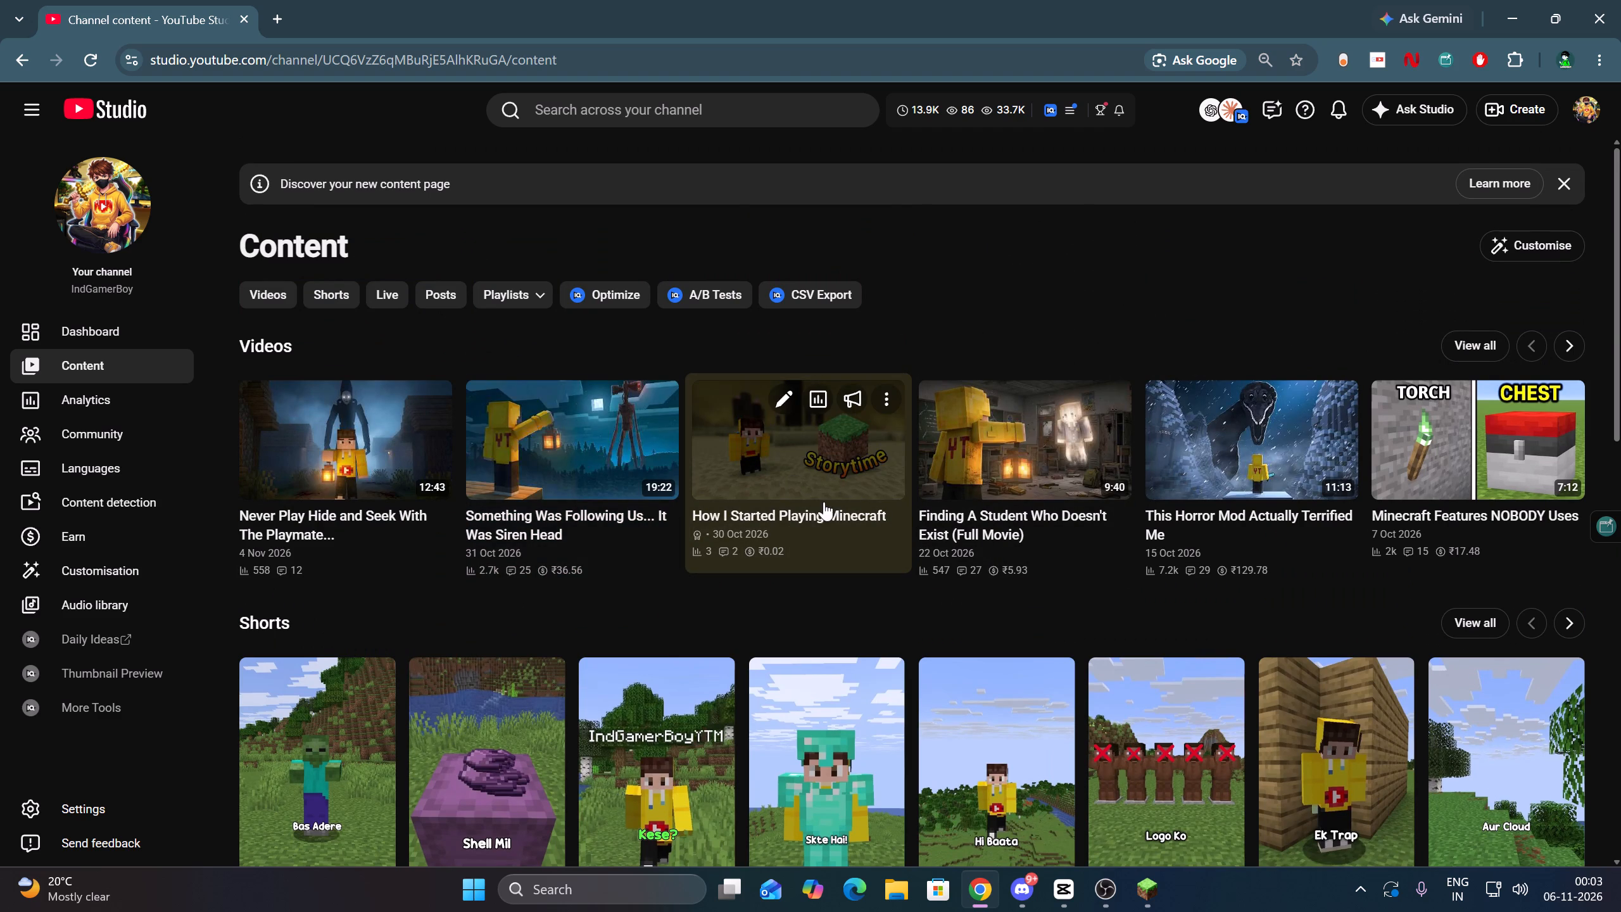
Check 30 October 2026 in the system calendar against the current date.
click(1599, 907)
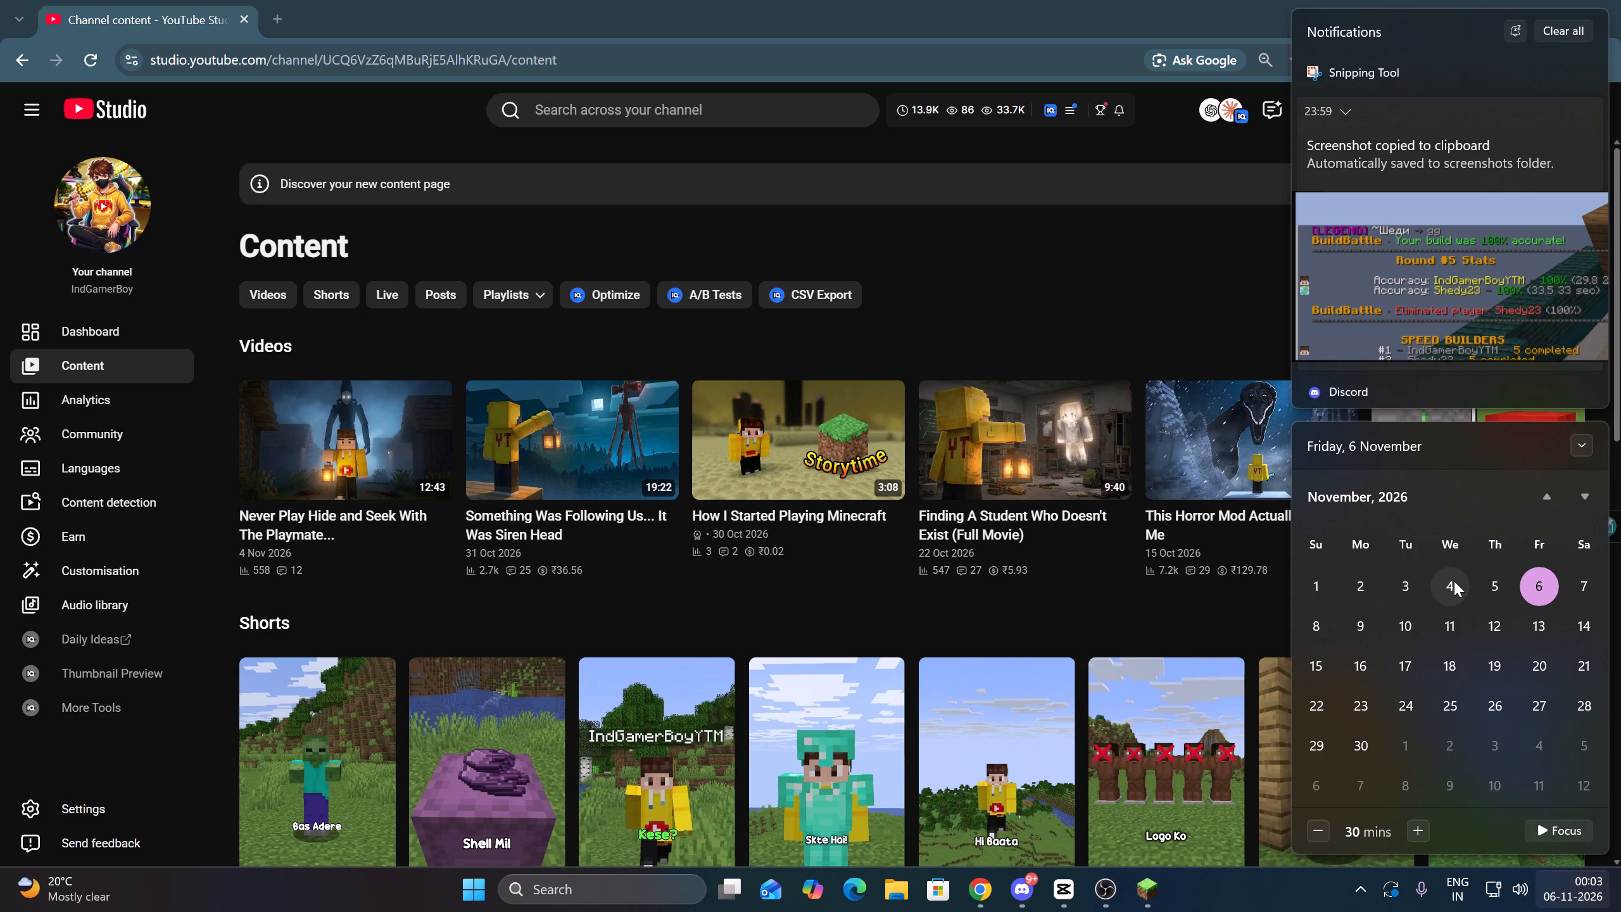
scroll(1454, 581, up, 2)
click(1554, 690)
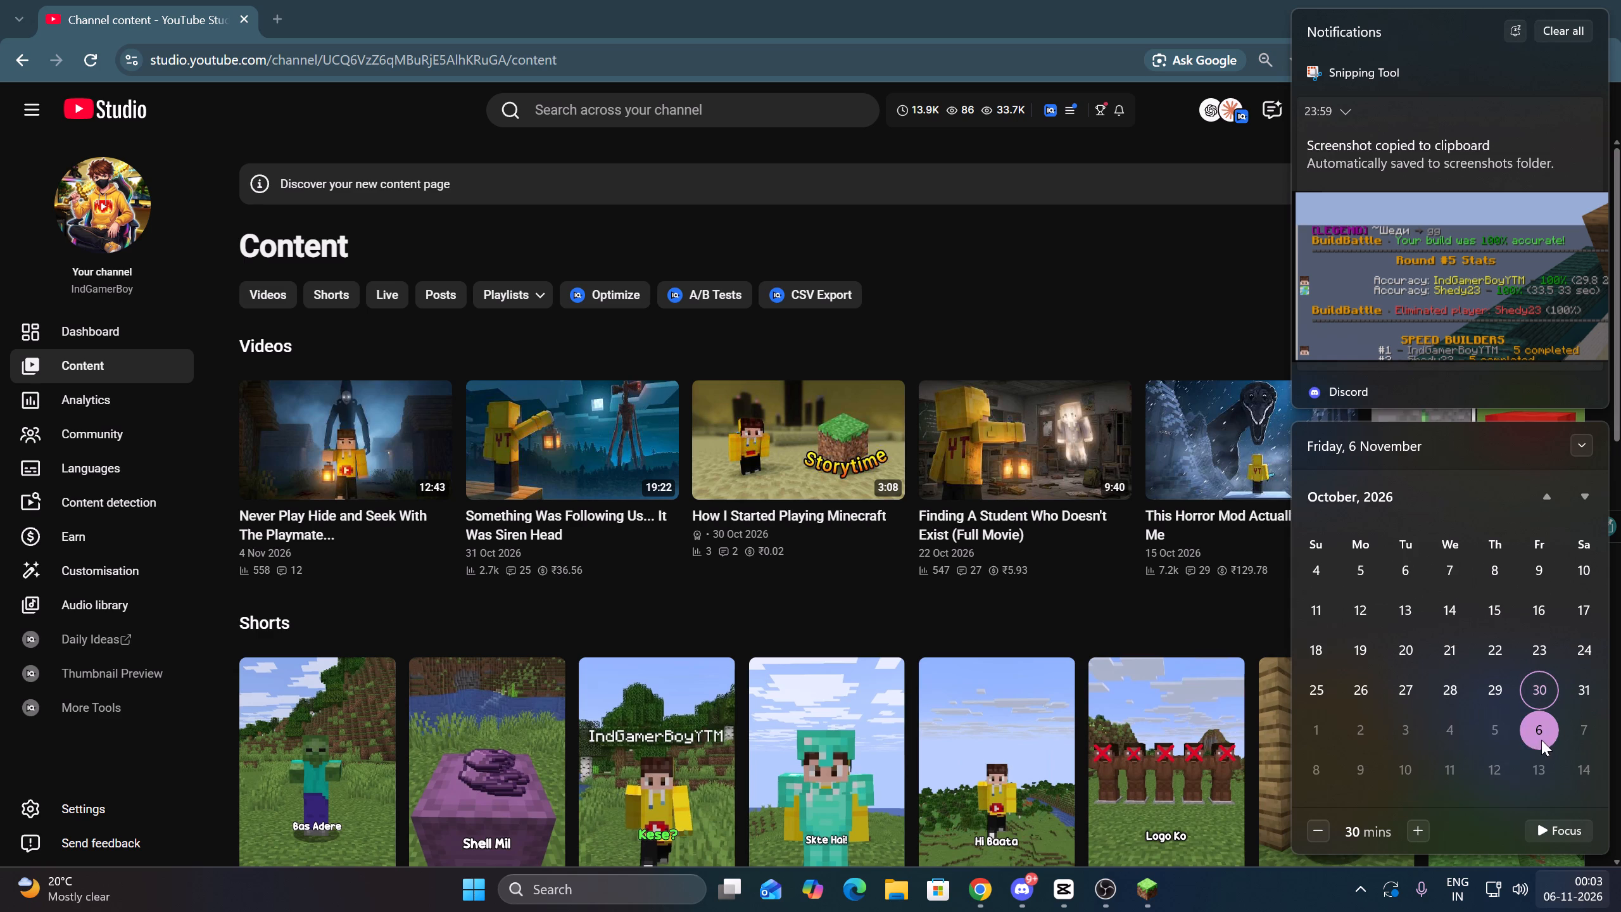
click(1287, 899)
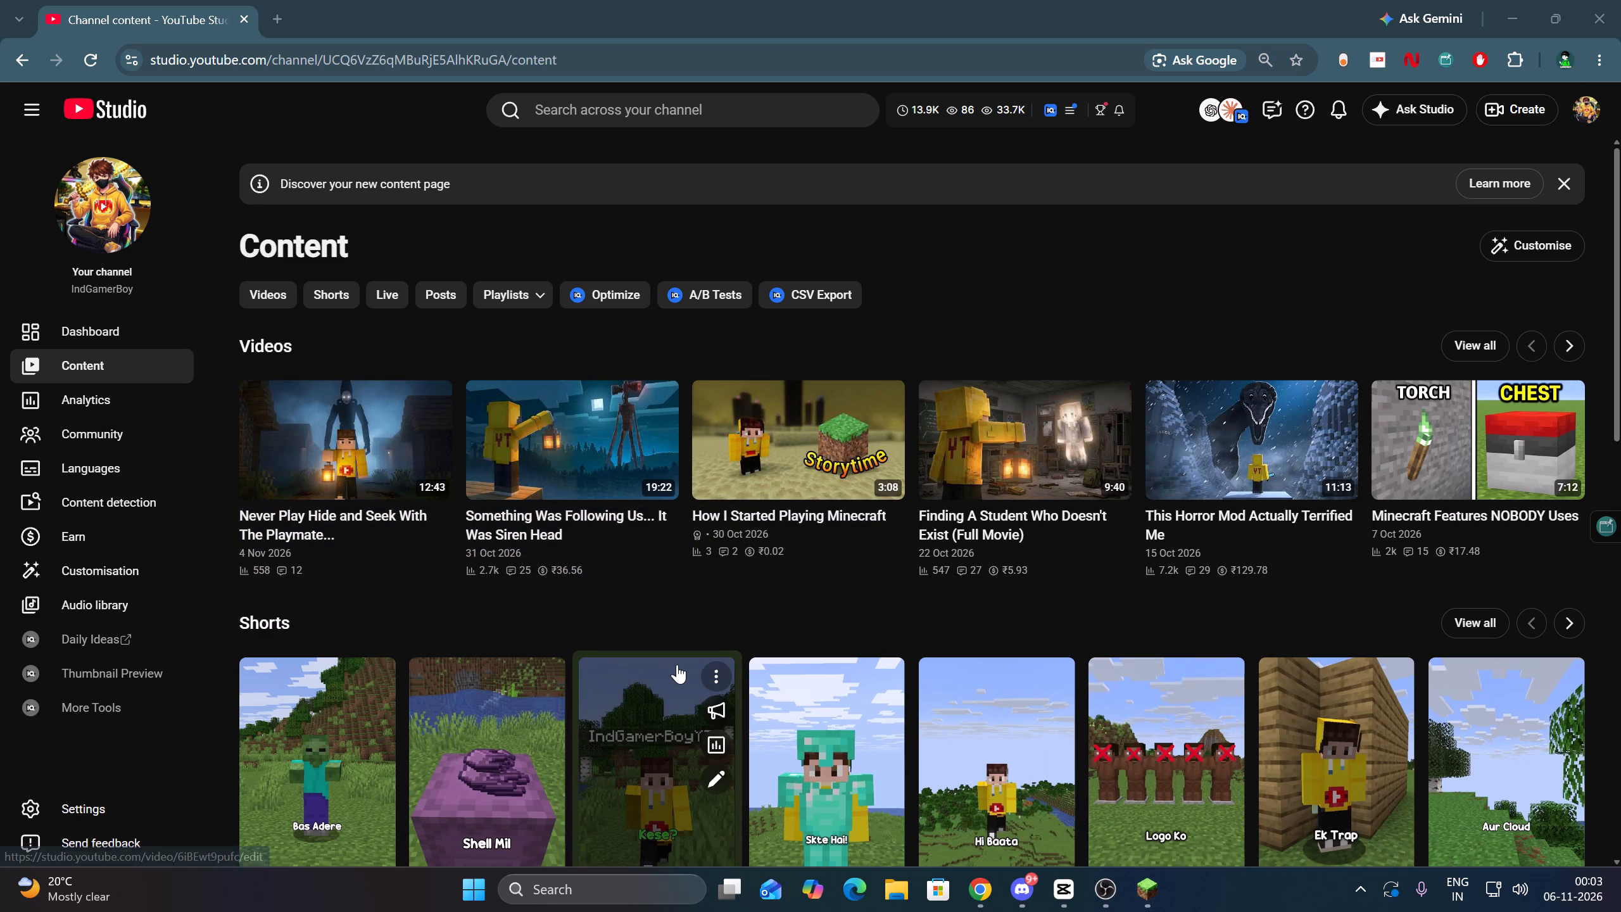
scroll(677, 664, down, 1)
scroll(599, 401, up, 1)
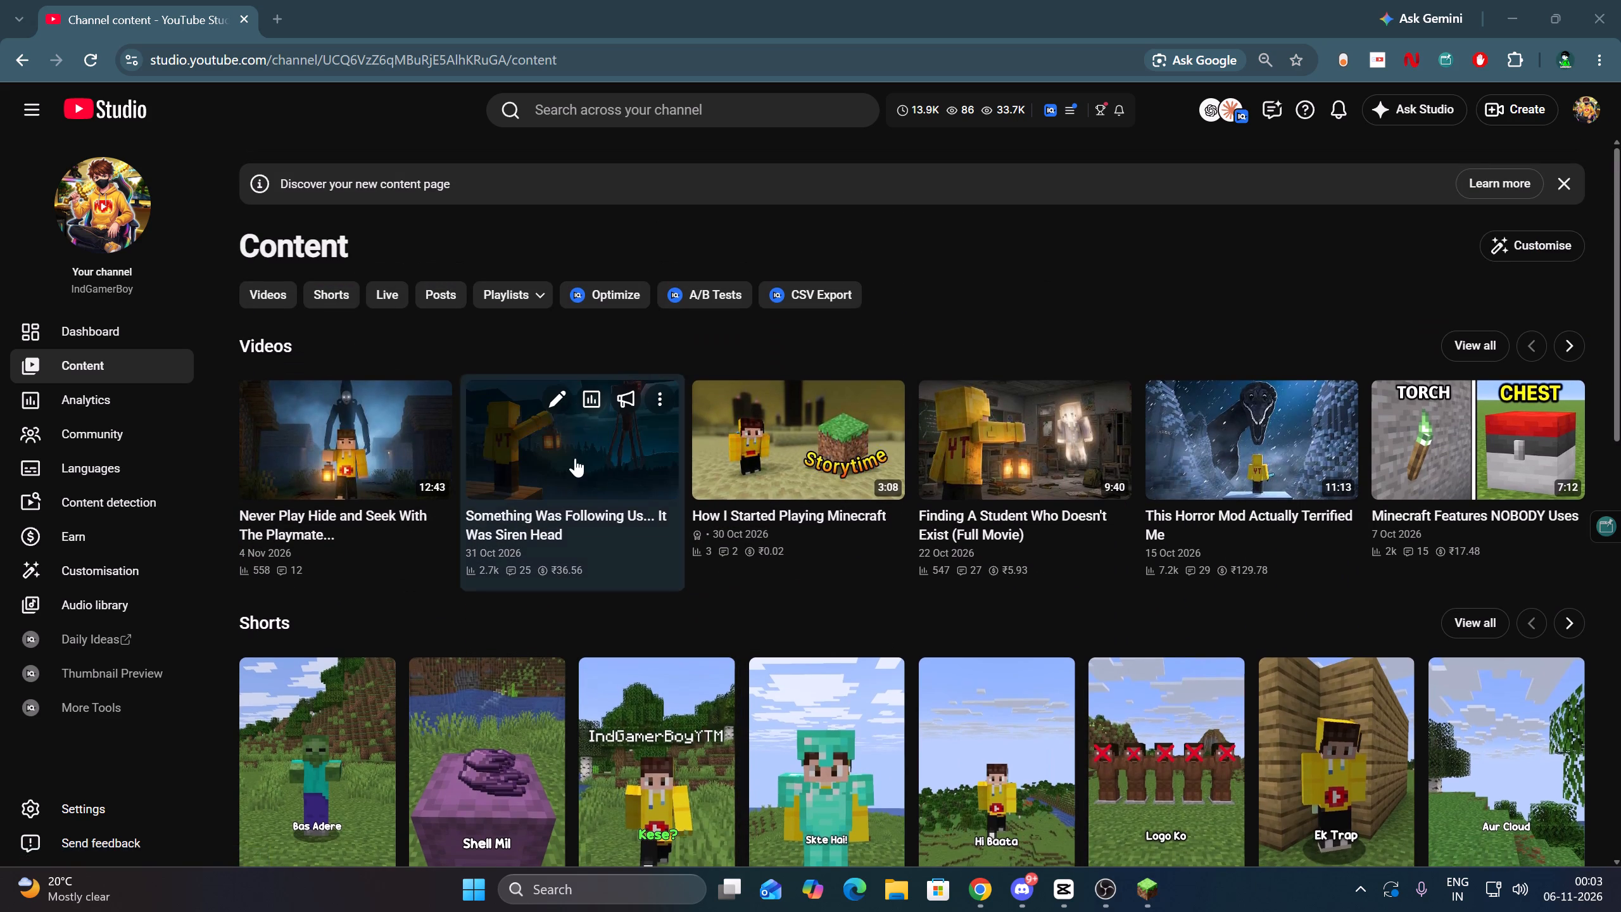
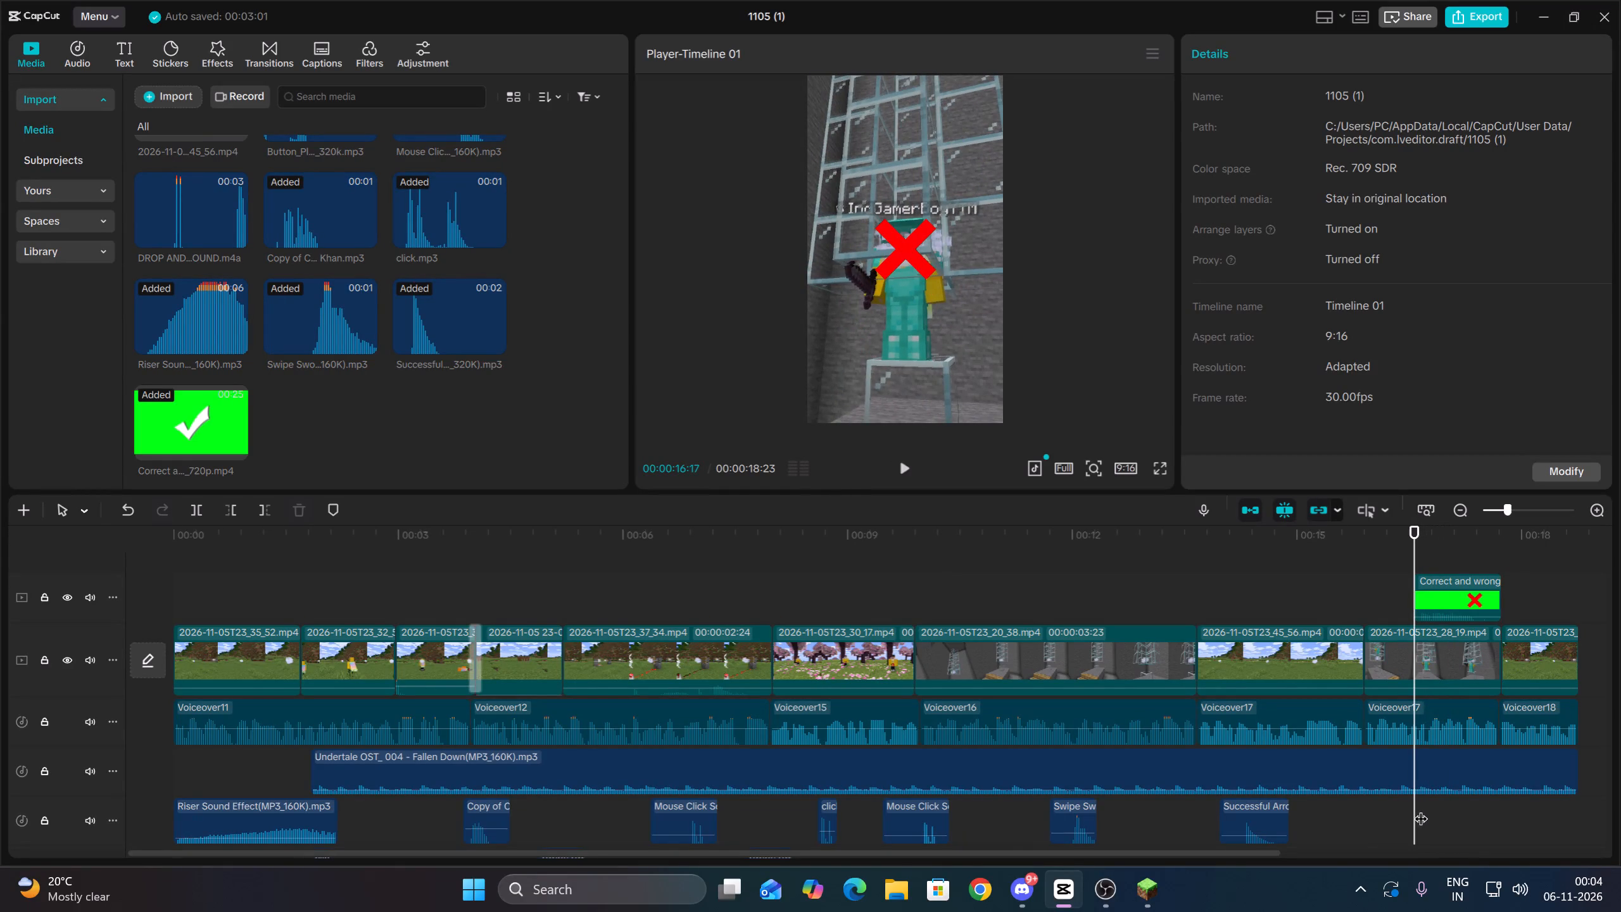
Lower the audio volume of the red cross overlay clip to -9.4 dB.
click(1443, 597)
click(1267, 54)
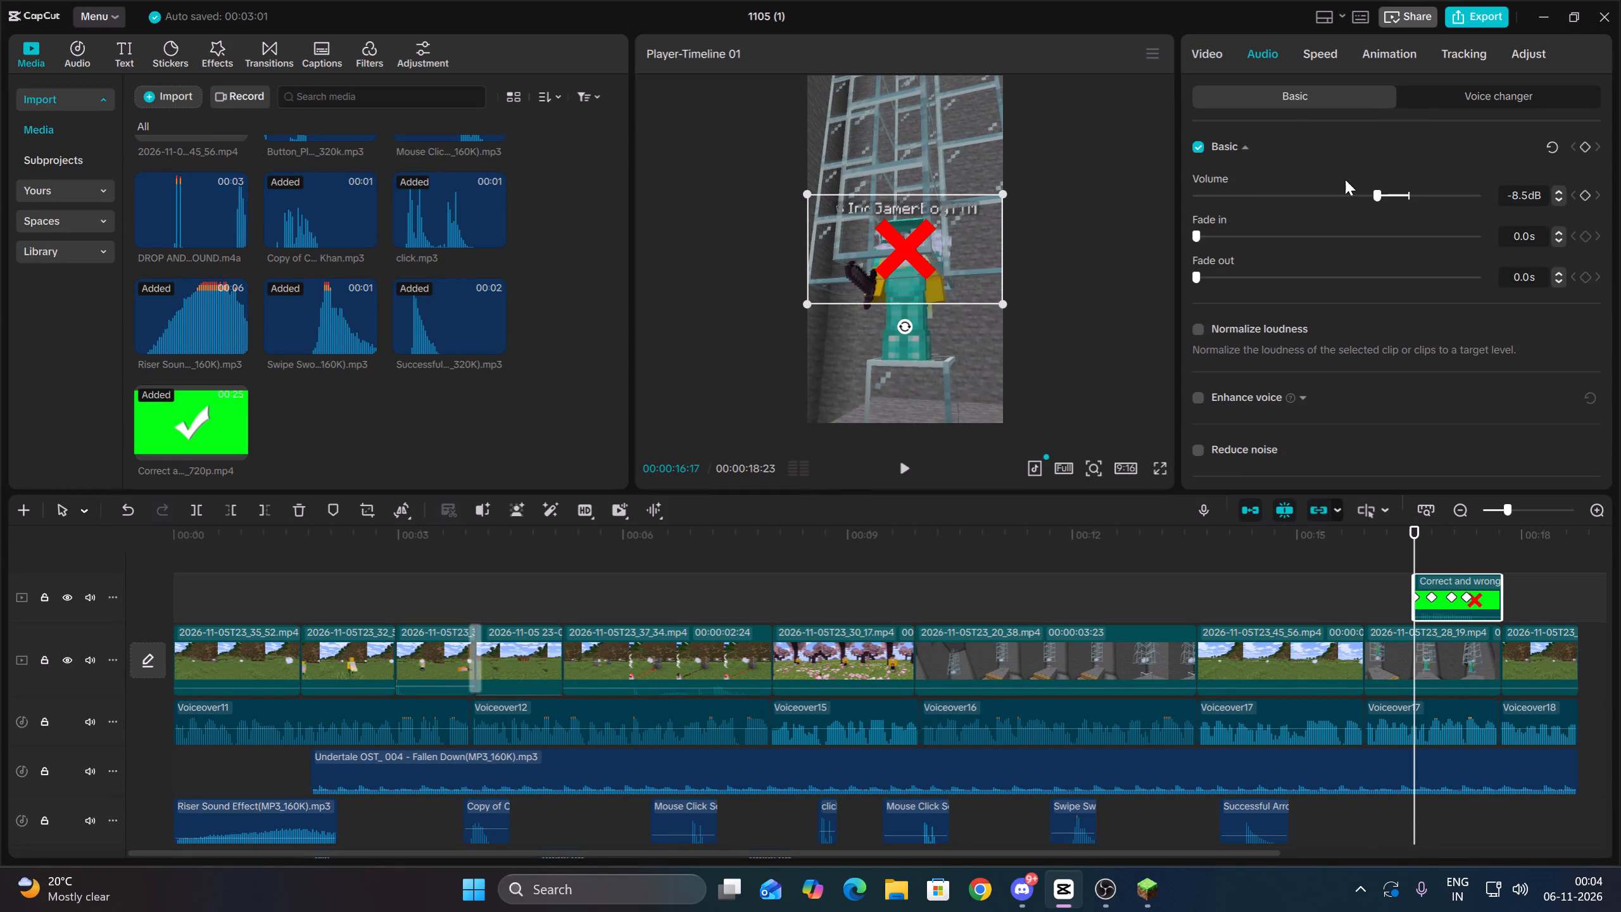
click(1371, 191)
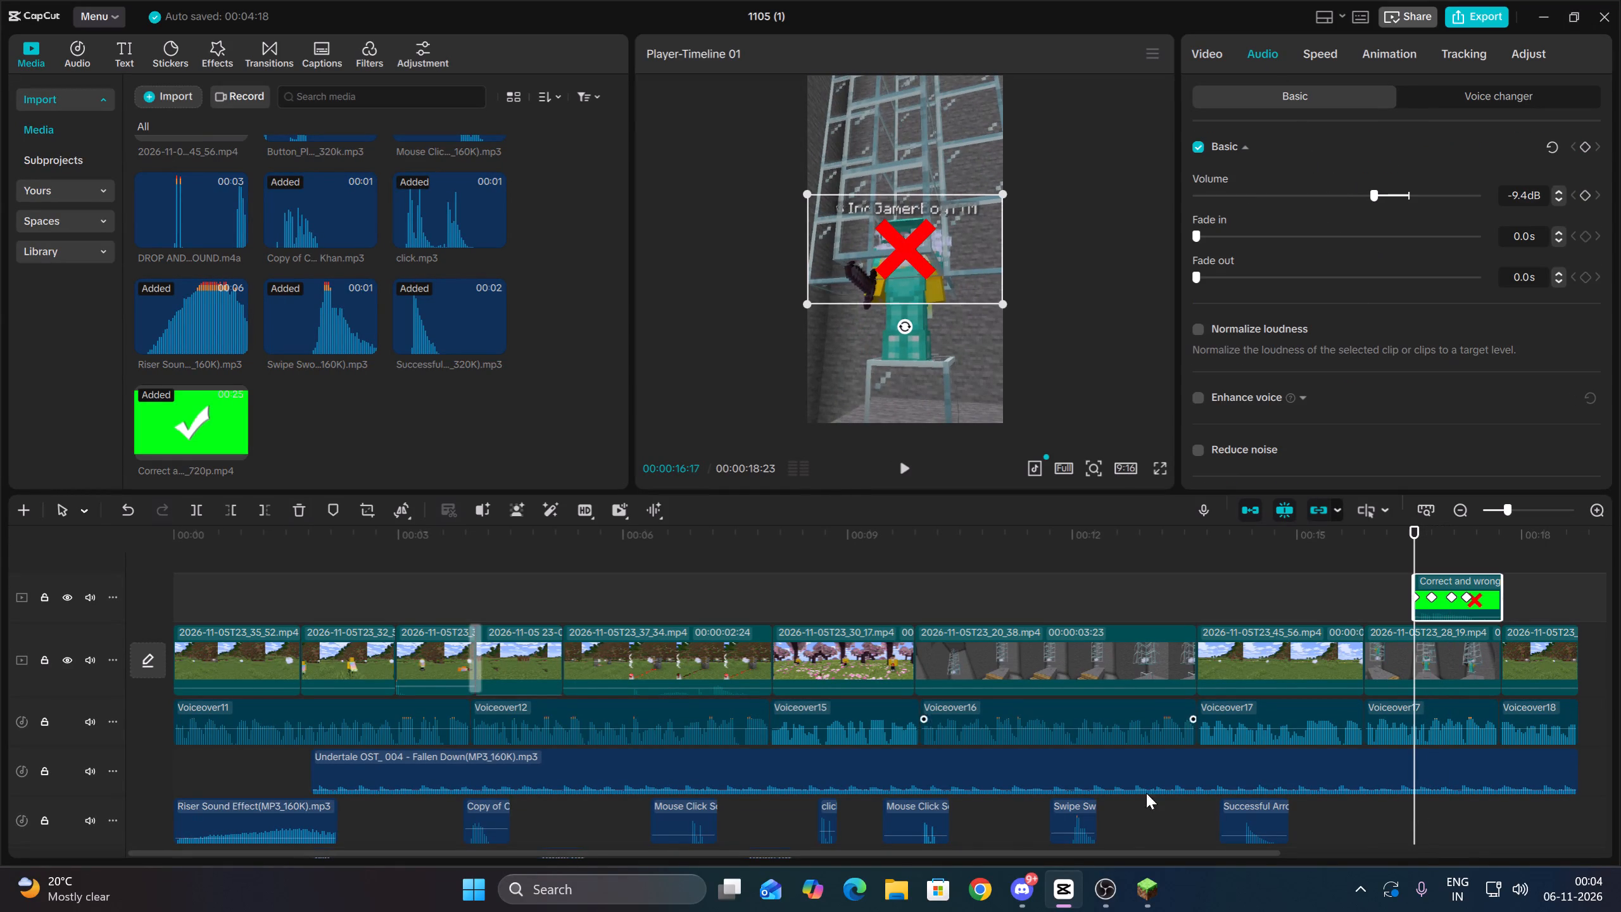
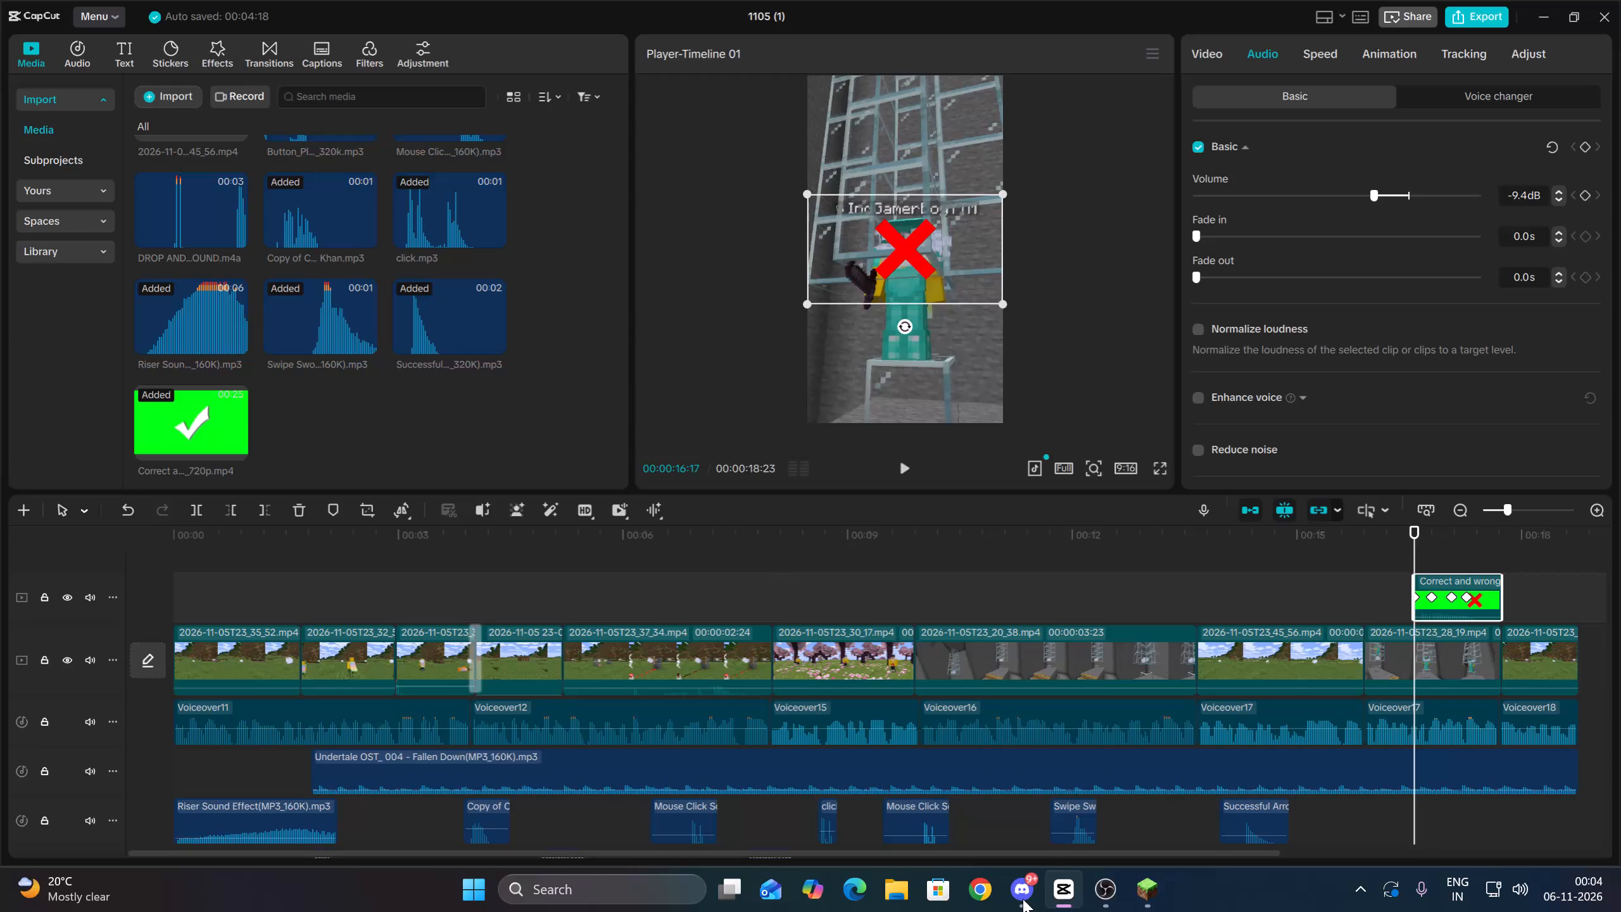
Play back the video's ending from the red cross overlay to check the sound balance.
key(space)
key(space)
key(space)
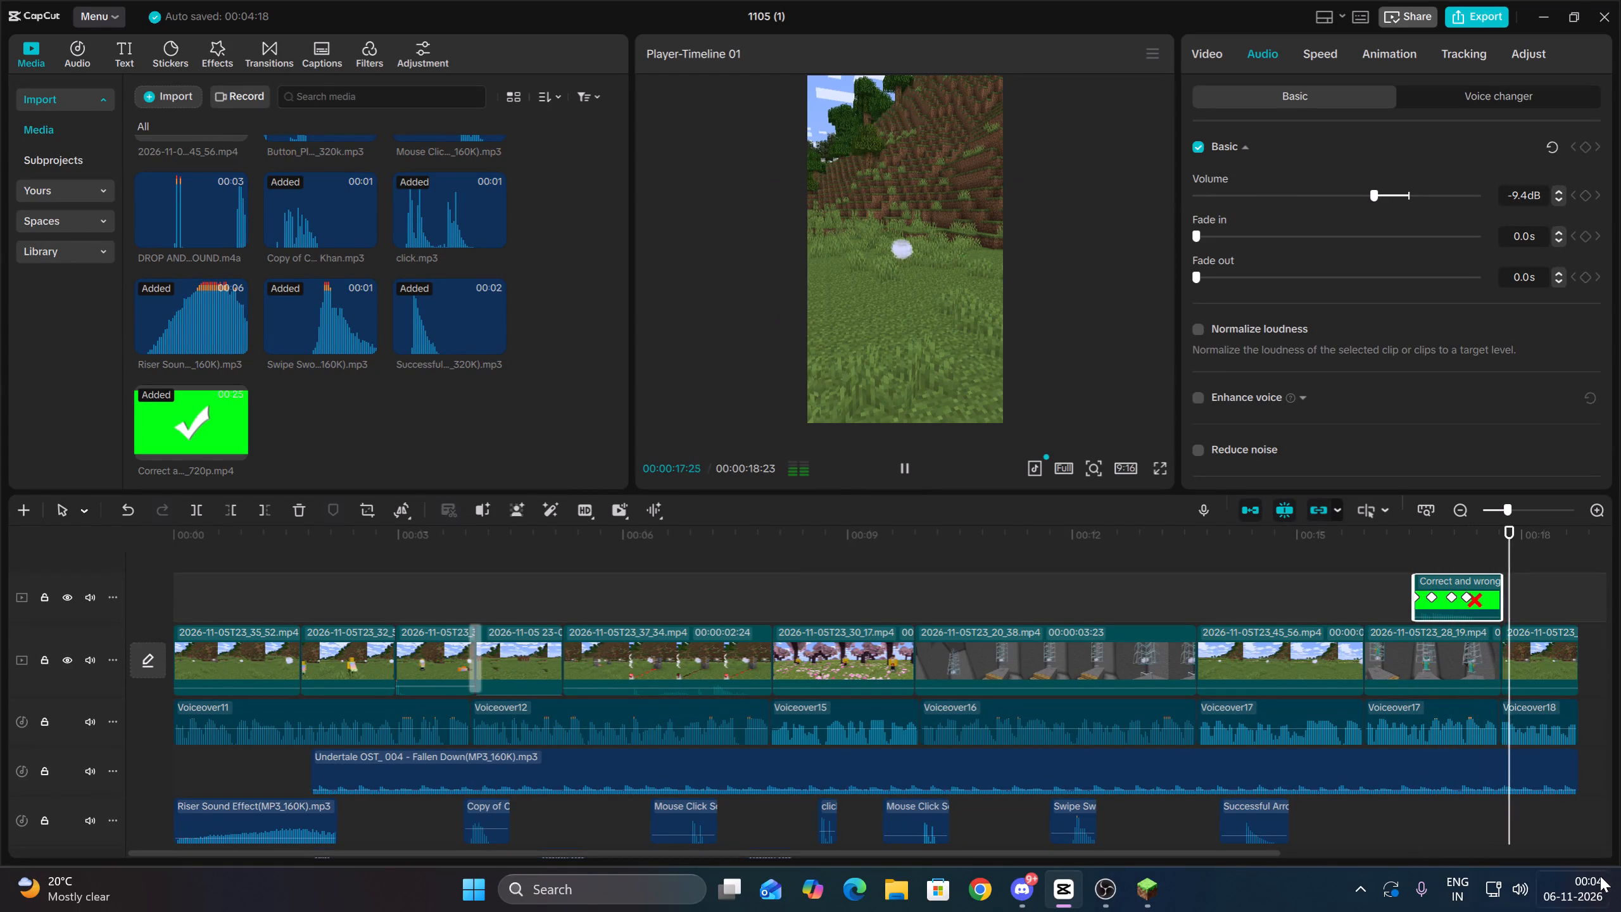
Search Downloads for "click" and import the Button_Plate Click (Minecraft Sound) effect, with the playhead at the end of the red cross overlay.
click(1448, 511)
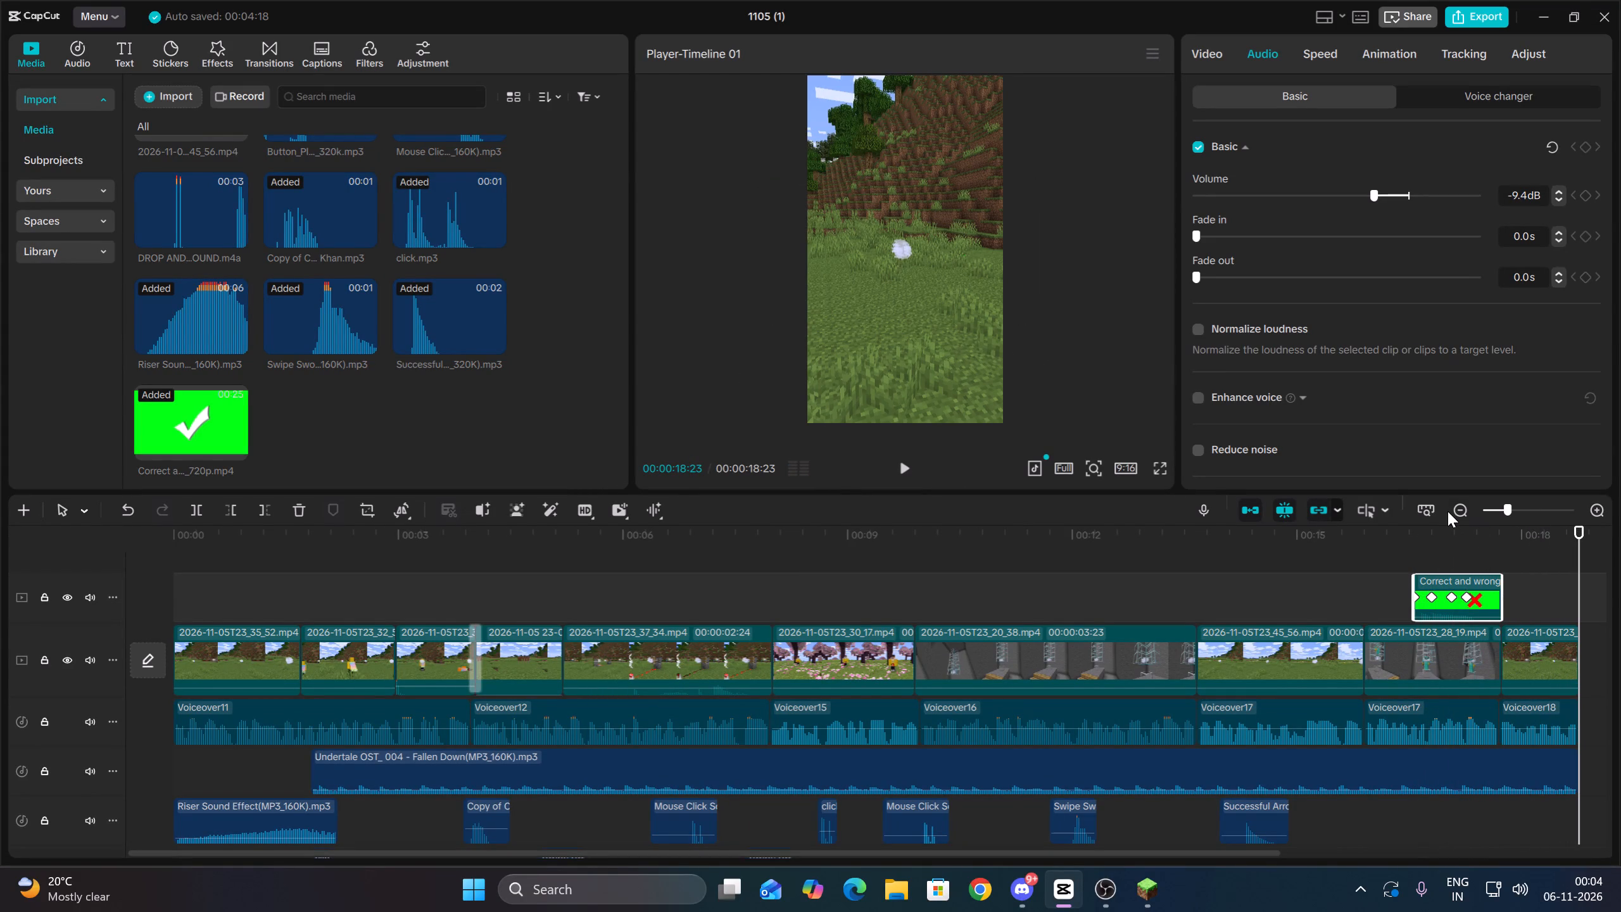
click(1453, 510)
click(817, 812)
drag(823, 814, 845, 820)
drag(845, 820, 834, 818)
click(183, 98)
click(187, 126)
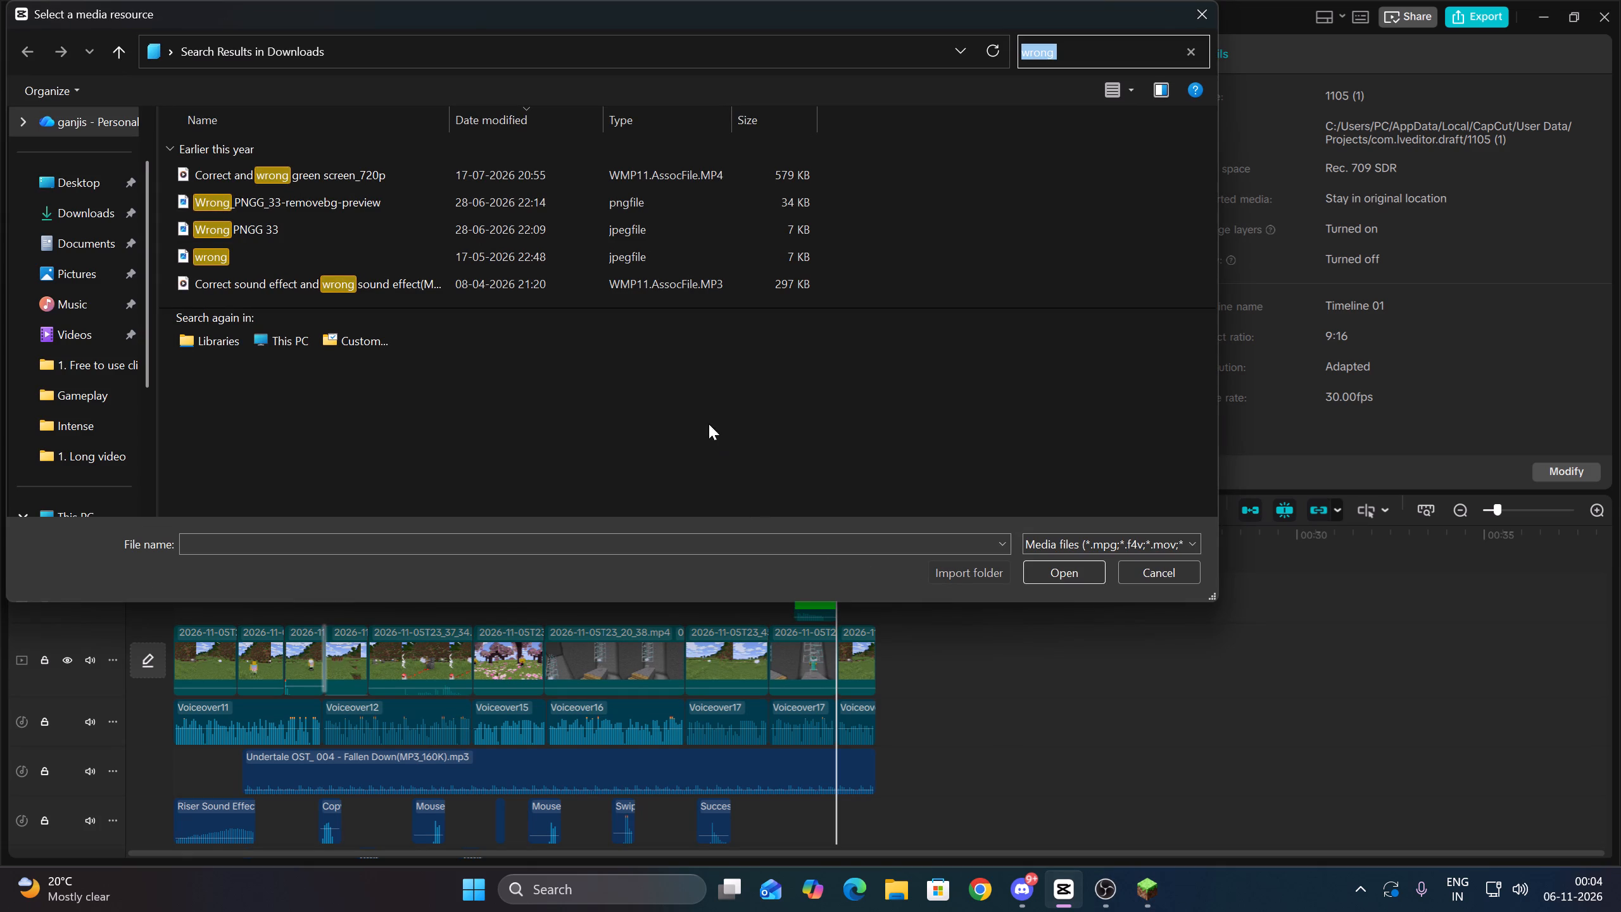
key(BackSpace)
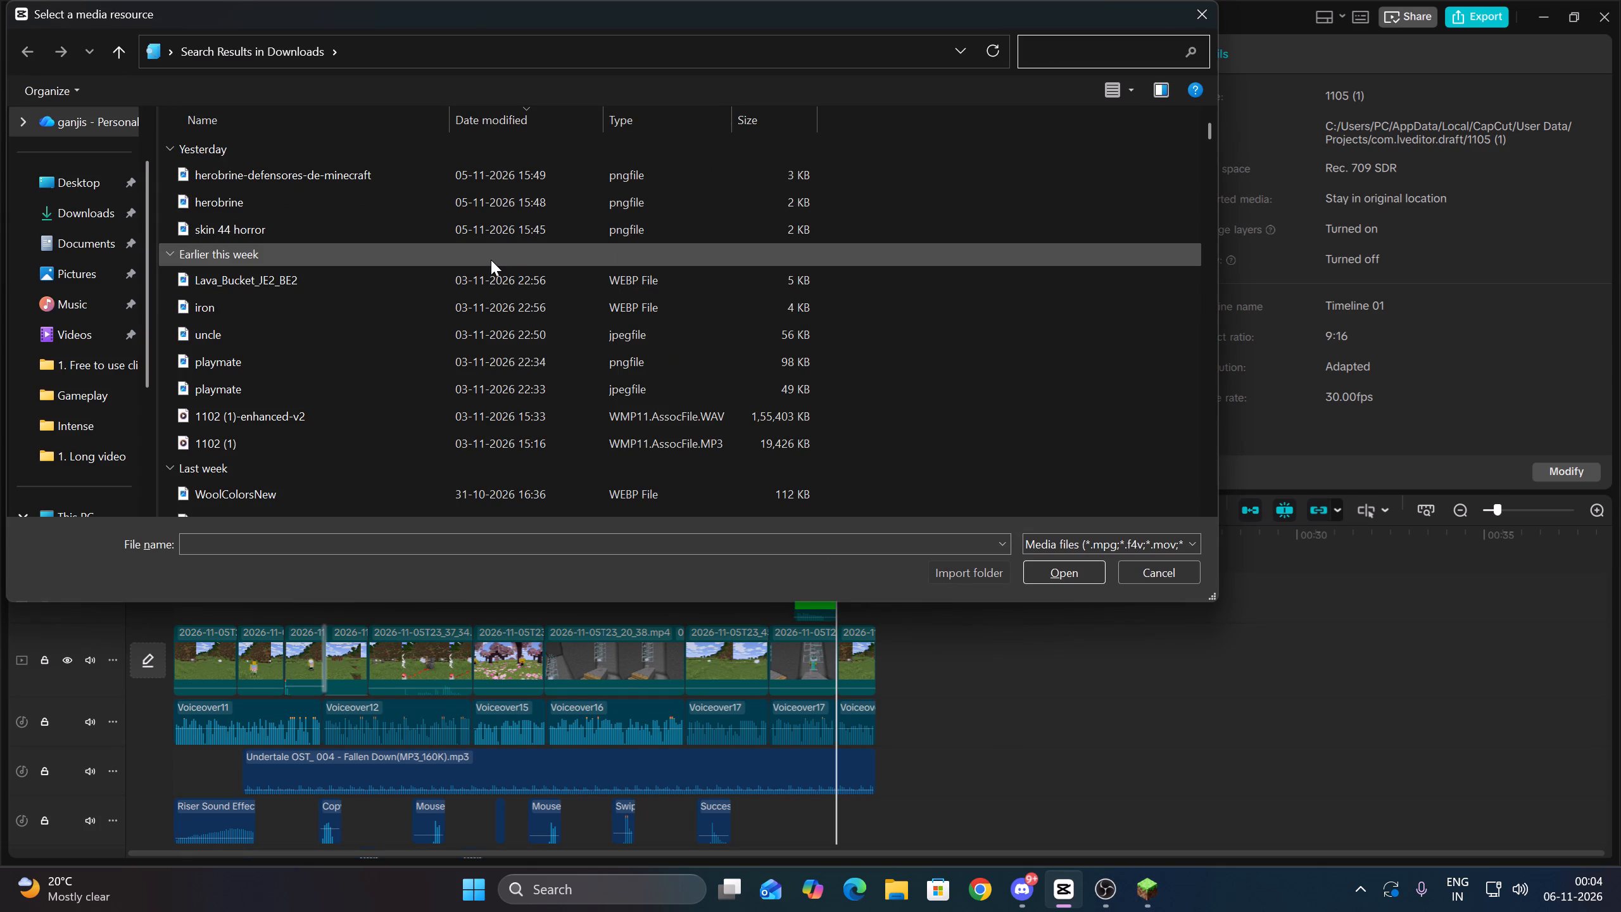
key(m)
key(BackSpace)
text(click)
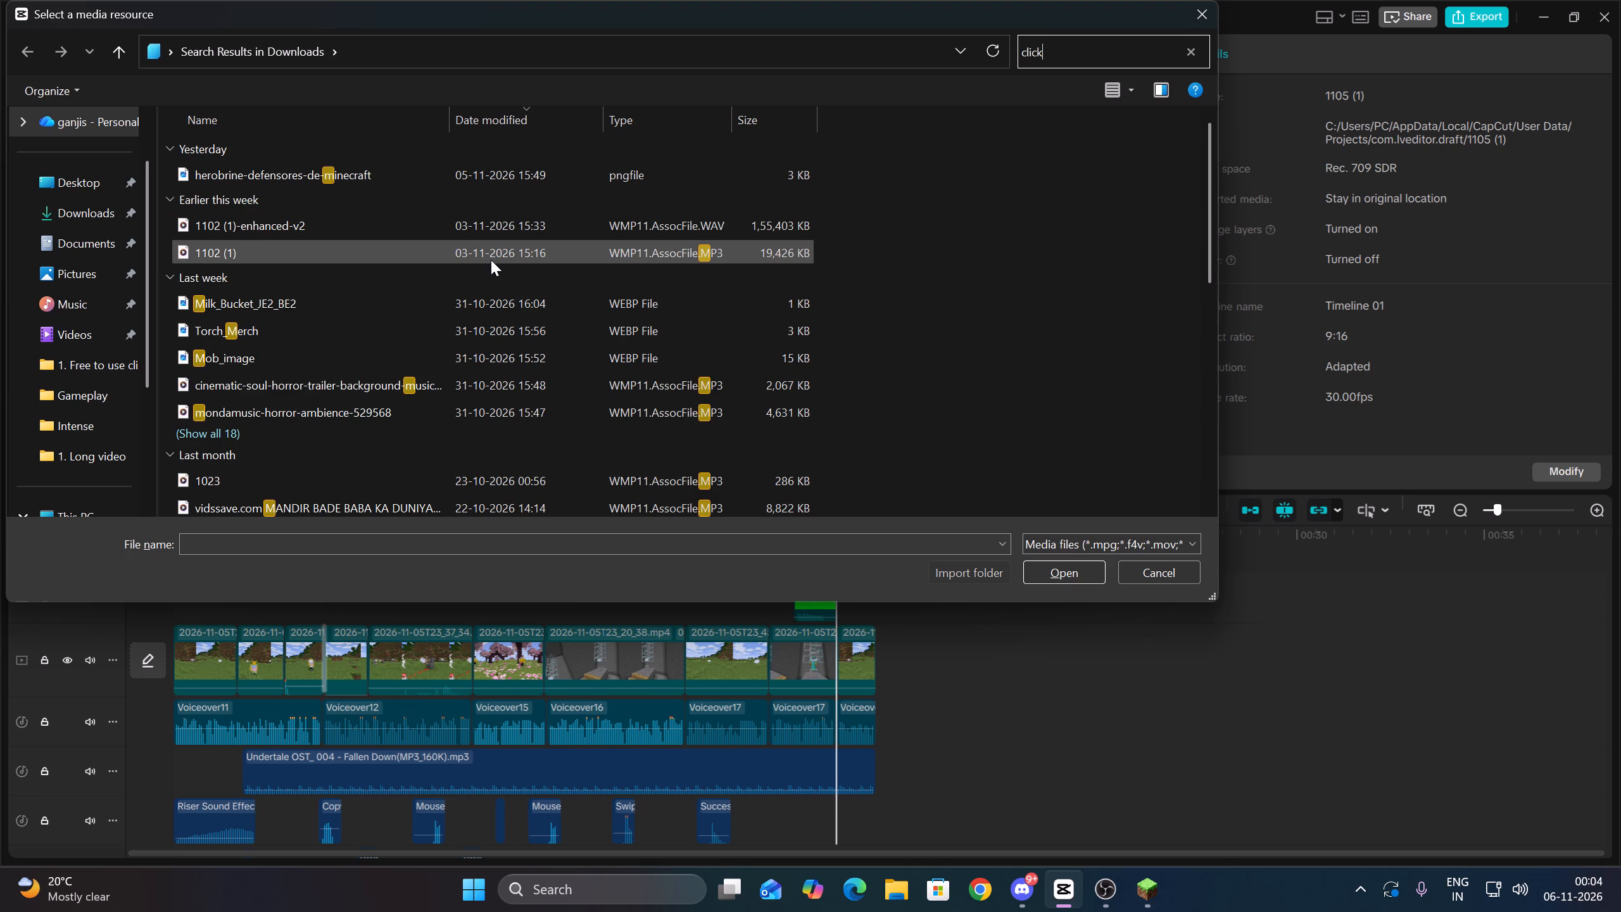
click(495, 183)
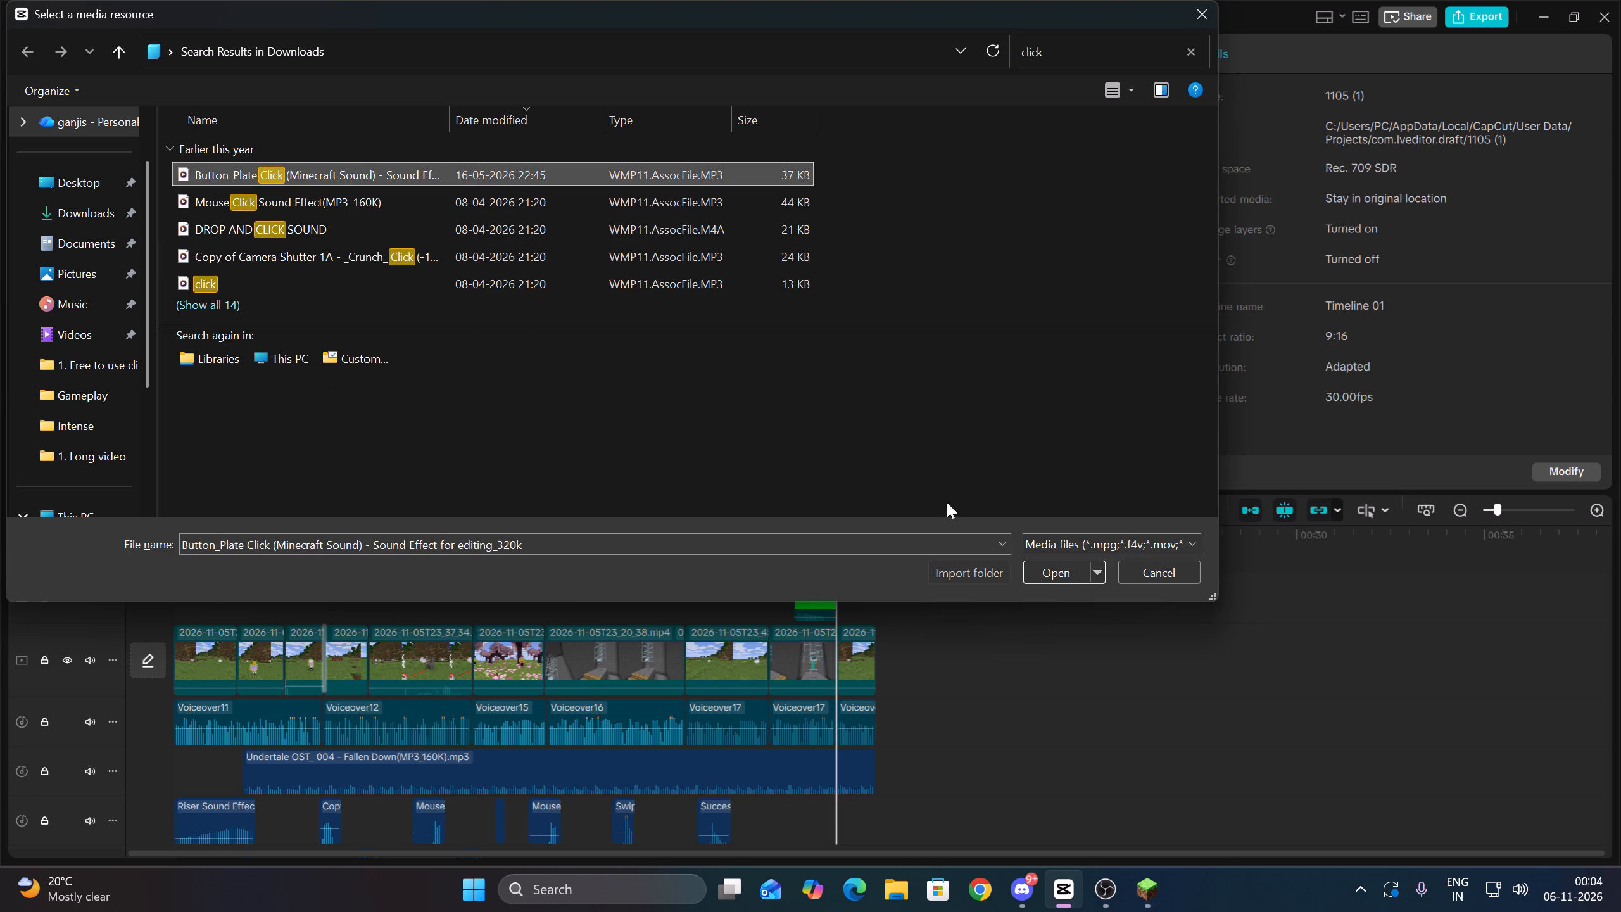
click(1044, 570)
Place the Button_Plate Click sound on the upper sound effects track at the cut to the final video clip, around 17:21.
drag(287, 168, 829, 824)
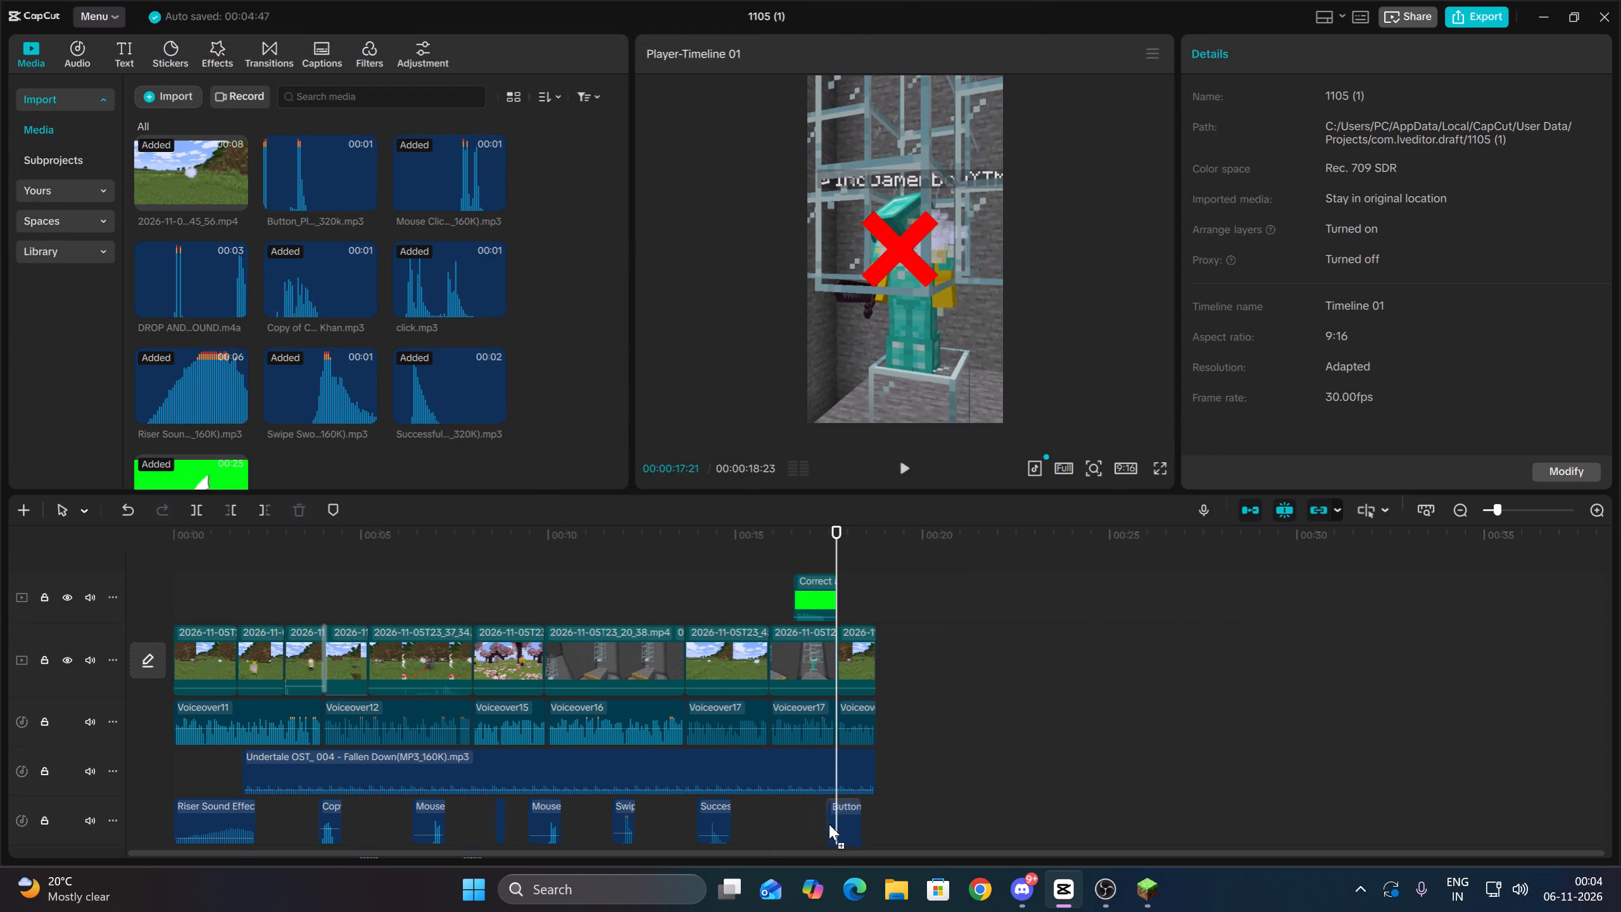
drag(829, 824, 817, 824)
drag(831, 816, 842, 816)
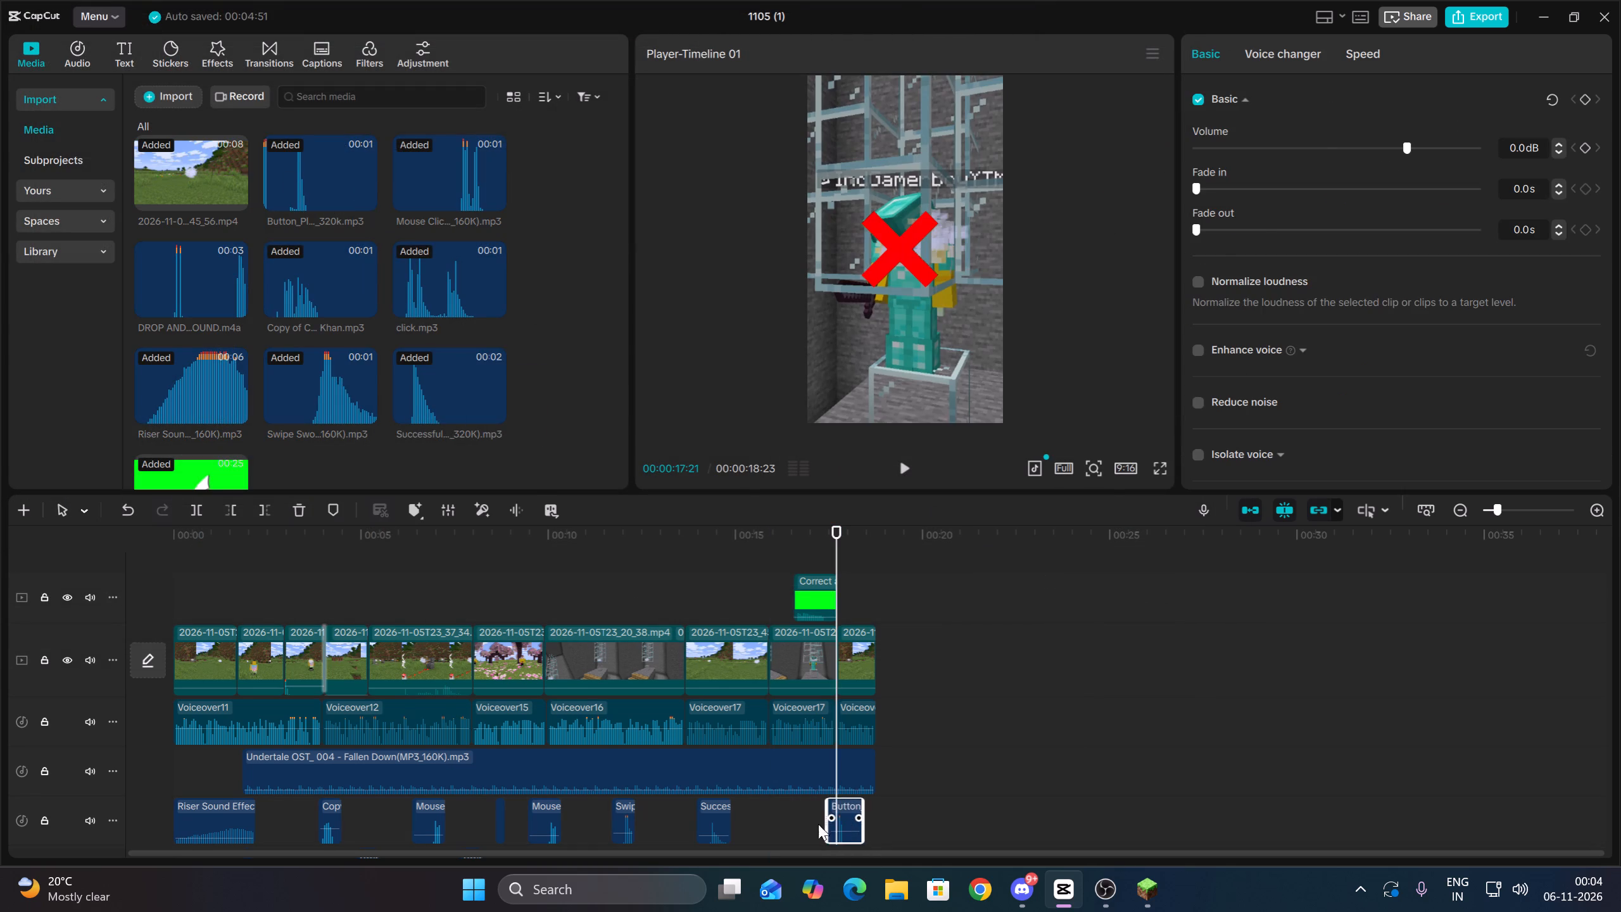
Play back the final cut with the button click sound through the loop to the opening.
click(801, 816)
drag(809, 818, 820, 820)
key(space)
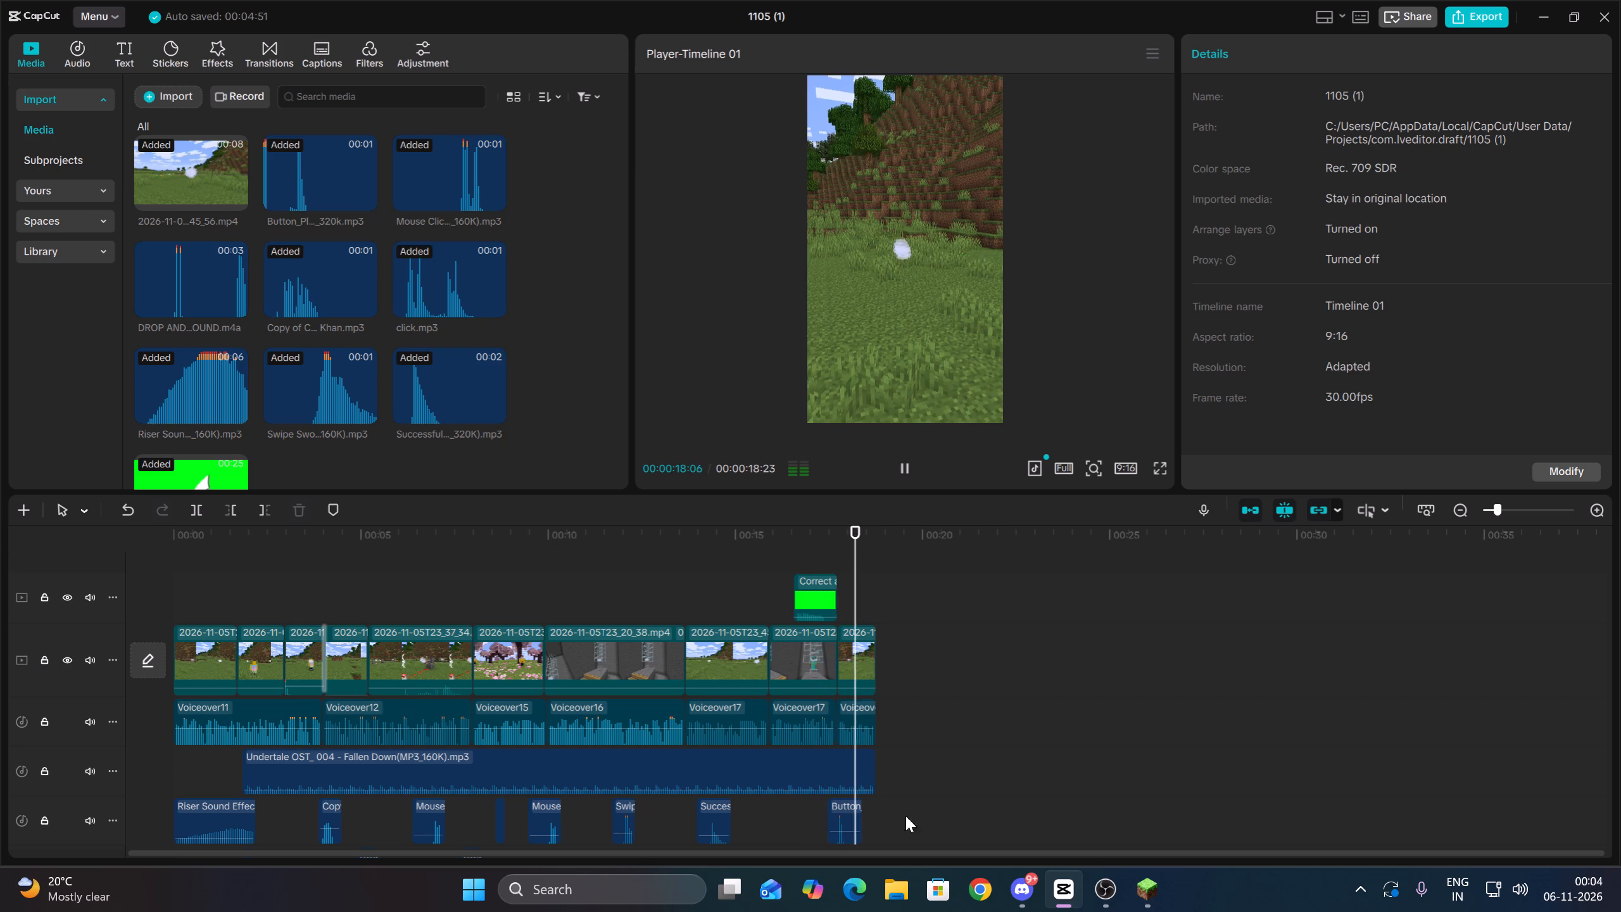
key(space)
double_click(1601, 504)
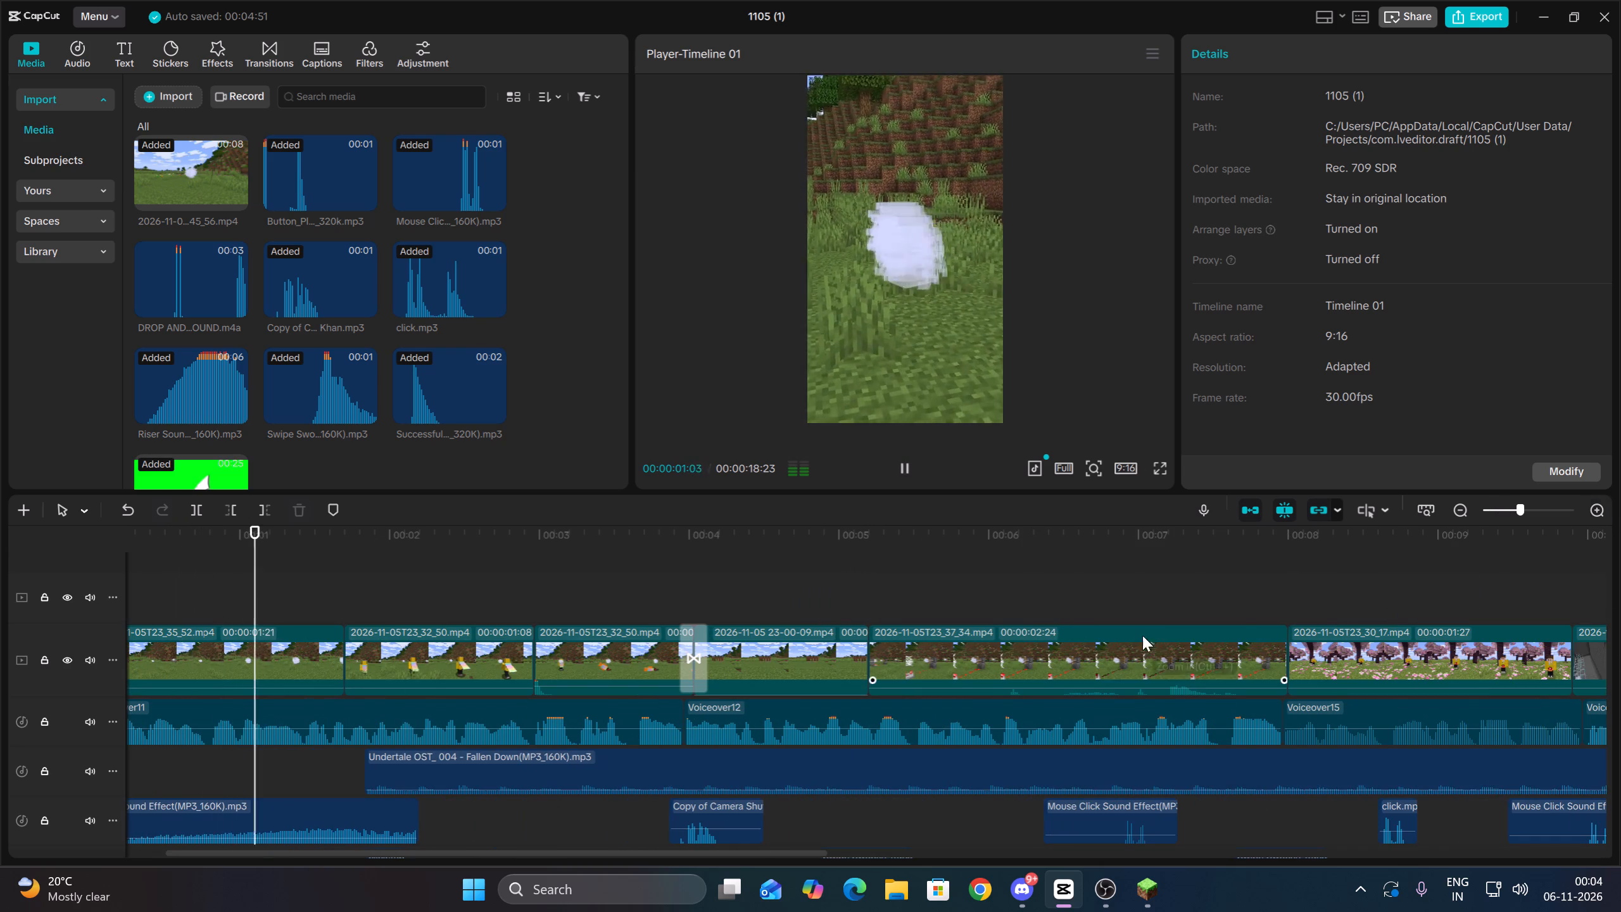
key(space)
Select all video, overlay, voiceover, music and sound effect clips on the timeline and combine them into one compound clip.
click(355, 559)
drag(355, 559, 0, 545)
double_click(1463, 507)
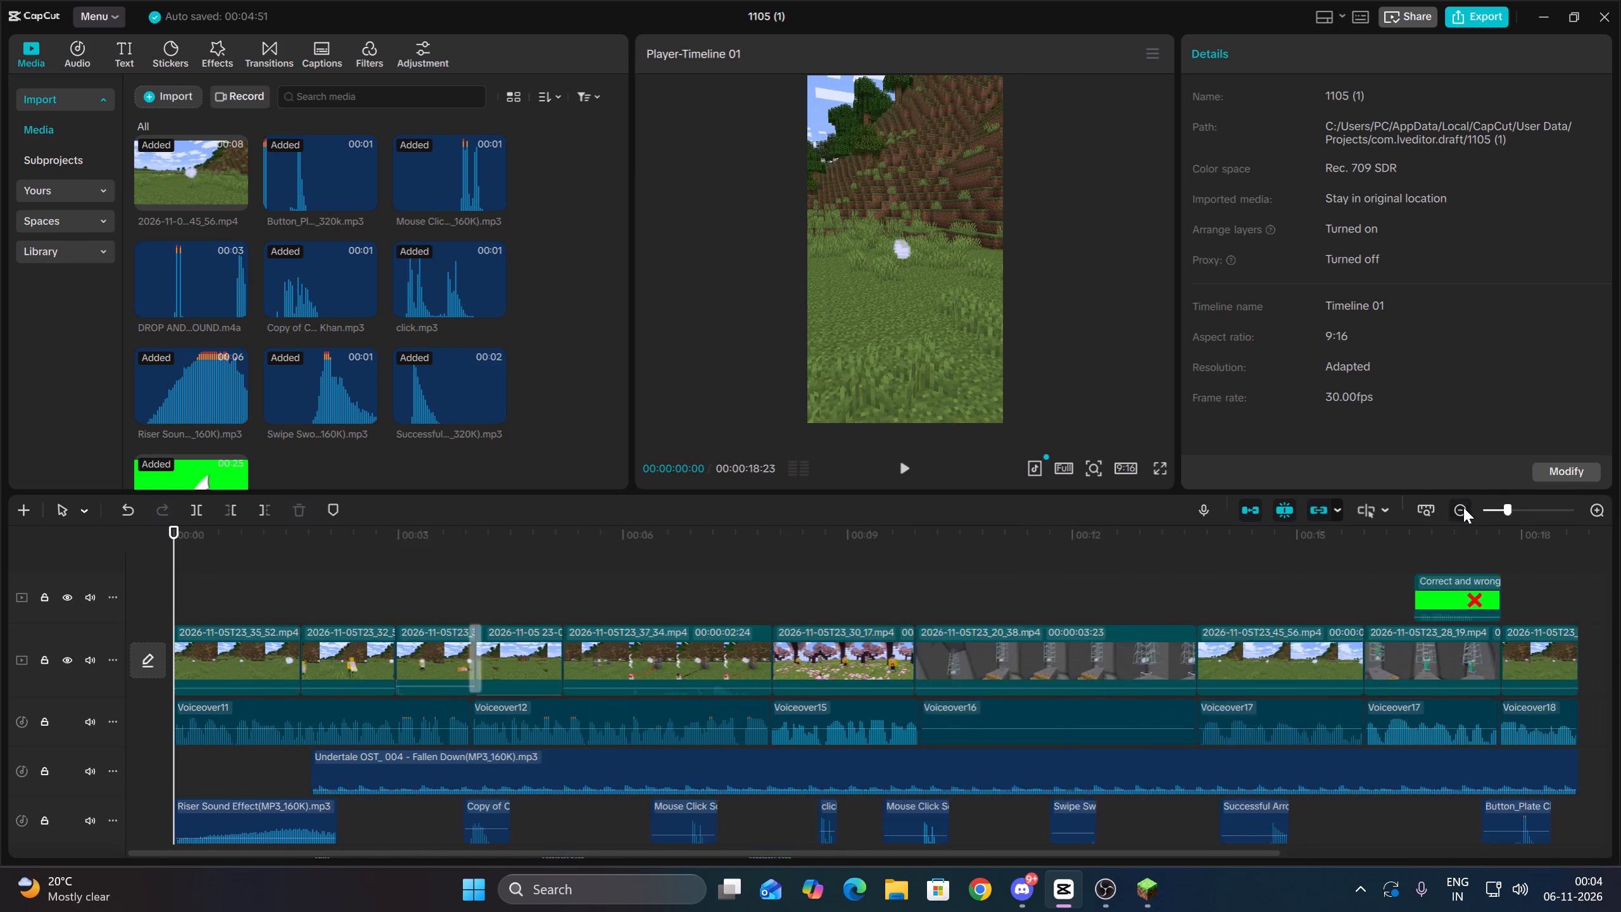
scroll(1131, 696, down, 4)
drag(980, 826, 125, 335)
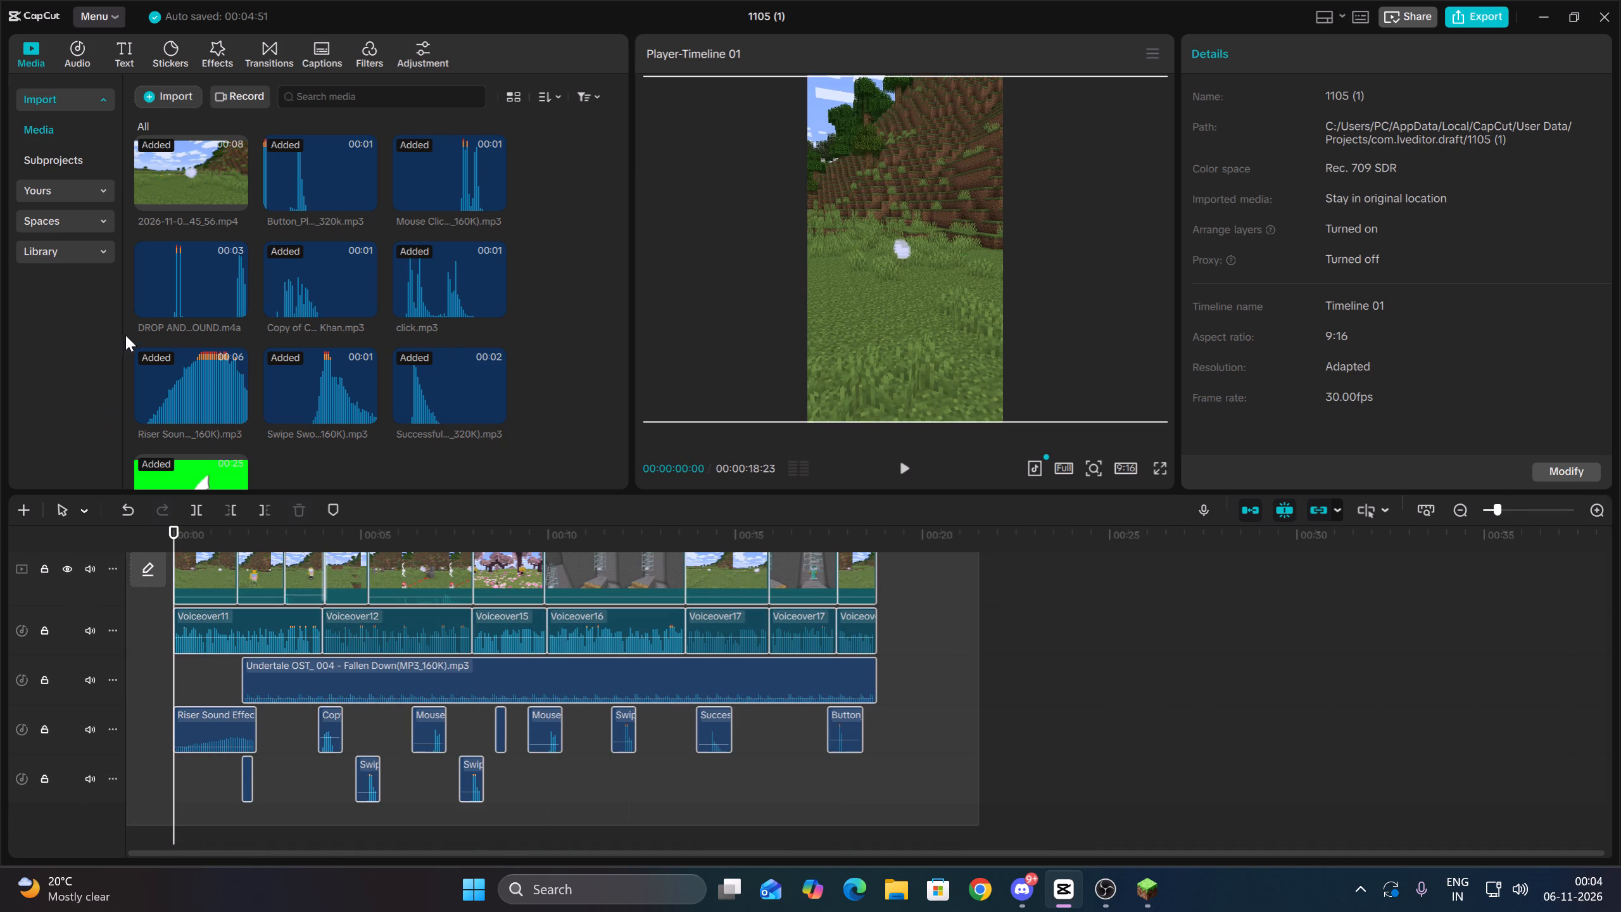
drag(125, 335, 134, 37)
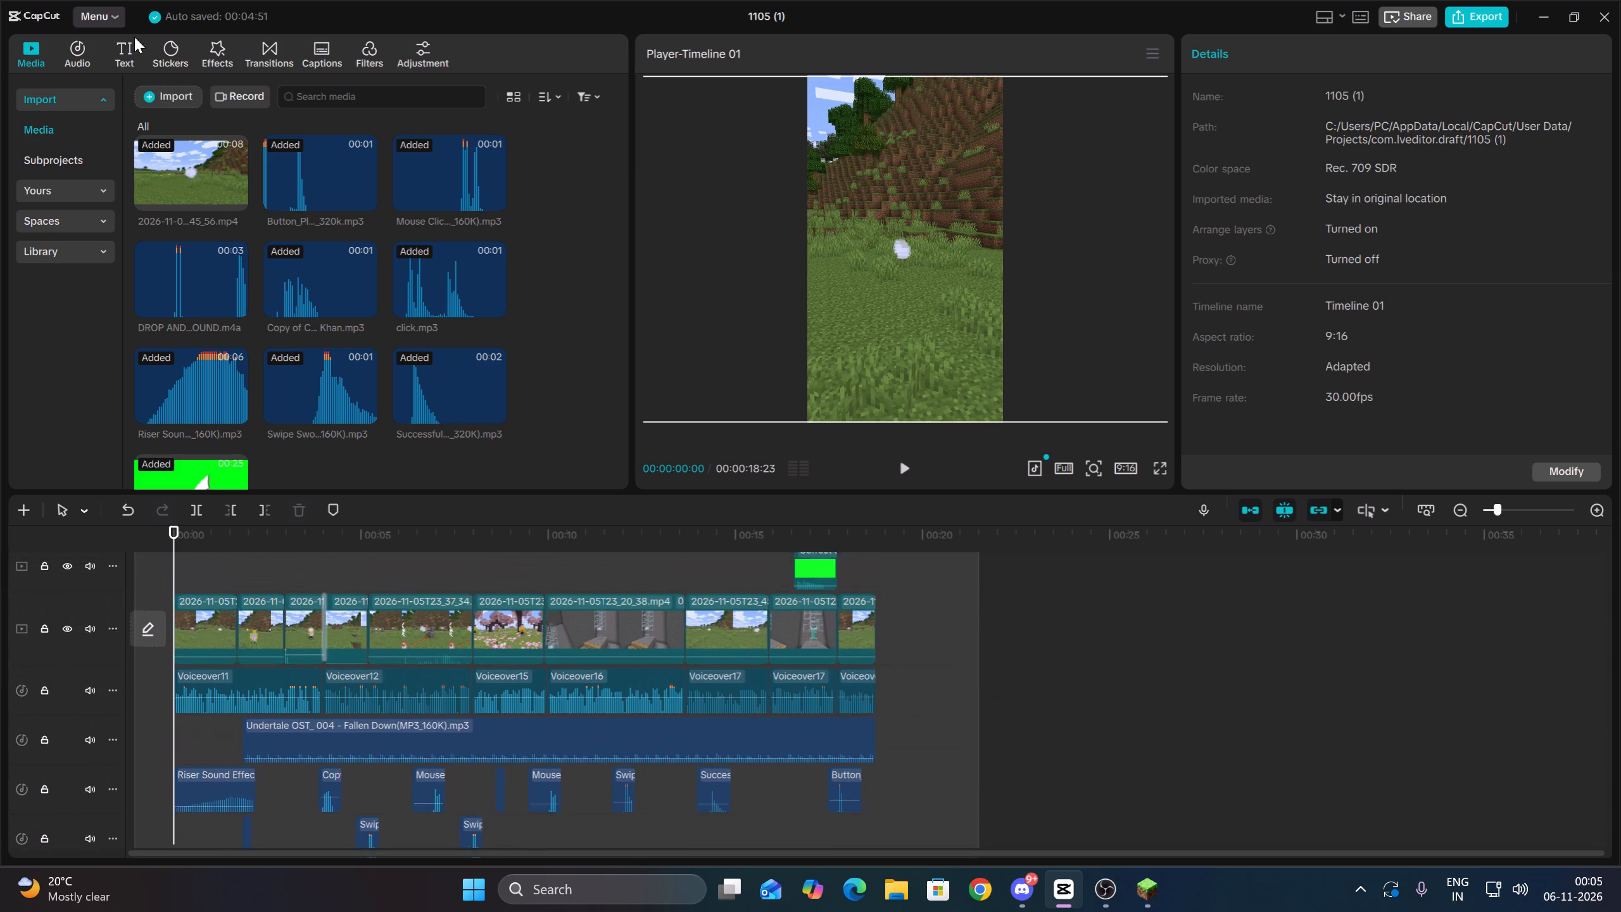
drag(134, 37, 31, 42)
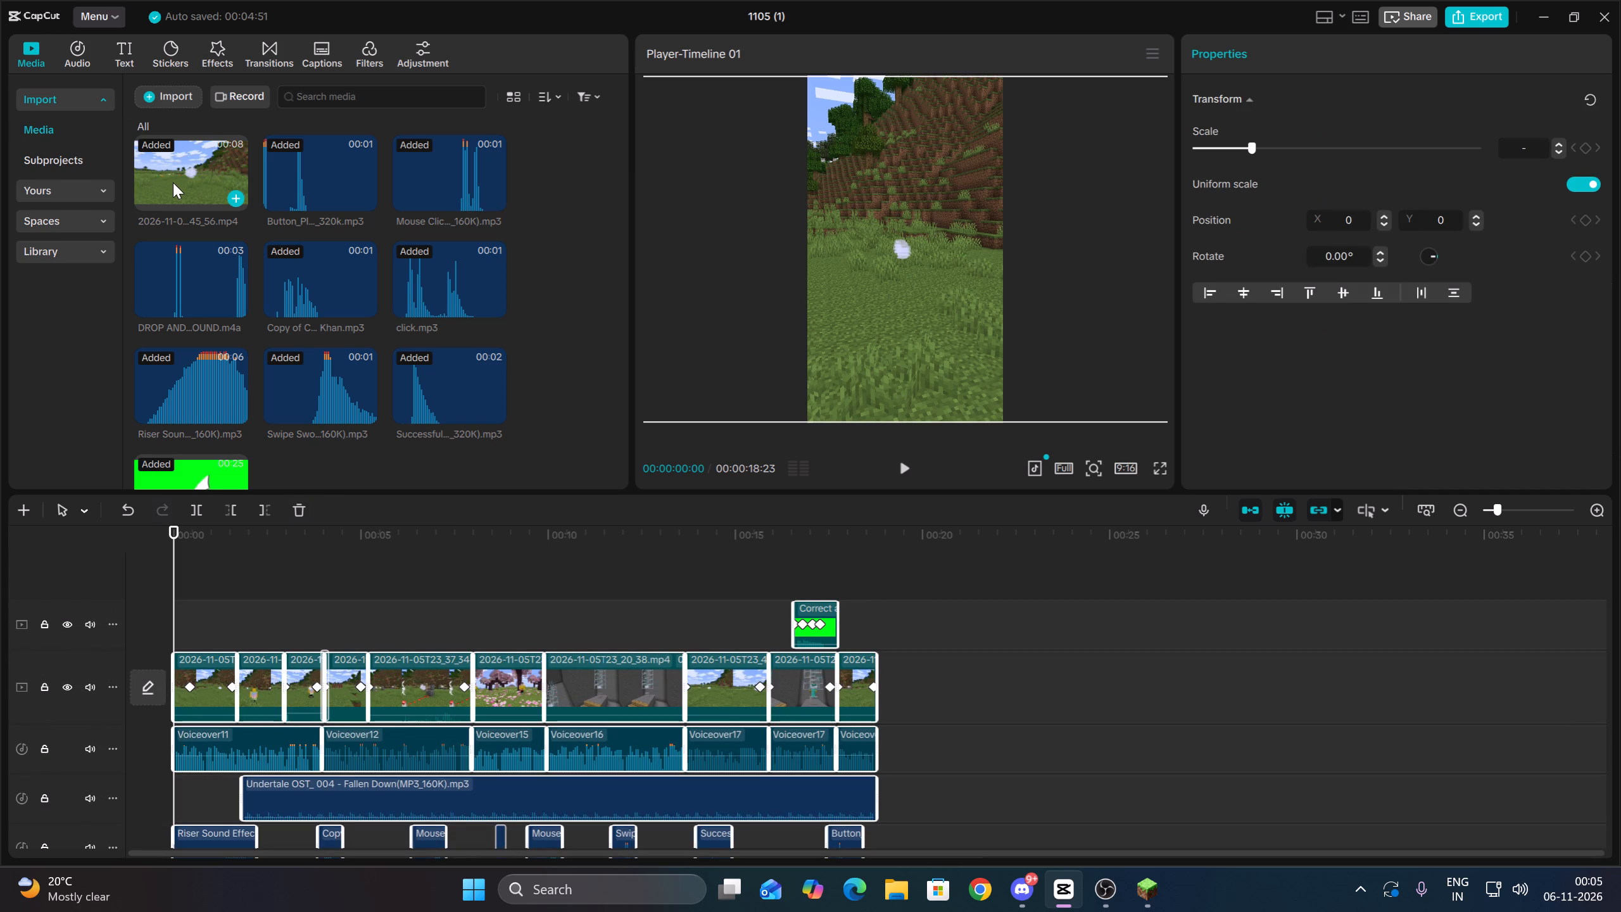
key(alt+g)
Set the compound clip's duration to 16 s in its standard speed settings.
click(1316, 54)
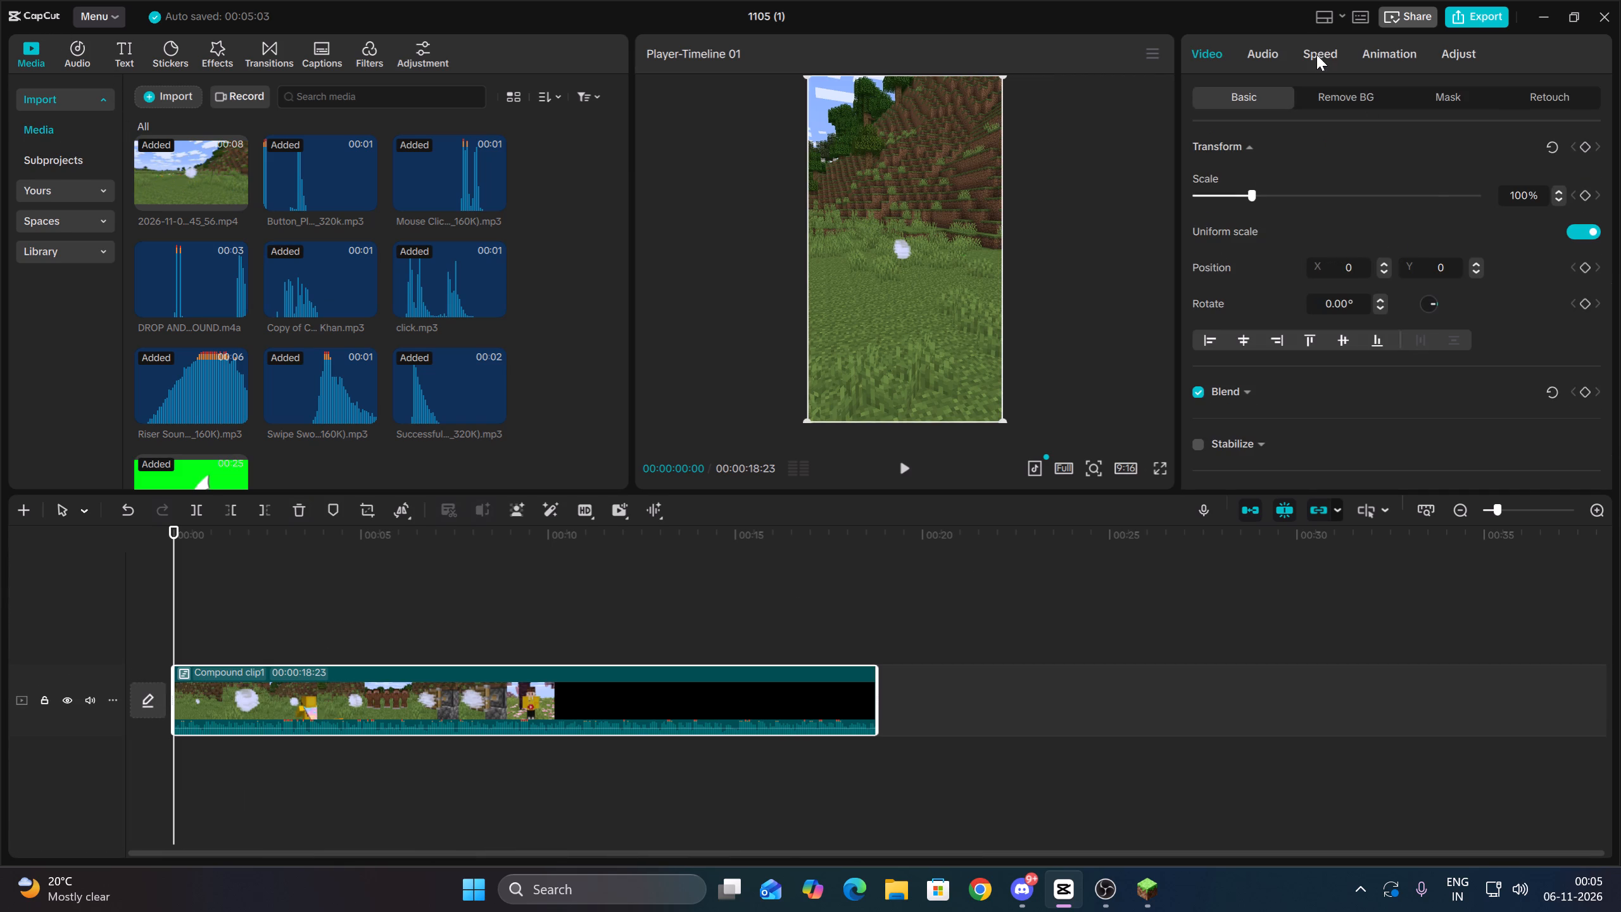
drag(1569, 227, 1532, 217)
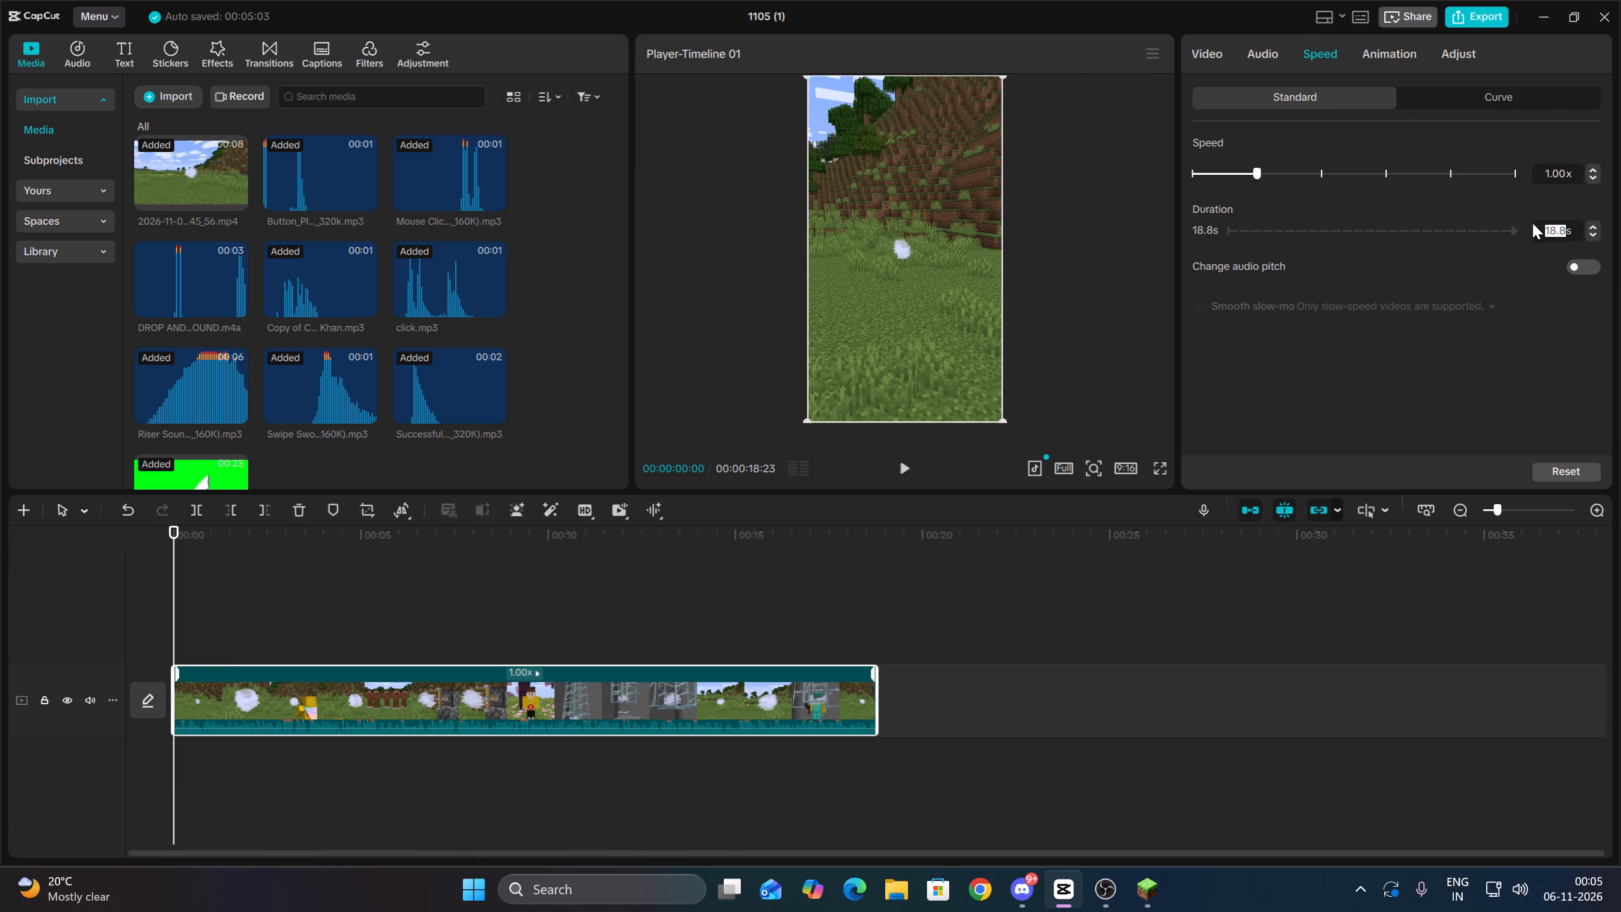
key(BackSpace)
key(1)
key(6)
click(1340, 335)
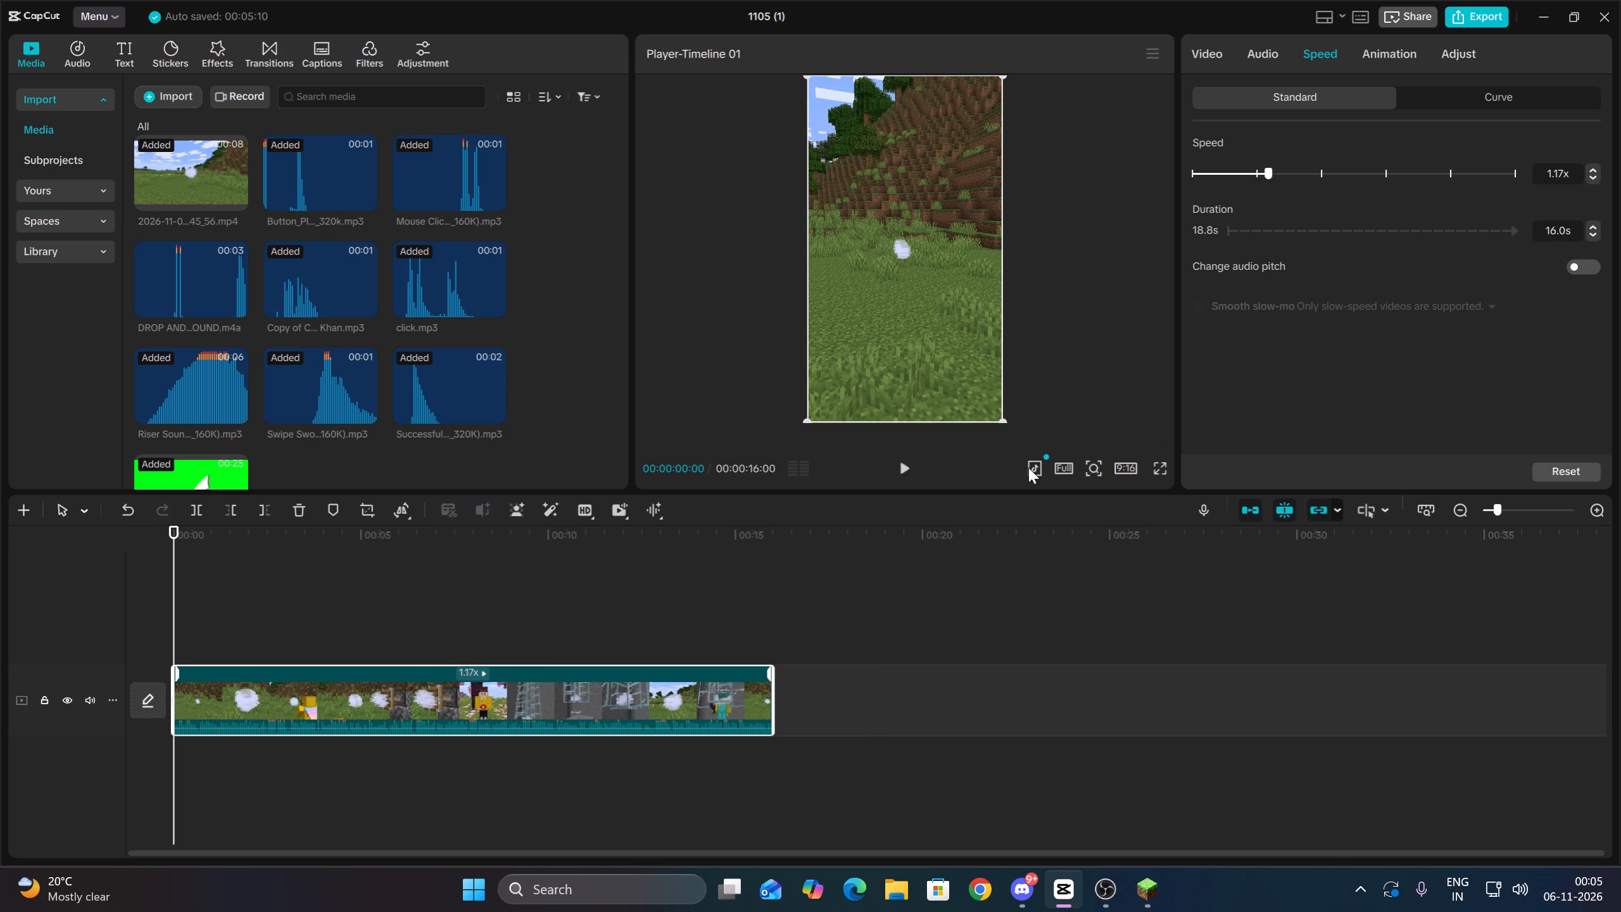
Return the playhead to the start of the compound clip.
click(350, 550)
drag(350, 550, 63, 541)
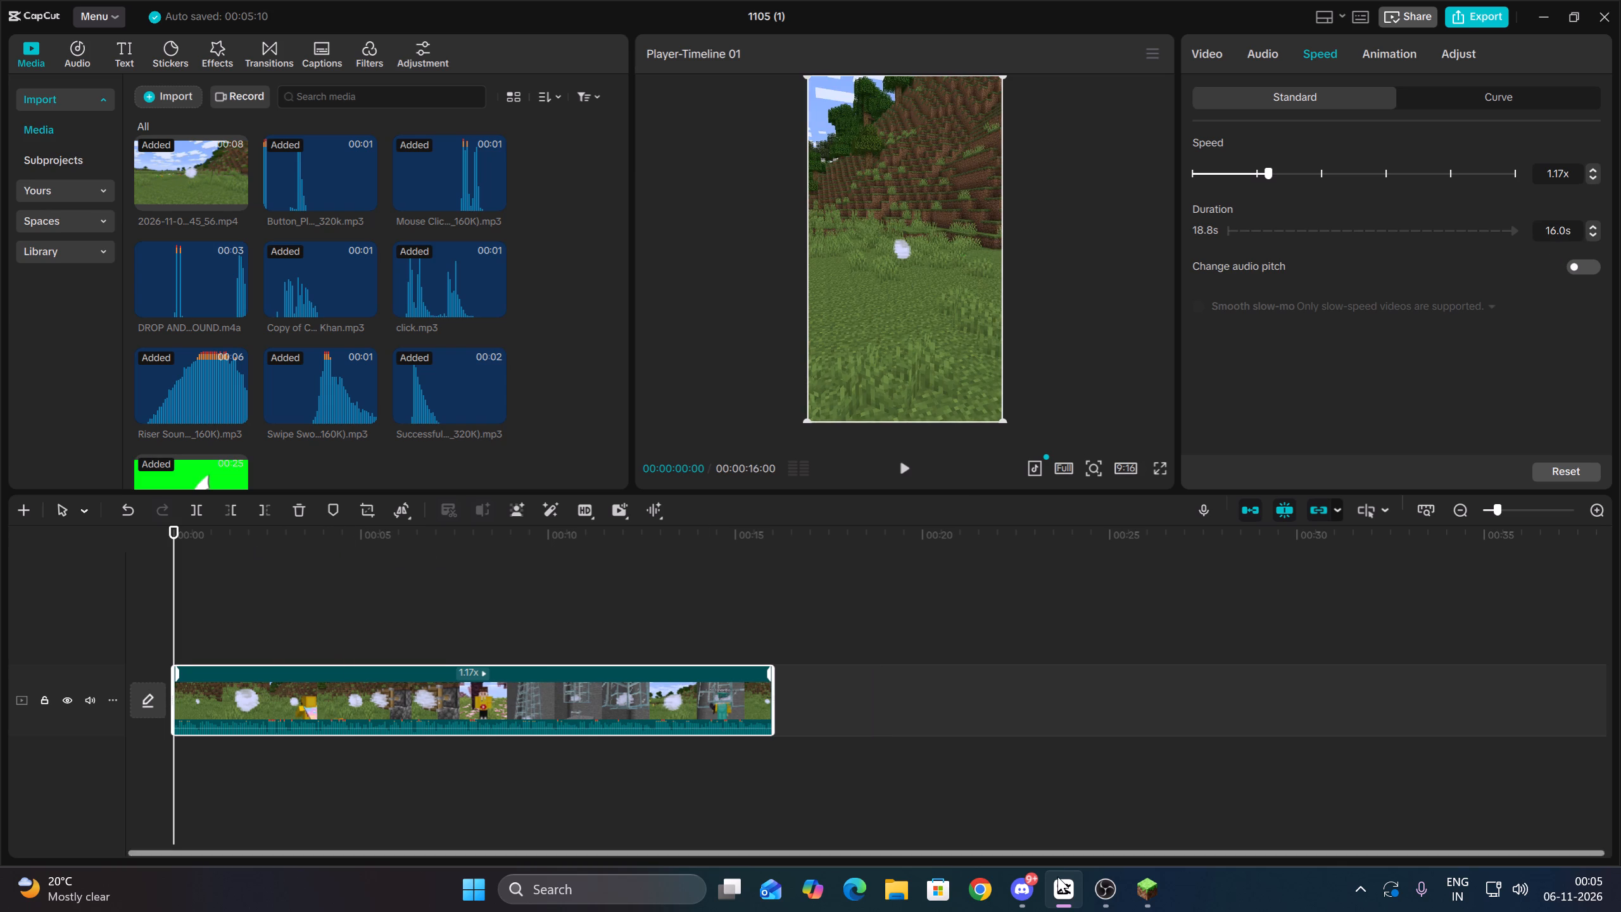
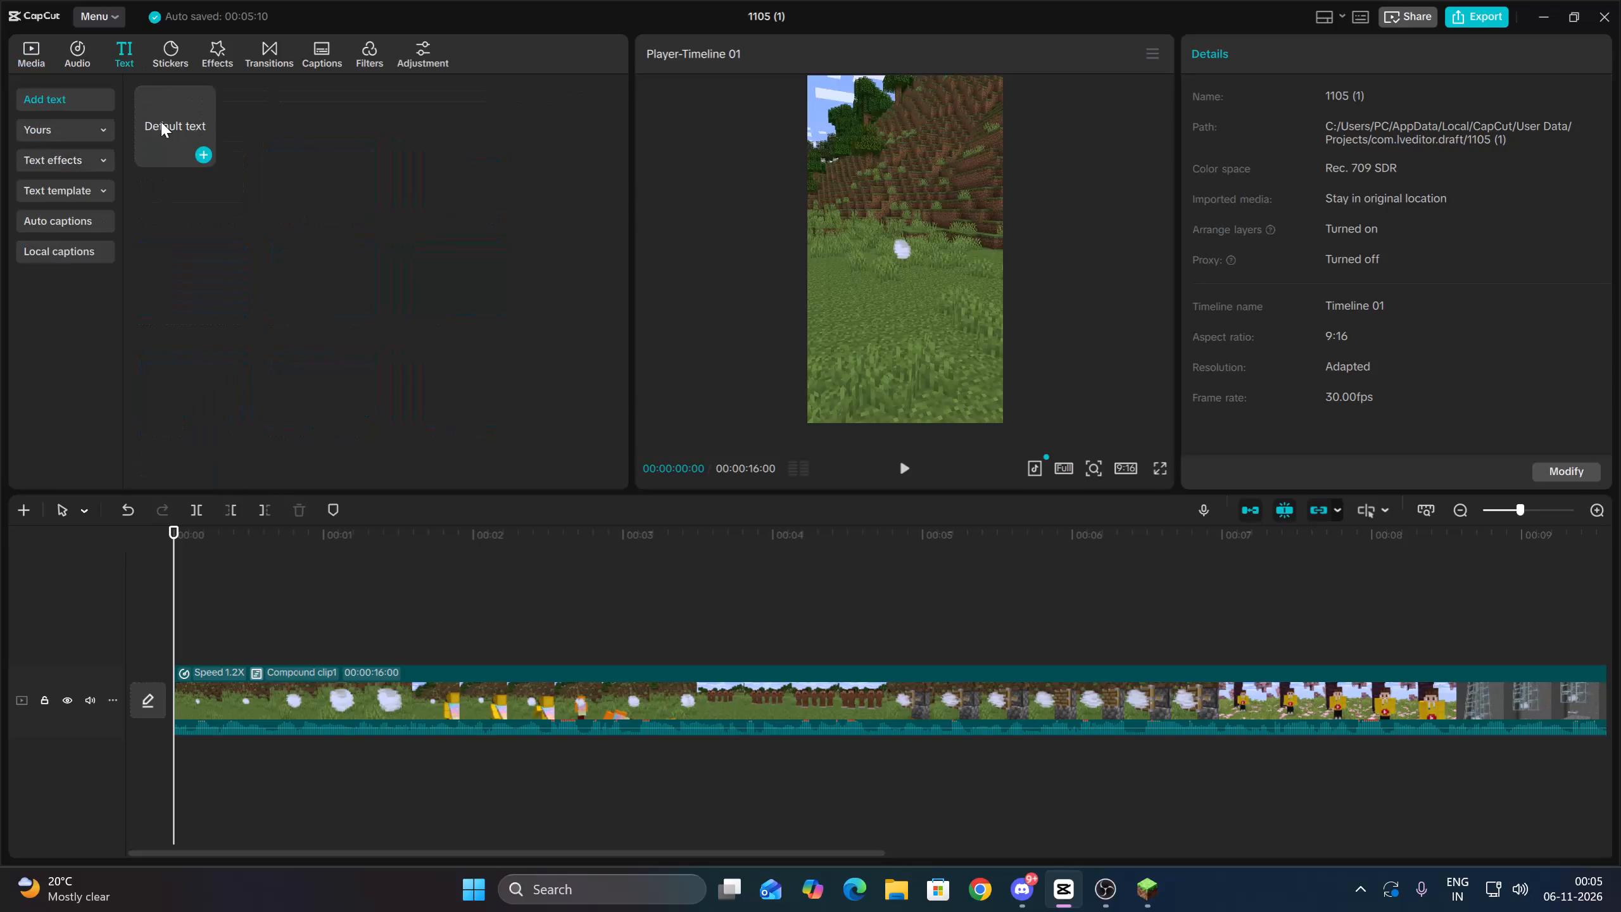
Add a default text clip above the compound clip from its start and extend it to the compound clip's end.
drag(158, 113, 147, 652)
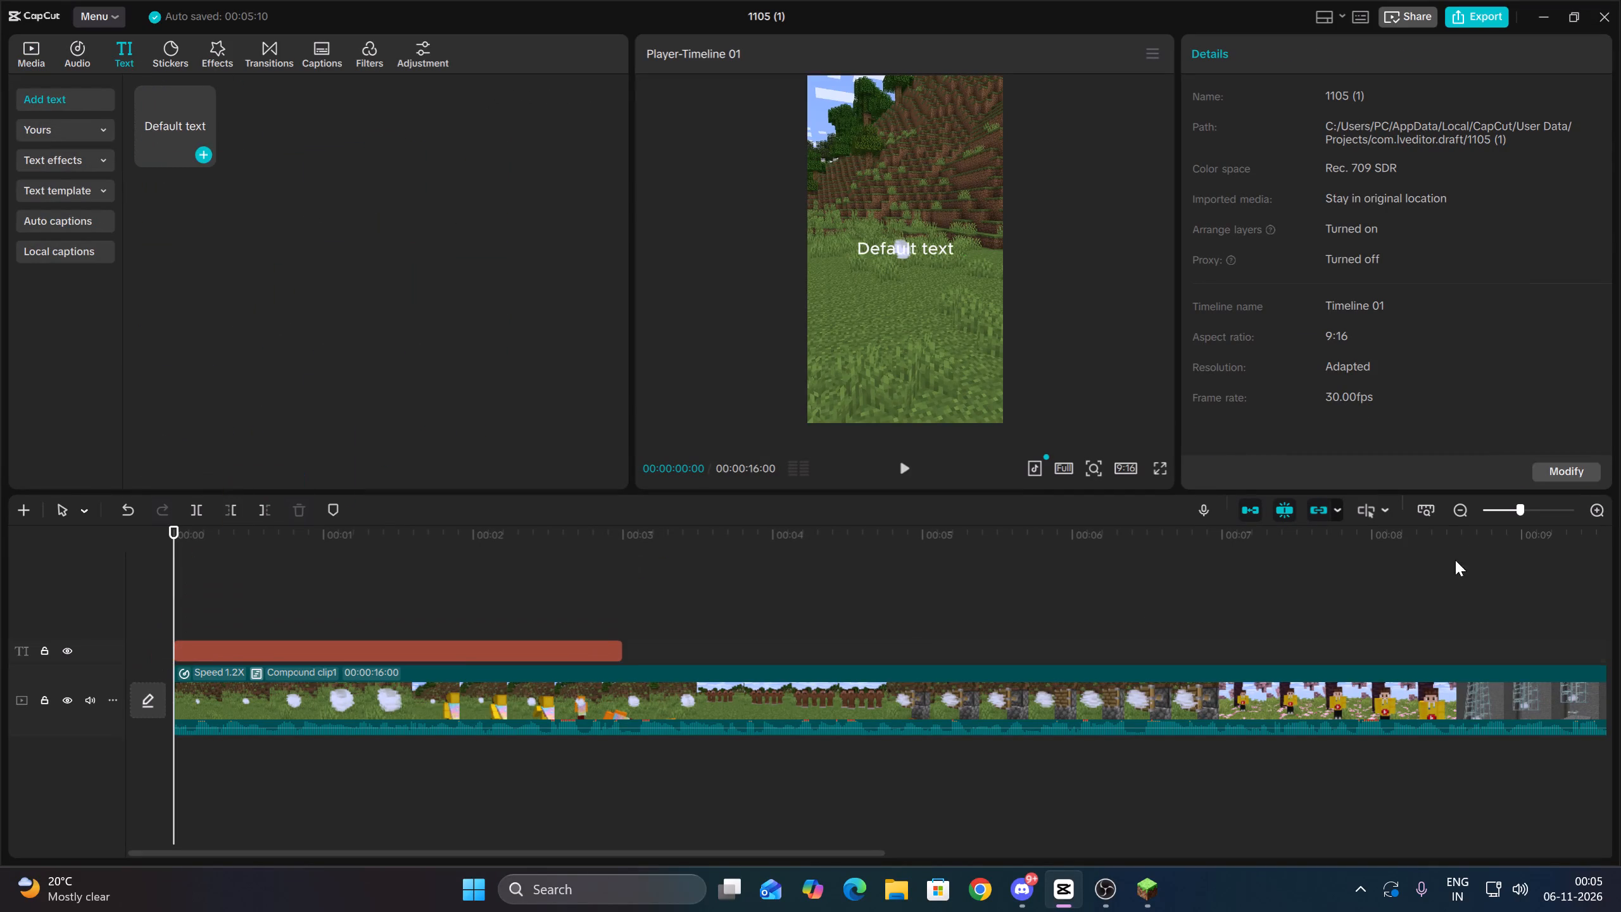
double_click(1453, 516)
drag(282, 645, 317, 645)
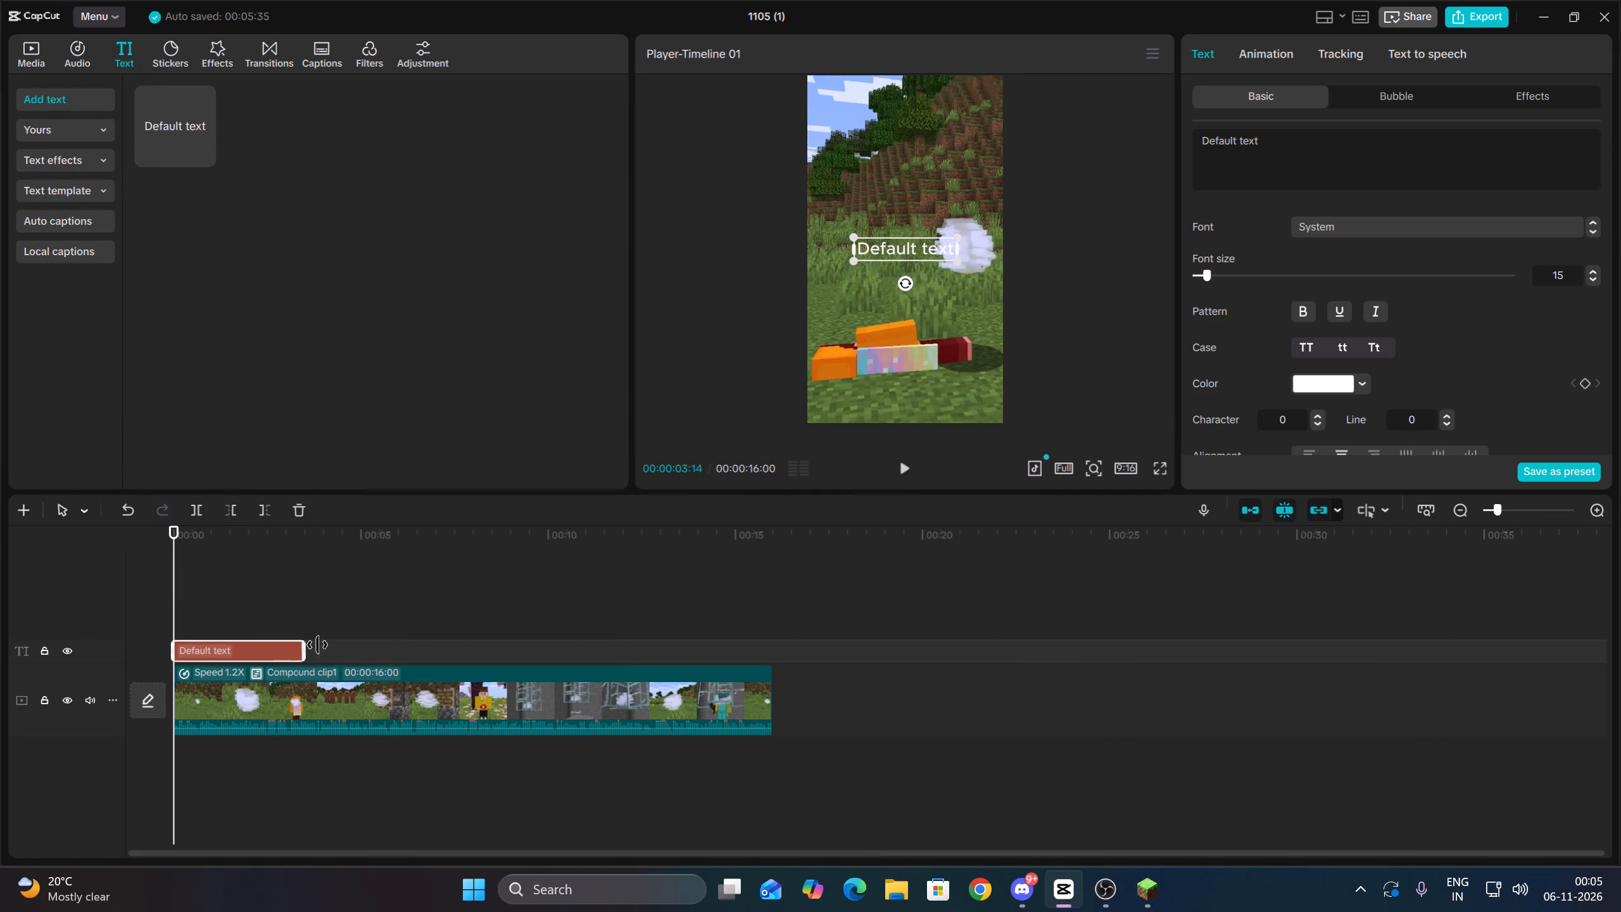
drag(317, 645, 774, 635)
Give the default text a chunky game-style font and the white preset style with a black outline.
click(1337, 229)
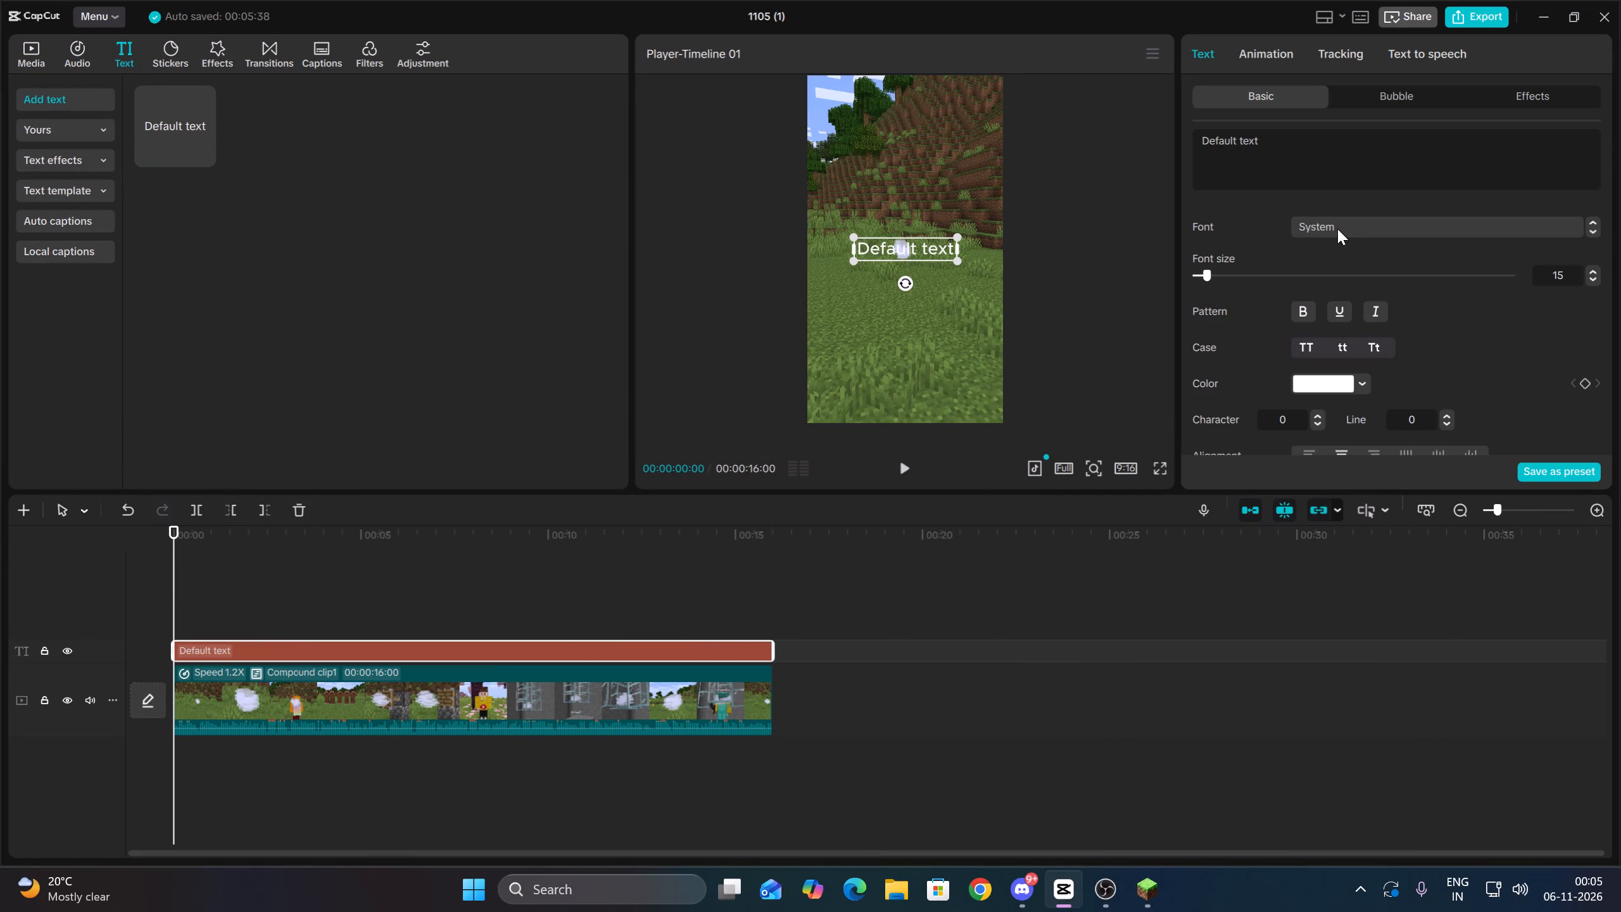
click(1368, 282)
scroll(1385, 368, down, 2)
click(1251, 279)
Scale the text down to about 89% and move it below the frame's centre, keeping it horizontally centred.
scroll(1316, 377, down, 2)
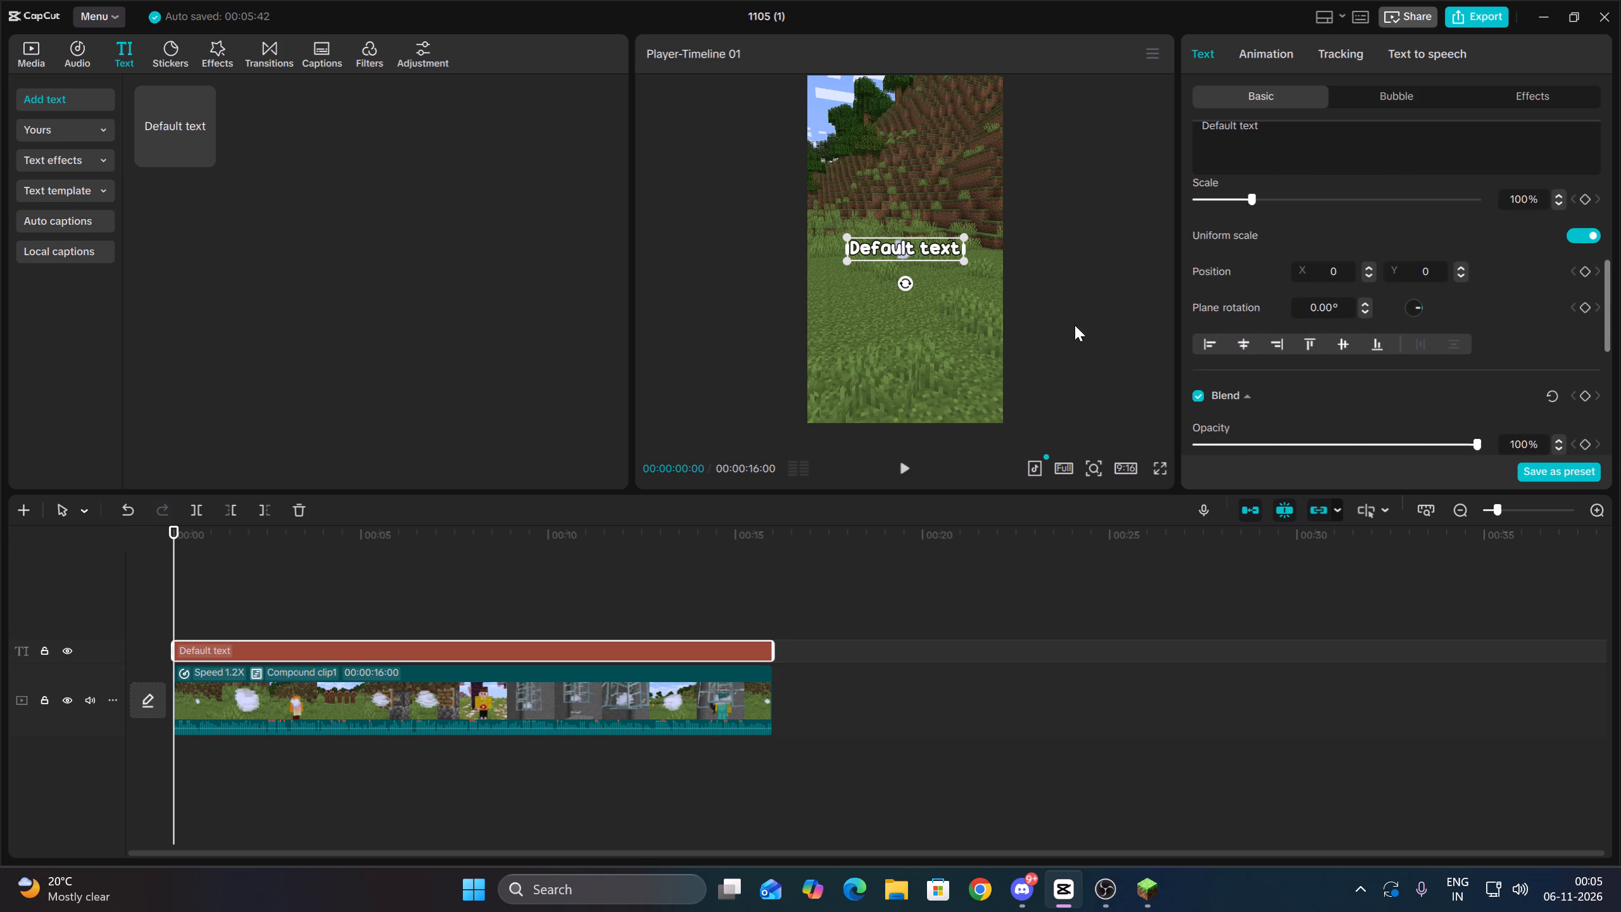
drag(964, 265, 952, 262)
drag(928, 254, 931, 283)
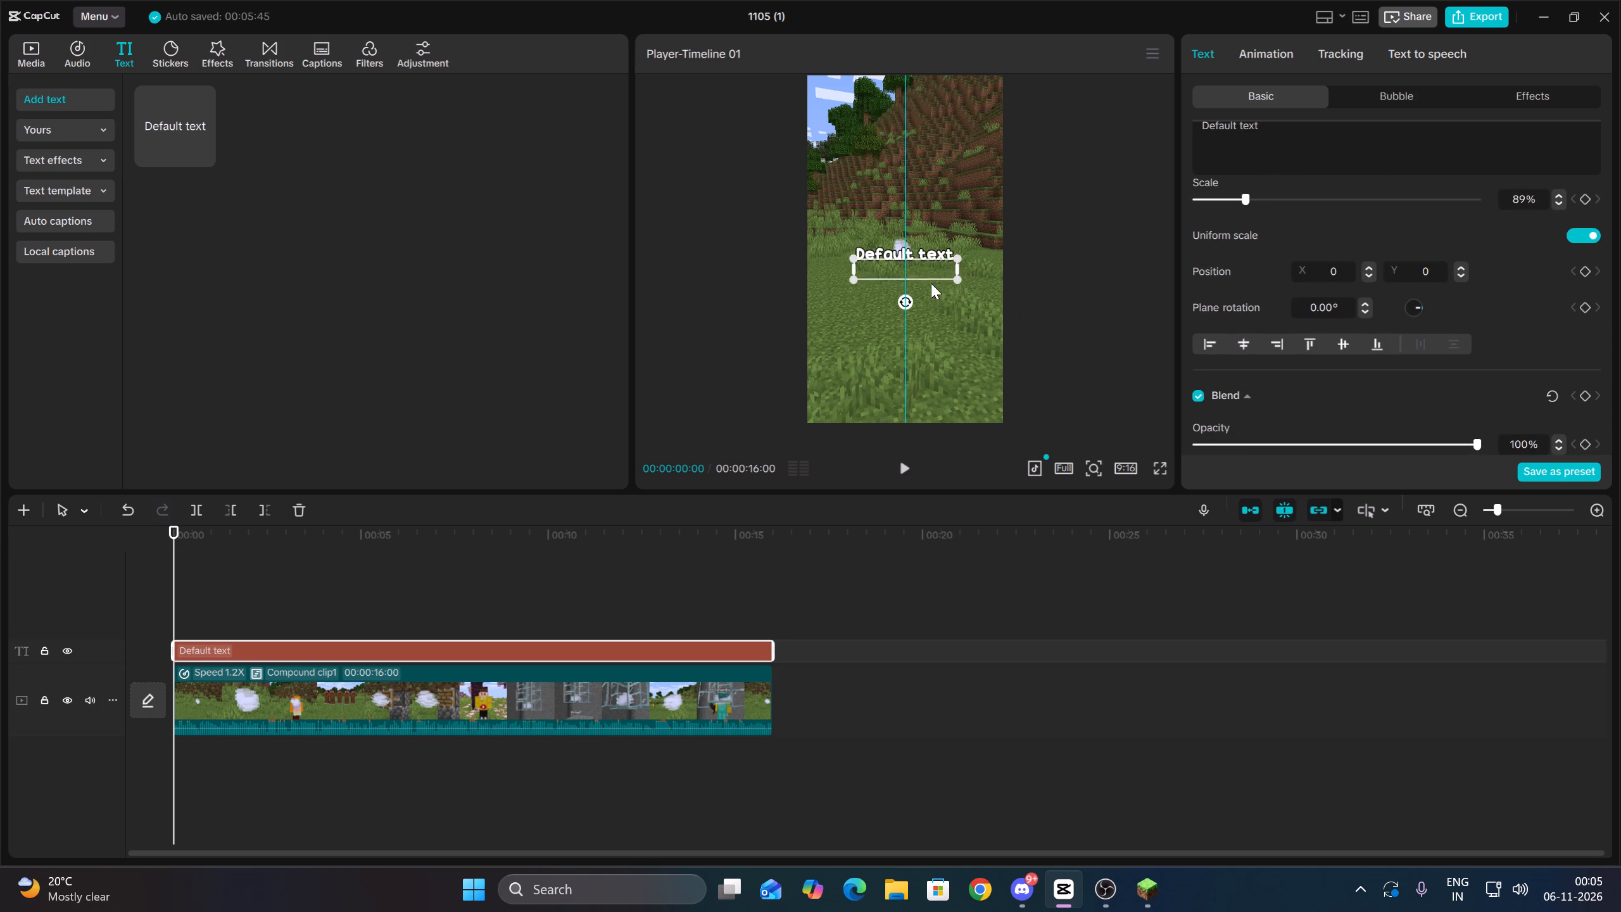
drag(931, 283, 930, 305)
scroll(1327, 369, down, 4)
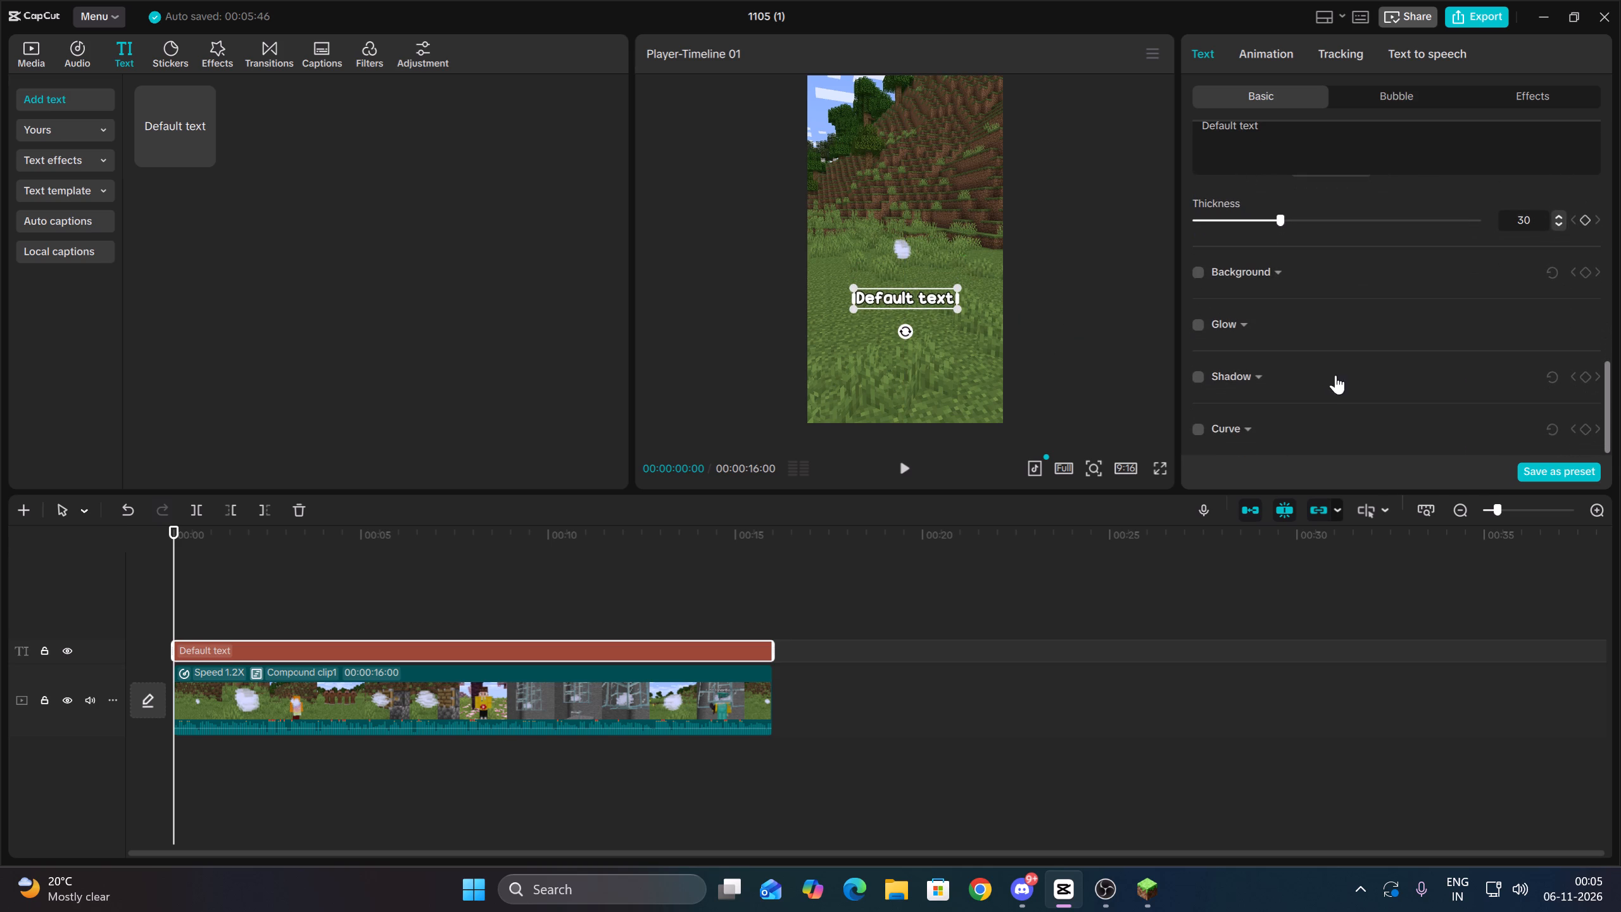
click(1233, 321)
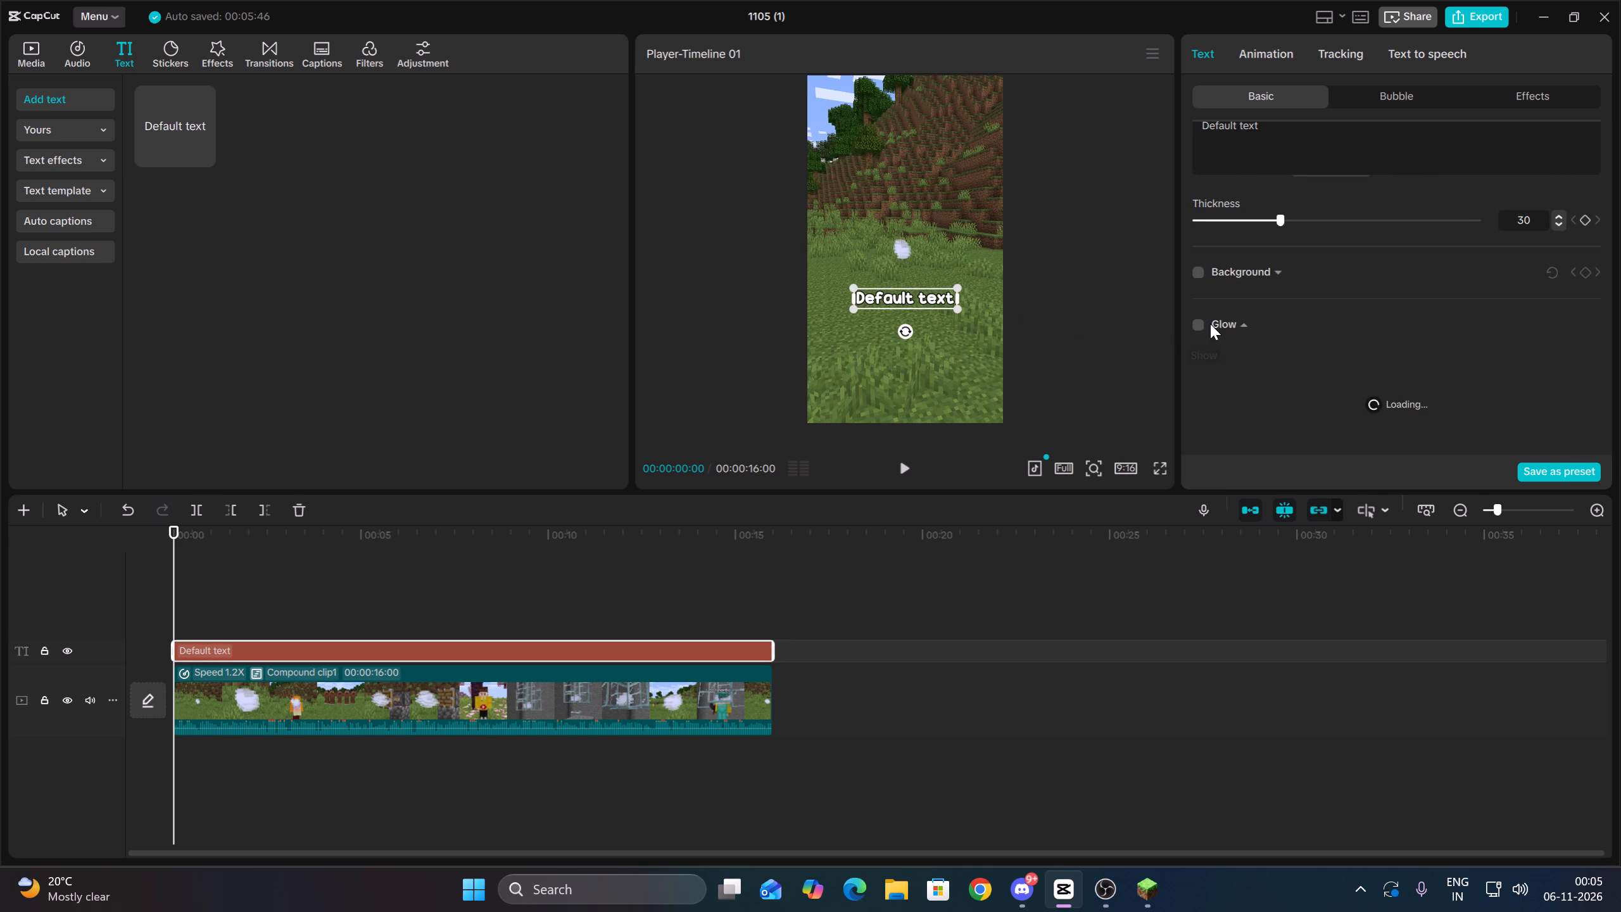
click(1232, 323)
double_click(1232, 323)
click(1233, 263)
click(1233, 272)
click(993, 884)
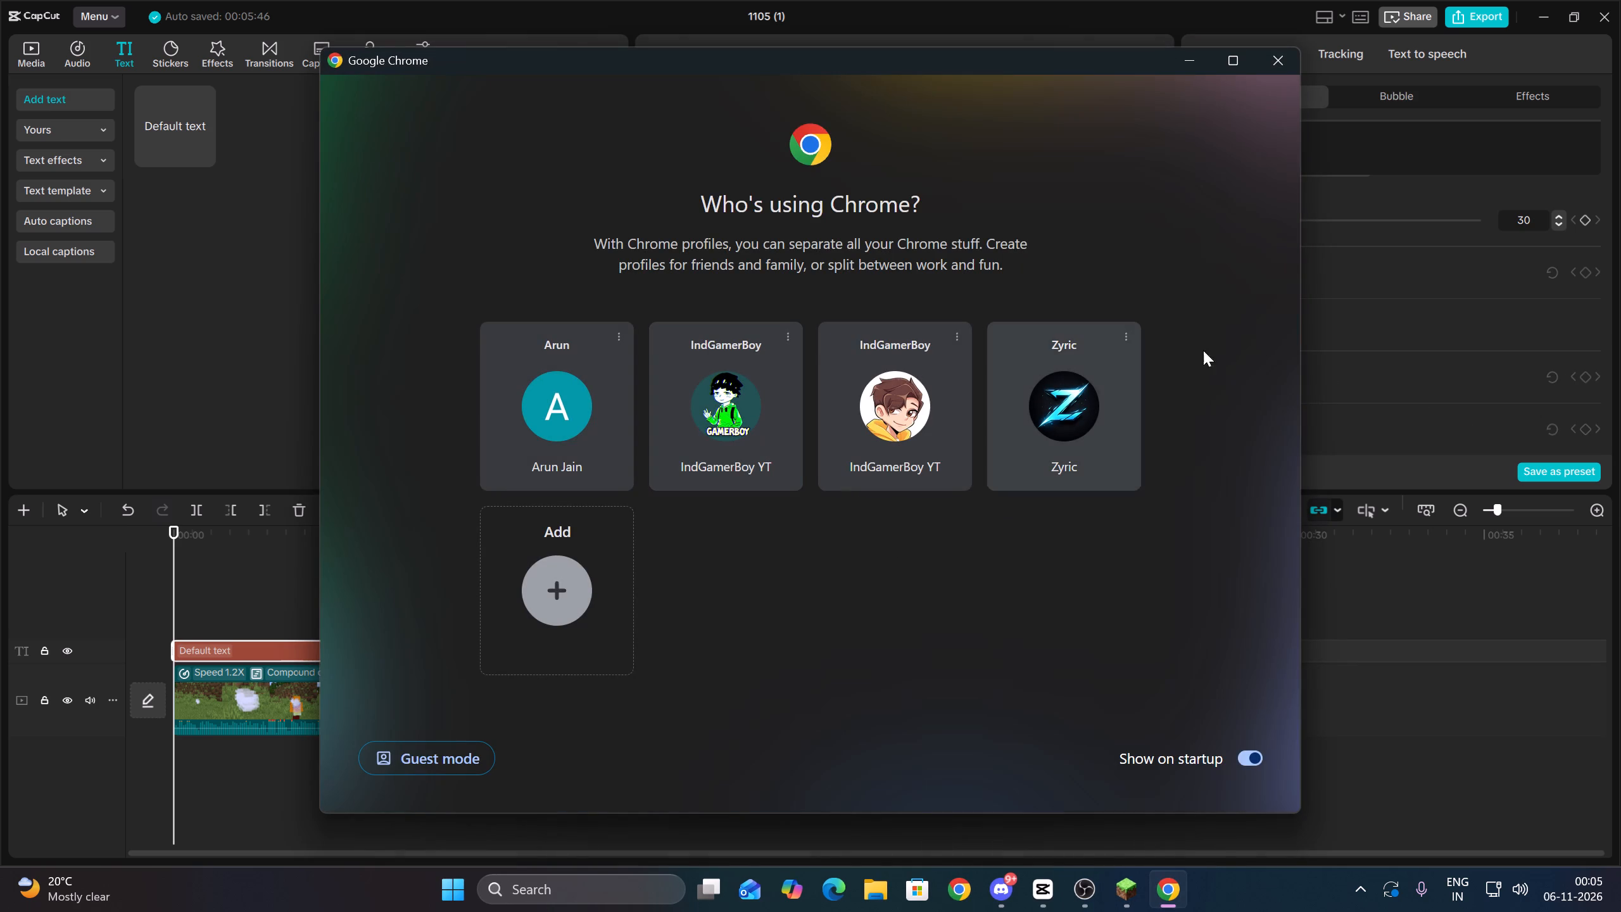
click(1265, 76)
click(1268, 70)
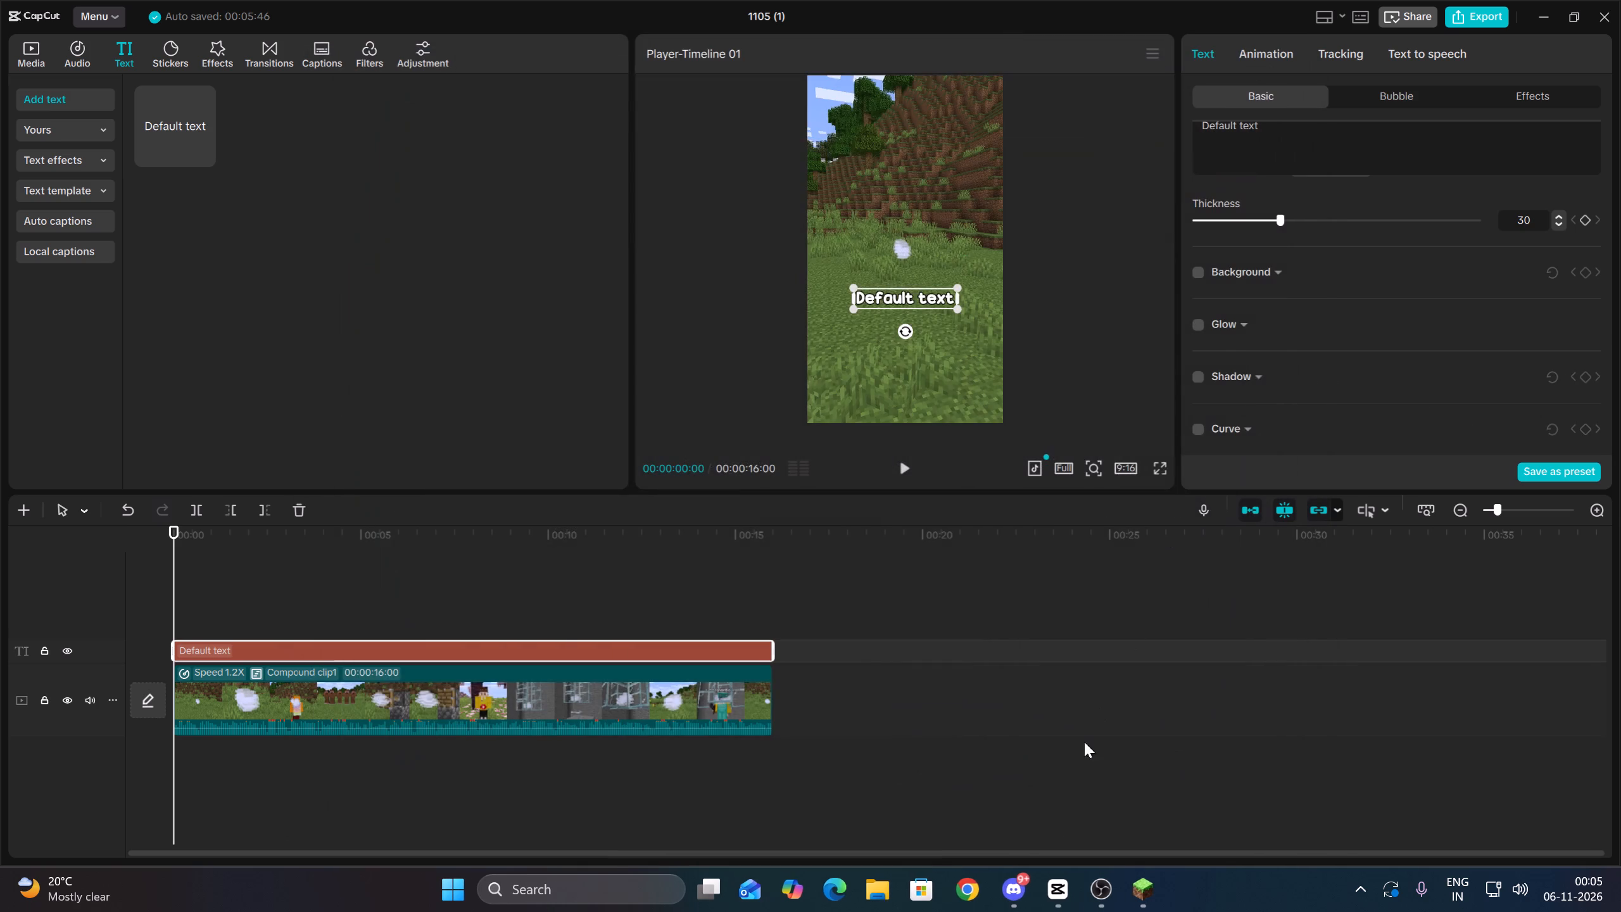
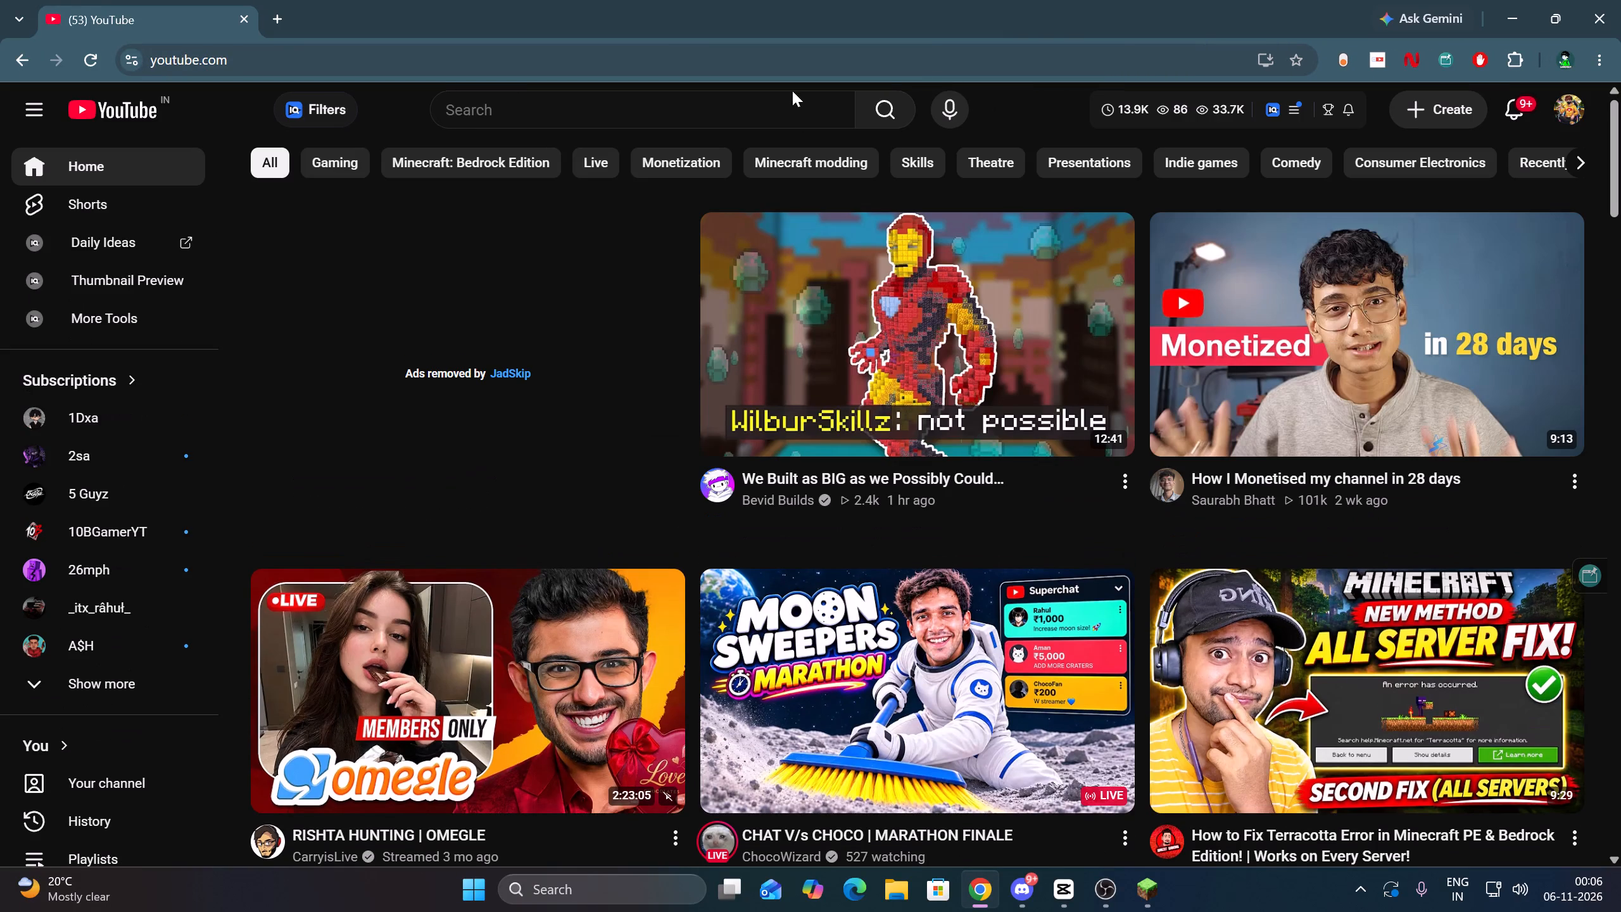
Switch to YouTube in the browser, search for alonkesh and open the Alonkesh live channel.
click(792, 91)
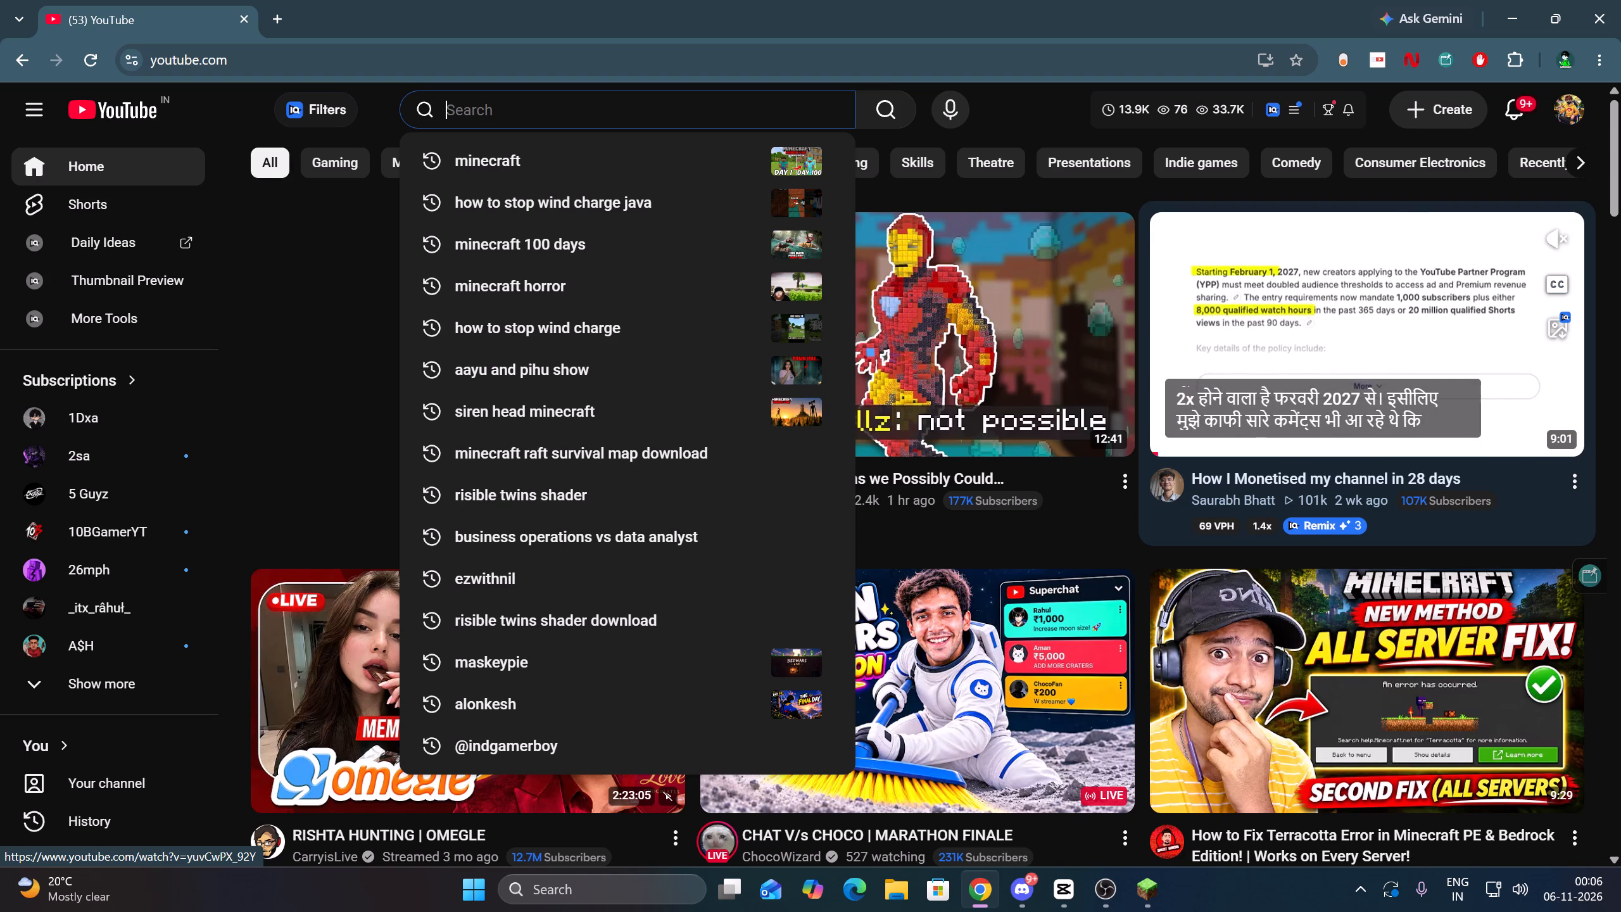
text(alonkesh)
key(Return)
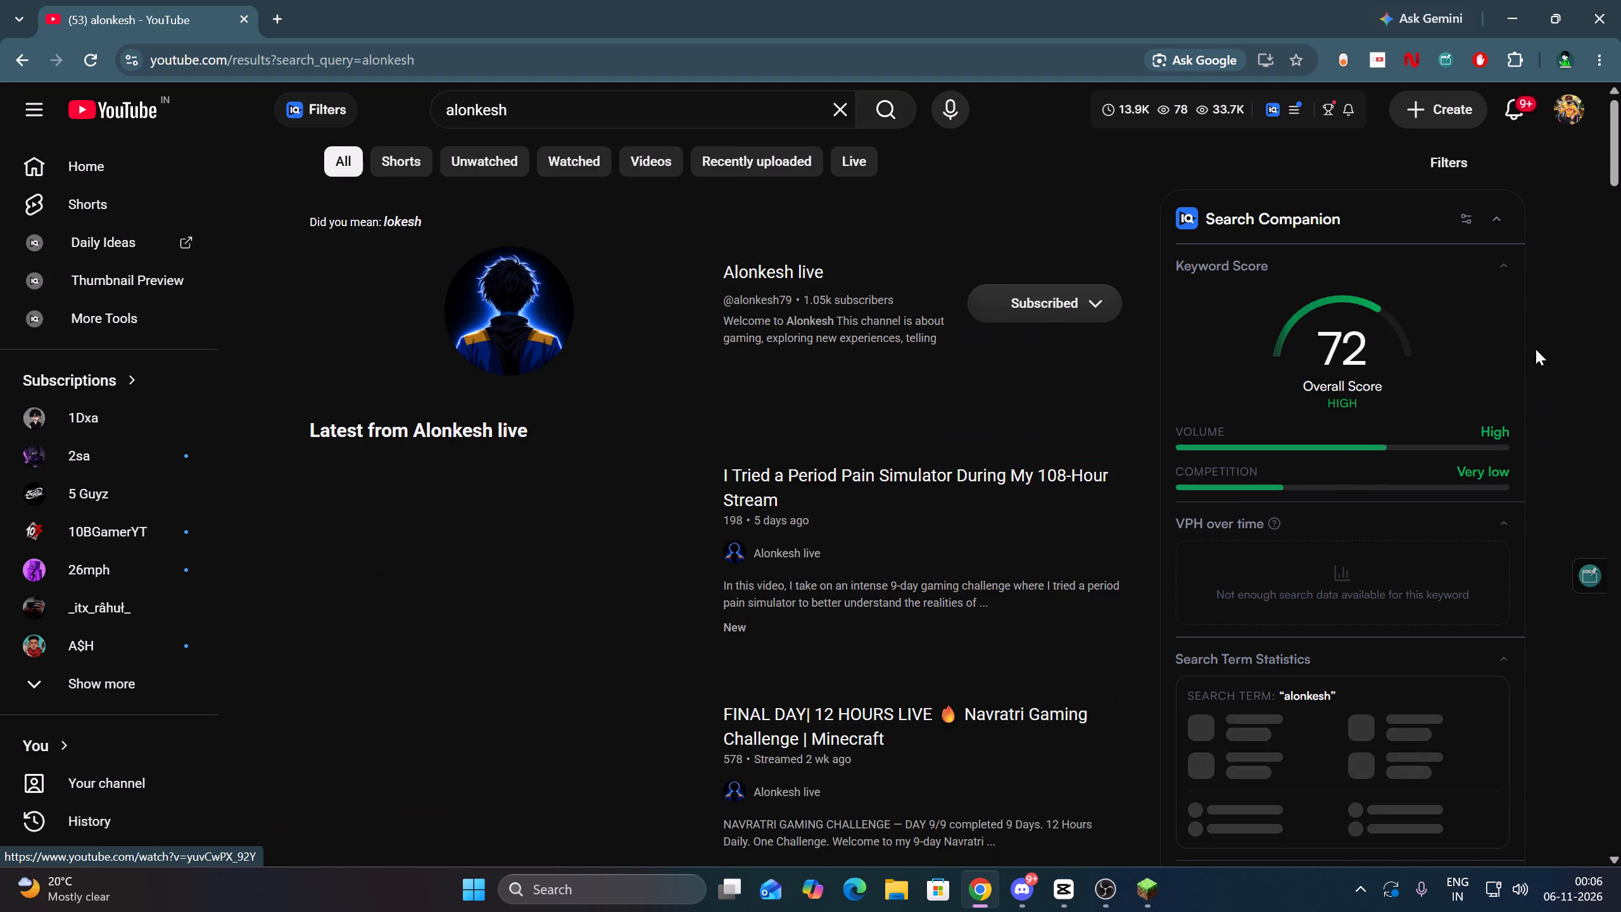
click(797, 267)
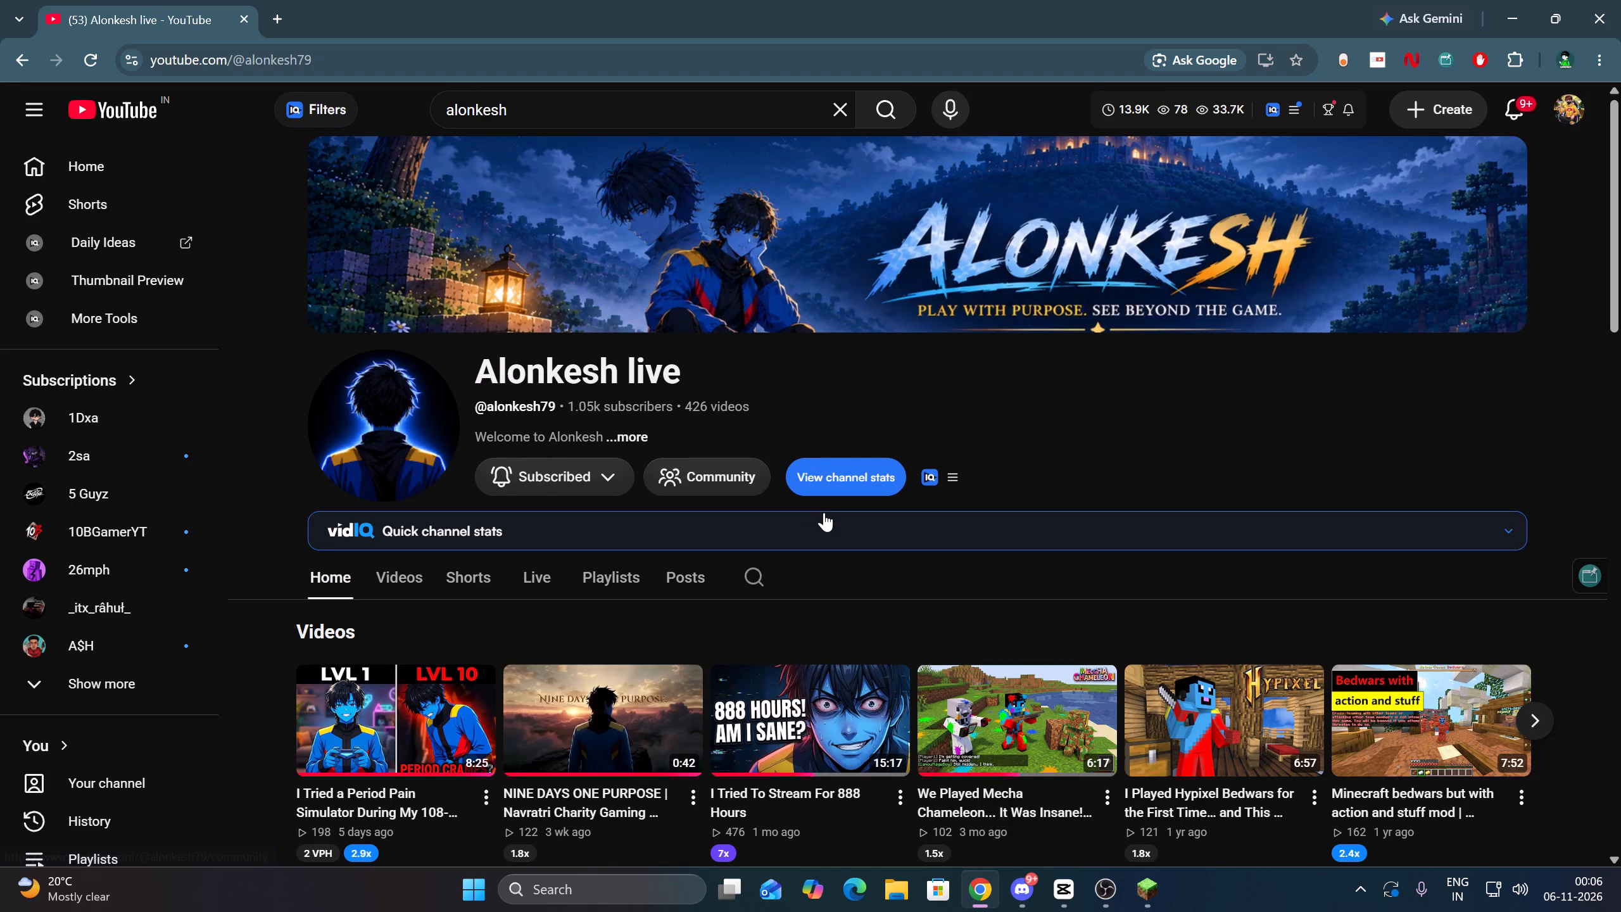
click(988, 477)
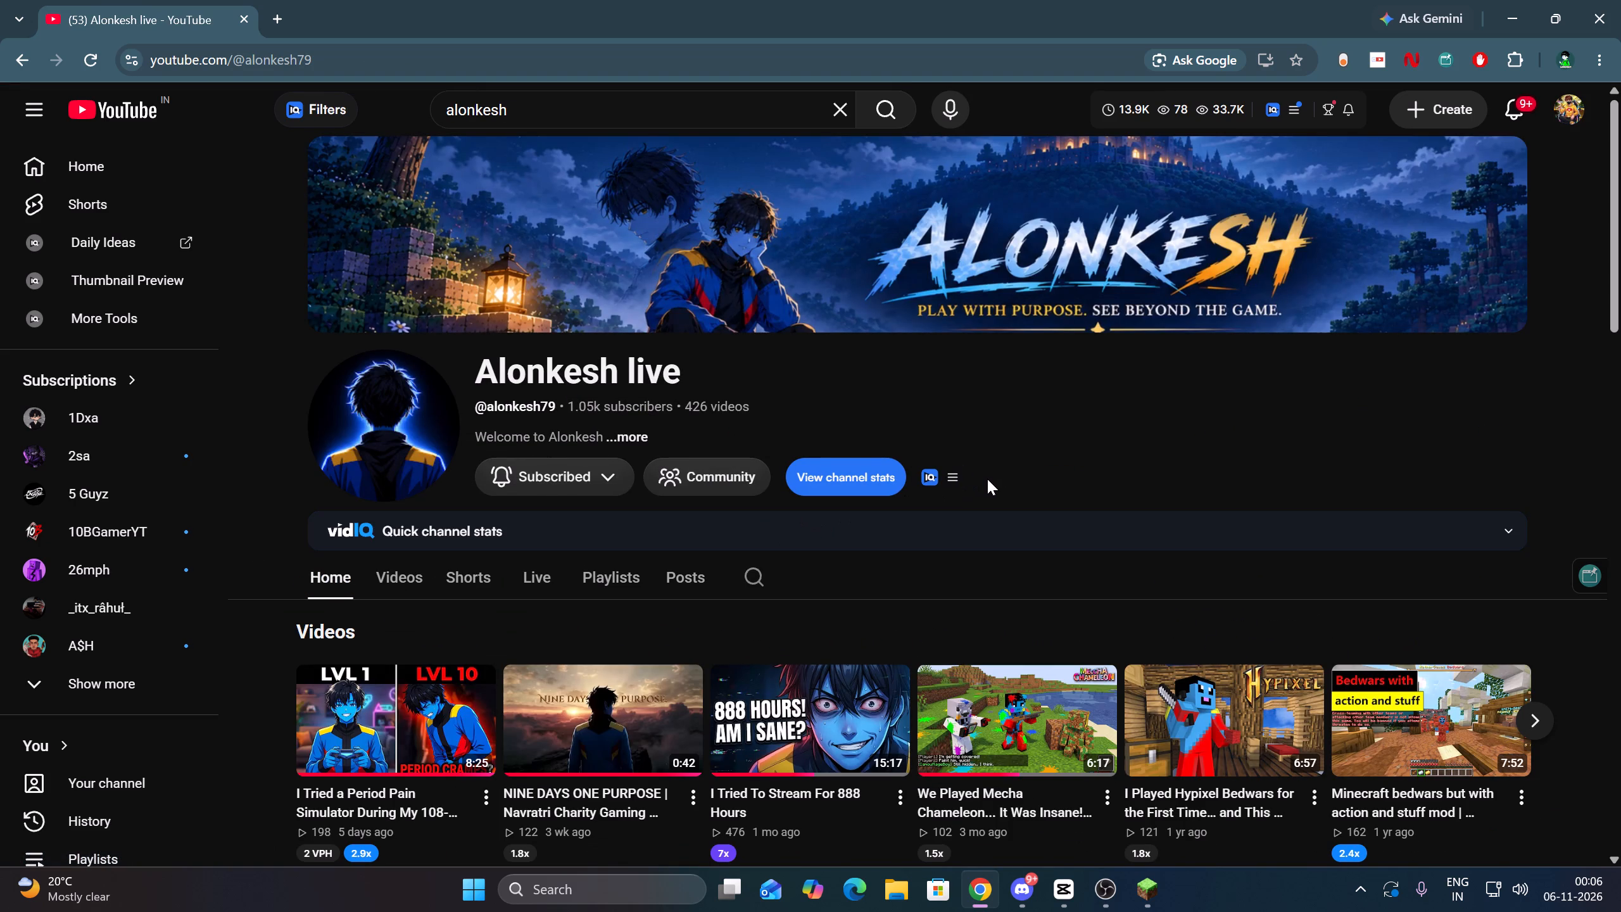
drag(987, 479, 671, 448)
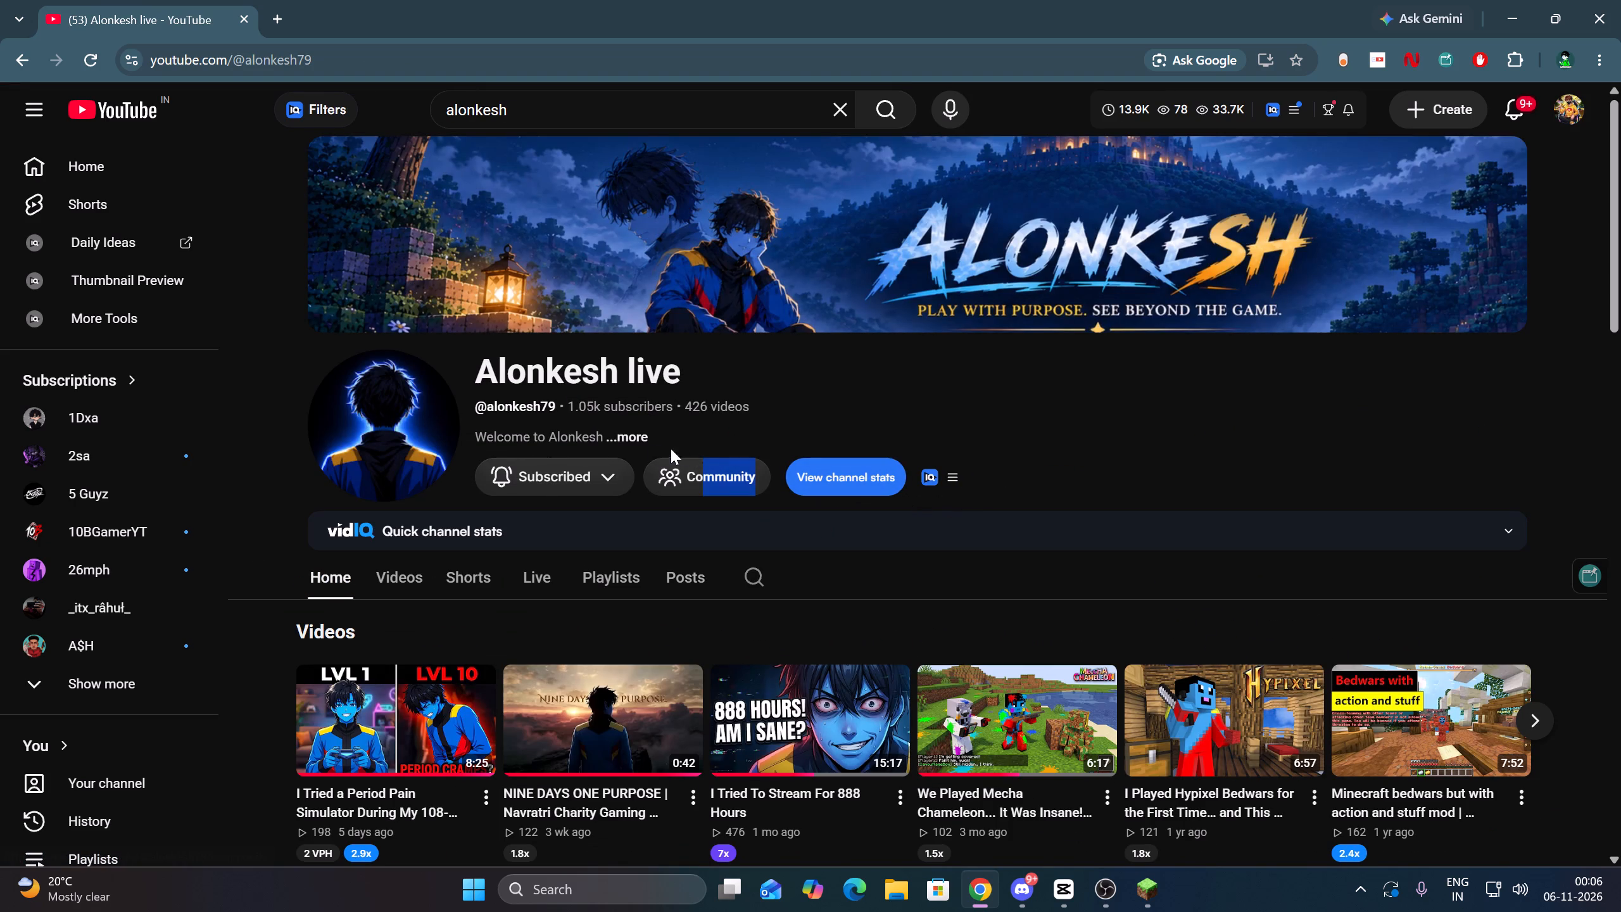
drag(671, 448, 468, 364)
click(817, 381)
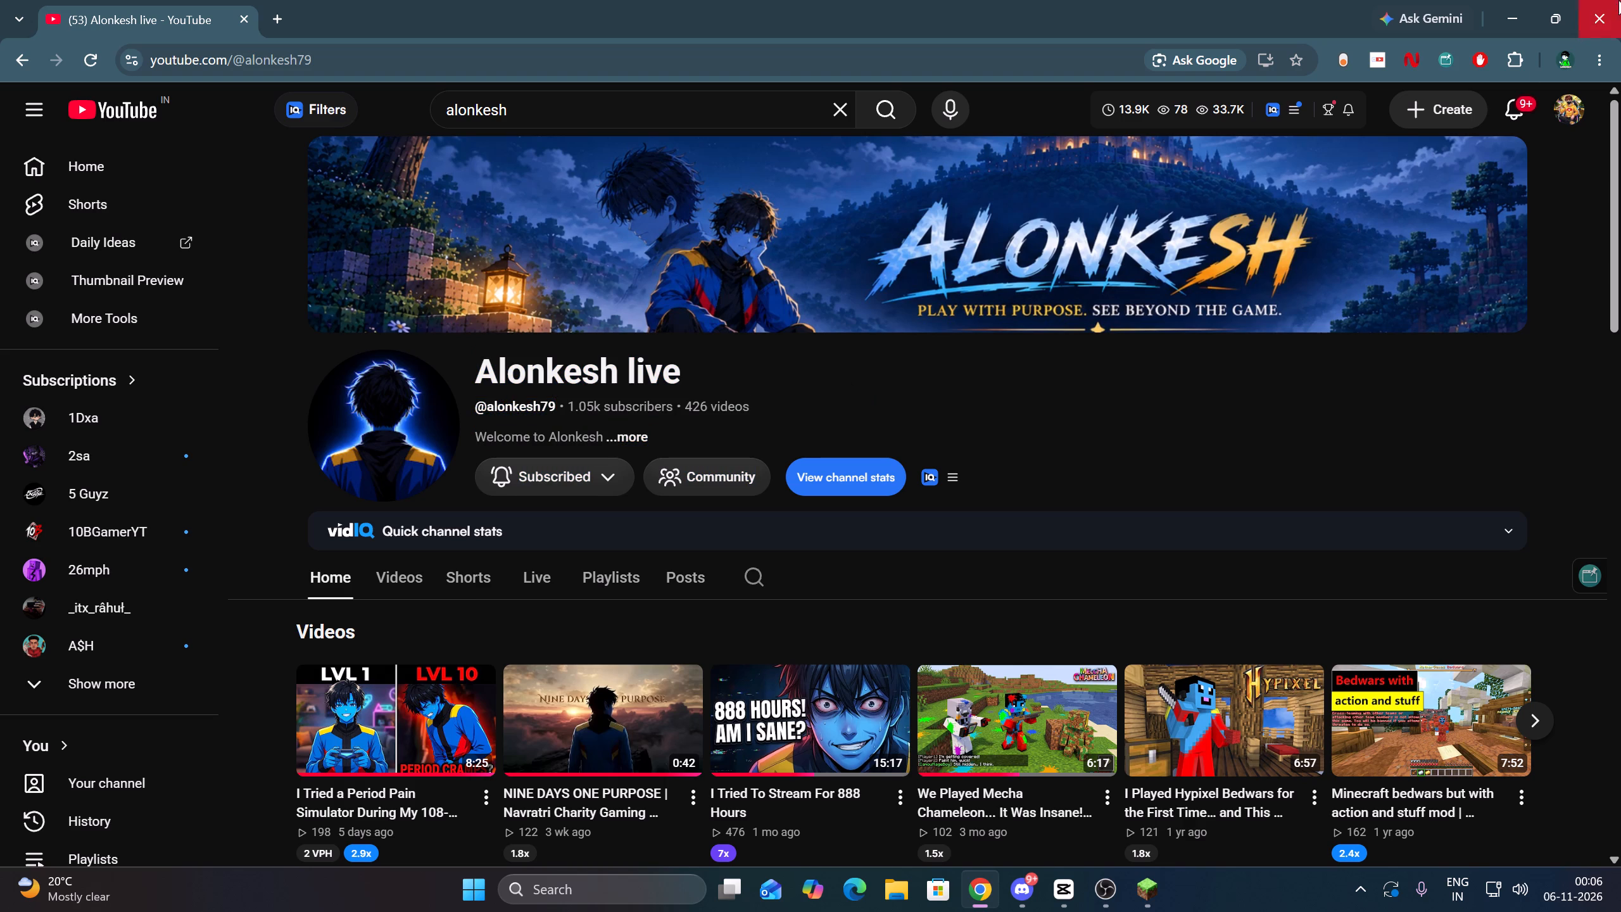
Open the channel's most recent community post and read through its comments, including the replies under the final comment.
click(679, 569)
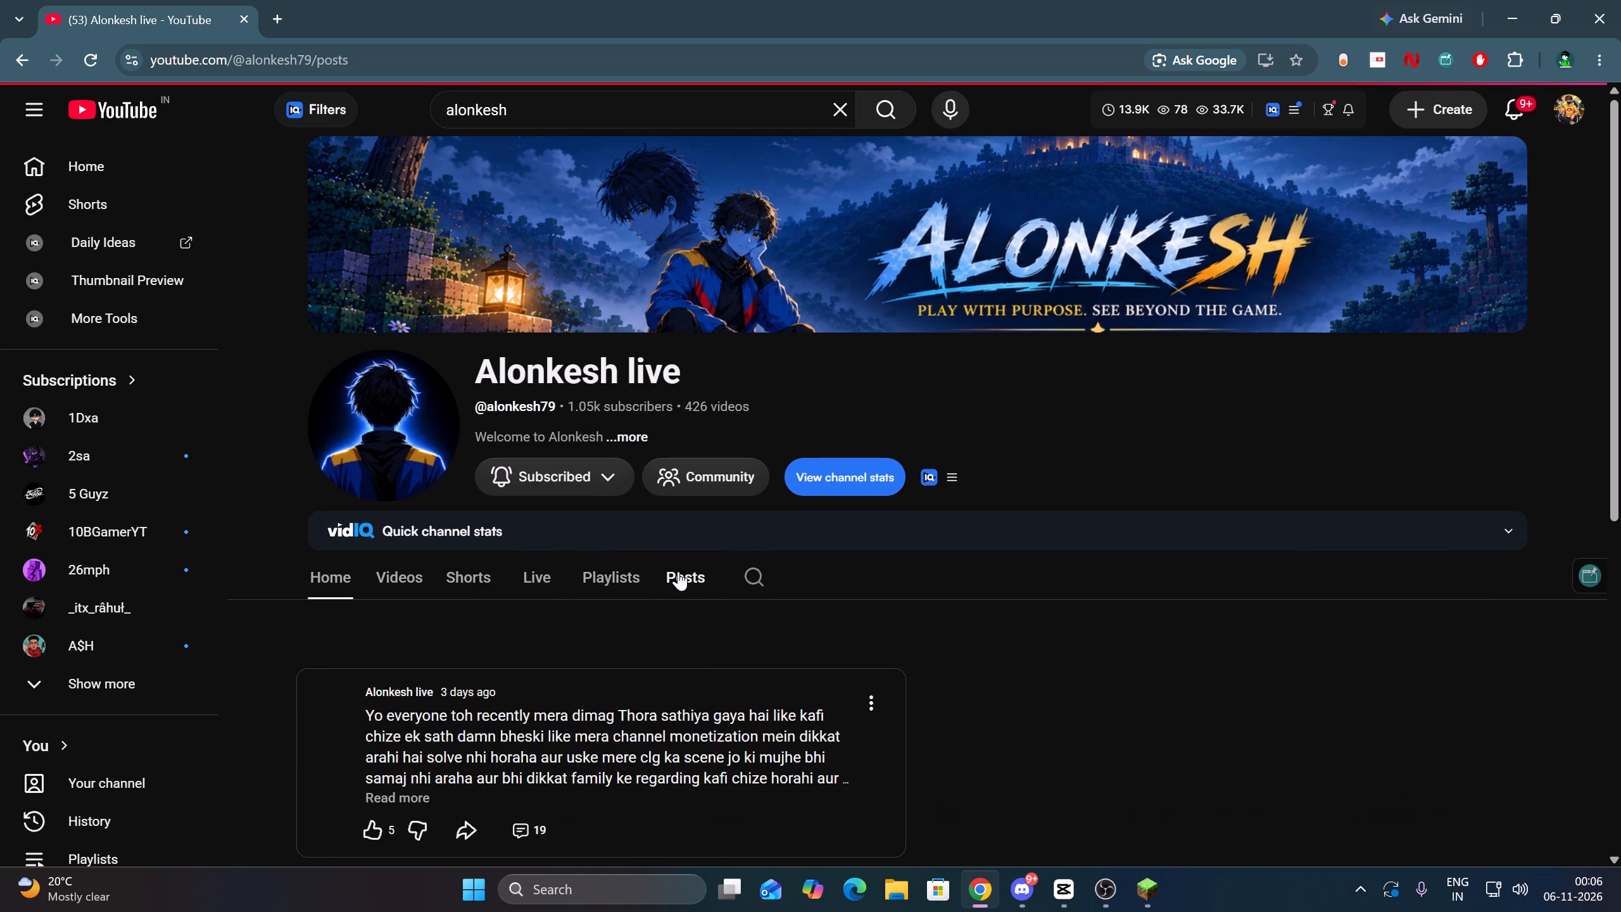
scroll(678, 571, down, 2)
click(511, 439)
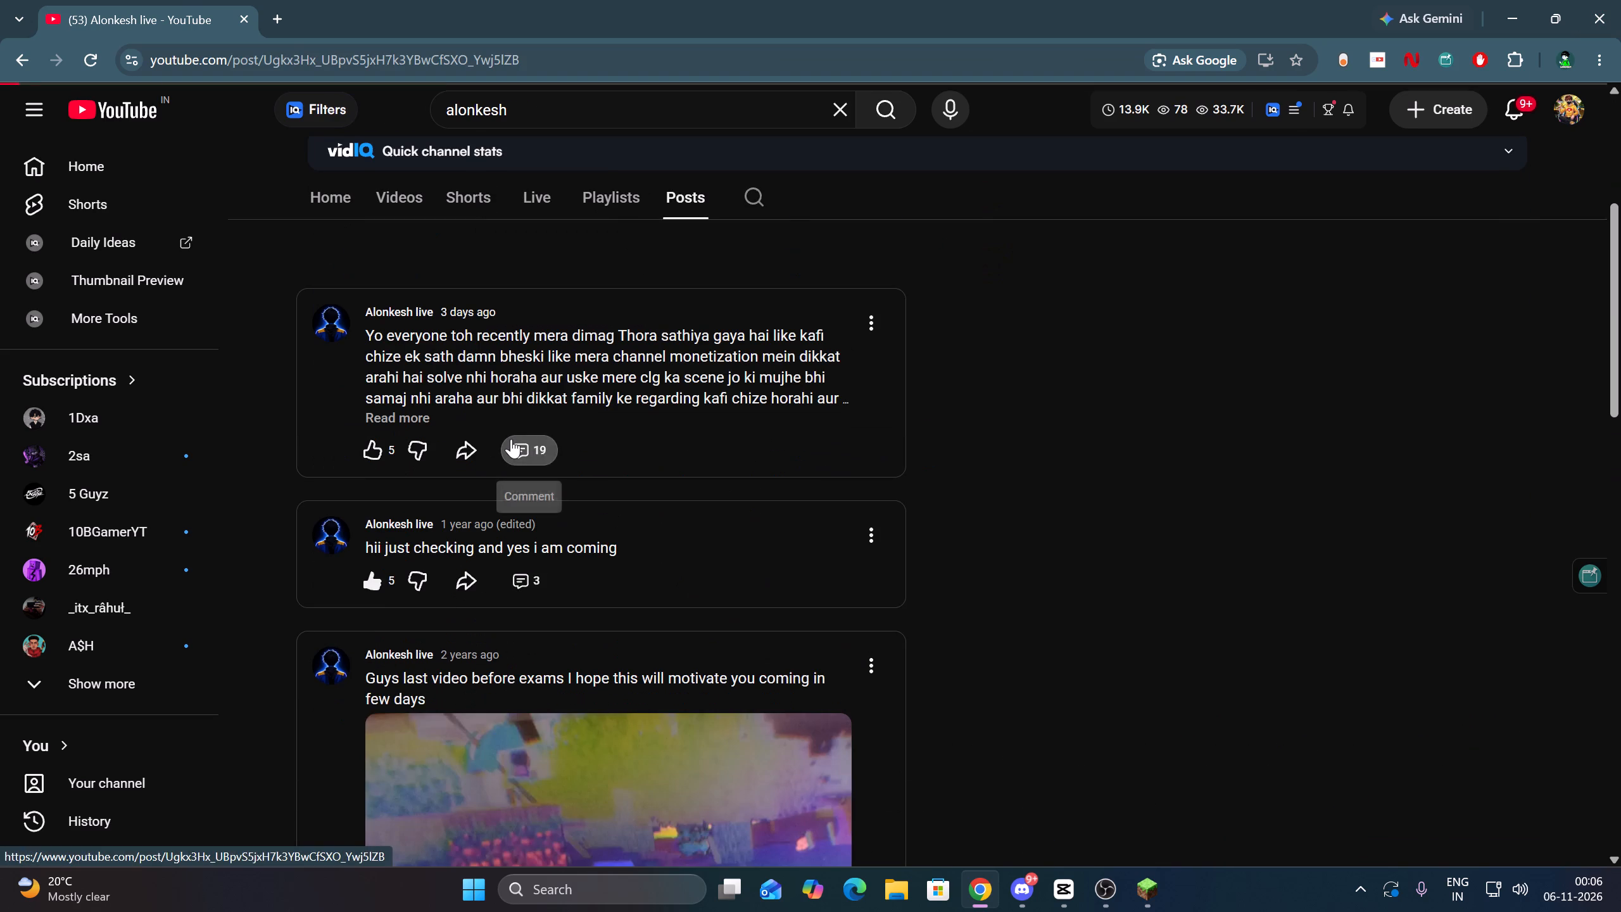
scroll(672, 422, down, 3)
scroll(672, 422, up, 2)
scroll(672, 422, down, 5)
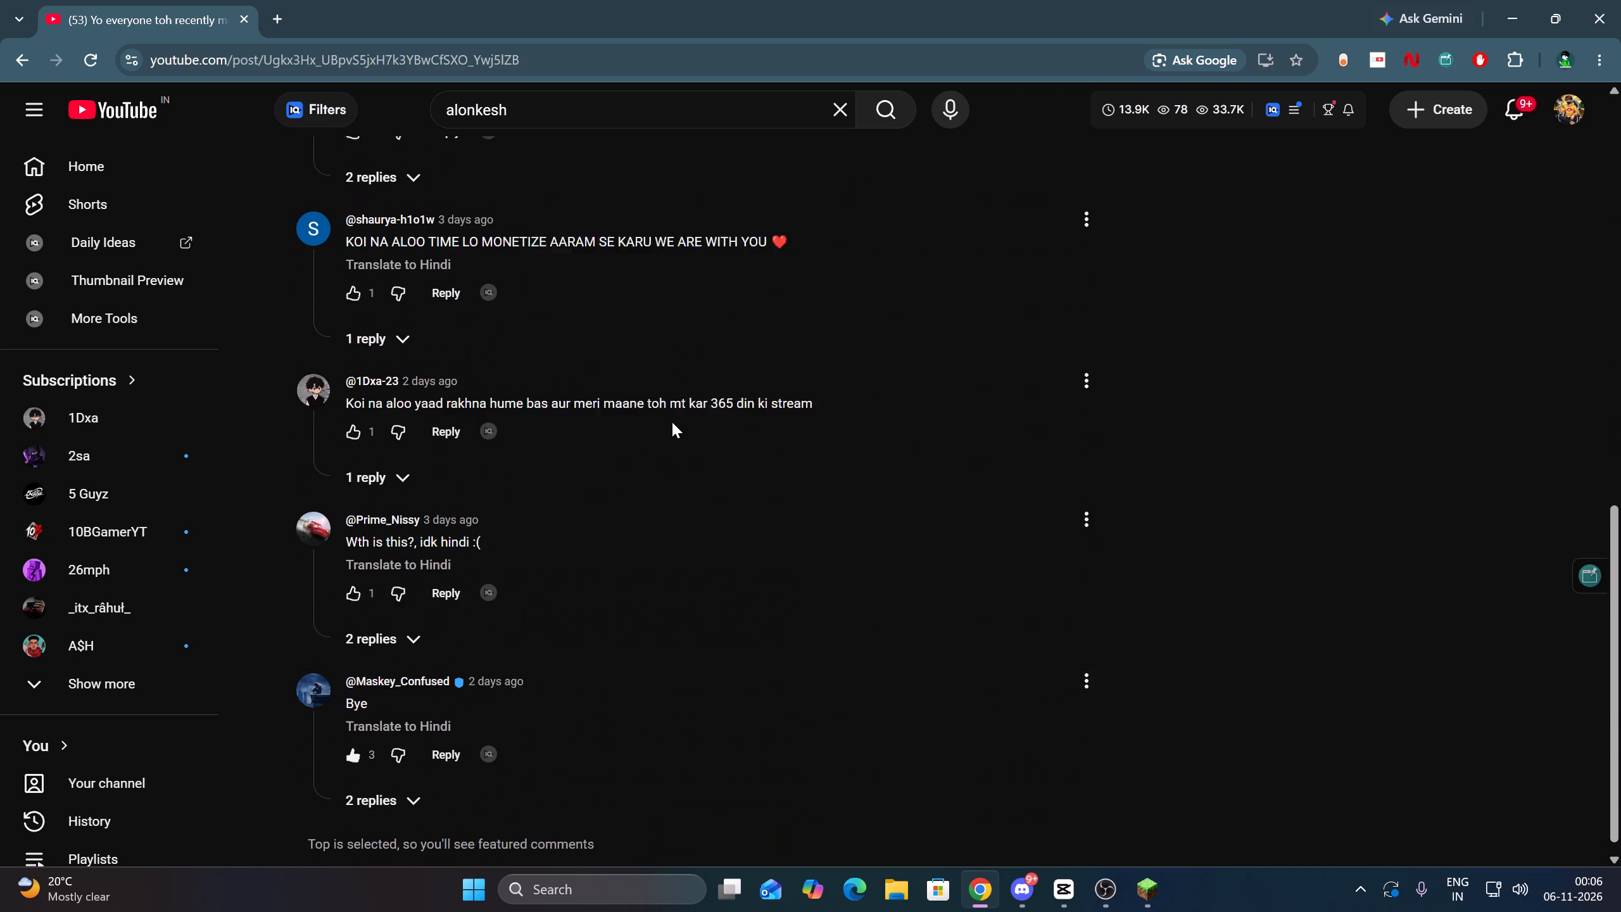
scroll(672, 422, down, 7)
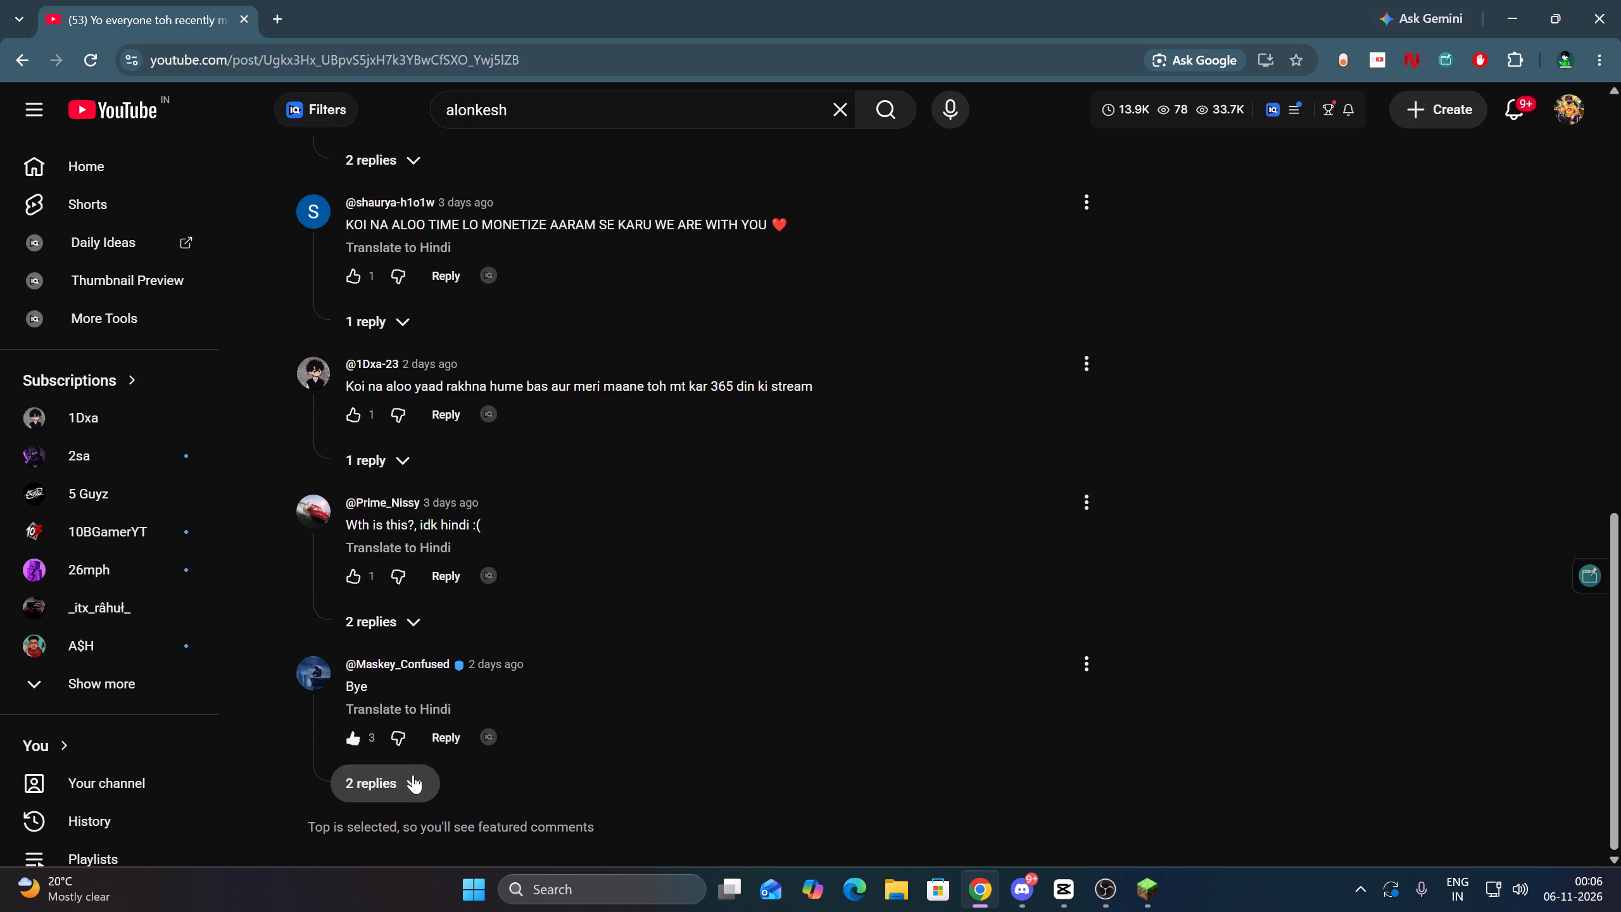
click(412, 776)
scroll(578, 636, down, 2)
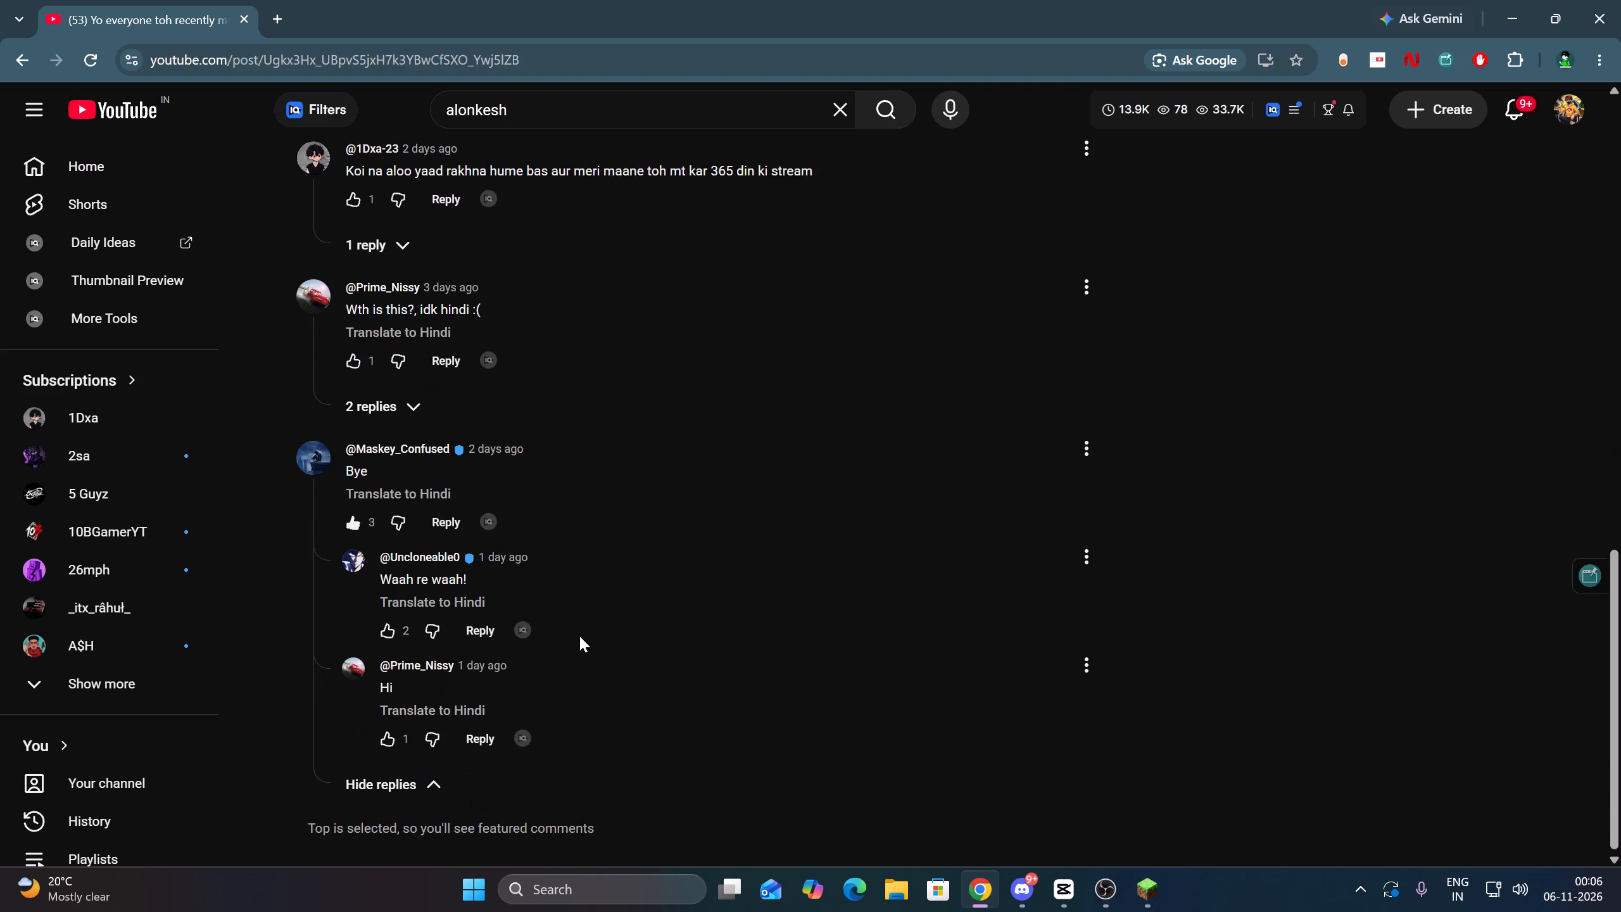
scroll(579, 636, up, 11)
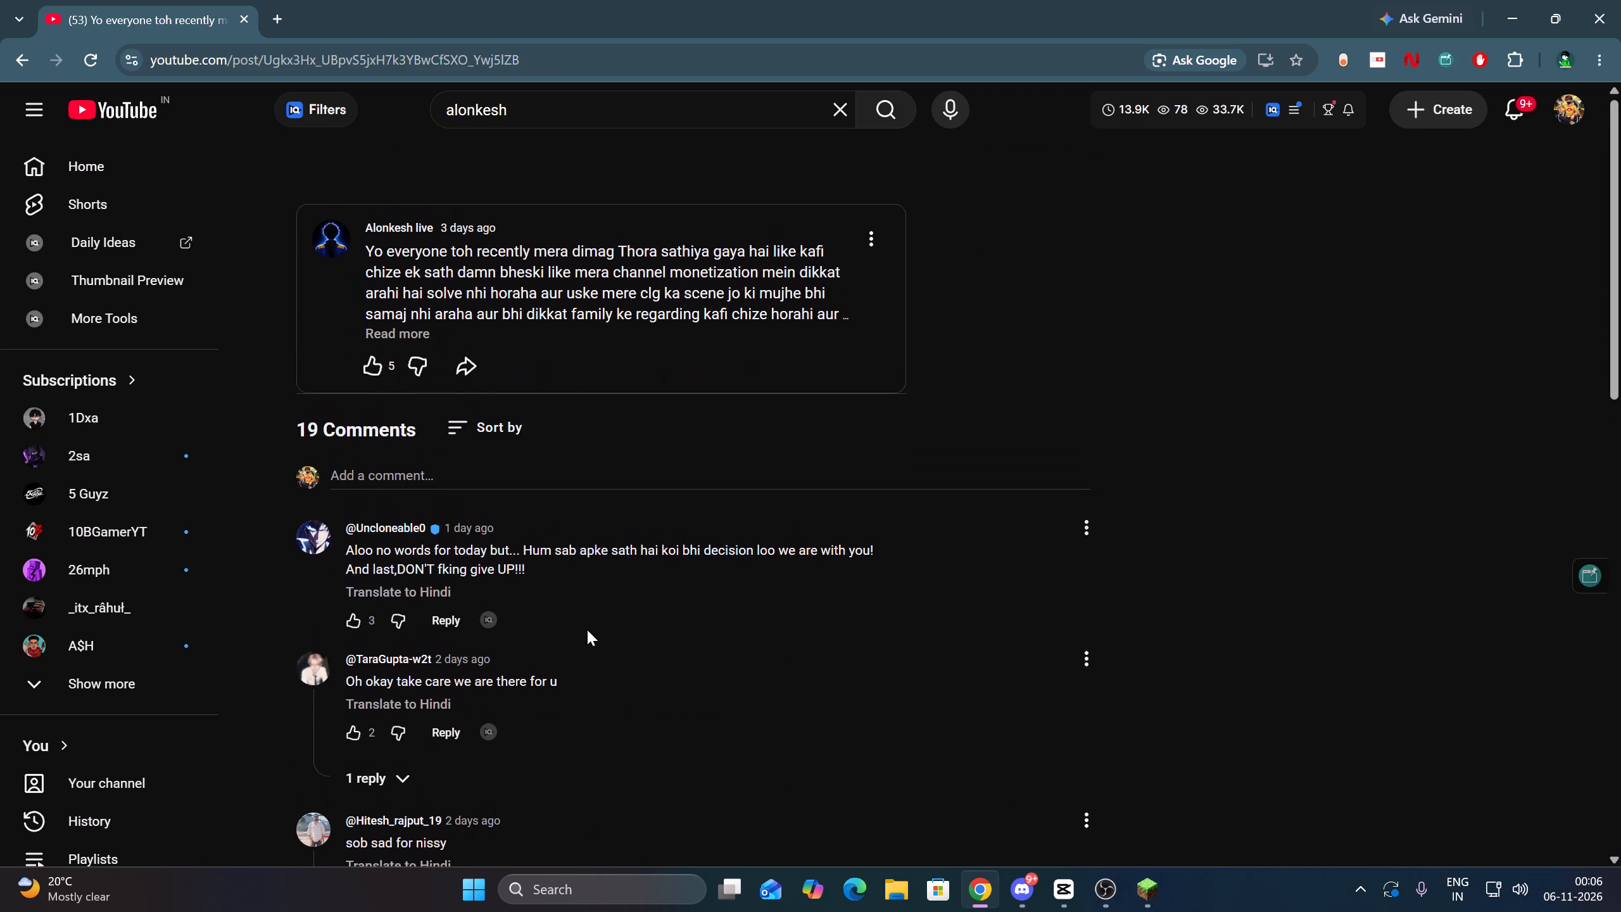
drag(298, 20, 291, 18)
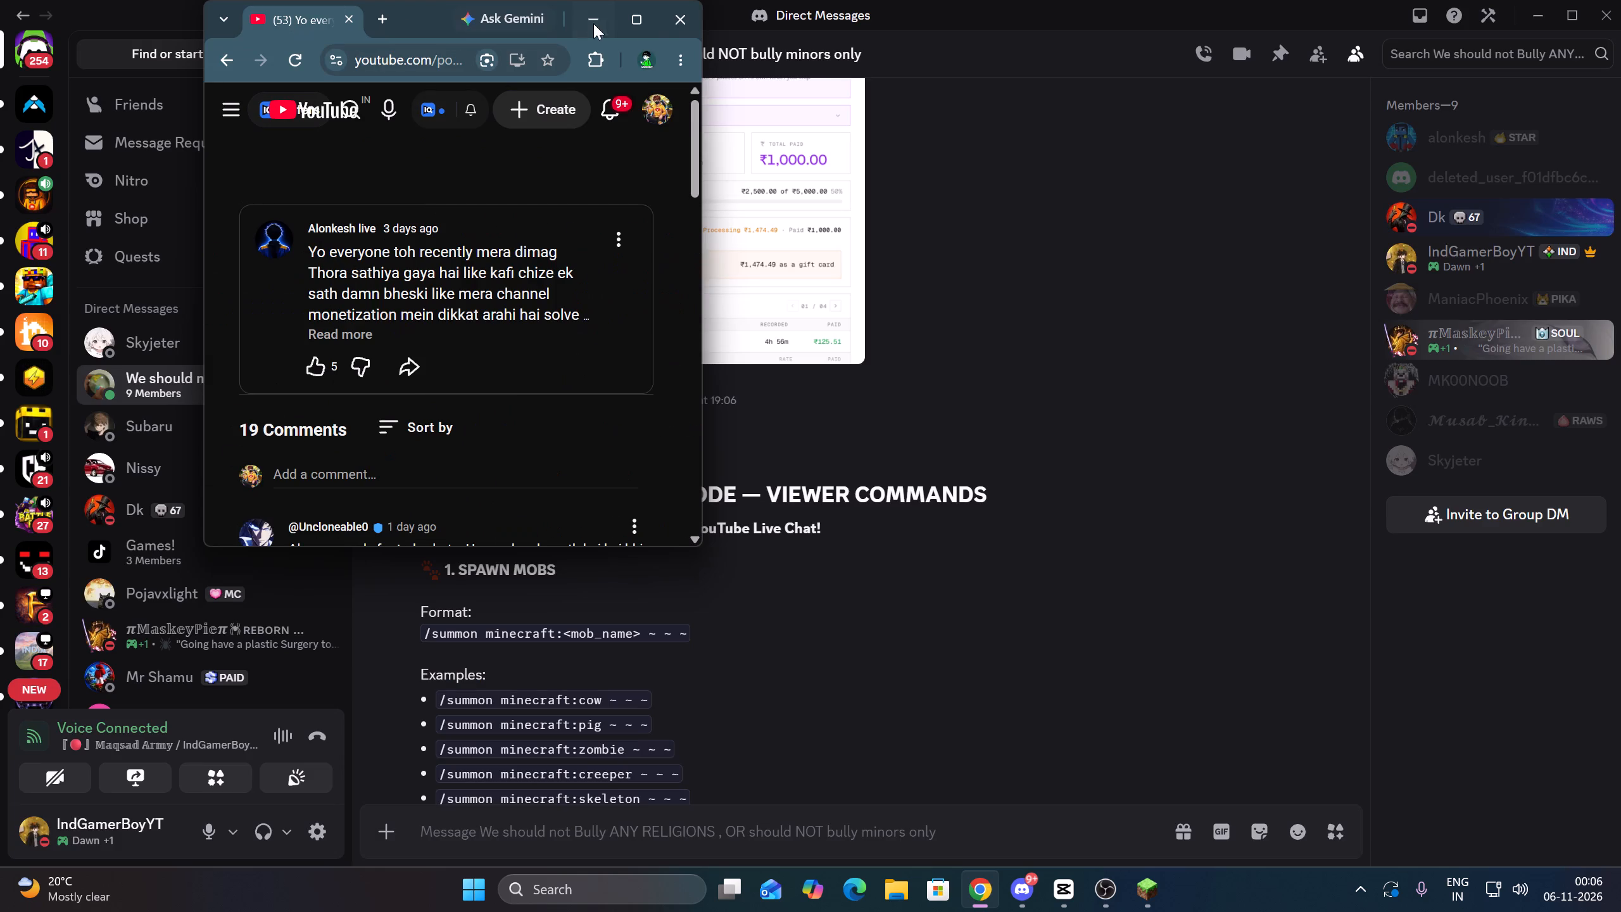
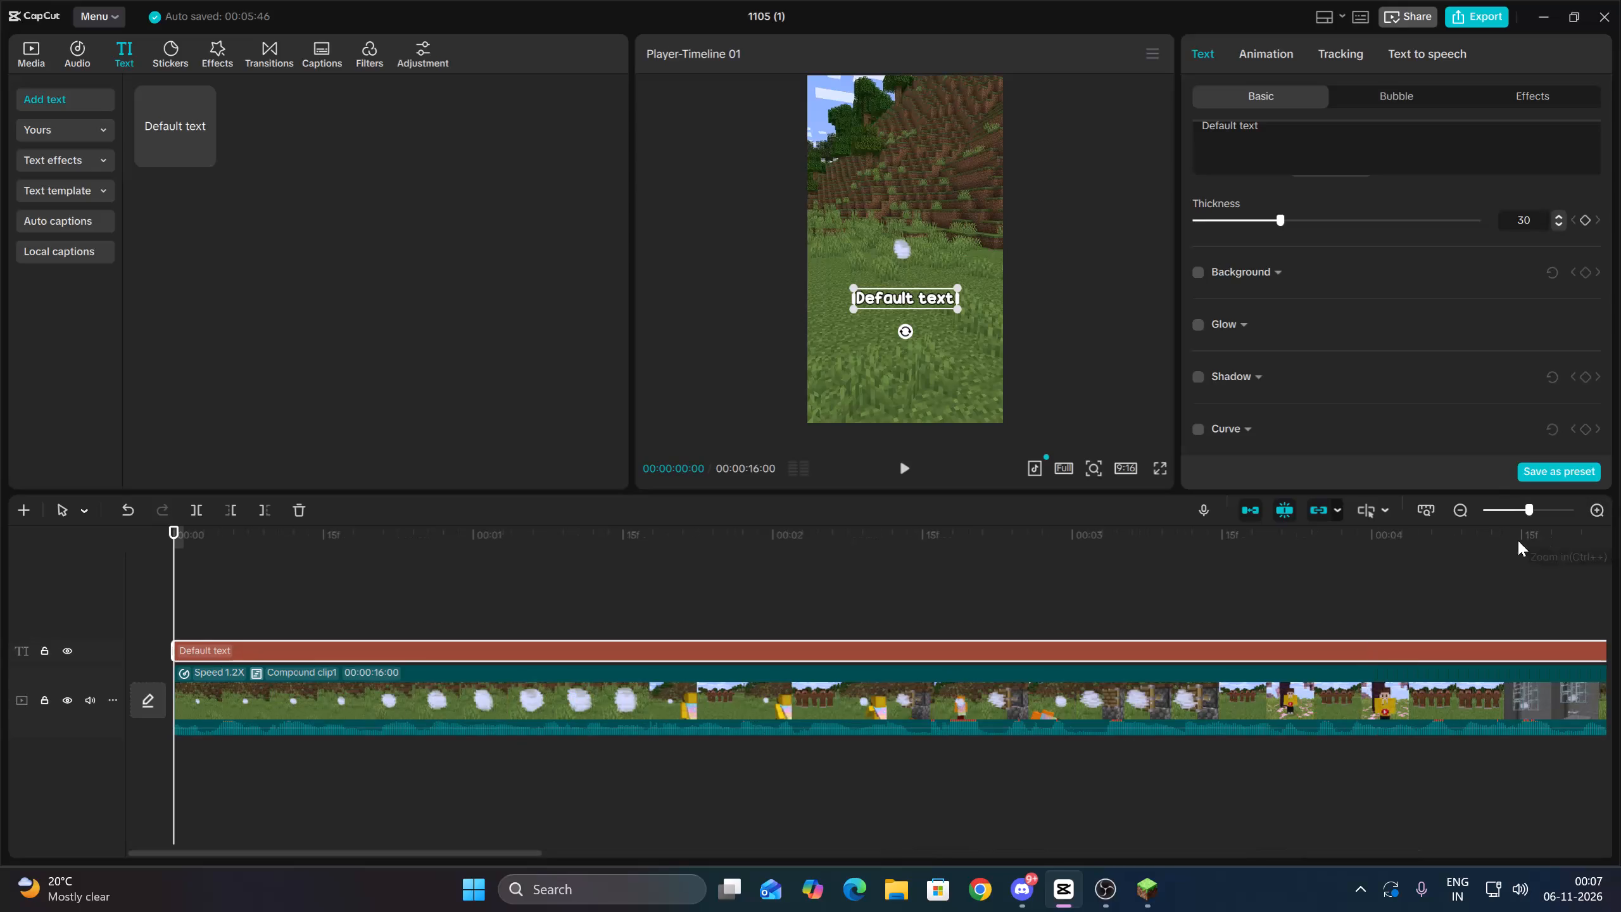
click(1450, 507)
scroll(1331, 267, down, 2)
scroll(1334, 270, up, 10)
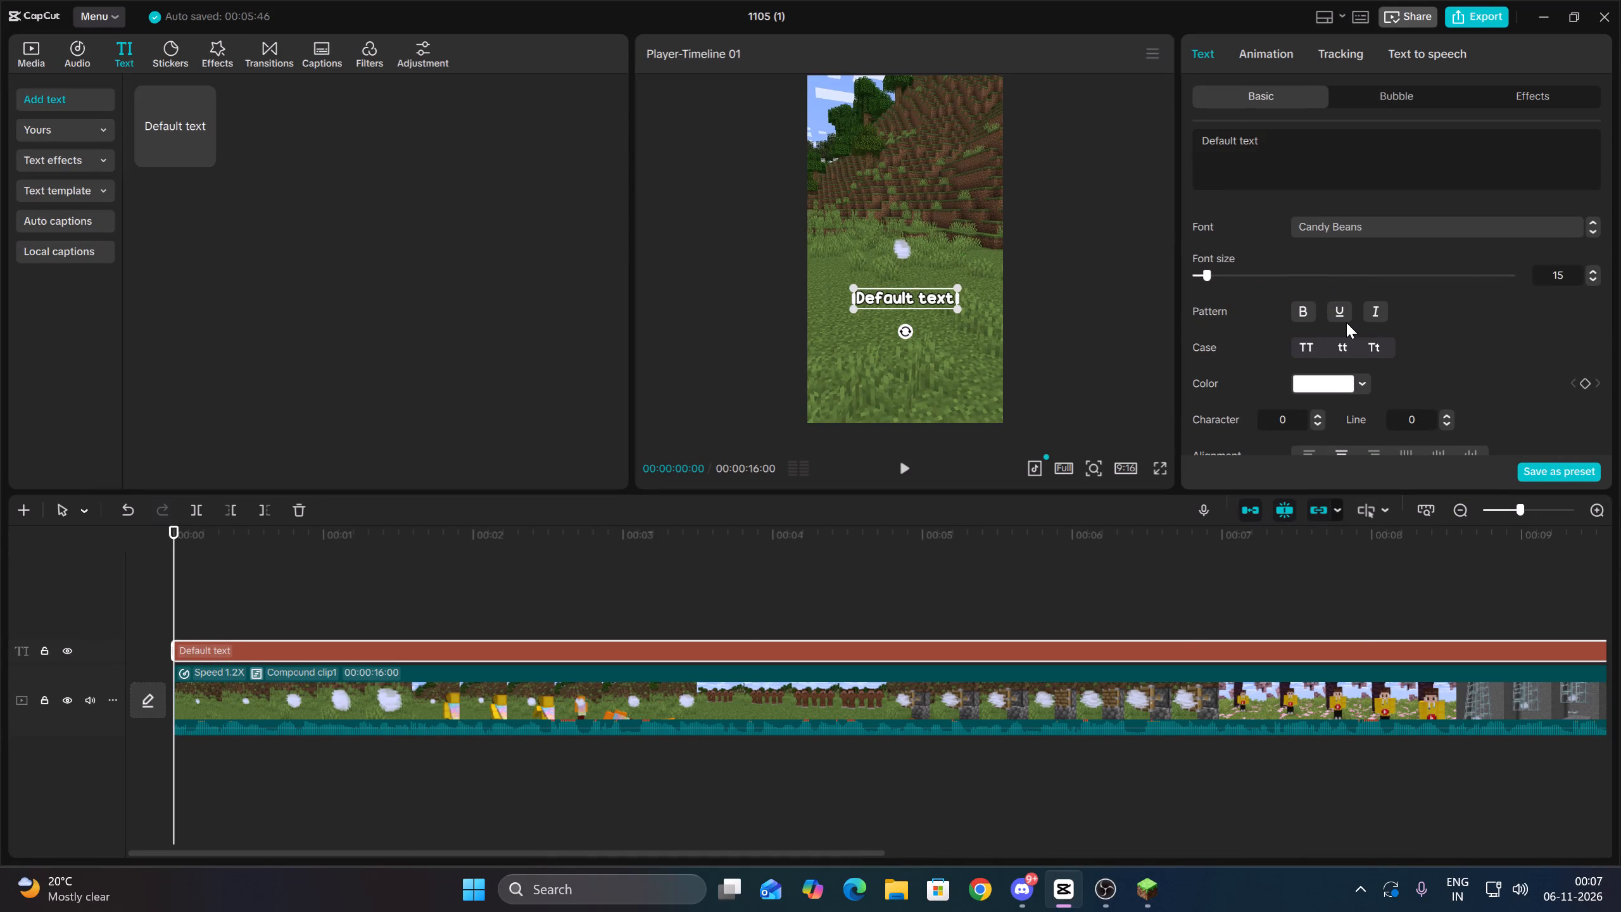
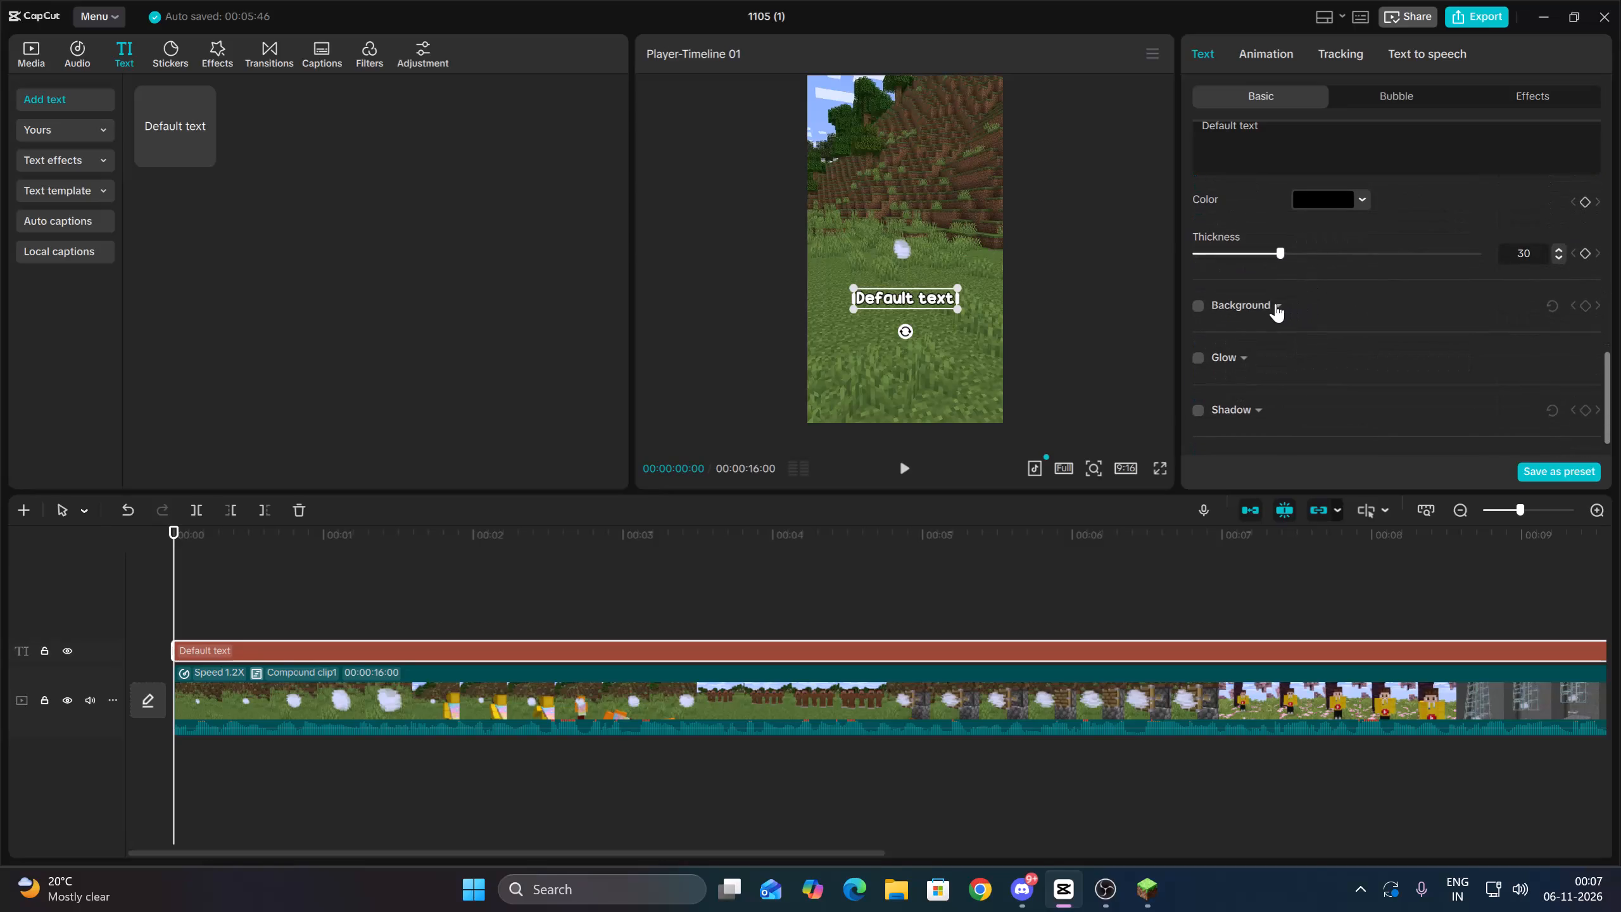
Expand the Glow settings of the default text.
click(1200, 358)
click(1218, 357)
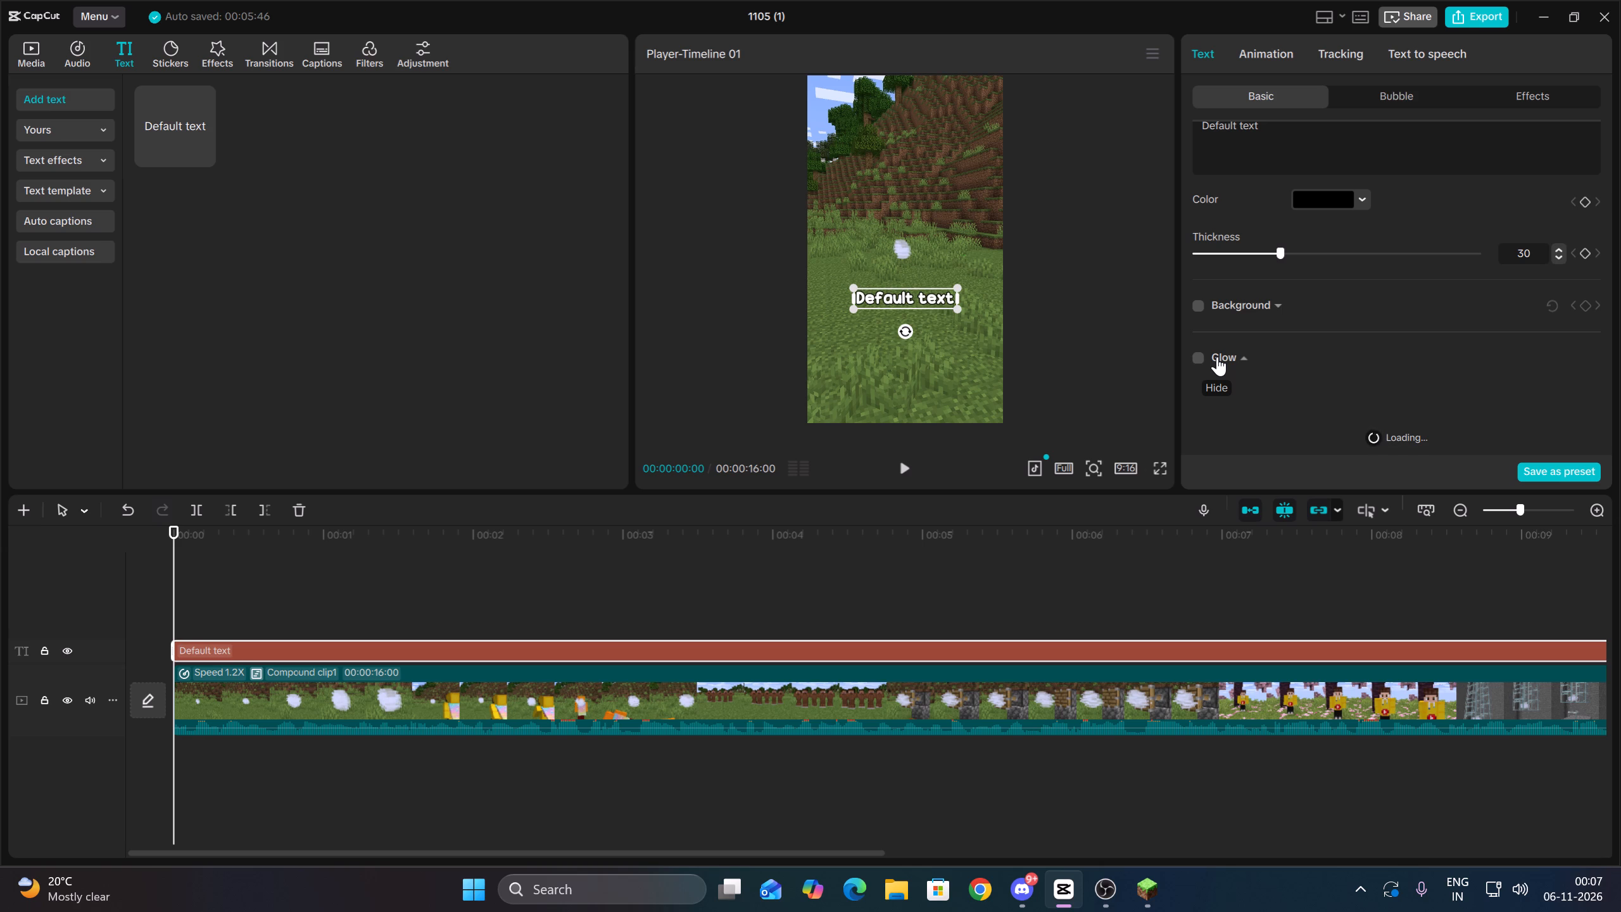
Enlarge the preview area by making the timeline area shorter.
drag(1003, 492, 990, 569)
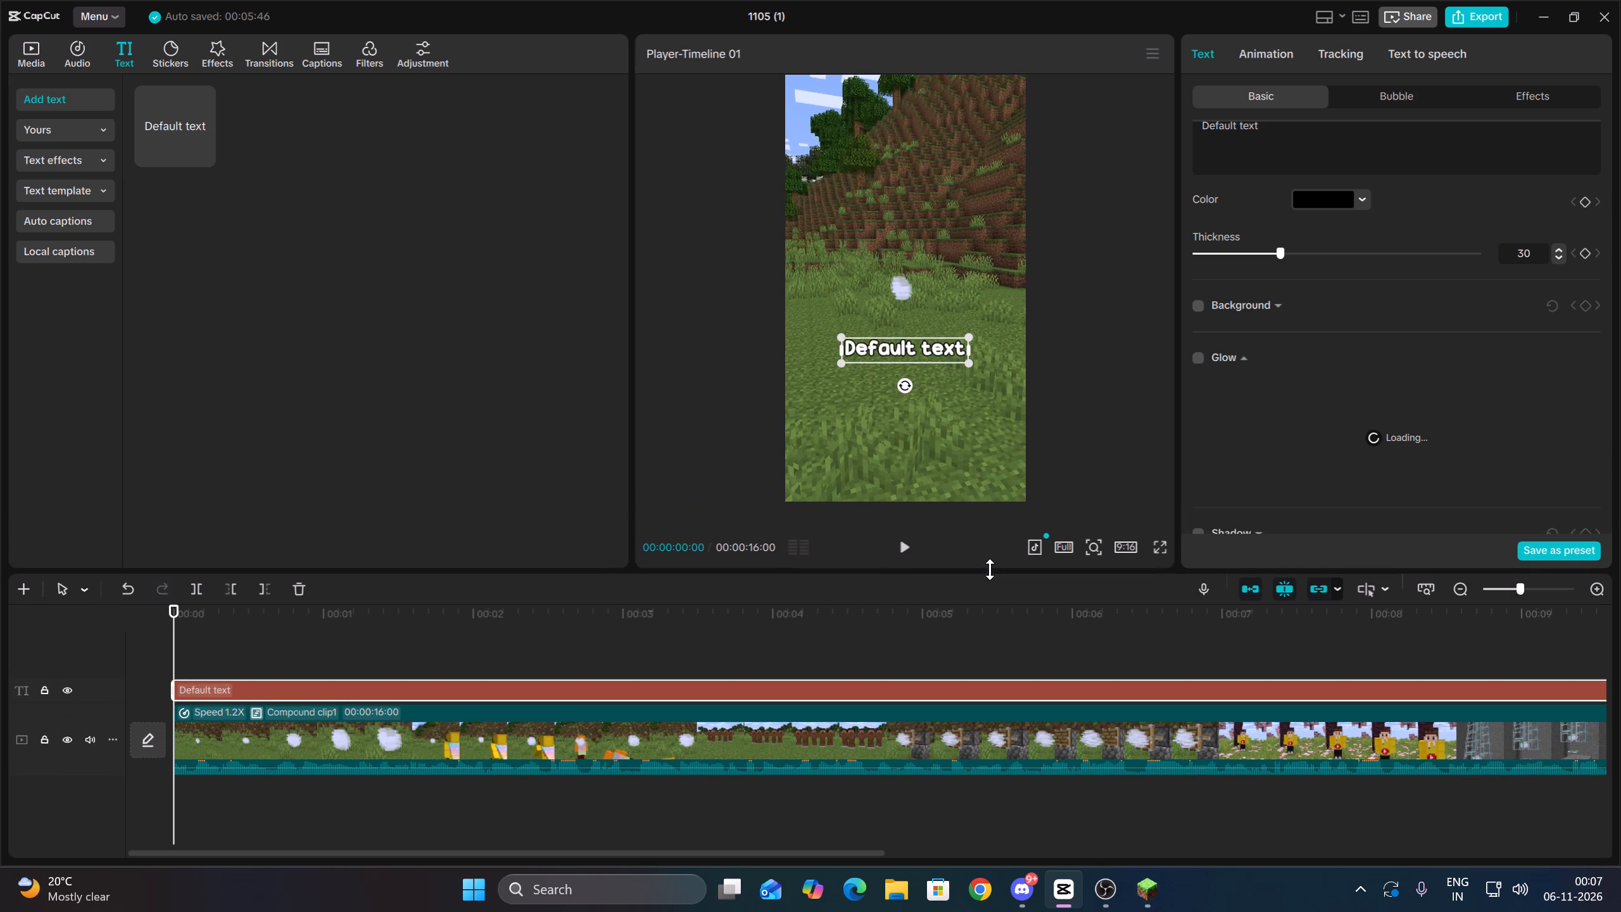
drag(990, 569, 986, 556)
Replace the default text with "Is Wind".
double_click(903, 537)
scroll(1559, 326, up, 11)
scroll(1346, 213, up, 5)
drag(1344, 148, 1177, 139)
key(BackSpace)
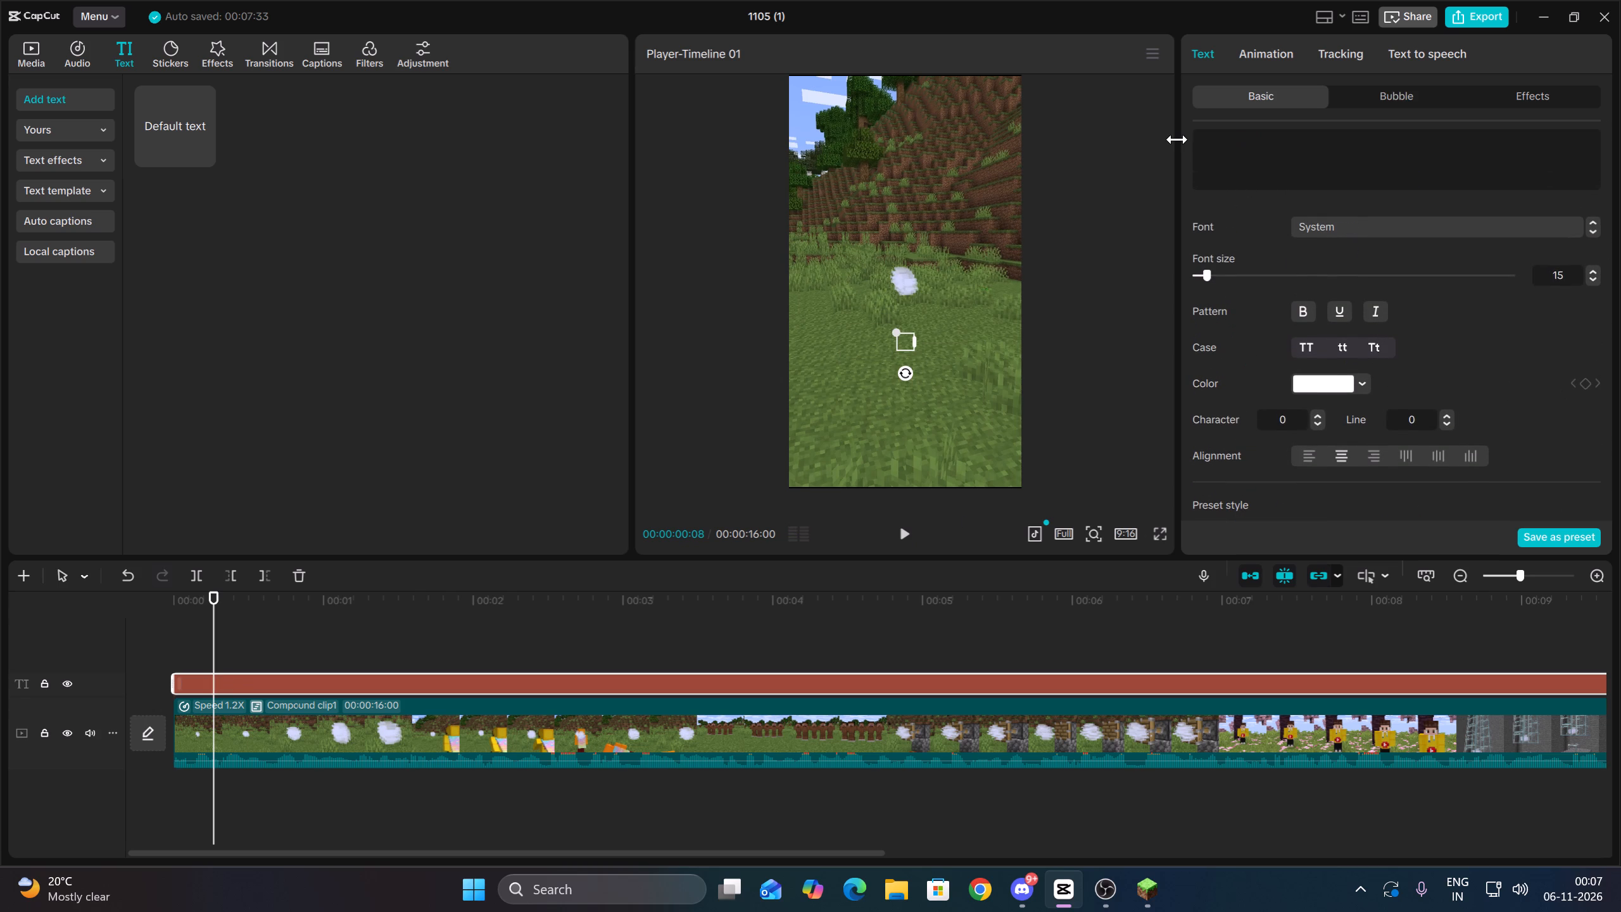
text(Is Wind)
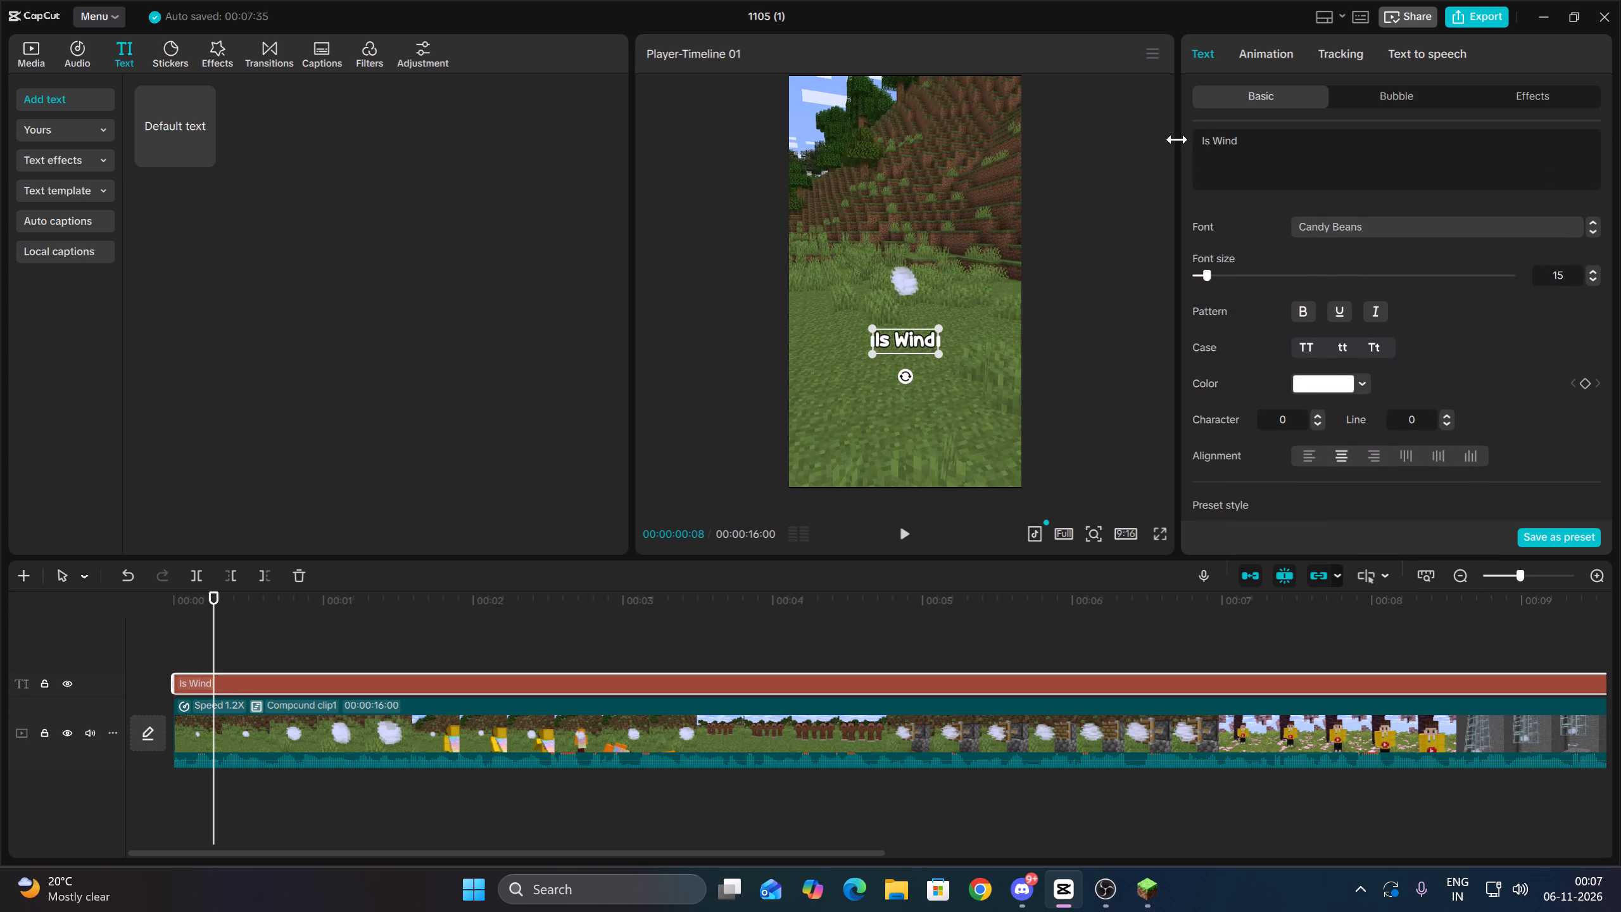
Split the "Is Wind" caption about 10 frames in and change the second piece's text to "Charge Sphere".
click(206, 637)
key(Up)
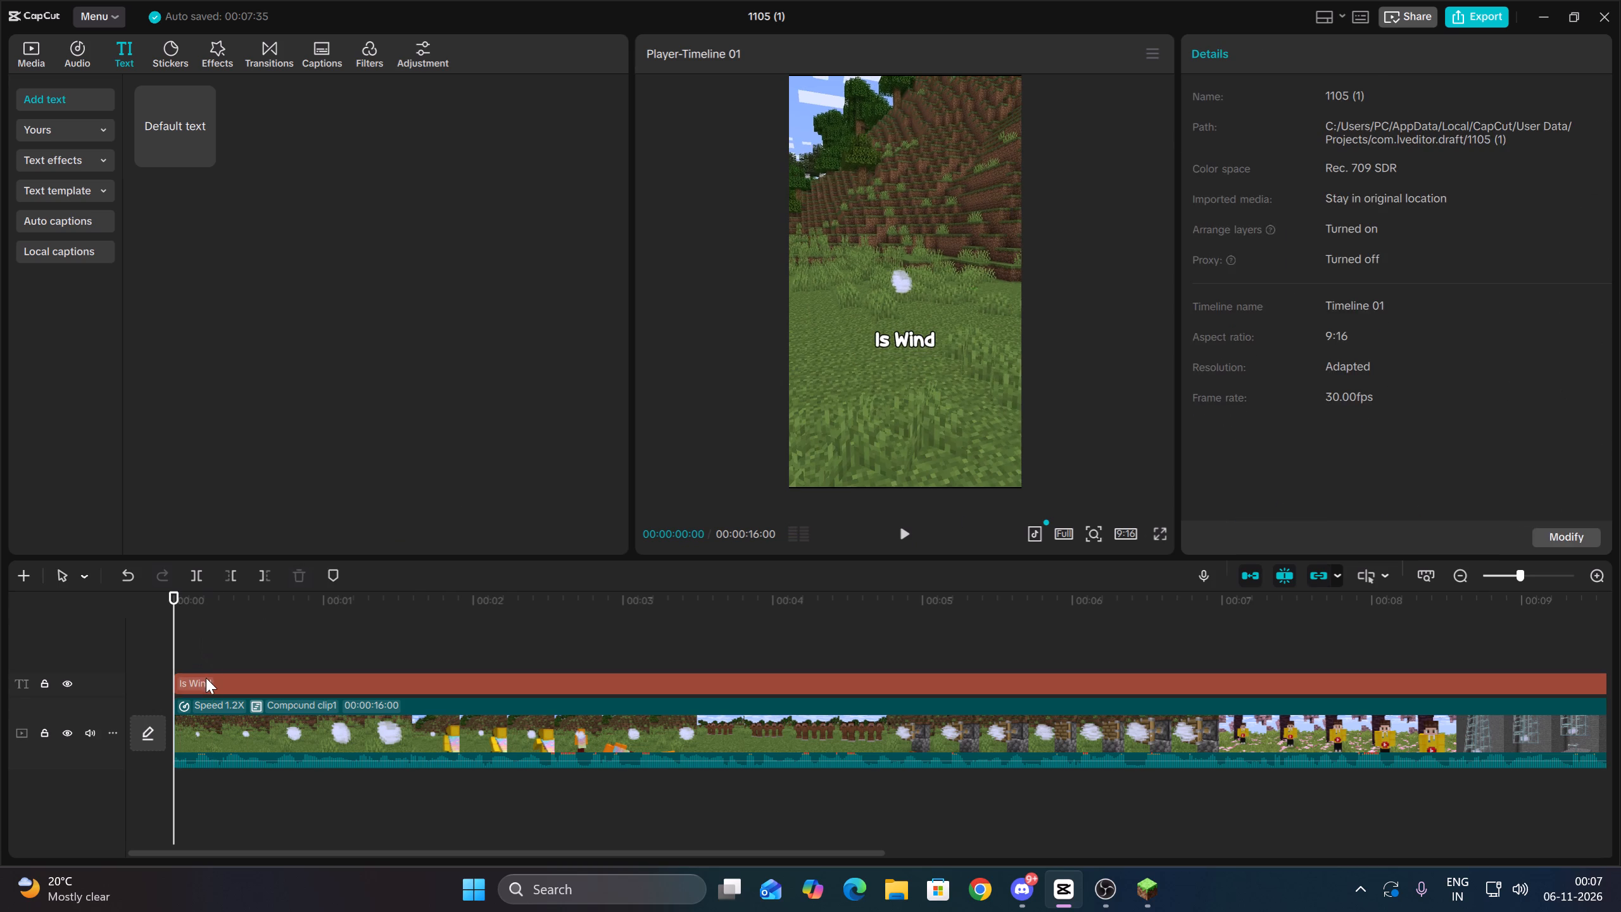
click(206, 678)
key(space)
key(space)
click(202, 582)
key(space)
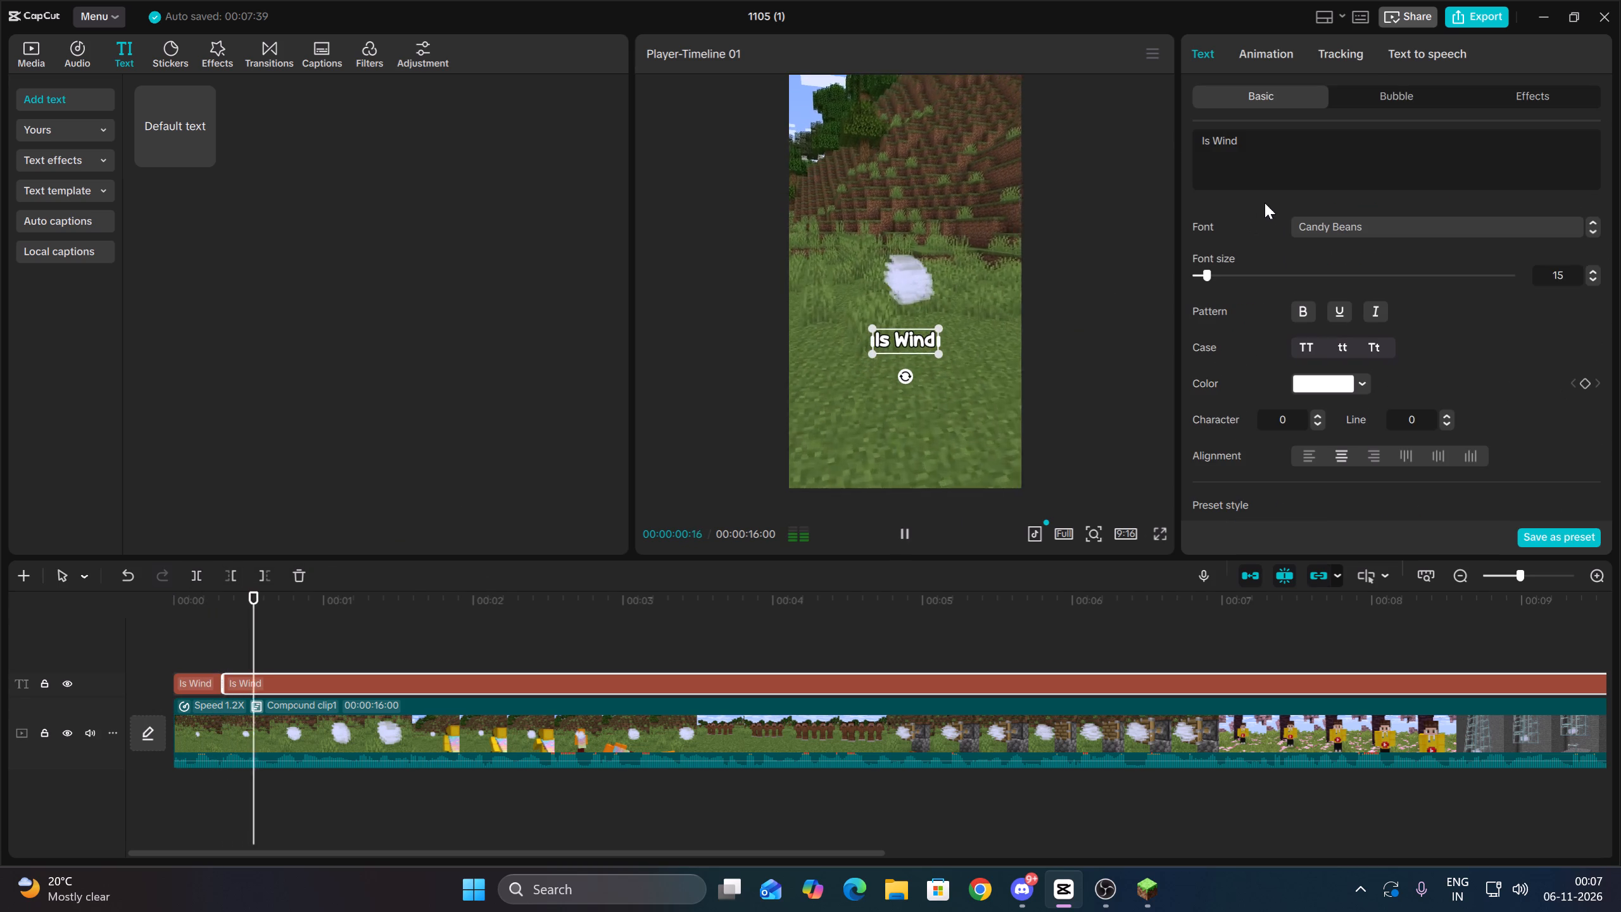
key(space)
drag(1263, 167, 1156, 136)
key(BackSpace)
text(Charge)
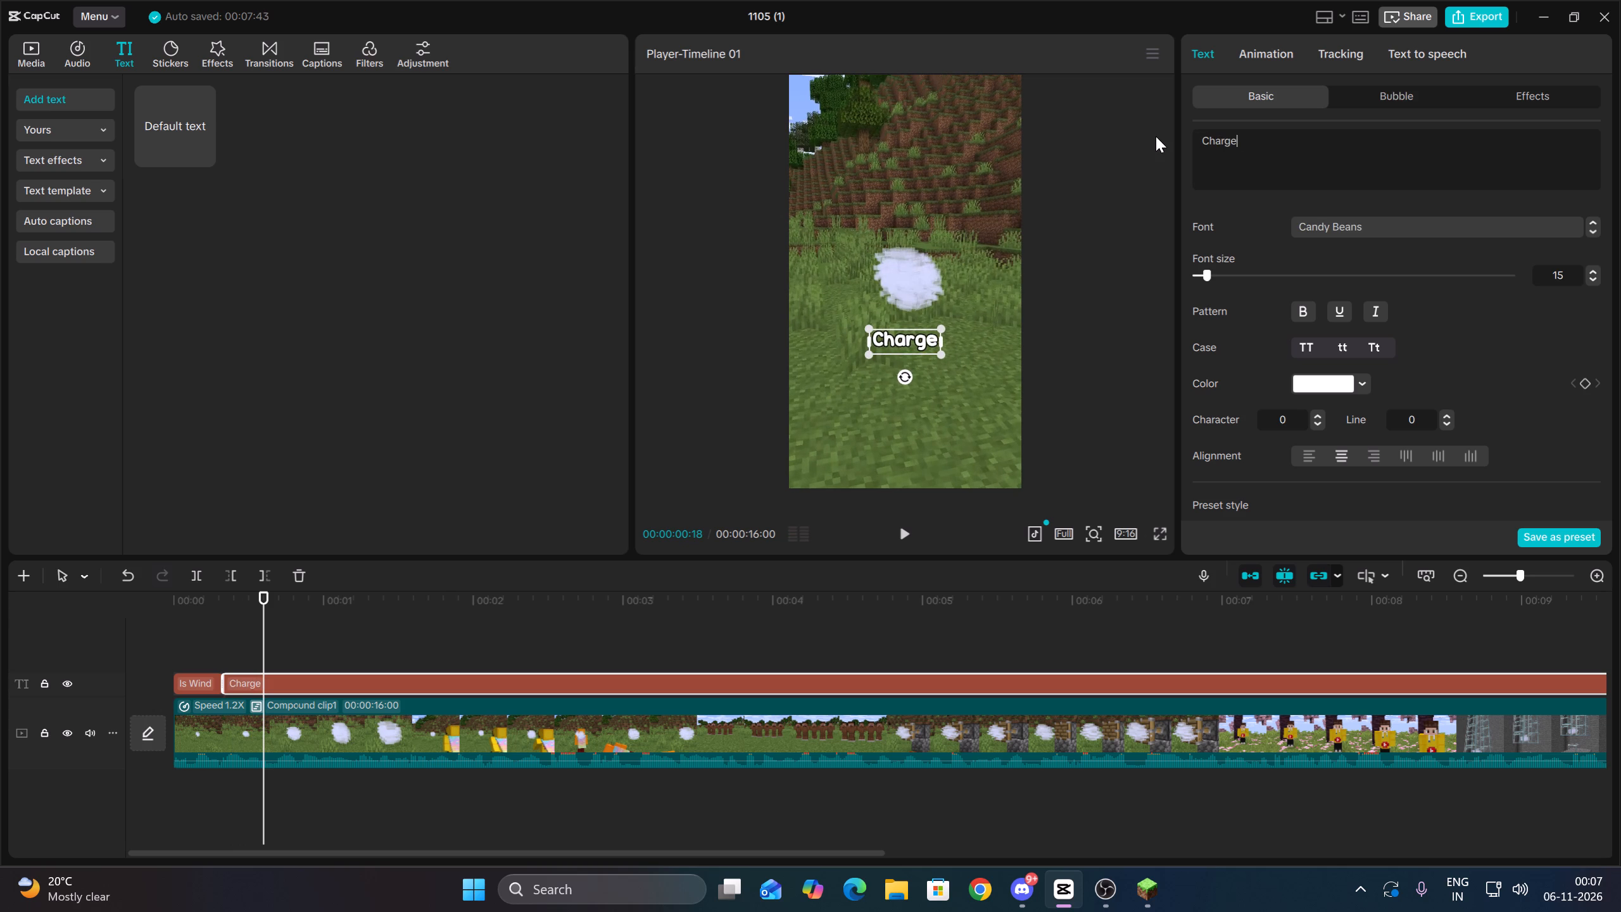
key(space)
text(Sphere)
click(1156, 136)
Split the "Charge Sphere" caption at 00:00:00:29 and change the trailing piece's text to "Ka Use".
click(911, 526)
key(space)
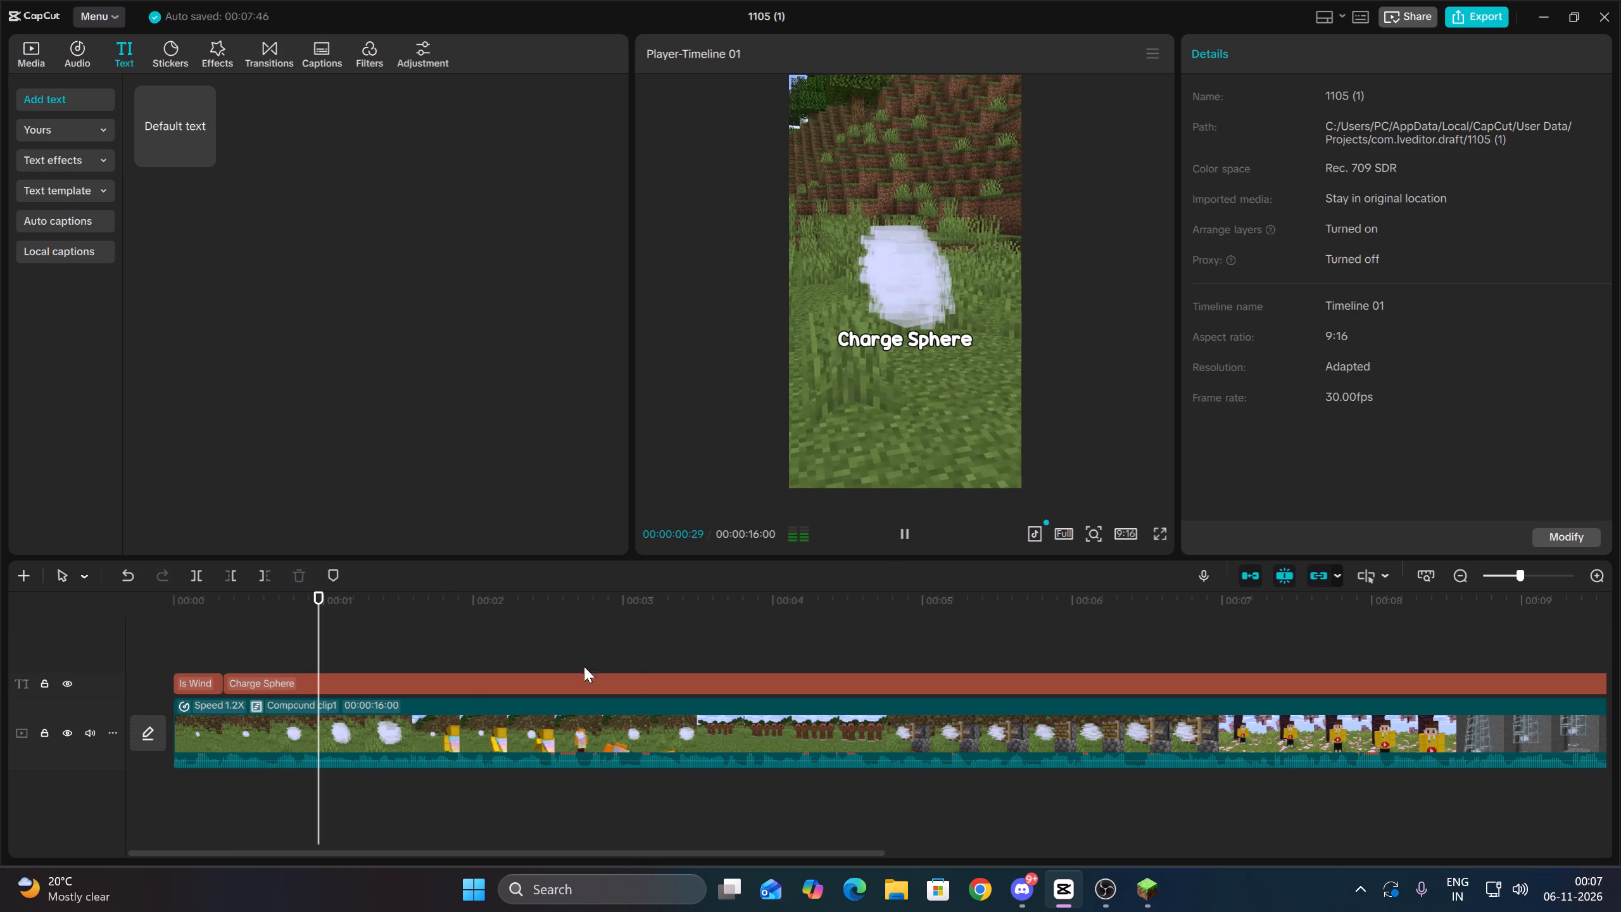
click(458, 688)
click(200, 583)
drag(1296, 141, 1138, 117)
key(BackSpace)
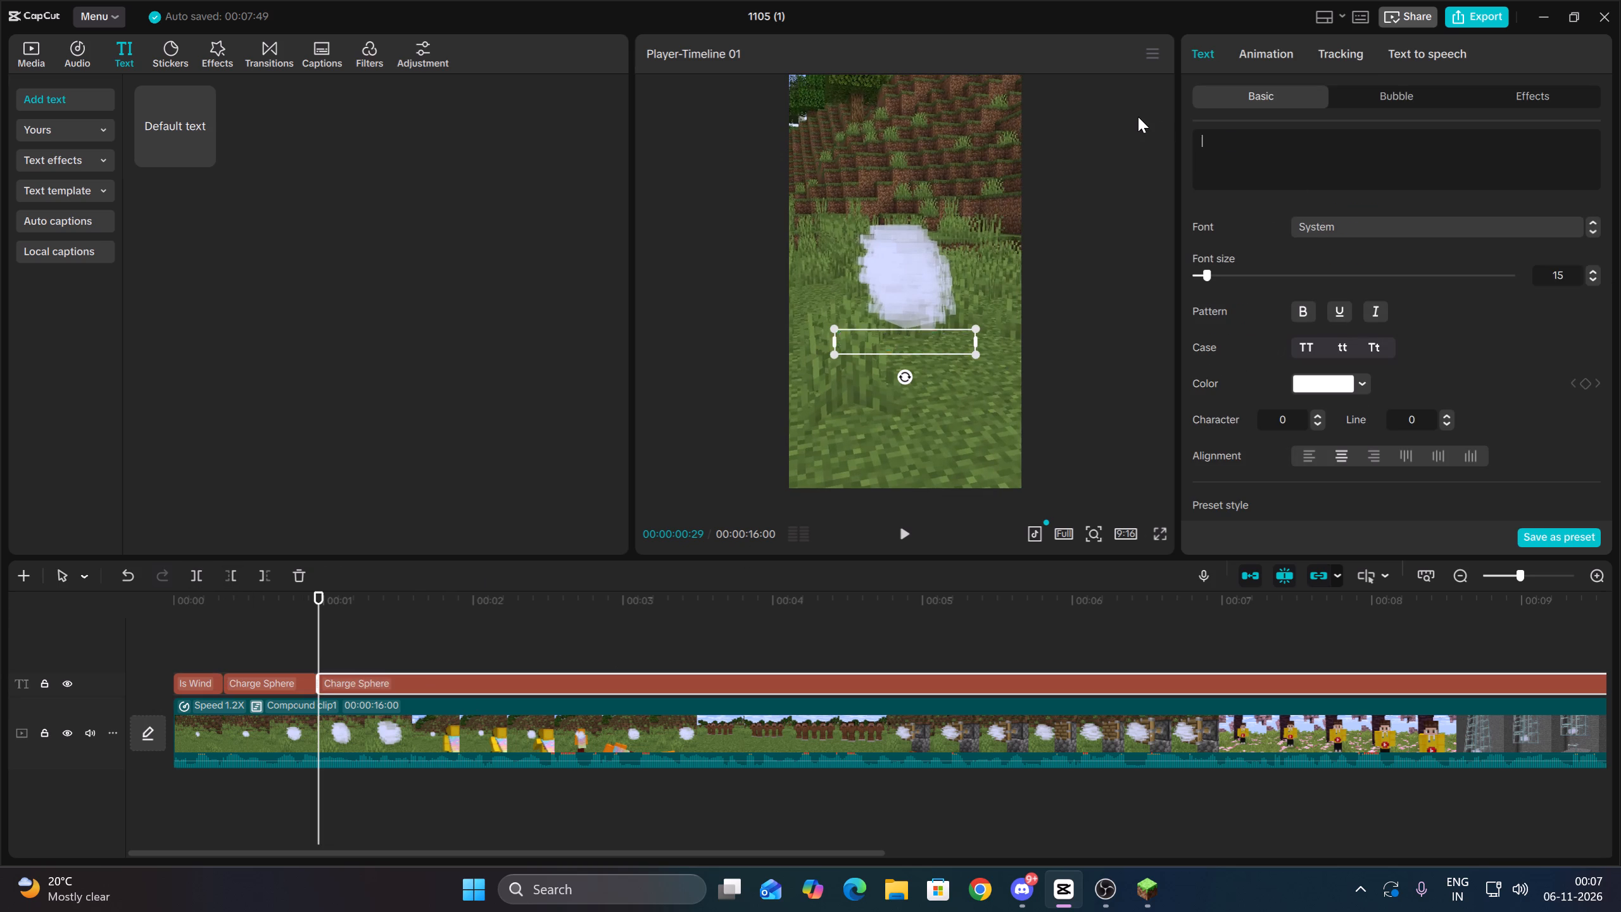
drag(1138, 117, 1138, 116)
text(Ka Use)
key(space)
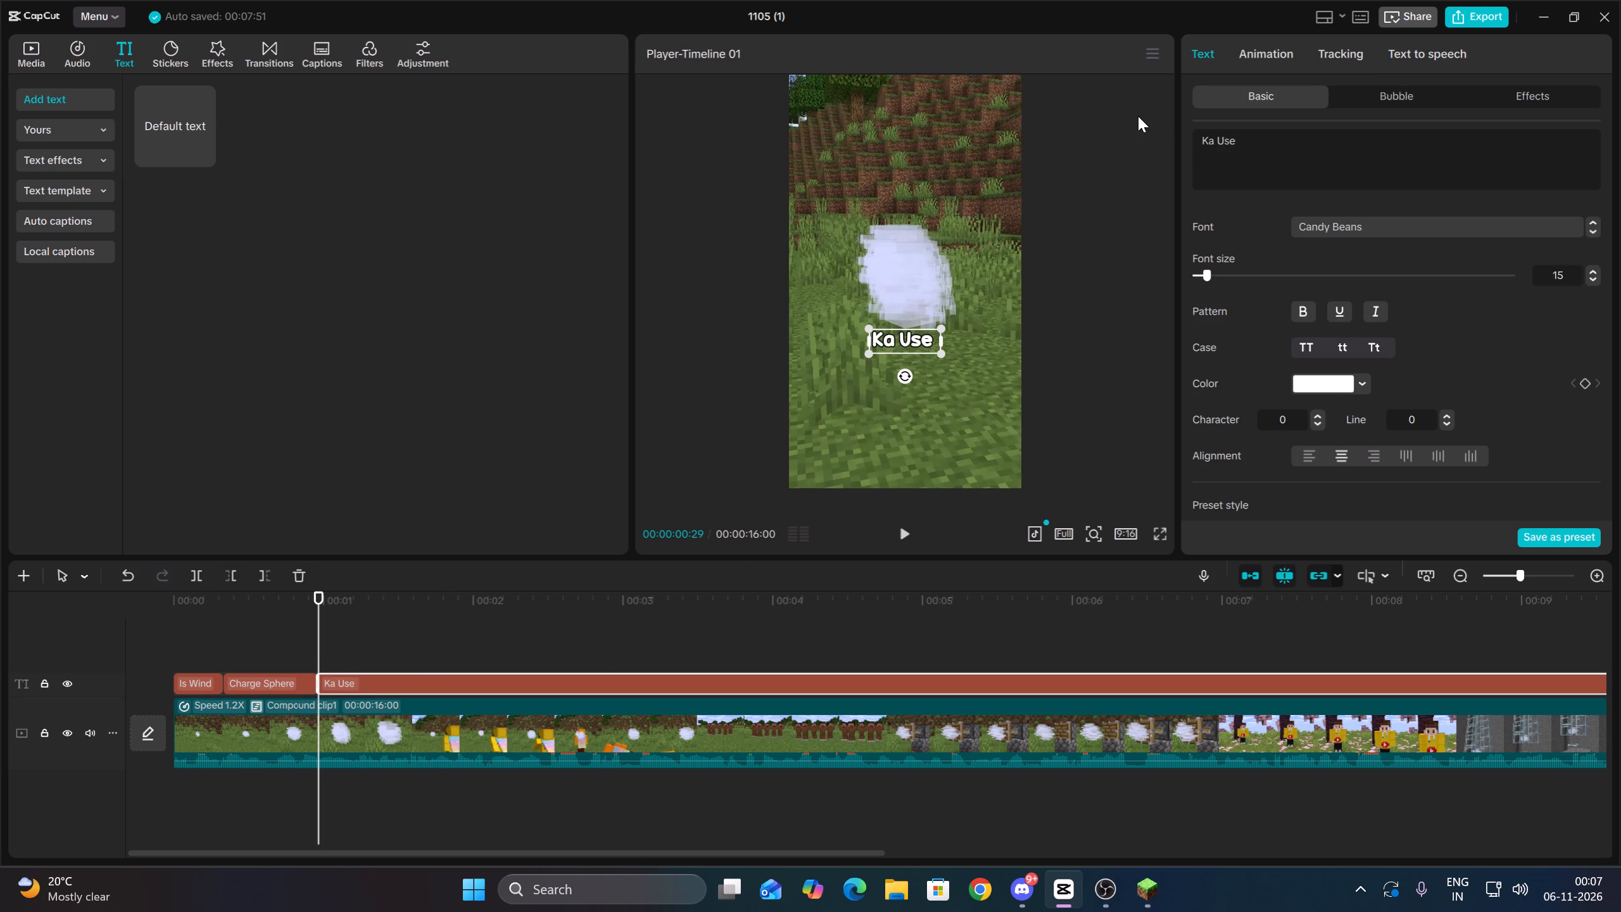
key(BackSpace)
Split the "Ka Use" caption at 00:00:01:05 and change the trailing piece's text to "Karke".
click(902, 532)
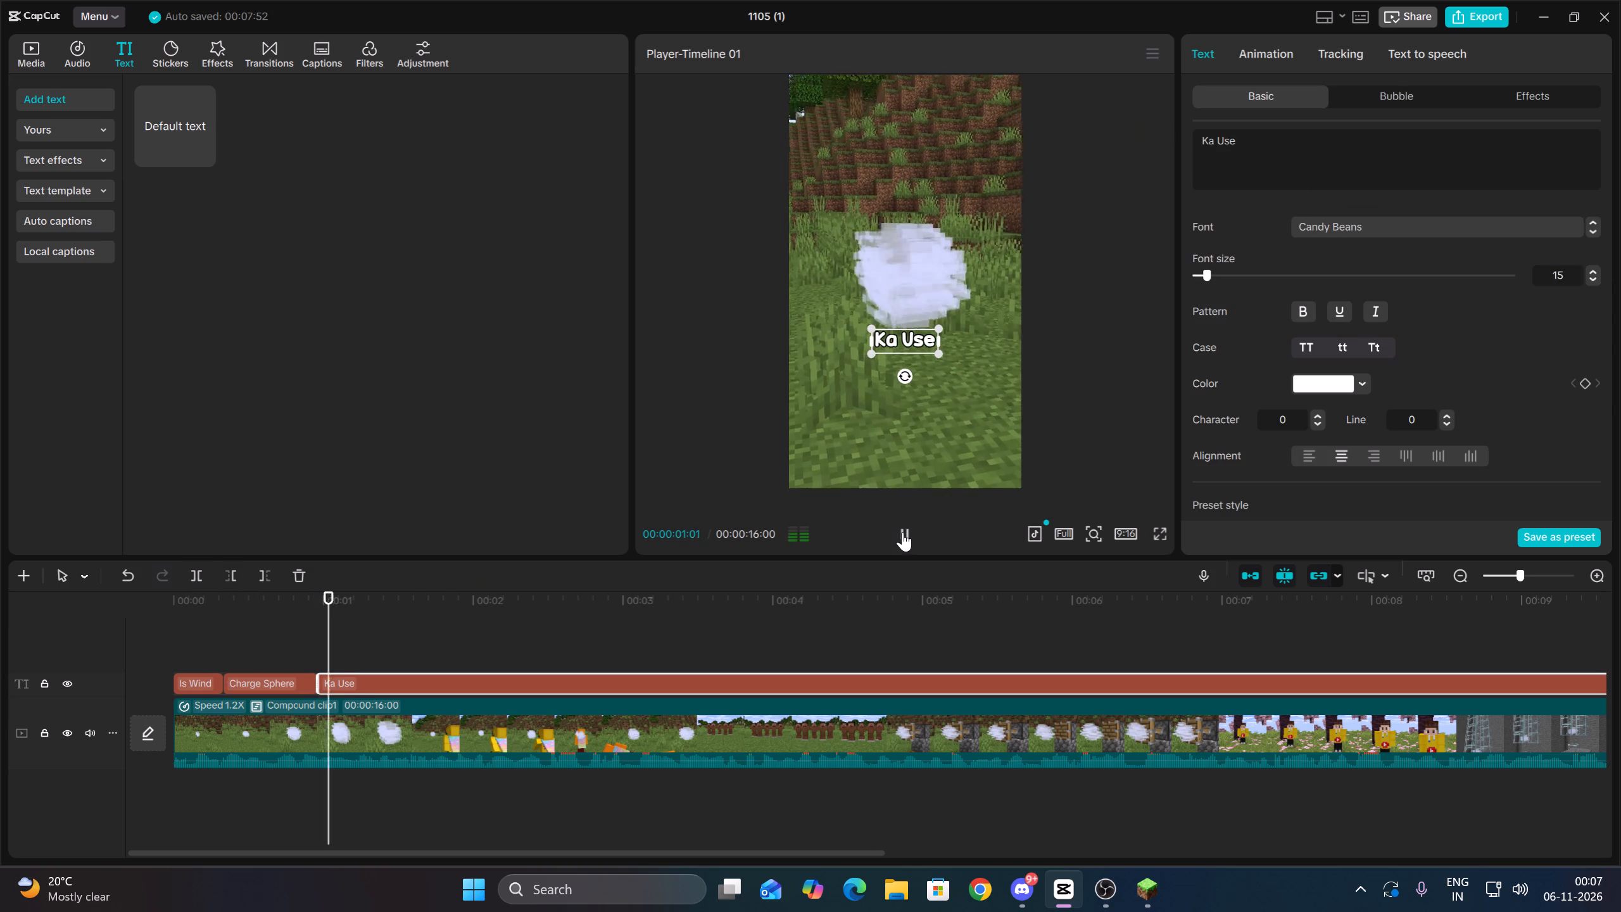
key(space)
click(203, 579)
drag(1270, 156, 1172, 125)
key(BackSpace)
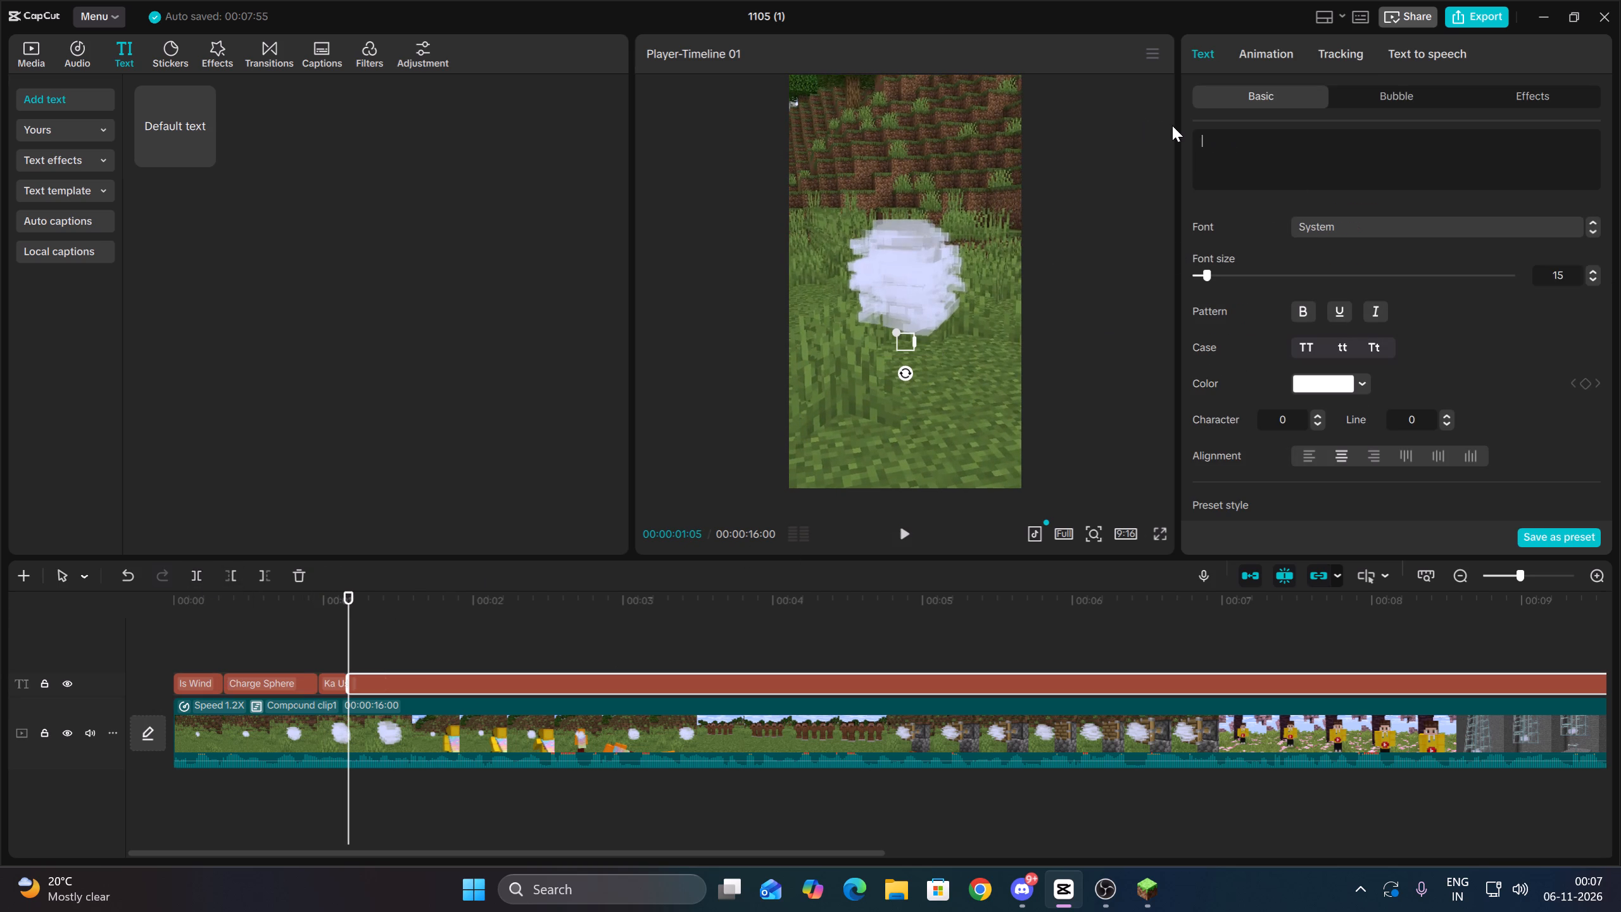
text(Karke)
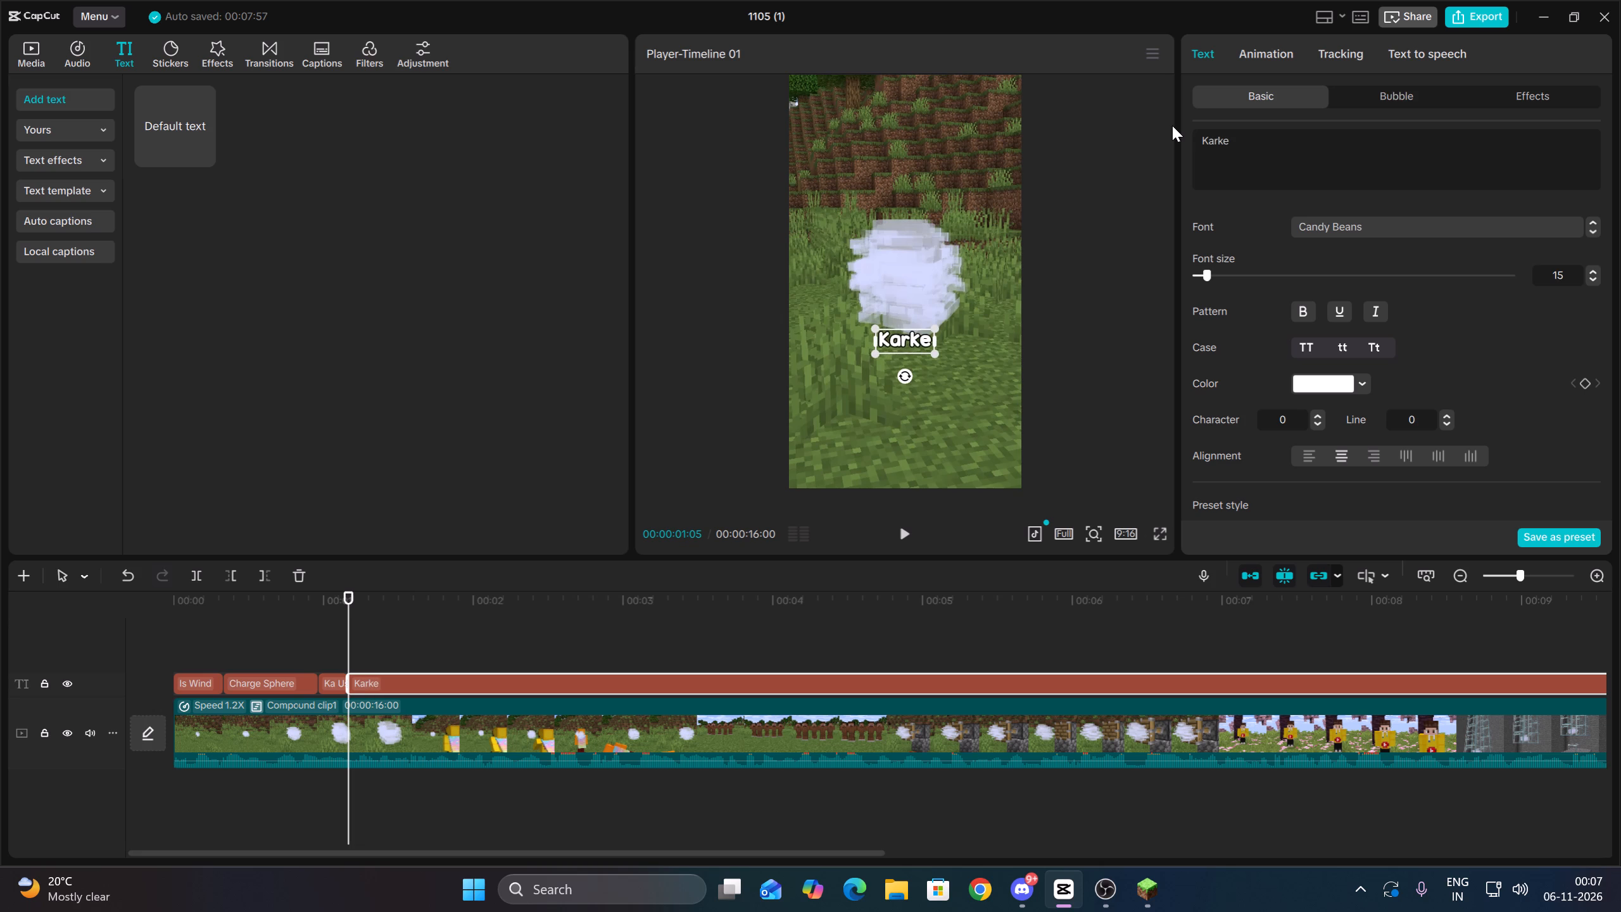
Split the "Karke" caption at 00:00:01:13 and change the trailing piece's text to "Tum Kisi".
drag(904, 543, 904, 537)
key(space)
click(205, 578)
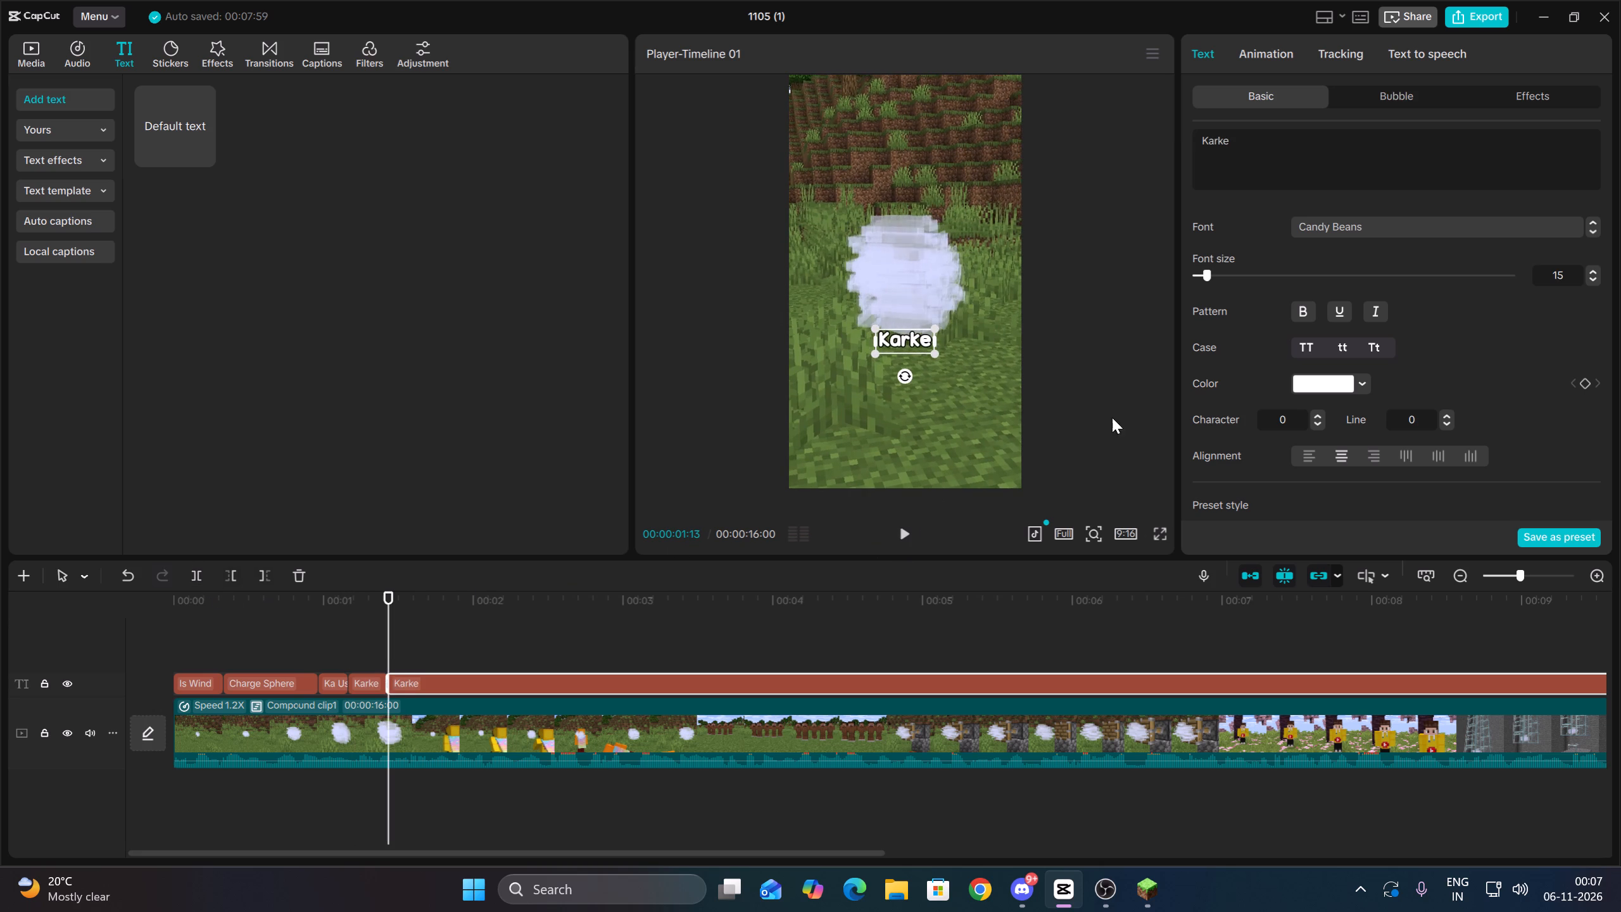
key(space)
key(space)
drag(1306, 146, 1201, 144)
key(BackSpace)
text(Tum Kisi)
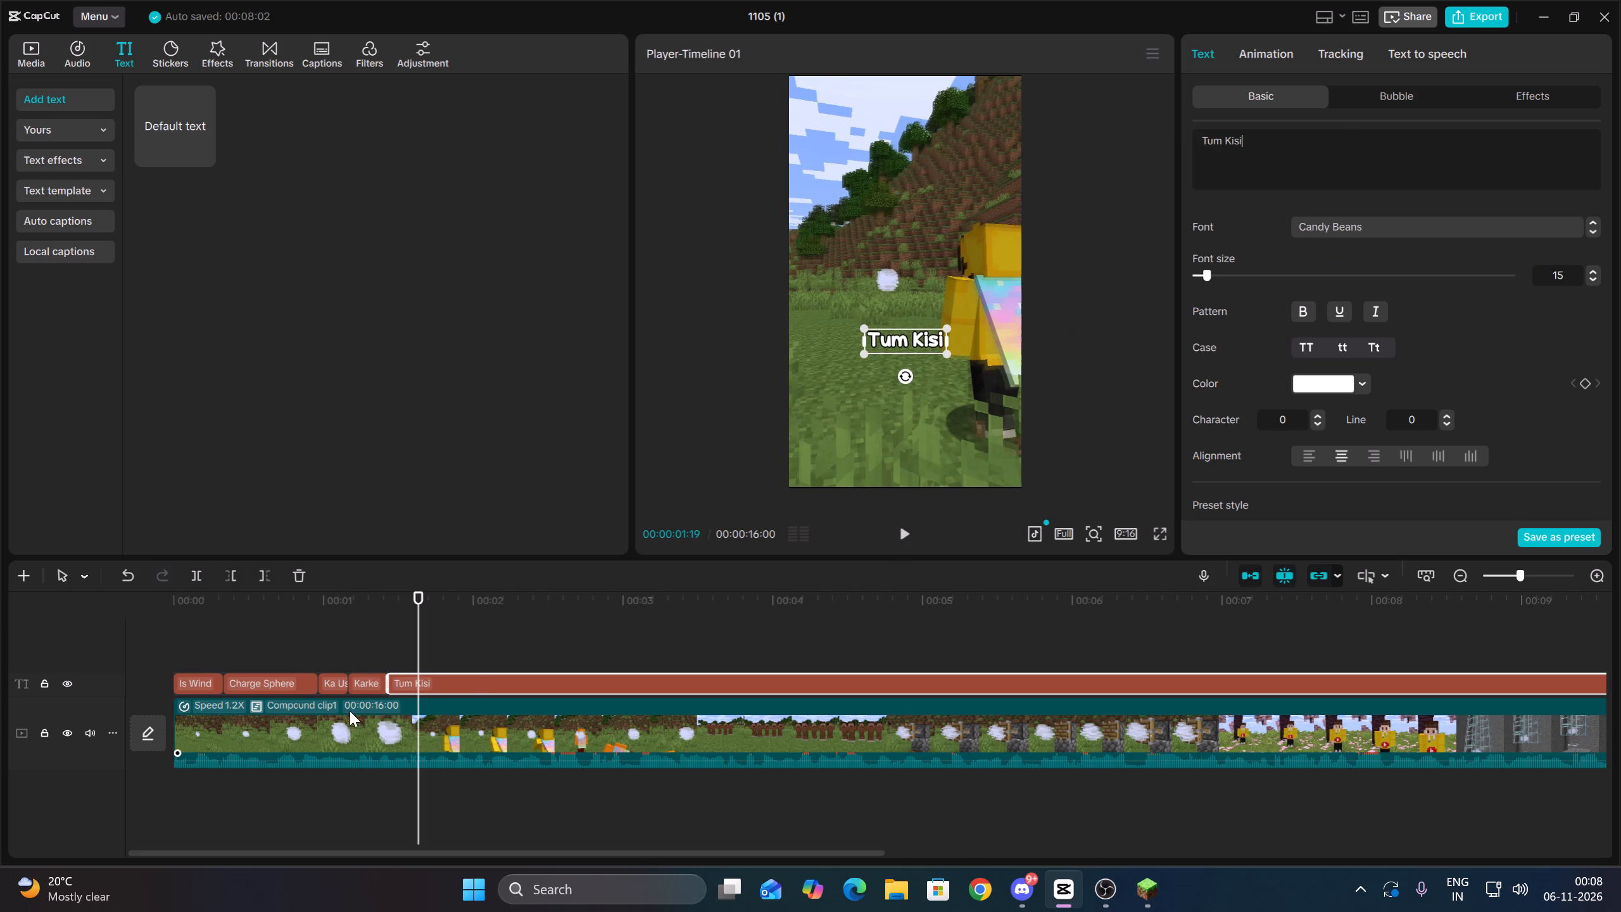
Split the "Tum Kisi" caption at 00:00:01:27 and change the trailing piece's text to "Bande Ko".
drag(393, 651, 400, 658)
key(Up)
click(419, 683)
key(space)
key(space)
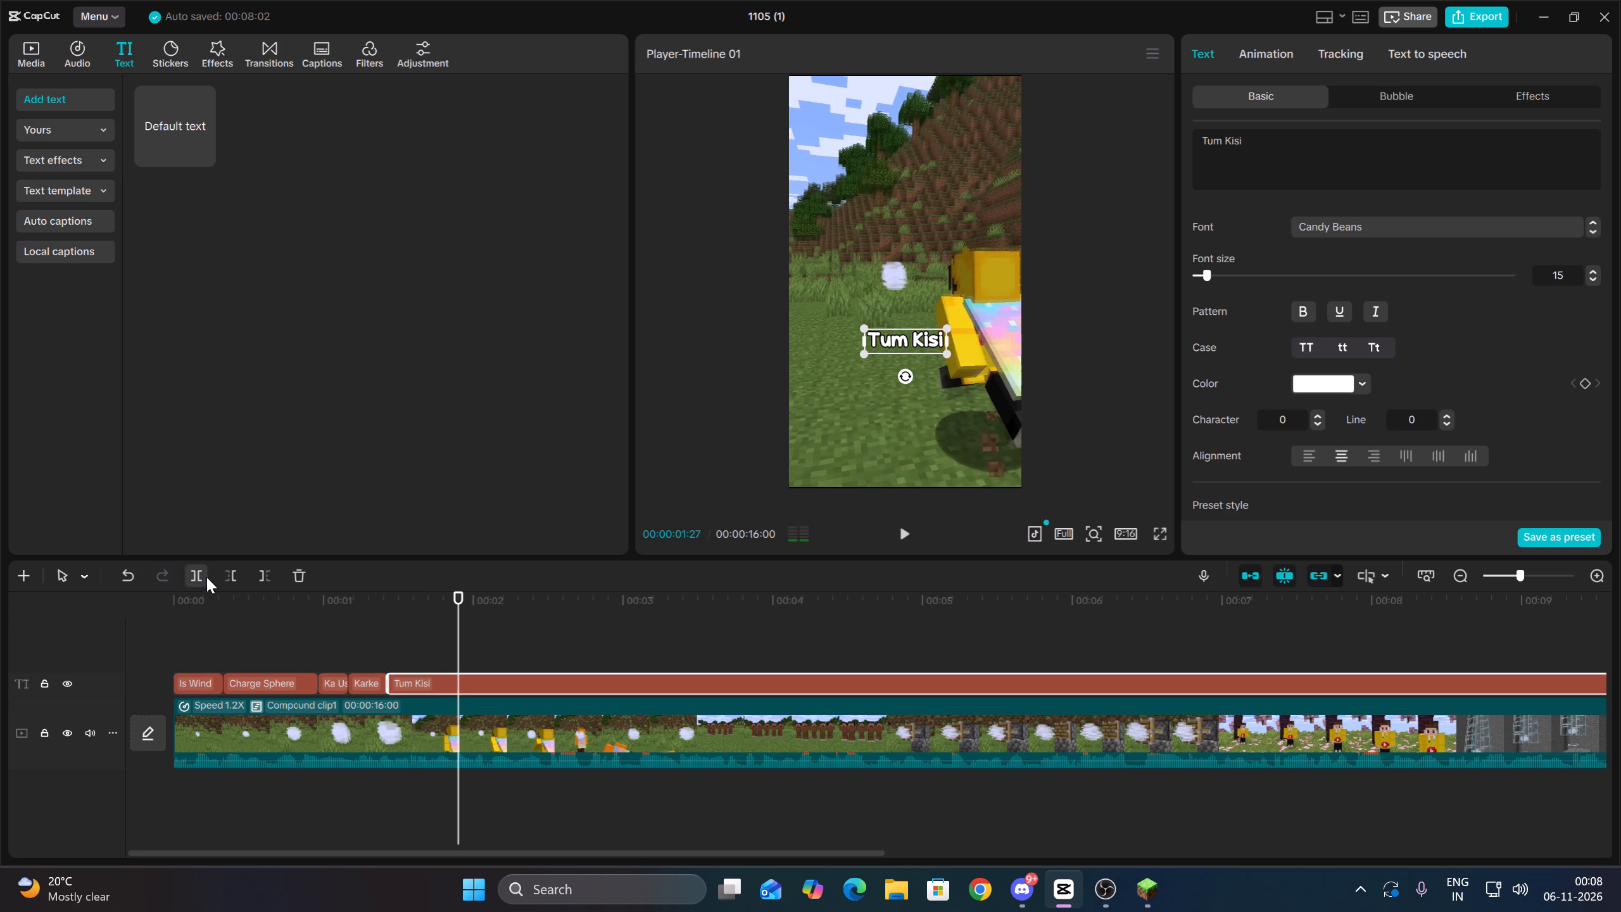
click(206, 577)
drag(1285, 156, 1191, 137)
key(BackSpace)
text(Bande Ko)
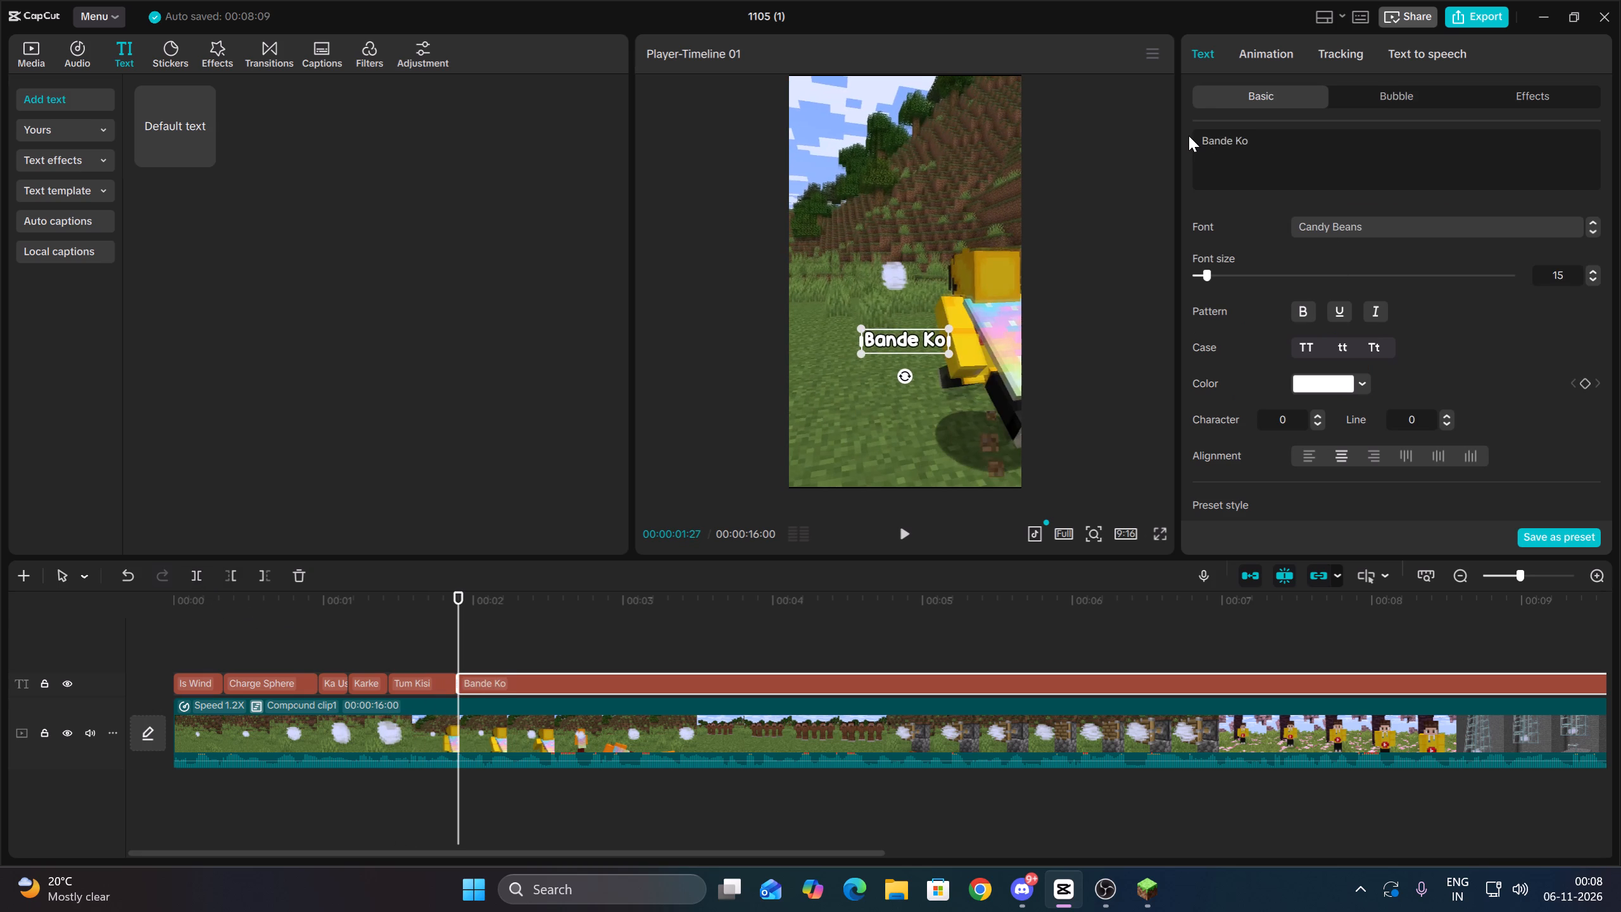
Split the "Bande Ko" caption at 00:00:02:08 and change the trailing piece's text to "Easily Trap".
click(905, 531)
key(space)
click(191, 576)
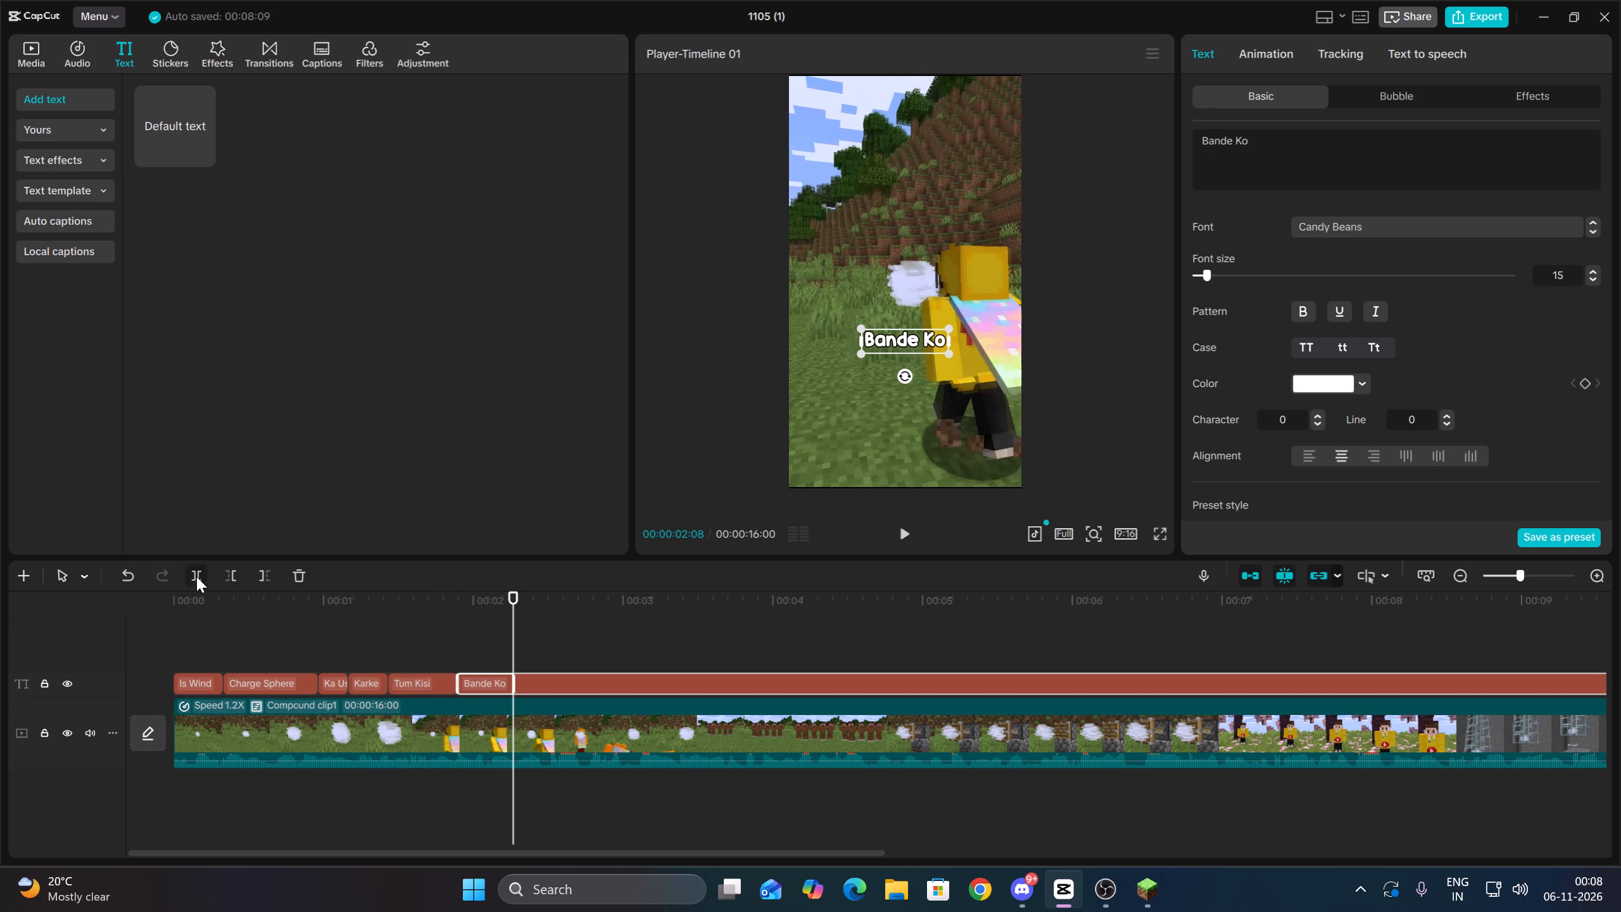
drag(1302, 151, 1186, 130)
key(BackSpace)
text(Easily)
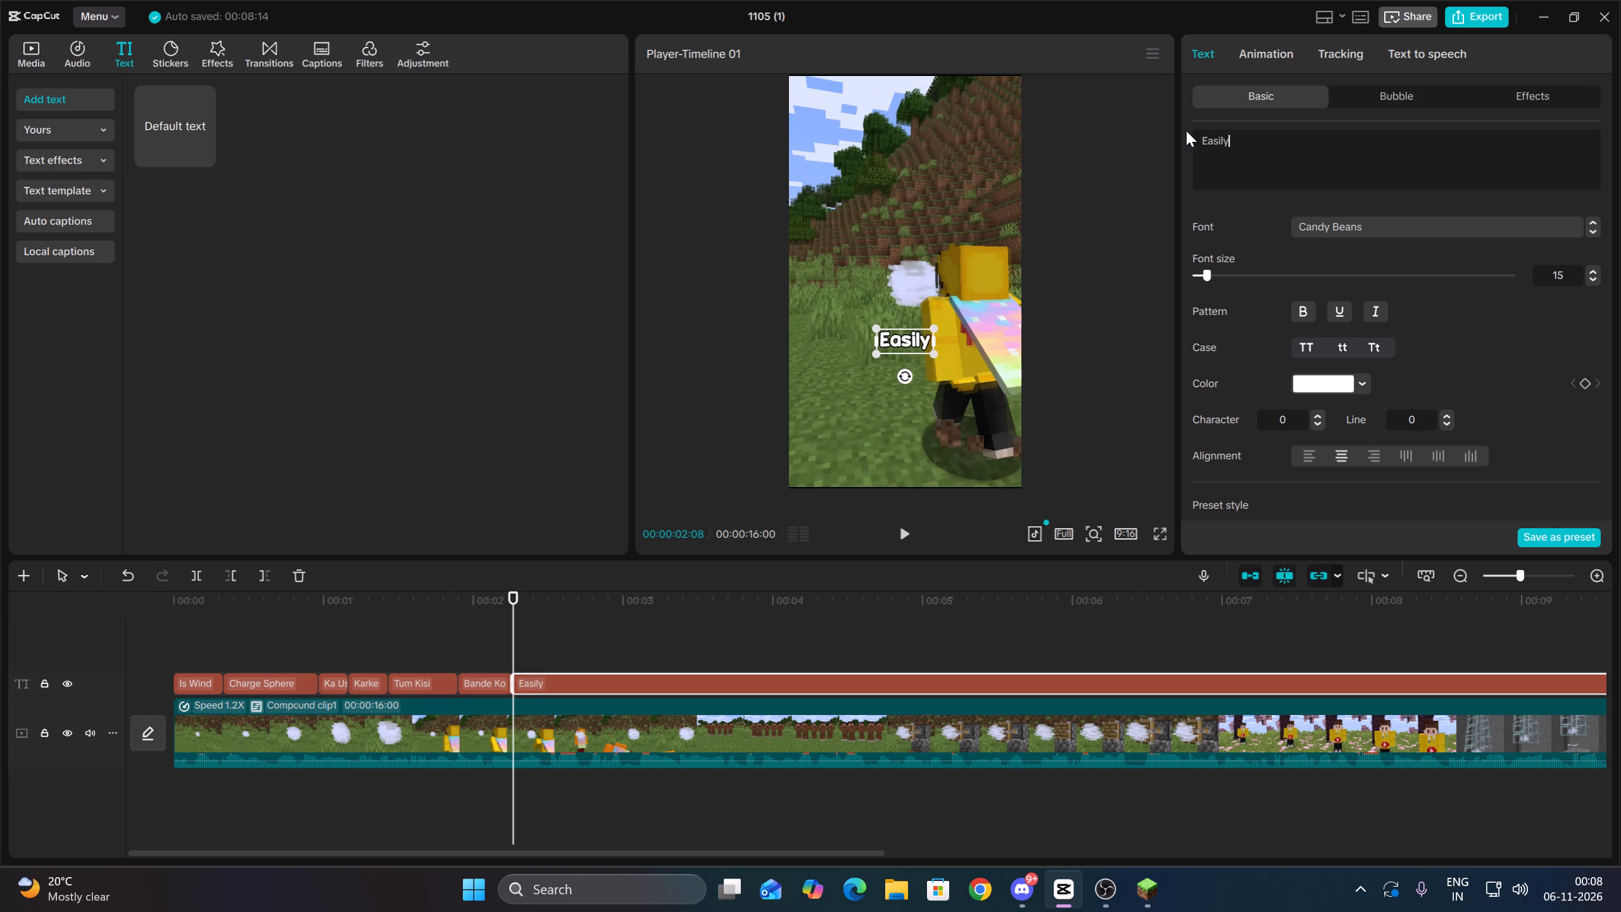
key(space)
text(Trao)
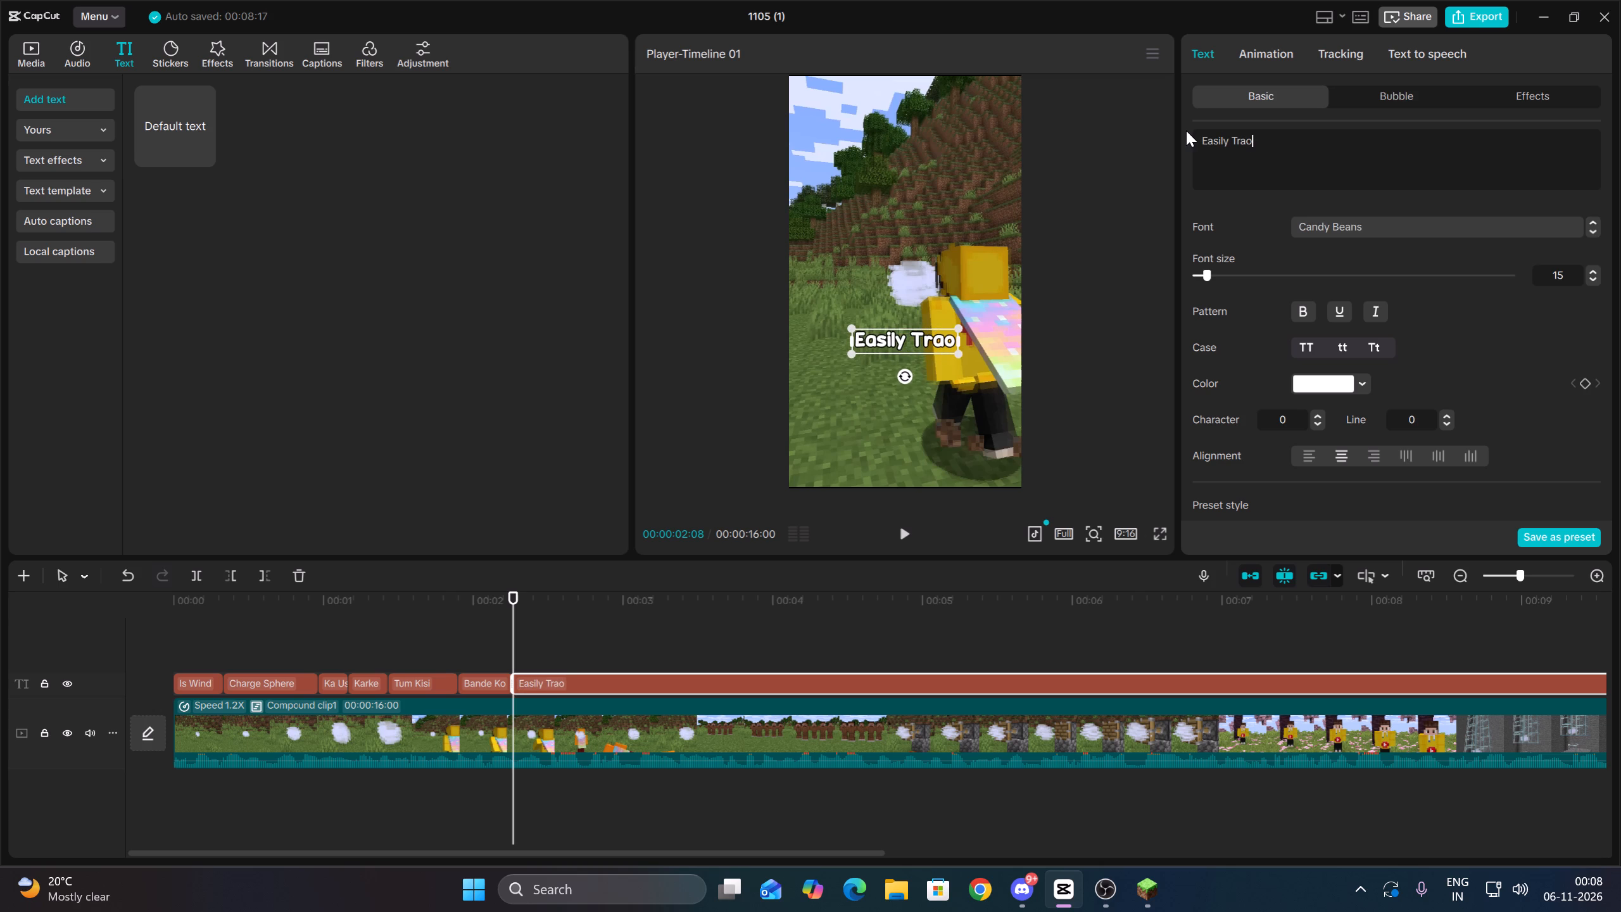
key(BackSpace)
key(p)
Split the "Easily Trap" caption at about 00:00:02:22.
click(904, 540)
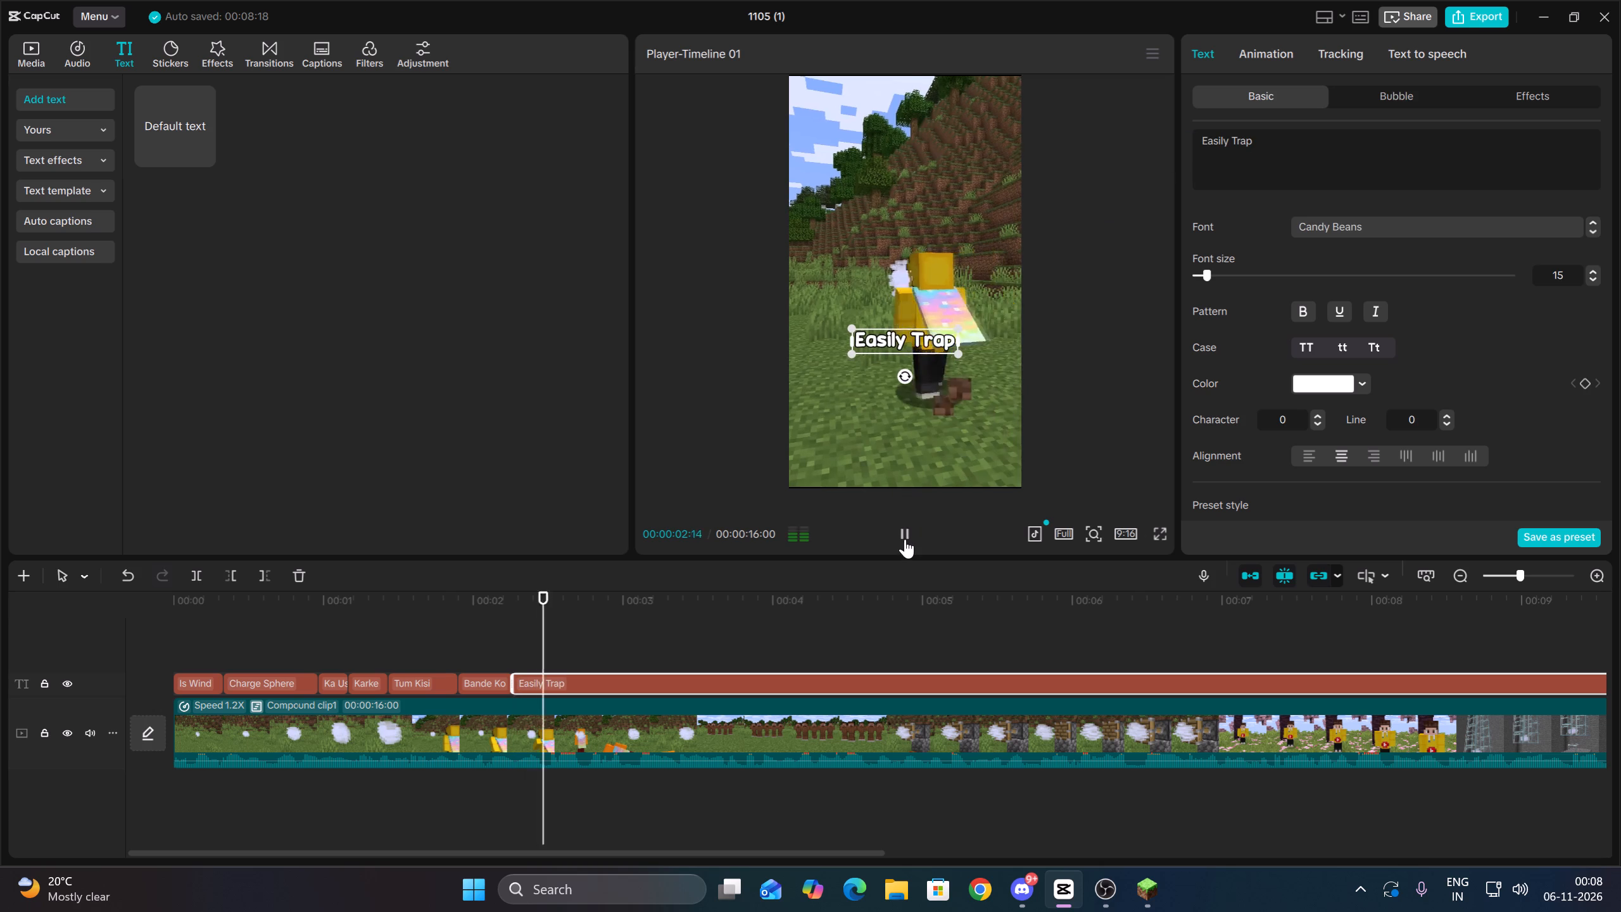
key(space)
click(206, 579)
key(space)
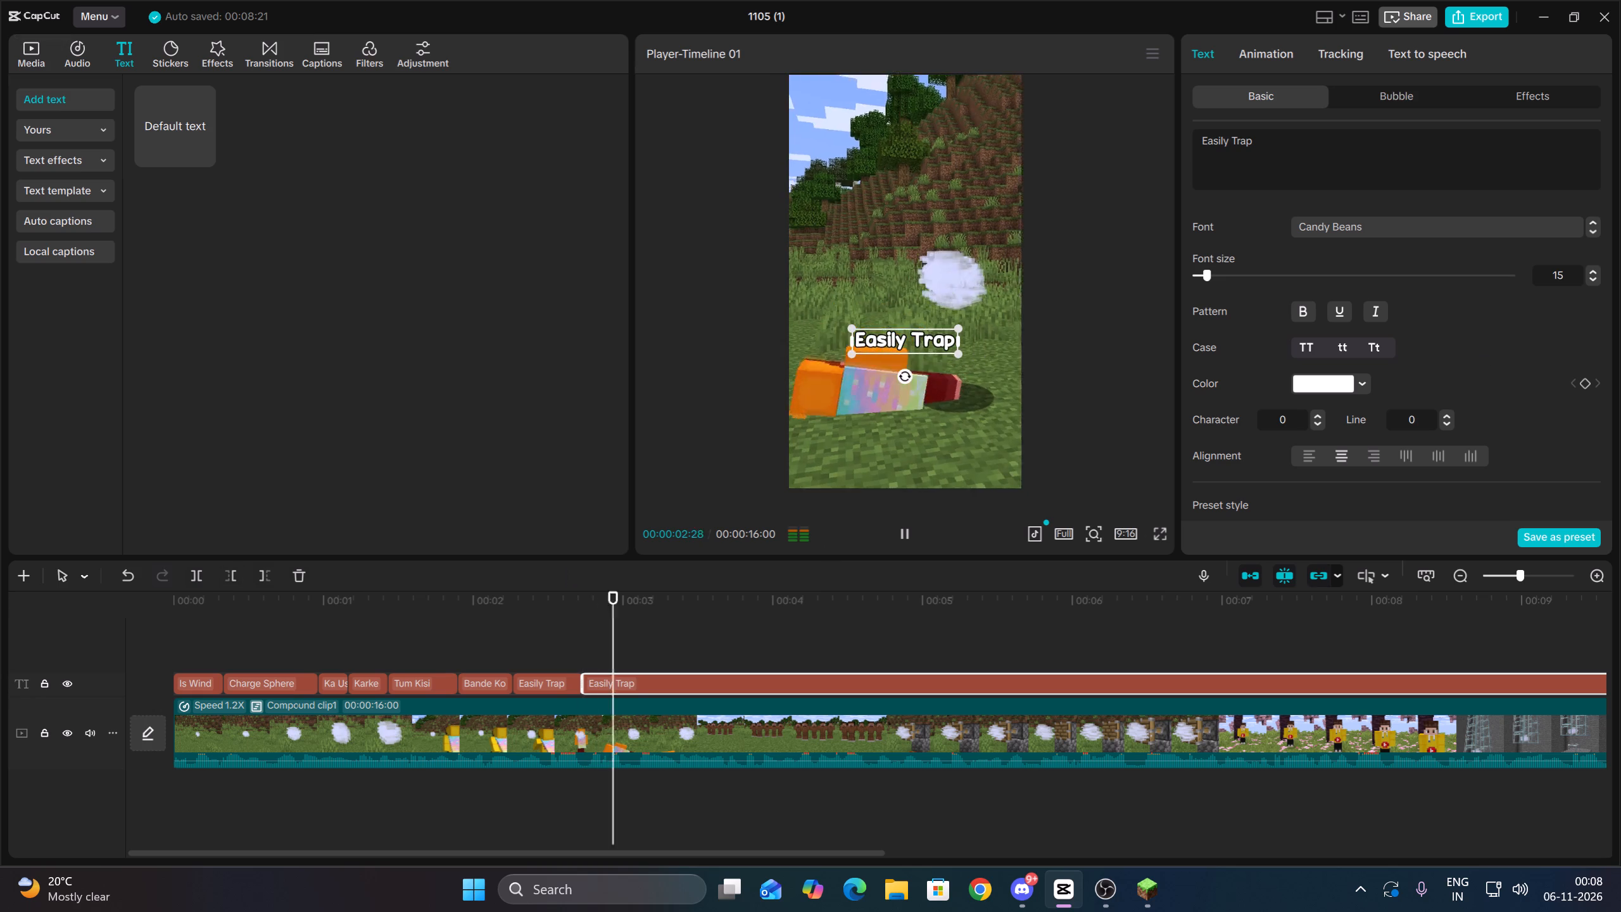
Split the trailing "Easily Trap" caption at 00:00:03:10 and change the piece before the cut to "karskte Ho".
drag(1330, 155, 1145, 129)
click(665, 638)
key(Up)
click(667, 678)
key(space)
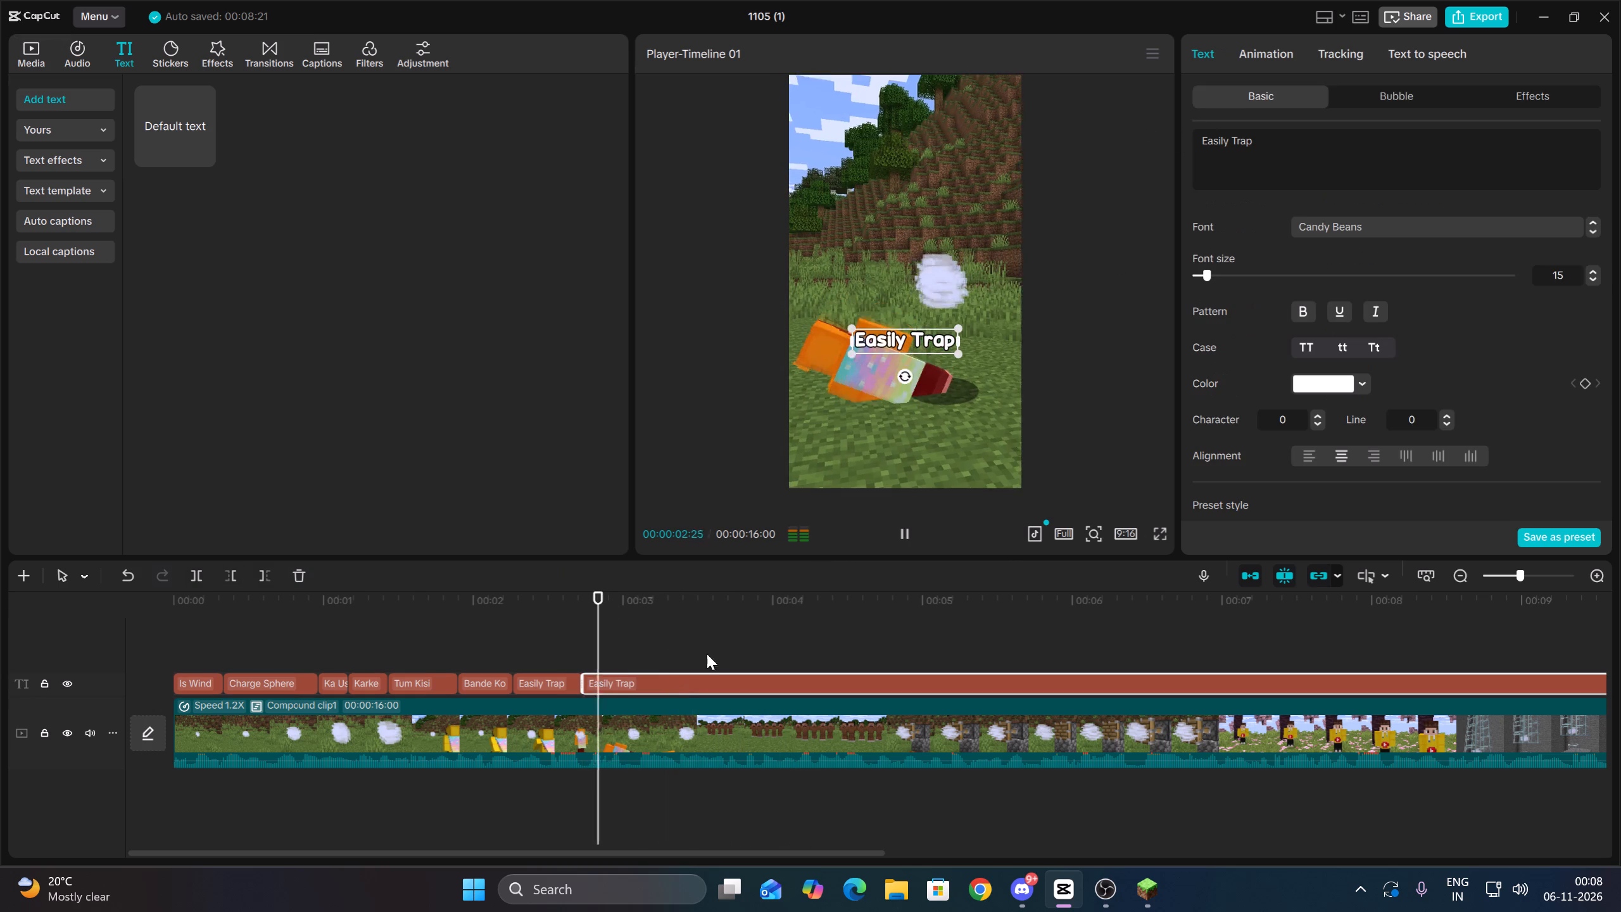
key(space)
click(196, 571)
click(609, 678)
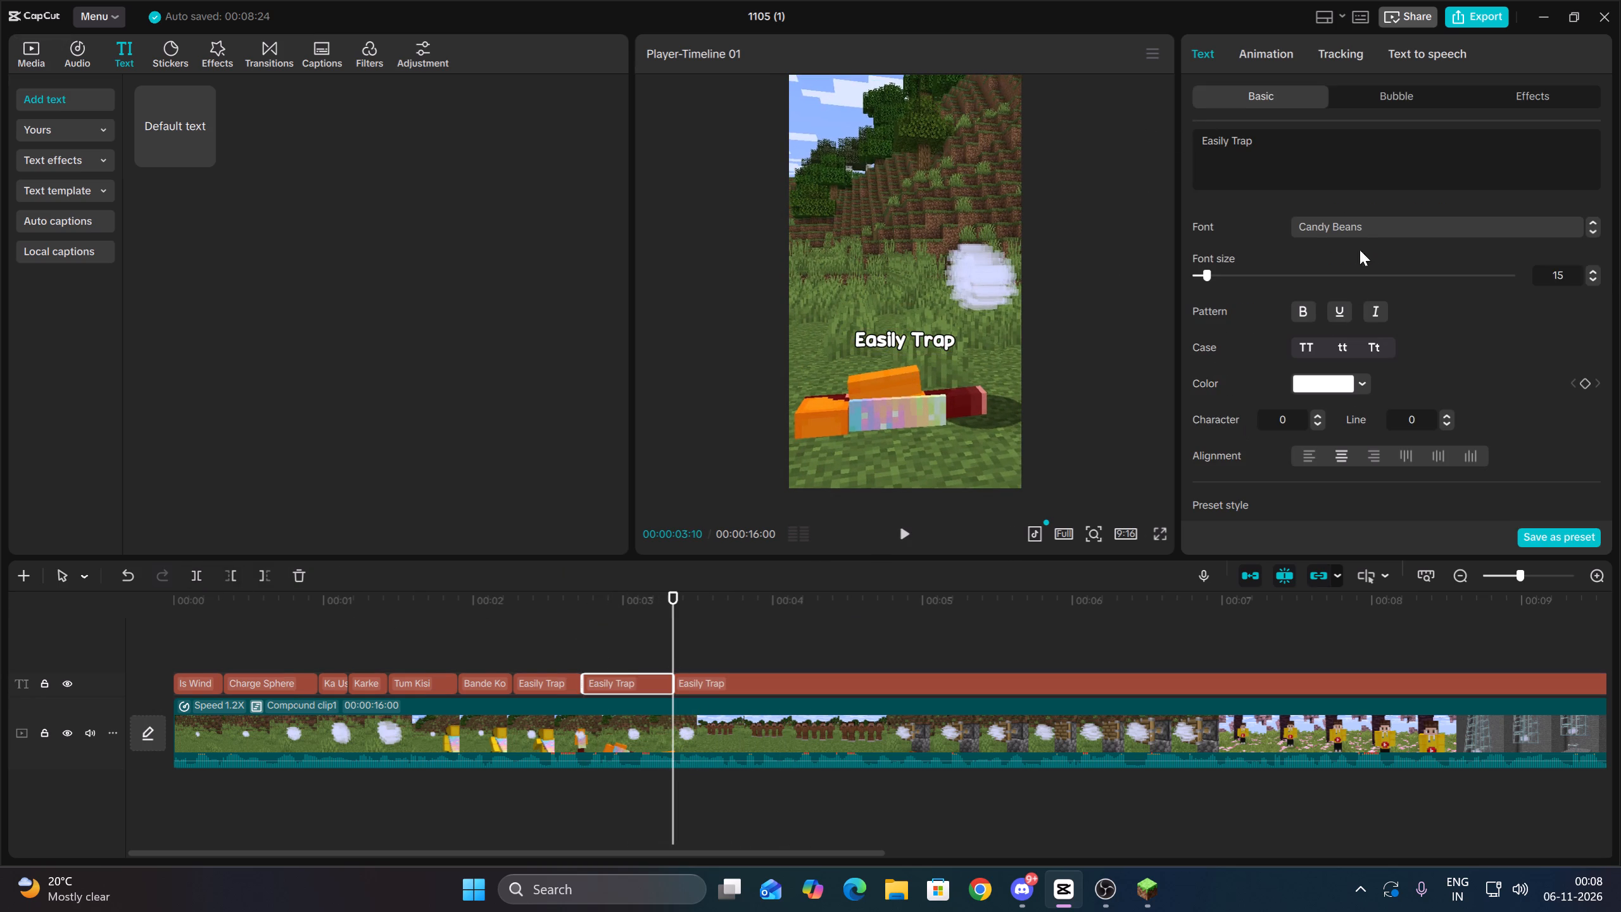
drag(1308, 154, 1146, 103)
key(BackSpace)
text(karskte Ho)
Split the trailing "Easily Trap" caption at 00:00:03:28 and change the piece before the cut to "Tume ye".
click(914, 533)
key(Up)
click(720, 683)
key(space)
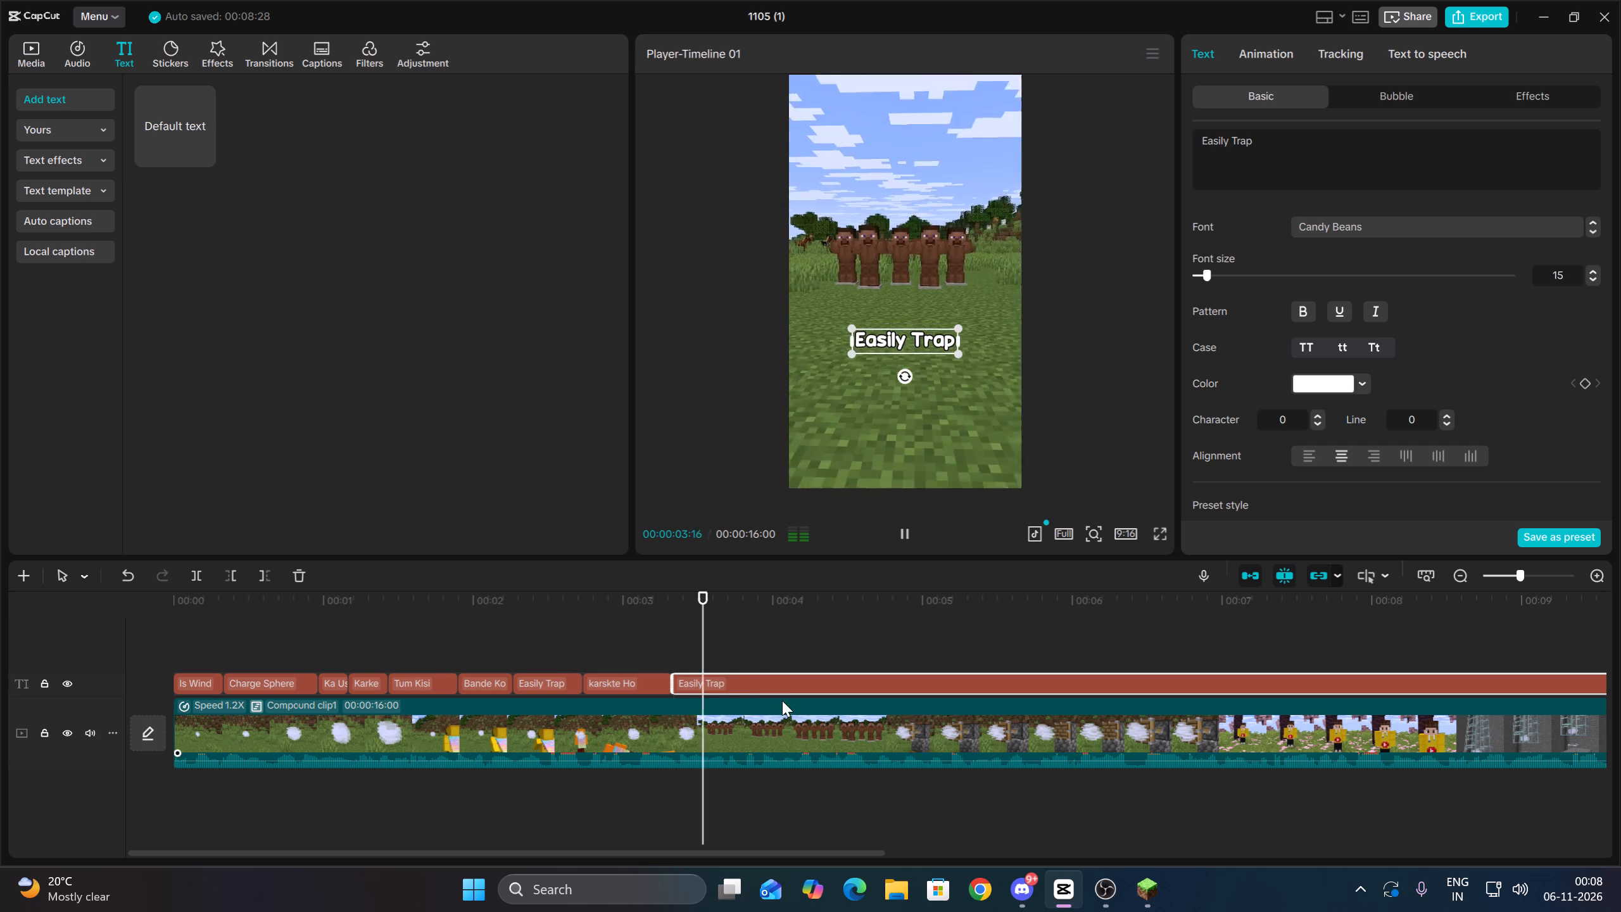
key(space)
click(187, 577)
click(672, 678)
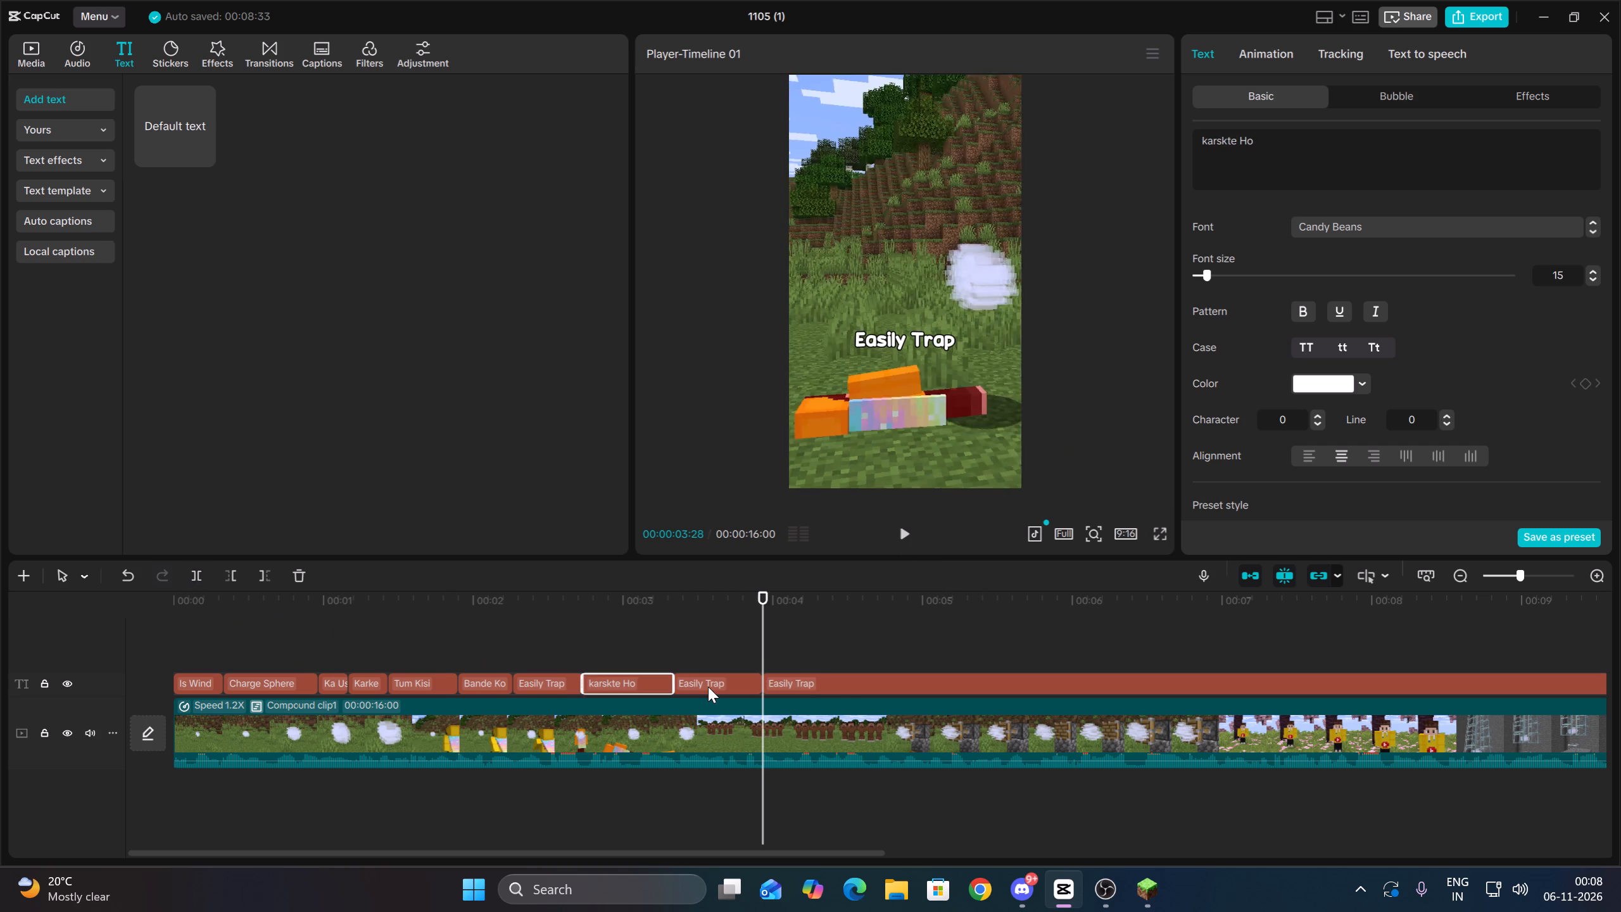
click(708, 687)
drag(1315, 172, 1154, 134)
key(BackSpace)
text(Tume ye)
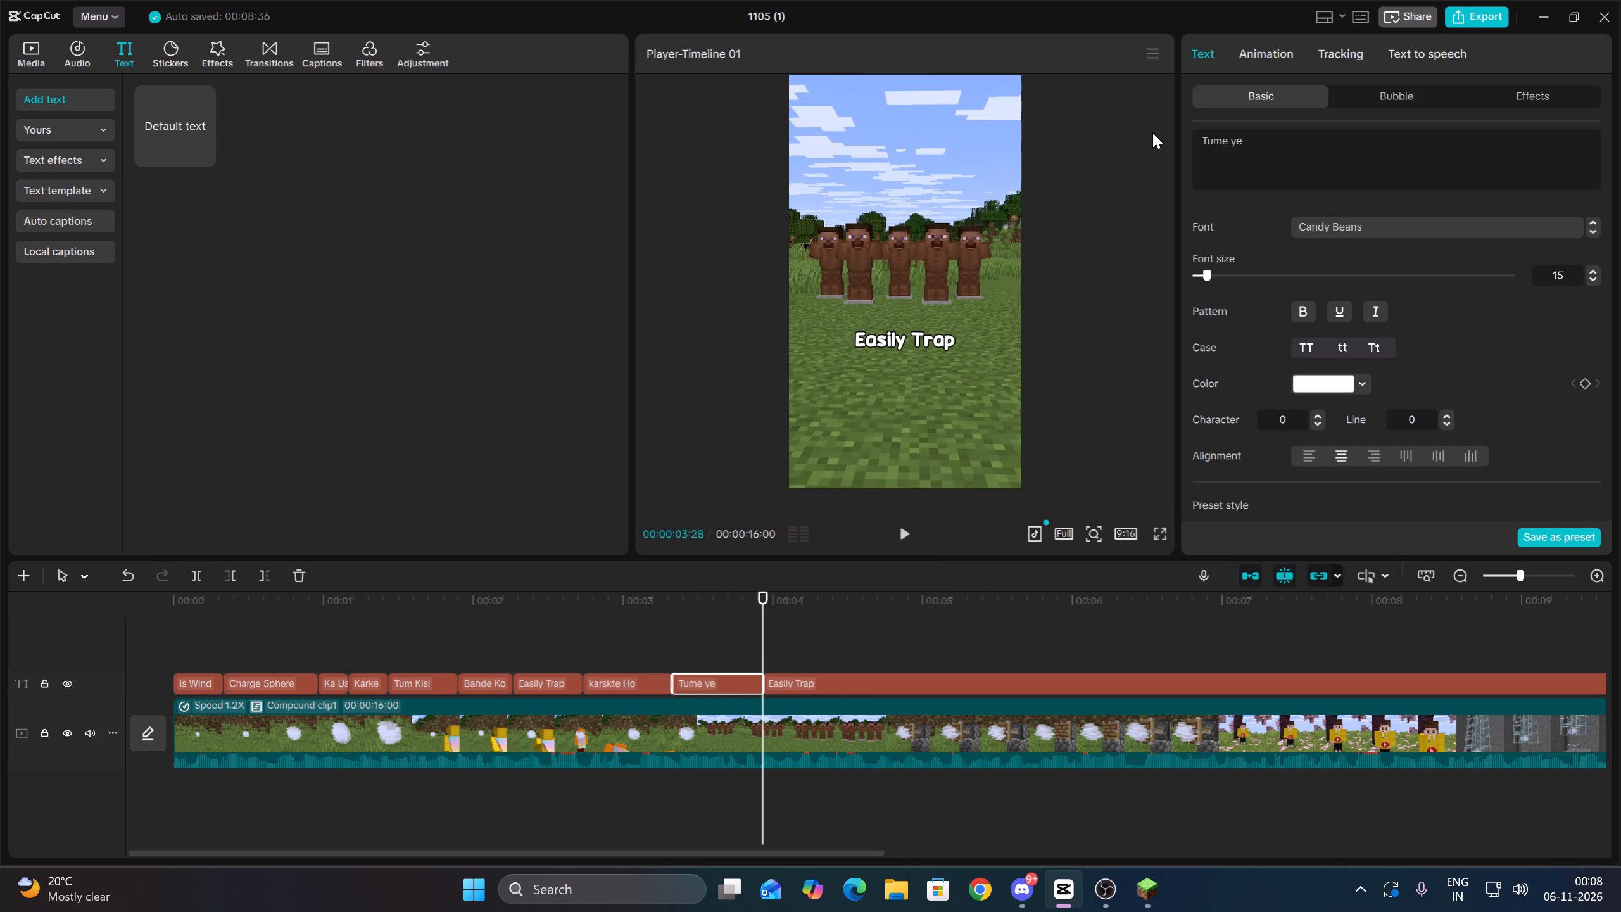
Shorten the "Tume ye" caption by splitting it at 00:00:03:21 and deleting the piece after the cut.
click(724, 657)
key(Up)
click(719, 694)
key(space)
key(space)
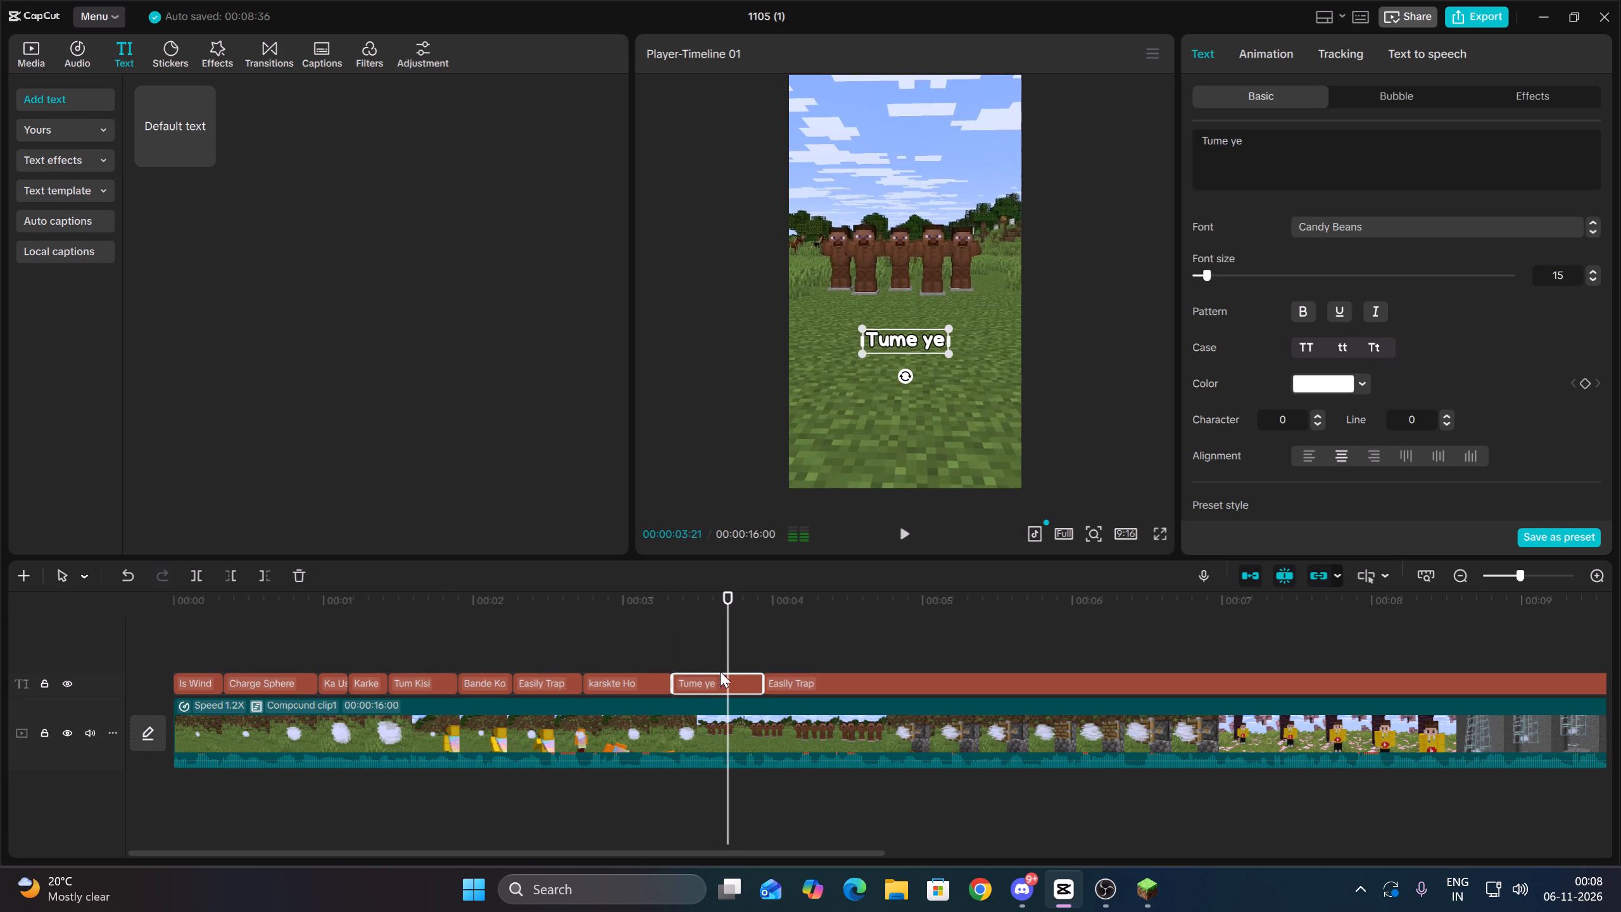
click(187, 566)
click(128, 571)
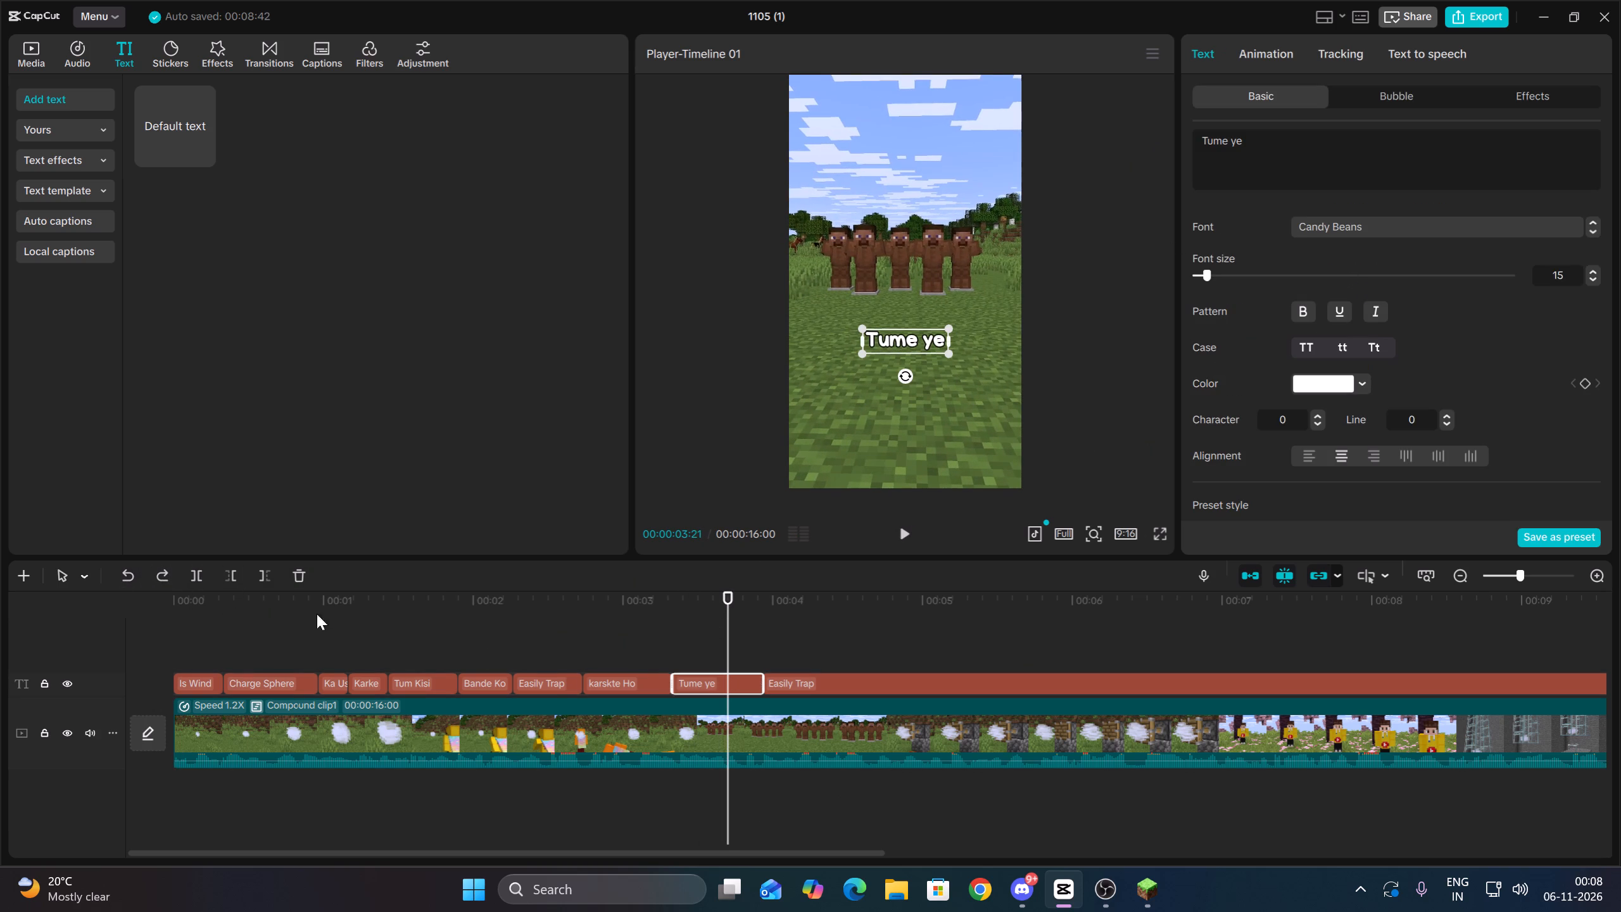
click(194, 574)
key(Delete)
Move the trailing "Easily Trap" caption up against "Tume ye" at 00:00:03:21 and change its text to "Pata Hi".
drag(792, 680, 764, 683)
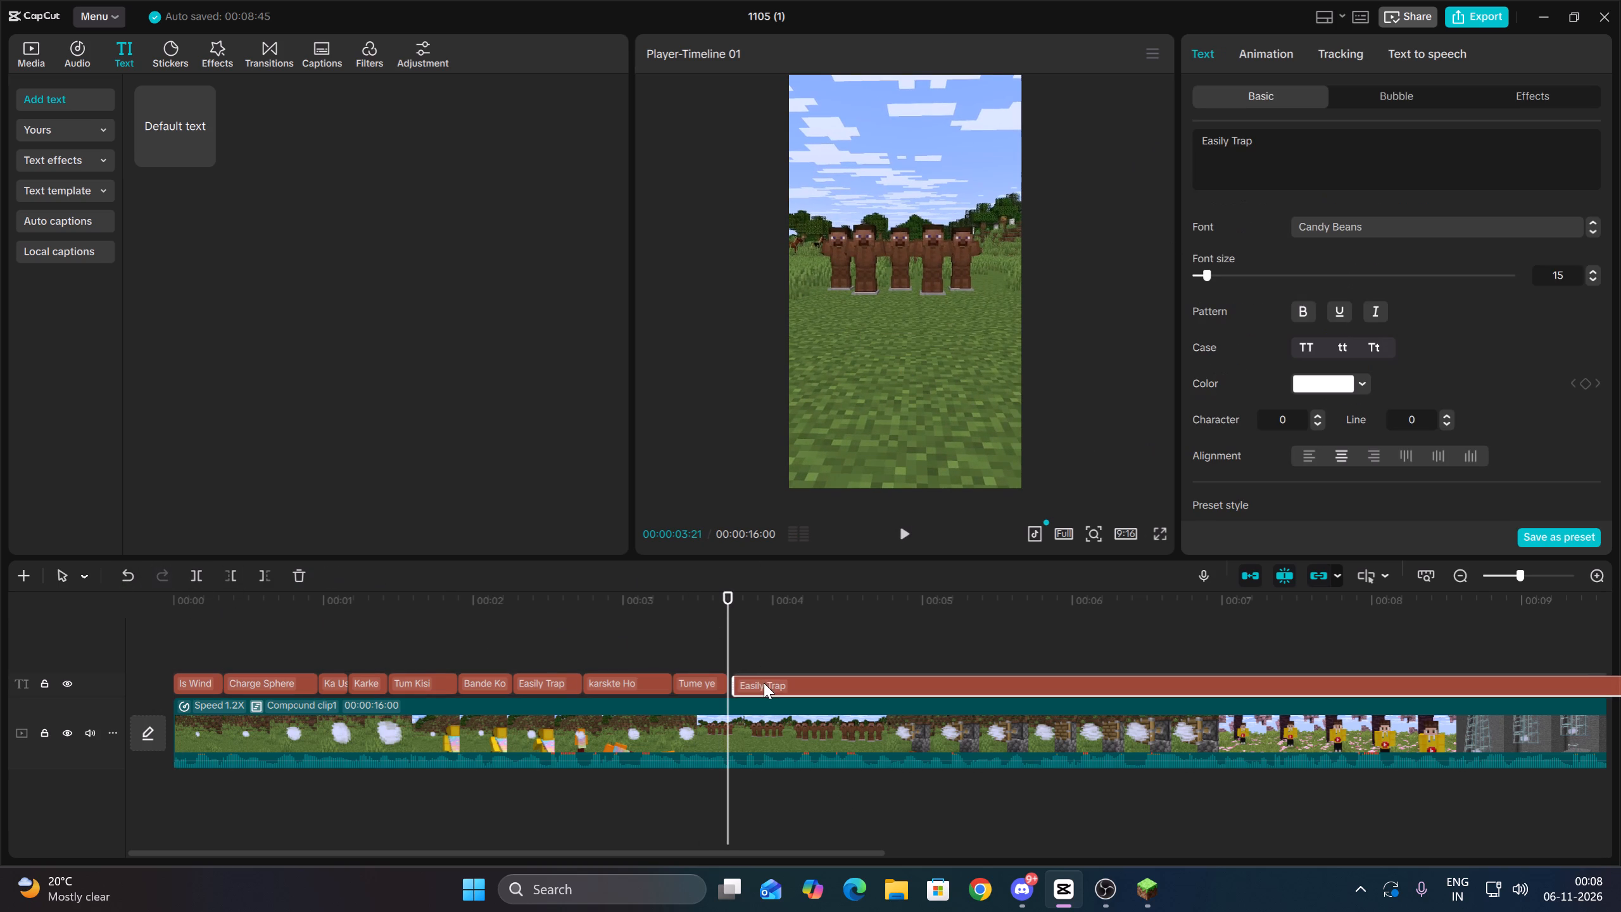
drag(764, 683, 759, 681)
drag(1318, 157, 1130, 130)
key(BackSpace)
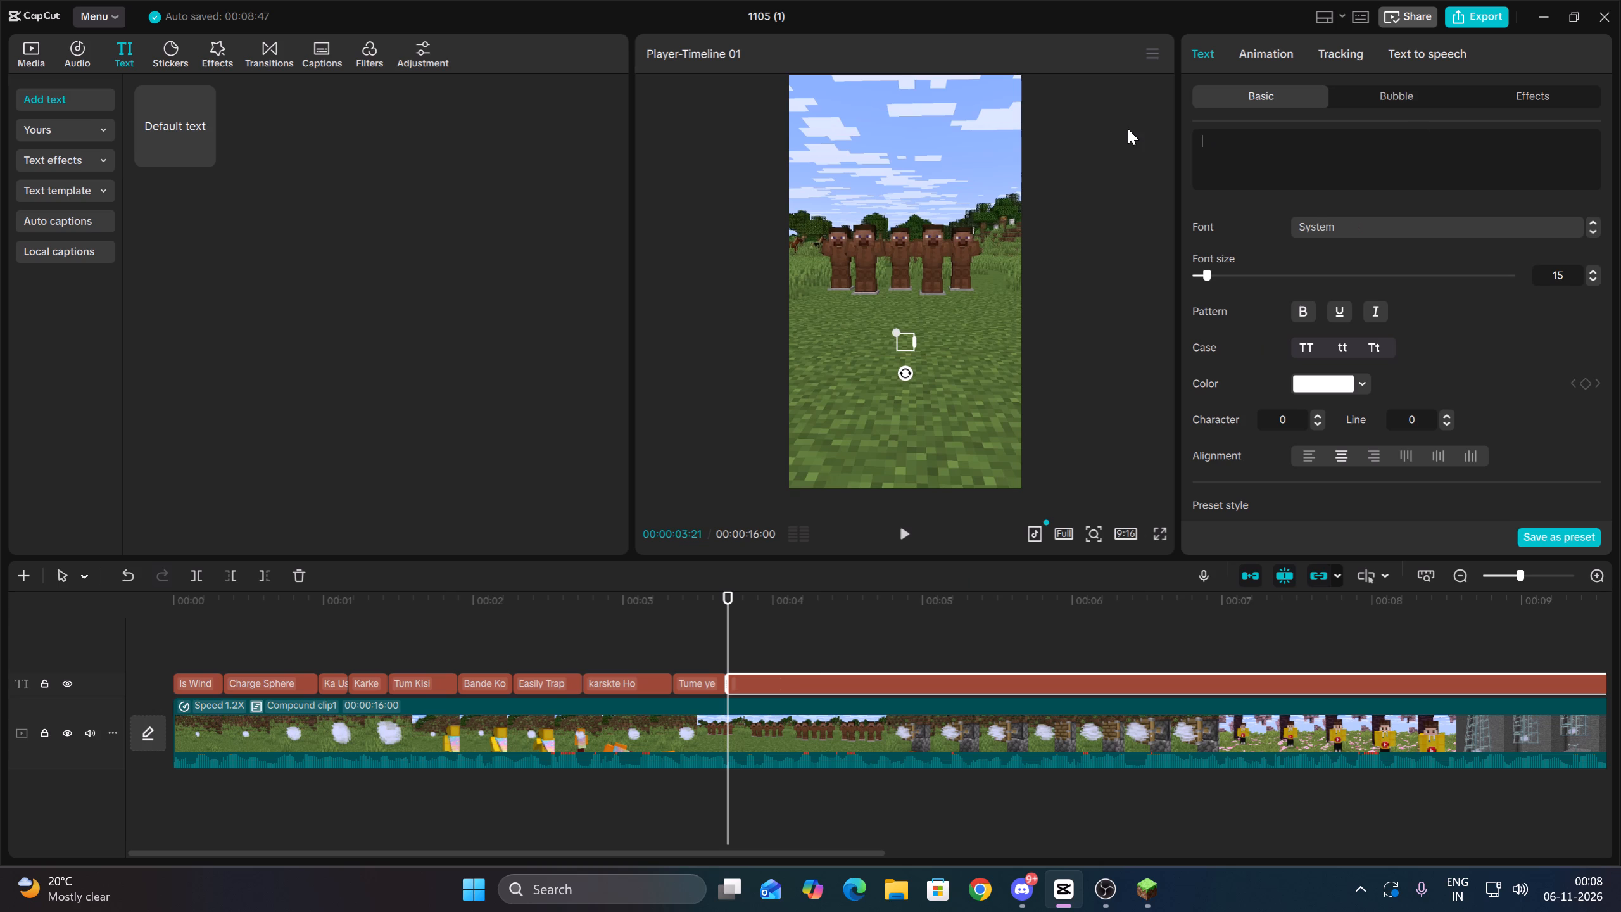
text(Pata Hi)
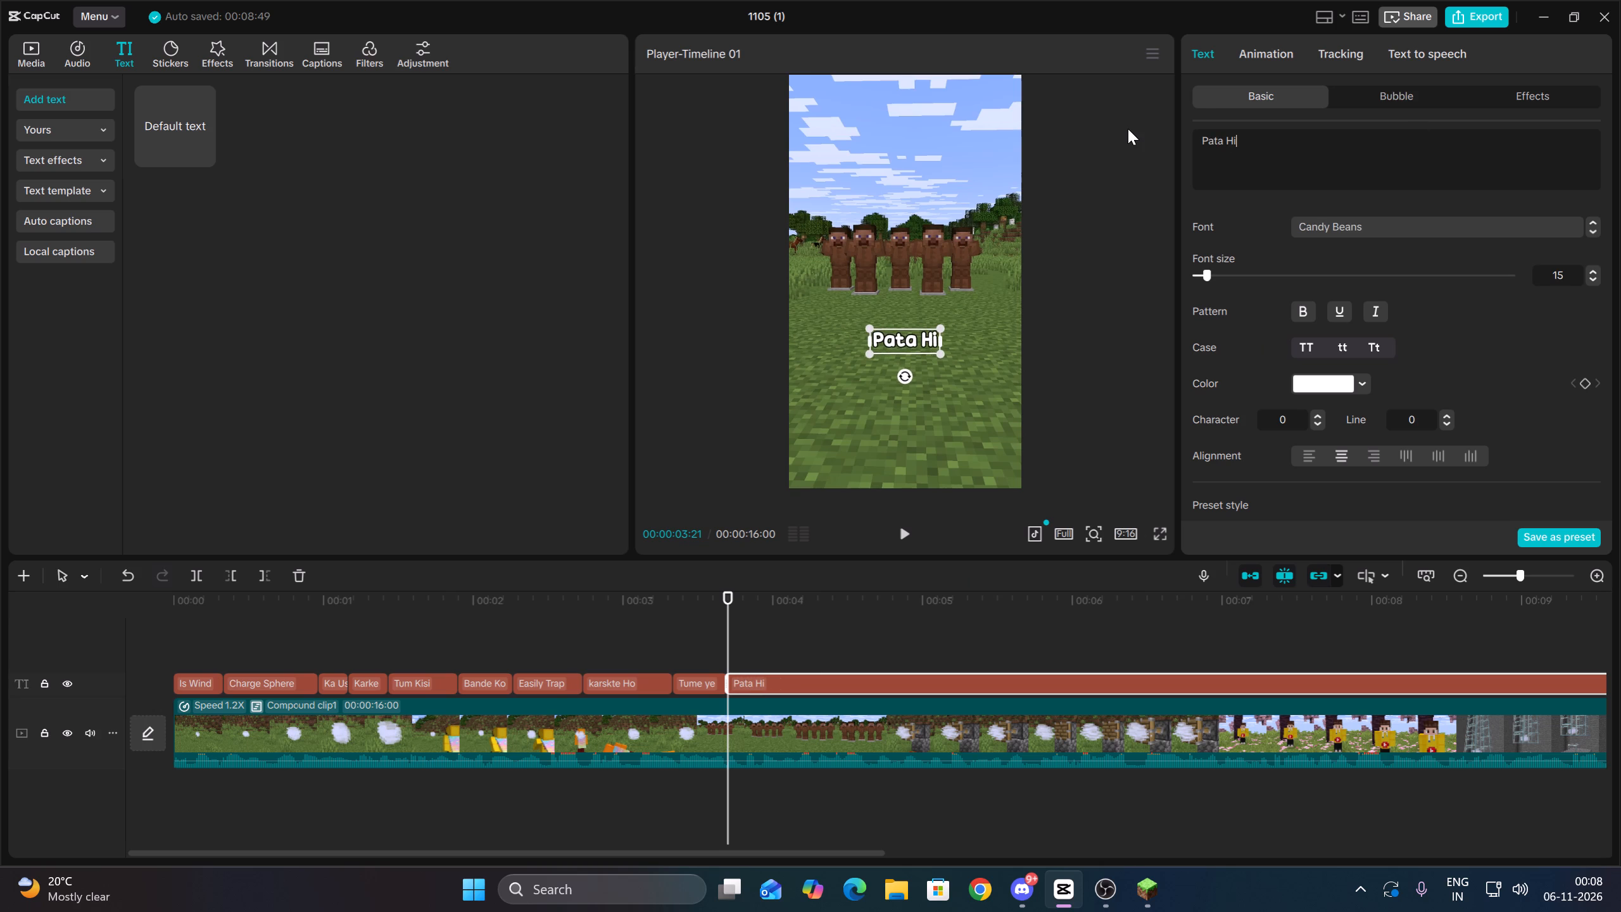
Split the trailing "Pata Hi" caption at 00:00:04:05 and change the piece after the cut to "HOGA!".
click(912, 533)
key(space)
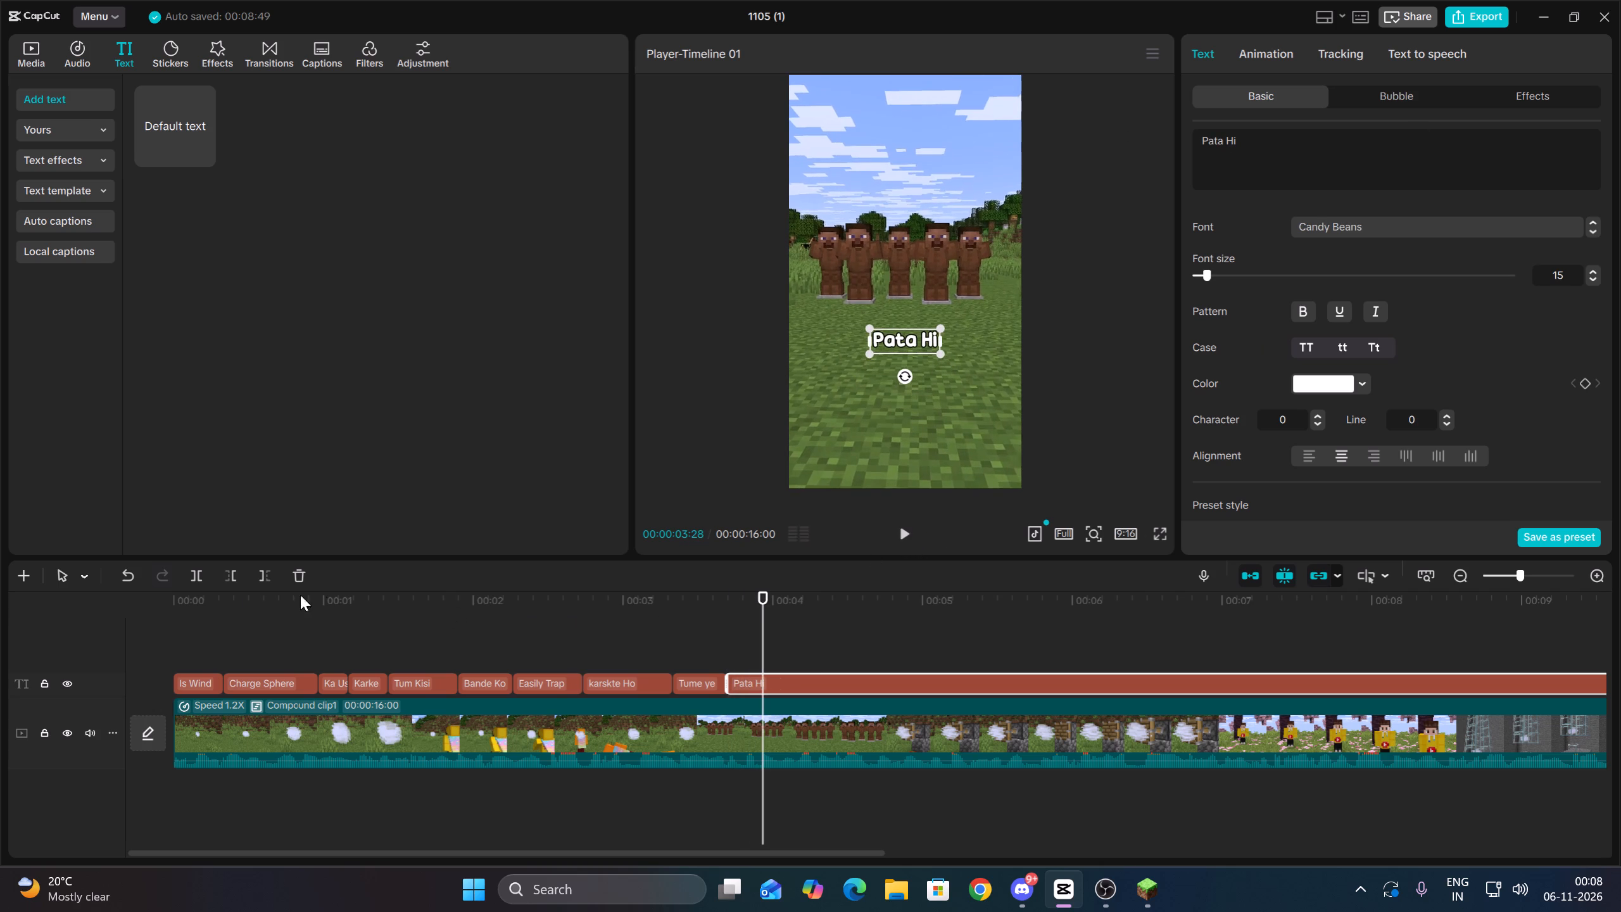
key(space)
key(space)
click(187, 575)
drag(1296, 151, 1073, 120)
key(BackSpace)
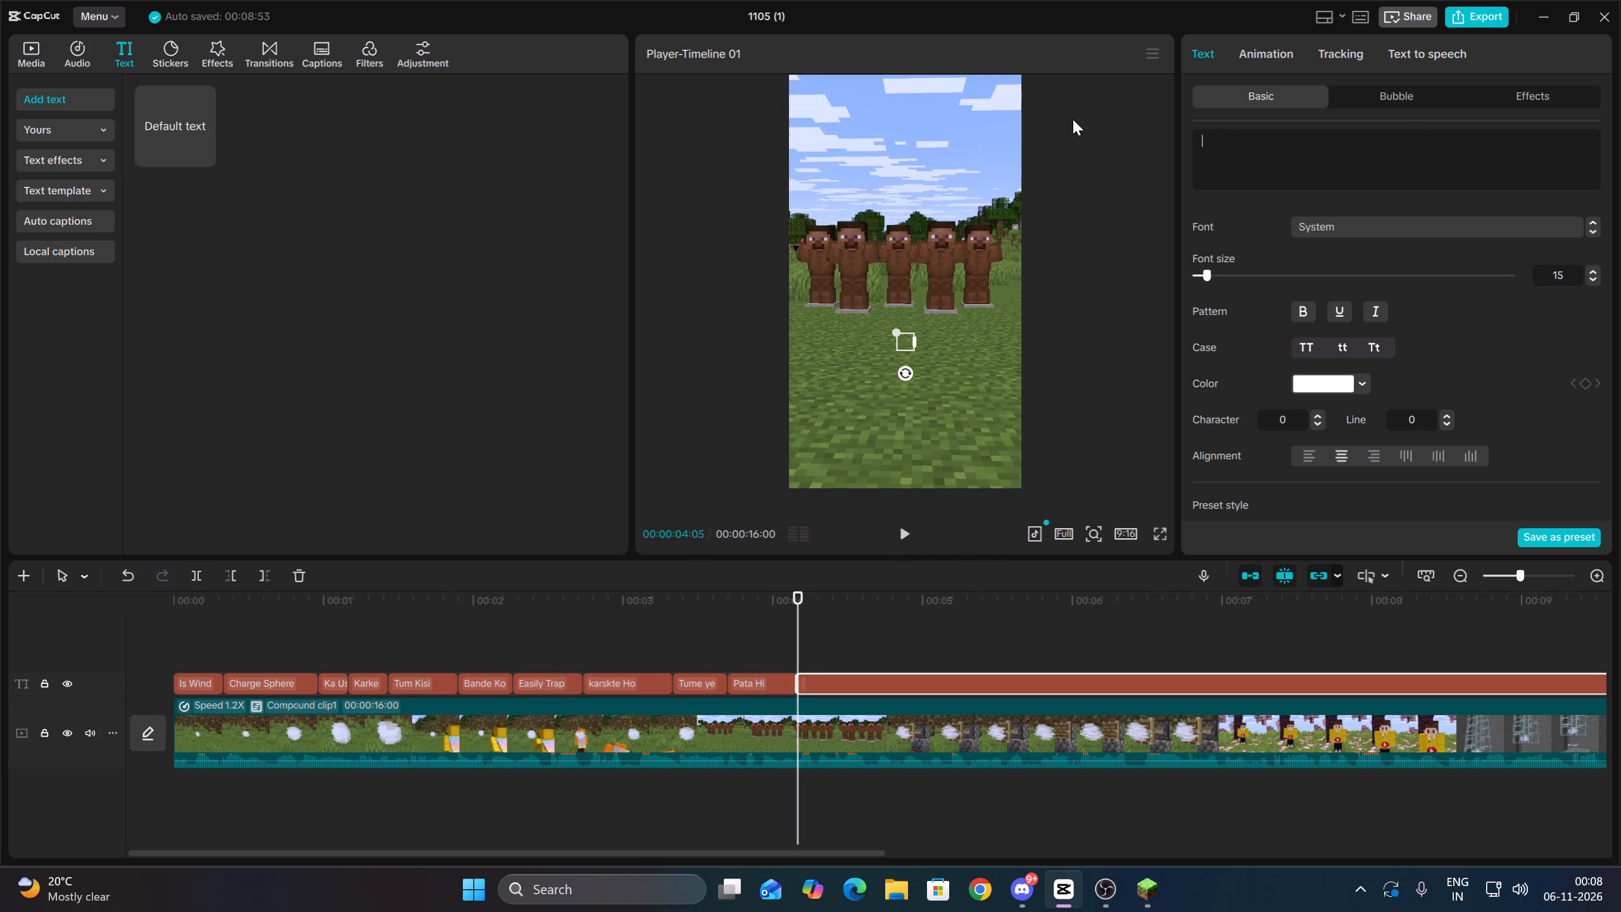
text(HOGA!)
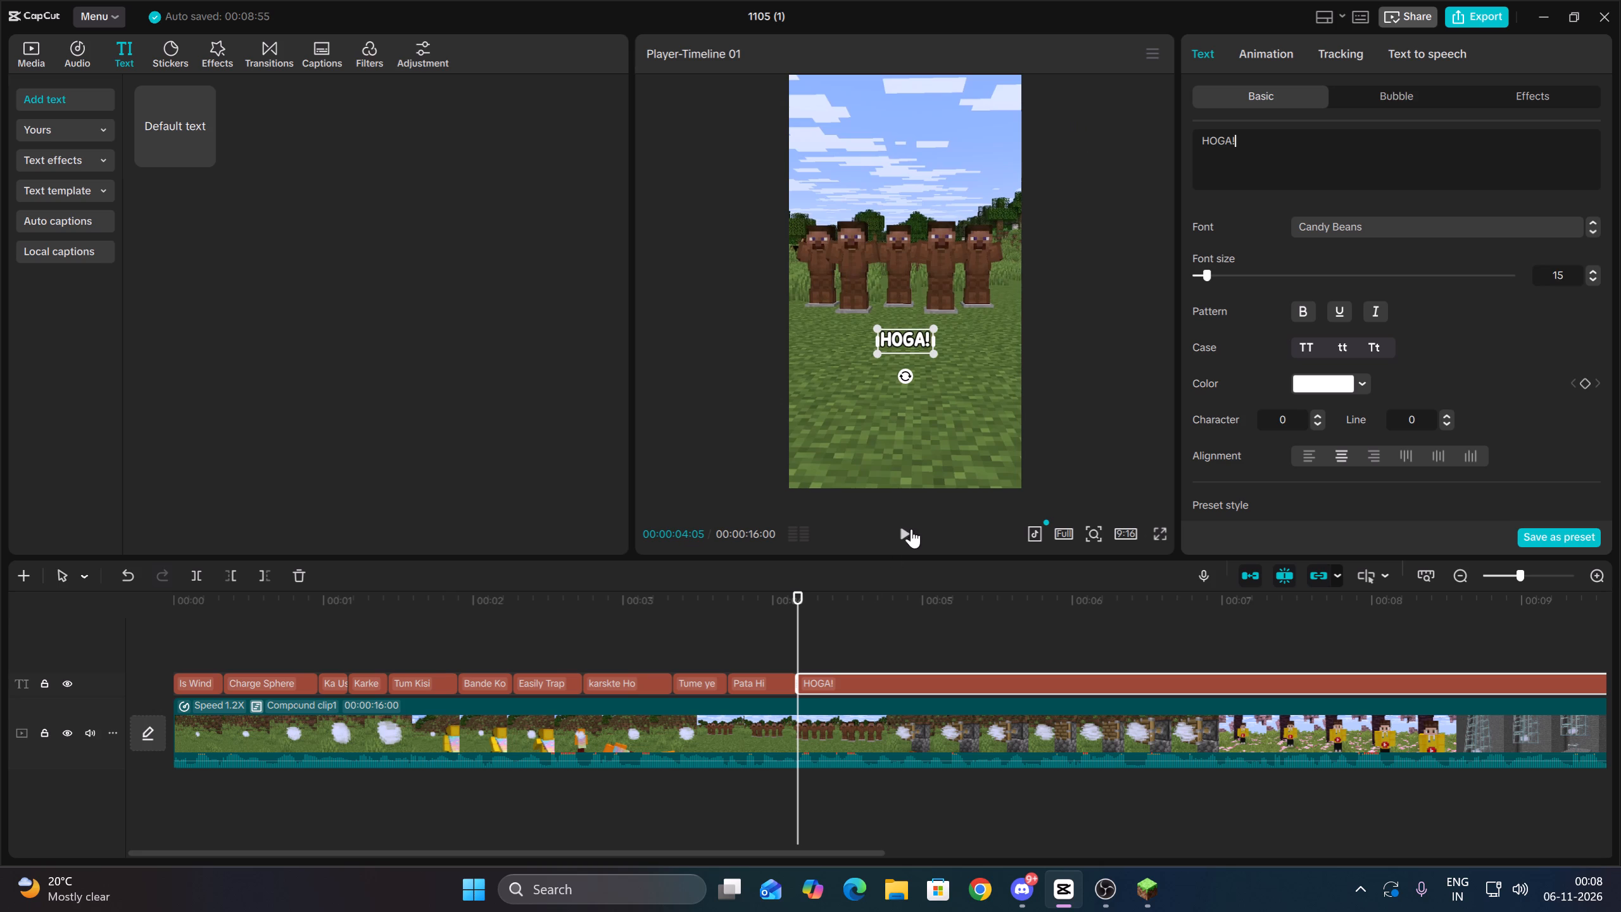
Split the trailing "HOGA!" caption at about 4.5 seconds and change the piece after the cut to "Wind Charge".
click(907, 531)
key(space)
click(191, 571)
key(space)
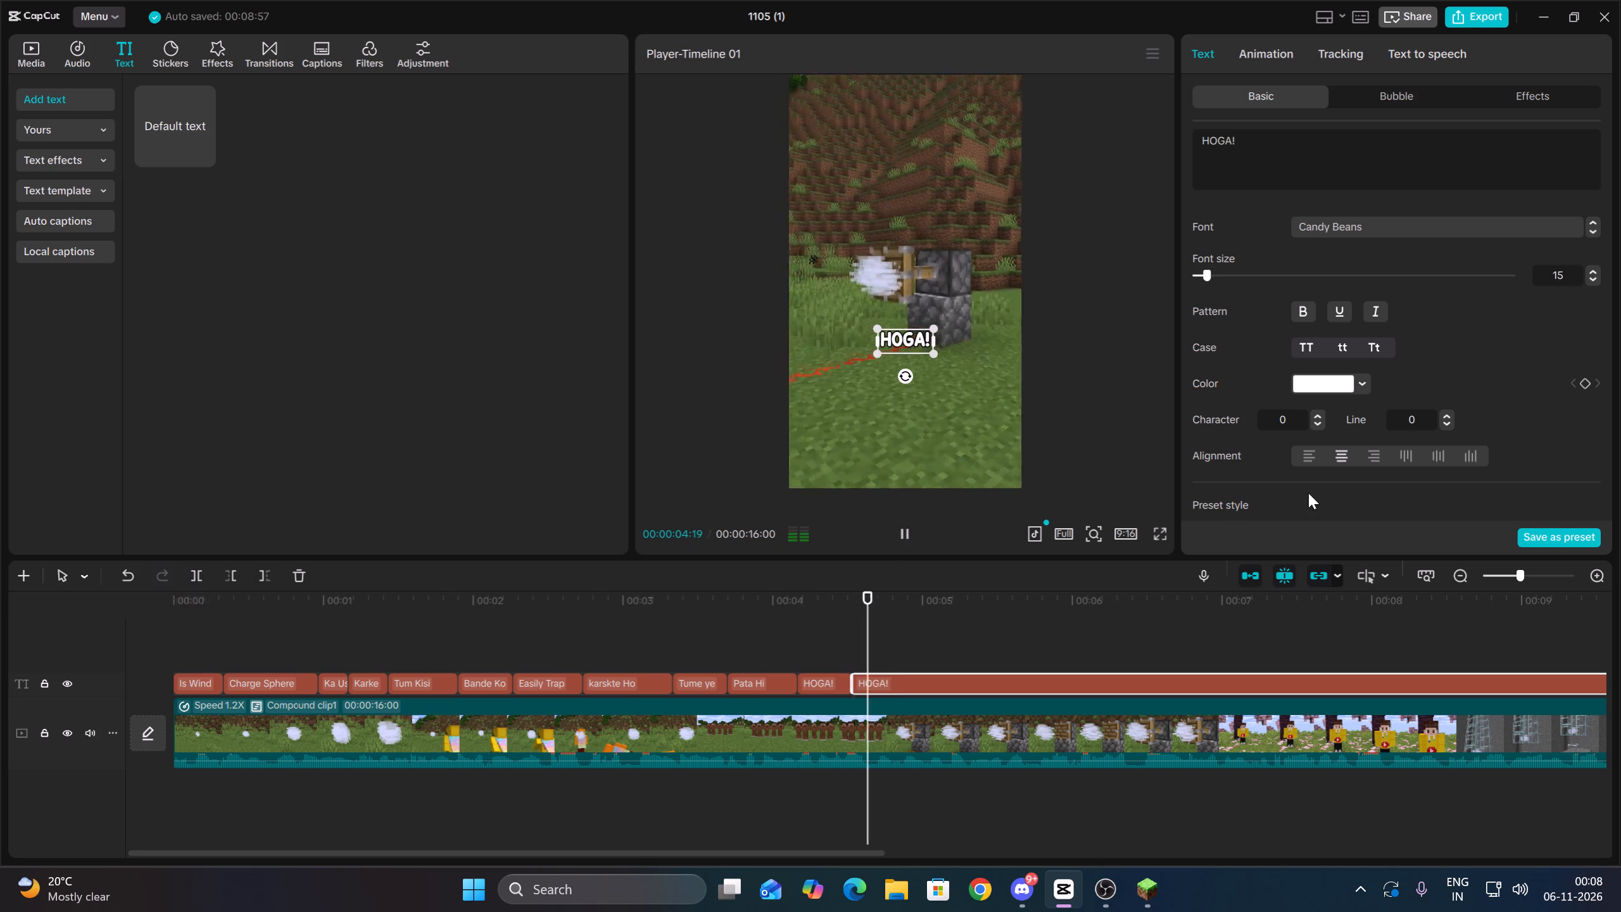
key(space)
key(Up)
key(space)
key(space)
drag(1265, 151, 1151, 134)
key(BackSpace)
text(Wind Charge)
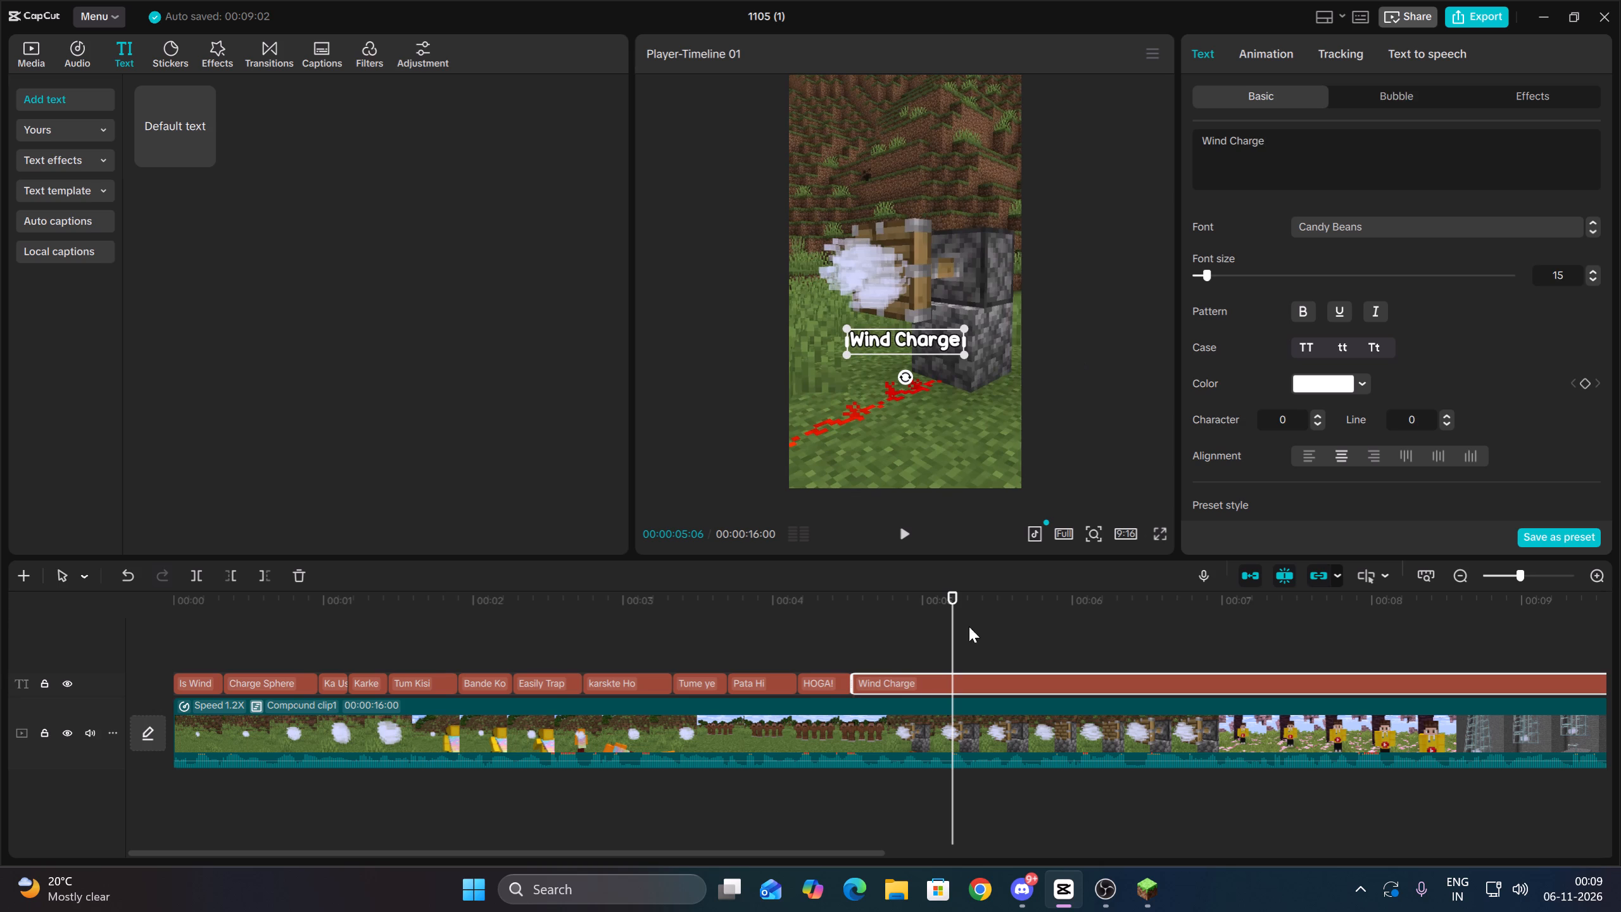
Replay the narration, split the "Wind Charge" caption at about 4.9 seconds and change the piece after the cut to "Piston".
click(890, 648)
key(Up)
click(905, 678)
key(space)
key(space)
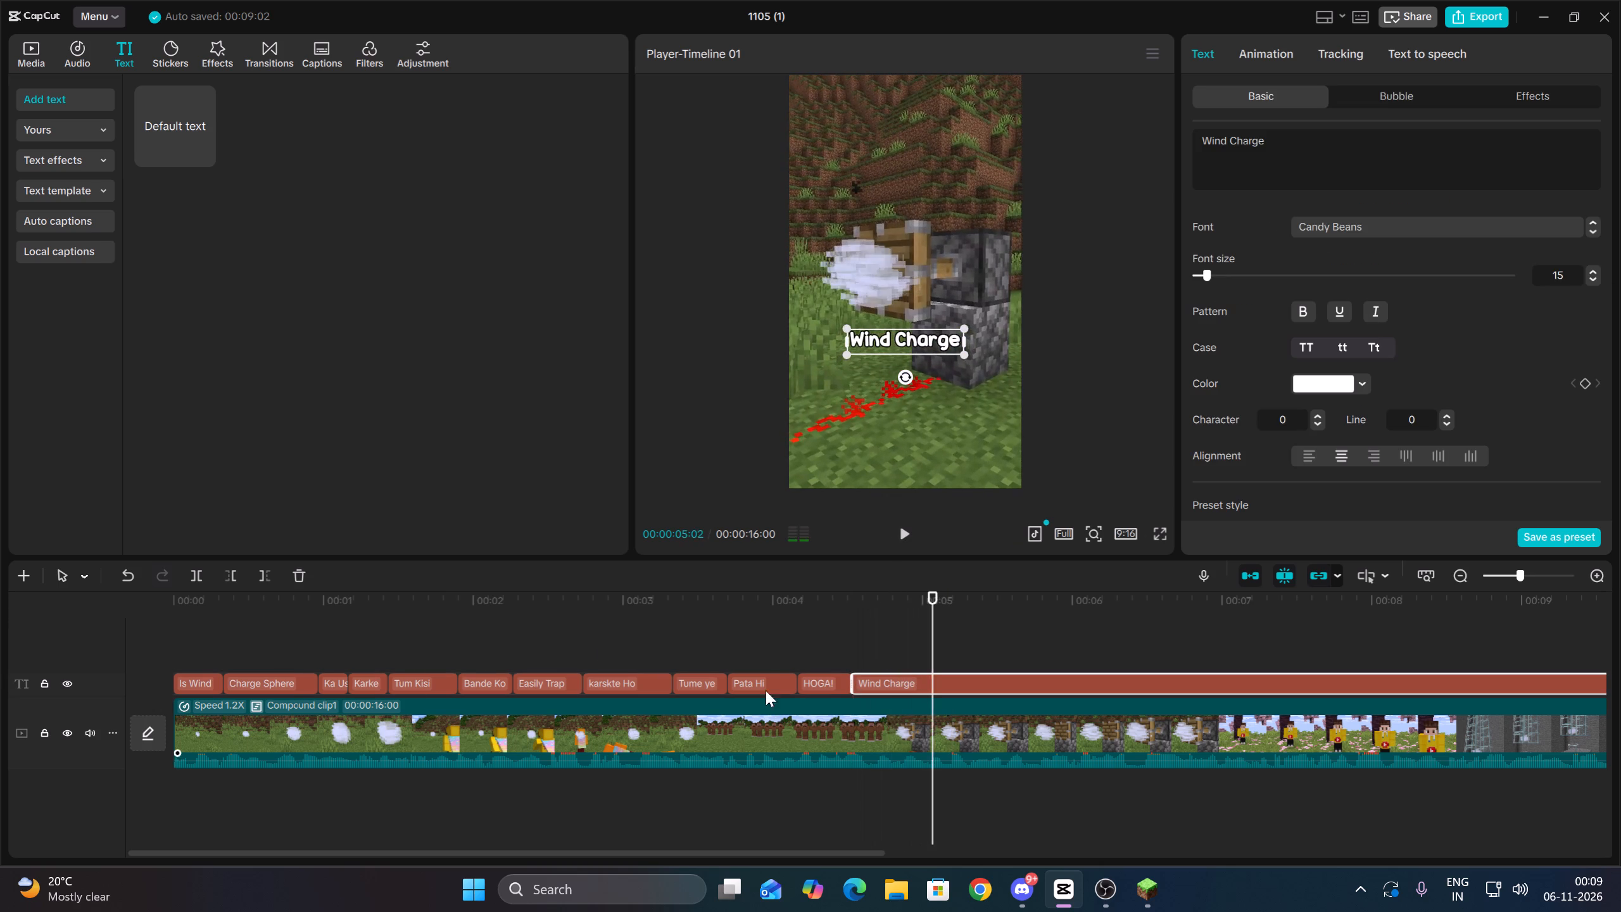
key(Up)
key(space)
key(space)
click(200, 567)
key(space)
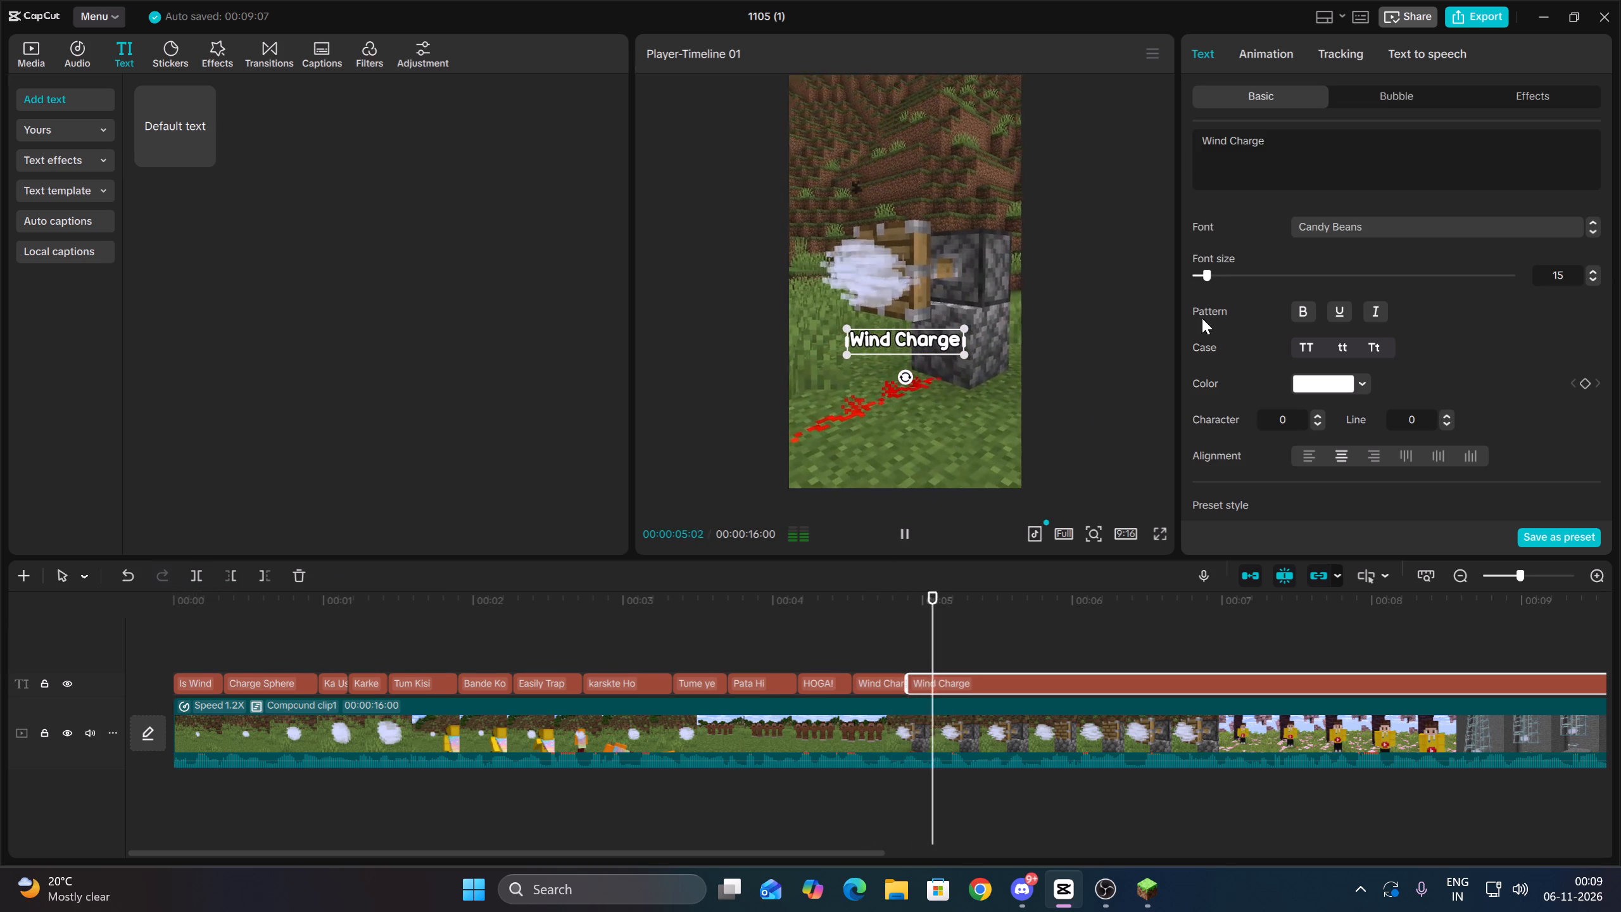
key(space)
drag(1290, 165, 1216, 136)
key(BackSpace)
key(BackSpace)
key(BackSpace)
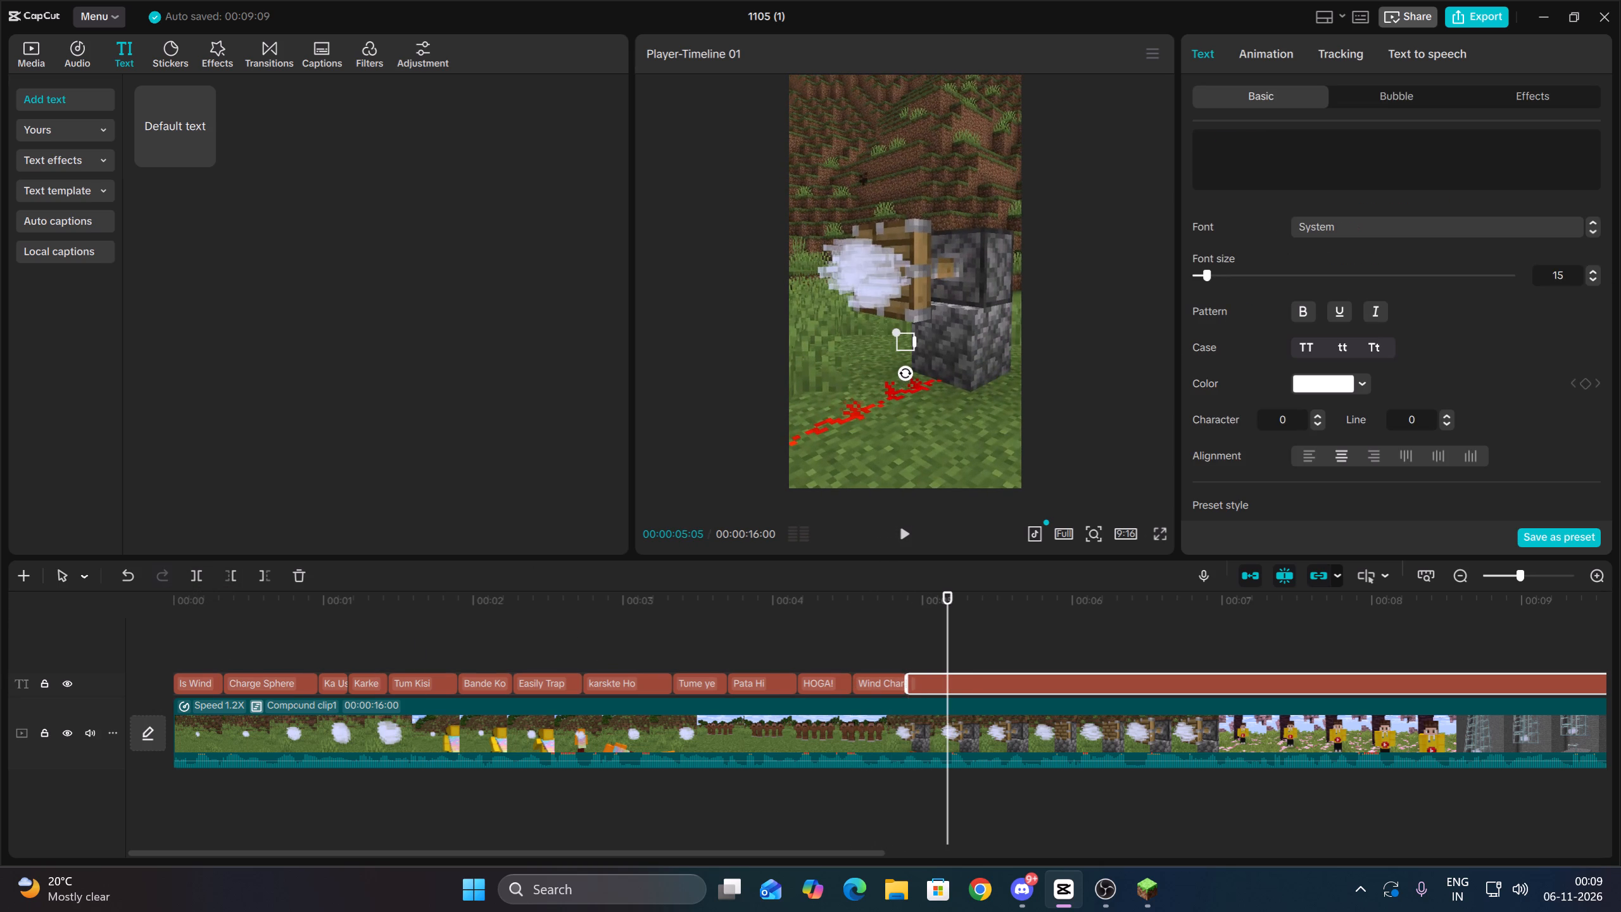
text(Piss)
key(BackSpace)
text(ton)
Replay the narration, split the "Piston" caption at 00:00:05:05 and change the piece after the cut to "Se Touch".
click(939, 631)
key(Up)
click(957, 688)
key(space)
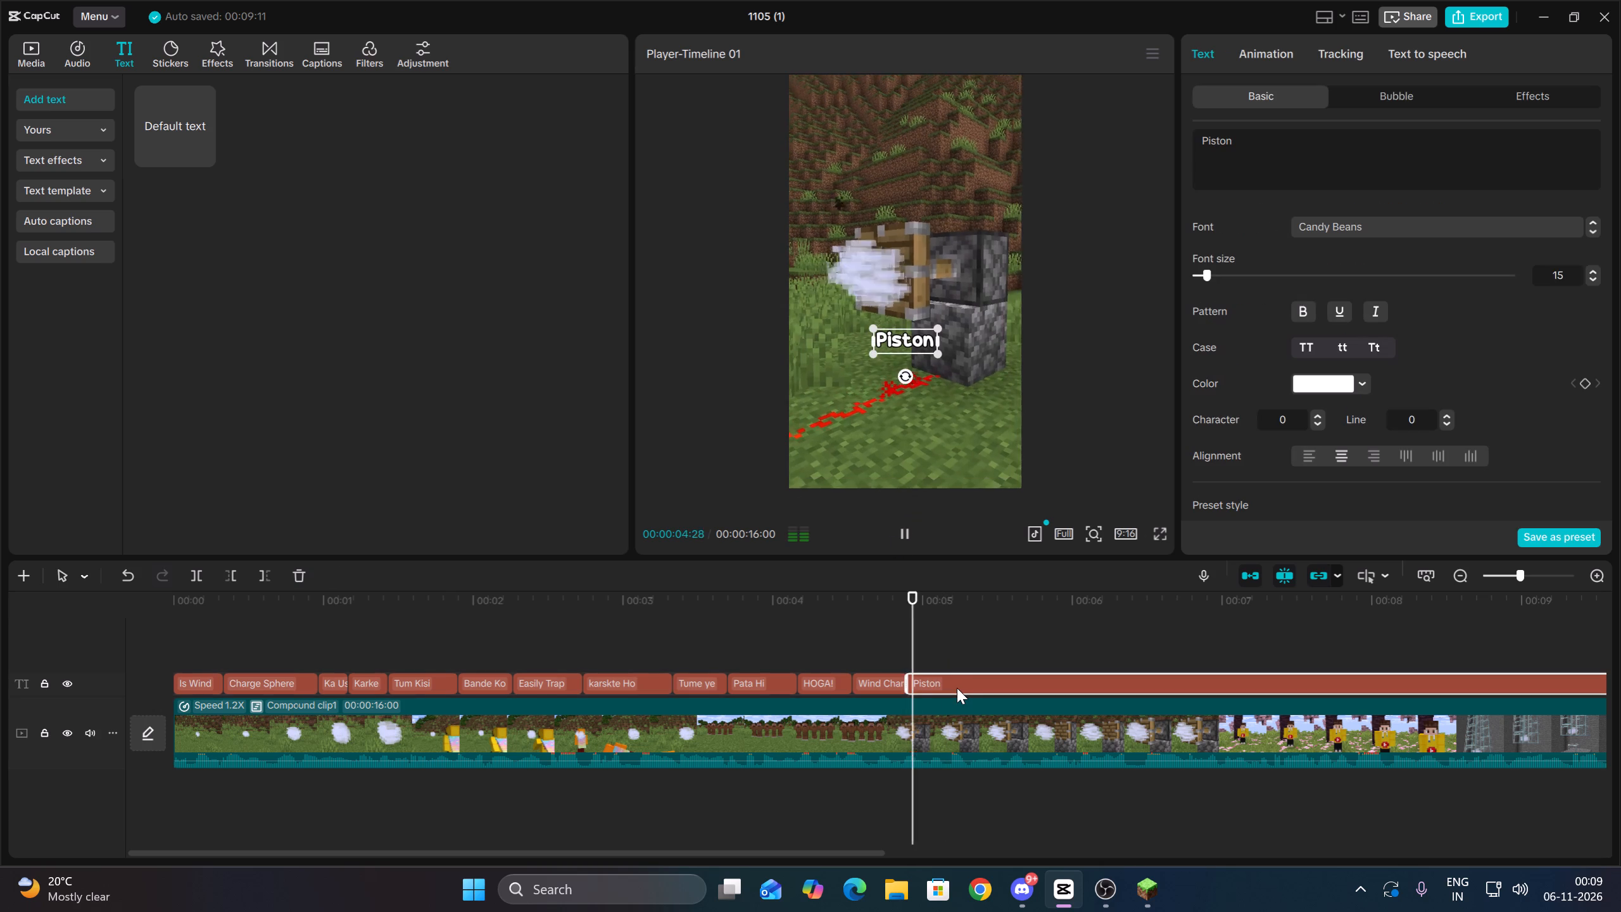
key(space)
key(Up)
key(space)
key(space)
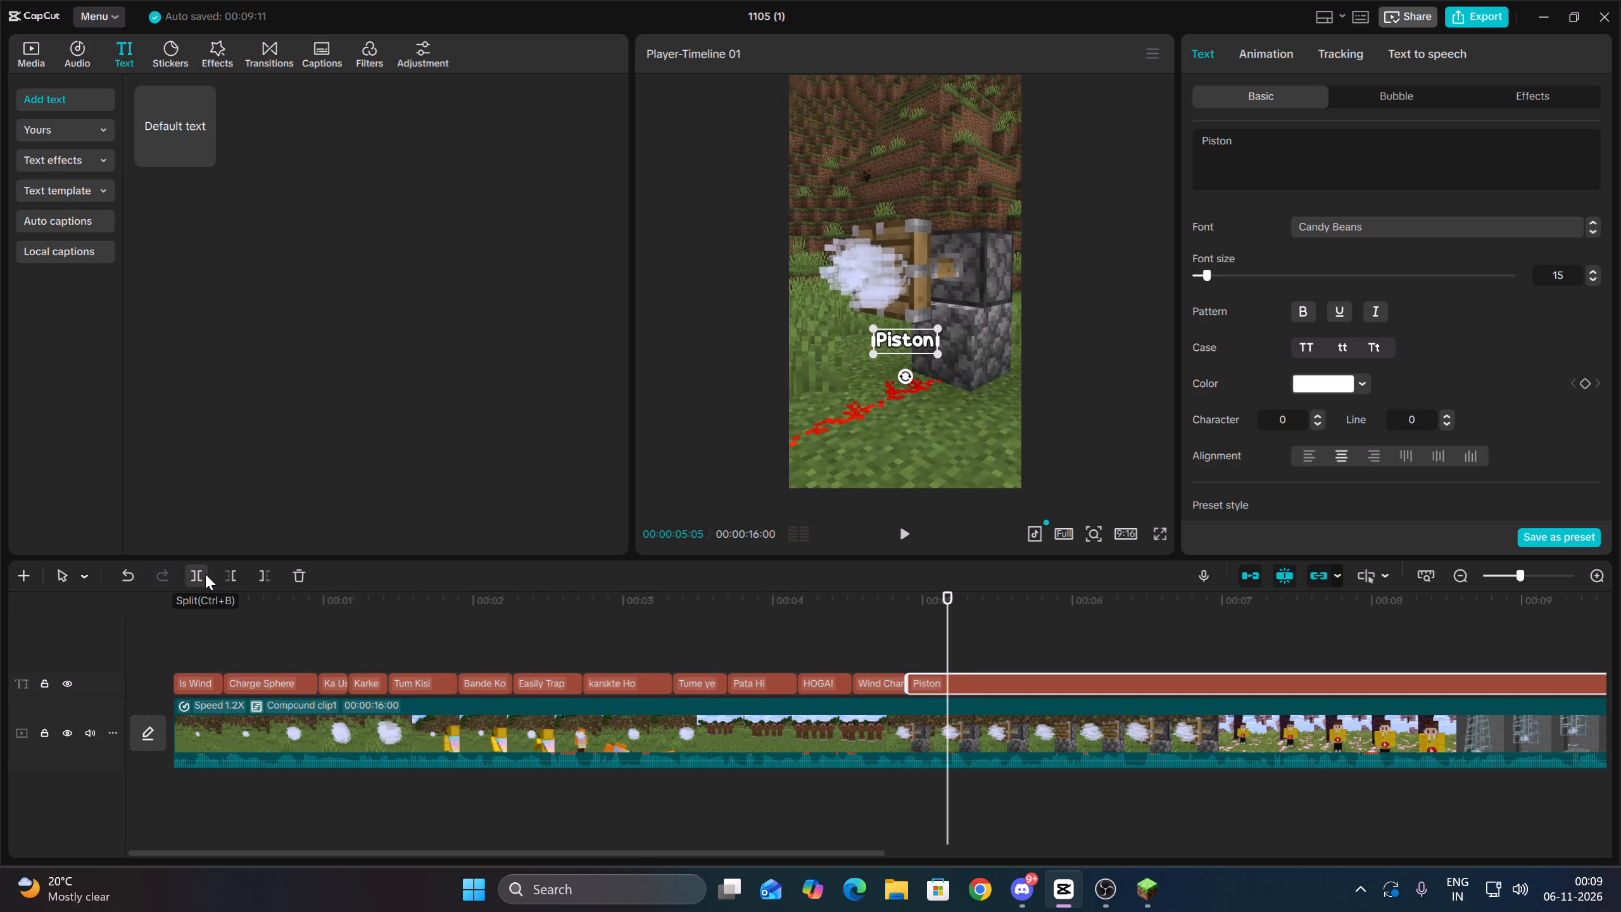
click(205, 574)
drag(1239, 139, 1175, 132)
key(BackSpace)
text(Se Touch)
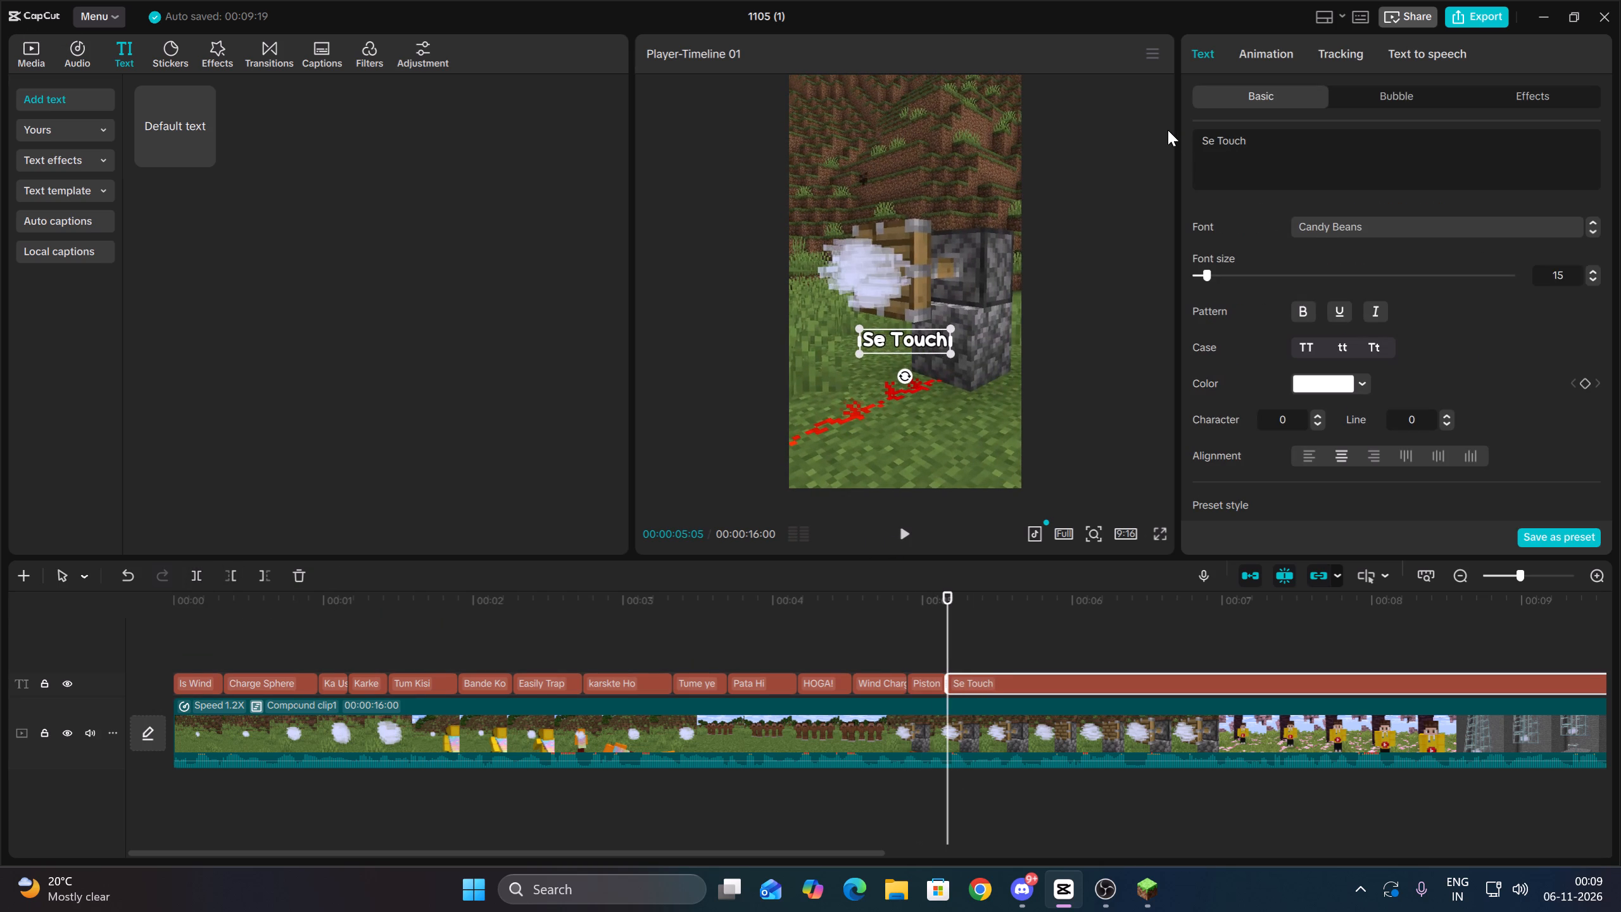
Split the trailing "Se Touch" caption at 00:00:05:14 and change the piece after the cut to "Hone Ke".
drag(905, 522, 905, 528)
key(space)
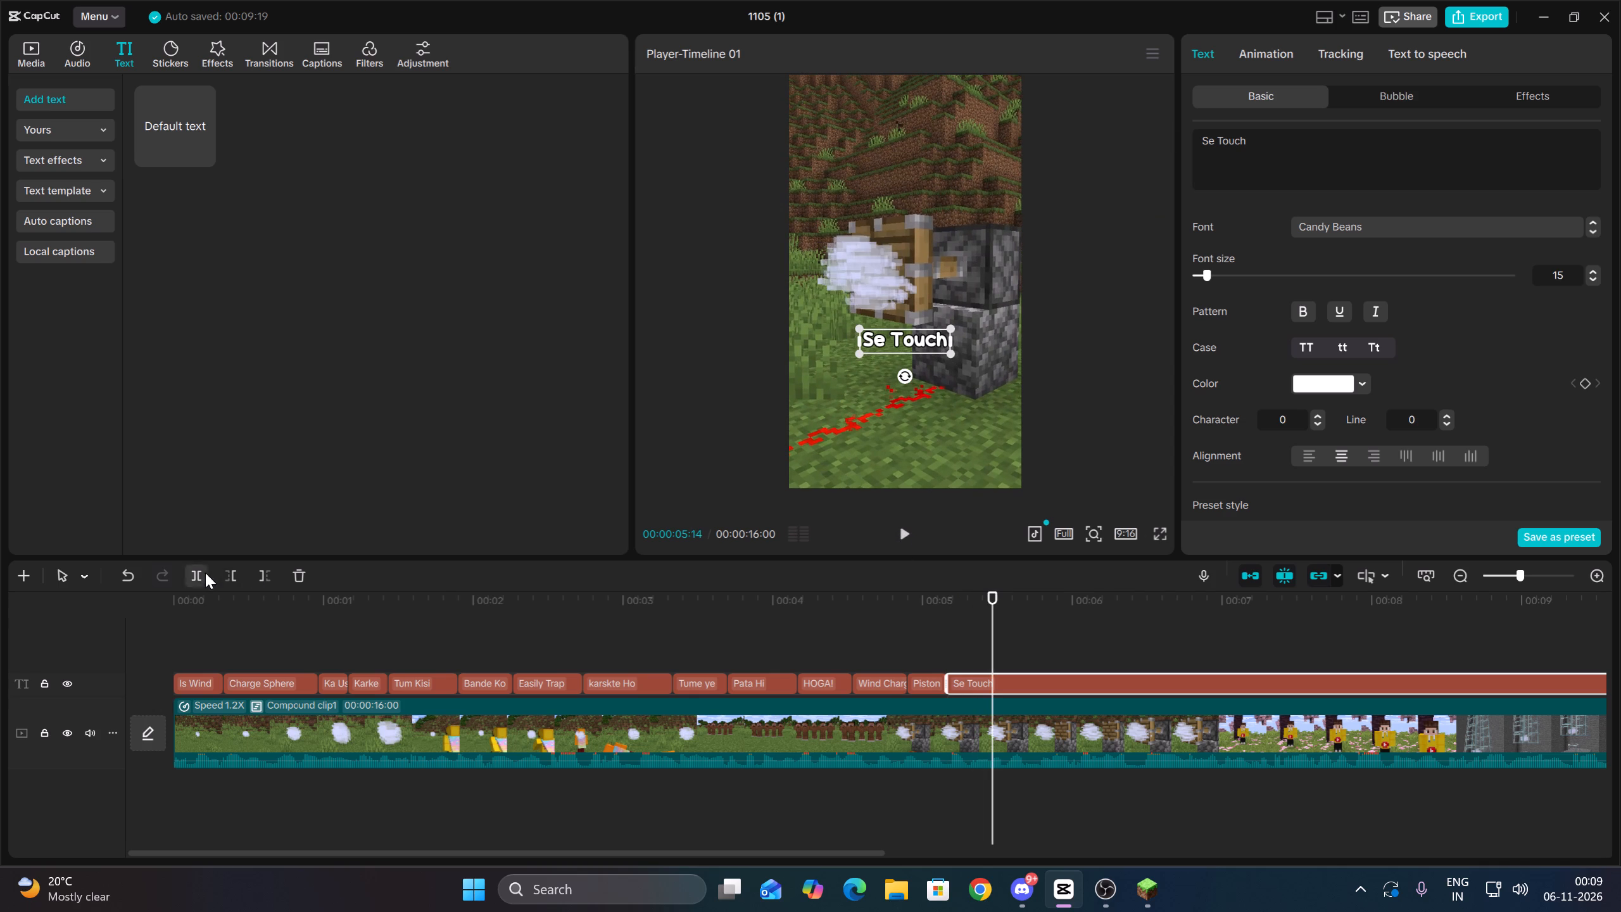
click(205, 573)
drag(1279, 155, 1163, 130)
key(BackSpace)
text(Hone)
key(space)
text(Ke)
Split the trailing "Hone Ke" caption at 00:00:05:24 and change the piece after the cut to "flot karne".
click(911, 526)
key(space)
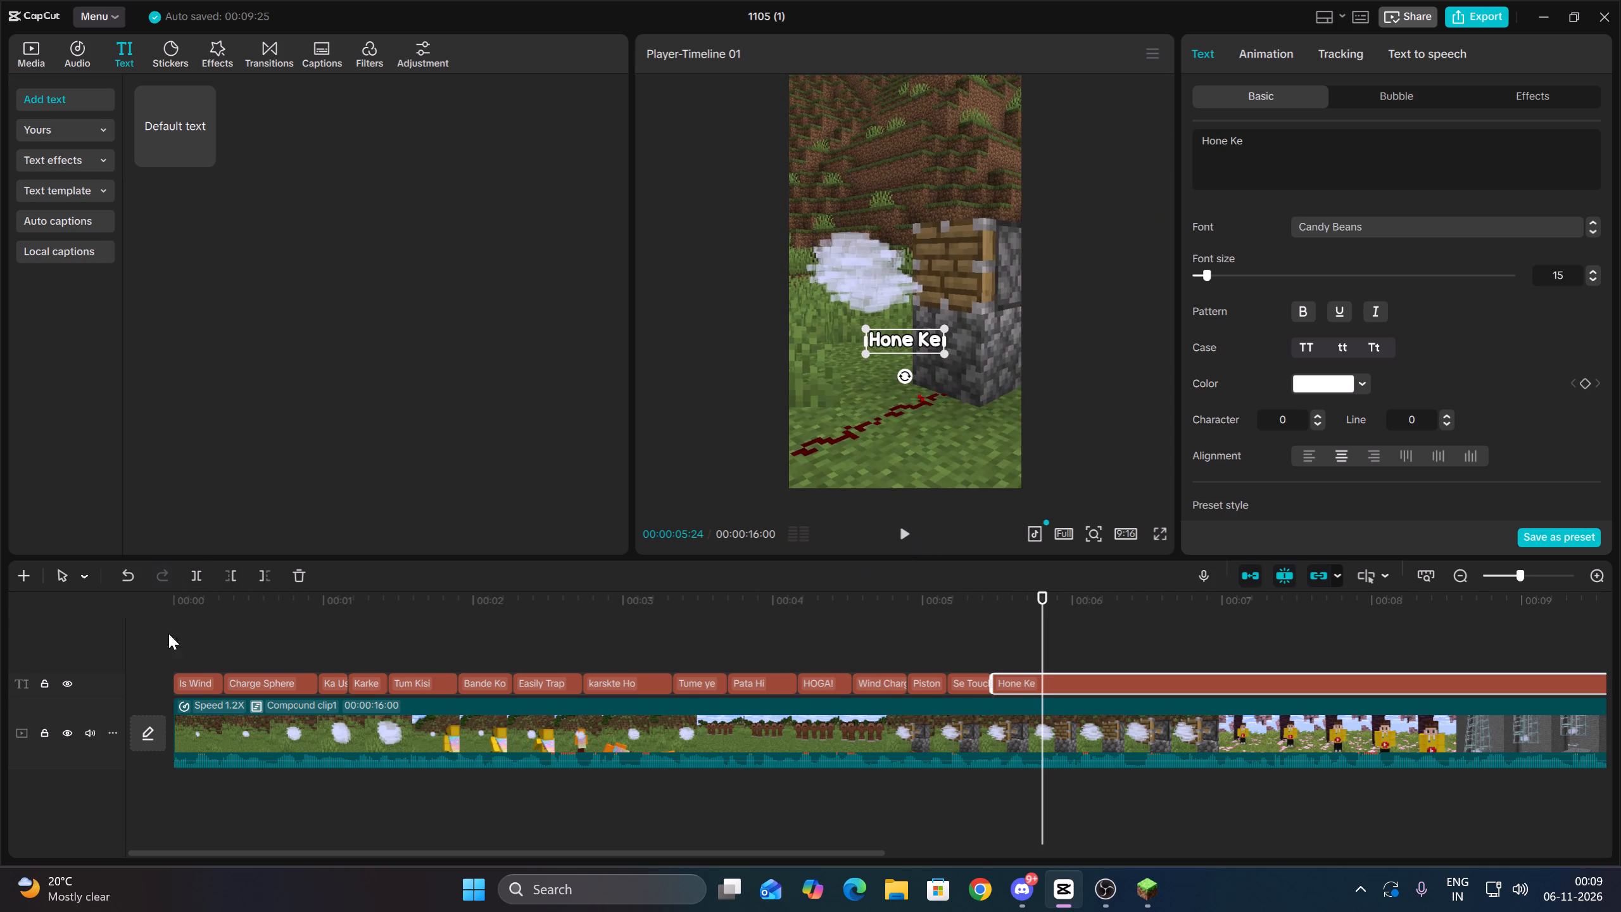
click(194, 576)
drag(1270, 167, 1105, 128)
key(BackSpace)
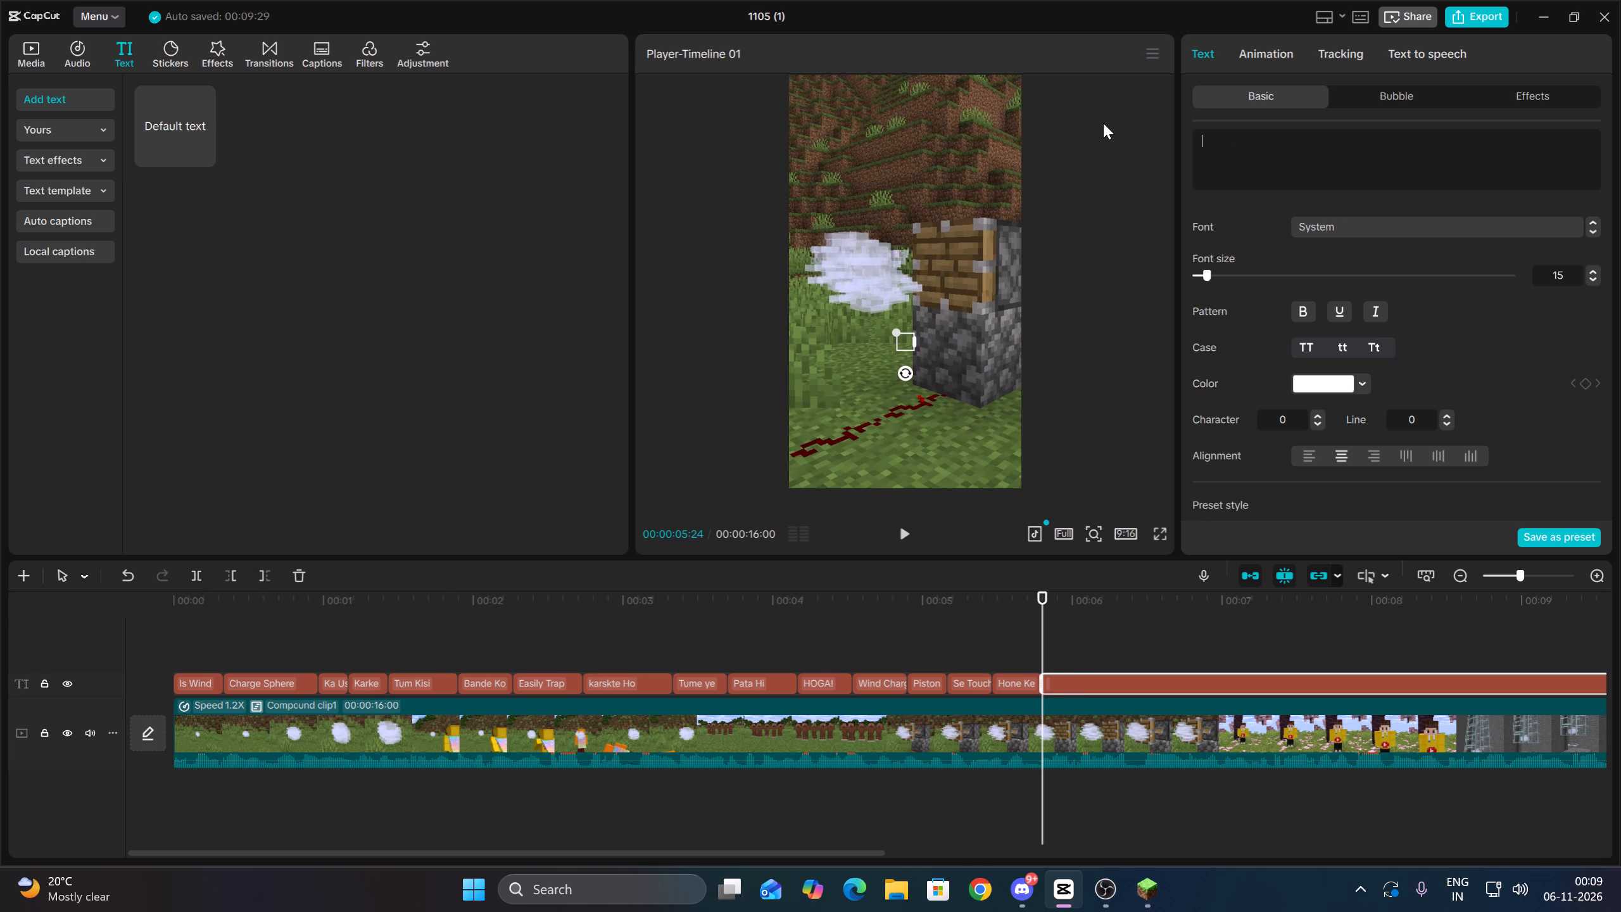
text(flot karne)
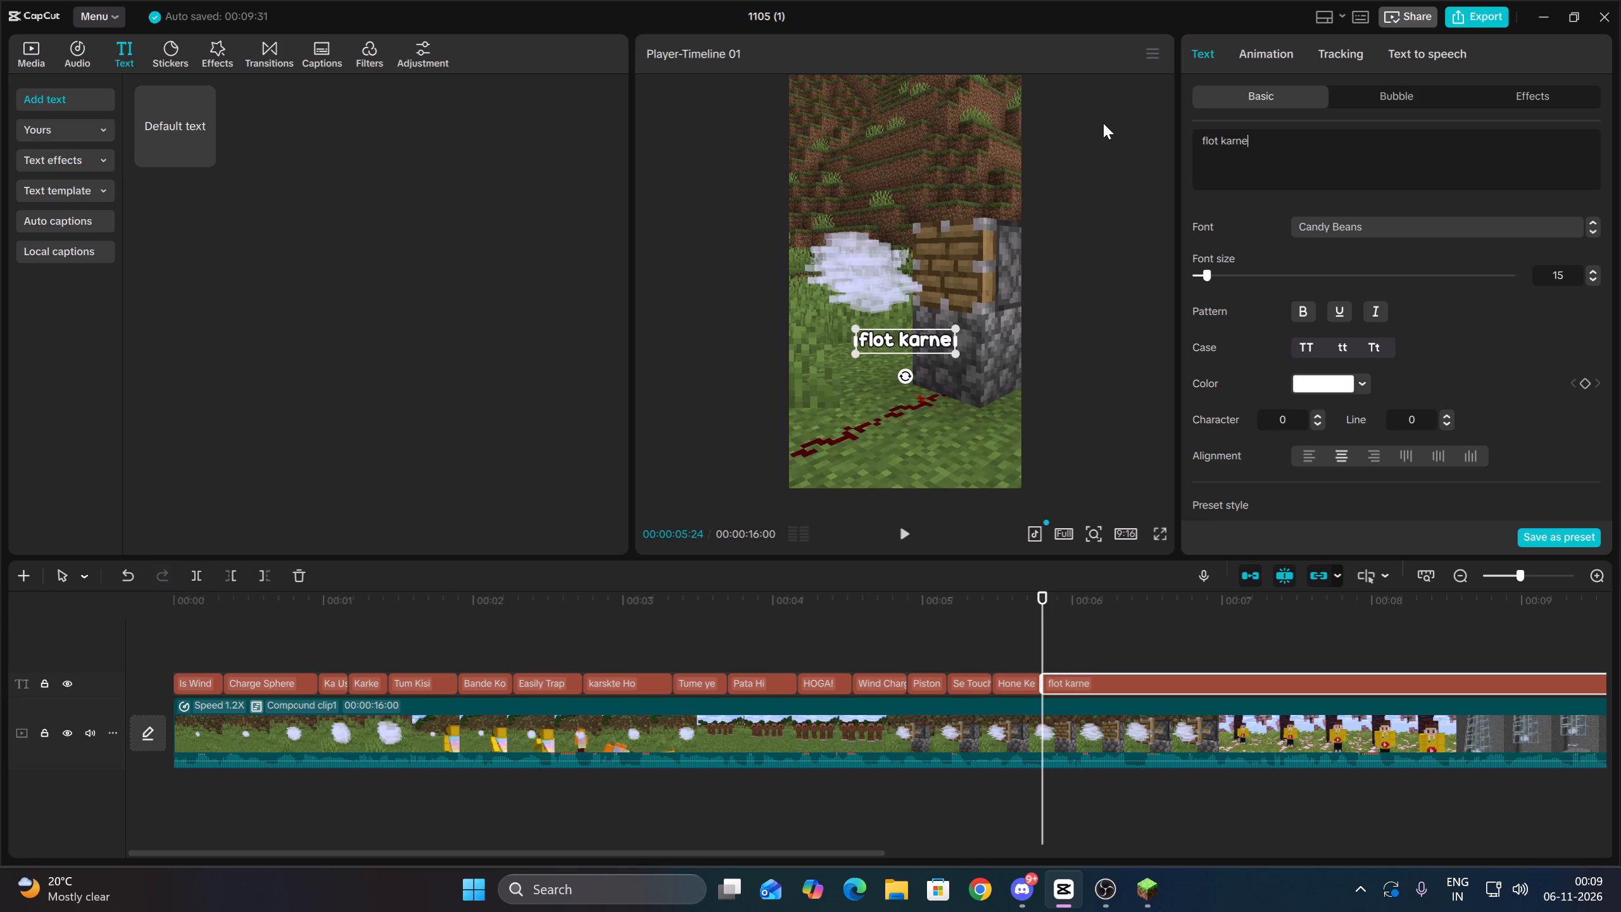
Split the trailing "flot karne" caption at 00:00:06:04 in time with the narration.
click(901, 526)
key(space)
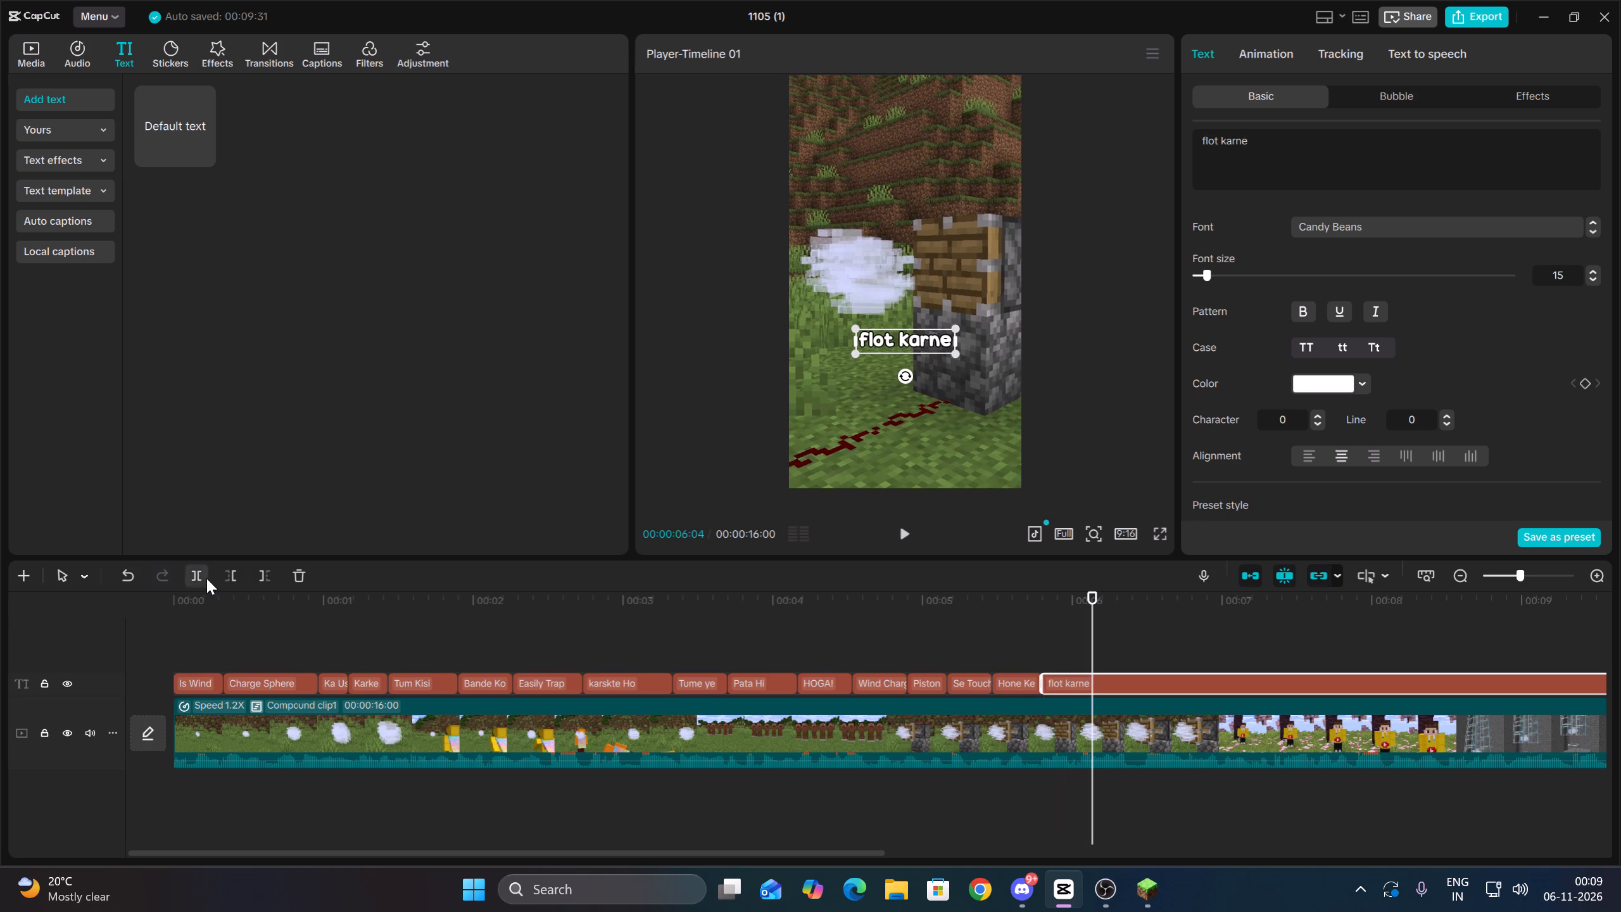
click(206, 578)
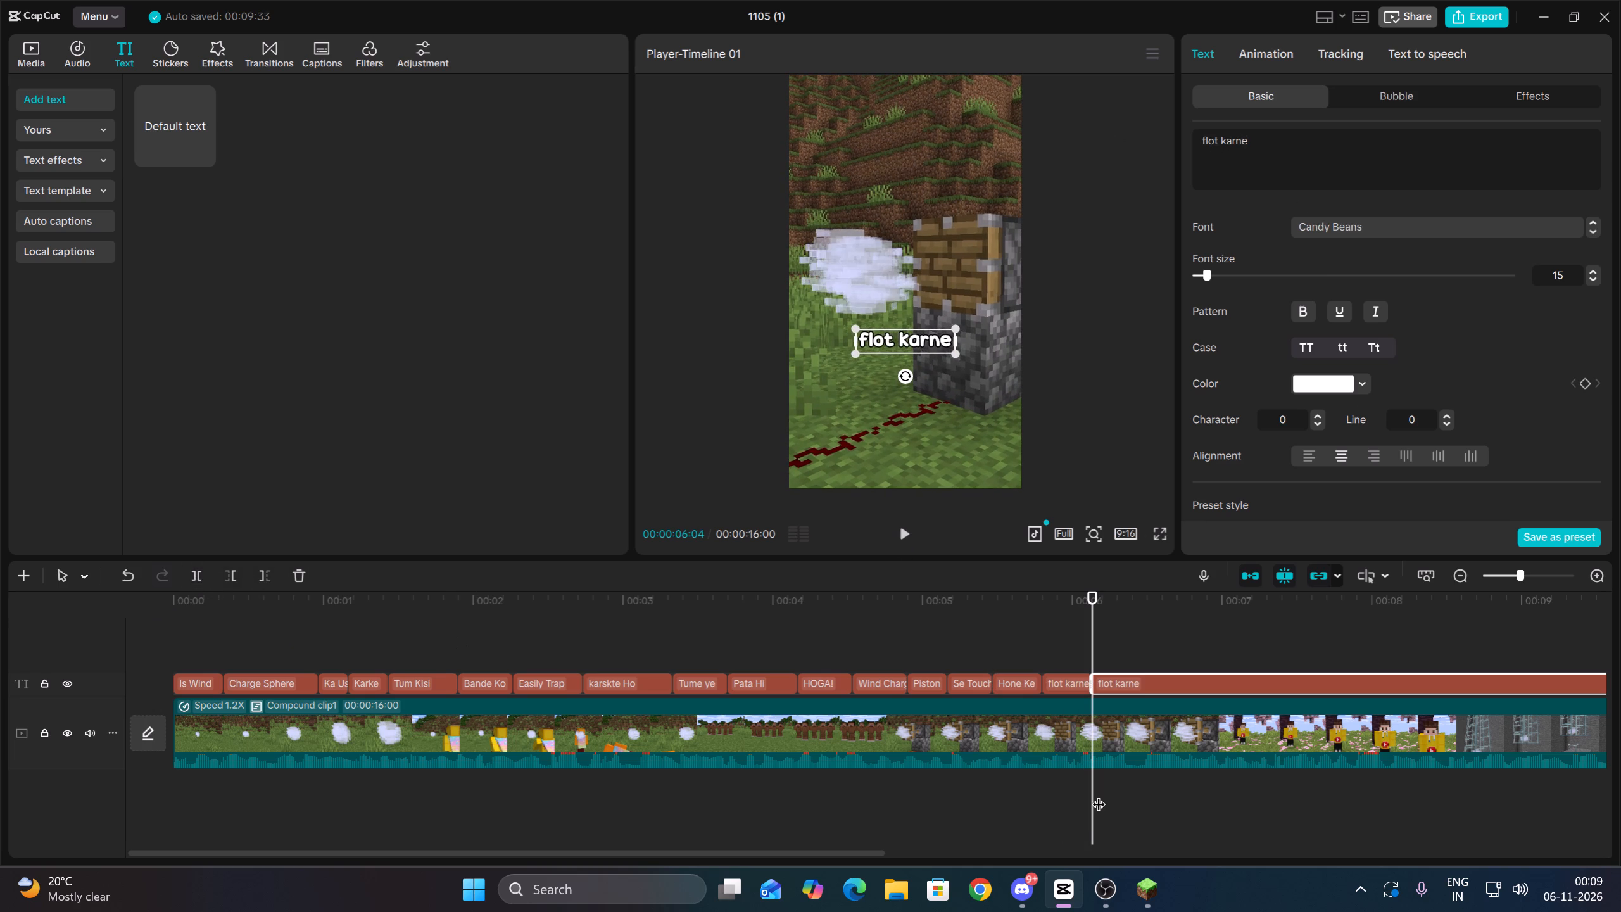
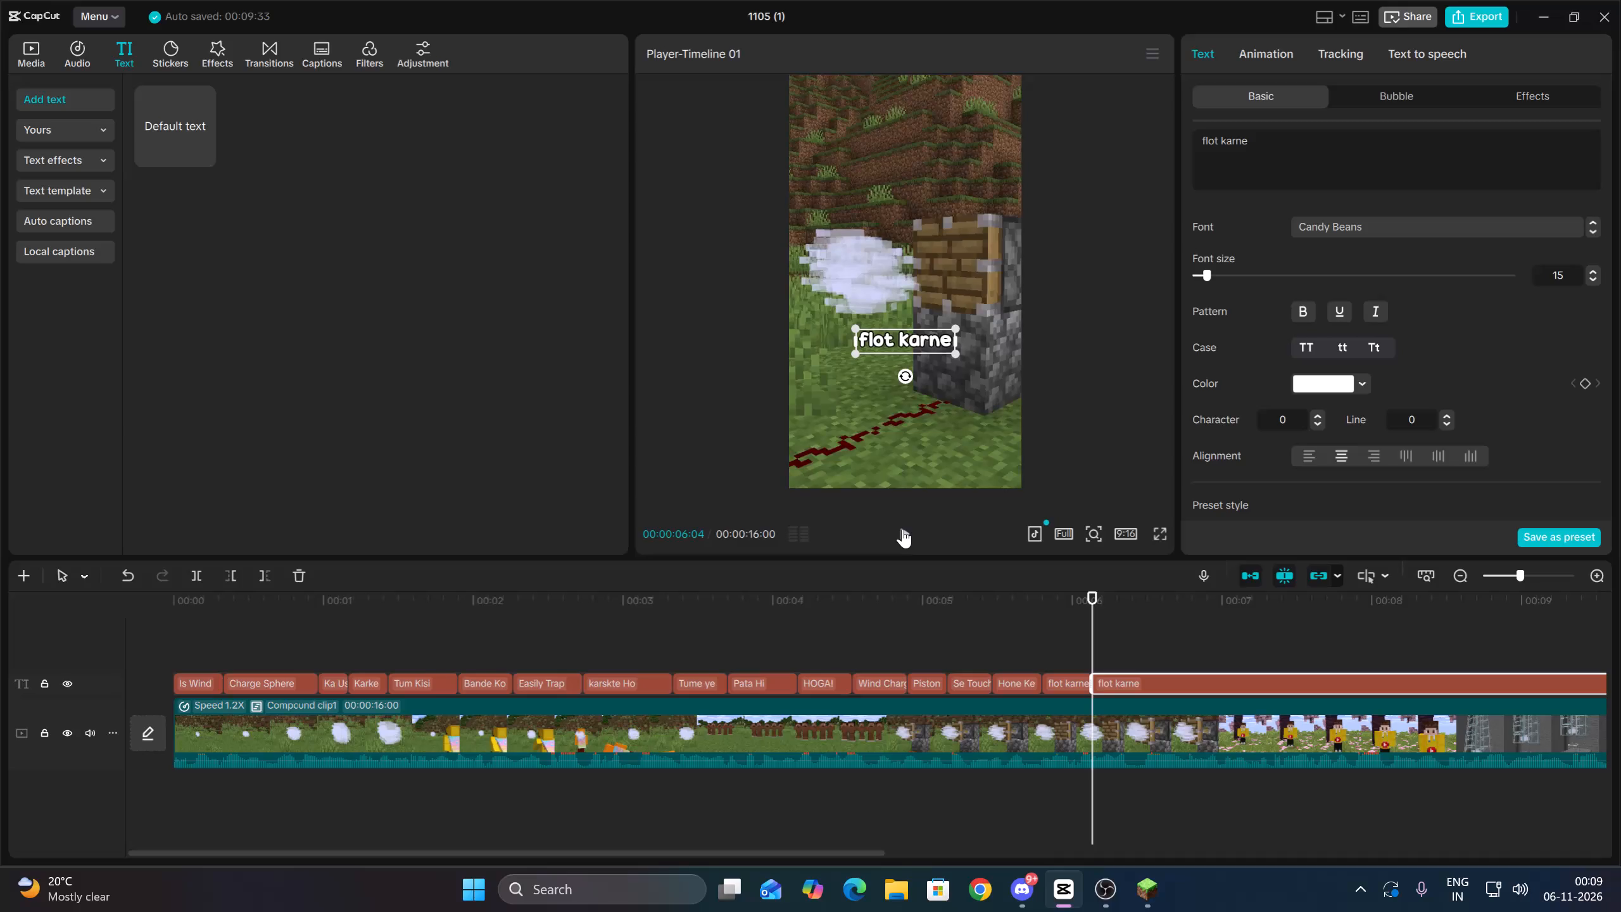
Replay the narration from 00:00:06:04 to make out the words spoken under the trailing "flot karne" caption.
key(space)
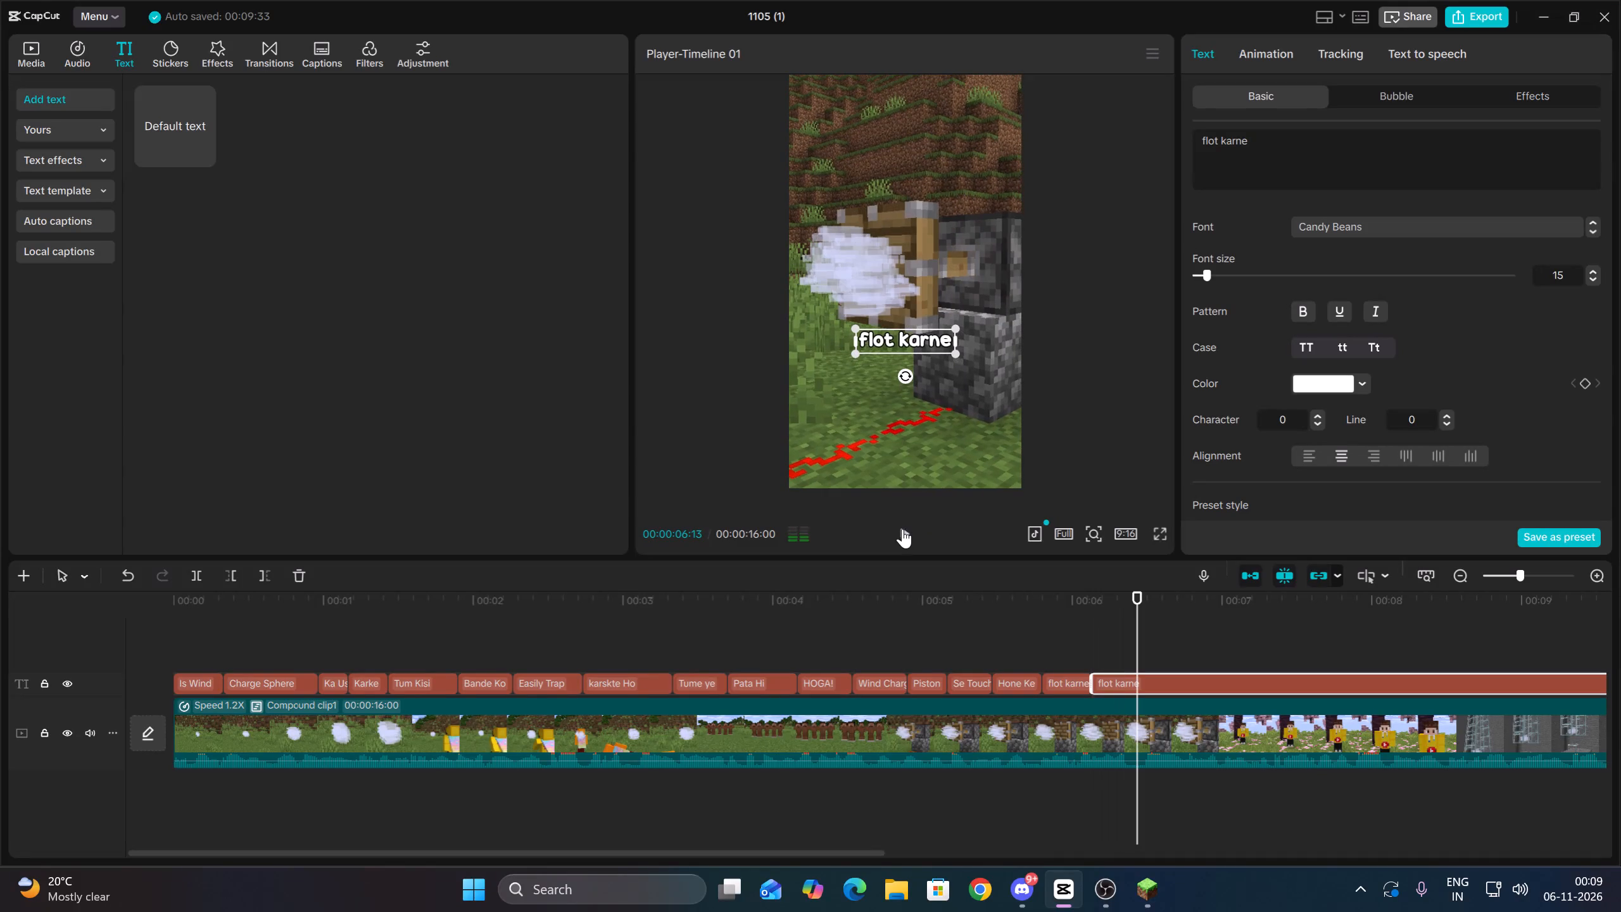
drag(1315, 150, 1213, 132)
click(1094, 672)
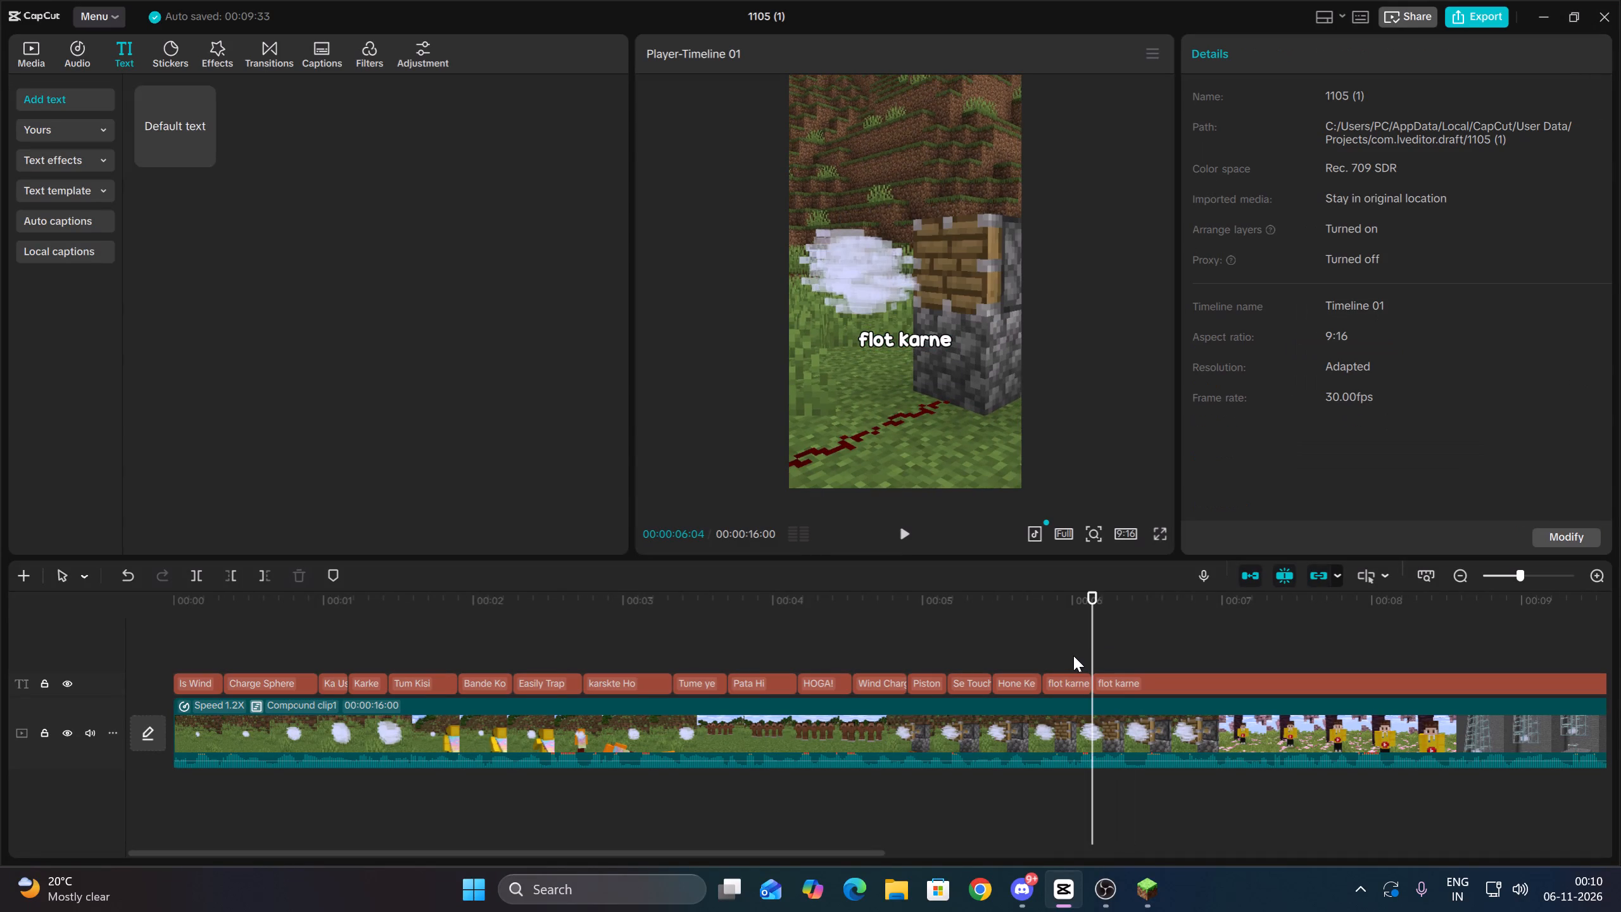
key(Up)
click(1125, 678)
key(space)
key(space)
key(Up)
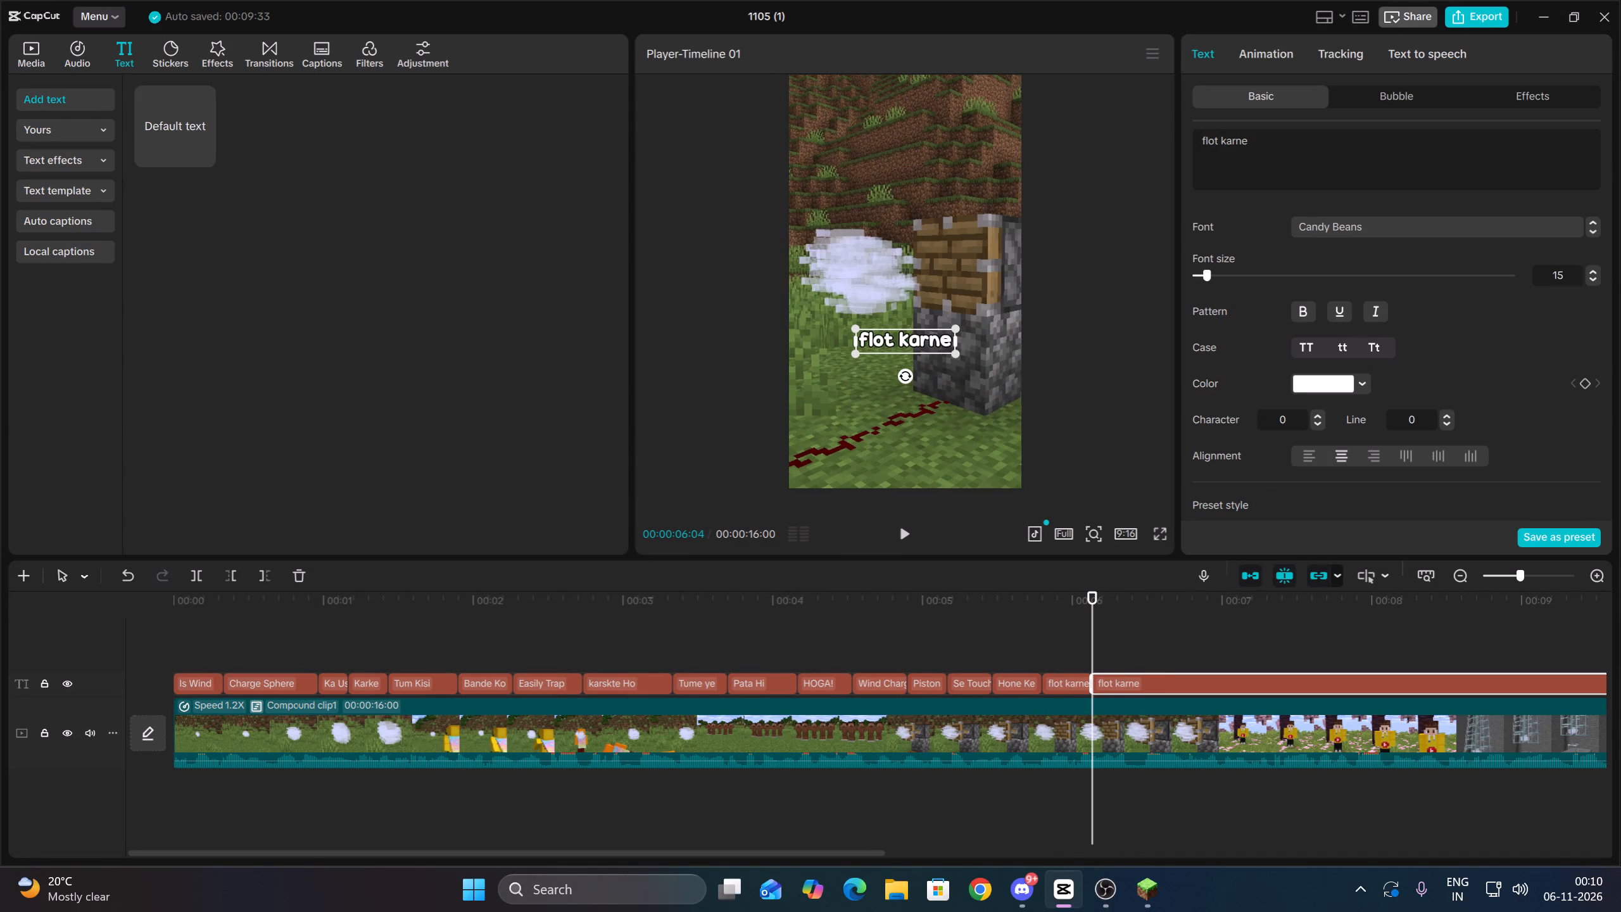
click(895, 533)
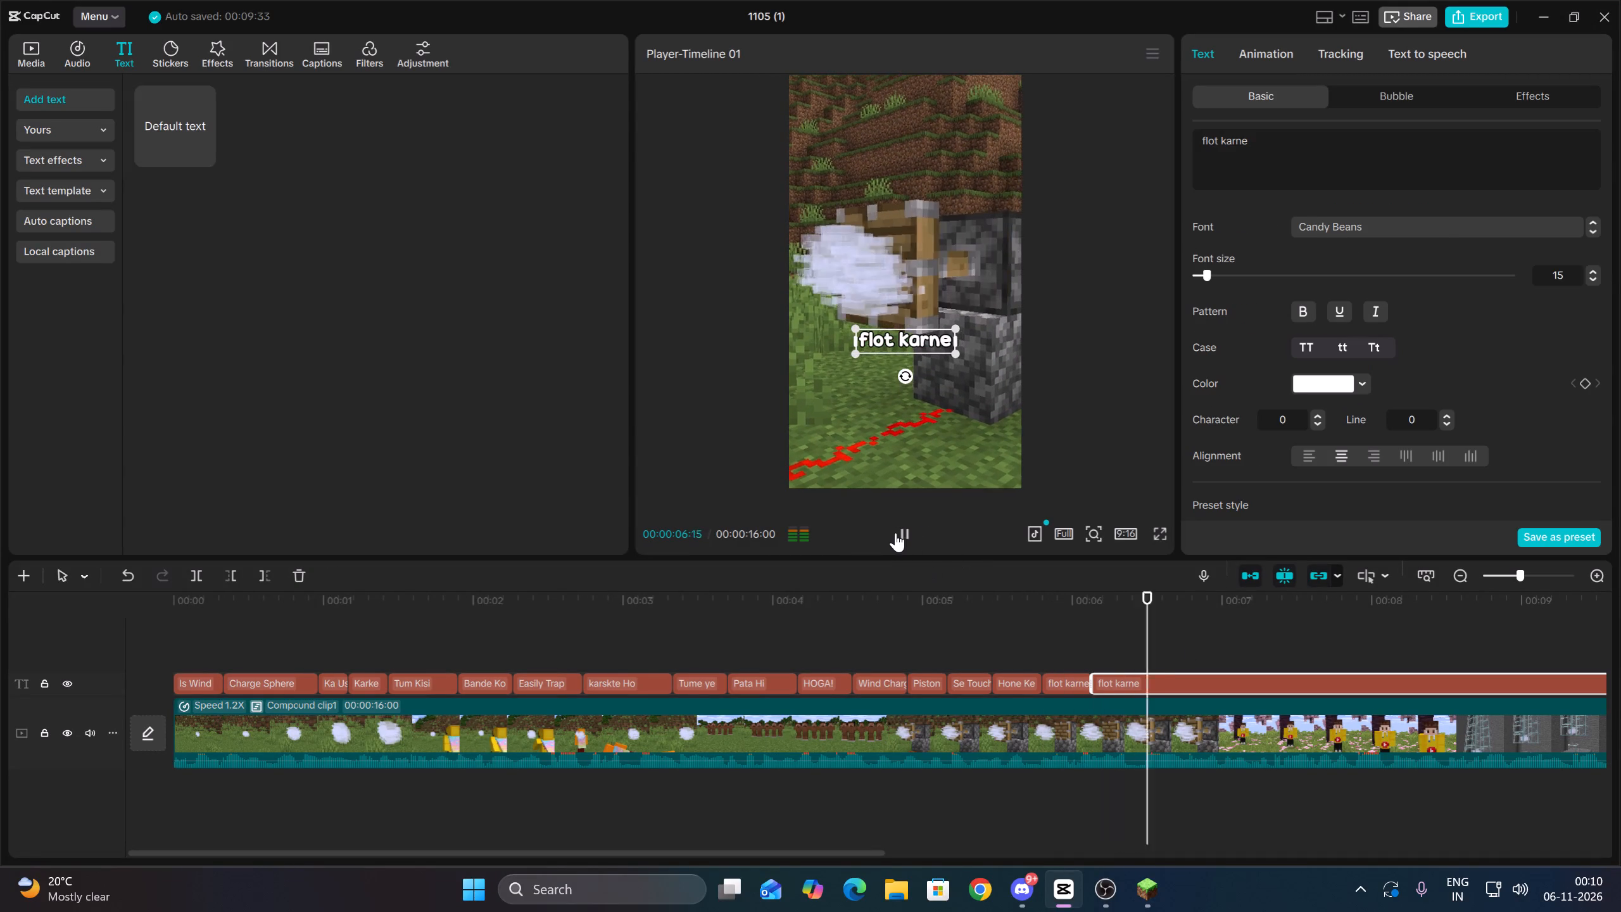
key(Up)
drag(1319, 160, 1189, 134)
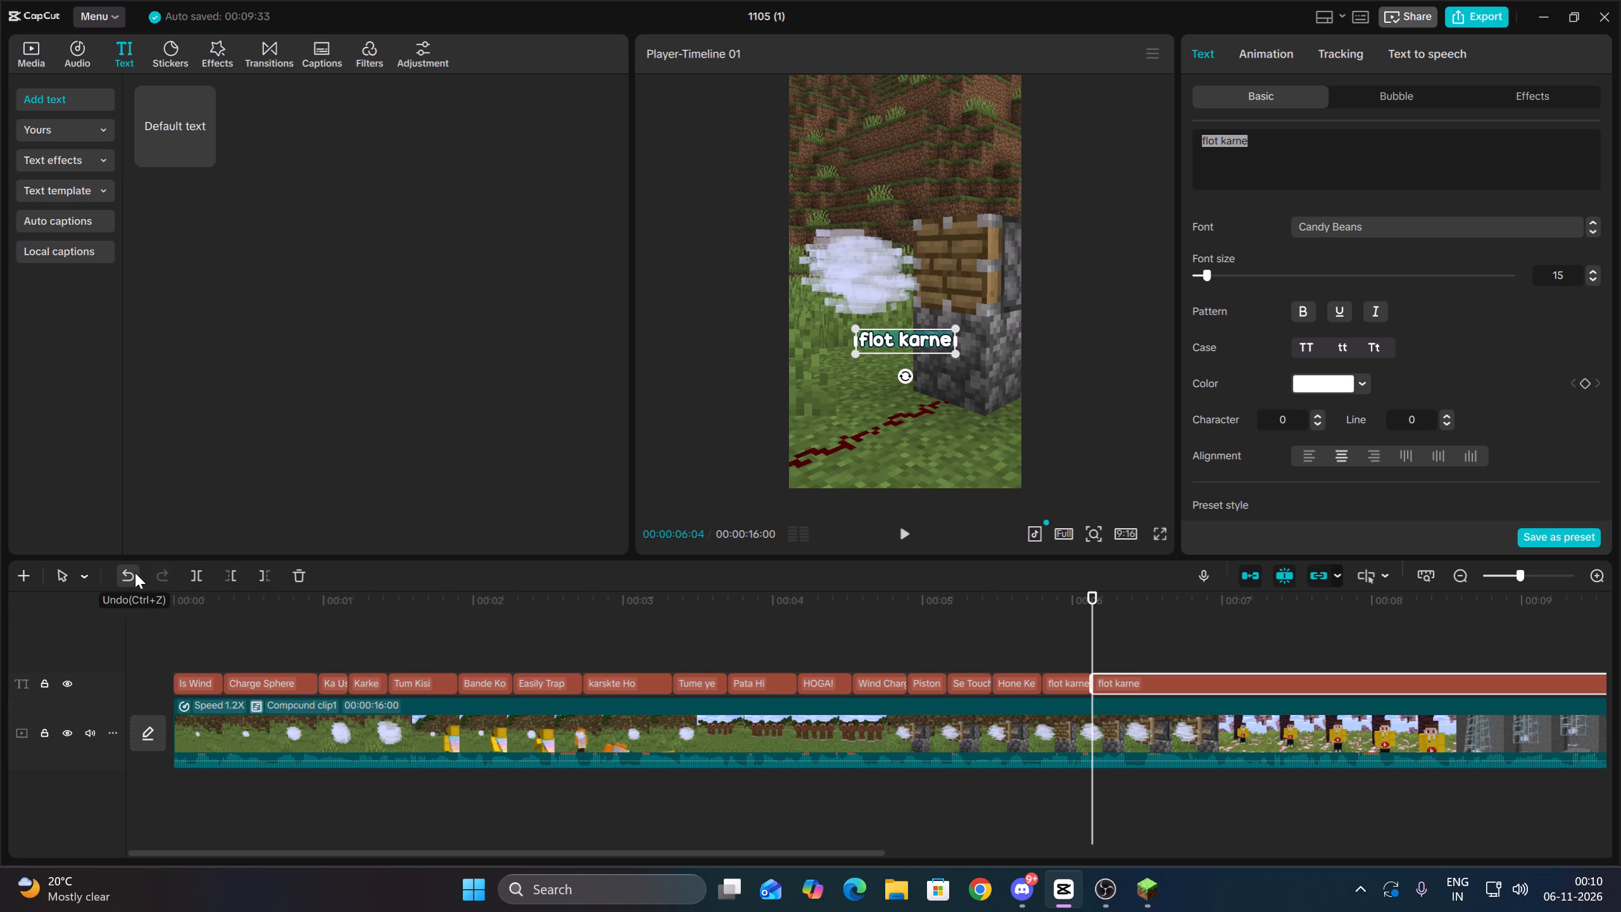
click(892, 538)
drag(896, 535, 904, 531)
key(space)
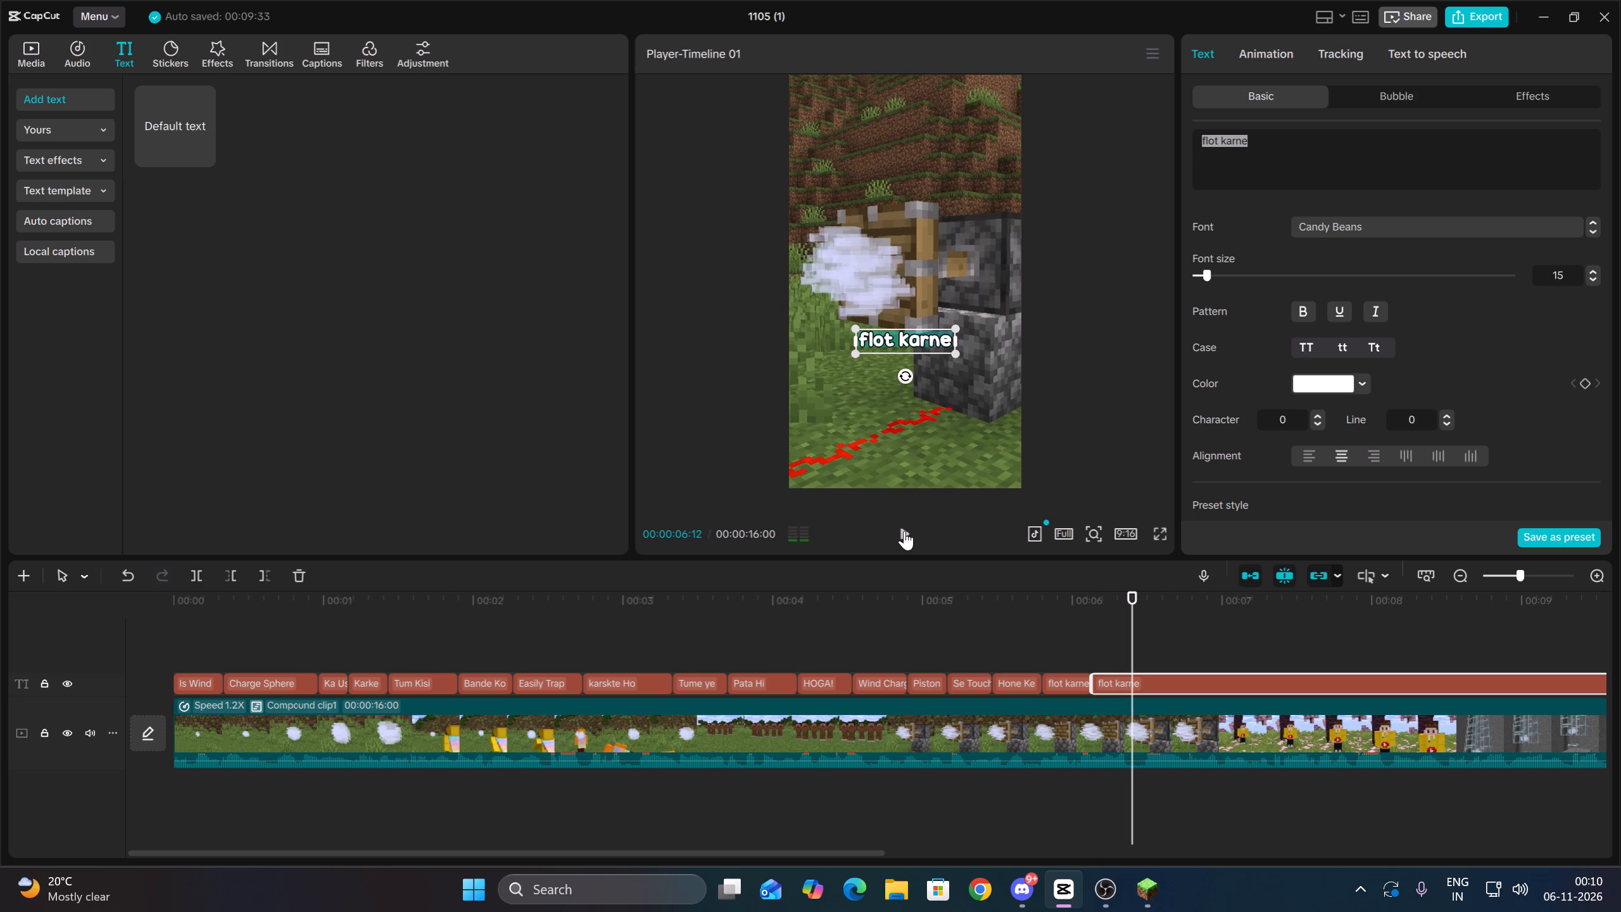
key(Up)
key(Up)
key(space)
key(space)
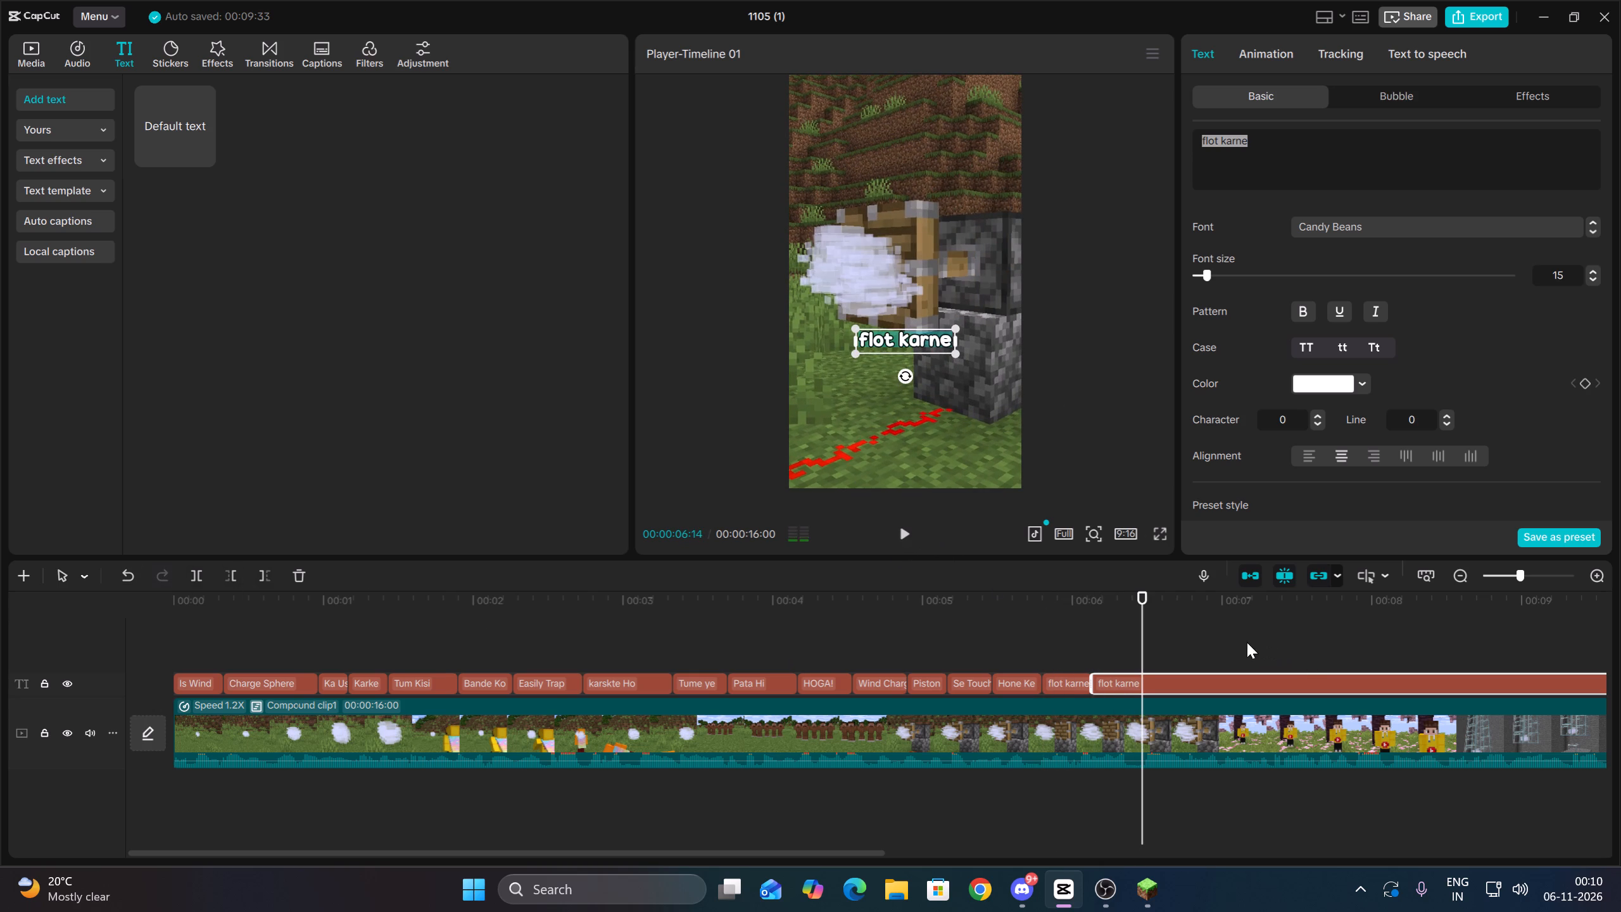
Change the trailing "flot karne" caption that starts at 00:00:06:04 to "lagte hai", undoing the accidental deletion of the clip first.
key(BackSpace)
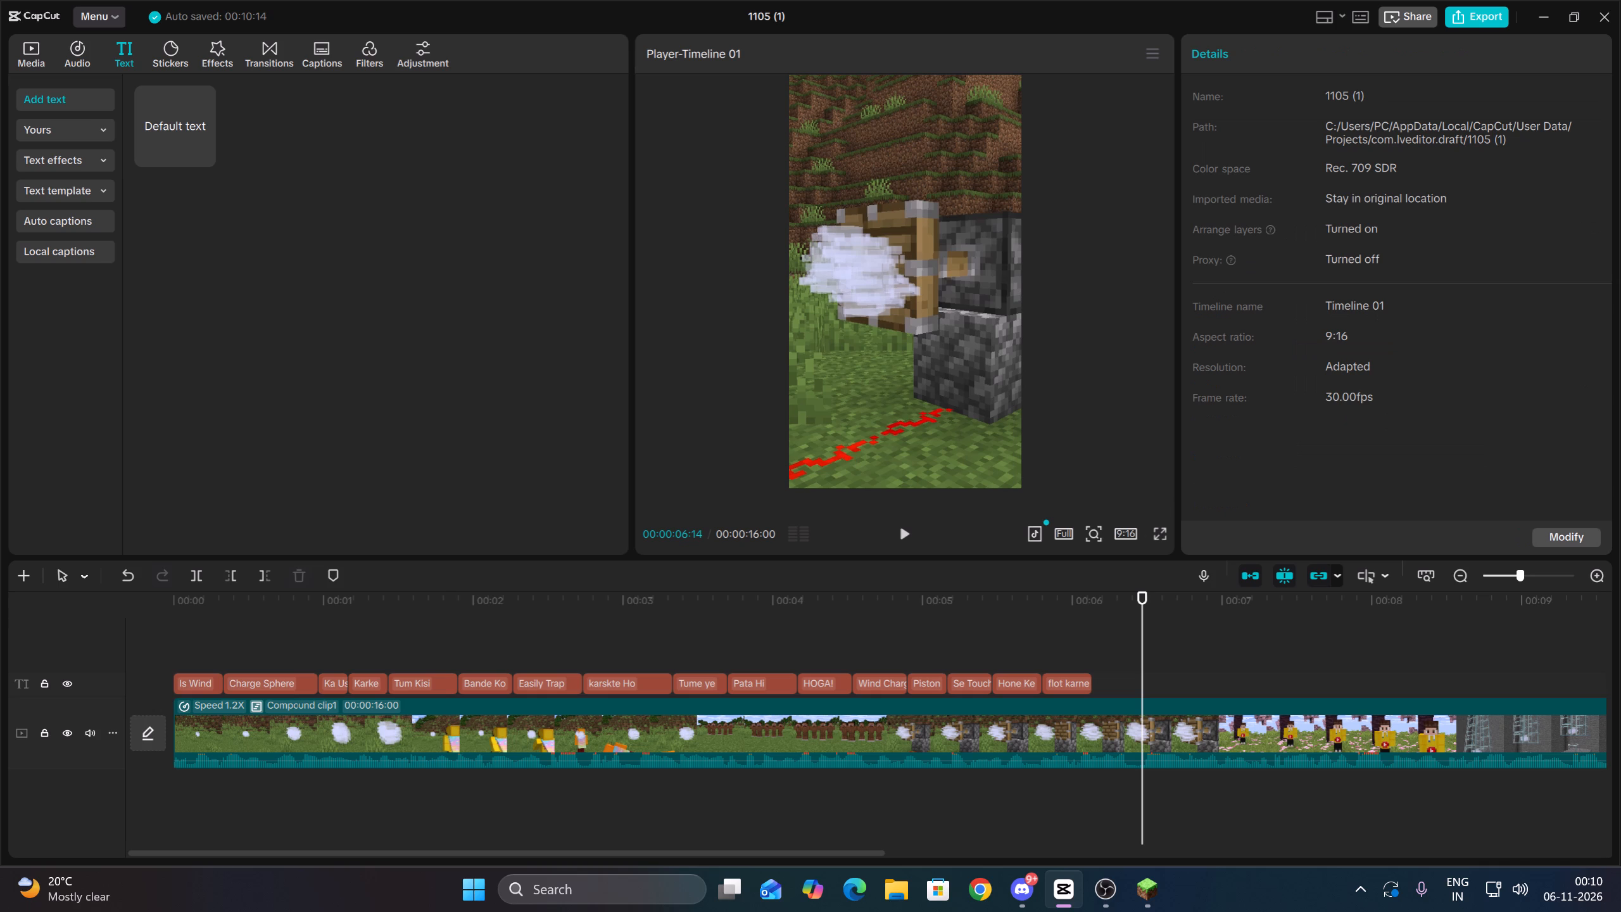
click(134, 580)
drag(1278, 144, 1106, 100)
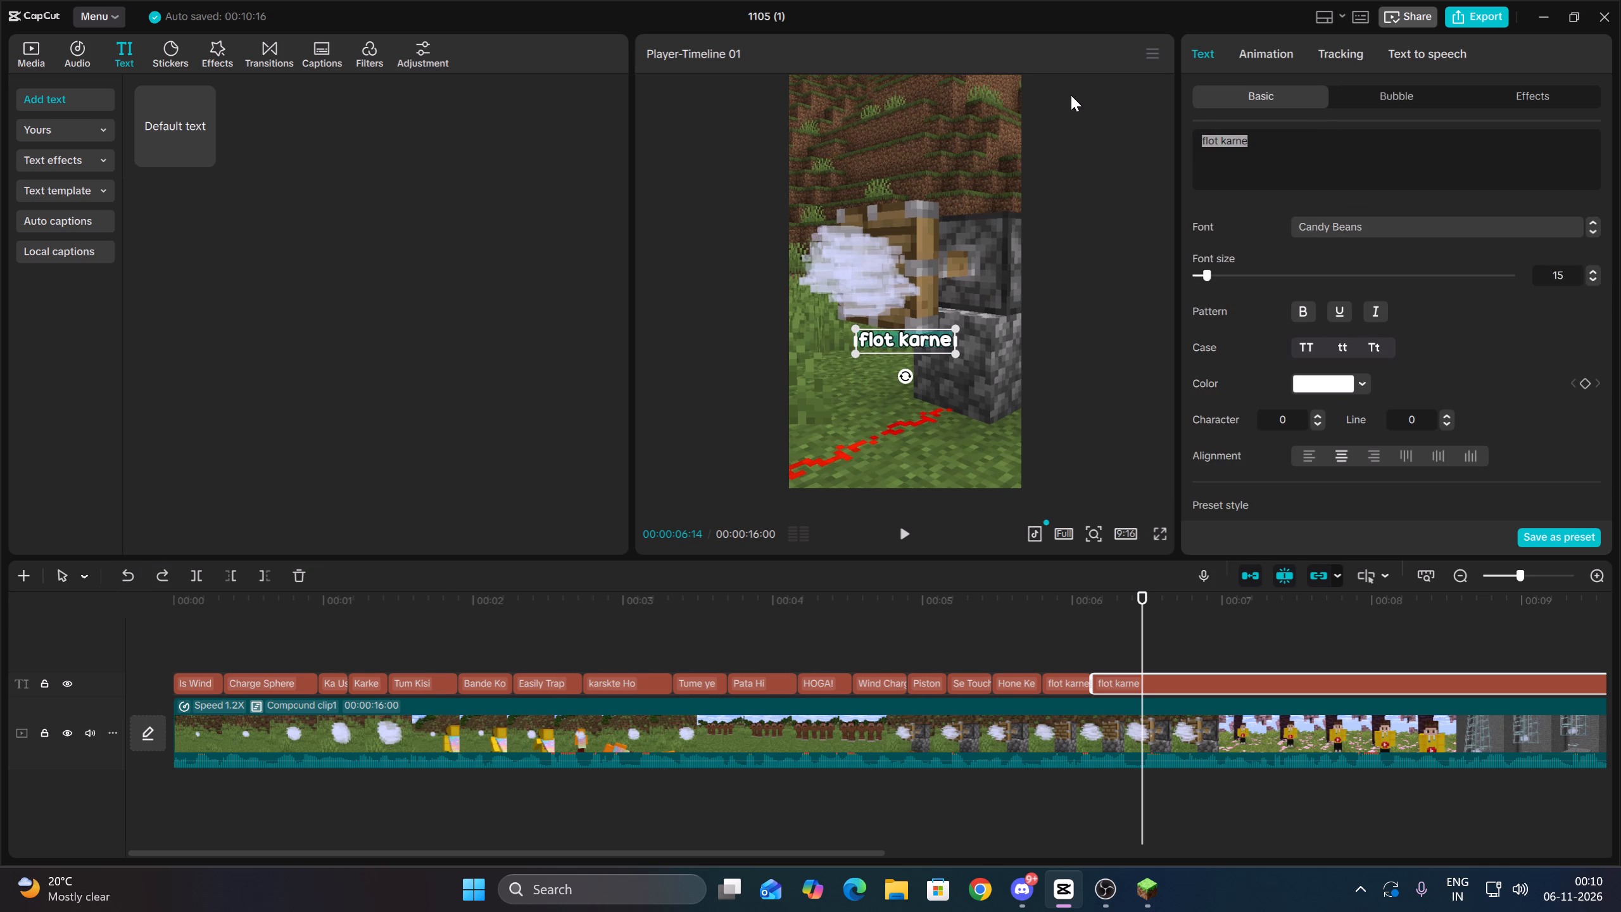
key(BackSpace)
text(lagte hai)
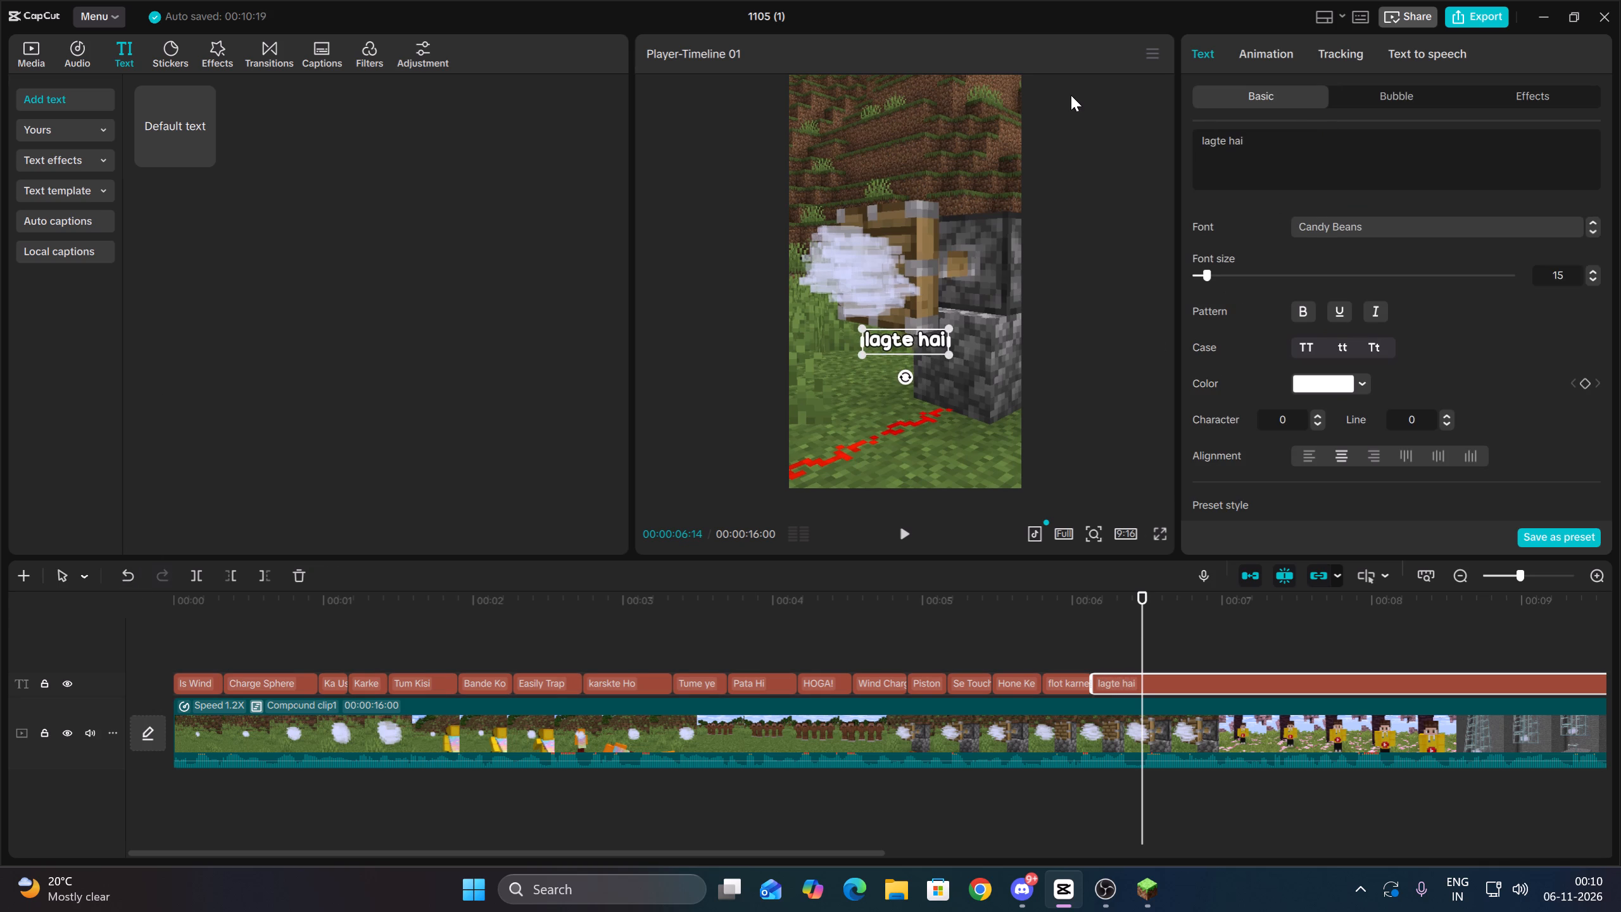
Split the trailing "lagte hai" caption in time with the narration and change the piece after the cut to "Lekin".
click(1126, 627)
key(Up)
click(1135, 676)
key(space)
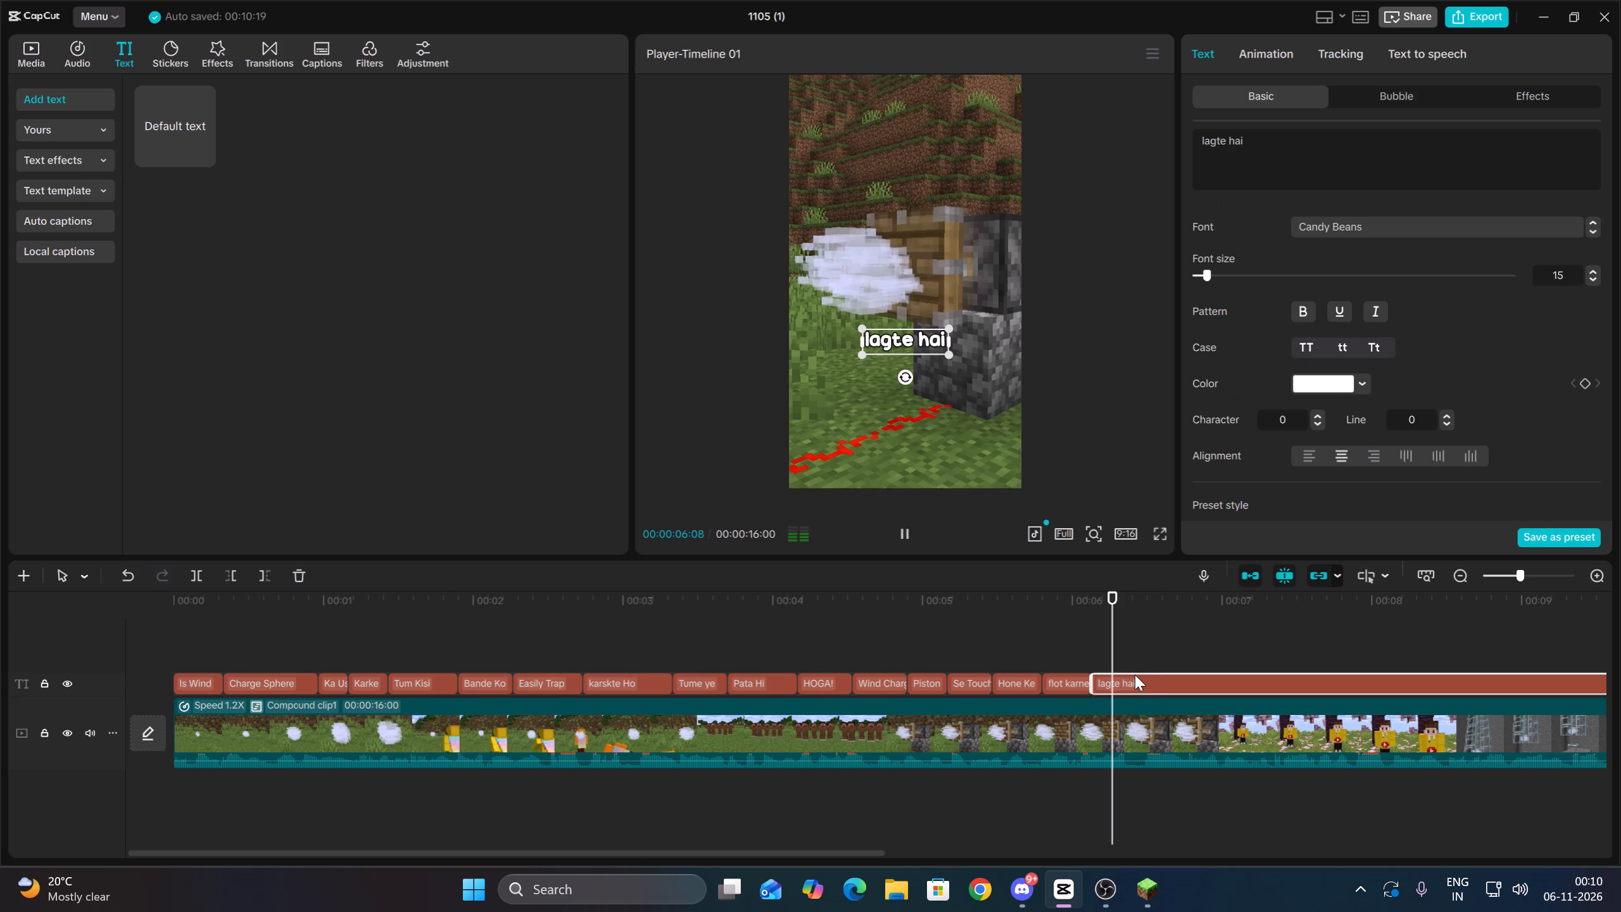
key(space)
click(192, 579)
key(space)
key(space)
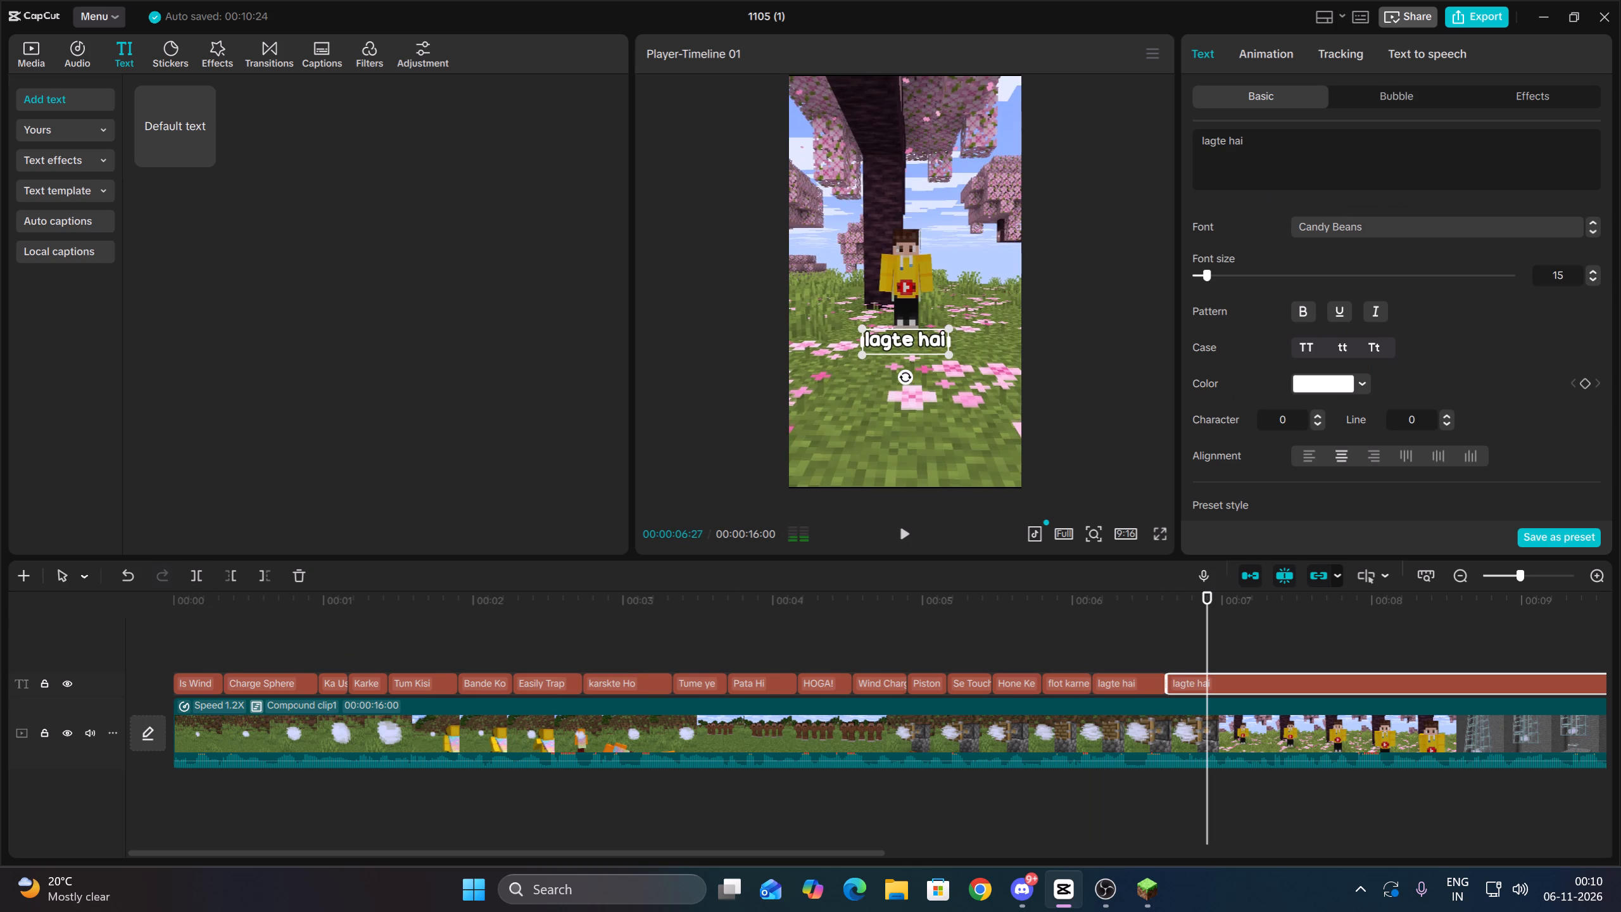
drag(1282, 153, 1116, 125)
key(BackSpace)
text(Lekin)
key(space)
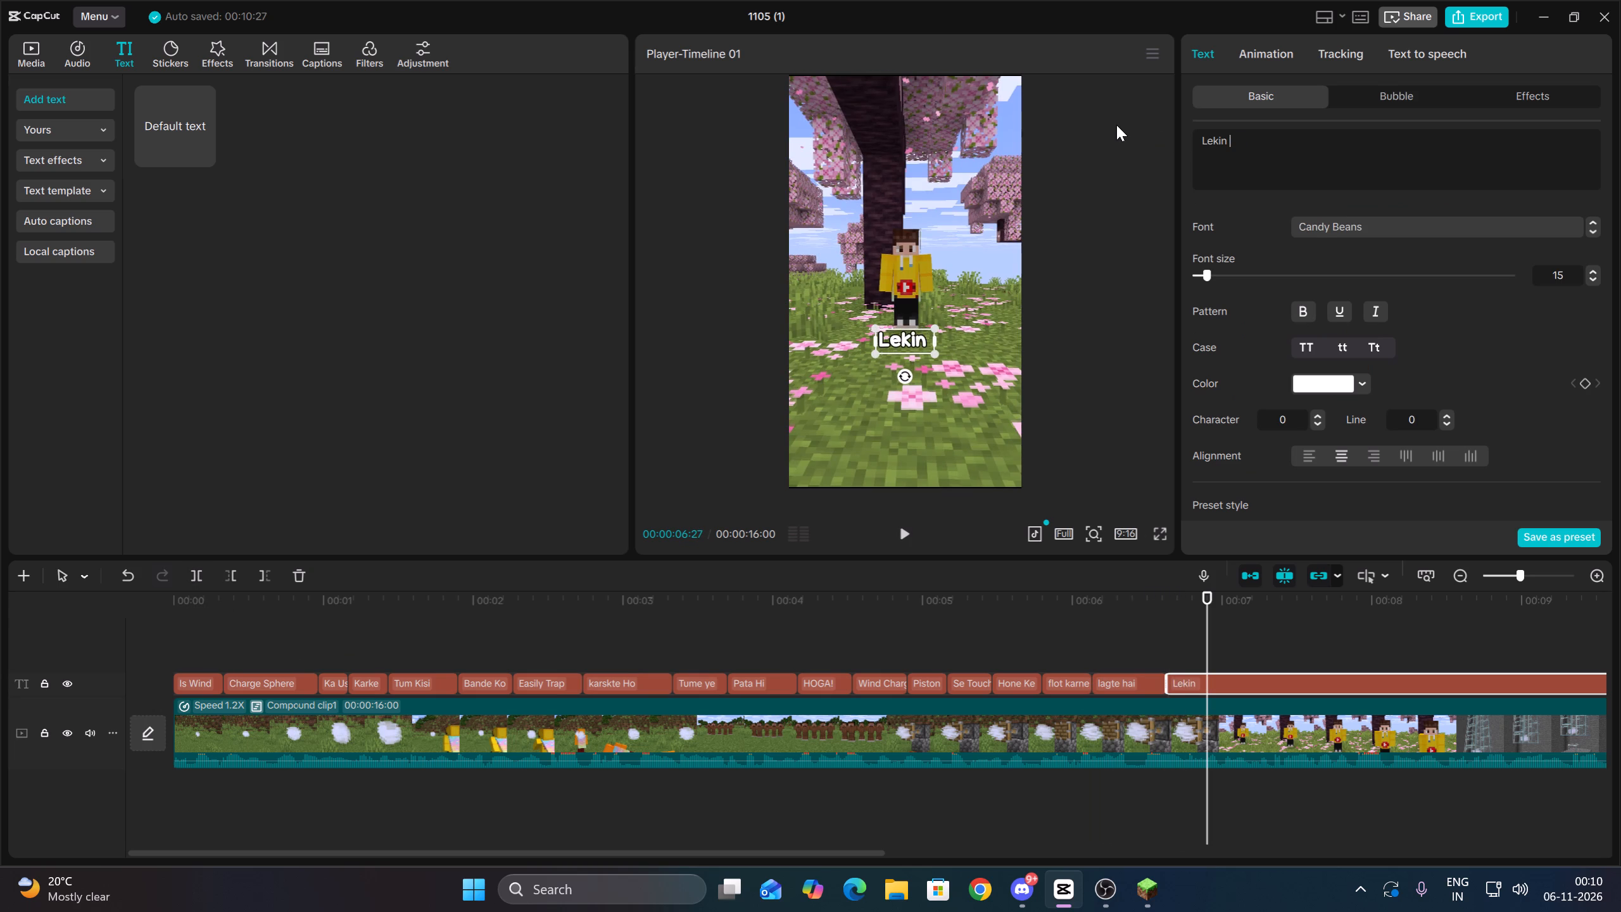
key(BackSpace)
Split the trailing "Lekin" caption in time with the narration and change the piece after the cut to "Isse".
click(1182, 638)
key(Up)
click(1197, 676)
key(space)
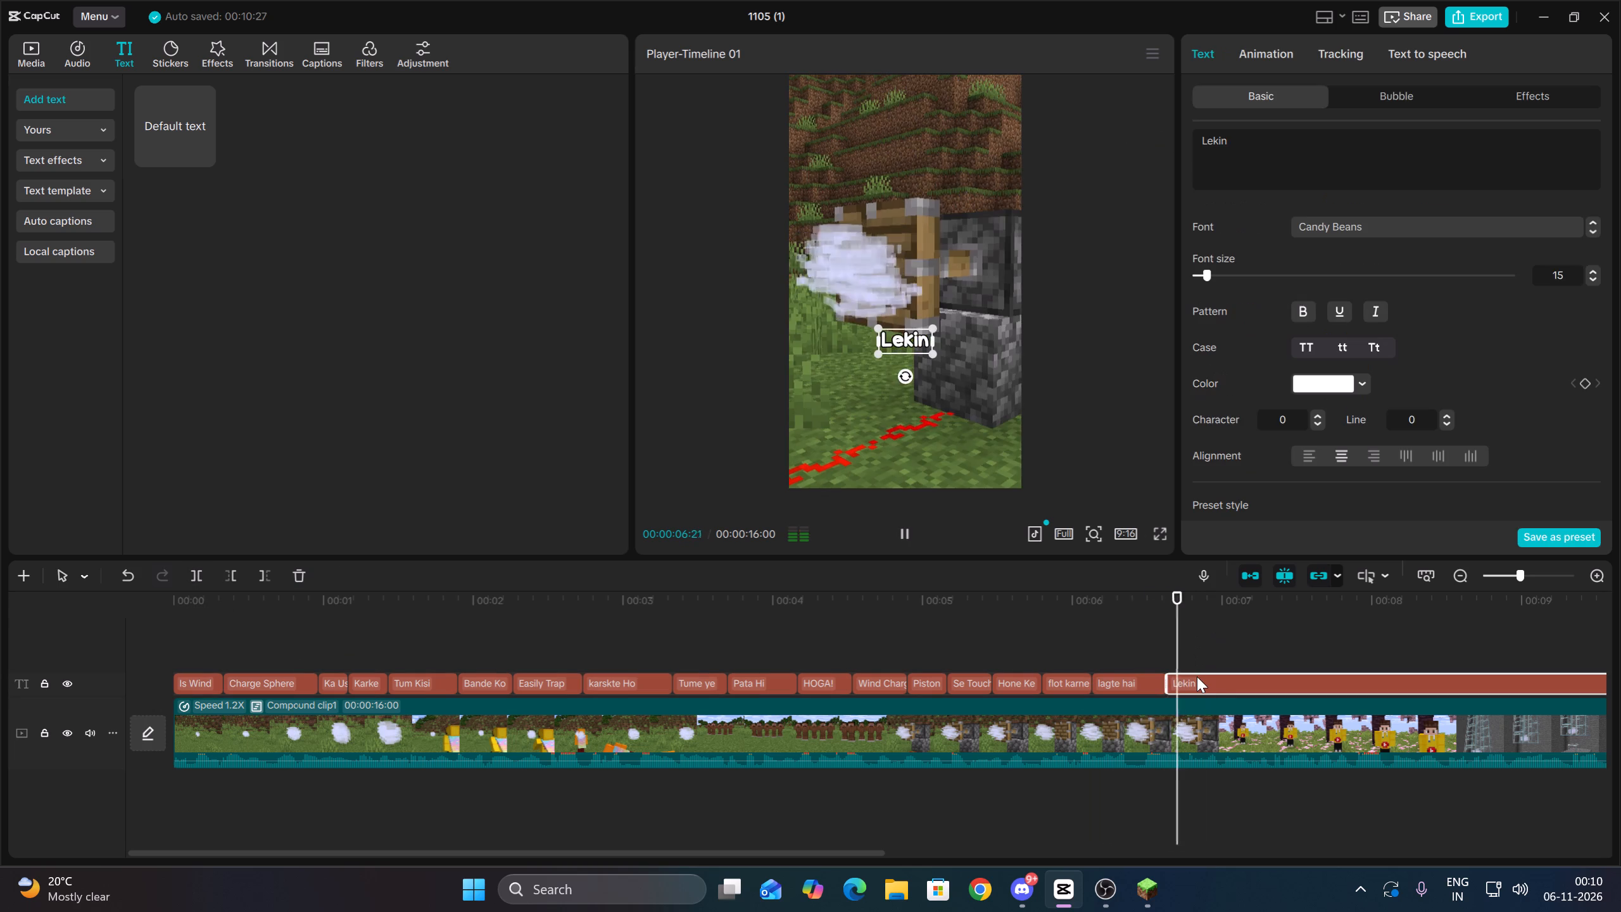
key(space)
click(187, 572)
key(space)
key(space)
drag(1261, 141, 1120, 113)
key(BackSpace)
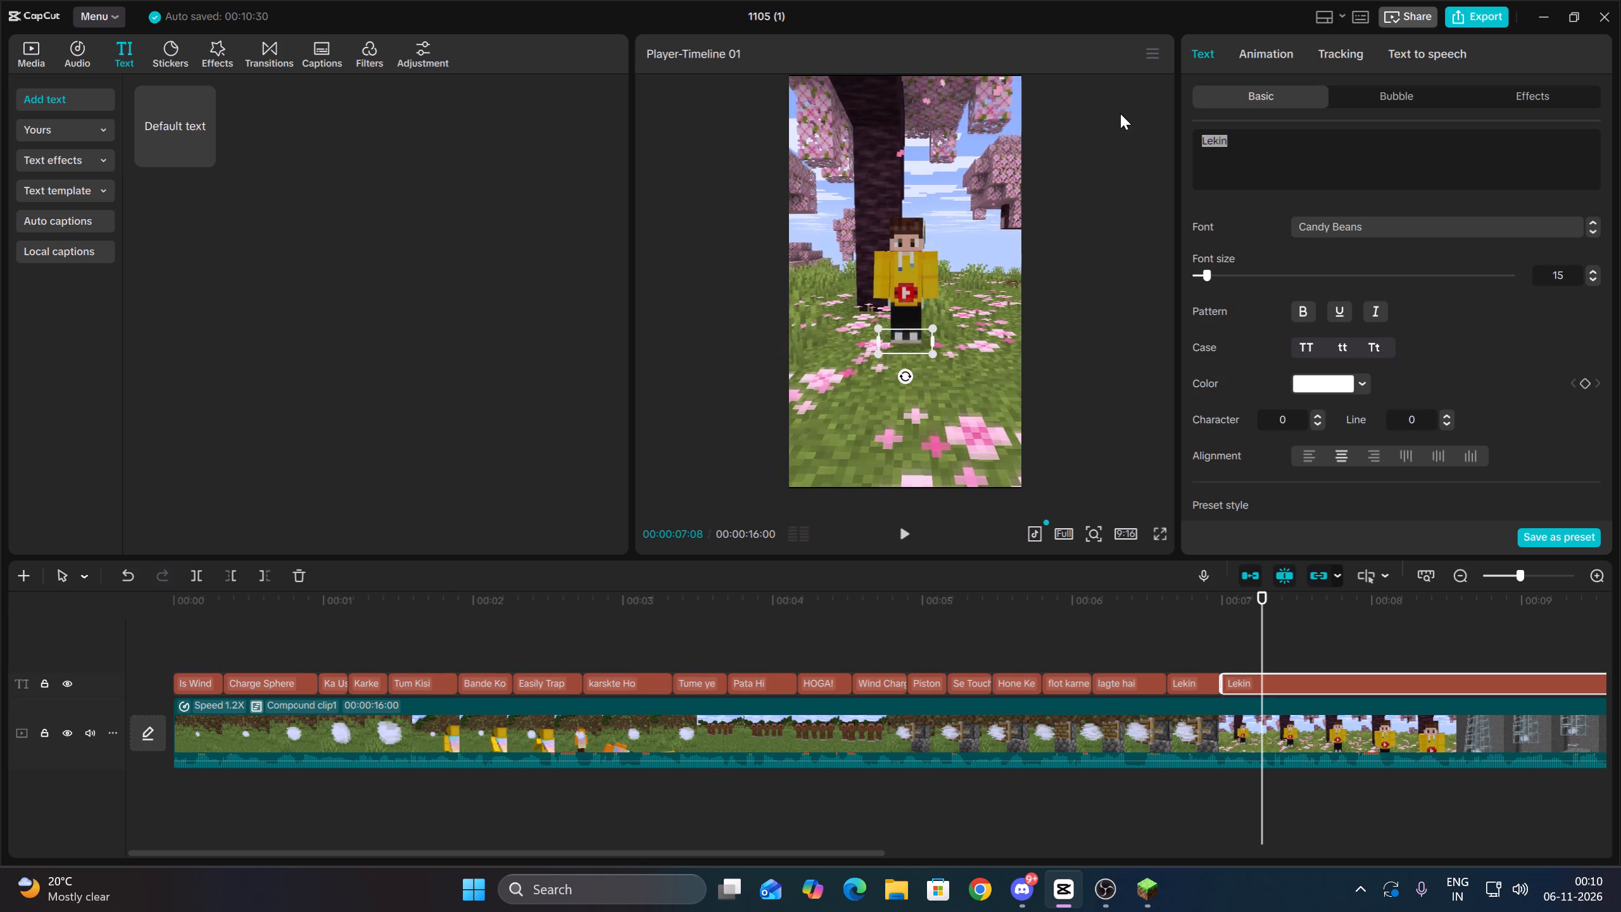
text(Isse)
key(space)
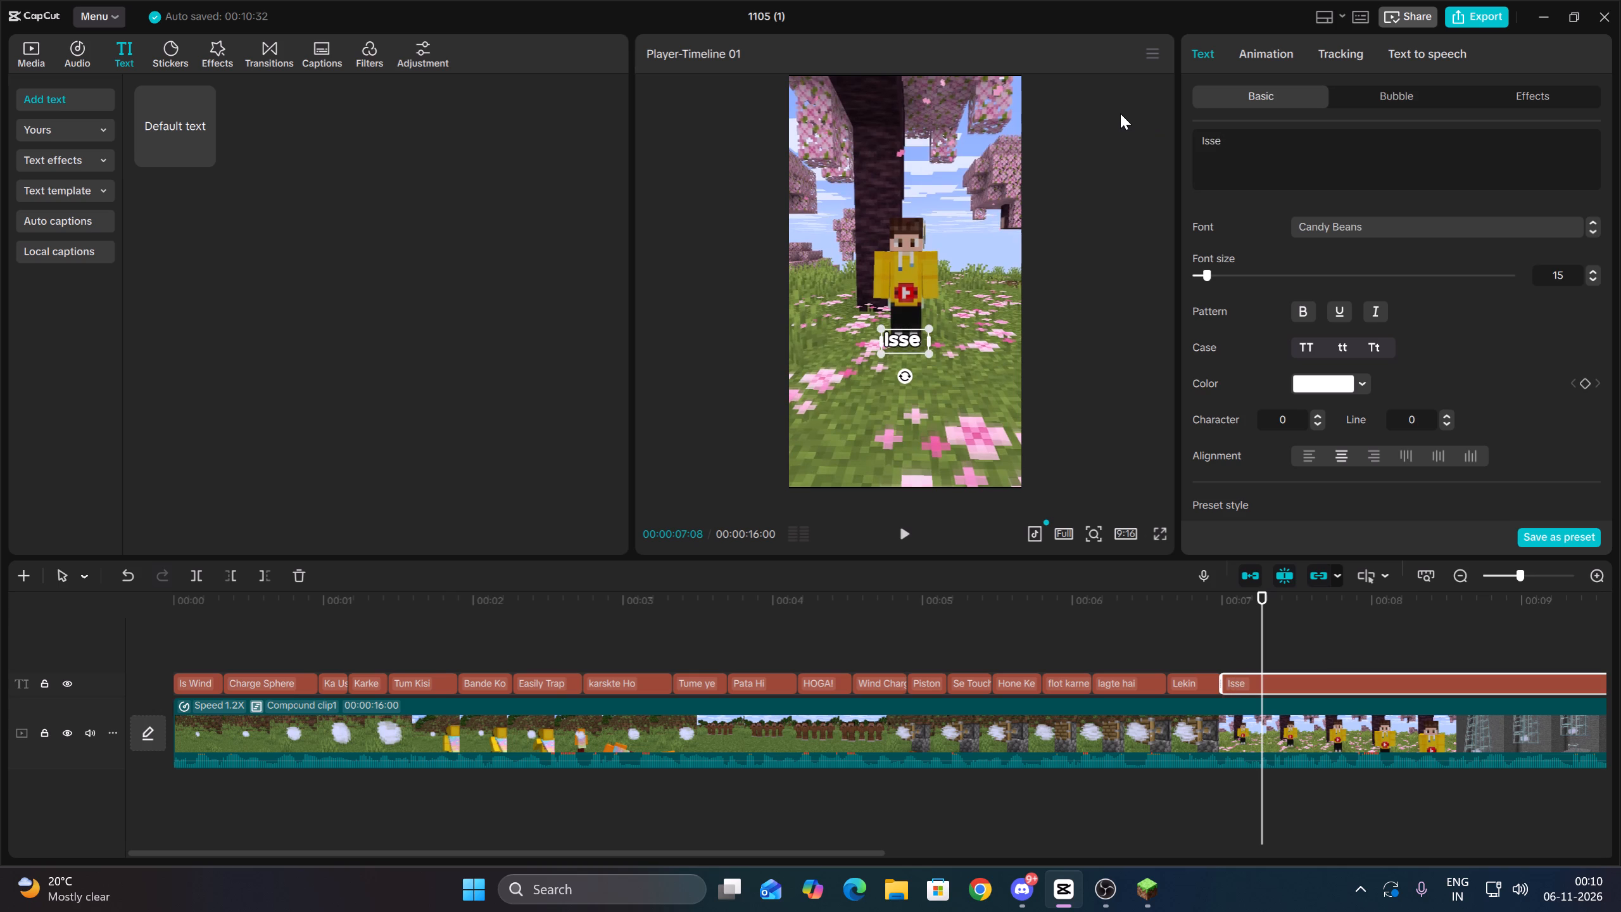
key(BackSpace)
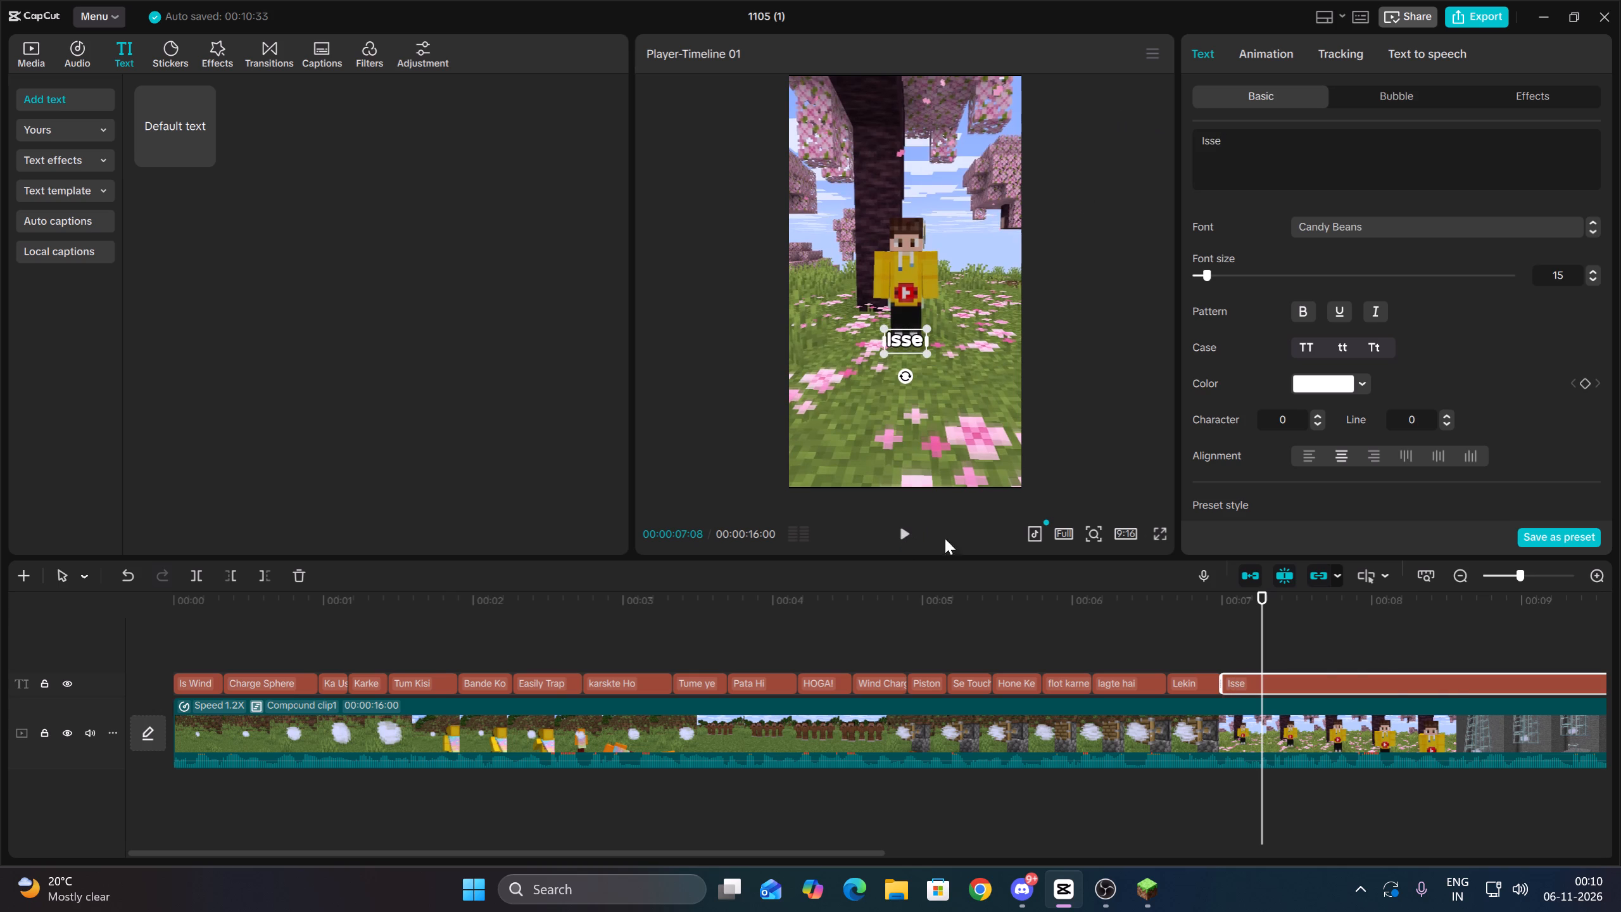
Split the trailing "Isse" caption at 00:00:07:12 and change the piece after the cut to "Player ko".
key(Up)
click(1257, 655)
key(Up)
click(1266, 682)
key(space)
key(space)
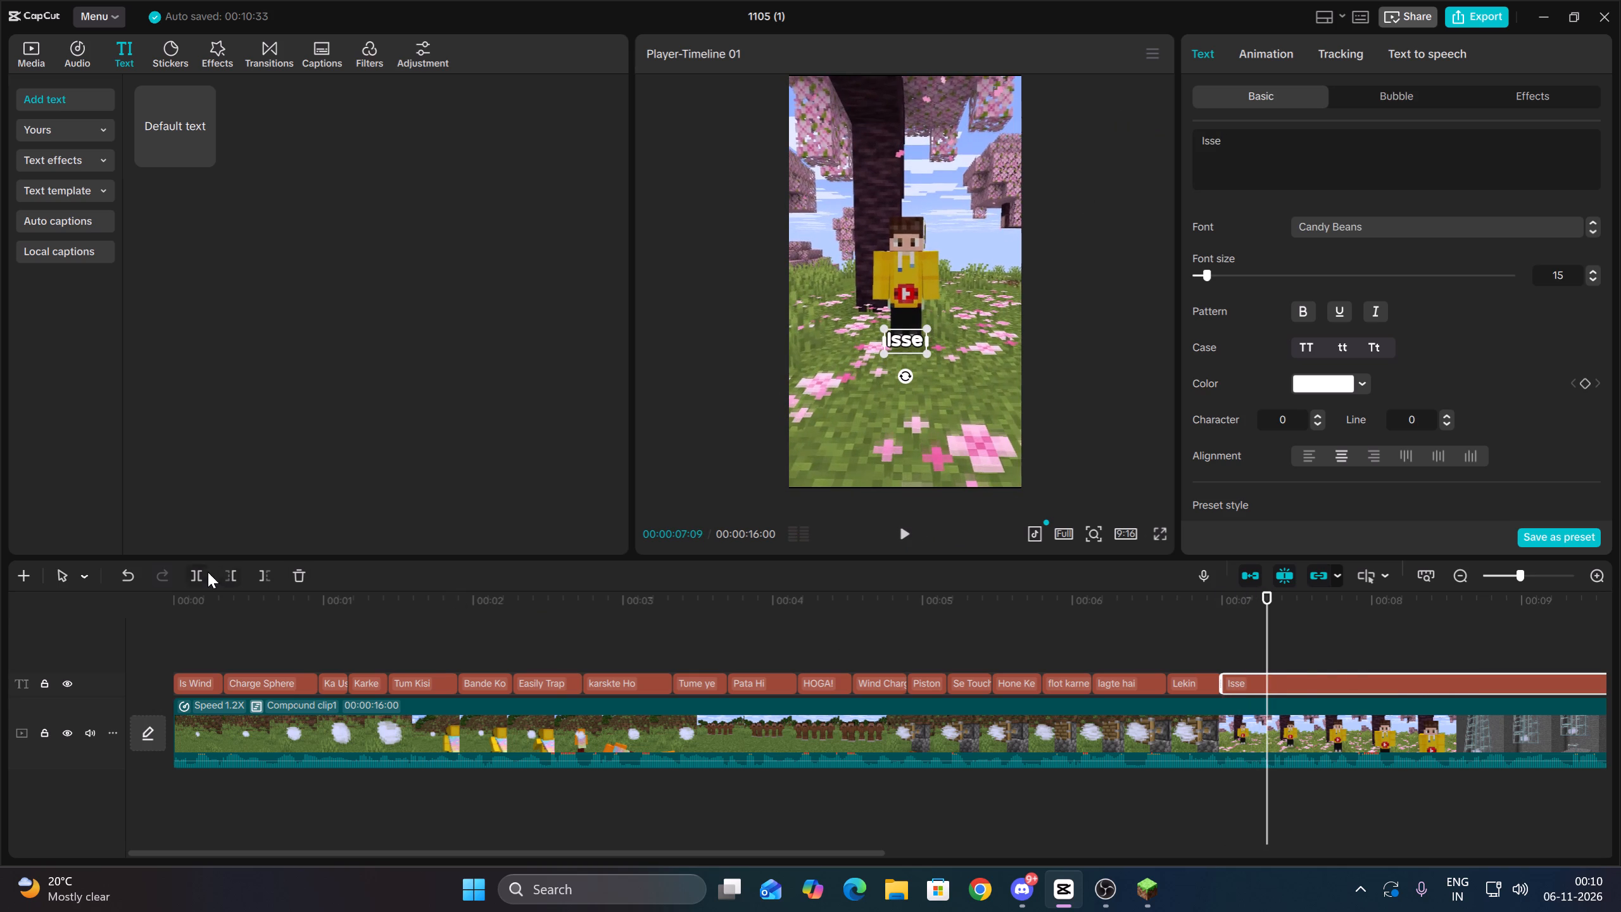
click(208, 572)
key(space)
key(space)
key(Up)
key(space)
key(space)
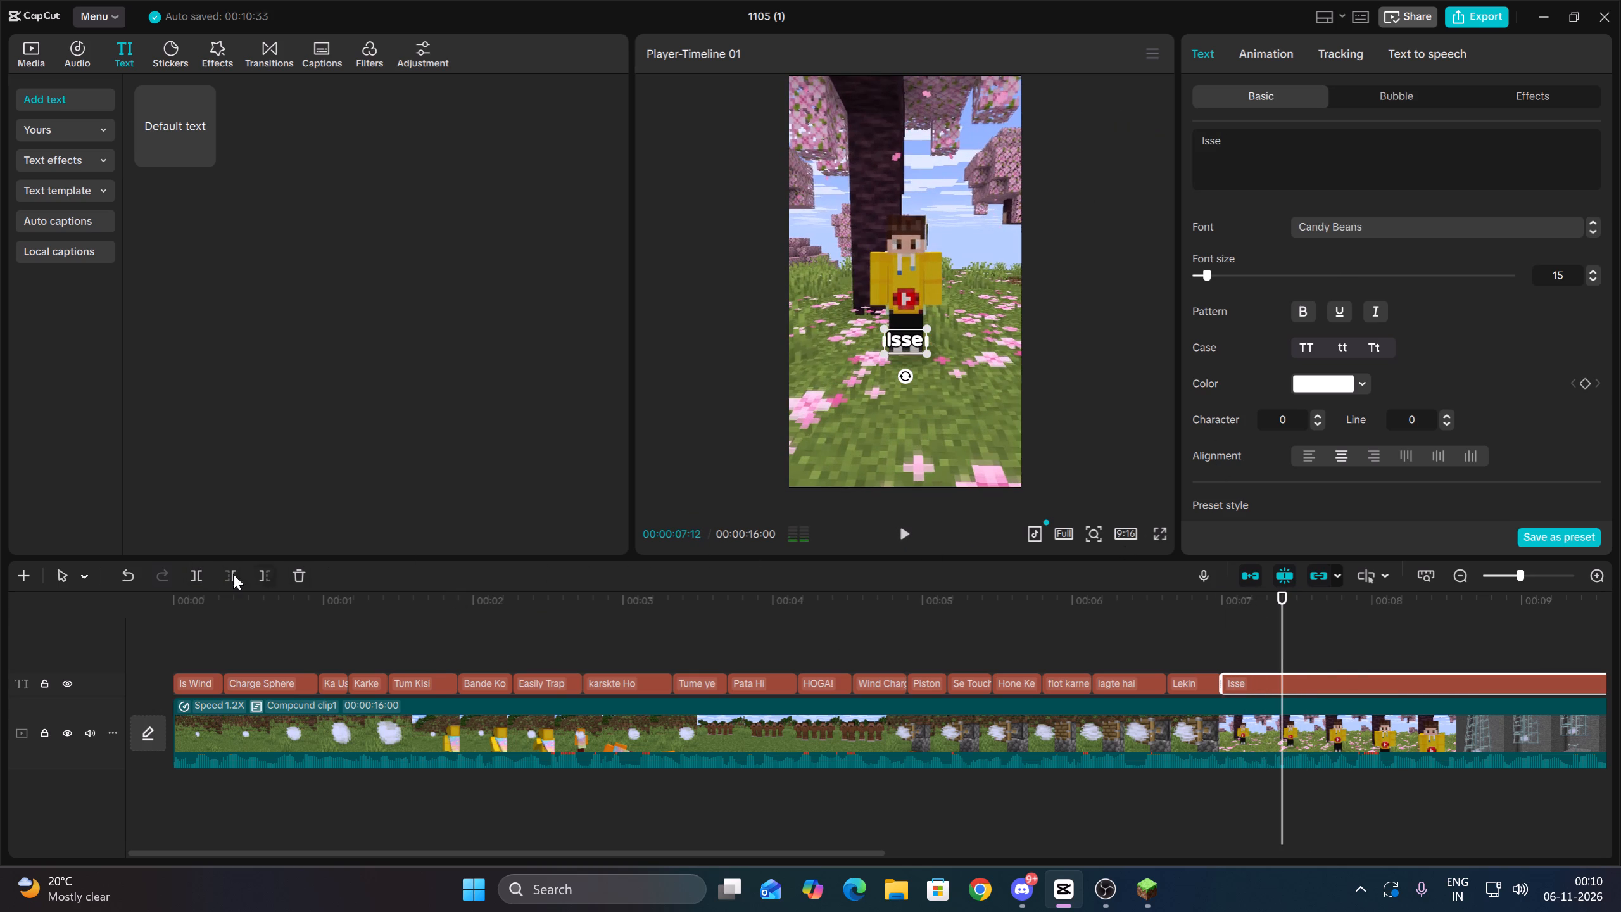
click(201, 578)
drag(1361, 136, 1150, 137)
key(BackSpace)
text(Player ko)
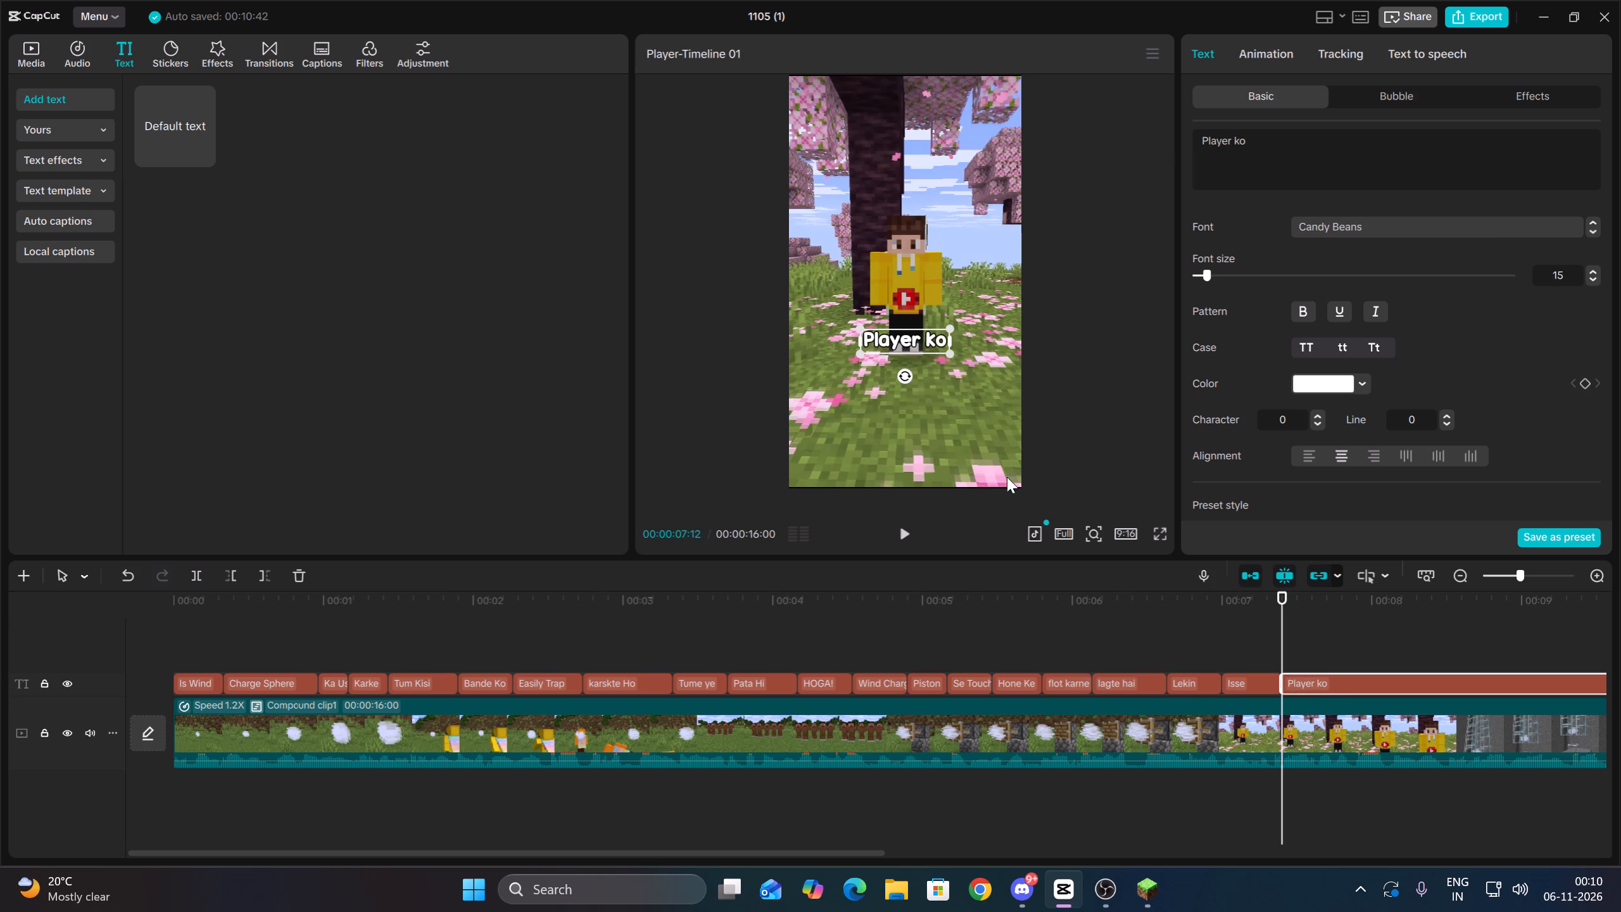
Replay the narration over the "Player ko" caption and correct its text to "Player kese".
click(907, 538)
key(space)
click(1301, 156)
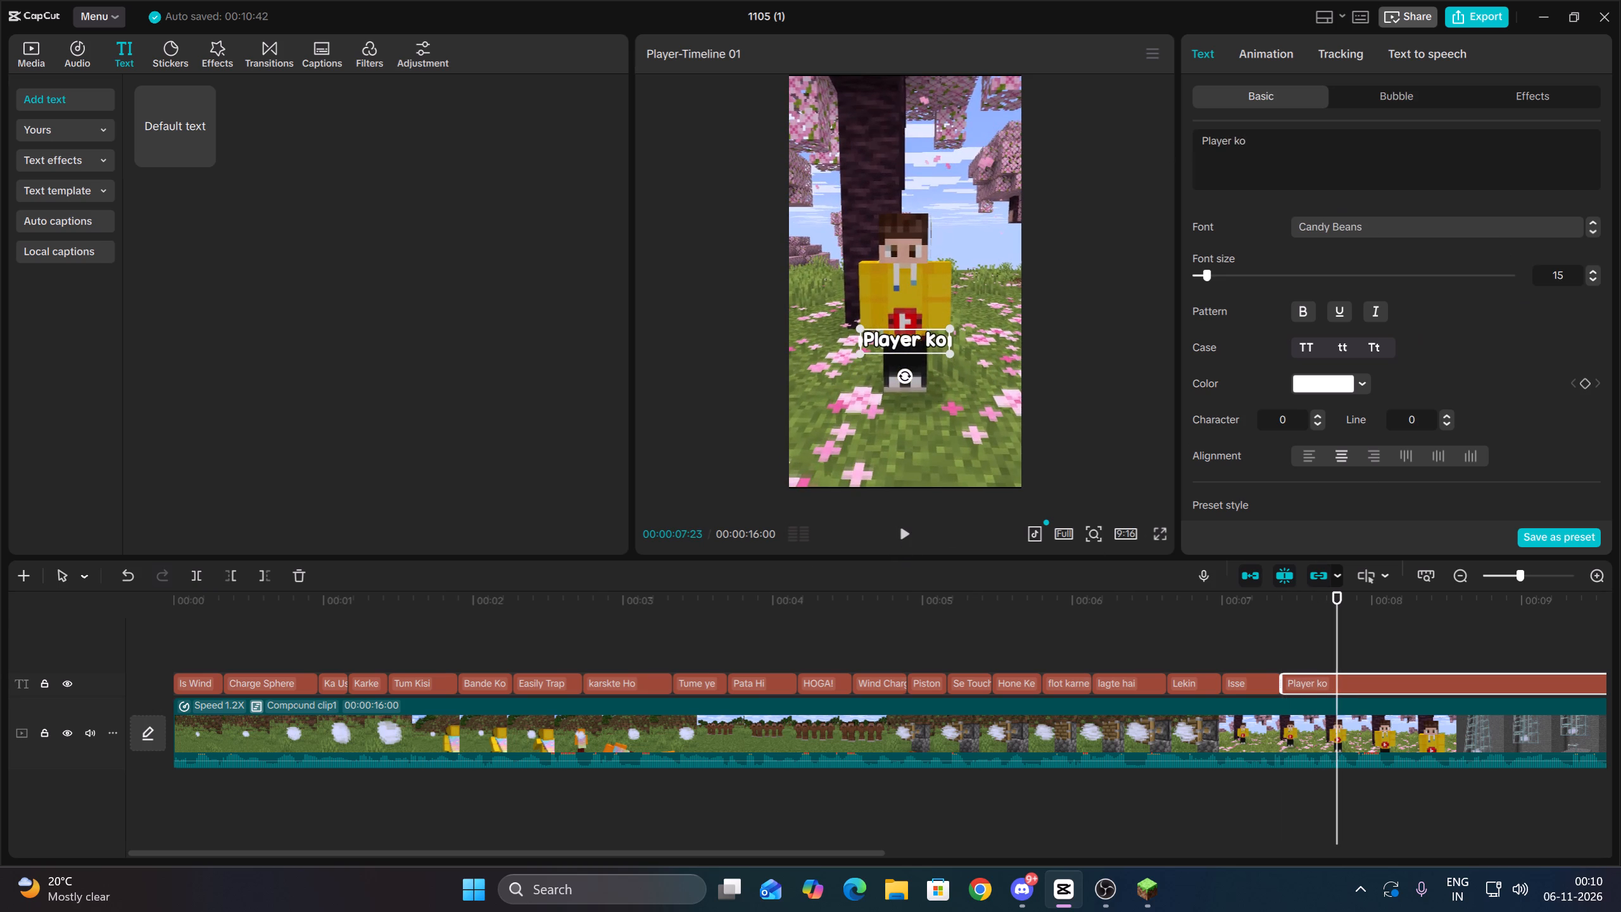
key(BackSpace)
text(ese)
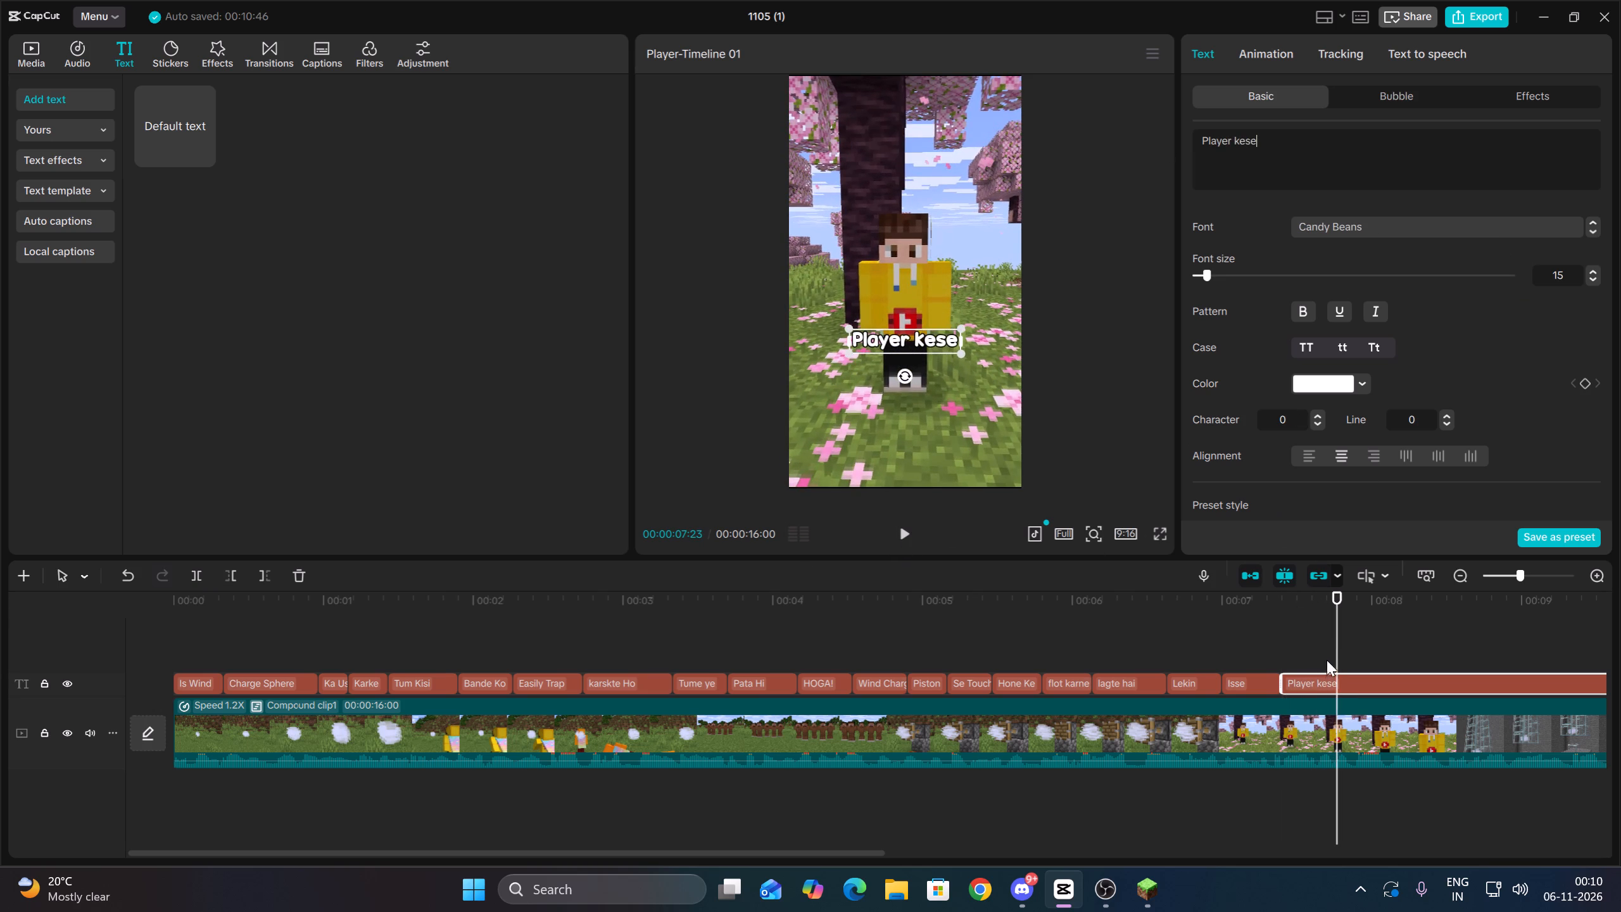
Split the trailing "Player kese" caption at 00:00:07:26 and change the piece after the cut to "TRAP Hoge".
click(1323, 668)
key(Up)
click(1330, 684)
key(space)
key(space)
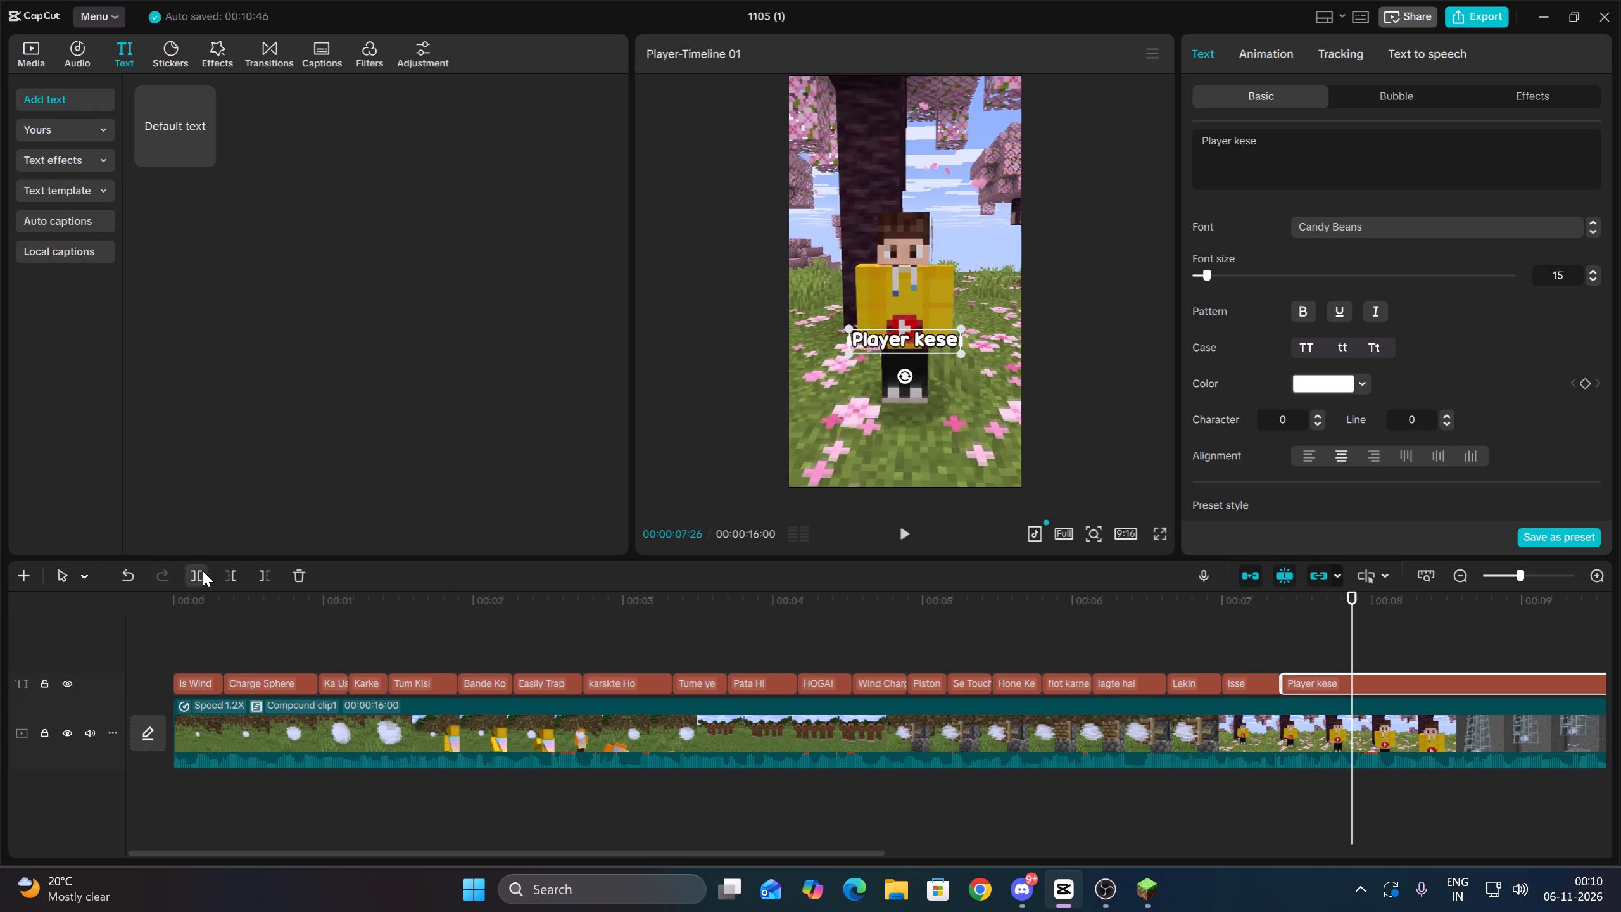
click(203, 571)
key(space)
key(space)
drag(1293, 164, 1156, 116)
key(BackSpace)
text(TRAP Hoge)
Split the trailing "TRAP Hoge" caption in time with the narration and change the piece after the cut to "uske Liye".
click(1394, 646)
key(Up)
key(space)
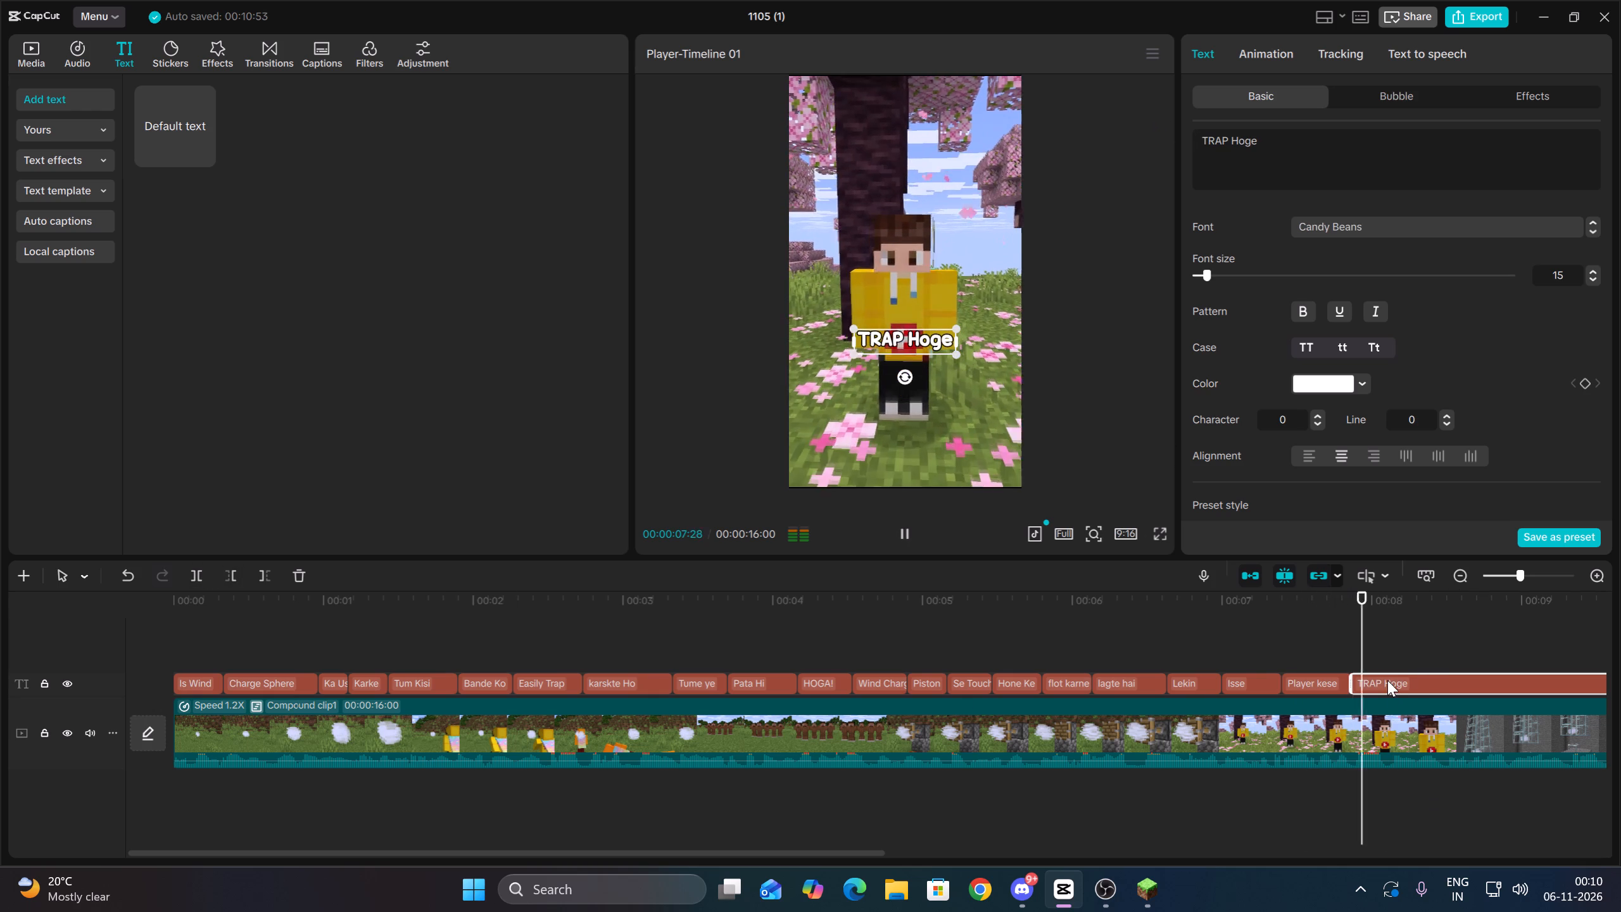
key(space)
click(200, 576)
key(space)
key(space)
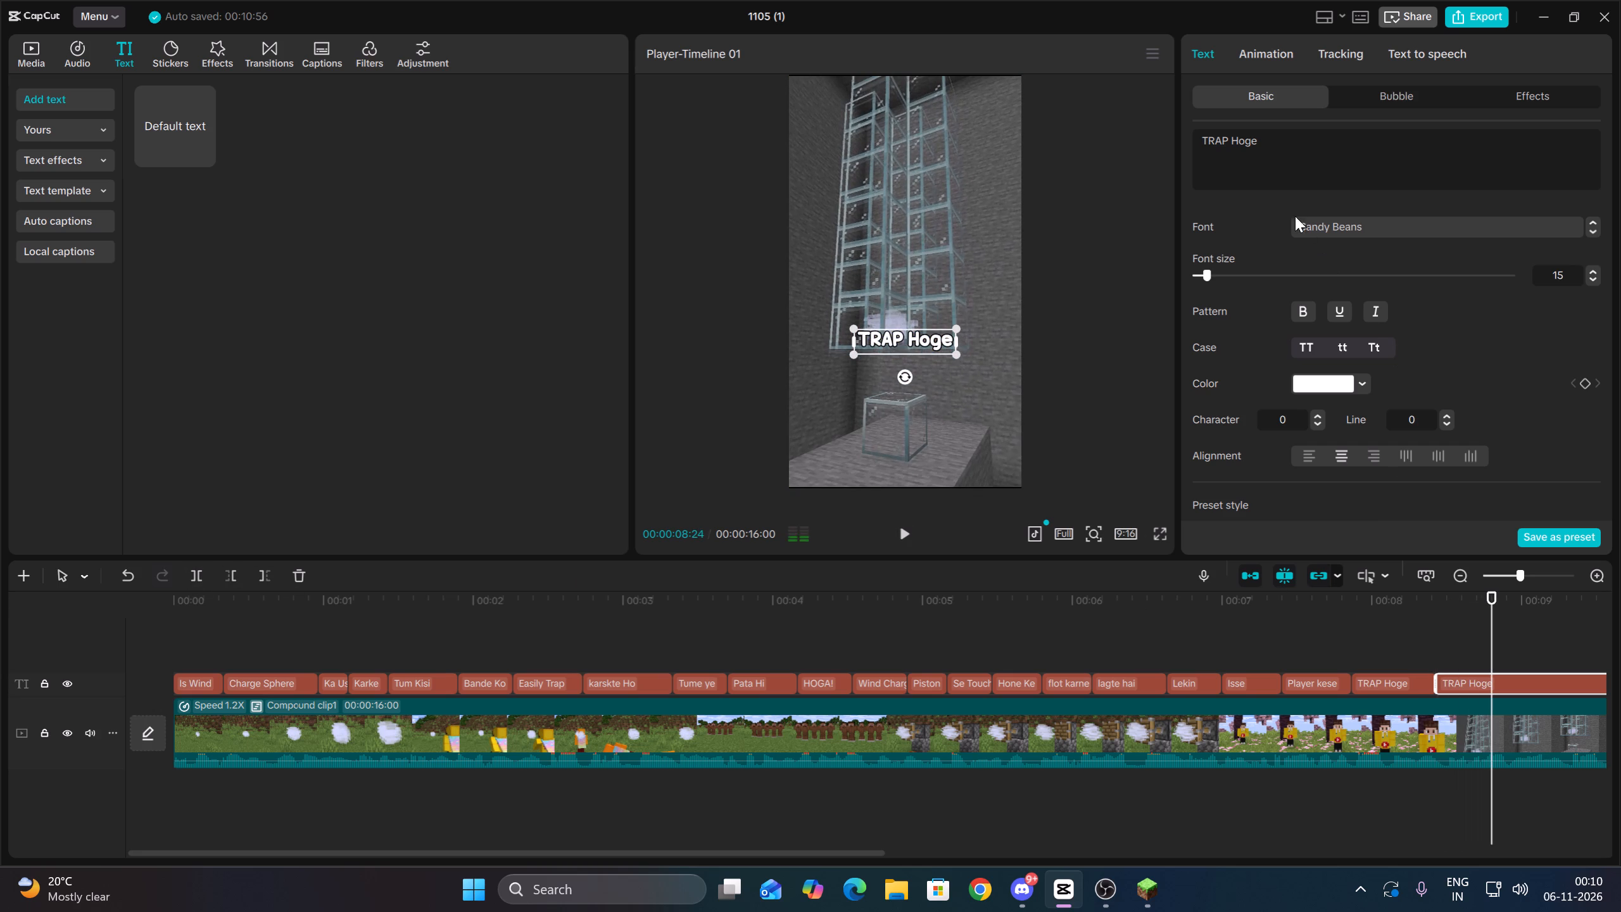
drag(1282, 205, 1242, 187)
drag(1281, 141, 1192, 132)
key(BackSpace)
text(uske Liye)
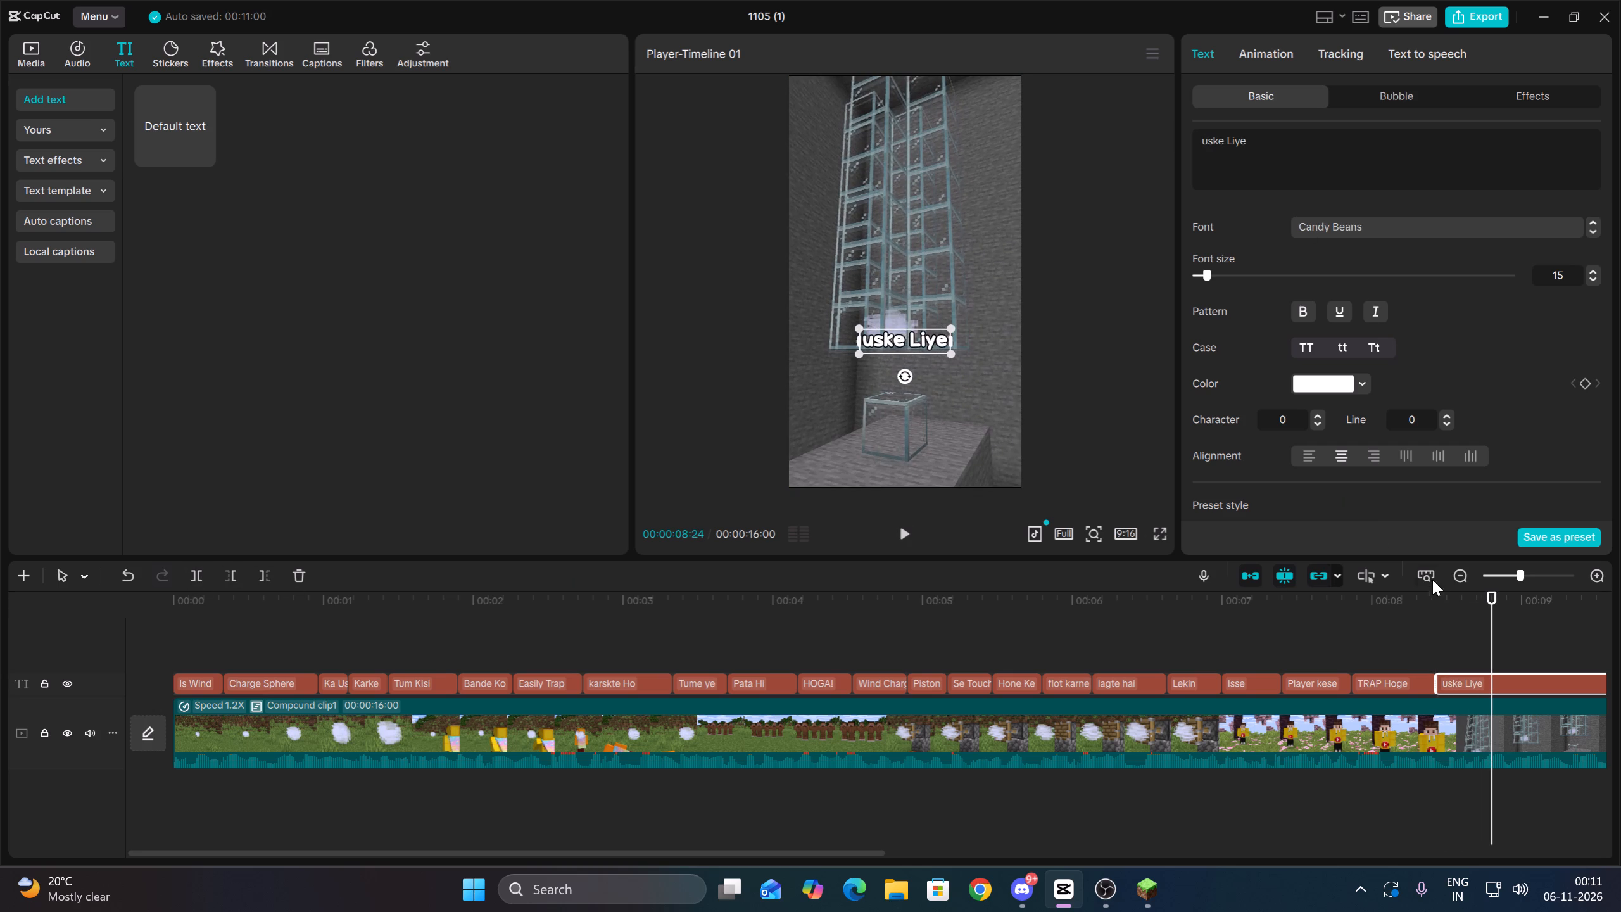
Split the trailing "uske Liye" caption at 00:00:08:29 and change the piece after the cut to "normal Trap".
click(1477, 663)
key(Up)
click(1476, 686)
key(space)
key(space)
click(204, 578)
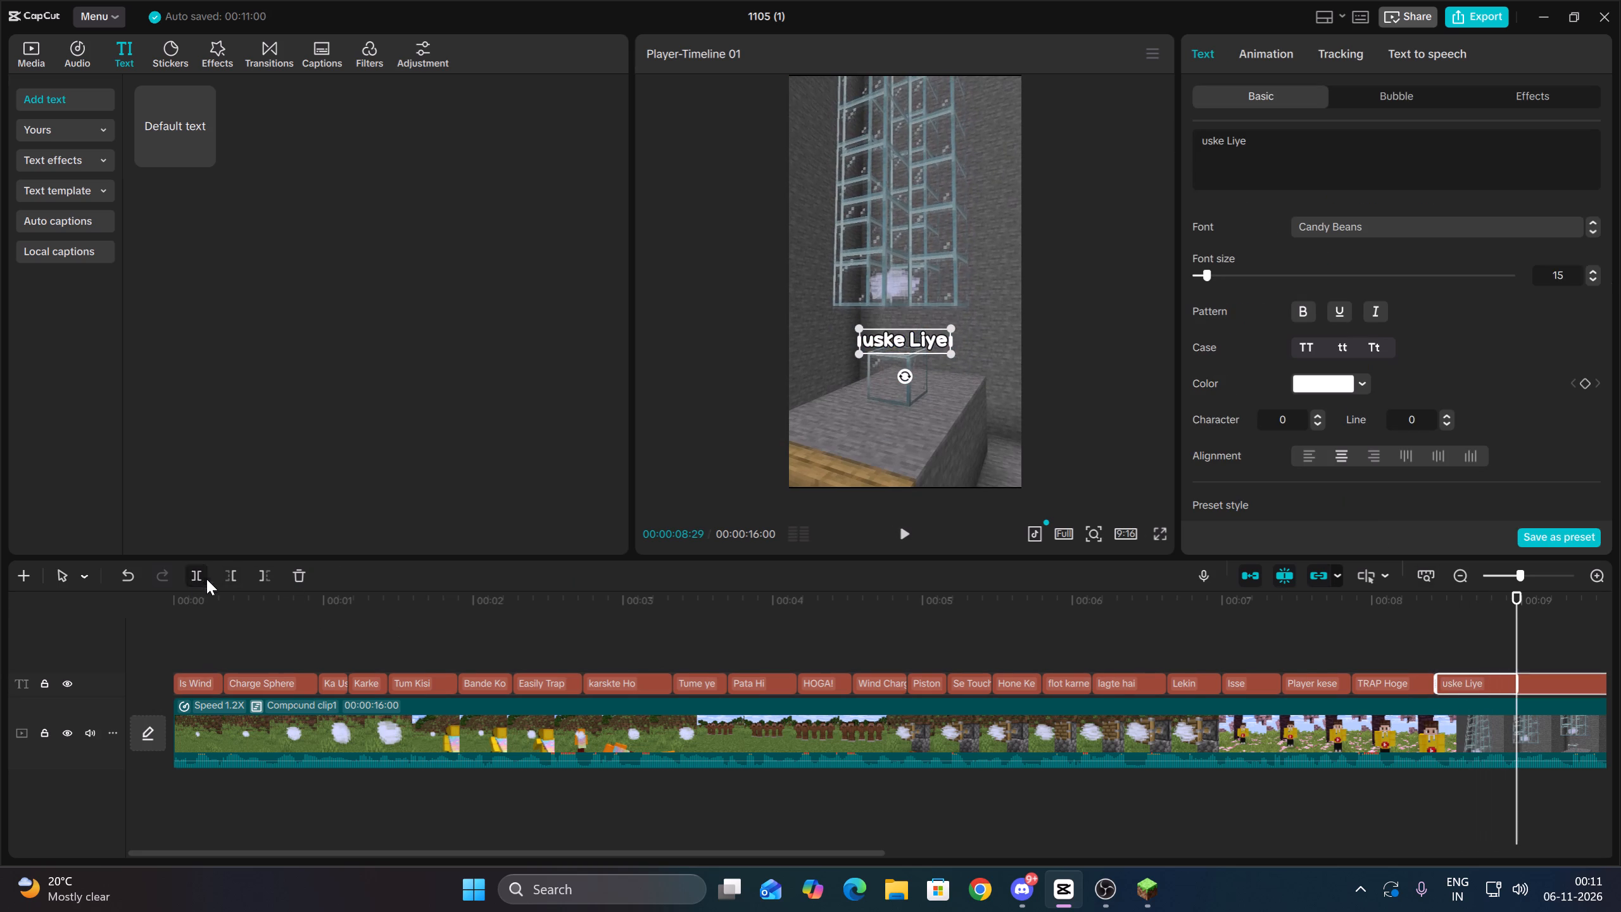
key(space)
key(space)
drag(1312, 151, 1151, 123)
key(BackSpace)
text(normal Trap)
Split the trailing "normal Trap" caption at 00:00:09:14 and change the piece after the cut to "banao".
click(1541, 654)
key(Up)
click(1557, 679)
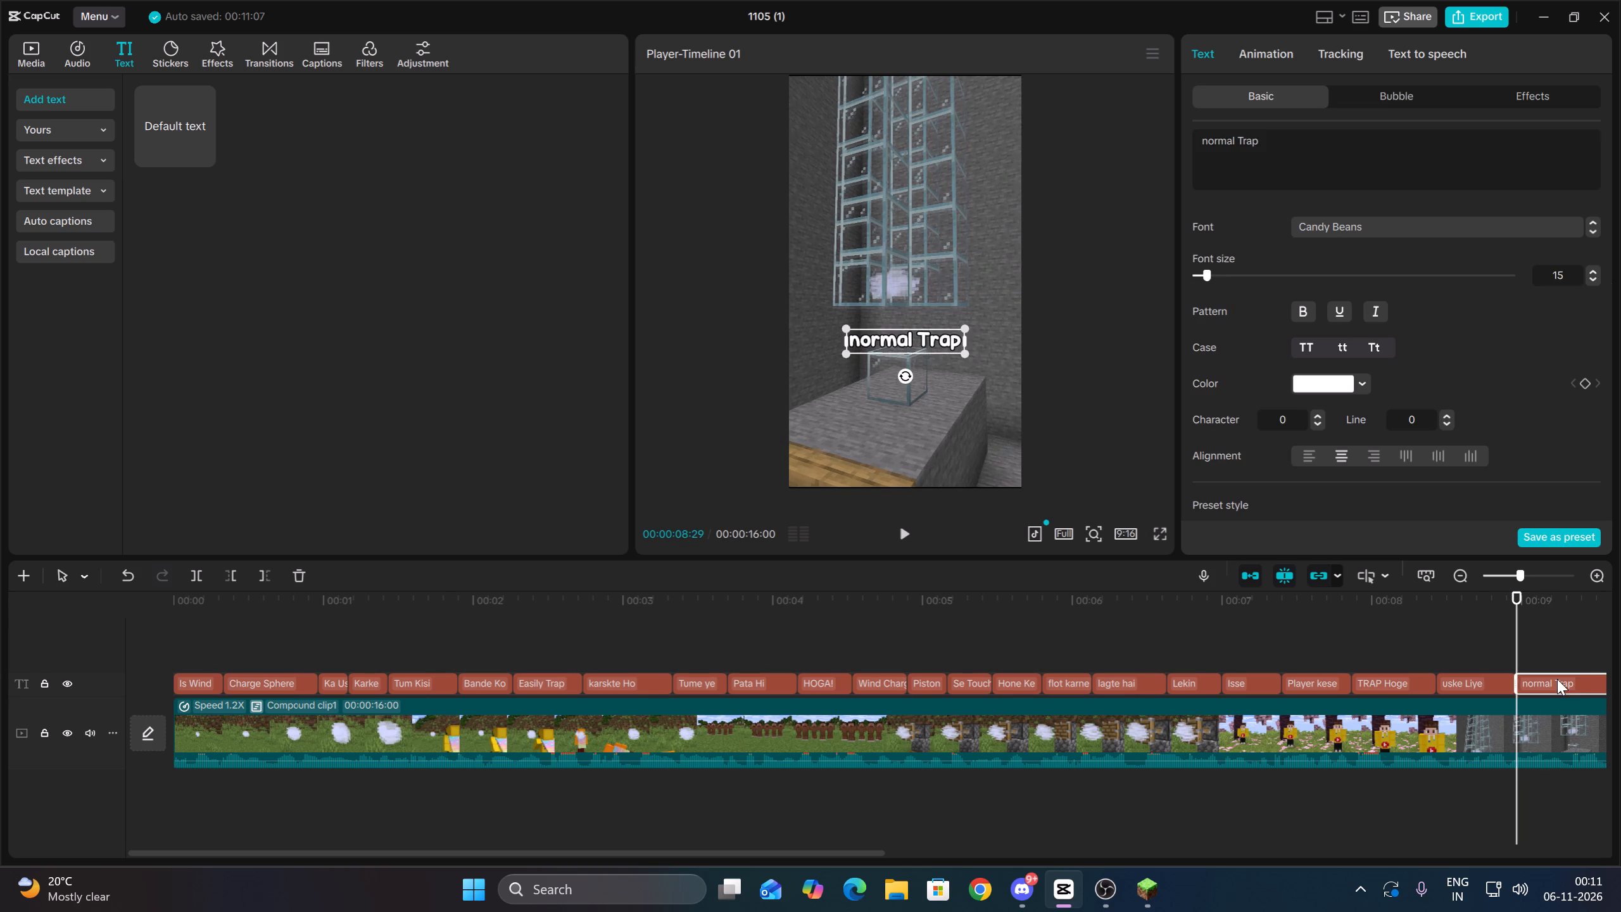
key(space)
key(space)
click(197, 578)
key(space)
key(space)
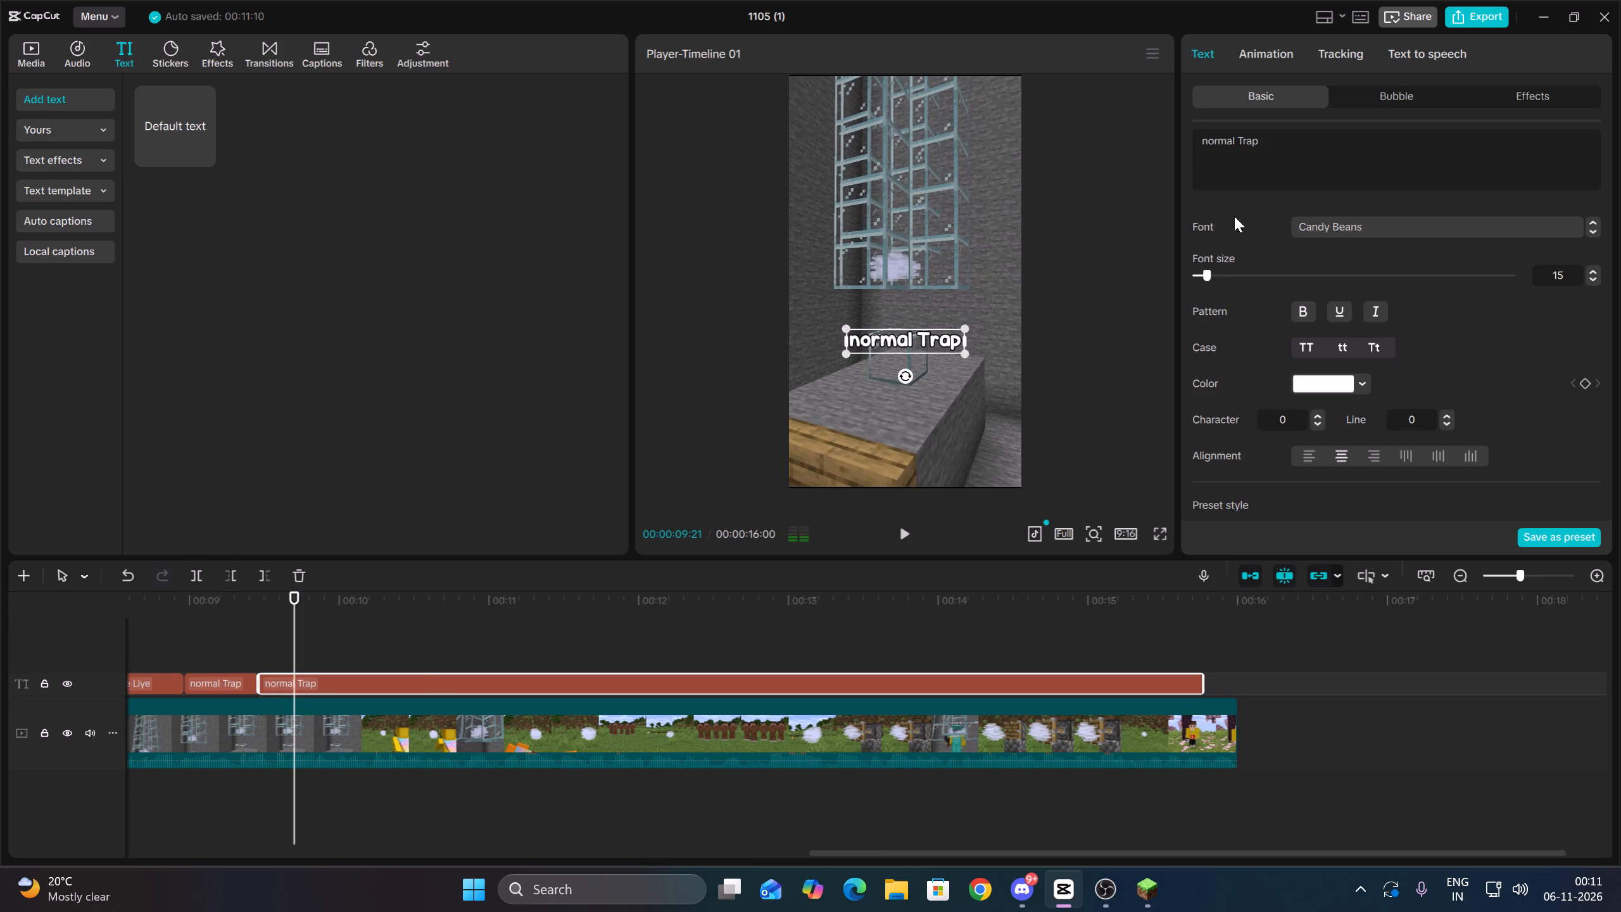
drag(1274, 156, 1159, 132)
key(BackSpace)
text(banao)
Split the trailing "banao" caption at 00:00:09:29 and change the piece after the cut to "Aur Under".
click(295, 637)
key(Up)
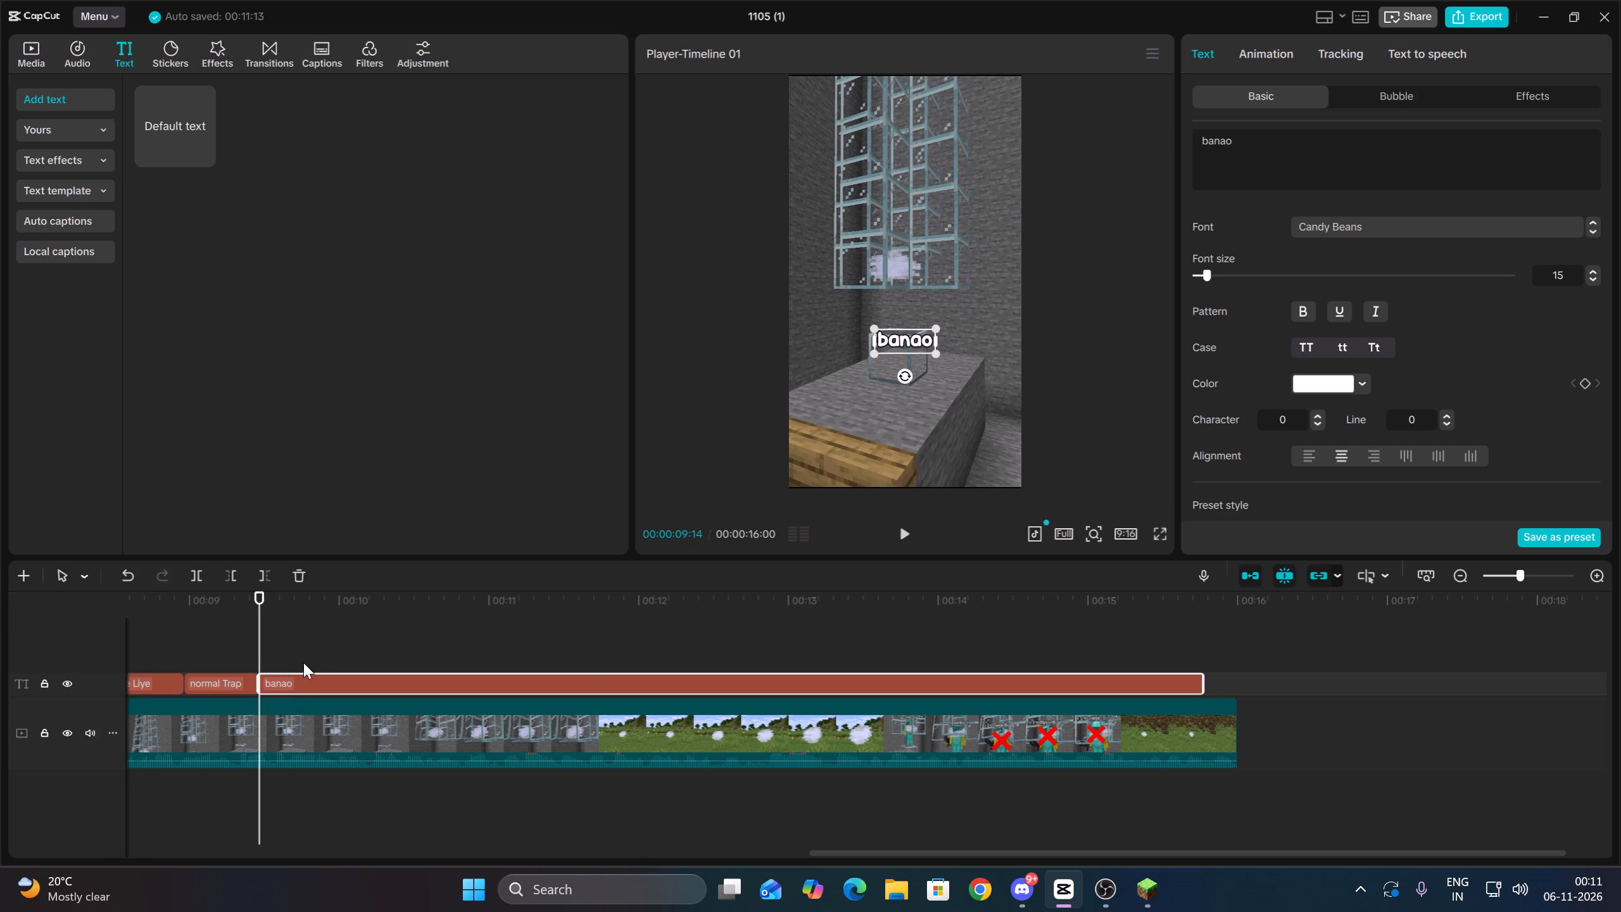
key(space)
key(space)
click(194, 581)
drag(1304, 155, 1182, 134)
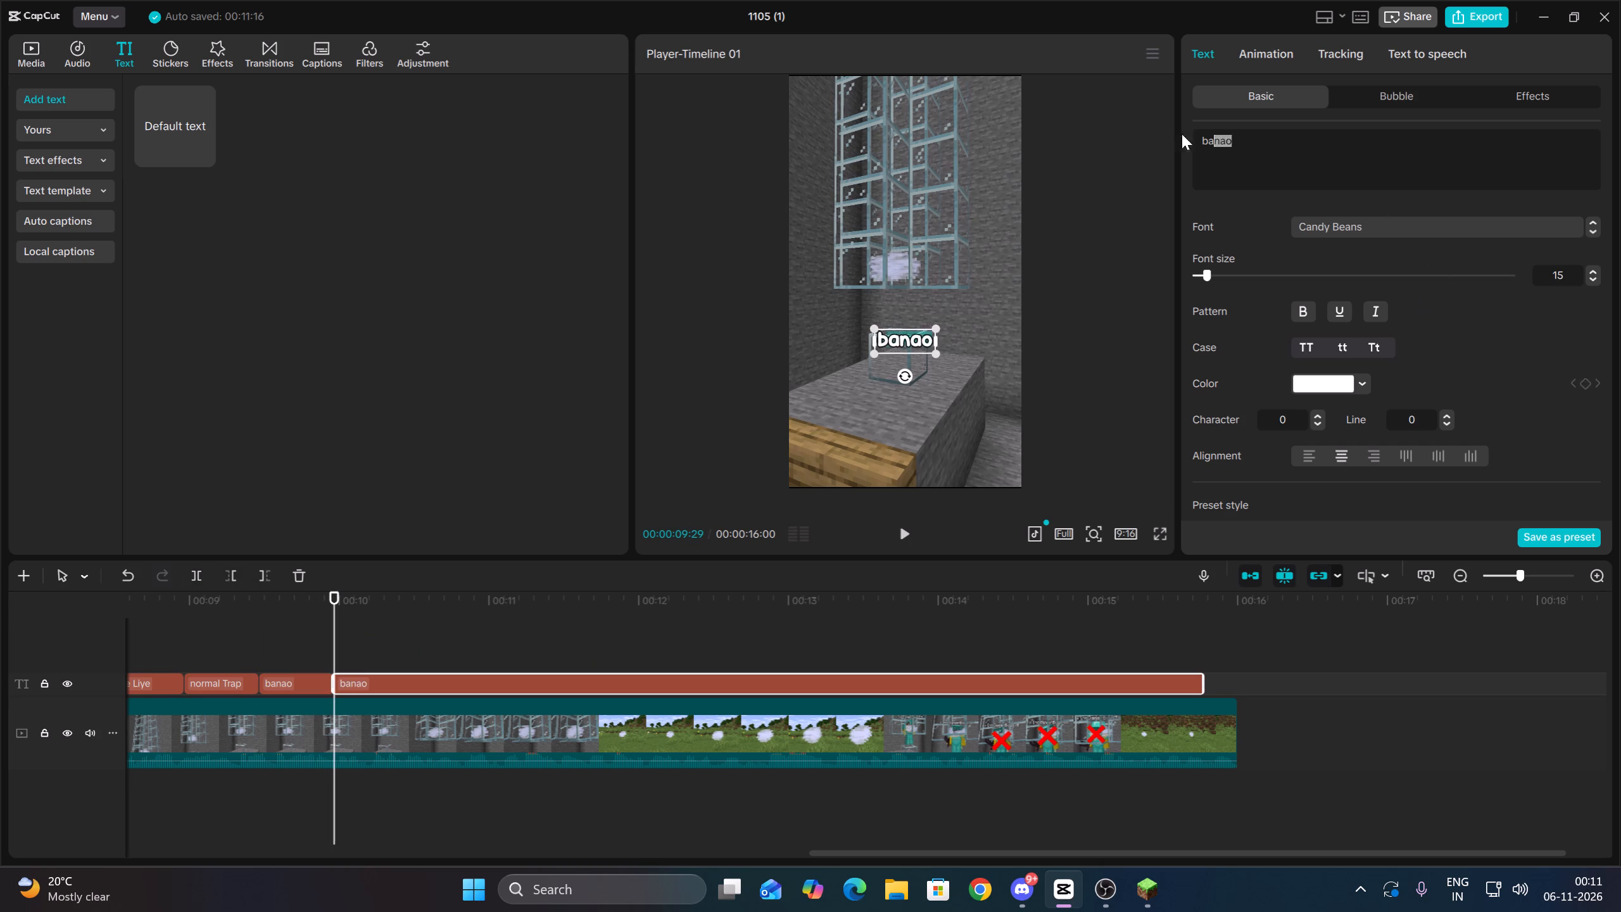
drag(1182, 134, 1171, 134)
key(BackSpace)
text(Aur Under)
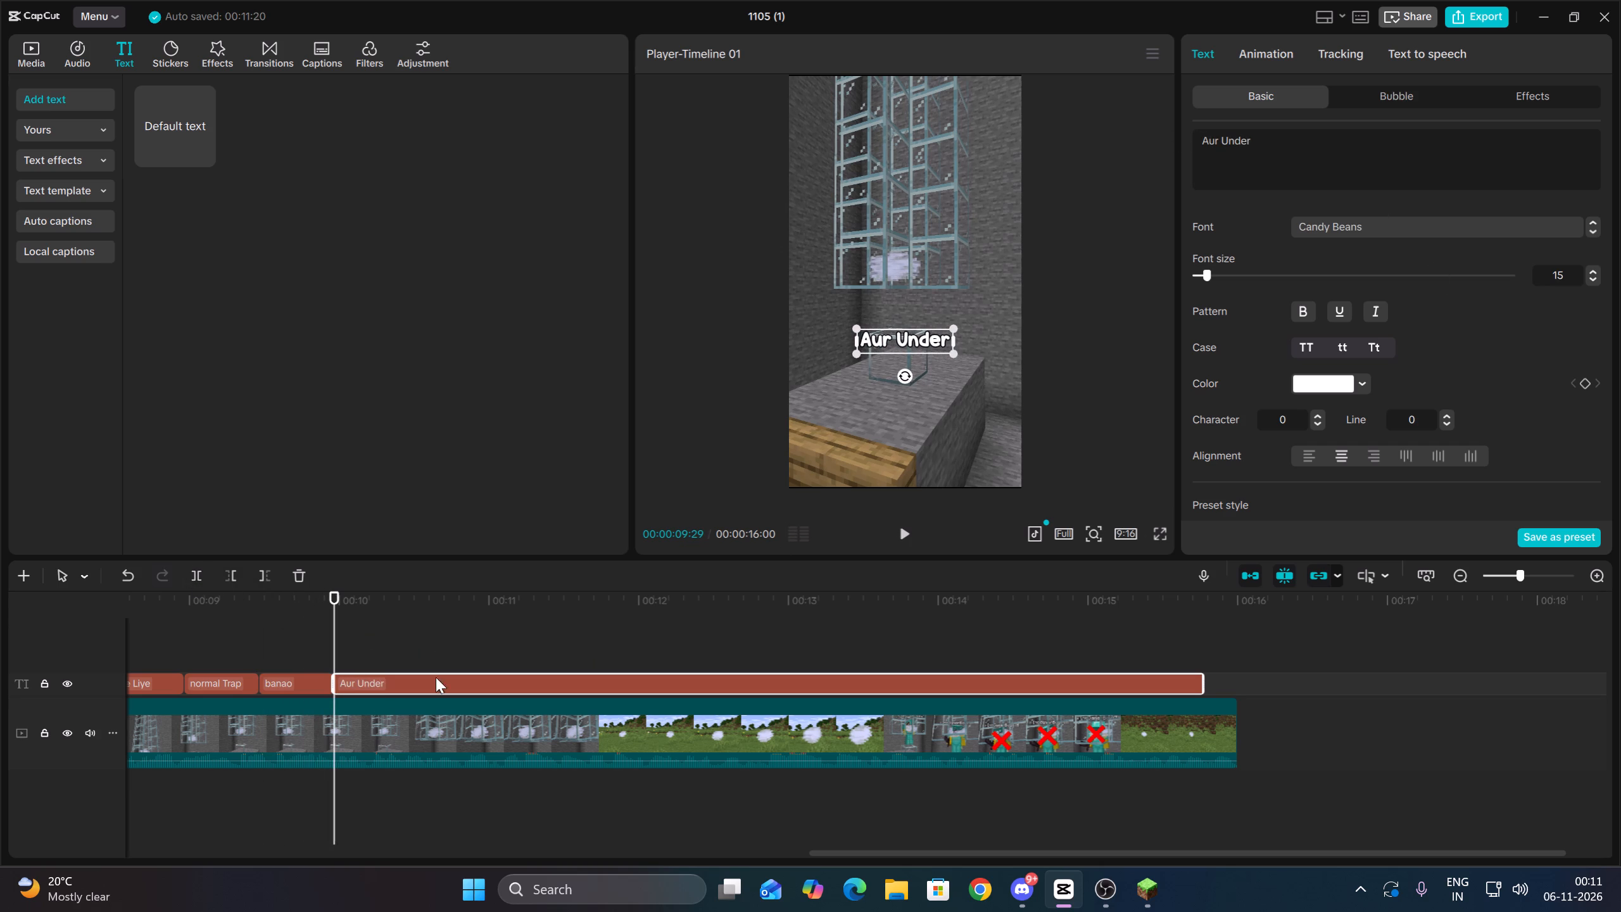
Replay the narration over the "Aur Under" caption and correct its text to "Aur Andar".
click(386, 650)
key(Up)
click(381, 683)
key(space)
key(space)
click(1301, 147)
key(BackSpace)
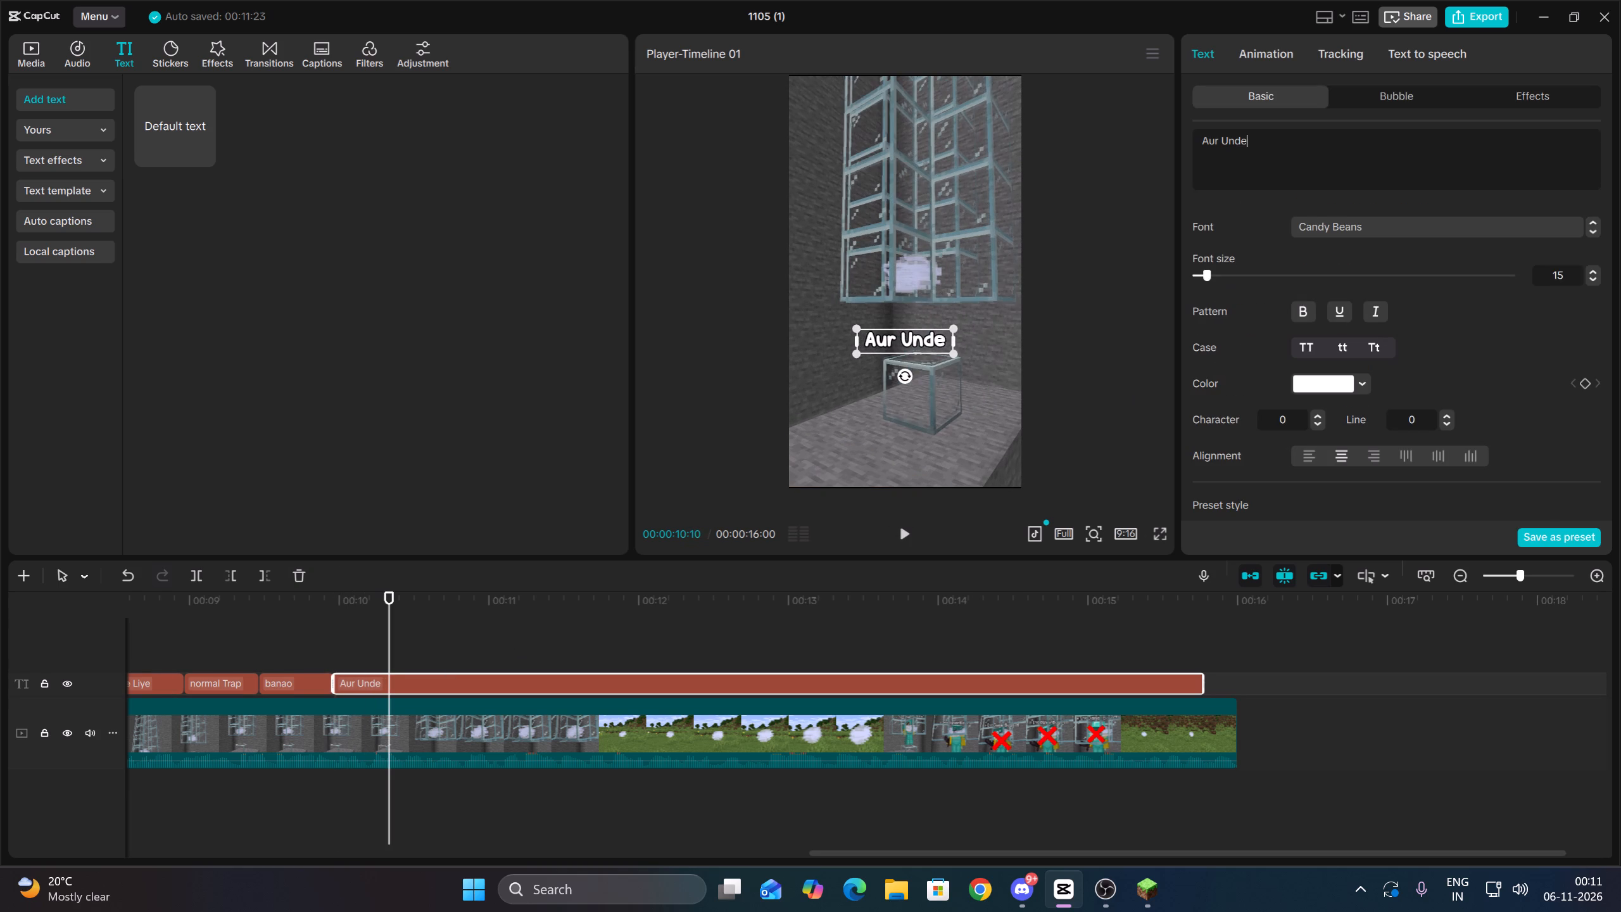
key(BackSpace)
key(BackSpace)
key(BackSpace)
key(BackSpace)
text(Andar)
Split the trailing "Aur Andar" caption in time with the narration and change the piece after the cut to "Sphere Wale".
click(384, 633)
key(Up)
key(space)
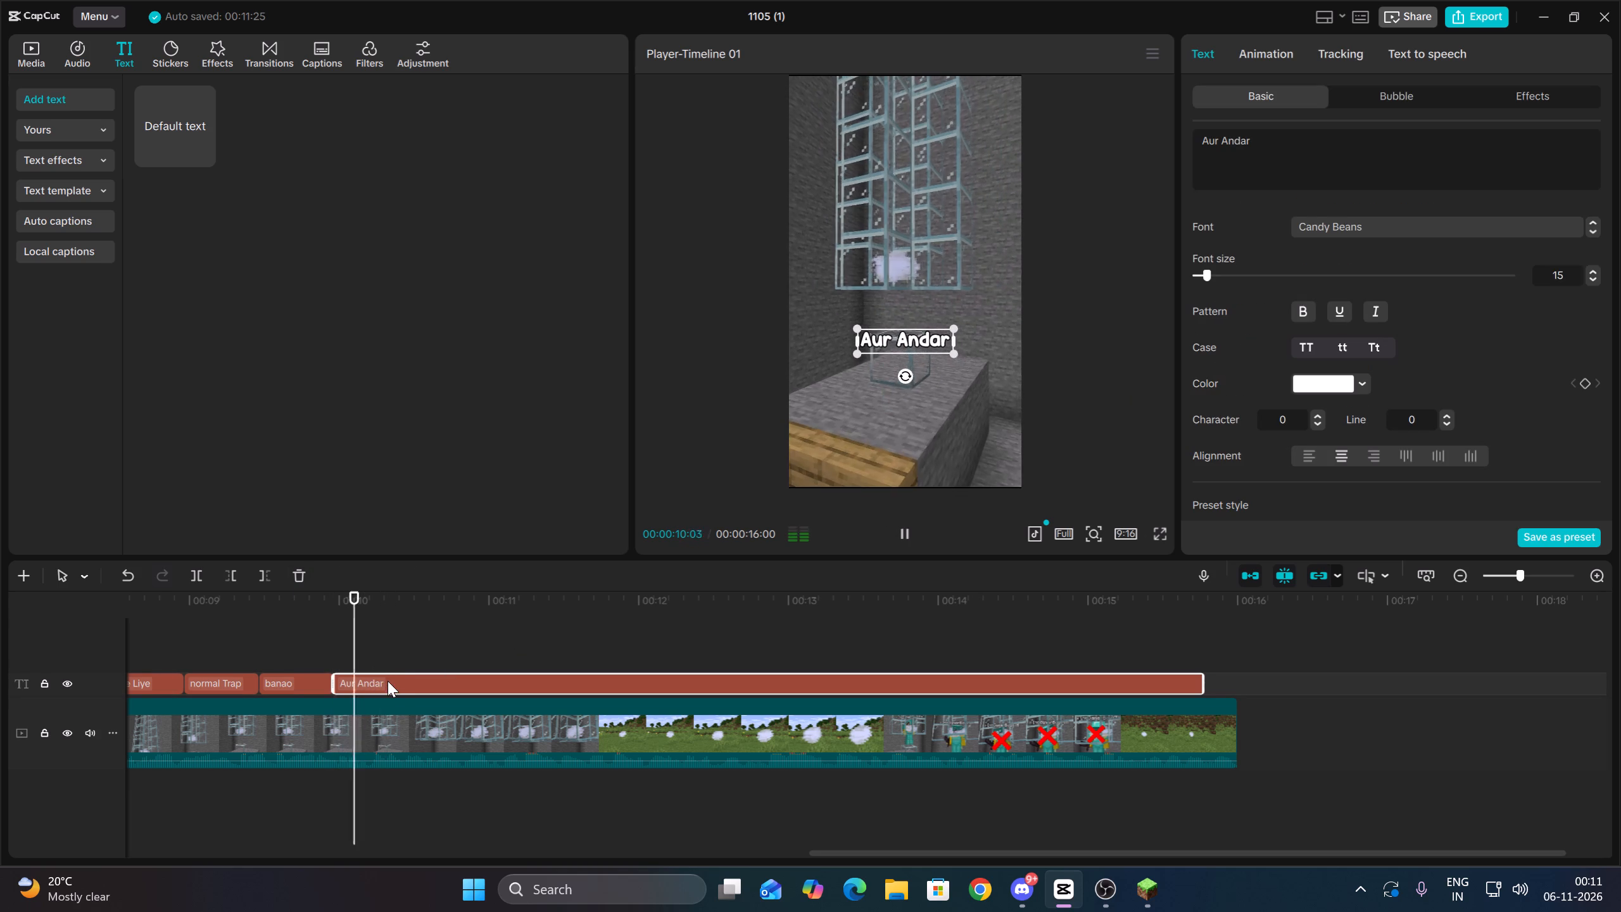
key(space)
click(193, 579)
key(space)
key(space)
drag(1300, 139, 1128, 128)
key(BackSpace)
text(Sphere Wale)
click(448, 643)
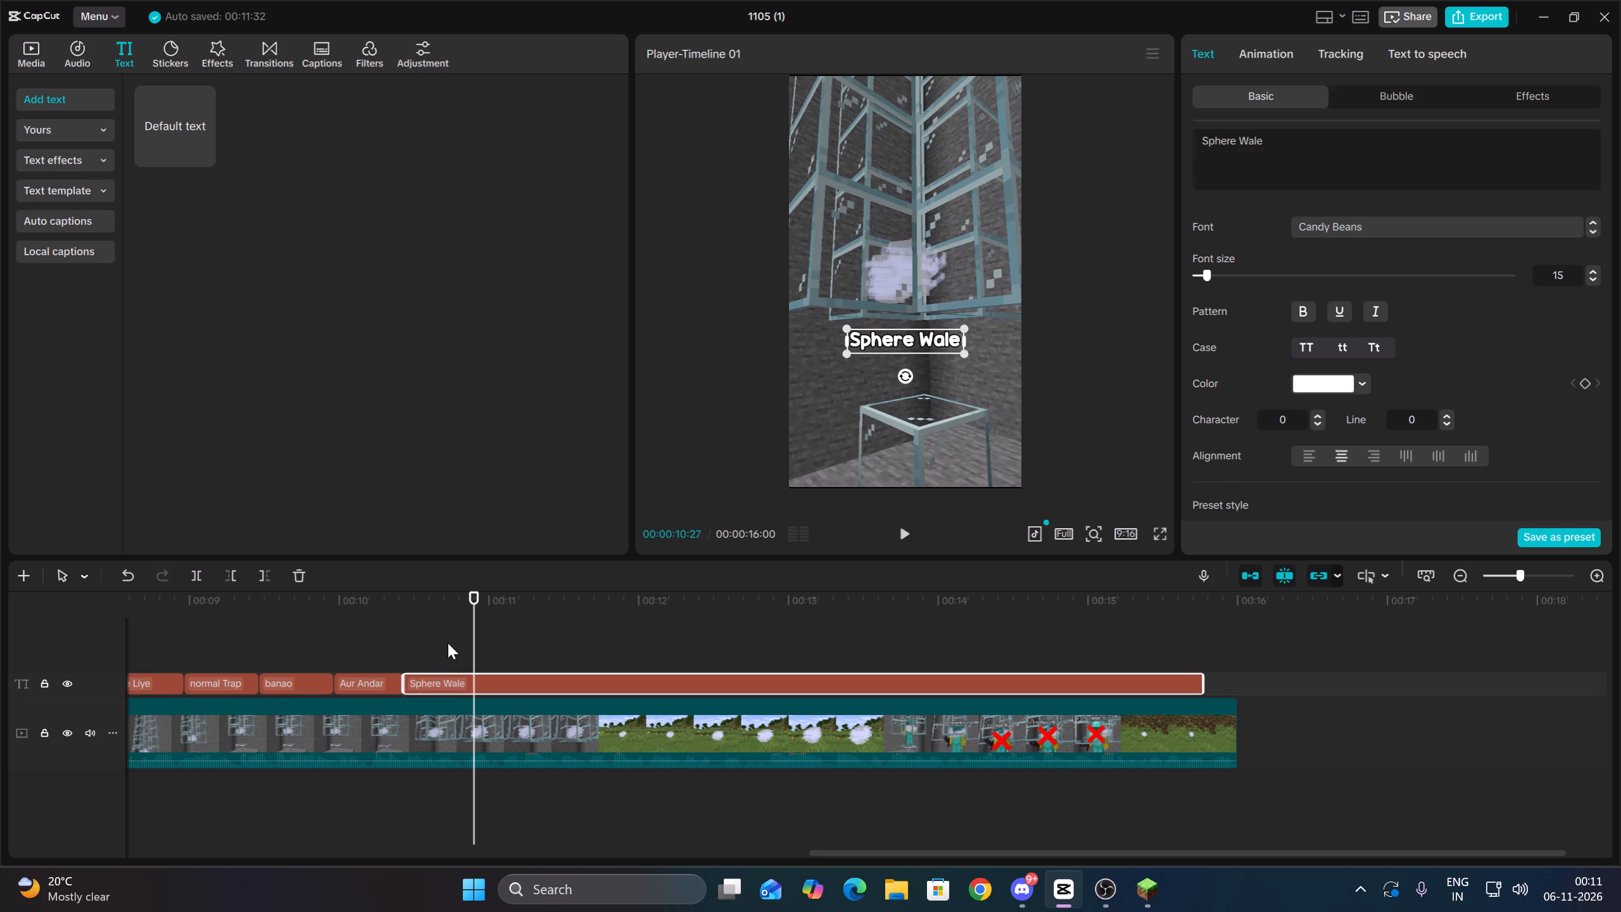
Split the trailing "Sphere Wale" caption at 00:00:10:24 and change the piece after the cut to "Wind Charge".
key(Up)
click(460, 685)
key(space)
key(space)
key(Up)
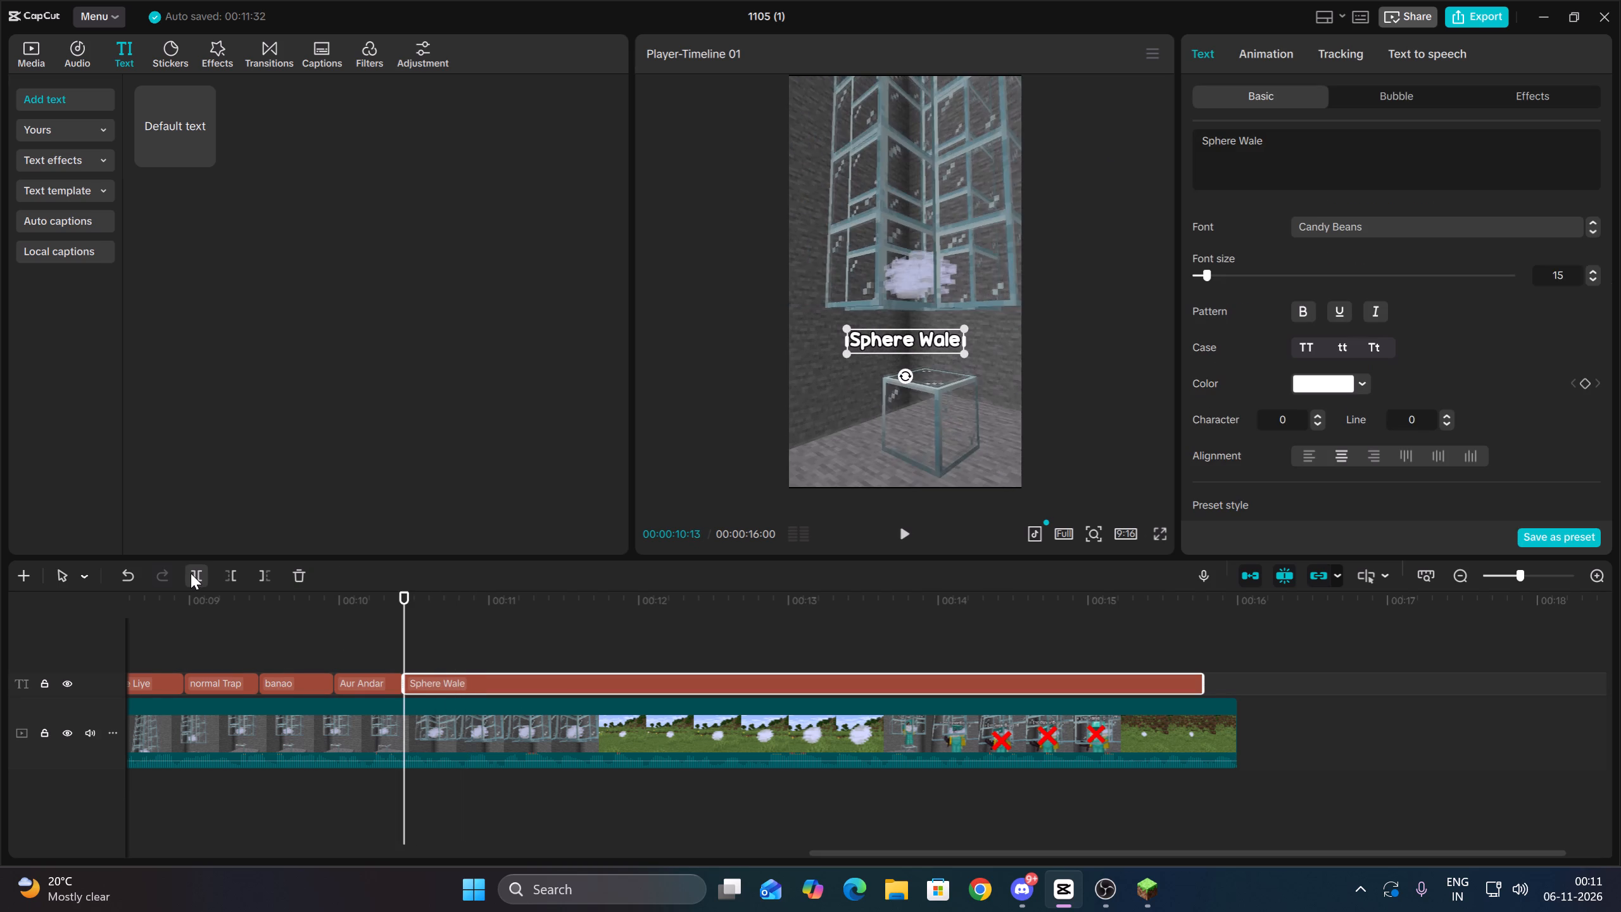
key(space)
key(space)
click(191, 573)
drag(1349, 167, 1156, 127)
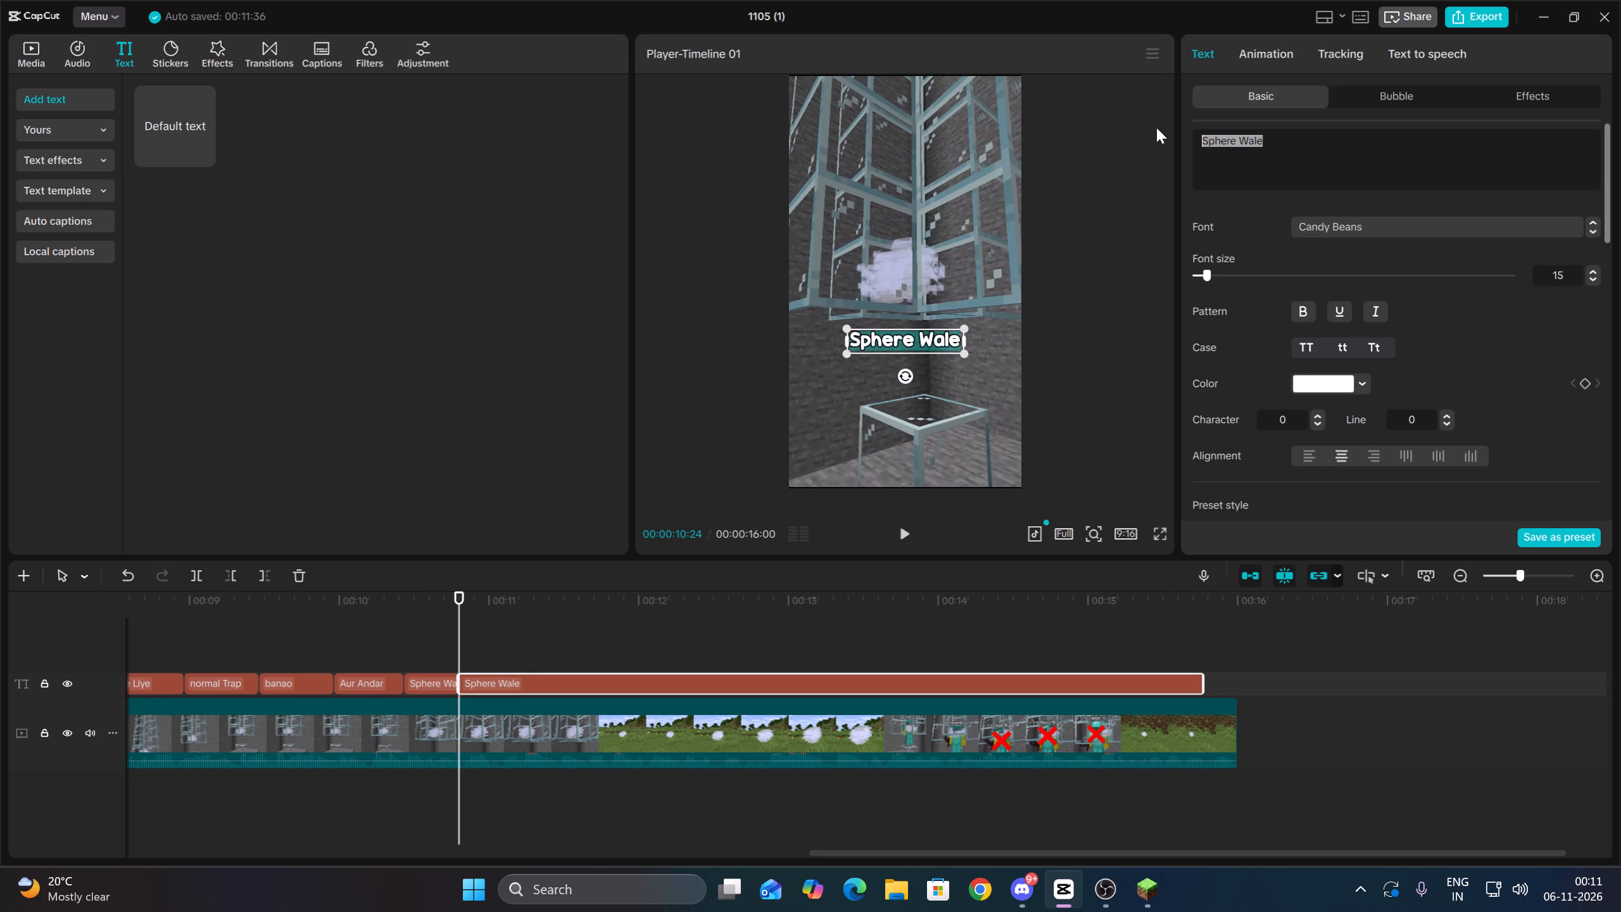
drag(1156, 127, 1144, 124)
key(BackSpace)
text(Wind Charnge)
key(BackSpace)
key(BackSpace)
key(BackSpace)
text(he)
key(BackSpace)
key(BackSpace)
text(ge)
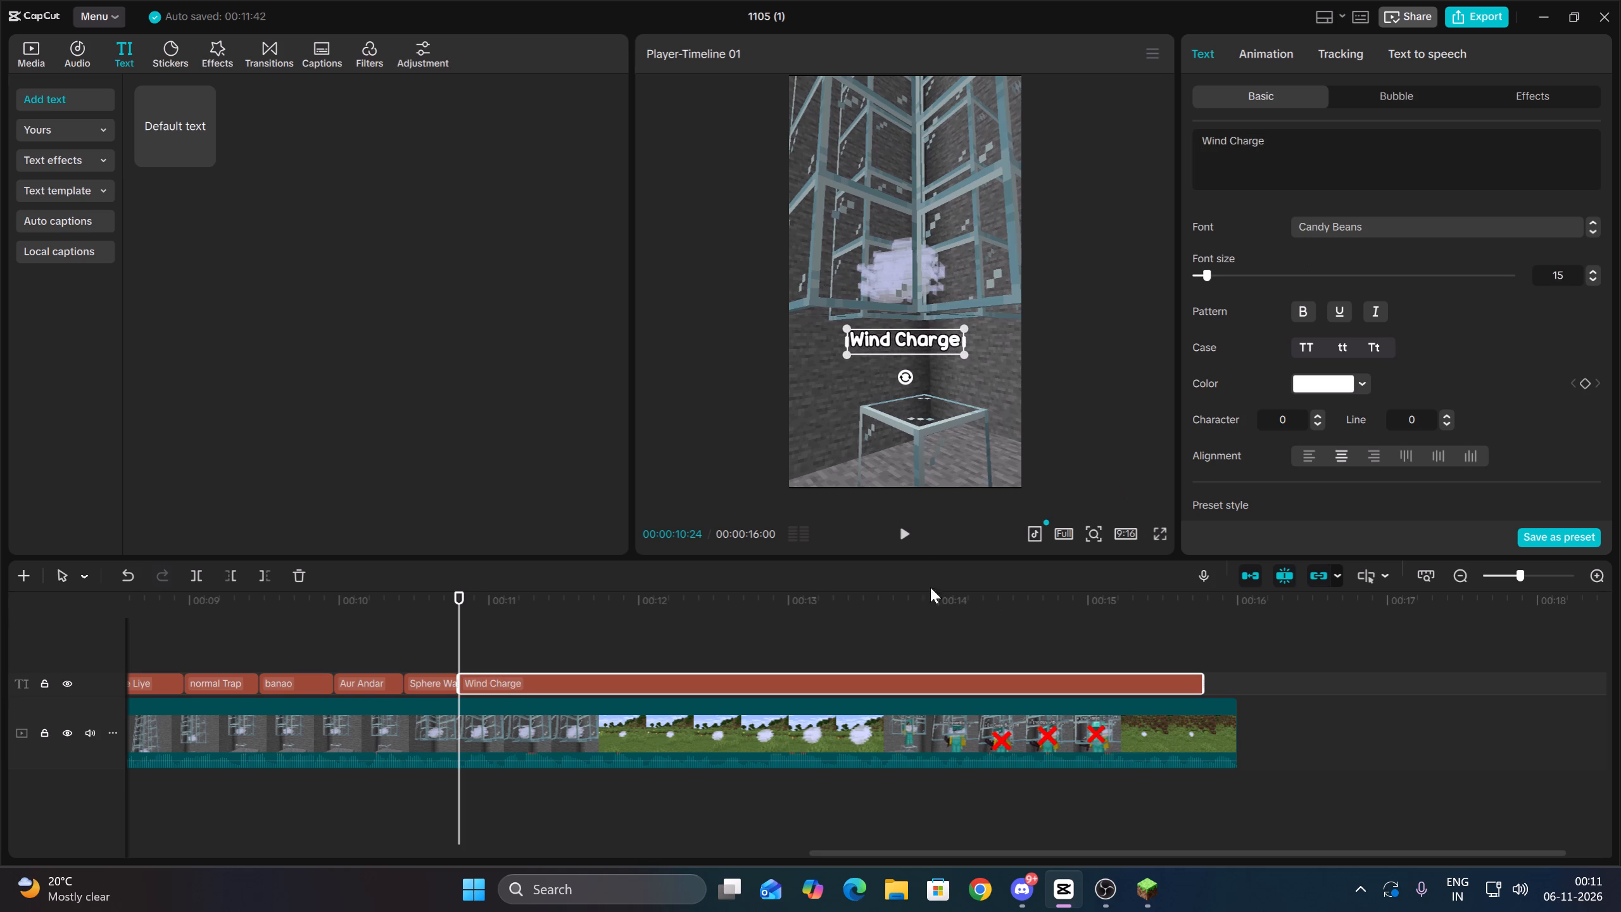
Split the trailing "Wind Charge" caption at 00:00:11:07 and change the piece after the cut to "Daldo".
click(894, 530)
key(space)
key(Up)
key(space)
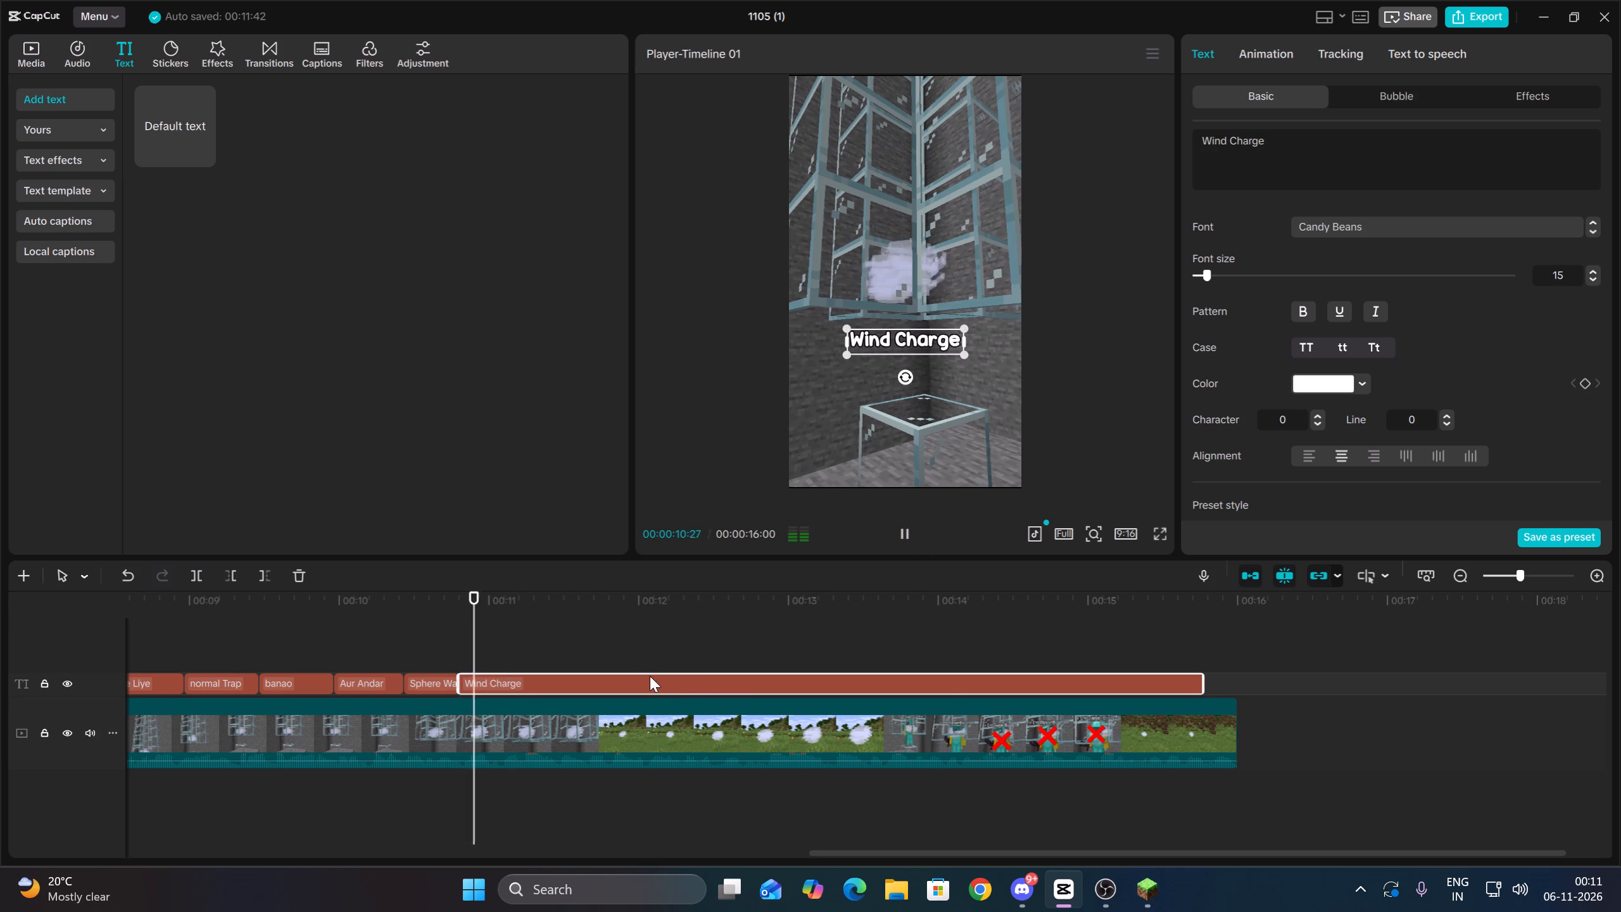
key(space)
click(204, 583)
drag(1320, 169, 1120, 125)
key(BackSpace)
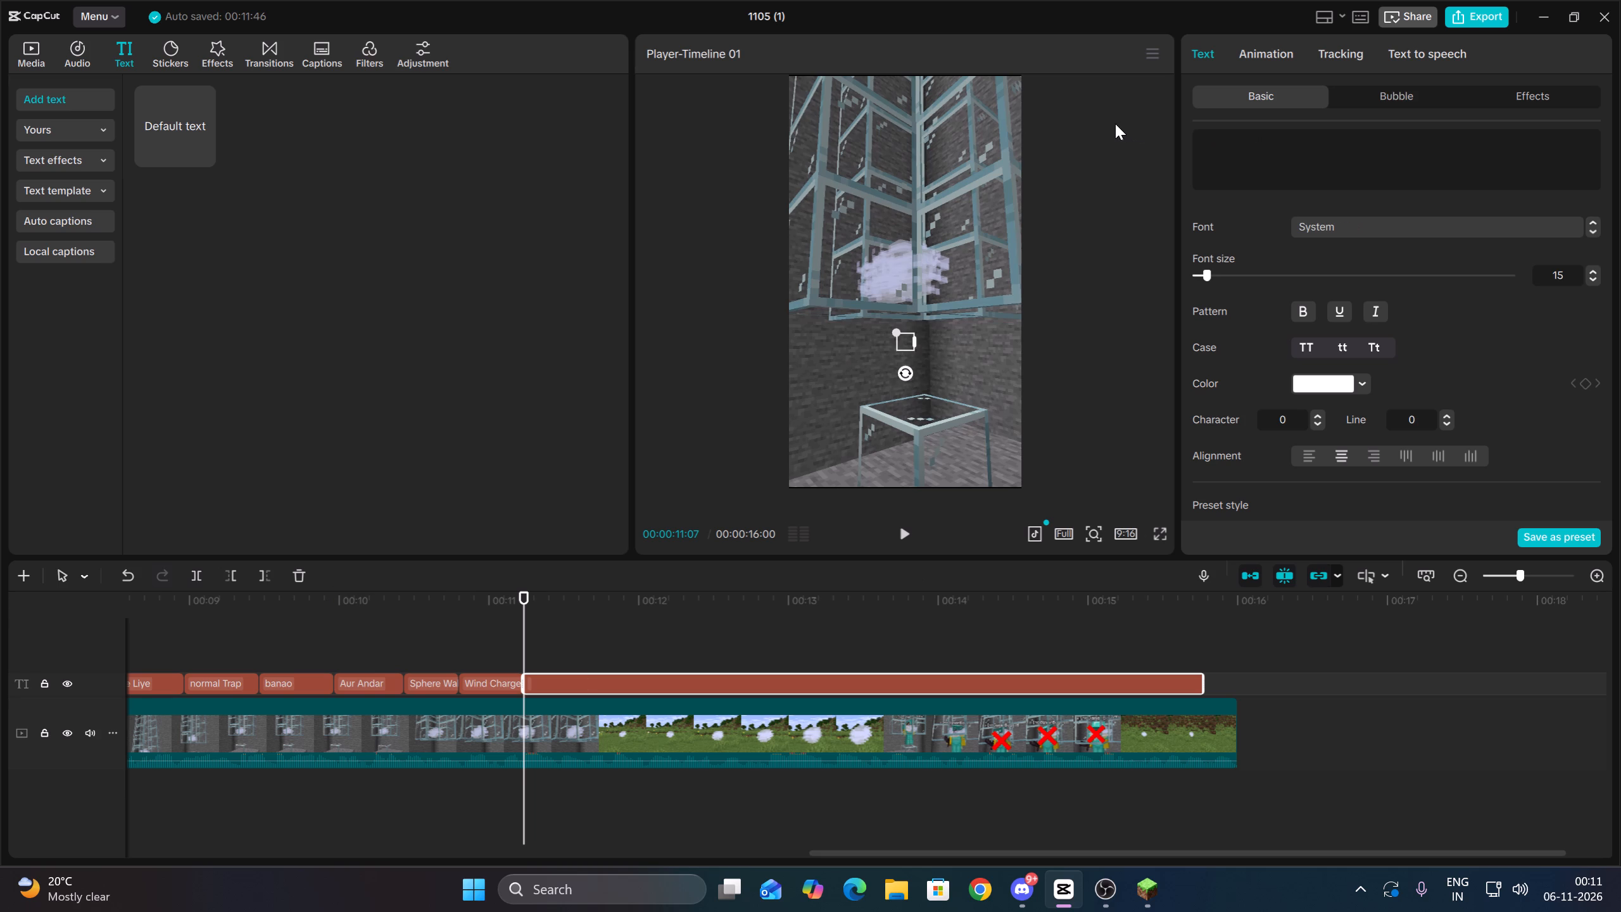
text(Daldo)
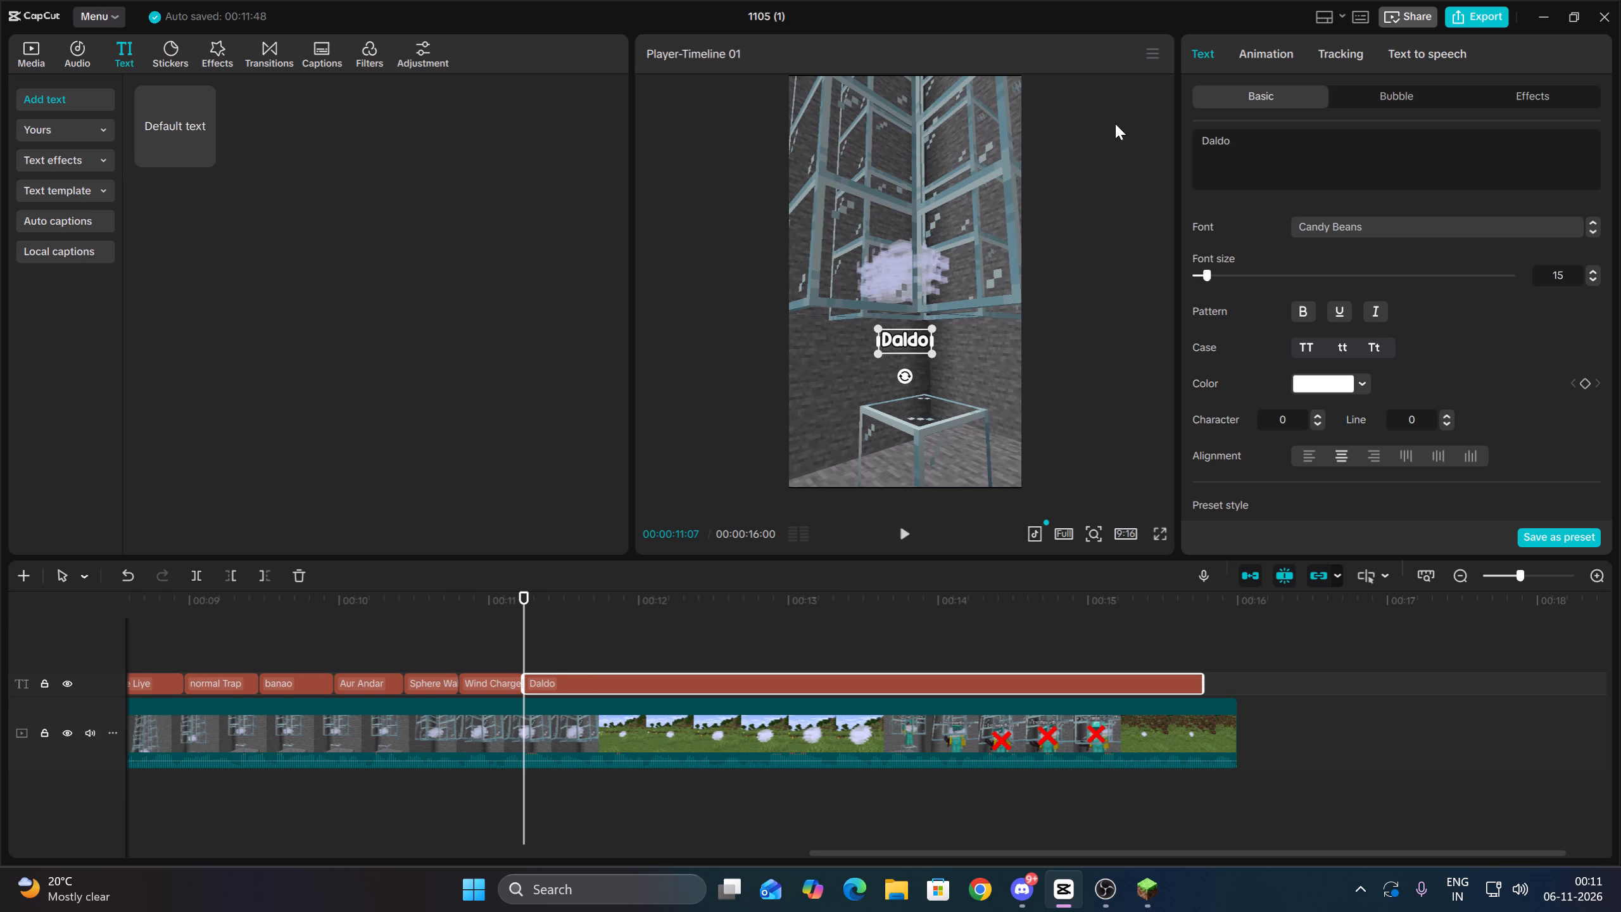
Split the trailing "Daldo" caption at 00:00:11:18 and change the piece after the cut to "Aur Wind".
click(905, 531)
key(space)
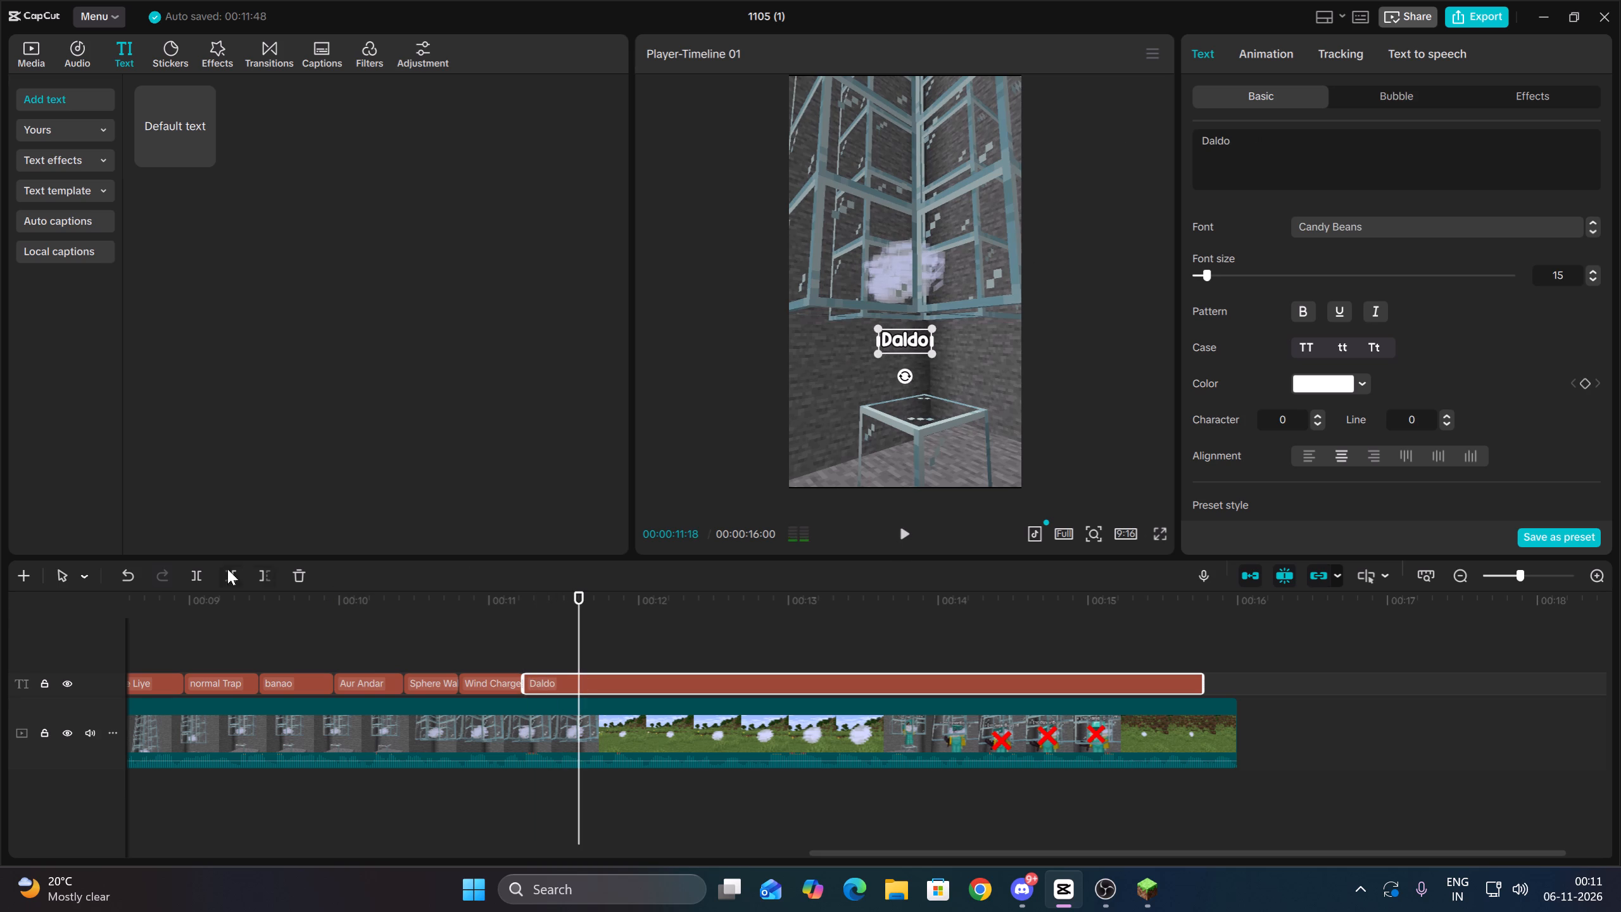
click(192, 571)
key(space)
key(space)
drag(1261, 157, 1189, 134)
key(BackSpace)
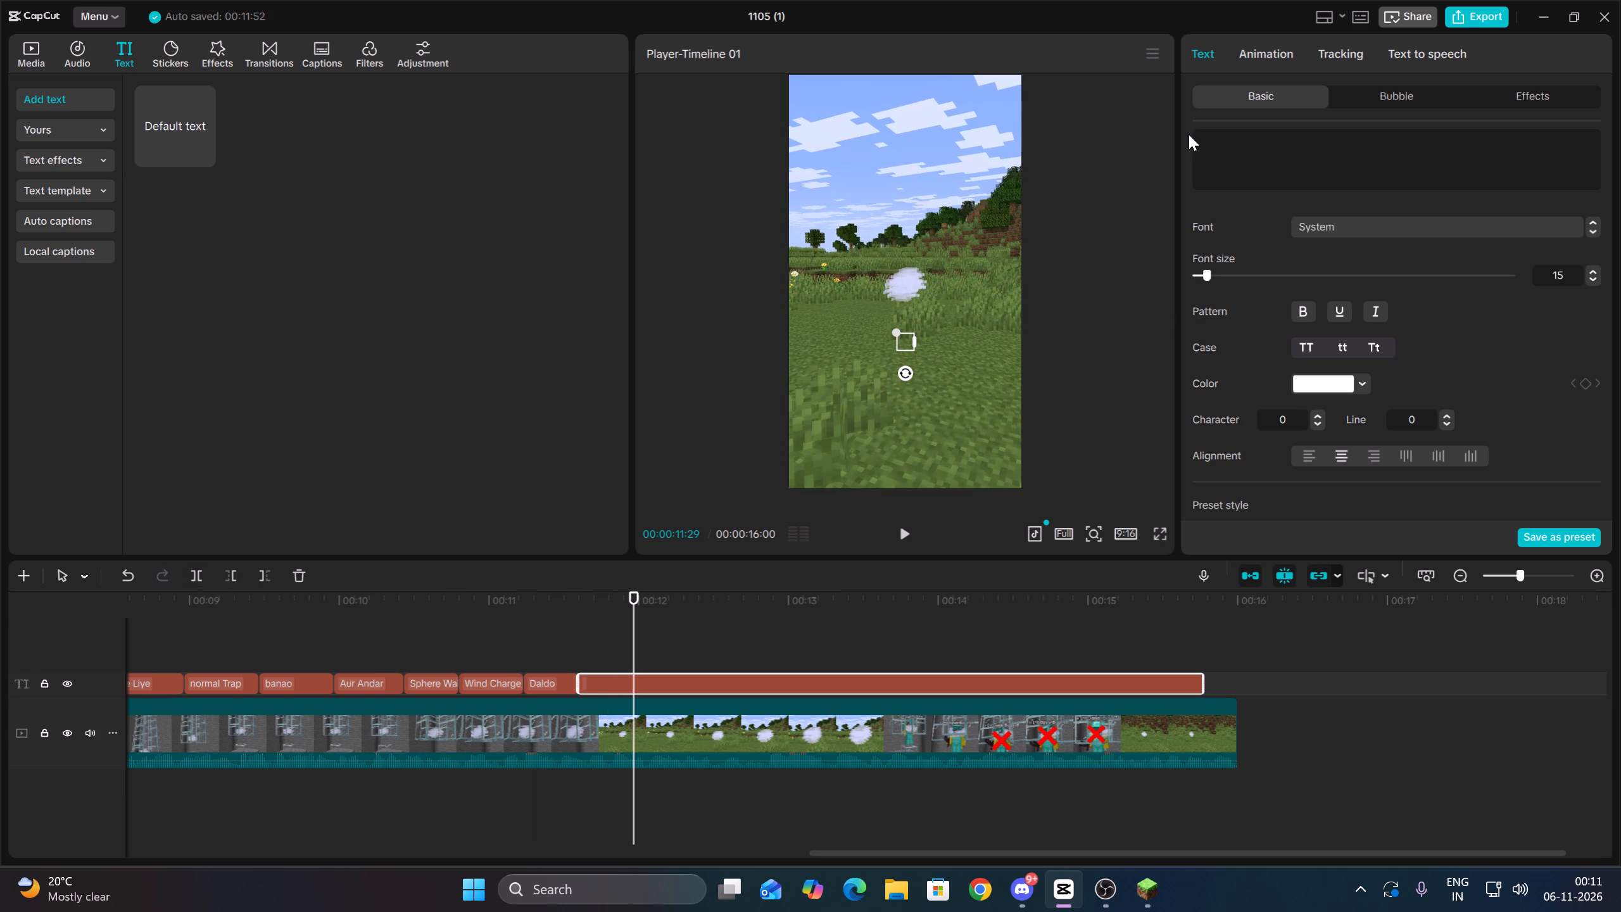
text(Aur Wind)
Split the trailing "Aur Wind" caption at 00:00:12:01 and change the piece after the cut to "Charge".
click(620, 665)
key(Up)
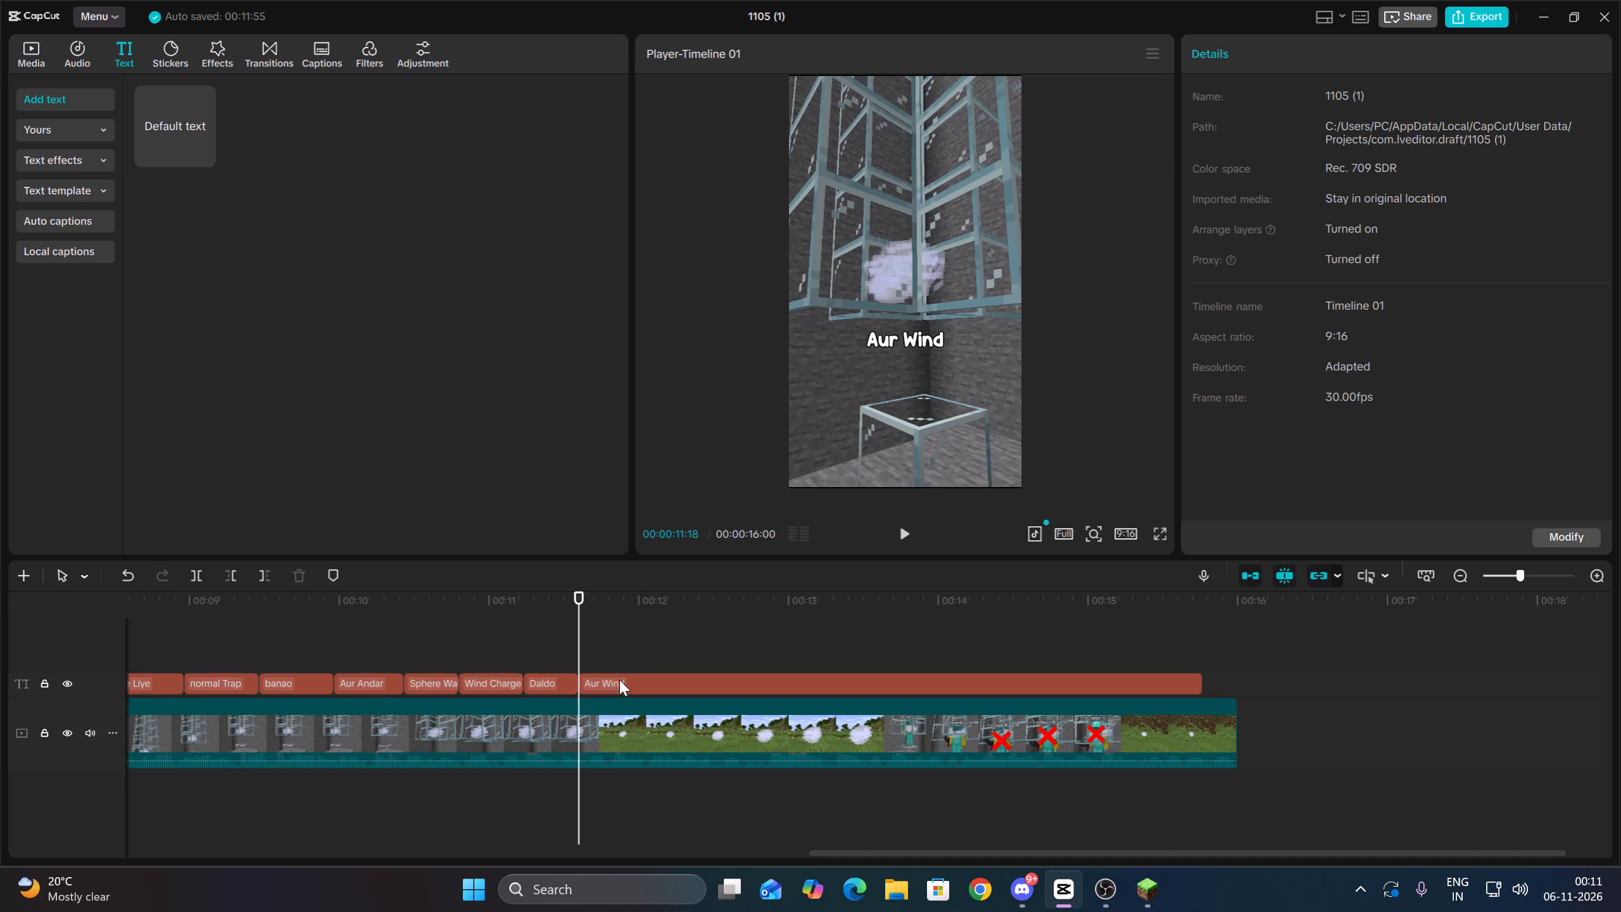
click(619, 684)
key(space)
key(space)
click(204, 576)
drag(1287, 170, 1273, 165)
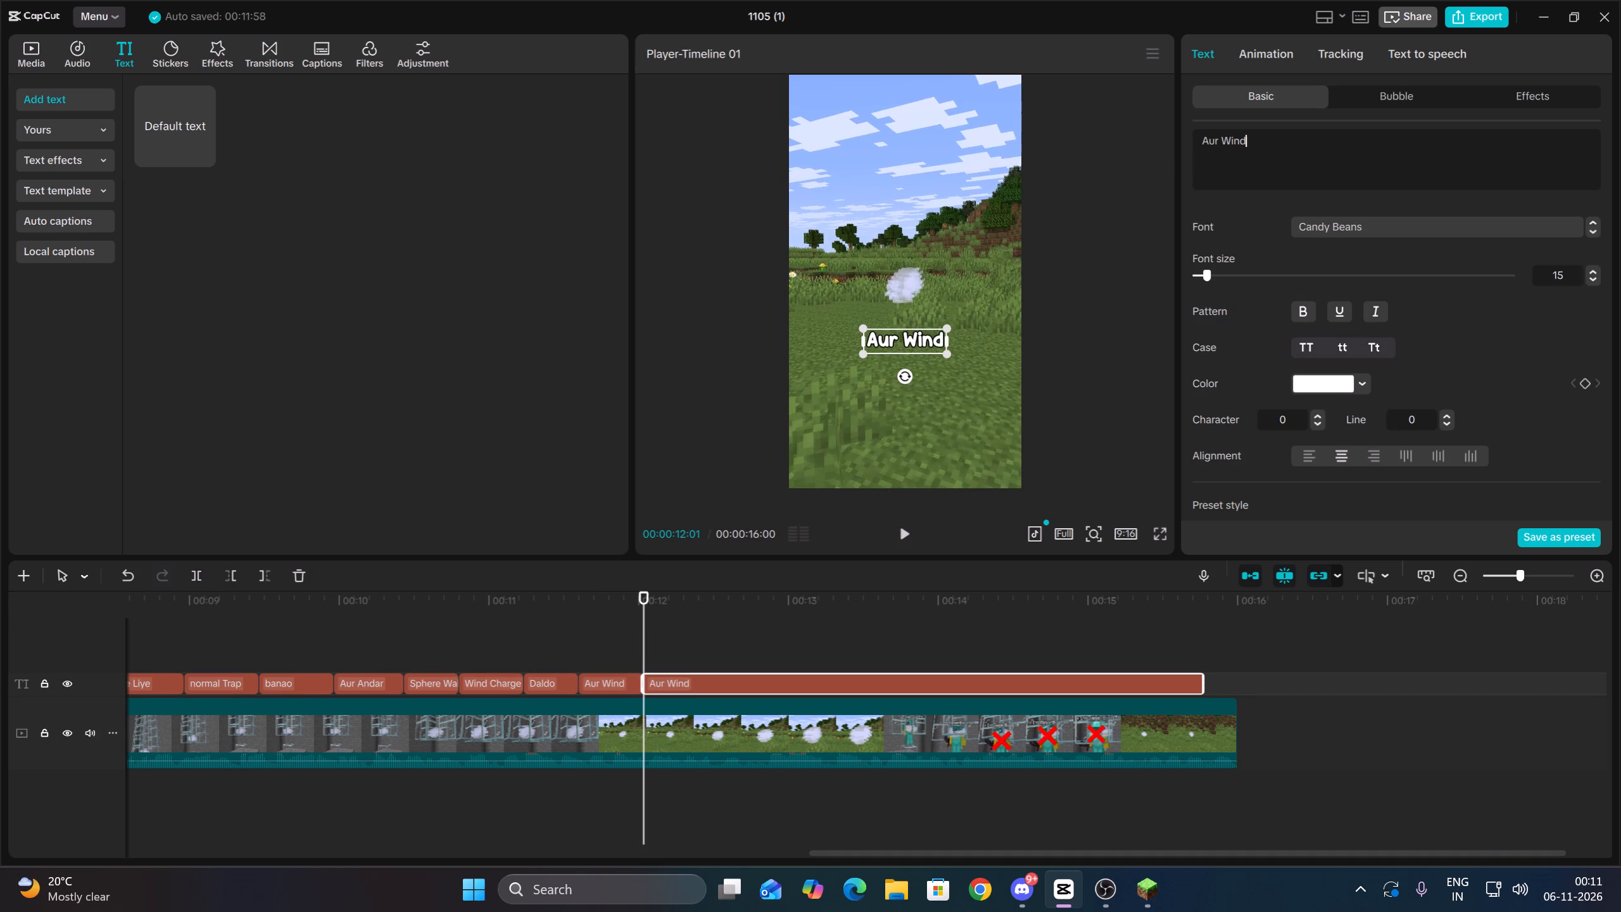
drag(1273, 165, 1184, 139)
key(BackSpace)
text(Charge)
Split the trailing "Charge" caption at 00:00:12:08 and change the piece after the cut to "ka Hitbox".
click(909, 536)
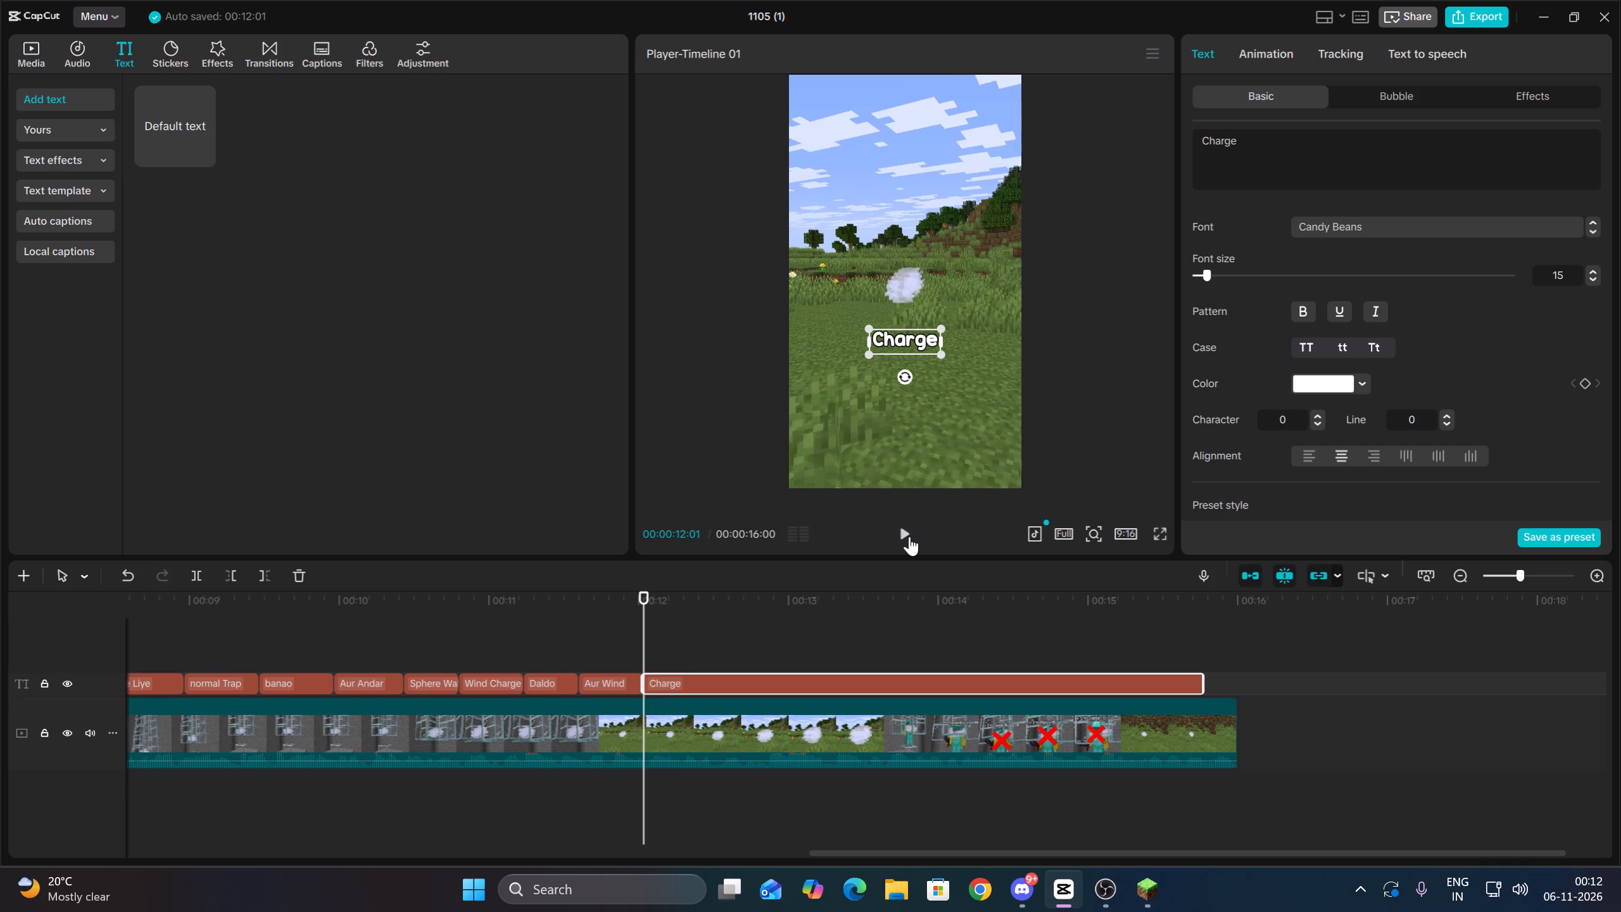
key(space)
key(Up)
key(space)
key(space)
click(190, 575)
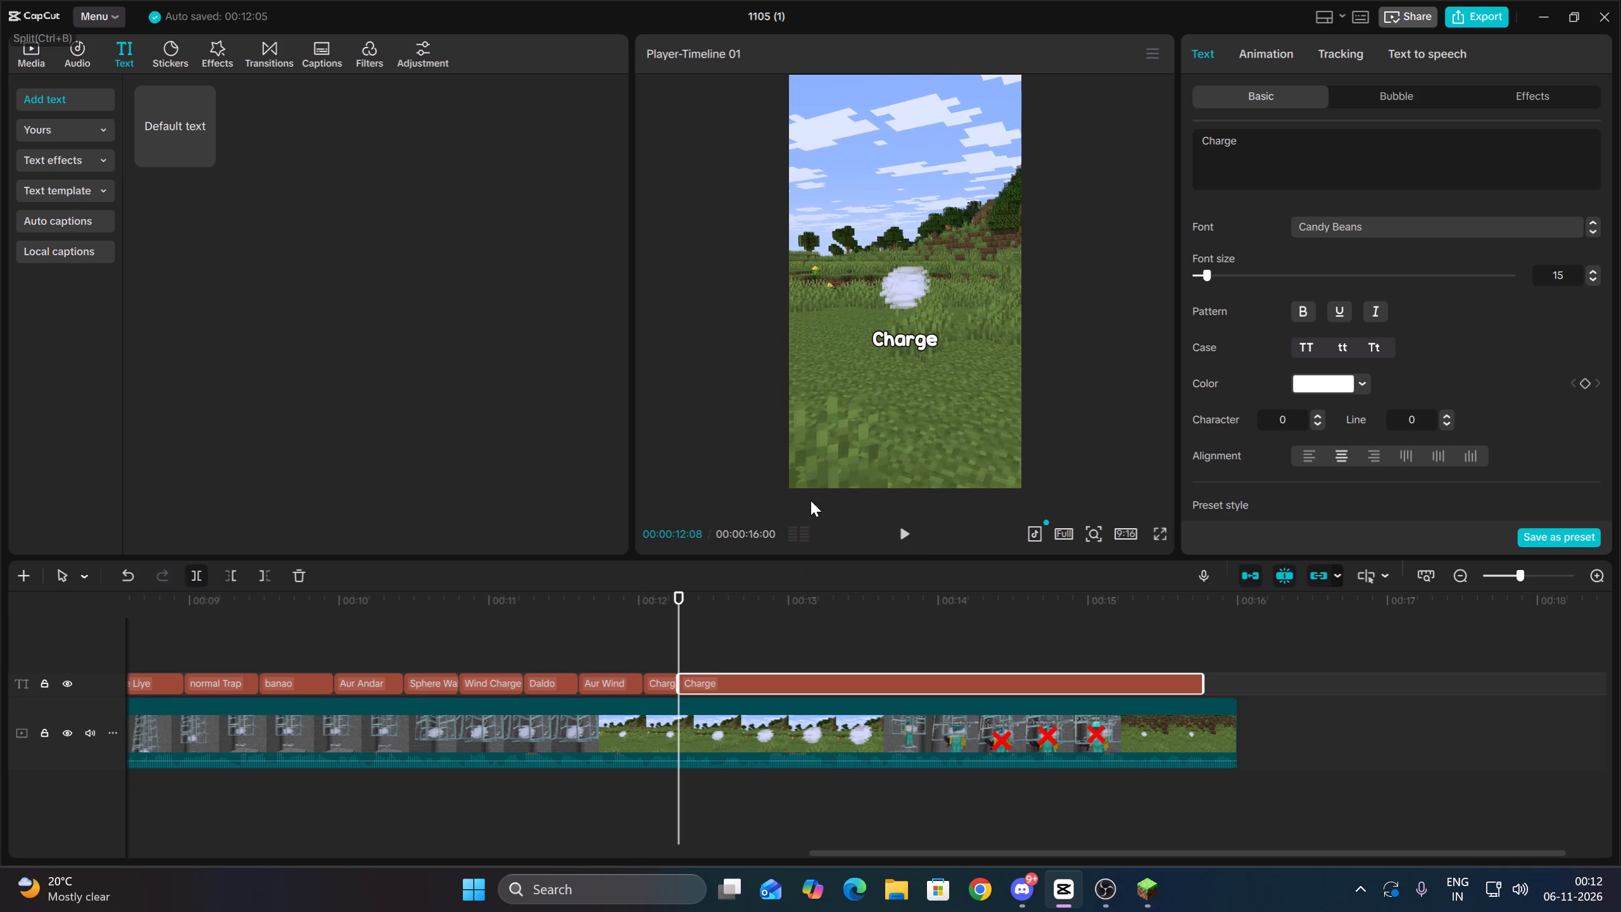
drag(1257, 137, 1184, 116)
key(BackSpace)
text(ka)
key(space)
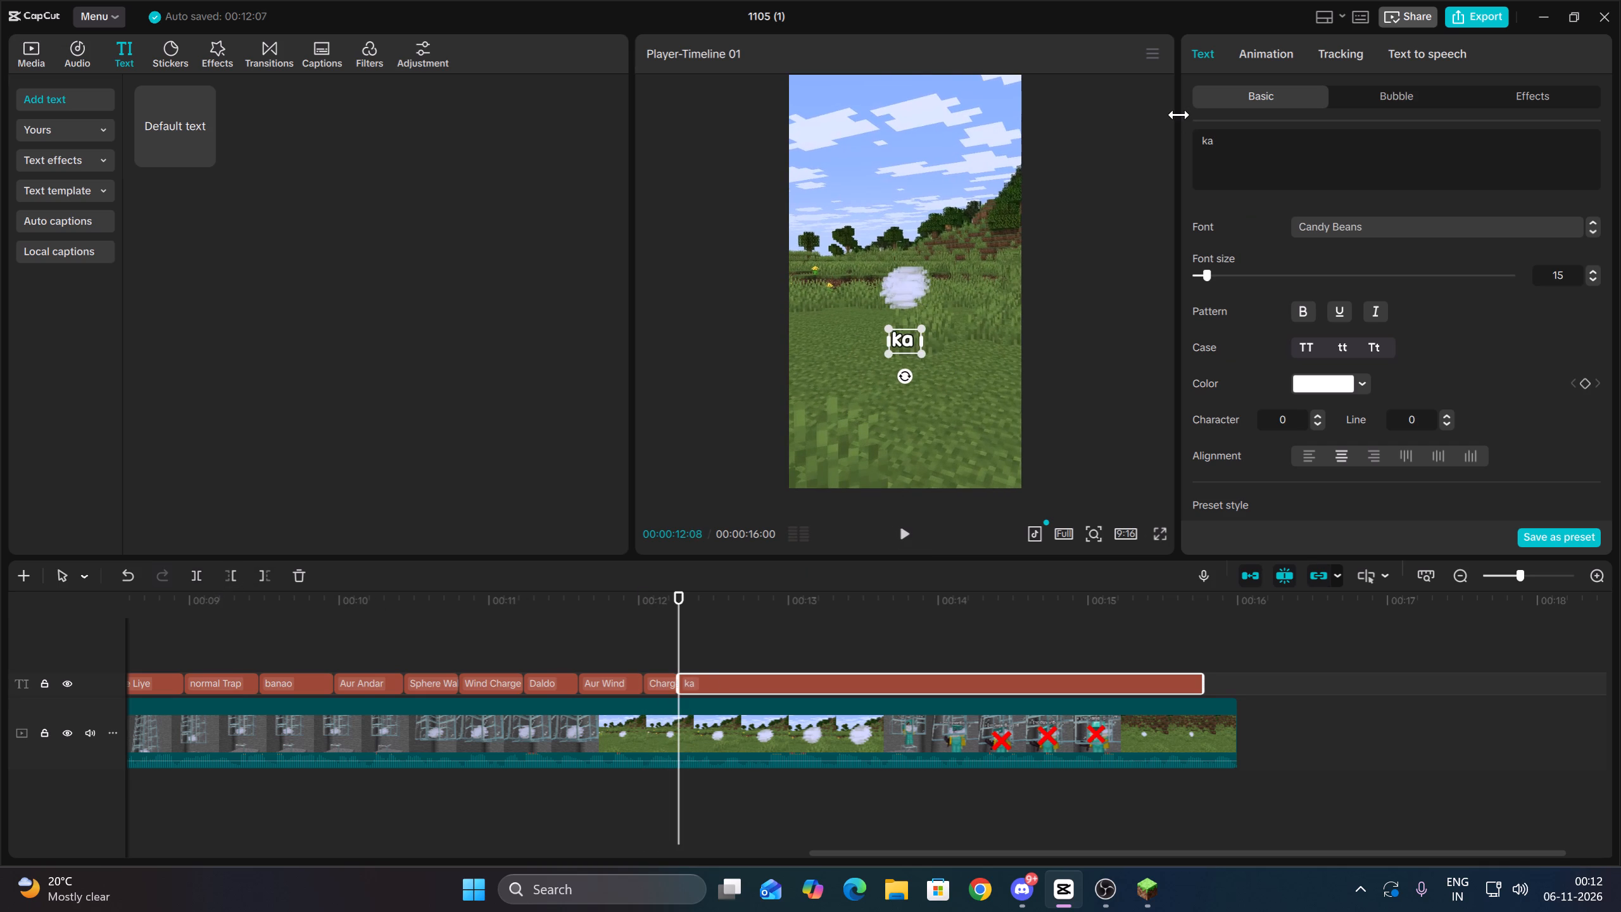
text(Hit)
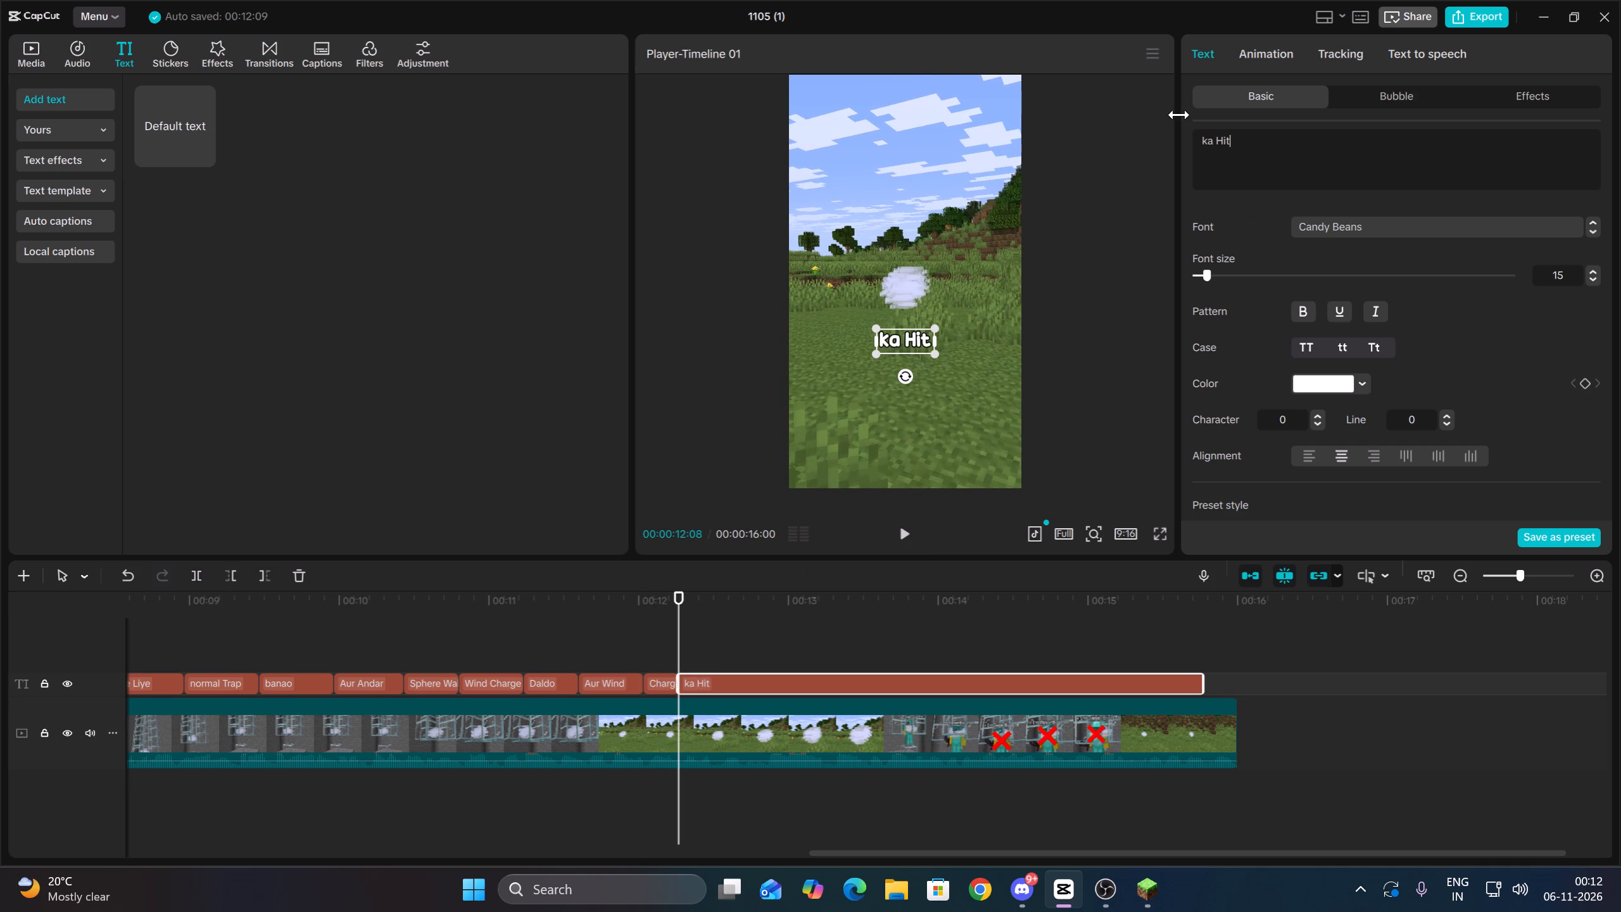
text(box)
Split the trailing "ka Hitbox" caption in time with the narration and change the piece after the cut to "BADA hota".
click(911, 537)
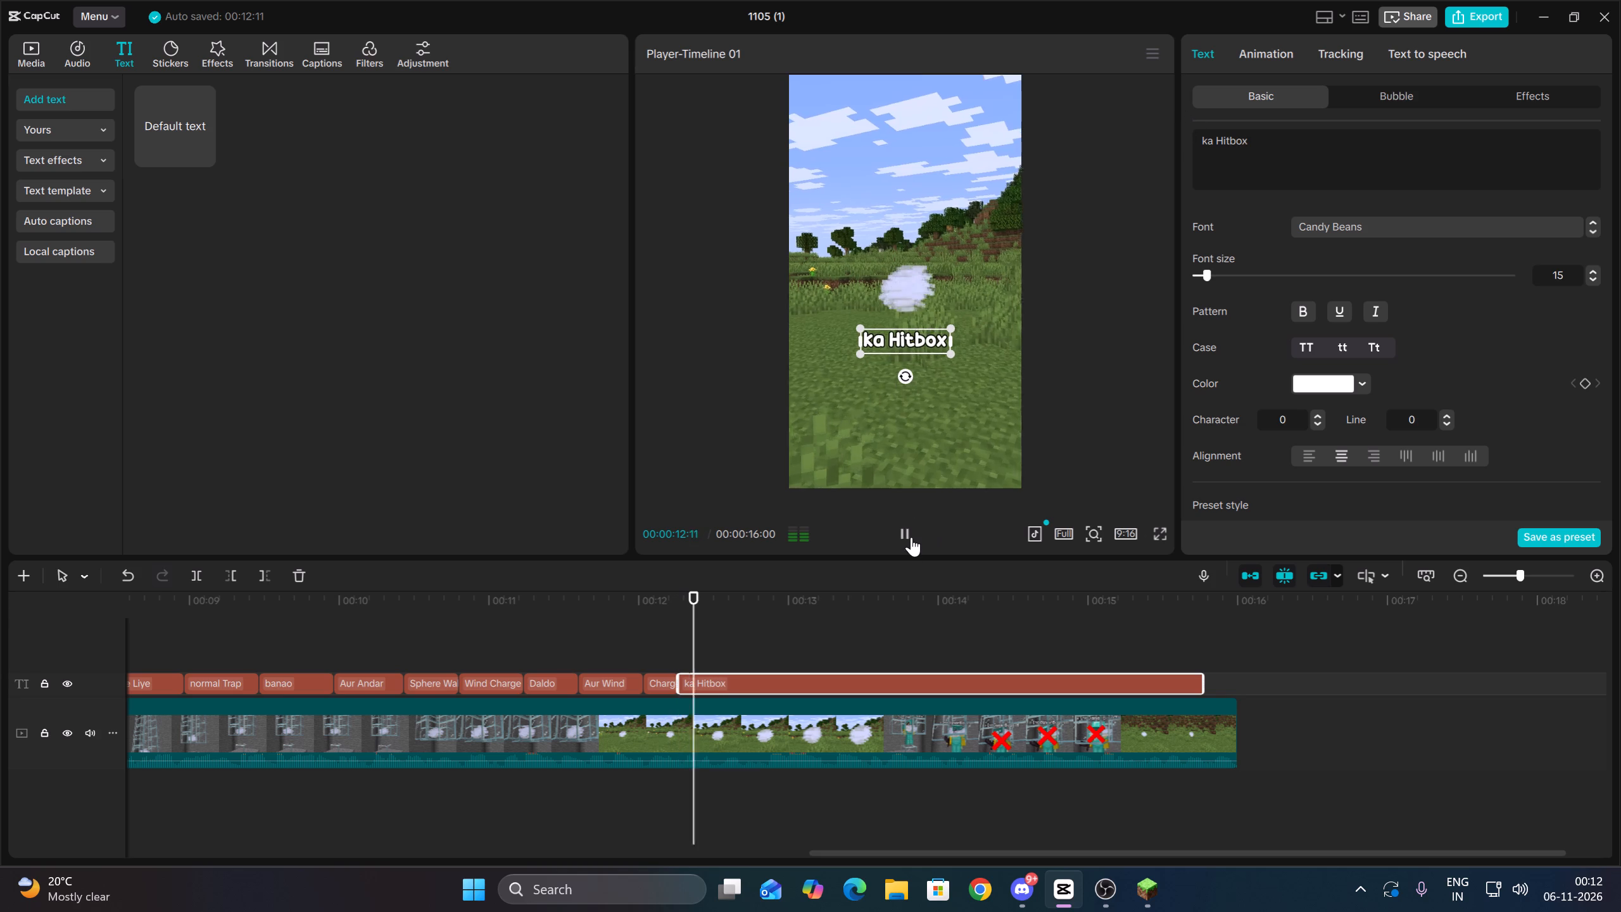
key(space)
click(202, 579)
key(space)
key(space)
drag(1283, 154, 1190, 126)
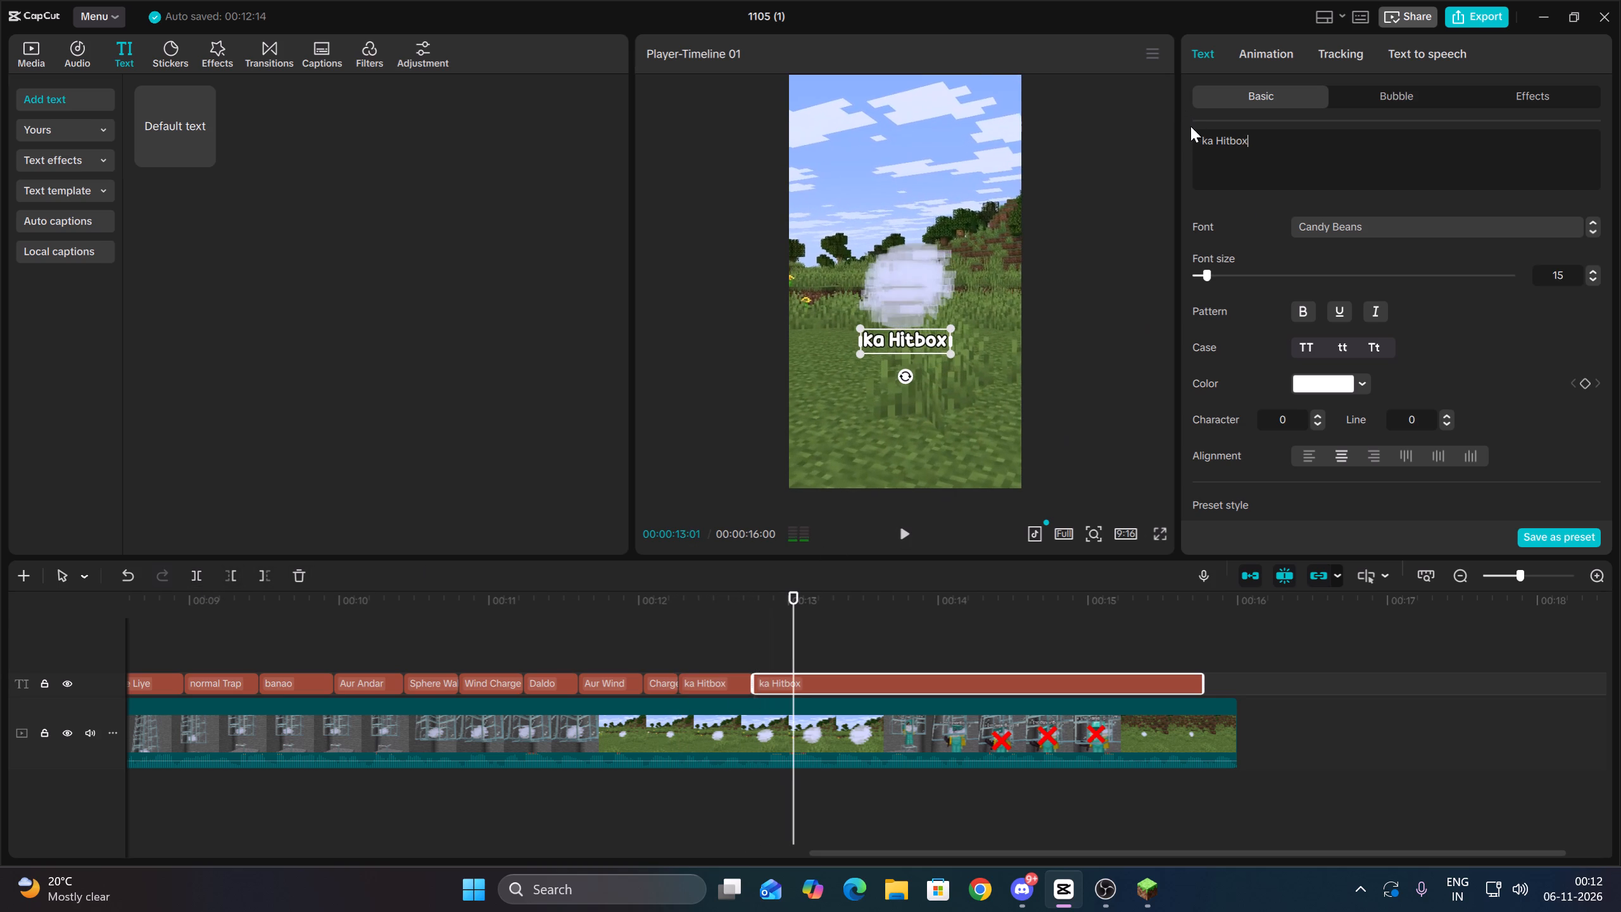
drag(1190, 126, 1168, 122)
key(BackSpace)
text(BADA hota)
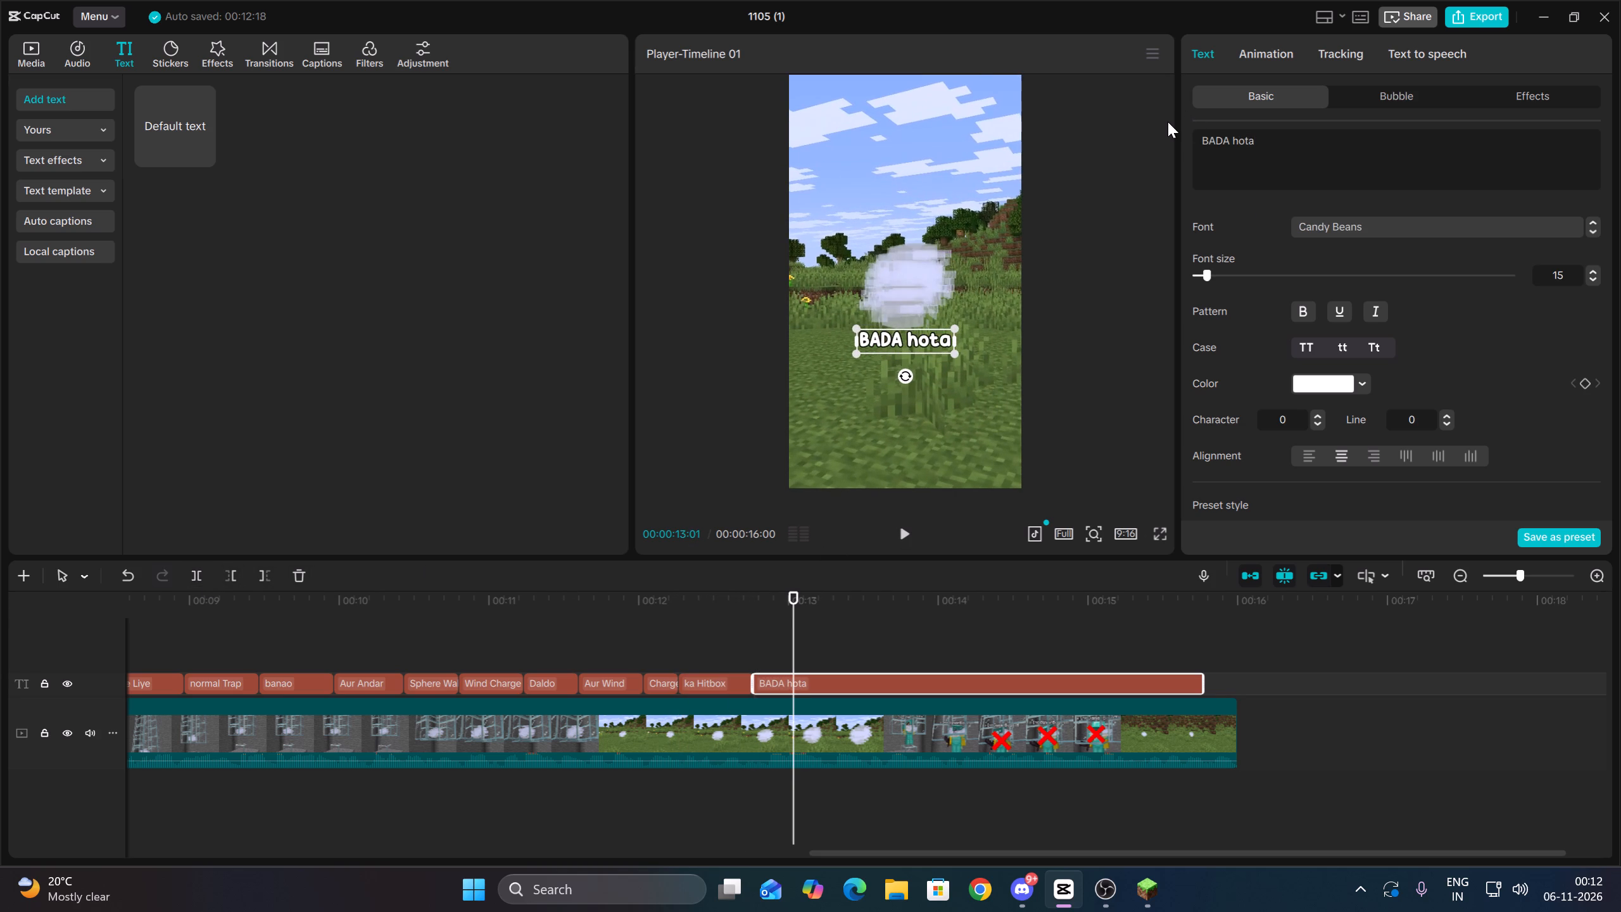
Split the trailing "BADA hota" caption in time with the narration and change the piece after the cut to "To Enemy".
drag(771, 621, 772, 626)
key(Up)
click(786, 688)
key(space)
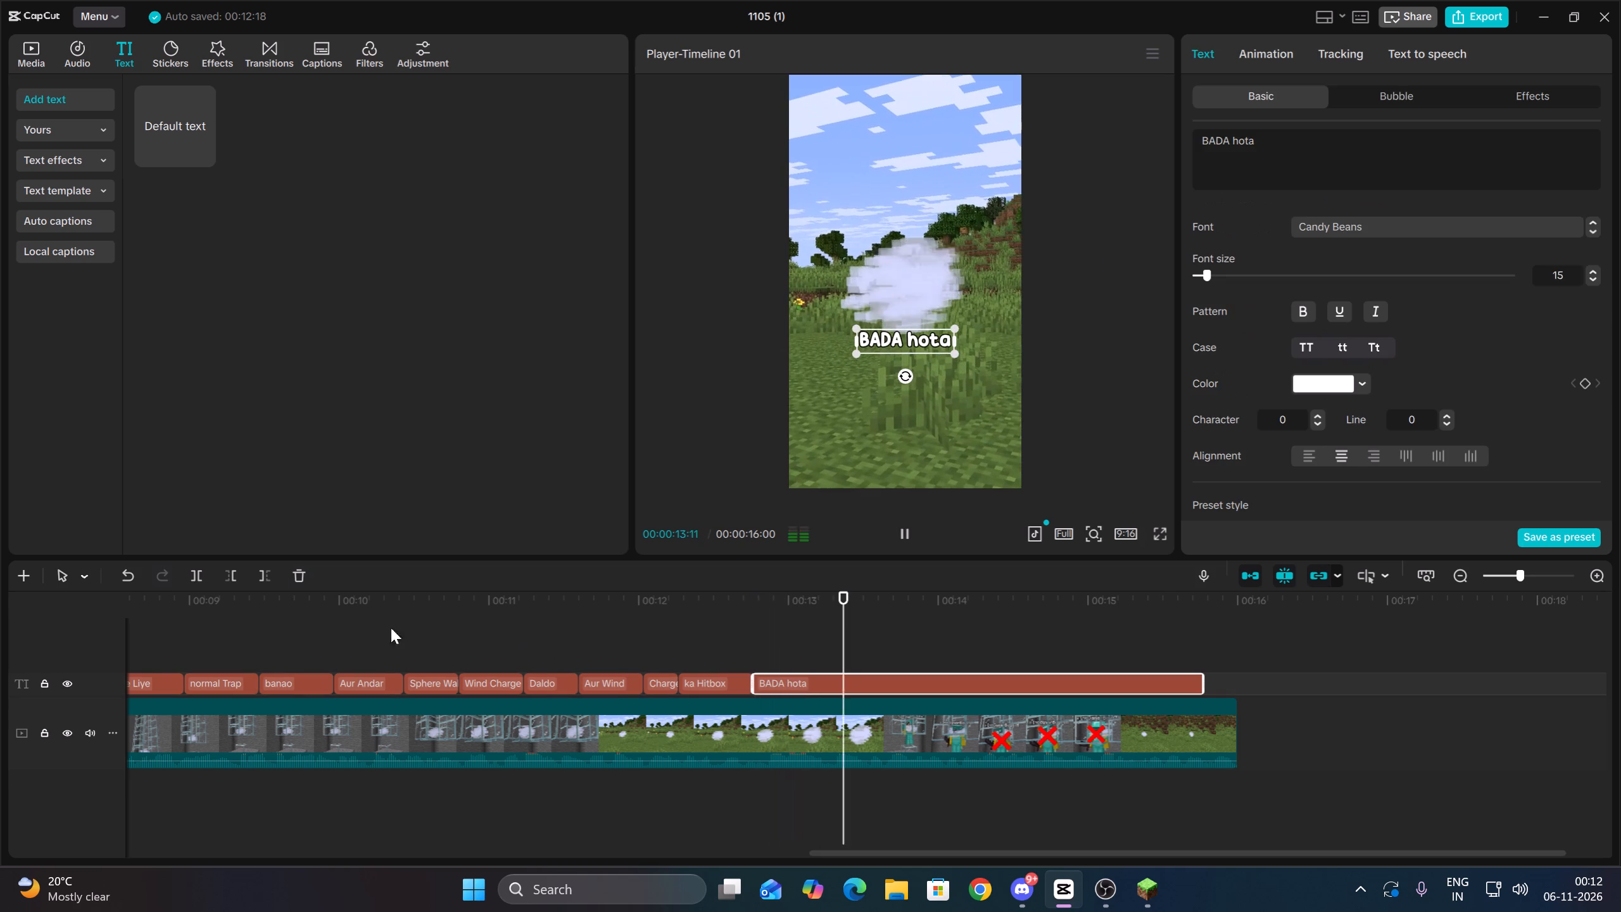
key(space)
key(space)
key(space)
click(203, 576)
key(space)
key(space)
drag(1316, 150, 1183, 137)
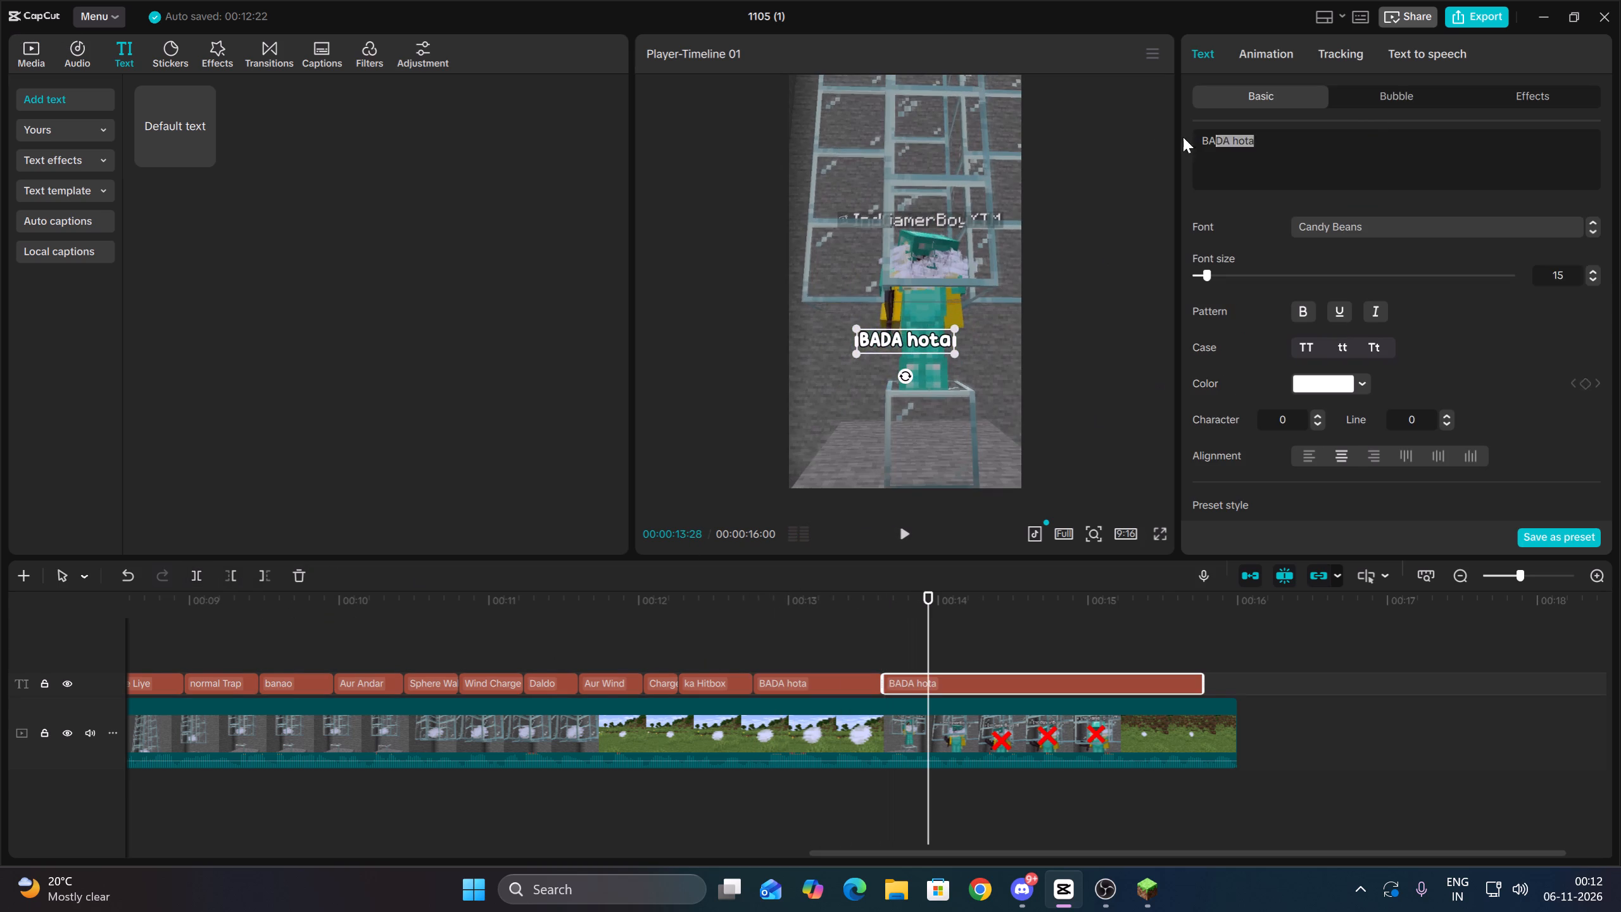
drag(1183, 137, 1142, 132)
key(BackSpace)
text(To Enemy)
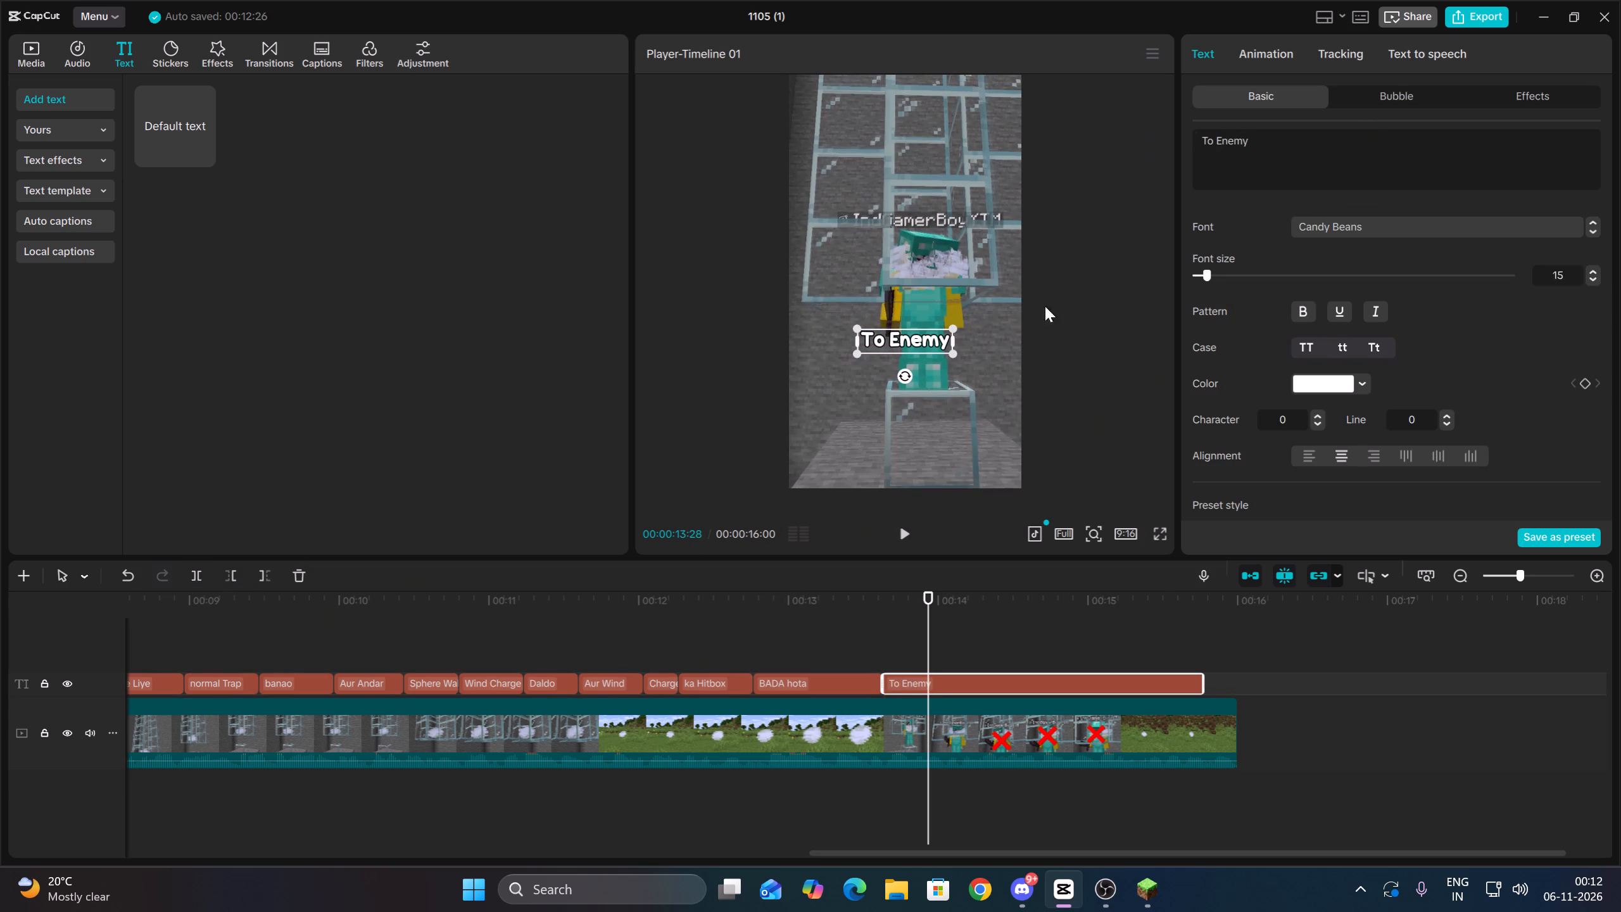
Split the trailing "To Enemy" caption at 00:00:14:01 and change the piece after the cut to "Kuch kar".
drag(903, 636, 904, 647)
key(Up)
click(905, 681)
key(space)
key(space)
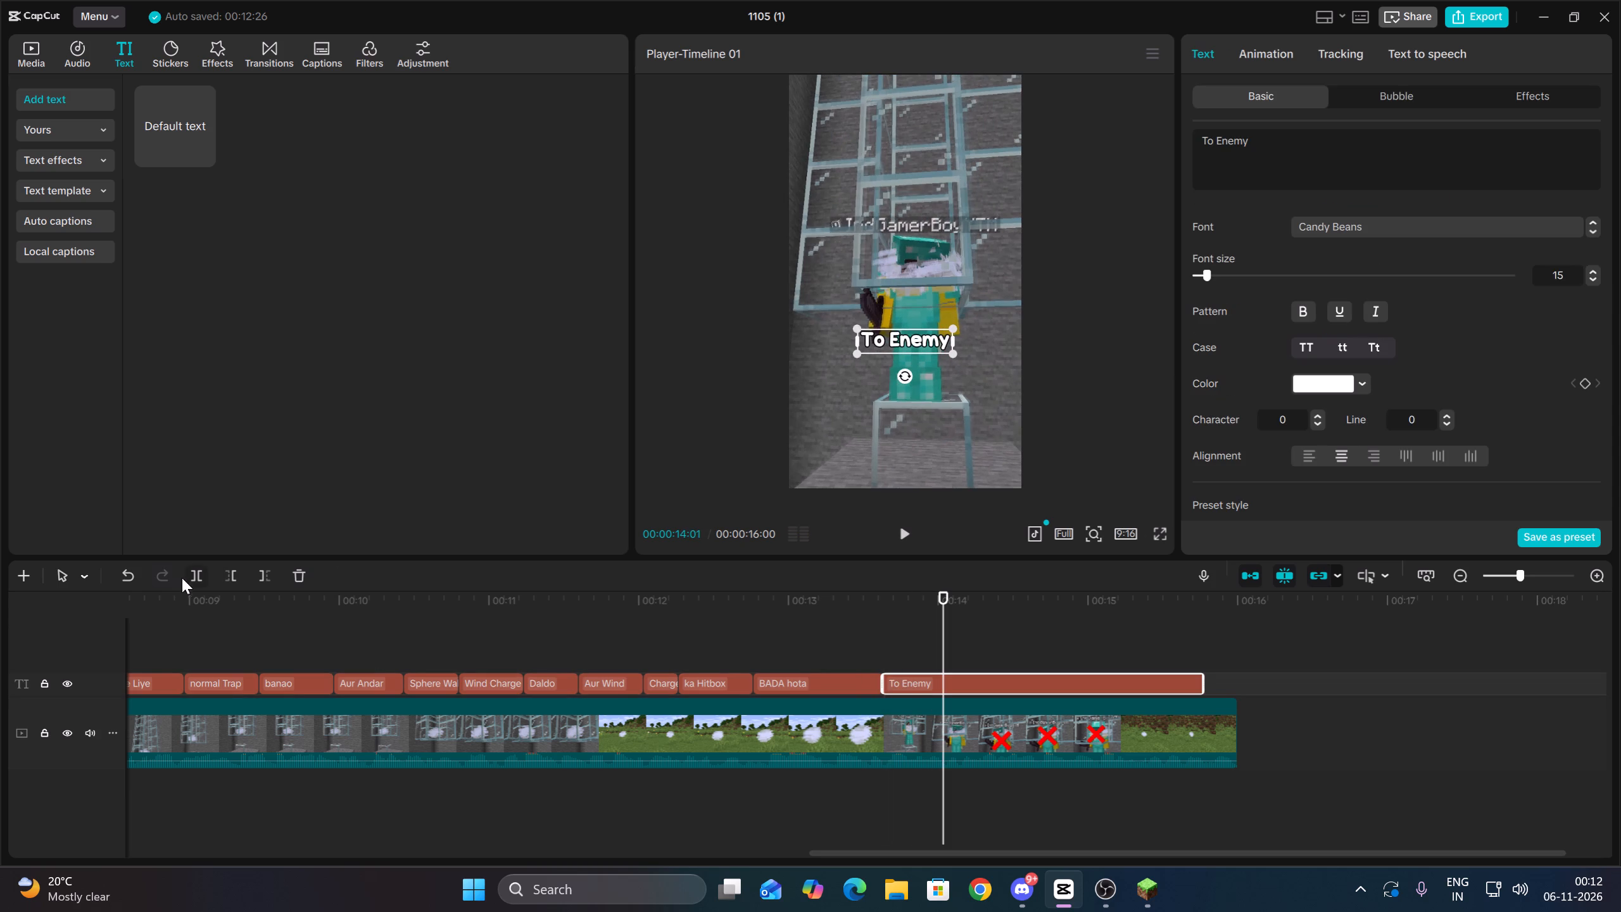
click(182, 577)
click(210, 574)
click(195, 579)
key(space)
key(space)
drag(1287, 144, 1144, 129)
key(BackSpace)
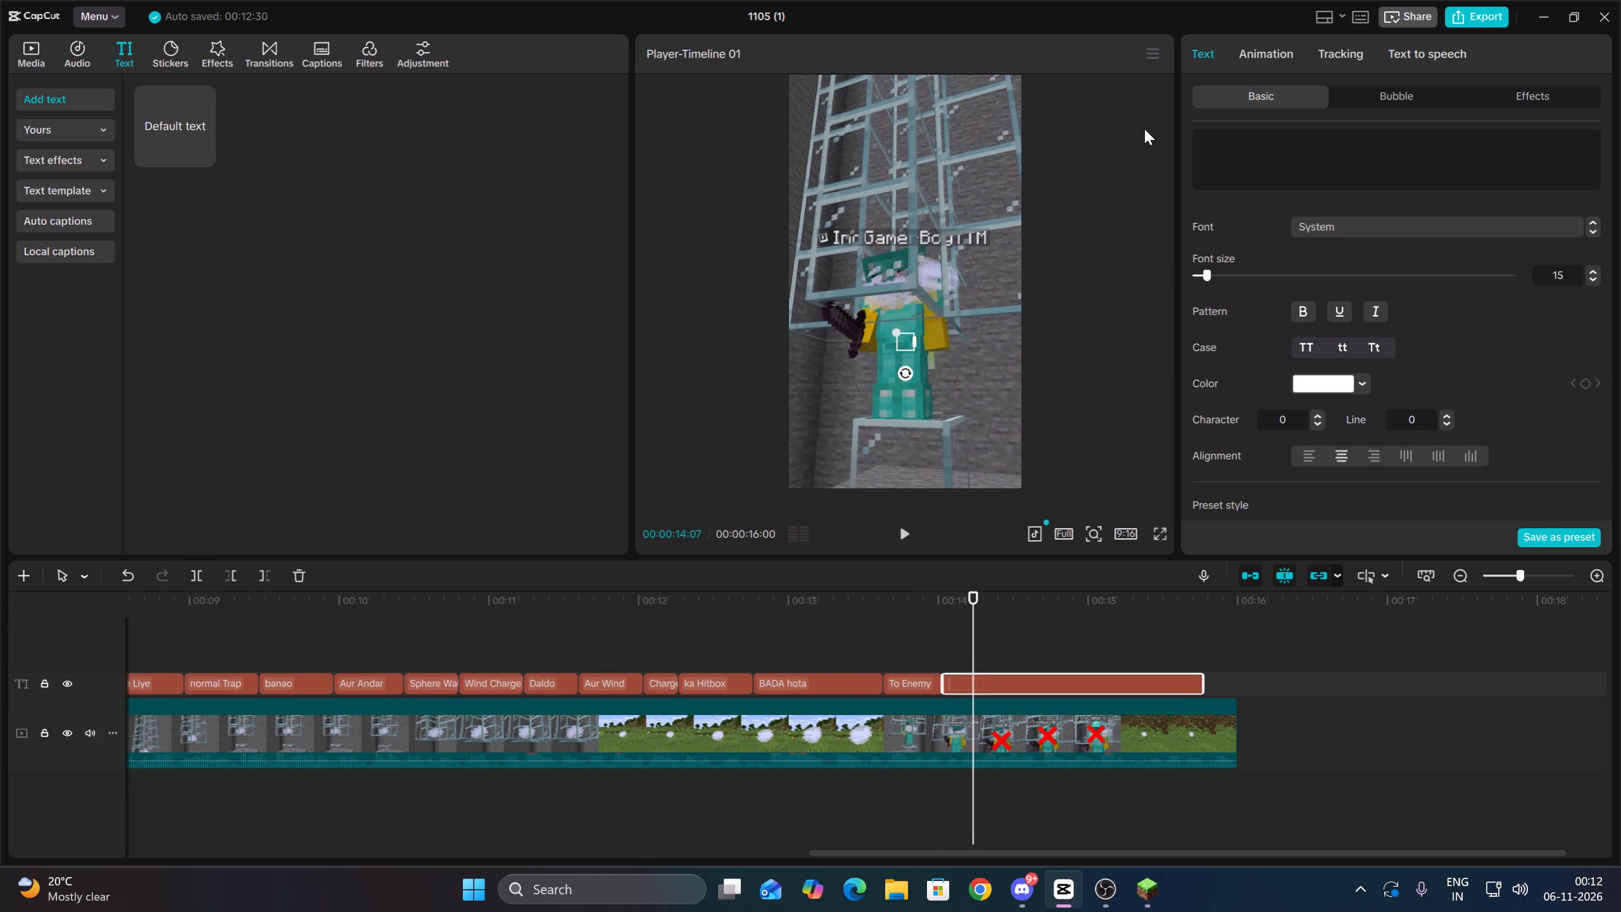
text(Kuch kar)
Split the trailing "Kuch kar" caption at 00:00:14:12 and change the piece after the cut to "Hi Nahi".
drag(954, 653, 961, 654)
key(Up)
click(973, 680)
key(space)
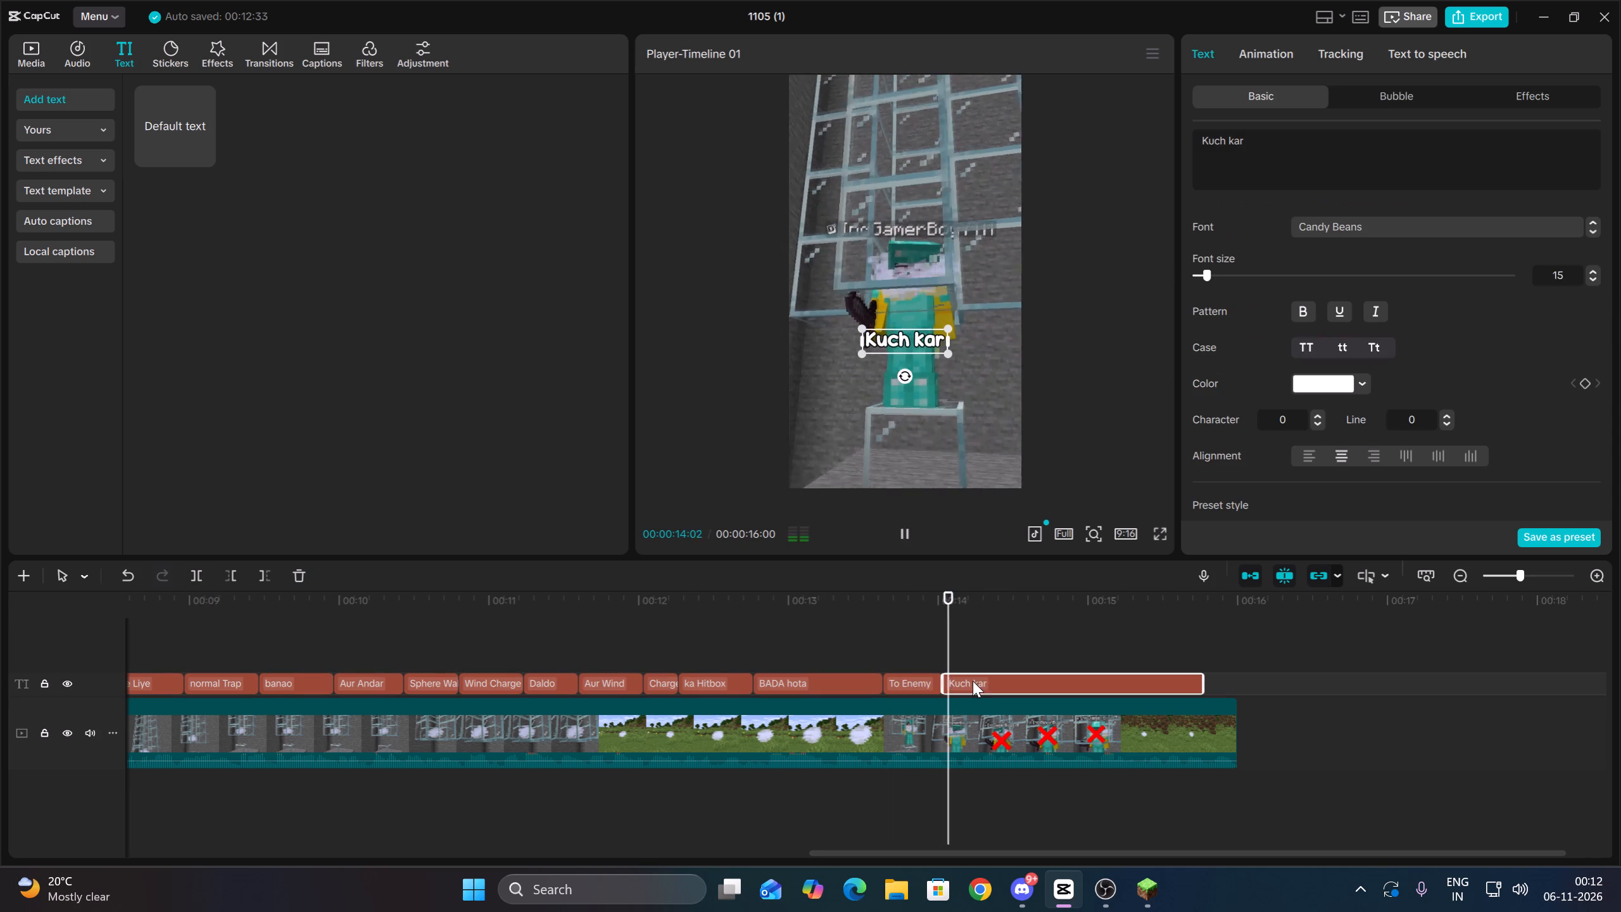
key(space)
click(185, 576)
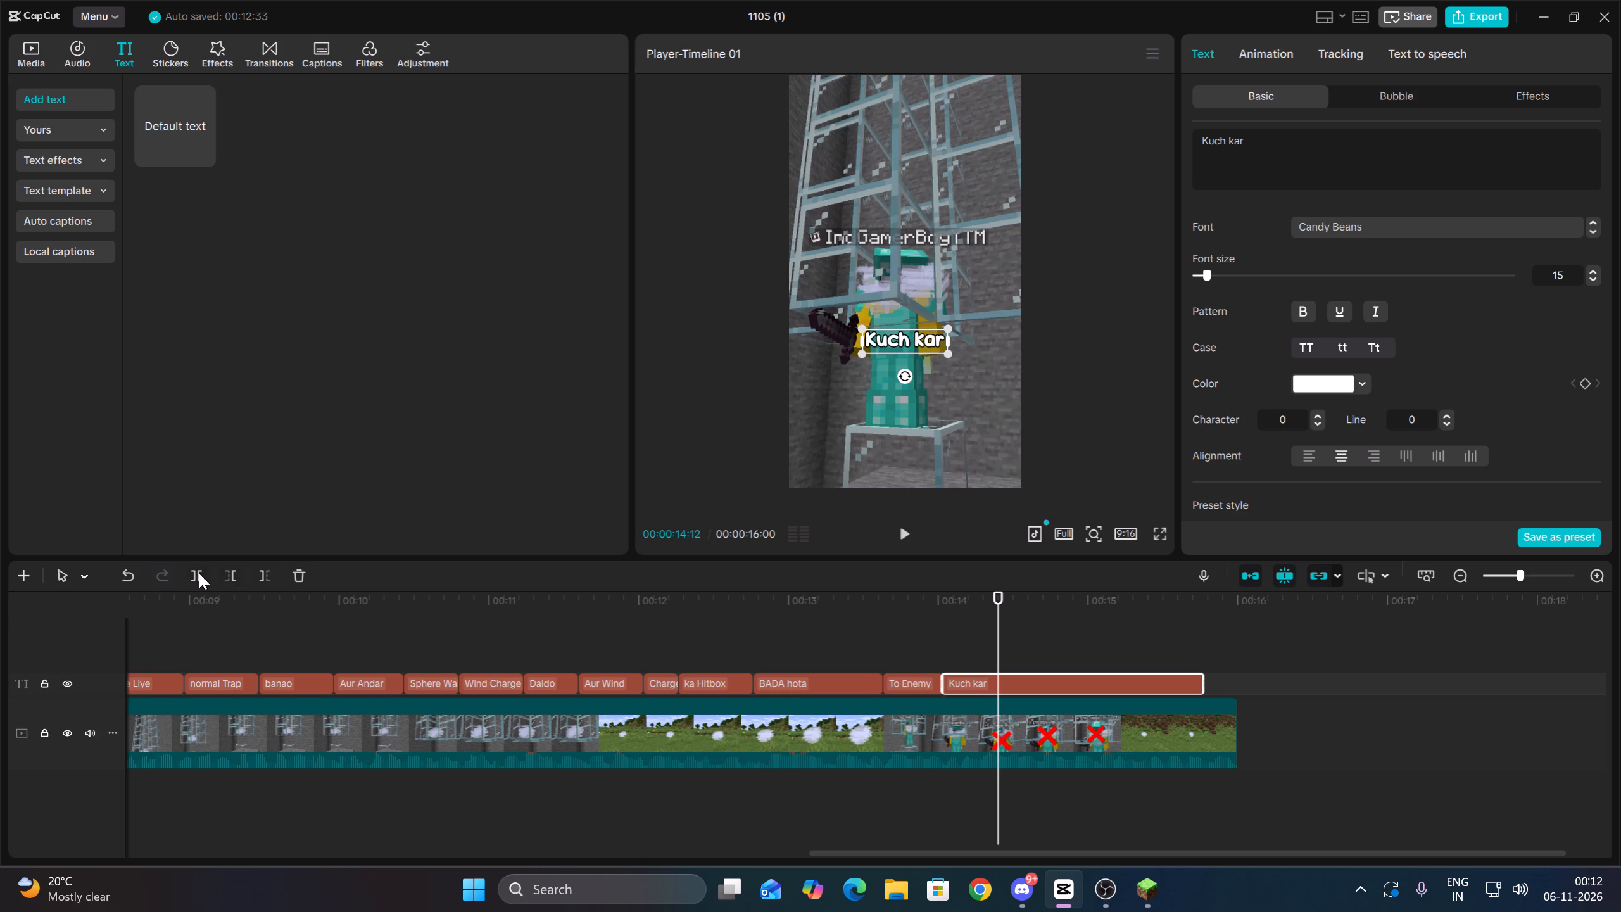
click(199, 573)
drag(1278, 152, 1119, 123)
key(BackSpace)
text(Hi Nahi)
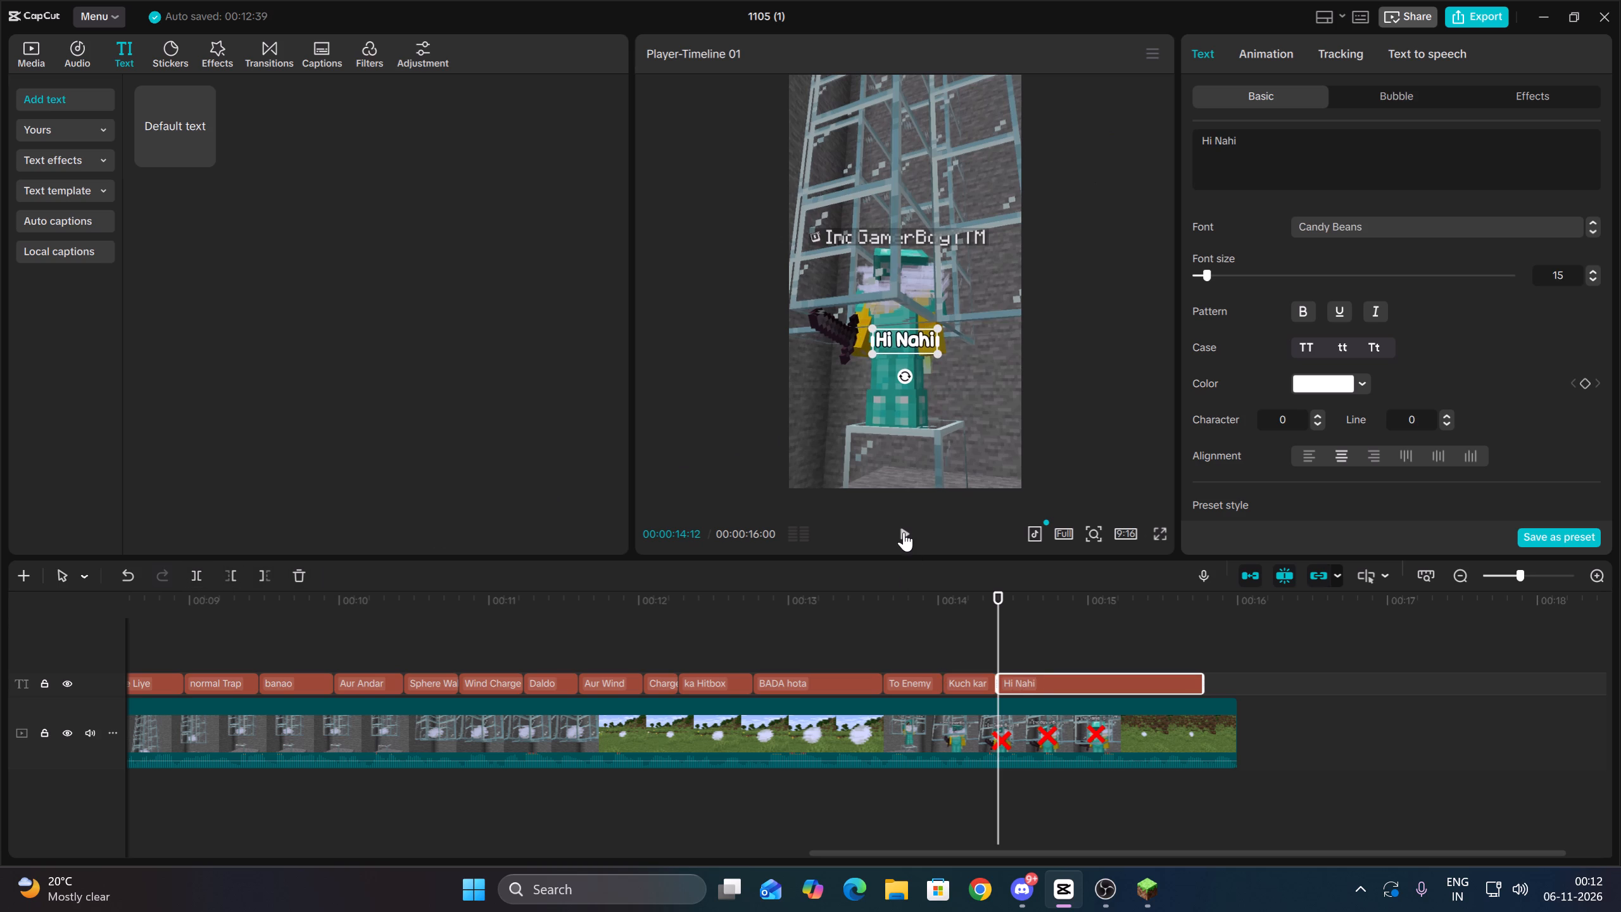
Split the trailing "Hi Nahi" caption at 00:00:14:20 and change the piece after the cut to "paaye ga".
click(904, 532)
key(space)
click(190, 572)
drag(1330, 165, 1155, 131)
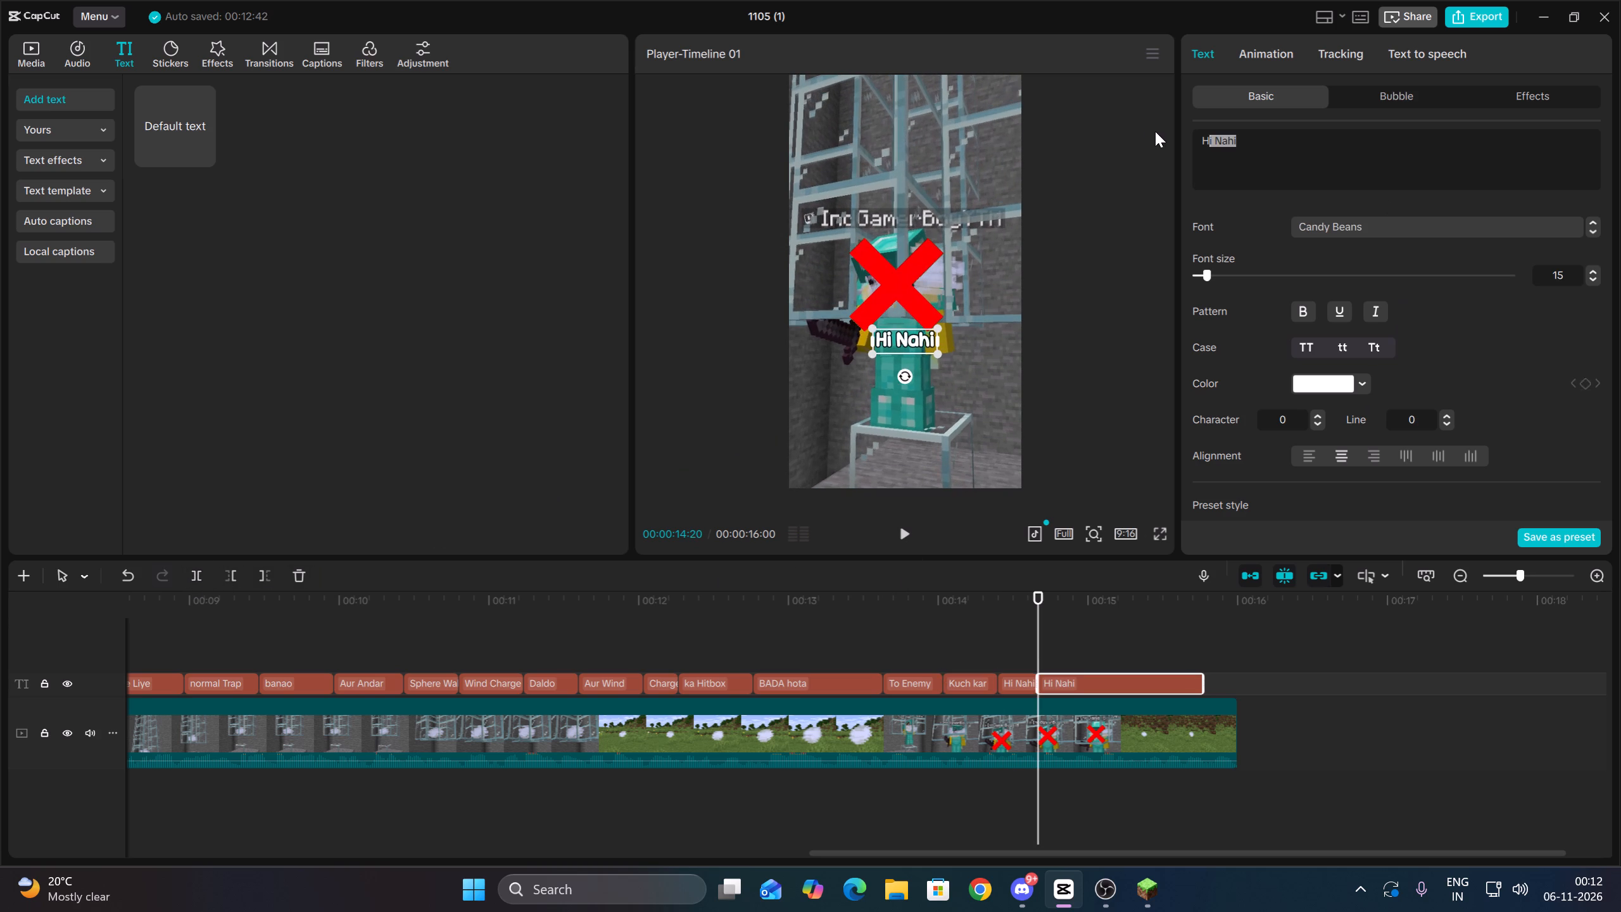
drag(1155, 131, 1144, 130)
key(BackSpace)
text(paayega)
click(1233, 136)
key(space)
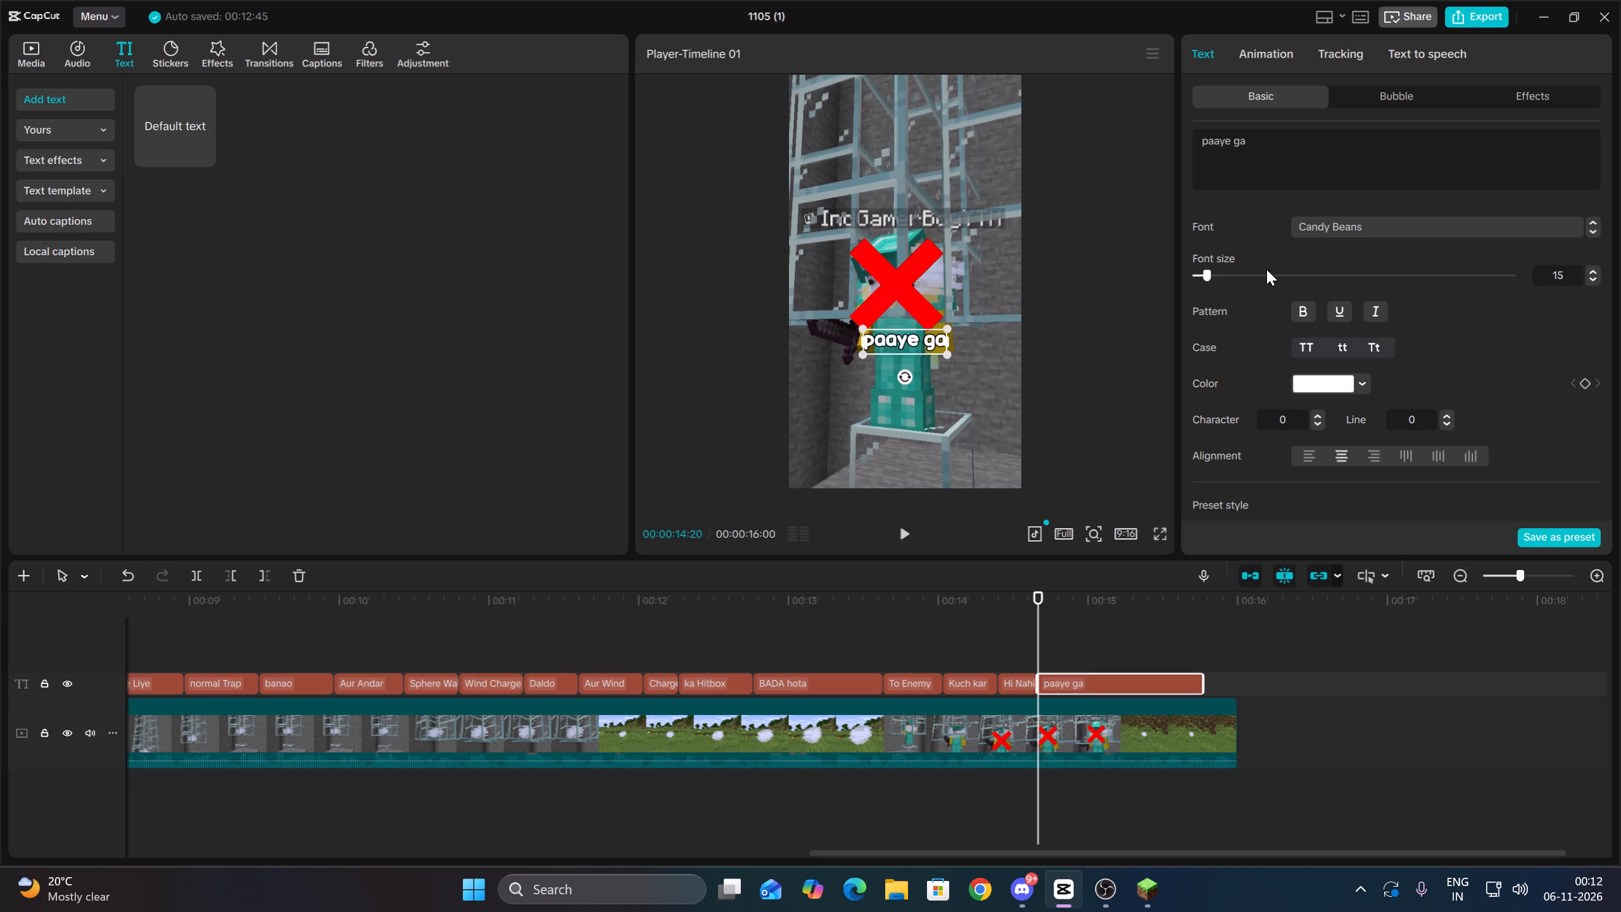
Split the trailing "paaye ga" caption at 00:00:15:03 and change the piece after the cut to "Aur isliye".
click(911, 532)
key(space)
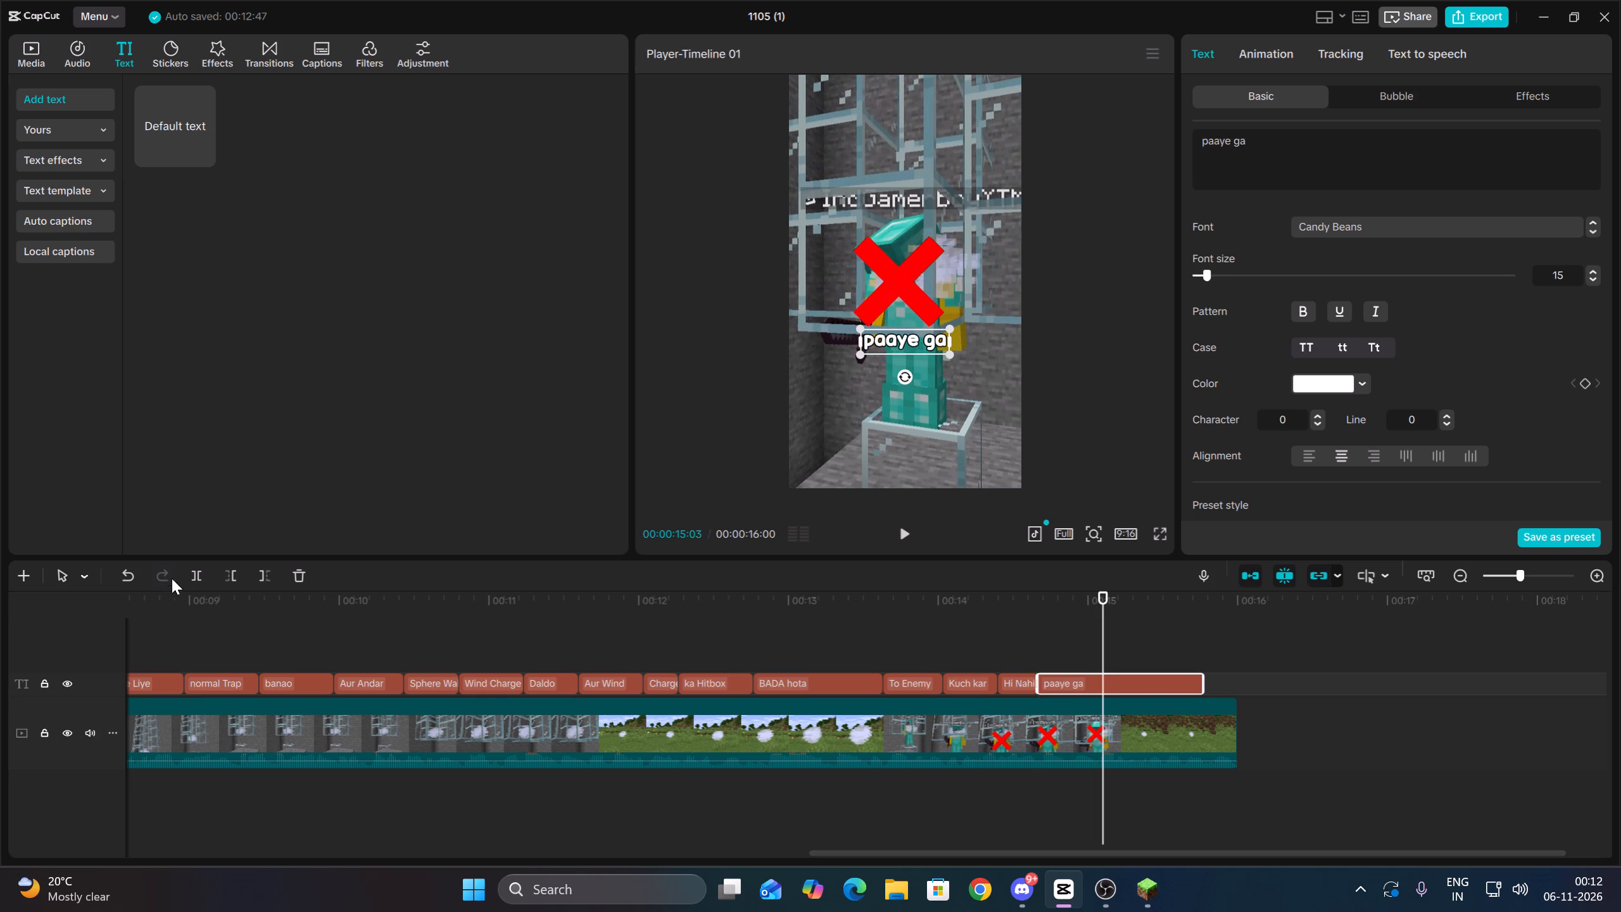
click(193, 569)
key(space)
key(space)
drag(1261, 158, 1133, 132)
key(BackSpace)
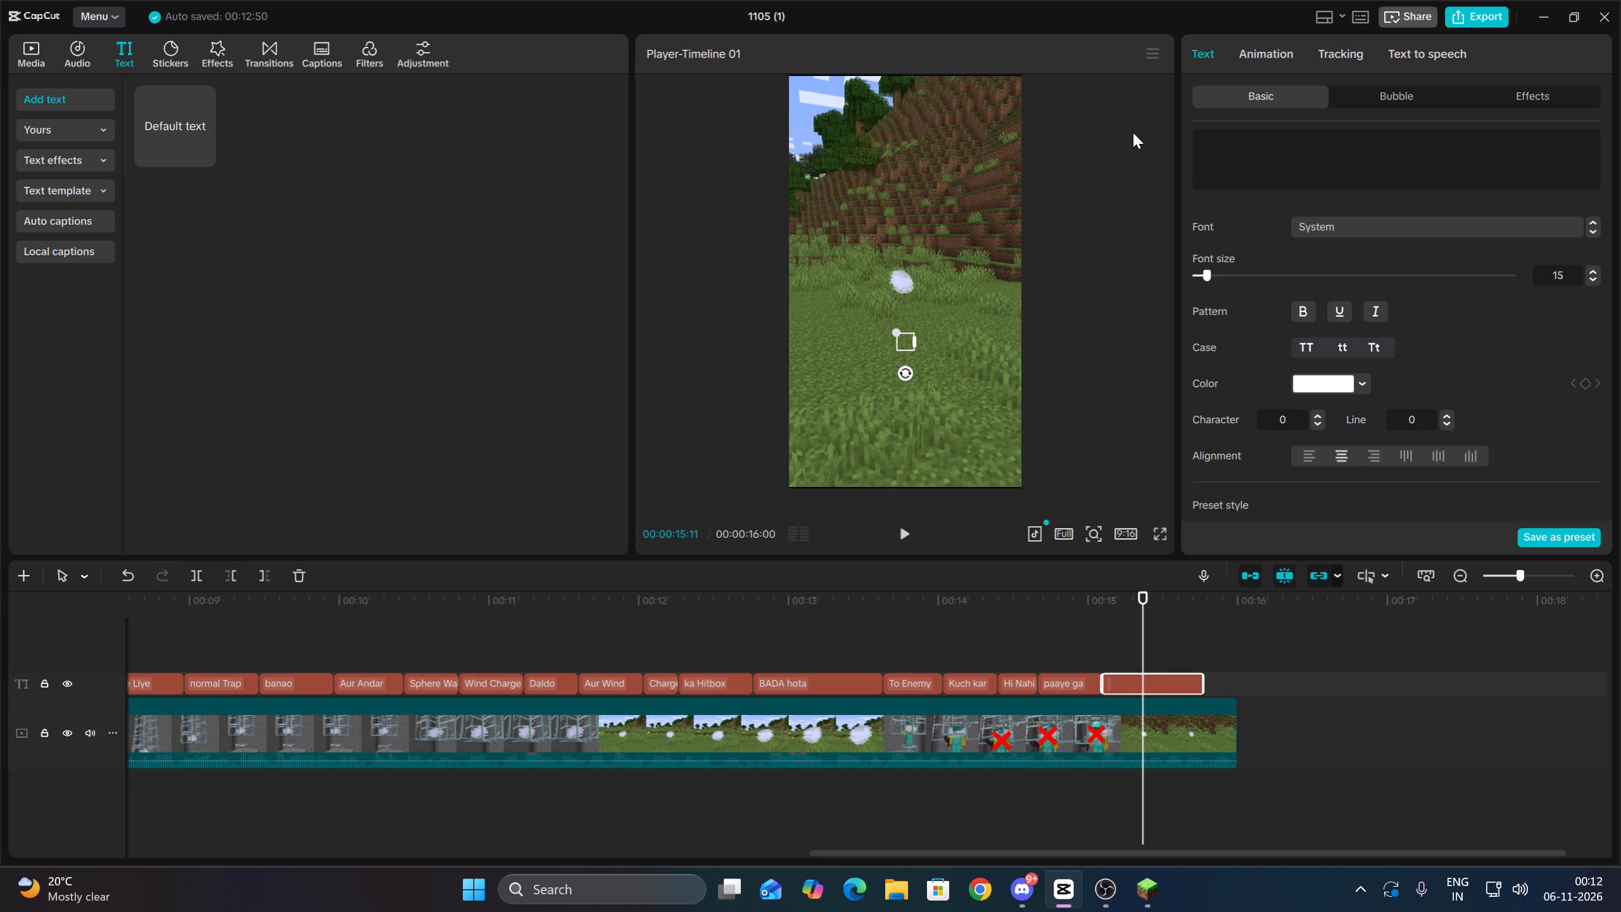
text(Aur isliye)
Replay the narration over the "Aur isliye" caption and extend the caption's end to the end of the video clip.
click(1123, 650)
key(Up)
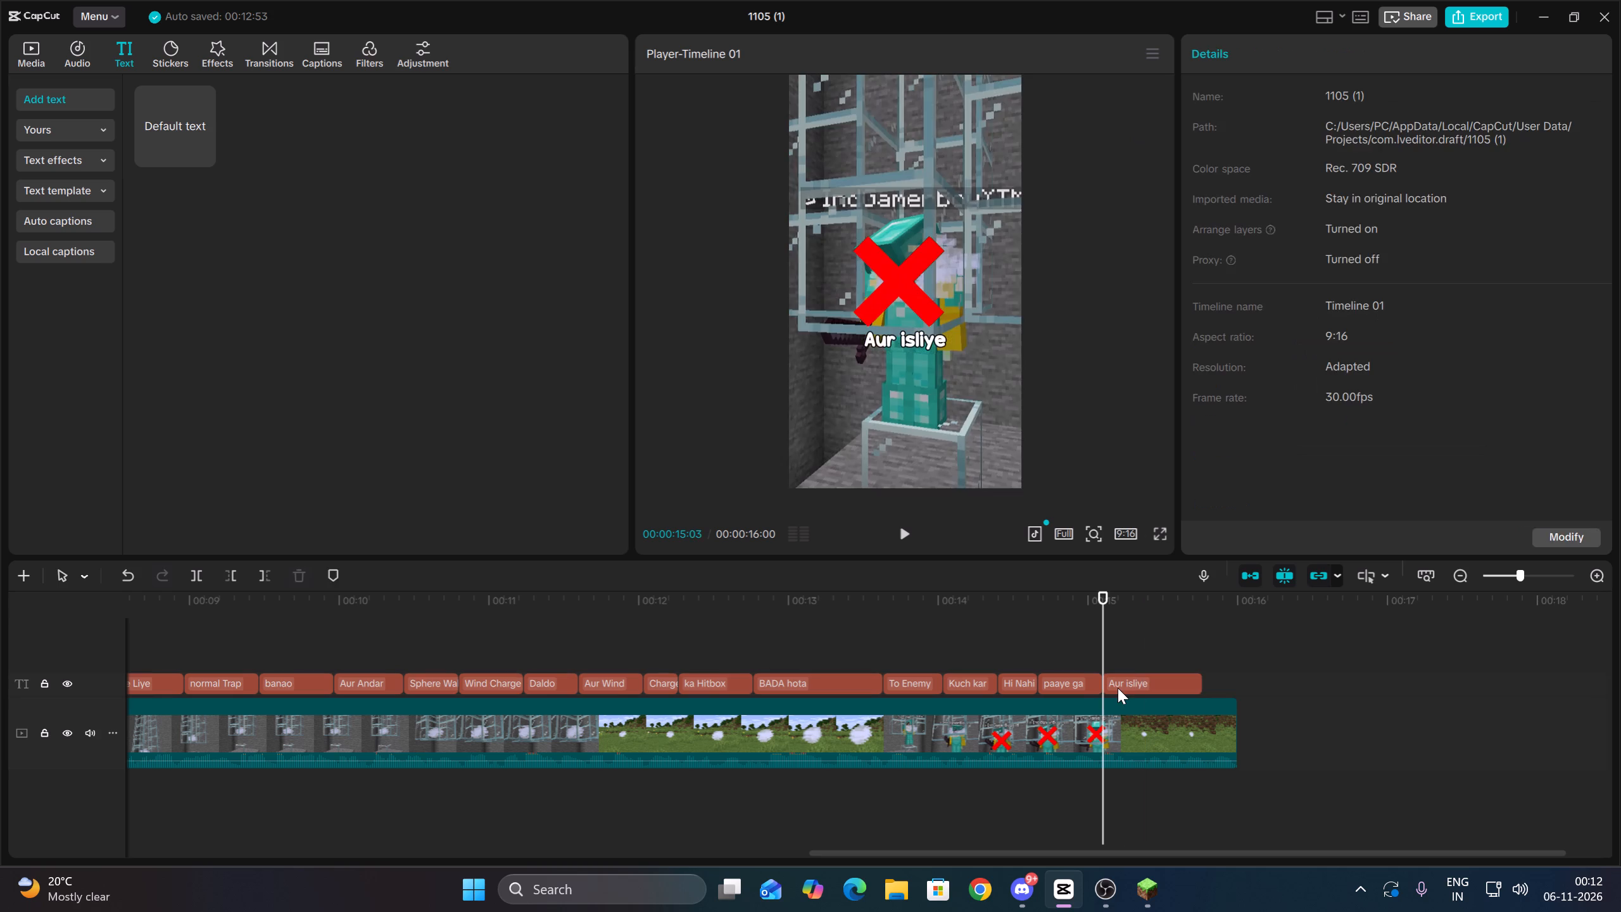
click(1118, 688)
key(space)
key(space)
drag(1204, 681, 1219, 683)
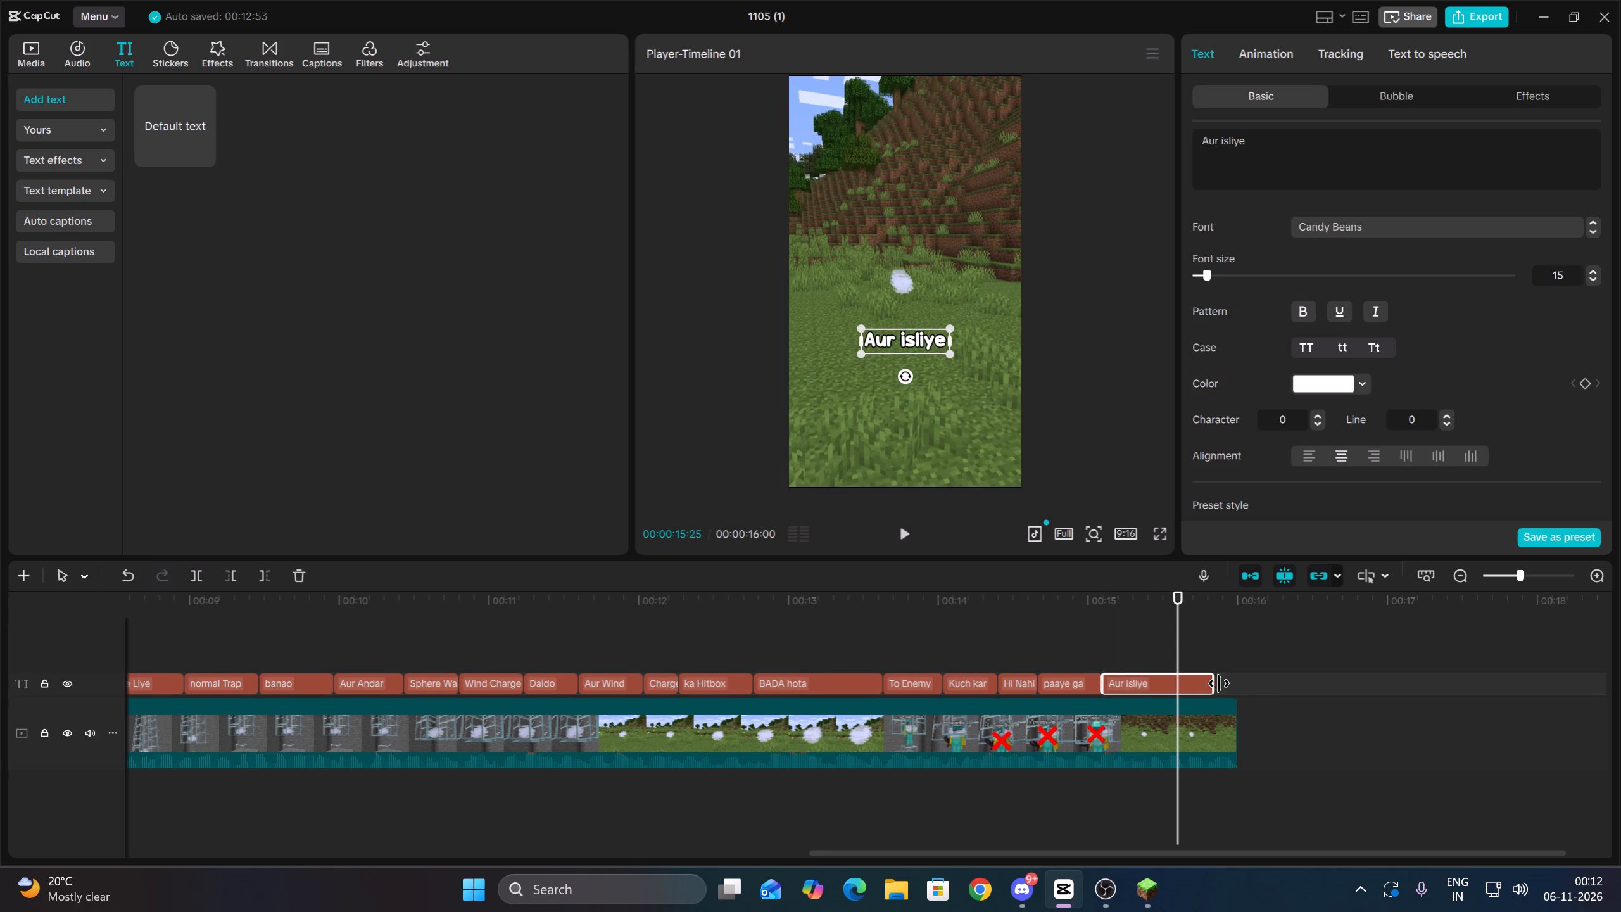
drag(1219, 683, 1237, 685)
Shorten the text of the final "Aur isliye" caption to "Aur".
key(Up)
click(1279, 119)
click(1273, 163)
key(BackSpace)
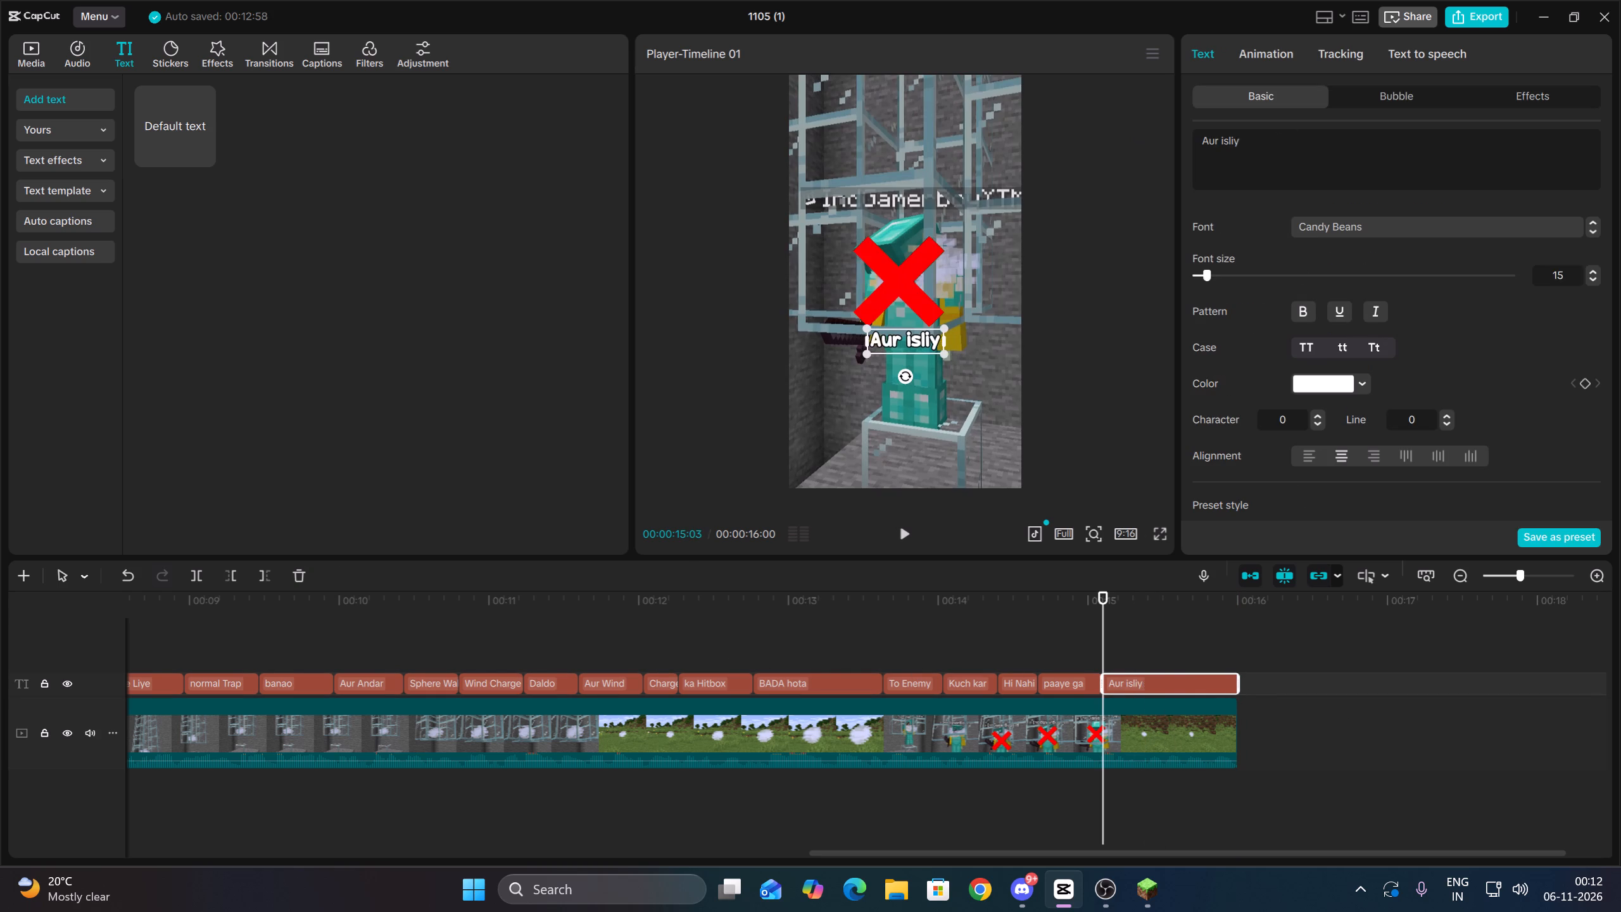
key(BackSpace)
key(BackSpace)
key(BackSpace)
key(BackSpace)
key(BackSpace)
key(BackSpace)
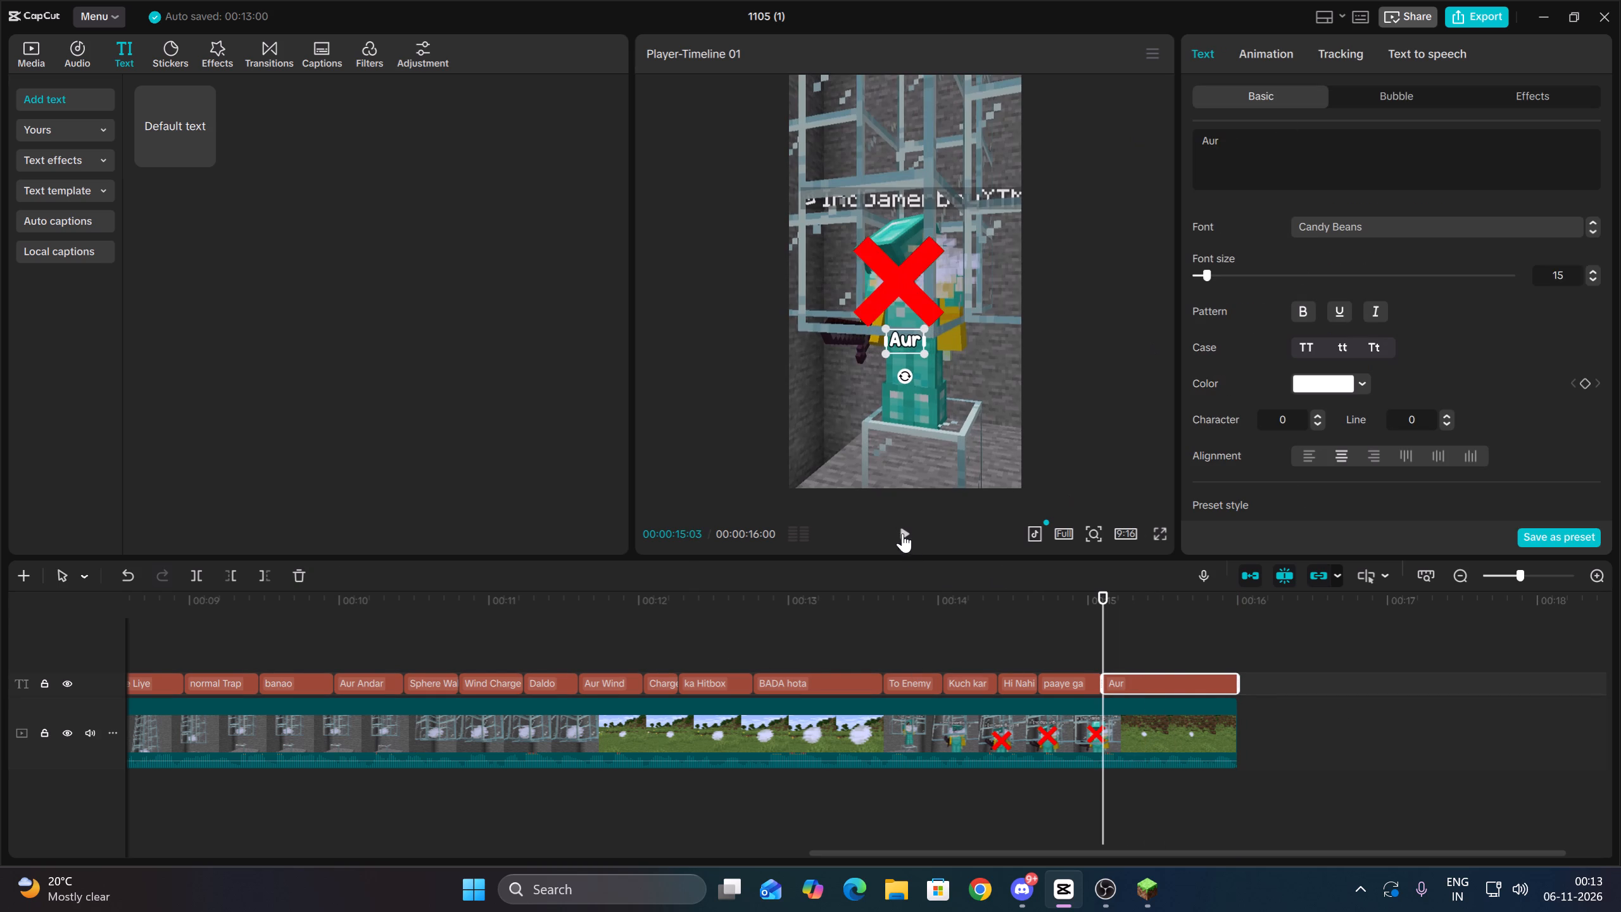
Split the final "Aur" caption at 00:00:15:08 and change the piece after the cut to "Issi".
double_click(907, 534)
click(193, 576)
drag(1269, 139, 1231, 152)
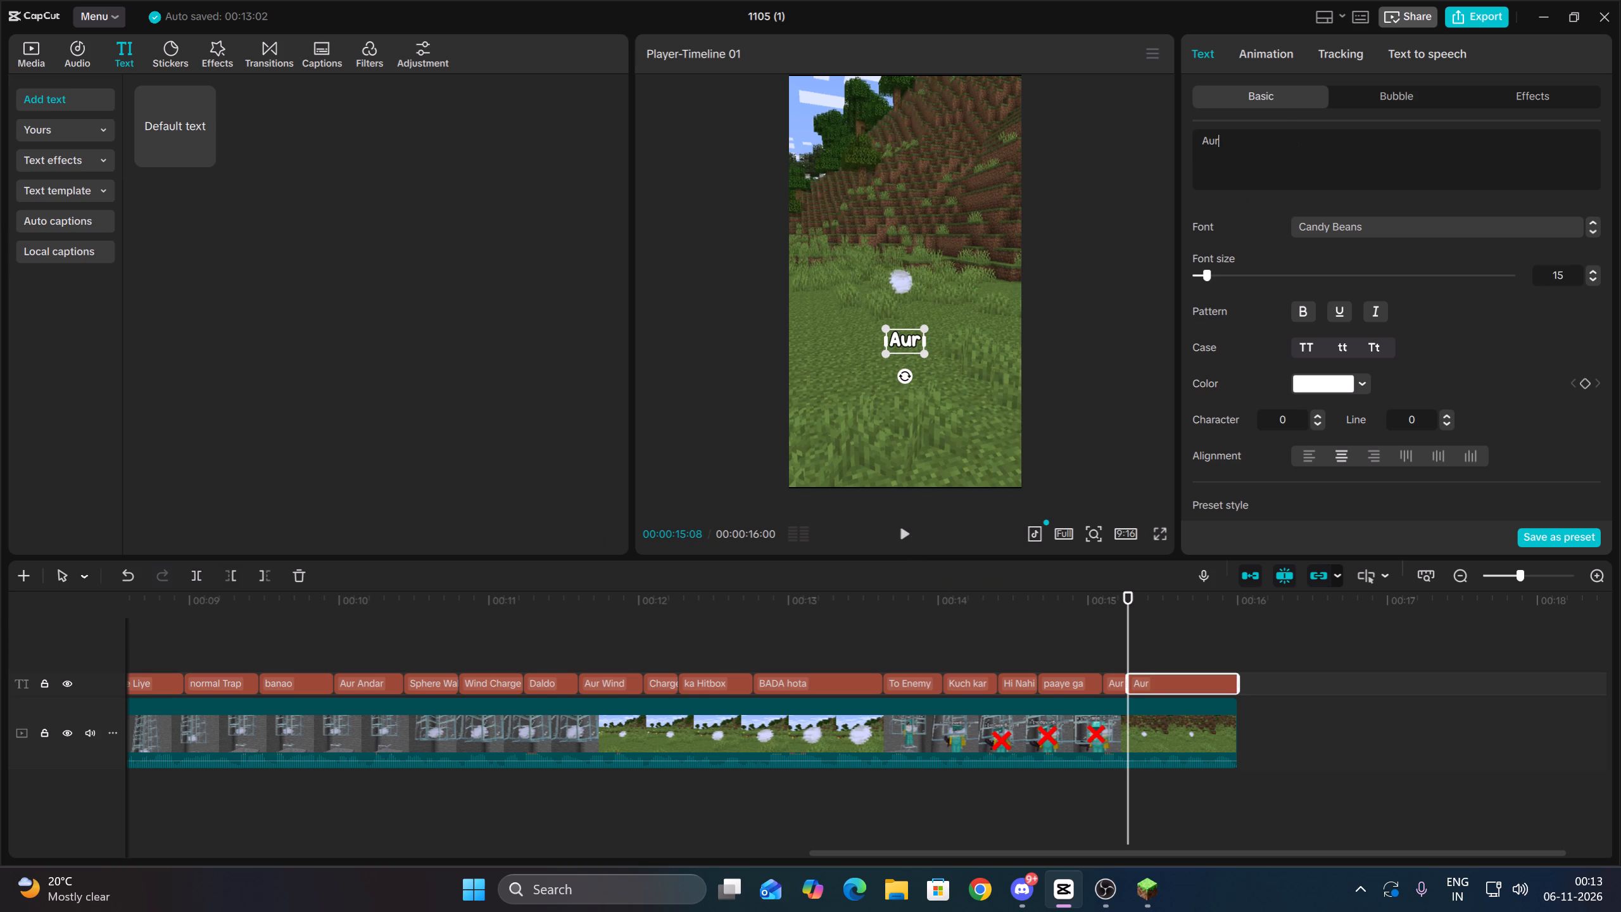
drag(1231, 152, 1154, 133)
key(BackSpace)
text(Iski)
key(BackSpace)
key(BackSpace)
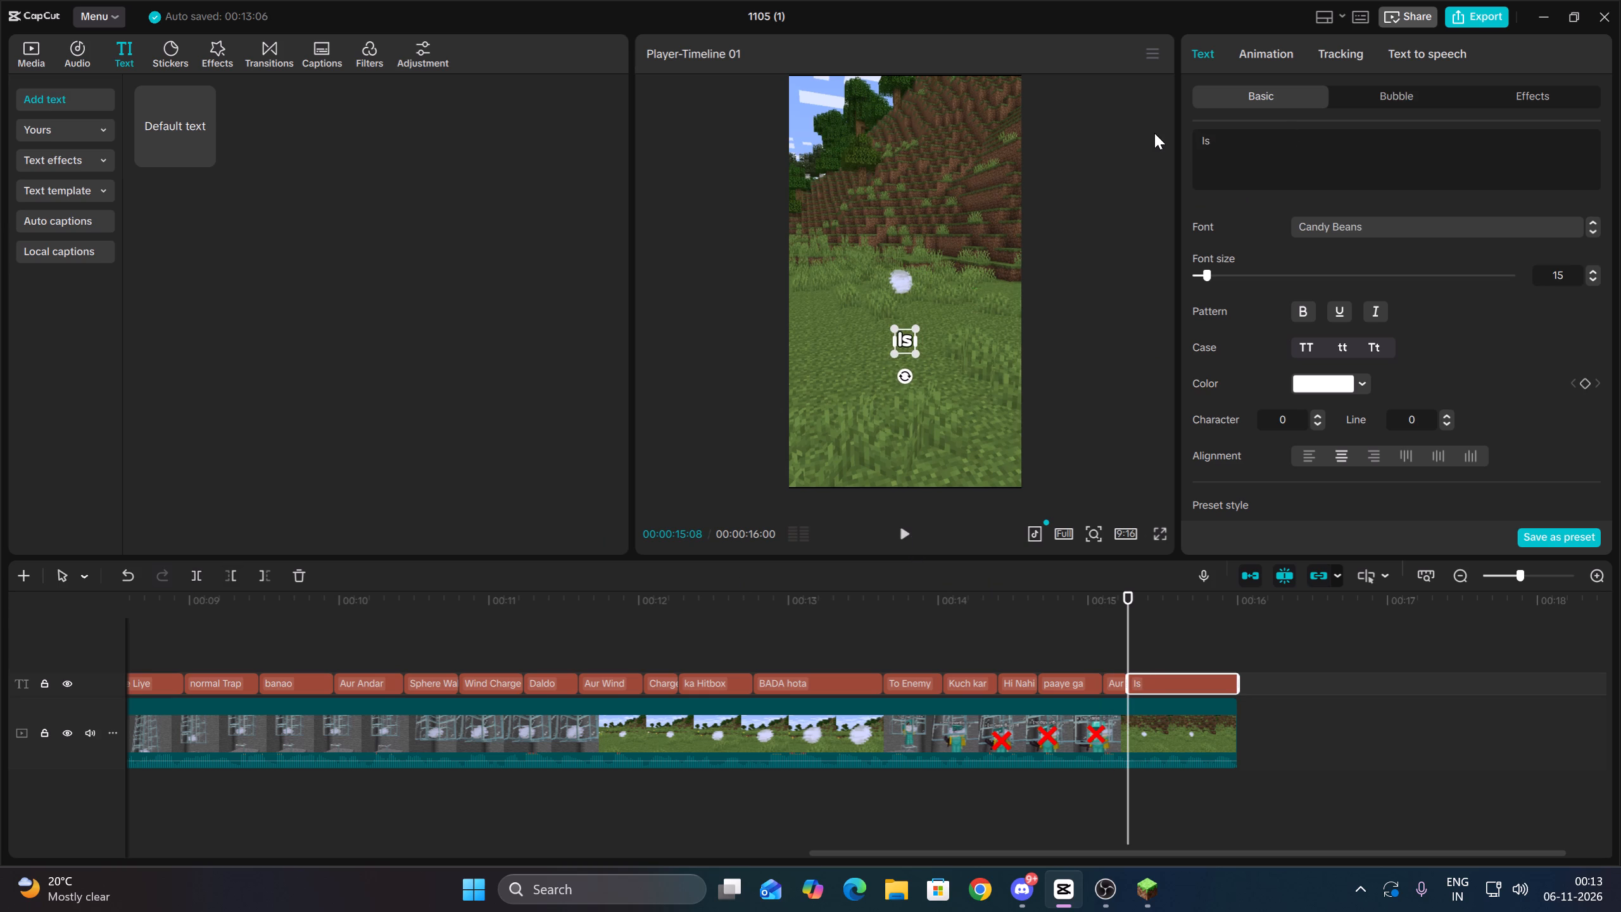
text(si)
Switch to the Discord window.
key(alt+Tab)
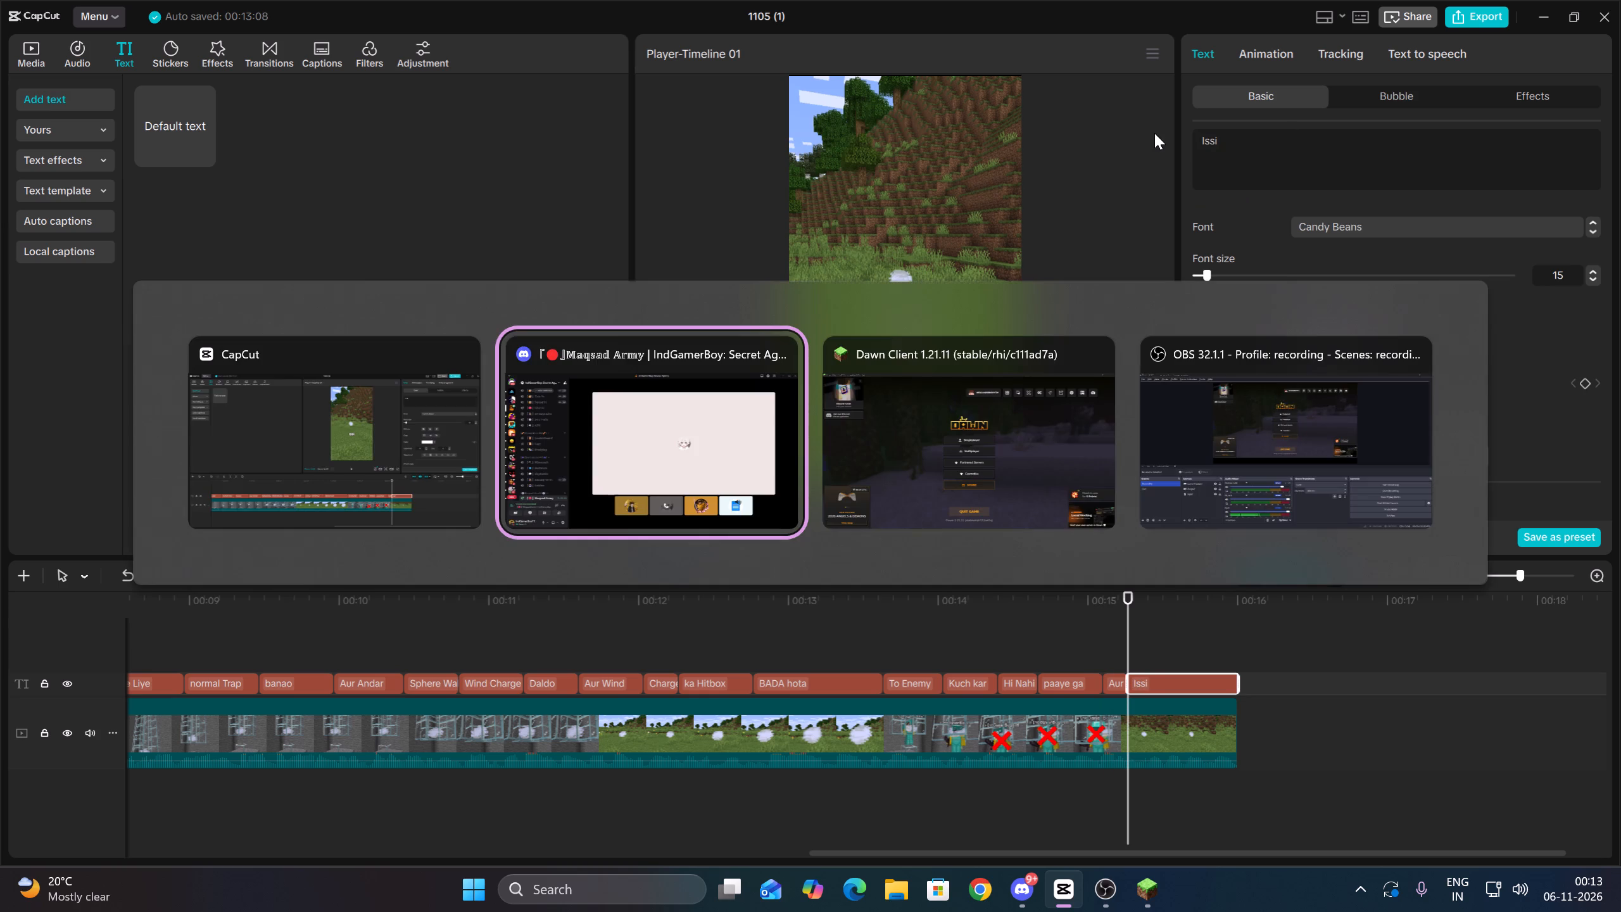
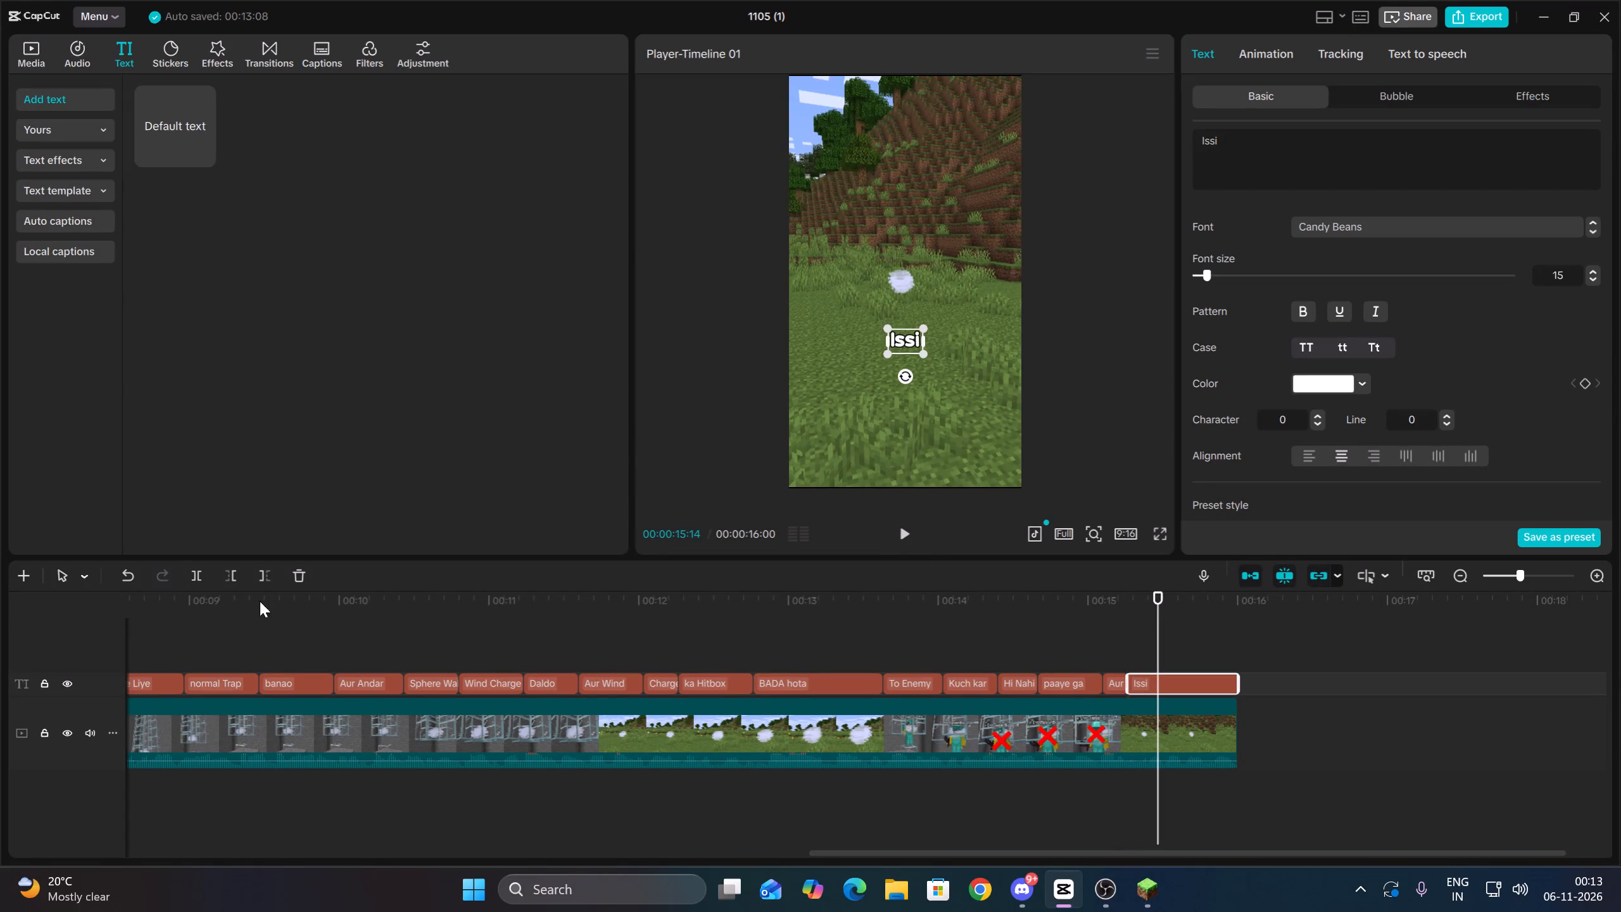
Split the final "Issi" caption at 00:00:15:14, change the piece after the cut to "Wajar Se" and play it back.
click(190, 573)
drag(1290, 143, 1157, 123)
key(BackSpace)
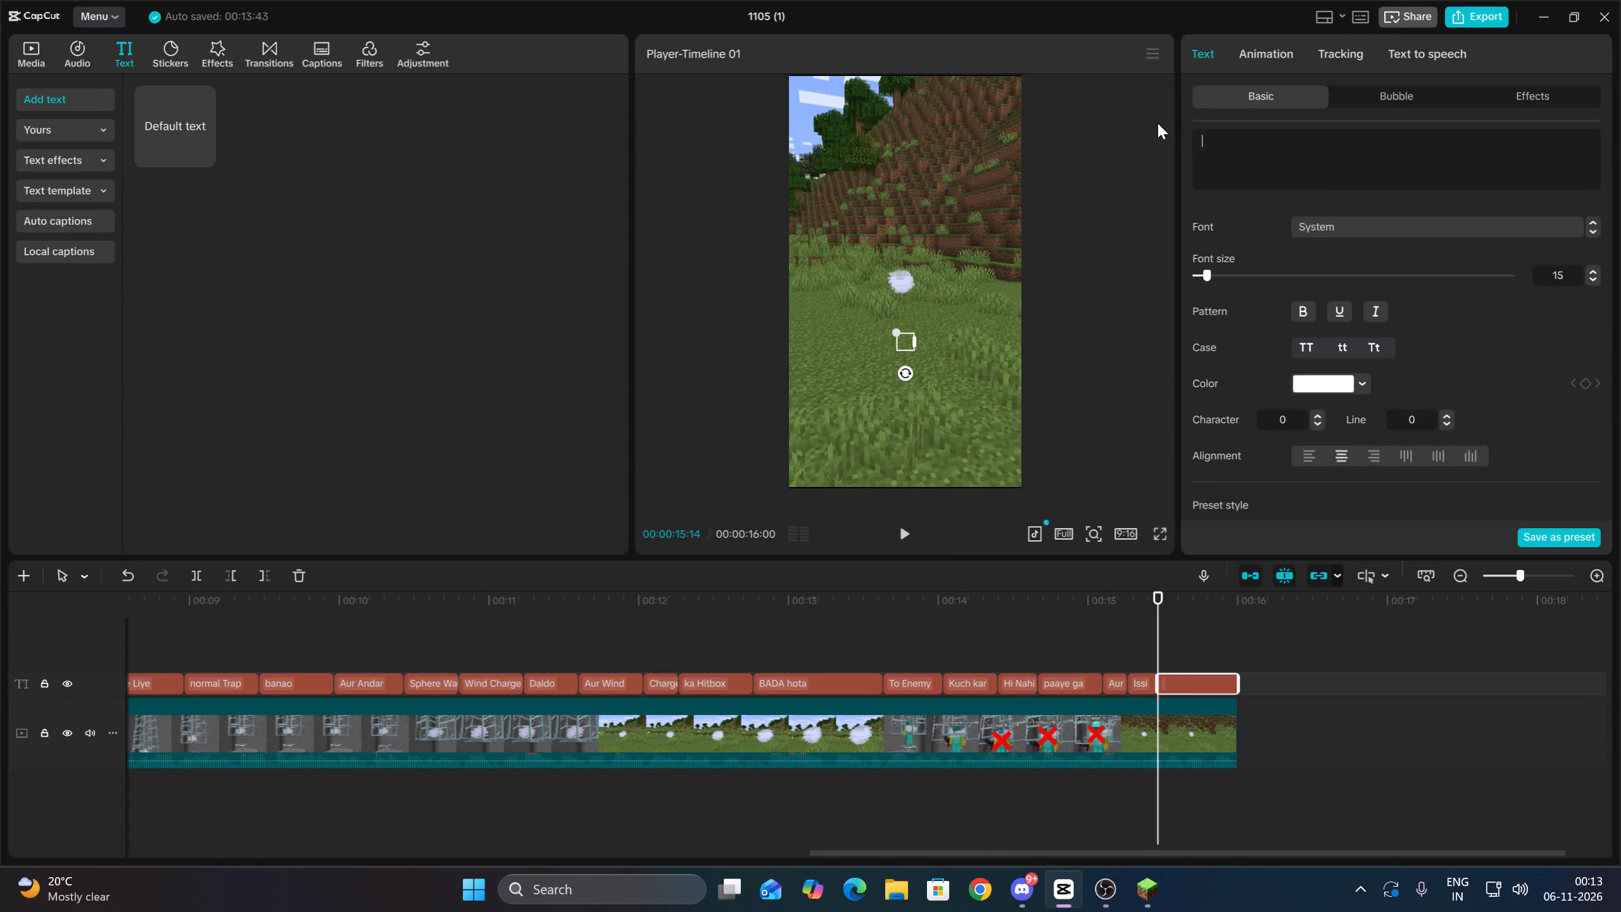
text(Wajar Se)
click(910, 533)
key(space)
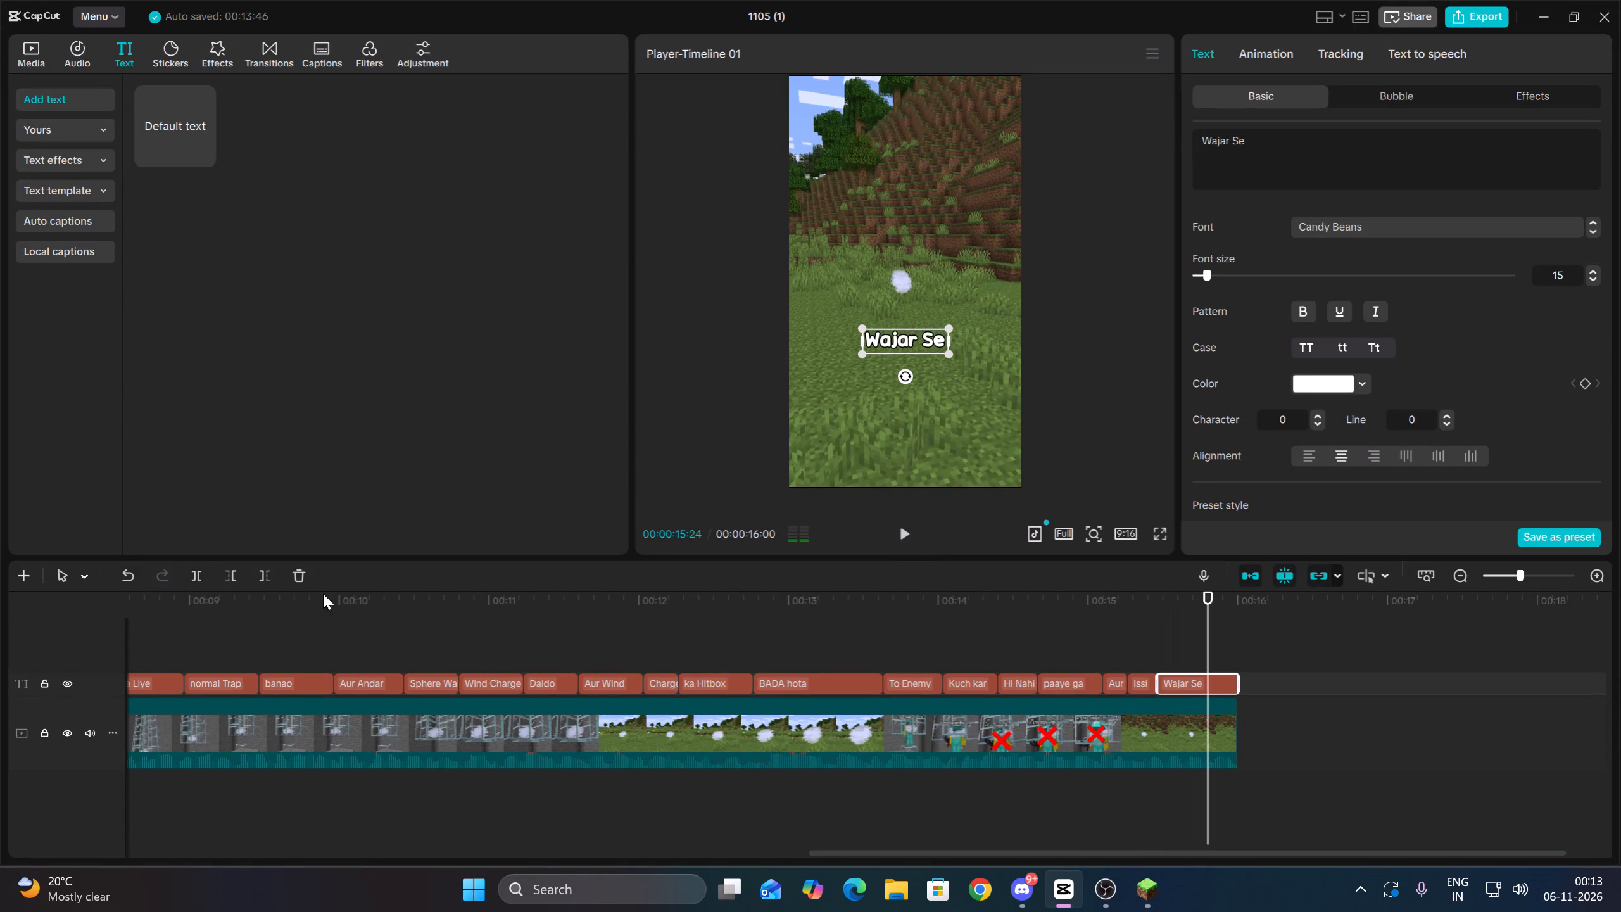
key(space)
key(space)
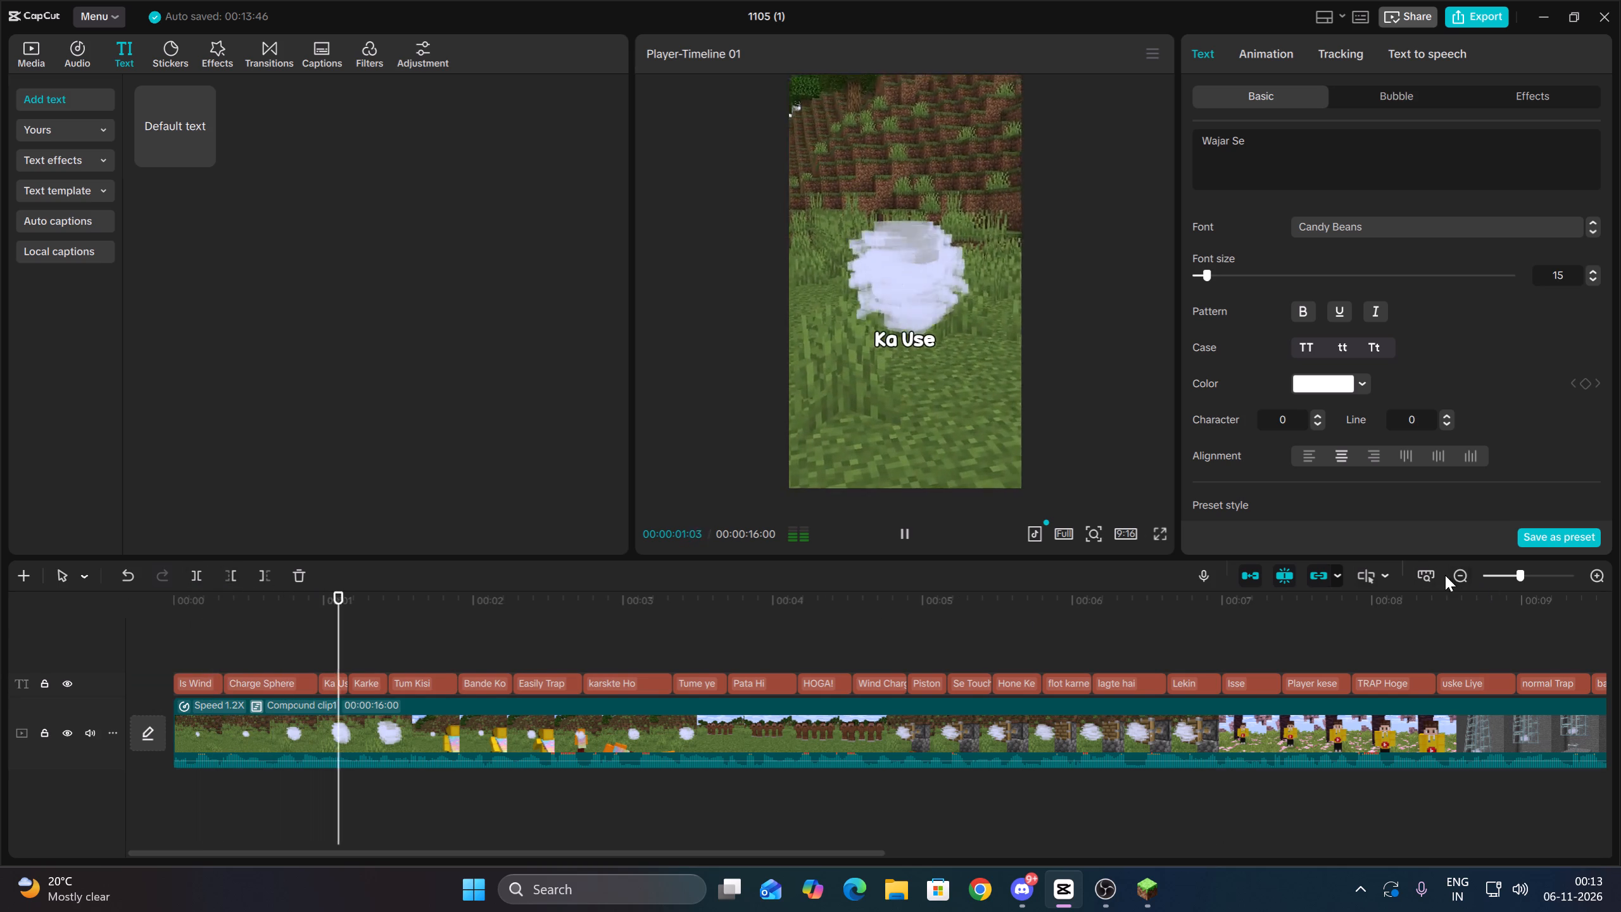
Apply the "Pop Up" in-animation to all caption clips on the timeline with a duration of 0.1 s.
click(1445, 575)
double_click(1450, 575)
key(space)
drag(824, 687, 58, 588)
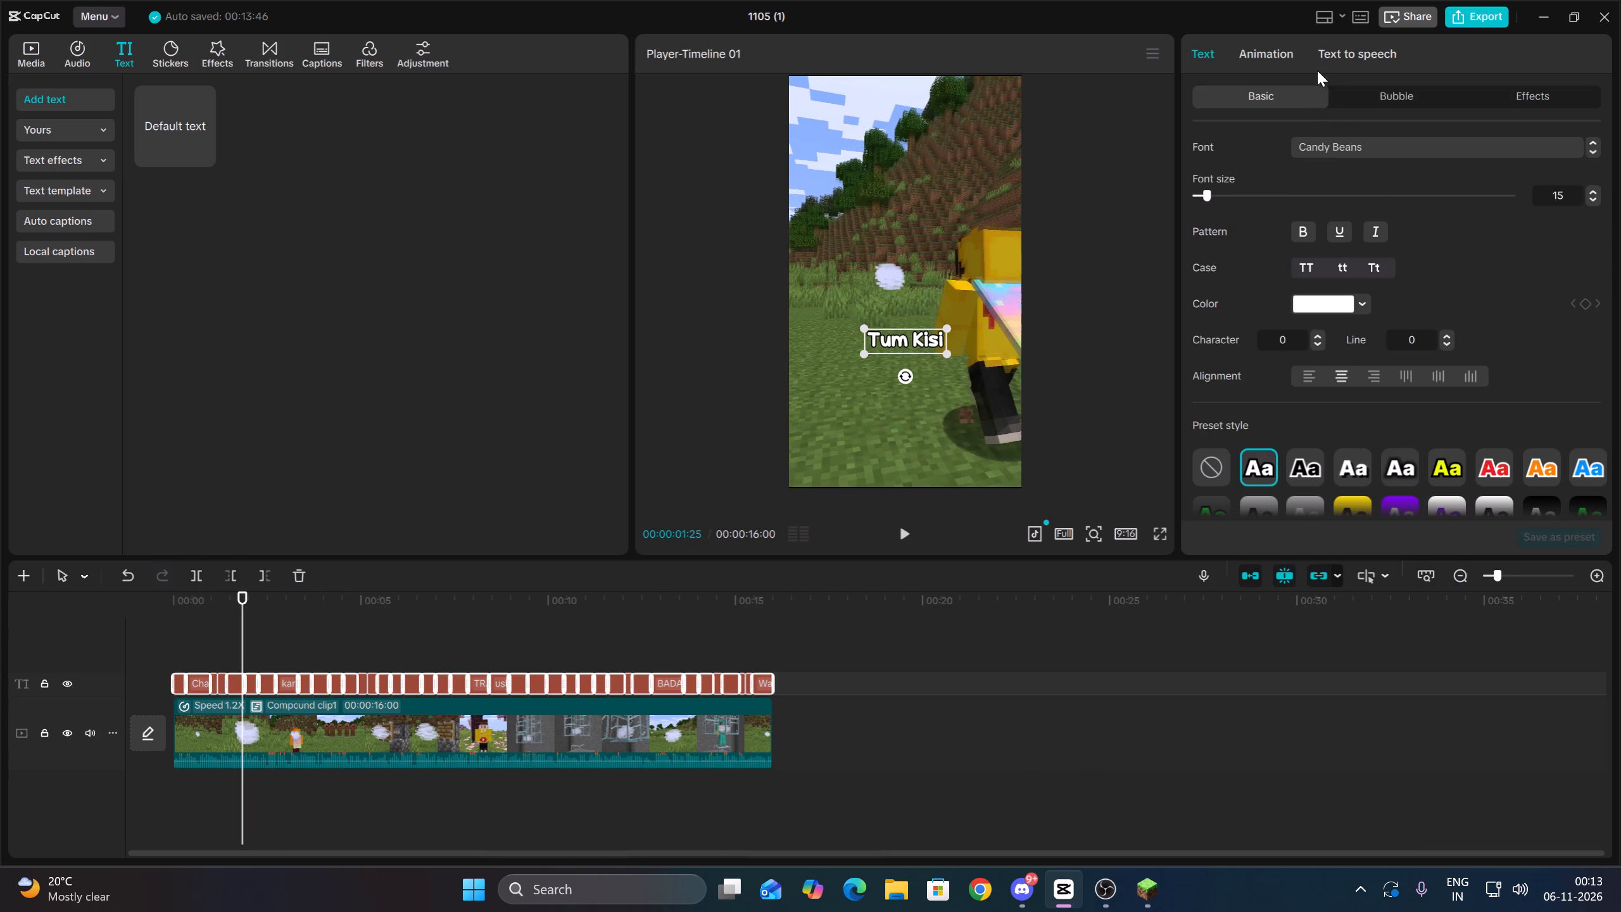
click(1276, 60)
click(1301, 144)
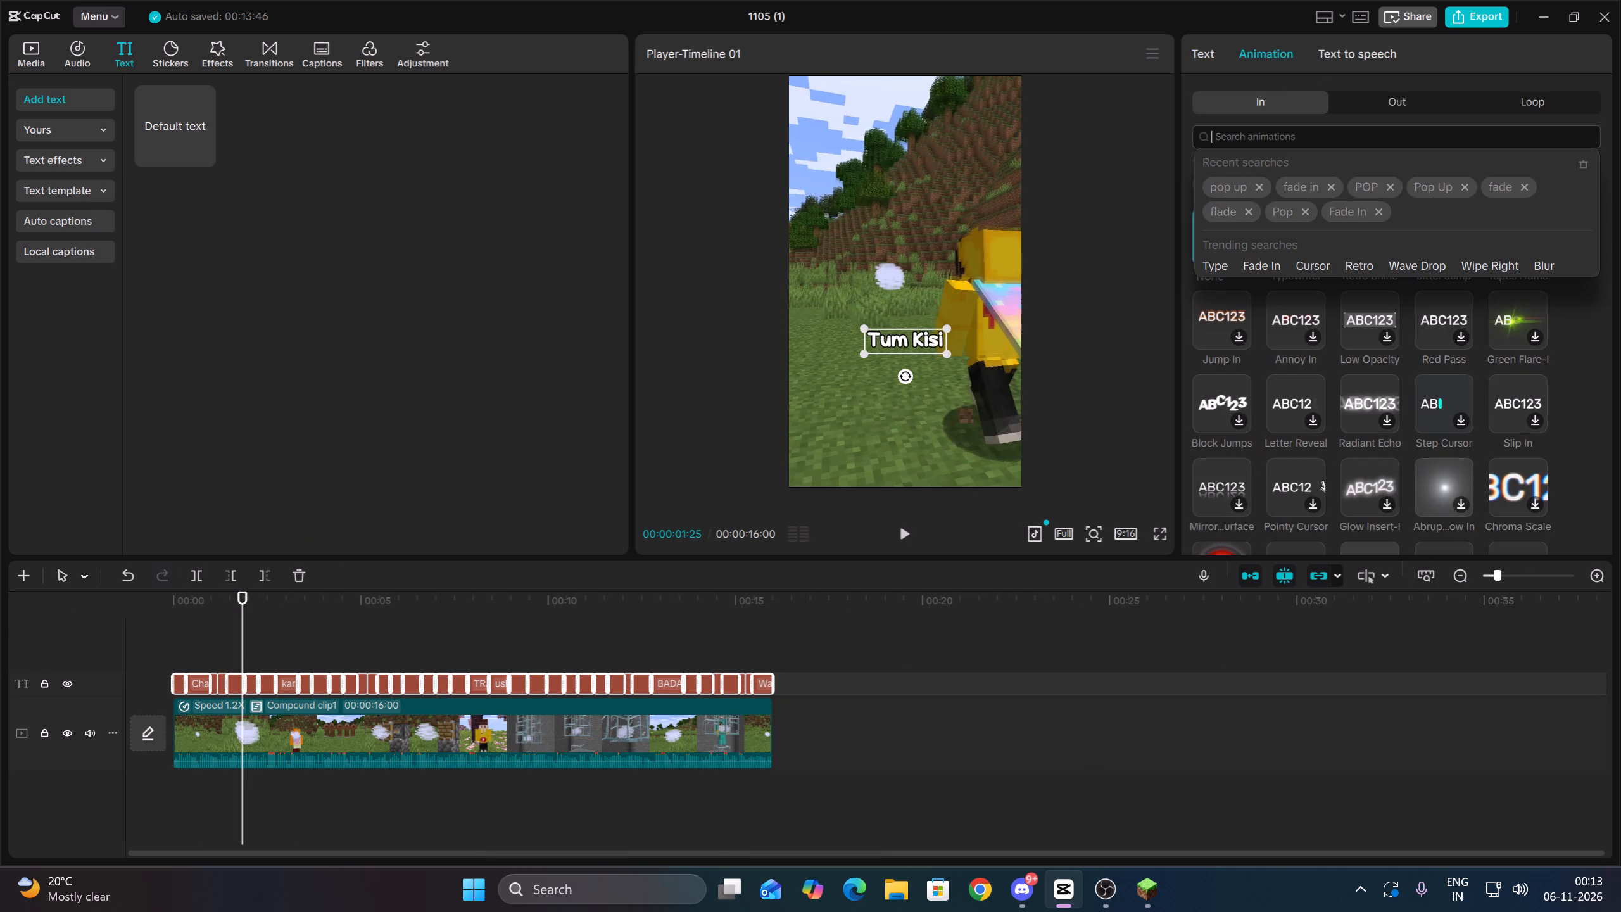
click(1235, 181)
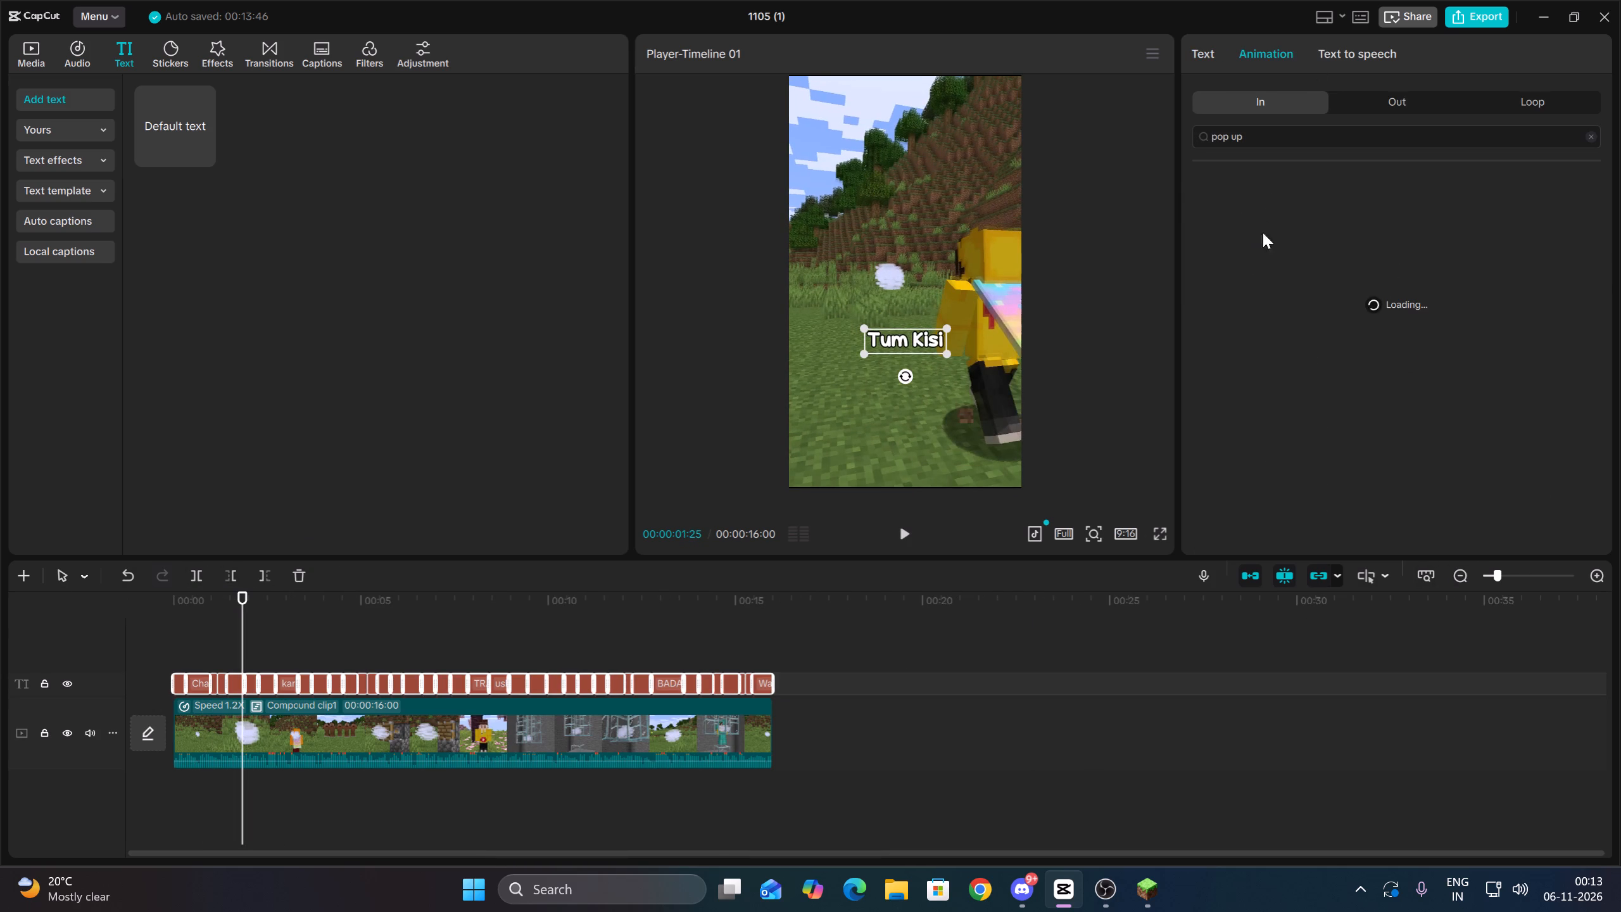
click(1296, 221)
click(1404, 545)
drag(1407, 543, 1436, 541)
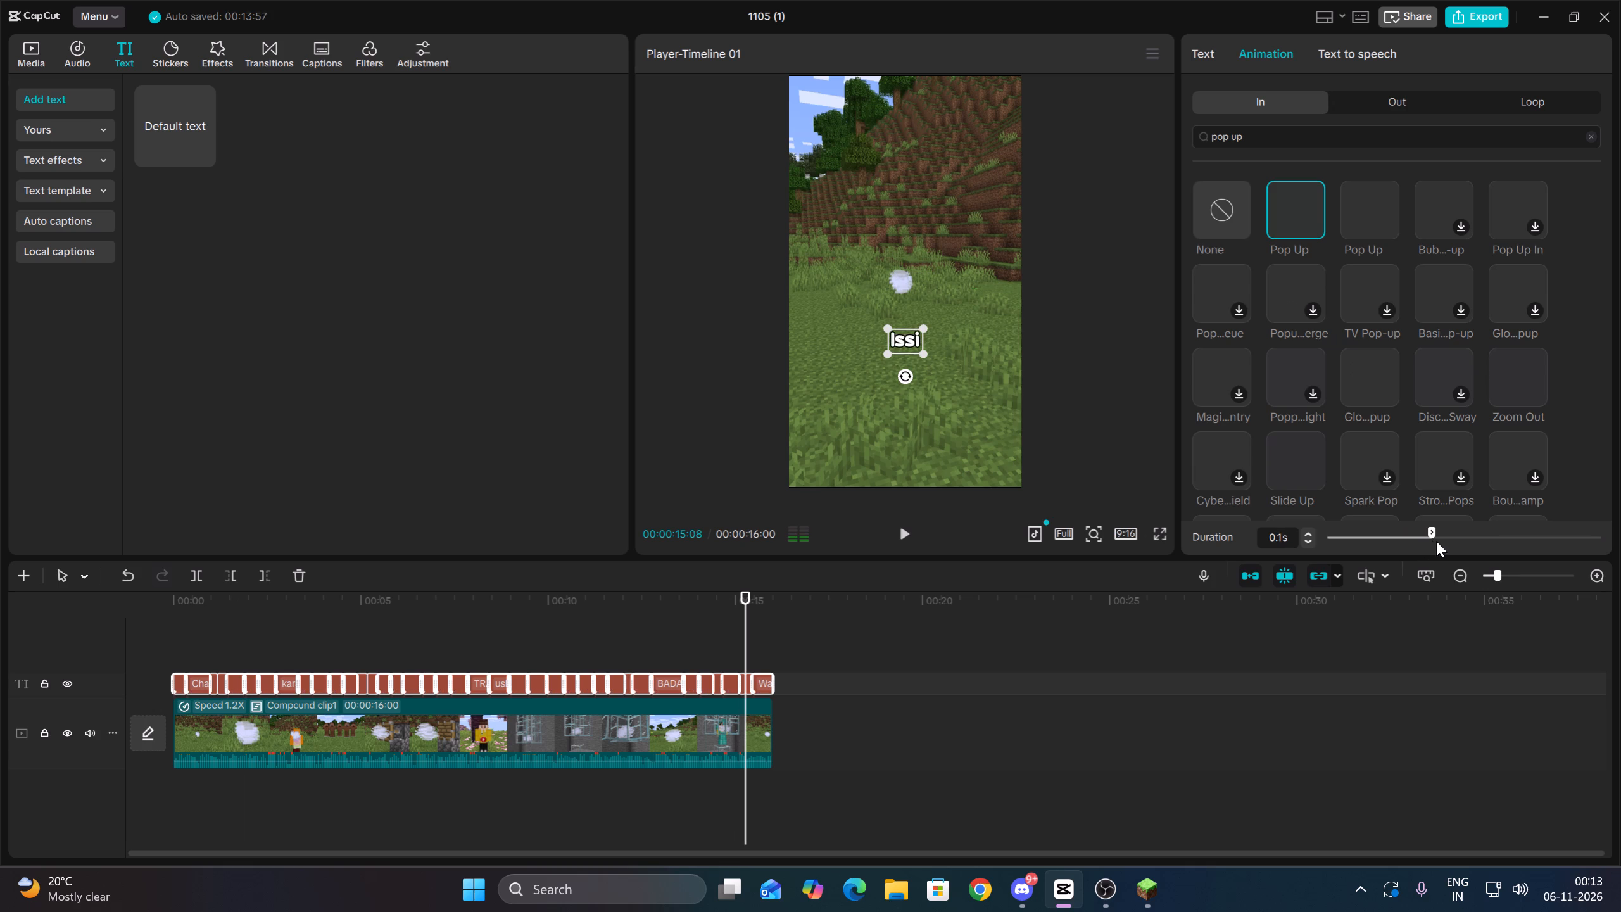
drag(1436, 541, 1437, 541)
Play the video from the beginning to the end to check the animated captions.
click(523, 597)
drag(524, 597, 1, 609)
key(space)
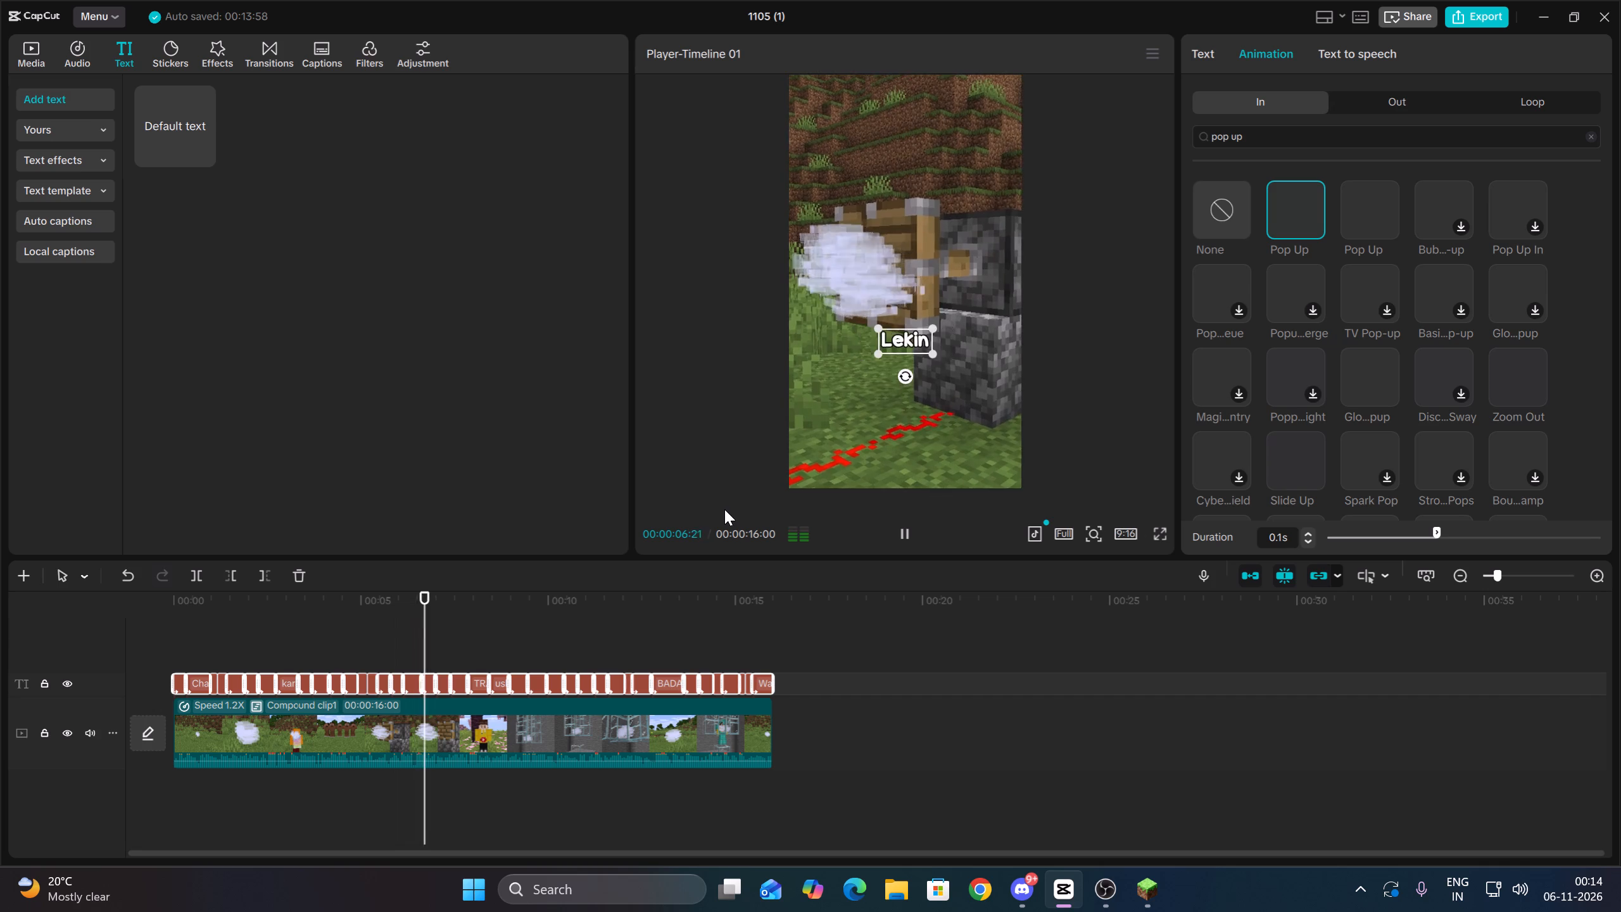
click(379, 637)
drag(379, 637, 0, 613)
key(space)
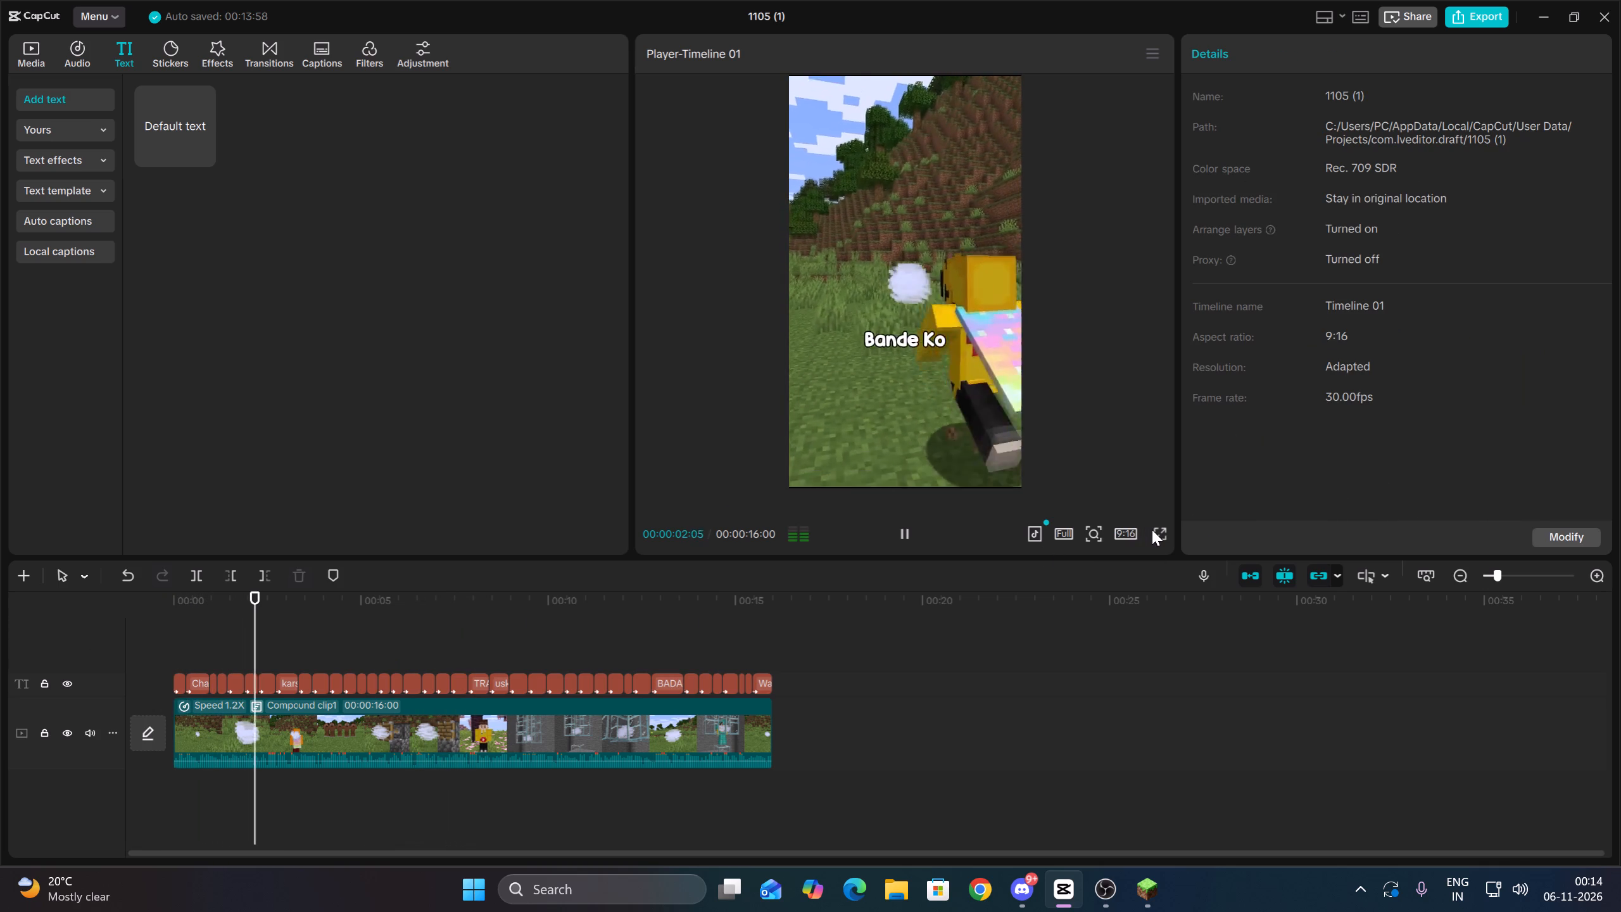
key(space)
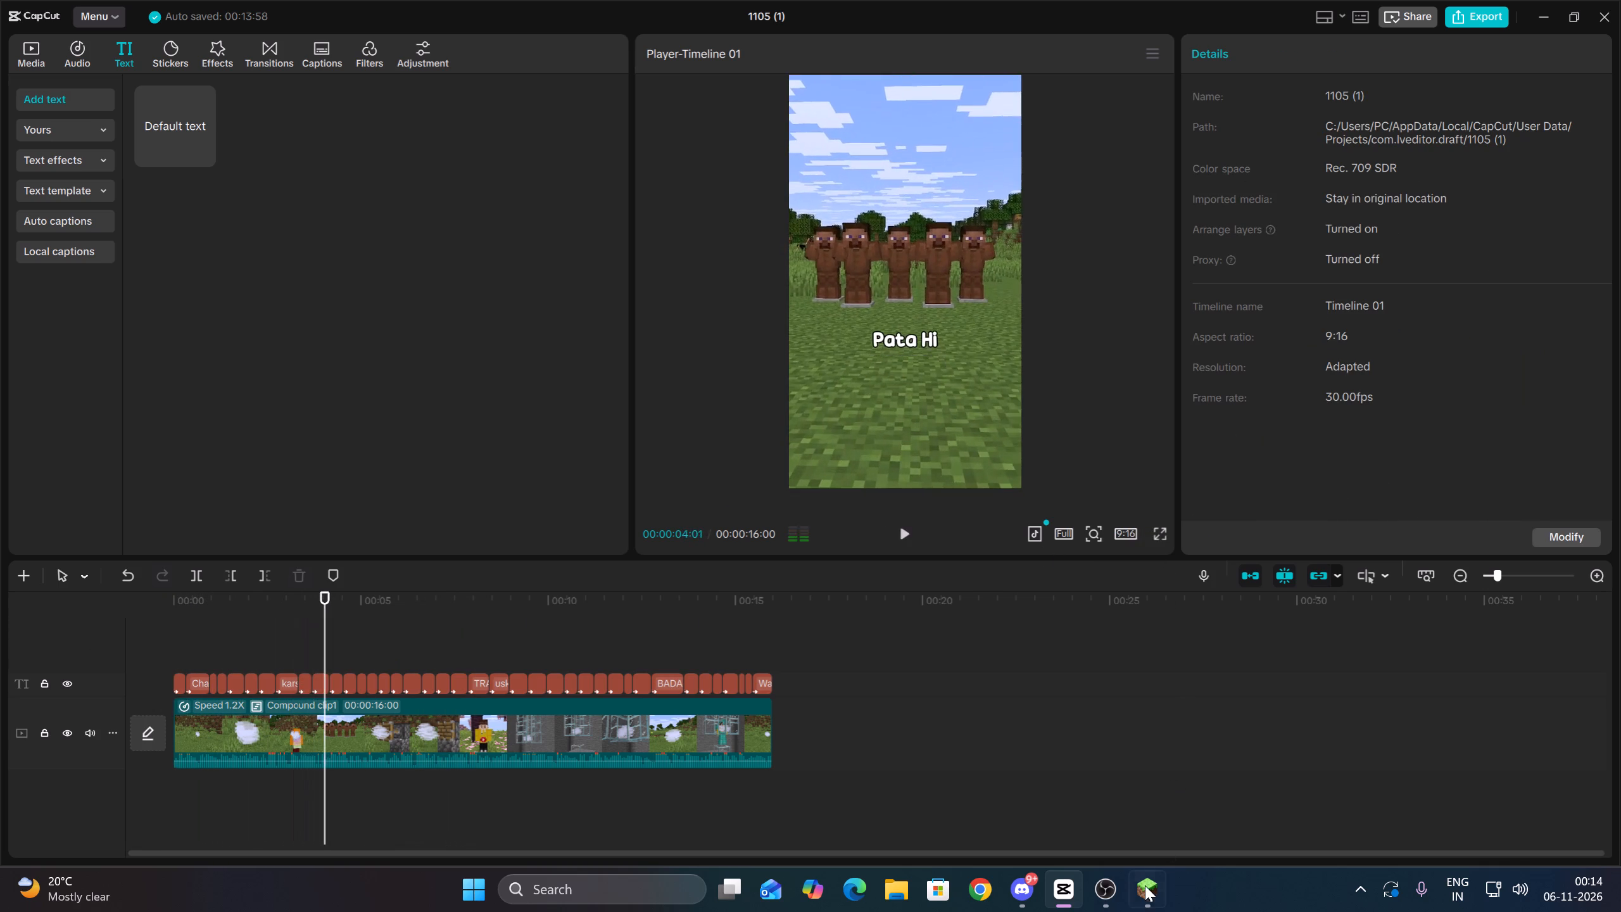
click(1144, 891)
click(1126, 888)
key(space)
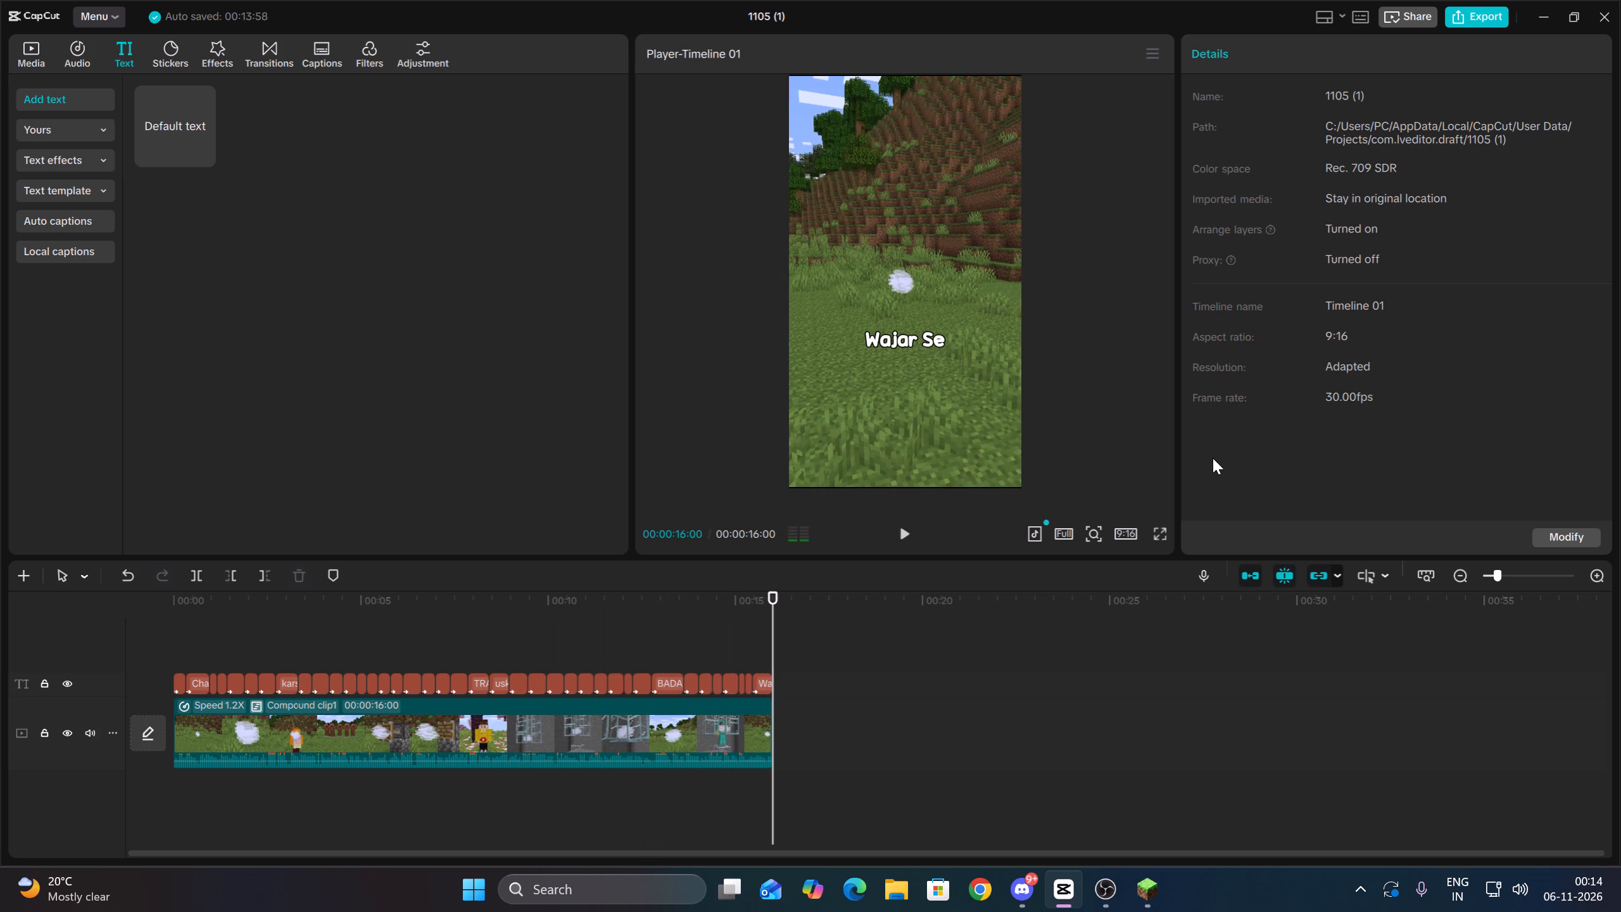
Open the export settings and name the export file "Minecraft".
click(1468, 13)
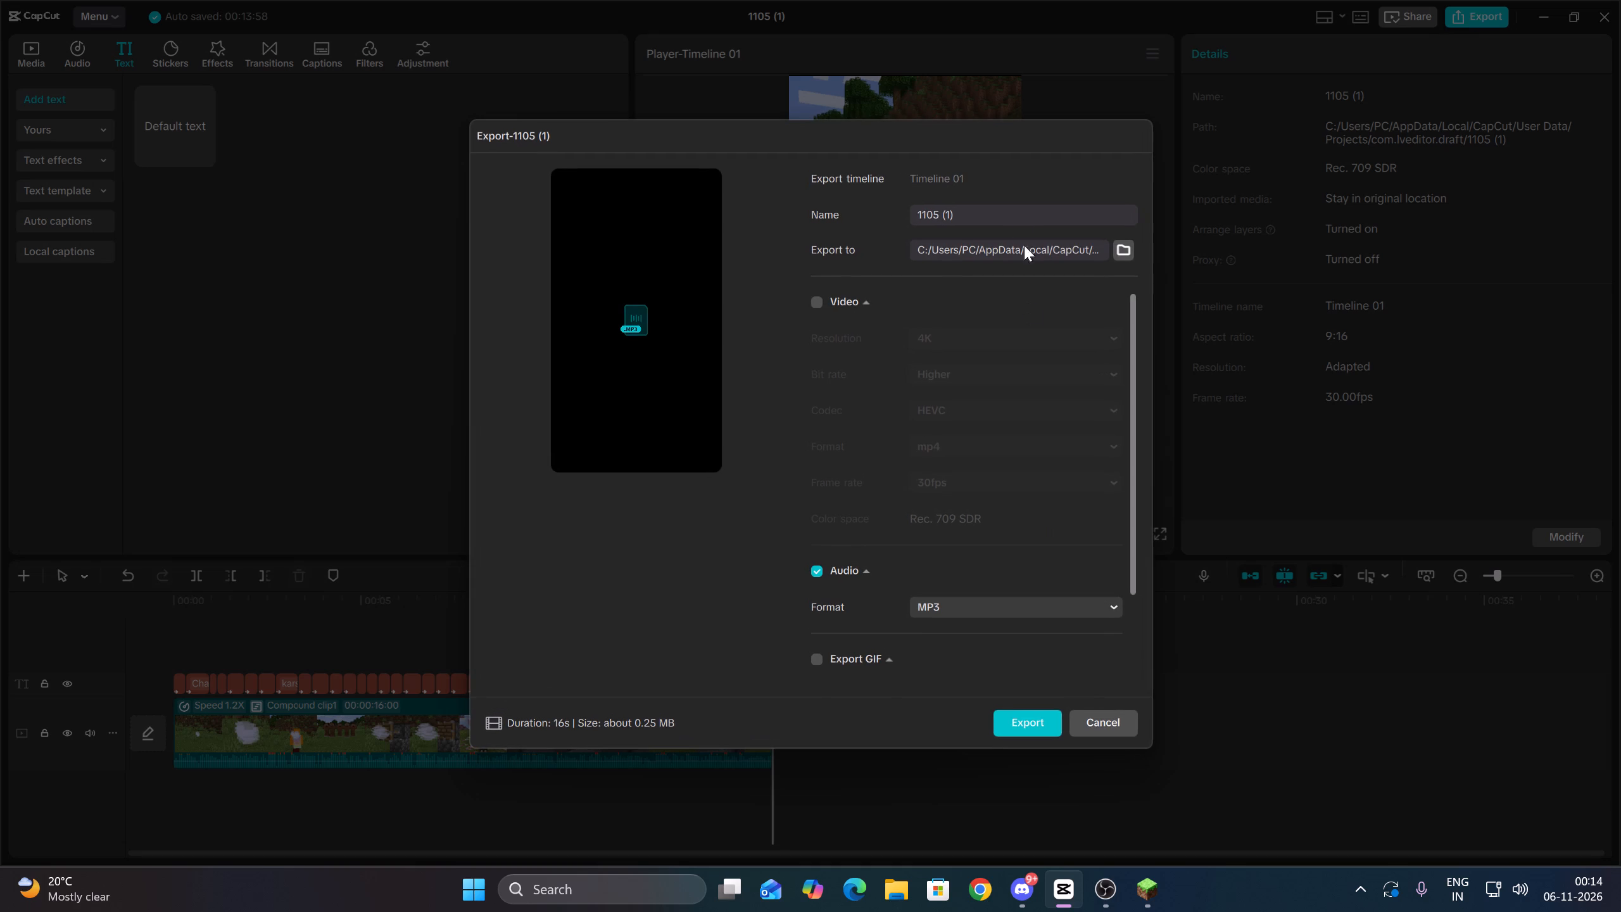
drag(993, 217, 831, 215)
key(BackSpace)
text(Minecraft)
Enable video export, disable the separate audio export and set the frame rate to 60fps.
click(817, 296)
click(815, 308)
click(816, 301)
click(816, 564)
drag(816, 564, 810, 569)
click(815, 566)
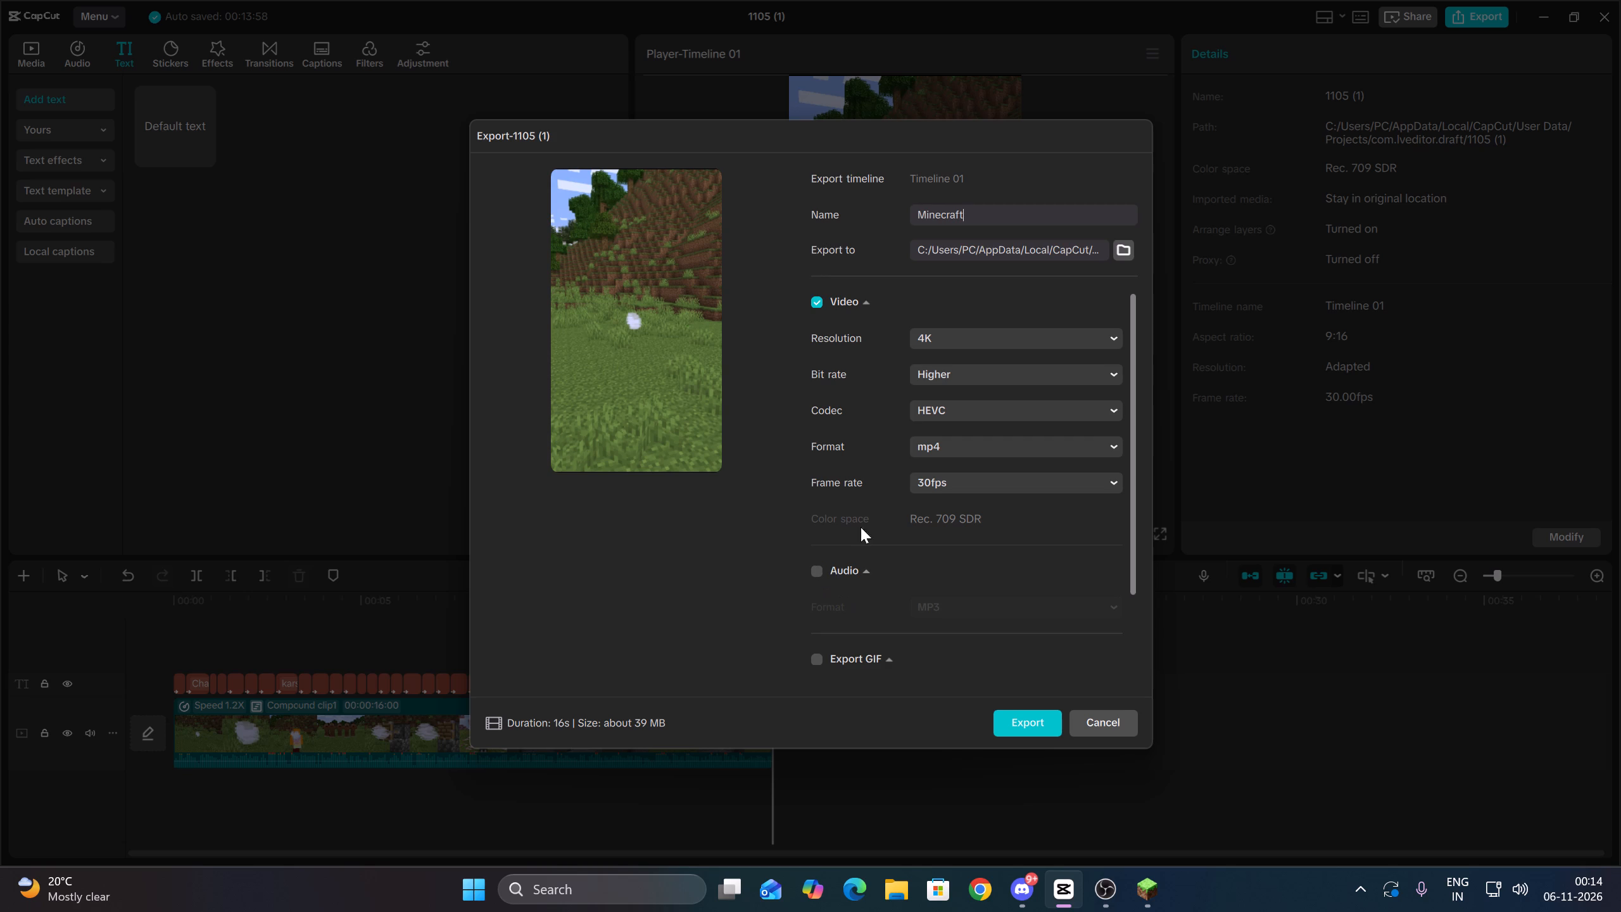
click(937, 480)
click(978, 703)
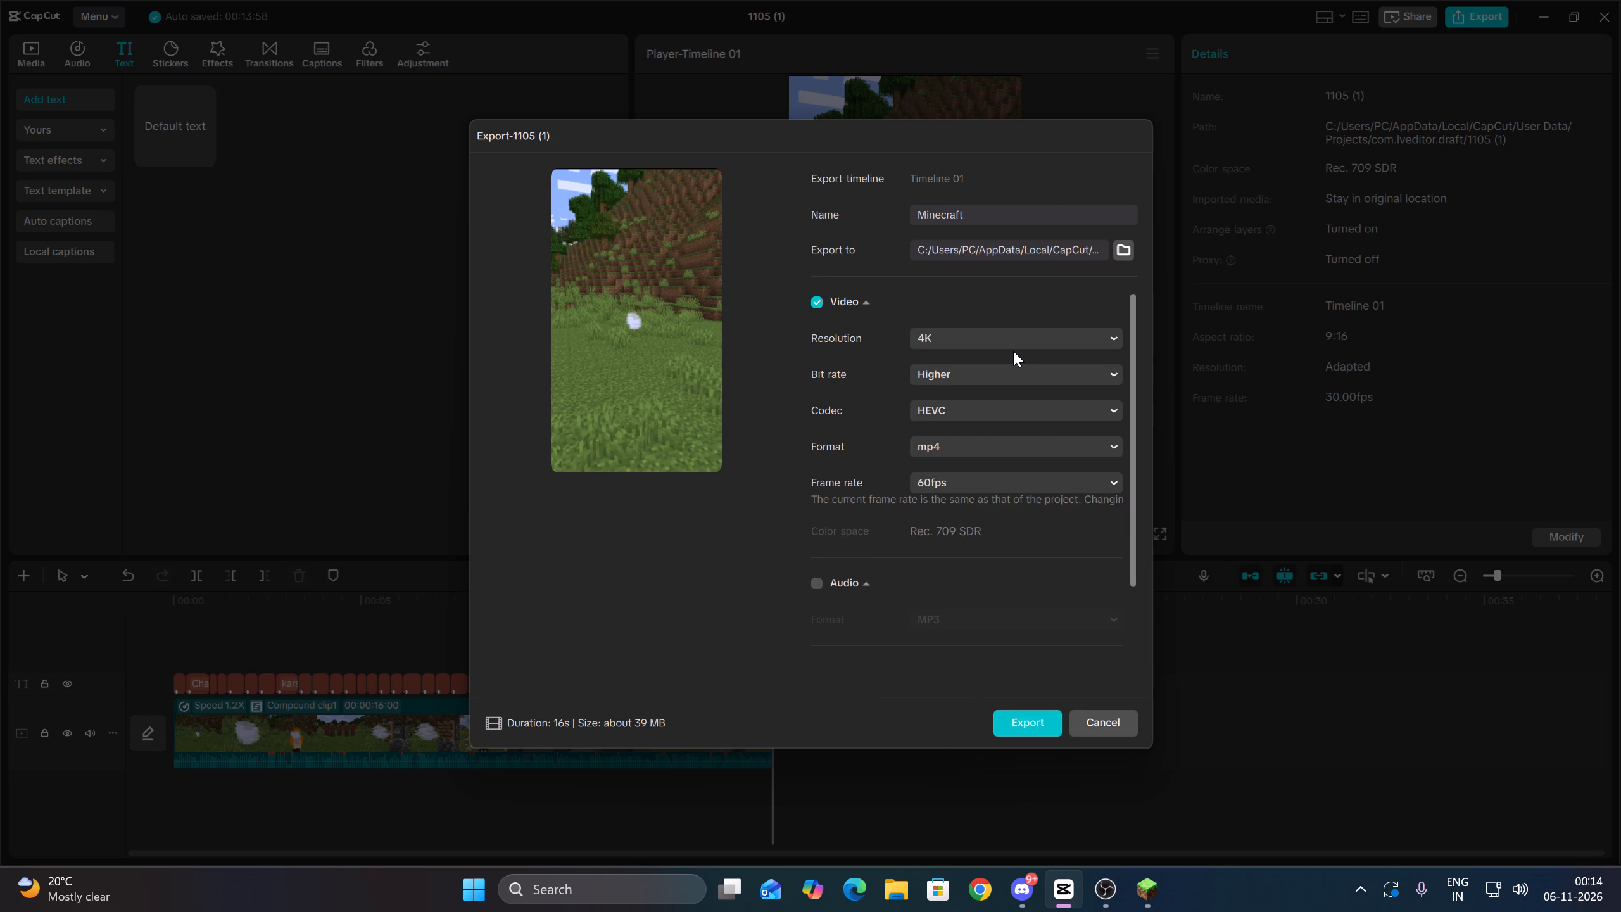
click(1013, 346)
click(822, 415)
Rename the export file as "tryhards Use Sphere wind Charge In Minecraft".
key(space)
key(BackSpace)
key(BackSpace)
key(BackSpace)
key(BackSpace)
key(BackSpace)
key(BackSpace)
key(BackSpace)
key(BackSpace)
key(BackSpace)
key(BackSpace)
key(BackSpace)
key(BackSpace)
key(BackSpace)
key(BackSpace)
key(BackSpace)
key(BackSpace)
key(BackSpace)
text(tryhards)
key(space)
text(Use)
key(space)
key(shift+s)
text(phre)
key(BackSpace)
key(BackSpace)
text(ere wind Charge)
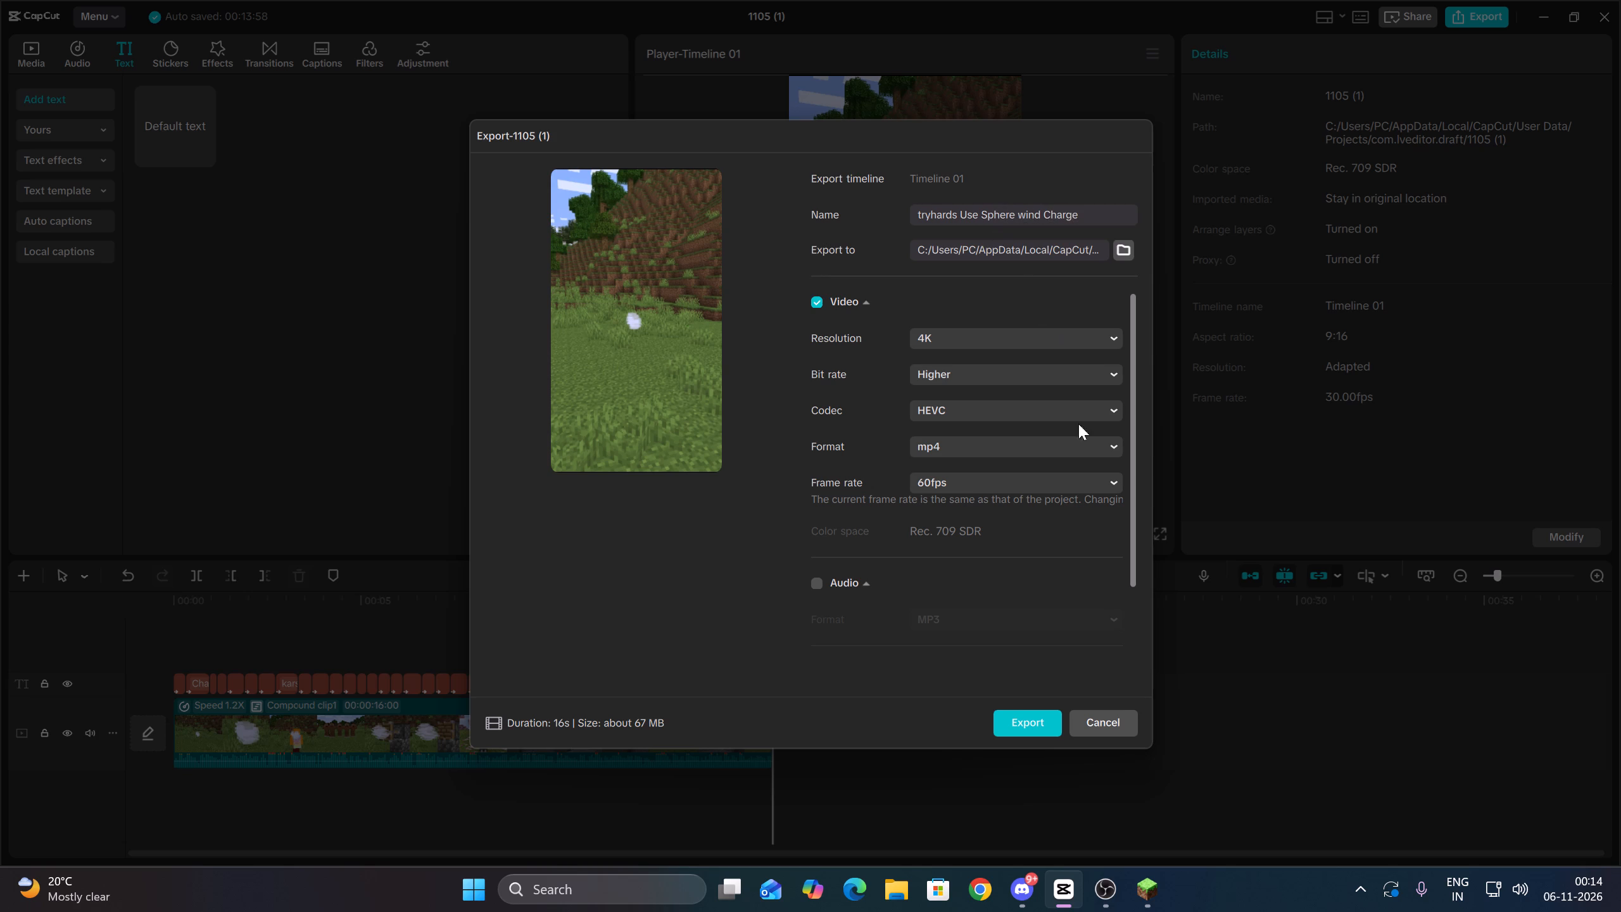
key(space)
text(In Minecraft)
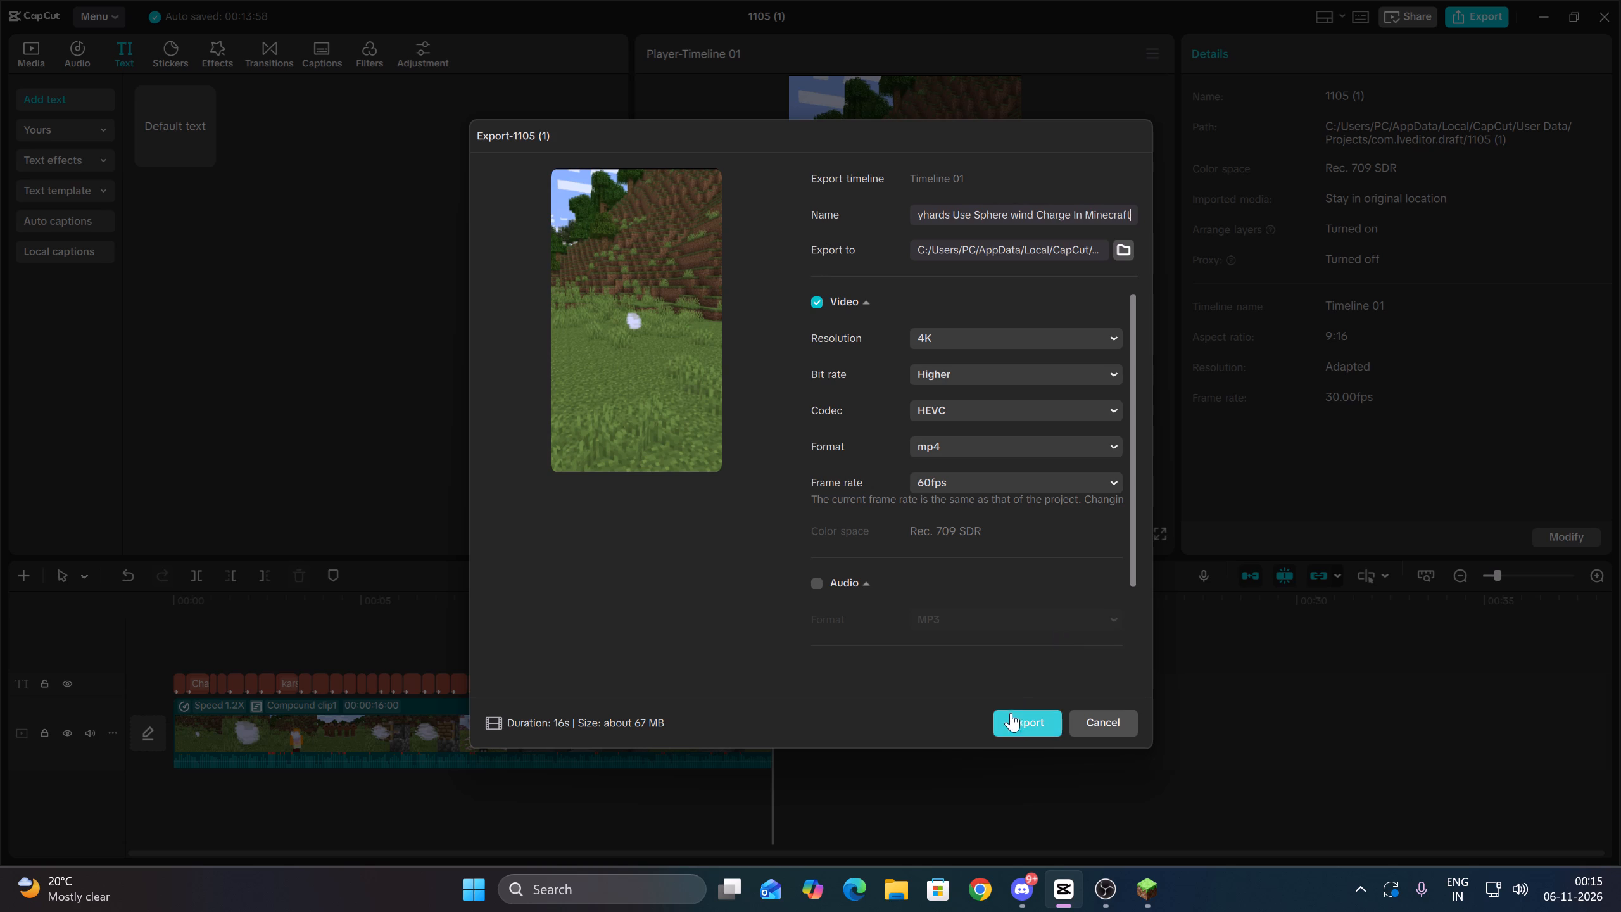
Start exporting the video with the chosen settings.
click(1020, 718)
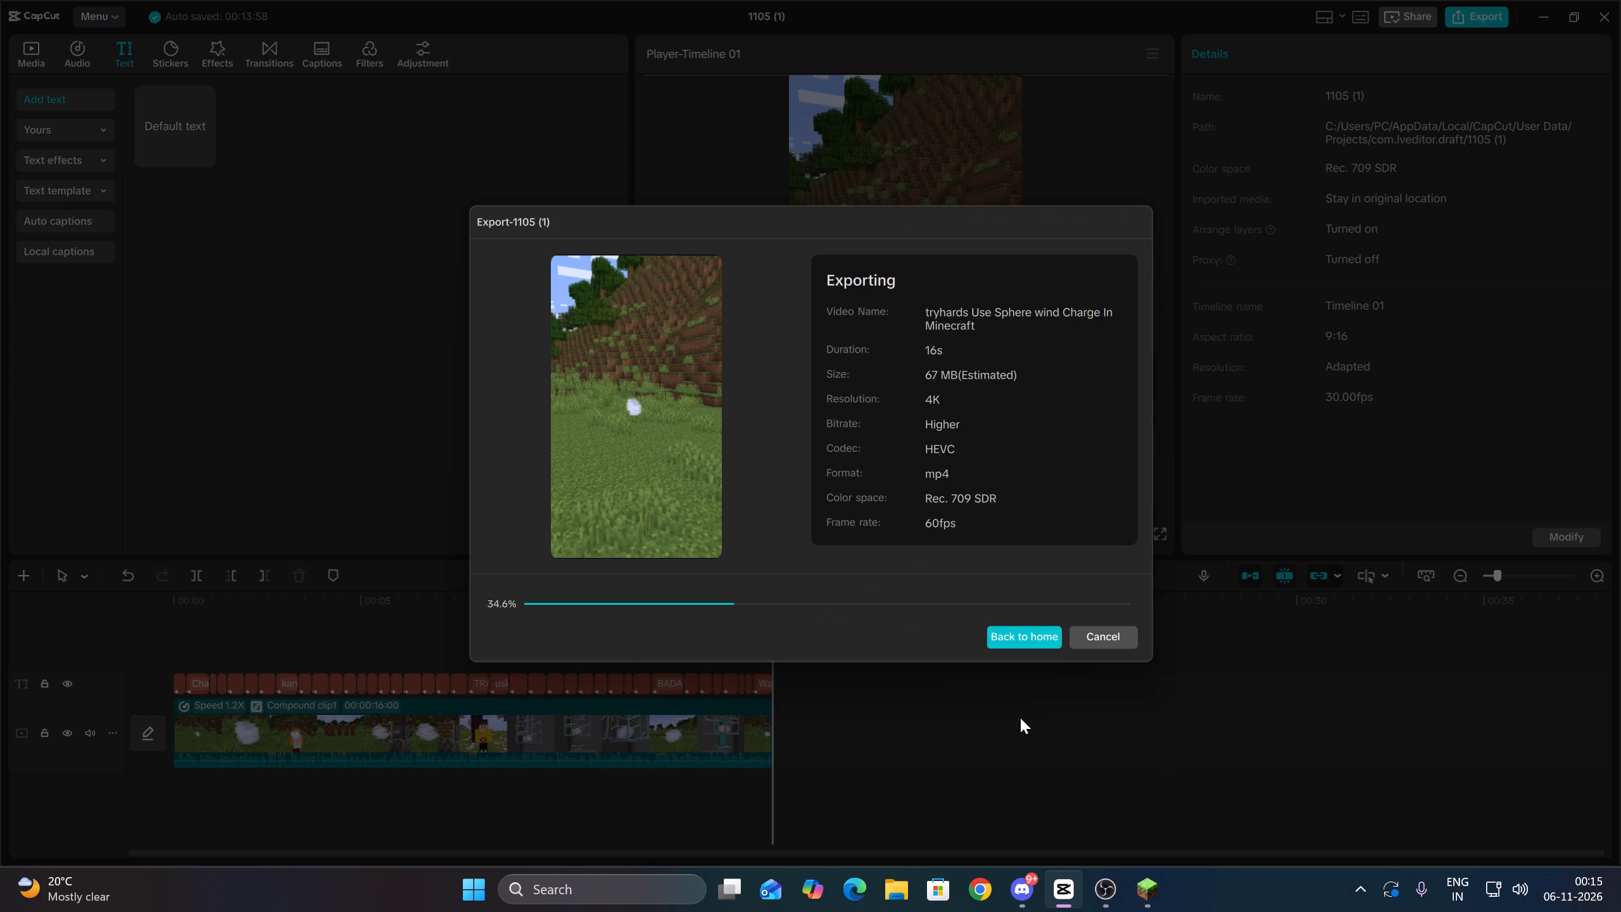
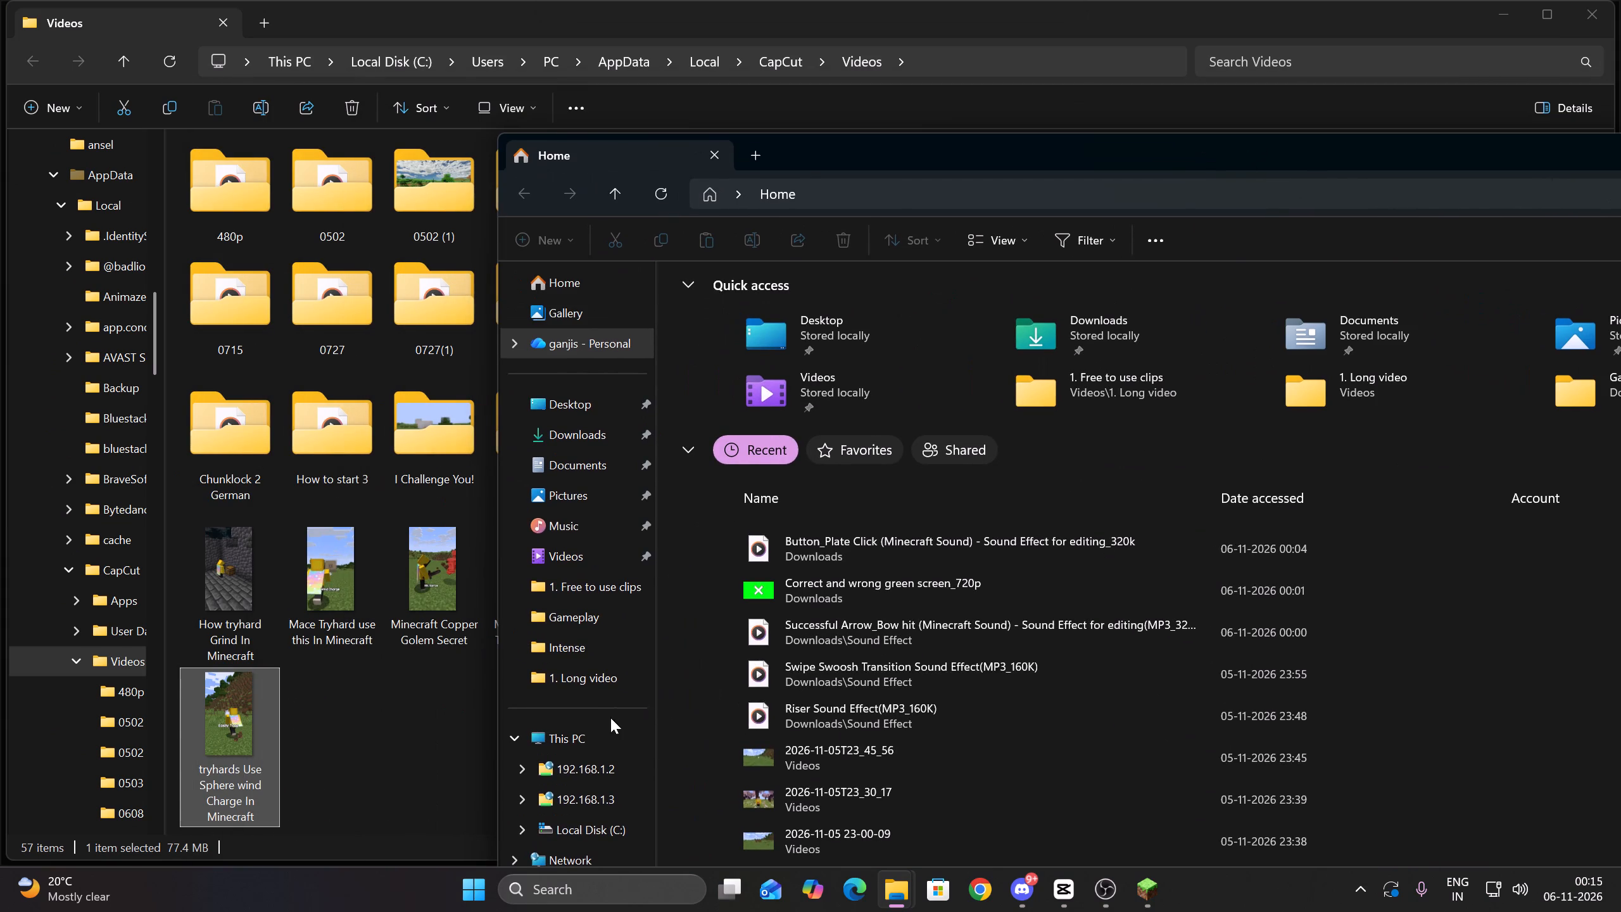
Copy the exported video "tryhards Use Sphere wind Charge In Minecraft" from the CapCut Videos folder to the Download folder on network location 192.168.1.3.
click(565, 801)
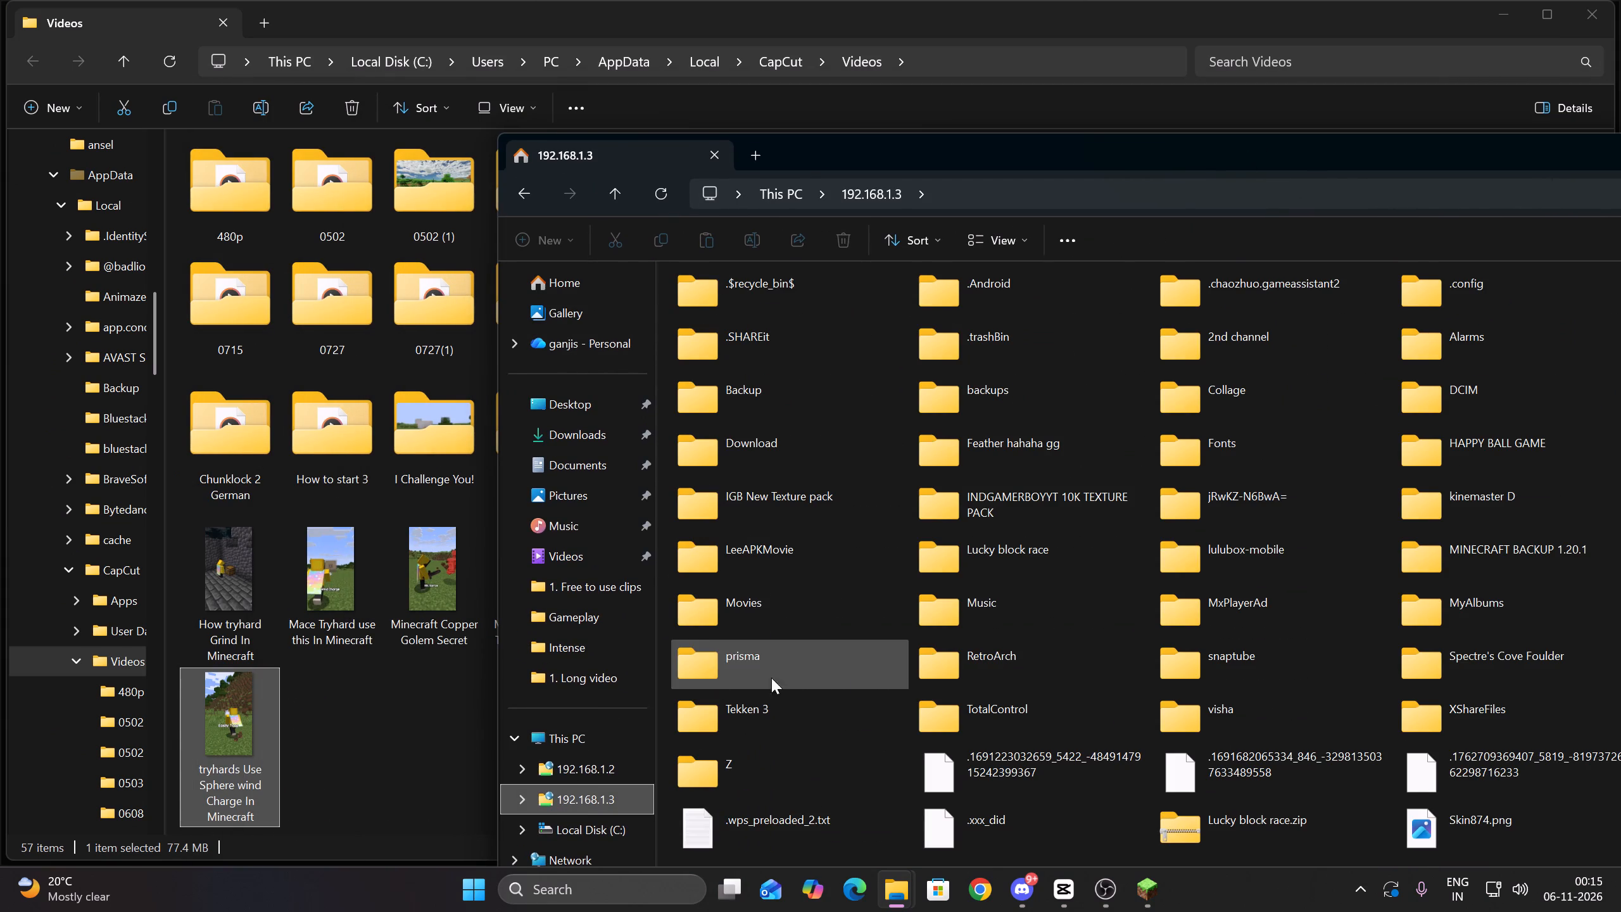
drag(215, 788, 238, 792)
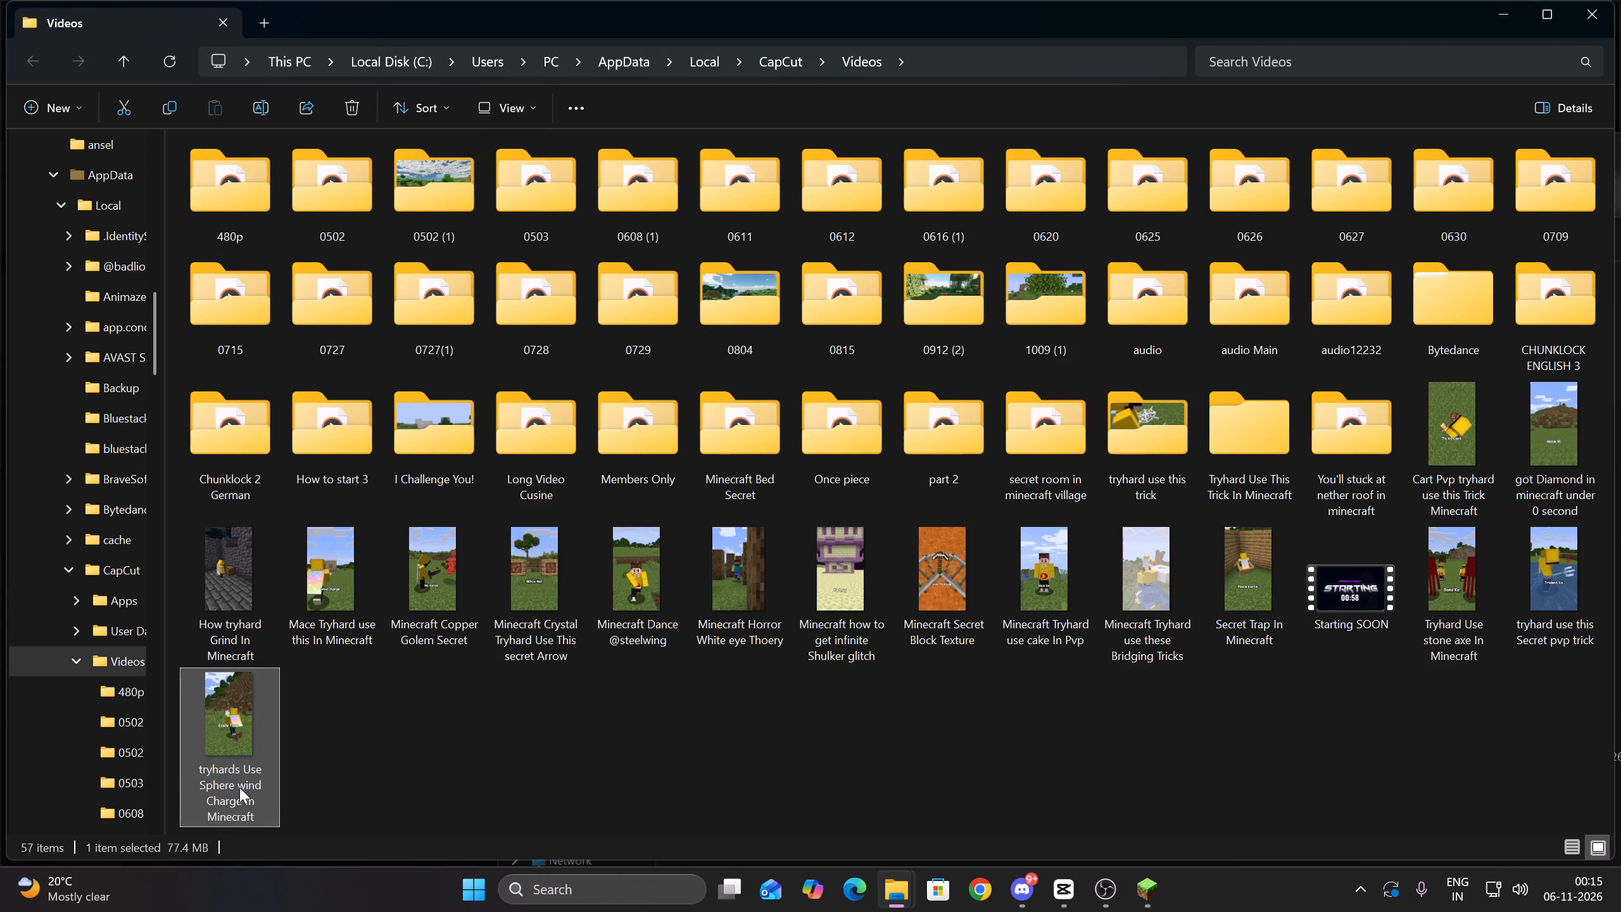
drag(893, 0, 778, 51)
drag(797, 67, 0, 198)
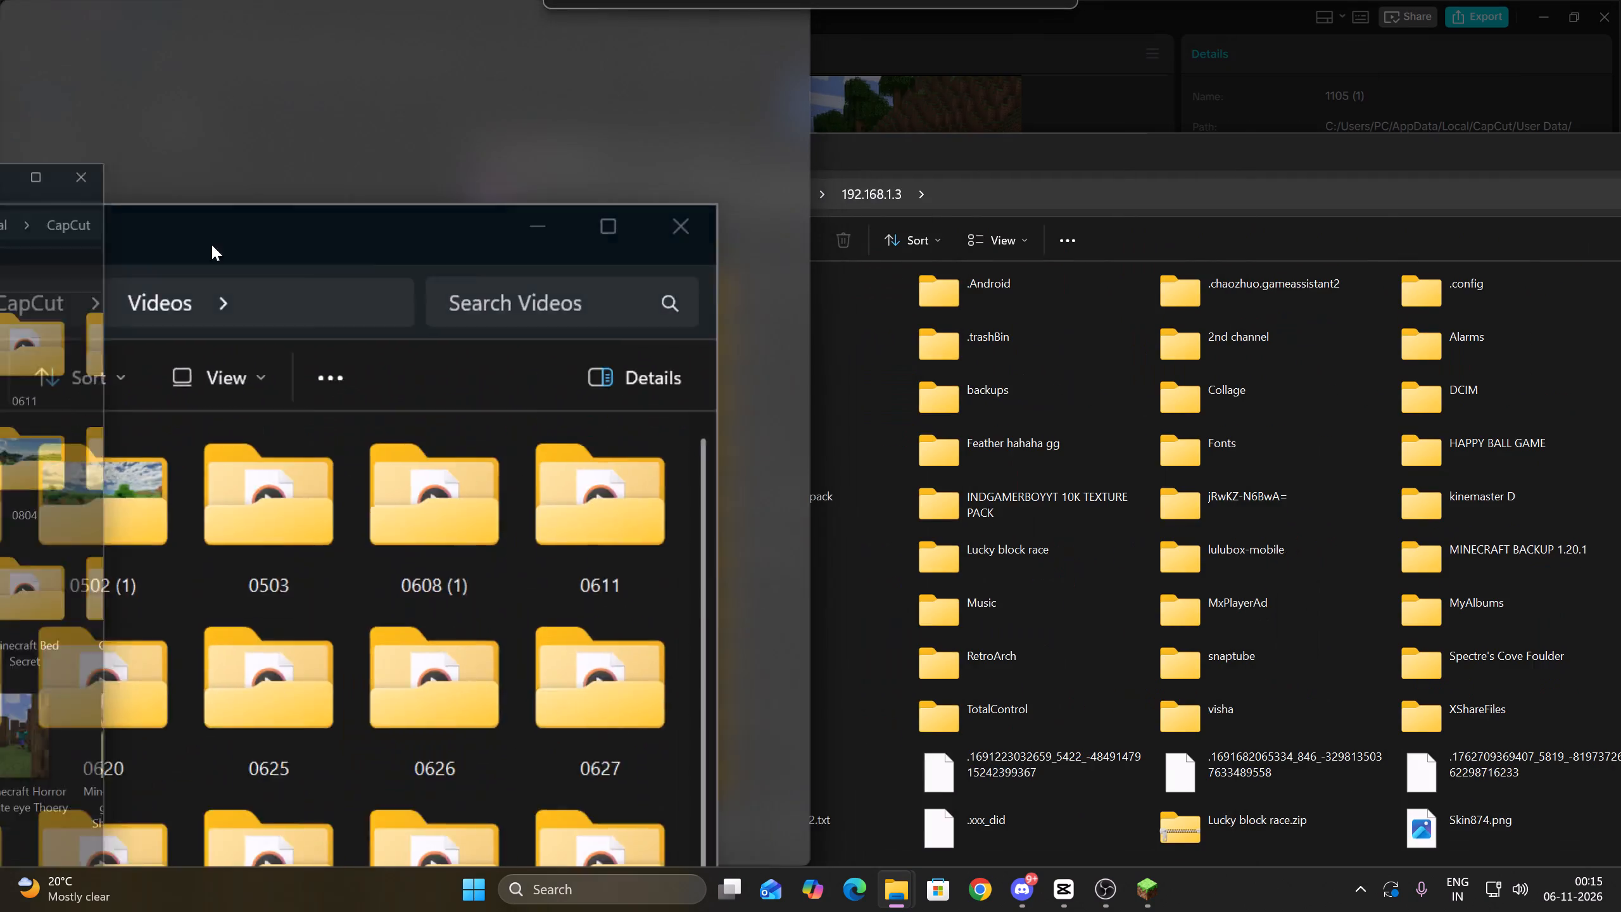
click(1044, 297)
scroll(532, 623, down, 3)
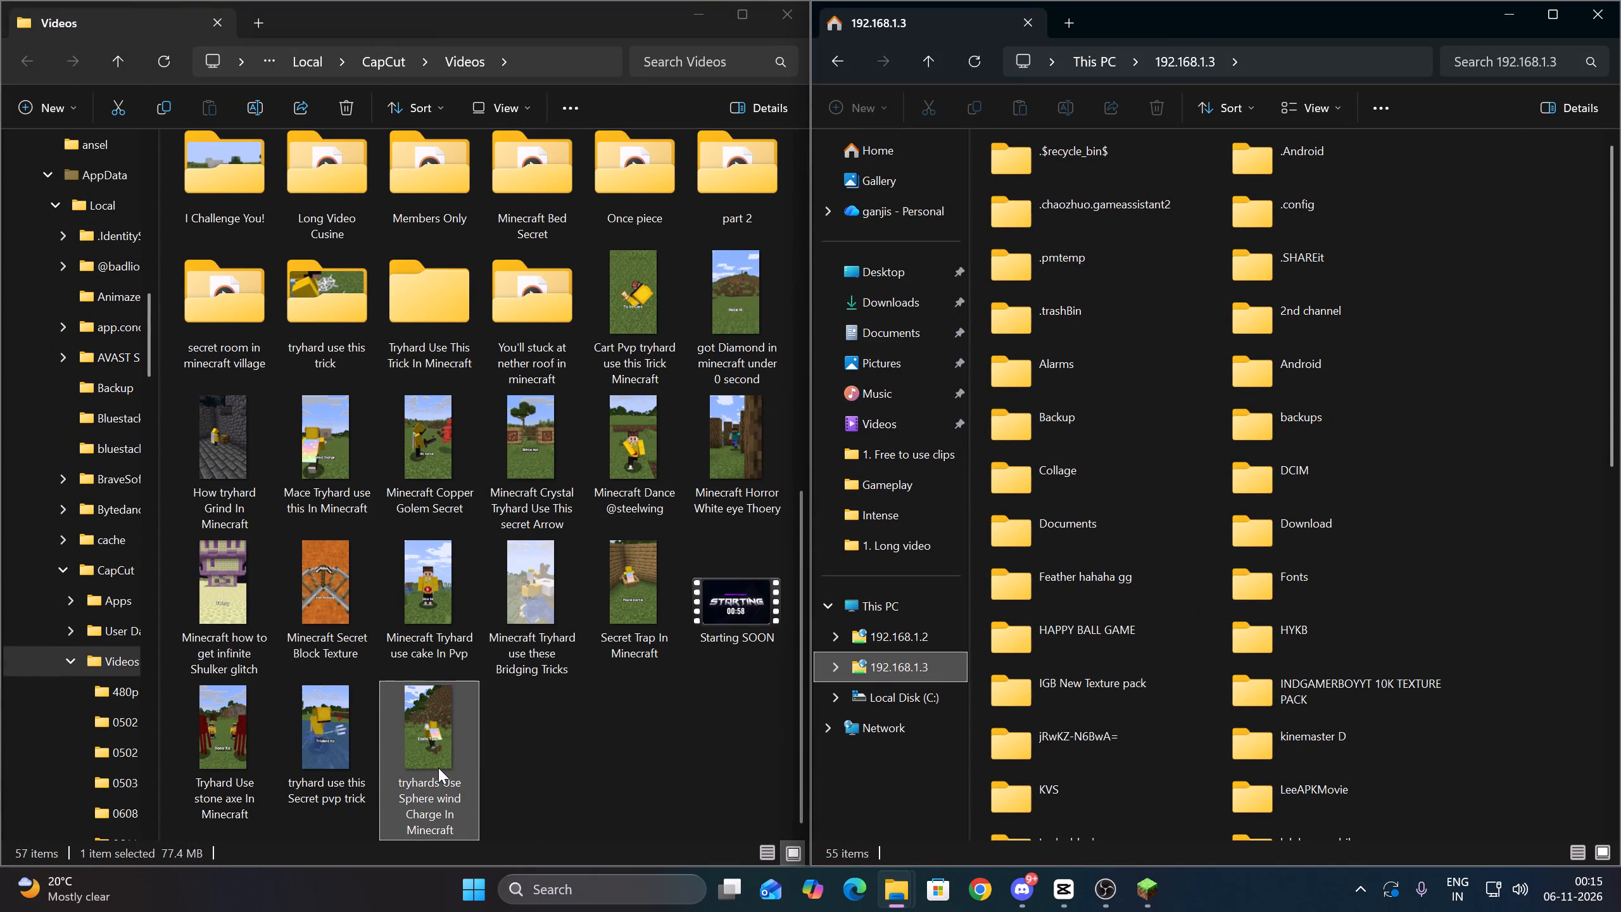
drag(434, 768, 1351, 545)
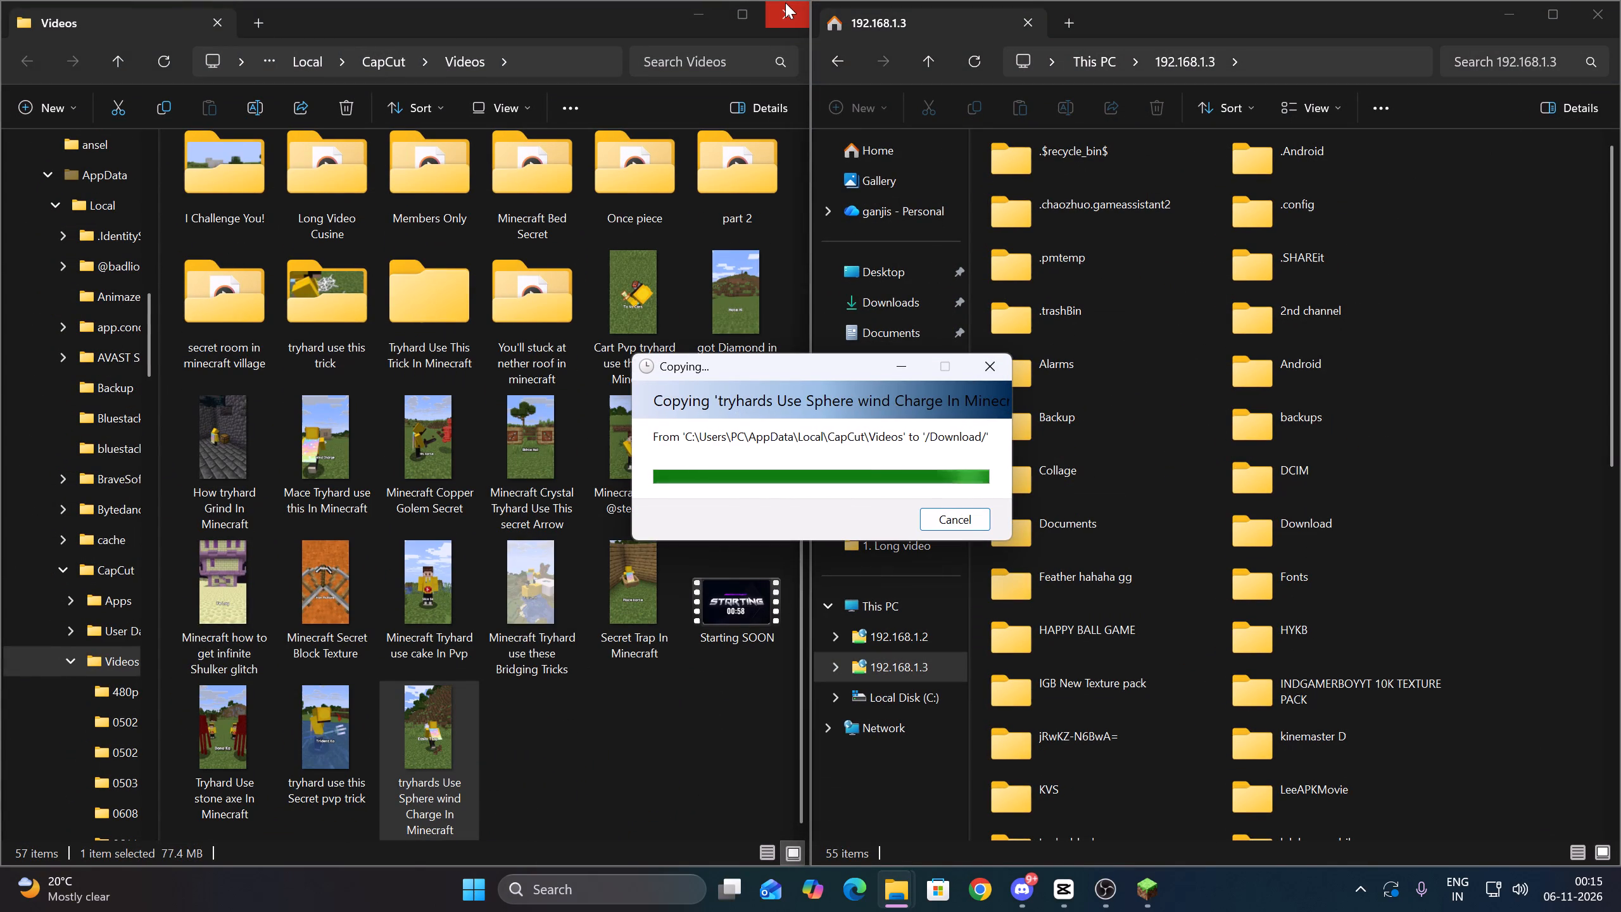
Close both File Explorer windows and dismiss the finished export dialog in CapCut without sharing the video.
click(785, 3)
click(1601, 13)
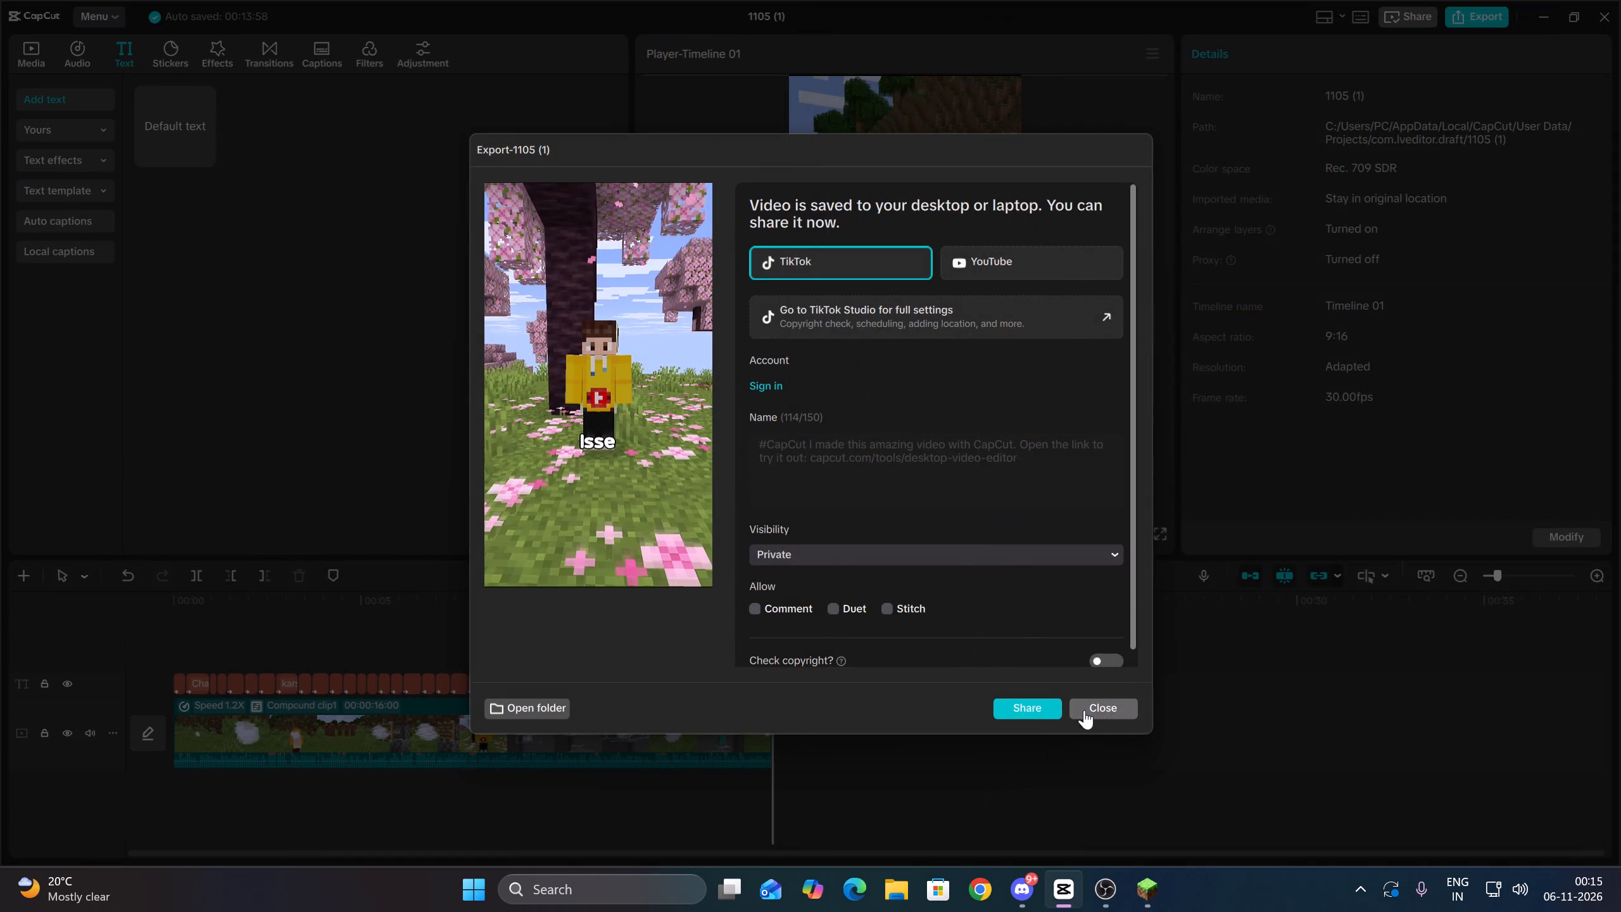
click(1111, 711)
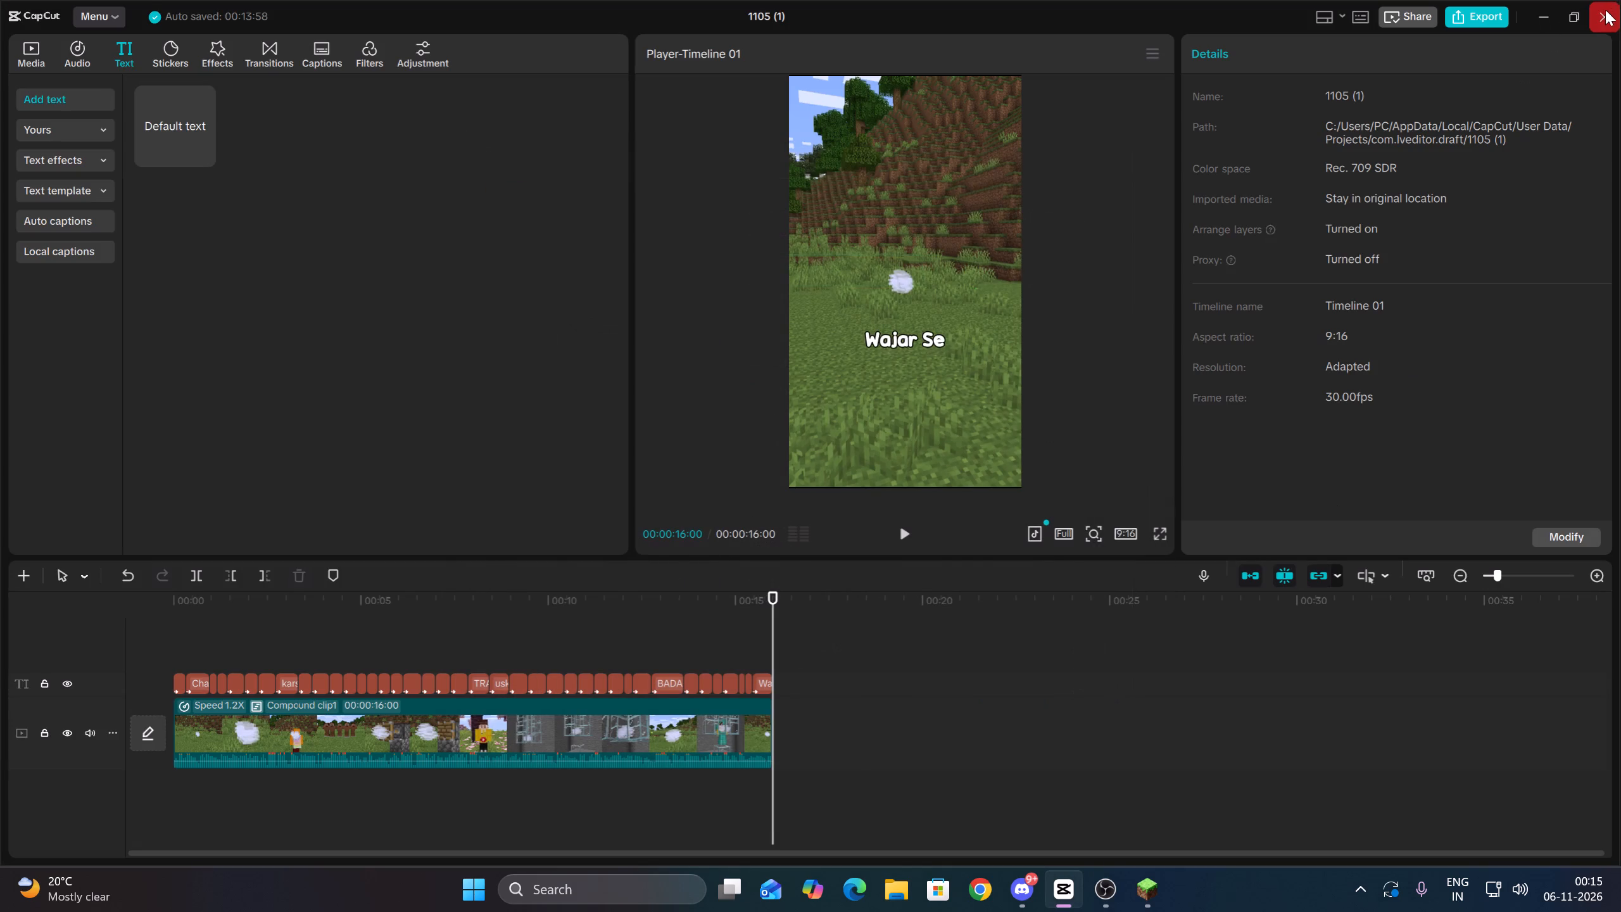